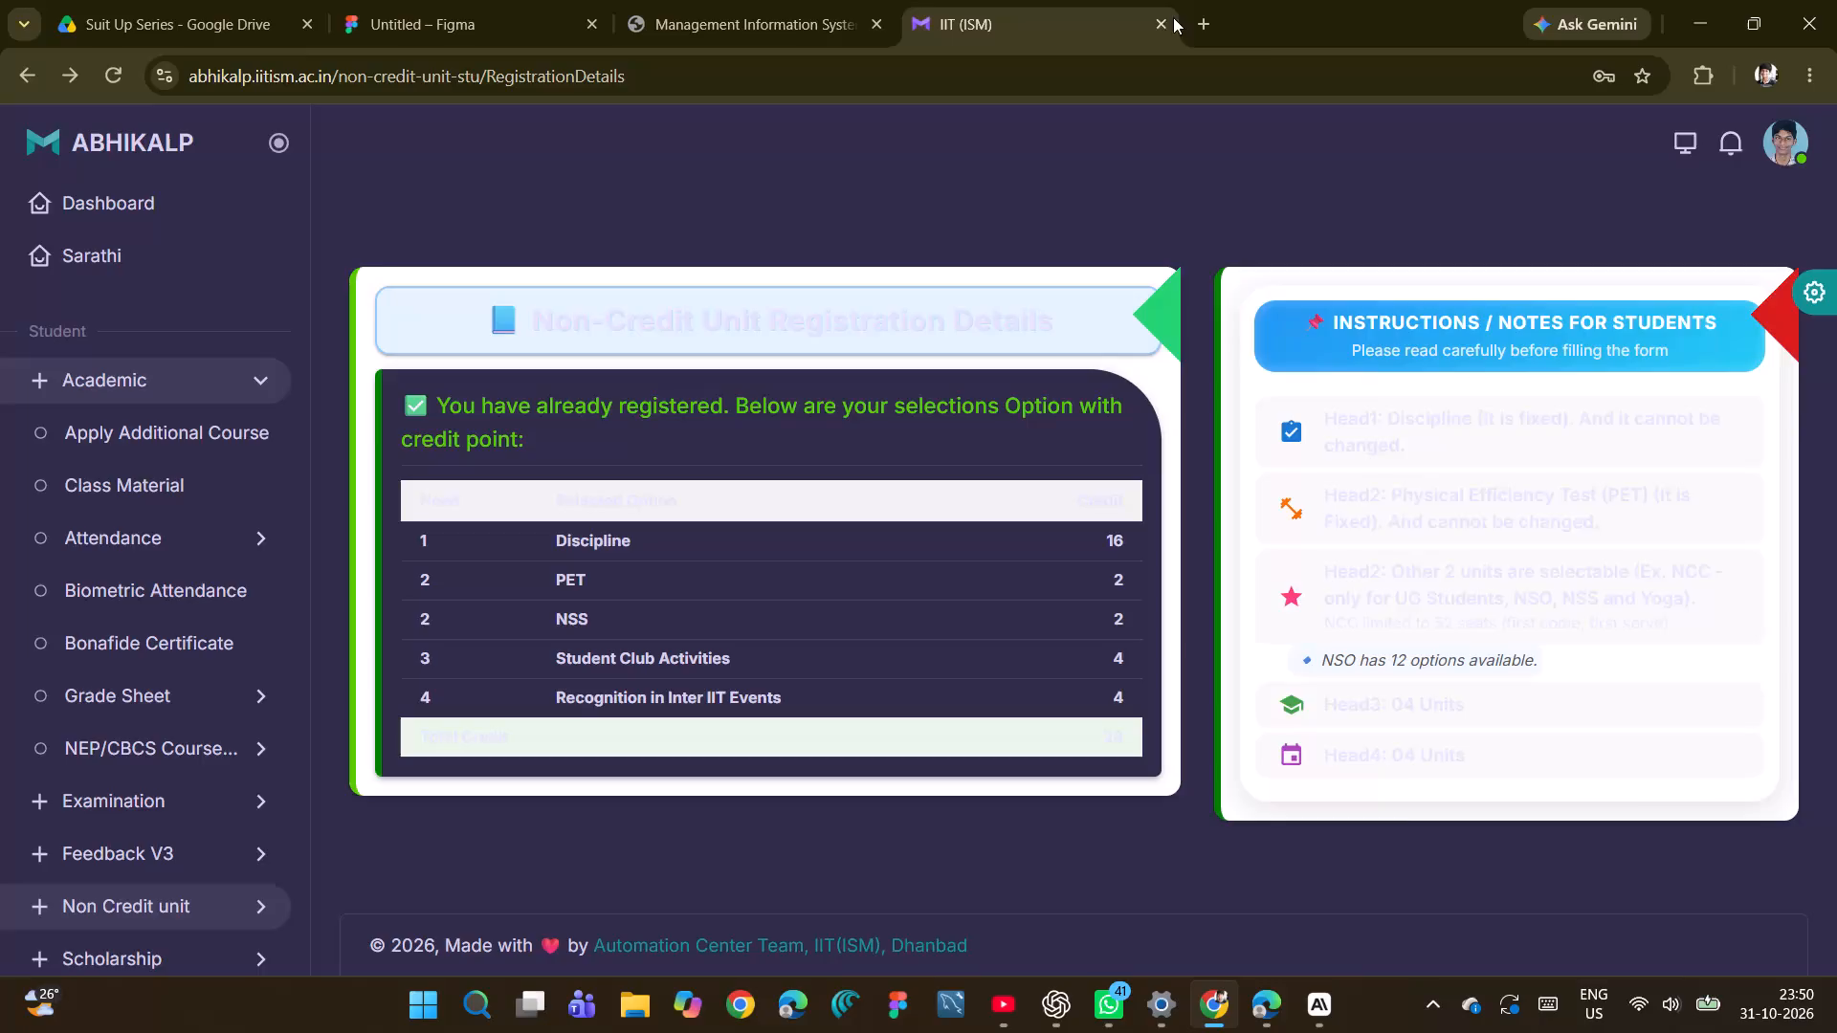
Close the IIT (ISM) and Management Information System browser pages, leaving the untitled Figma design with its blank 16:9 slide open.
{"action": "left_click", "coordinate": [1166, 18]}
{"action": "left_click", "coordinate": [869, 21]}
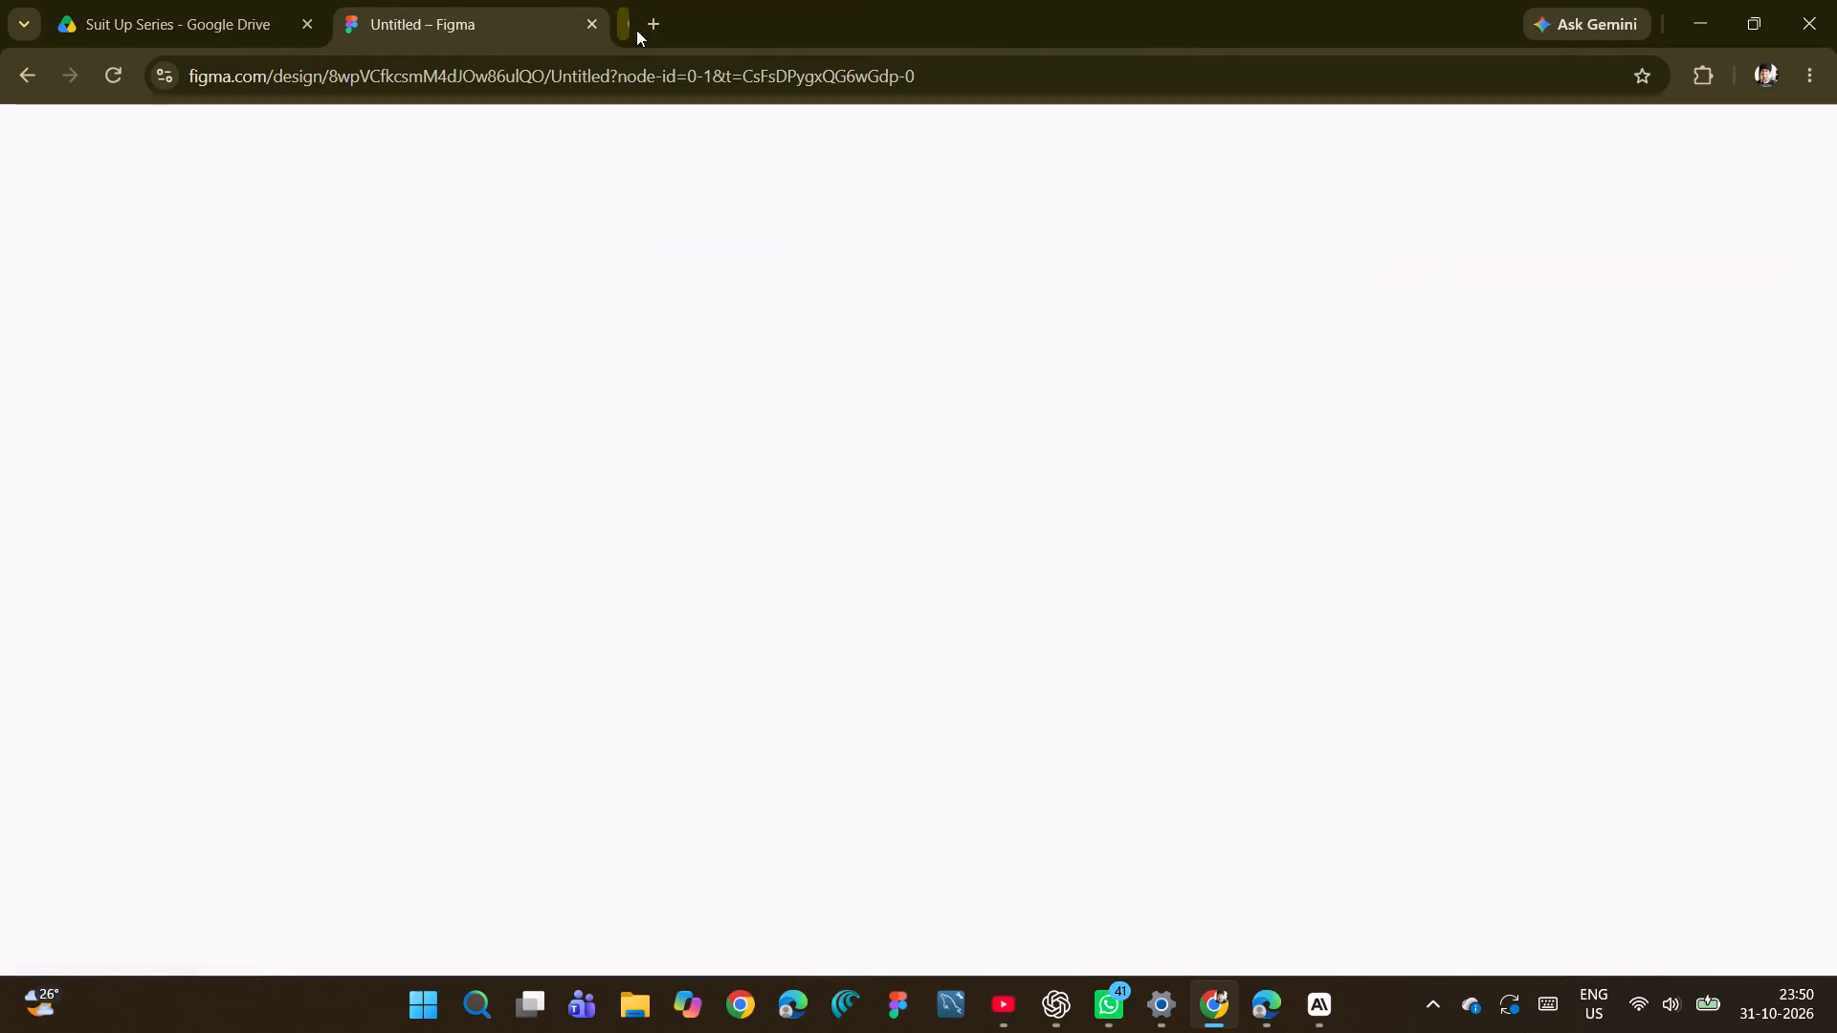
{"action": "scroll", "coordinate": [1007, 294], "scroll_direction": "left", "scroll_amount": 1}
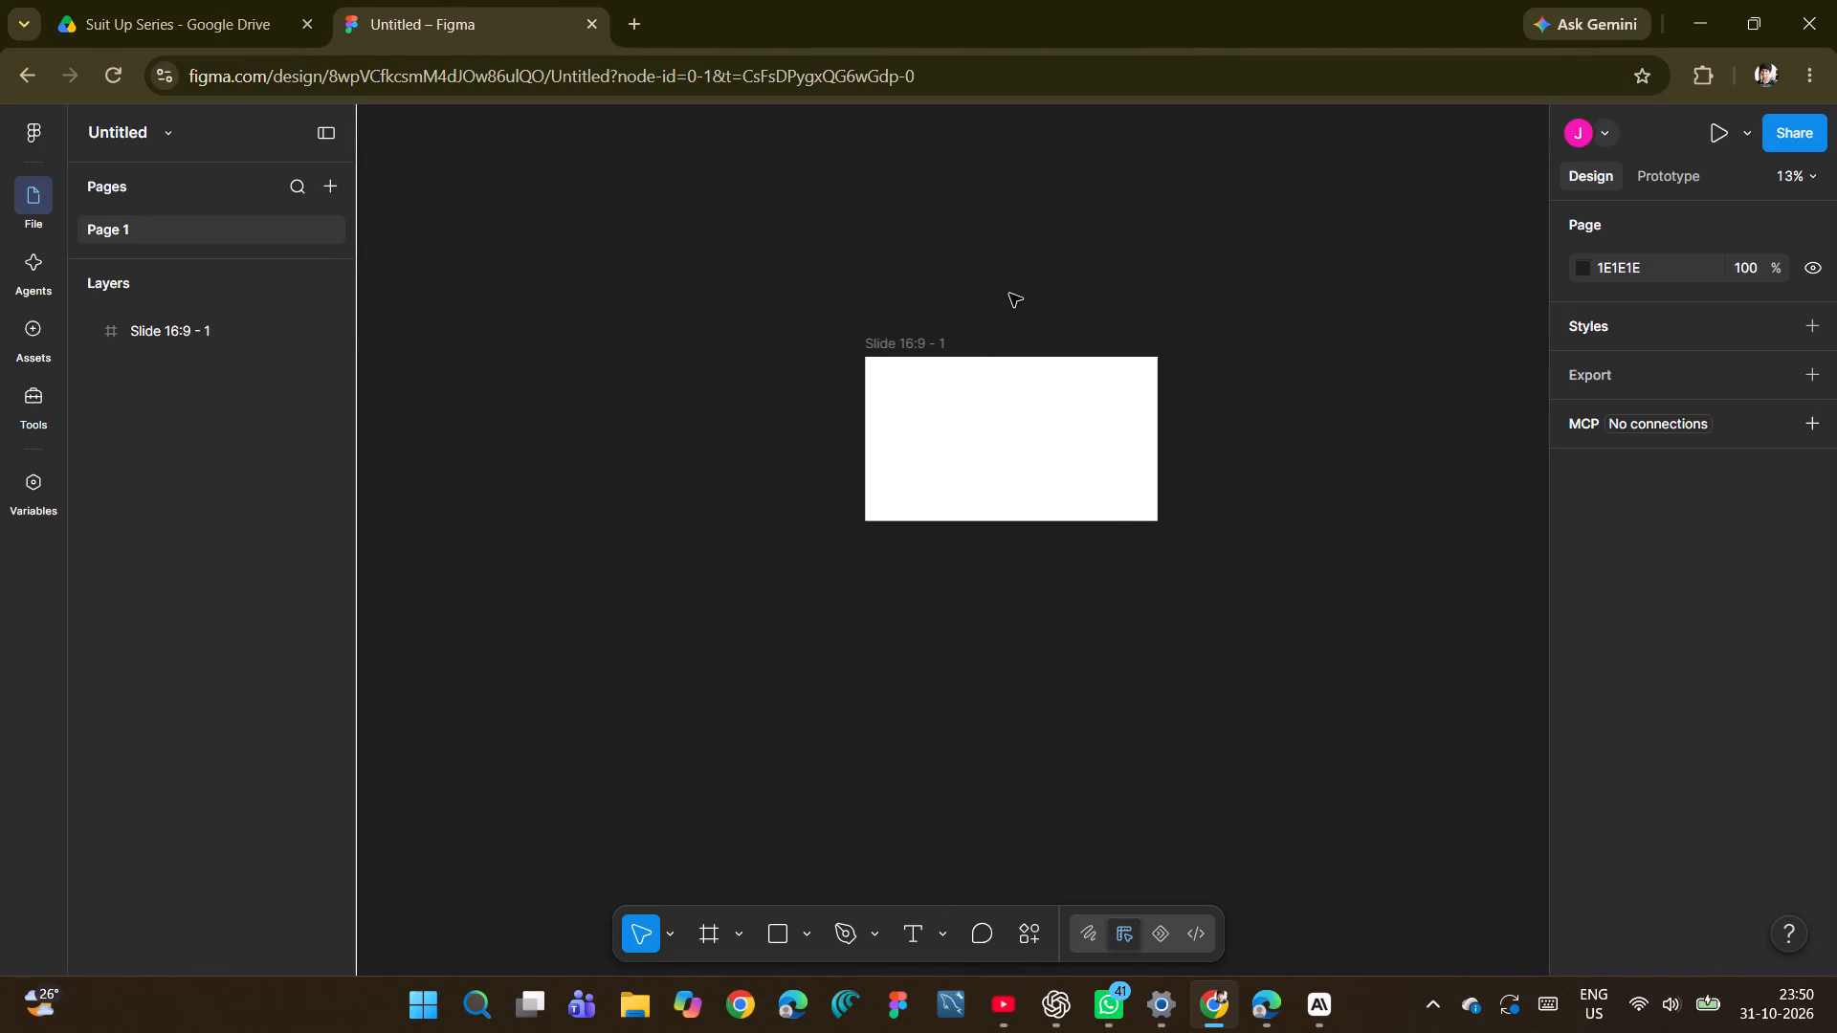
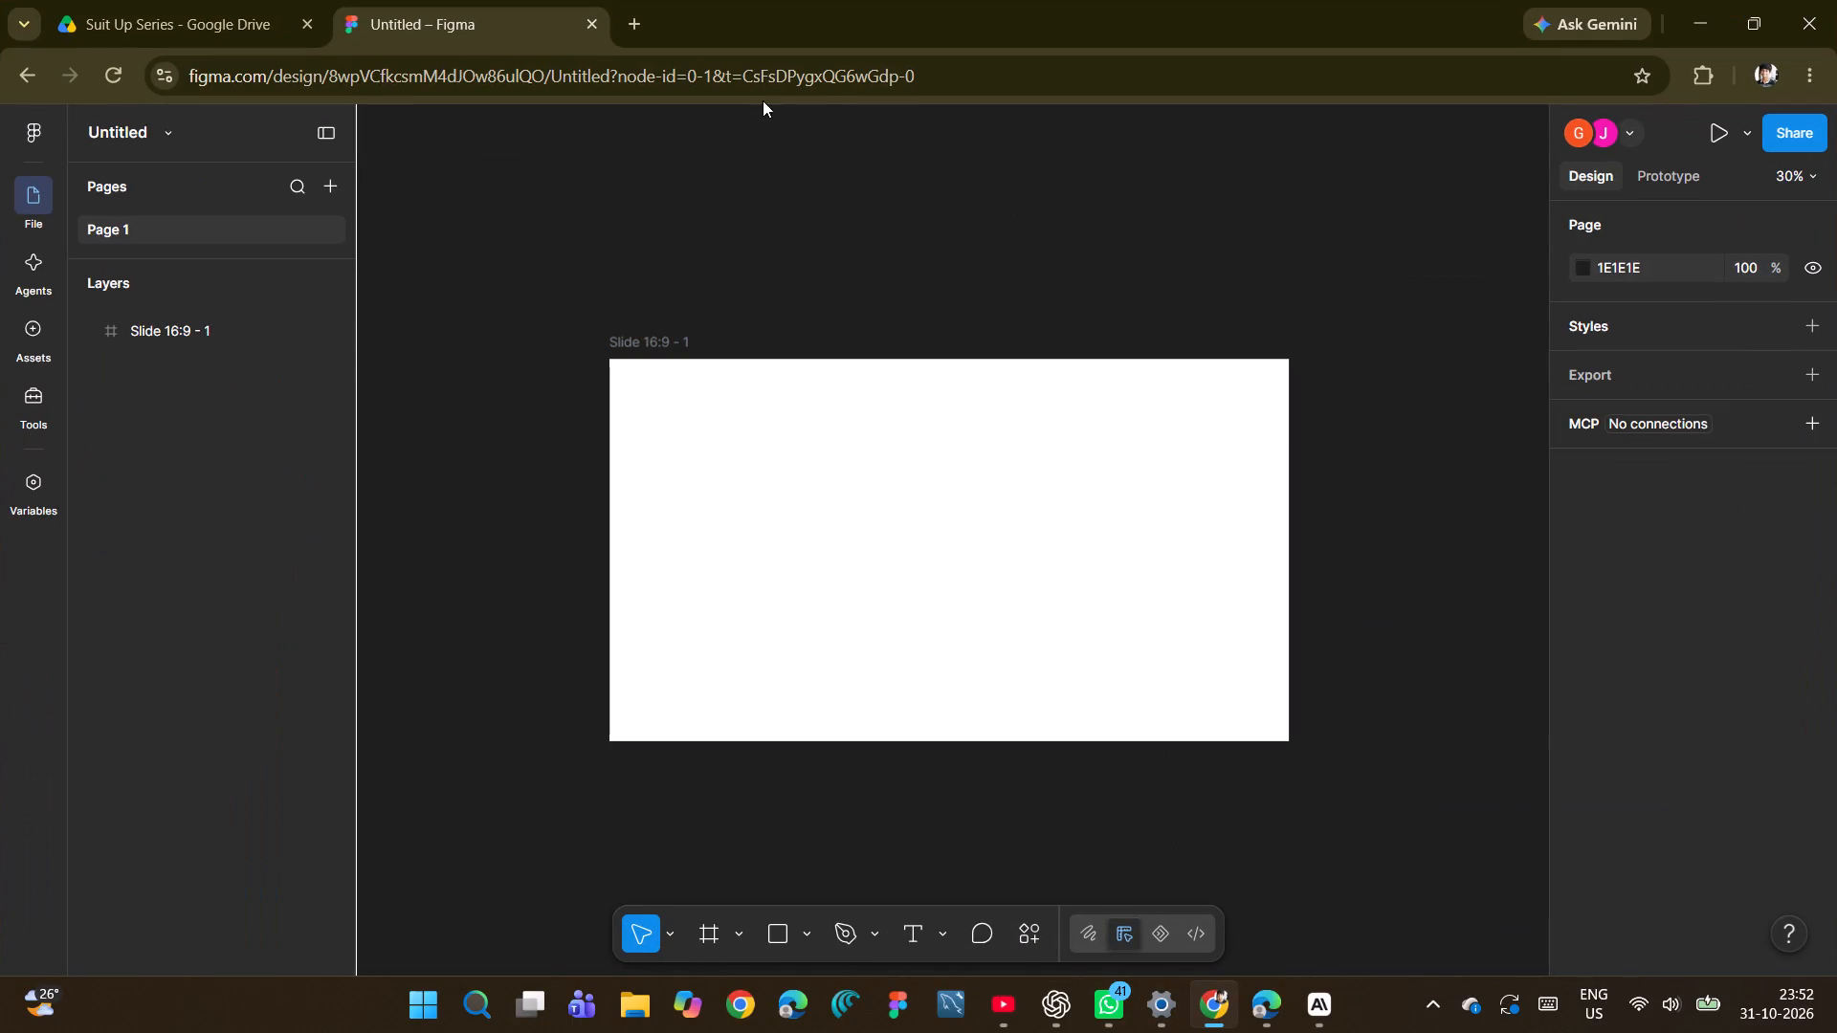
{"action": "left_click", "coordinate": [185, 17]}
{"action": "left_click", "coordinate": [427, 4]}
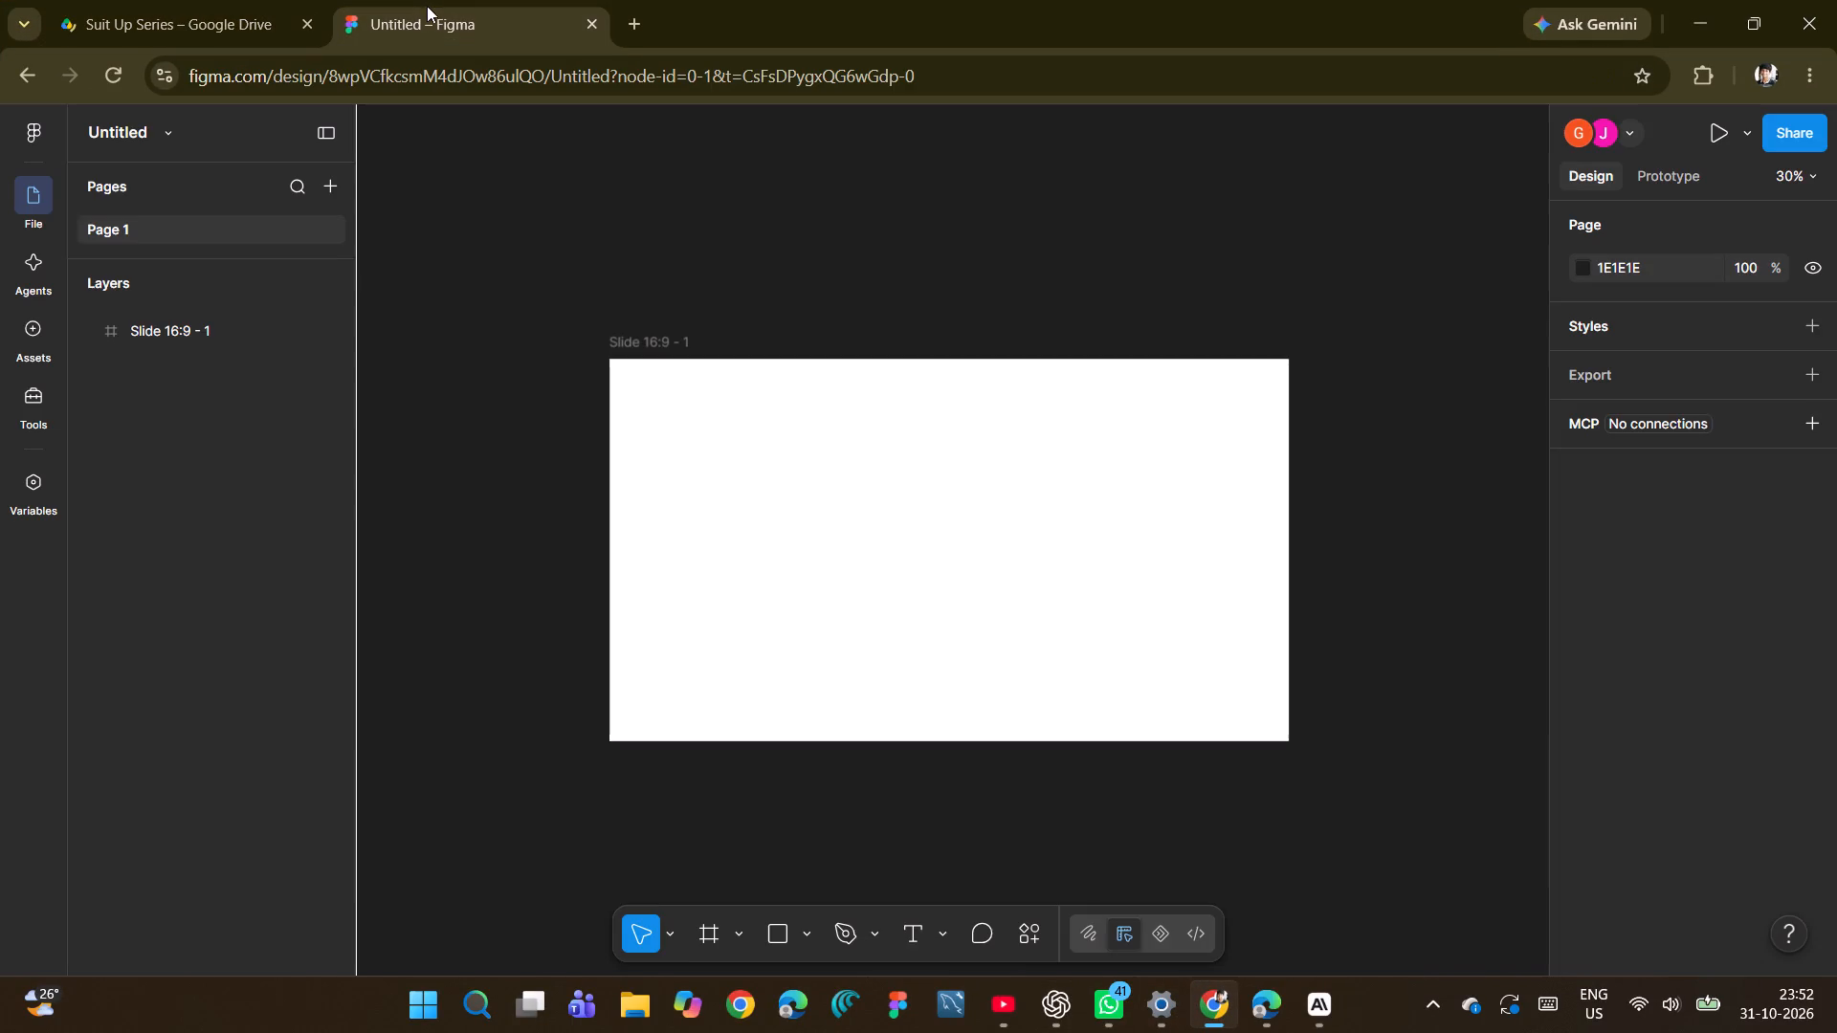
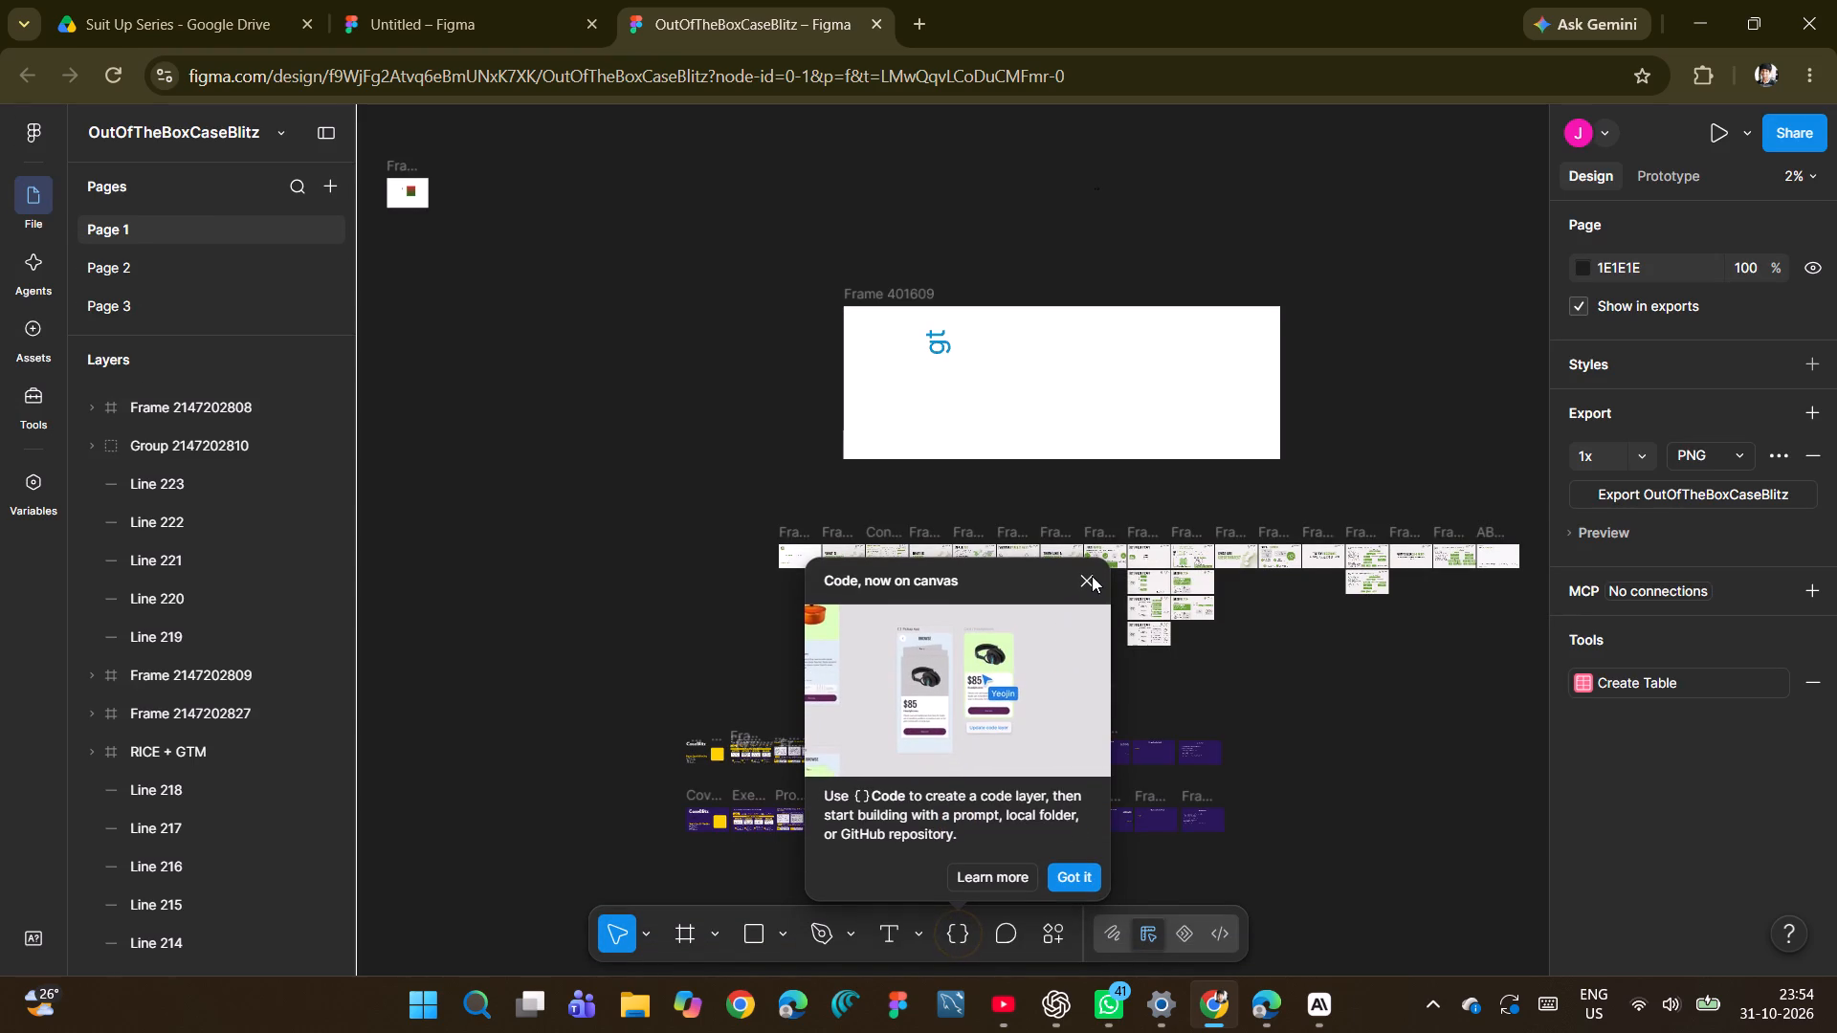
Copy the "What is Consulting?" frame from the OutOfTheBoxCaseBlitz file and paste it into the untitled design file.
{"action": "left_click", "coordinate": [1092, 576]}
{"action": "left_click", "coordinate": [1085, 578]}
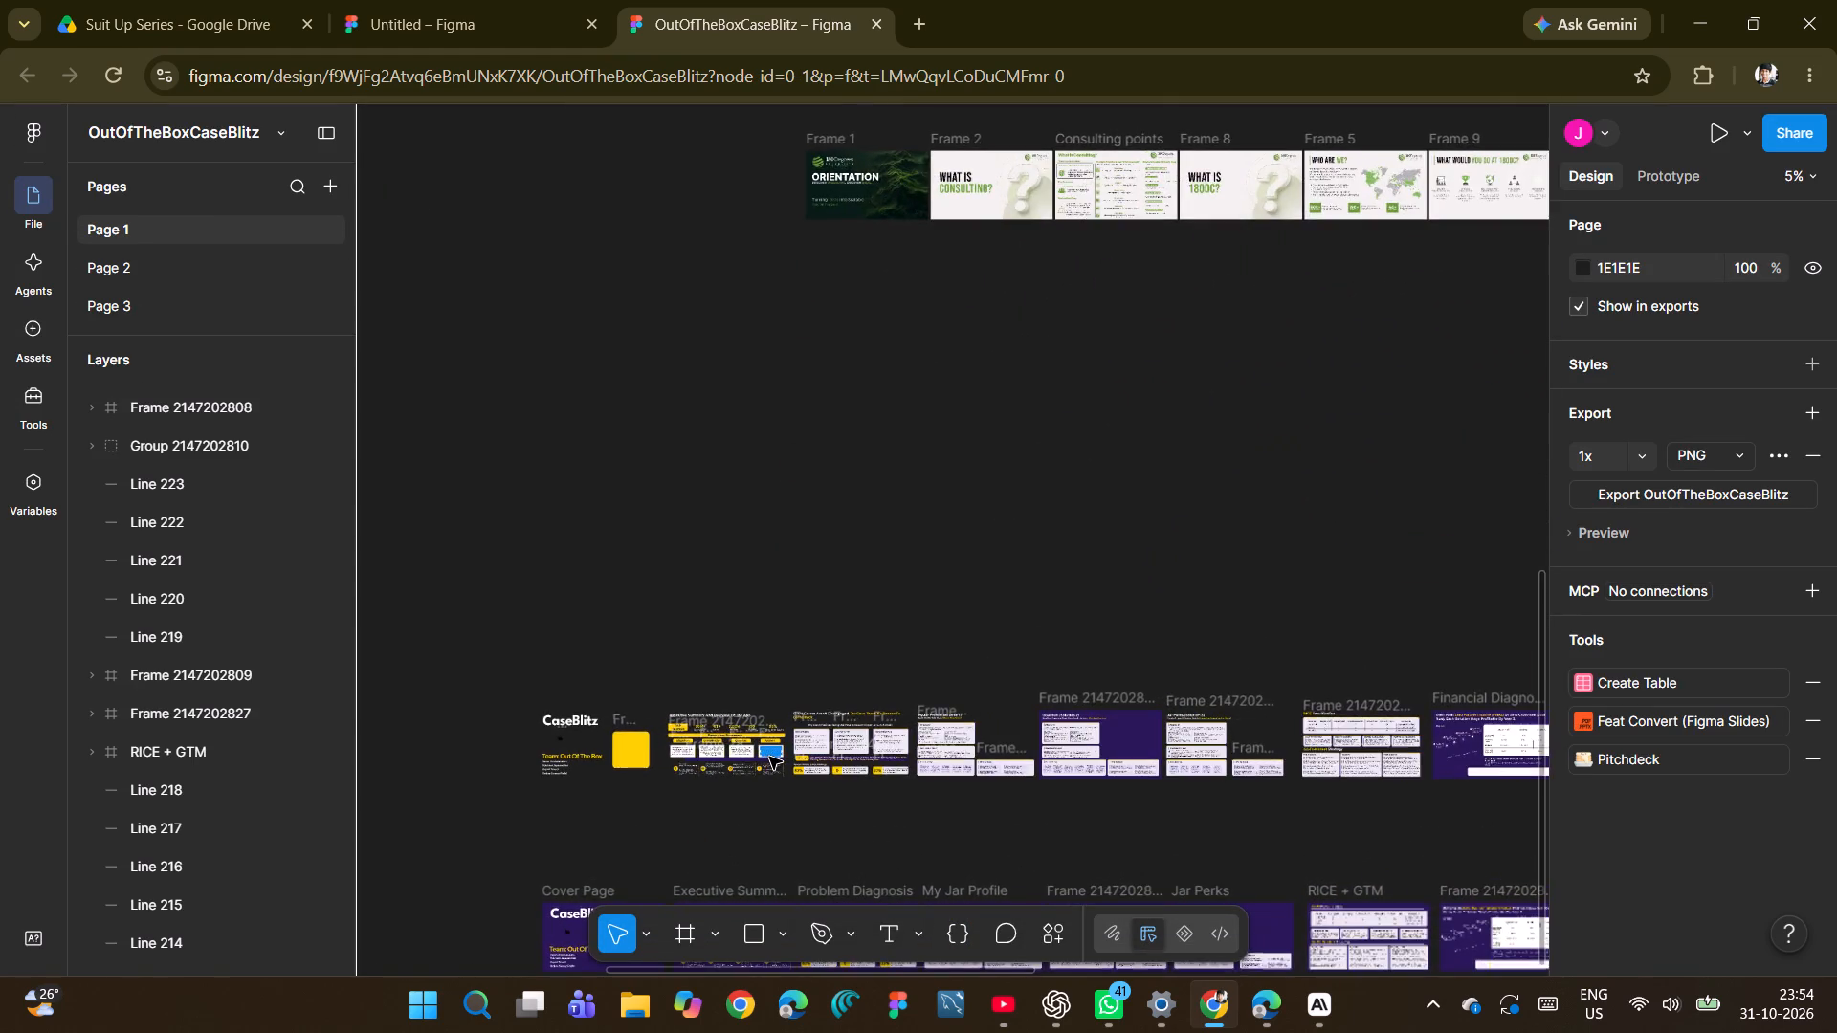
{"action": "left_click", "coordinate": [776, 487]}
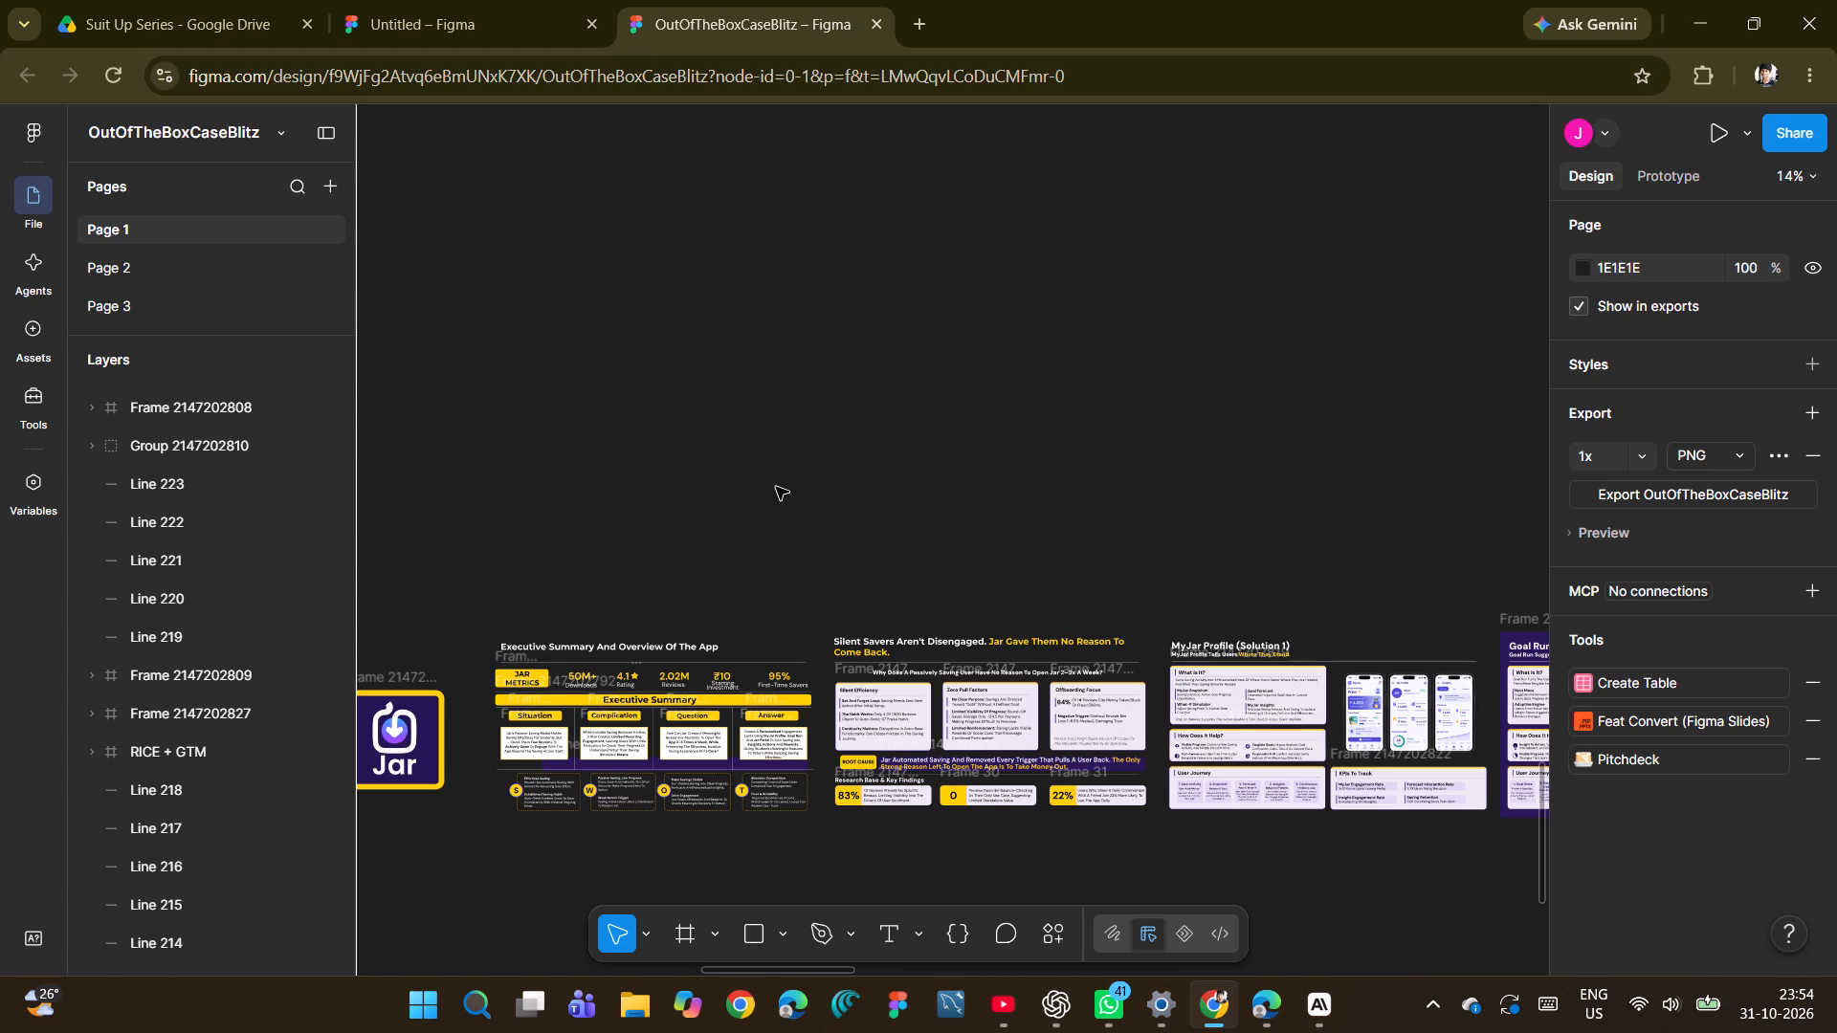
{"action": "scroll", "coordinate": [776, 487], "scroll_direction": "left", "scroll_amount": 2}
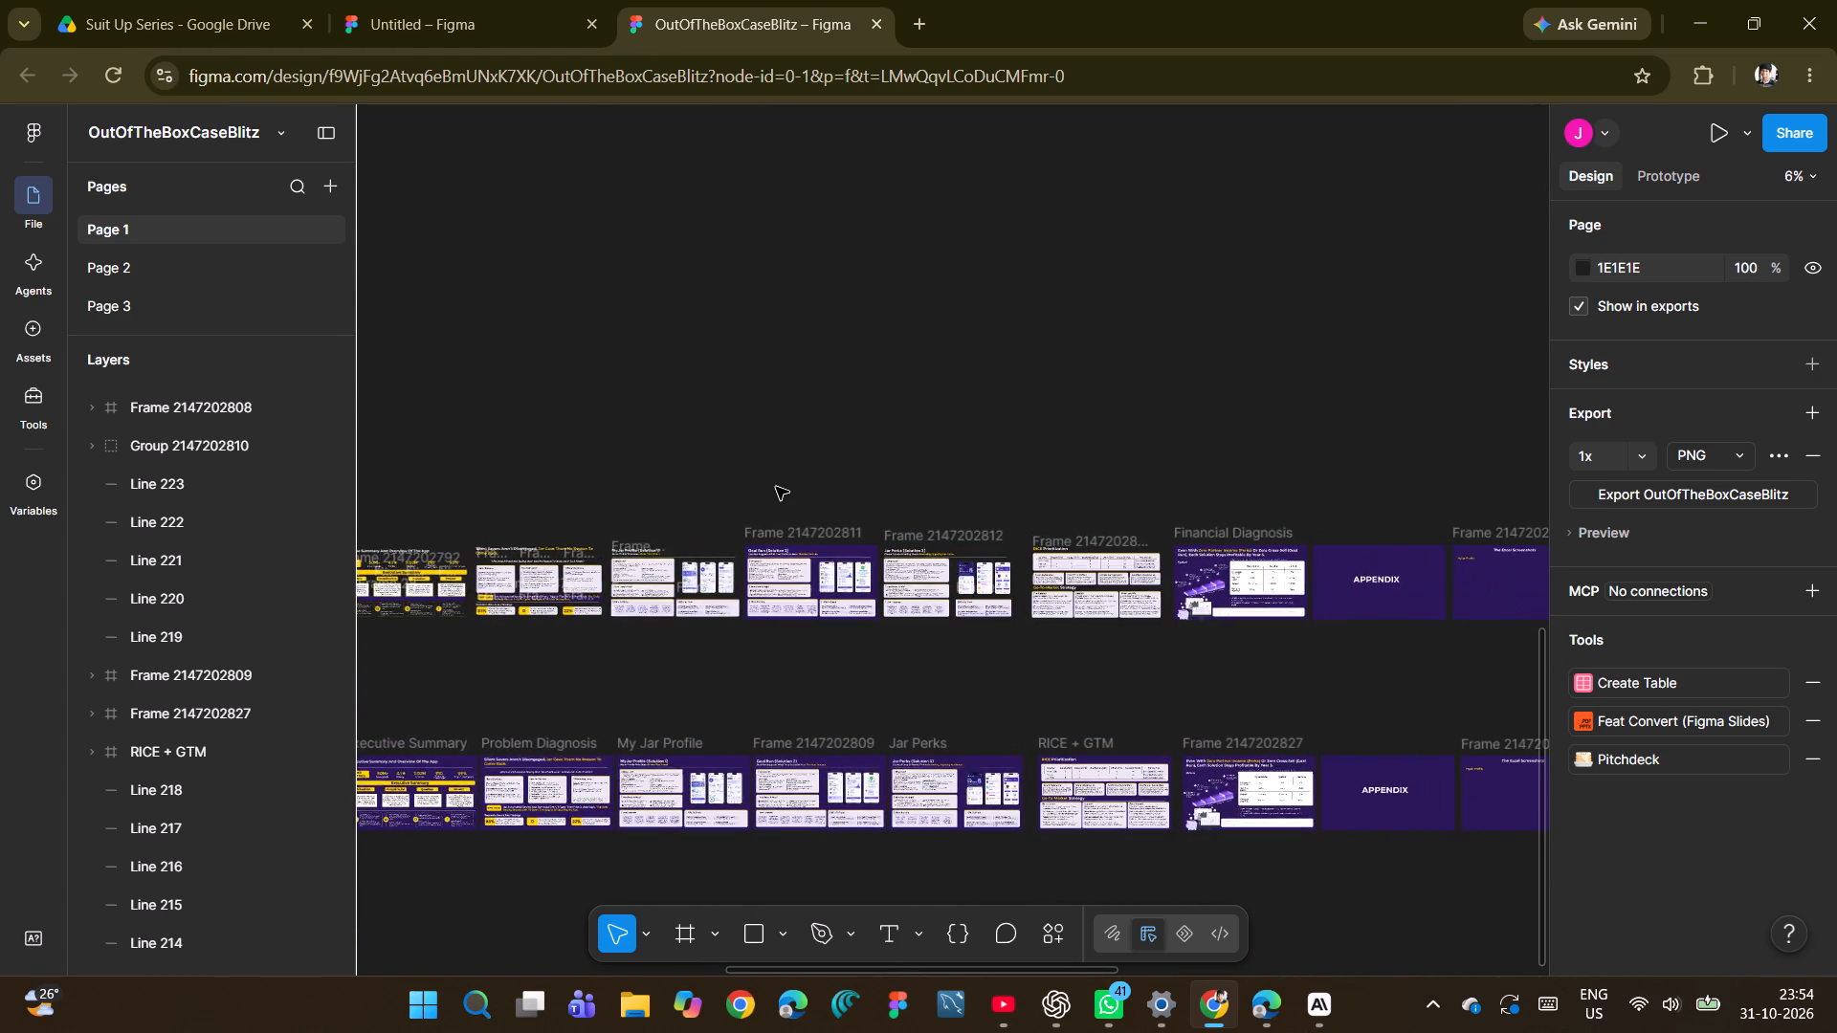
{"action": "scroll", "coordinate": [776, 487], "scroll_direction": "up", "scroll_amount": 2}
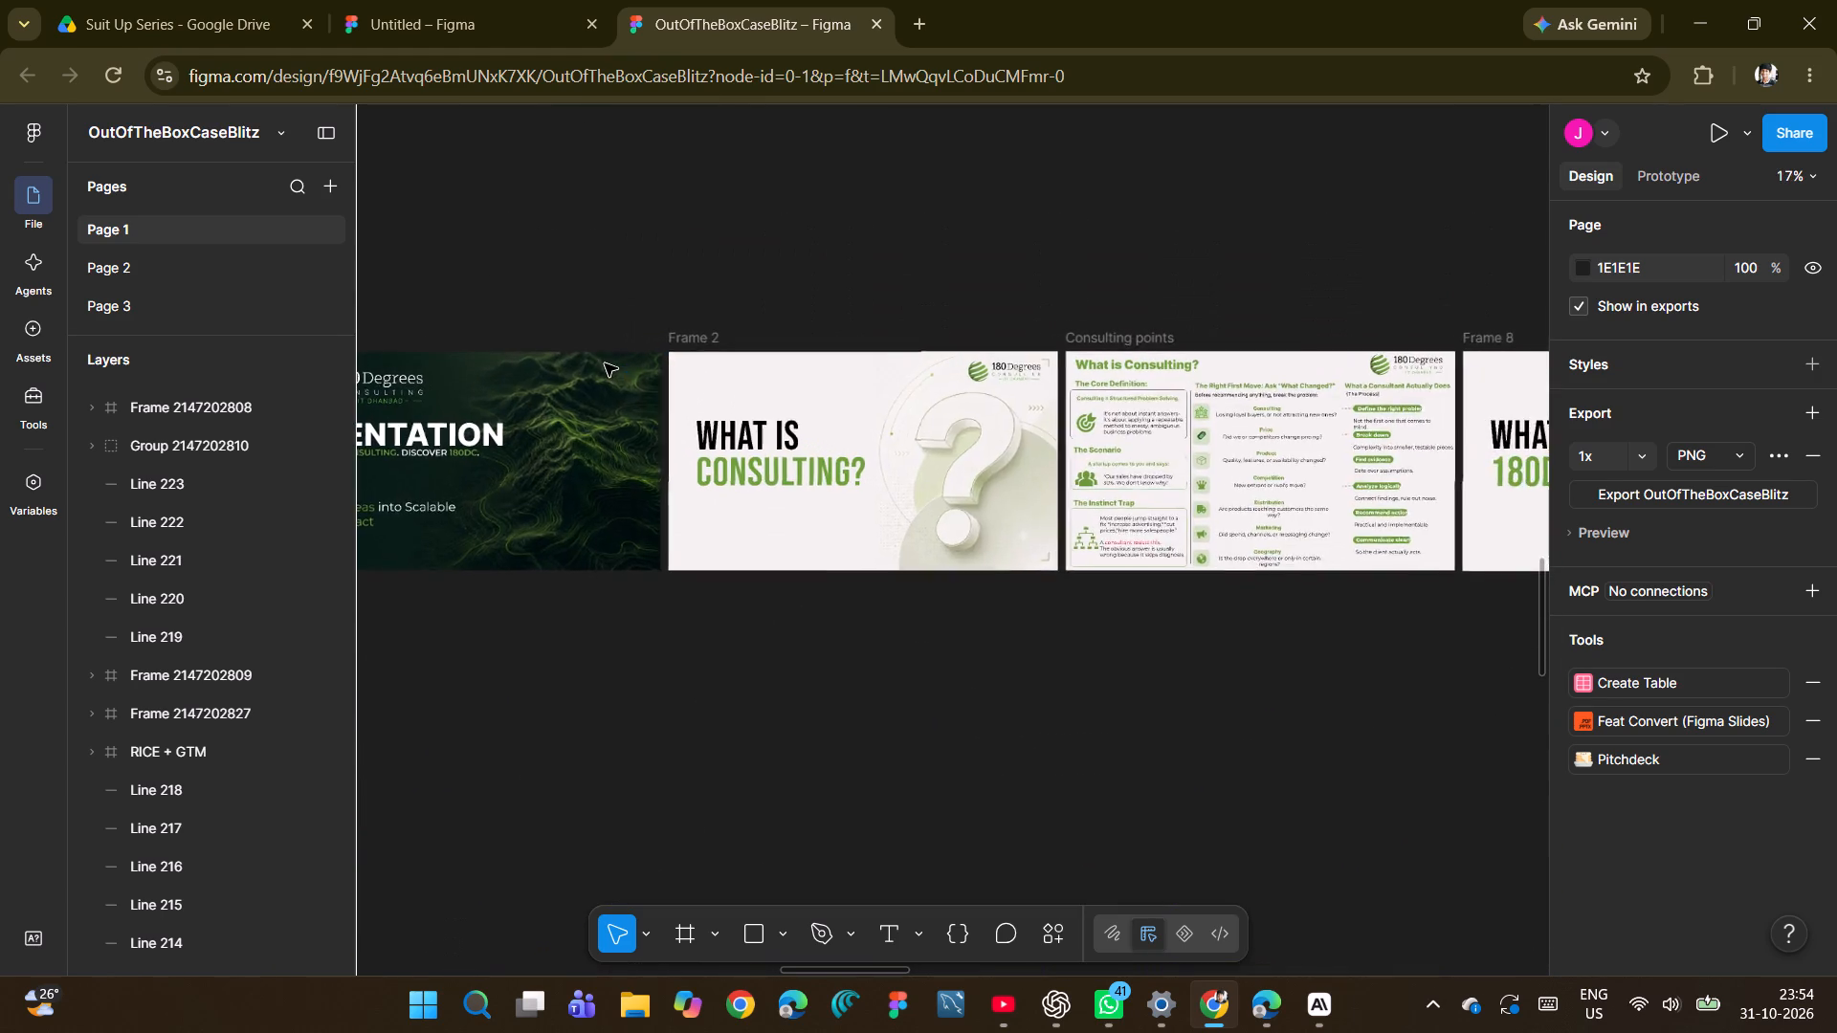
{"action": "scroll", "coordinate": [611, 371], "scroll_direction": "right", "scroll_amount": 2}
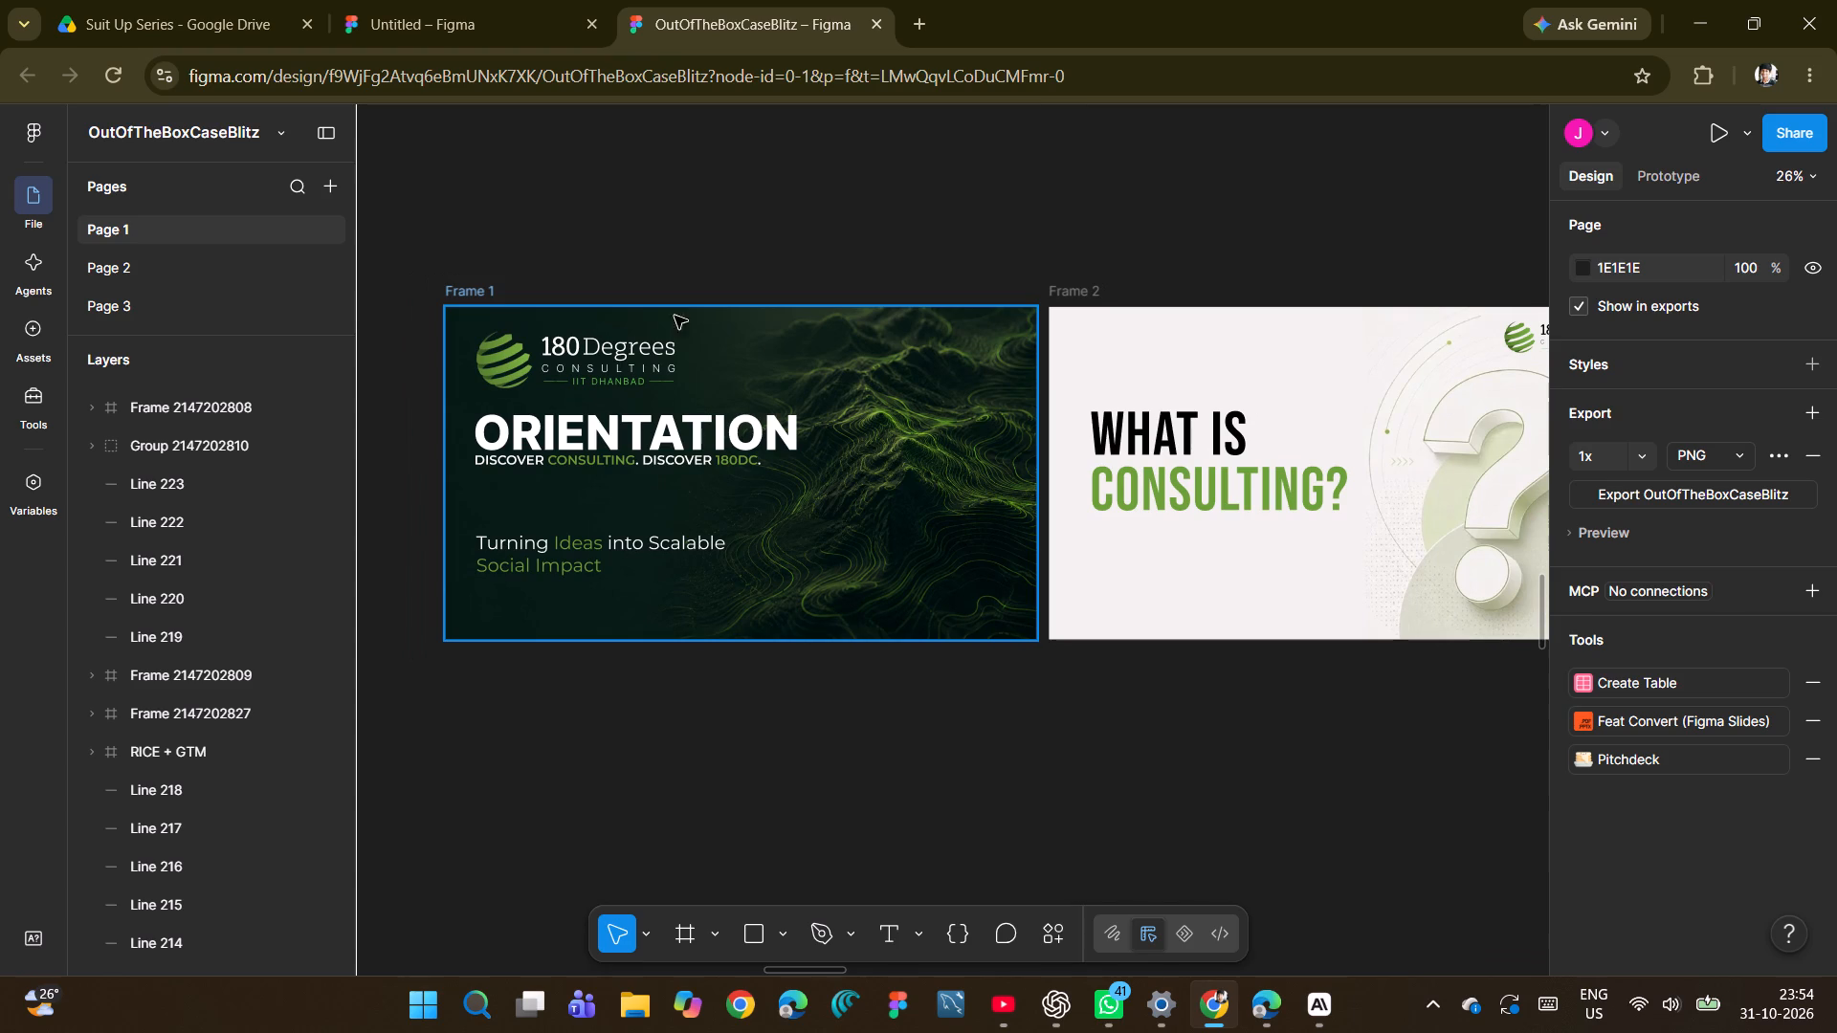
{"action": "scroll", "coordinate": [1366, 302], "scroll_direction": "left", "scroll_amount": 2}
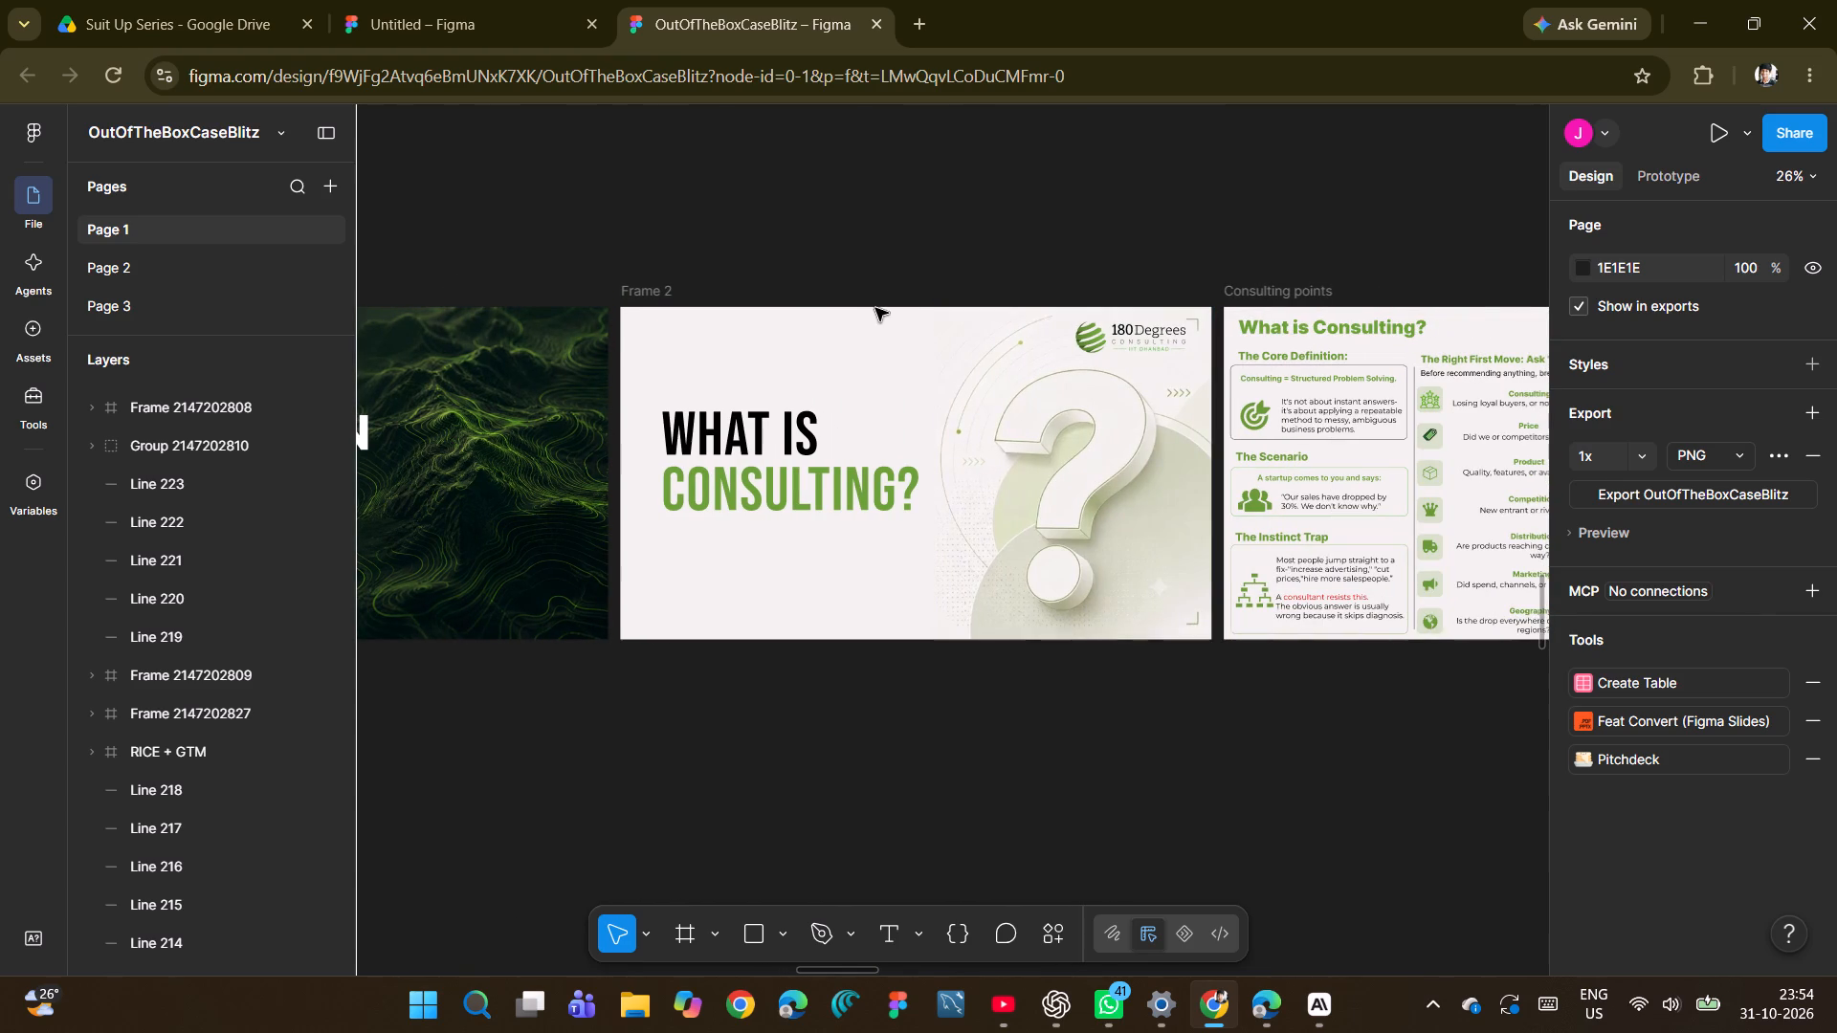
{"action": "left_click", "coordinate": [648, 296]}
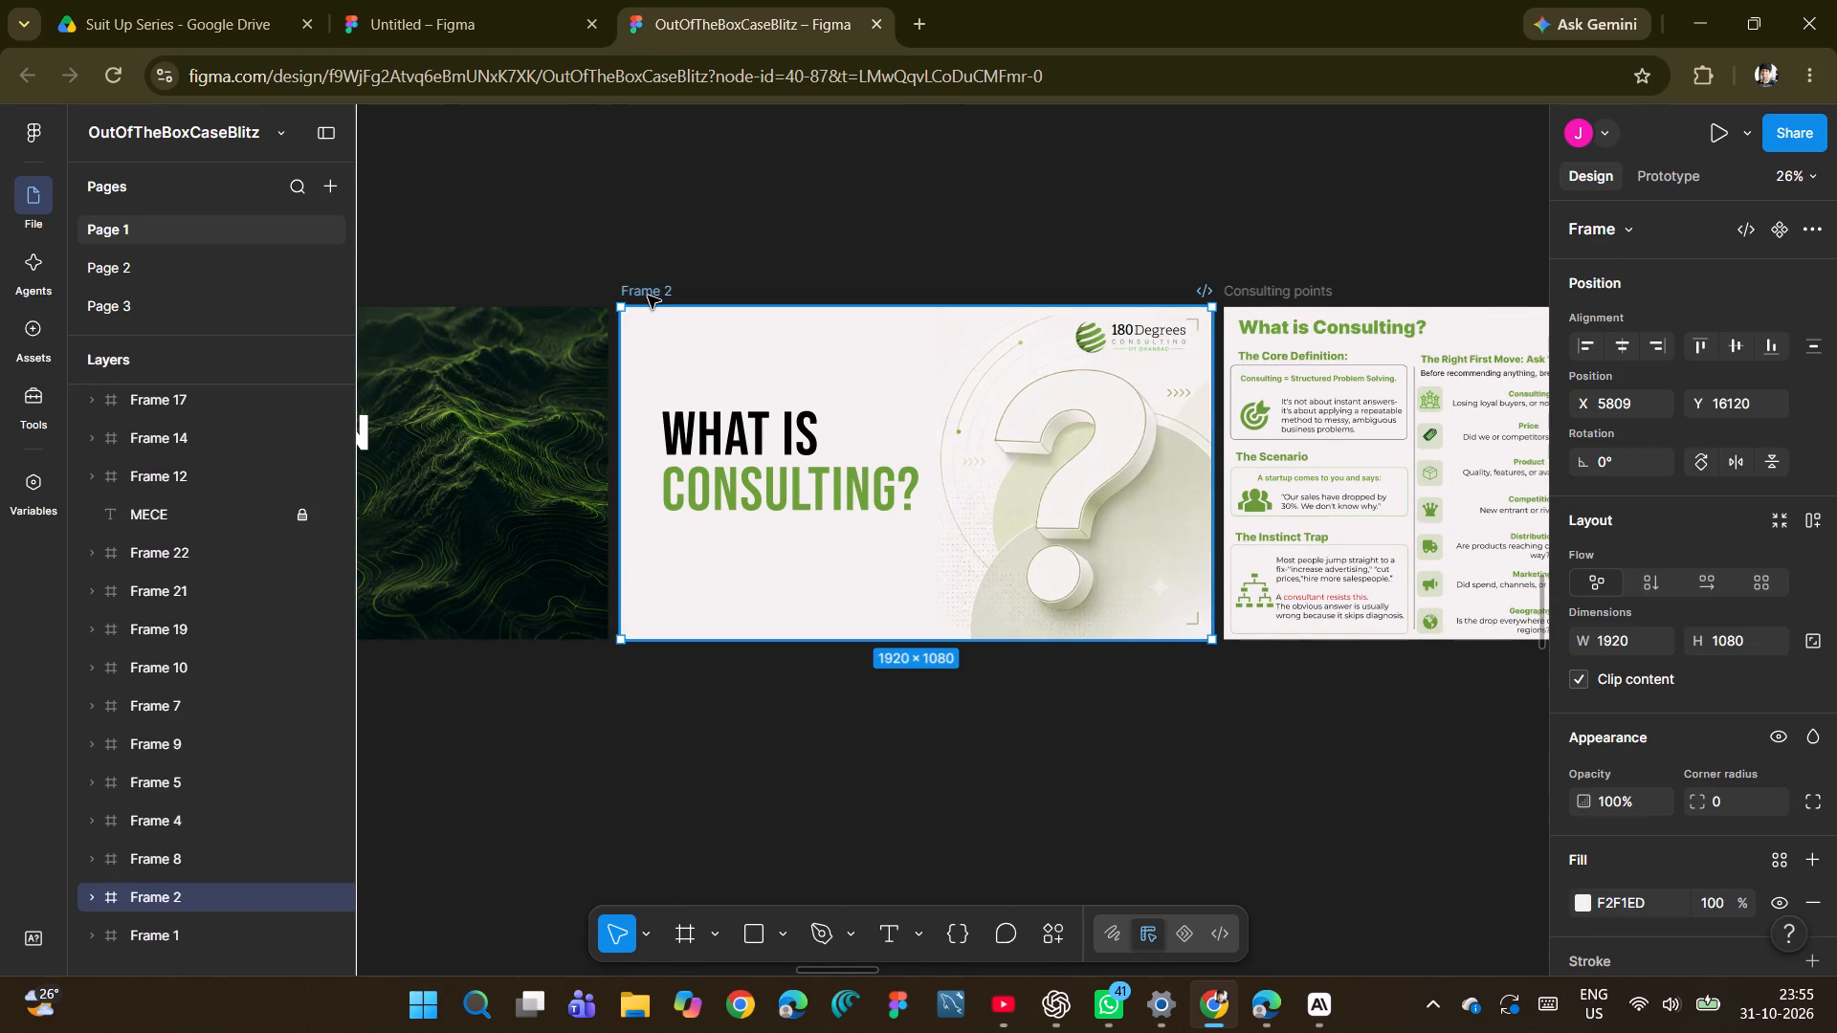
{"action": "key", "text": "ctrl+c"}
{"action": "left_click", "coordinate": [552, 3]}
{"action": "left_click", "coordinate": [641, 263]}
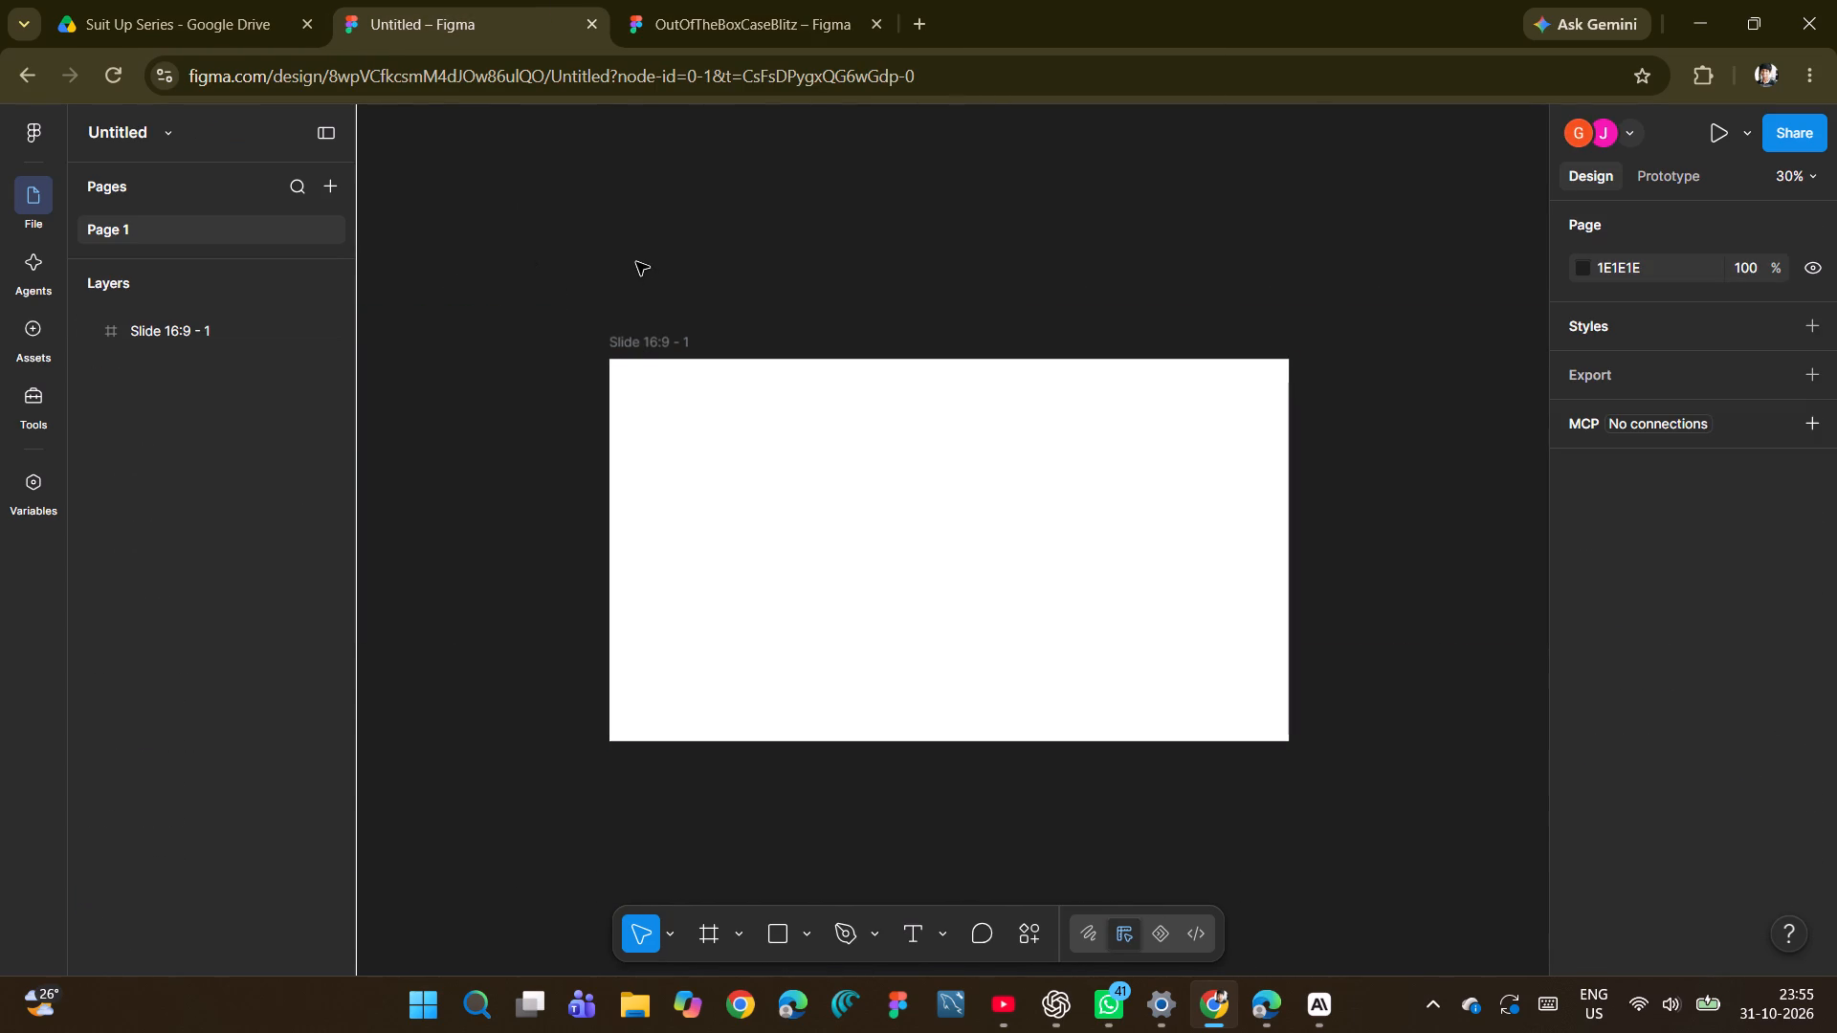
{"action": "key", "text": "ctrl+v"}
Move the pasted "What is Consulting?" frame directly above the blank 16:9 slide, to about X -36, Y -1185.
{"action": "scroll", "coordinate": [874, 334], "scroll_direction": "up", "scroll_amount": 1}
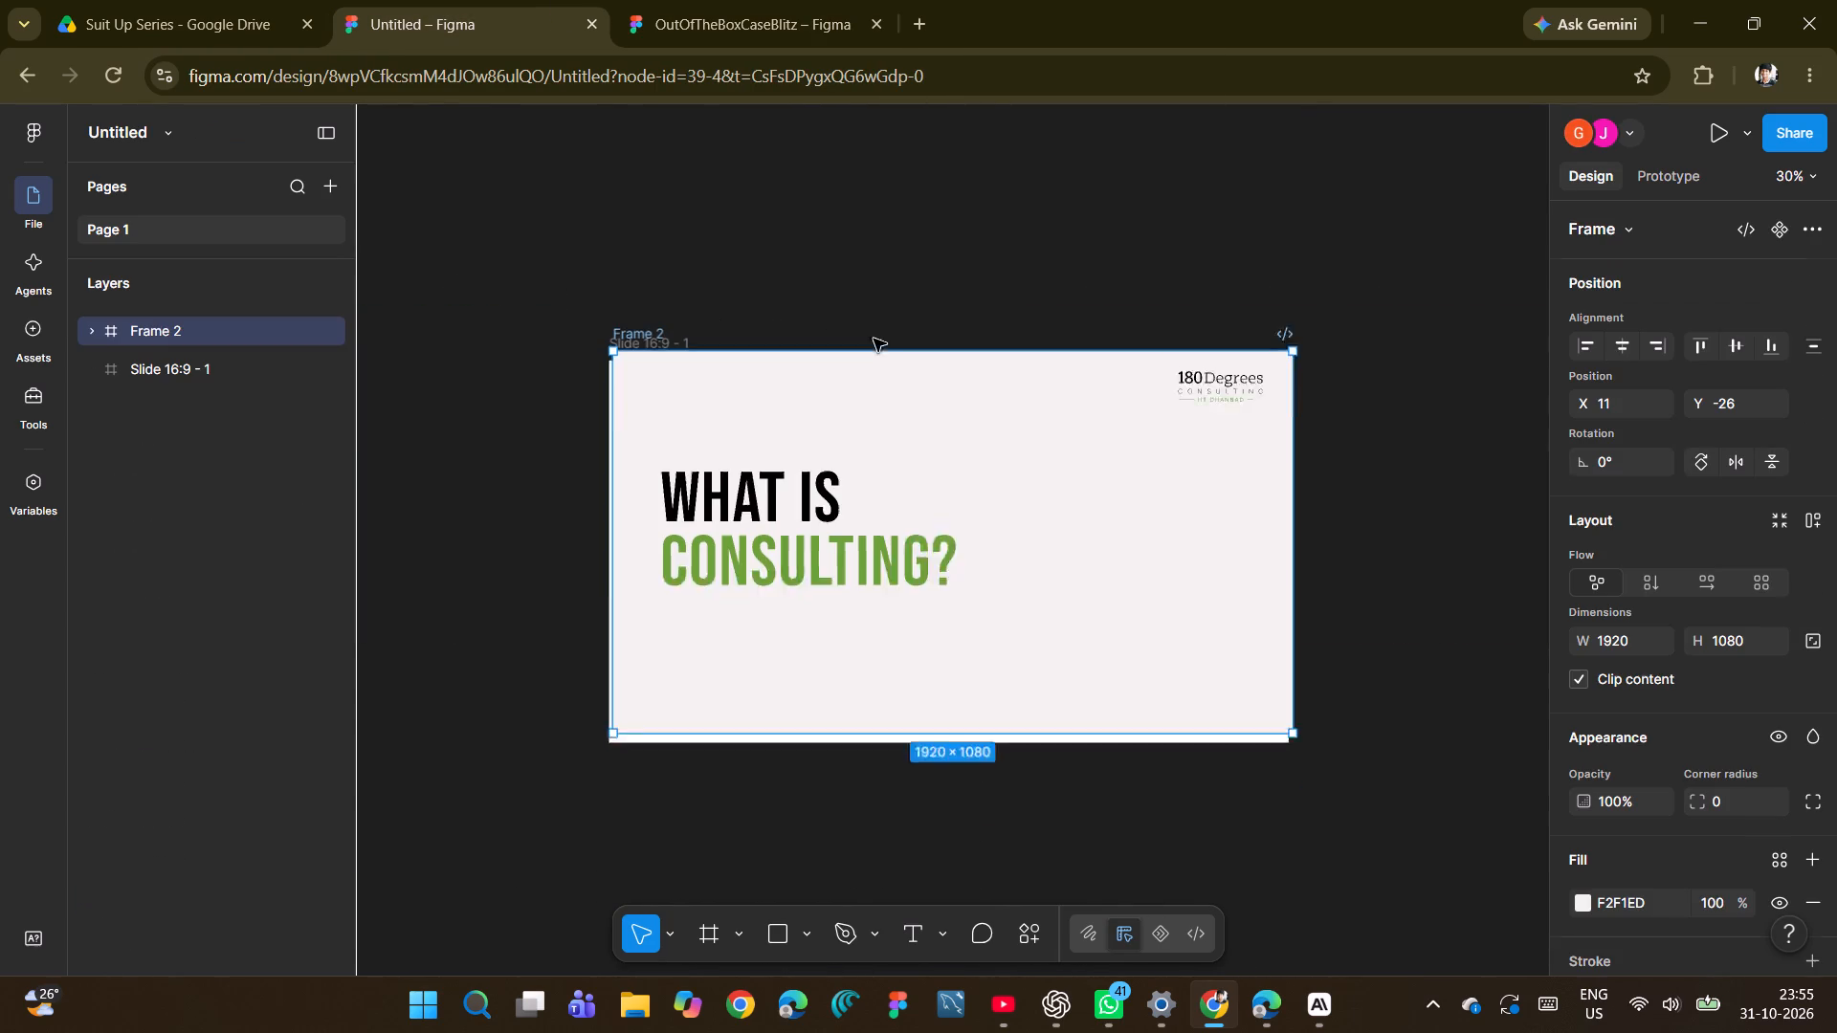
{"action": "scroll", "coordinate": [874, 339], "scroll_direction": "up", "scroll_amount": 1}
{"action": "left_click_drag", "start_coordinate": [892, 657], "coordinate": [873, 274]}
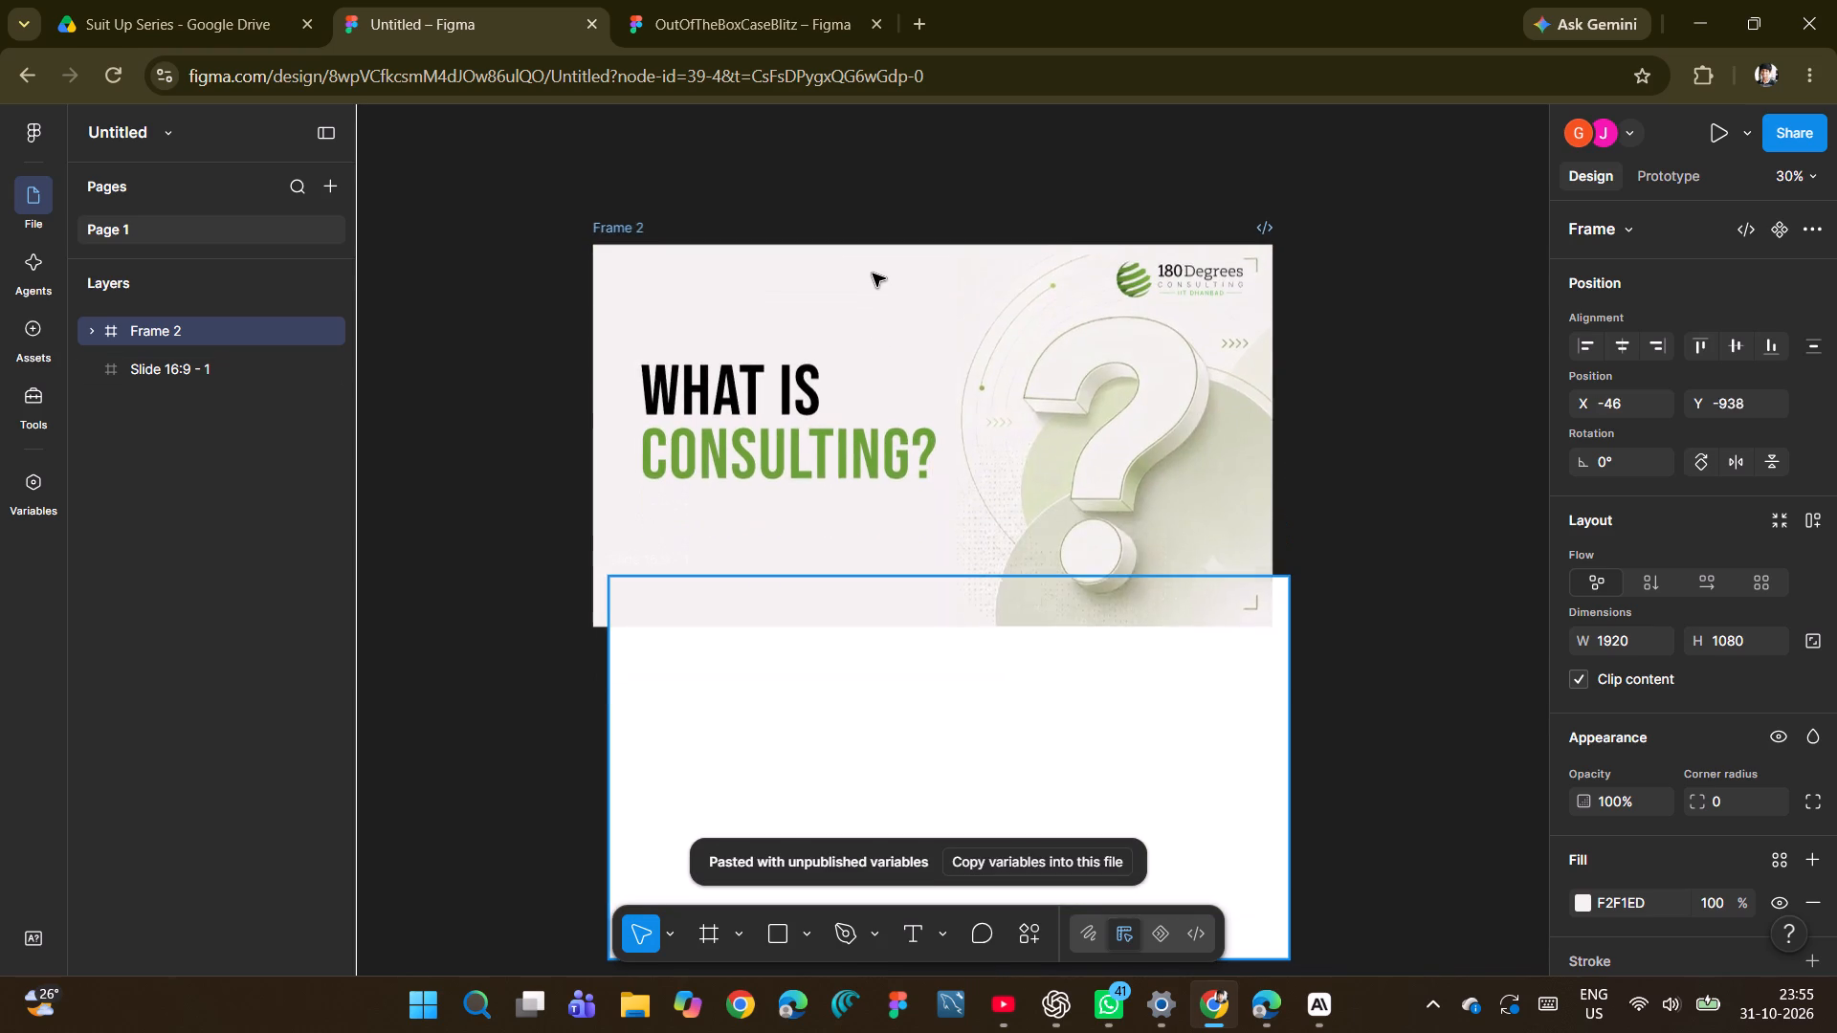
{"action": "left_click_drag", "start_coordinate": [873, 274], "coordinate": [875, 248]}
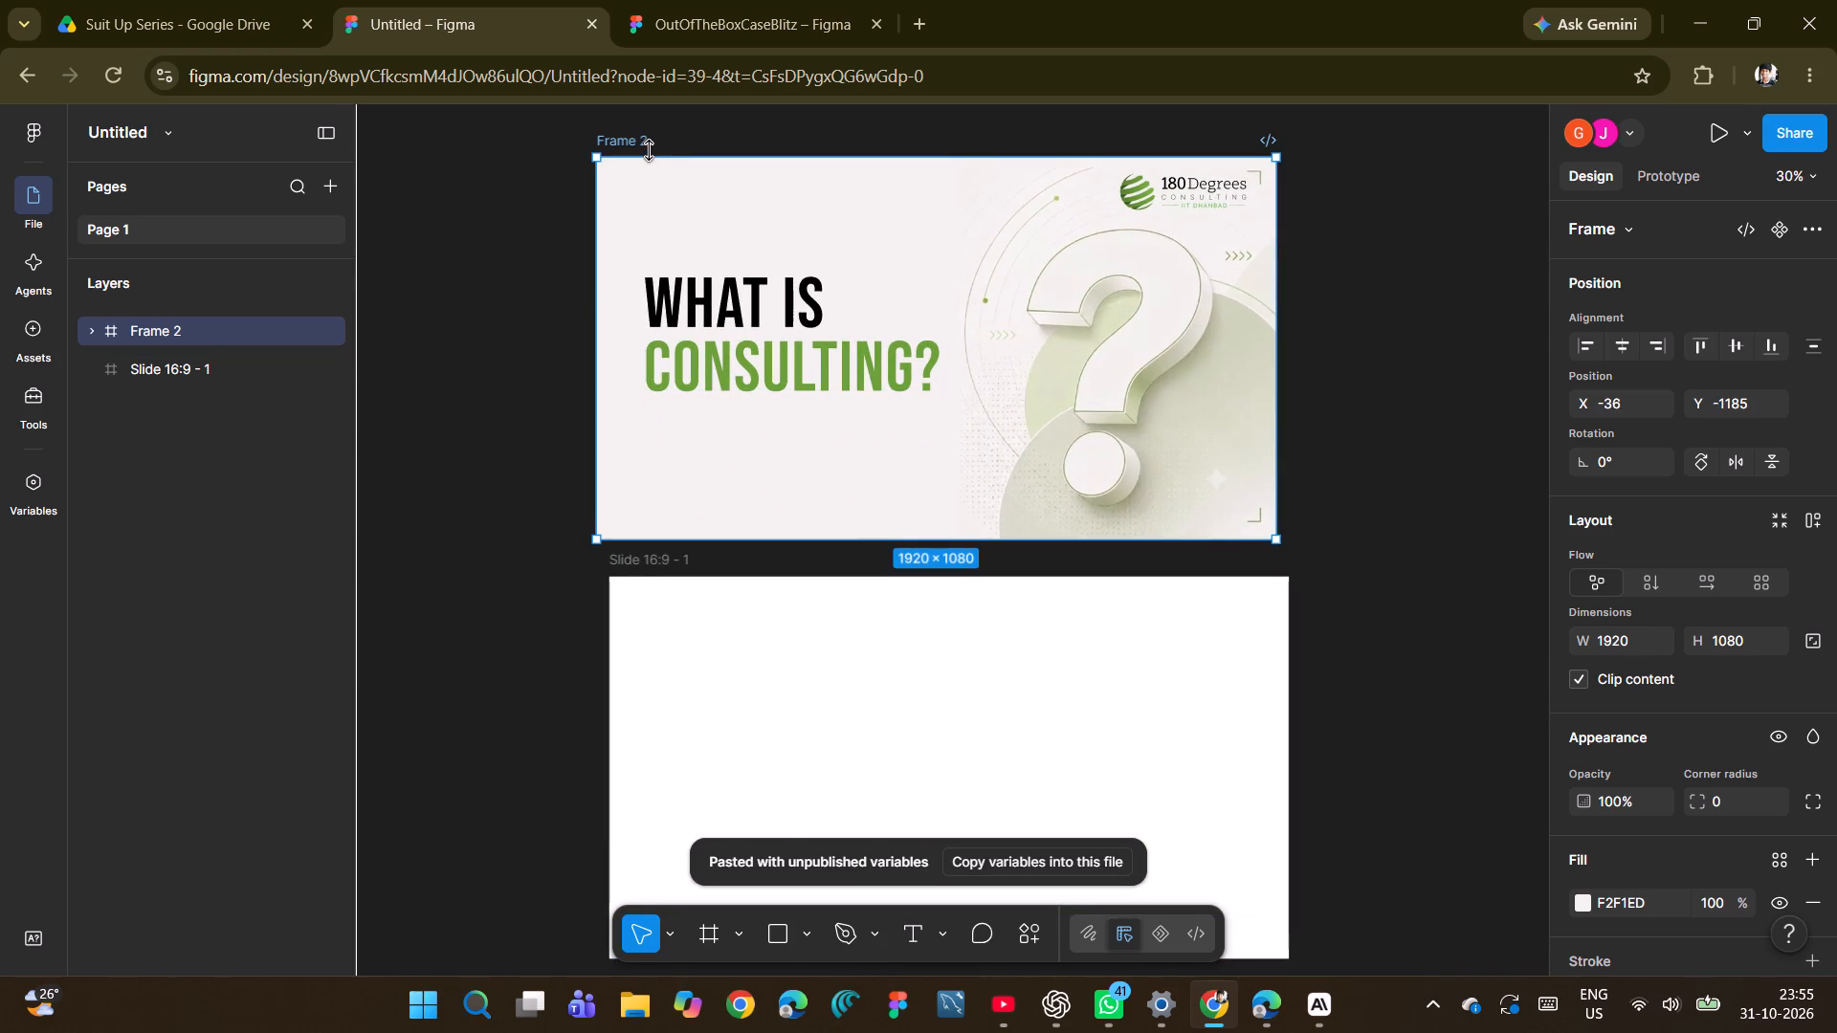
{"action": "left_click", "coordinate": [648, 146]}
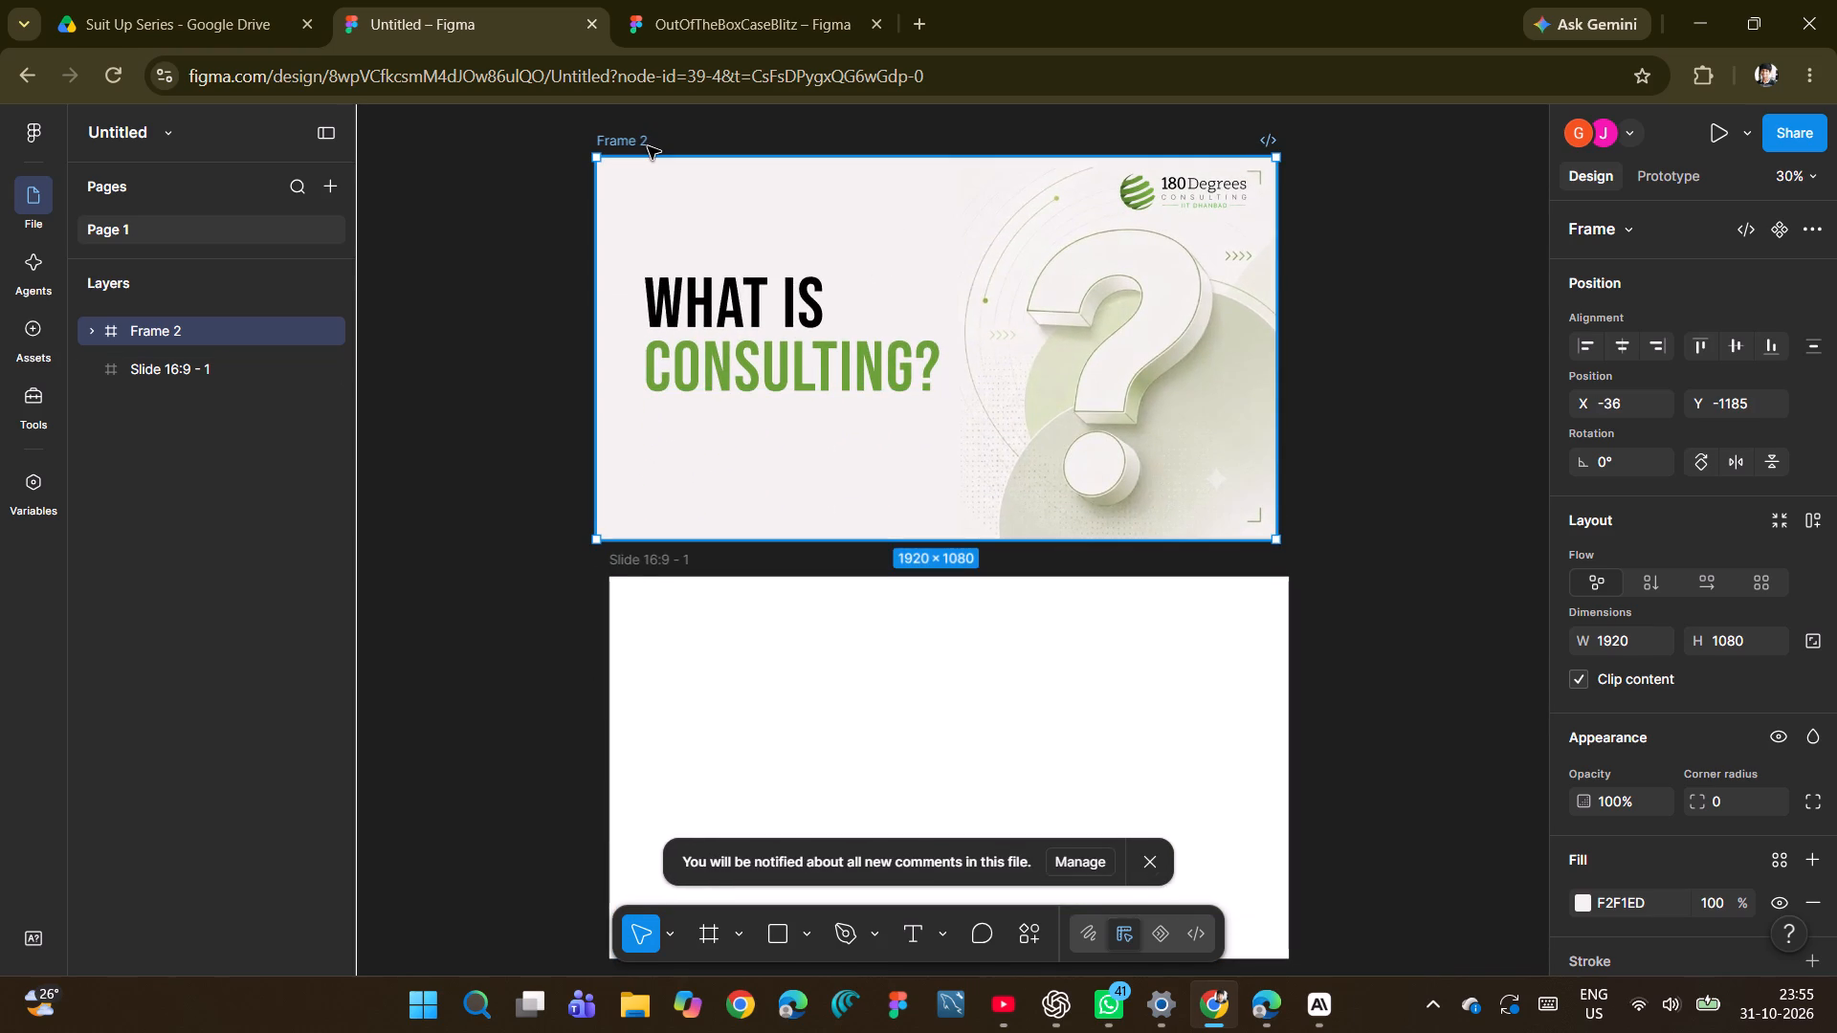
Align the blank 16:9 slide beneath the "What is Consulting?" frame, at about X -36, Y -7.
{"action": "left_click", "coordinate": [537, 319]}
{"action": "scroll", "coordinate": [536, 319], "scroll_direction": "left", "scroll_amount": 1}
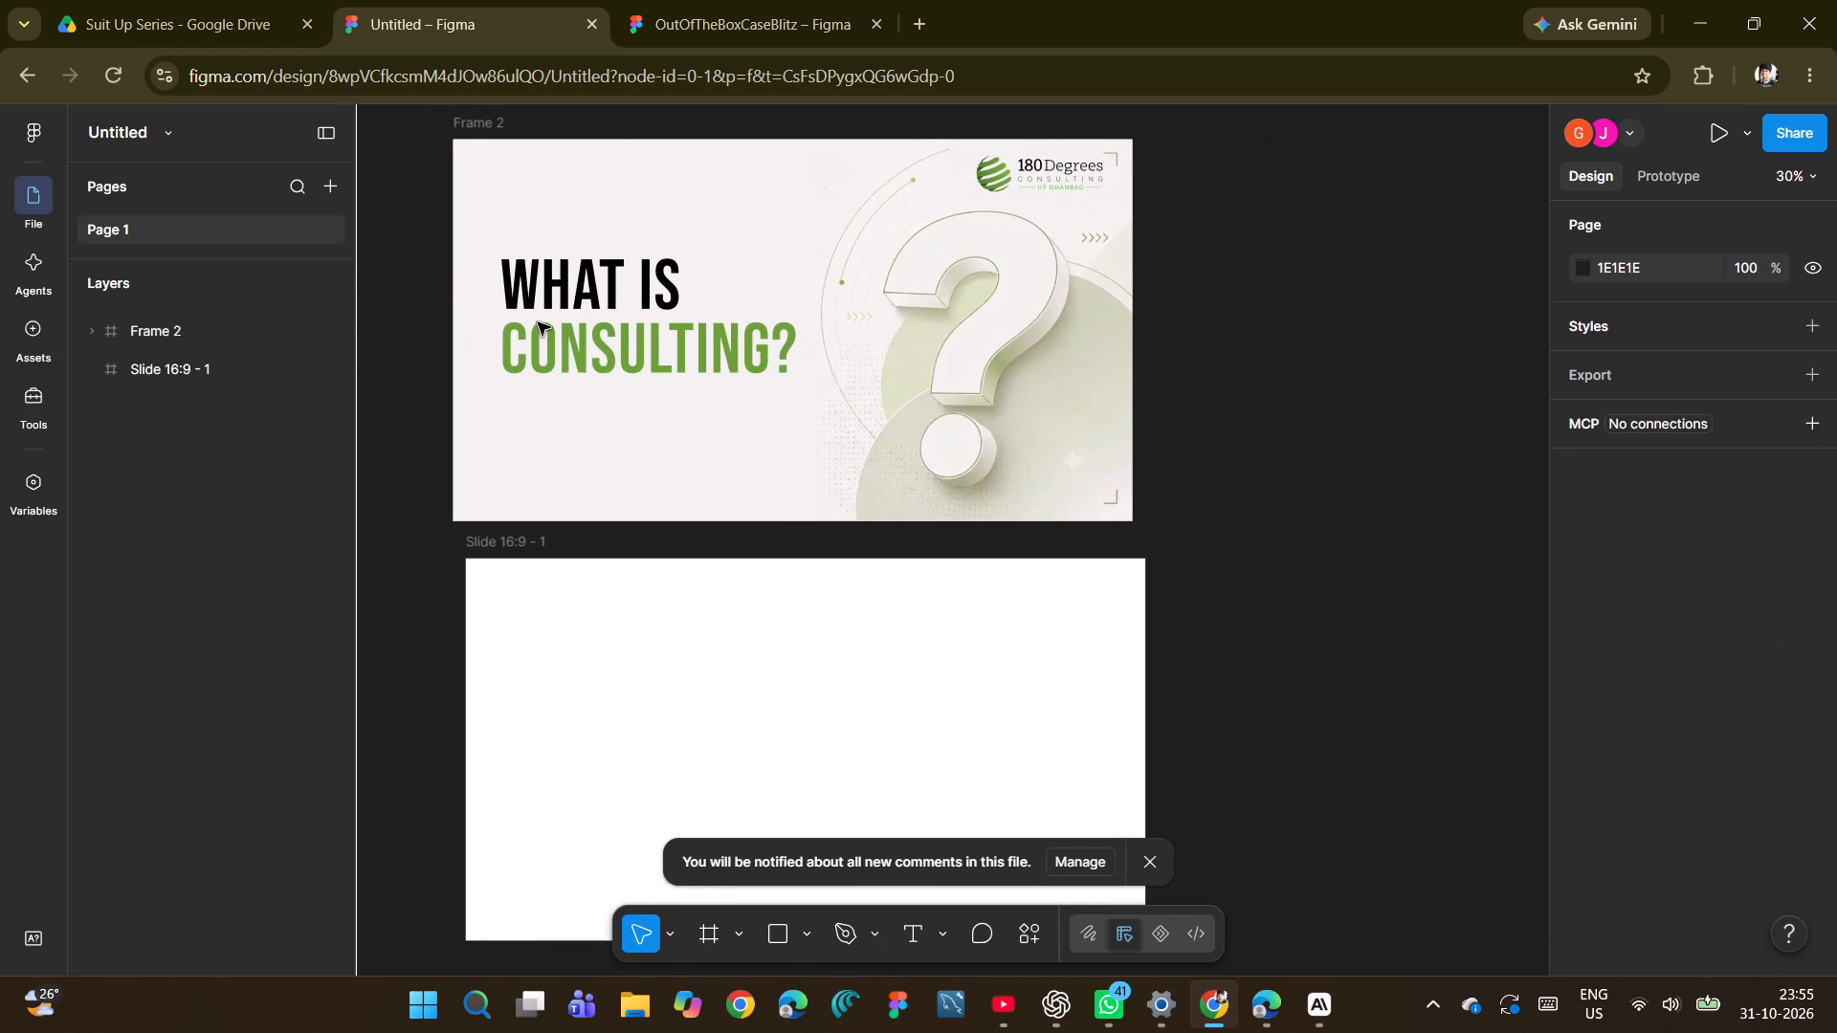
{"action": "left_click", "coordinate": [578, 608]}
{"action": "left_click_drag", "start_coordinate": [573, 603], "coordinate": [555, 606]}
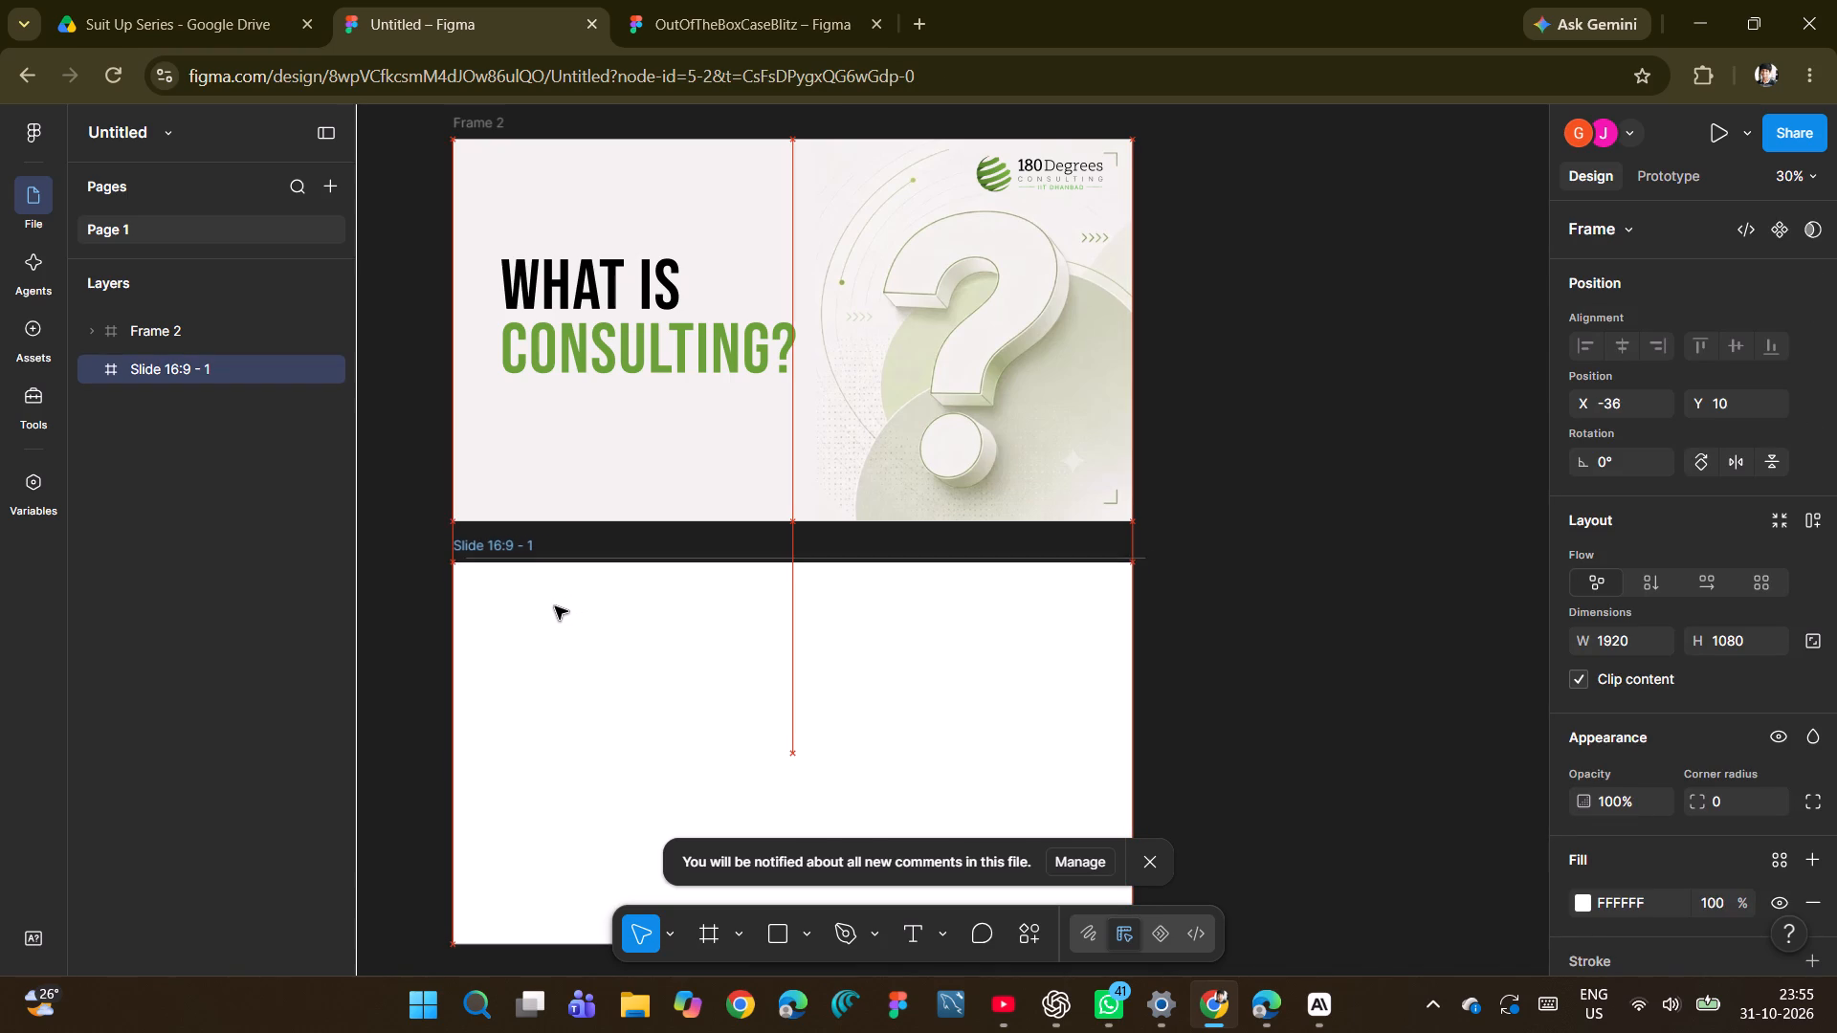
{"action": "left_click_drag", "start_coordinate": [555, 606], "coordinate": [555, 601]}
Extend the "CONSULTING?" text box downward to a height of about 181.
{"action": "left_click", "coordinate": [603, 376]}
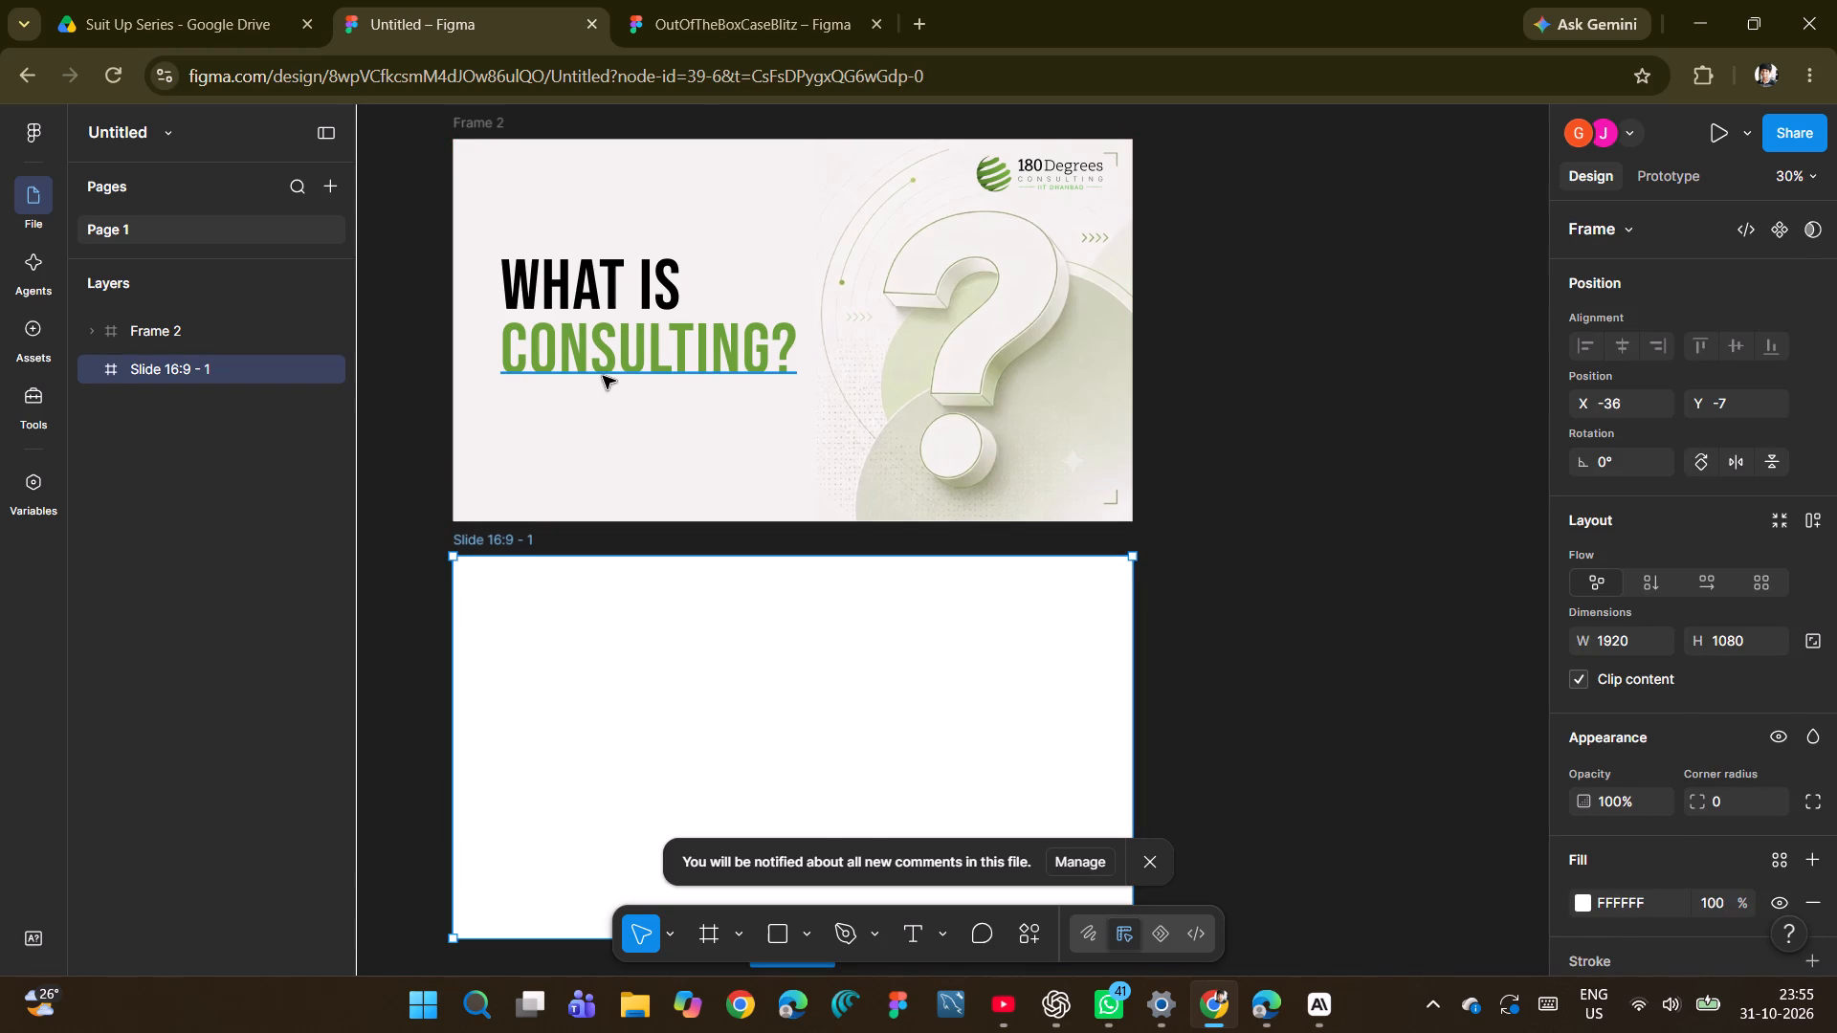
{"action": "left_click", "coordinate": [712, 371]}
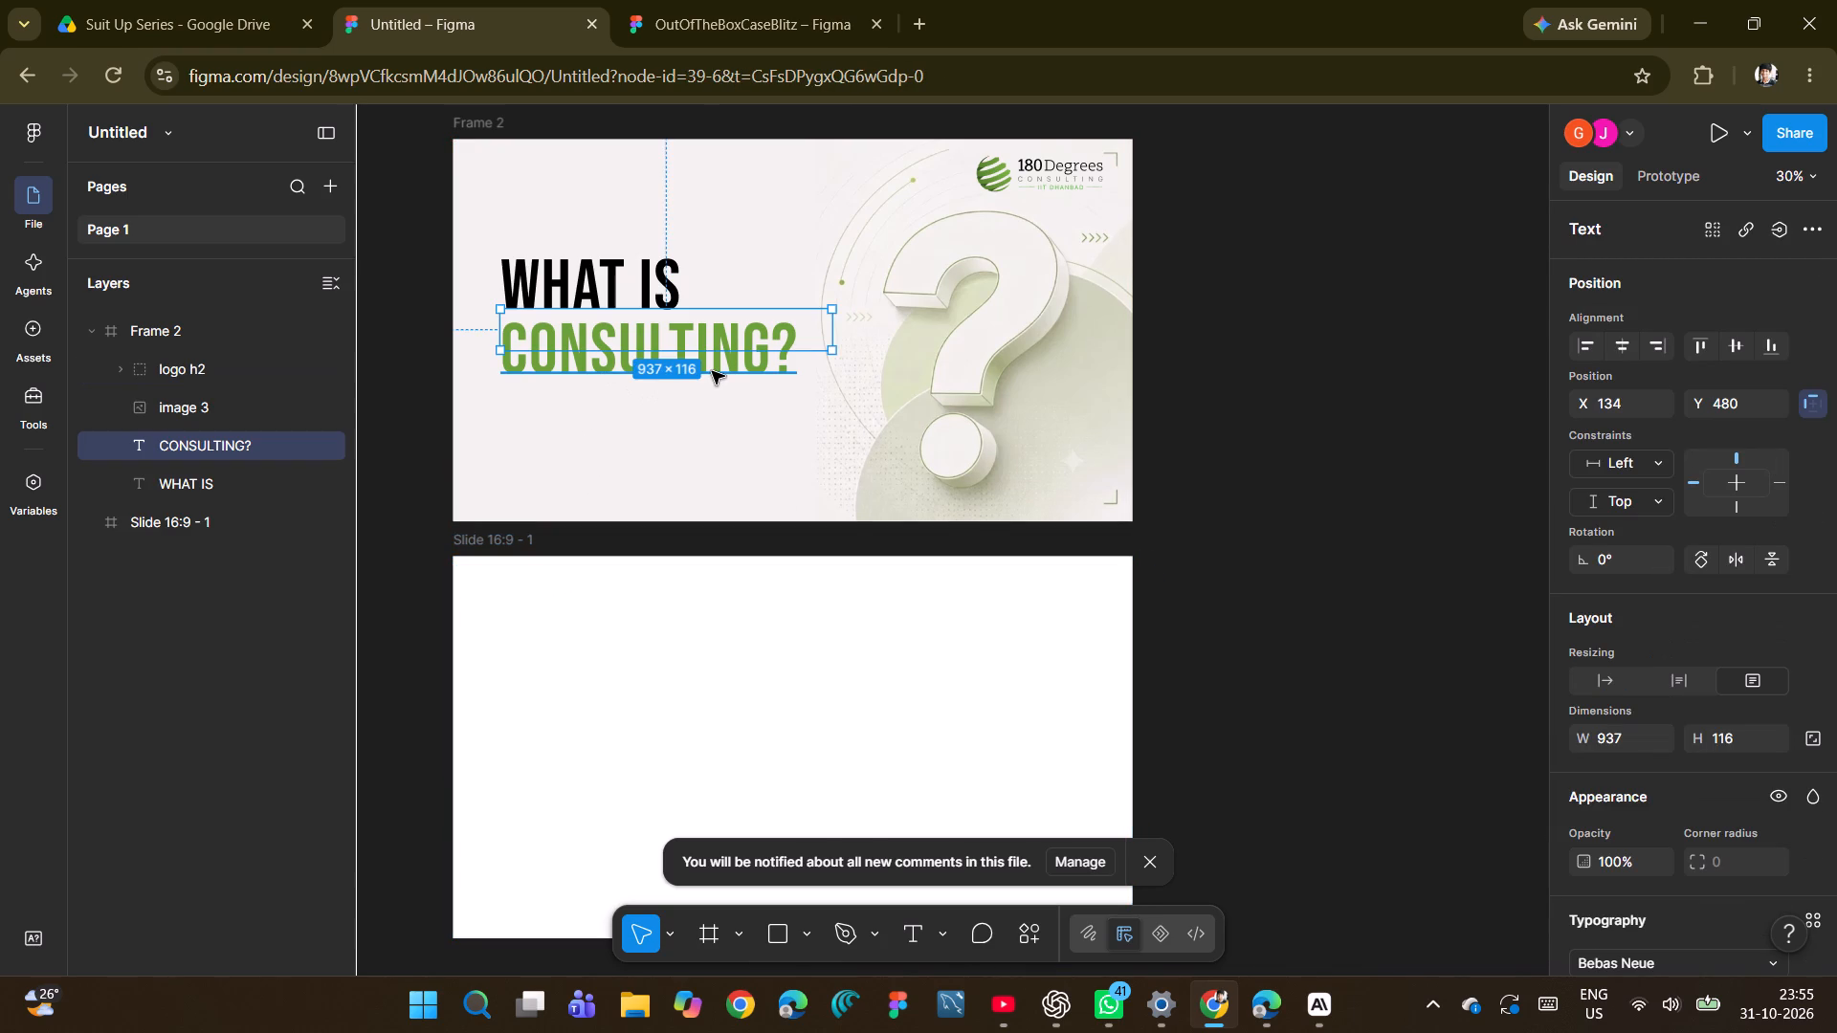
{"action": "left_click_drag", "start_coordinate": [735, 353], "coordinate": [735, 373]}
Delete the blank 16:9 slide below the "What is Consulting?" frame.
{"action": "left_click", "coordinate": [872, 666]}
{"action": "key", "text": "BackSpace"}
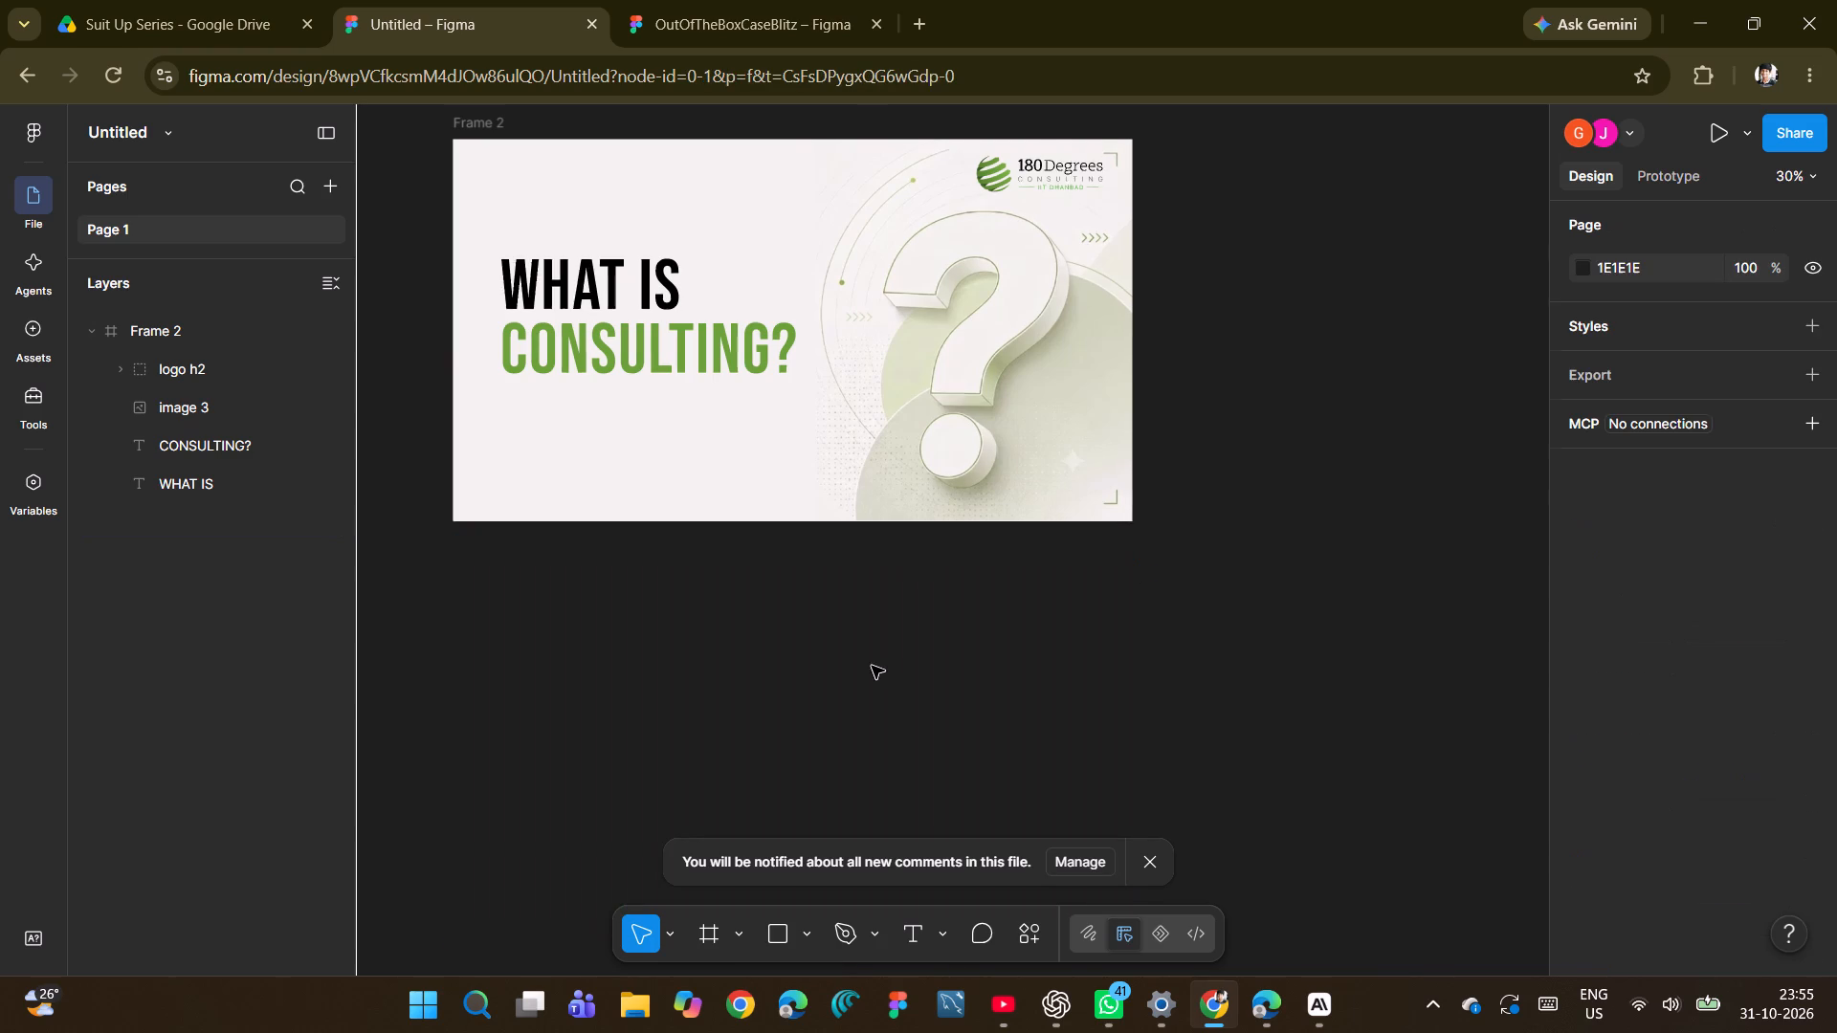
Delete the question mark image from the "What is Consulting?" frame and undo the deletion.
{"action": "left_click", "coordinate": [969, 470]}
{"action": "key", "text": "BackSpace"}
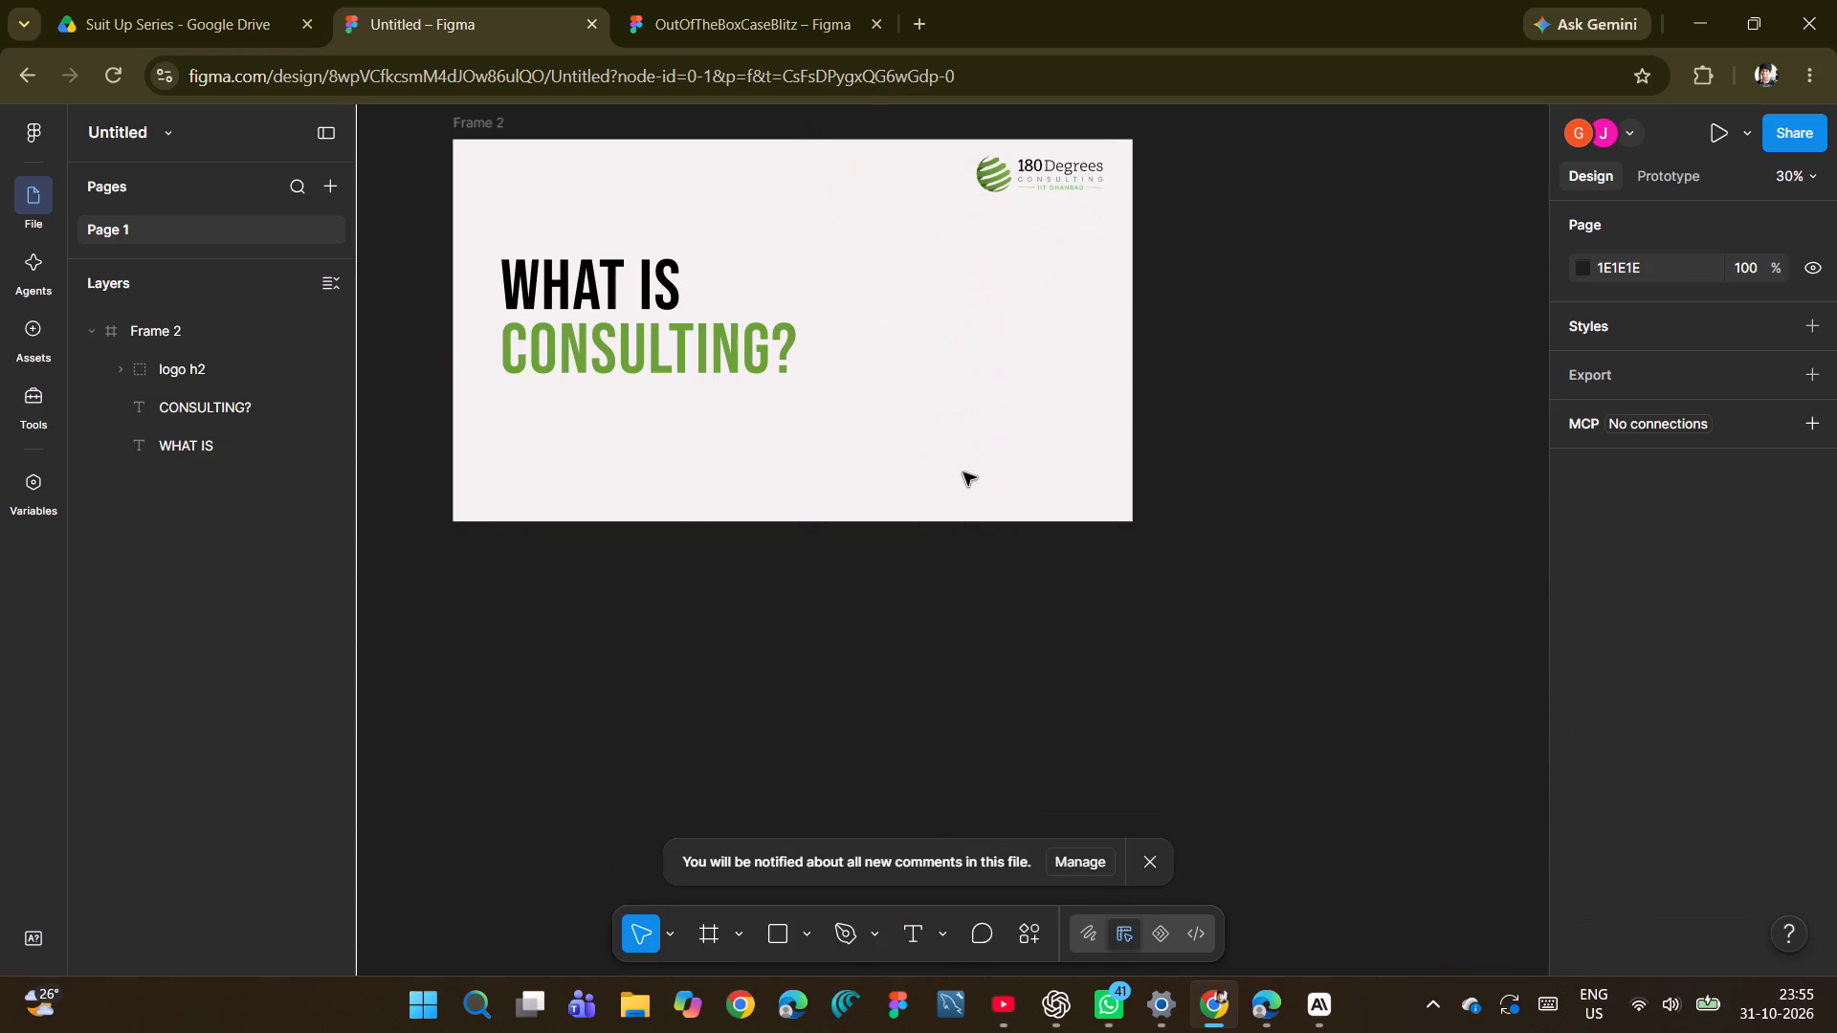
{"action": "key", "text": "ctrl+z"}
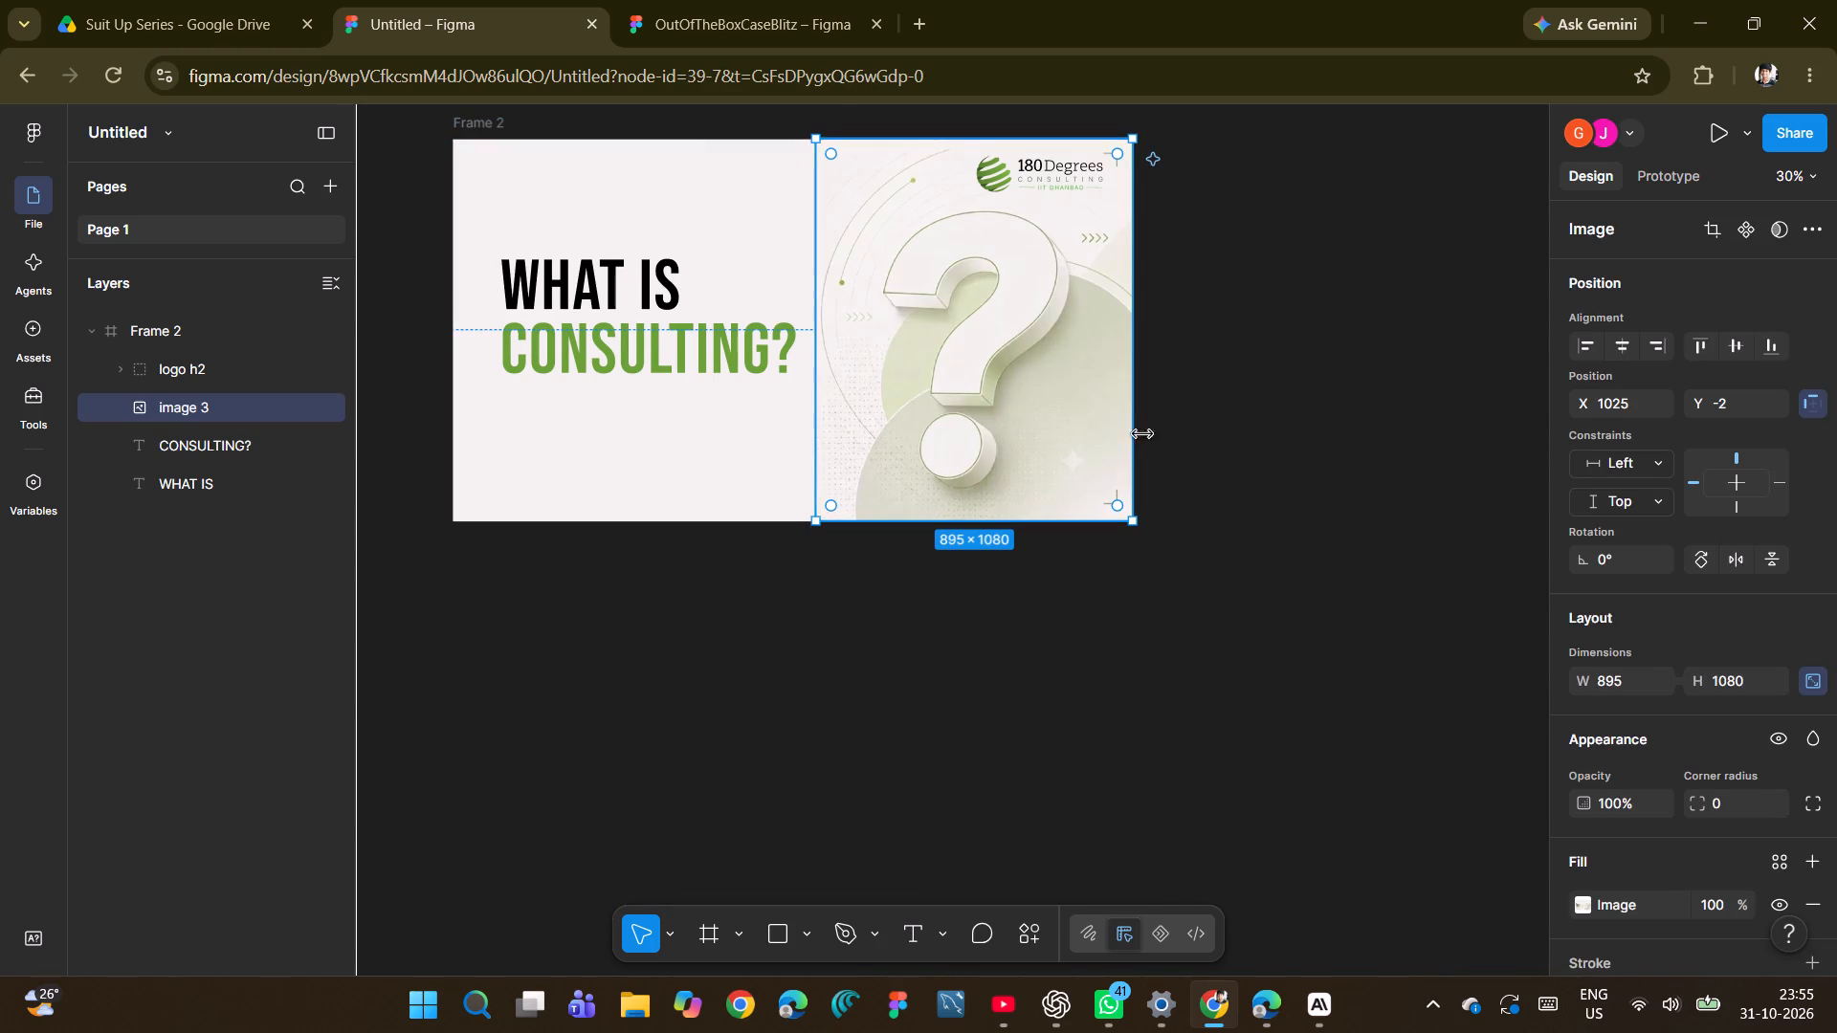
{"action": "left_click", "coordinate": [1213, 396]}
{"action": "left_click", "coordinate": [1042, 360]}
{"action": "left_click", "coordinate": [1295, 411]}
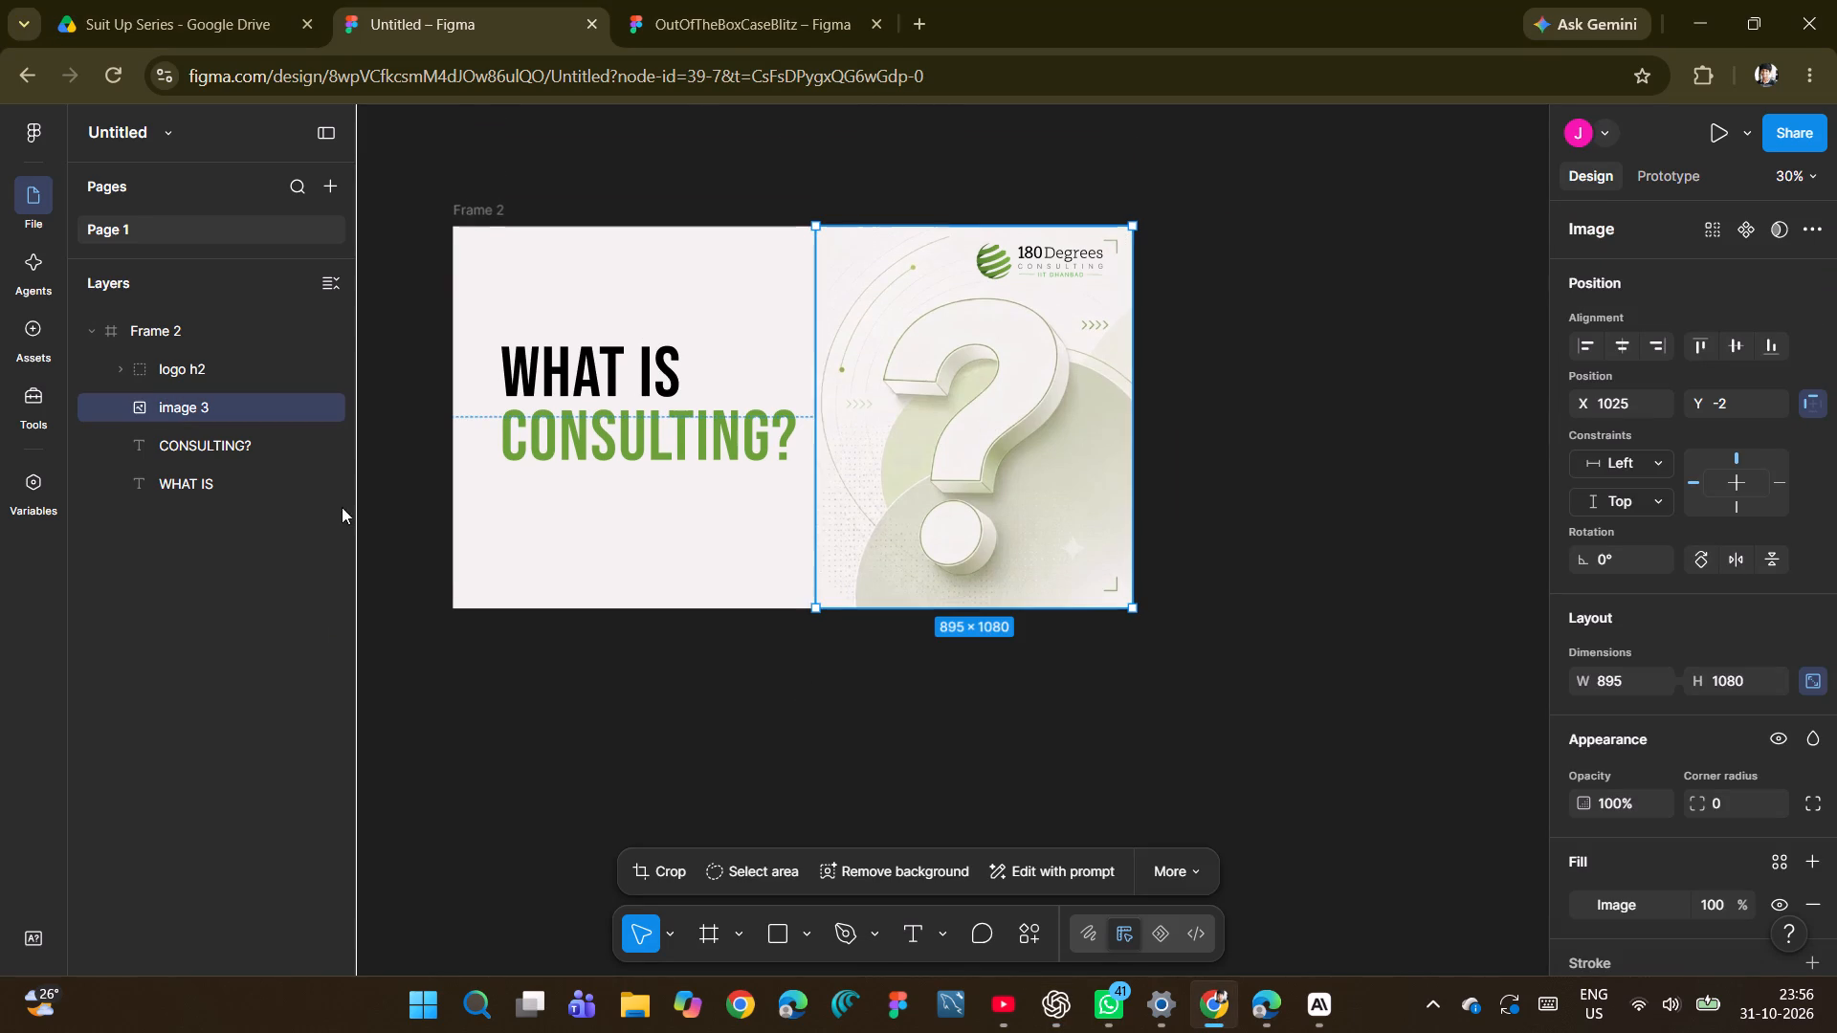
{"action": "left_click", "coordinate": [605, 438]}
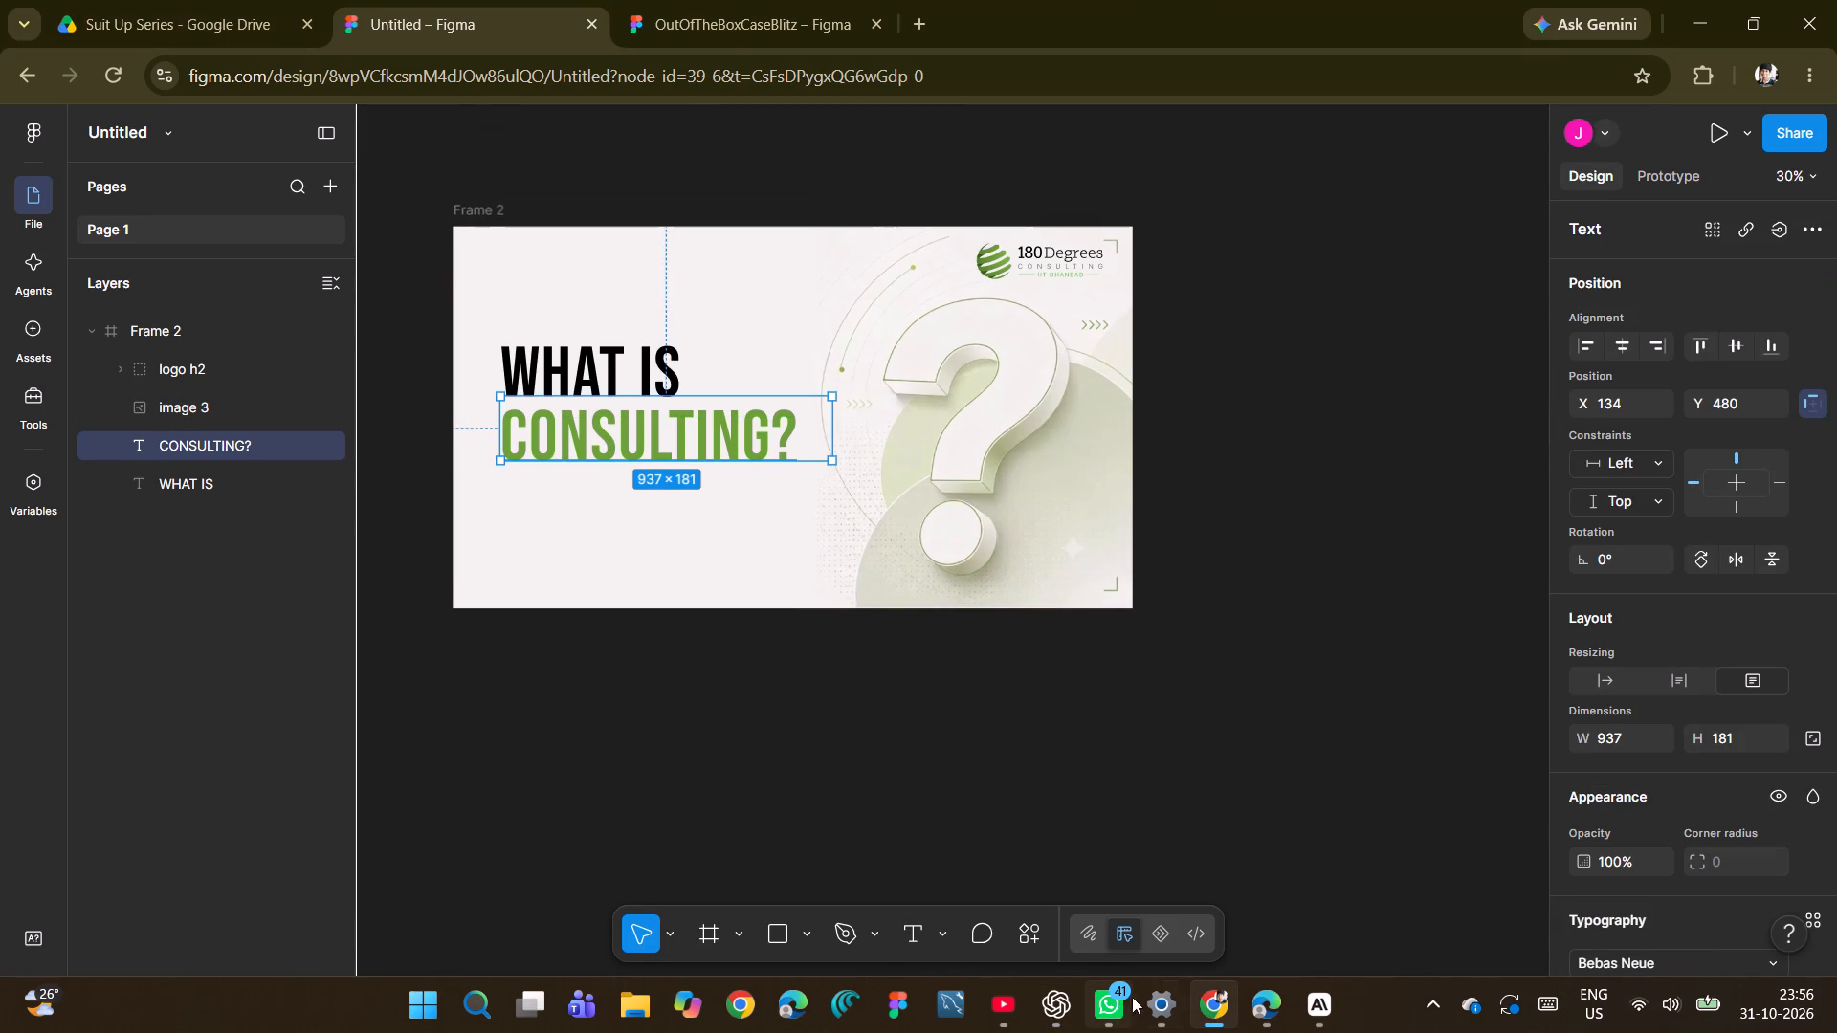
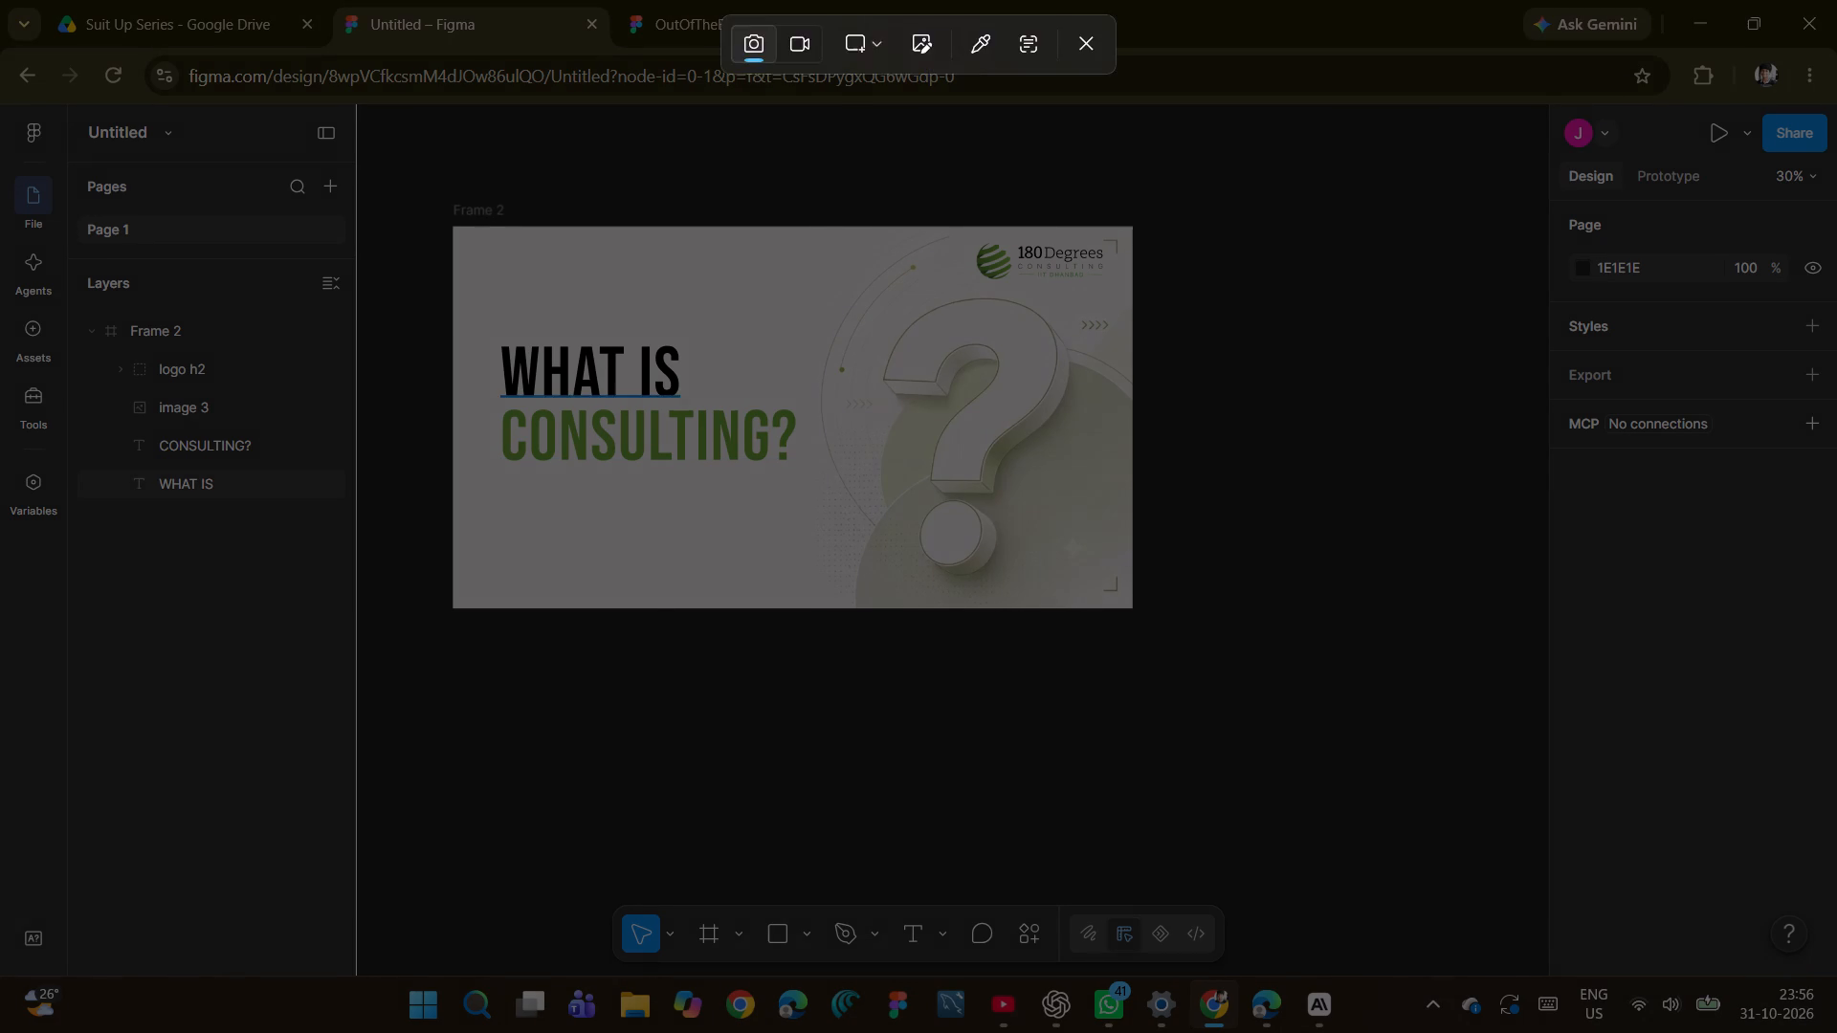
Take a screenshot of the "WHAT IS CONSULTING?" heading area on the title slide.
{"action": "left_click_drag", "start_coordinate": [439, 310], "coordinate": [917, 527]}
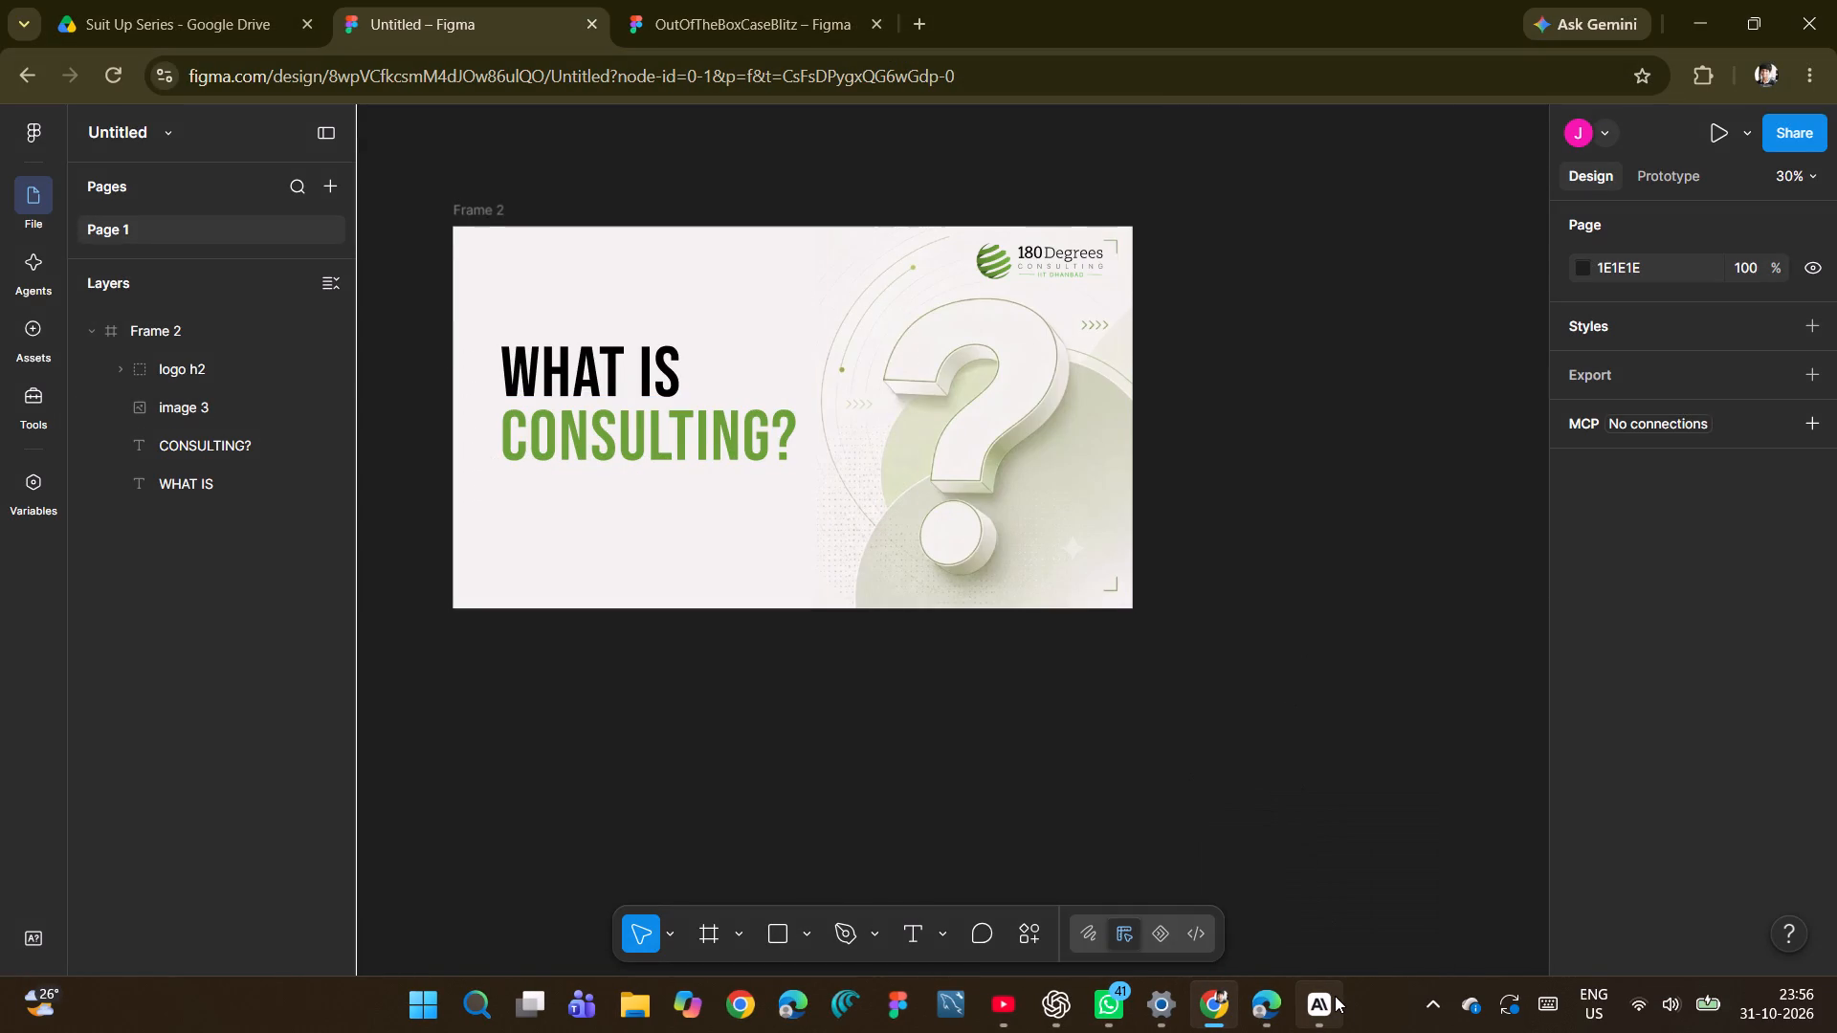
Duplicate the "WHAT IS CONSULTING?" title frame beside the original and select the green "CONSULTING?" heading in the copy.
{"action": "left_click", "coordinate": [1271, 624]}
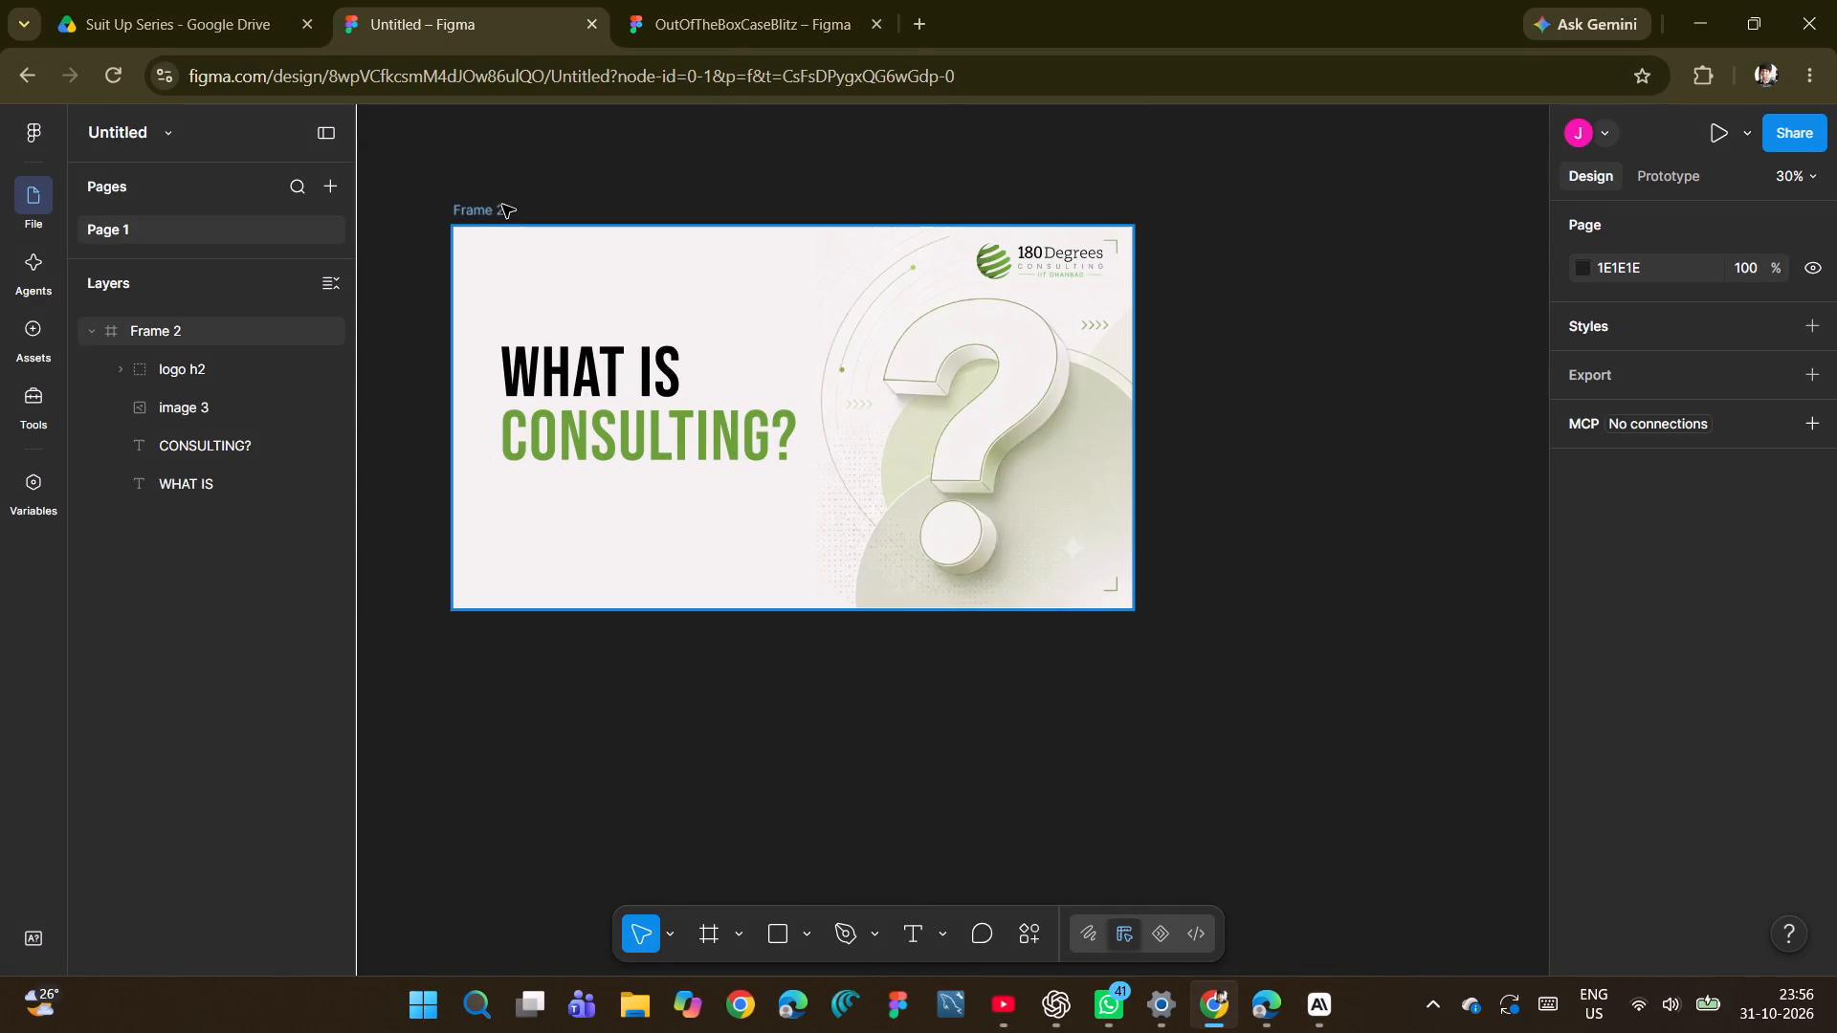
{"action": "left_click", "coordinate": [502, 205]}
{"action": "key", "text": "ctrl+d"}
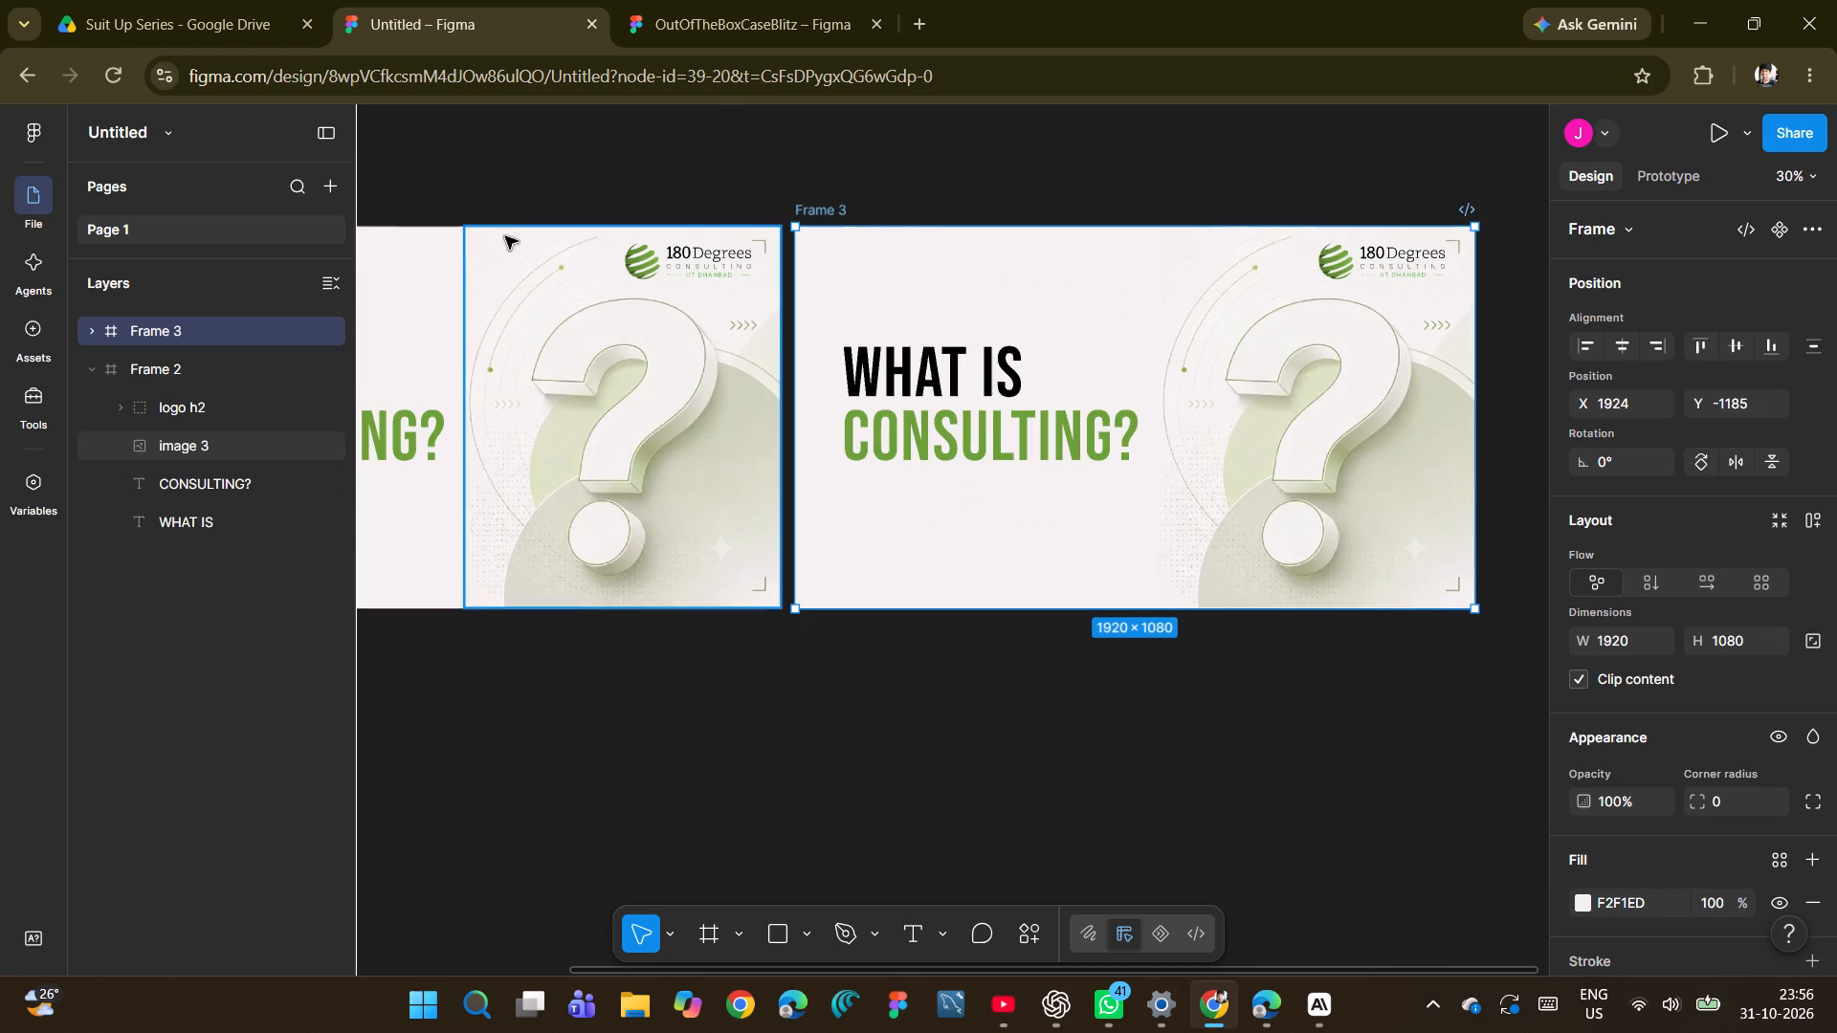
{"action": "left_click", "coordinate": [779, 736]}
{"action": "scroll", "coordinate": [773, 684], "scroll_direction": "left", "scroll_amount": 1}
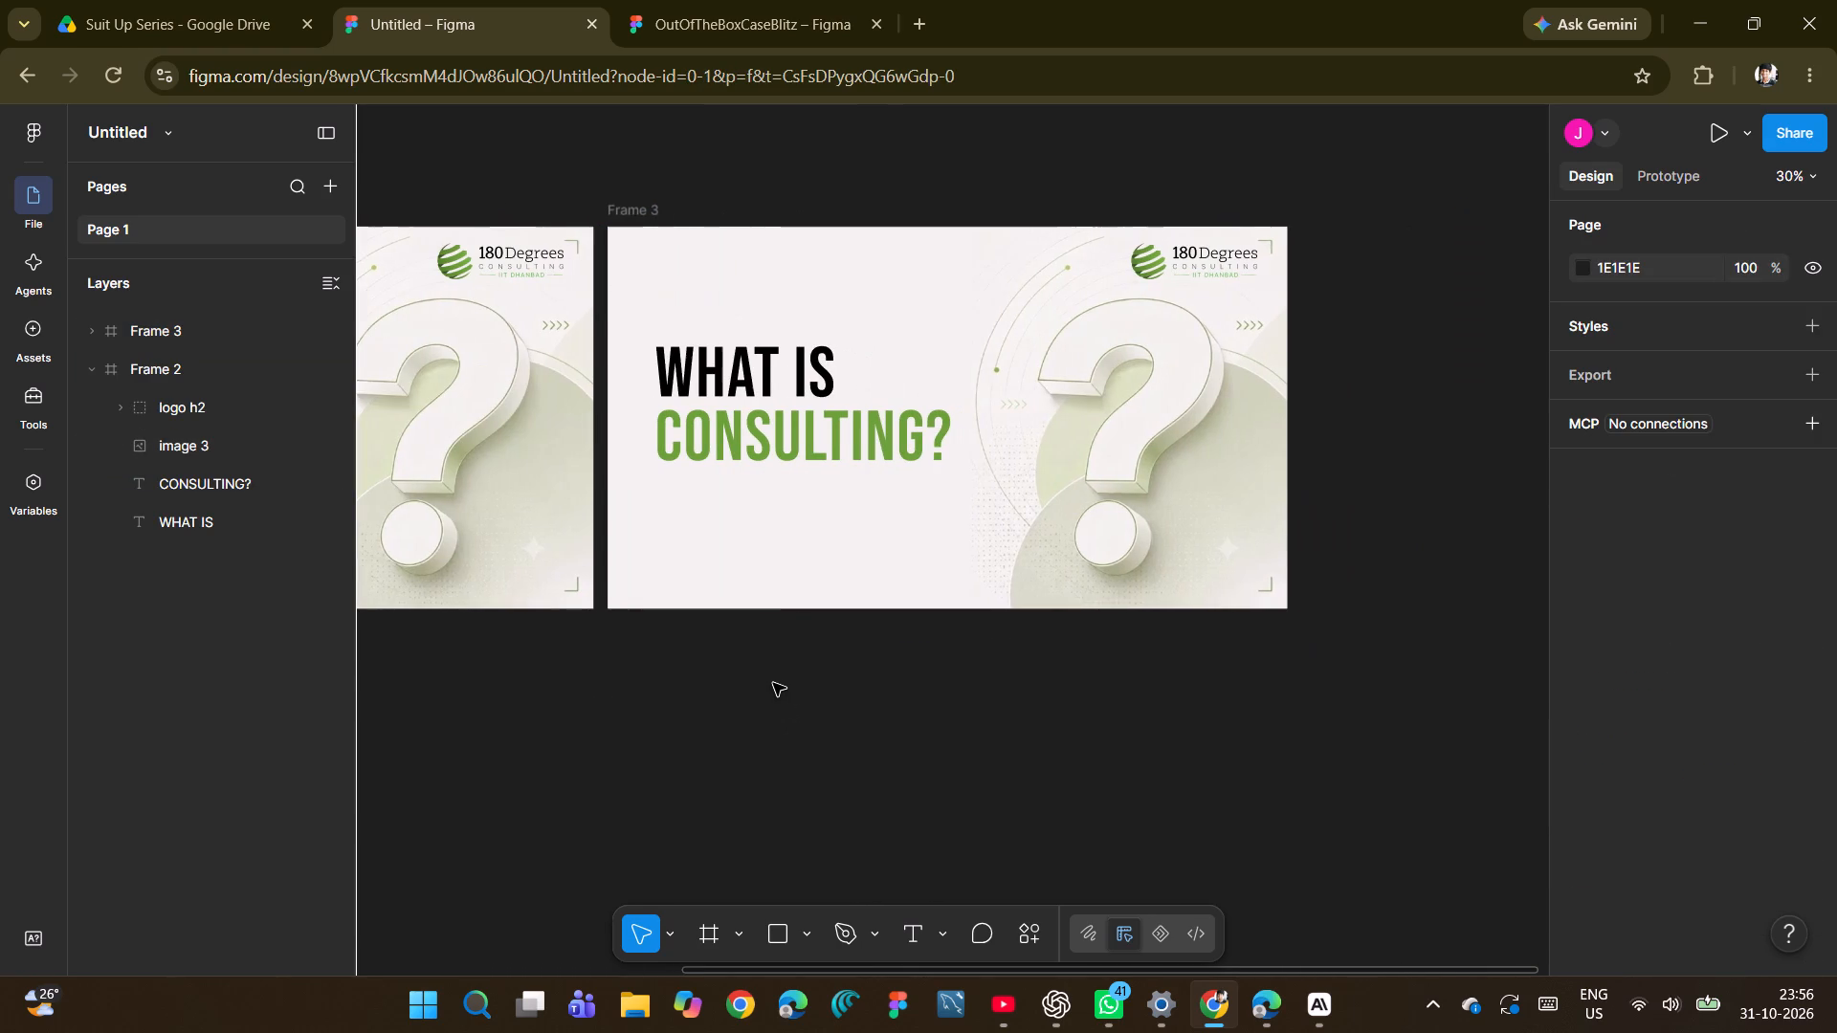
{"action": "scroll", "coordinate": [773, 683], "scroll_direction": "left", "scroll_amount": 1}
{"action": "left_click", "coordinate": [778, 514]}
{"action": "left_click", "coordinate": [792, 476]}
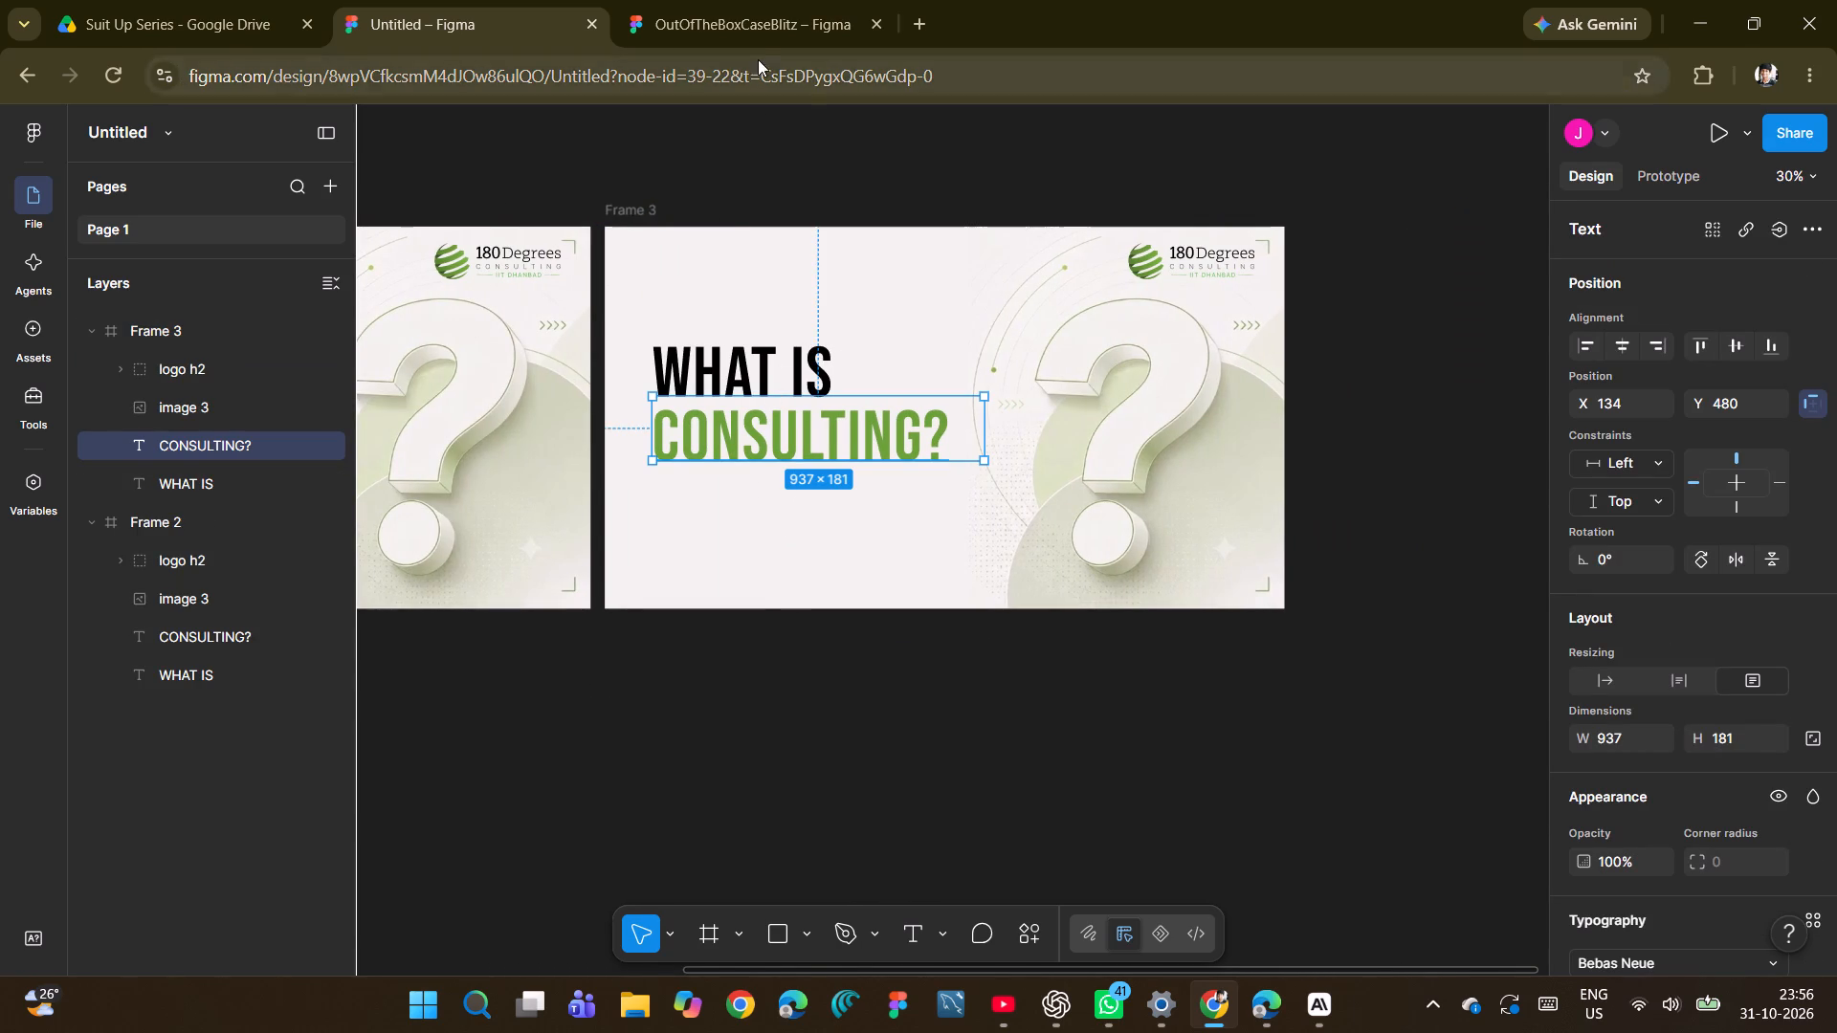
Switch to the OutOfTheBoxCaseBlitz file and view the "Consulting points" slide next to the title slide.
{"action": "left_click", "coordinate": [757, 26]}
{"action": "scroll", "coordinate": [1135, 534], "scroll_direction": "left", "scroll_amount": 4}
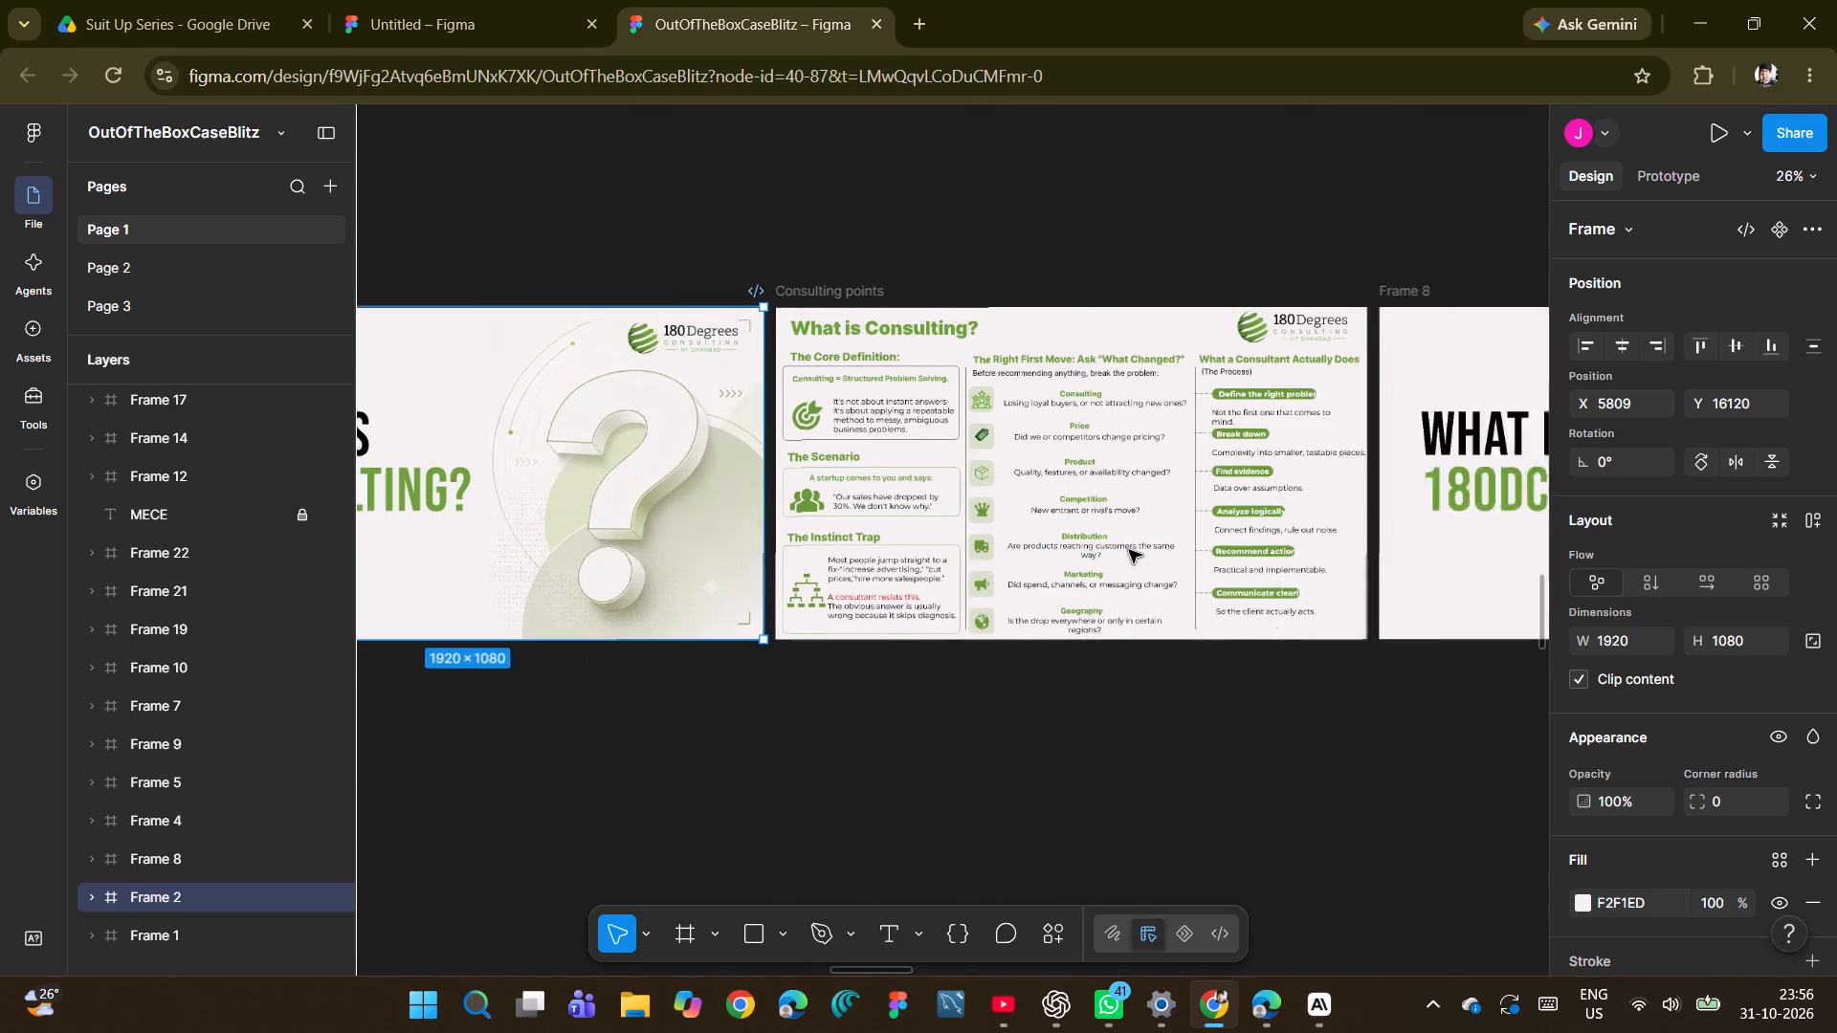
{"action": "scroll", "coordinate": [1116, 558], "scroll_direction": "right", "scroll_amount": 3}
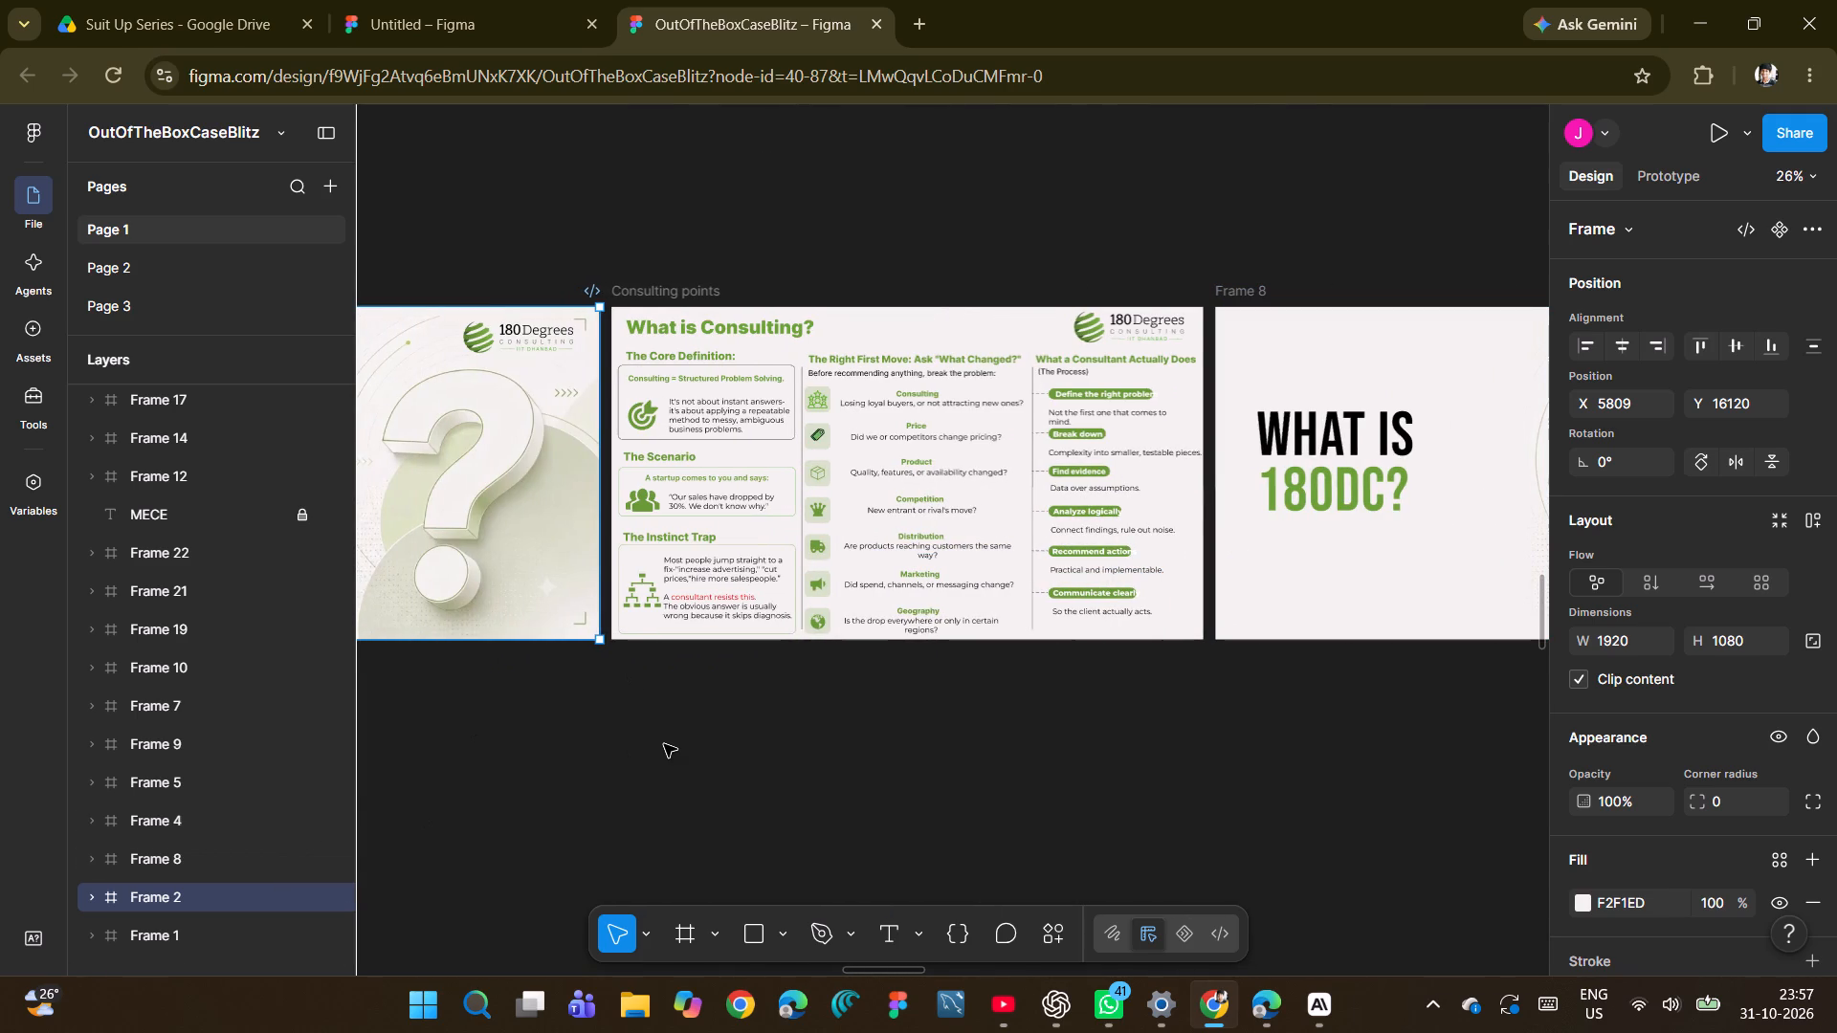
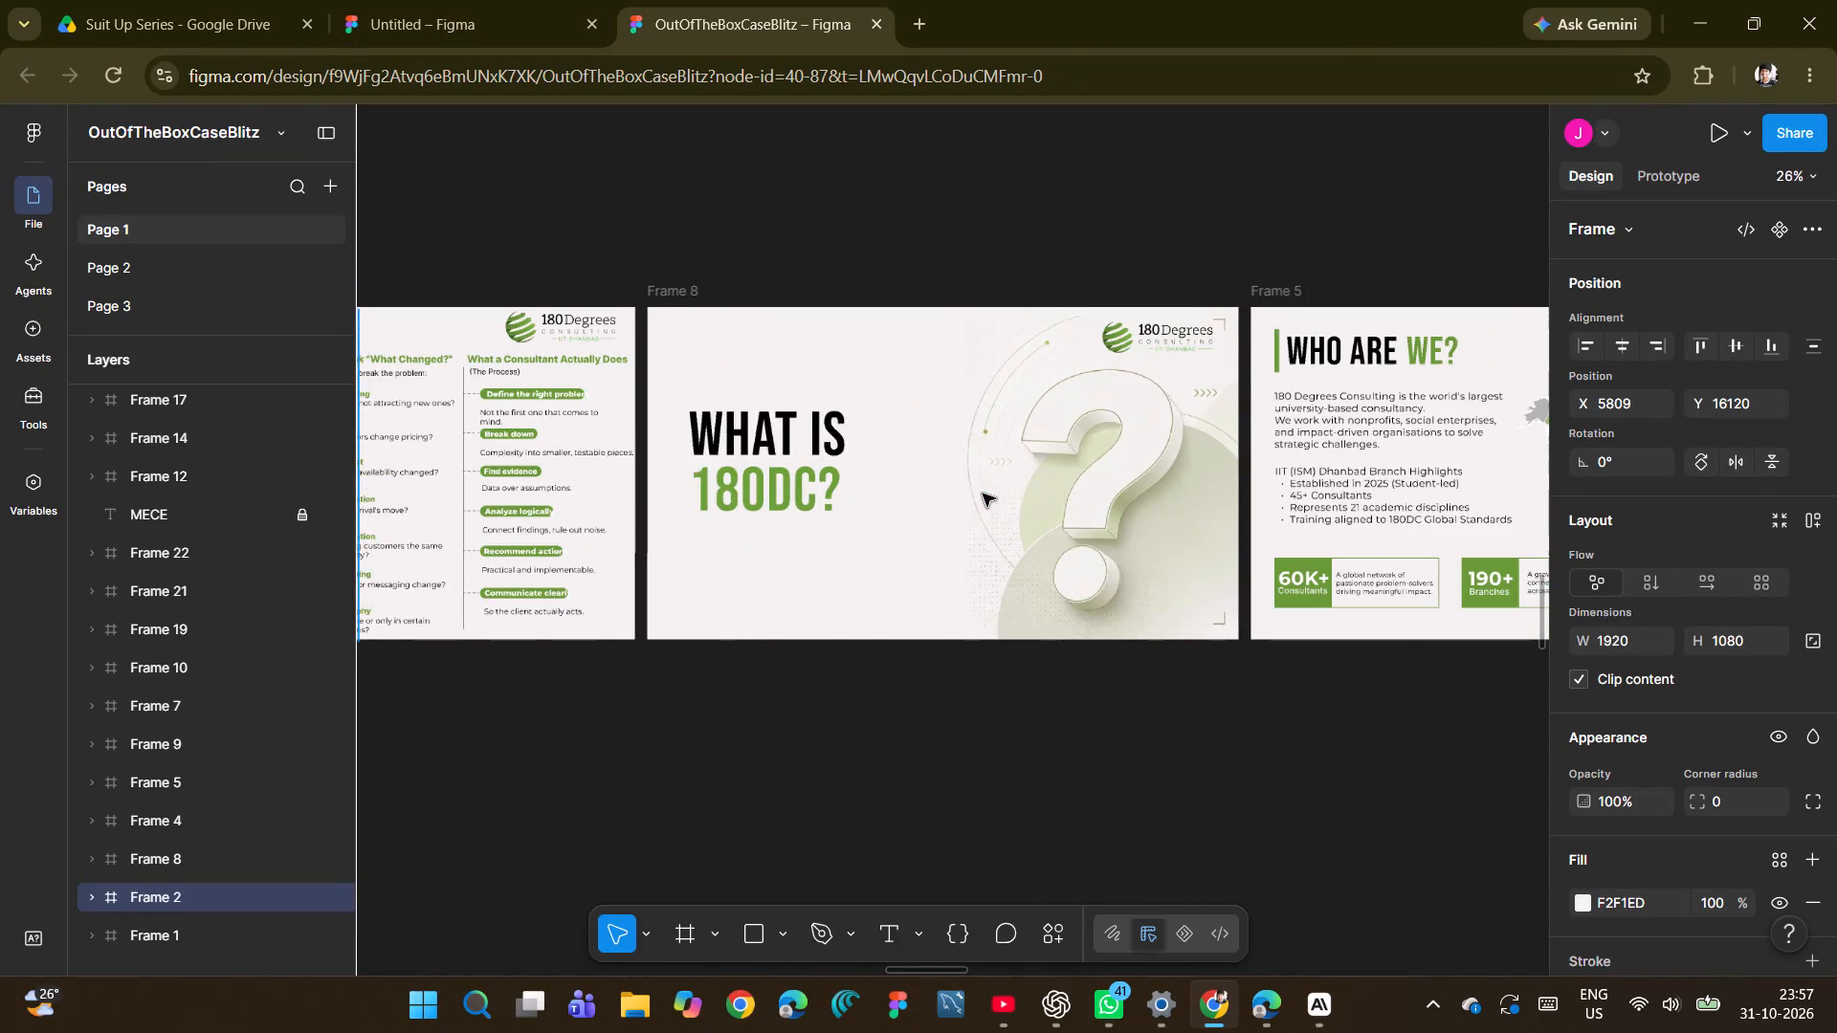
Look through the slides in the OutOfTheBoxCaseBlitz file, examining the title and content slide layouts for a reusable heading style.
{"action": "scroll", "coordinate": [983, 494], "scroll_direction": "left", "scroll_amount": 2}
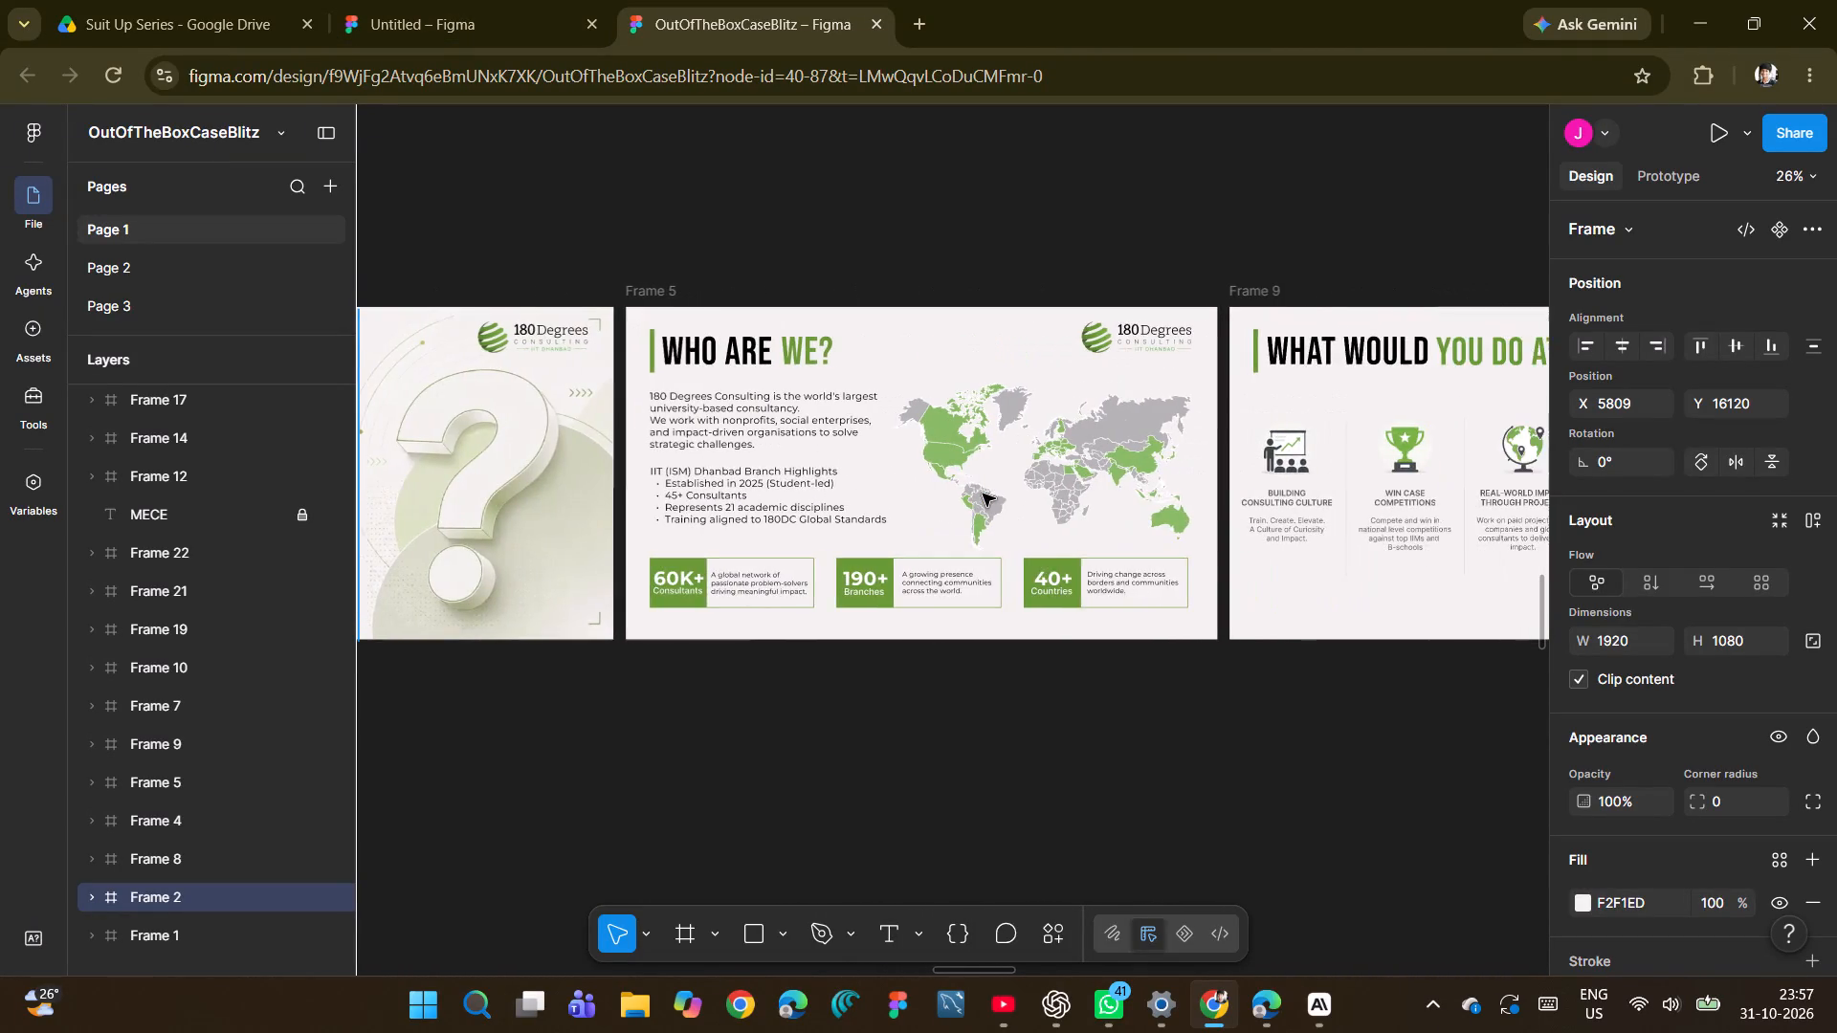
{"action": "scroll", "coordinate": [983, 494], "scroll_direction": "left", "scroll_amount": 6}
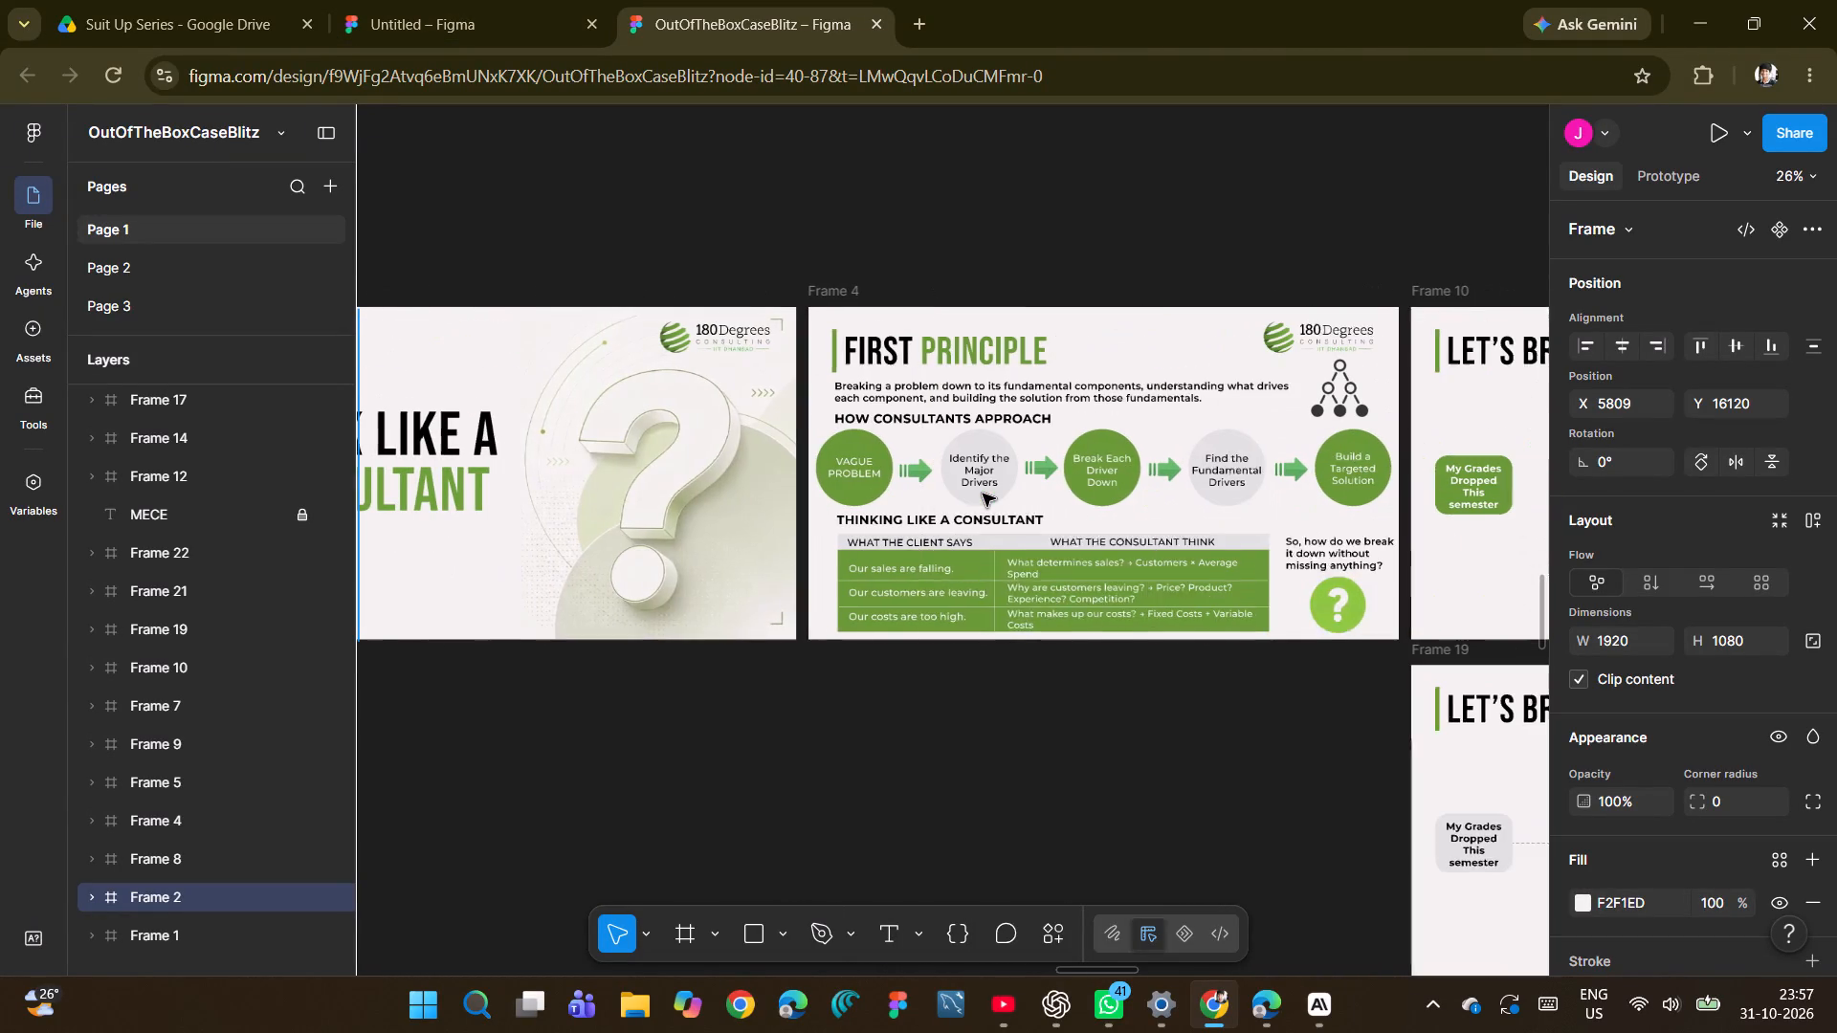
{"action": "scroll", "coordinate": [983, 494], "scroll_direction": "left", "scroll_amount": 5}
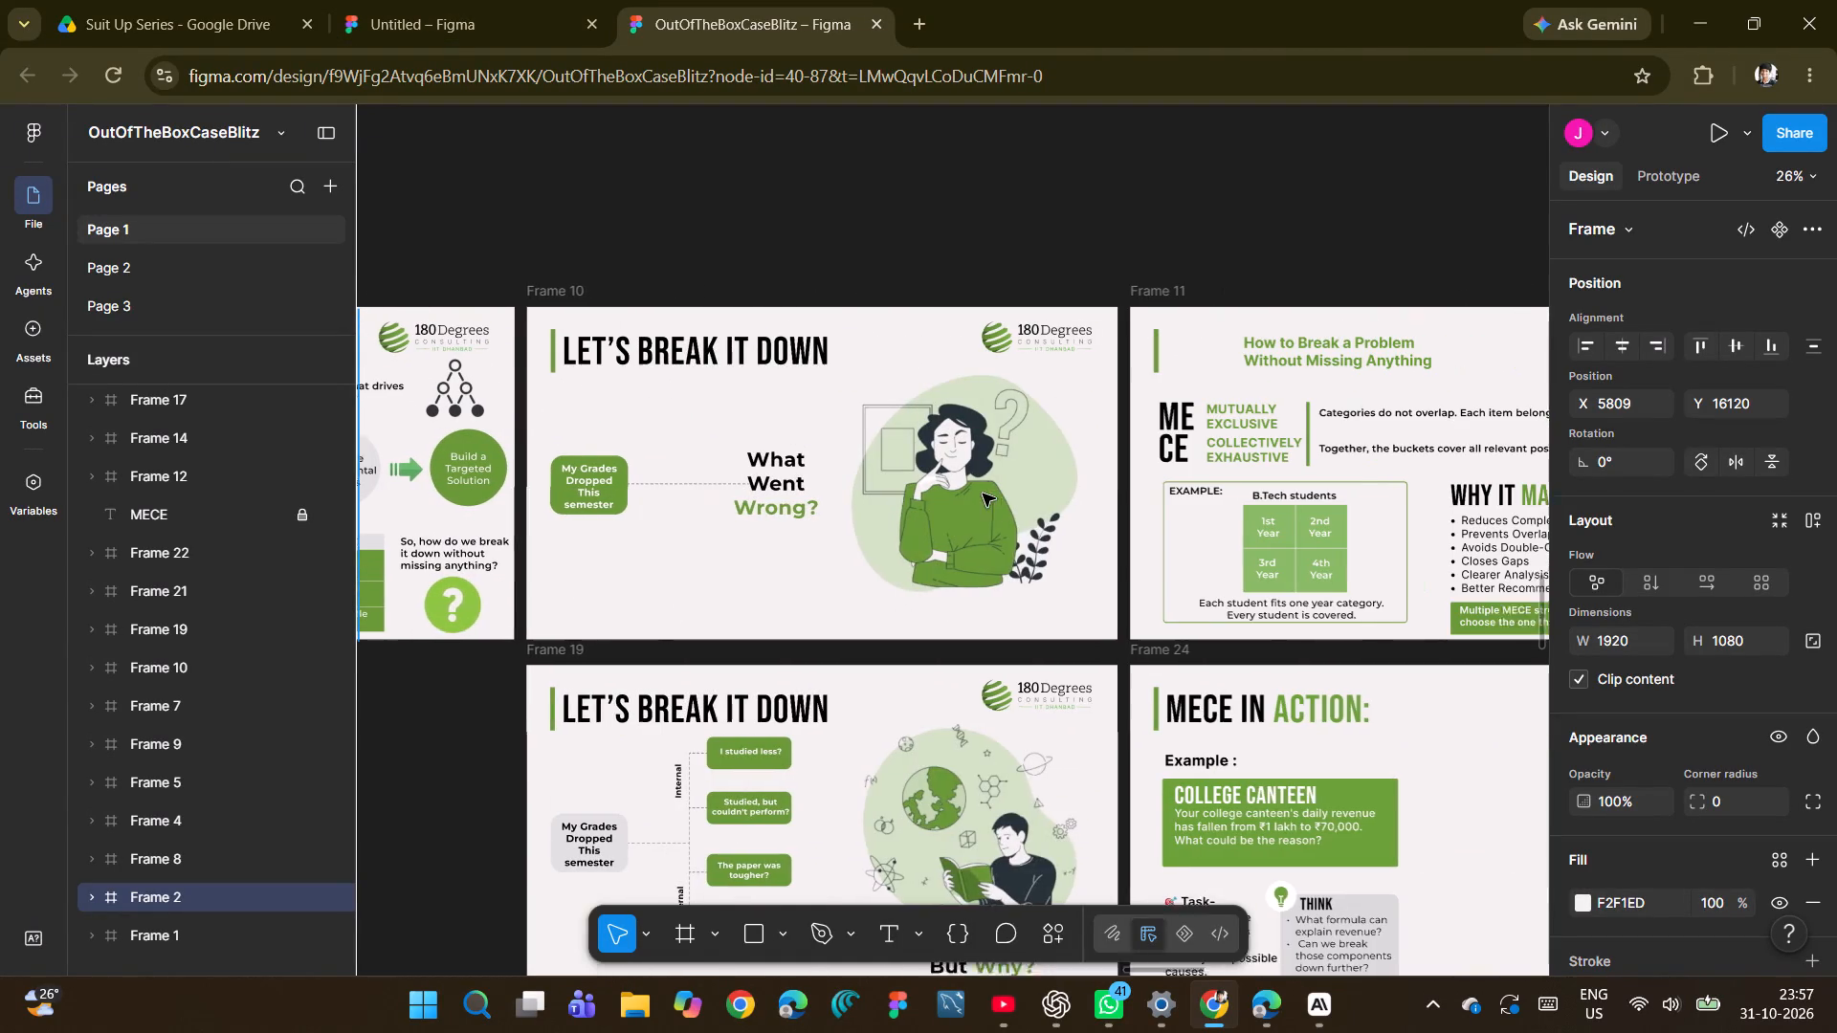
{"action": "scroll", "coordinate": [983, 494], "scroll_direction": "left", "scroll_amount": 6}
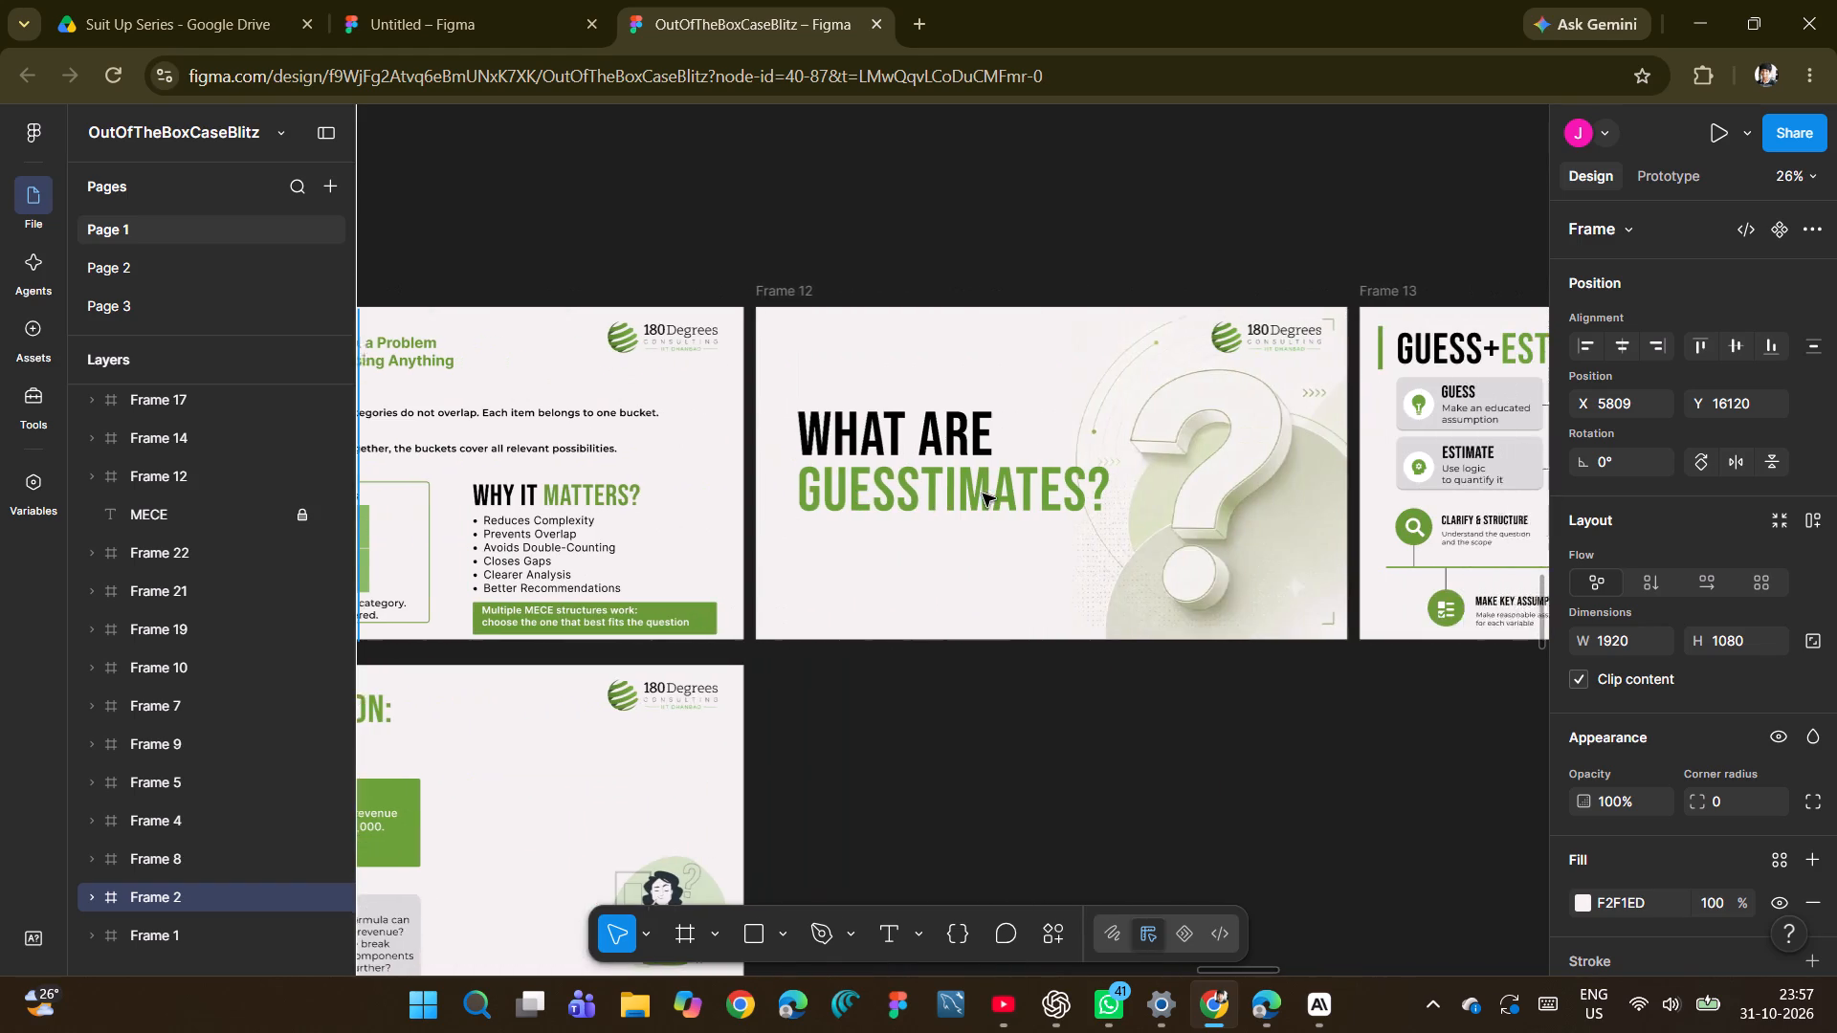
{"action": "scroll", "coordinate": [983, 494], "scroll_direction": "left", "scroll_amount": 2}
{"action": "scroll", "coordinate": [983, 494], "scroll_direction": "right", "scroll_amount": 2}
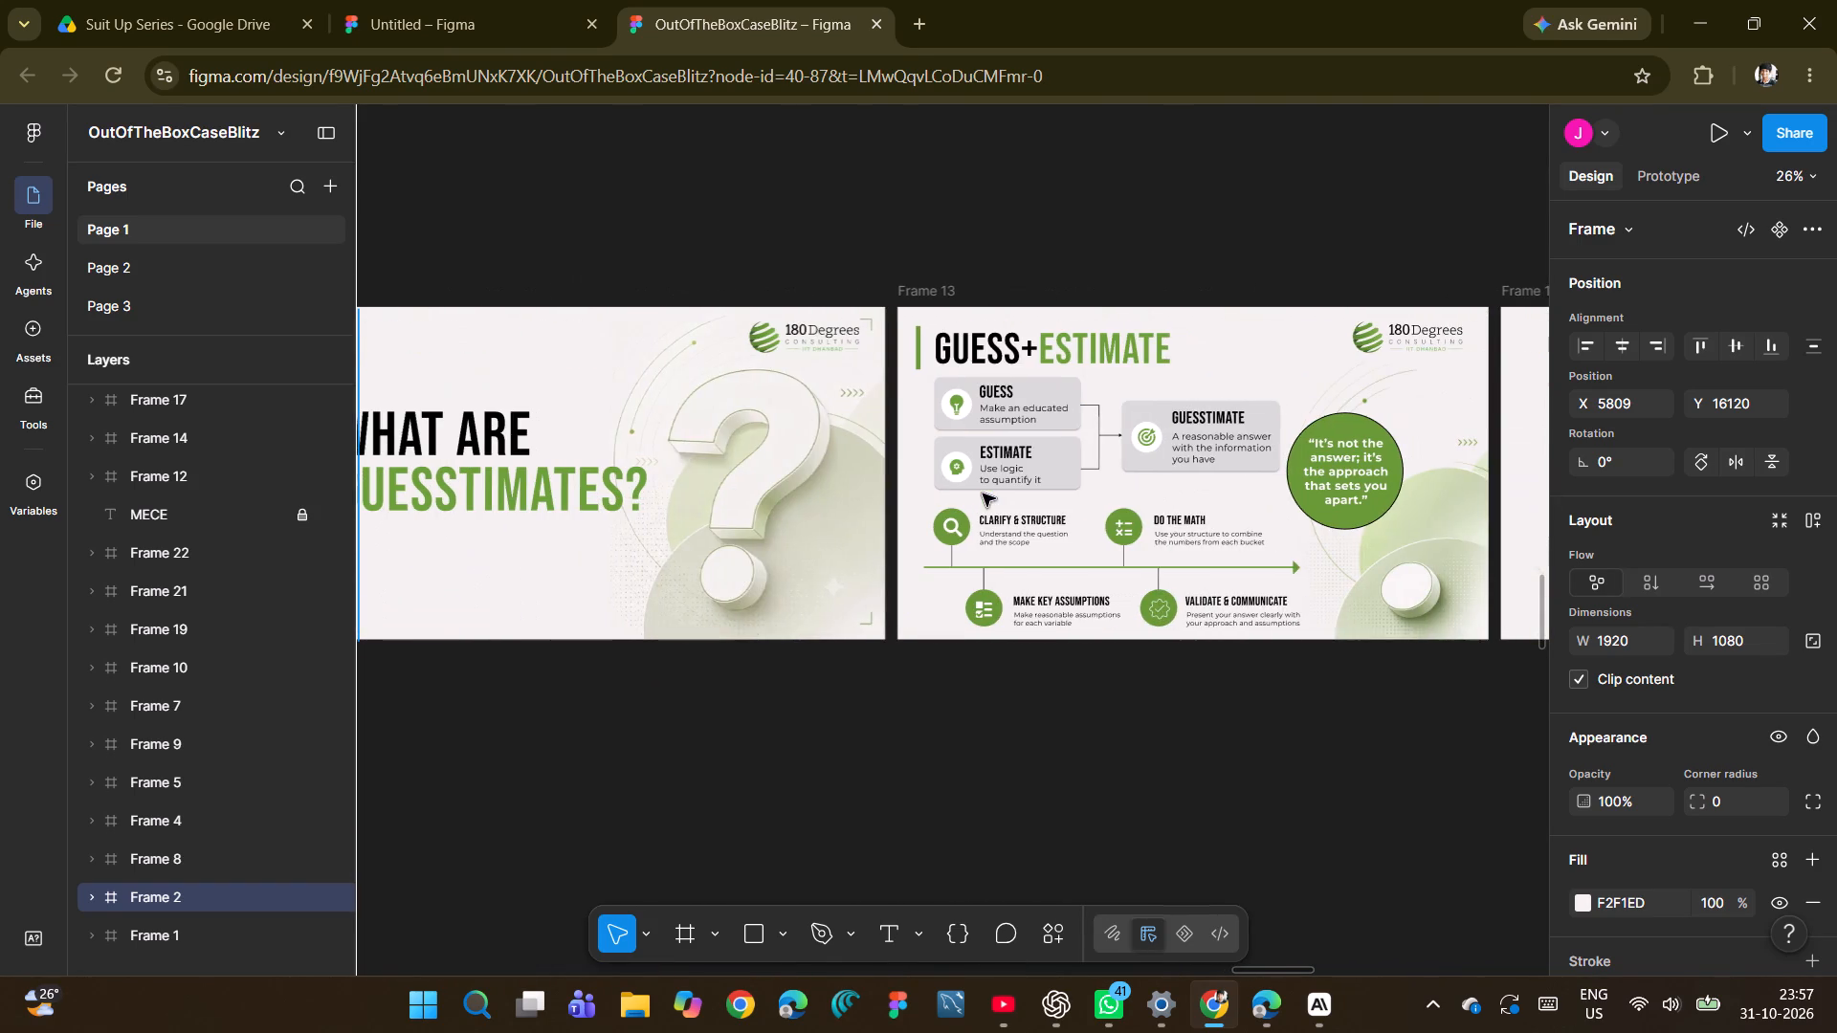
{"action": "scroll", "coordinate": [983, 494], "scroll_direction": "right", "scroll_amount": 7}
{"action": "scroll", "coordinate": [687, 492], "scroll_direction": "right", "scroll_amount": 3}
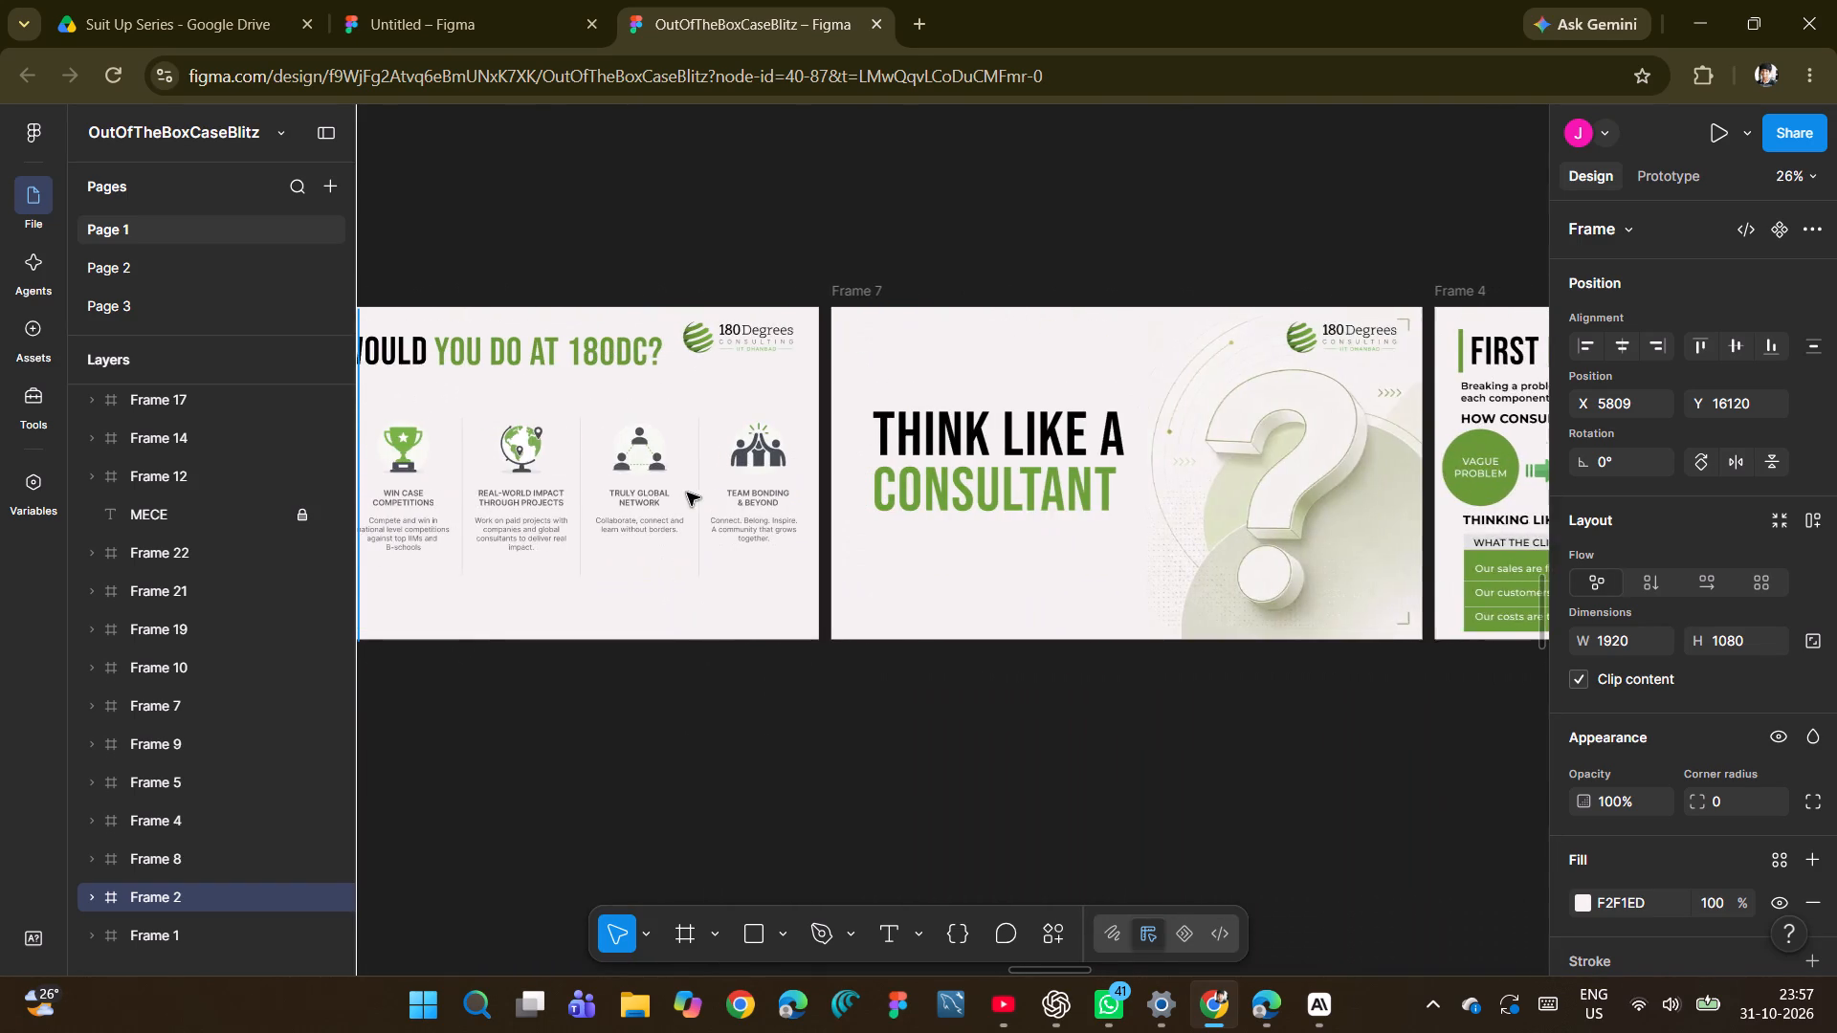
{"action": "scroll", "coordinate": [687, 493], "scroll_direction": "right", "scroll_amount": 7}
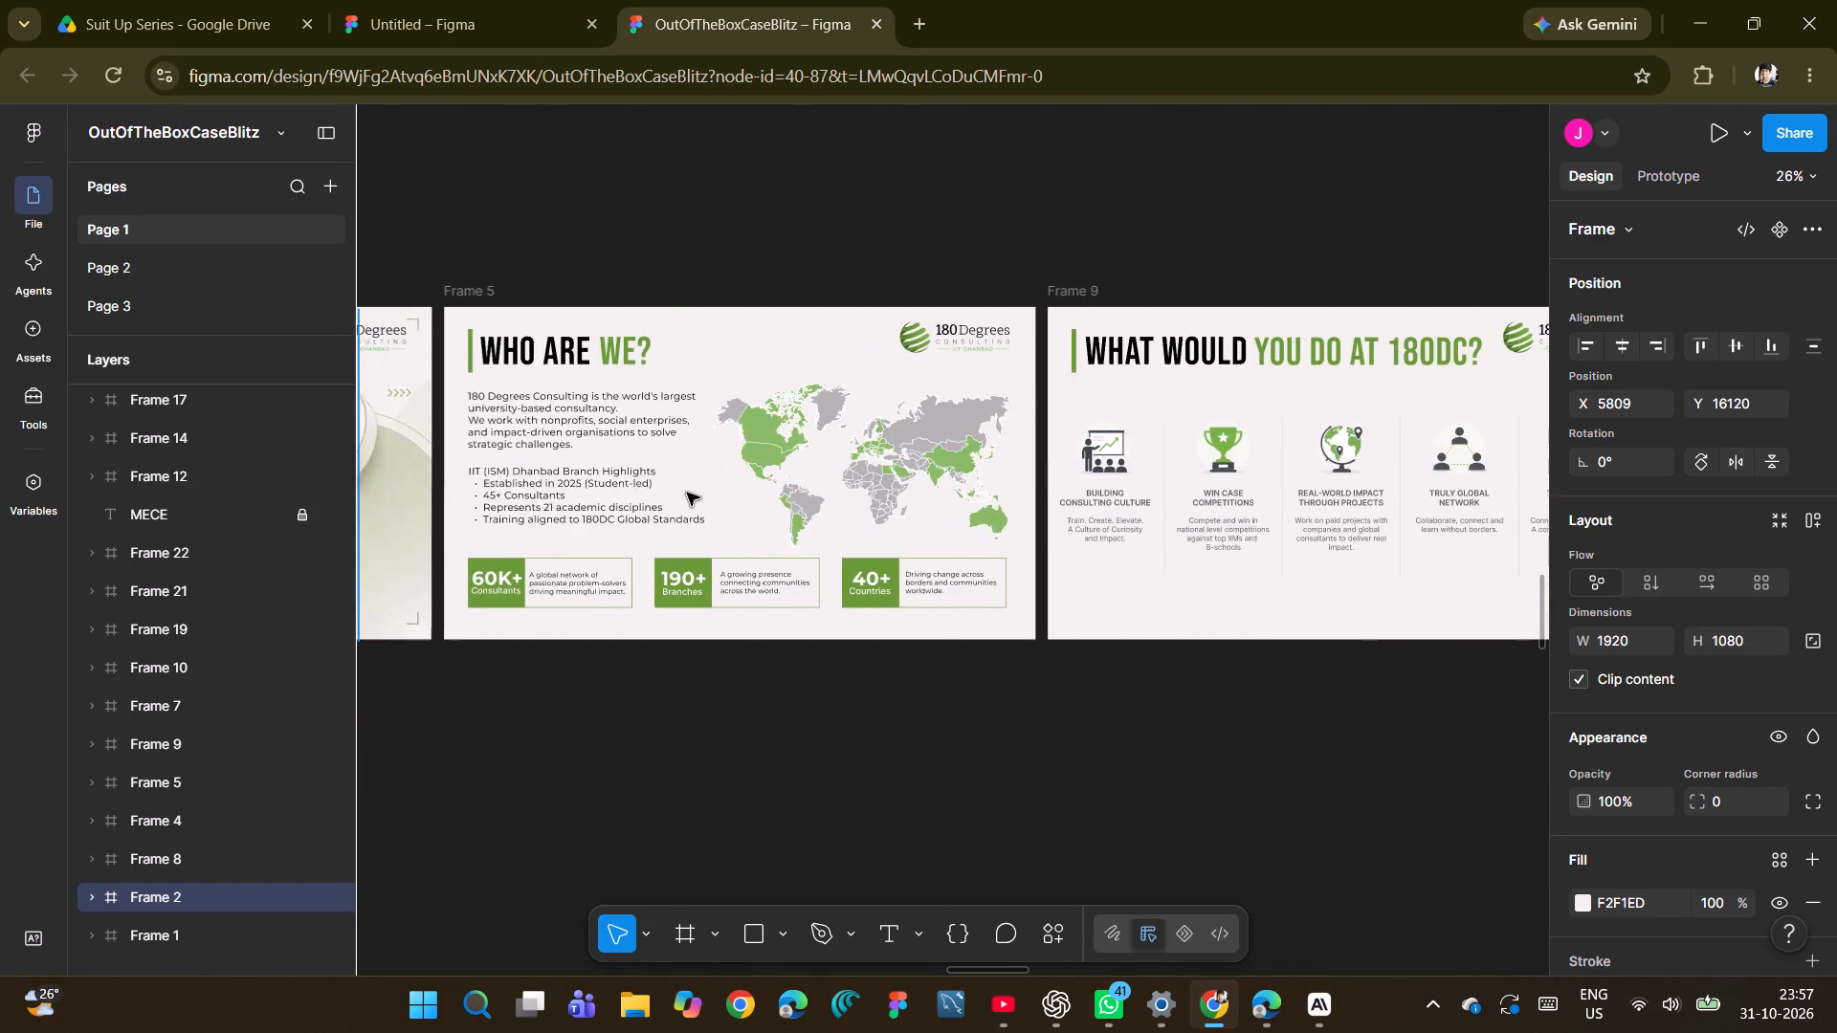
{"action": "scroll", "coordinate": [687, 493], "scroll_direction": "right", "scroll_amount": 5}
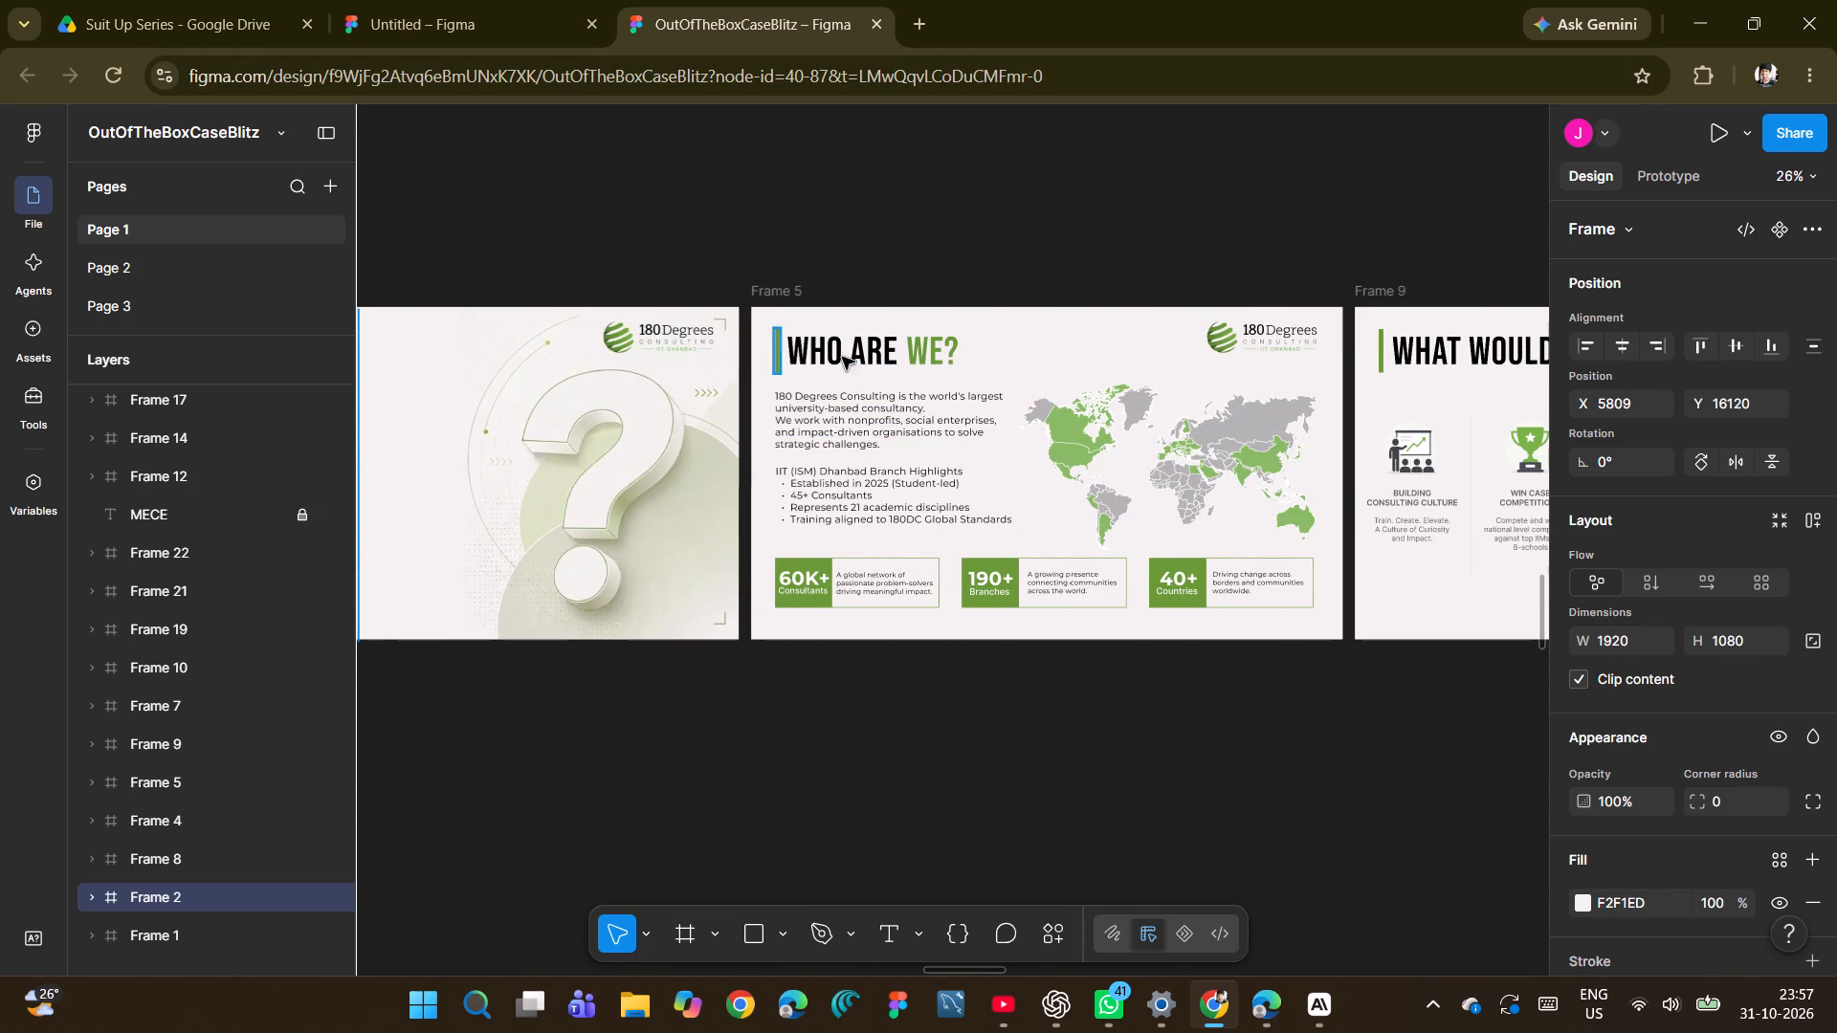
In the Untitled file, delete both heading texts and the question mark image from the duplicated Frame 3, keeping only the logo.
{"action": "left_click", "coordinate": [480, 29]}
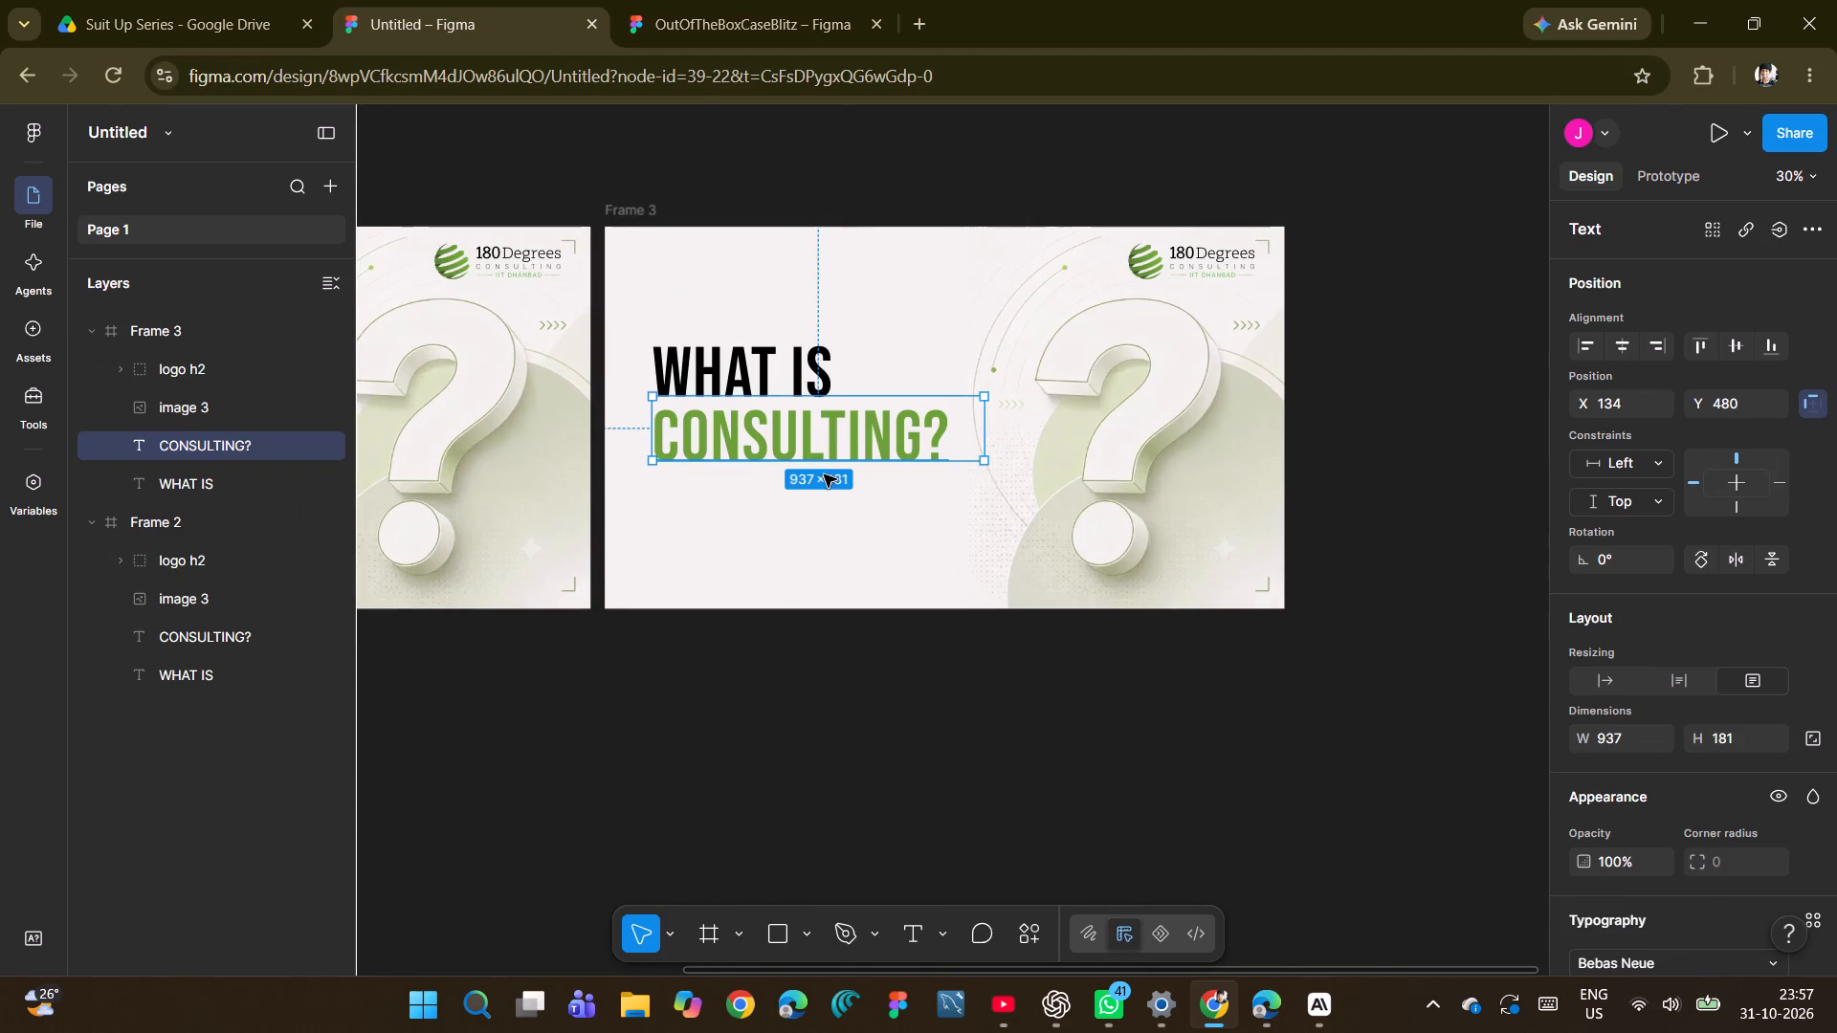
{"action": "key", "text": "BackSpace"}
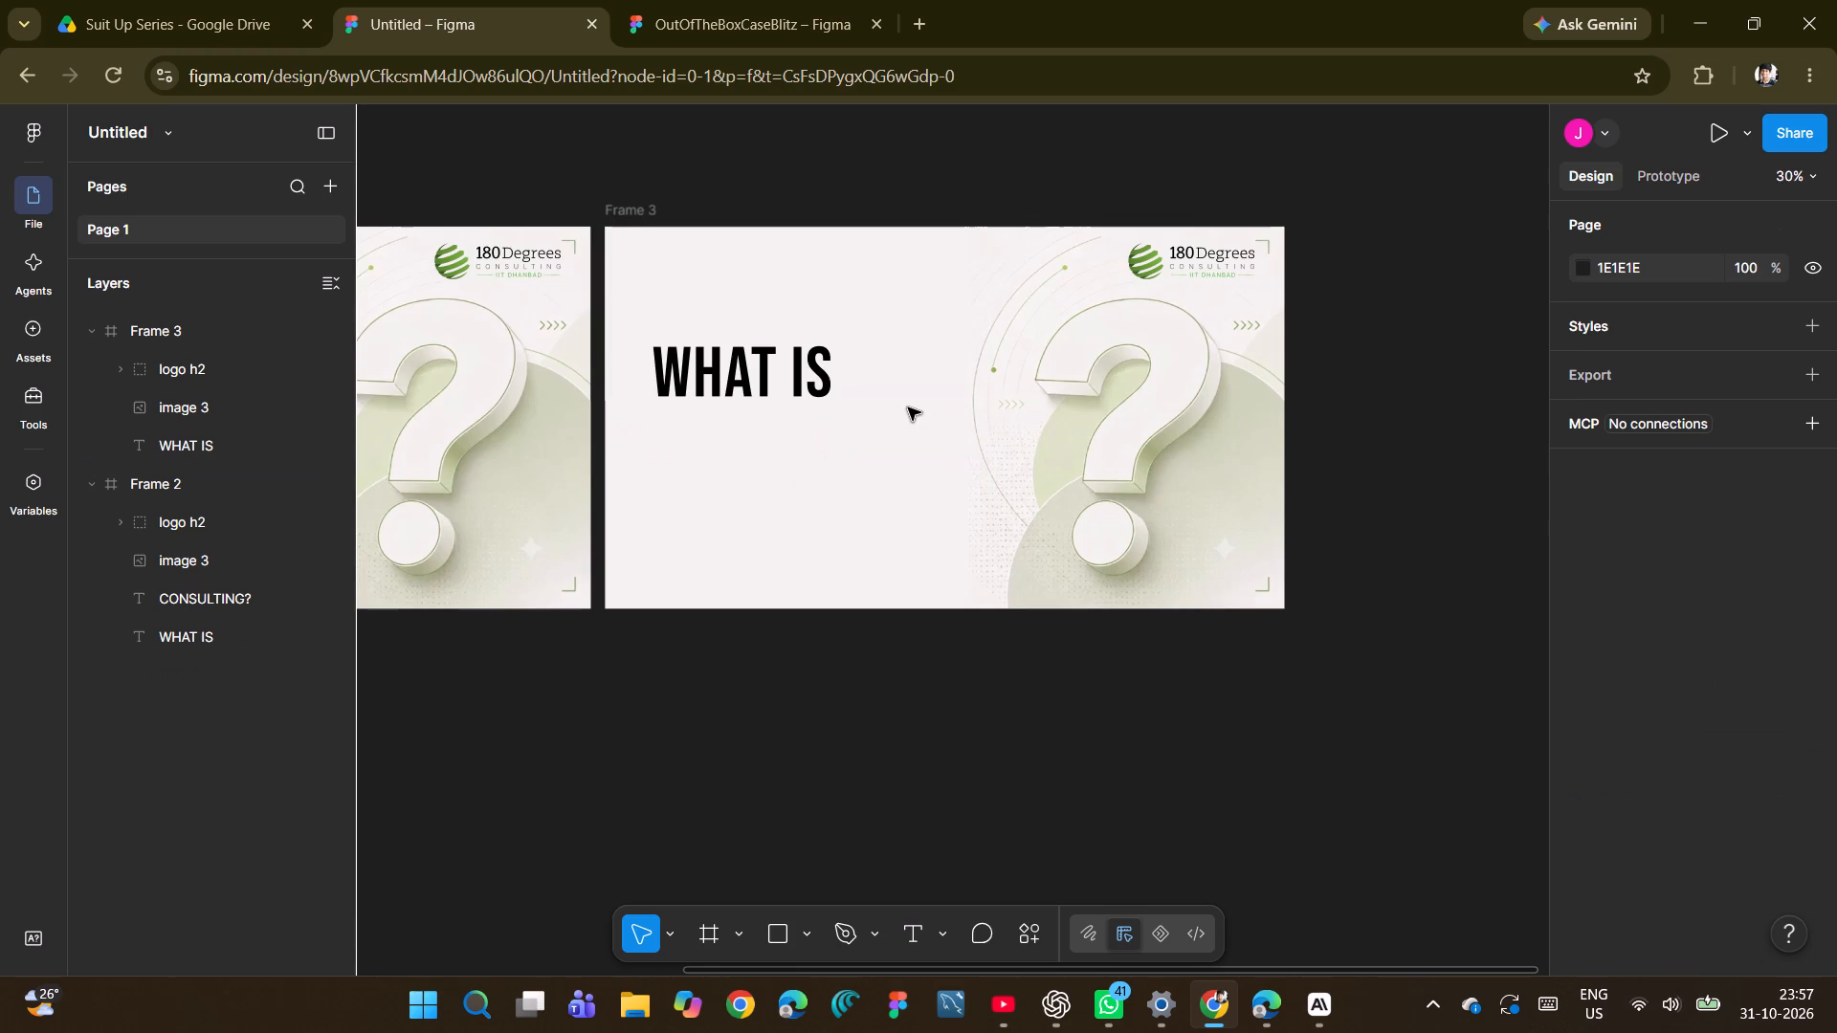
{"action": "left_click", "coordinate": [751, 379]}
{"action": "key", "text": "BackSpace"}
{"action": "left_click", "coordinate": [1155, 422]}
{"action": "key", "text": "BackSpace"}
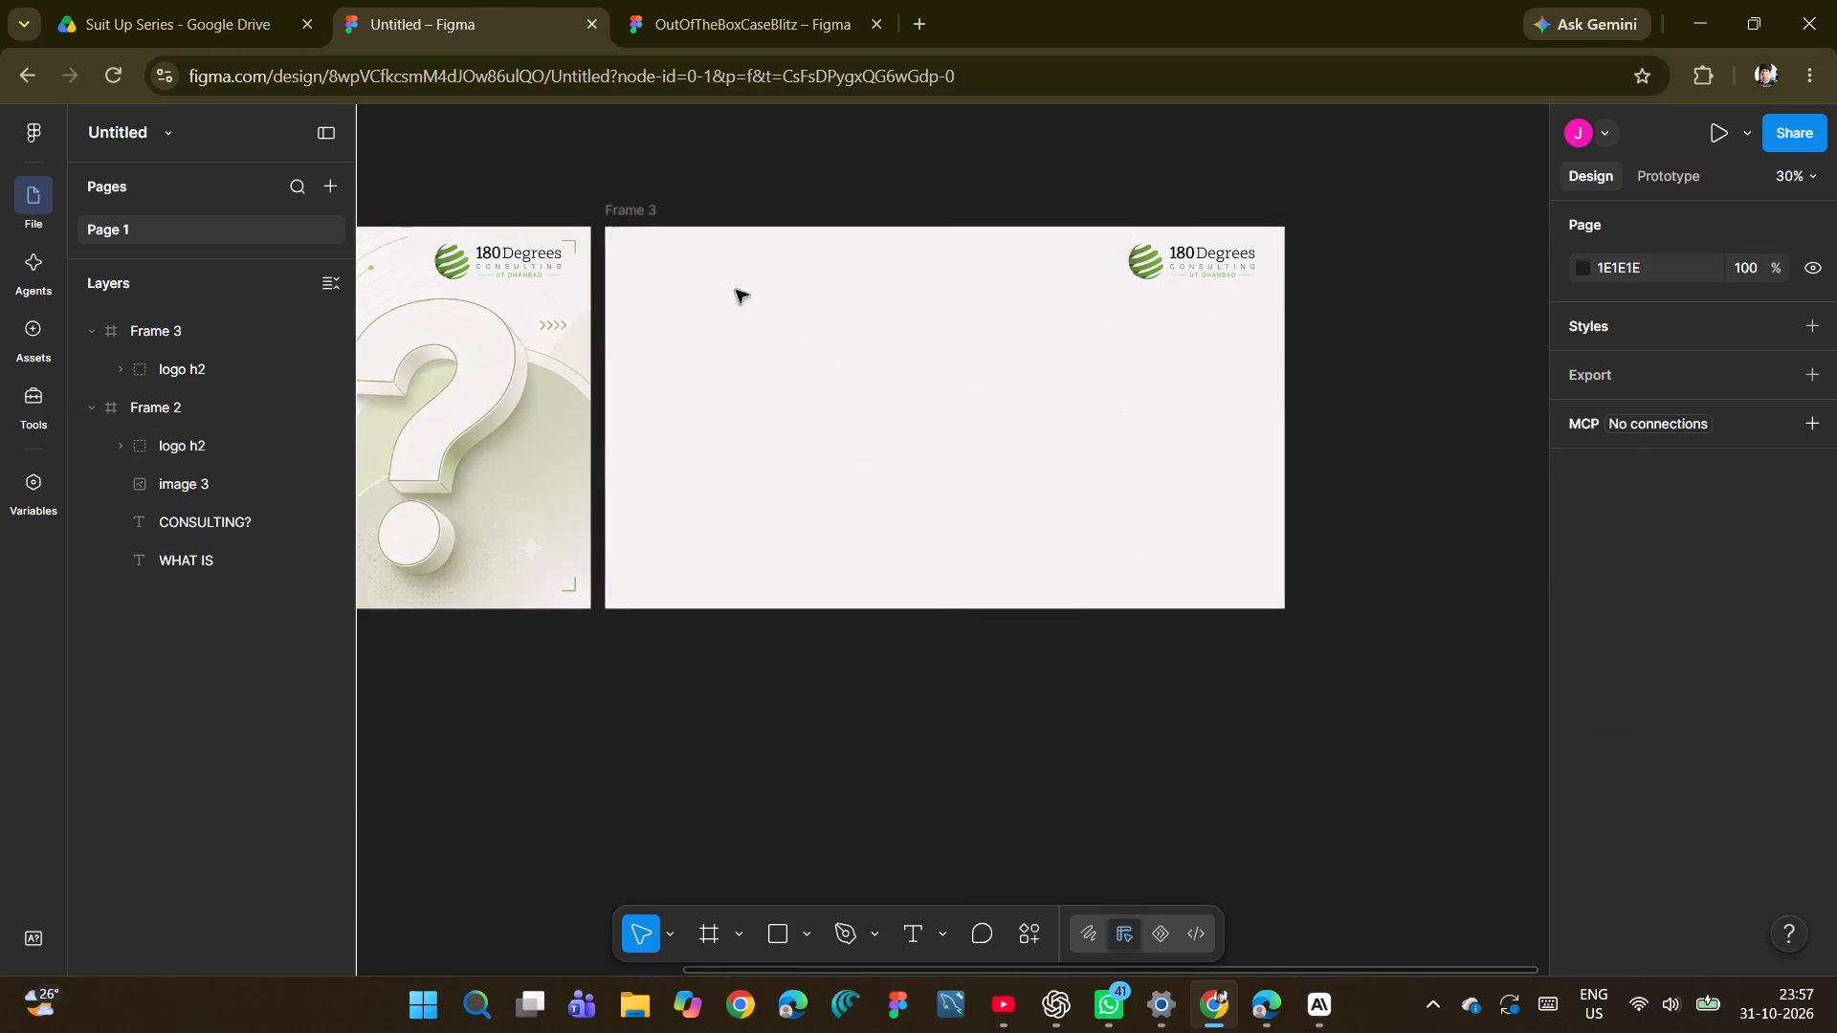
Copy the green accent bar from the "WHO ARE WE?" slide into the blank Frame 3 and place it at about X 67, Y 55.
{"action": "scroll", "coordinate": [587, 471], "scroll_direction": "right", "scroll_amount": 5}
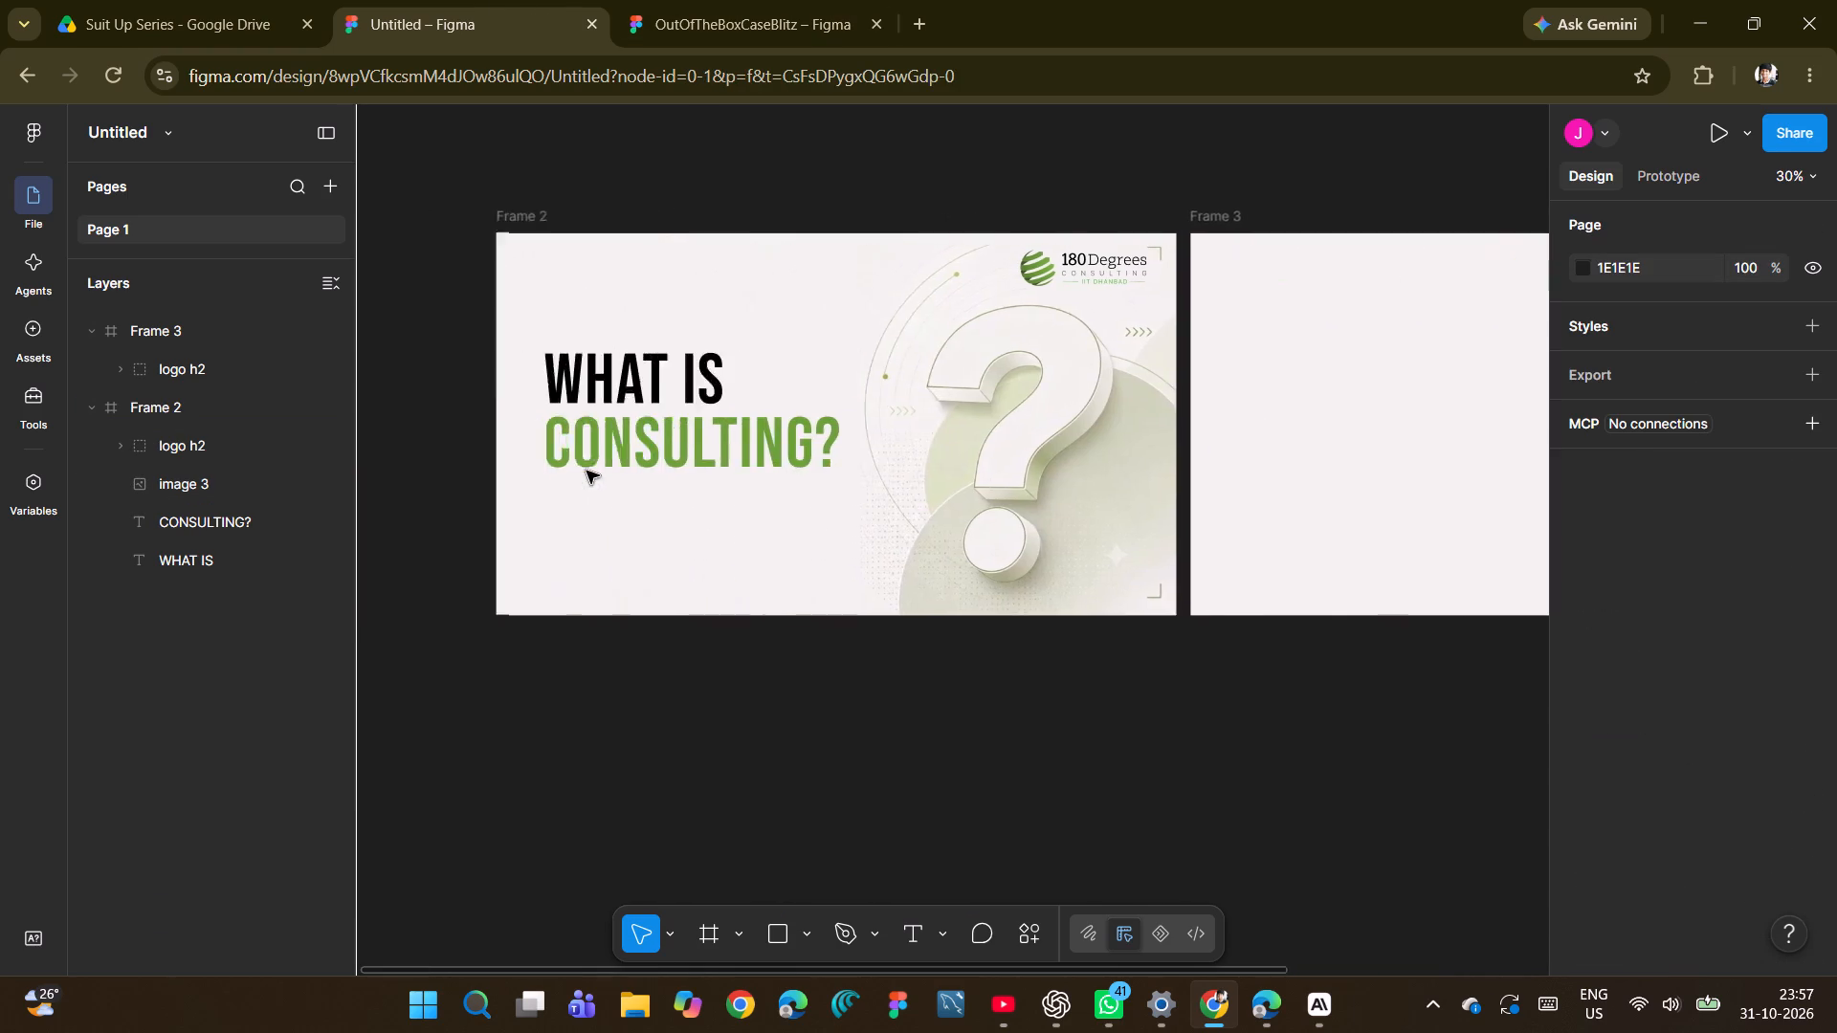
{"action": "scroll", "coordinate": [619, 458], "scroll_direction": "left", "scroll_amount": 17}
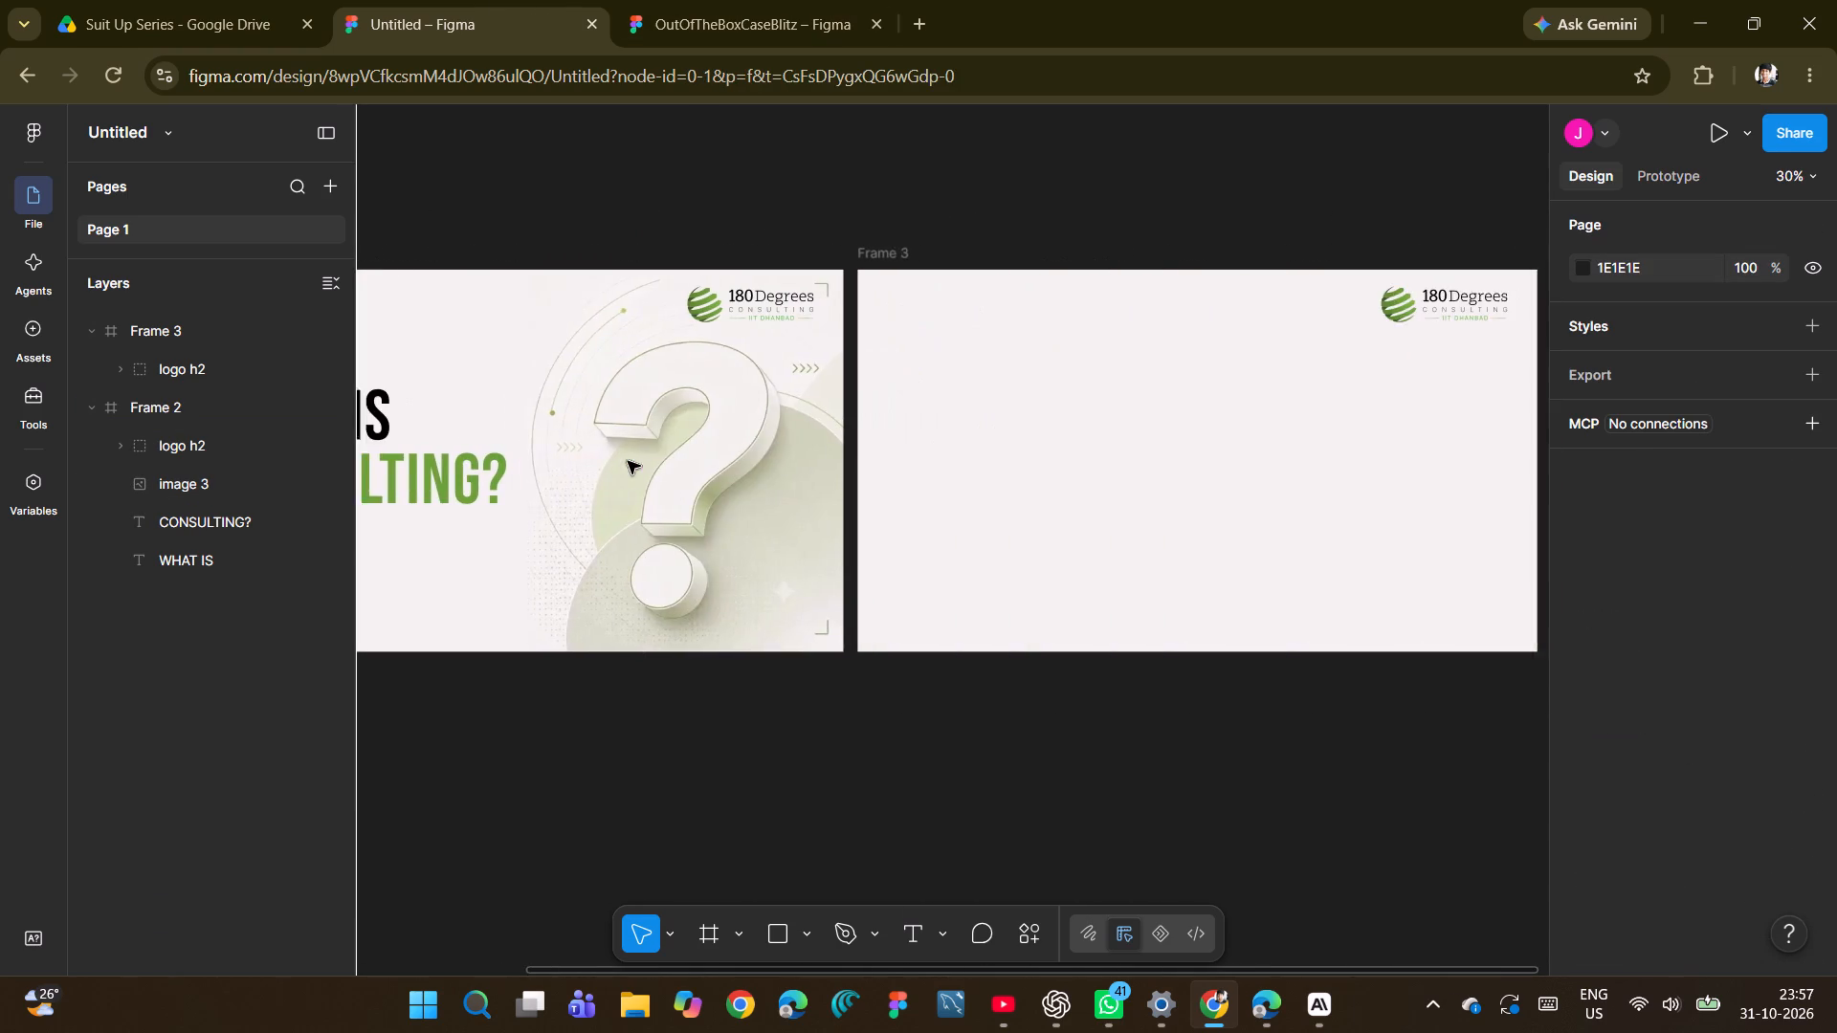
{"action": "scroll", "coordinate": [628, 461], "scroll_direction": "left", "scroll_amount": 2}
{"action": "left_click", "coordinate": [678, 0]}
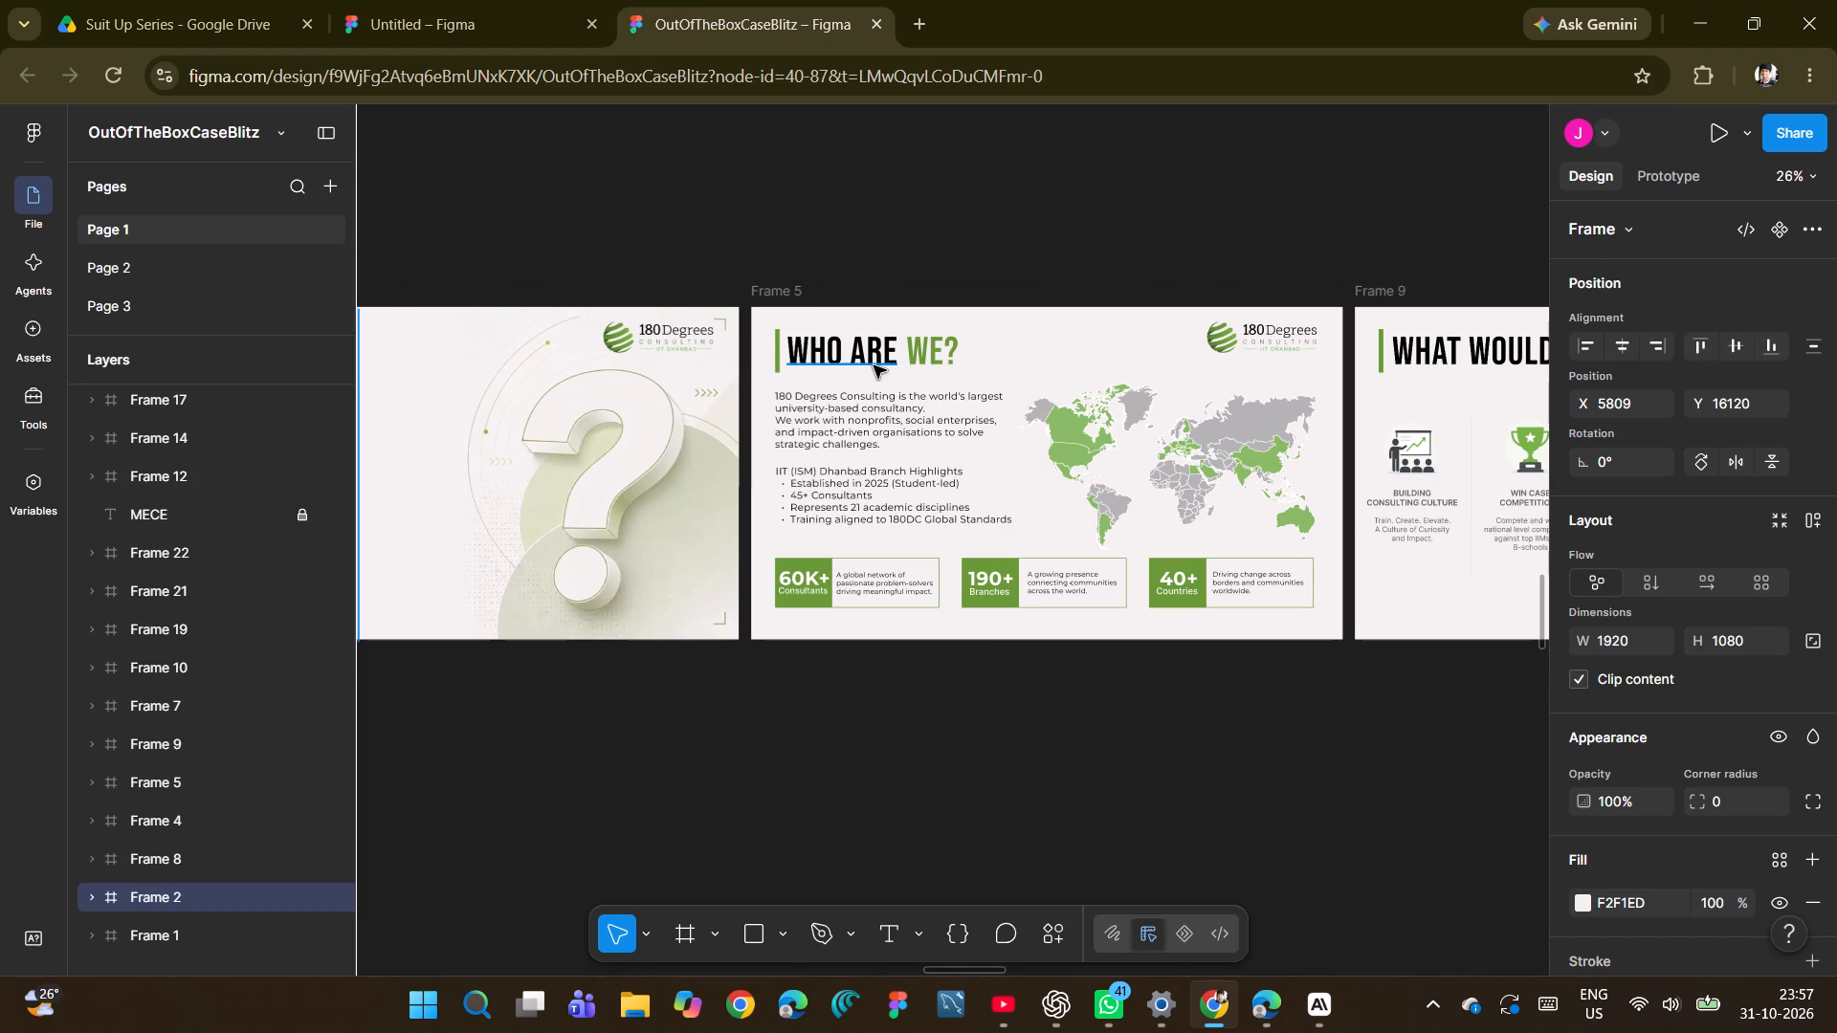
{"action": "left_click", "coordinate": [773, 341]}
{"action": "key", "text": "ctrl+c"}
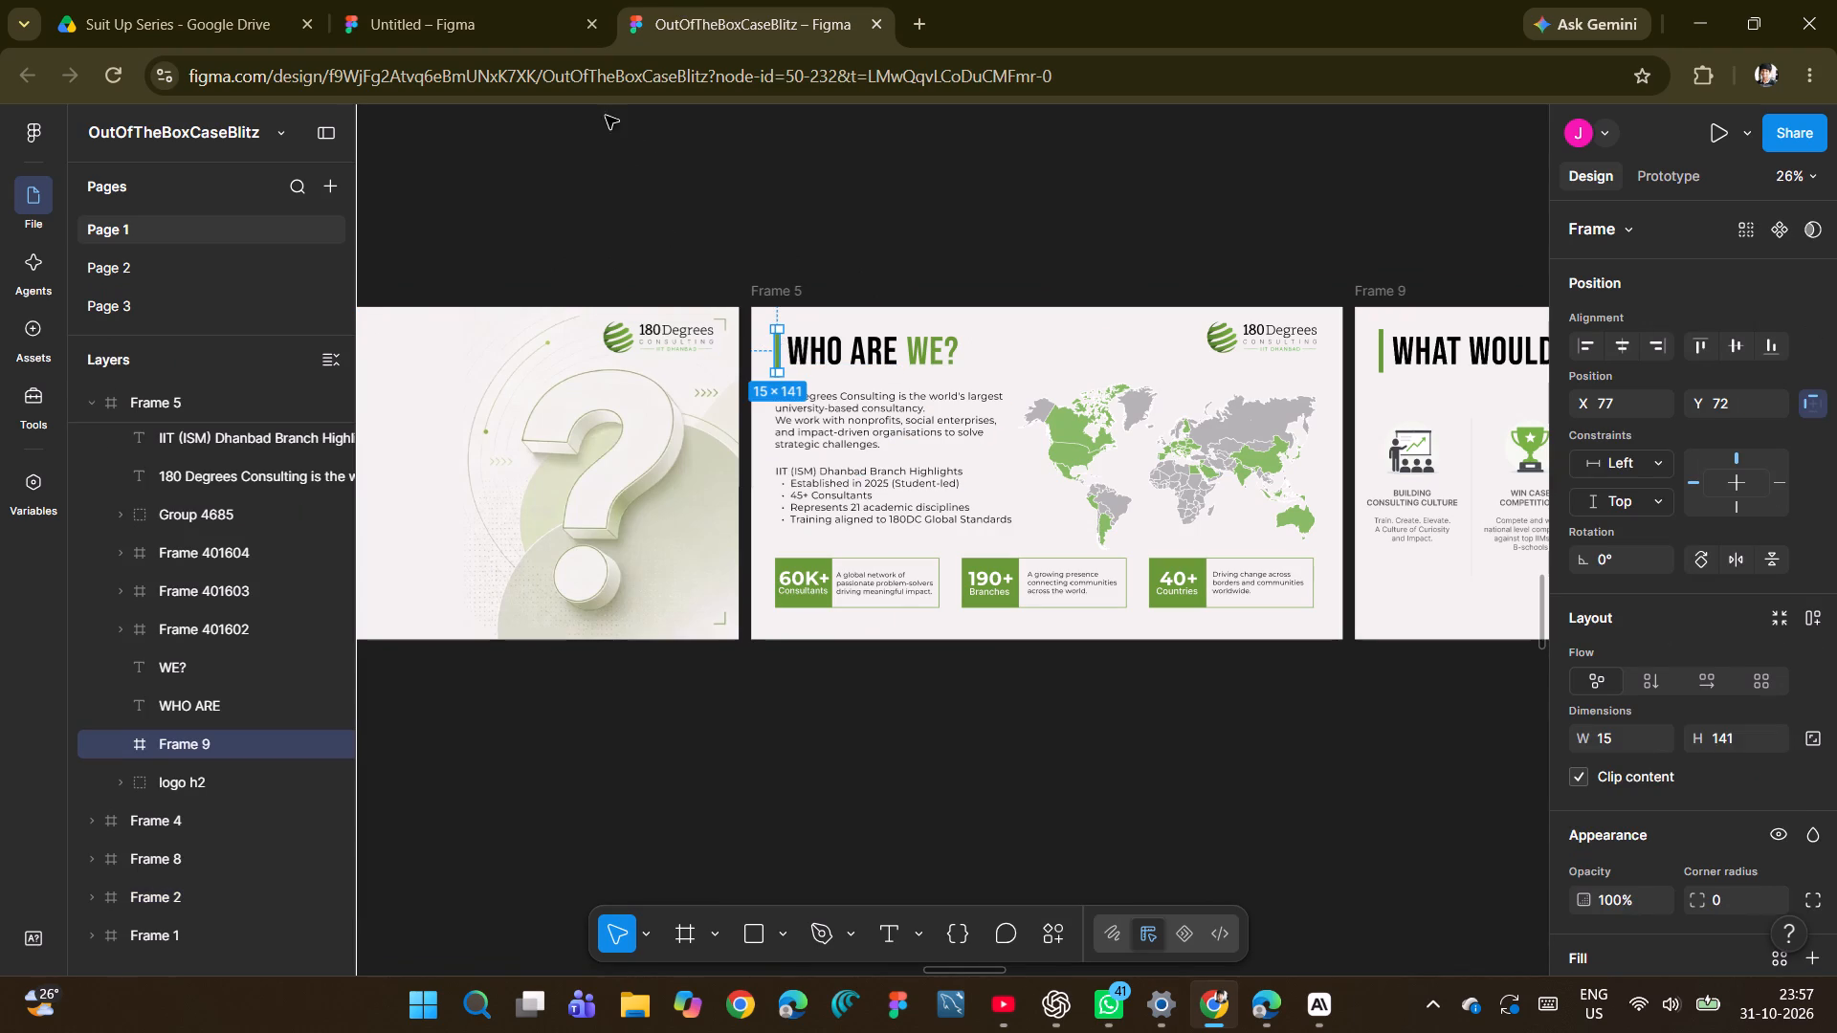
{"action": "left_click", "coordinate": [476, 33]}
{"action": "key", "text": "ctrl+v"}
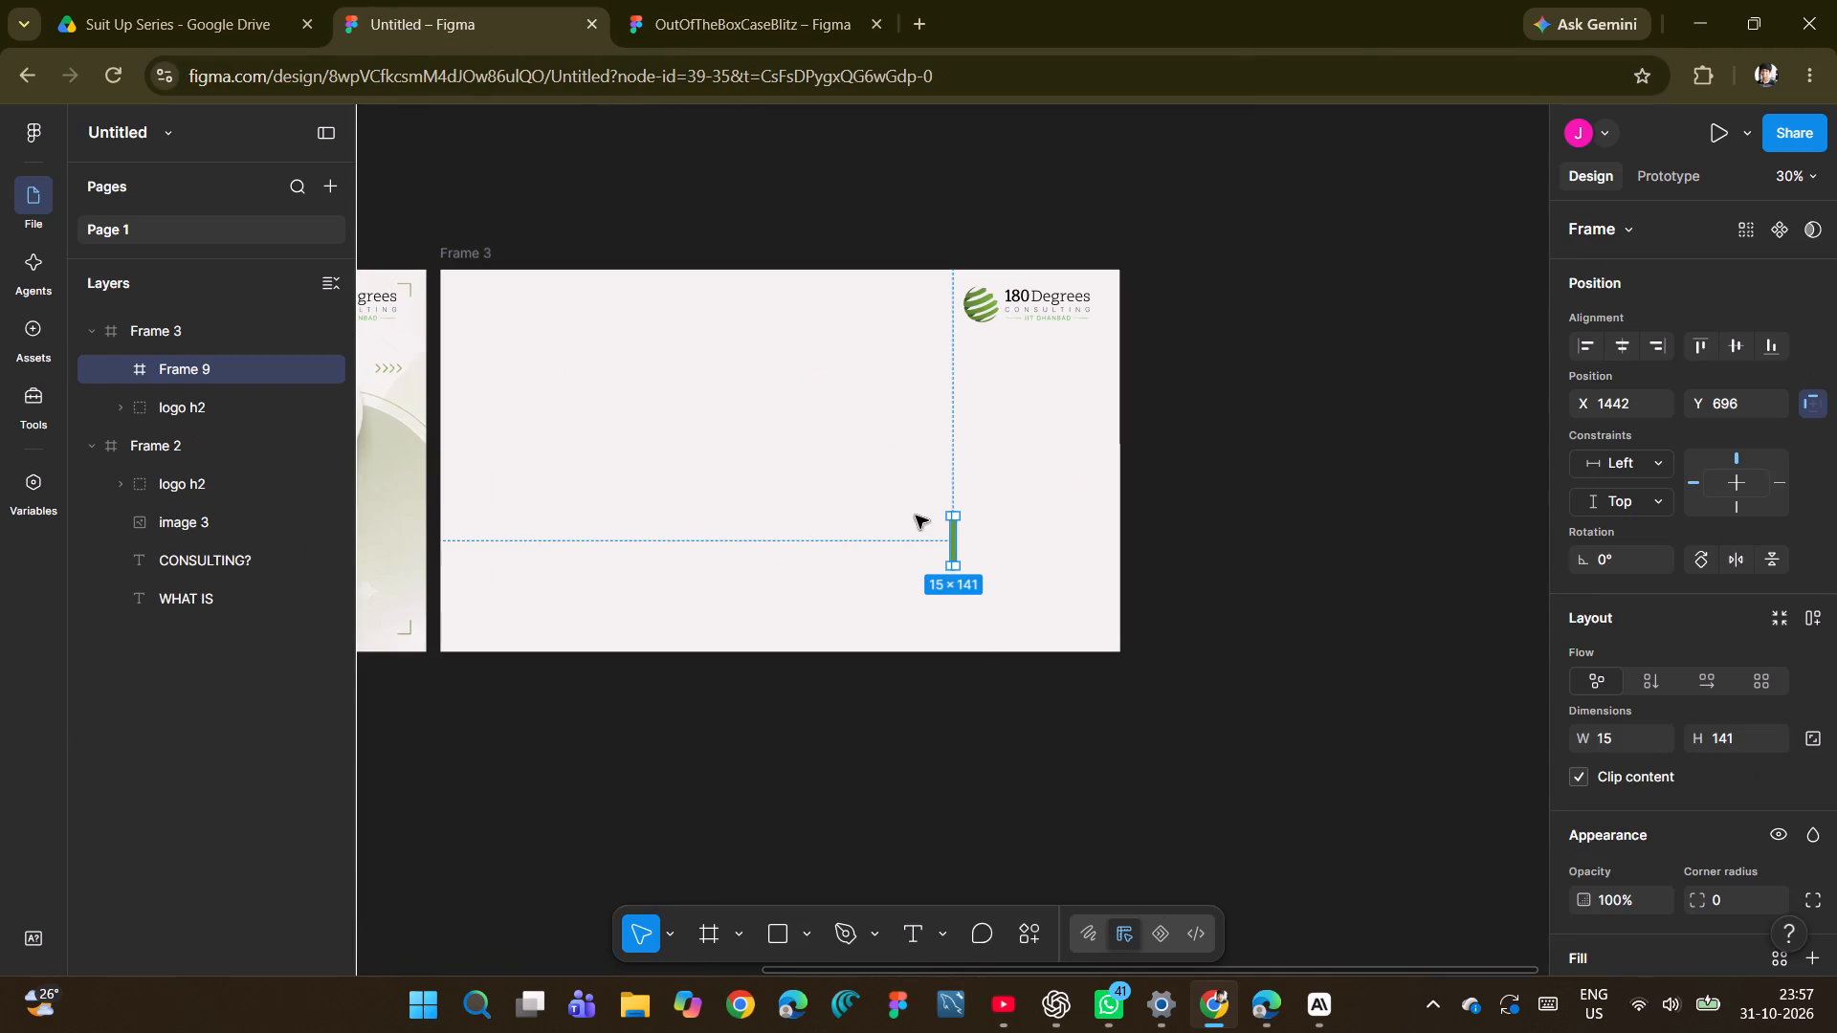
{"action": "left_click", "coordinate": [953, 549]}
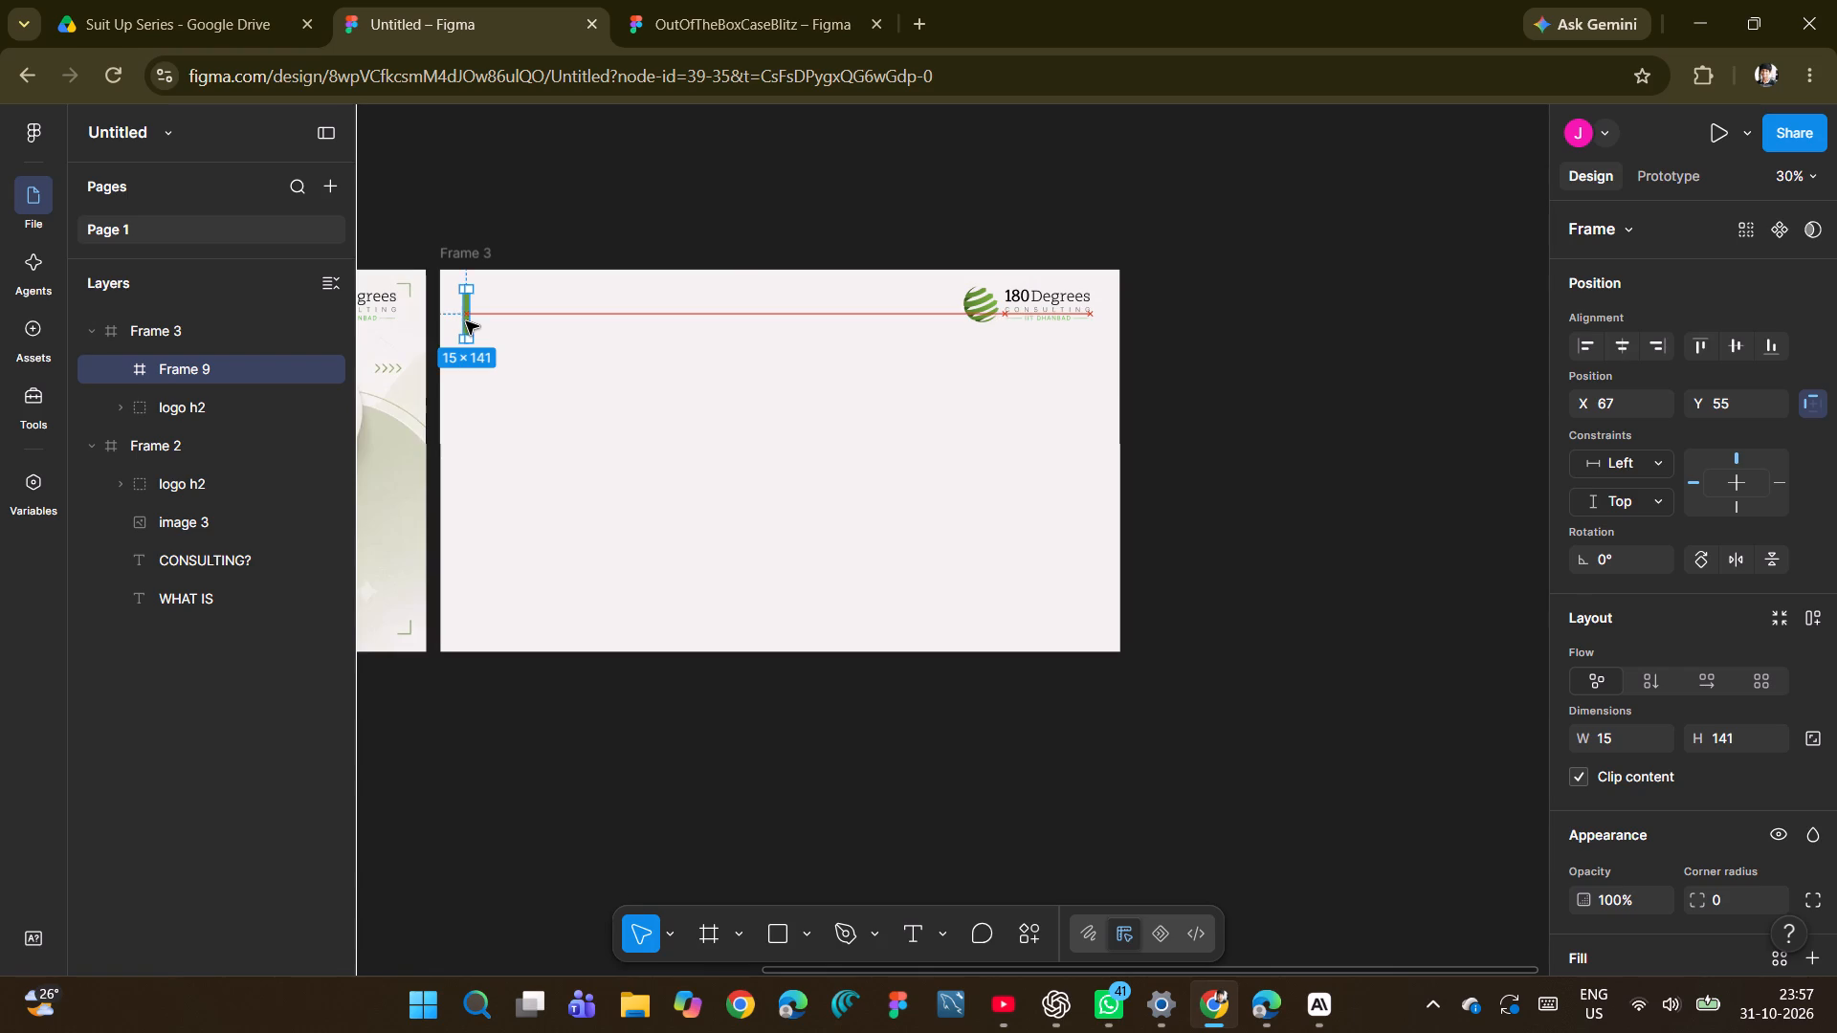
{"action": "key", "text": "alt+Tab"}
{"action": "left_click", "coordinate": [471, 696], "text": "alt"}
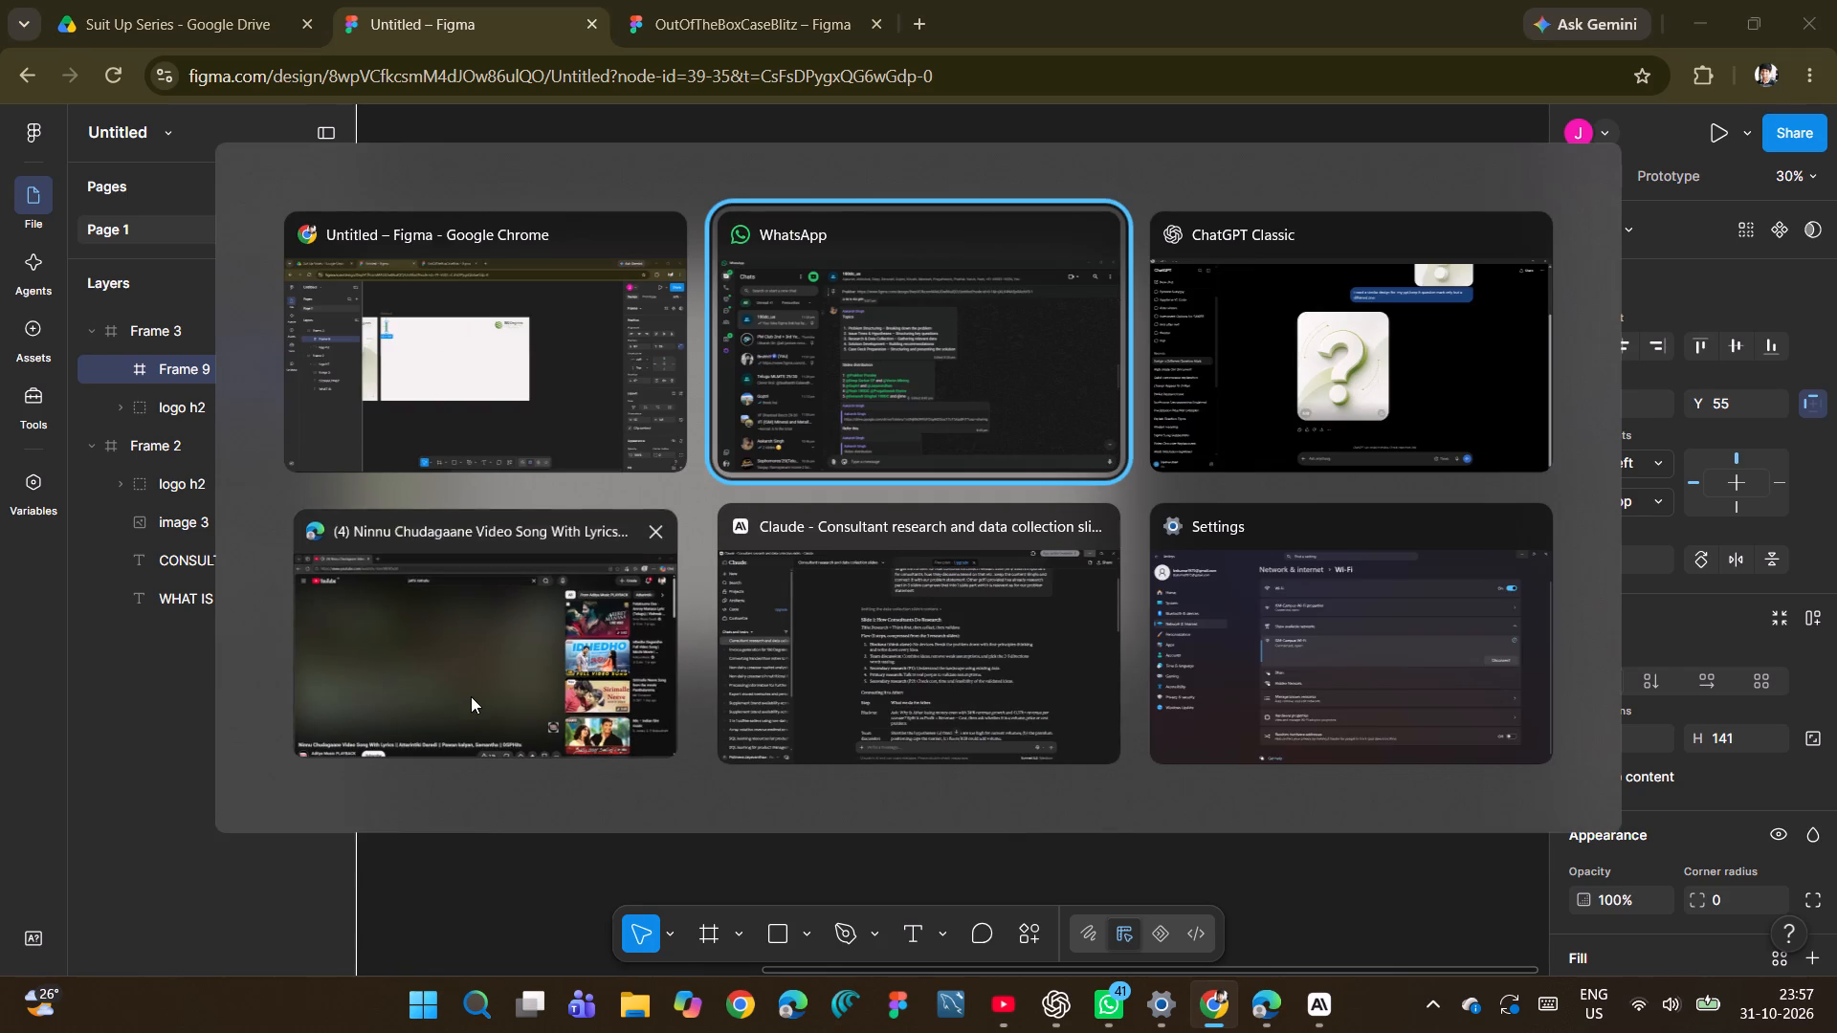
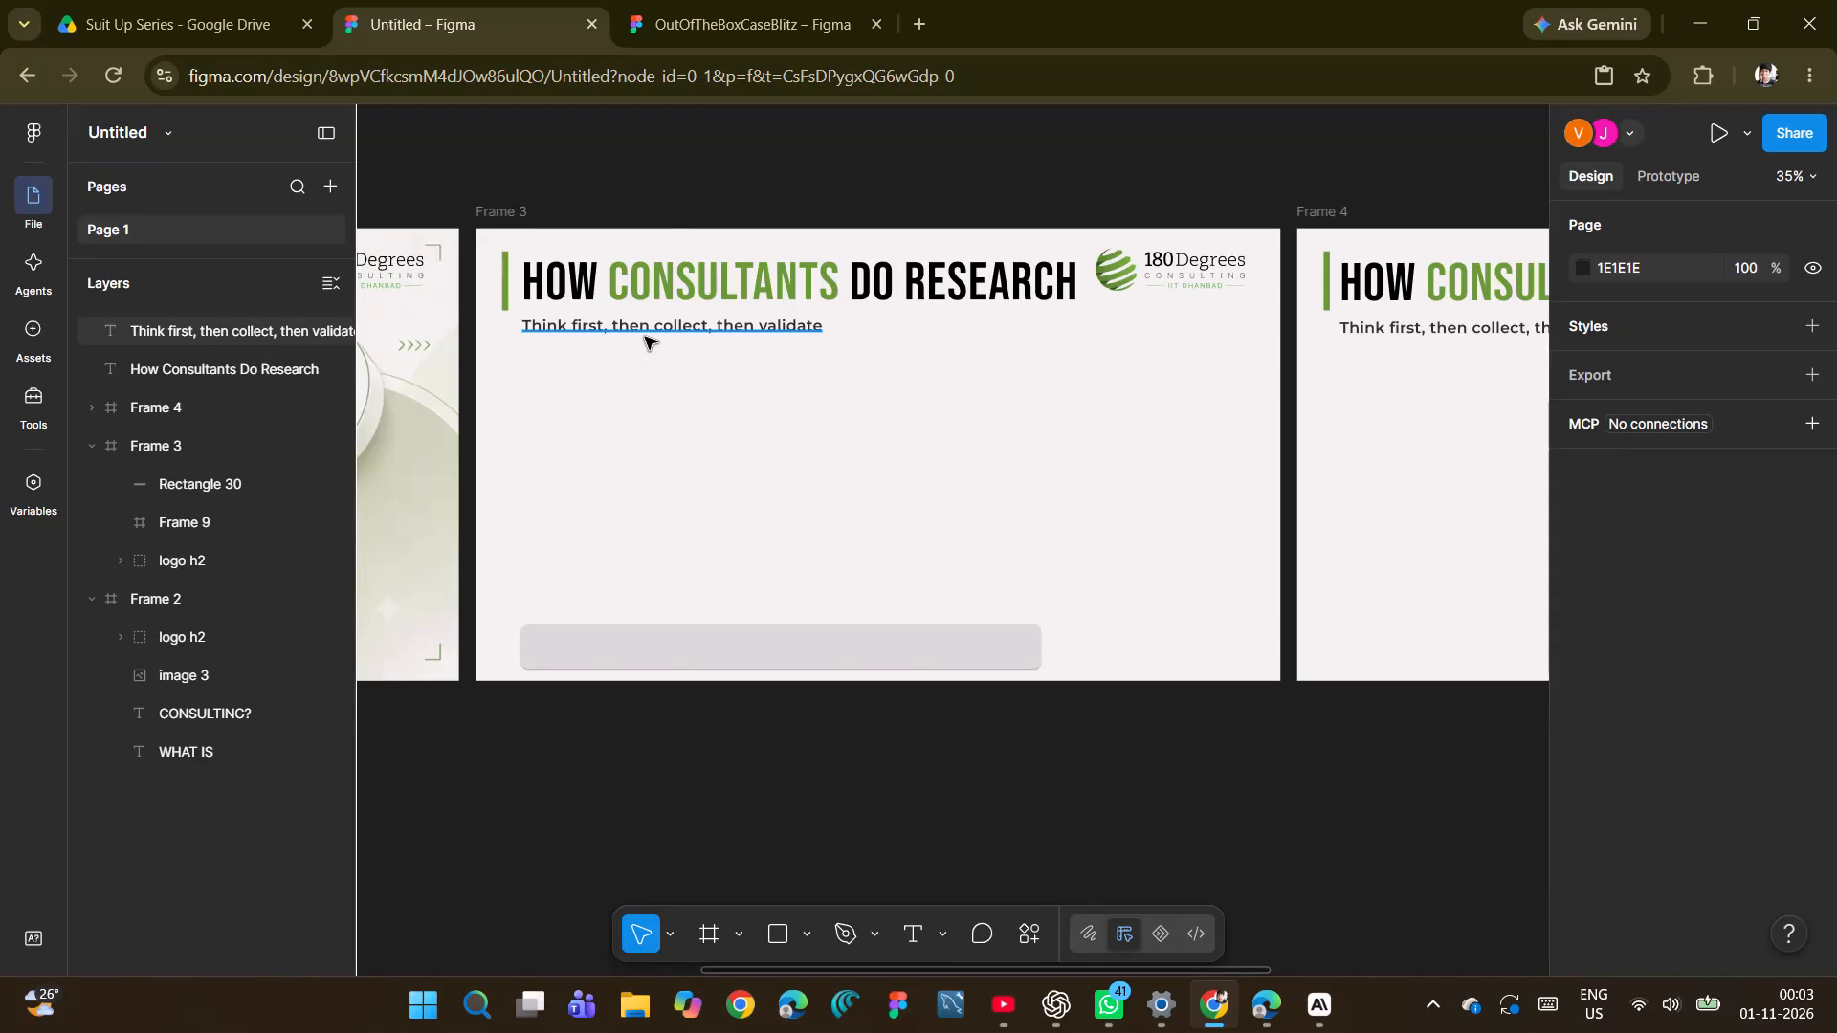
Copy the "Break down the revenue" task text from Frame 24 in the OutOfTheBoxCaseBlitz file for Frame 3 of the Untitled file.
{"action": "left_click", "coordinate": [734, 18]}
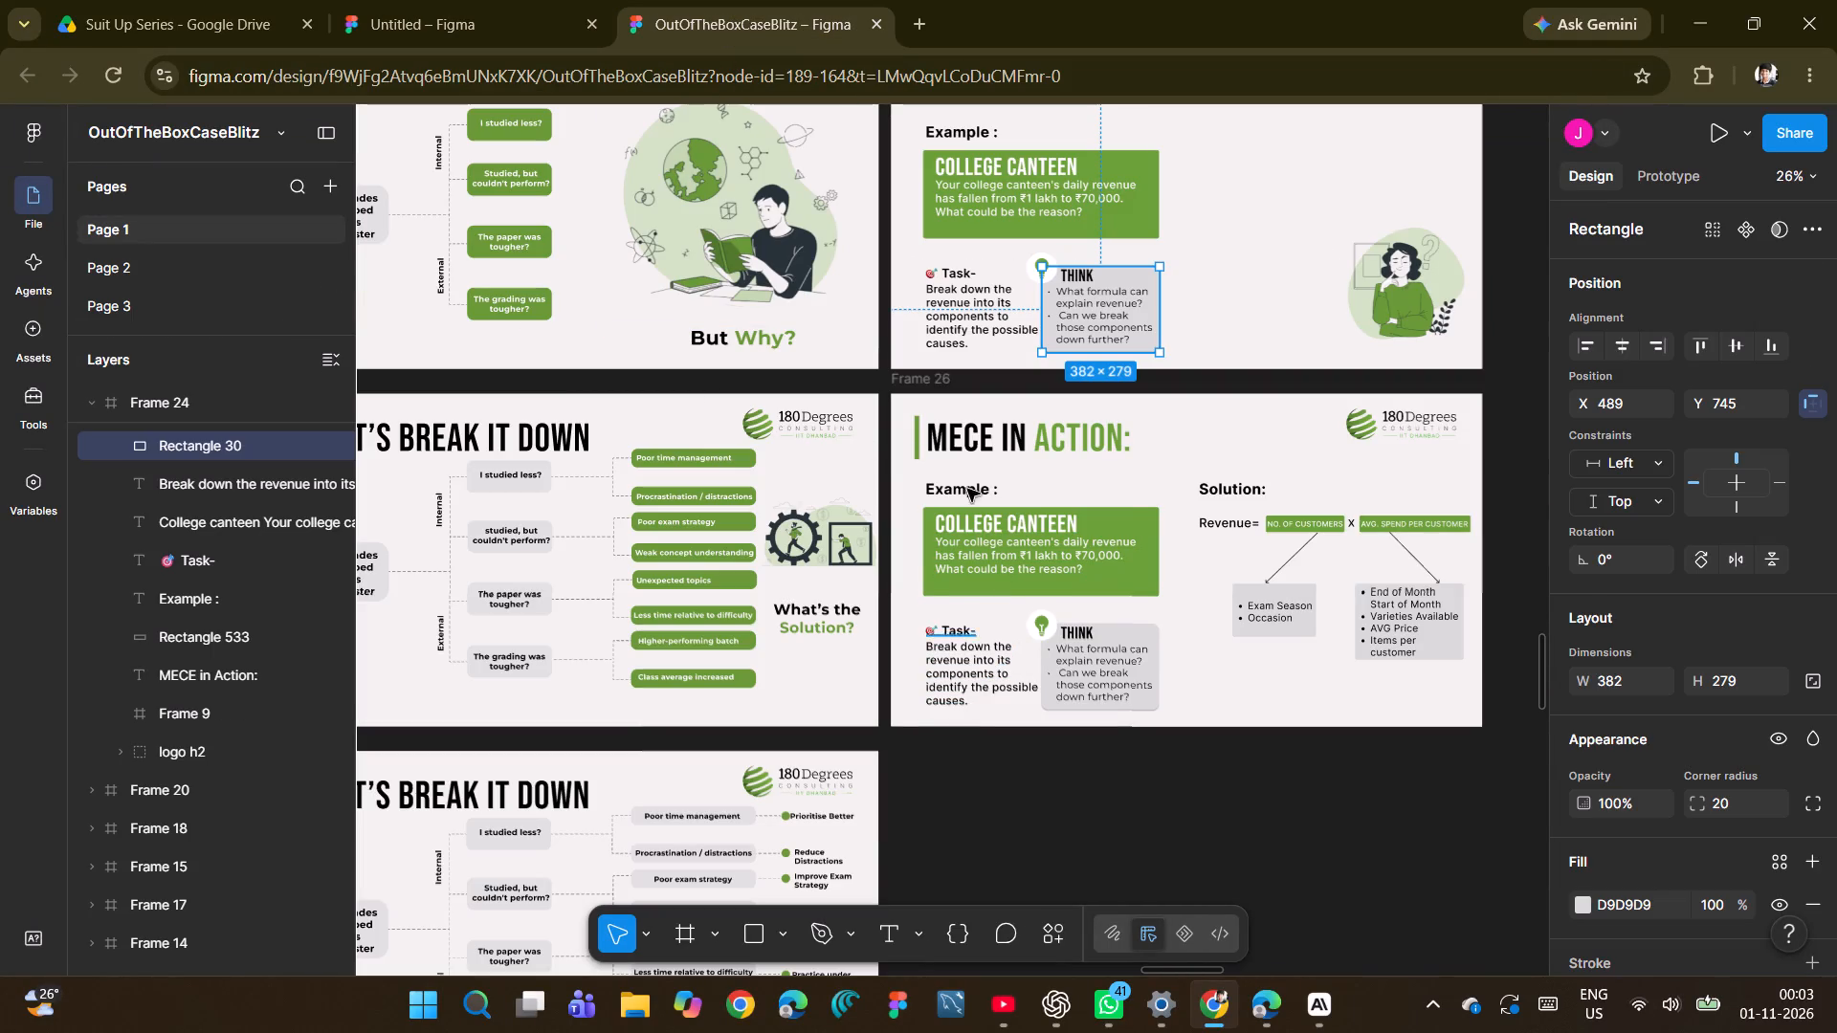
{"action": "left_click", "coordinate": [958, 328]}
{"action": "key", "text": "ctrl+c"}
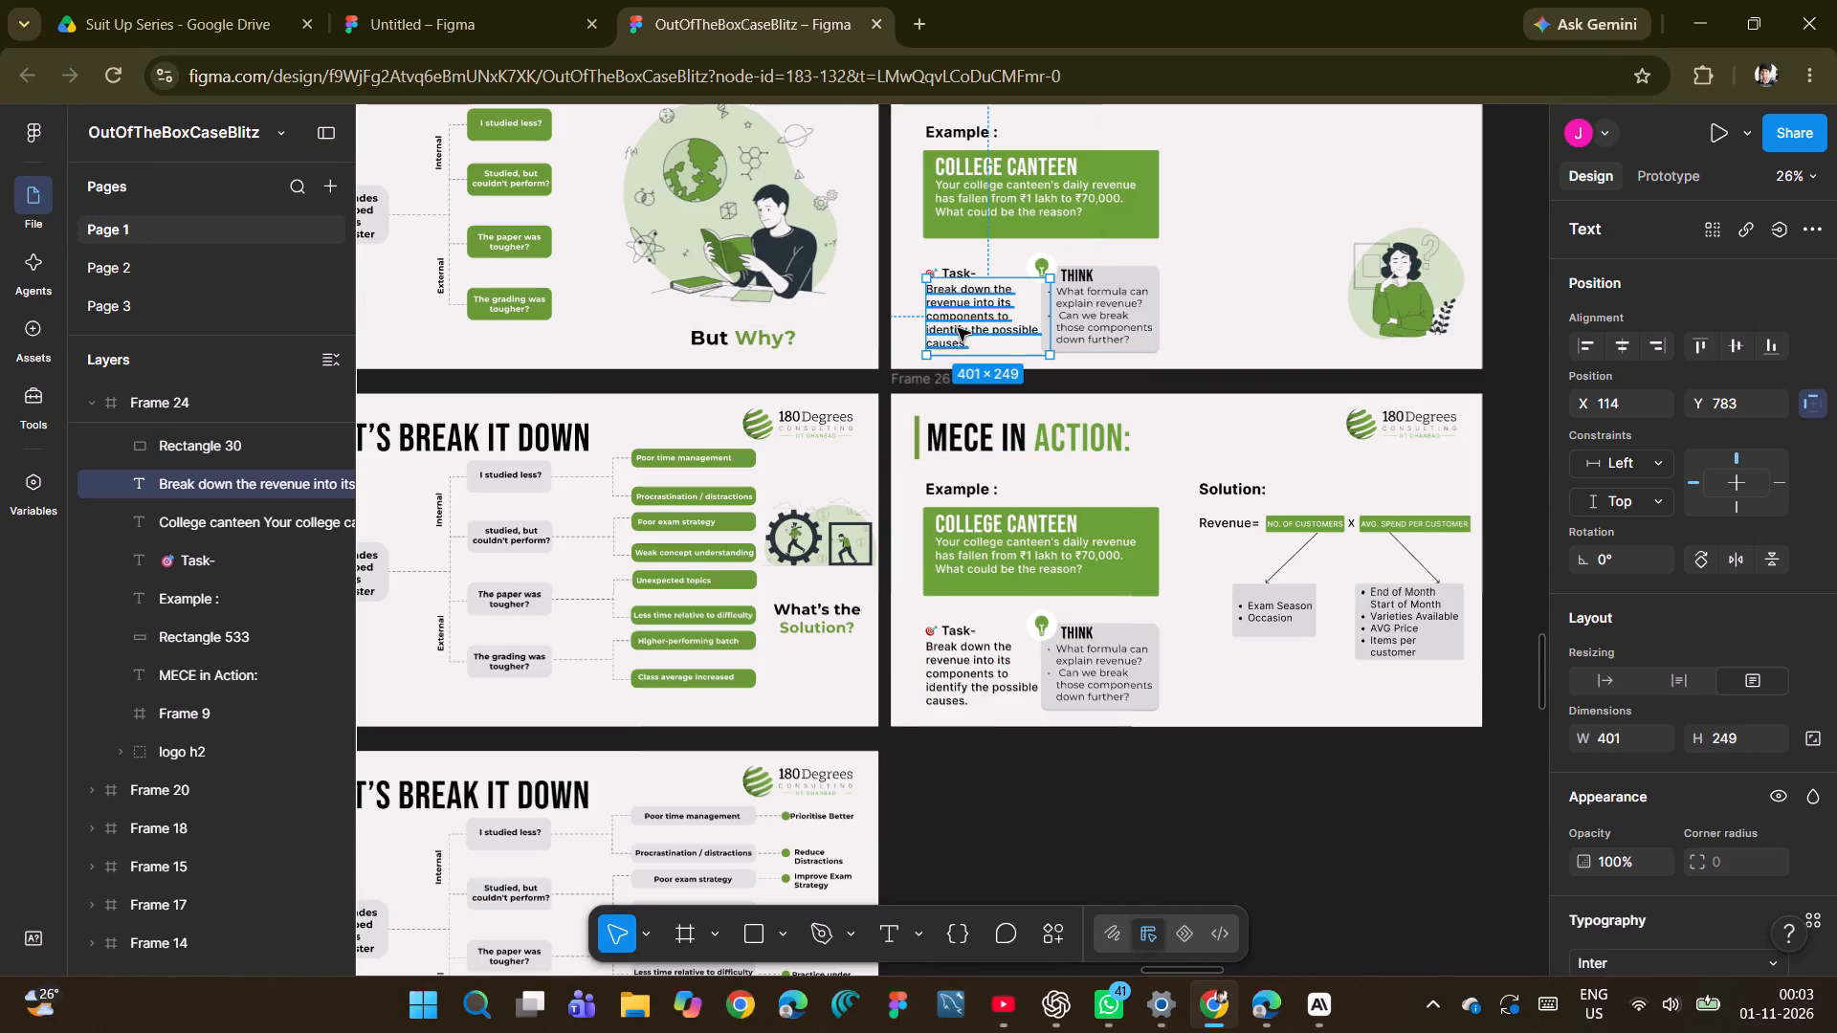
{"action": "left_click", "coordinate": [504, 21]}
{"action": "left_click", "coordinate": [702, 474]}
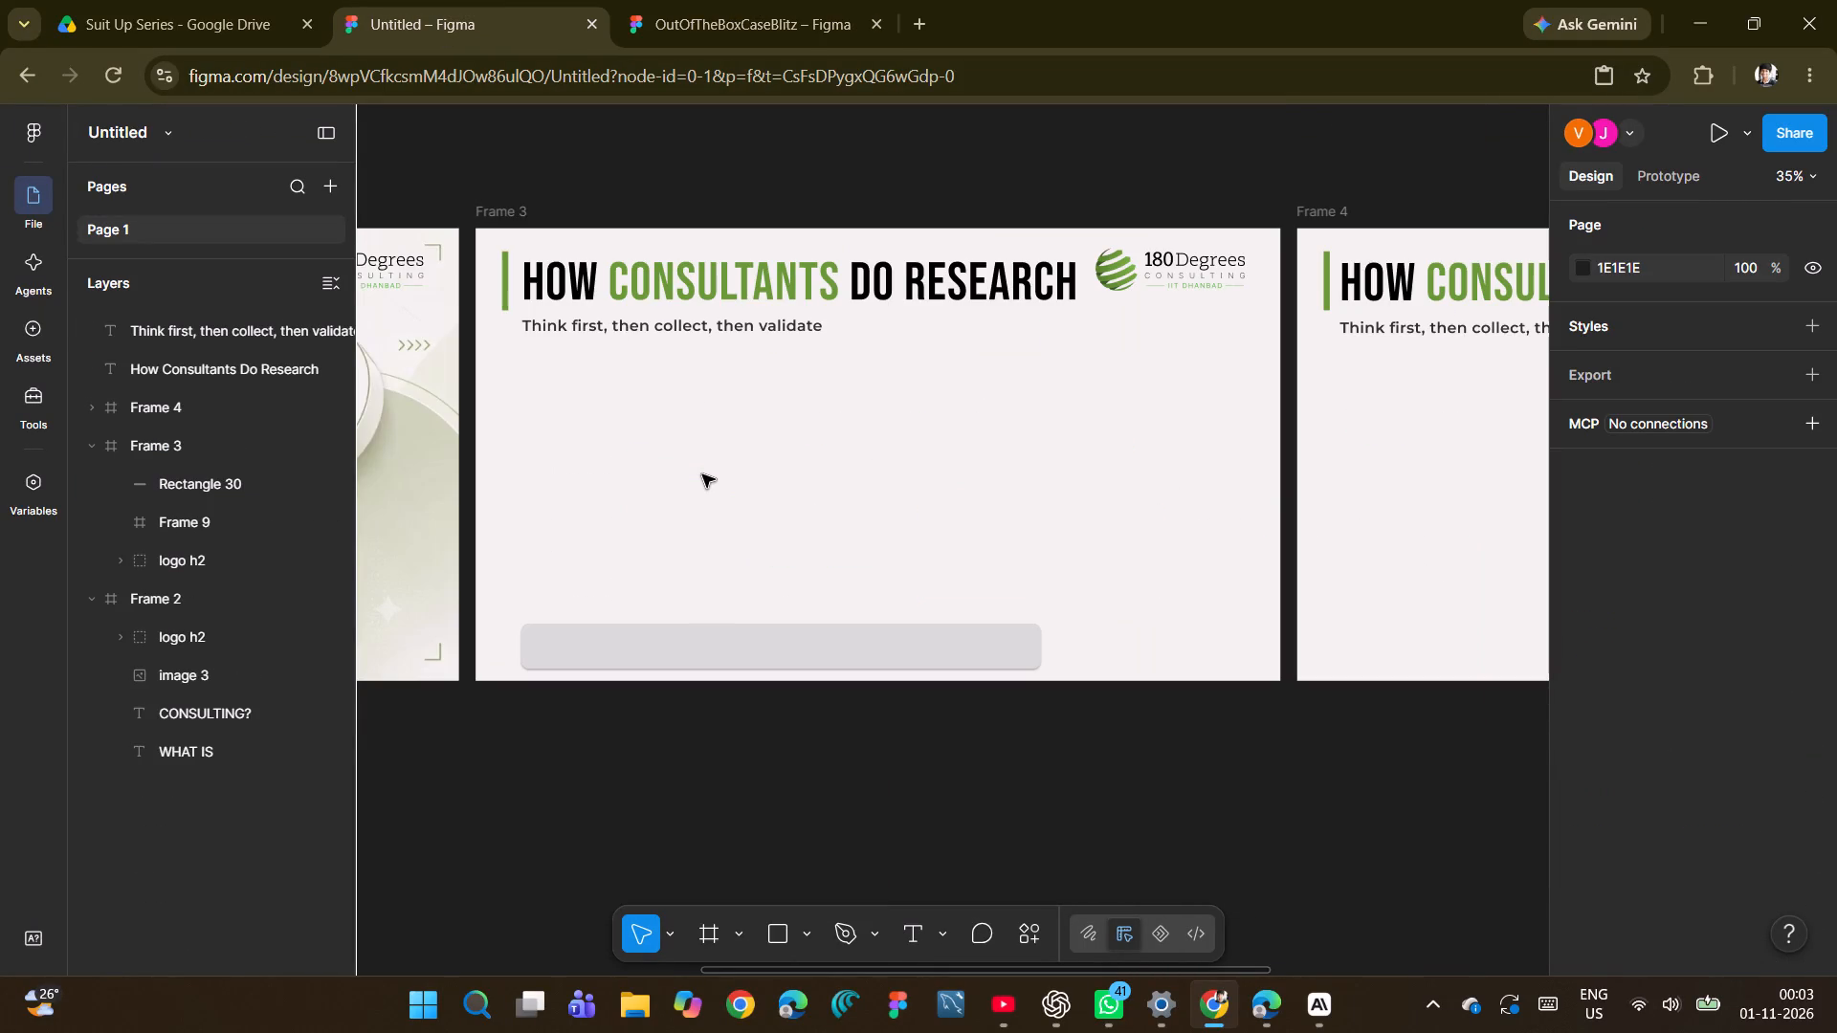
Select the "Think first, then collect, then validate" subtitle text in Frame 3.
{"action": "left_click", "coordinate": [688, 335]}
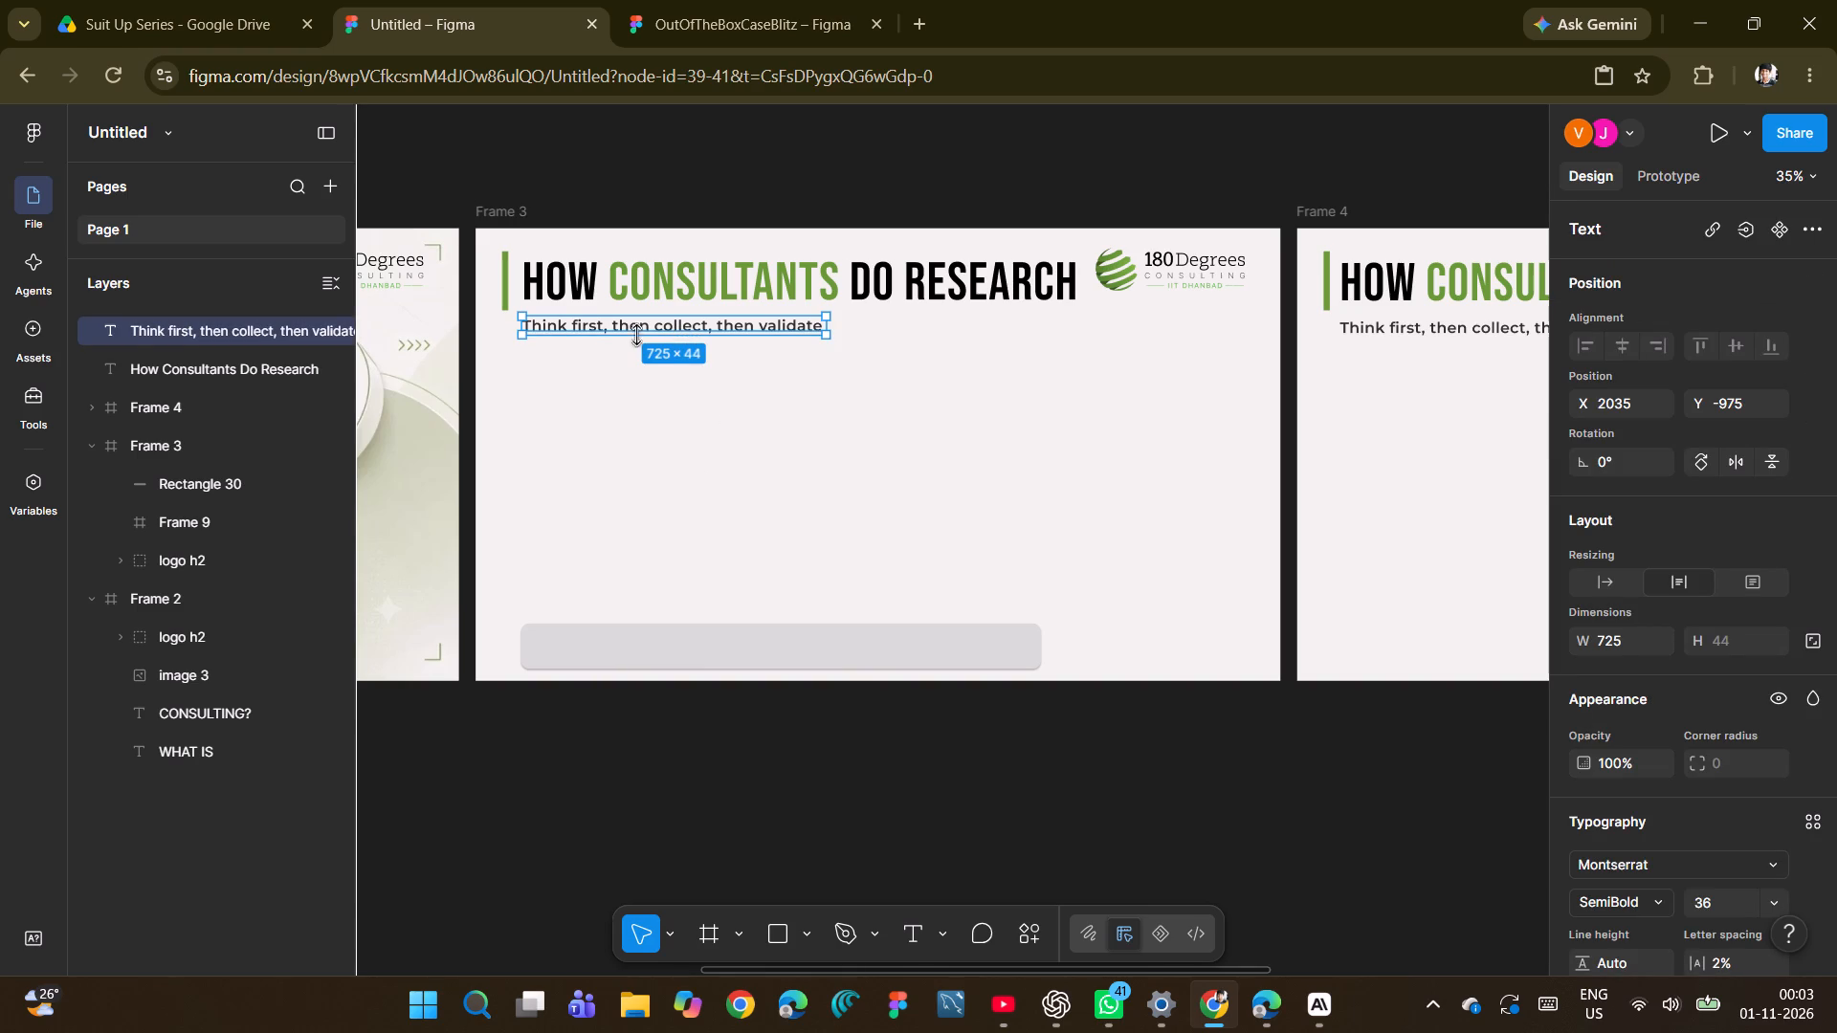
{"action": "double_click", "coordinate": [643, 331]}
{"action": "left_click", "coordinate": [629, 360]}
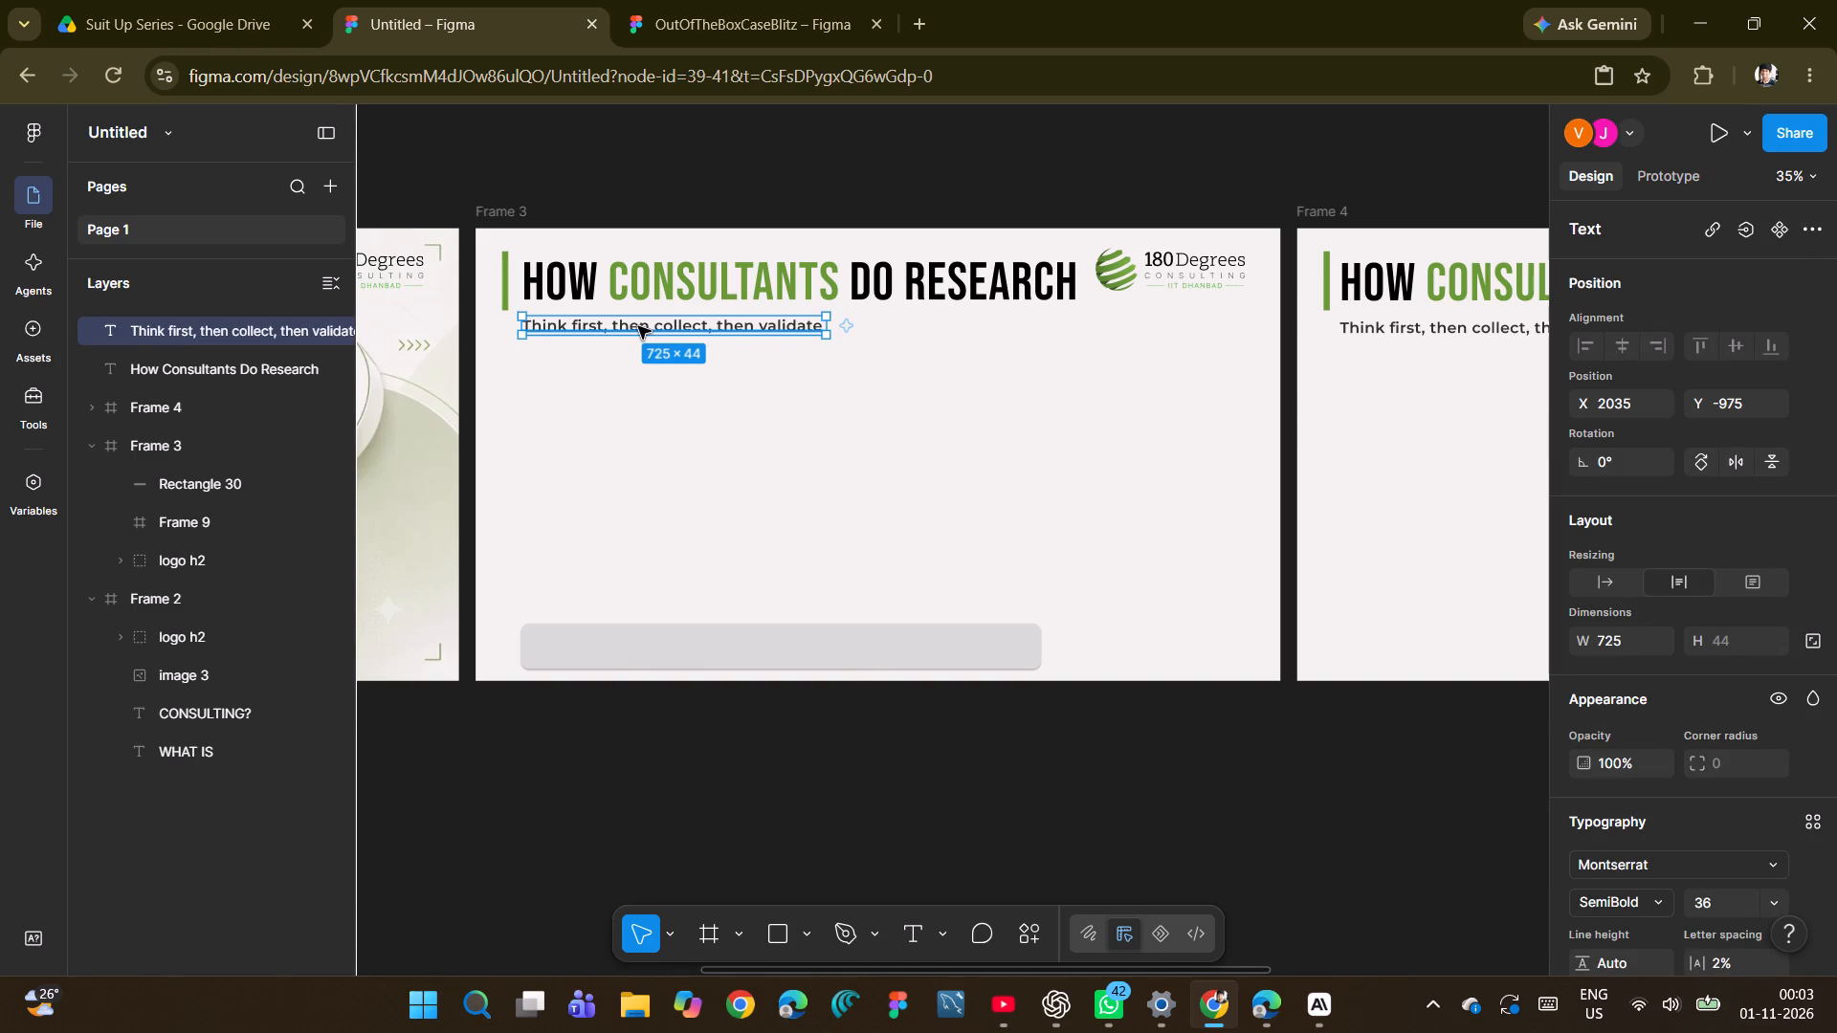
In Frame 3's subtitle, replace the comma after "Think first" with a spaced vertical bar and capitalise the following "Then".
{"action": "double_click", "coordinate": [638, 326]}
{"action": "left_click_drag", "start_coordinate": [616, 328], "coordinate": [603, 336]}
{"action": "left_click", "coordinate": [610, 334]}
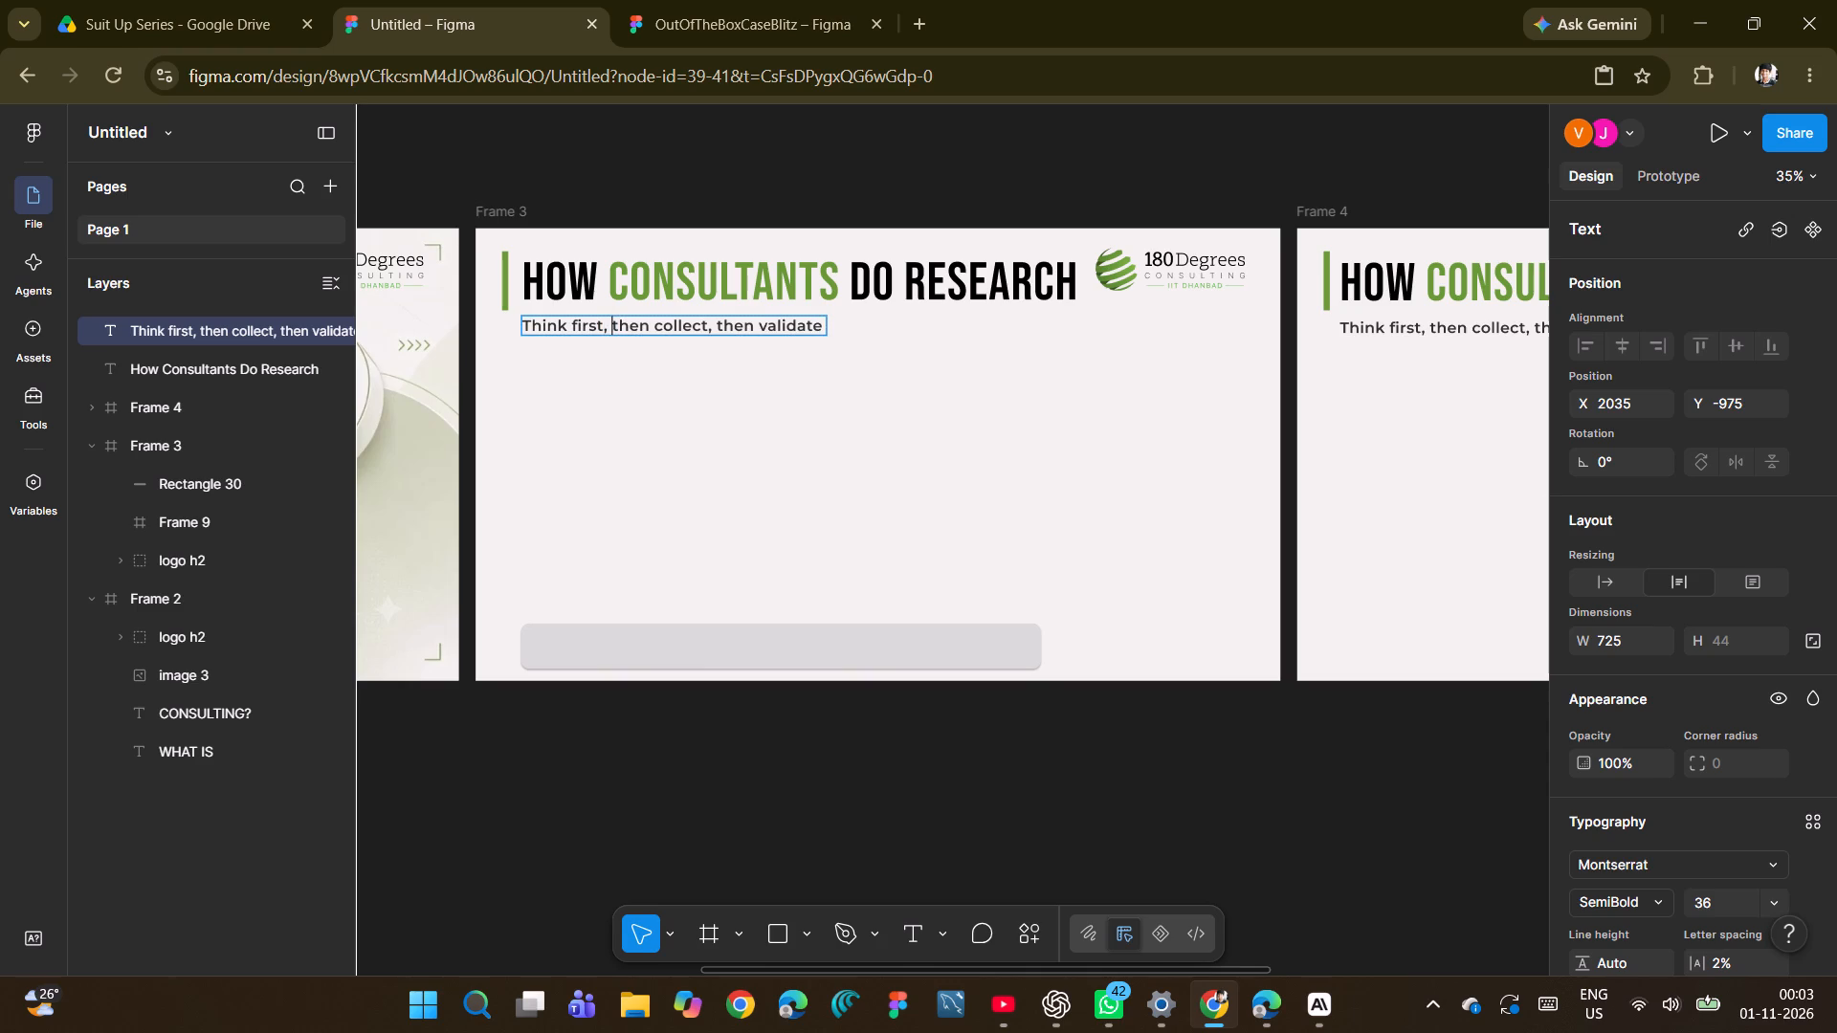
{"action": "key", "text": "BackSpace"}
{"action": "key", "text": "BackSpace"}
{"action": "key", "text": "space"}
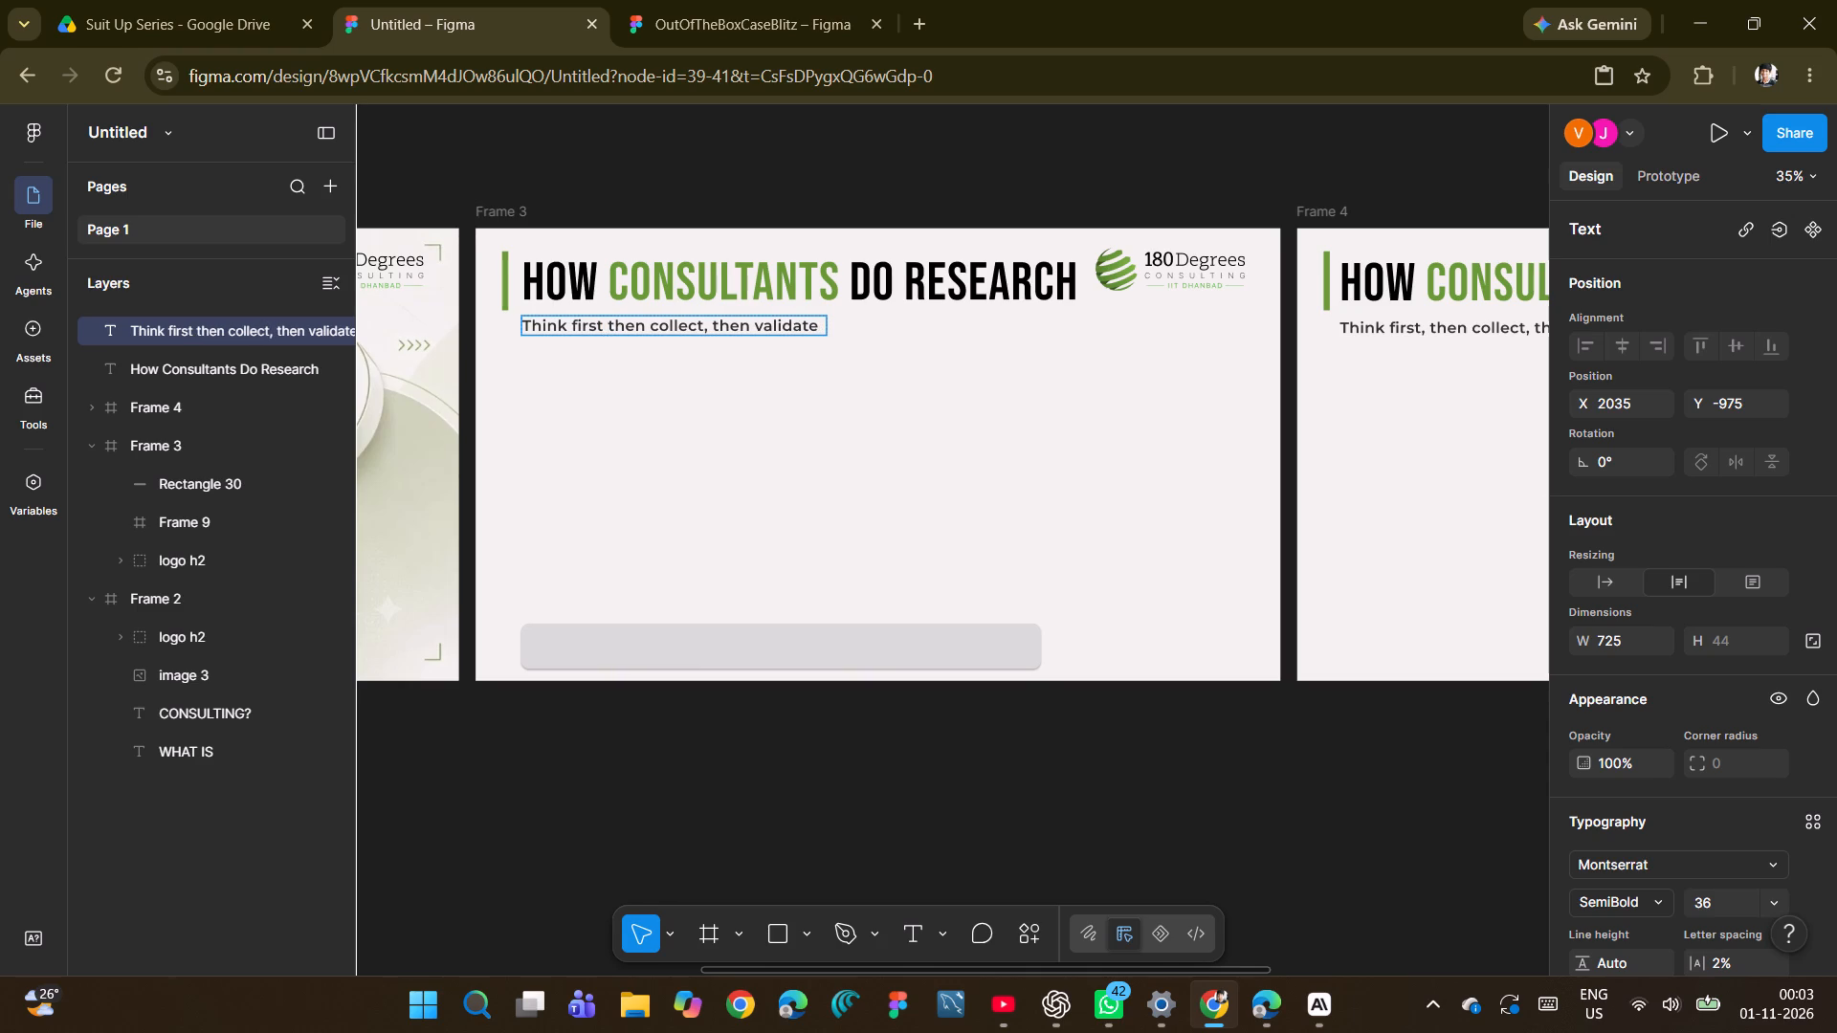
{"action": "key", "text": "shift+bar"}
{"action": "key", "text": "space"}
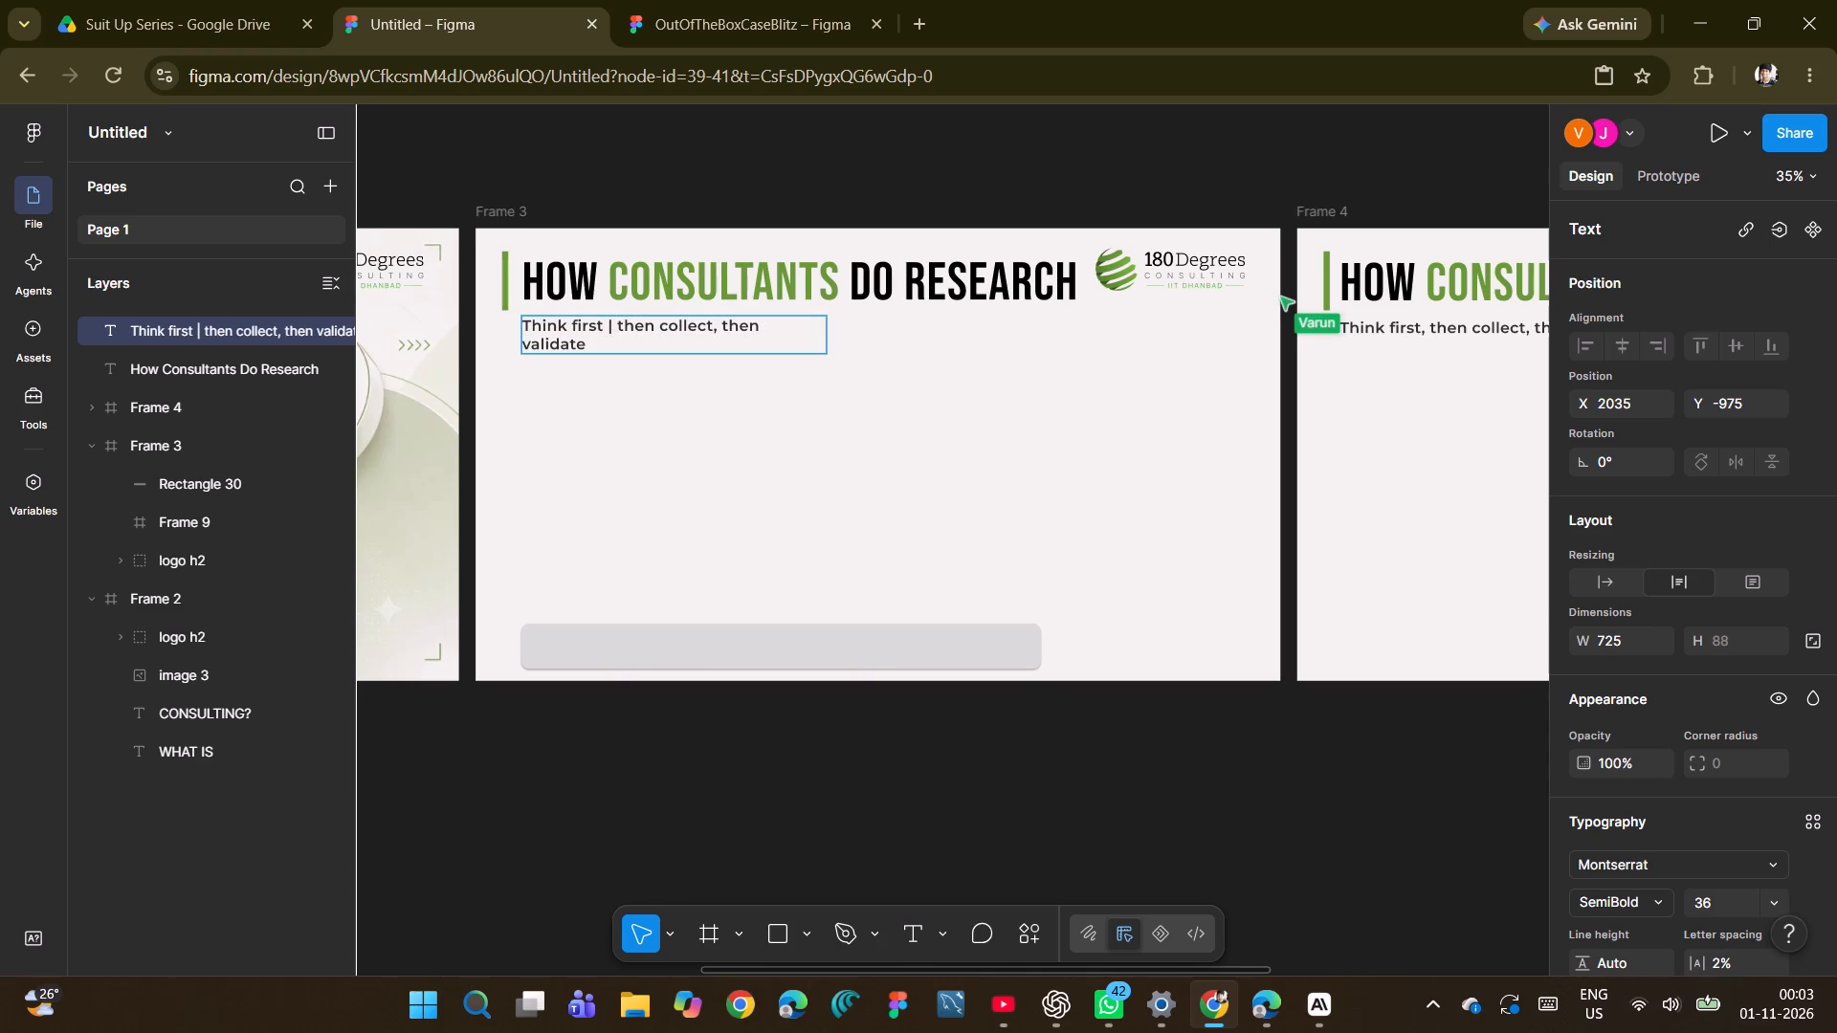
{"action": "key", "text": "Right"}
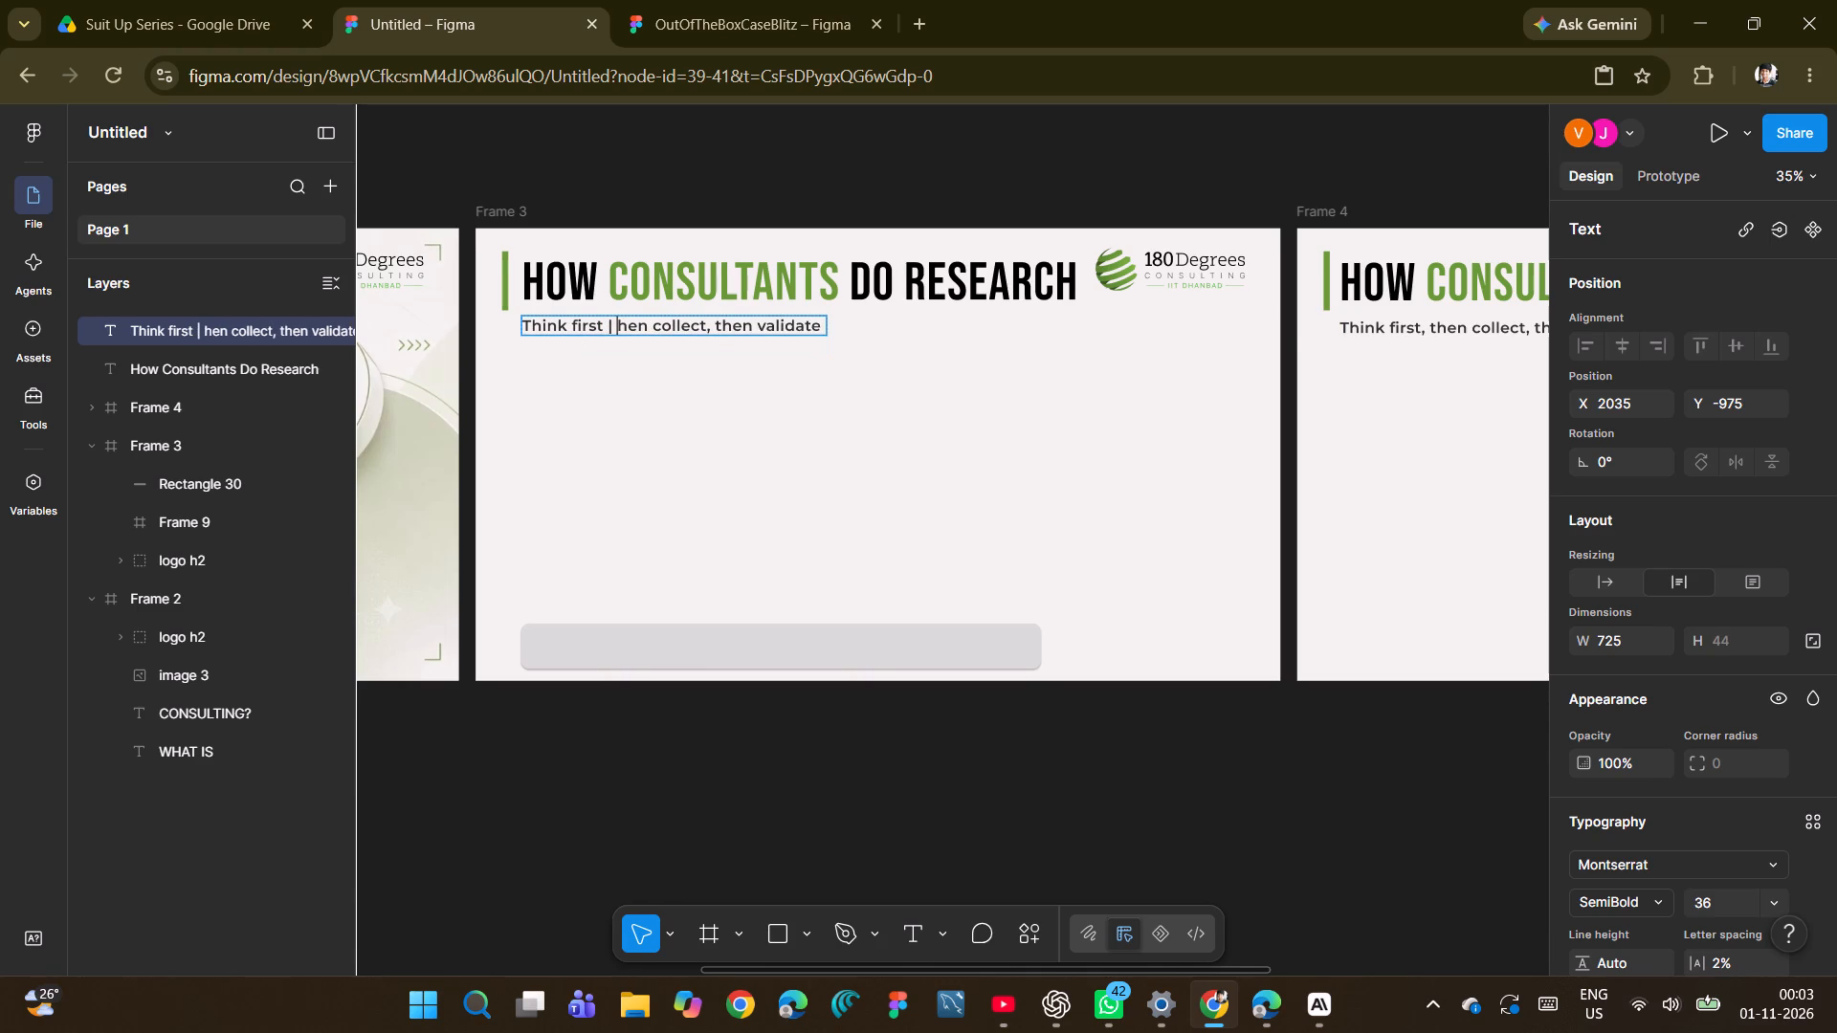
Replace the comma after "Then collect" in the subtitle with a spaced vertical bar and capitalise "Then" before "validate".
{"action": "key", "text": "Right"}
{"action": "key", "text": "Right"}
{"action": "key", "text": "Right"}
{"action": "key", "text": "Right"}
{"action": "key", "text": "Right"}
{"action": "key", "text": "Right"}
{"action": "key", "text": "Right"}
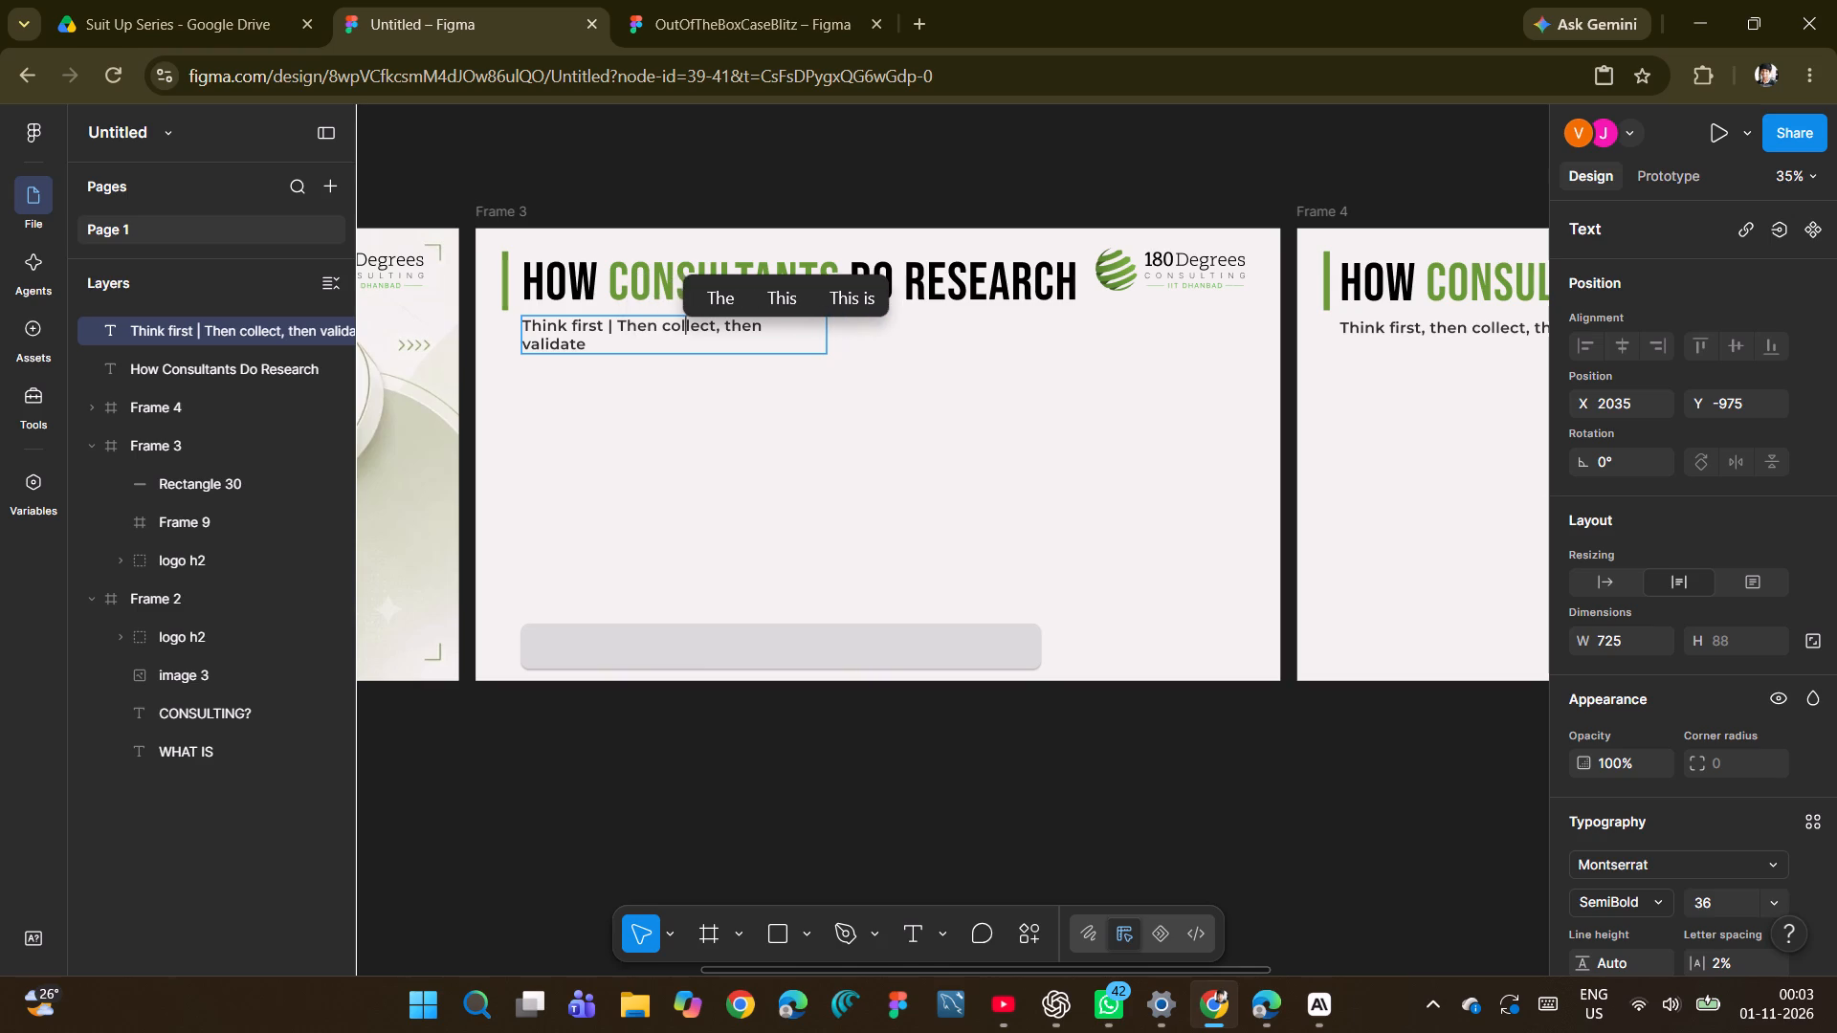
{"action": "key", "text": "Right"}
{"action": "key", "text": "Right"}
{"action": "key", "text": "Right"}
{"action": "key", "text": "Right"}
{"action": "key", "text": "Right"}
{"action": "key", "text": "BackSpace"}
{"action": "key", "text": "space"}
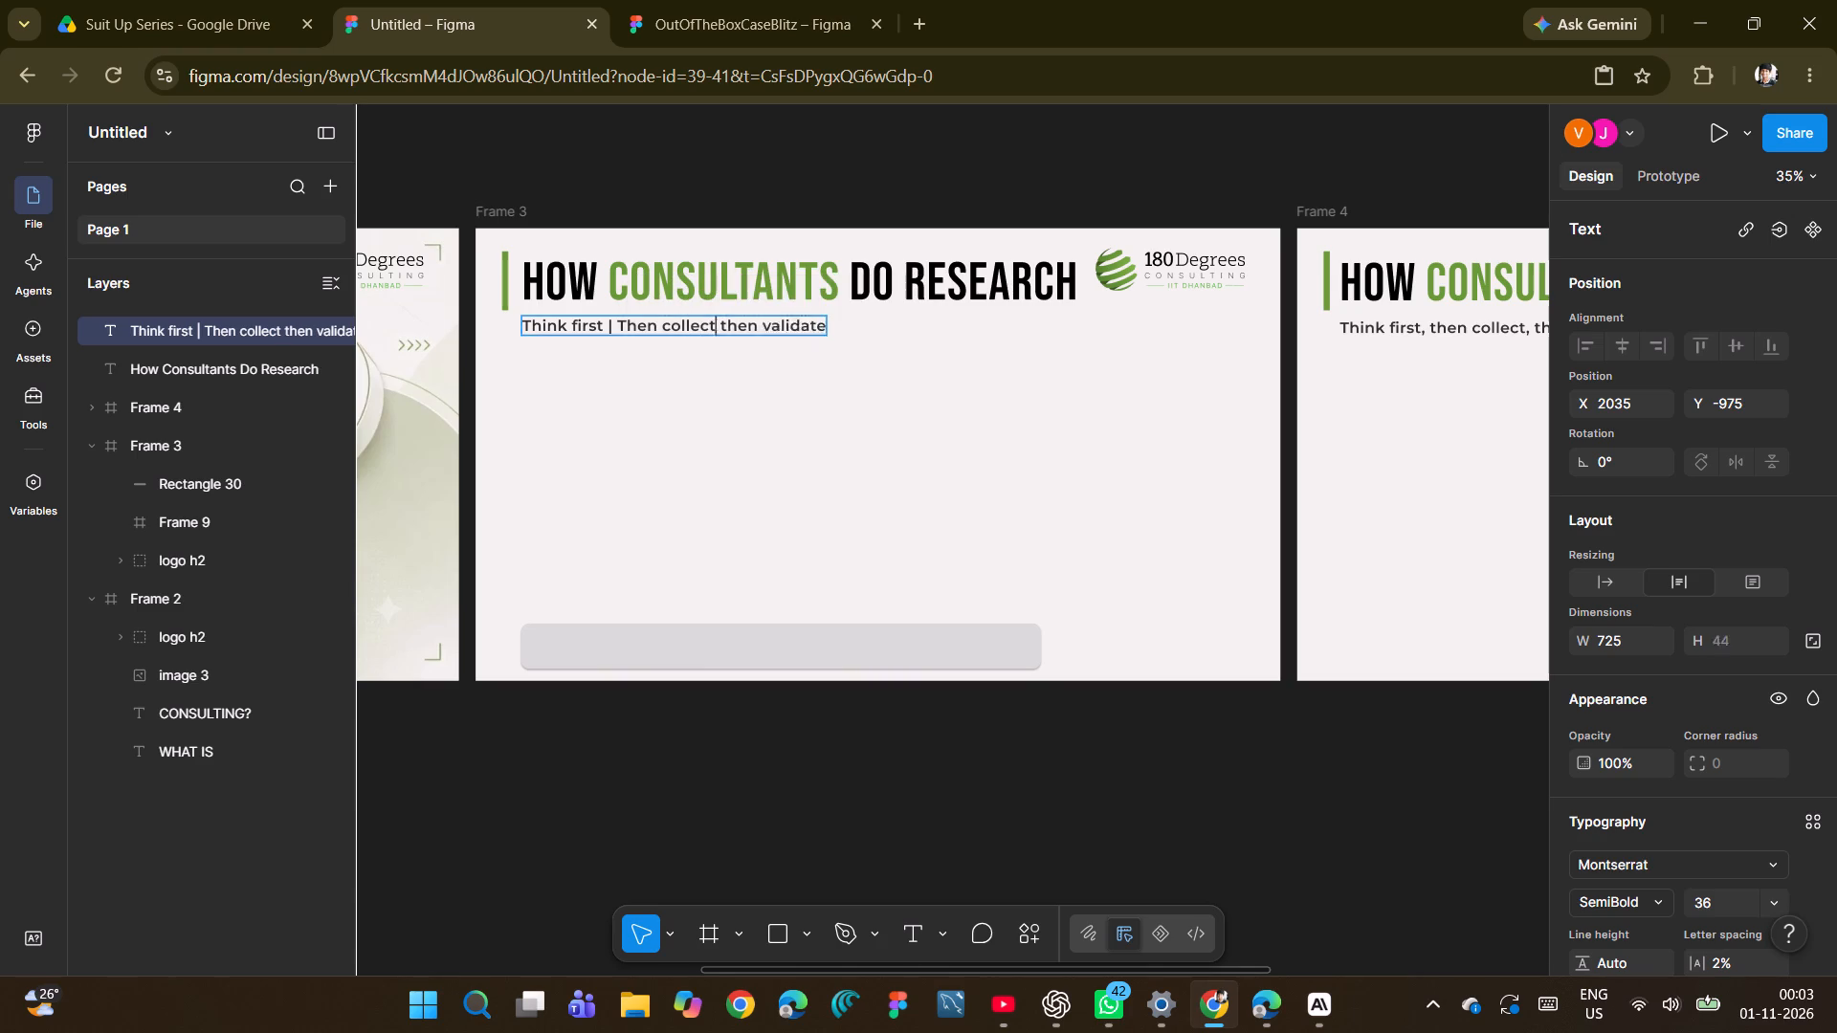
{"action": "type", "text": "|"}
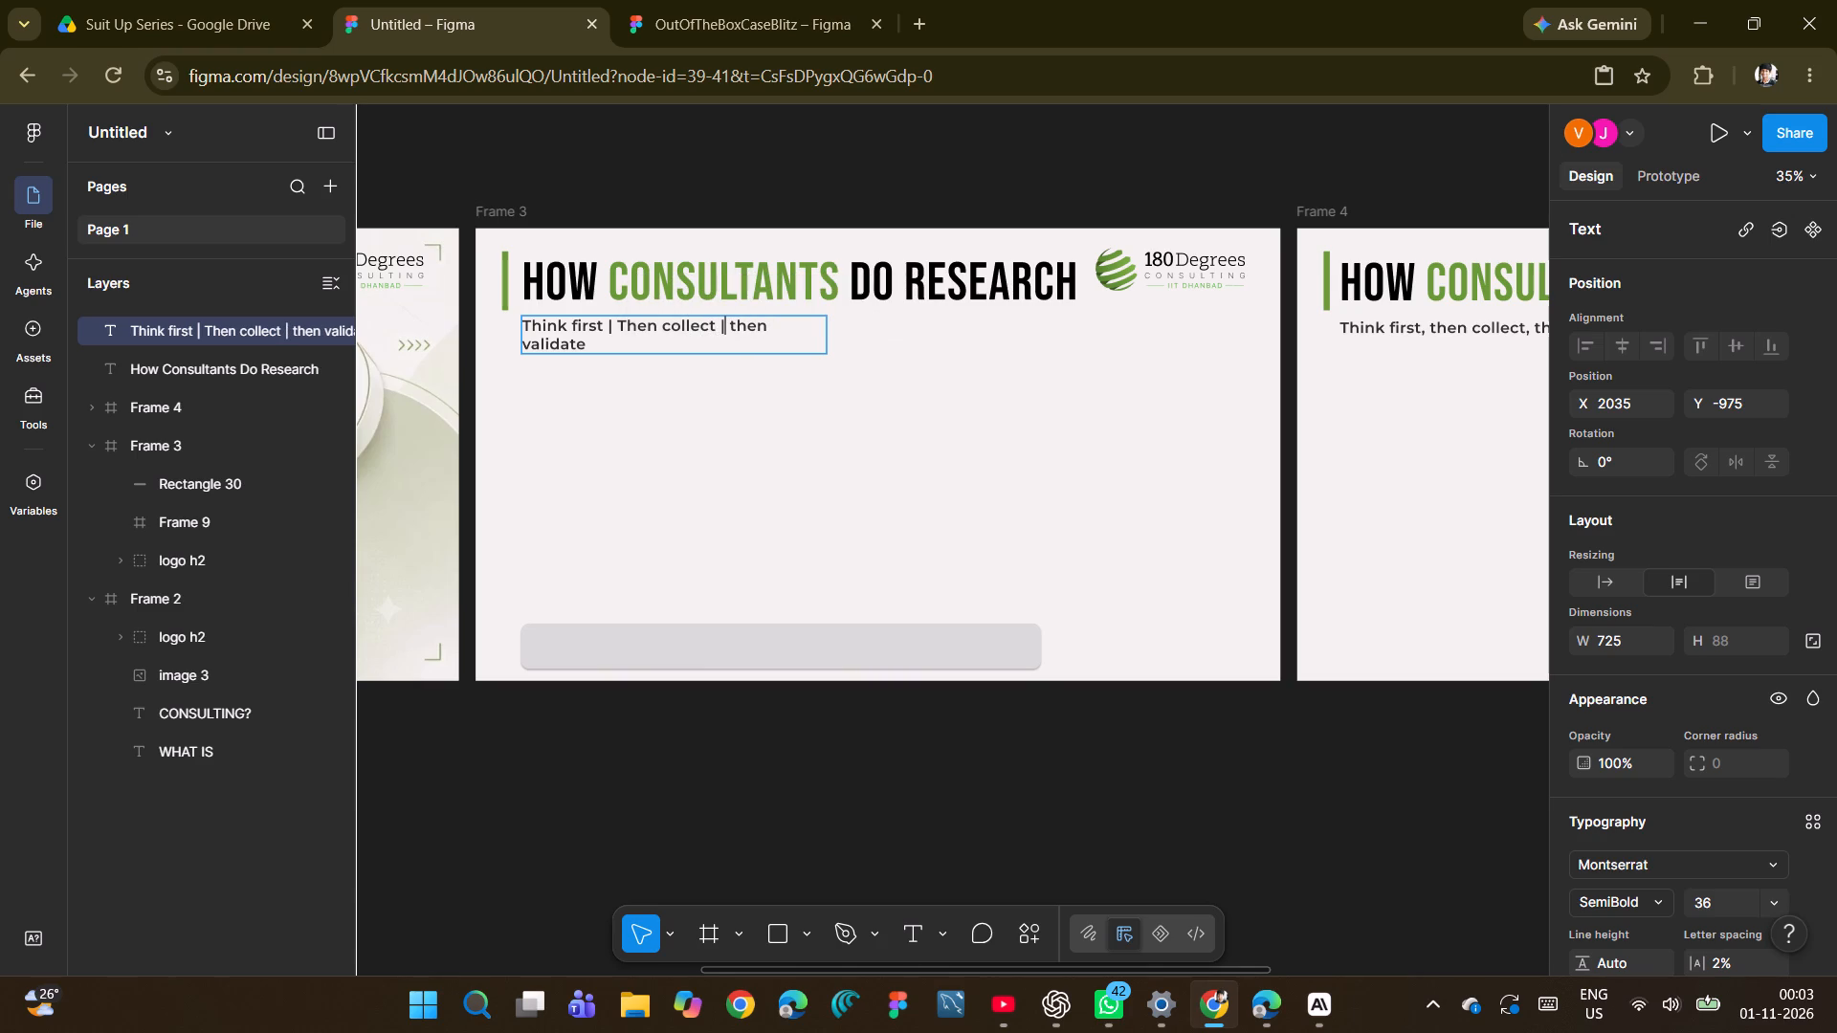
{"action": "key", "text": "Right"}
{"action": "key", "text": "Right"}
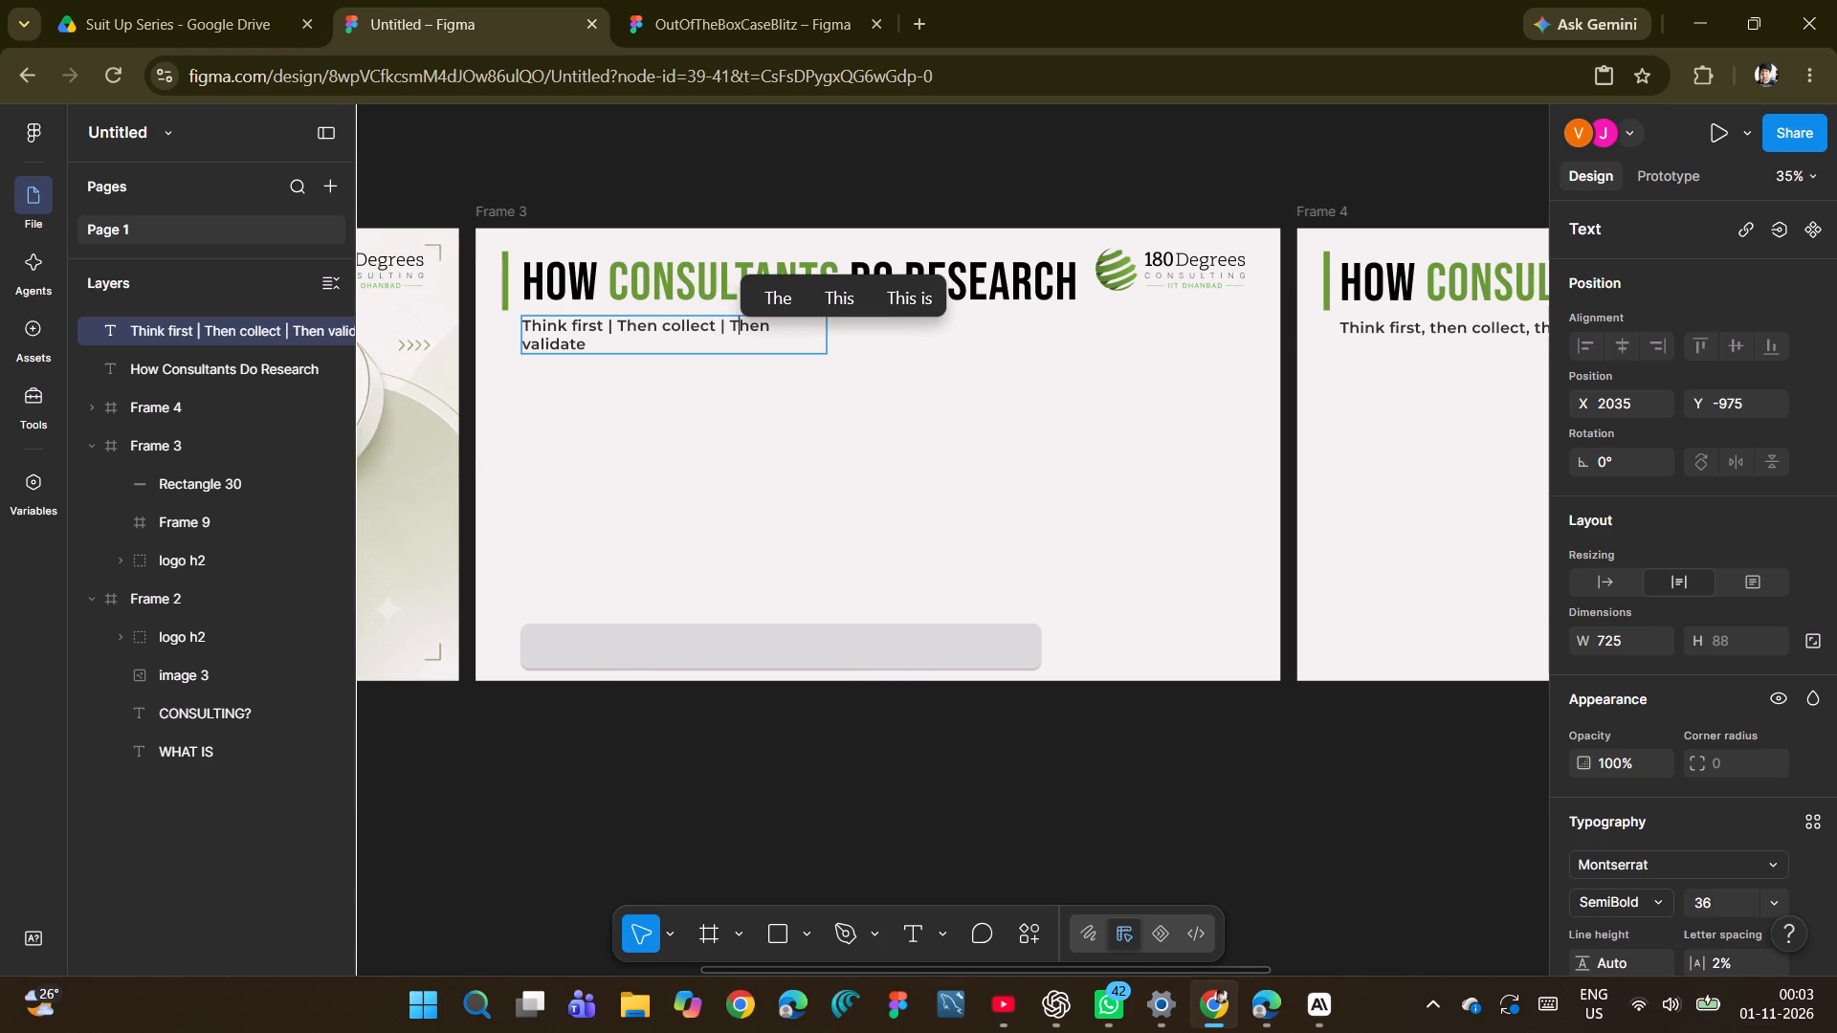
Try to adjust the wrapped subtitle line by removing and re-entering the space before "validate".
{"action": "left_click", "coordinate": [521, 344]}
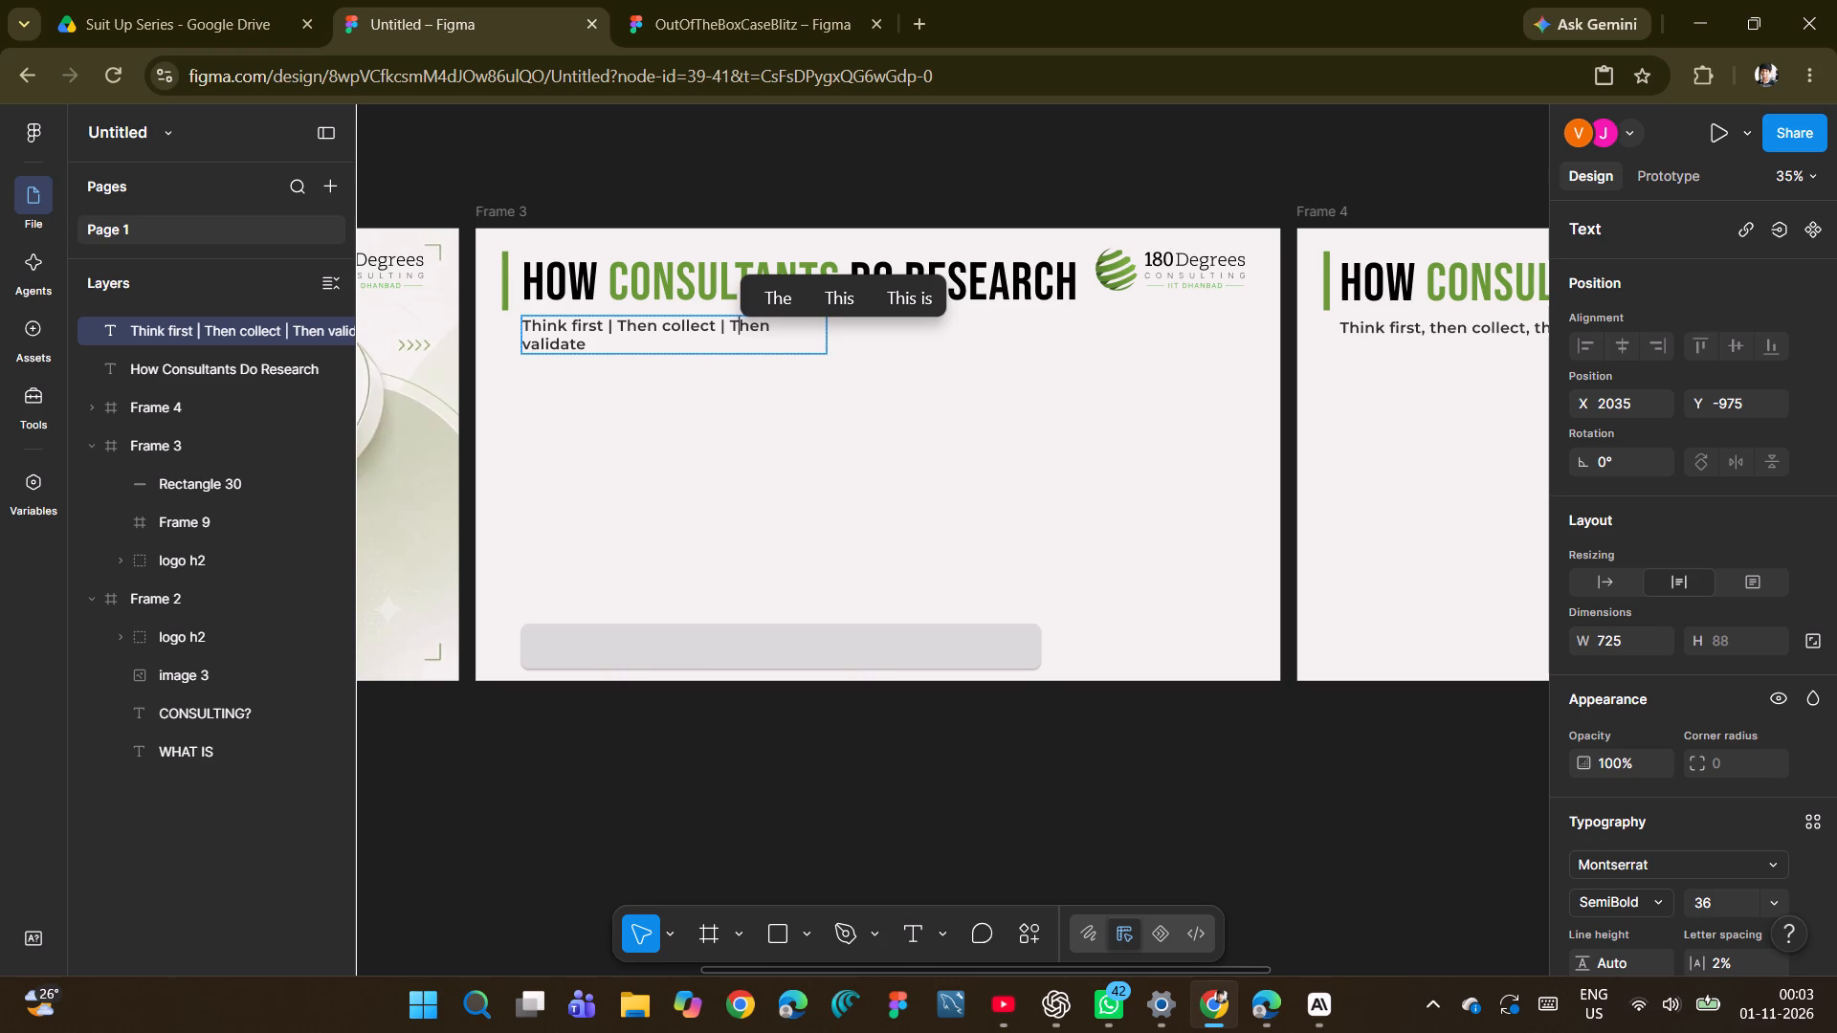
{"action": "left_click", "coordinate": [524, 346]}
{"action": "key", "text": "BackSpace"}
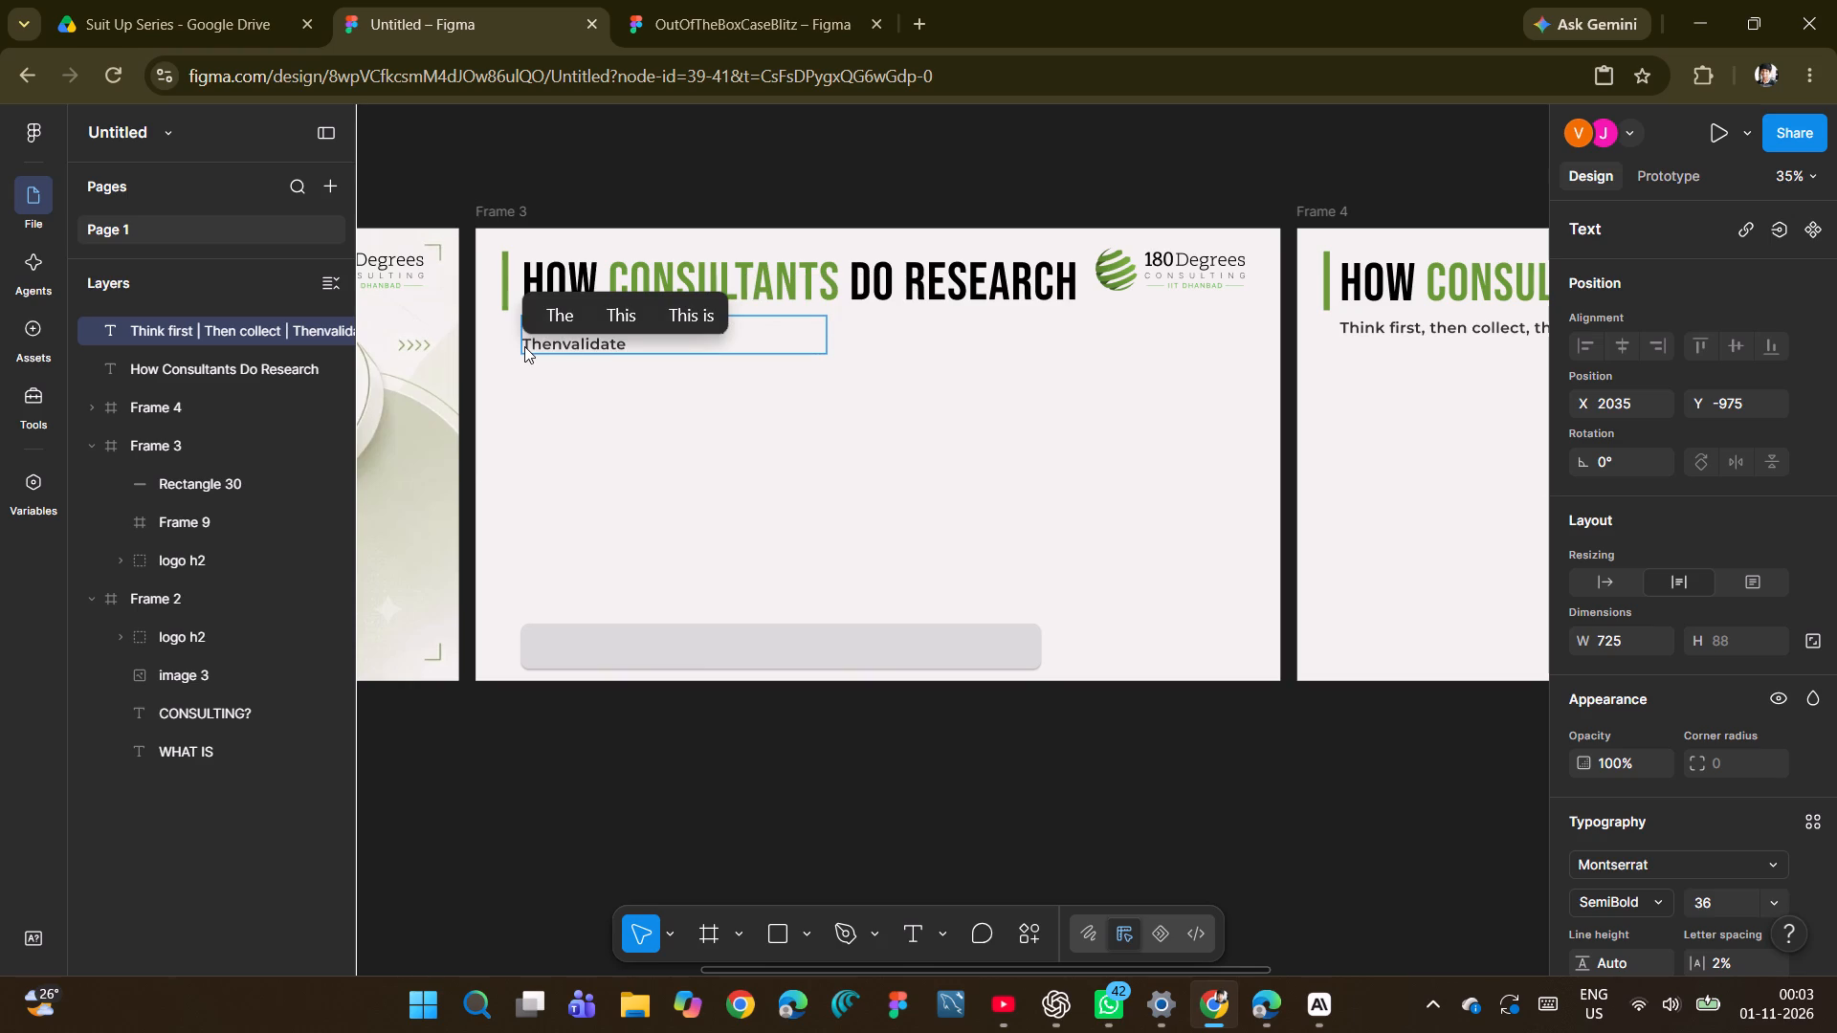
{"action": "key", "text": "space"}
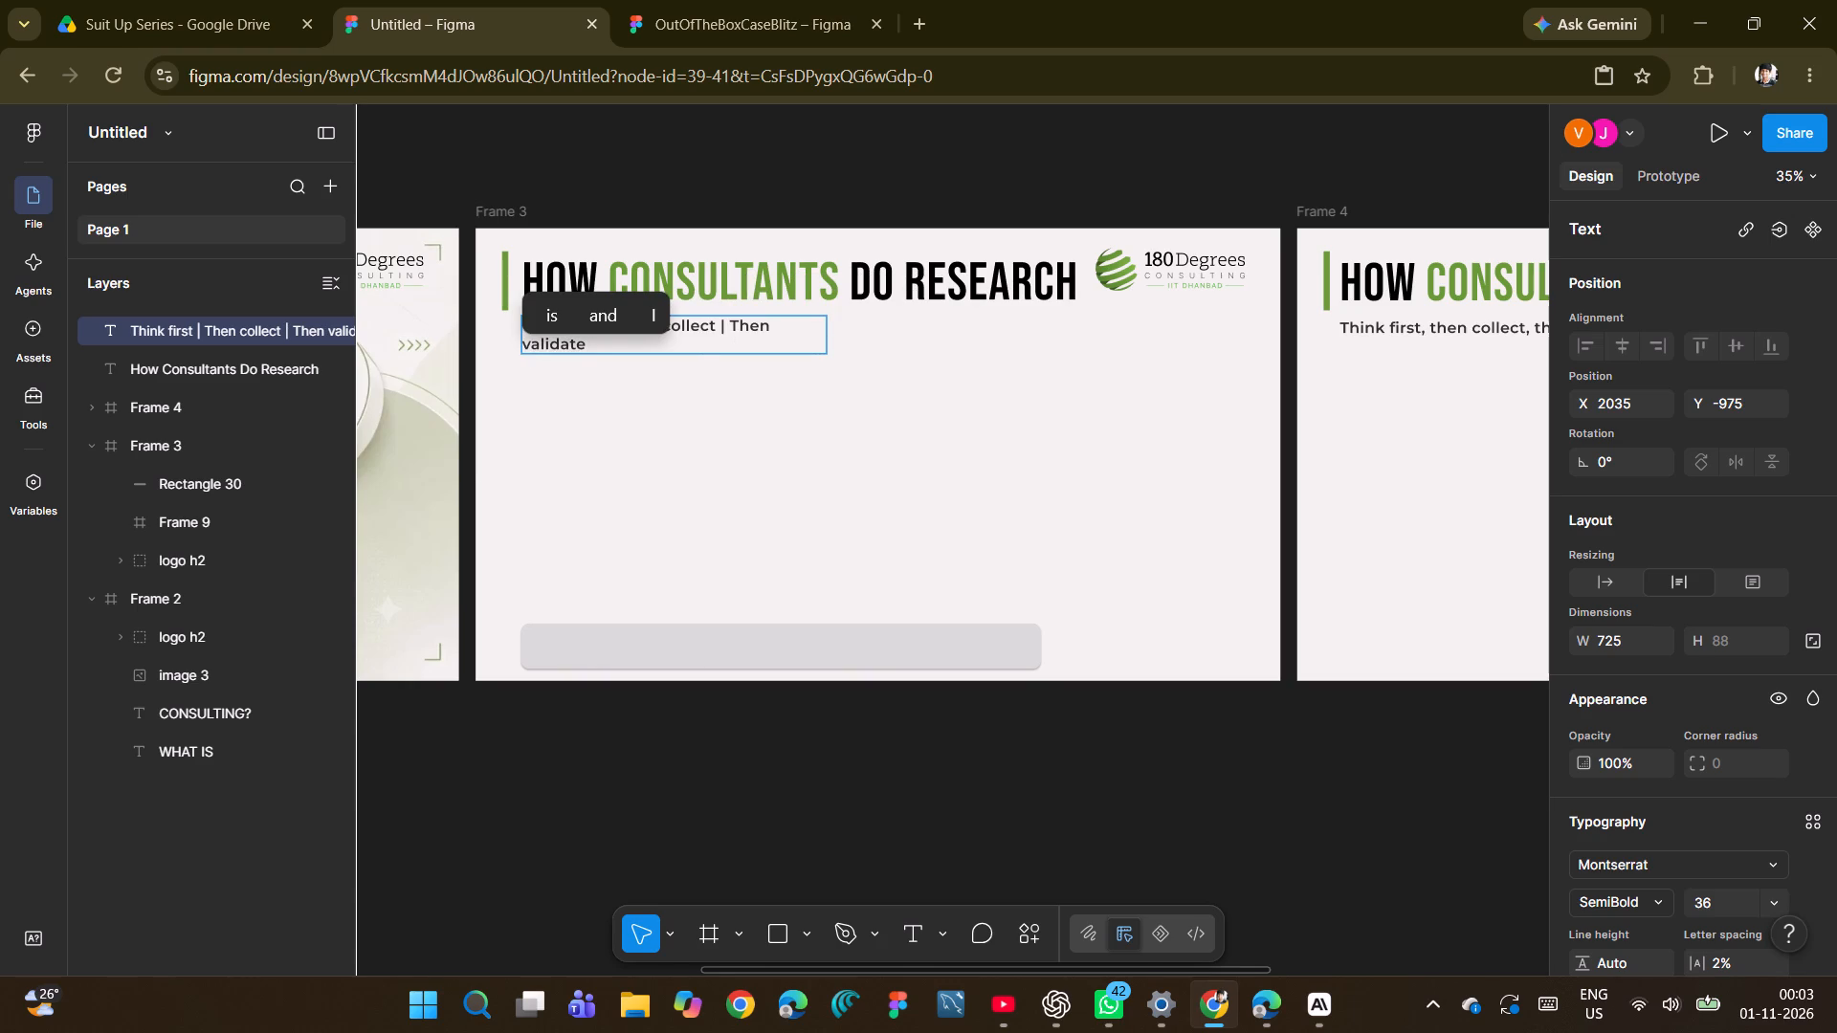
Widen the subtitle's text box to about 800 so "Think first | Then collect | Then validate" fits on one line.
{"action": "left_click", "coordinate": [867, 348]}
{"action": "left_click_drag", "start_coordinate": [826, 335], "coordinate": [867, 336]}
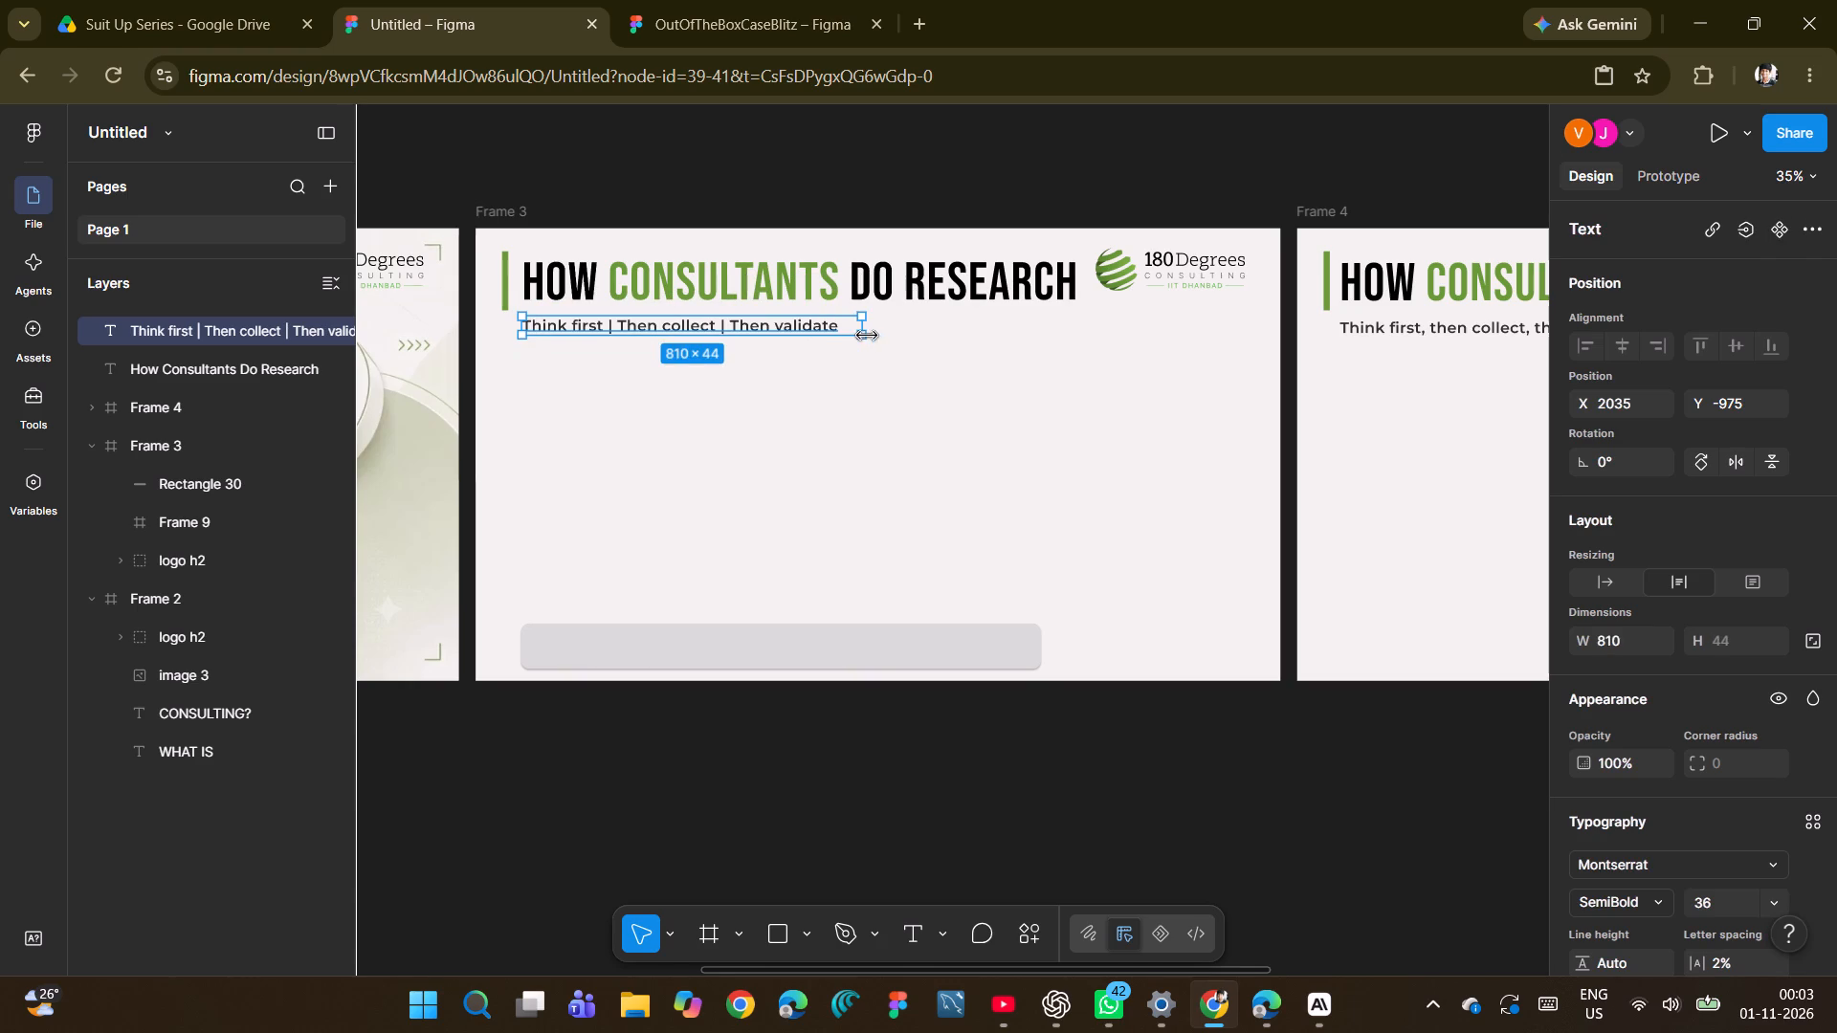
{"action": "left_click_drag", "start_coordinate": [867, 336], "coordinate": [857, 336]}
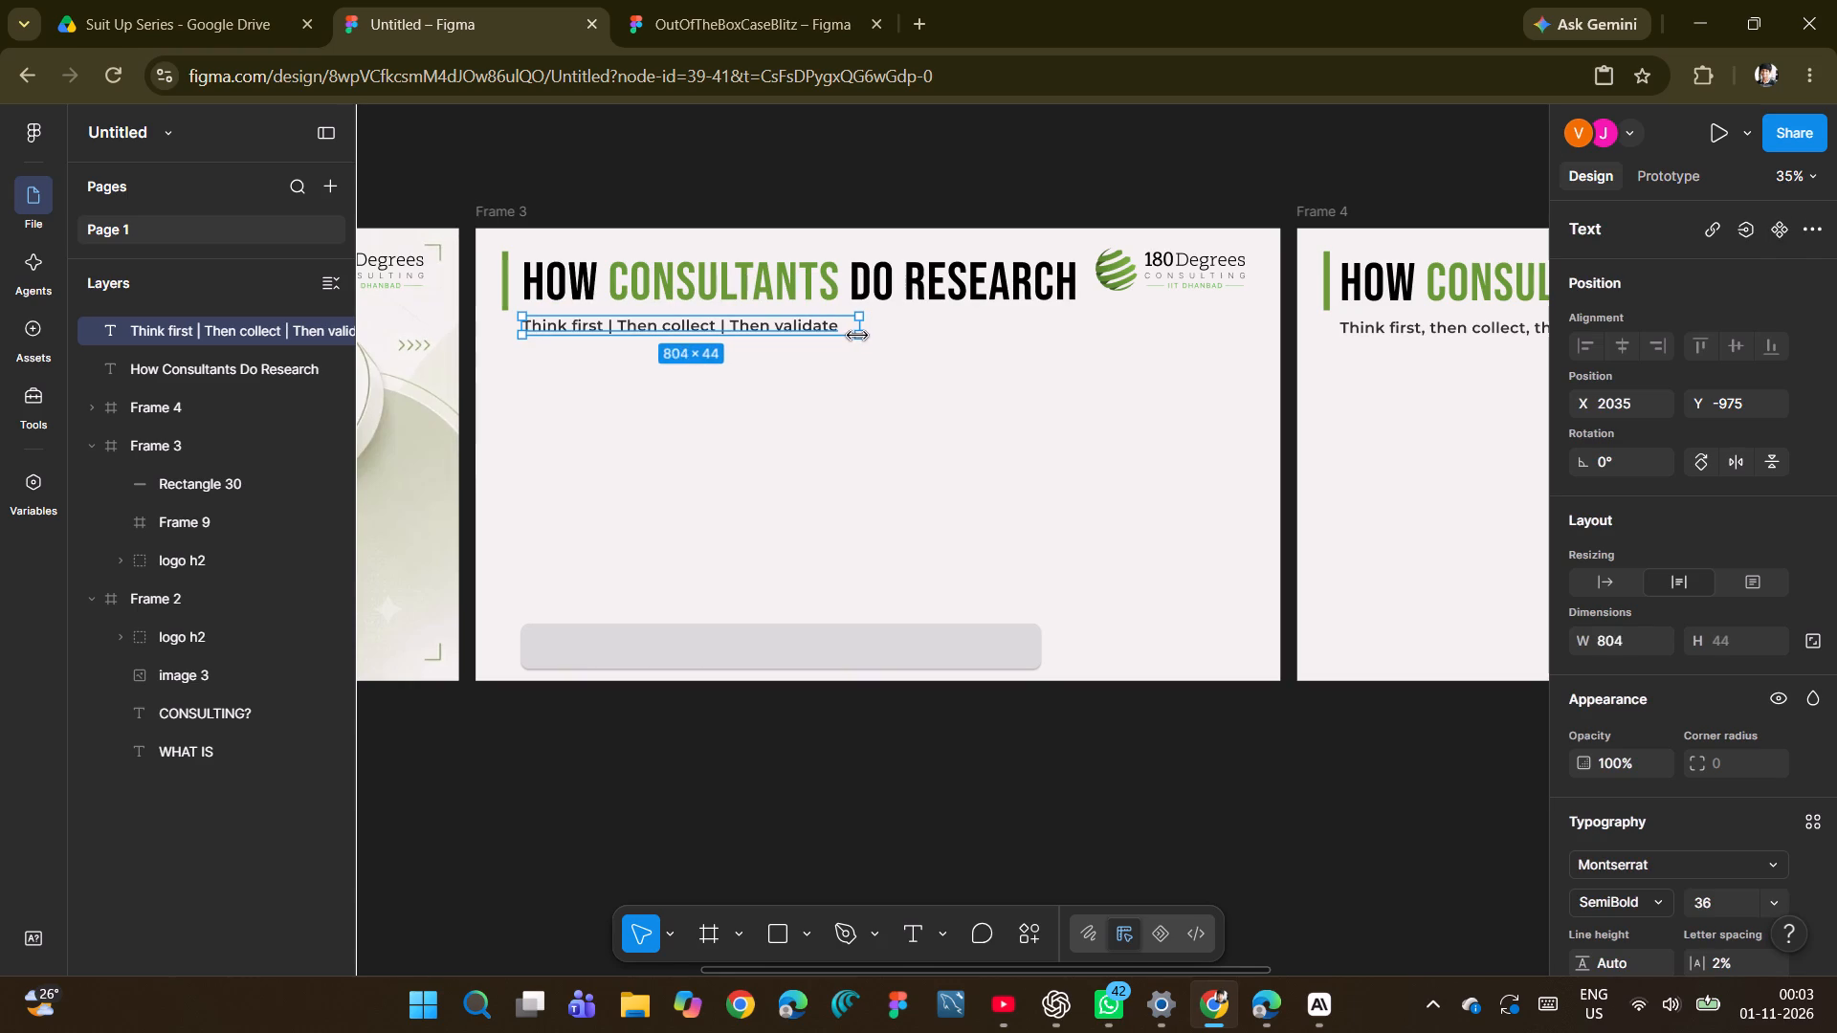
{"action": "left_click_drag", "start_coordinate": [857, 336], "coordinate": [853, 336]}
{"action": "left_click", "coordinate": [705, 377]}
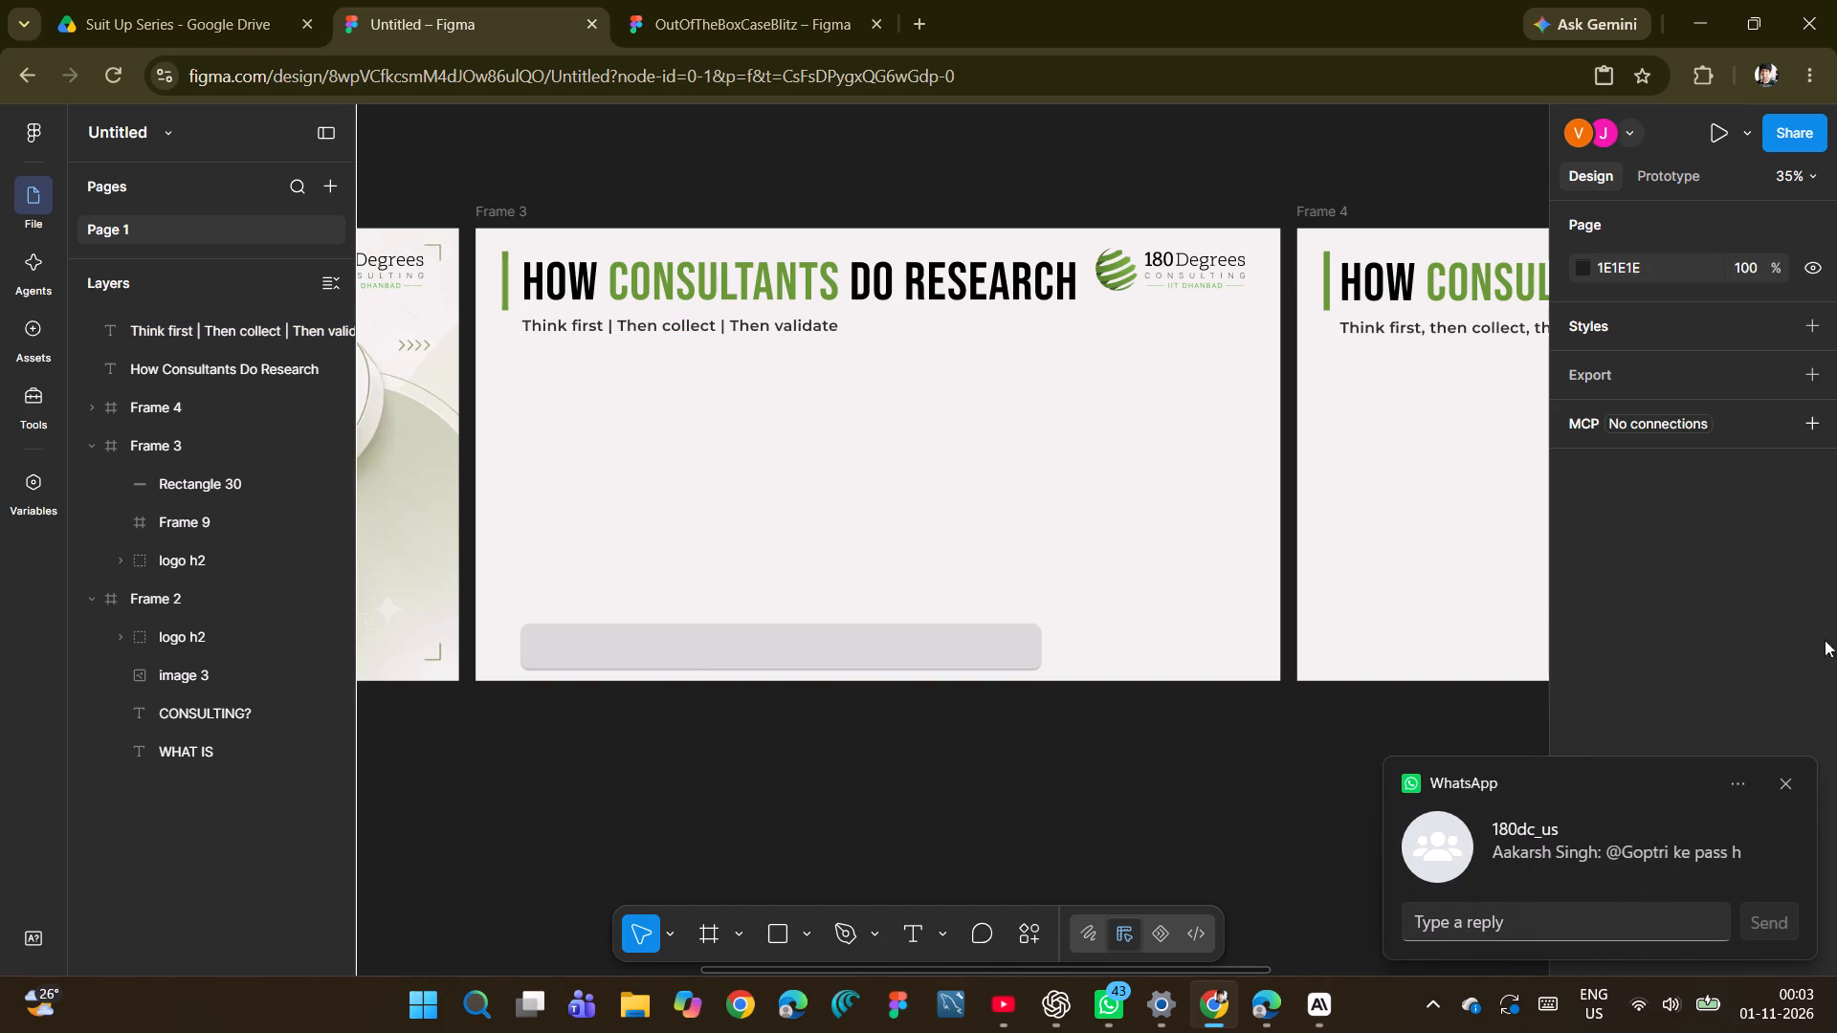
Dismiss the WhatsApp message notification.
{"action": "left_click", "coordinate": [1769, 803]}
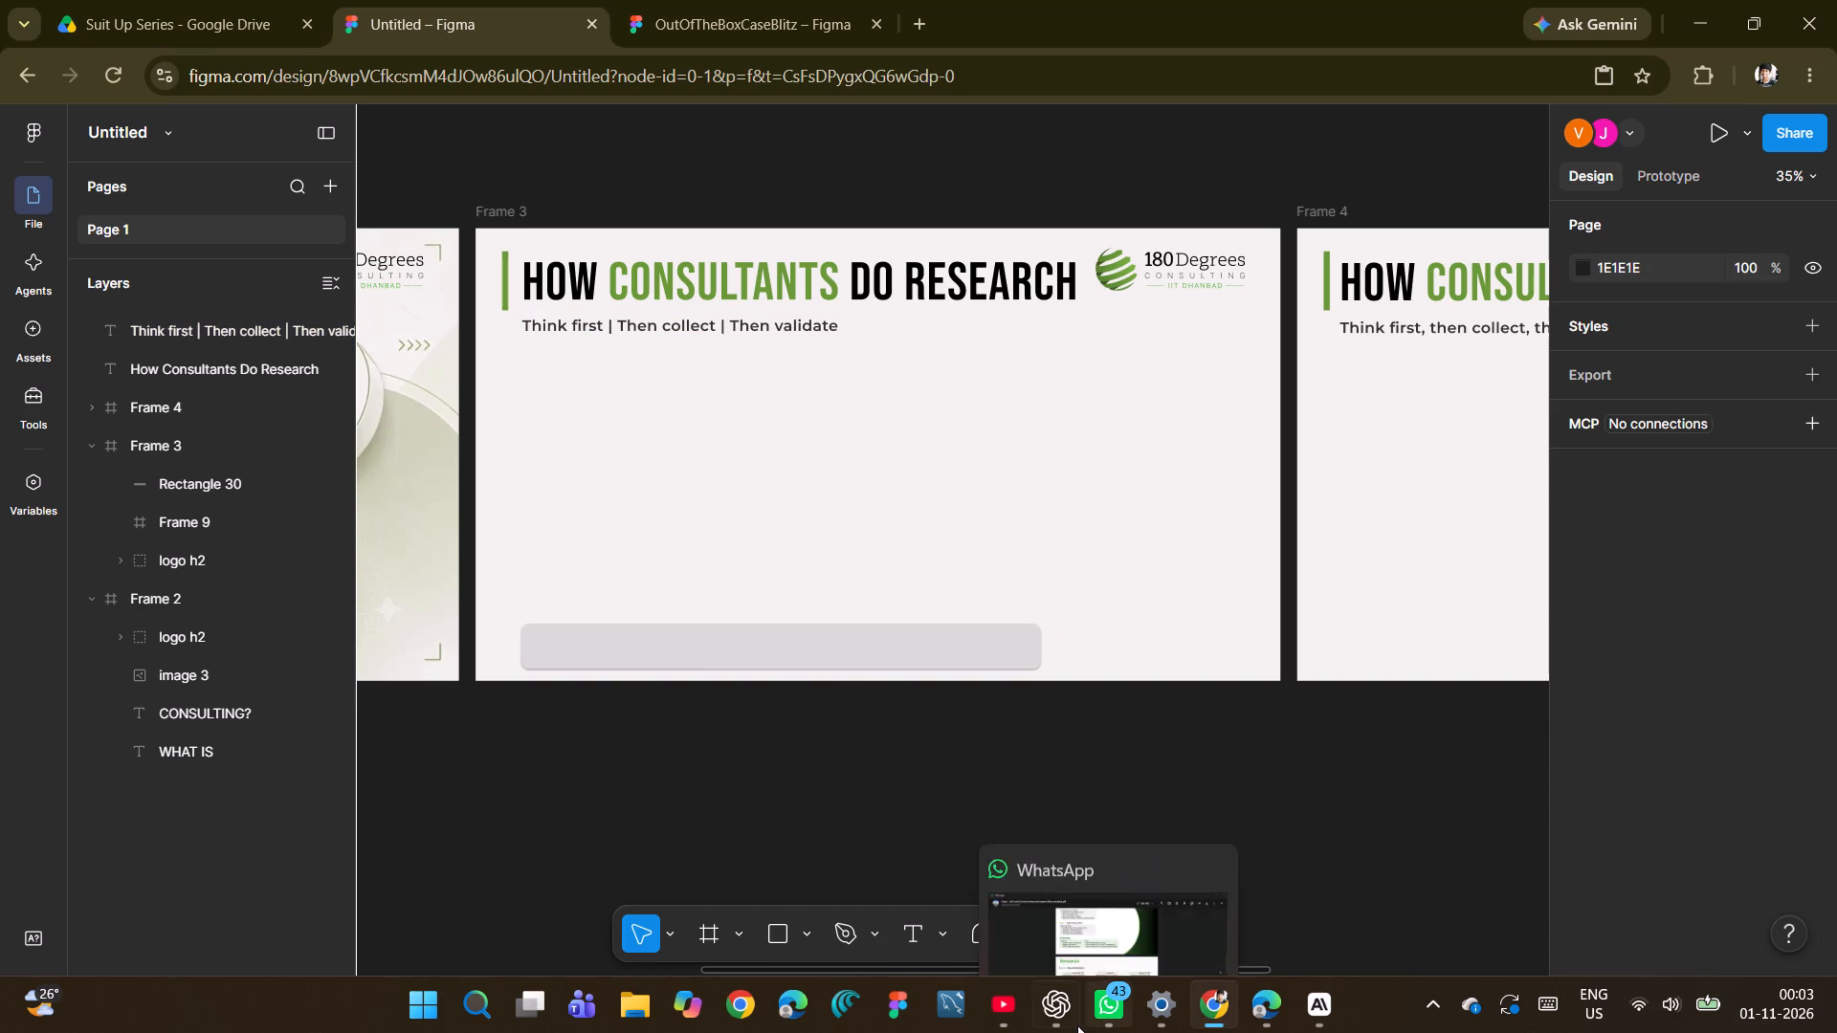
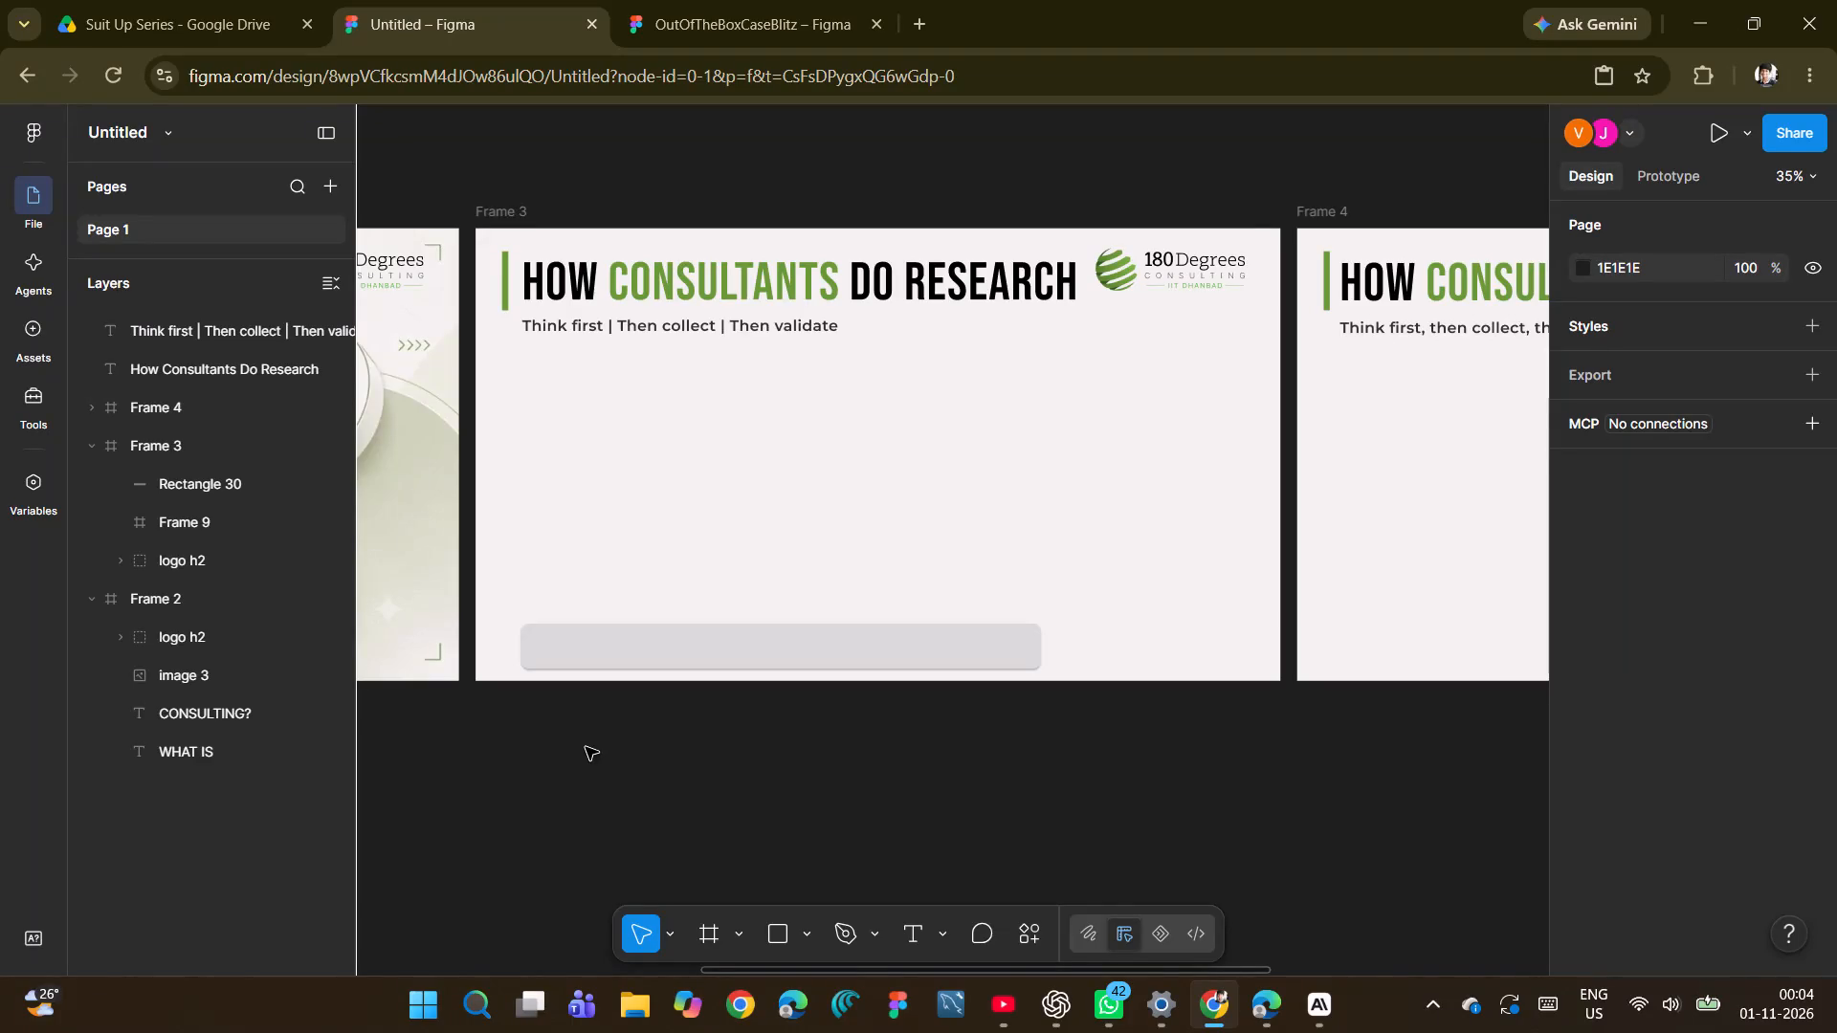
Switch from the Untitled Figma file to WhatsApp to view the Research reference slides.
{"action": "key", "text": "alt+Tab"}
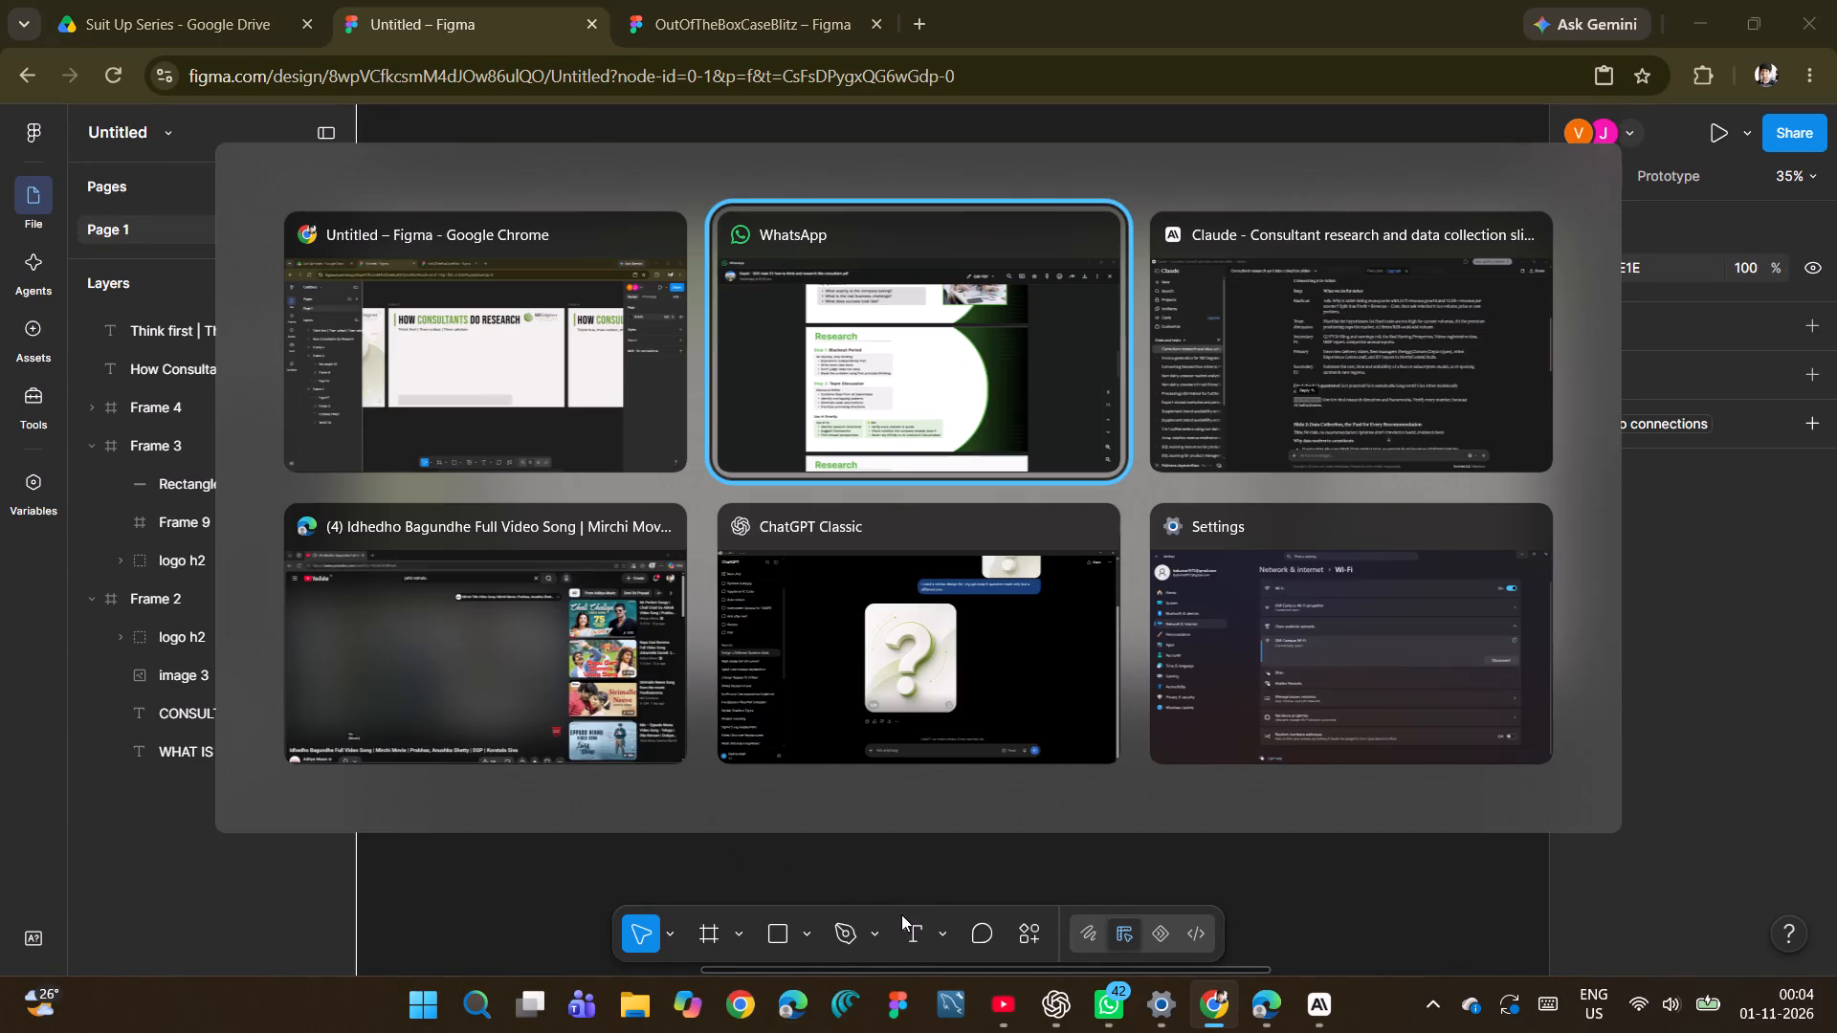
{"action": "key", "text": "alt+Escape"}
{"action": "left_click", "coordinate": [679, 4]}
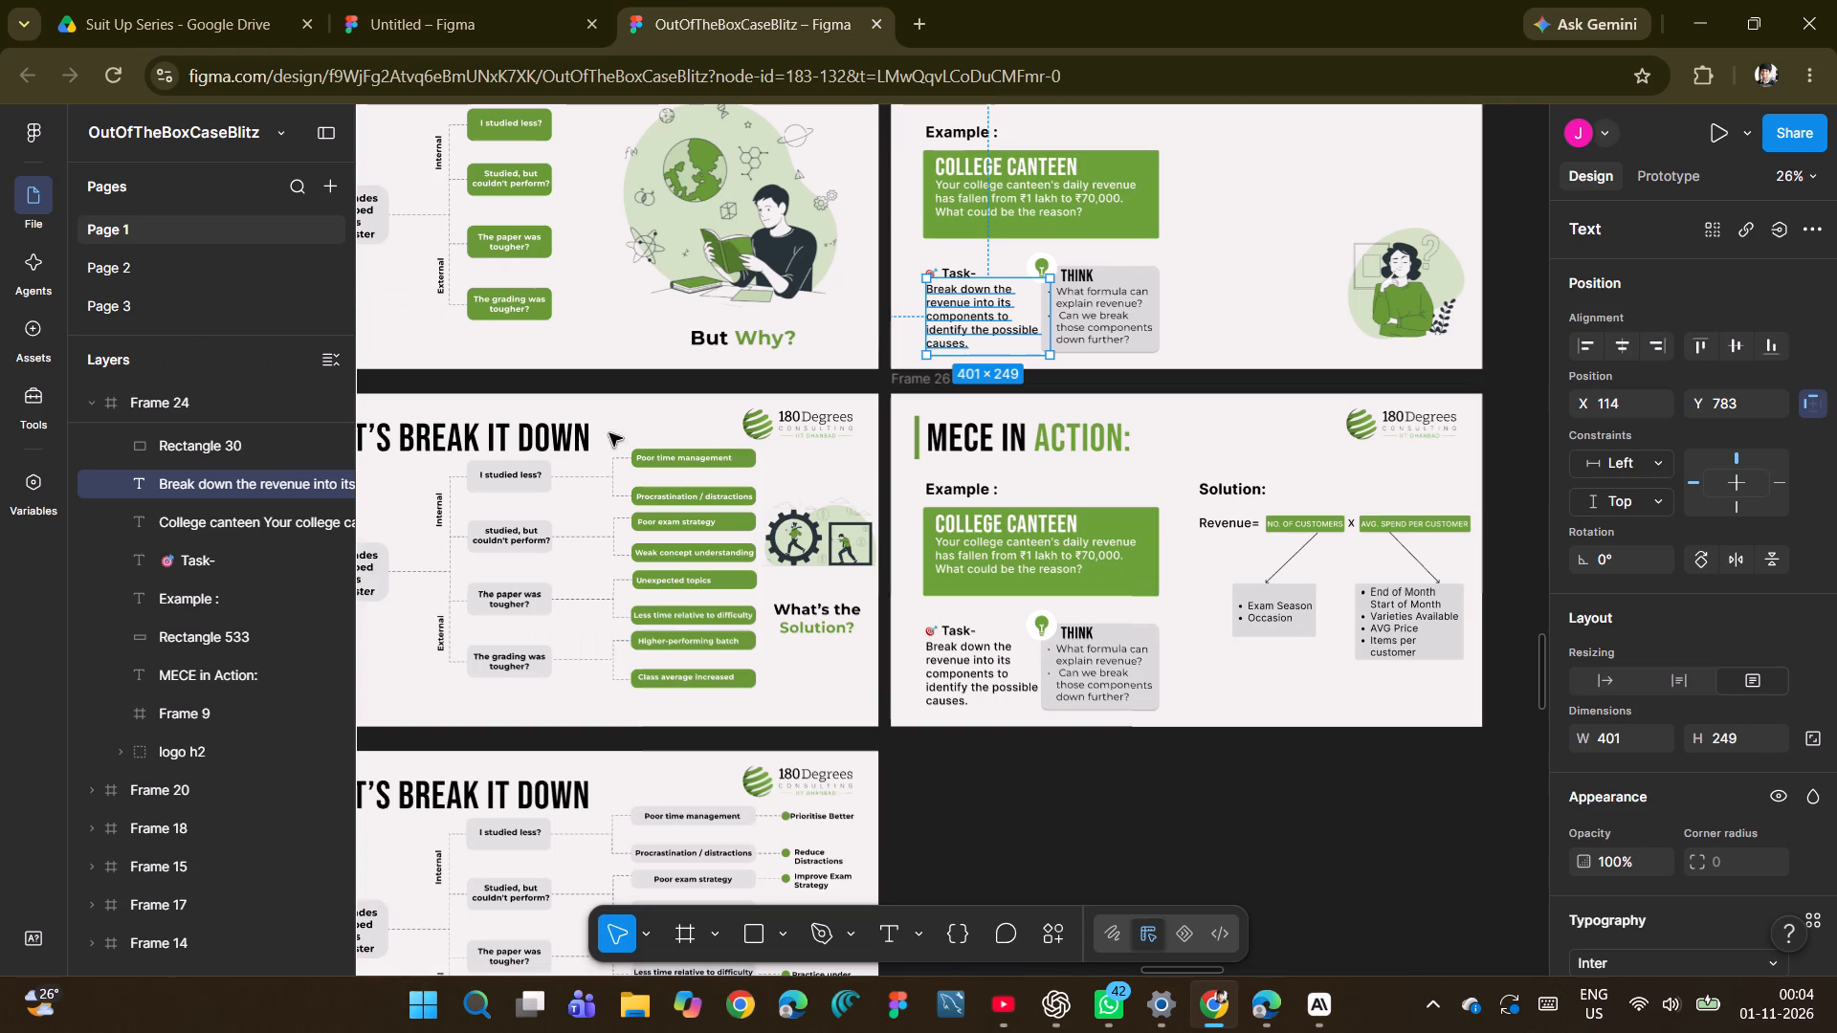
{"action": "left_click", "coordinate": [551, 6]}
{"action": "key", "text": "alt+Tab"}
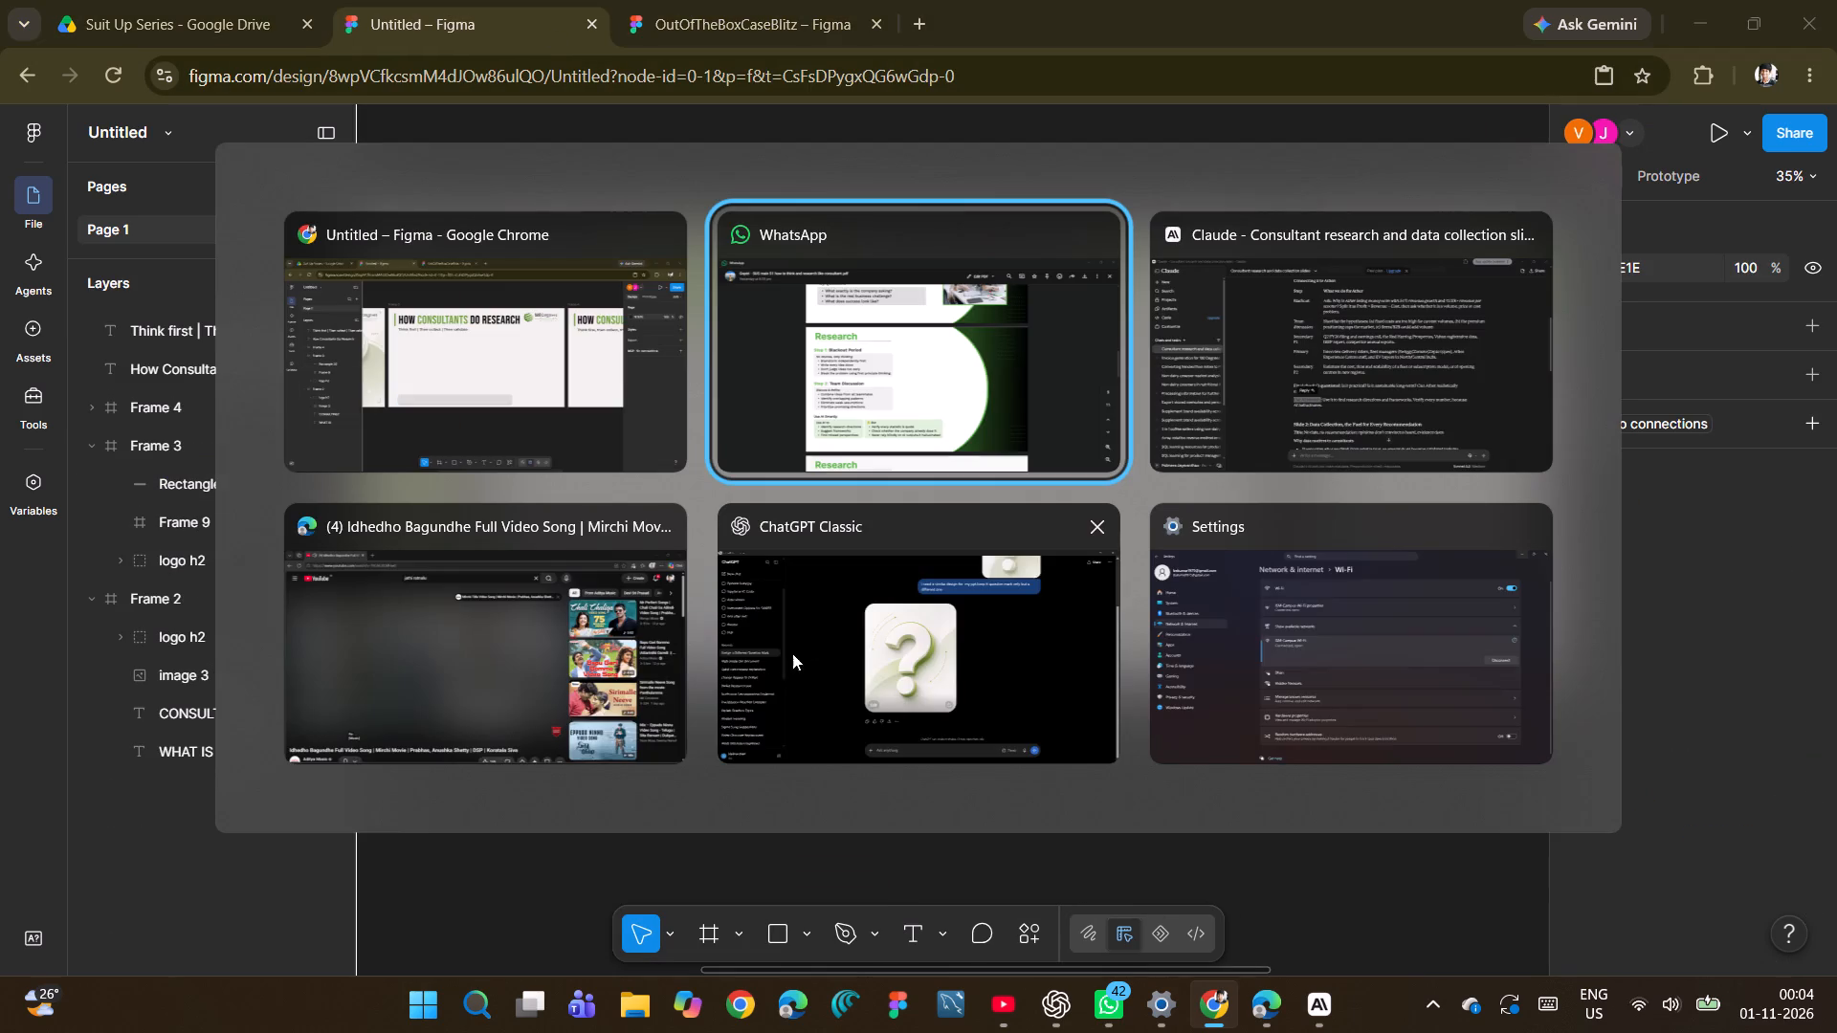
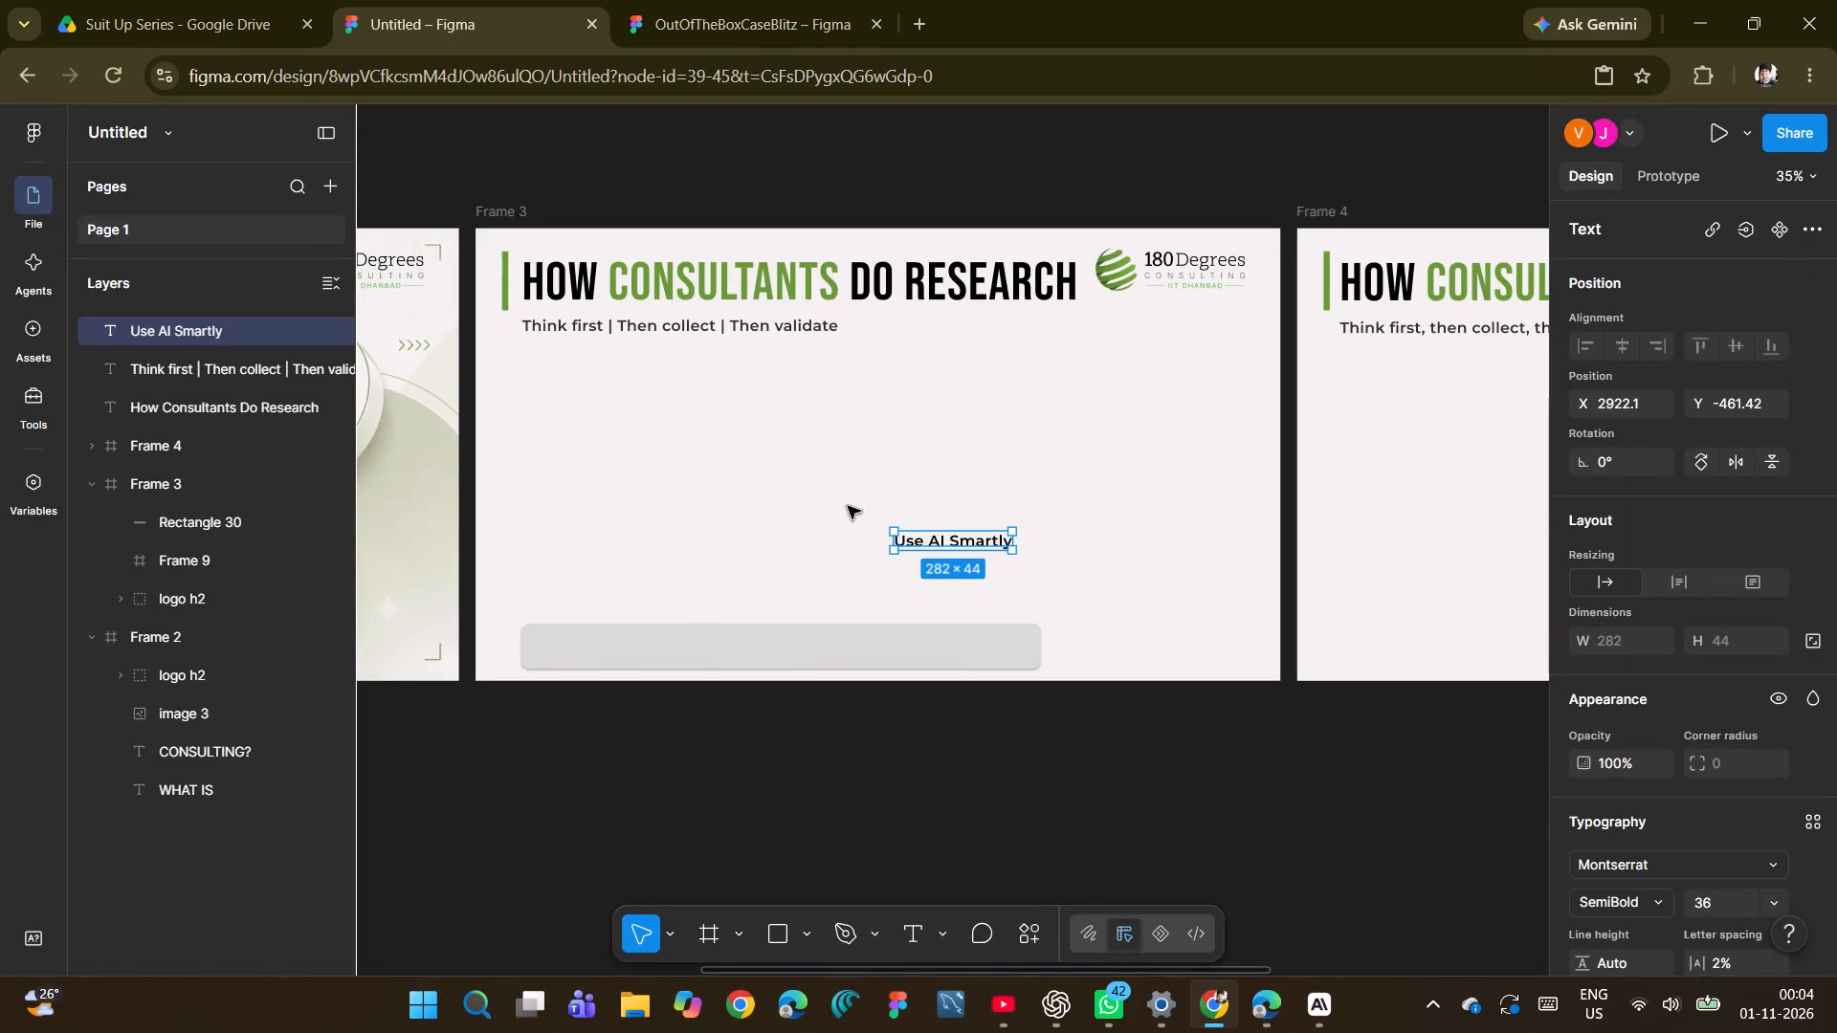
Place the "Use AI Smartly" text just above the grey bar in Frame 3, aligned with the heading's left edge, at font size 32.
{"action": "left_click", "coordinate": [931, 538]}
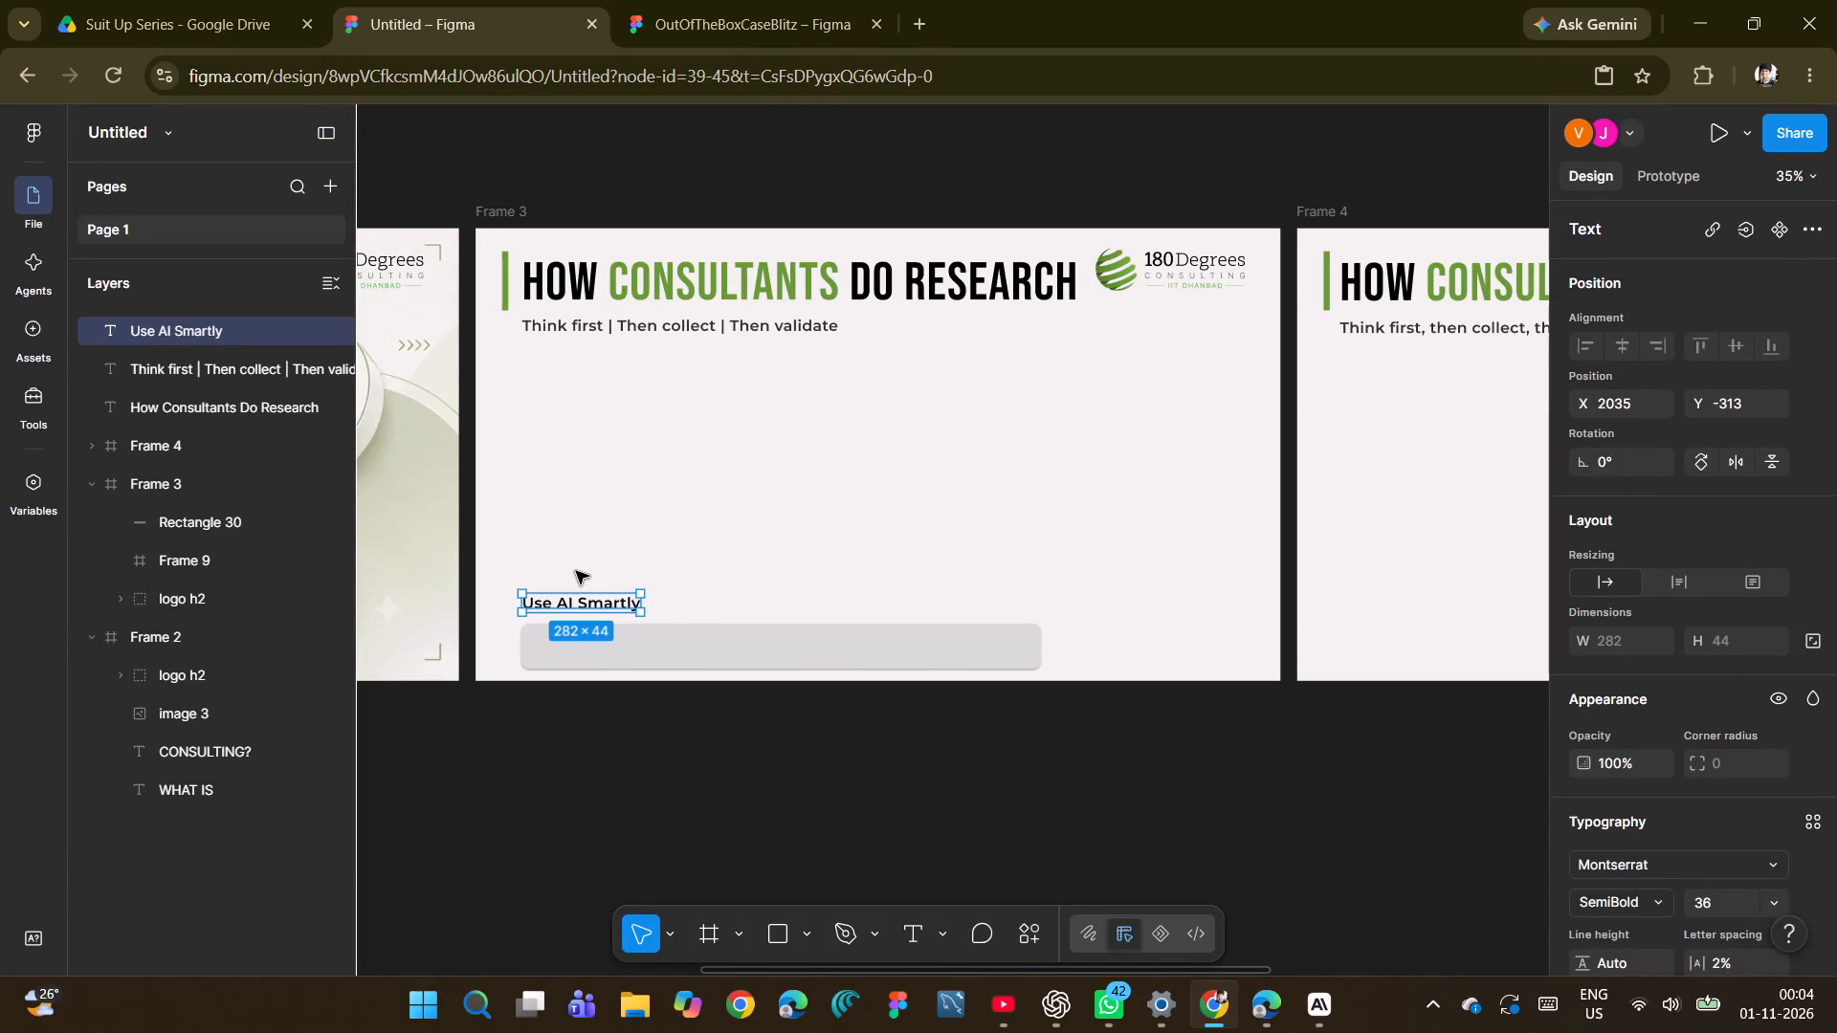
{"action": "left_click", "coordinate": [576, 570]}
{"action": "left_click", "coordinate": [575, 596]}
{"action": "left_click", "coordinate": [1719, 889]}
{"action": "type", "text": "32"}
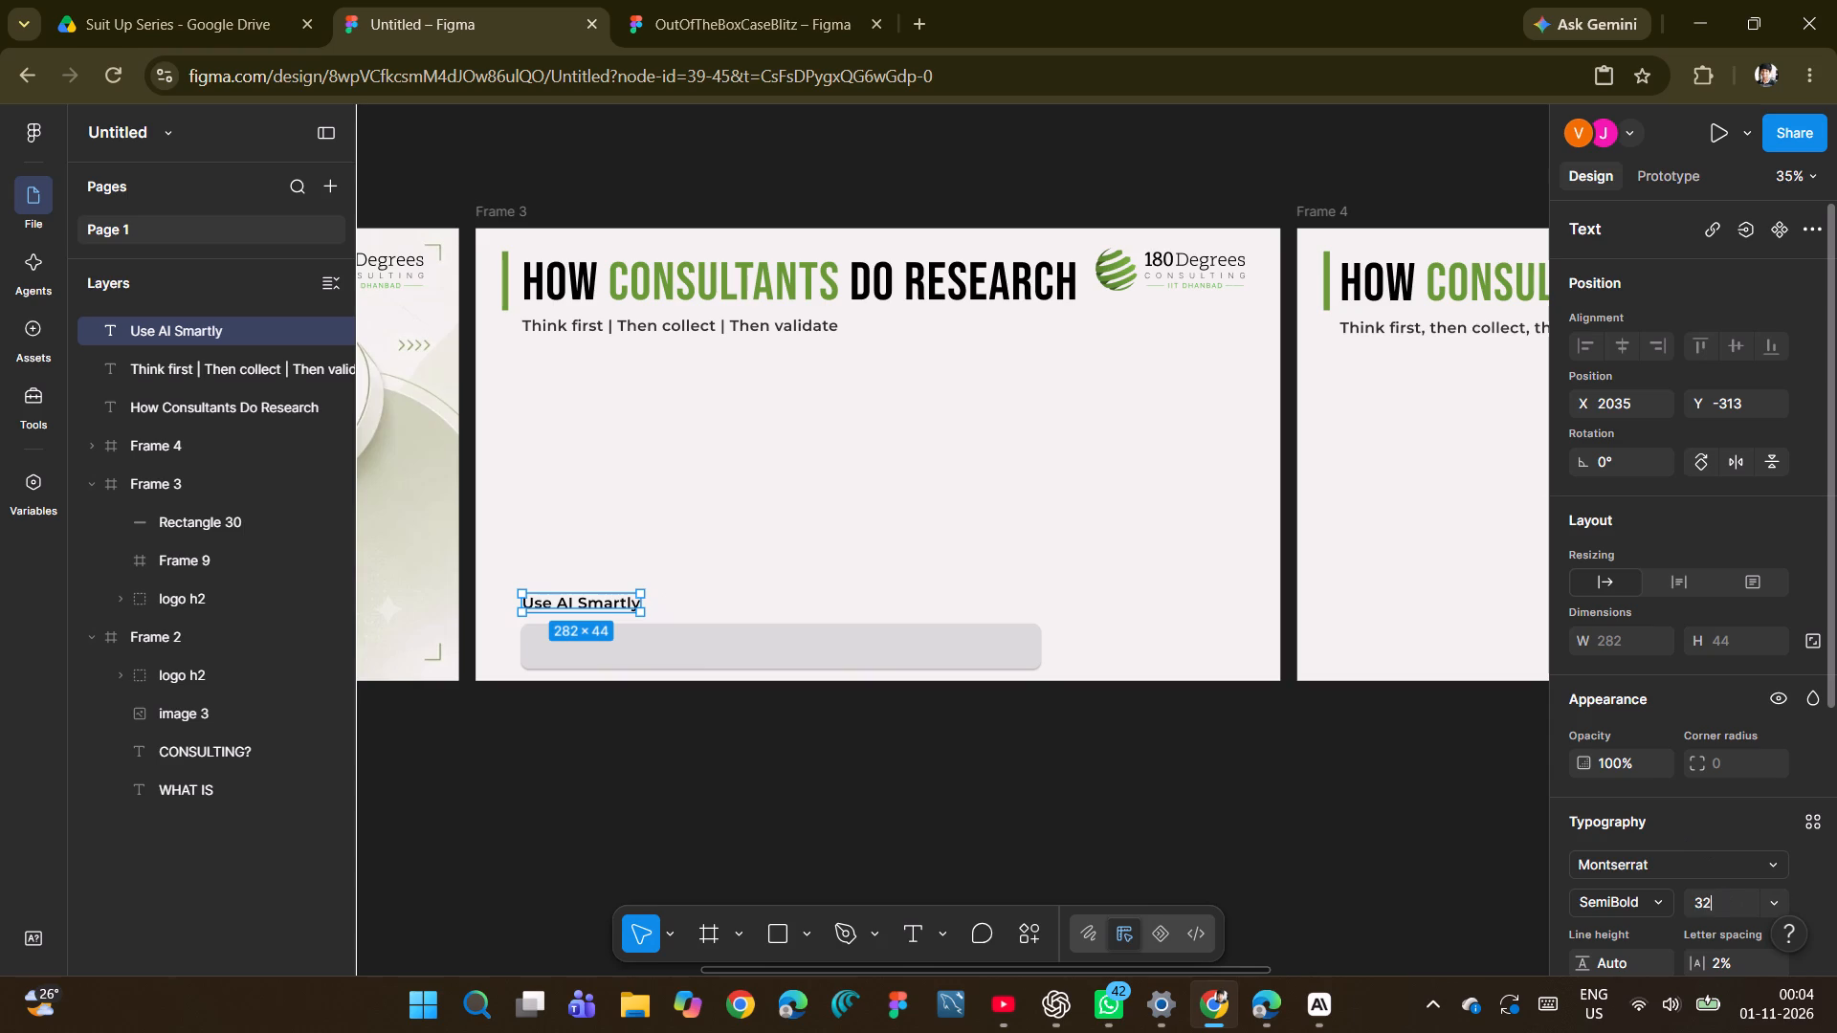
{"action": "key", "text": "Return"}
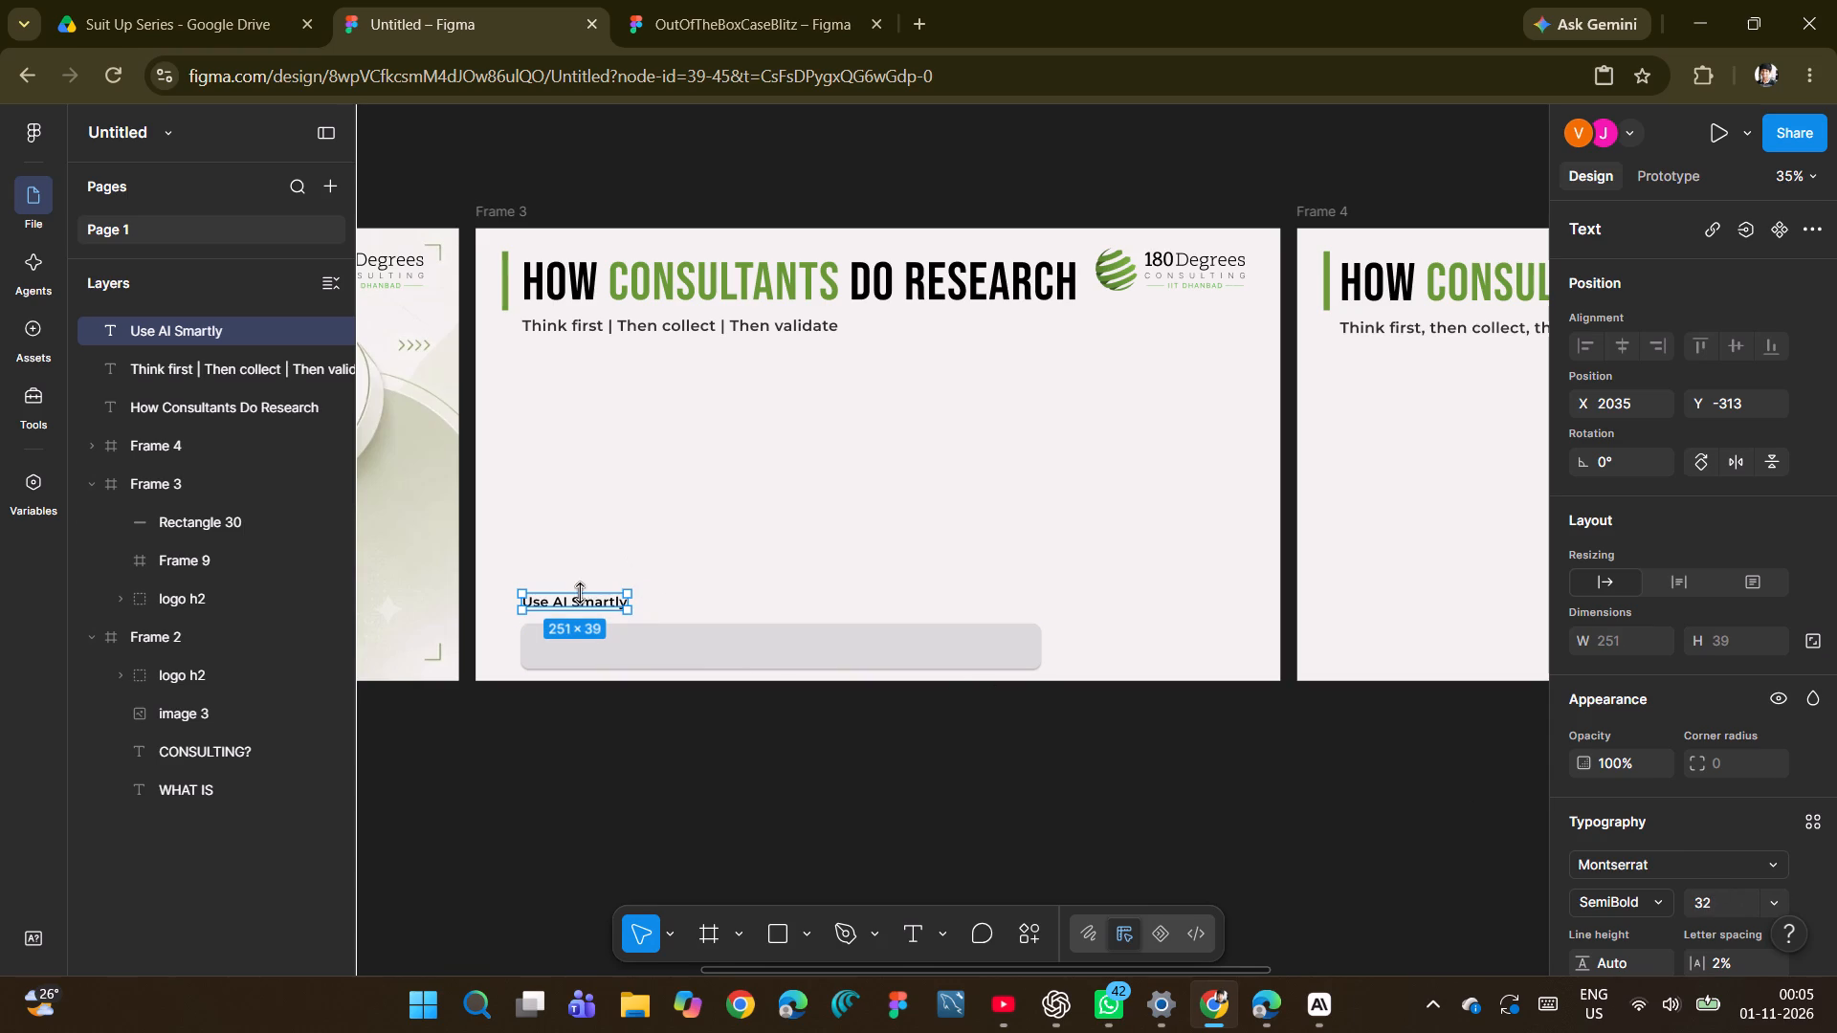
{"action": "left_click", "coordinate": [579, 600]}
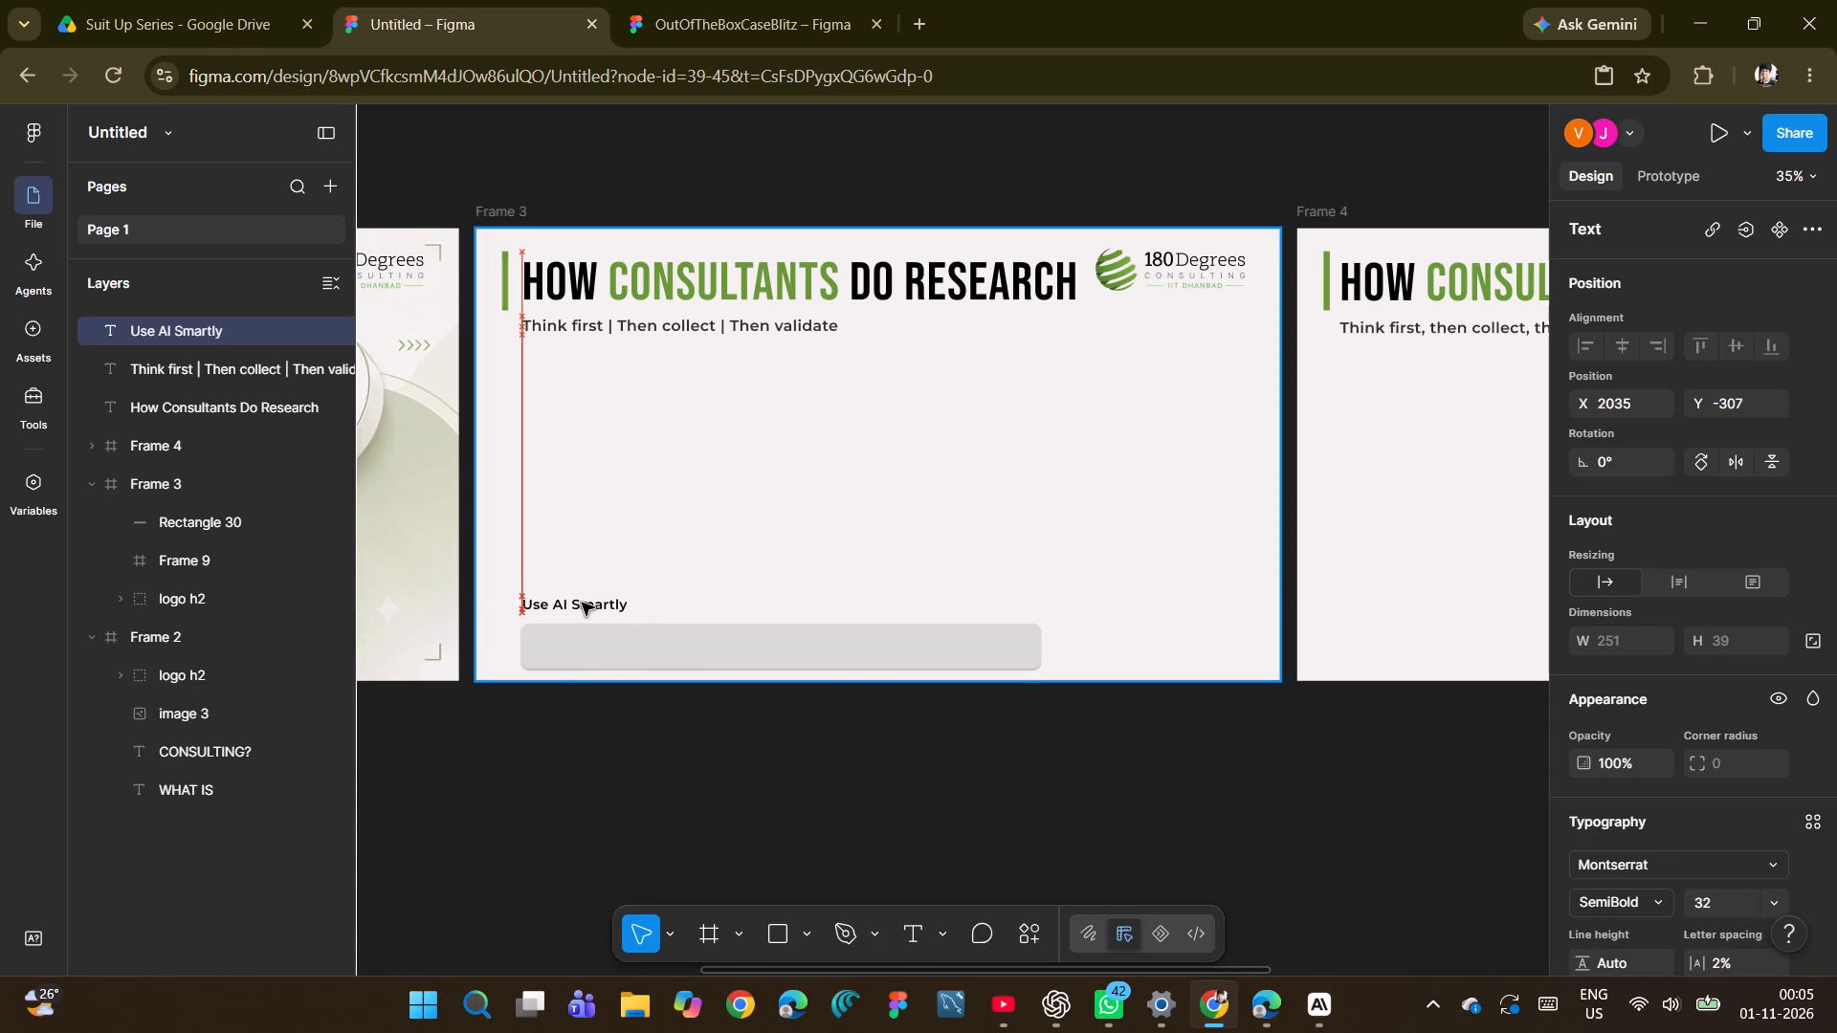
Select the grey bar under "Use AI Smartly" and switch to the OutOfTheBoxCaseBlitz file for reference.
{"action": "left_click", "coordinate": [742, 676]}
{"action": "left_click", "coordinate": [741, 659]}
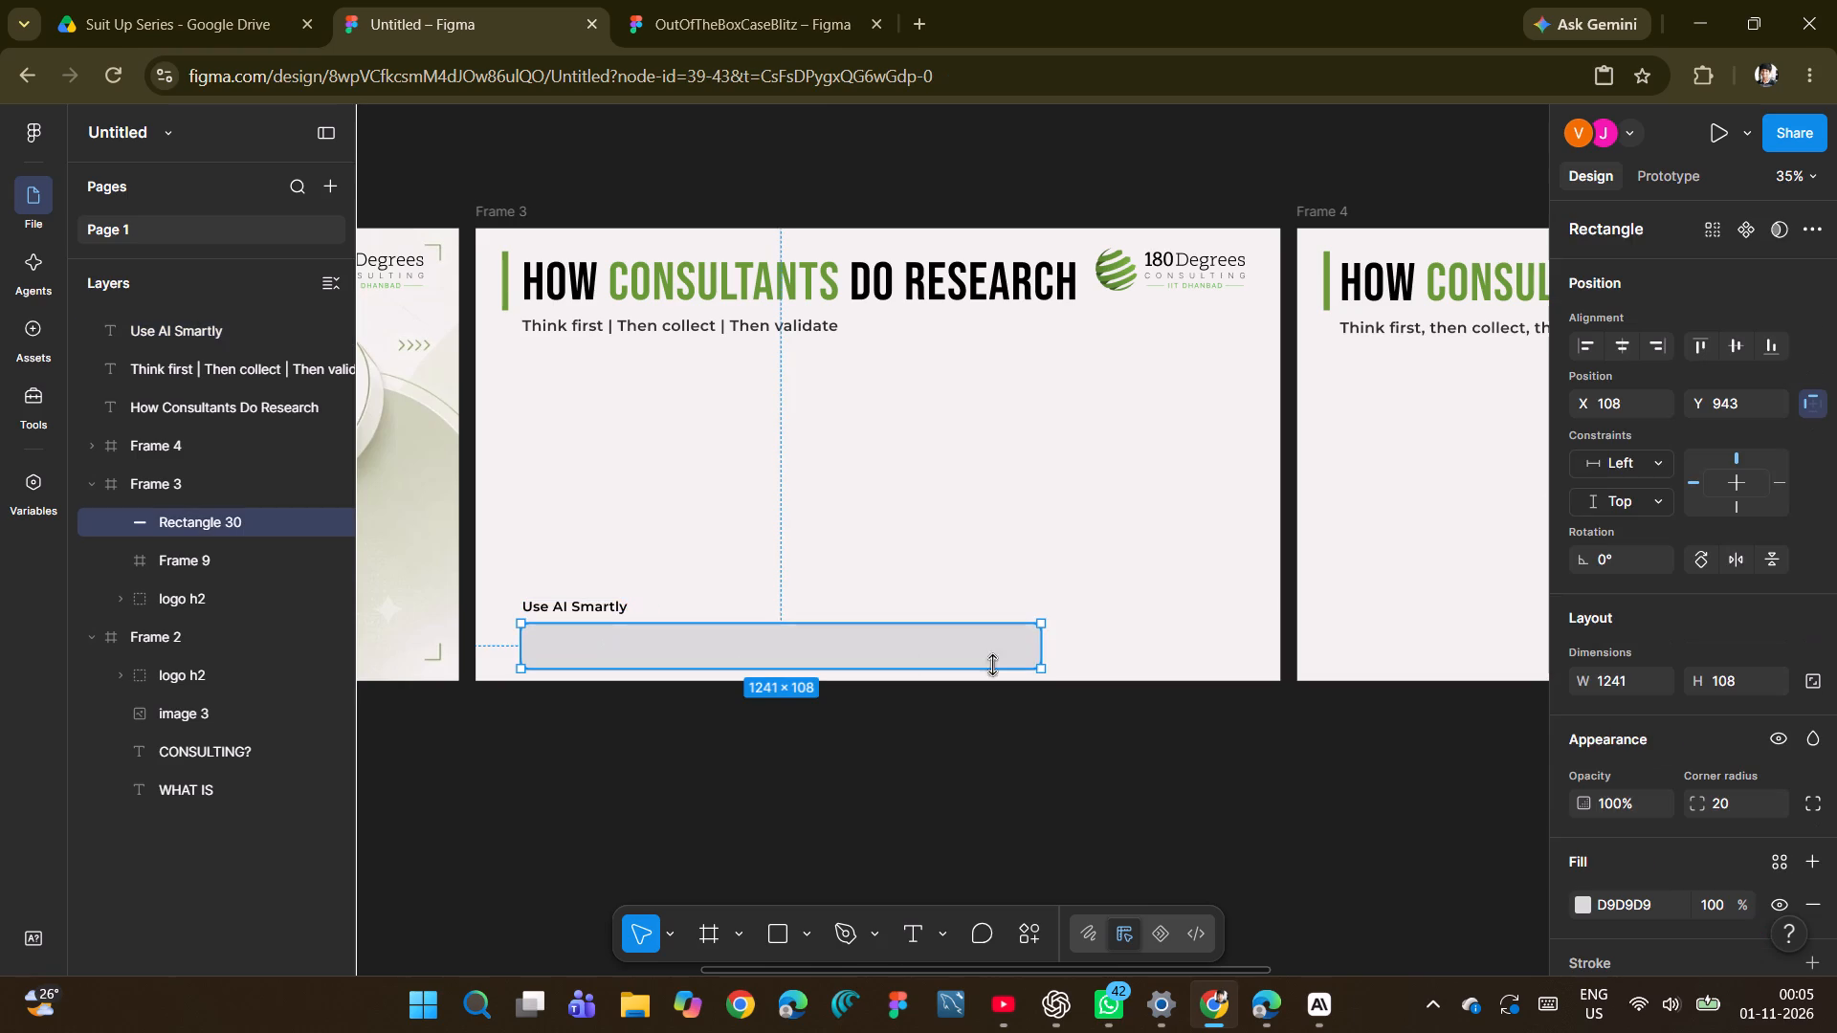
{"action": "left_click", "coordinate": [795, 1]}
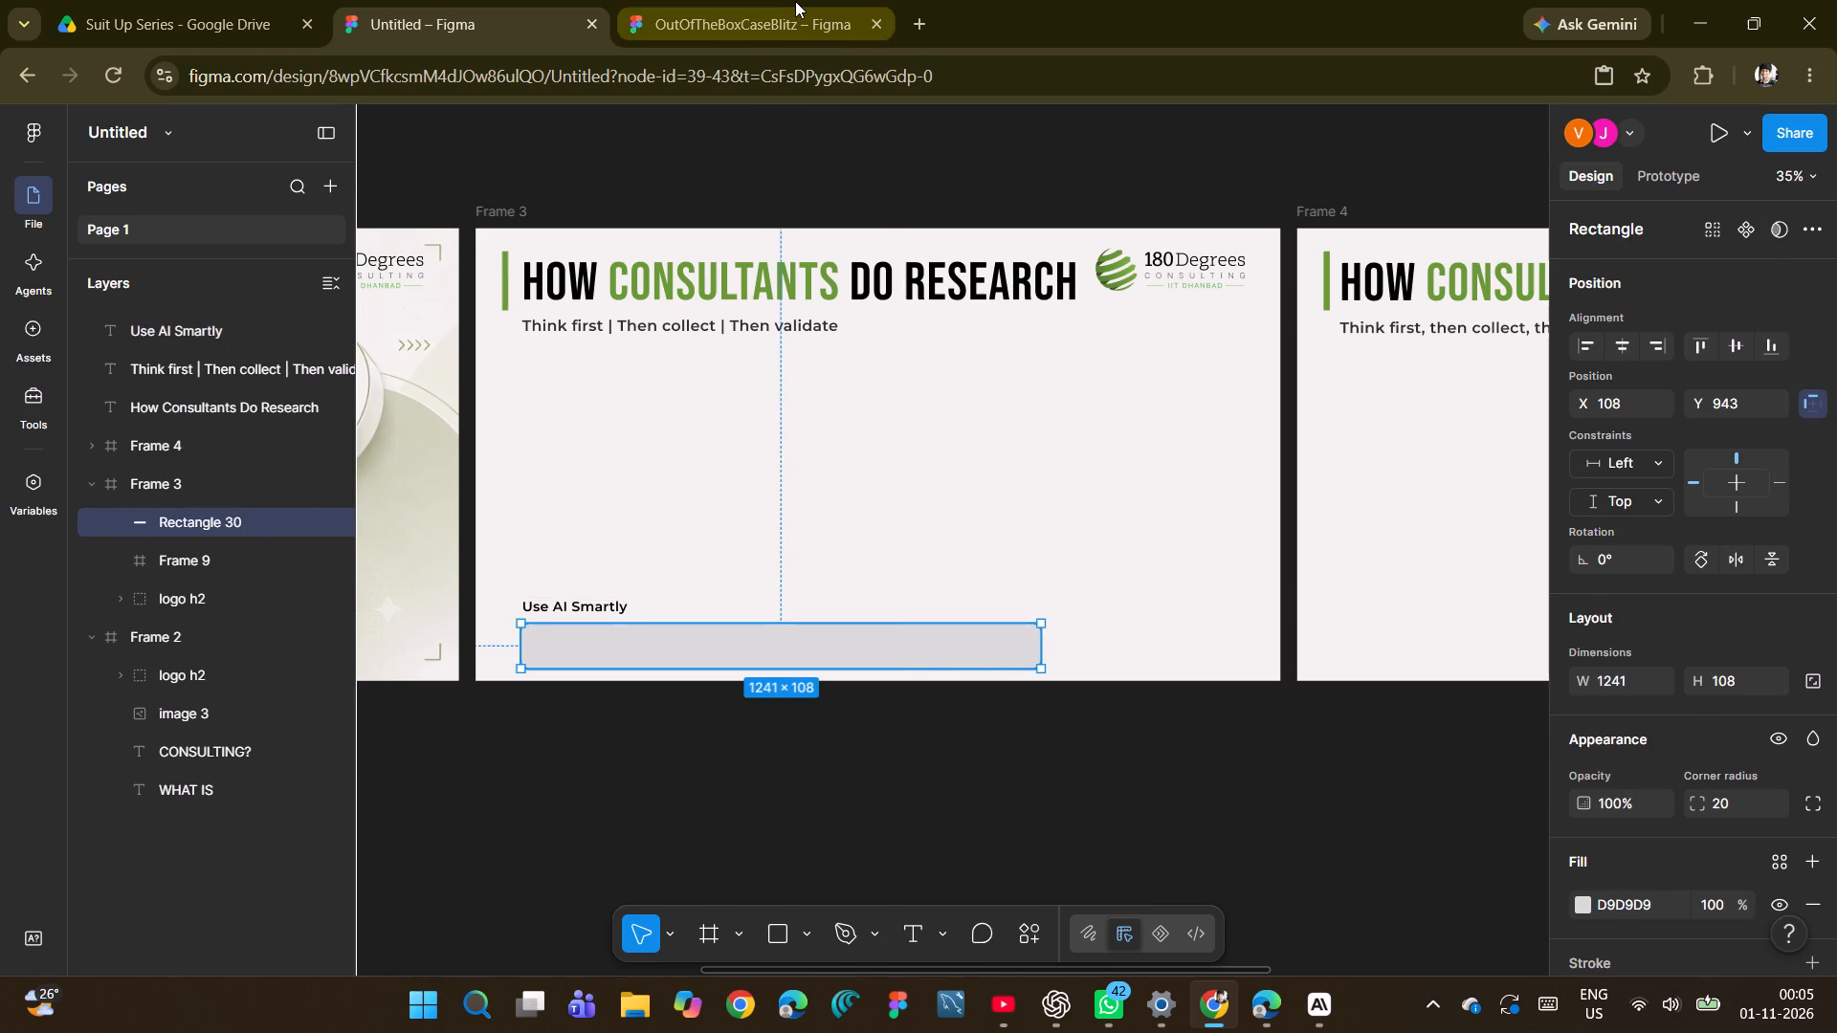
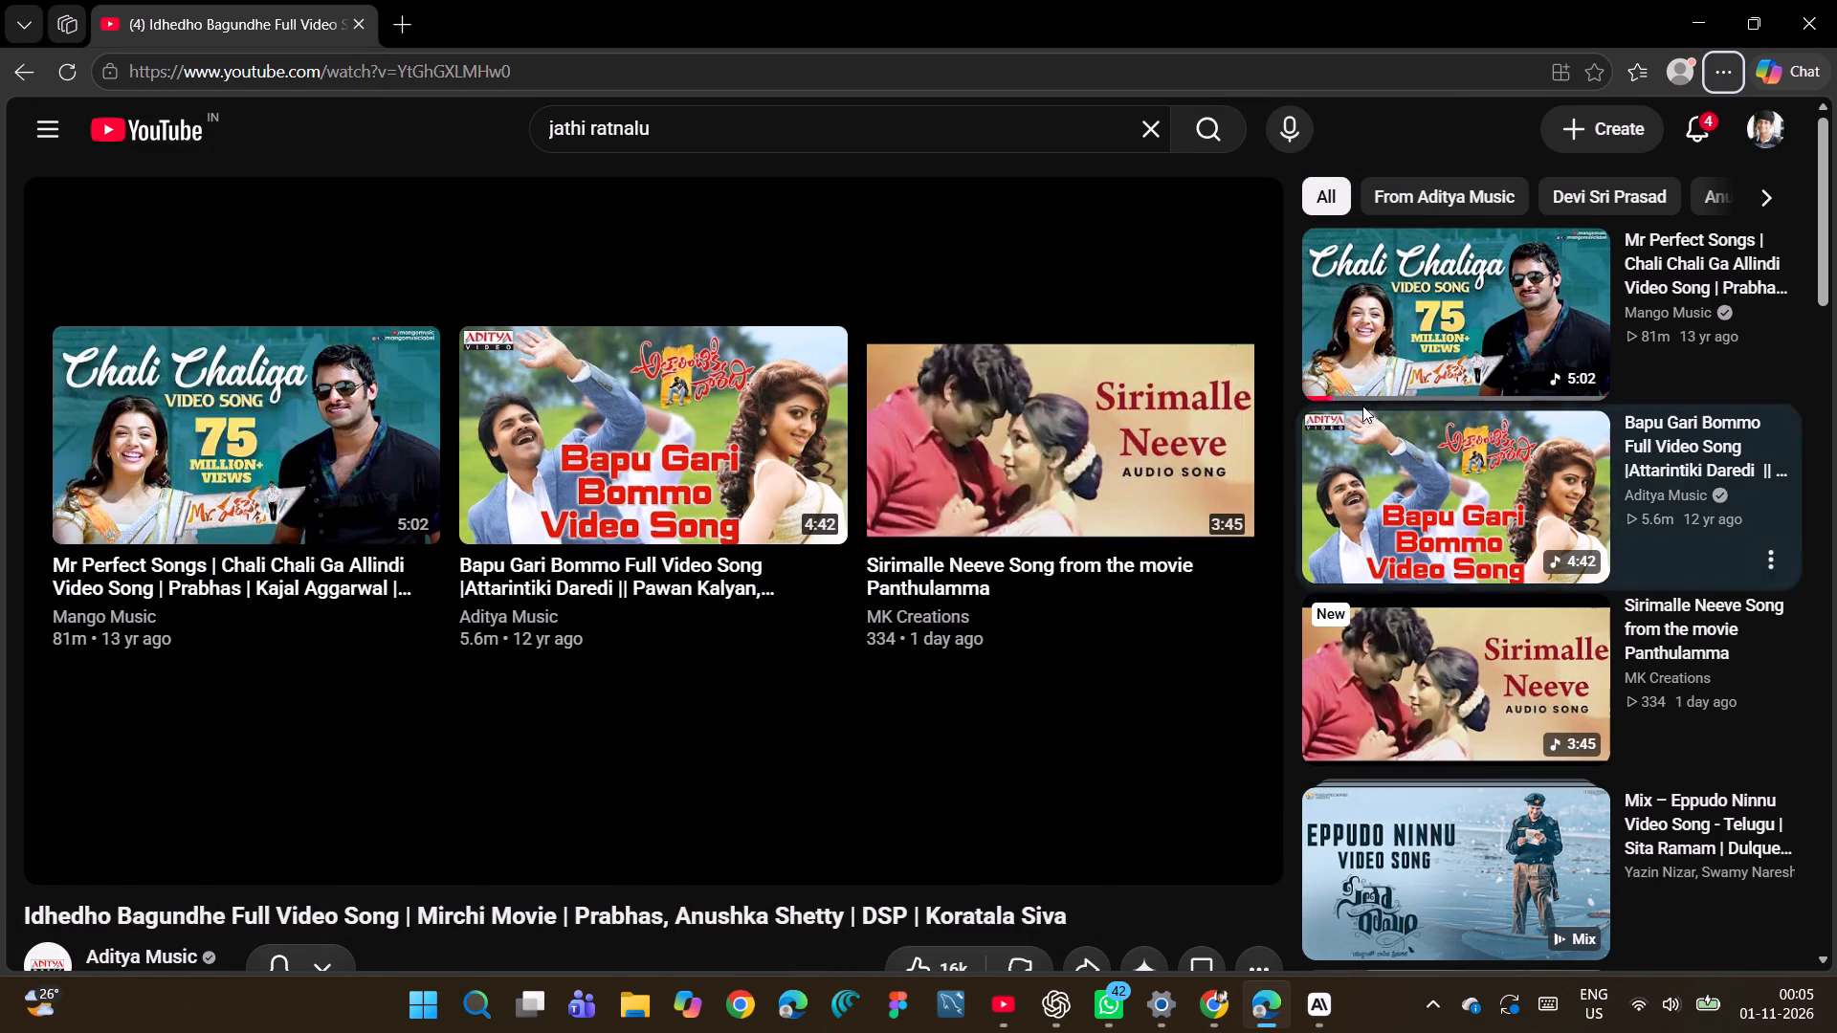
{"action": "left_click", "coordinate": [356, 419]}
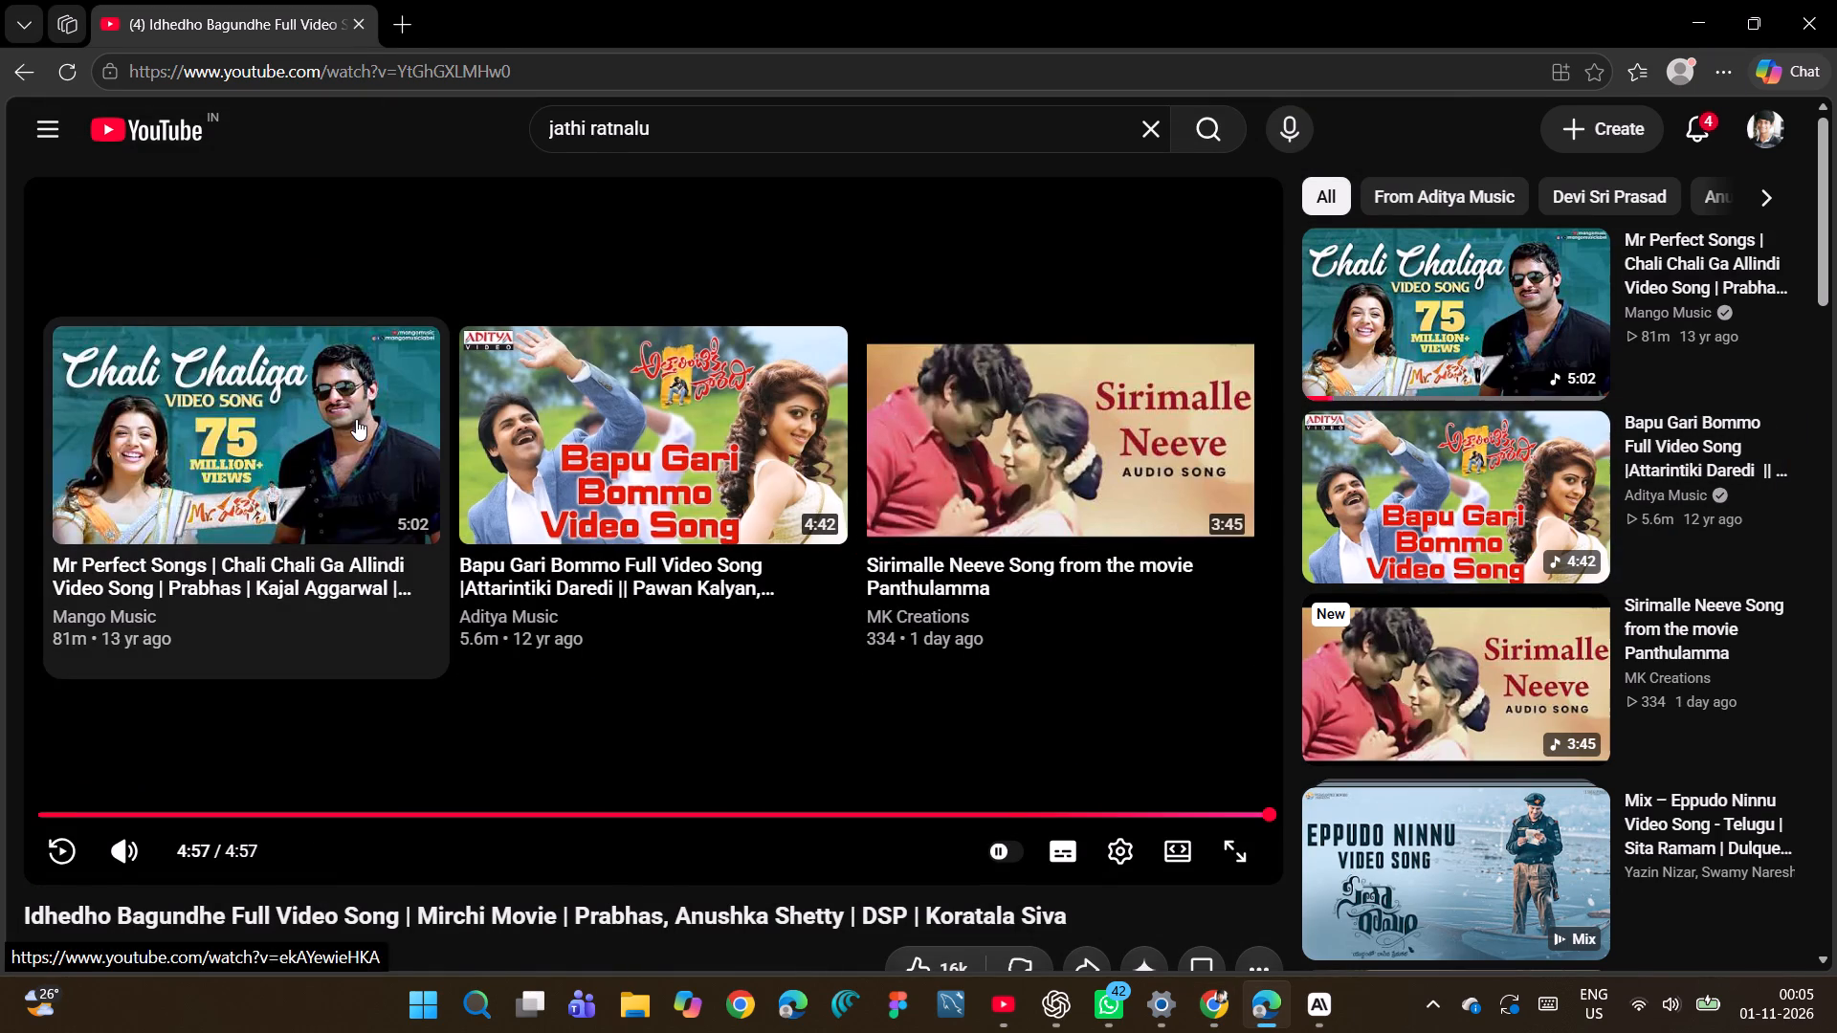
{"action": "key", "text": "alt+Tab"}
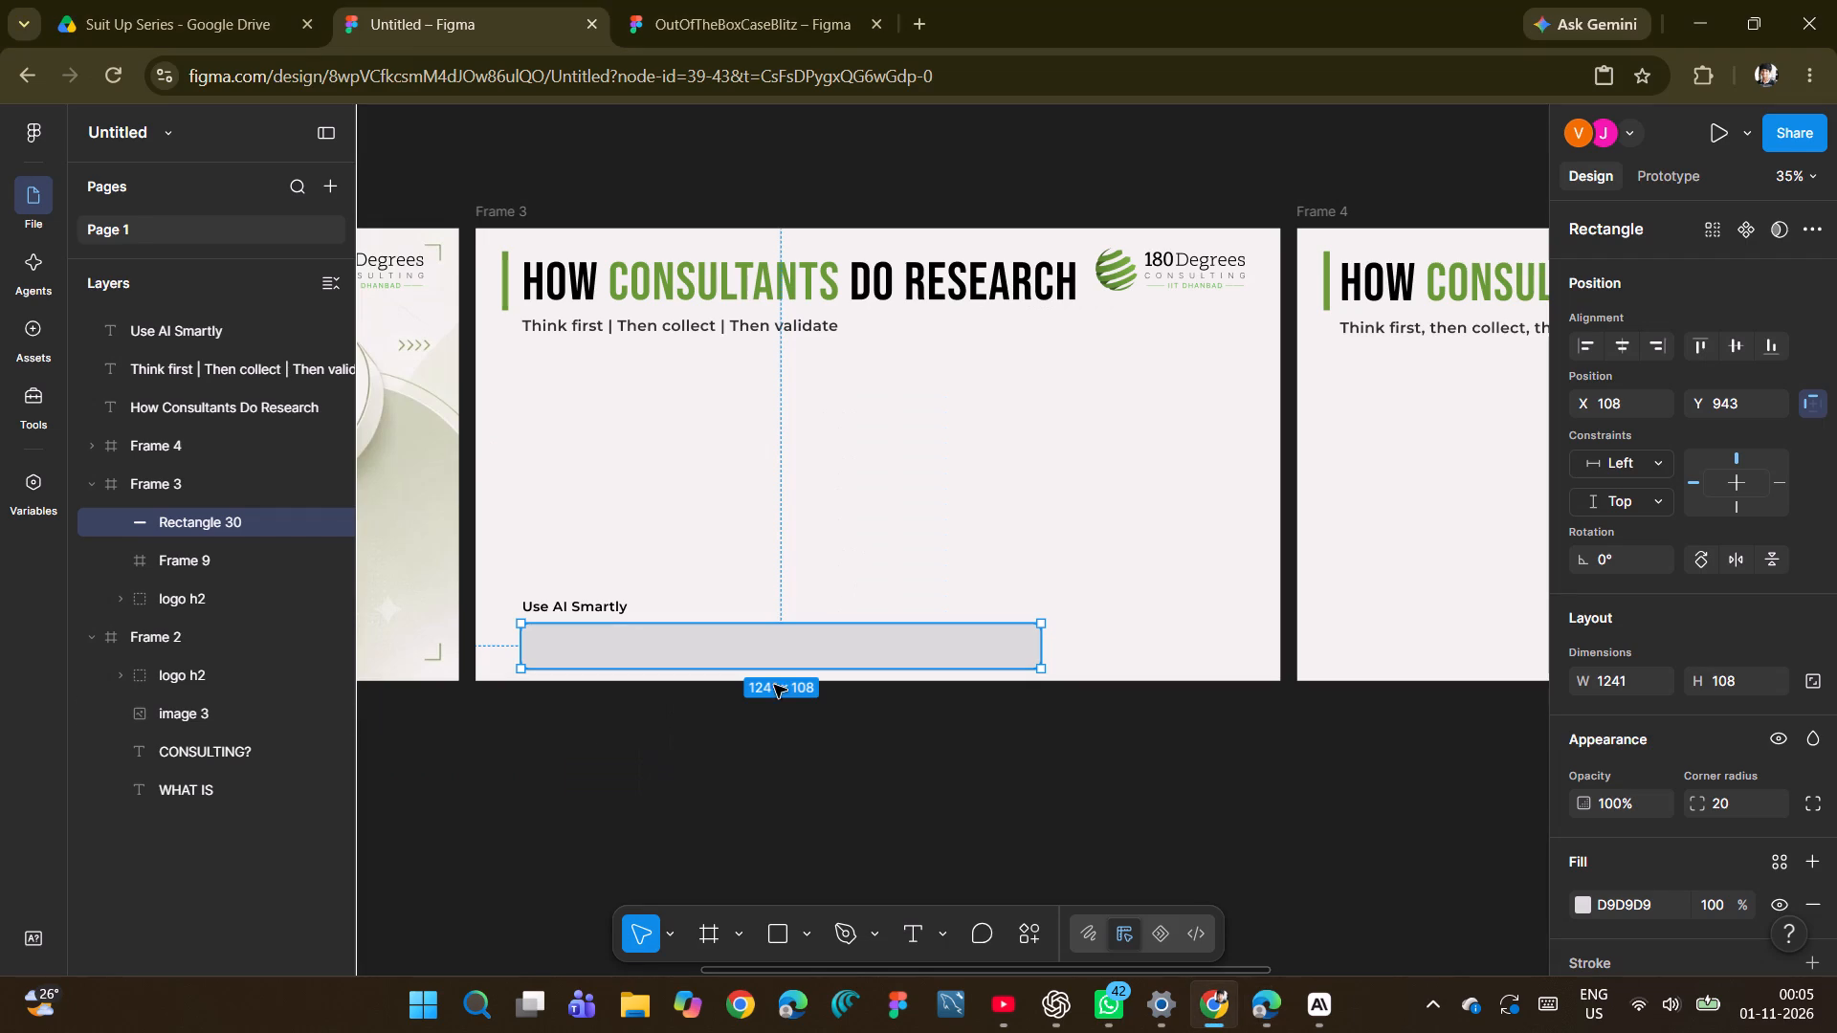
Copy the "Break down the revenue" text from Frame 26 of OutOfTheBoxCaseBlitz into Frame 3, at about X 708, Y 540, and open it for editing.
{"action": "left_click", "coordinate": [636, 782]}
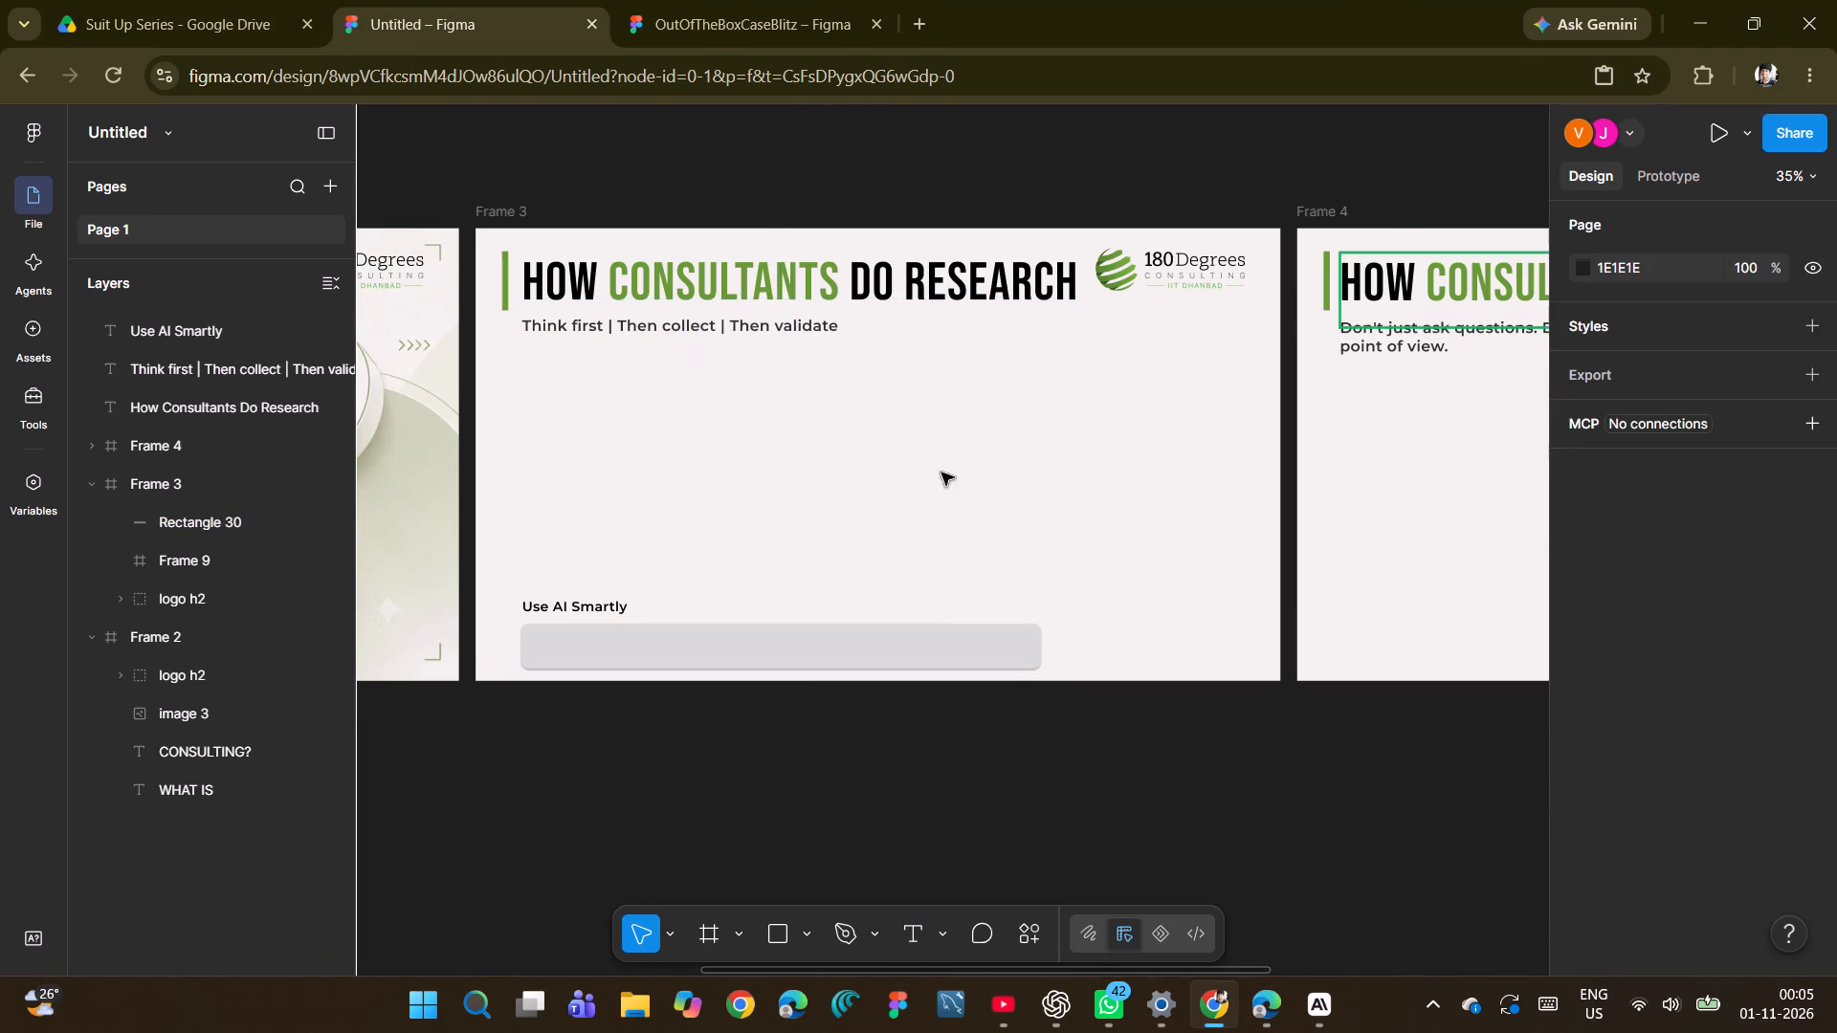
{"action": "left_click", "coordinate": [821, 53]}
{"action": "left_click", "coordinate": [757, 13]}
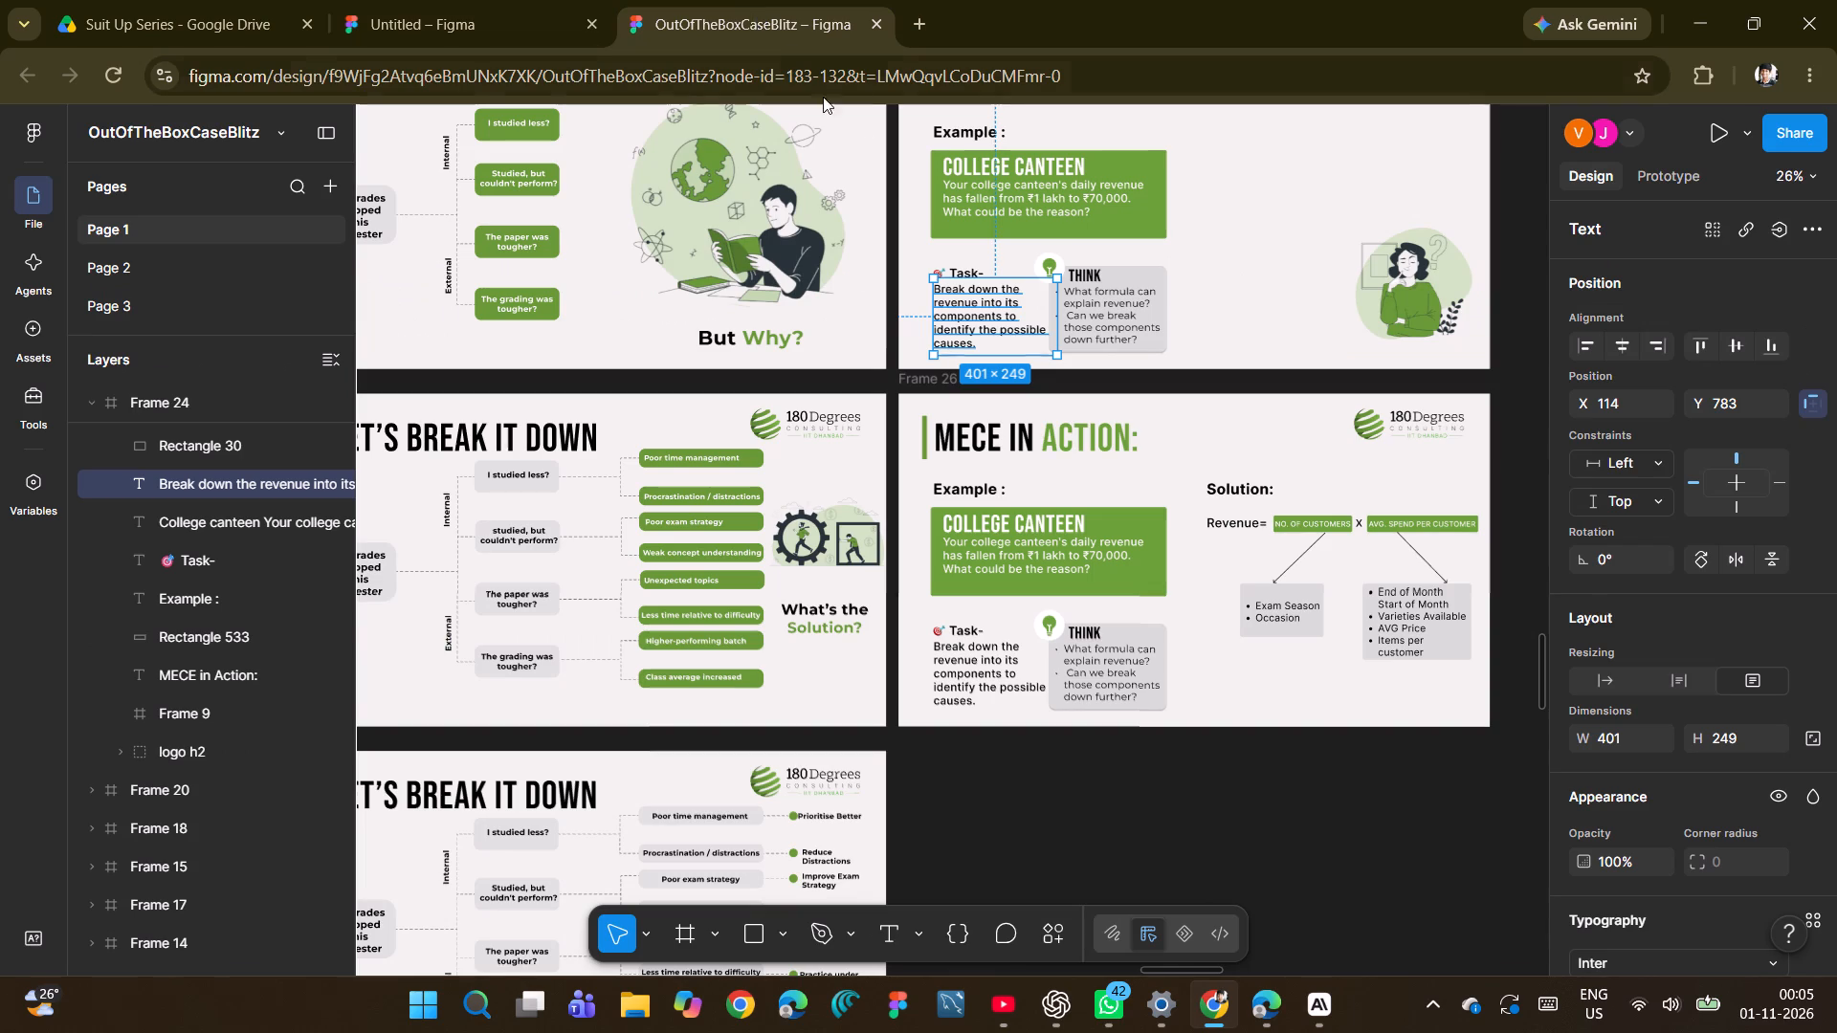
{"action": "left_click", "coordinate": [965, 679]}
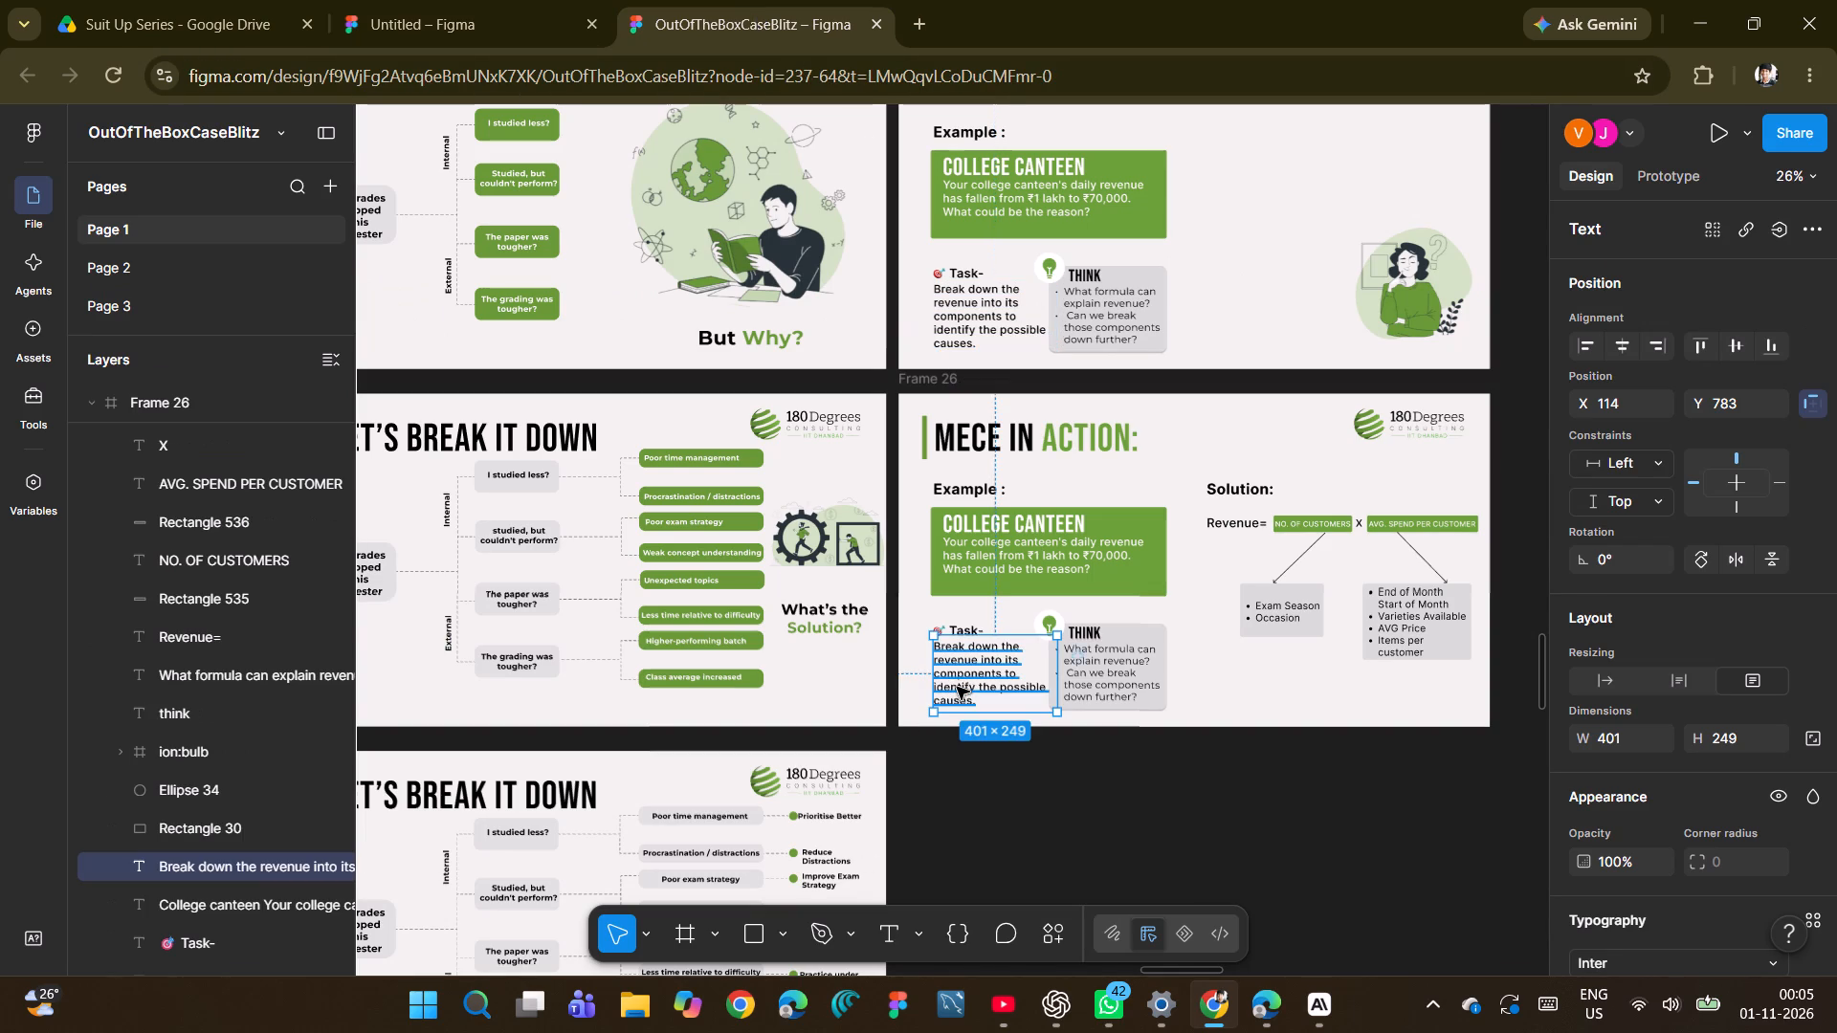
{"action": "key", "text": "ctrl+c"}
{"action": "left_click", "coordinate": [471, 0]}
{"action": "left_click", "coordinate": [681, 487]}
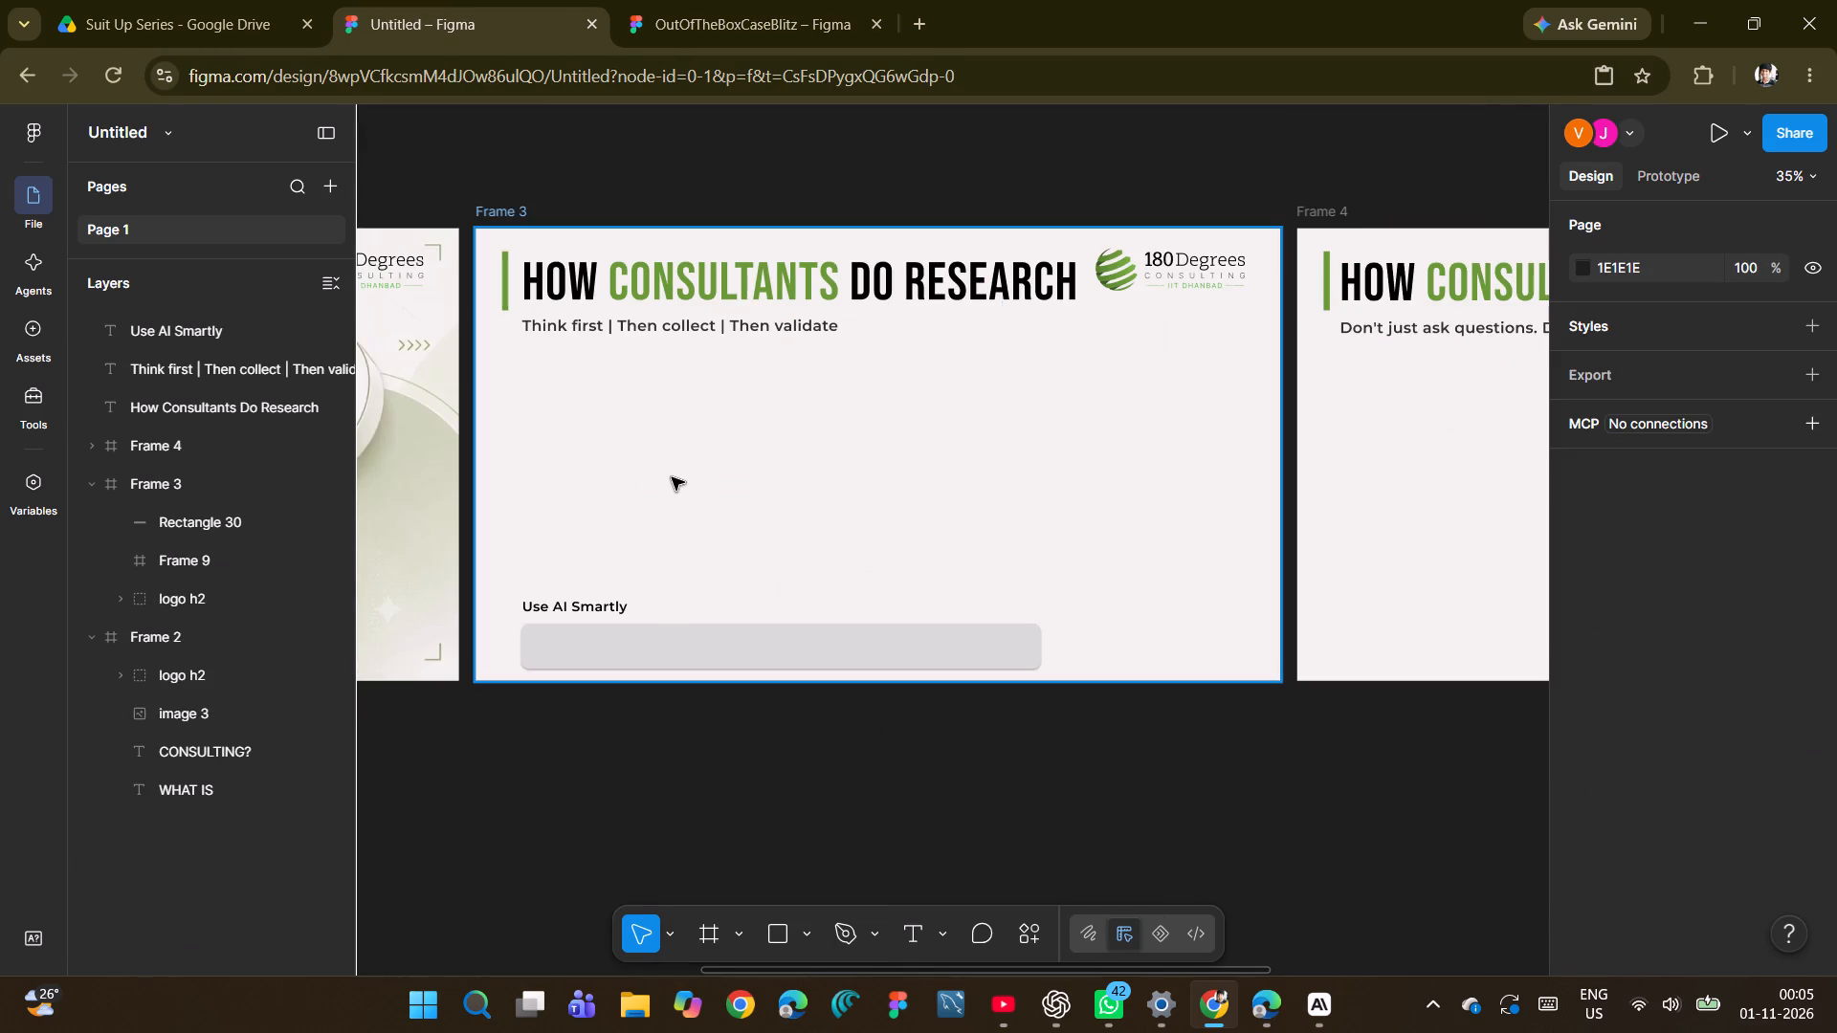
{"action": "key", "text": "ctrl+v"}
{"action": "left_click_drag", "start_coordinate": [918, 517], "coordinate": [821, 485]}
{"action": "double_click", "coordinate": [819, 484]}
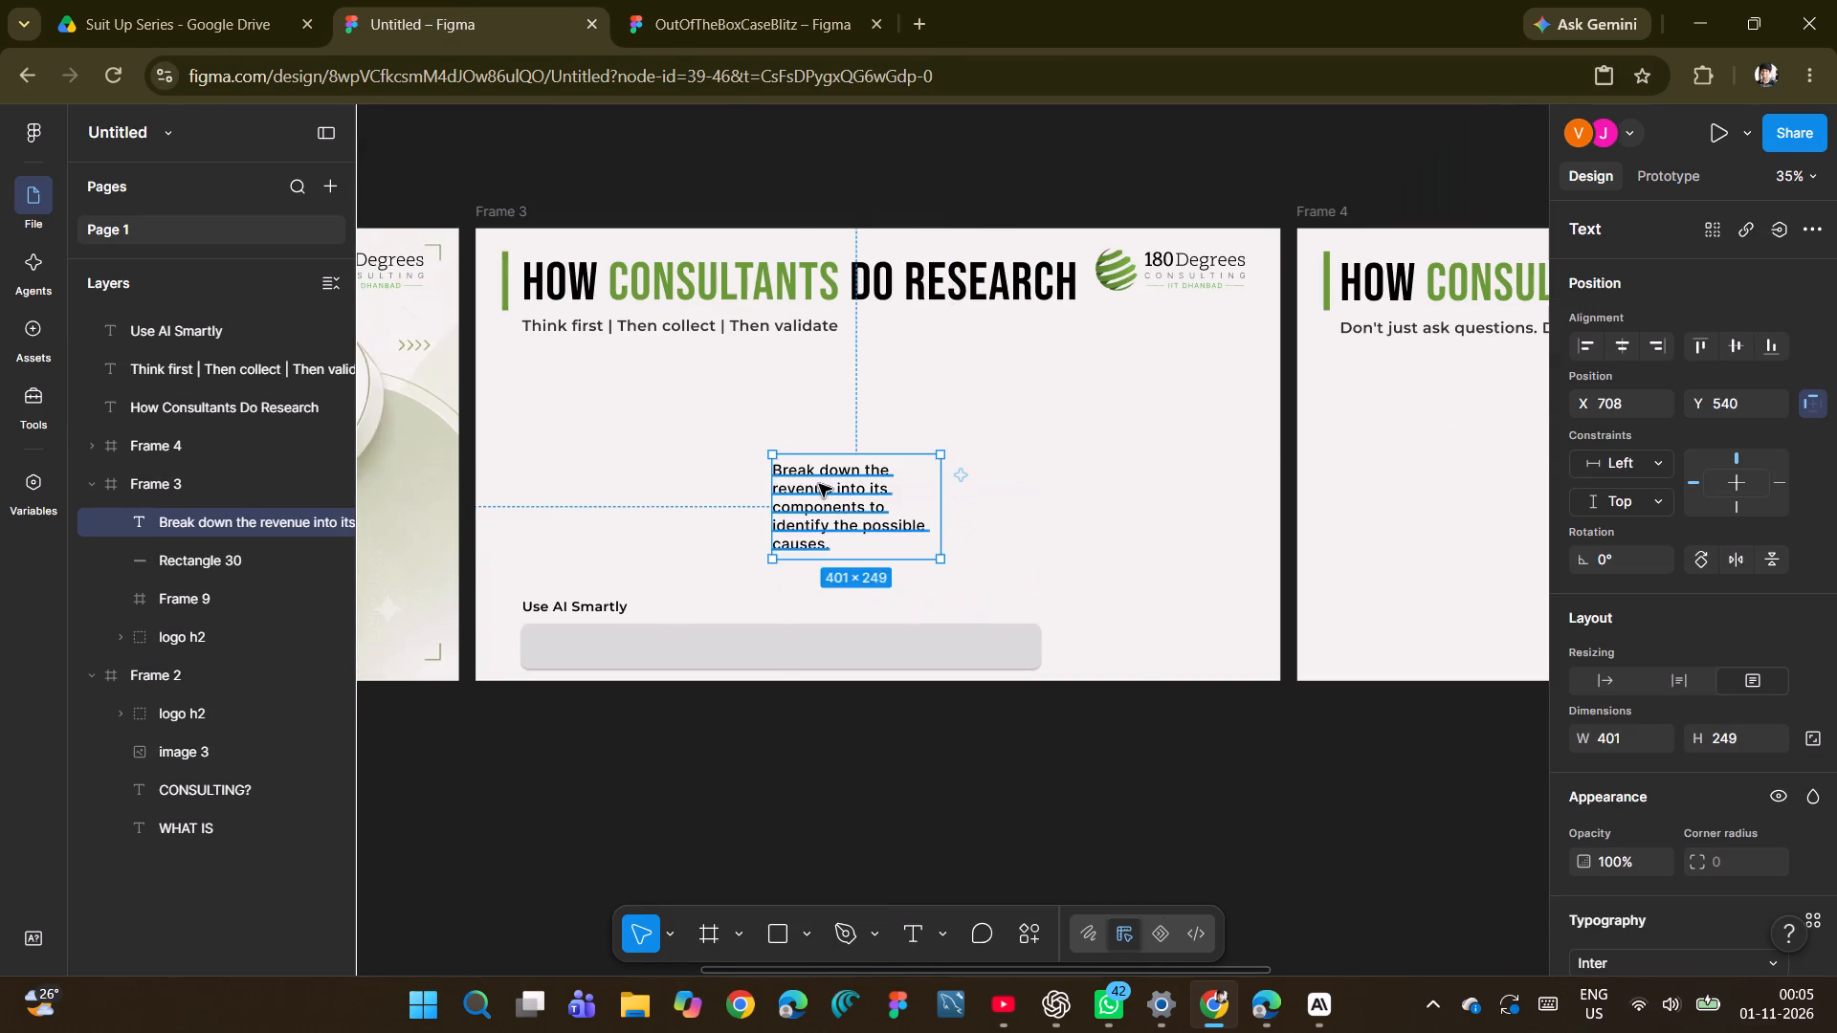
{"action": "key", "text": "ctrl+v"}
Switch to the Claude chat on consultant research and data collection slides for the slide content.
{"action": "key", "text": "alt+Tab"}
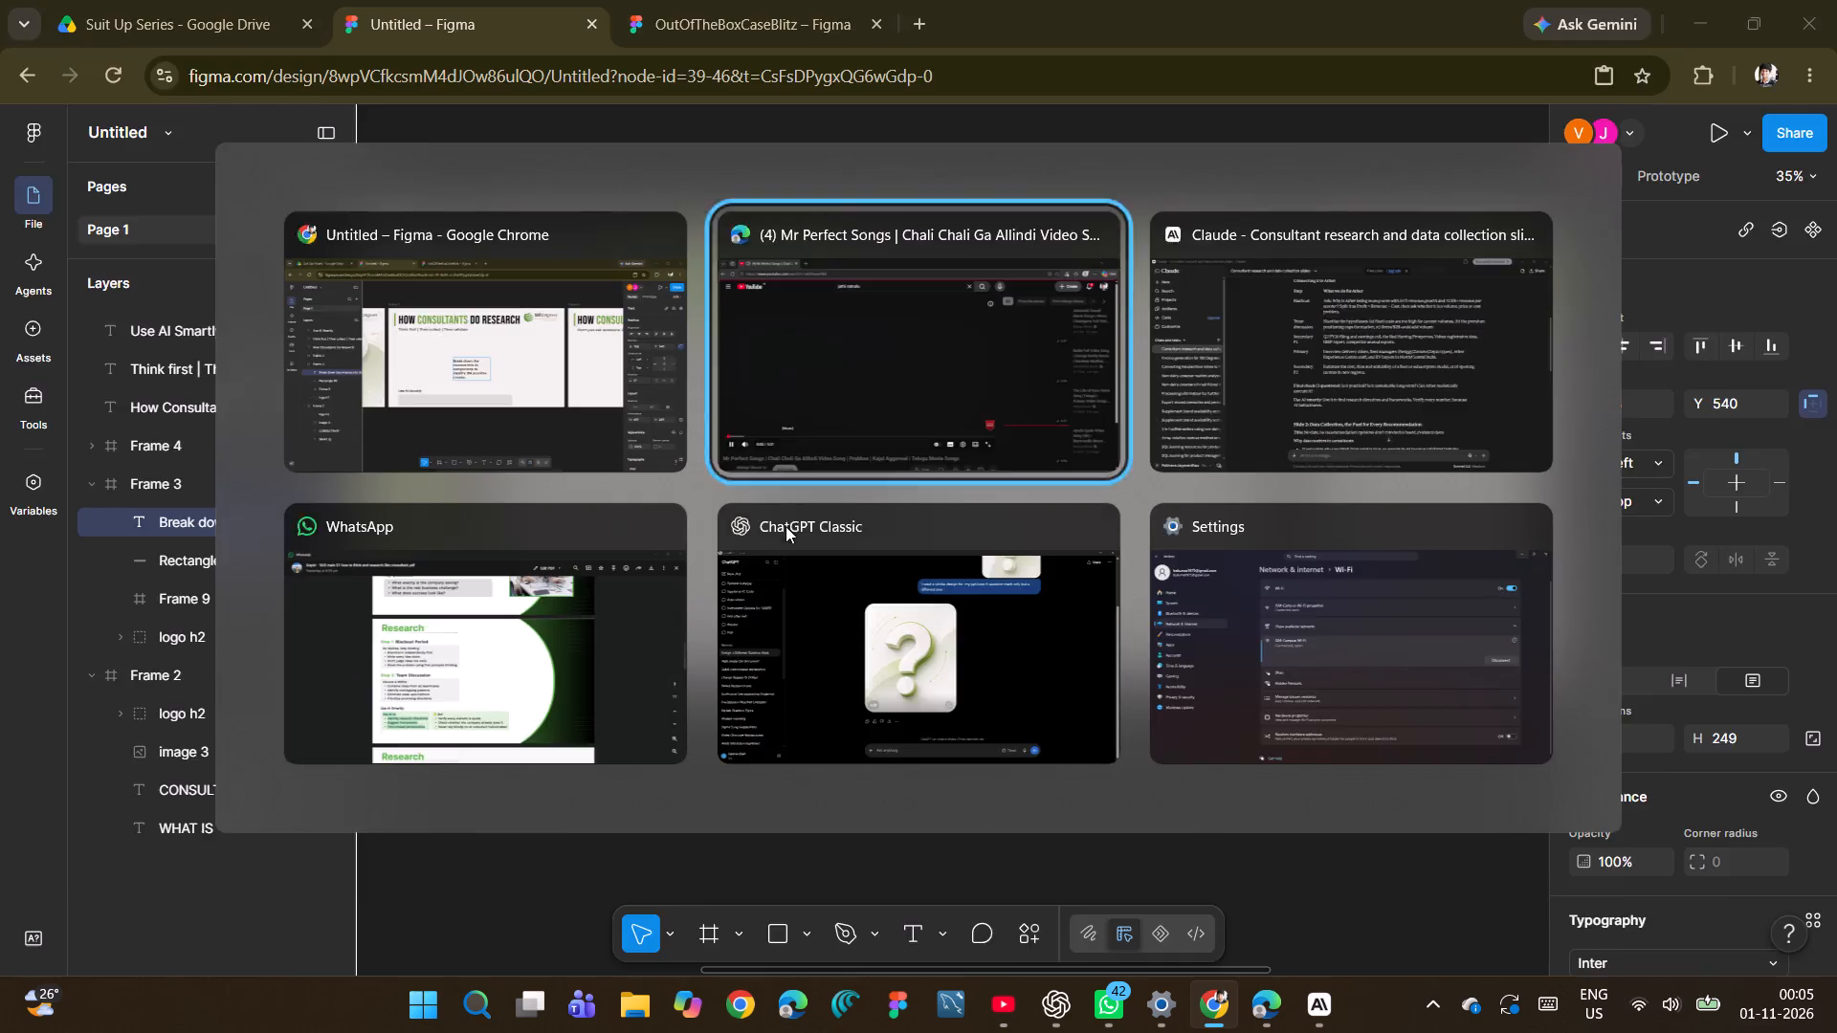
{"action": "key", "text": "alt+Tab"}
{"action": "key", "text": "alt+Tab"}
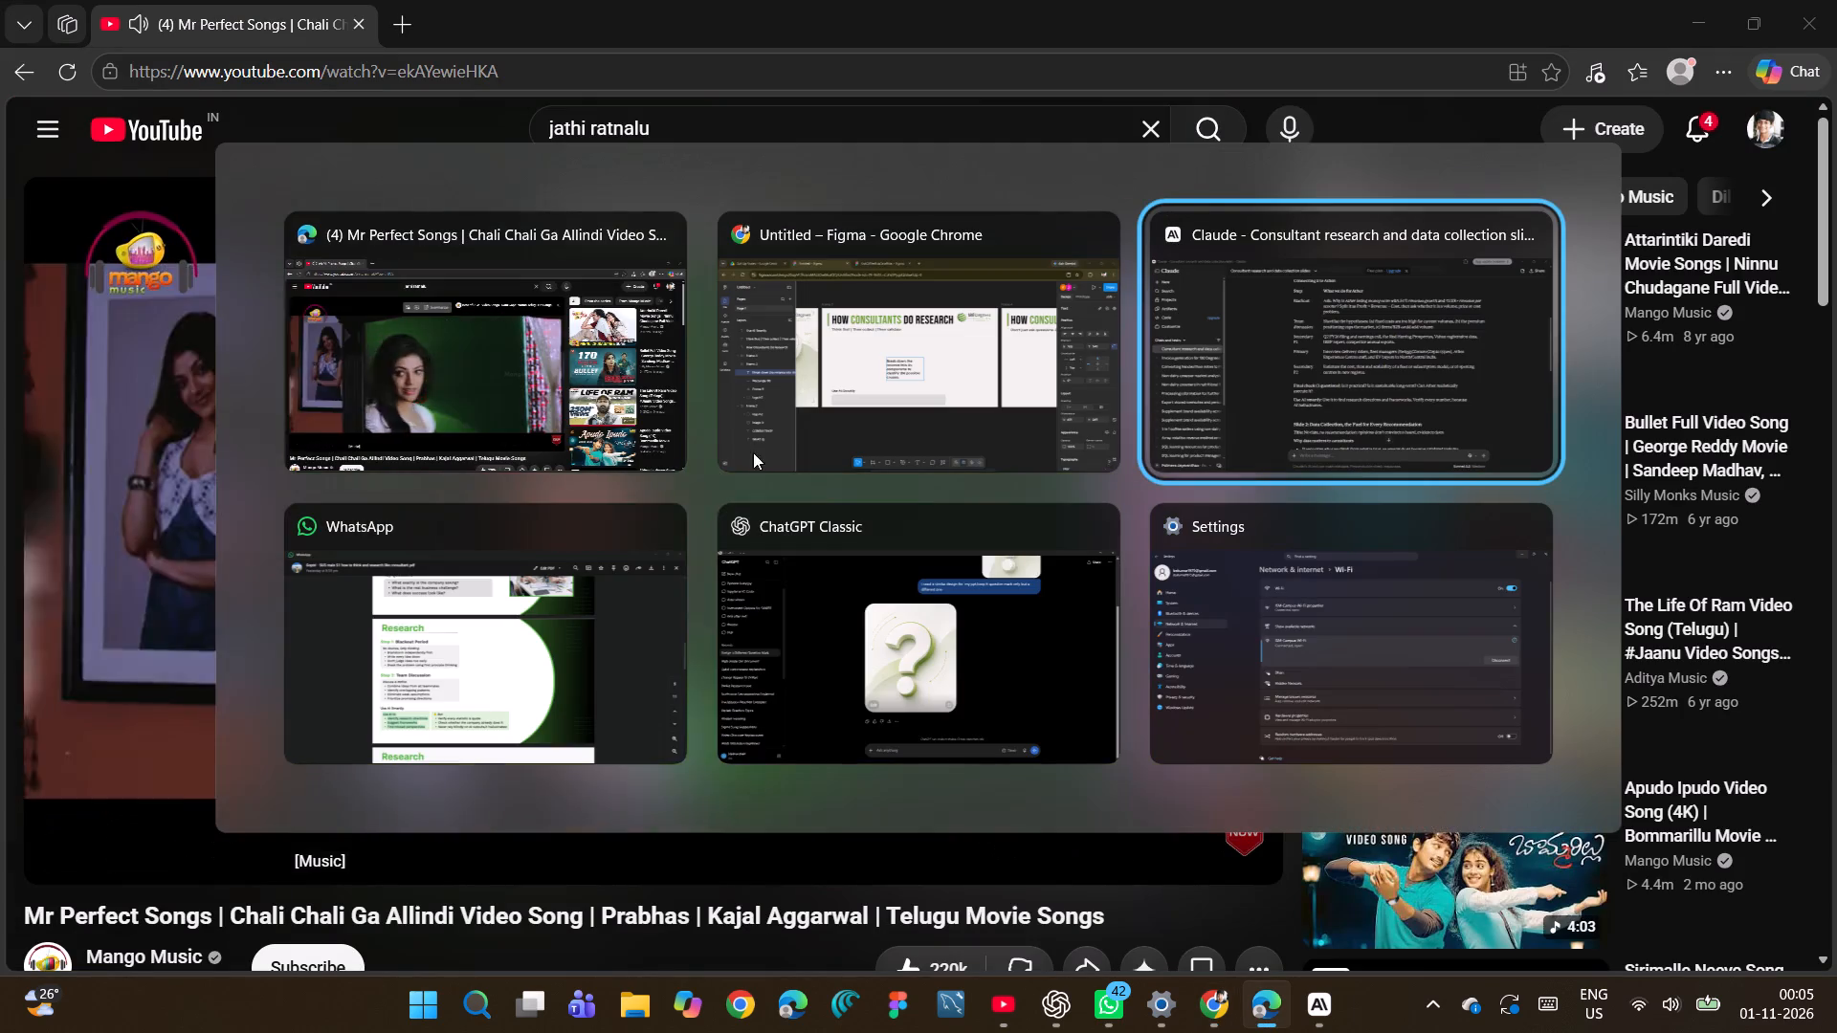
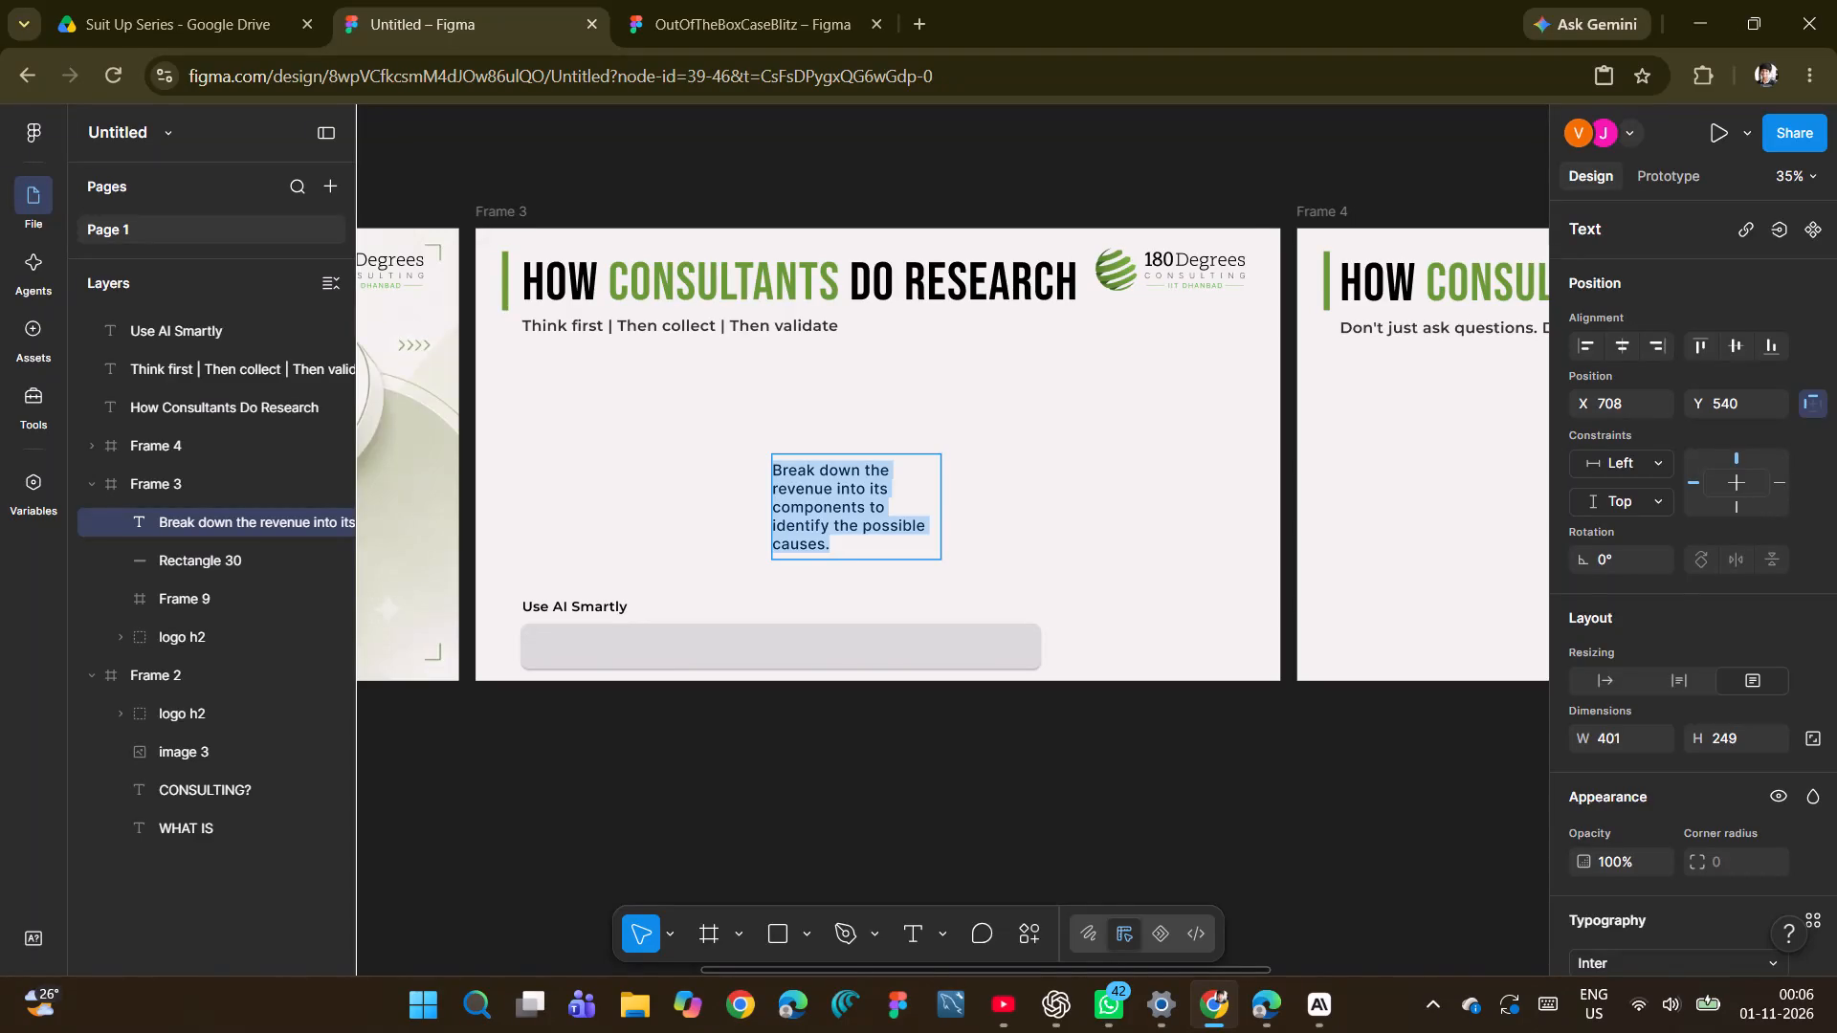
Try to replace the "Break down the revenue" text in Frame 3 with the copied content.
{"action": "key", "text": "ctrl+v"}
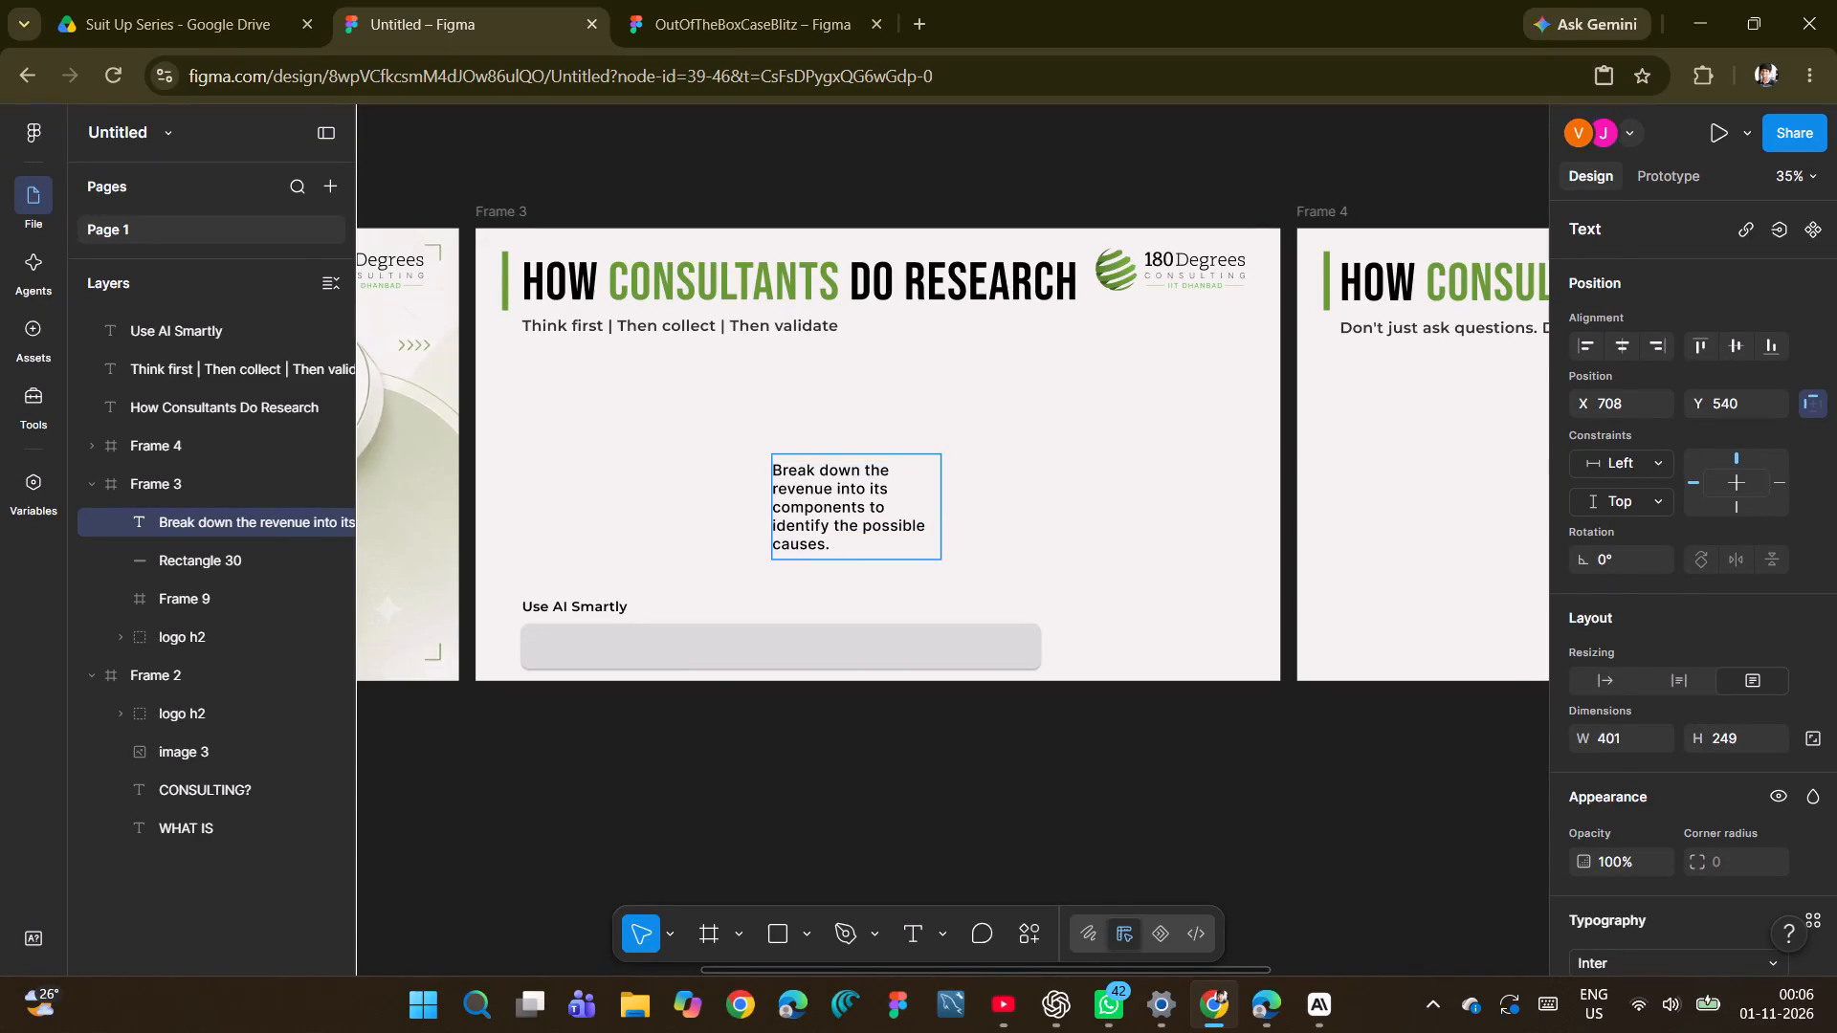
Switch from the Figma slides to another open window.
{"action": "key", "text": "alt+Tab"}
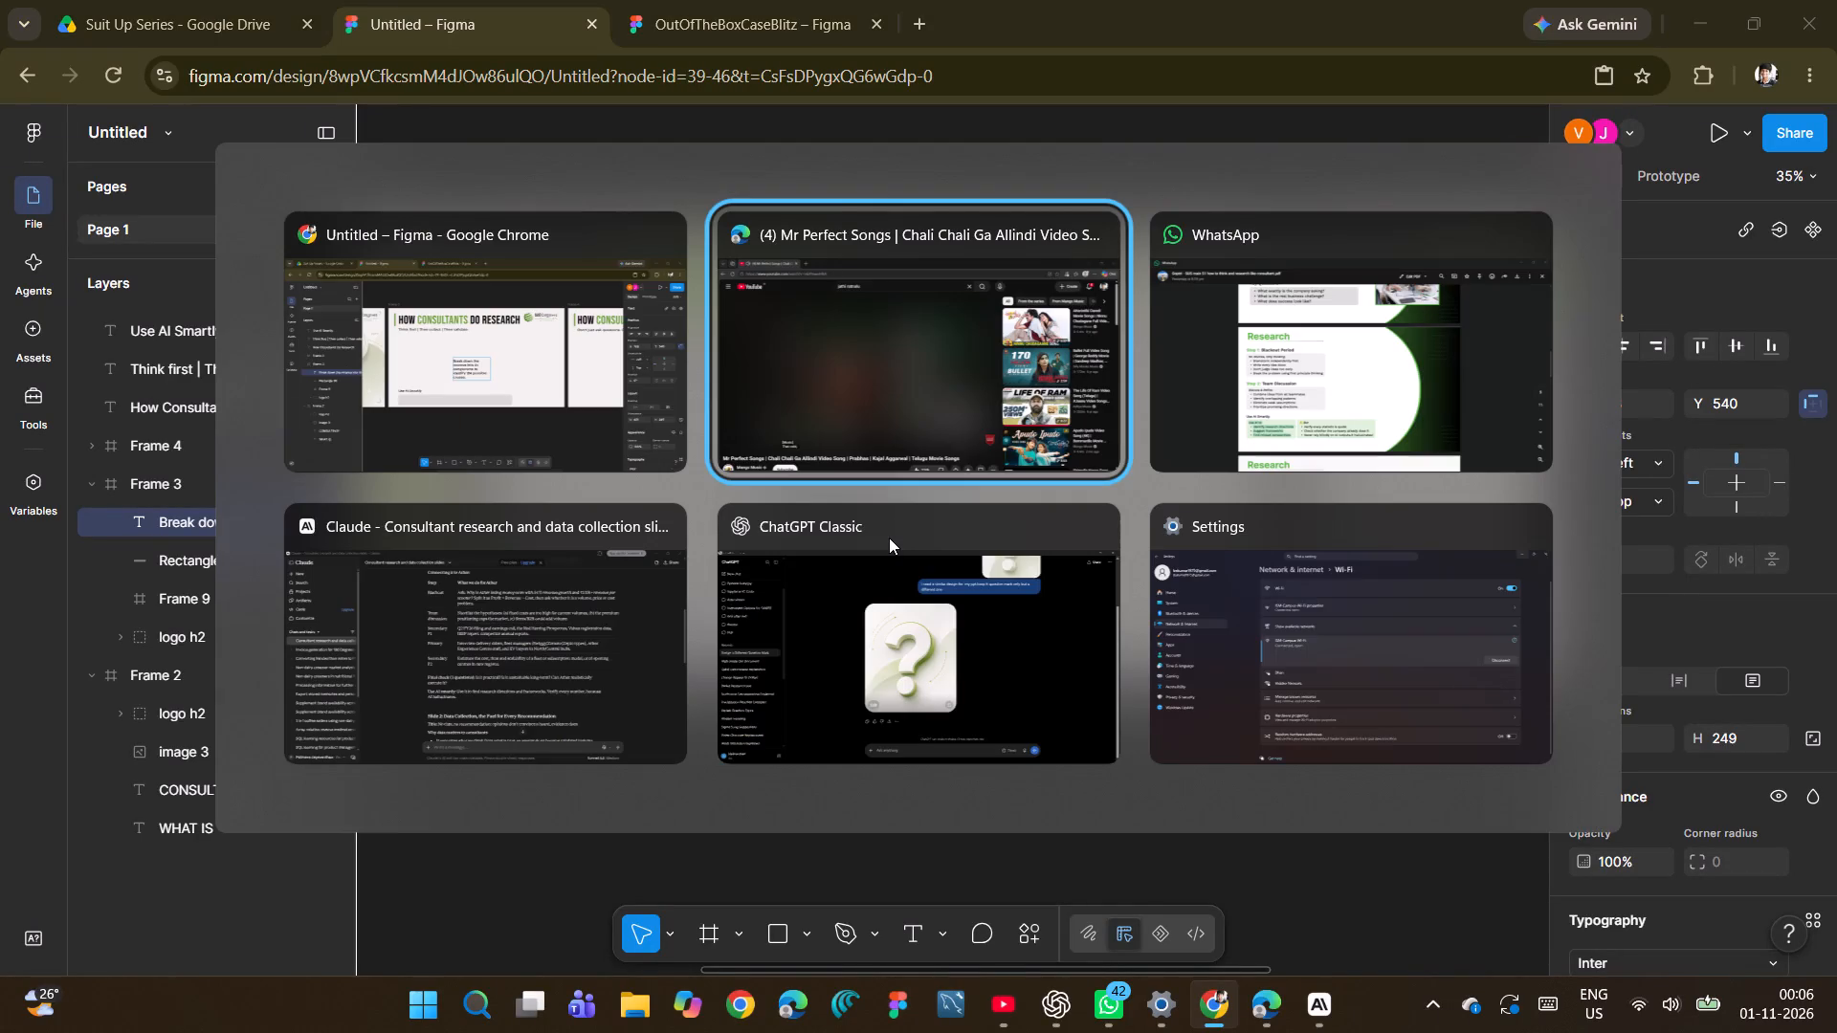
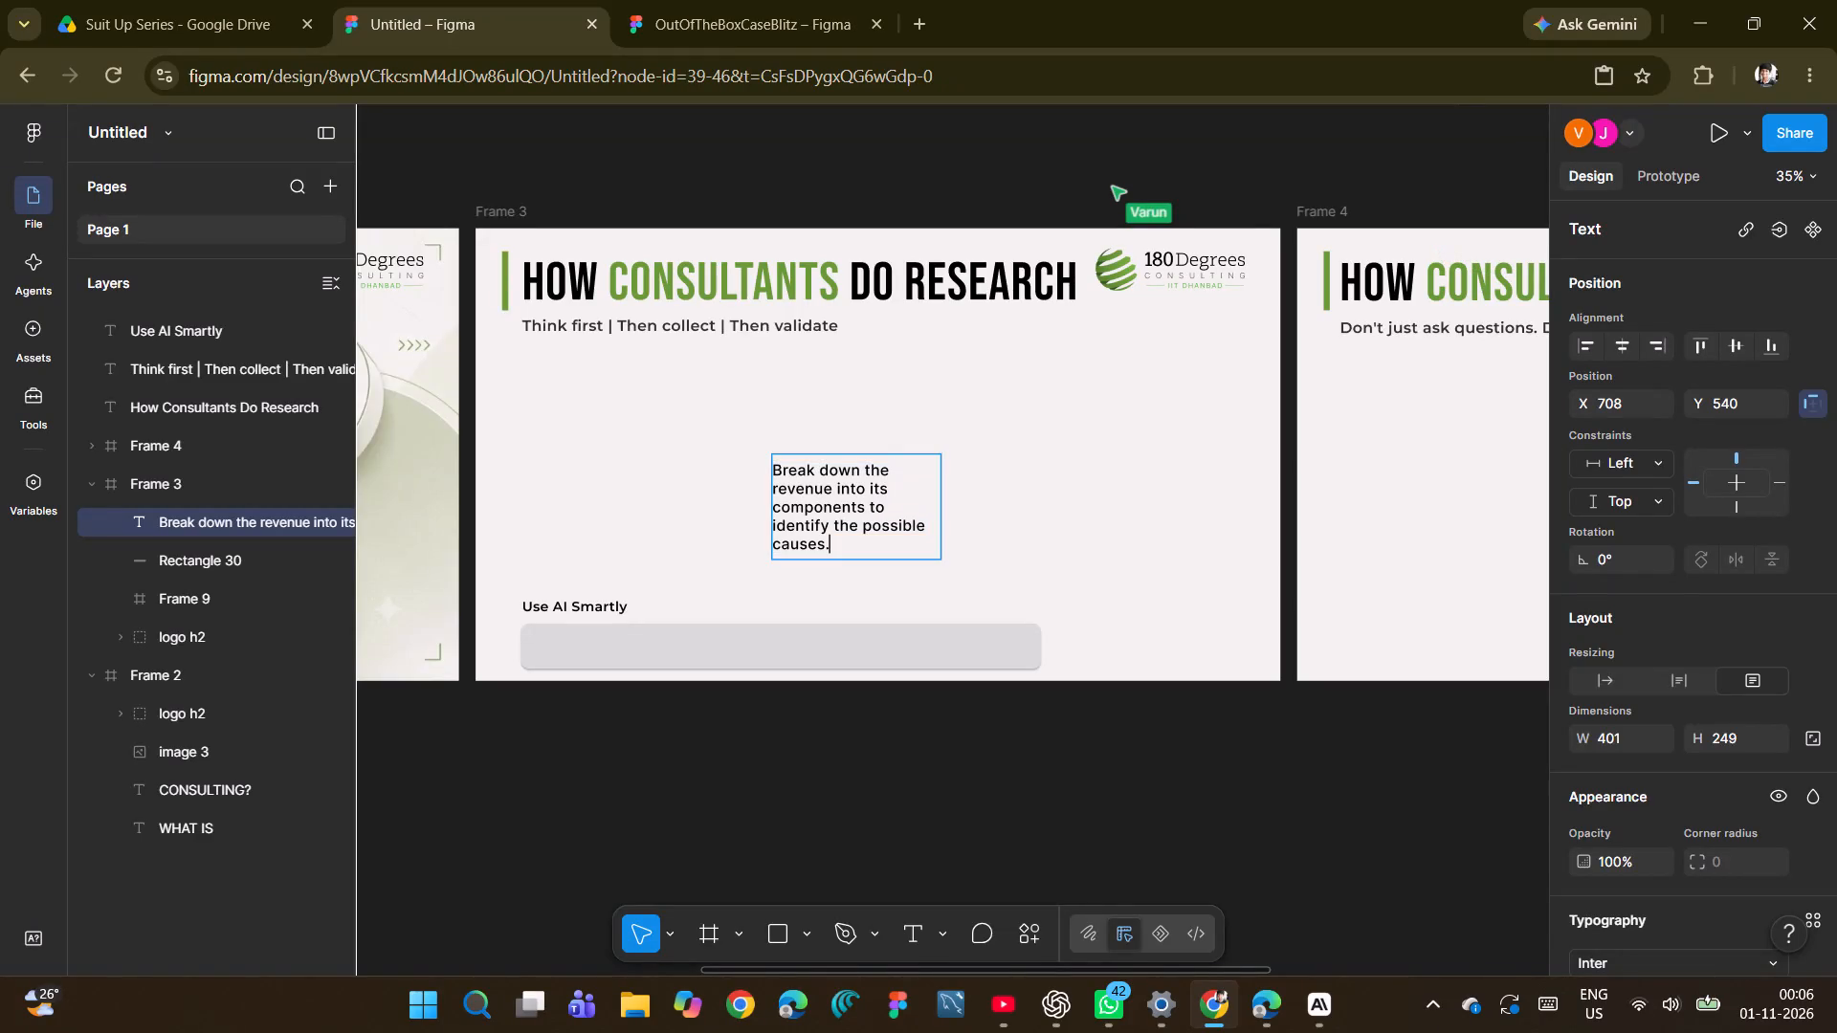
Select all the wording of the "Break down the revenue into its components" text in Frame 3.
{"action": "left_click_drag", "start_coordinate": [830, 547], "coordinate": [740, 451]}
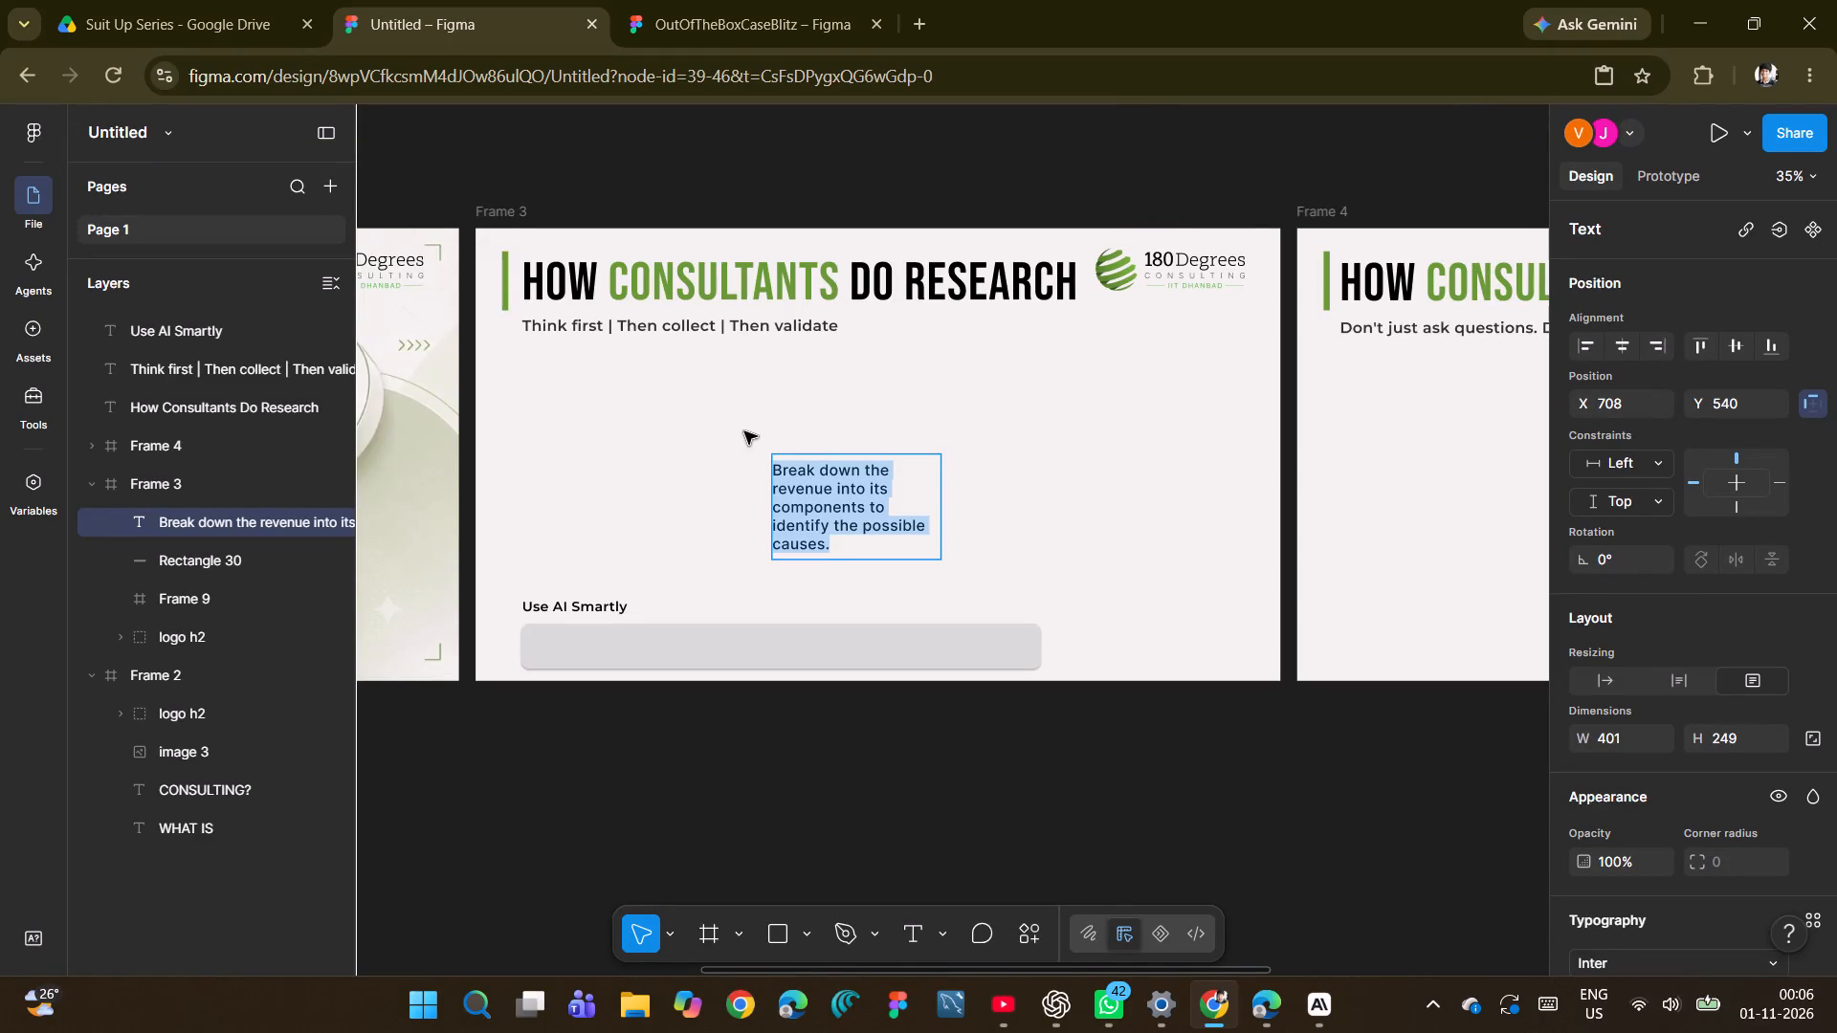
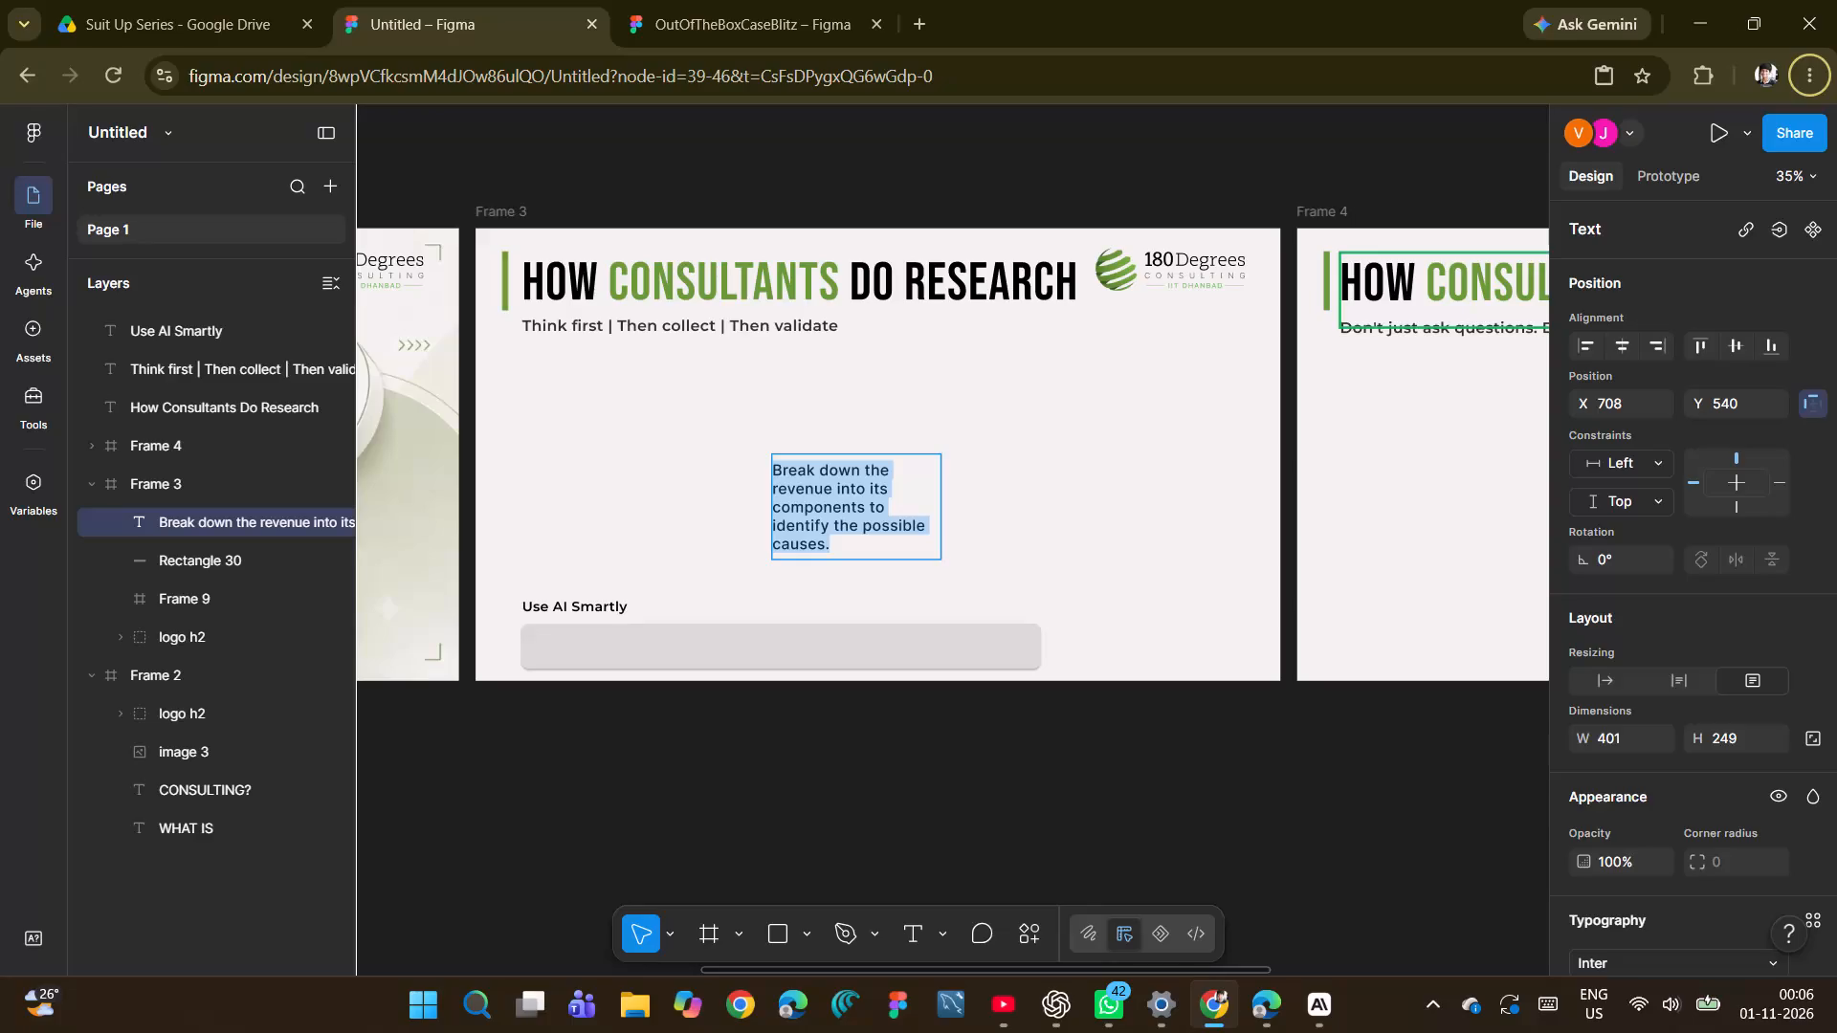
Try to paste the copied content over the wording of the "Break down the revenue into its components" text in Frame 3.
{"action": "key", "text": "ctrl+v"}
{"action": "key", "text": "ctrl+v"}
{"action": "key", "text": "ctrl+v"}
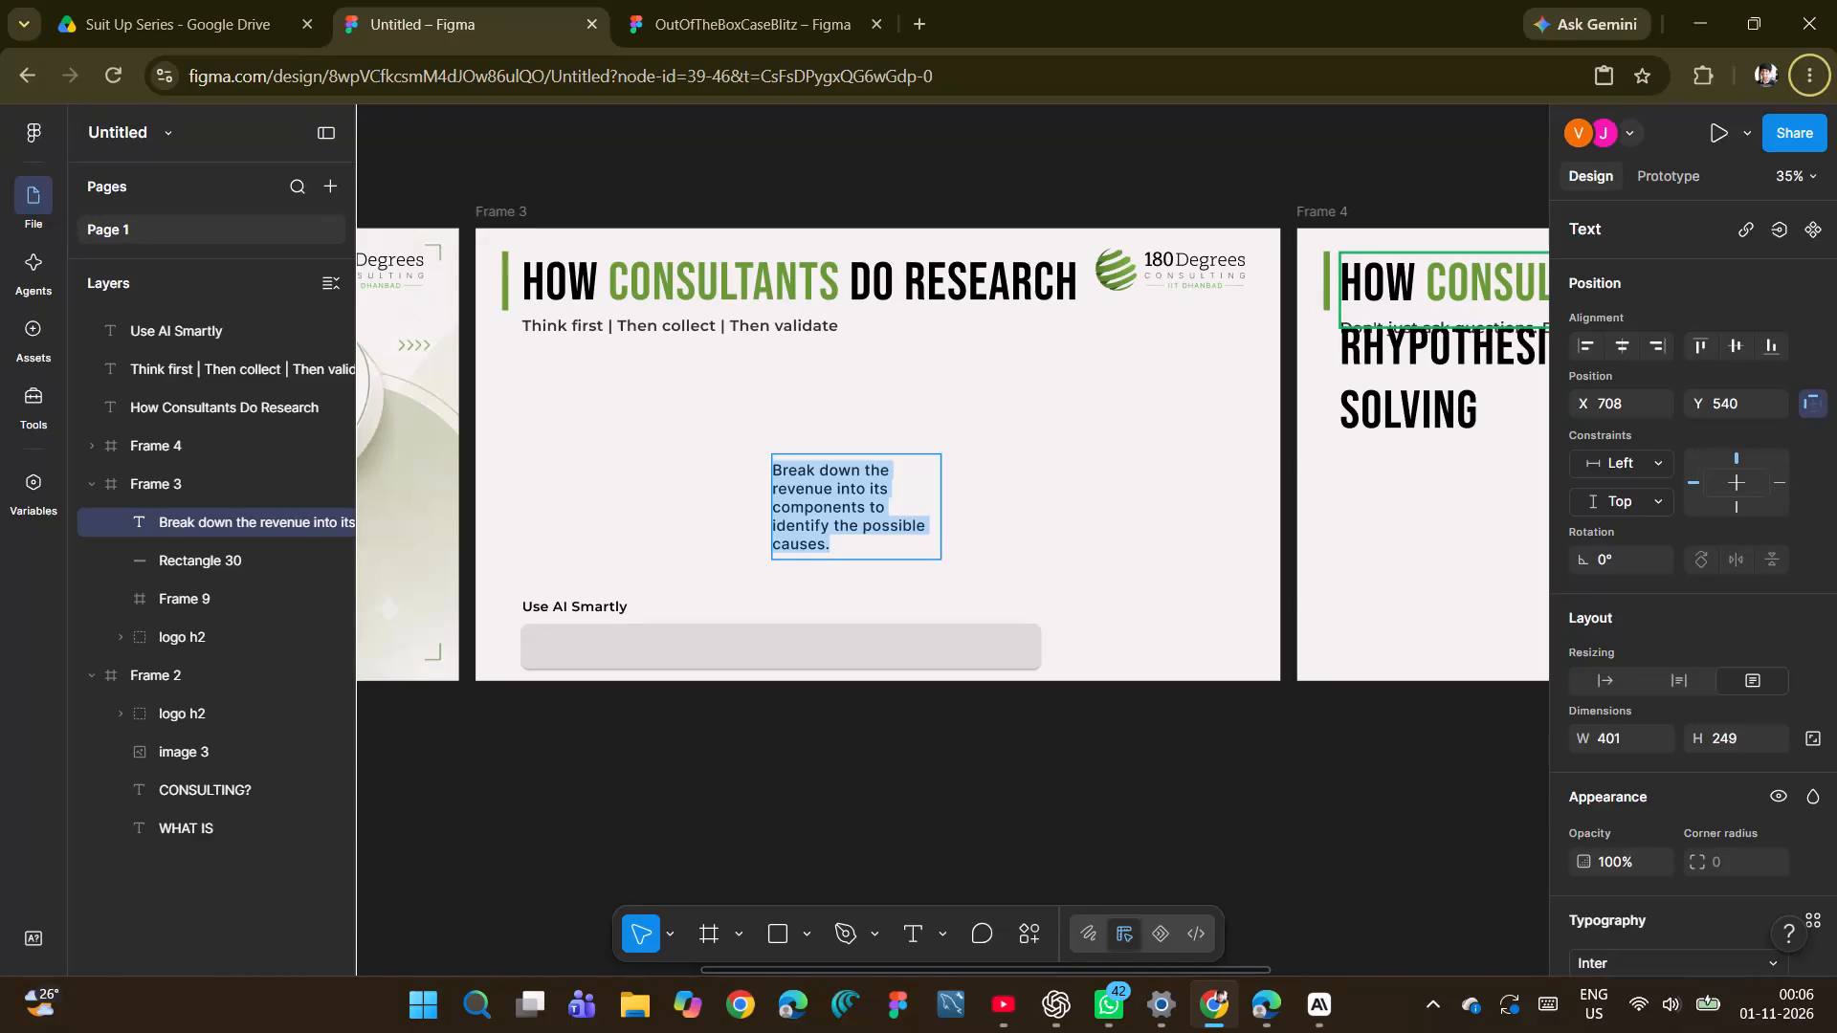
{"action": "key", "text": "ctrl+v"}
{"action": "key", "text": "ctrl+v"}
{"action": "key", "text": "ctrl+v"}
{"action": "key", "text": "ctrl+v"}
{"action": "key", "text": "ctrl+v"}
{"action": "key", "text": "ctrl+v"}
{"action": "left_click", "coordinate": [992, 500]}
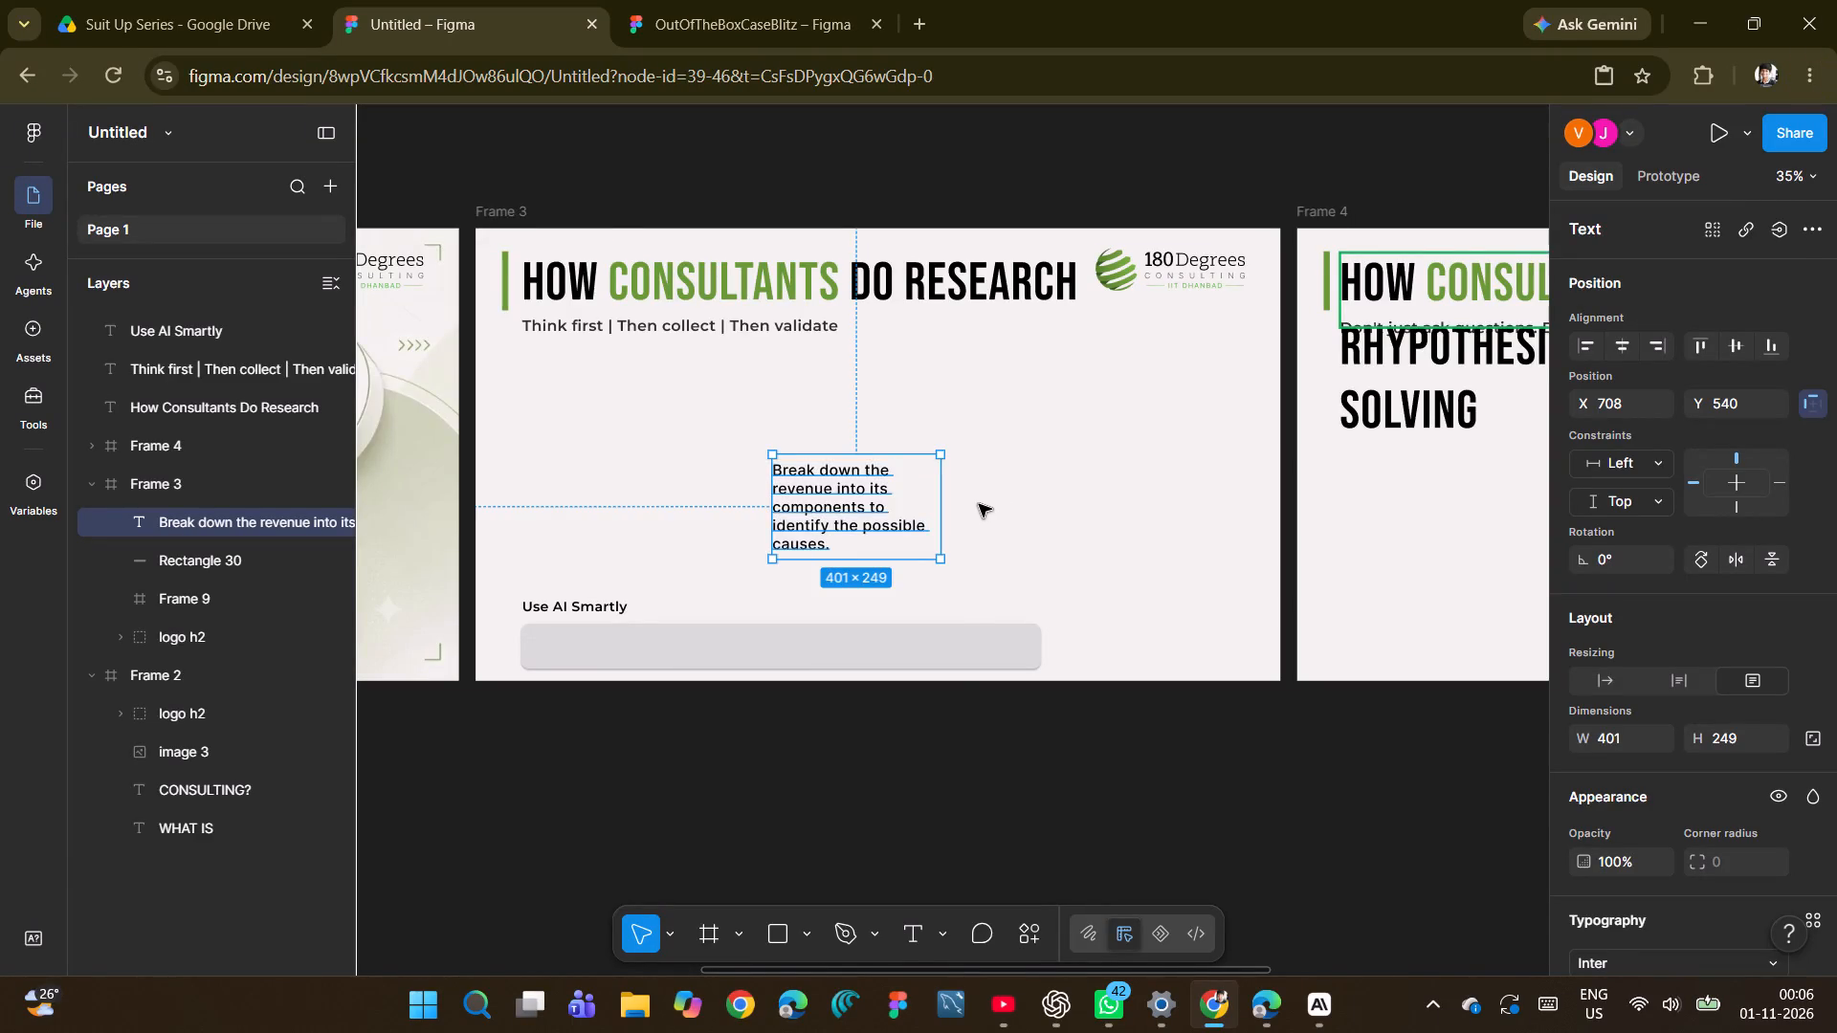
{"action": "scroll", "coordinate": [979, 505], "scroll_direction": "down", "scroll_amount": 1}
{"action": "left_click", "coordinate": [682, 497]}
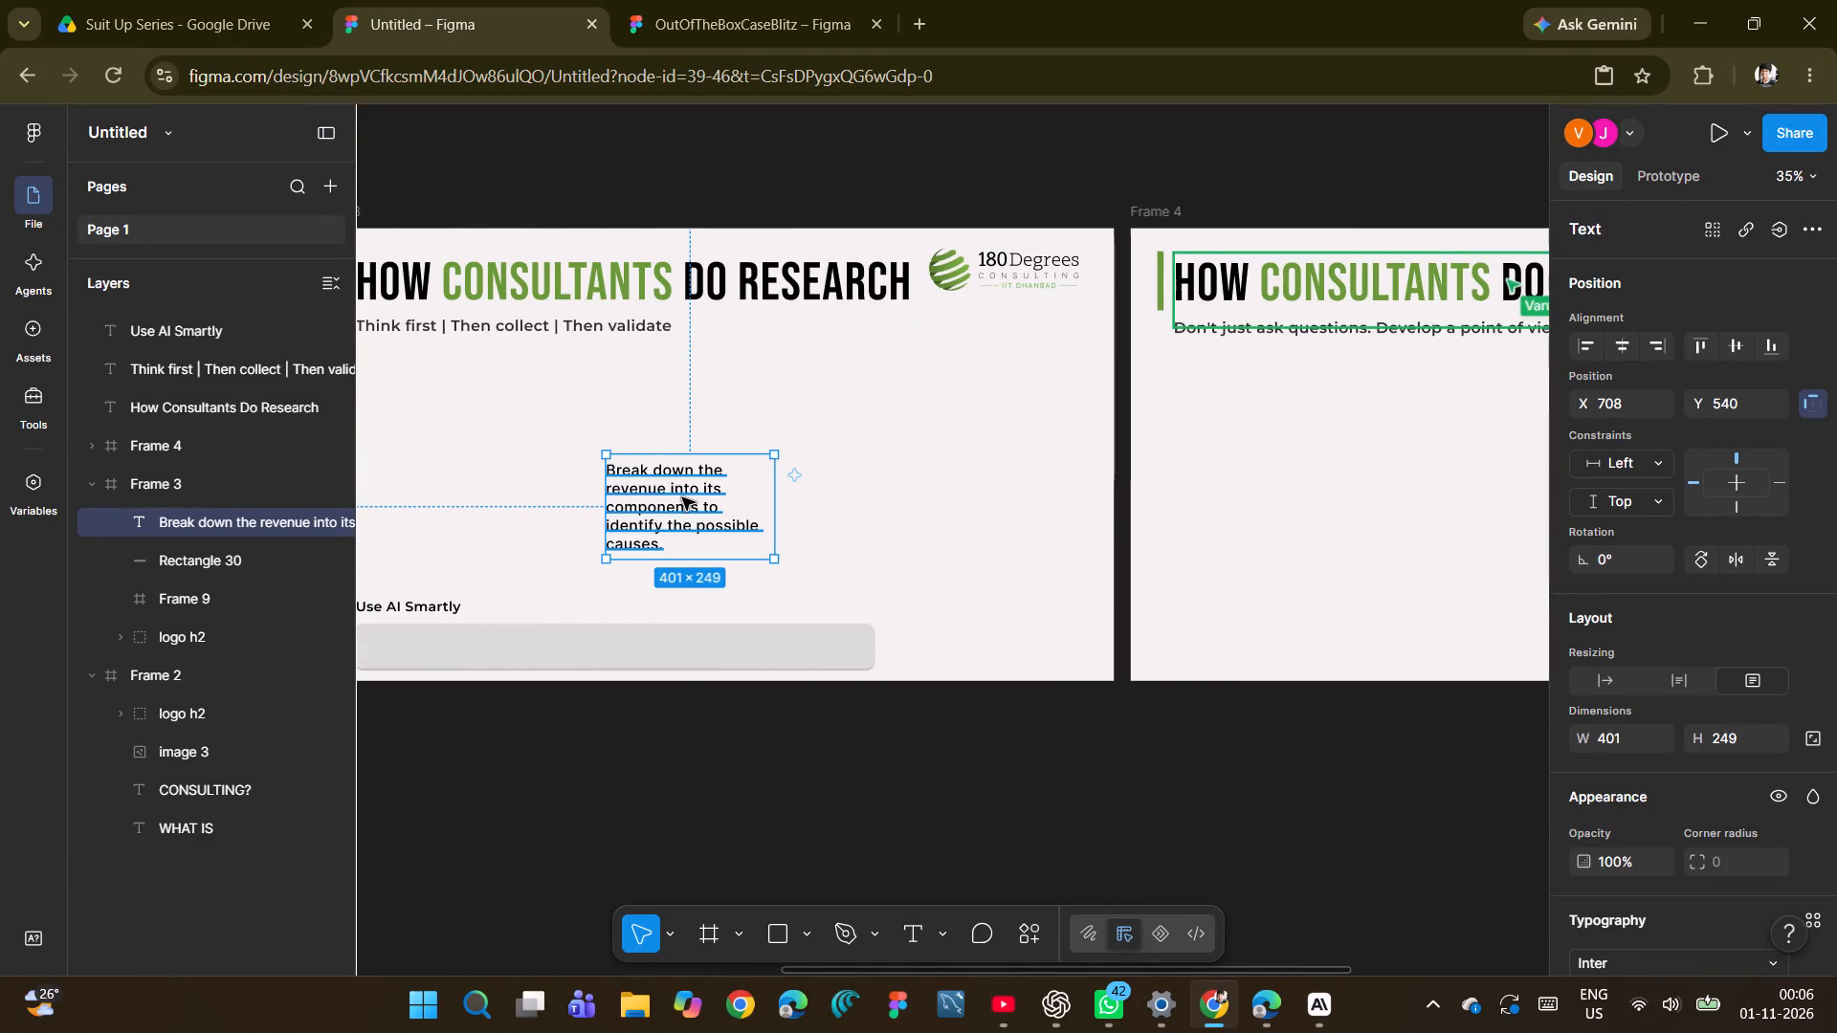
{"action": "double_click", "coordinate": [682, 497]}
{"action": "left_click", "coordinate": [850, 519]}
Narrow the grey rounded rectangle below "Use AI Smartly" in Frame 3 to a width of 600, keeping its left edge in place.
{"action": "left_click", "coordinate": [806, 631]}
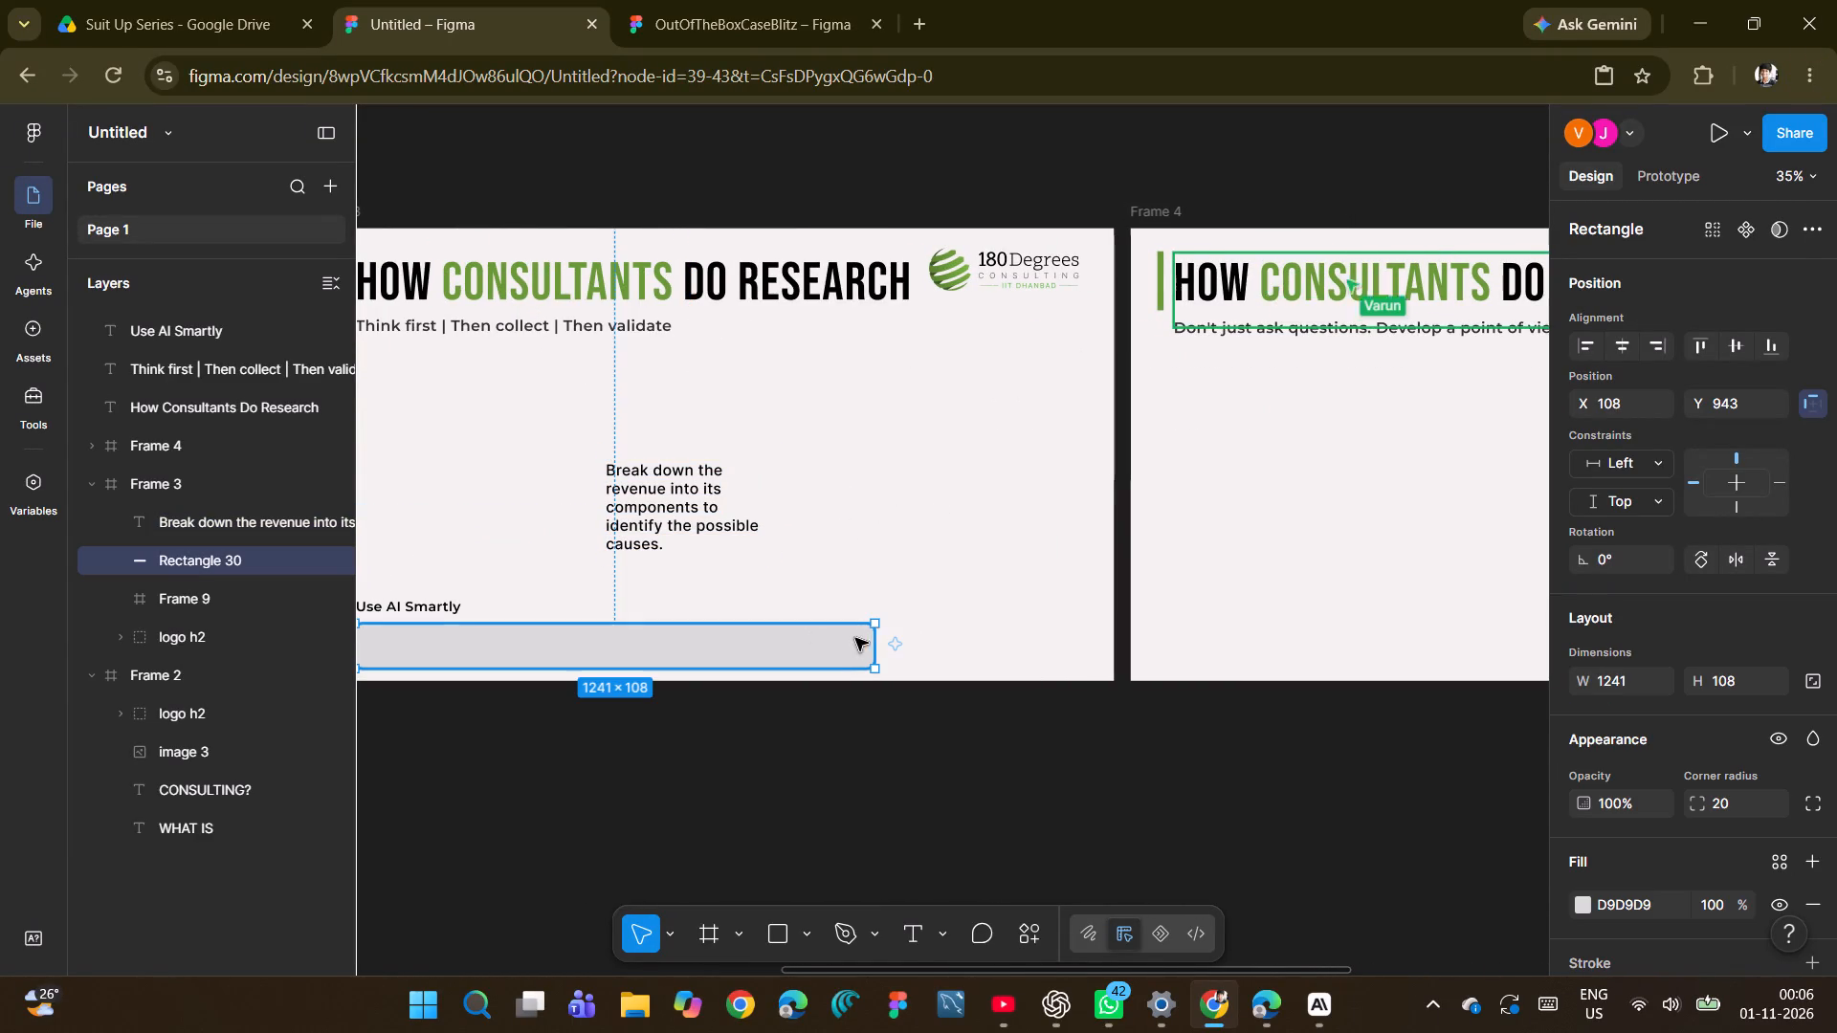
{"action": "left_click_drag", "start_coordinate": [874, 638], "coordinate": [605, 638]}
{"action": "left_click", "coordinate": [646, 626]}
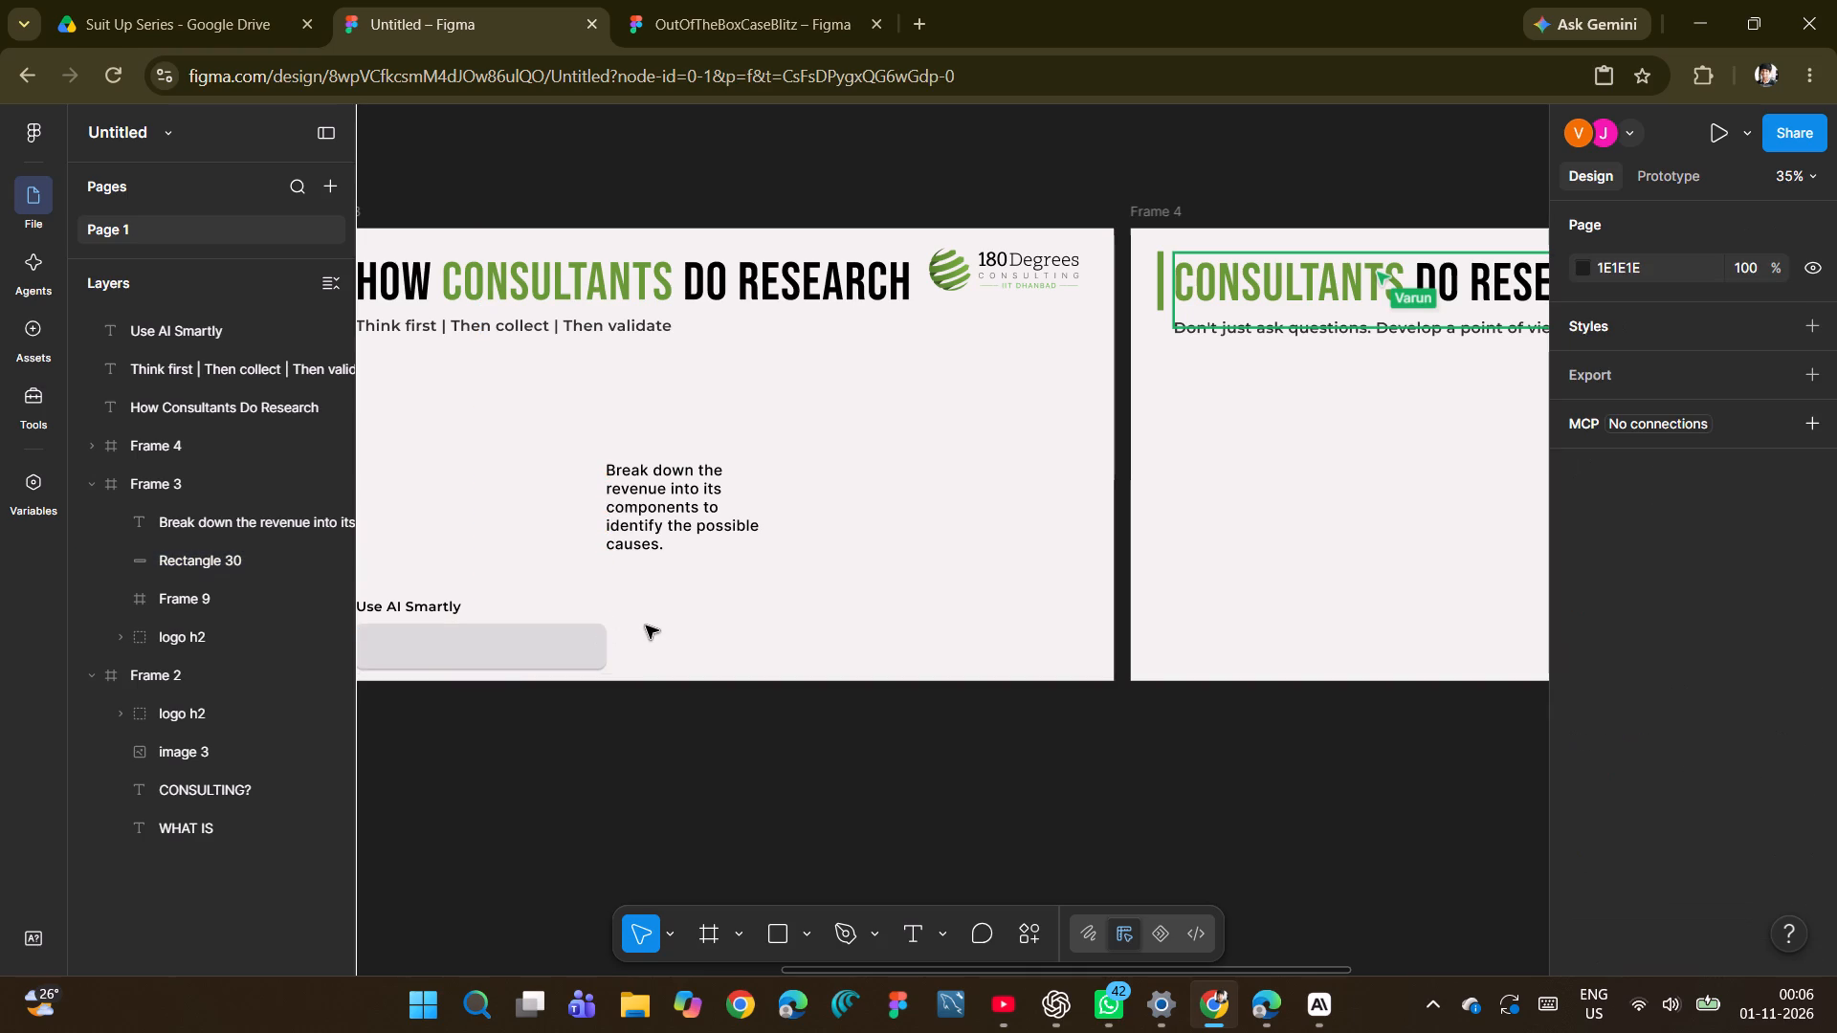
Nudge the "Use AI Smartly" heading upward to Y -312, away from the grey rectangle.
{"action": "scroll", "coordinate": [644, 626], "scroll_direction": "down", "scroll_amount": 1}
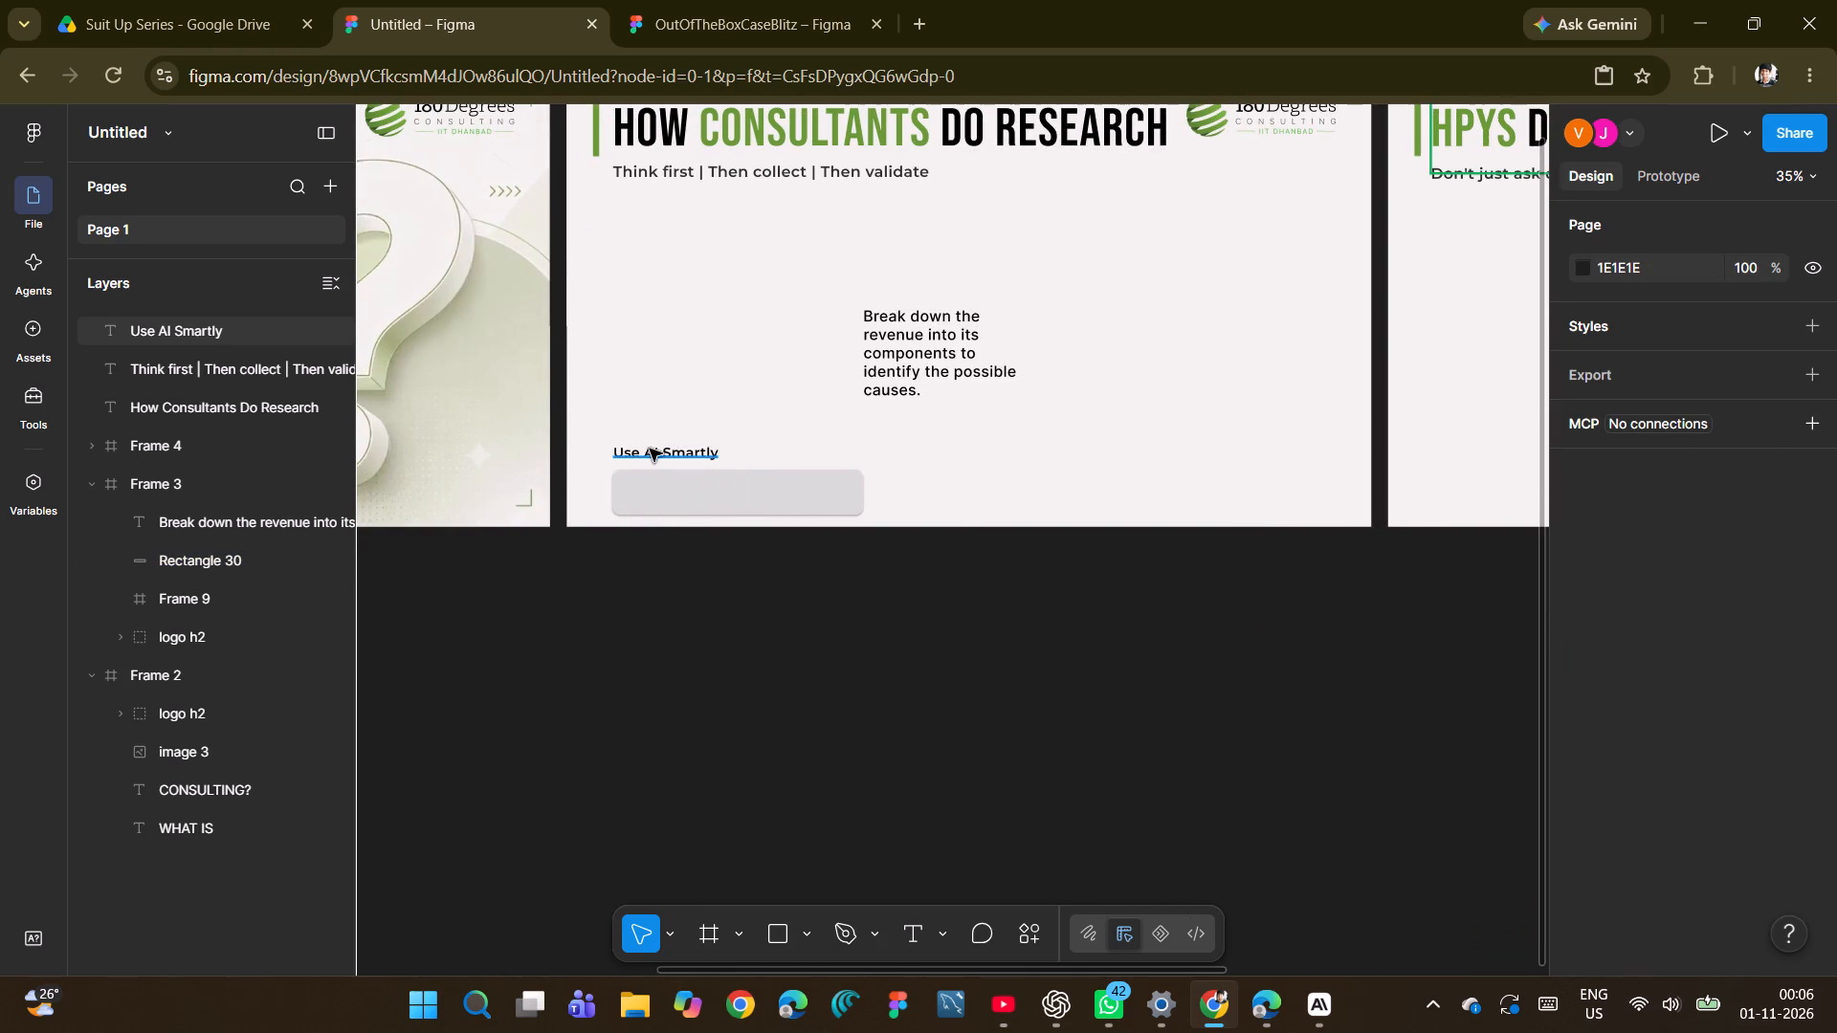
{"action": "left_click", "coordinate": [650, 449]}
{"action": "key", "text": "Up"}
{"action": "key", "text": "Up"}
{"action": "key", "text": "Up"}
{"action": "key", "text": "Up"}
{"action": "key", "text": "Up"}
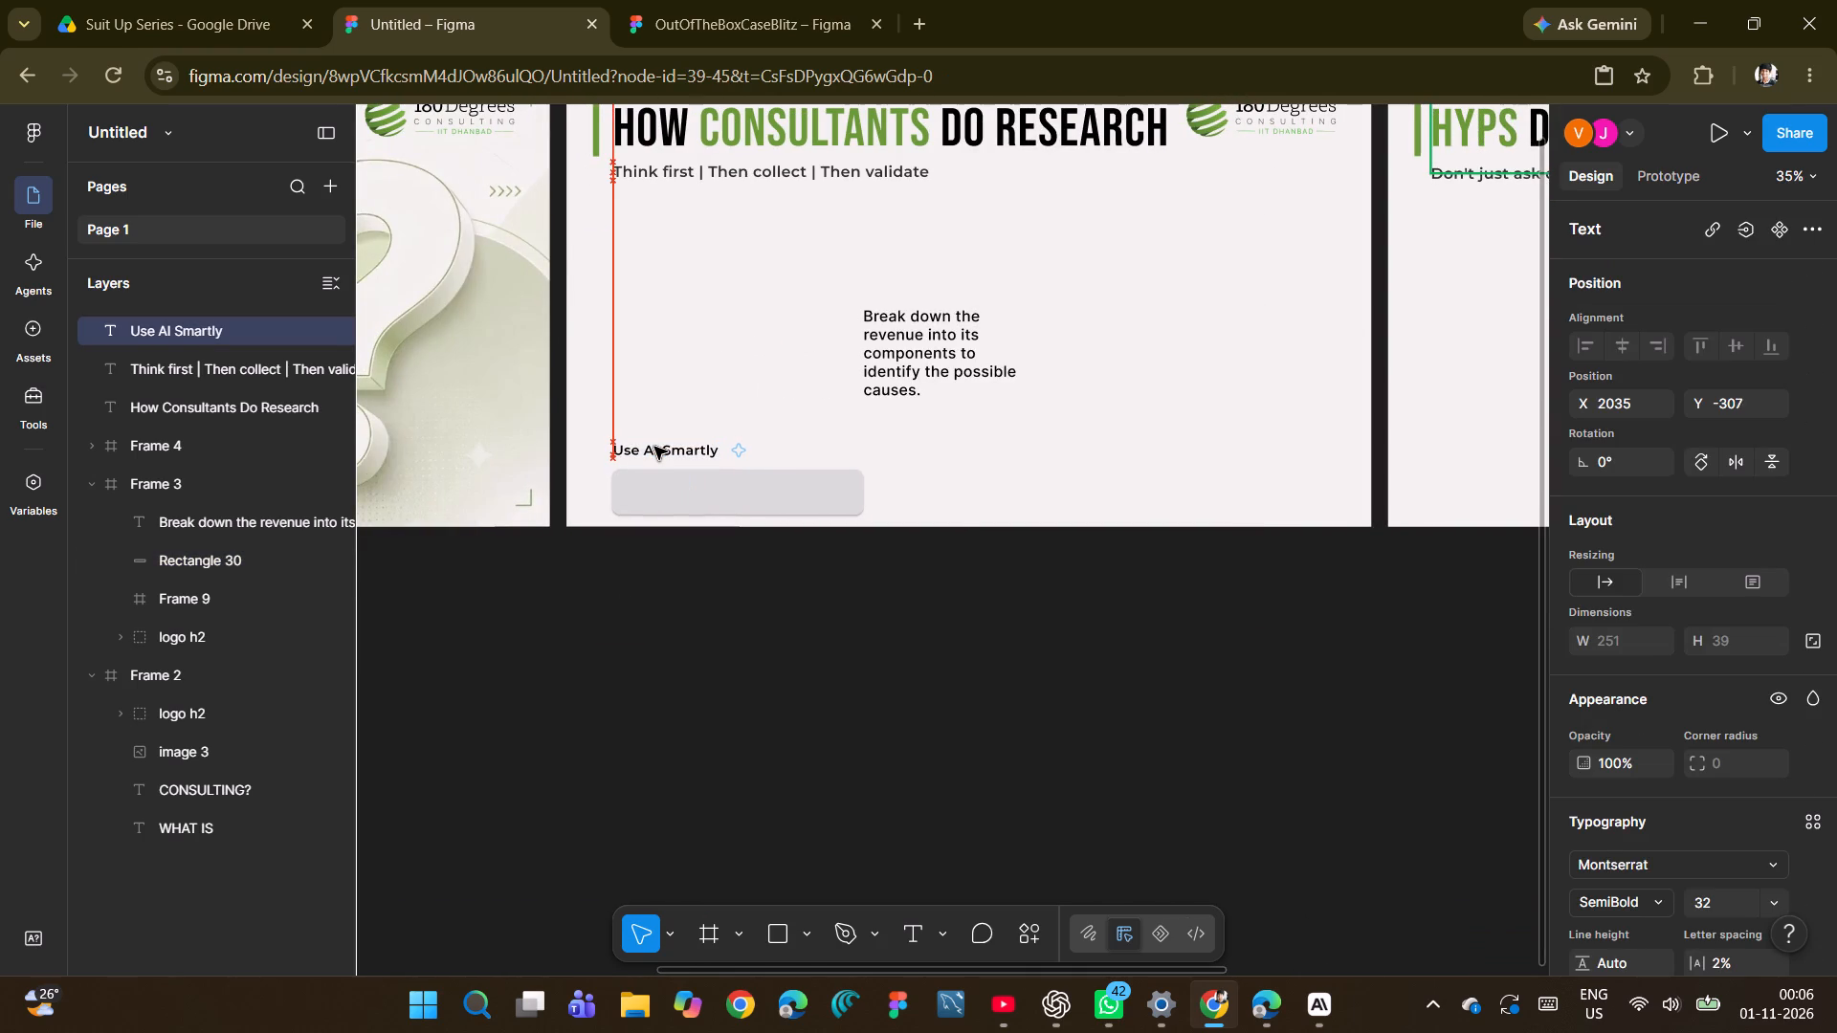
{"action": "key", "text": "Up"}
{"action": "key", "text": "Up"}
{"action": "key", "text": "Up"}
{"action": "key", "text": "Up"}
{"action": "key", "text": "Up"}
Extend the grey rectangle's top edge upward to make it about 126 high.
{"action": "left_click", "coordinate": [678, 485]}
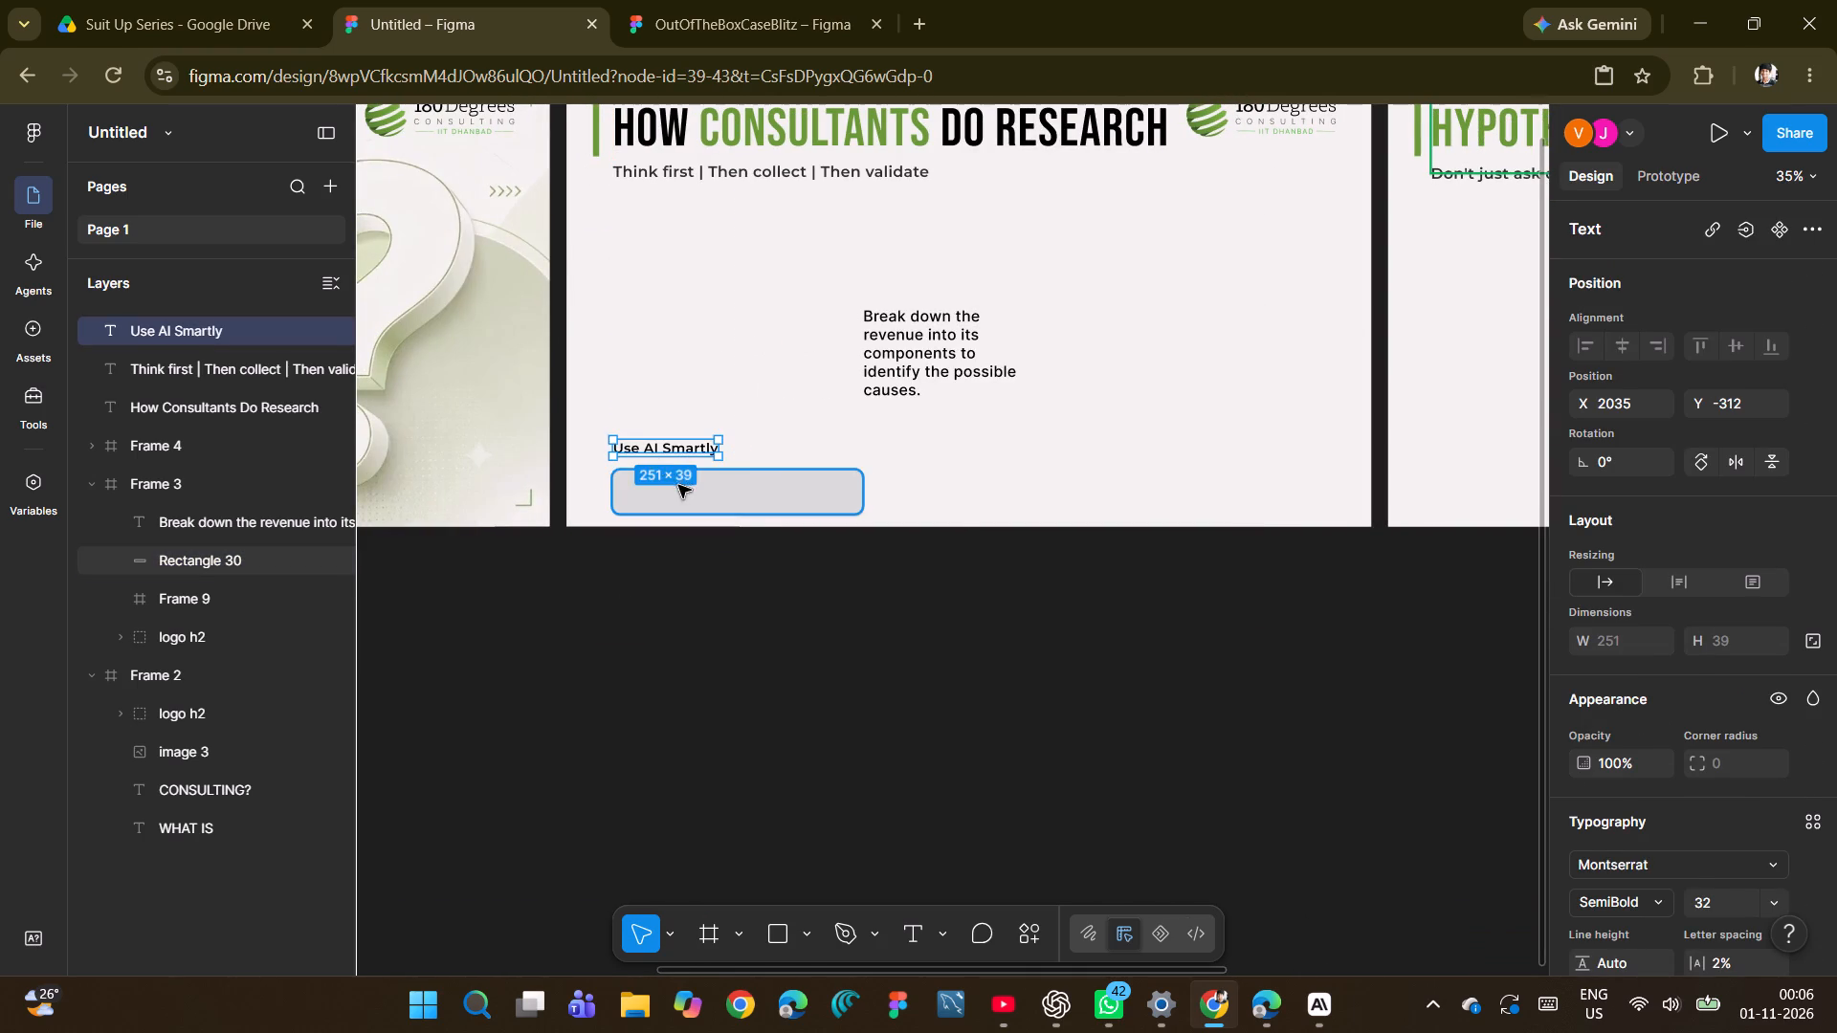
{"action": "left_click", "coordinate": [782, 465]}
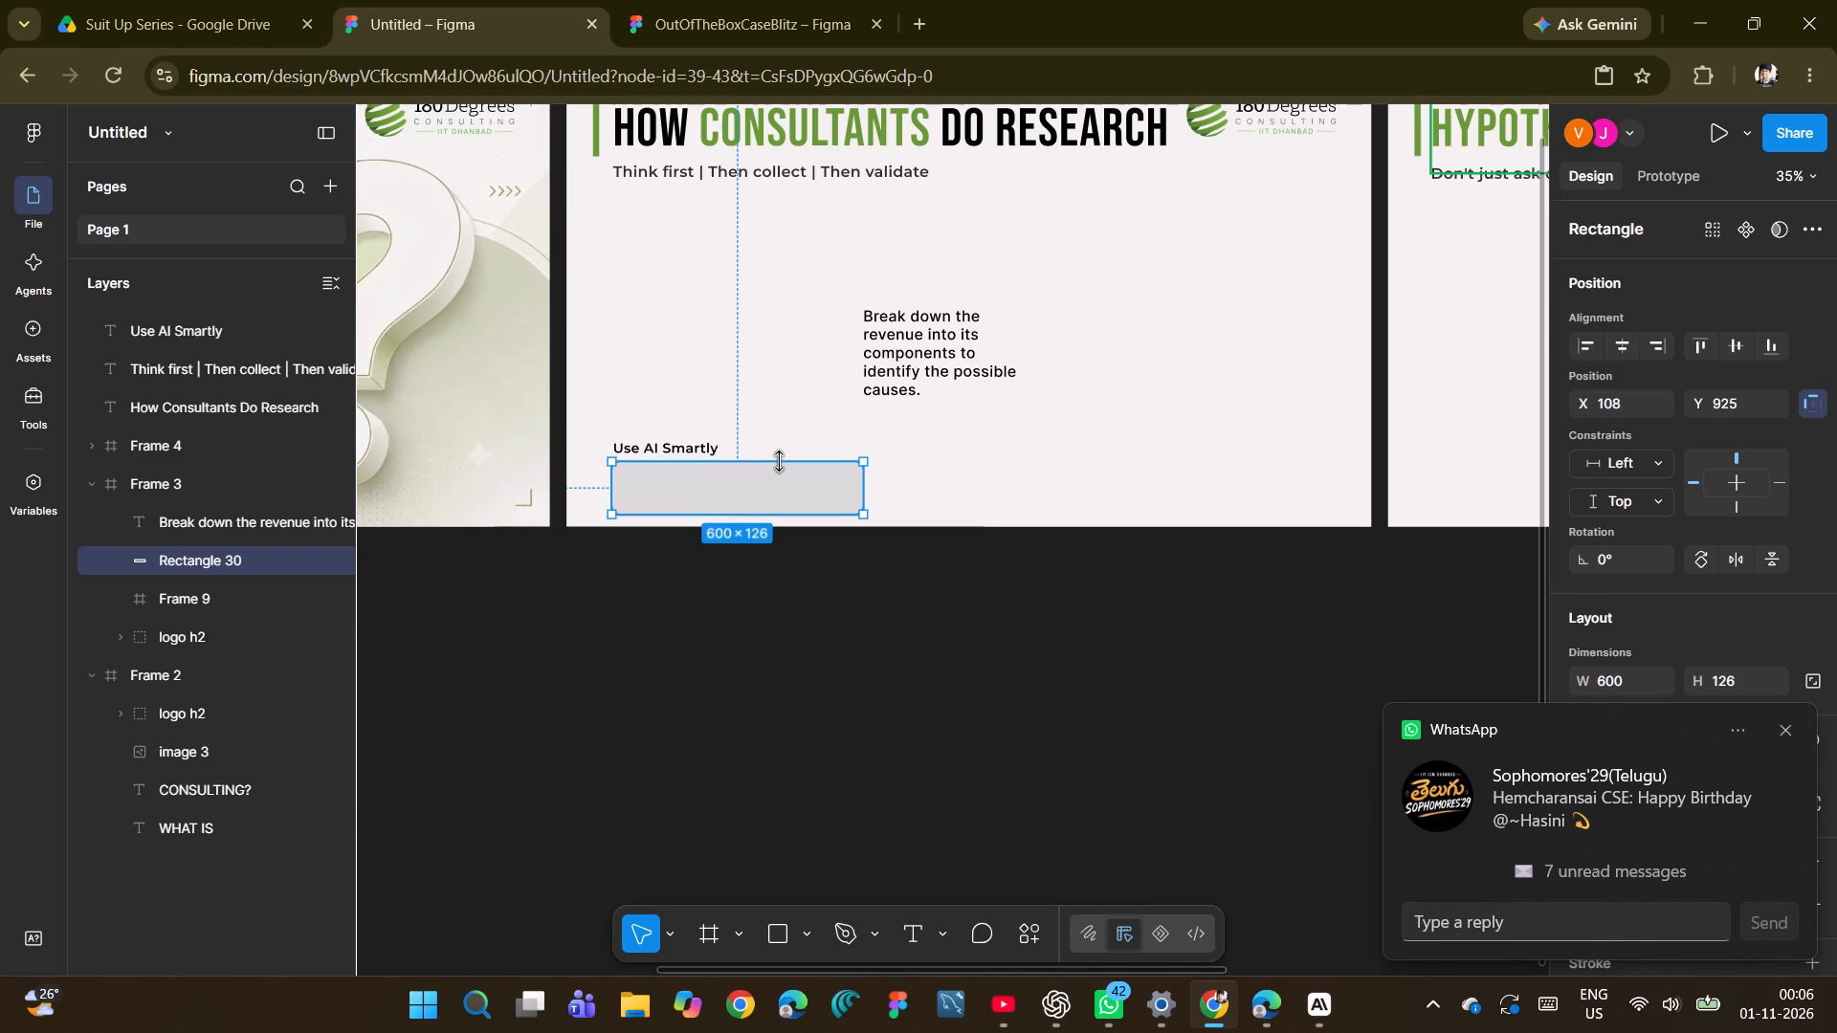
Nudge the "Use AI Smartly" heading further up to Y -330 to widen the gap above the rectangle.
{"action": "left_click", "coordinate": [704, 451]}
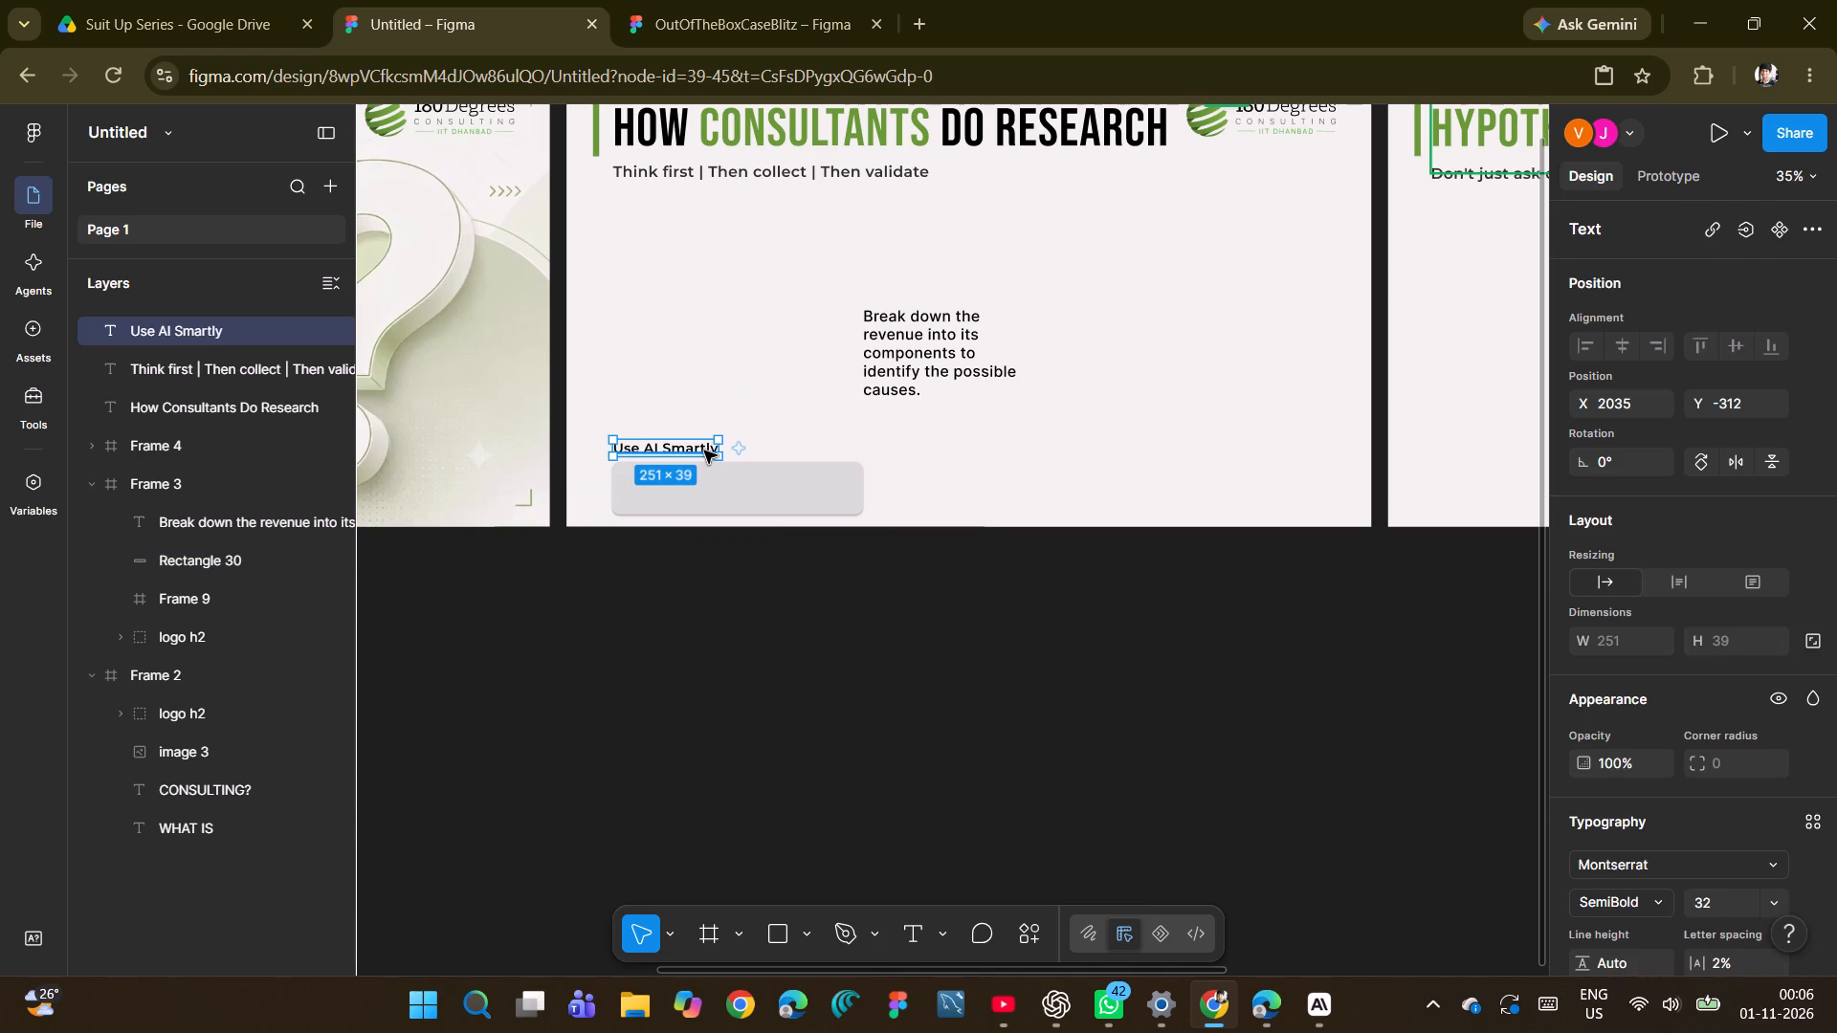
{"action": "key", "text": "Up"}
{"action": "key", "text": "Up"}
{"action": "key", "text": "Up"}
{"action": "key", "text": "Up"}
{"action": "key", "text": "Up"}
{"action": "key", "text": "Up"}
{"action": "key", "text": "Up"}
{"action": "key", "text": "Up"}
{"action": "key", "text": "Up"}
{"action": "key", "text": "Up"}
{"action": "key", "text": "Up"}
{"action": "key", "text": "Up"}
{"action": "key", "text": "Up"}
{"action": "key", "text": "Up"}
{"action": "key", "text": "Up"}
{"action": "key", "text": "Up"}
{"action": "key", "text": "Up"}
{"action": "key", "text": "Up"}
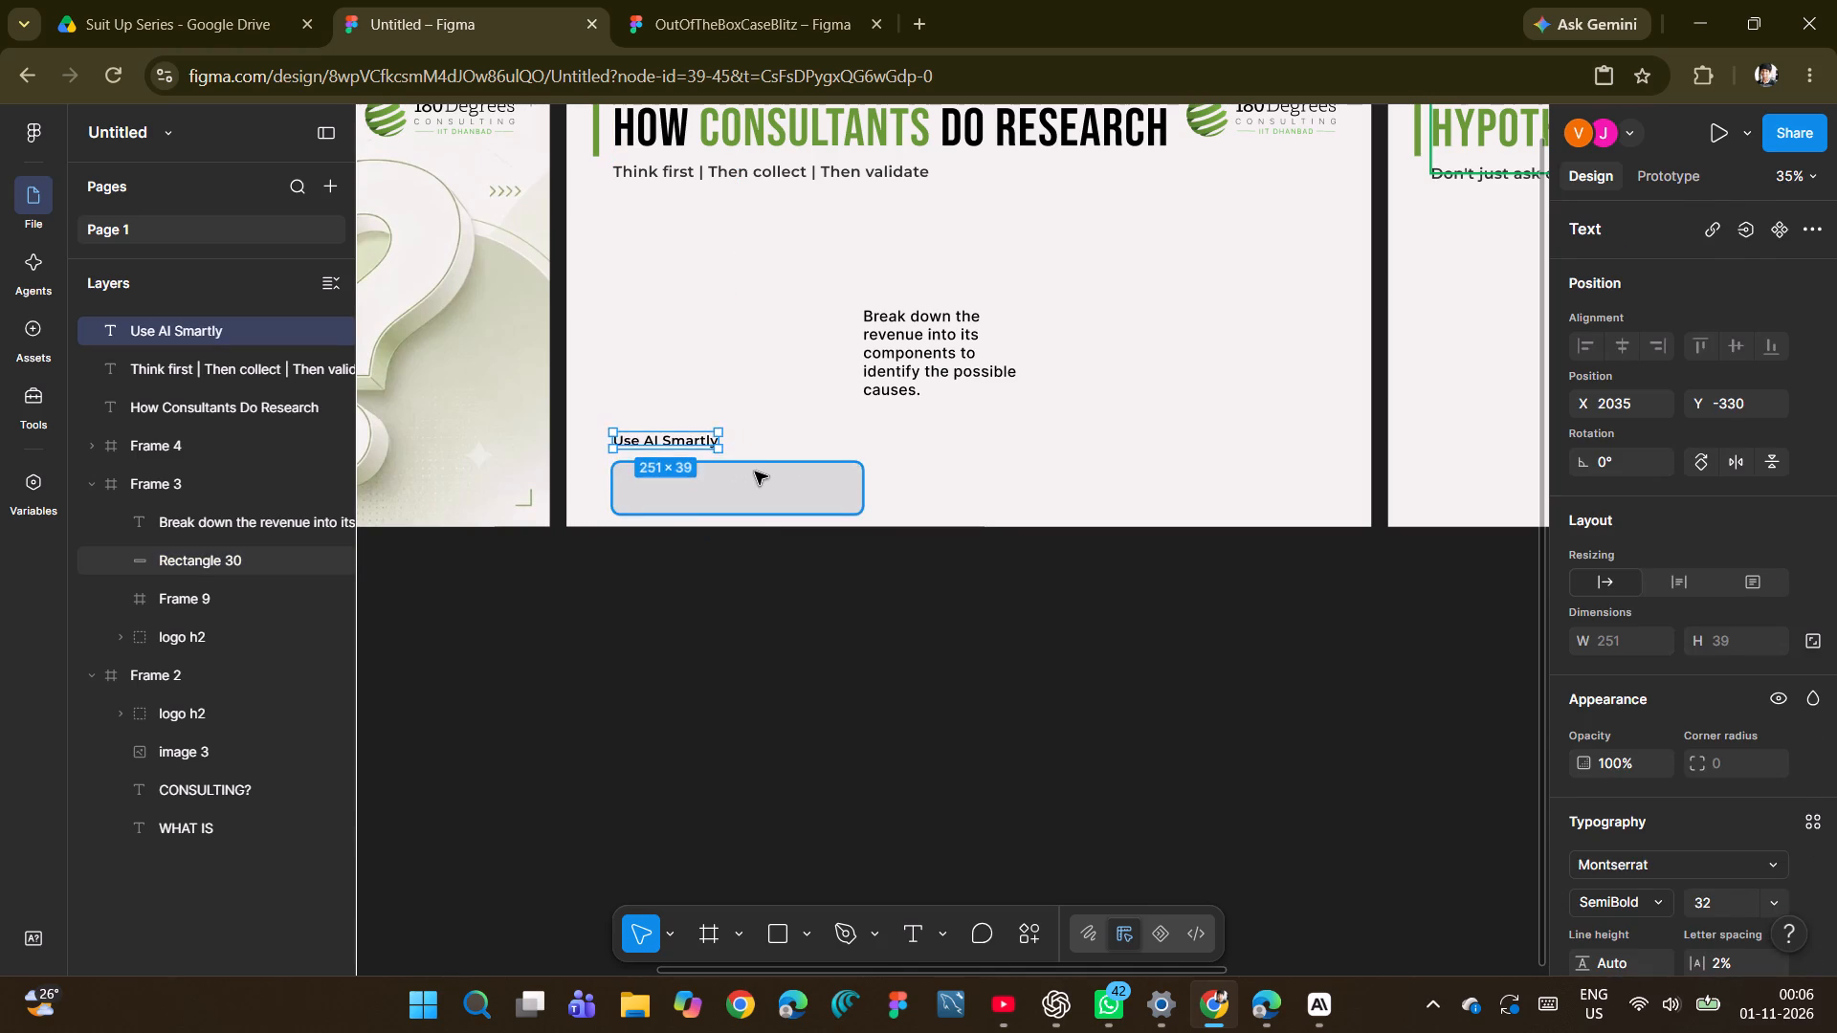
Extend the grey rectangle's top edge upward again to make it about 137 high.
{"action": "left_click", "coordinate": [755, 472]}
{"action": "left_click", "coordinate": [764, 463]}
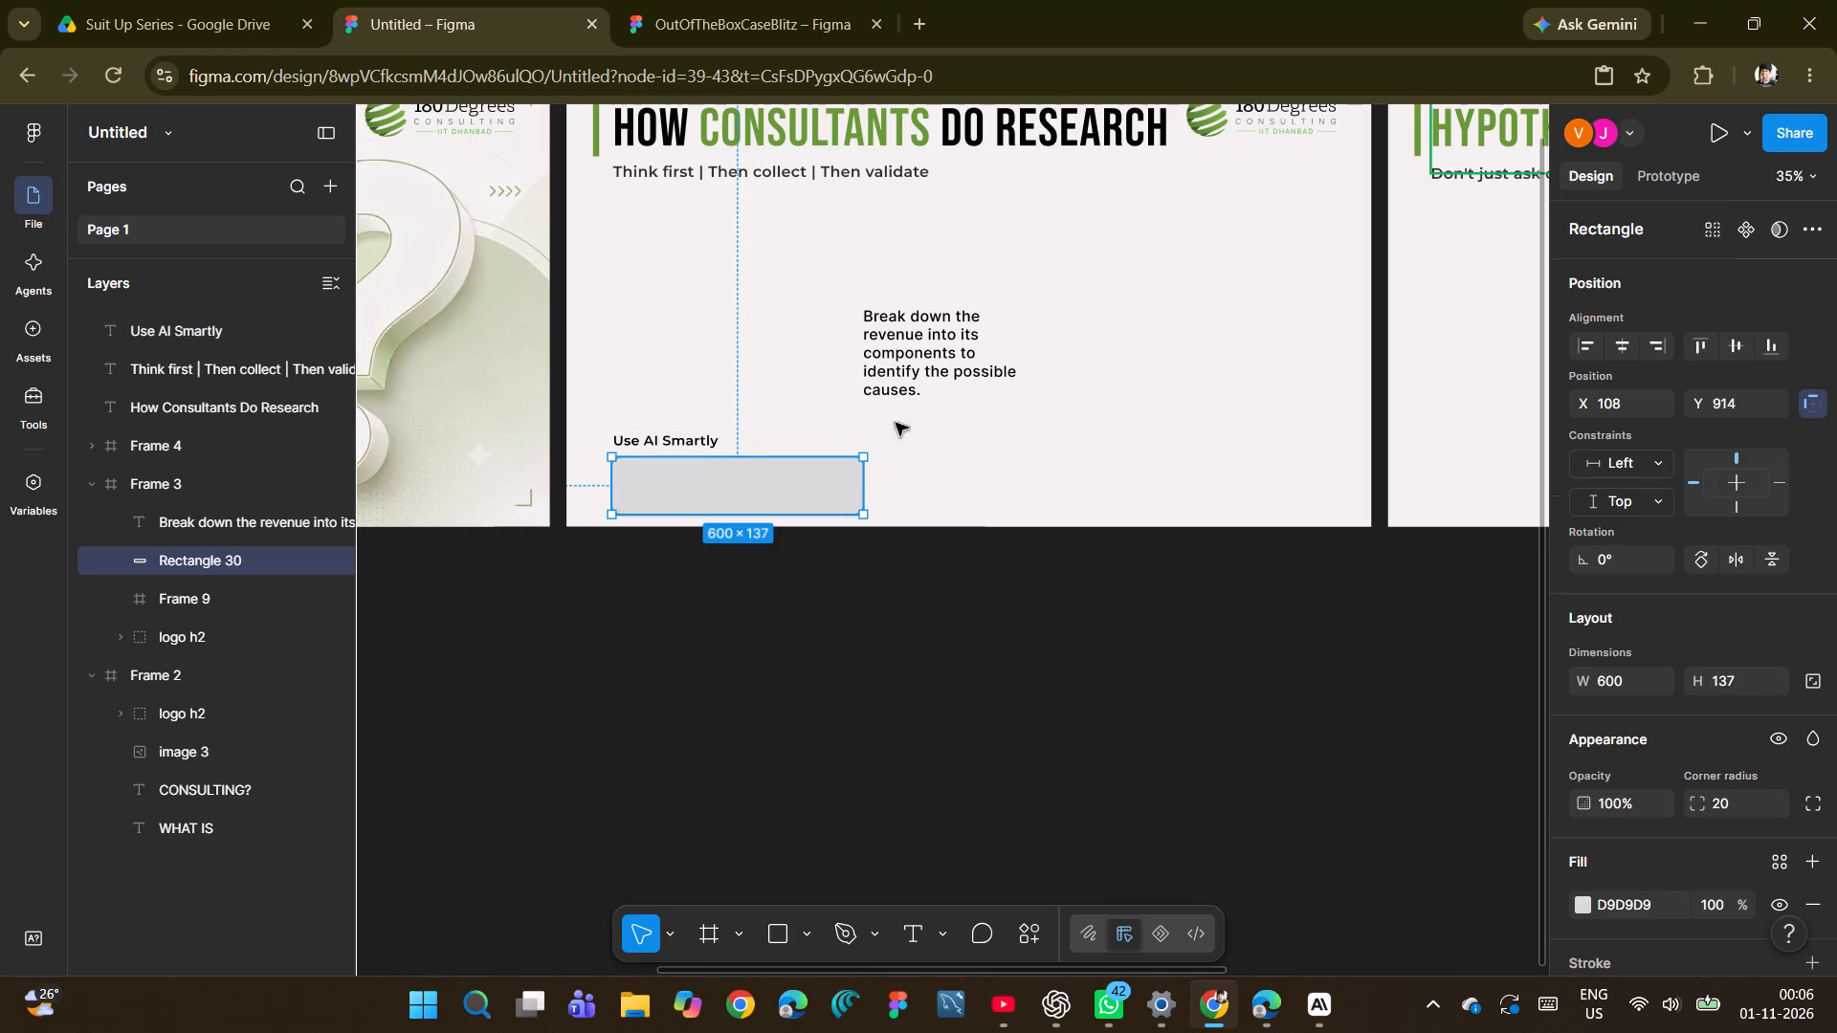
Select all the wording of the "Break down the revenue into its components" text in Frame 3.
{"action": "left_click", "coordinate": [924, 363]}
{"action": "left_click", "coordinate": [916, 352]}
{"action": "double_click", "coordinate": [915, 356]}
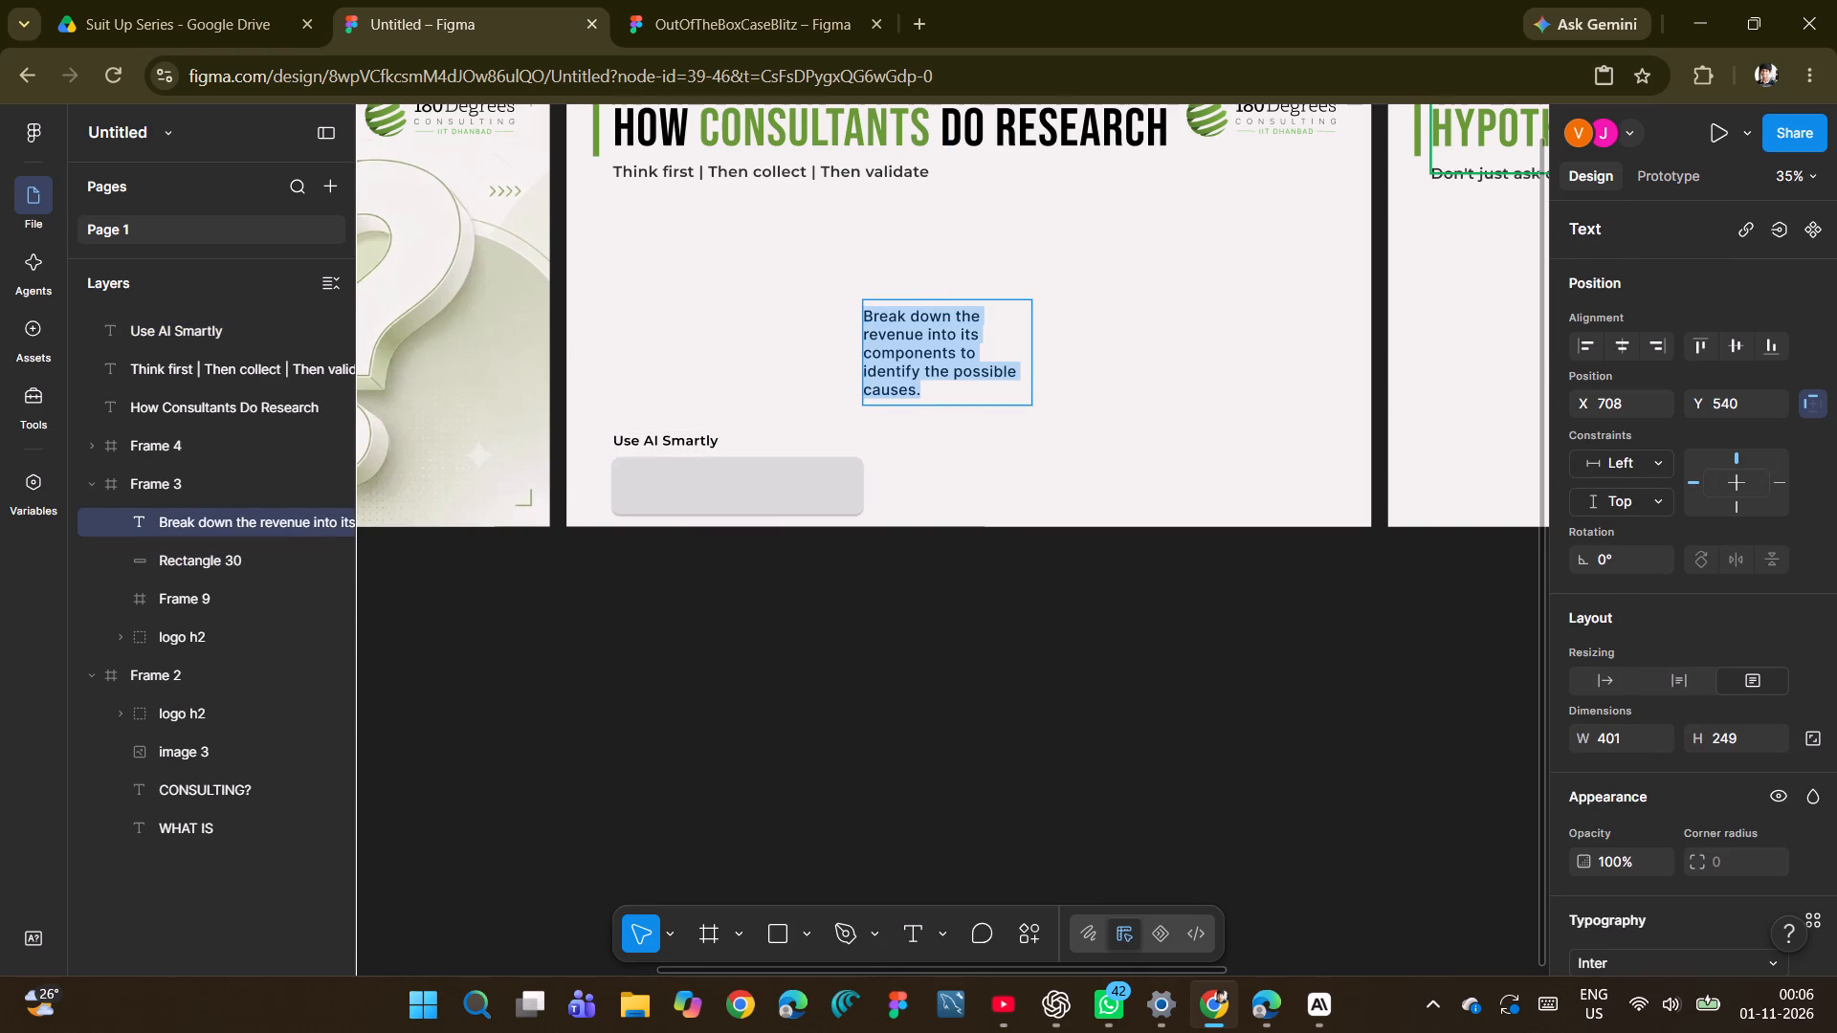
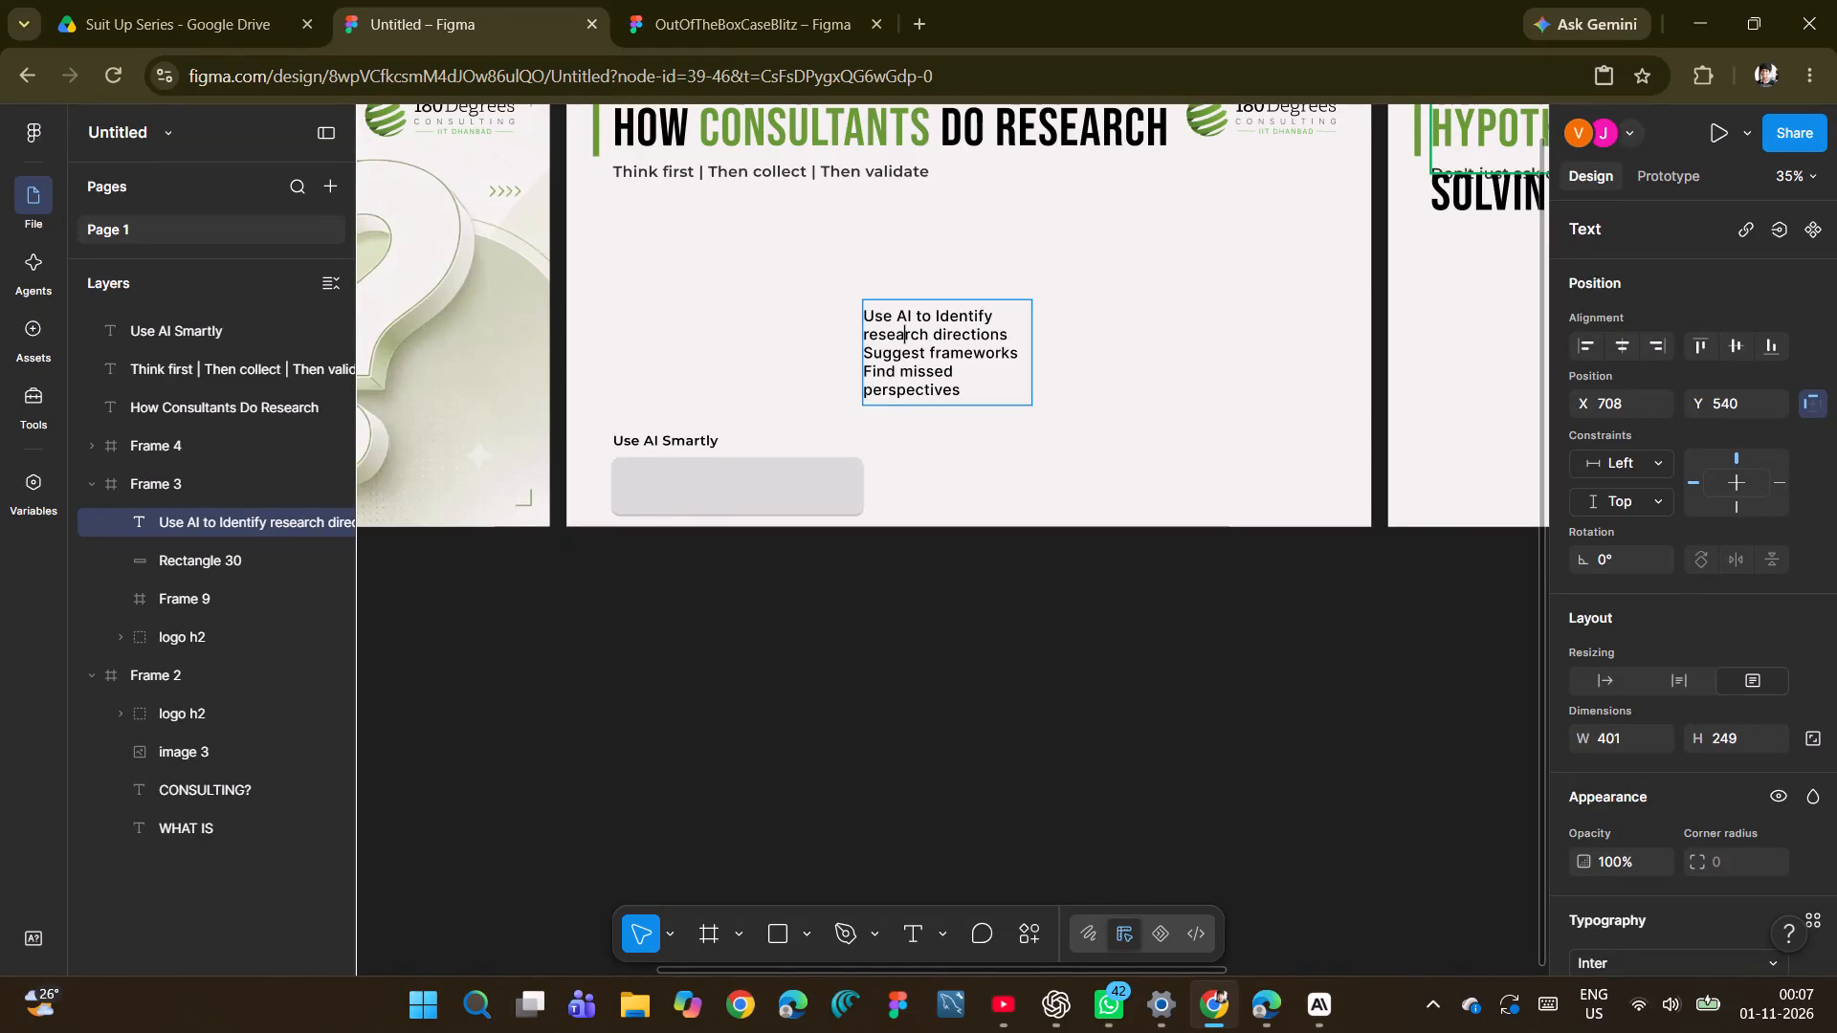
Turn the Frame 3 text into three bullets: Use AI to Identify research directions, Suggest frameworks, and Find missed perspectives.
{"action": "left_click_drag", "start_coordinate": [974, 395], "coordinate": [852, 319]}
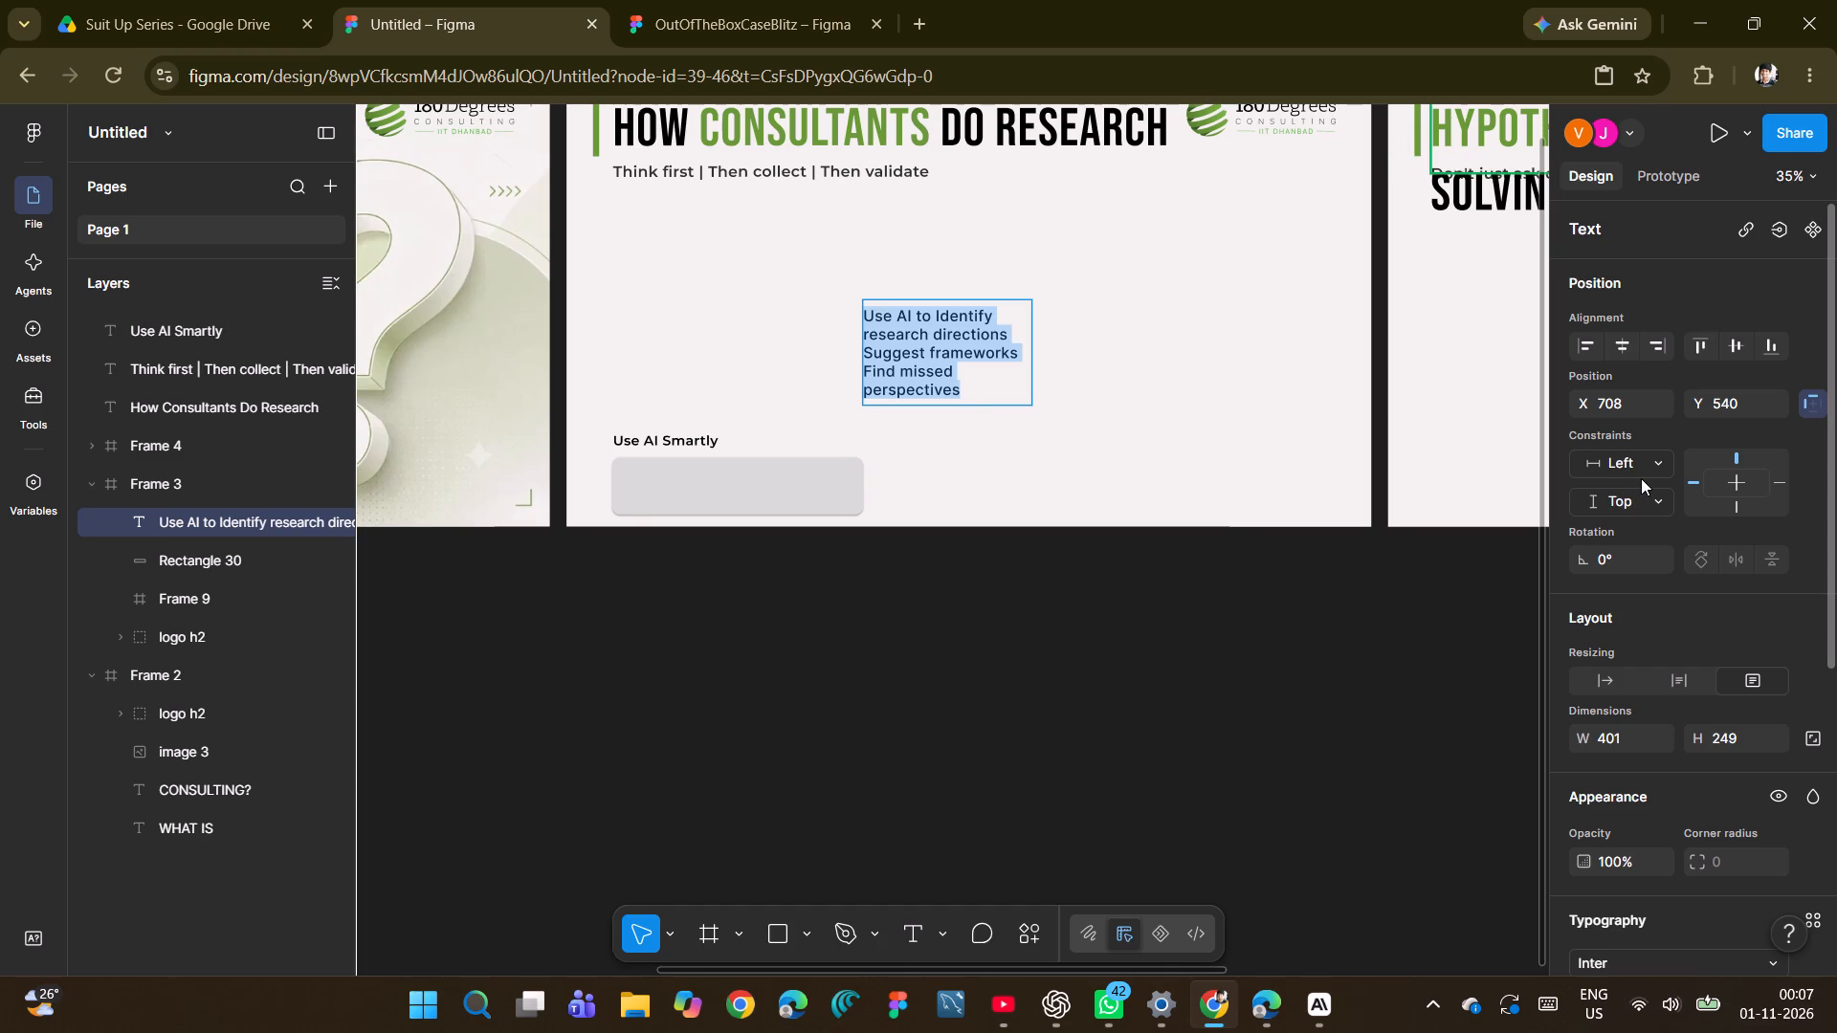
{"action": "key", "text": "ctrl+shift+8"}
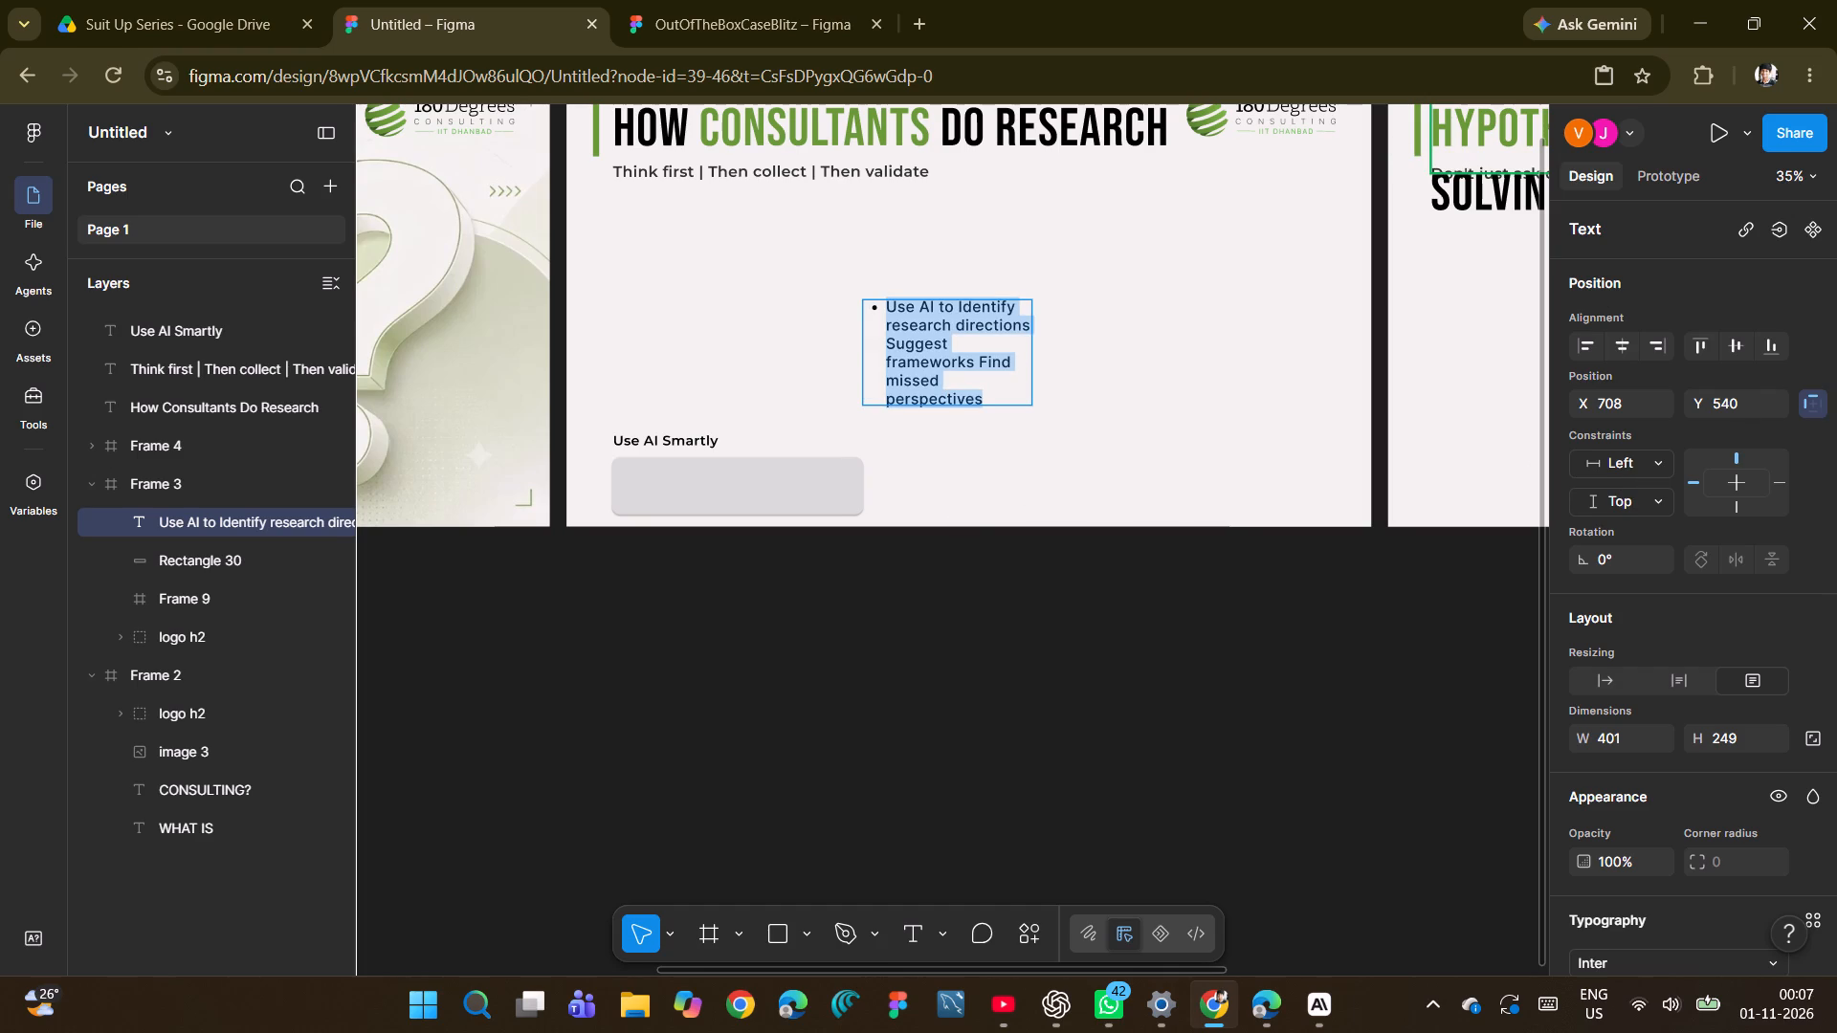
{"action": "left_click", "coordinate": [961, 384]}
{"action": "left_click", "coordinate": [961, 342]}
{"action": "left_click", "coordinate": [1029, 331]}
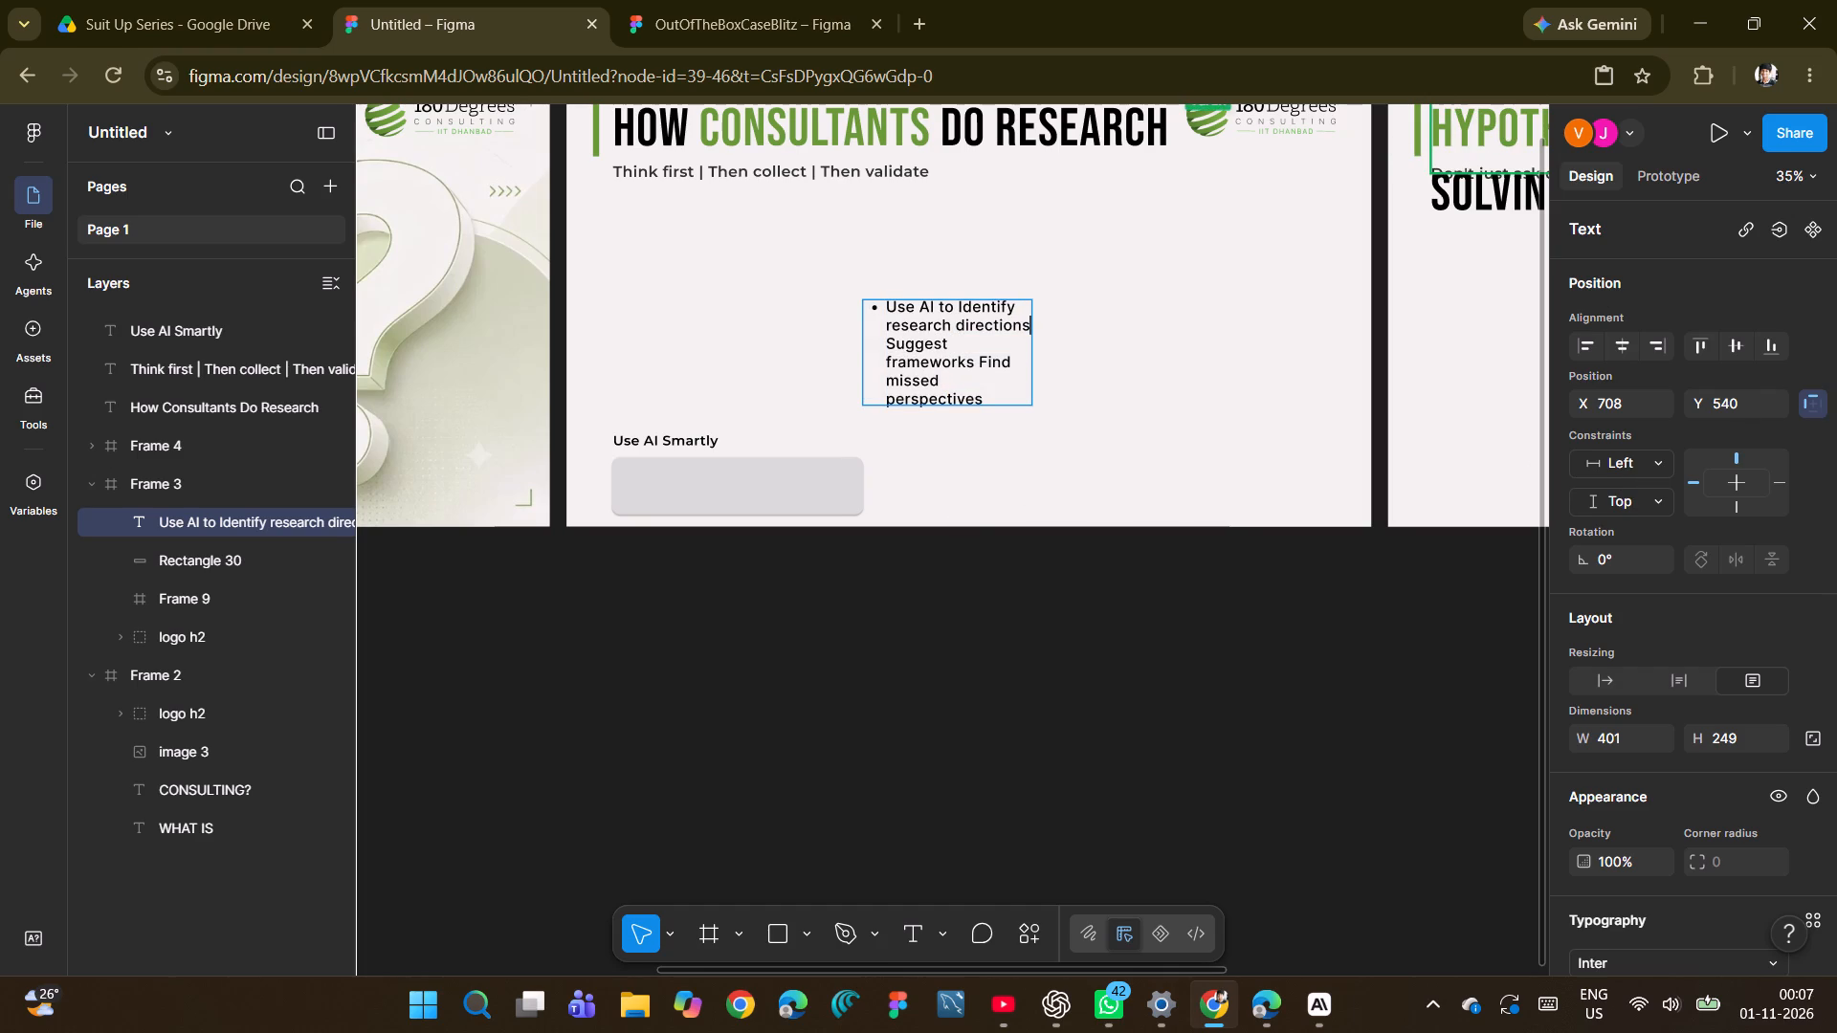
{"action": "key", "text": "Return"}
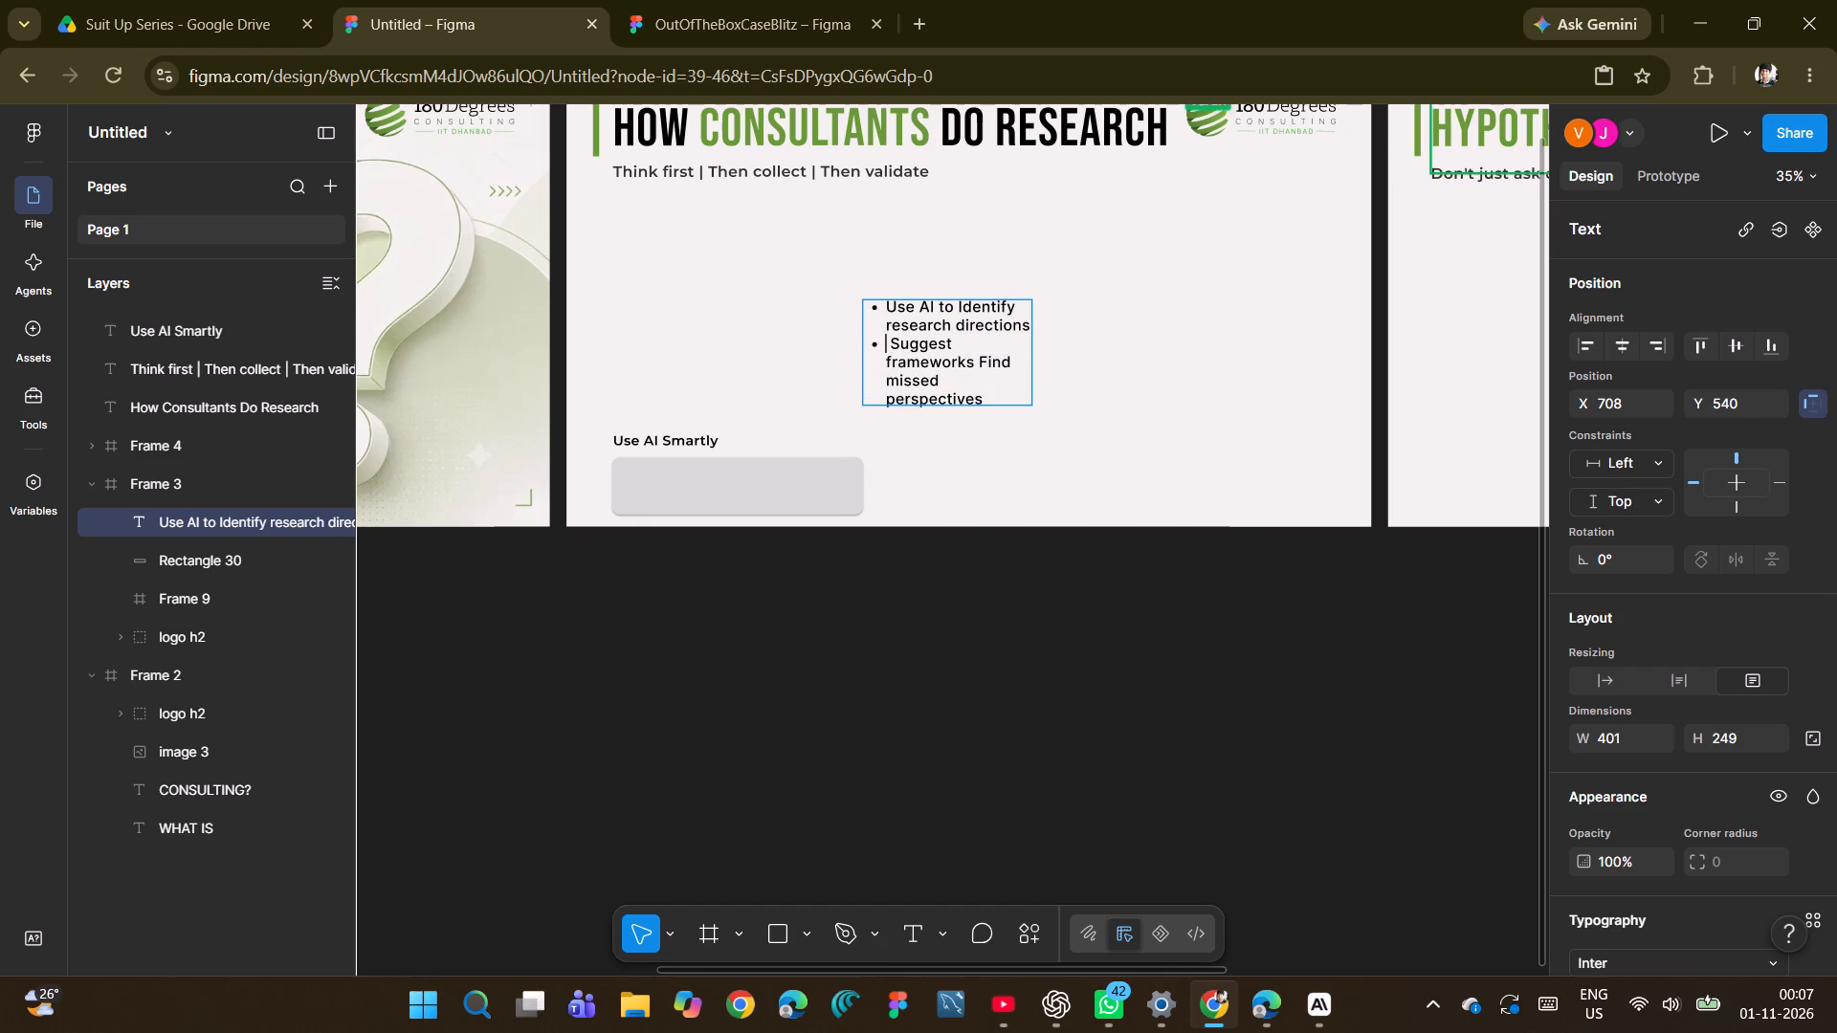
{"action": "left_click", "coordinate": [980, 363]}
{"action": "key", "text": "Return"}
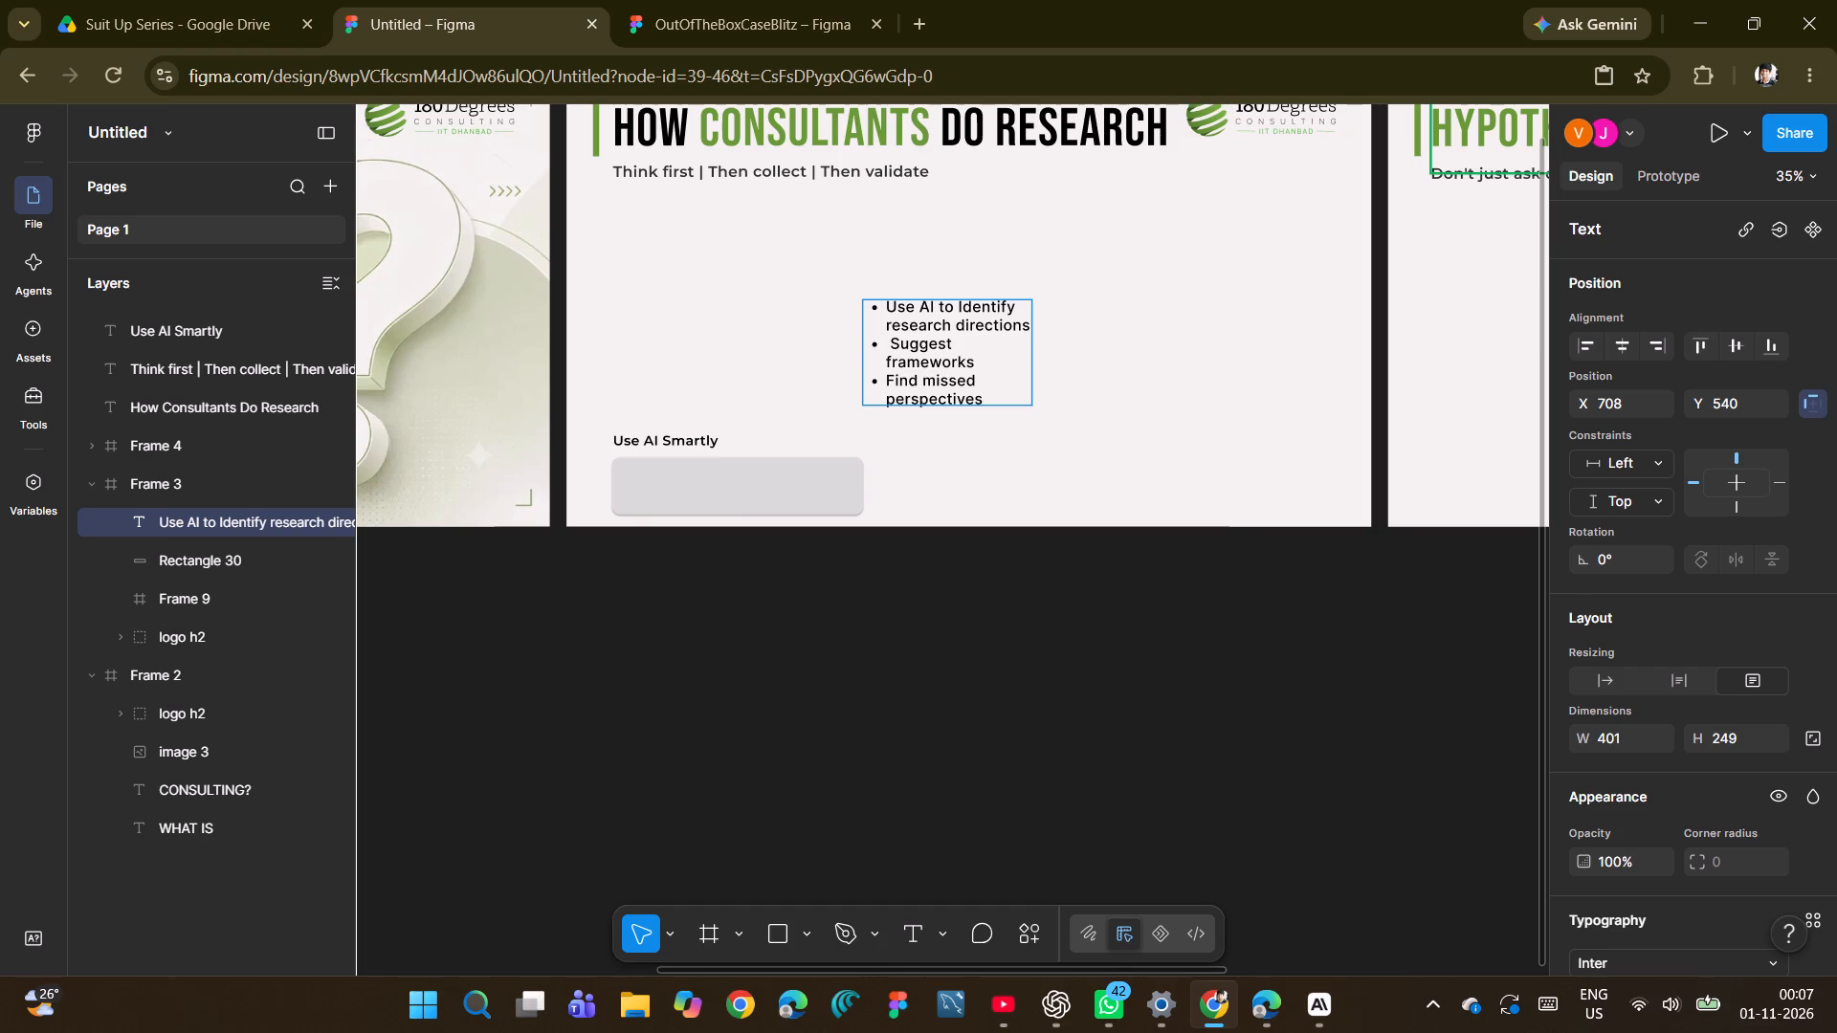
Set the font size of the whole bulleted list to 28.
{"action": "key", "text": "ctrl+a"}
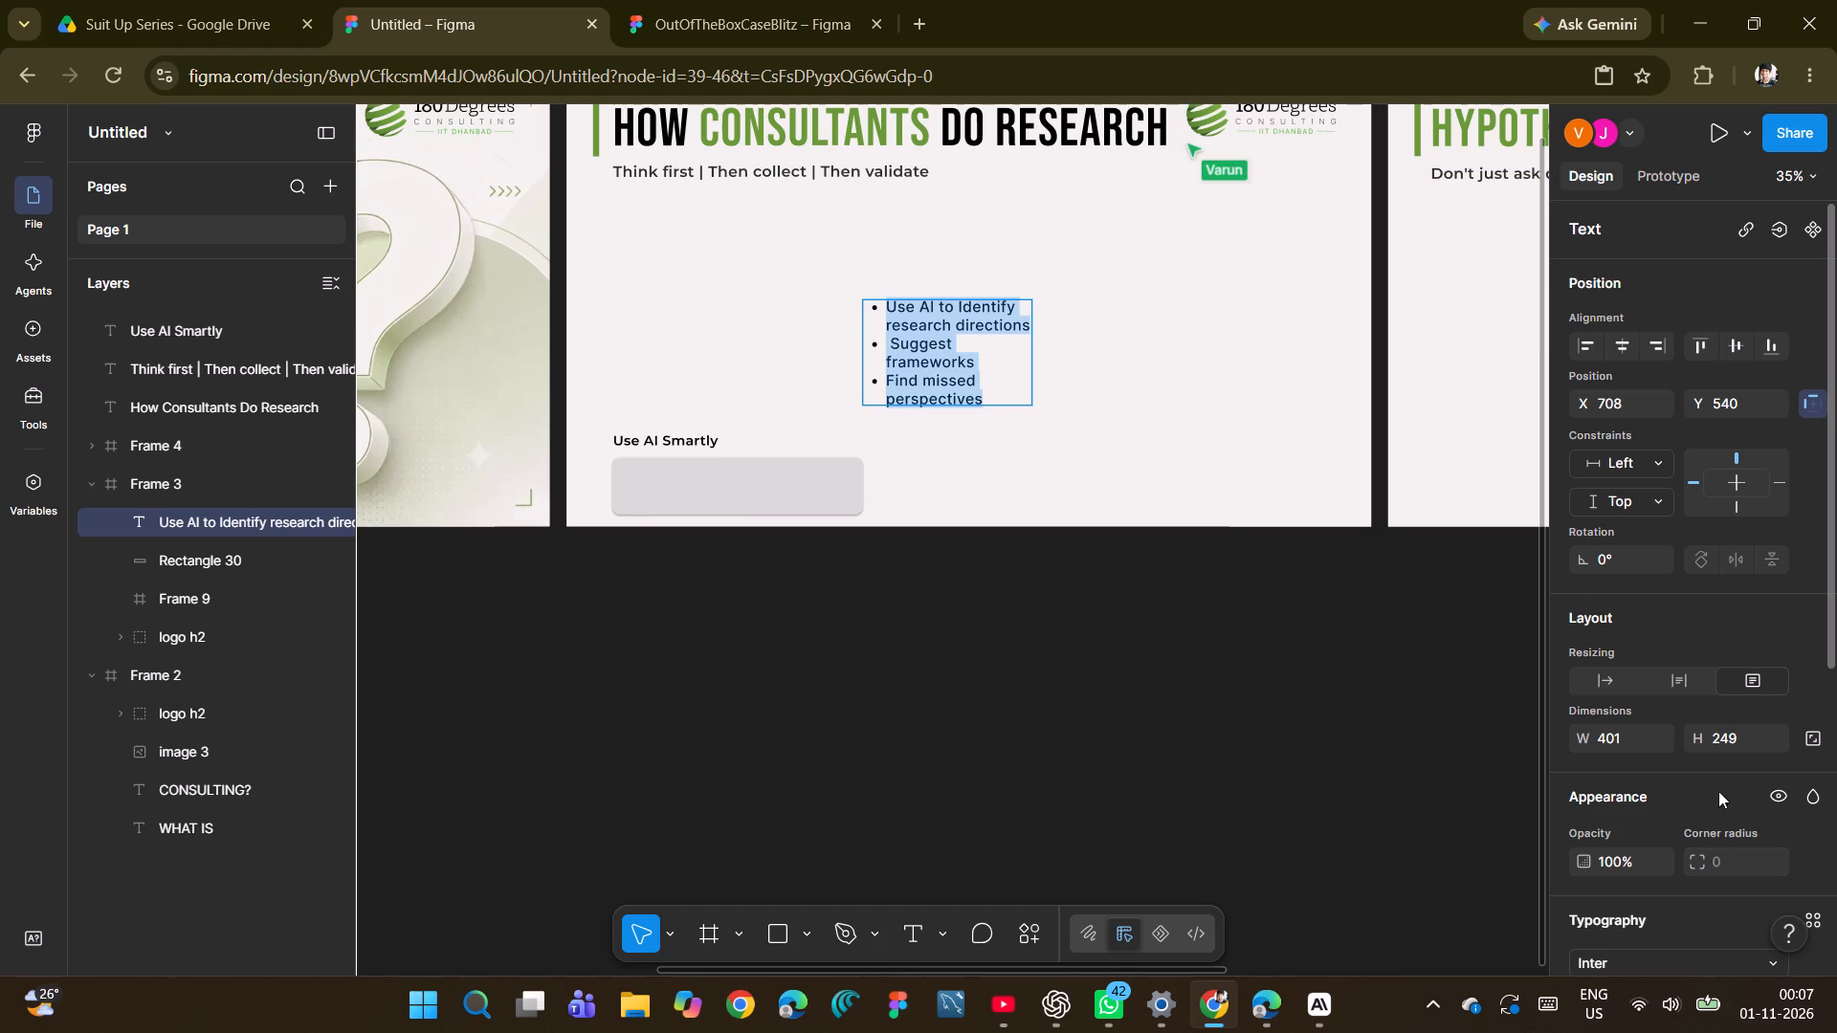
{"action": "scroll", "coordinate": [1722, 738], "scroll_direction": "down", "scroll_amount": 2}
{"action": "left_click", "coordinate": [1715, 517]}
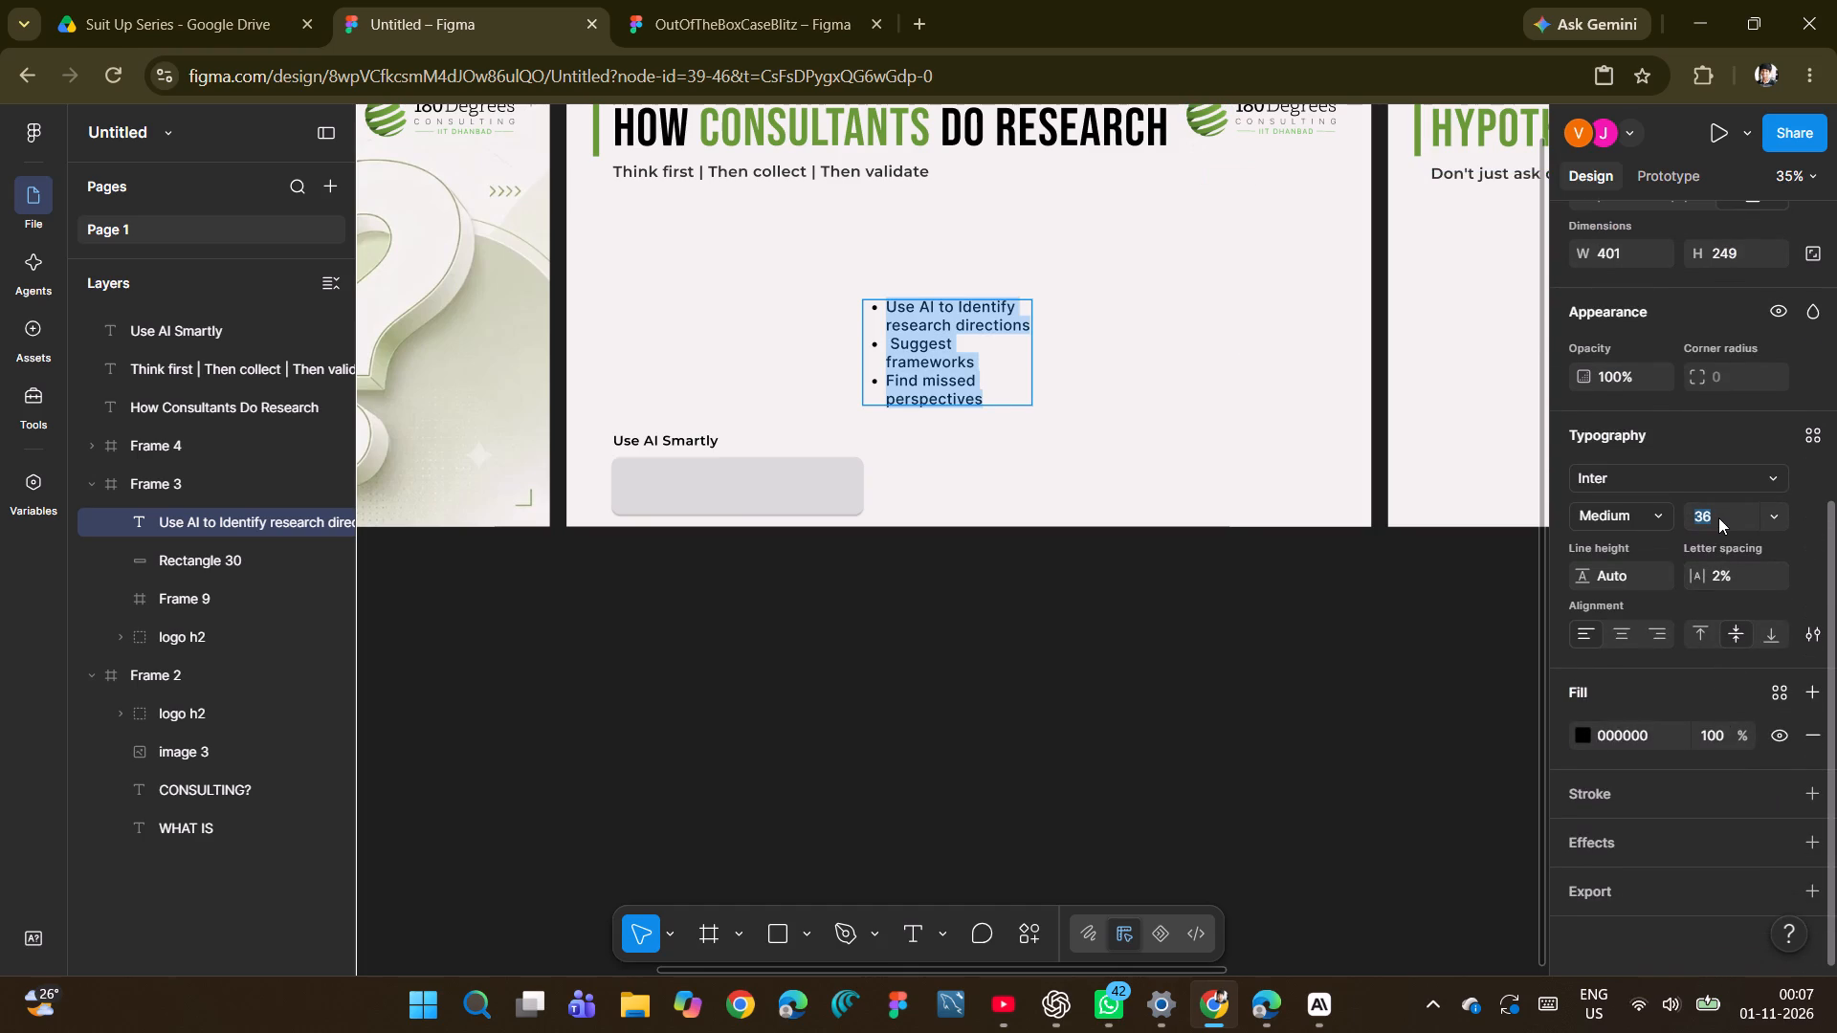
{"action": "type", "text": "28"}
{"action": "key", "text": "Return"}
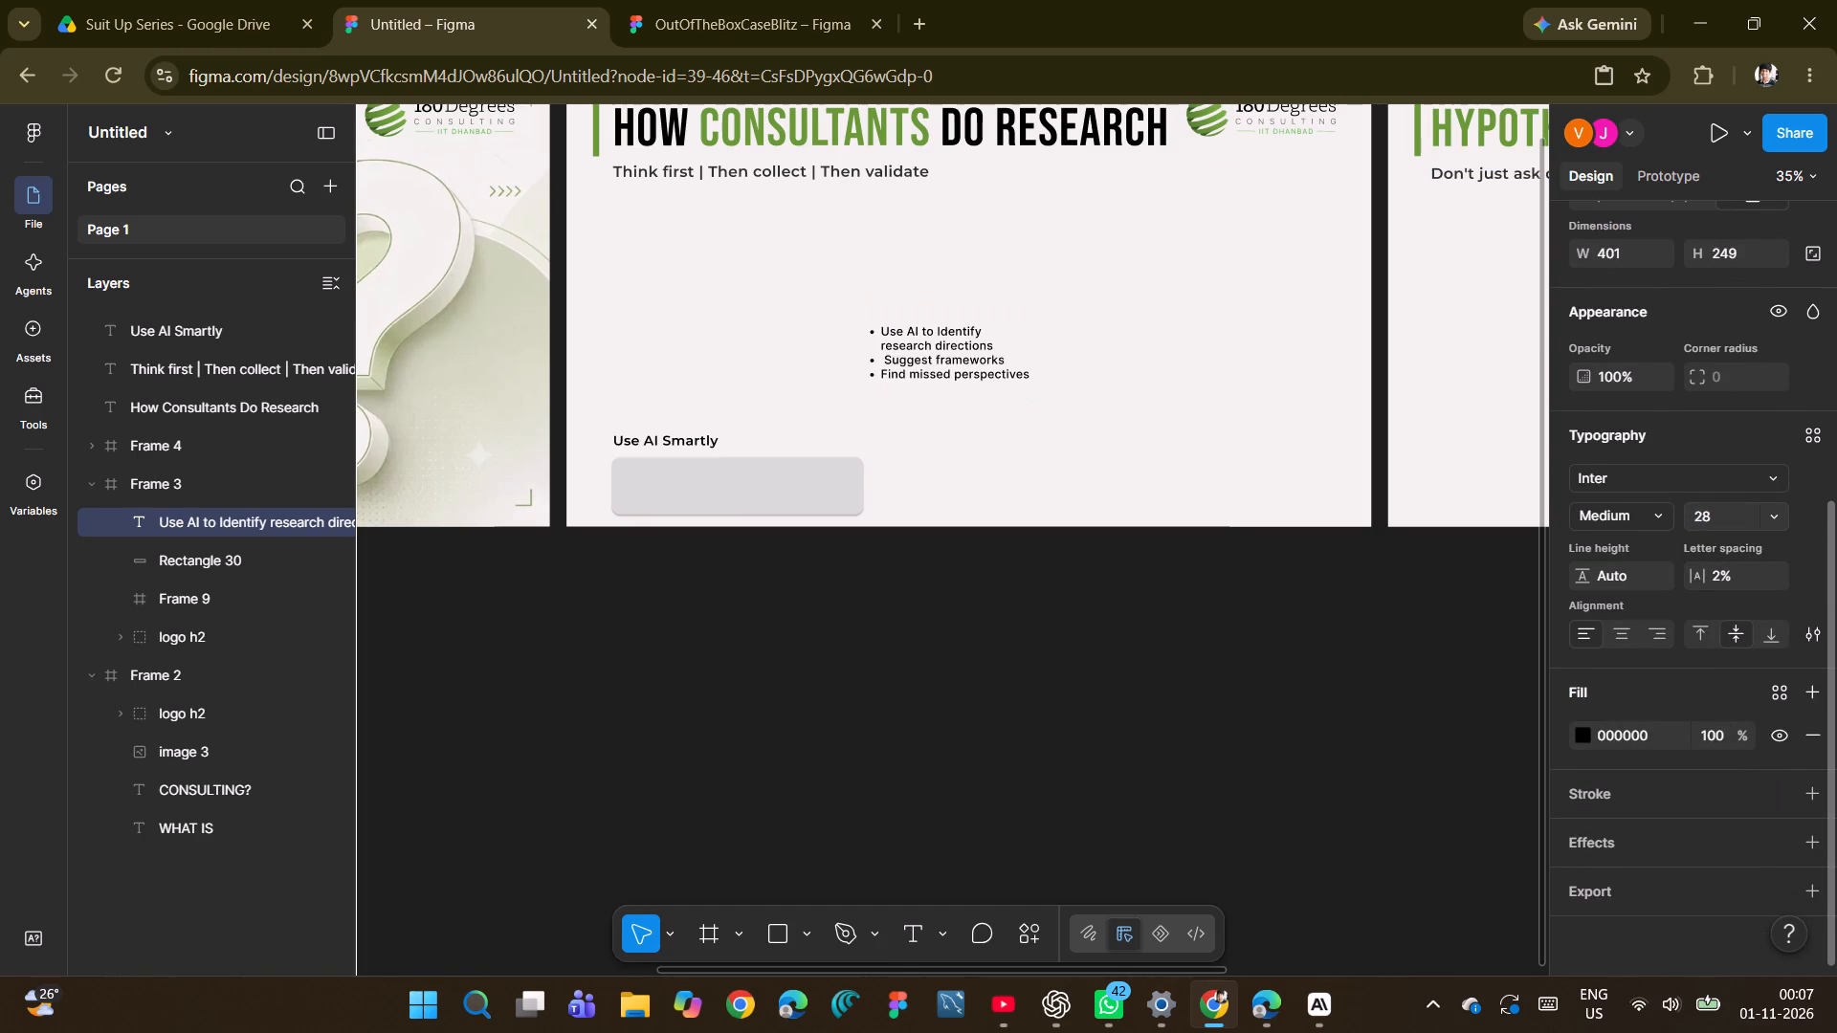
Resize the bulleted text box to about 589 wide by 101 high, extending its right edge and lowering its top edge.
{"action": "left_click", "coordinate": [921, 447]}
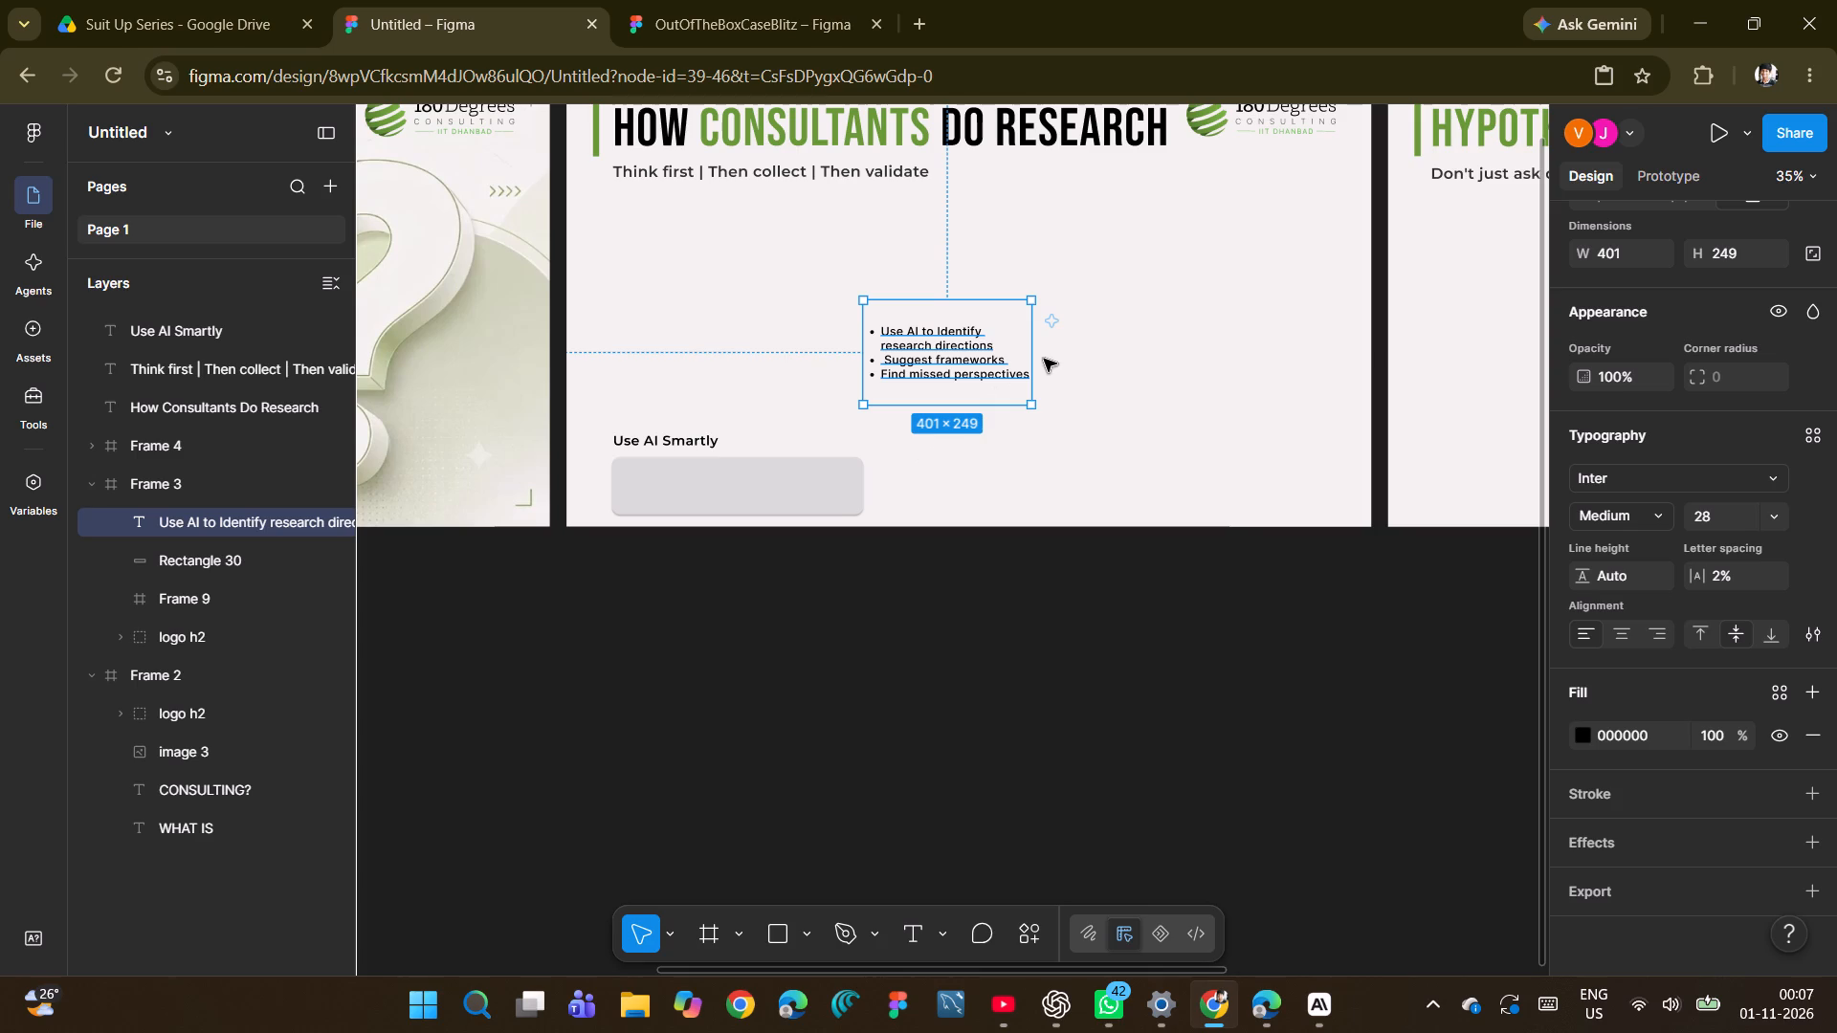
{"action": "left_click_drag", "start_coordinate": [1032, 363], "coordinate": [1076, 358]}
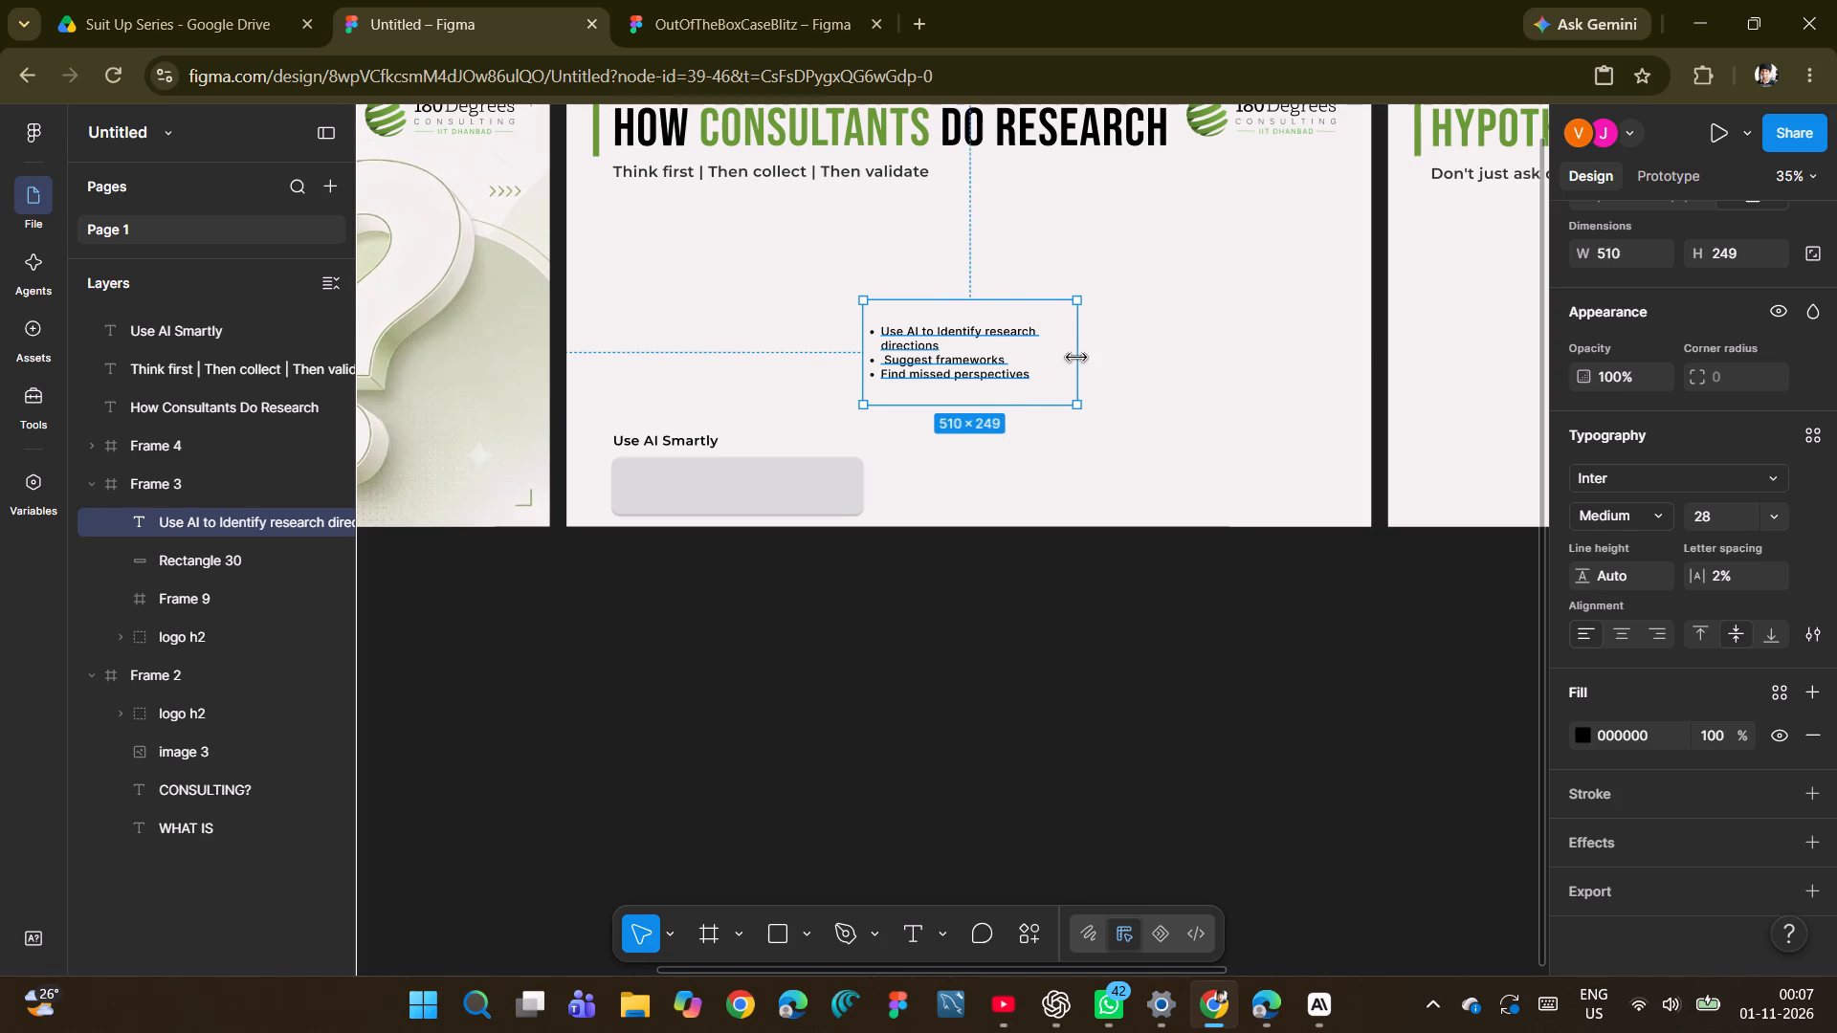
{"action": "left_click_drag", "start_coordinate": [1076, 358], "coordinate": [1110, 358]}
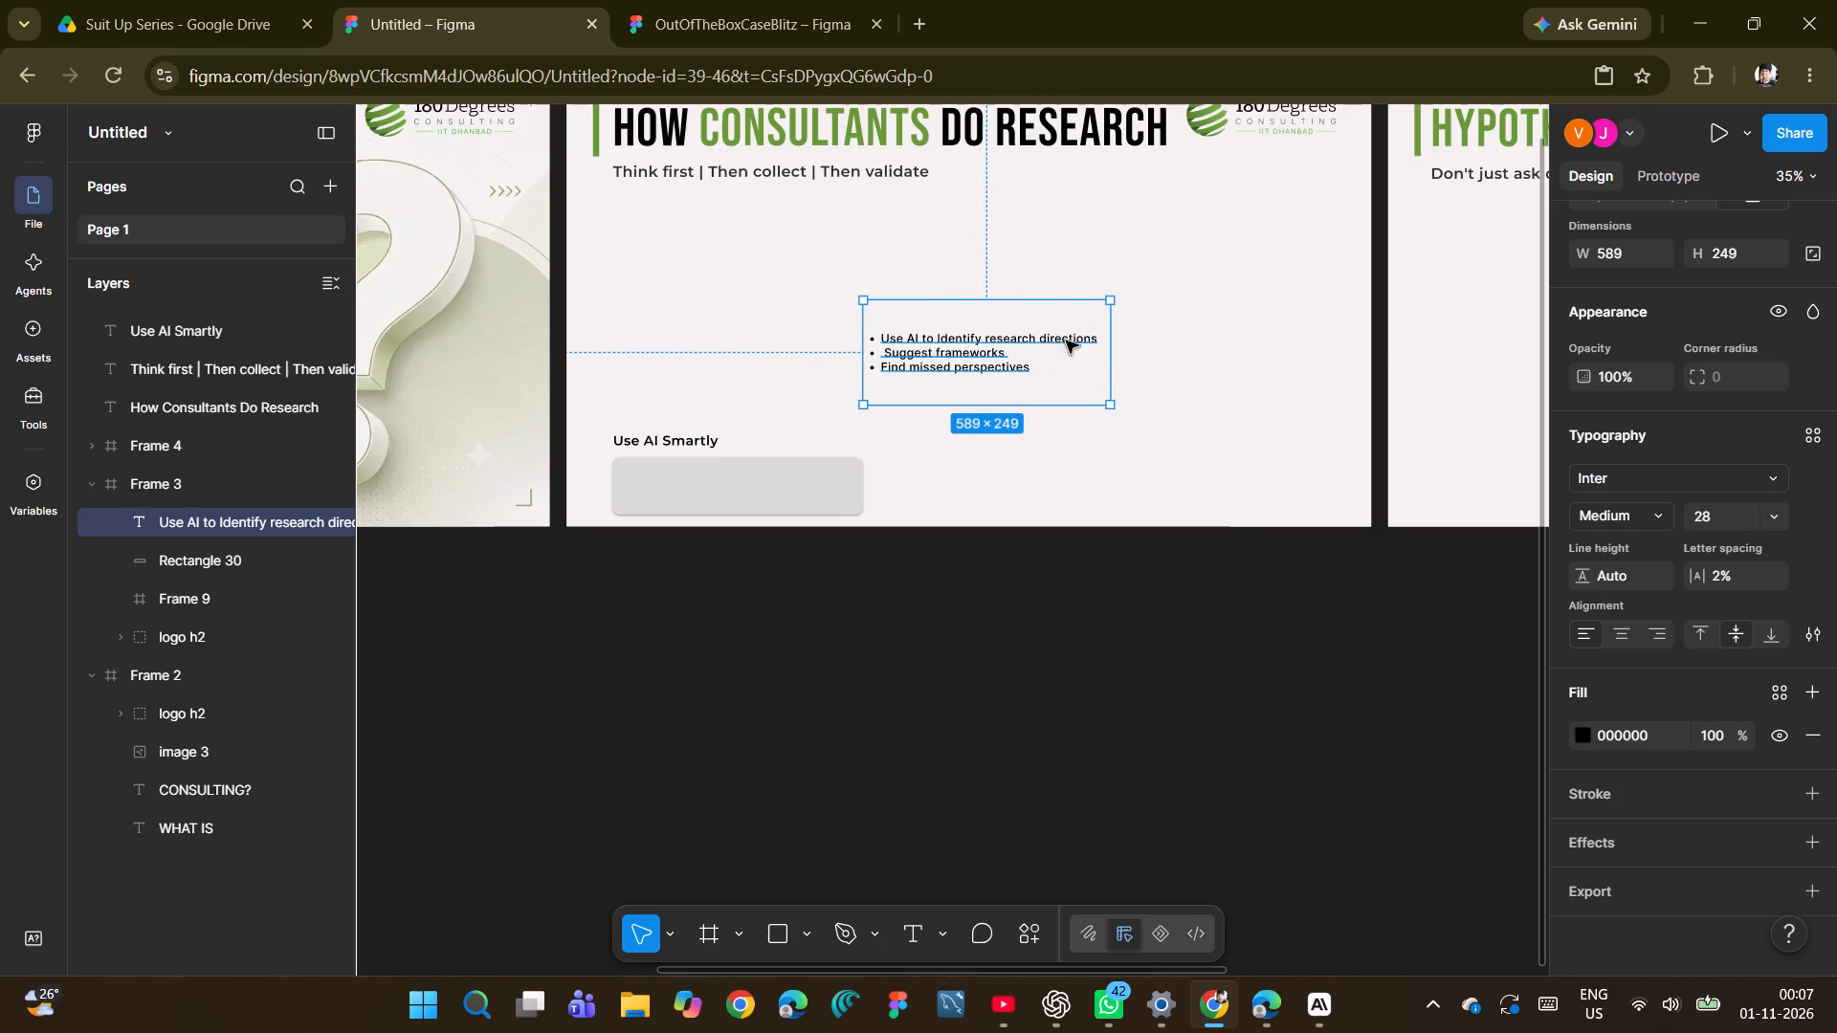
{"action": "left_click_drag", "start_coordinate": [992, 305], "coordinate": [1000, 360]}
Move the bulleted list onto the grey rectangle beneath the "Use AI Smartly" heading, aligned with the rectangle's vertical centre.
{"action": "left_click_drag", "start_coordinate": [964, 385], "coordinate": [727, 487]}
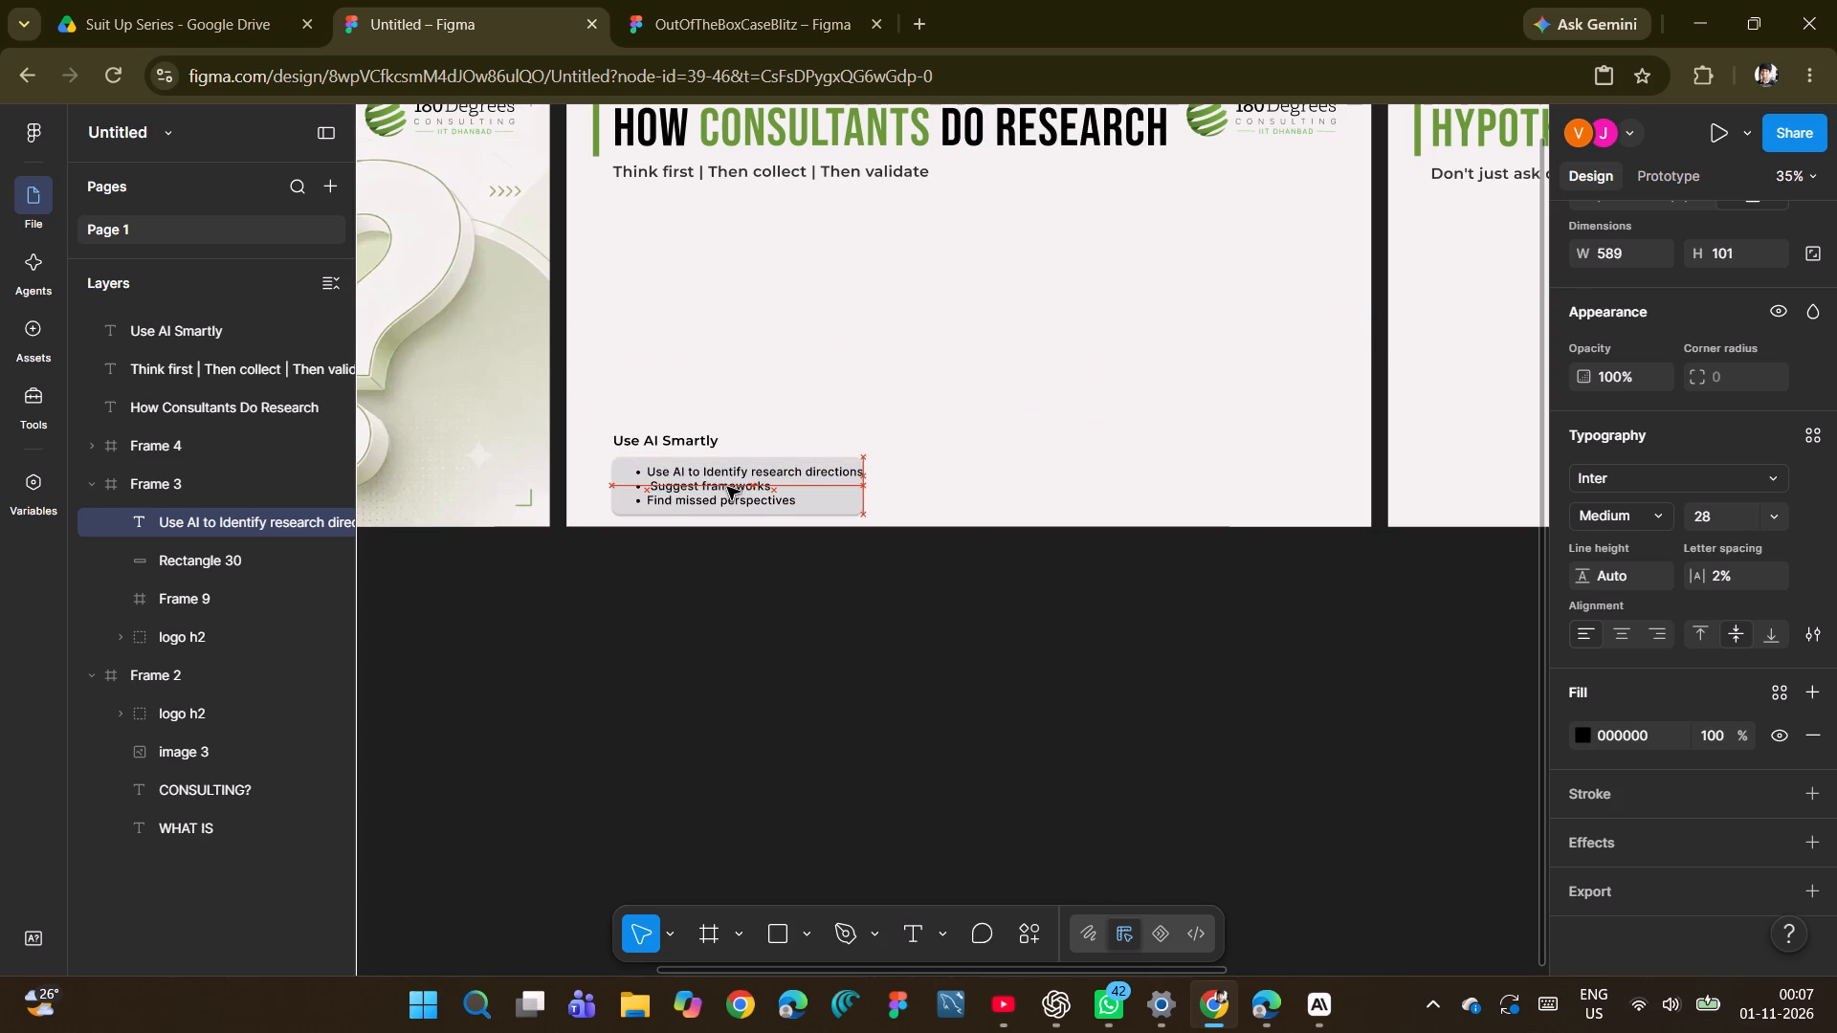
{"action": "left_click_drag", "start_coordinate": [727, 487], "coordinate": [724, 484]}
Switch to WhatsApp to view the reference Research slides.
{"action": "key", "text": "alt+Tab"}
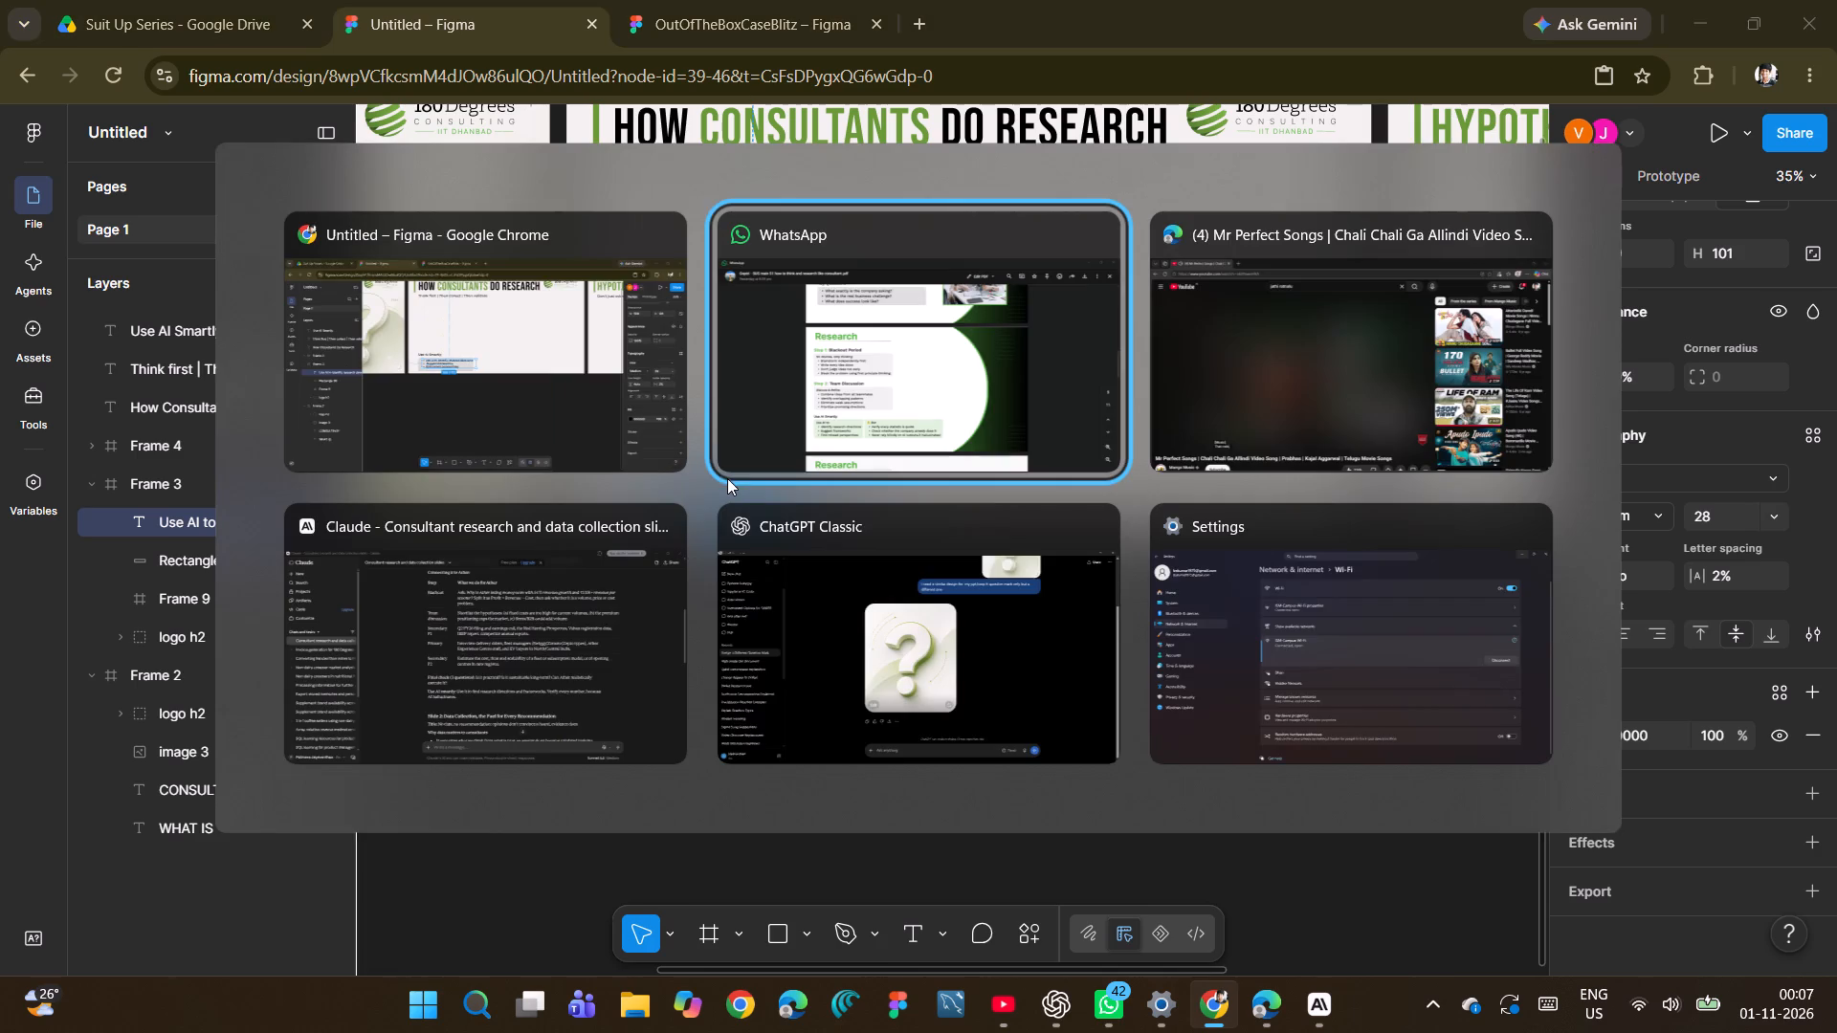
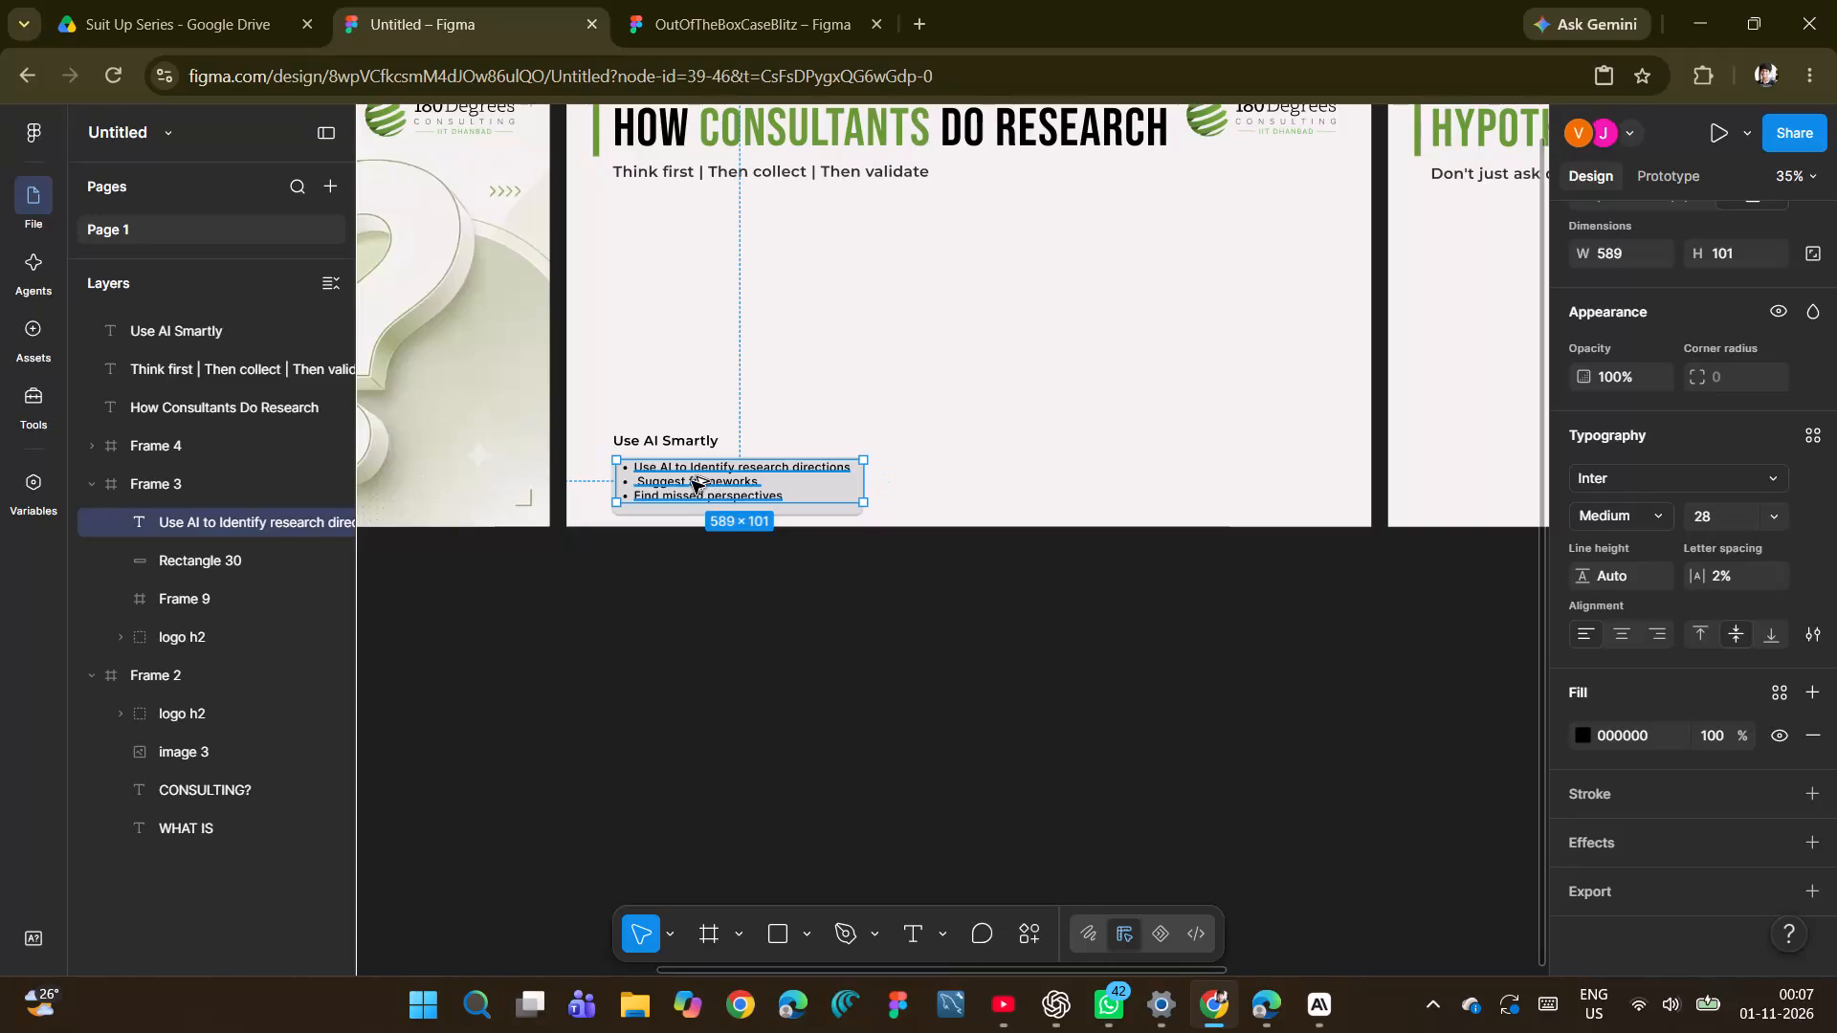
Split "Use AI" onto its own unbulleted line above the list and capitalise the first bullet as "To Identify research directions".
{"action": "triple_click", "coordinate": [674, 471]}
{"action": "left_click", "coordinate": [675, 469]}
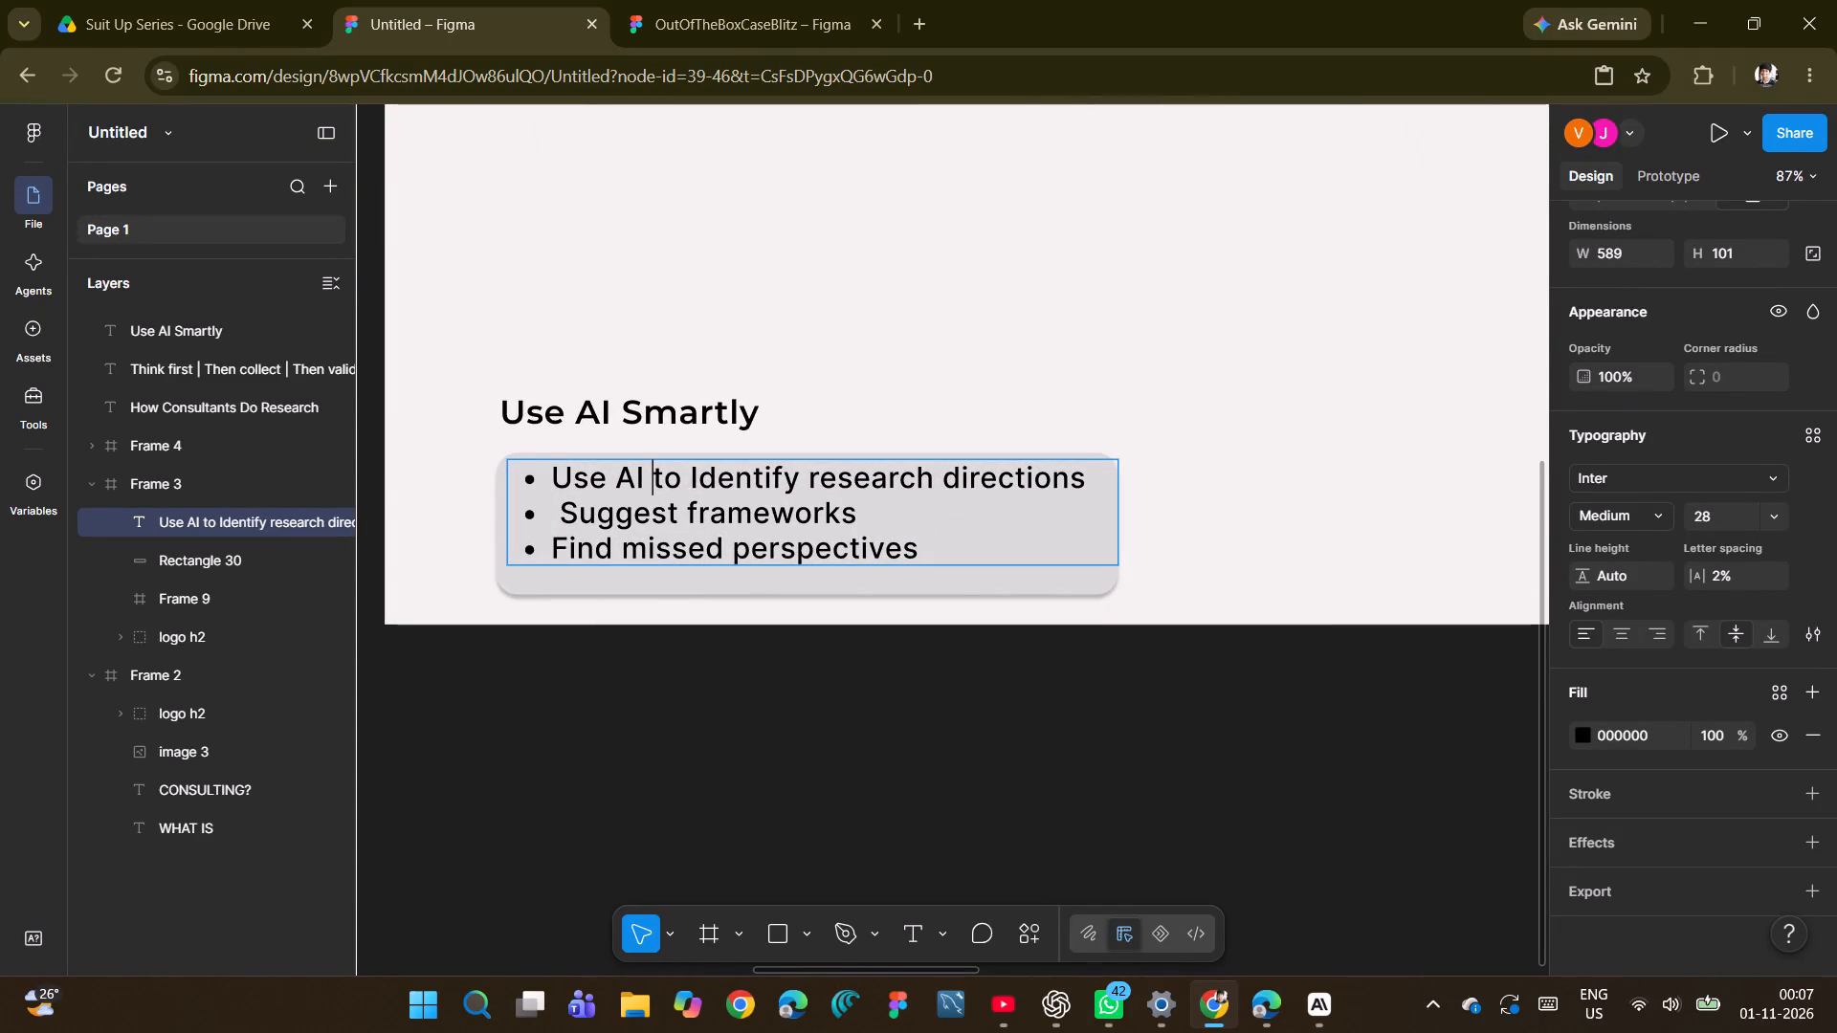
{"action": "key", "text": "Return"}
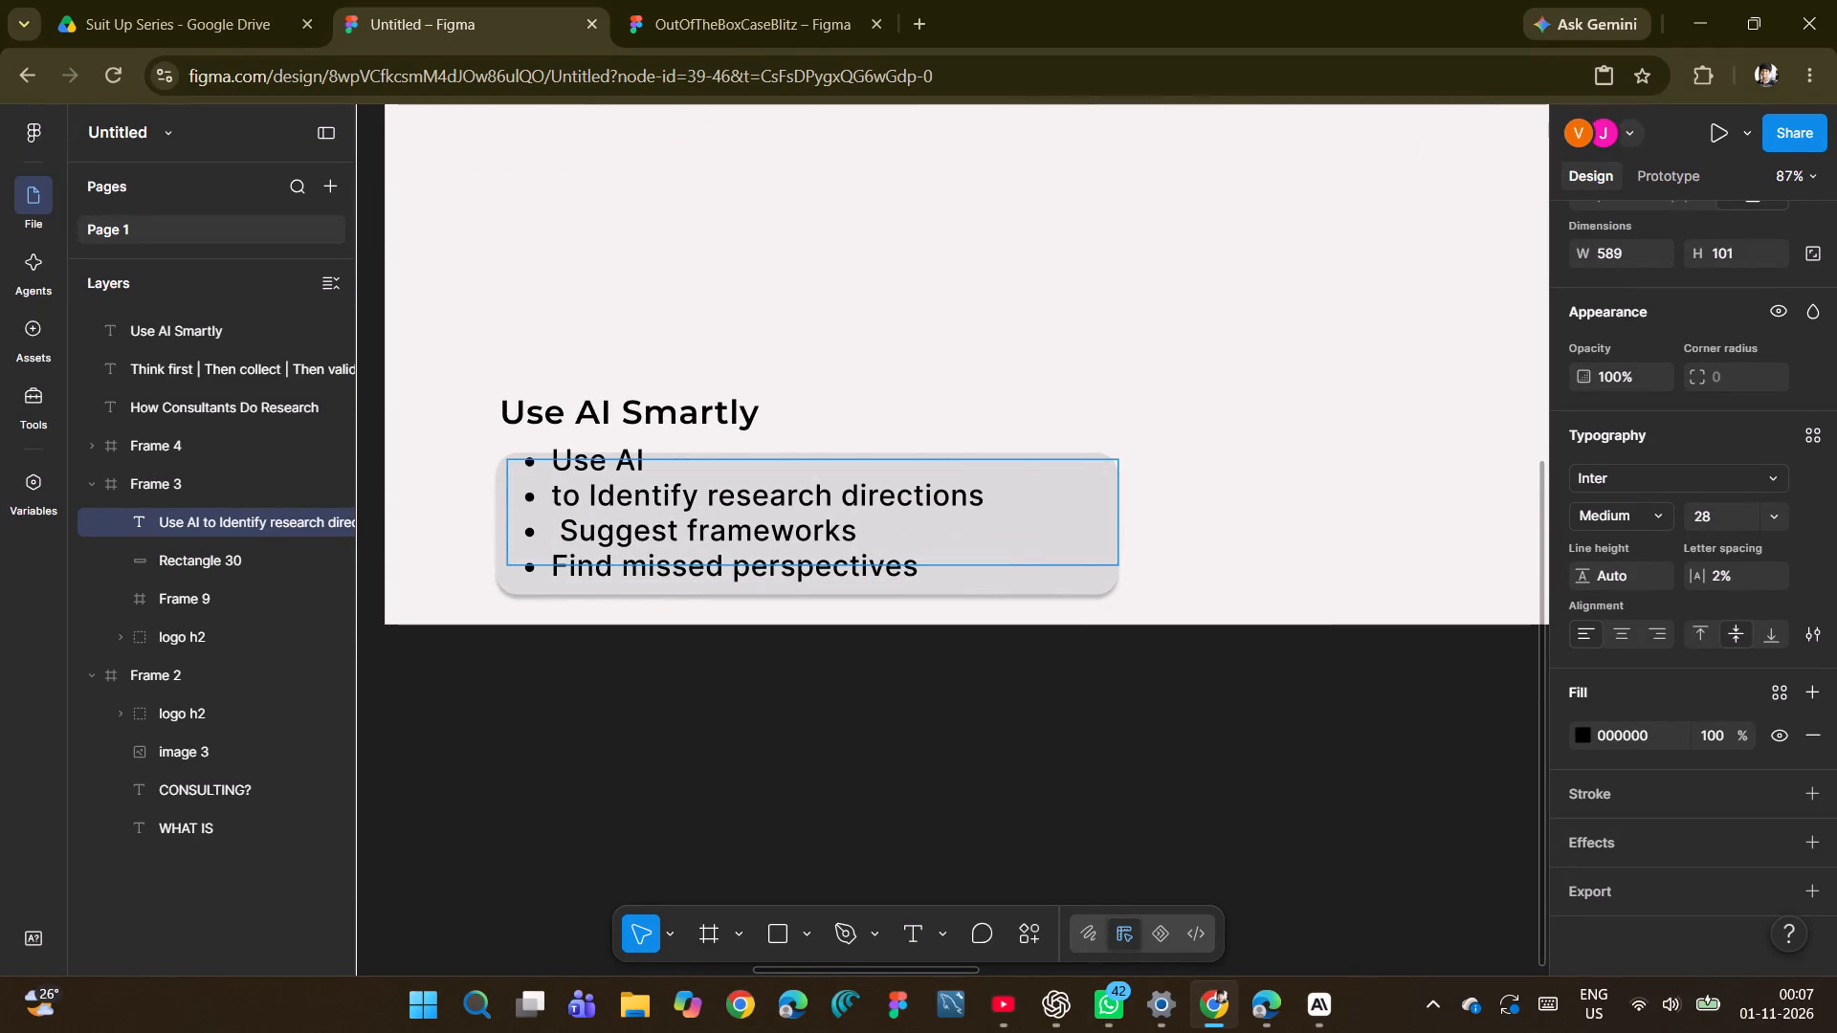
{"action": "key", "text": "Right"}
{"action": "key", "text": "BackSpace"}
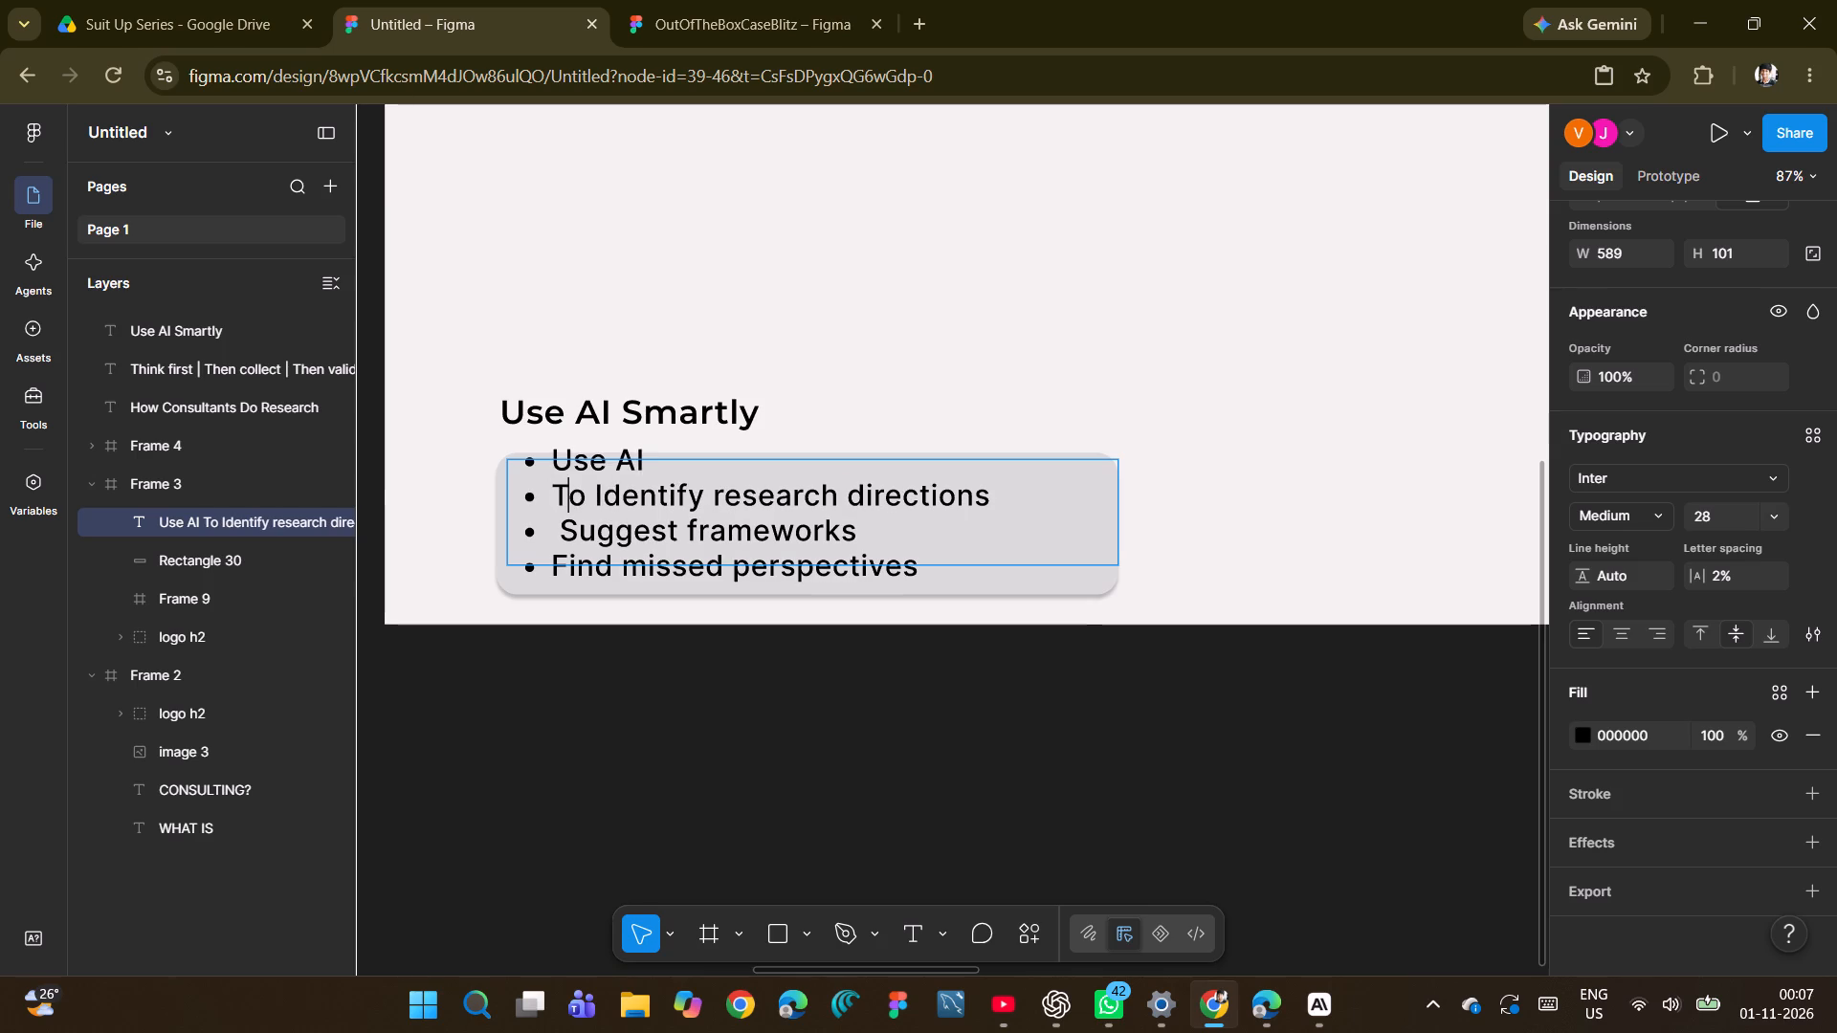
{"action": "scroll", "coordinate": [690, 315], "scroll_direction": "down", "scroll_amount": 1}
{"action": "key", "text": "Escape"}
{"action": "left_click", "coordinate": [554, 465]}
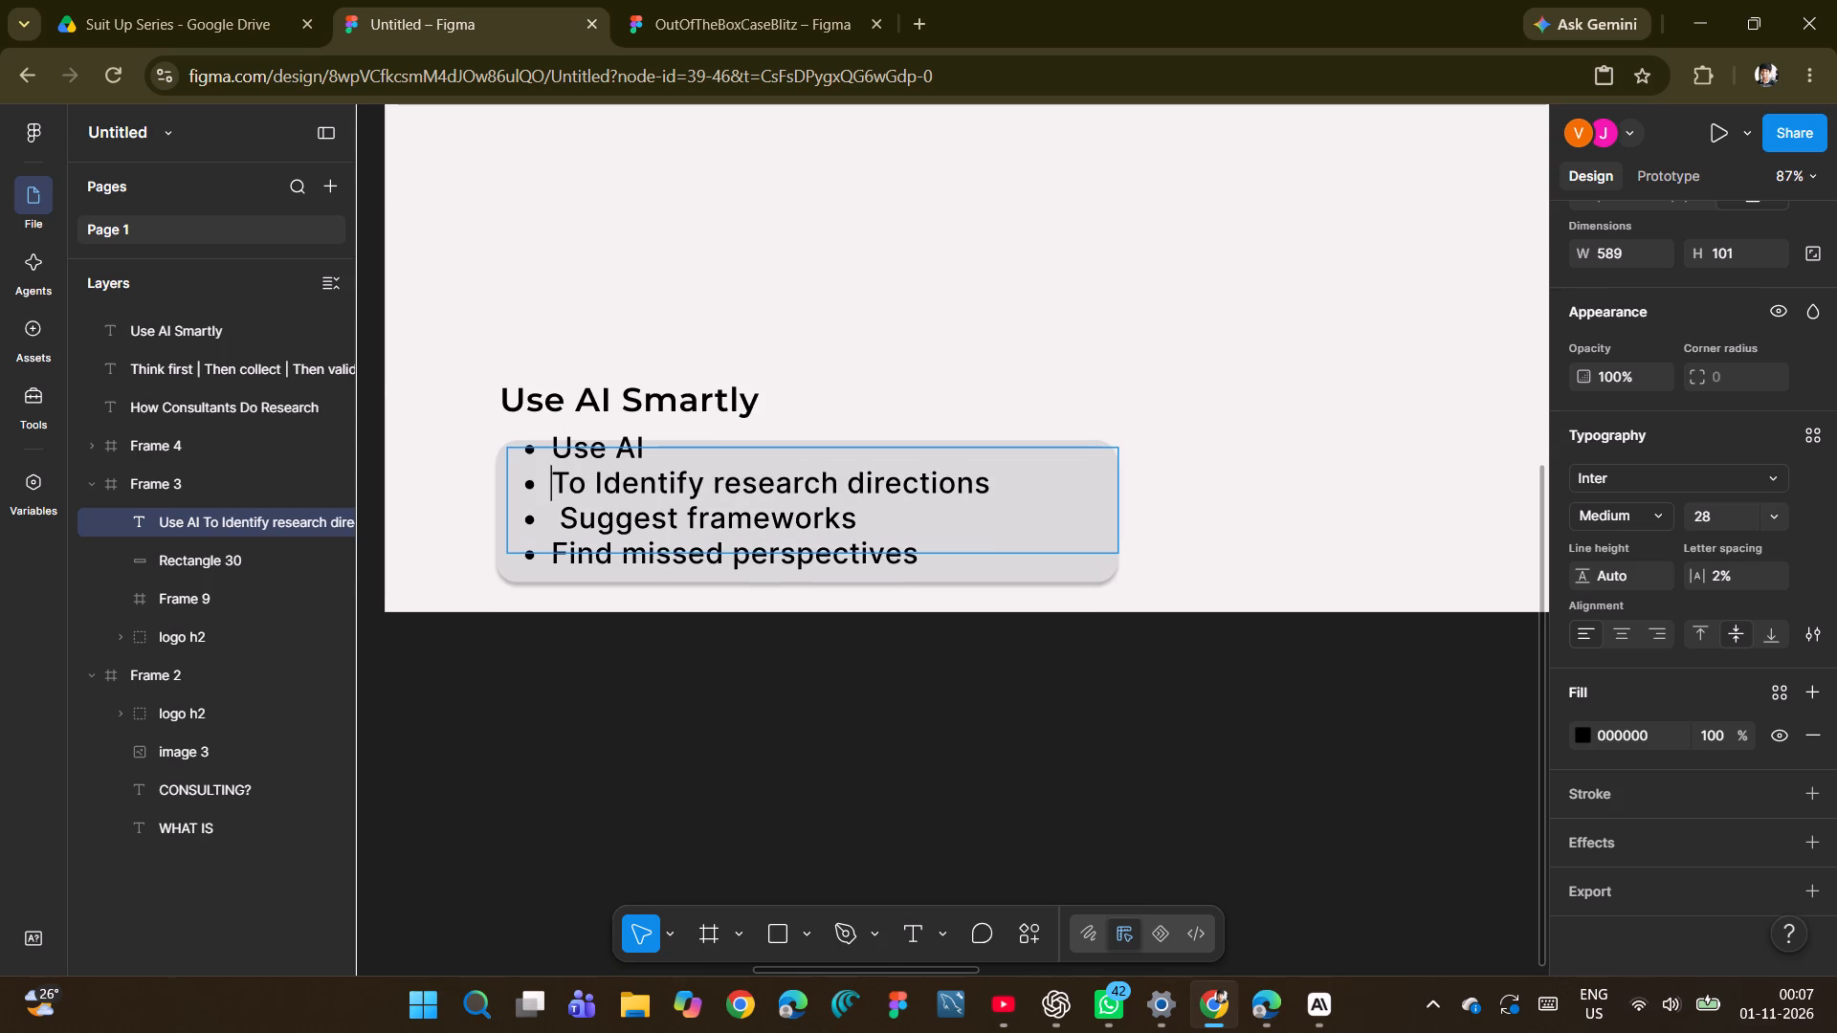
{"action": "left_click", "coordinate": [554, 448]}
{"action": "key", "text": "Up"}
{"action": "key", "text": "BackSpace"}
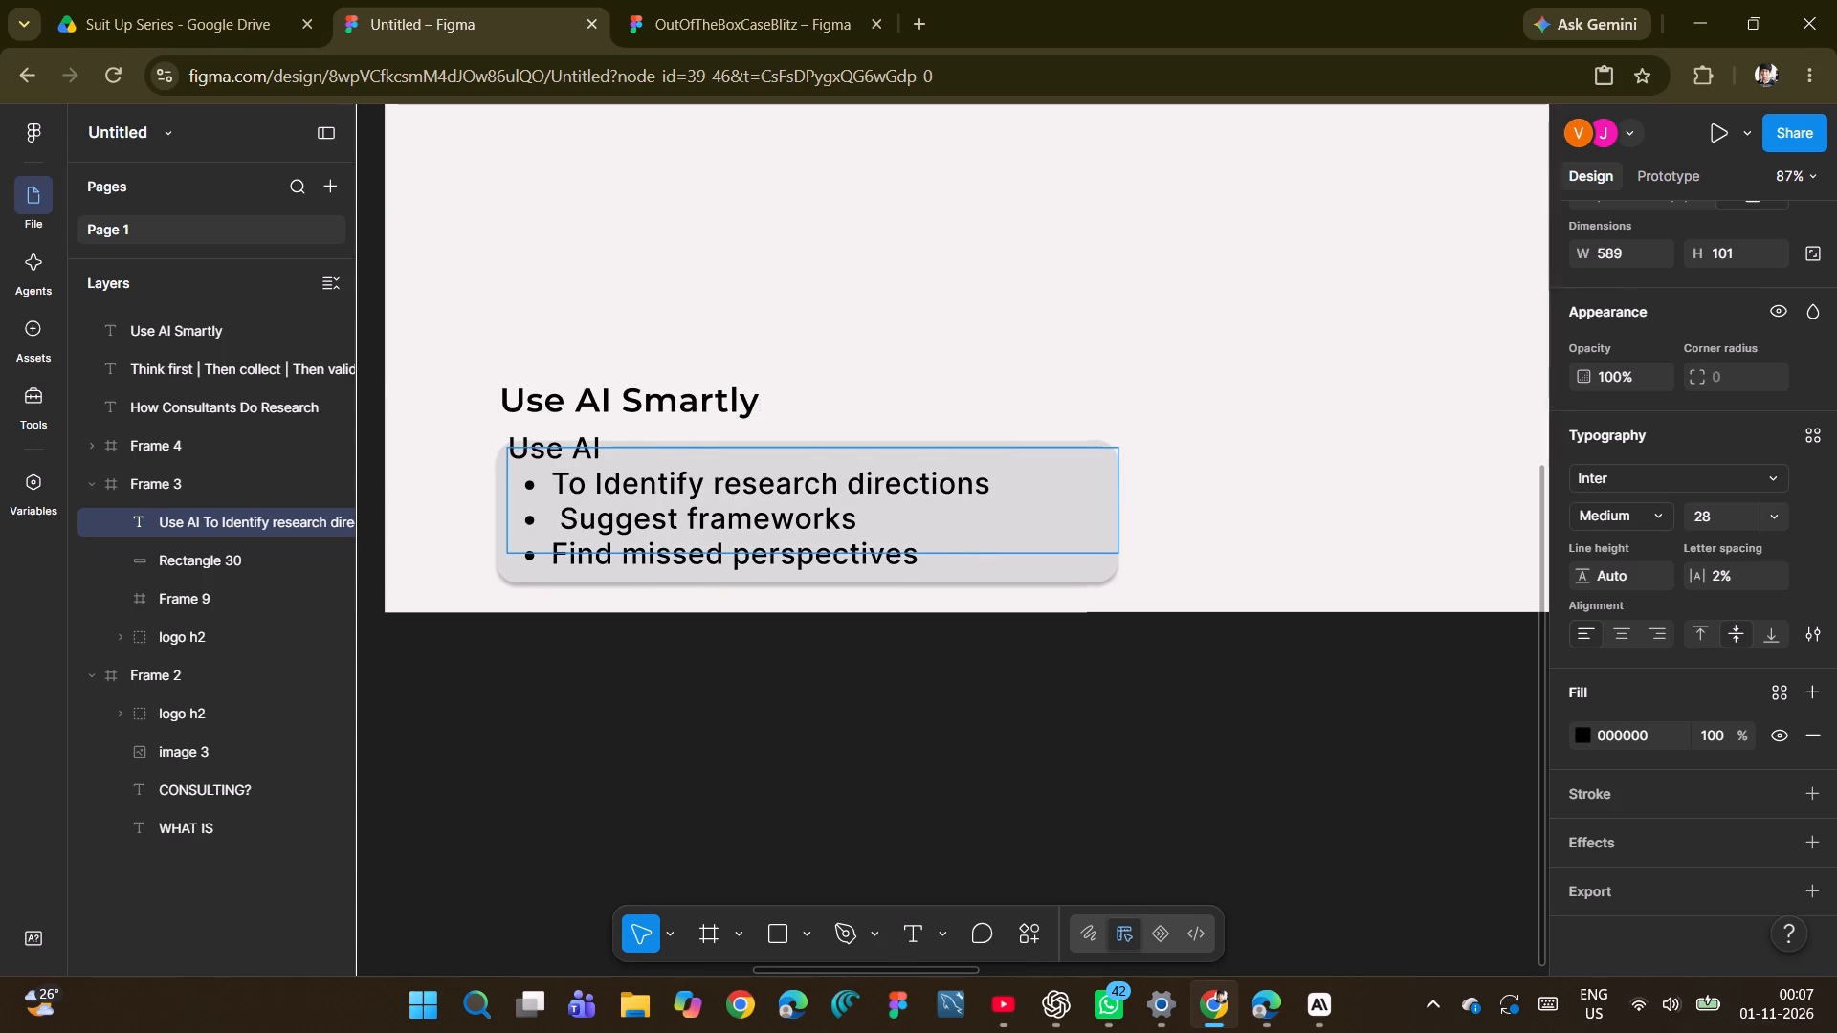
{"action": "left_click", "coordinate": [785, 780]}
Move the edited text block down onto the grey rectangle, with "Use AI" just inside its upper edge.
{"action": "left_click_drag", "start_coordinate": [686, 495], "coordinate": [711, 513]}
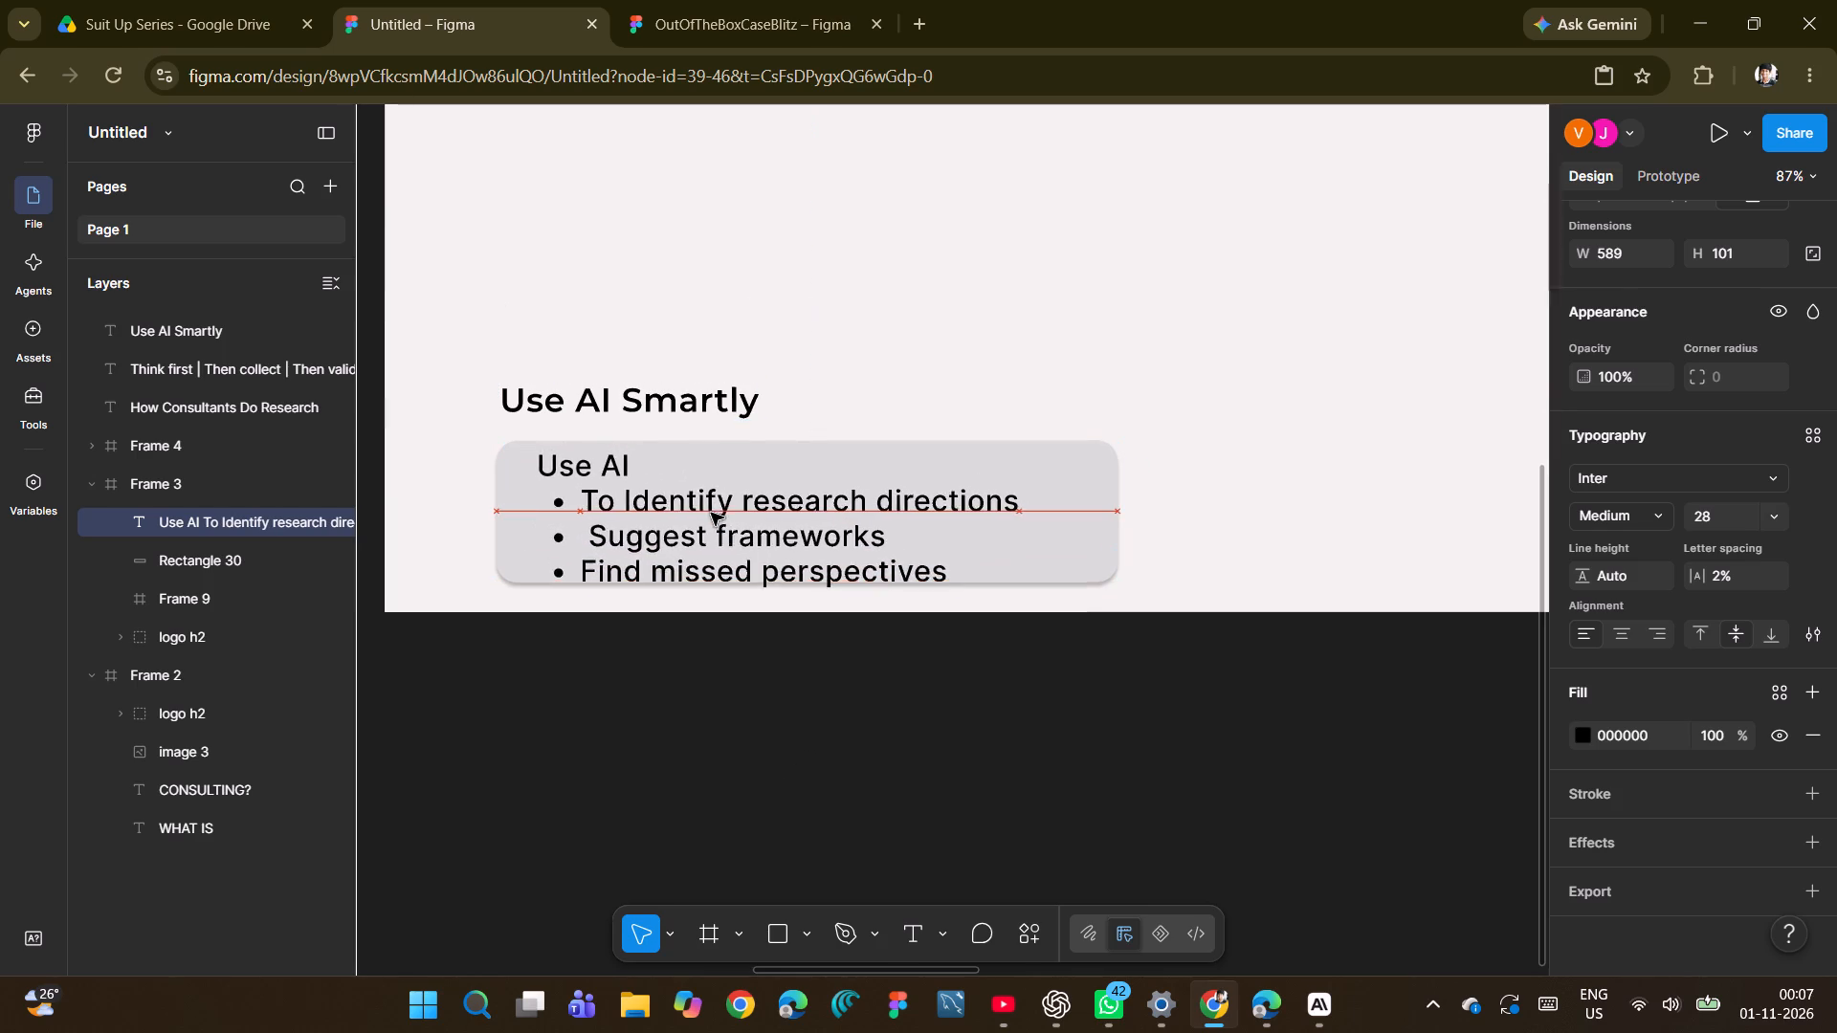
{"action": "left_click_drag", "start_coordinate": [711, 513], "coordinate": [695, 513]}
Extend the grey rectangle's top edge upward, making it about 600 wide by 154 high.
{"action": "left_click", "coordinate": [850, 455]}
{"action": "left_click_drag", "start_coordinate": [852, 443], "coordinate": [850, 440]}
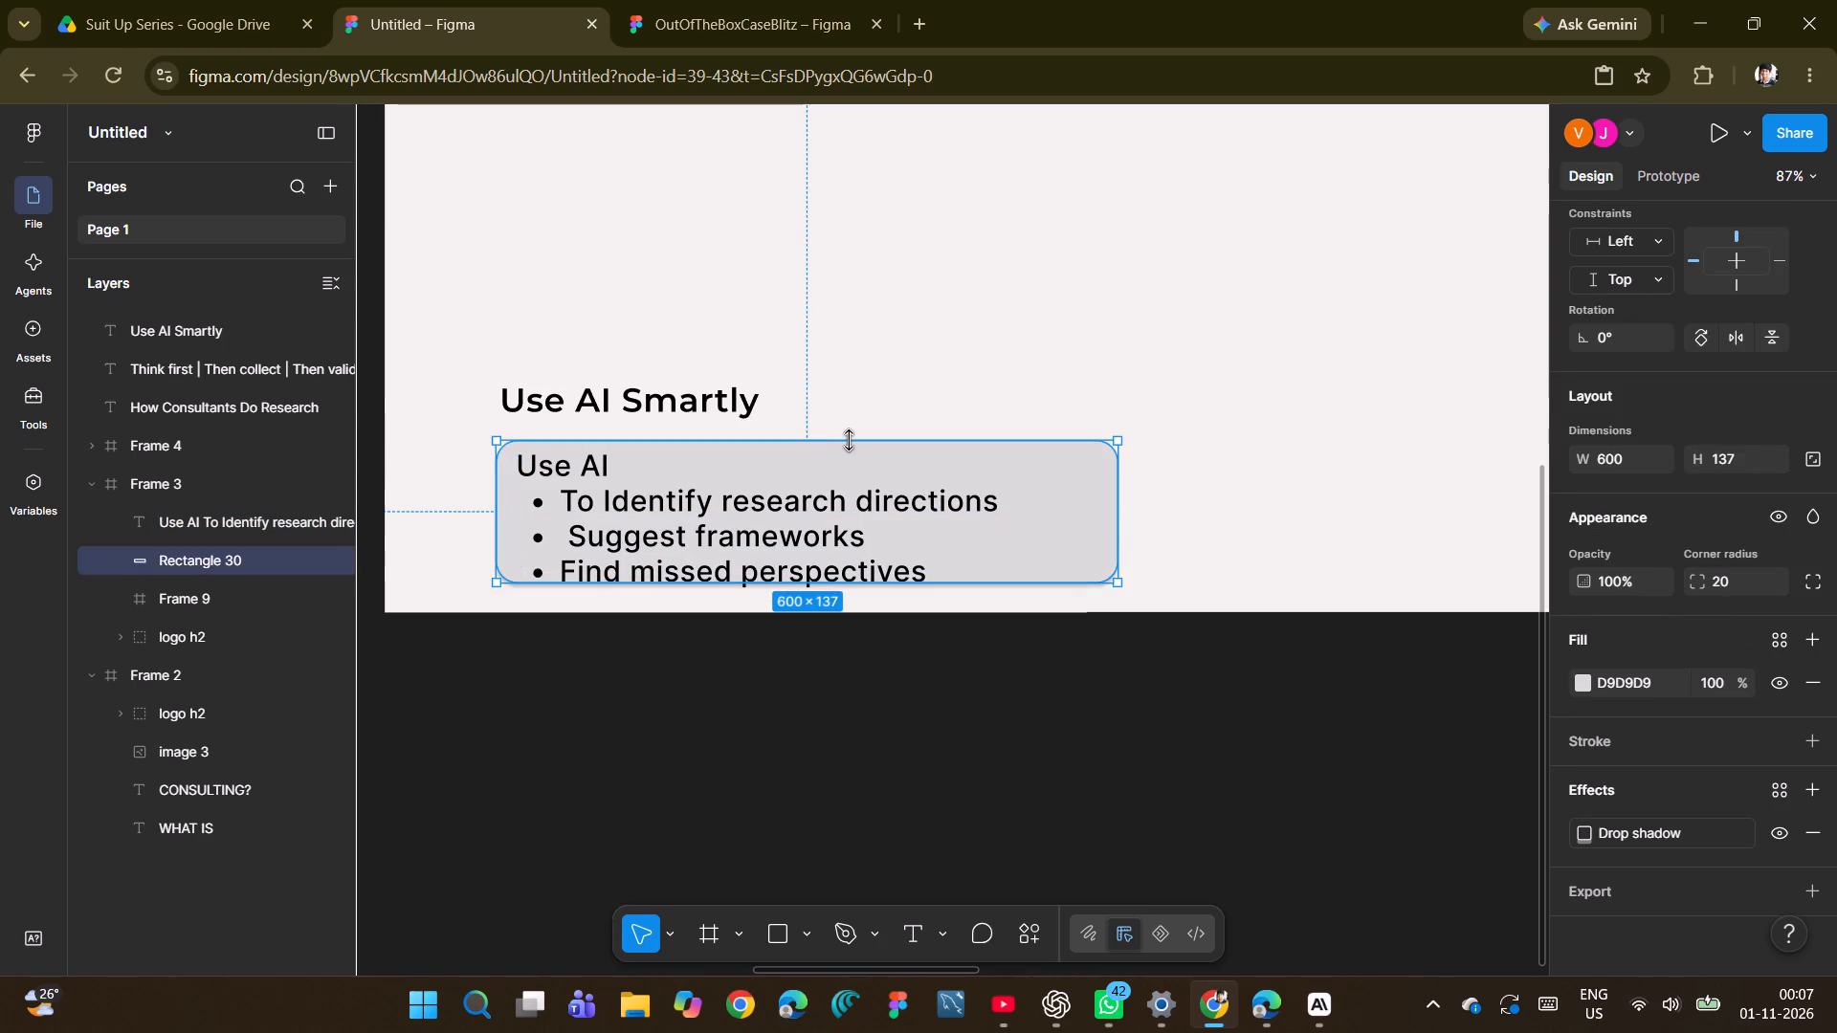
{"action": "left_click_drag", "start_coordinate": [850, 440], "coordinate": [850, 427]}
Enlarge the "Use AI" text box upward to about 589 by 135 and centre it vertically on the grey rectangle.
{"action": "left_click", "coordinate": [683, 542]}
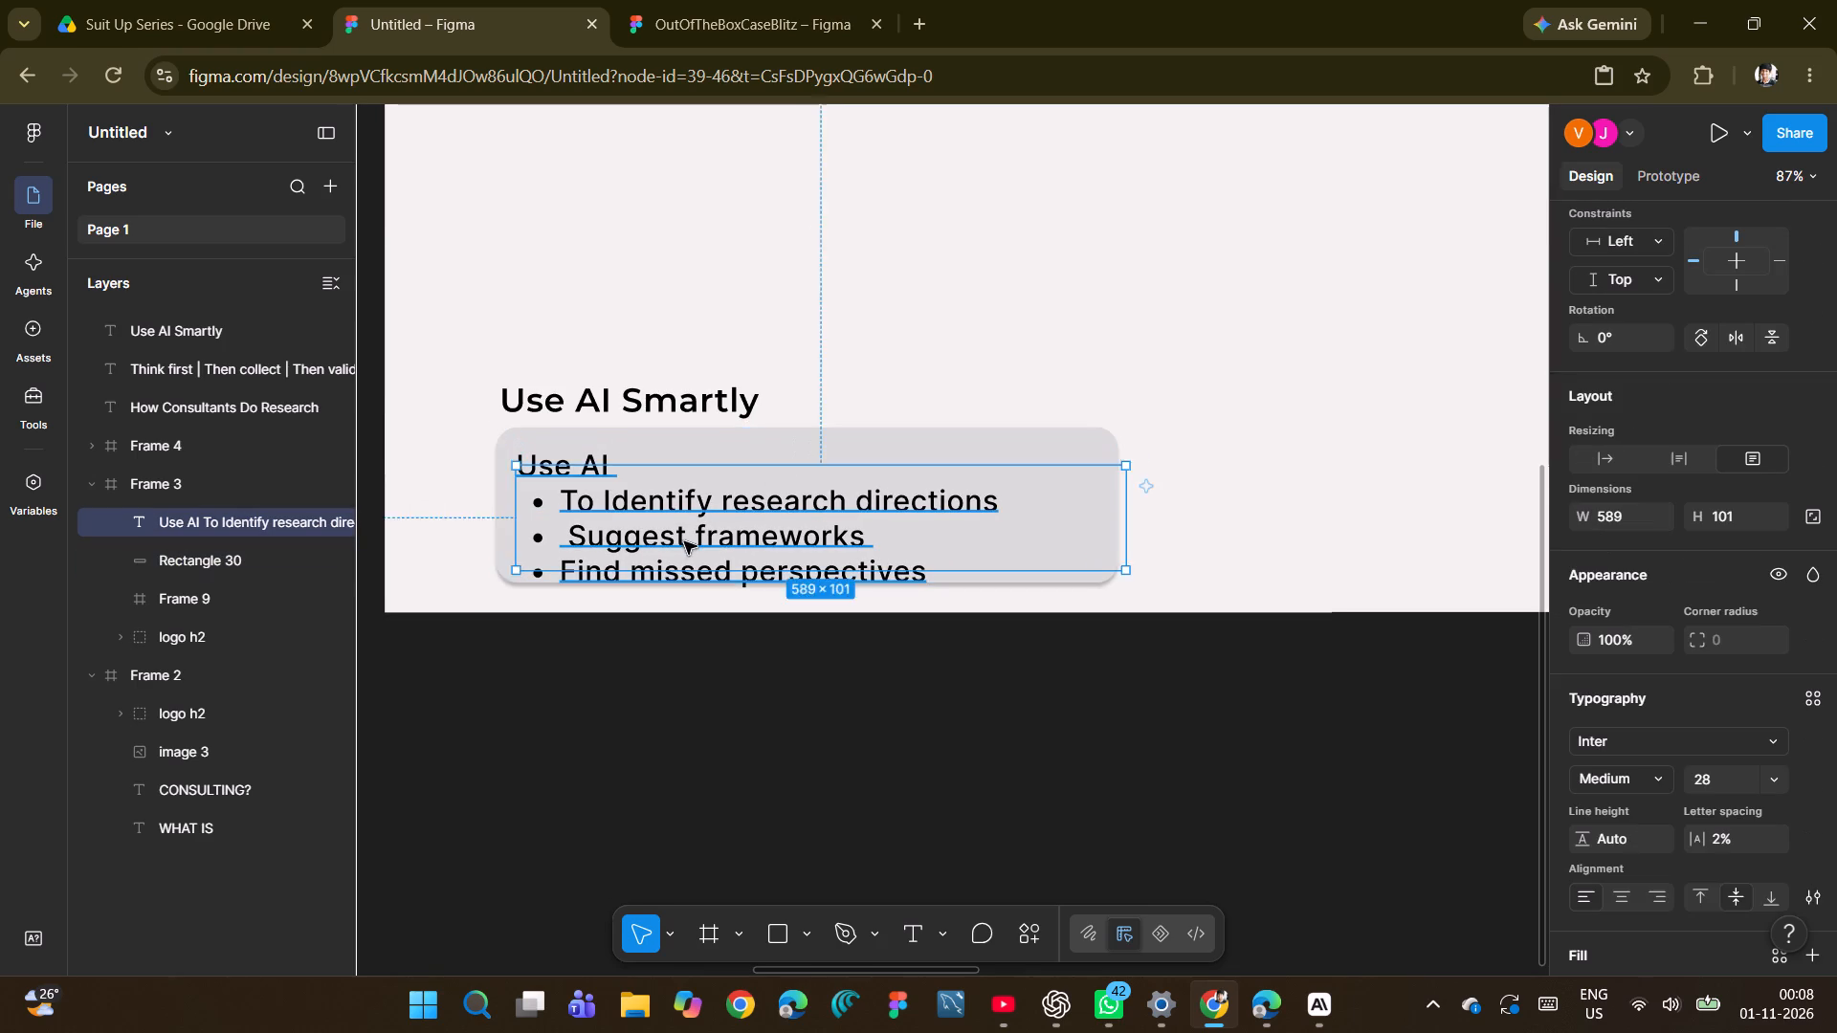
{"action": "left_click_drag", "start_coordinate": [684, 541], "coordinate": [694, 518]}
{"action": "left_click", "coordinate": [905, 400]}
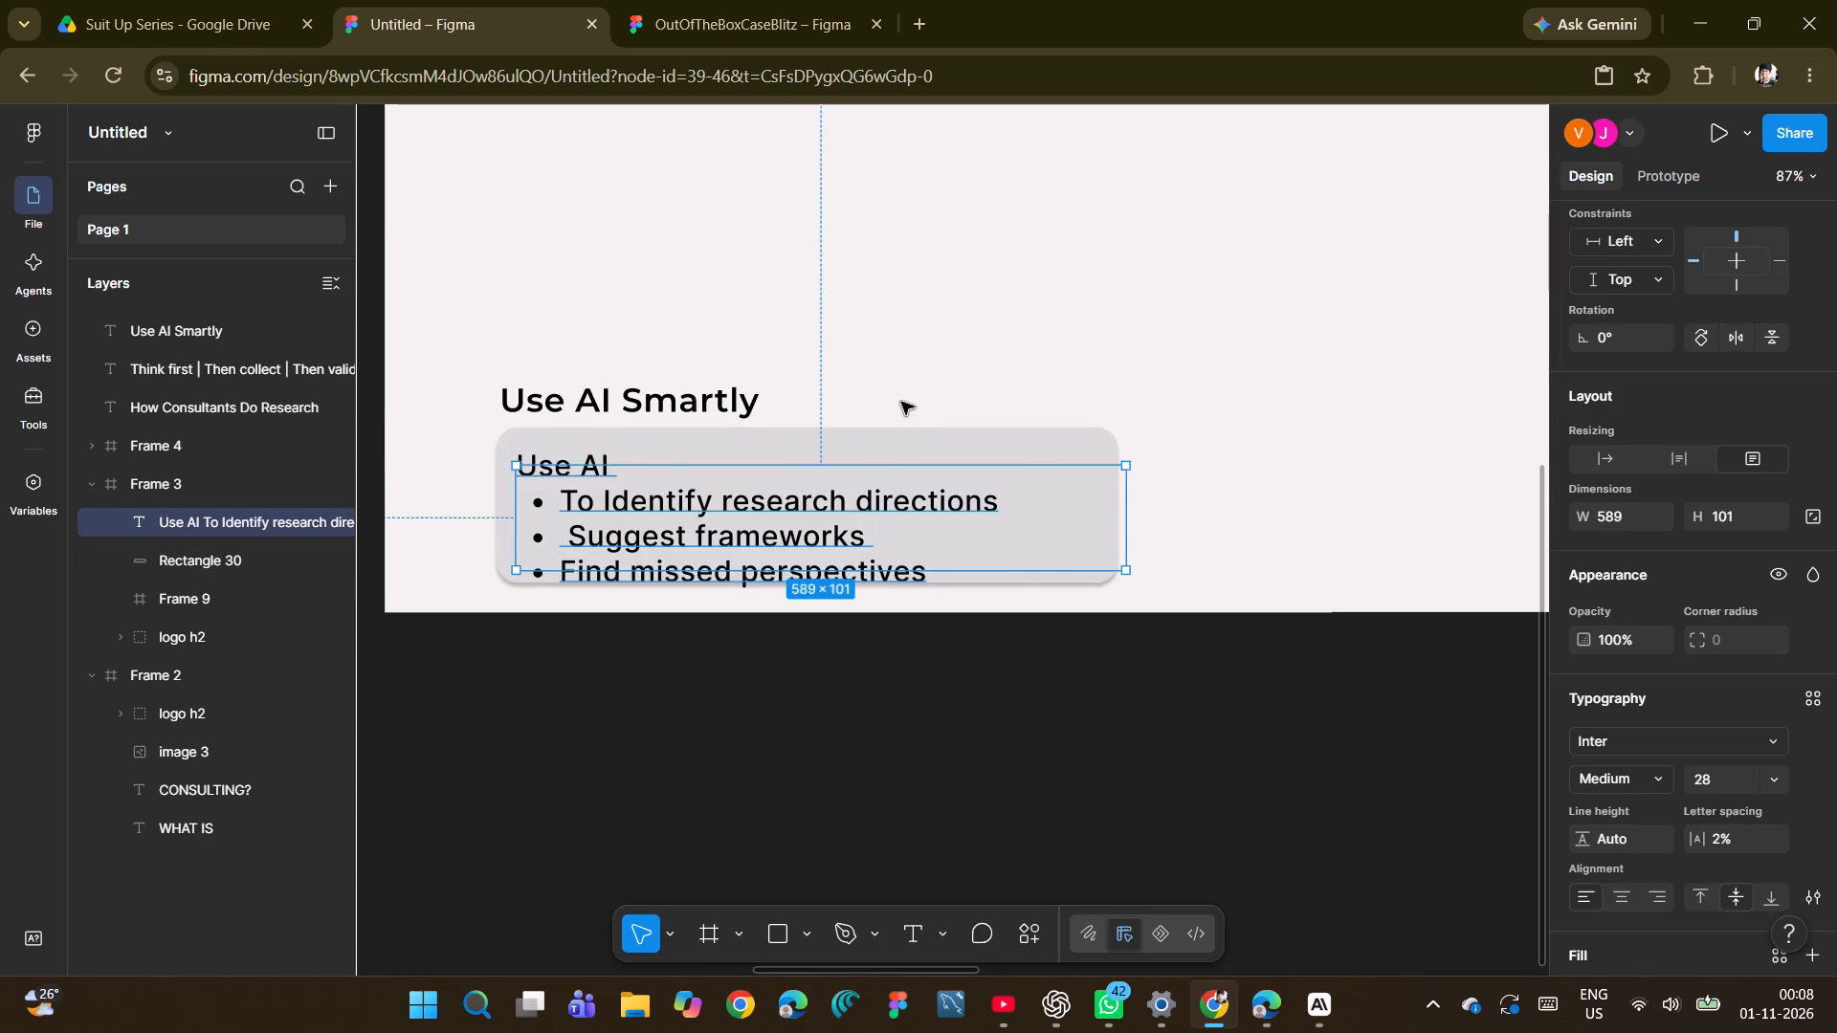
{"action": "left_click_drag", "start_coordinate": [891, 462], "coordinate": [891, 434]}
{"action": "left_click_drag", "start_coordinate": [744, 512], "coordinate": [762, 518]}
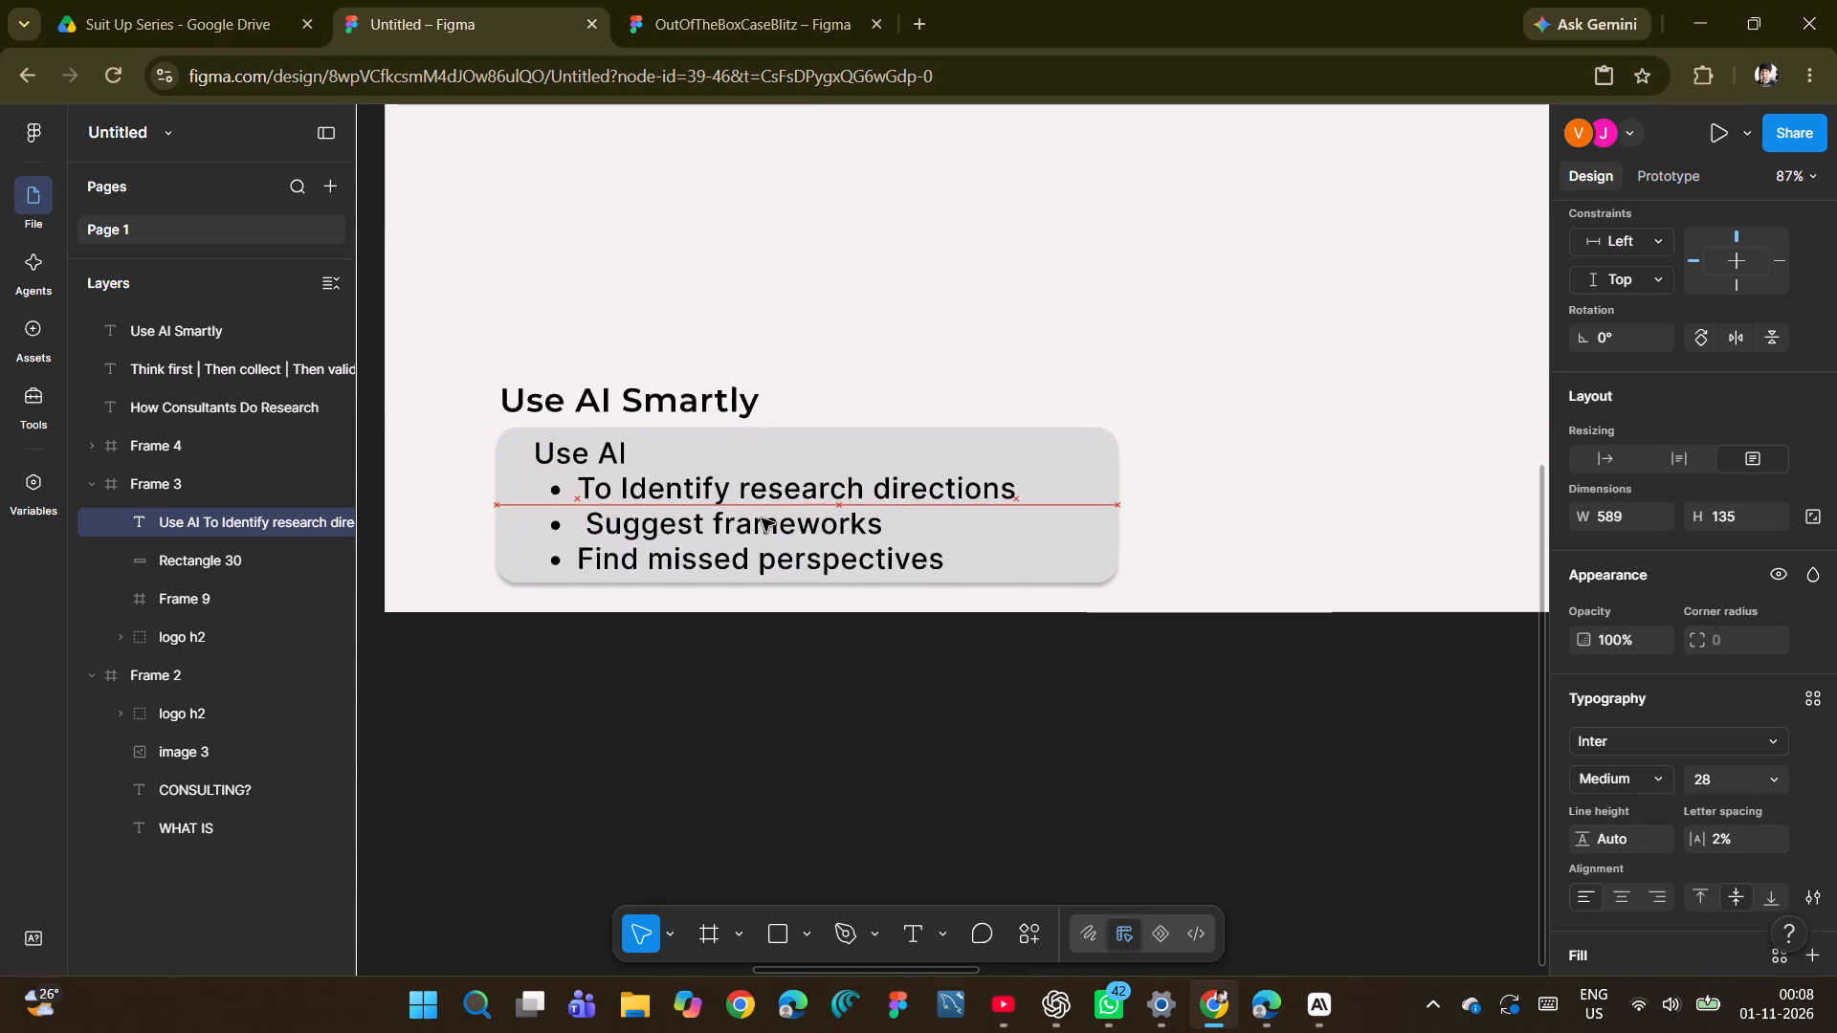
{"action": "left_click_drag", "start_coordinate": [762, 518], "coordinate": [755, 520]}
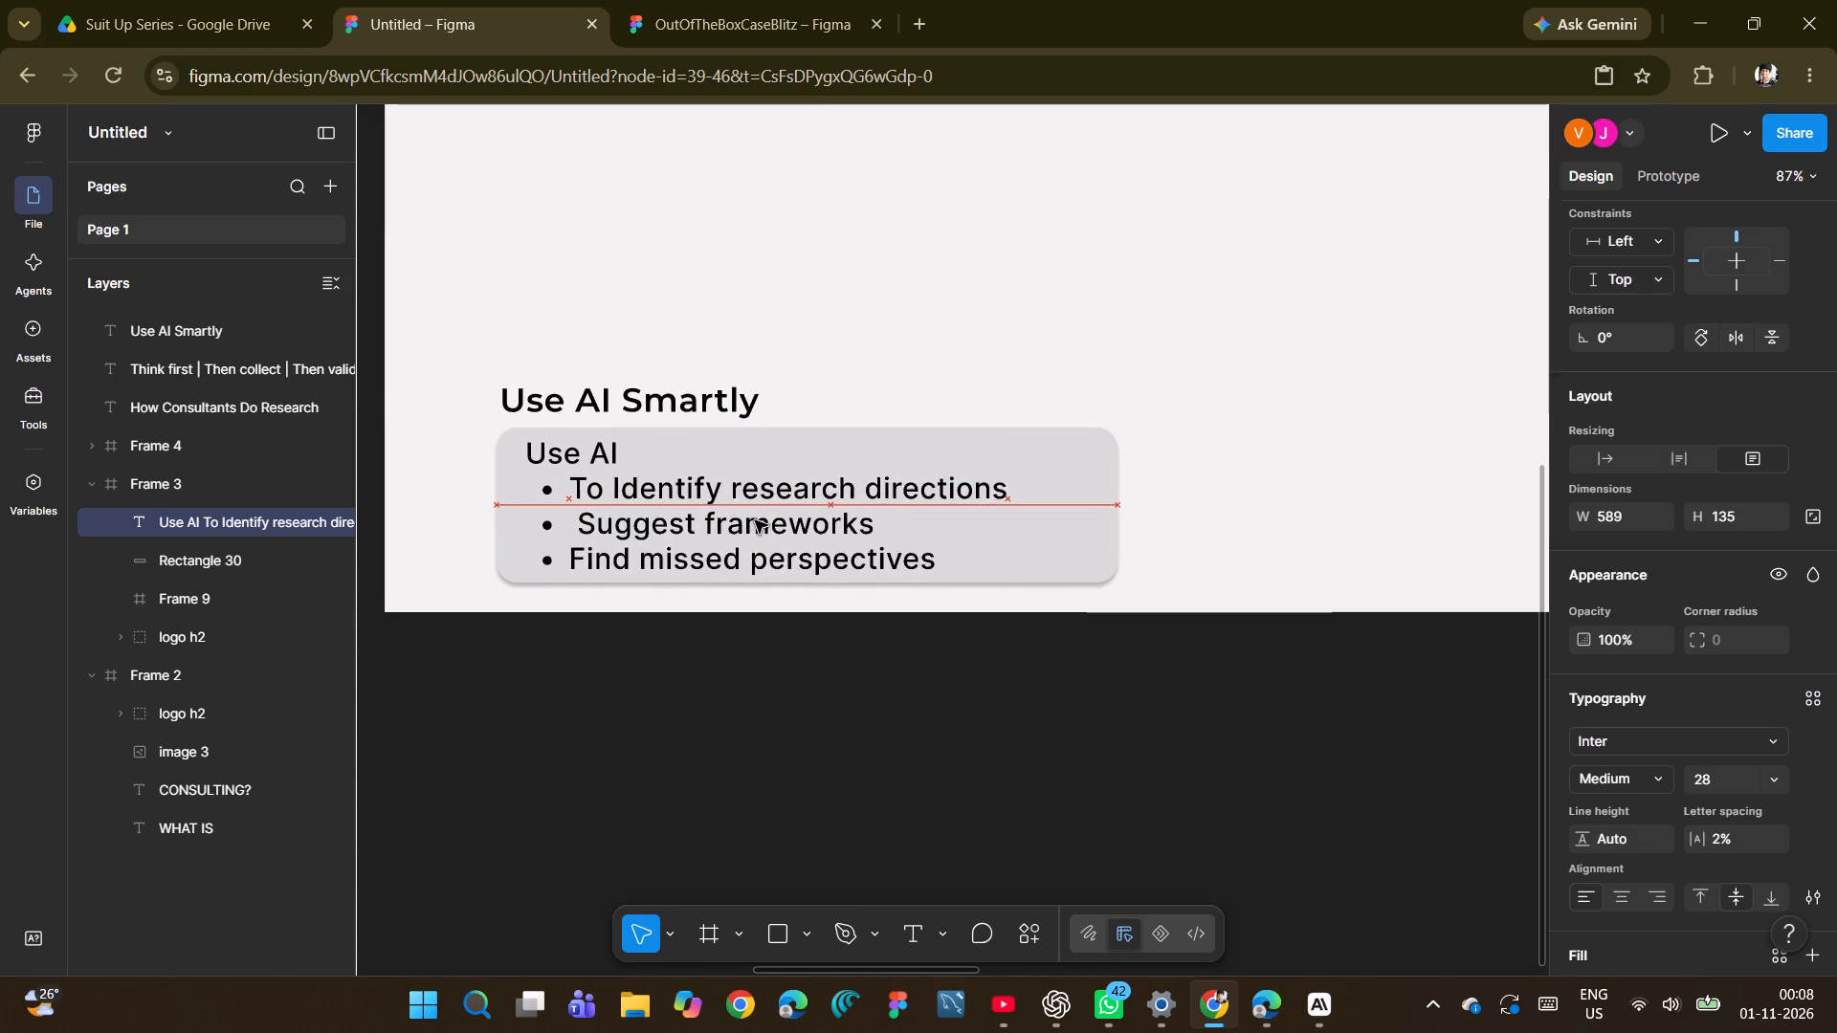
{"action": "left_click_drag", "start_coordinate": [755, 520], "coordinate": [756, 520]}
{"action": "left_click", "coordinate": [910, 376]}
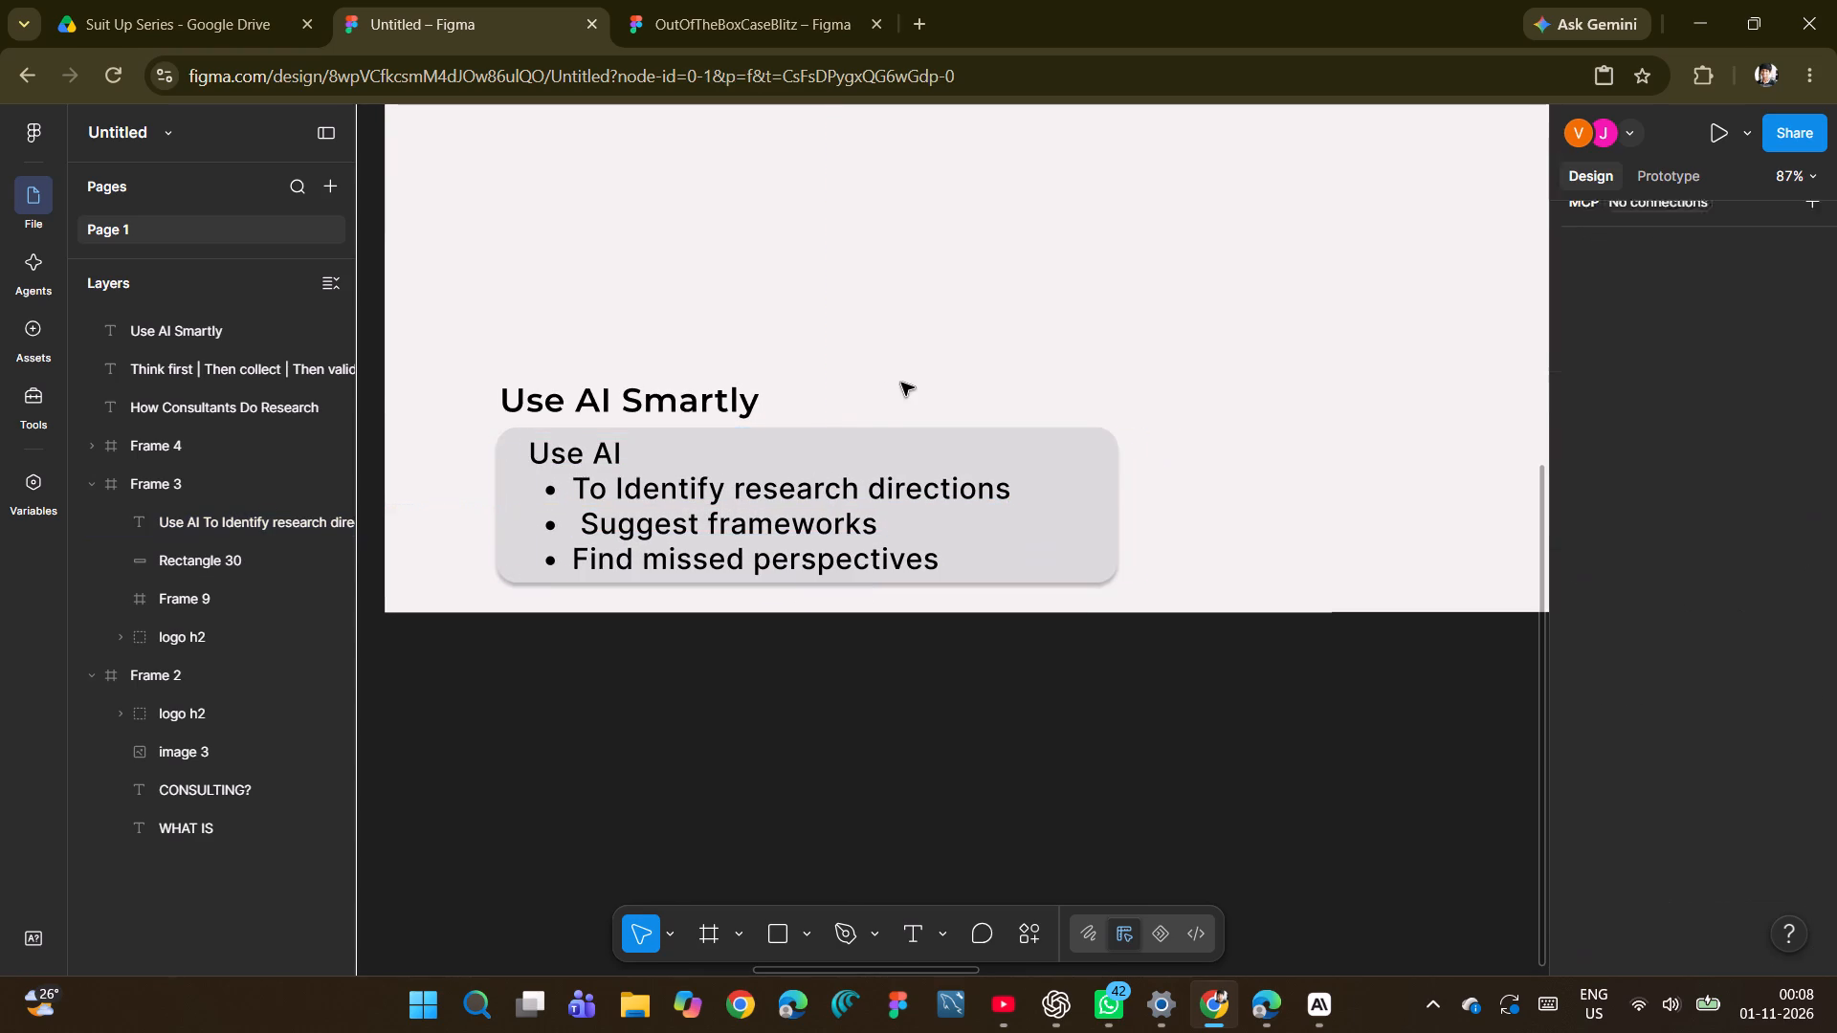
Nudge the "Use AI Smartly" heading up to Y -338, widening the gap above the grey rectangle.
{"action": "left_click", "coordinate": [865, 592]}
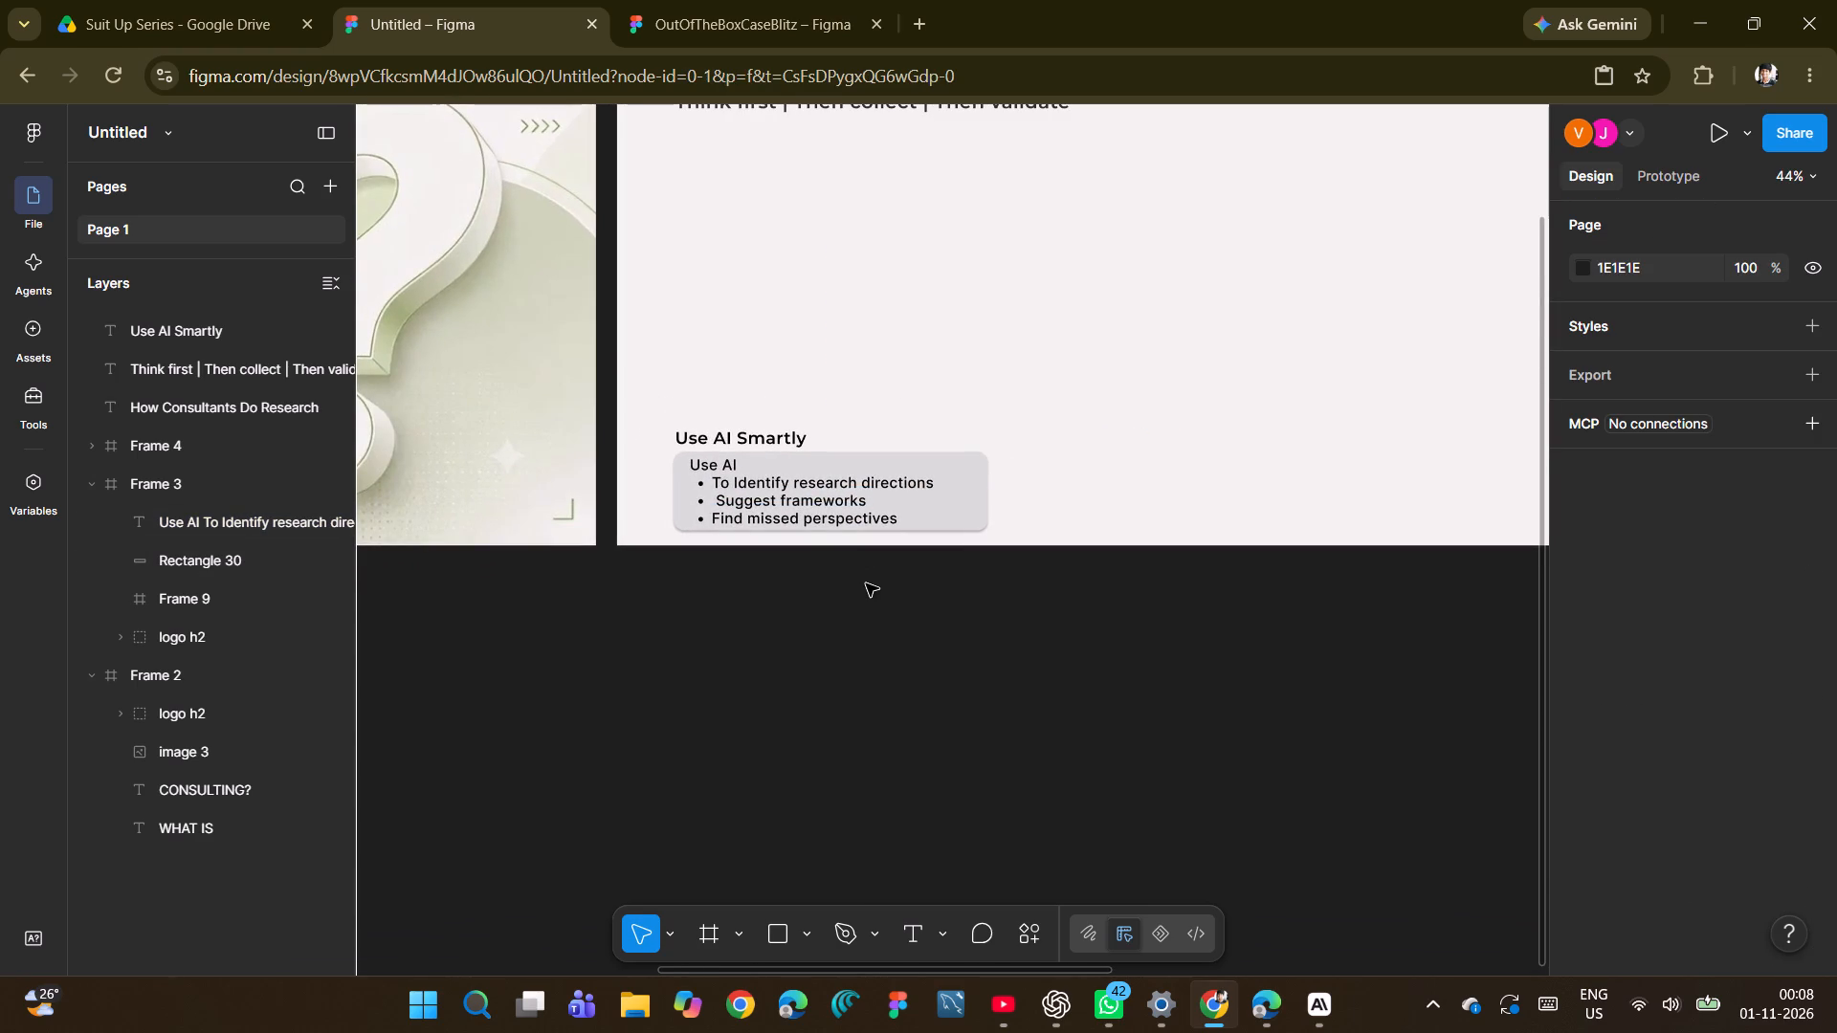
{"action": "left_click", "coordinate": [822, 497]}
{"action": "left_click", "coordinate": [867, 418]}
{"action": "left_click", "coordinate": [798, 436]}
{"action": "key", "text": "Up"}
{"action": "key", "text": "Up"}
{"action": "key", "text": "Up"}
{"action": "key", "text": "Up"}
{"action": "key", "text": "Up"}
{"action": "key", "text": "Up"}
{"action": "key", "text": "Up"}
{"action": "key", "text": "Up"}
{"action": "key", "text": "Up"}
{"action": "key", "text": "Up"}
{"action": "key", "text": "Up"}
{"action": "key", "text": "Up"}
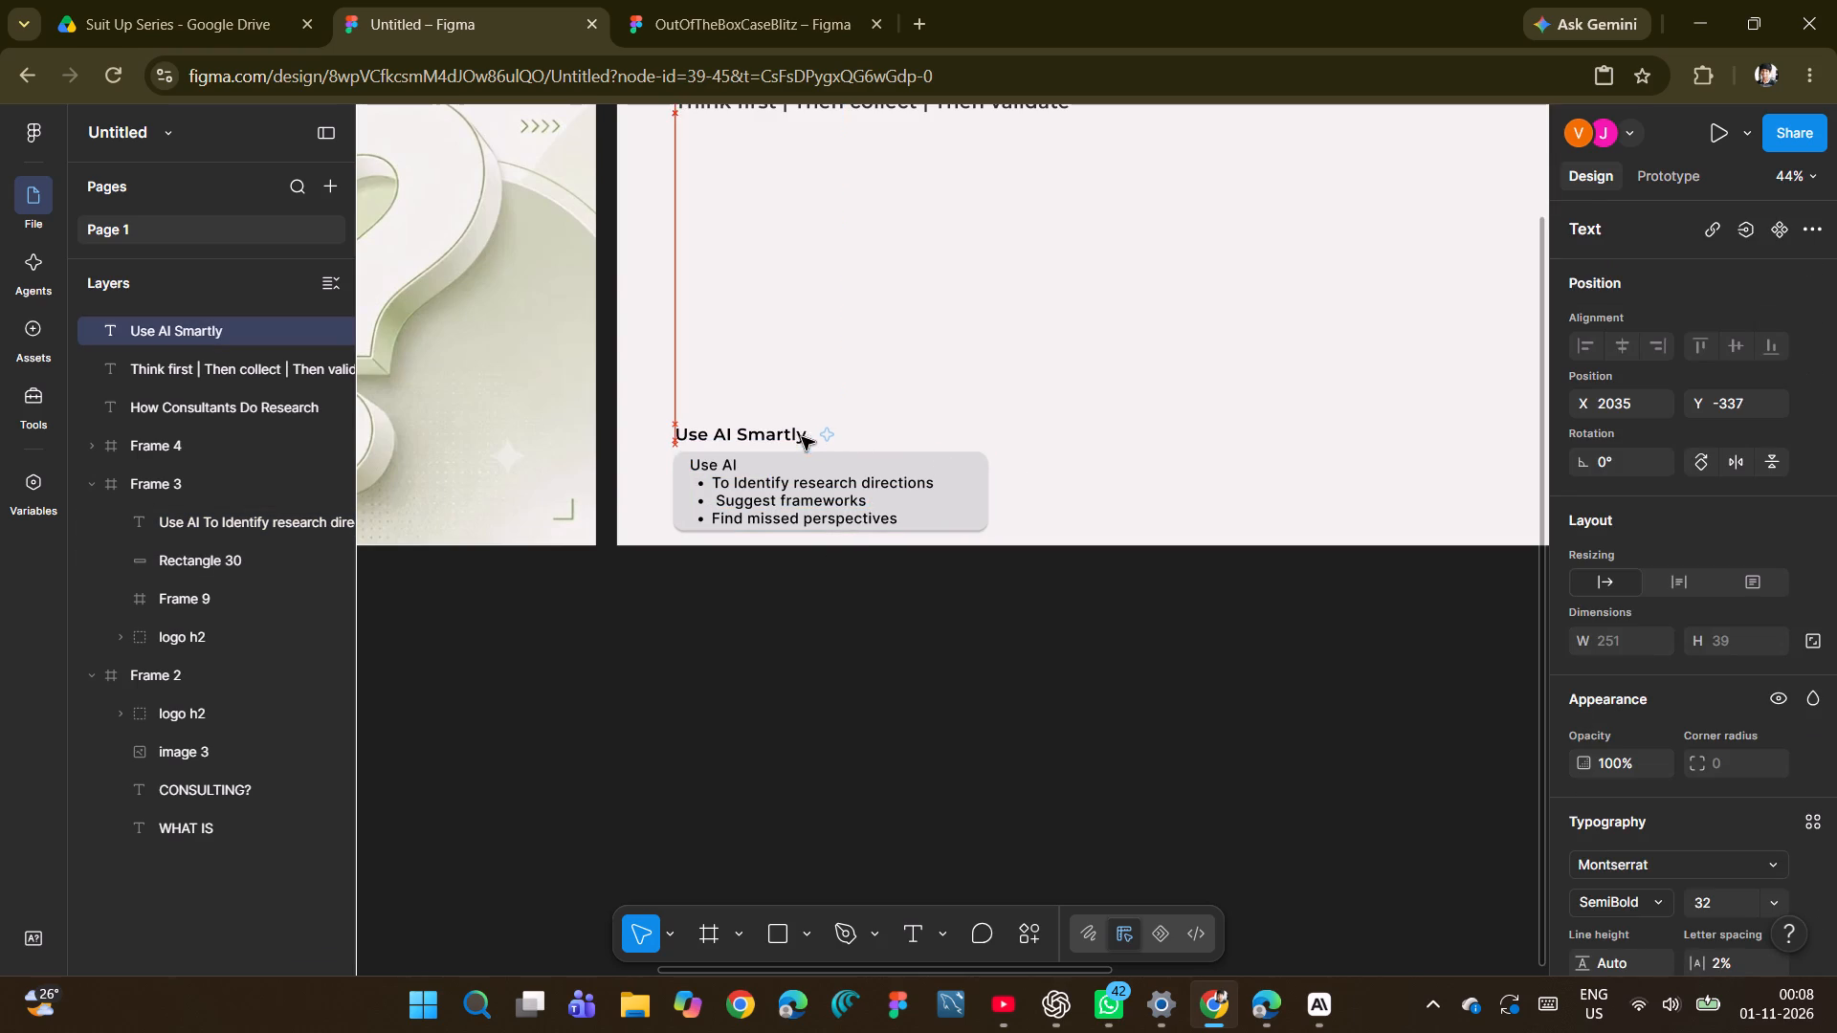
{"action": "key", "text": "Down"}
{"action": "key", "text": "Down"}
{"action": "key", "text": "Down"}
{"action": "key", "text": "Down"}
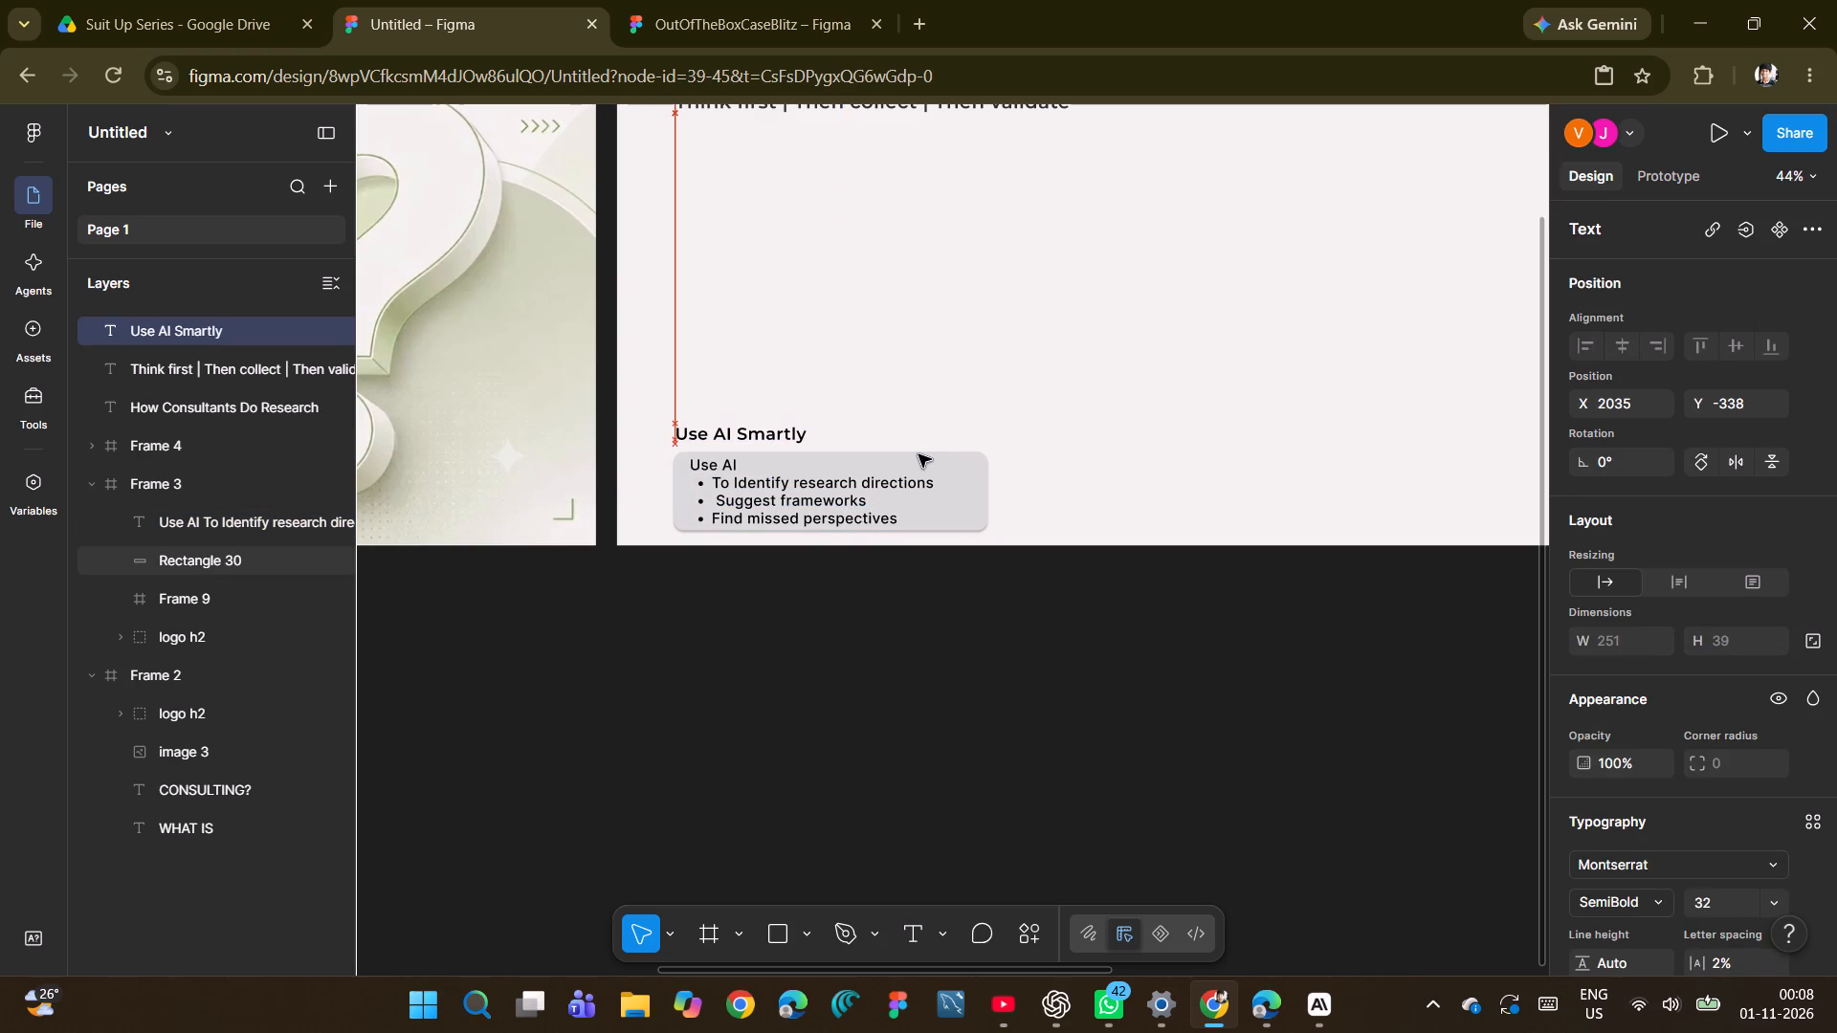
Nudge the "Use AI" text block up to Y 907 within the grey rectangle.
{"action": "left_click", "coordinate": [918, 454]}
{"action": "left_click", "coordinate": [926, 454]}
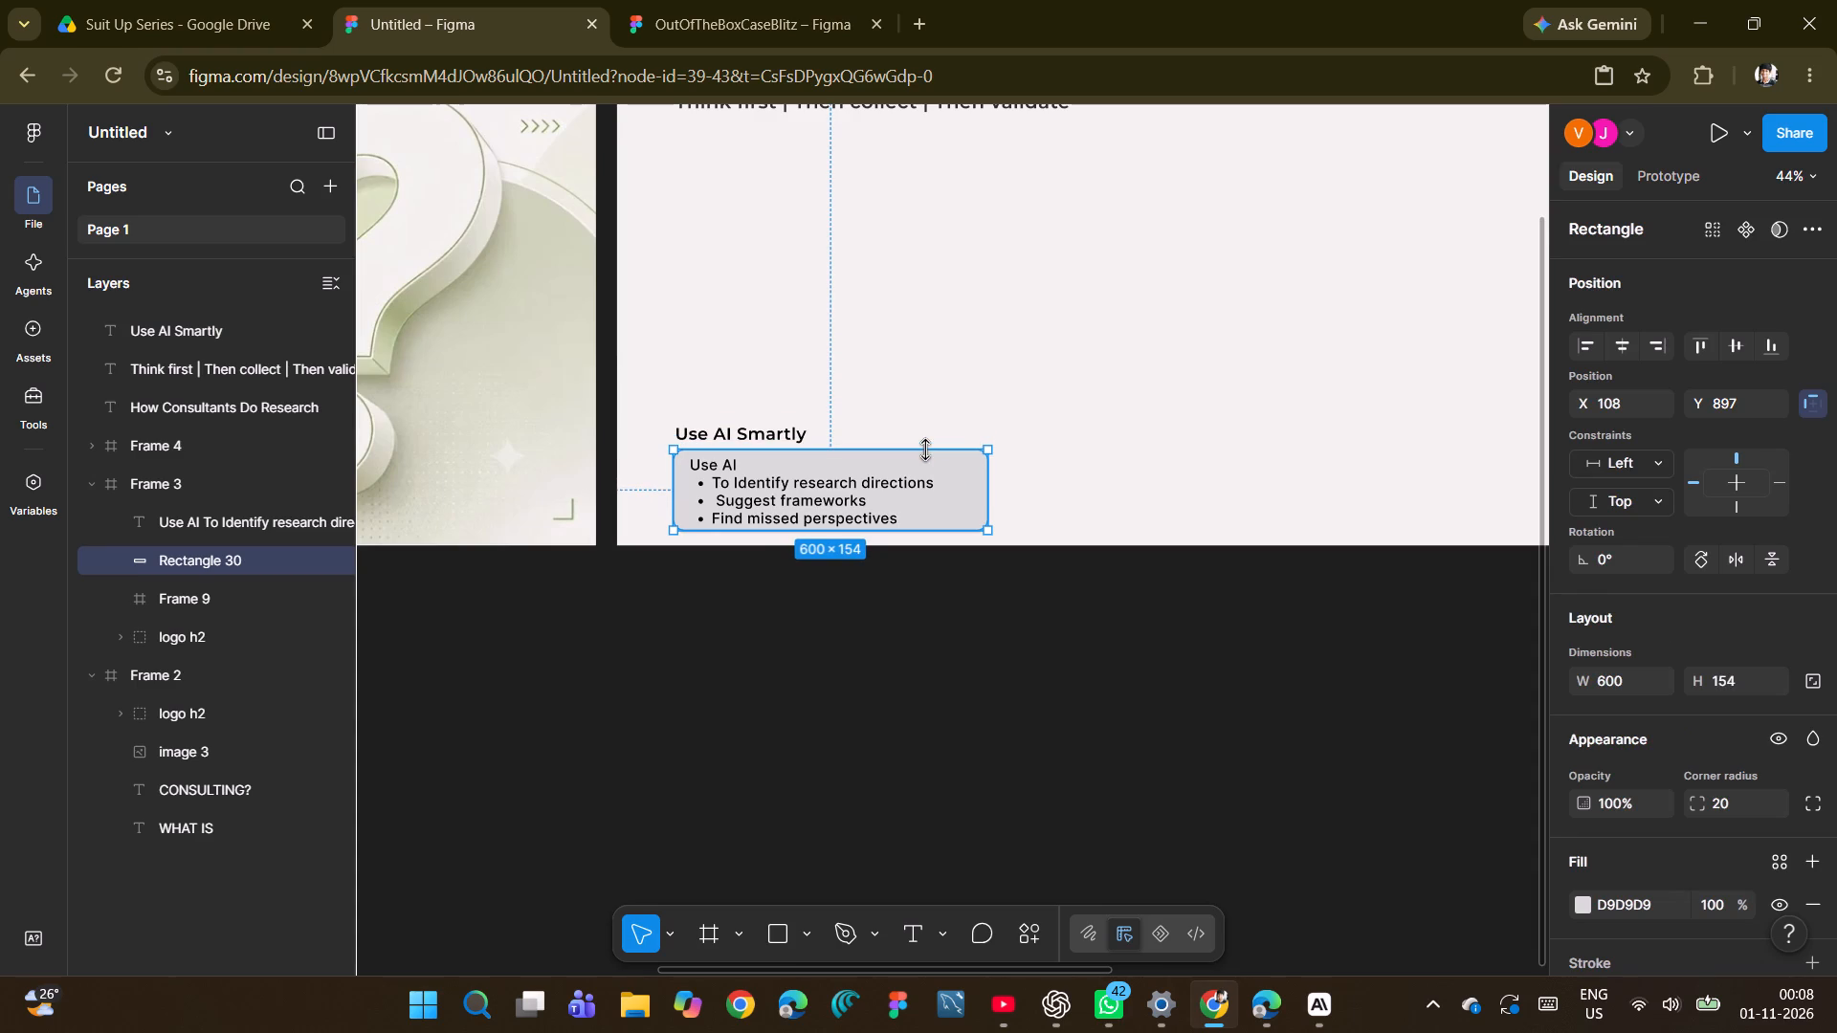
{"action": "left_click", "coordinate": [789, 501]}
{"action": "key", "text": "Up"}
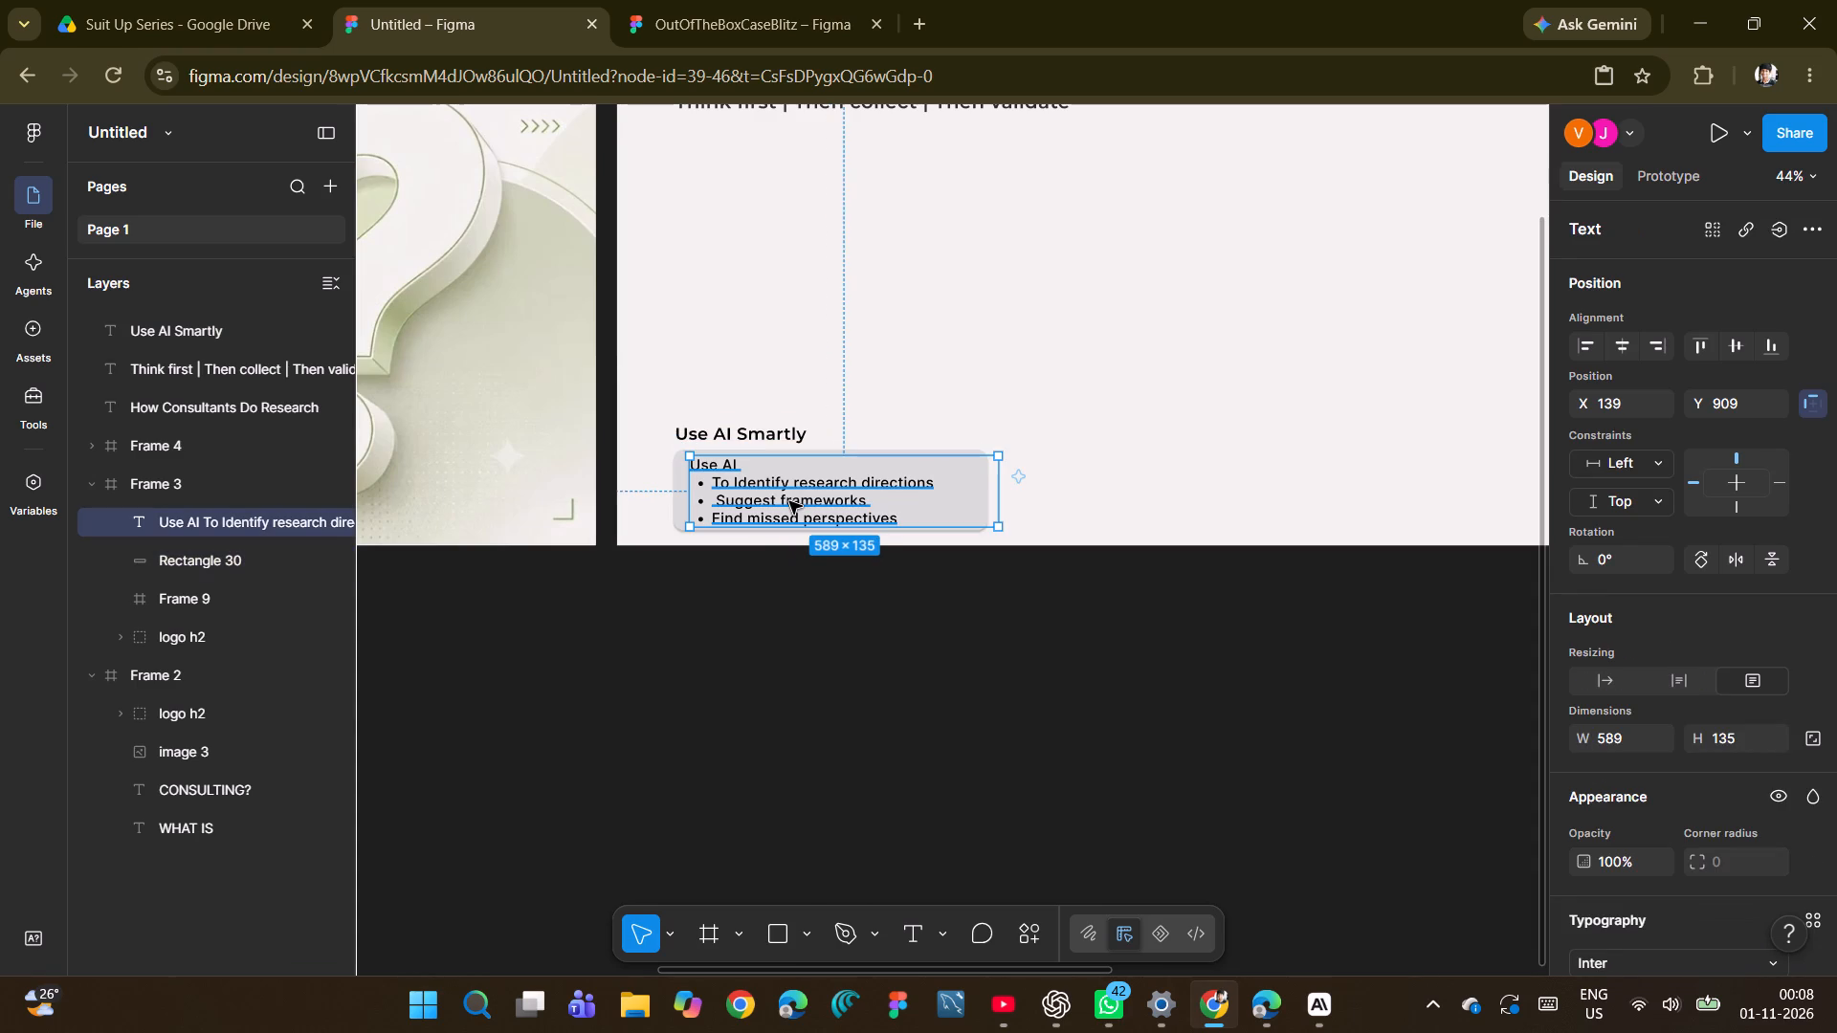
{"action": "key", "text": "Up"}
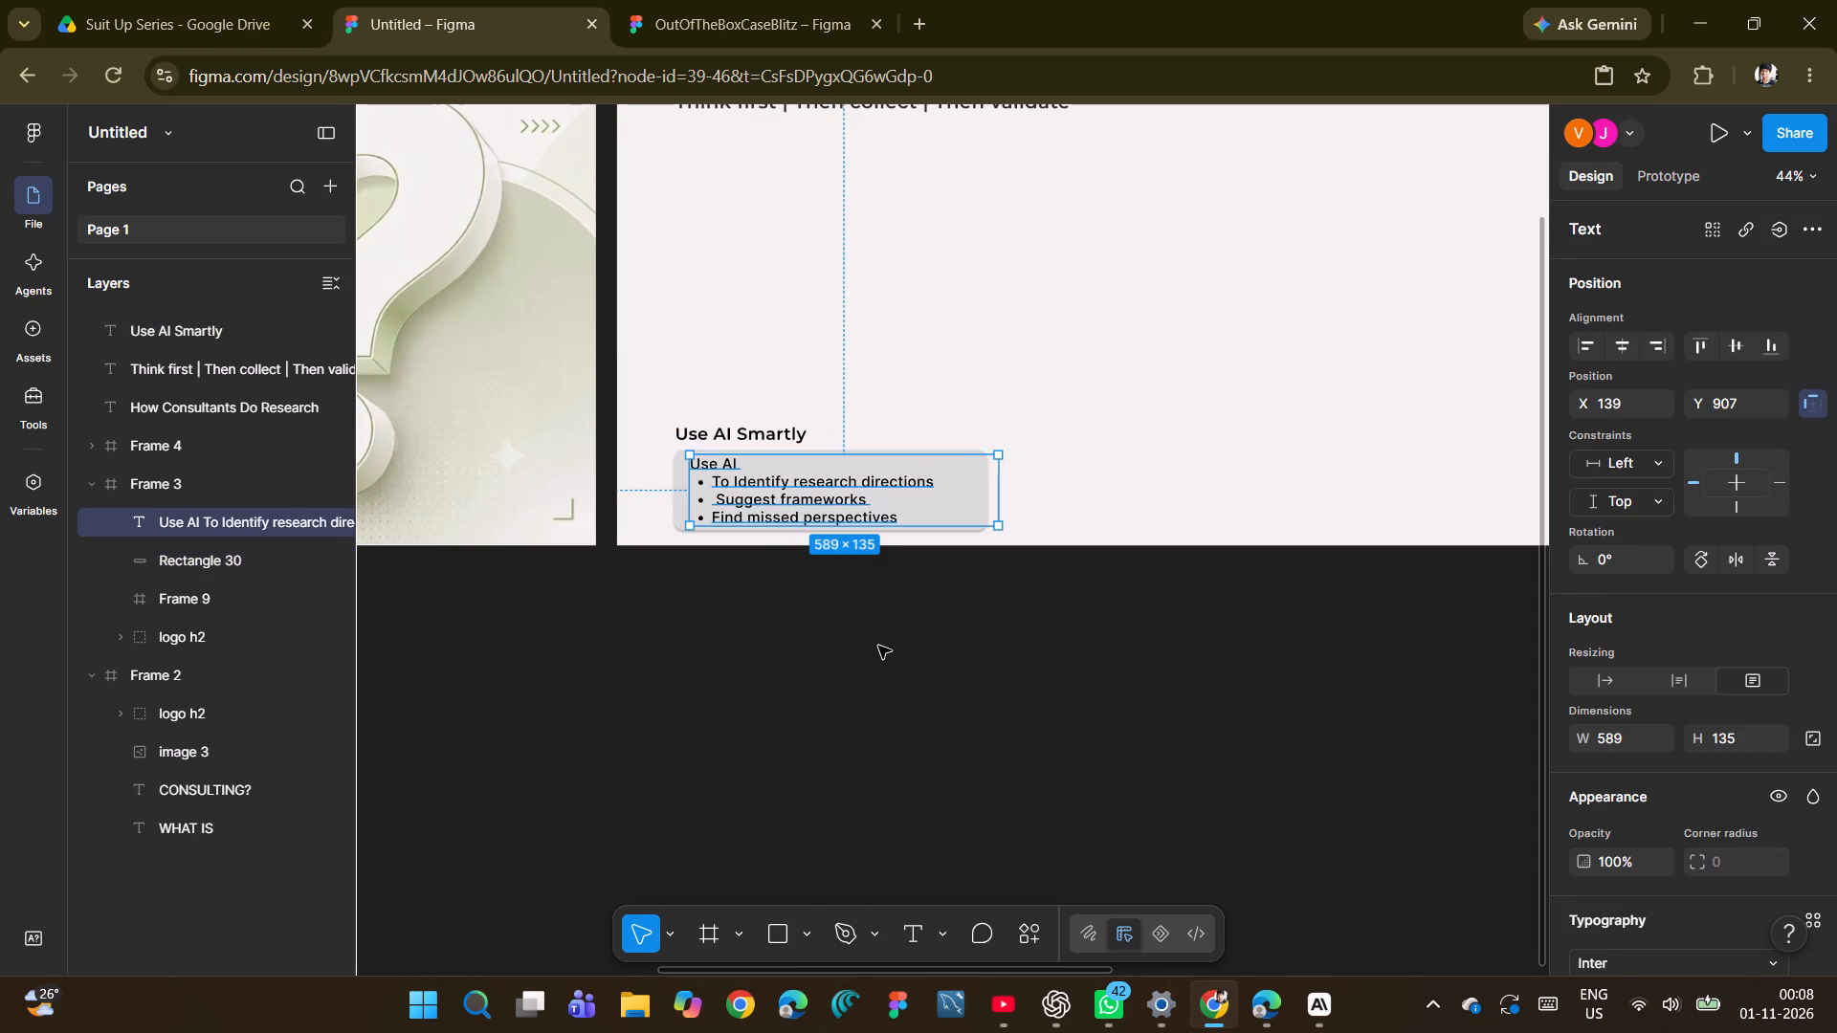
{"action": "left_click", "coordinate": [878, 643]}
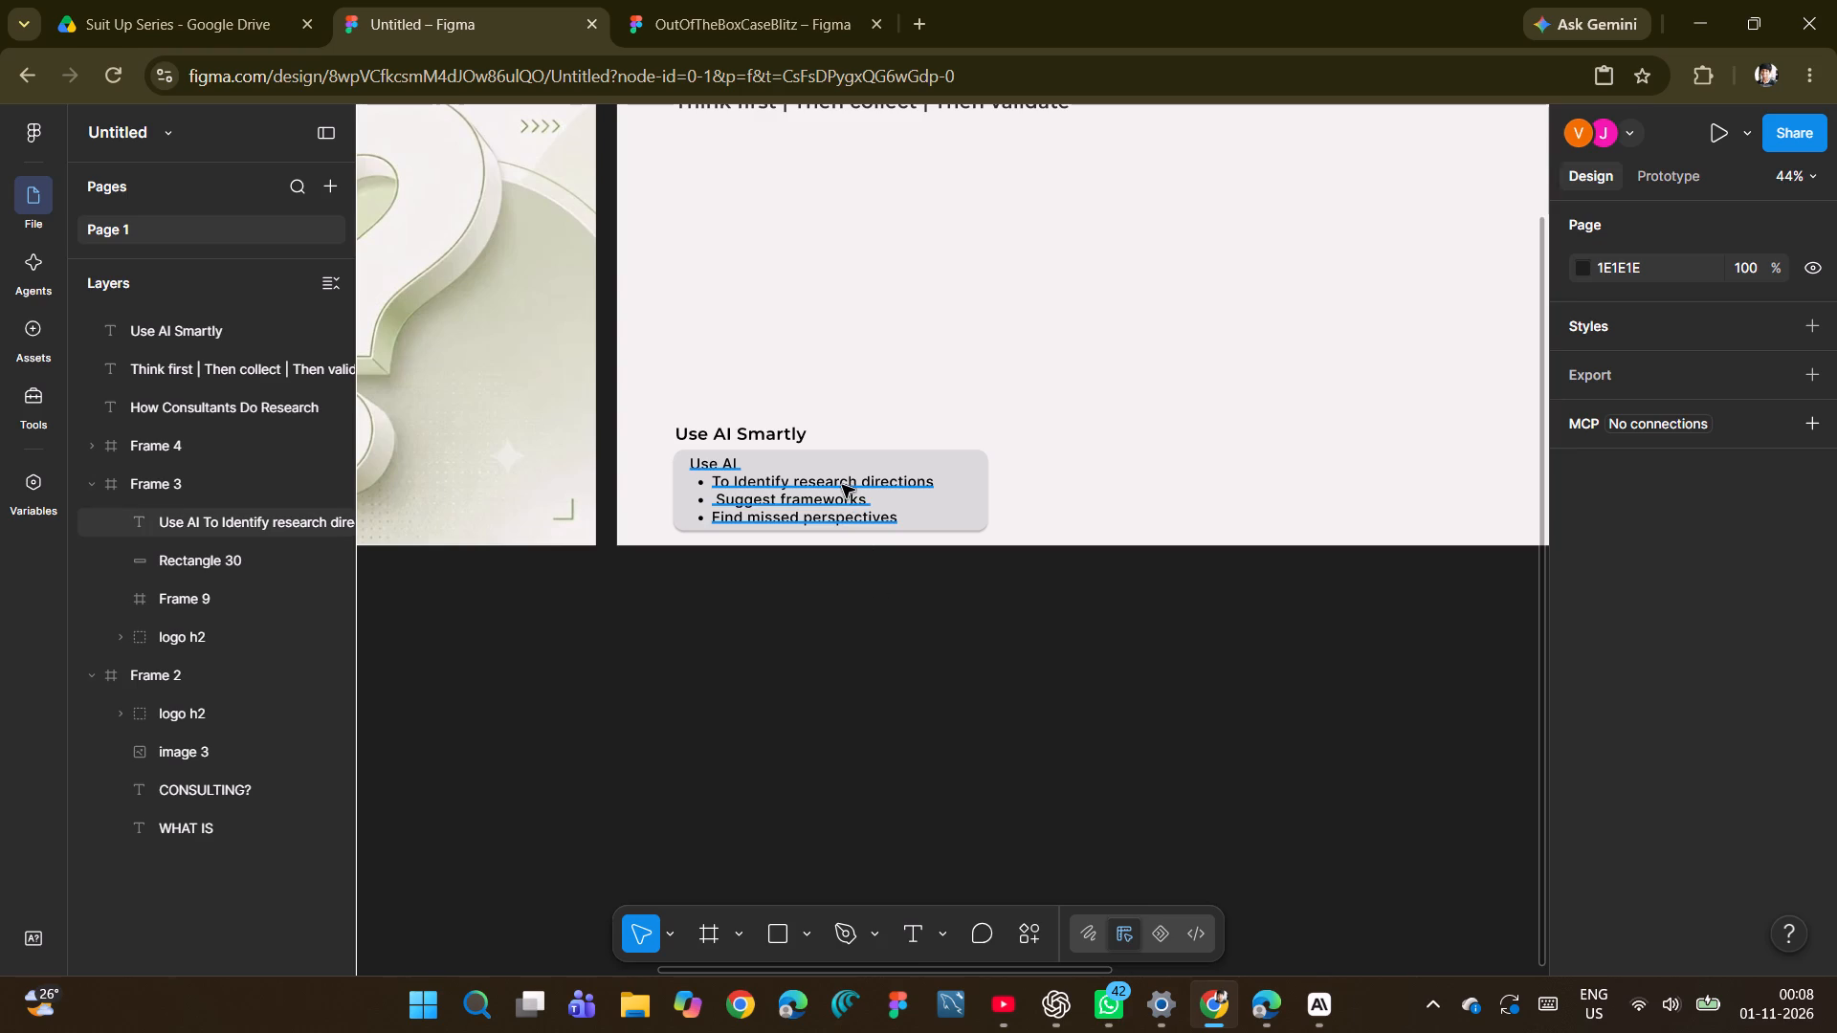
Duplicate the grey rectangle and place the copy beside the original in the same row, at about X 787, Y 897.
{"action": "left_click", "coordinate": [904, 478]}
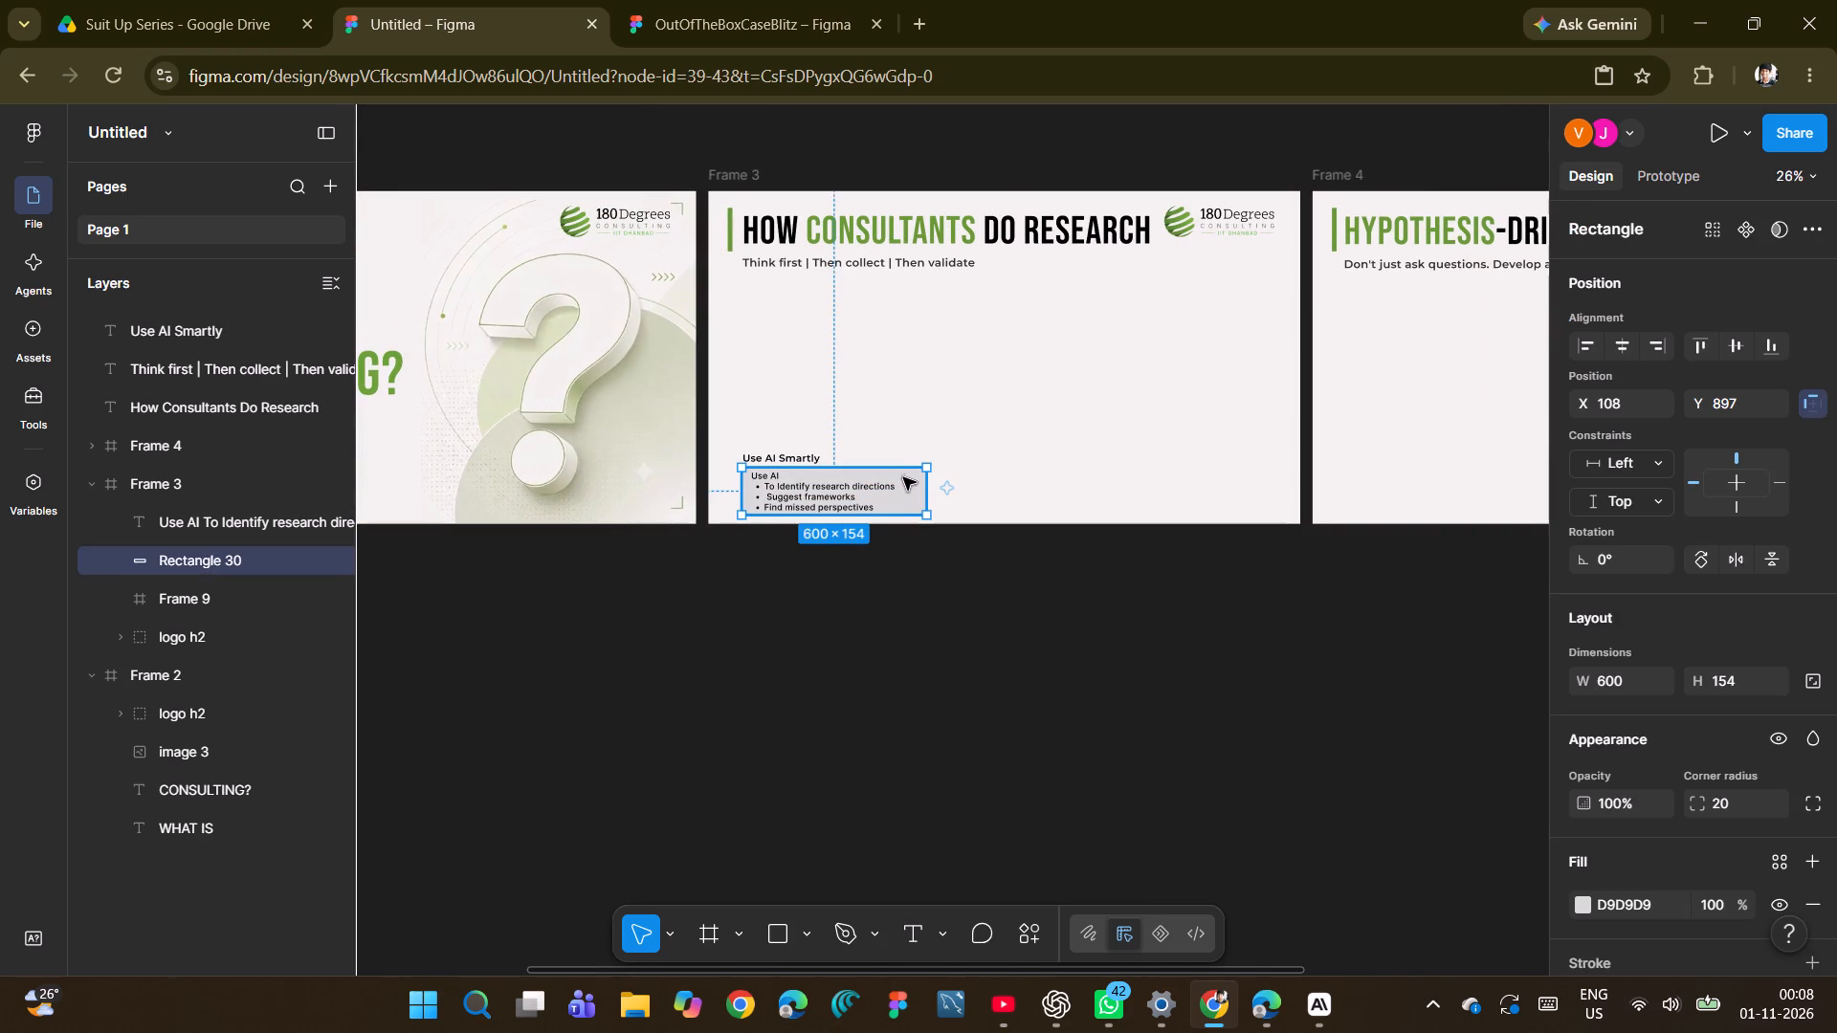
{"action": "key", "text": "ctrl+d"}
{"action": "left_click_drag", "start_coordinate": [903, 475], "coordinate": [1112, 475]}
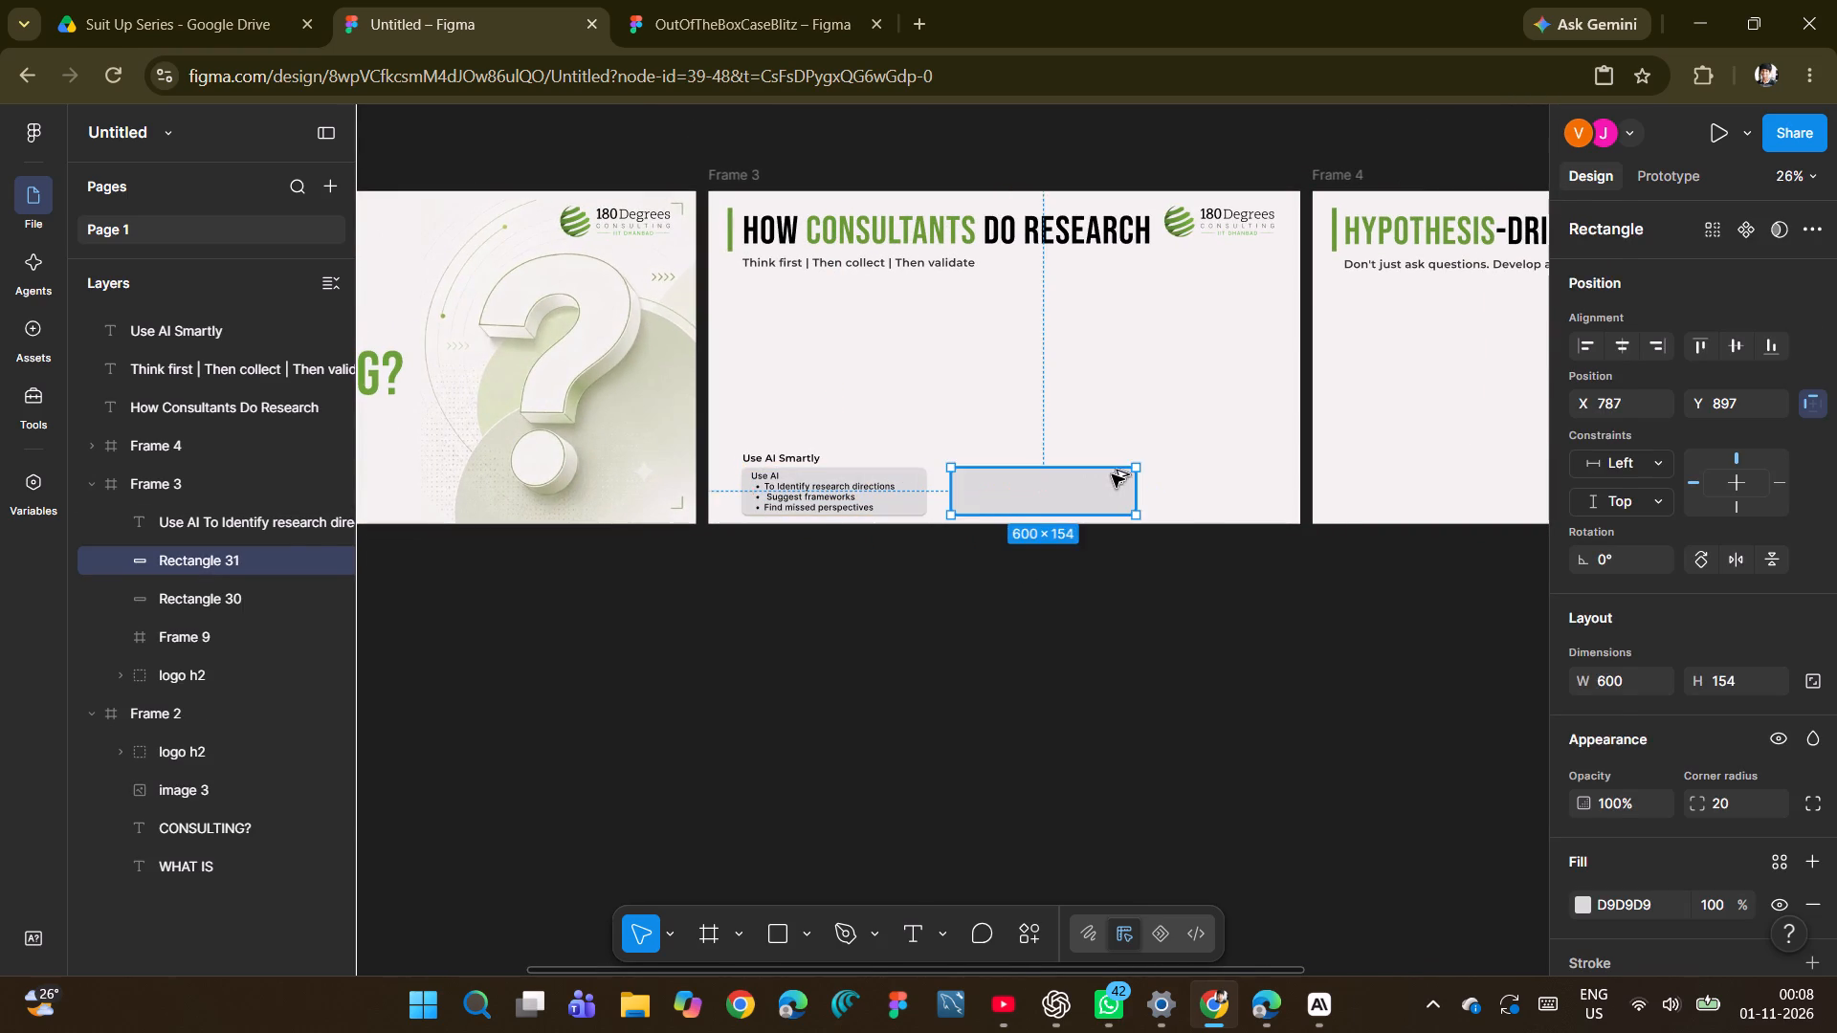
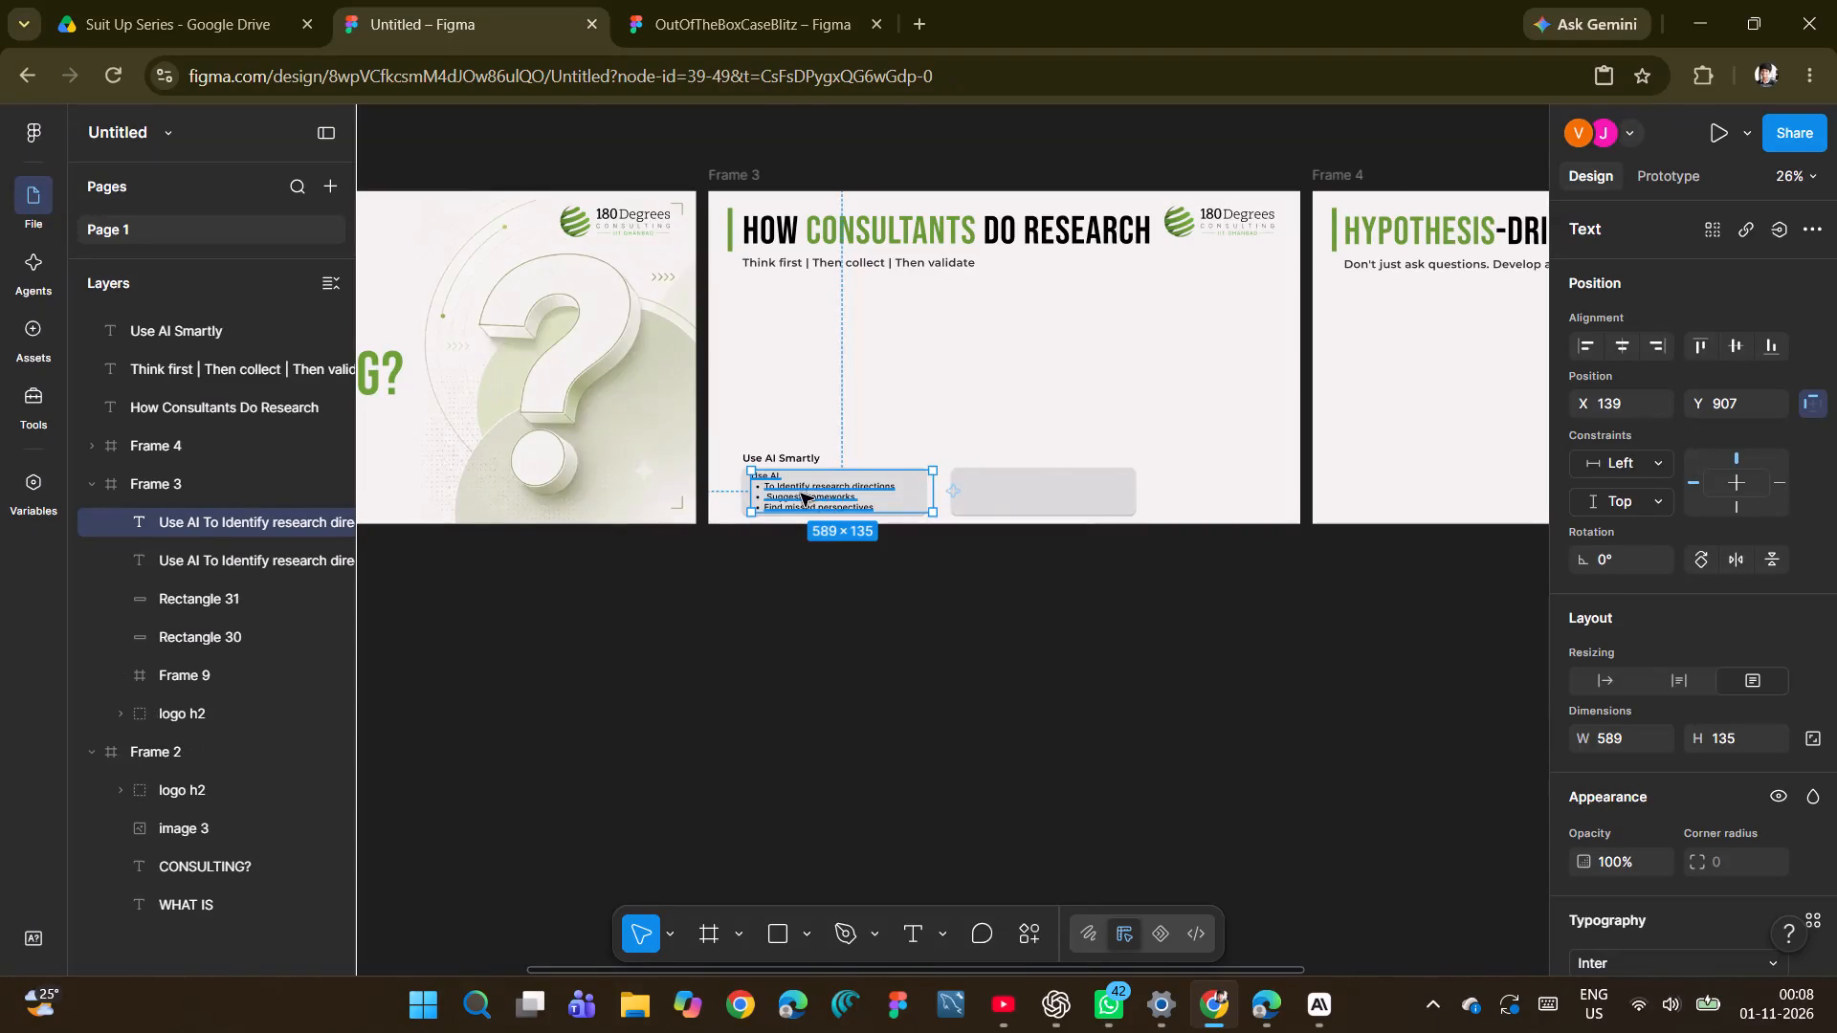
Place the duplicate "Use AI" text box on the second grey rectangle at X 798, Y 907 and replace its text with the copied "But Verify every statistic" warning.
{"action": "left_click_drag", "start_coordinate": [801, 494], "coordinate": [1008, 494]}
{"action": "double_click", "coordinate": [1007, 494]}
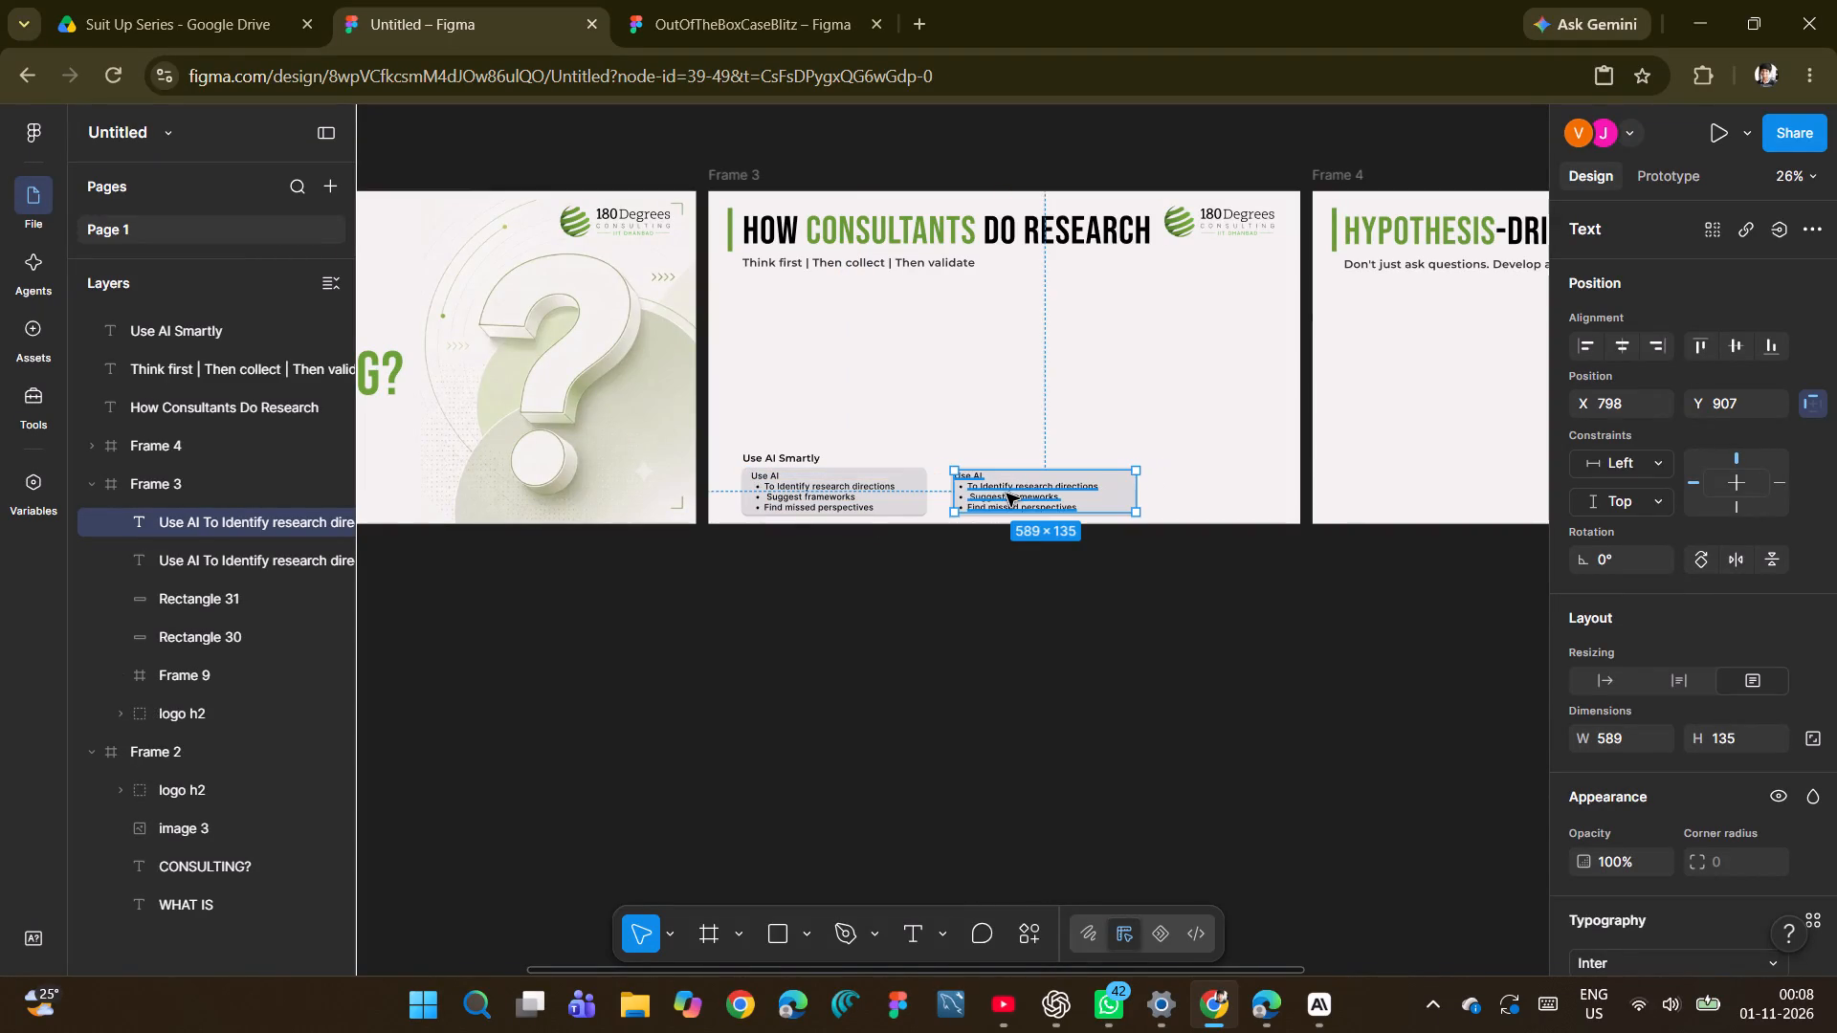
{"action": "key", "text": "ctrl+v"}
{"action": "left_click", "coordinate": [1002, 561]}
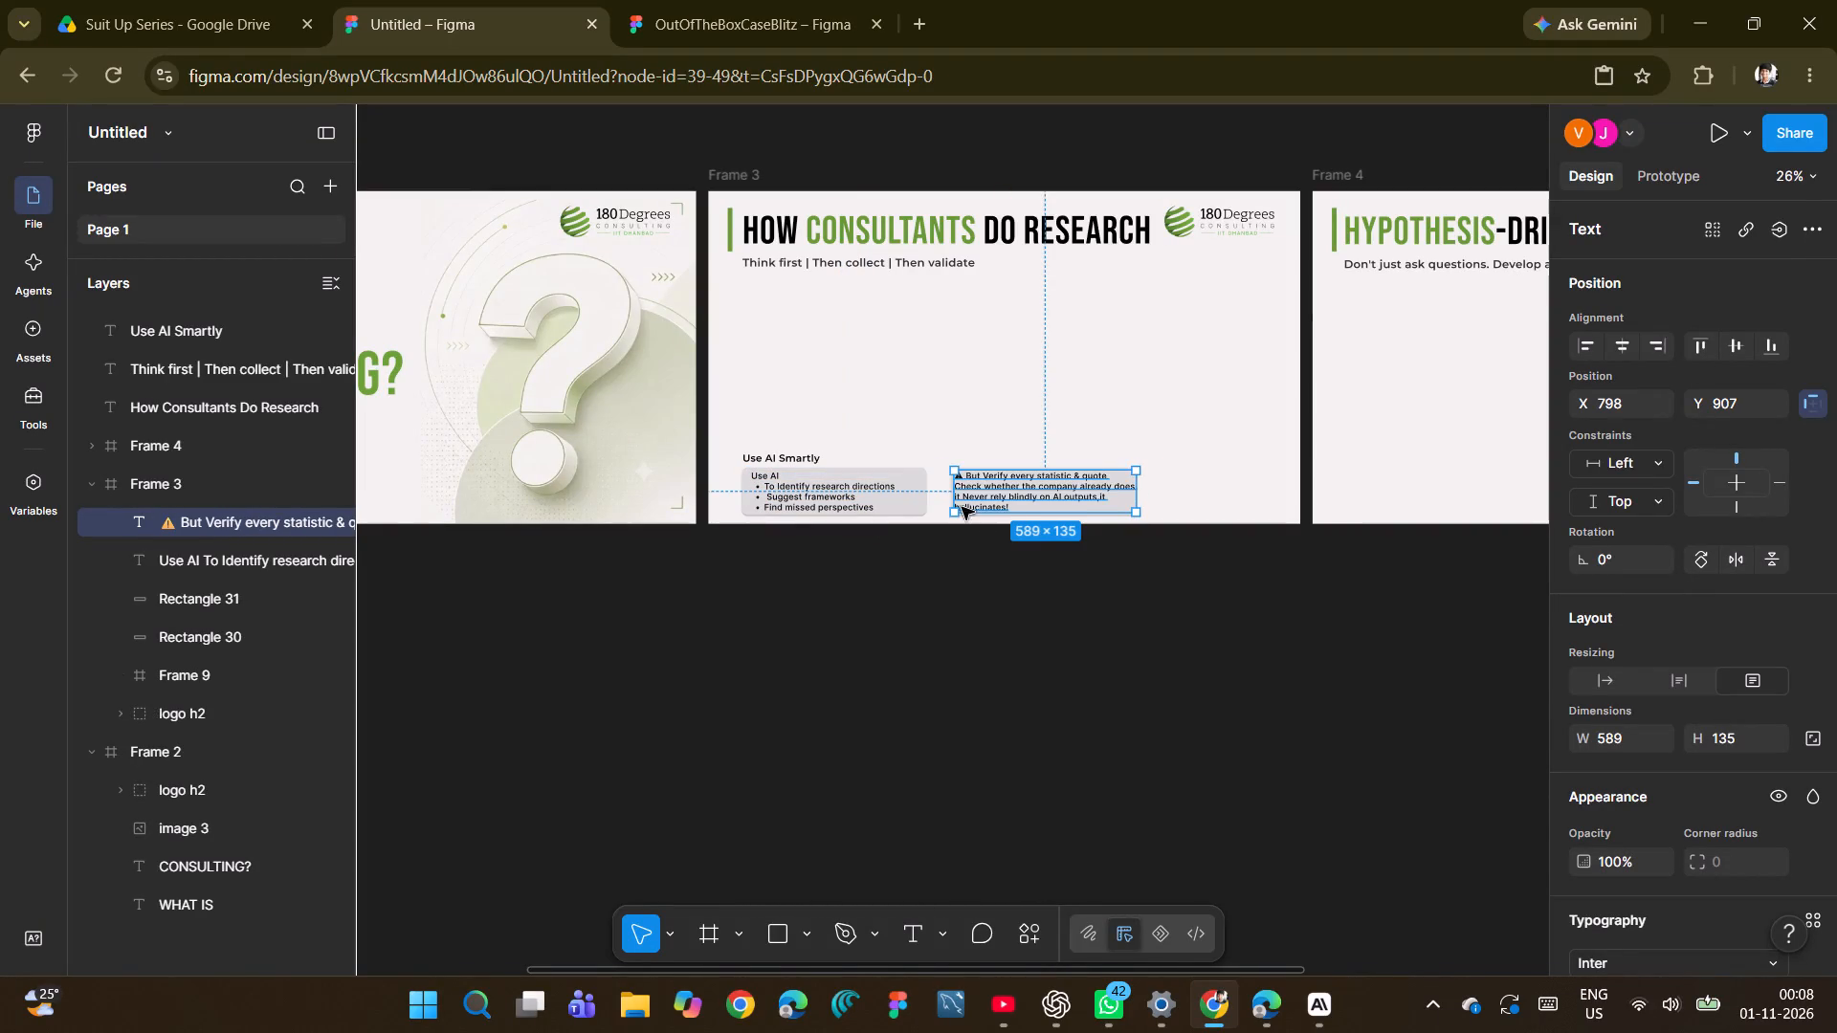
Recolour only the warning symbol before "But Verify" in the second rectangle's text to orange, FF9500.
{"action": "double_click", "coordinate": [975, 479]}
{"action": "left_click", "coordinate": [974, 479]}
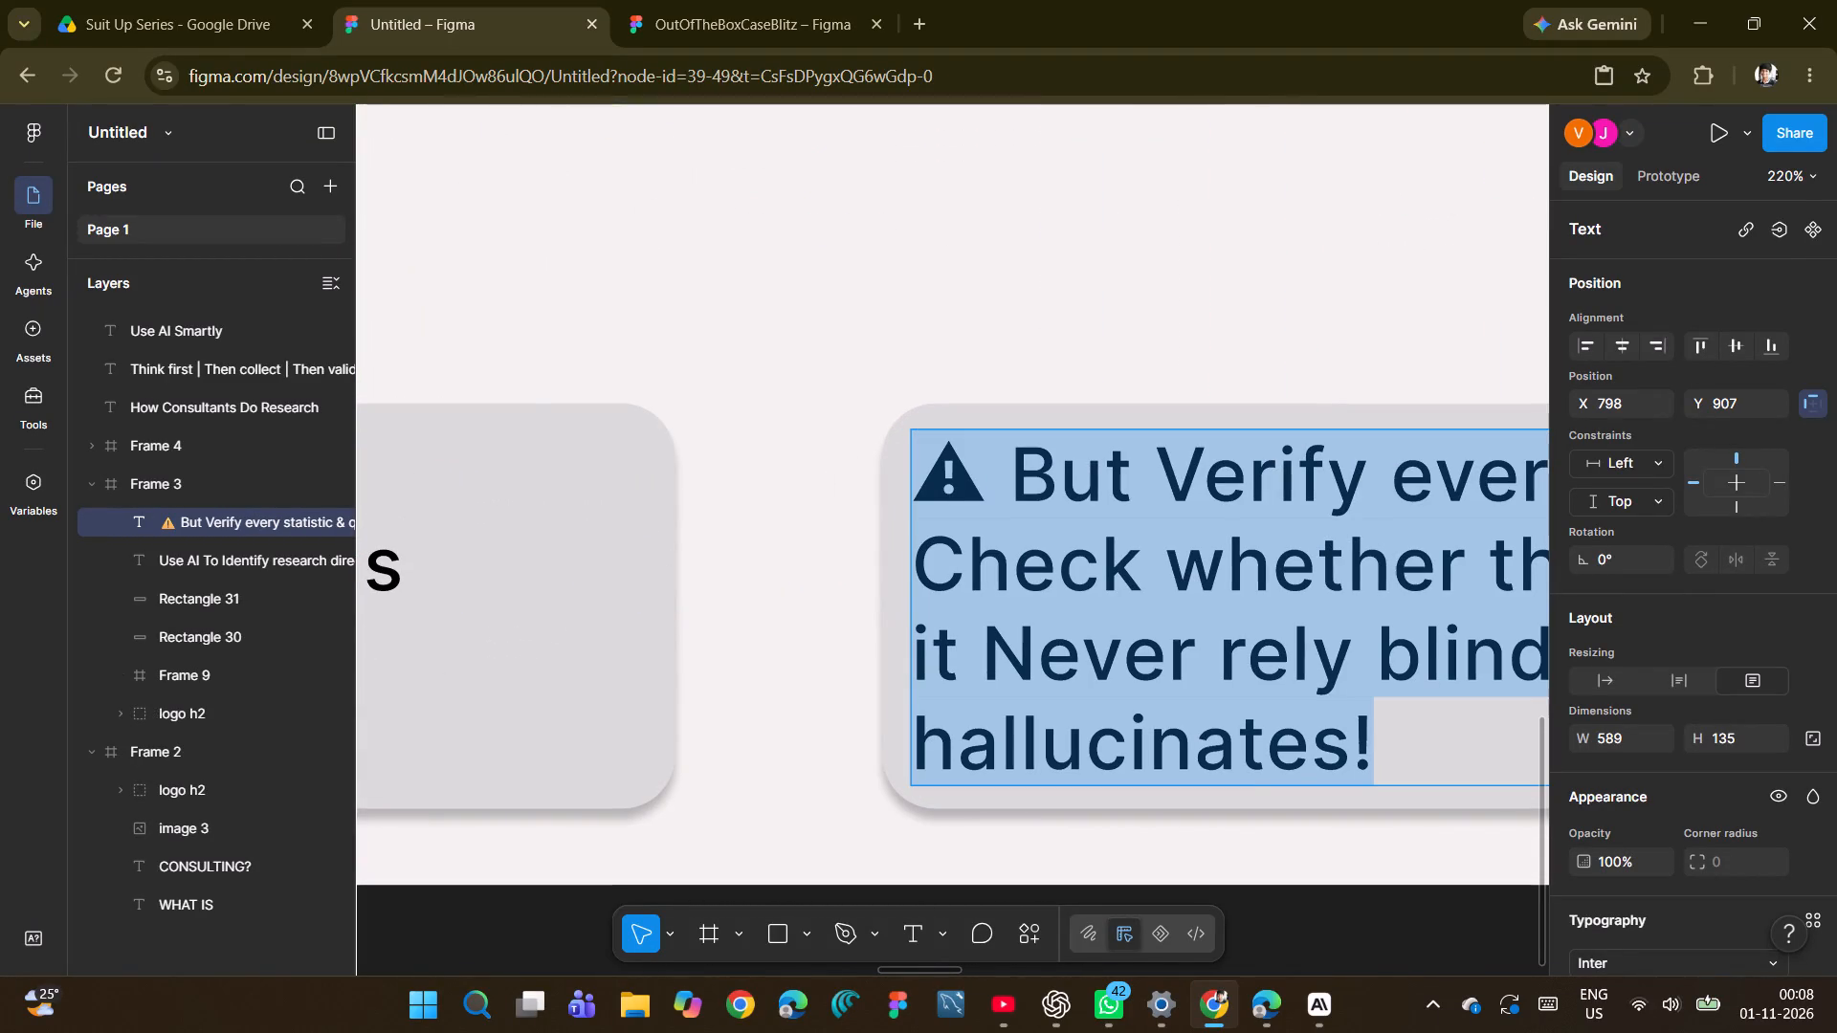
{"action": "left_click", "coordinate": [985, 479]}
{"action": "left_click_drag", "start_coordinate": [982, 476], "coordinate": [881, 492]}
{"action": "scroll", "coordinate": [1661, 624], "scroll_direction": "down", "scroll_amount": 5}
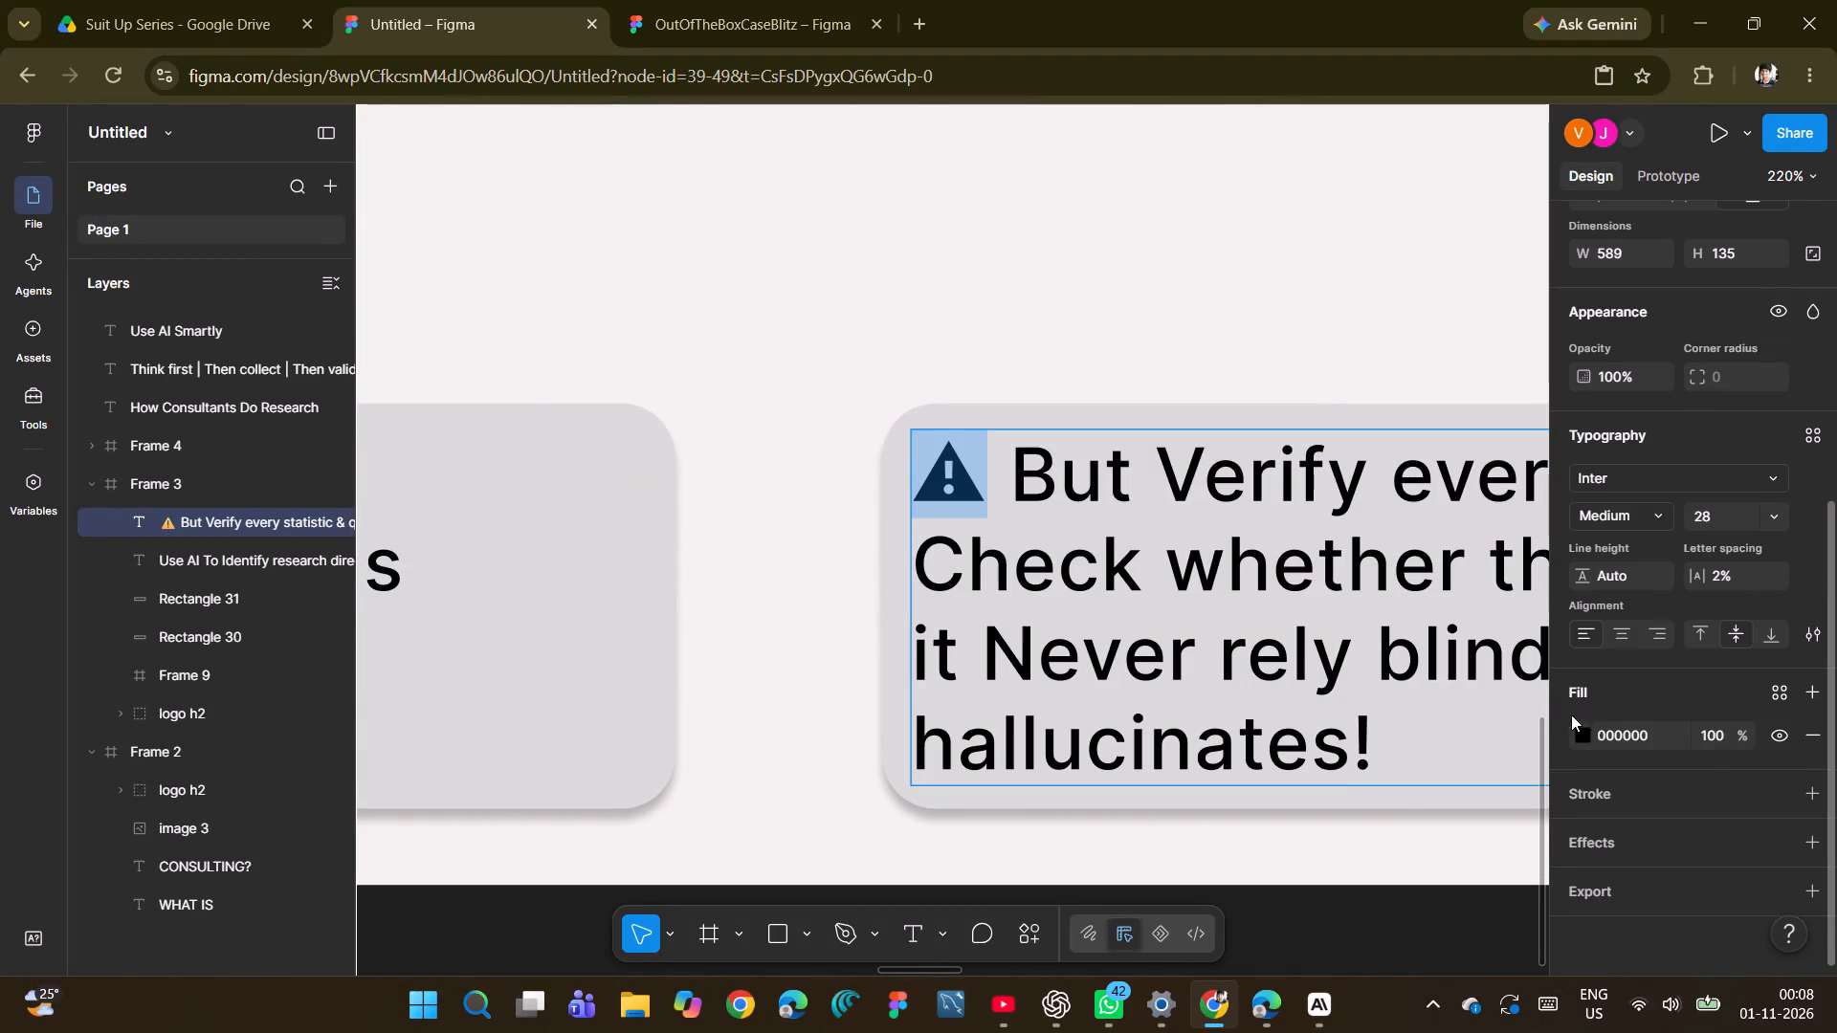
{"action": "left_click", "coordinate": [1587, 728]}
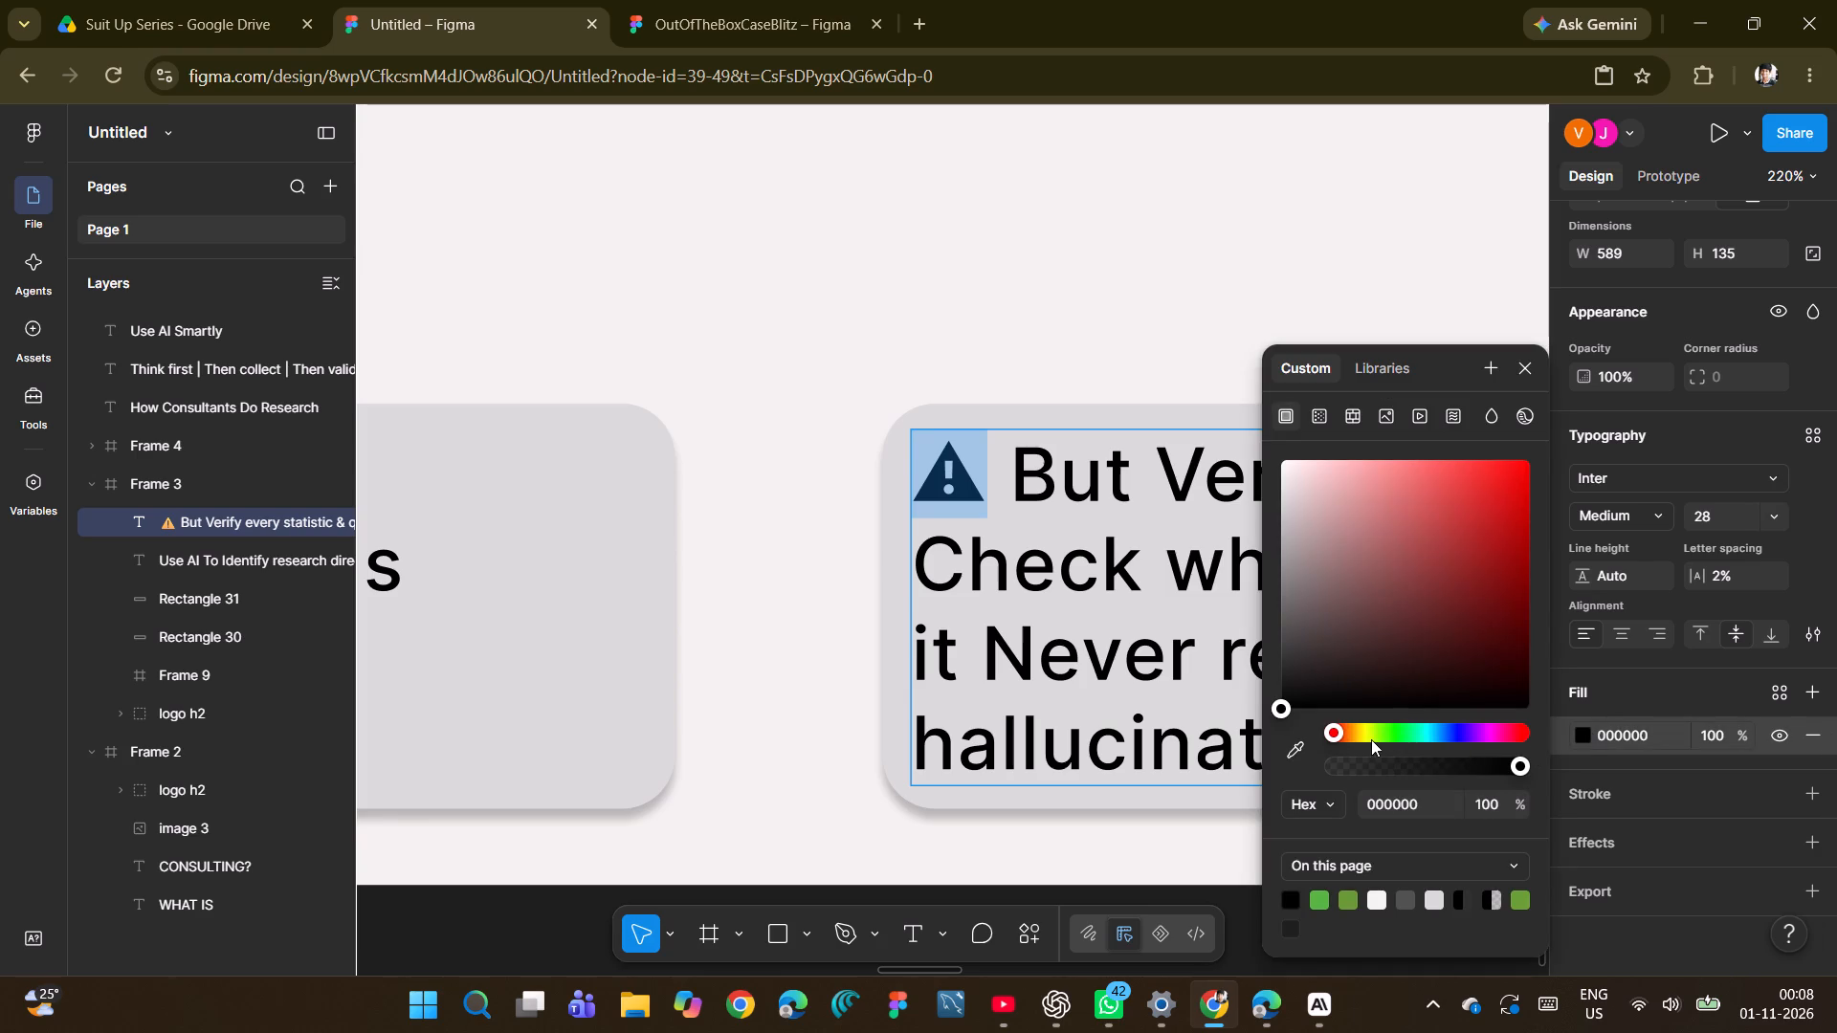
{"action": "left_click_drag", "start_coordinate": [1341, 730], "coordinate": [1364, 732]}
{"action": "left_click_drag", "start_coordinate": [1506, 499], "coordinate": [1534, 445]}
{"action": "left_click", "coordinate": [1364, 731]}
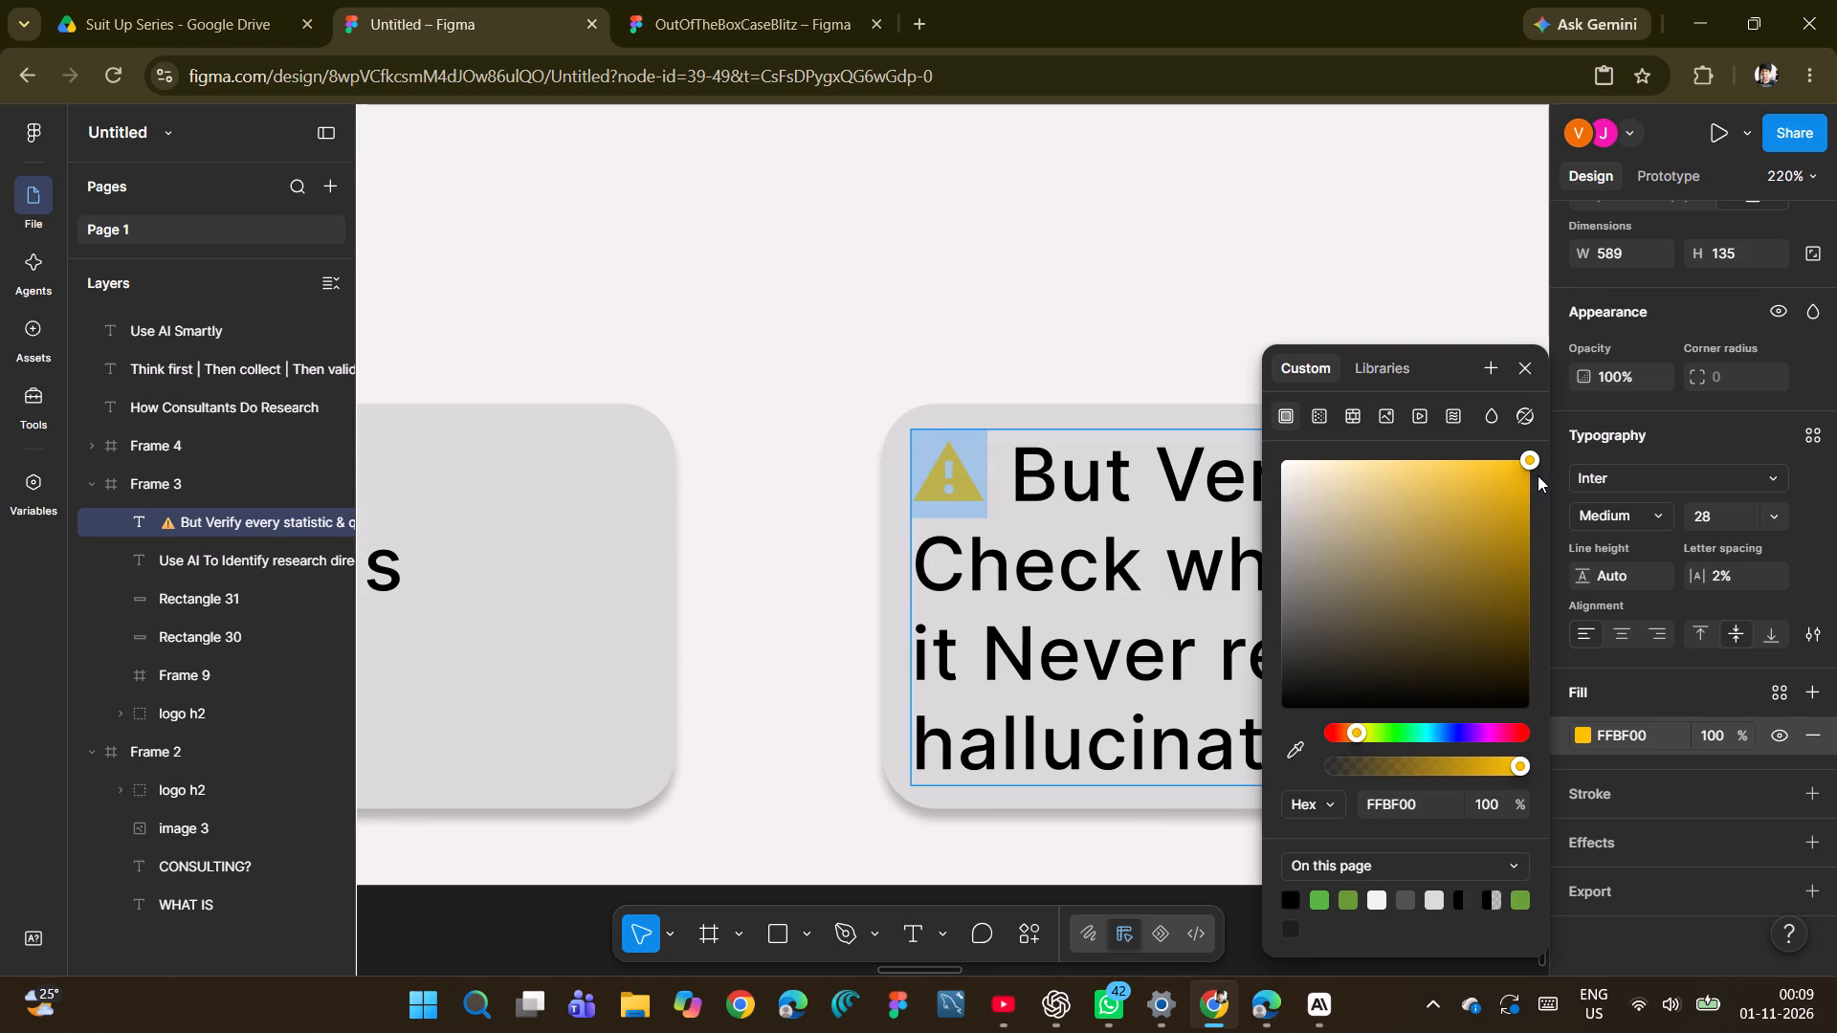
{"action": "left_click_drag", "start_coordinate": [1526, 453], "coordinate": [1548, 542]}
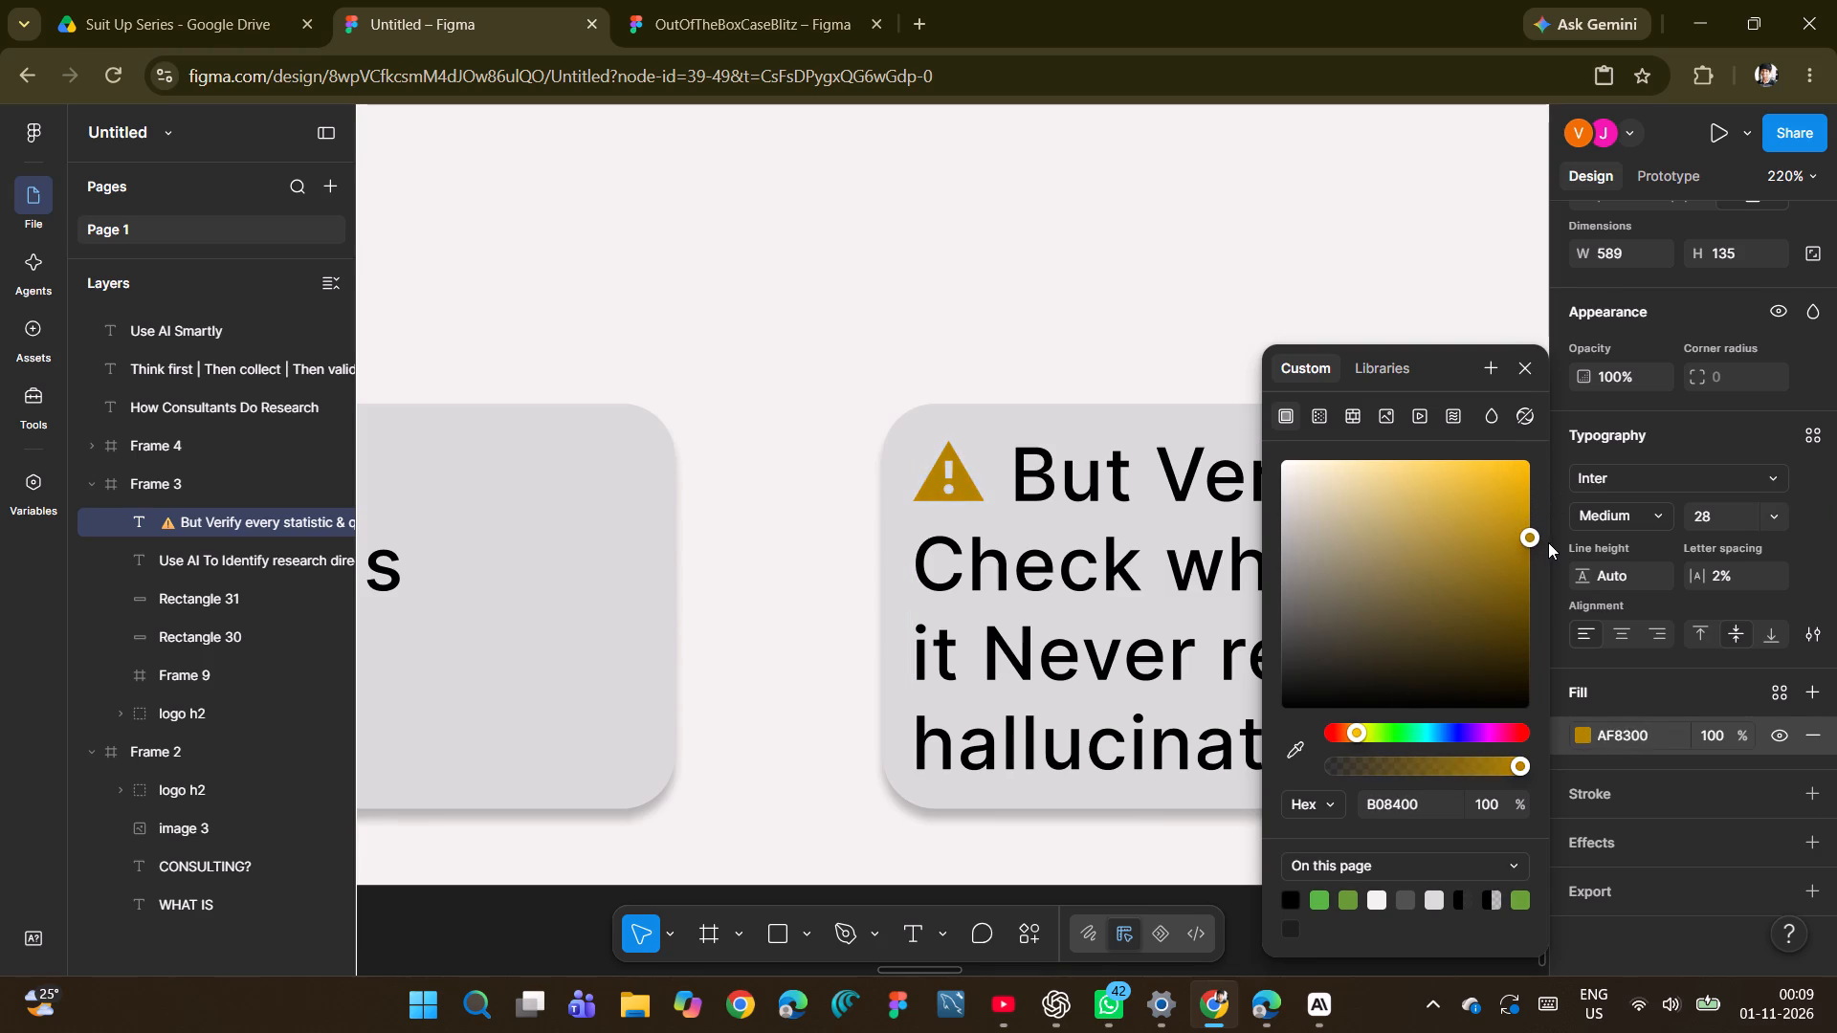
{"action": "left_click_drag", "start_coordinate": [1548, 542], "coordinate": [1560, 448]}
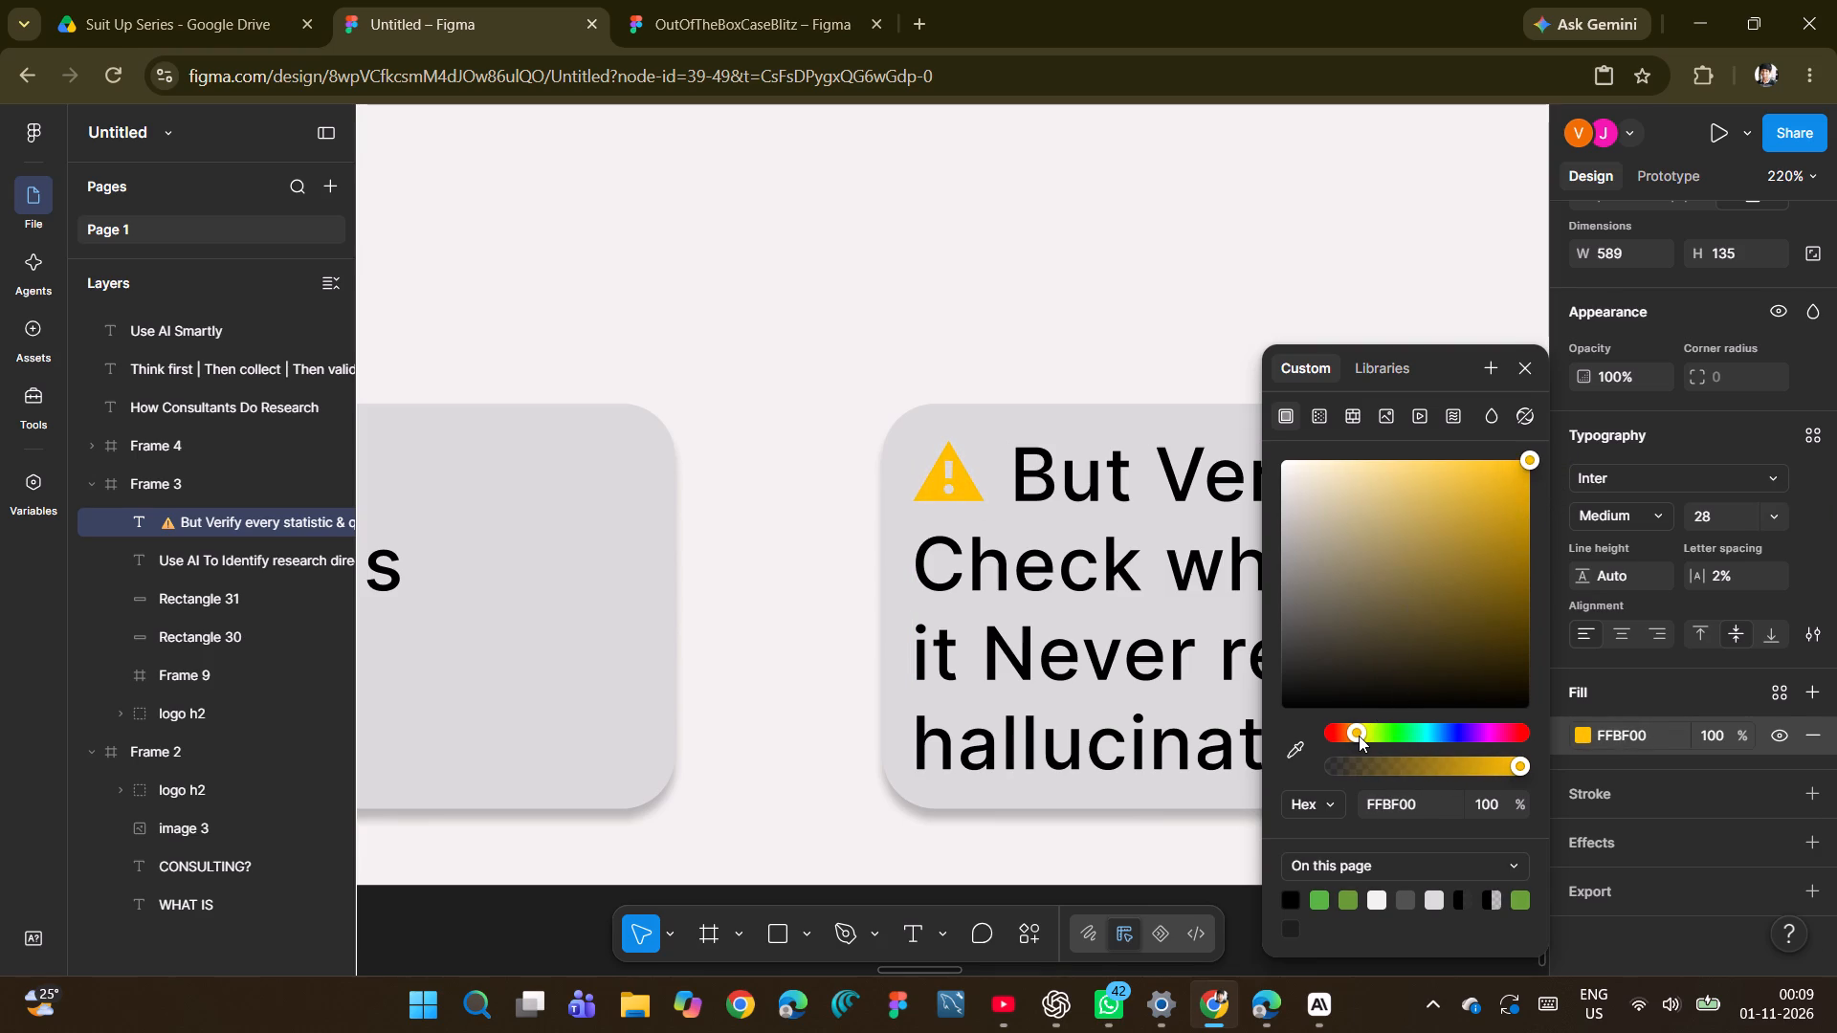
{"action": "left_click", "coordinate": [1359, 736]}
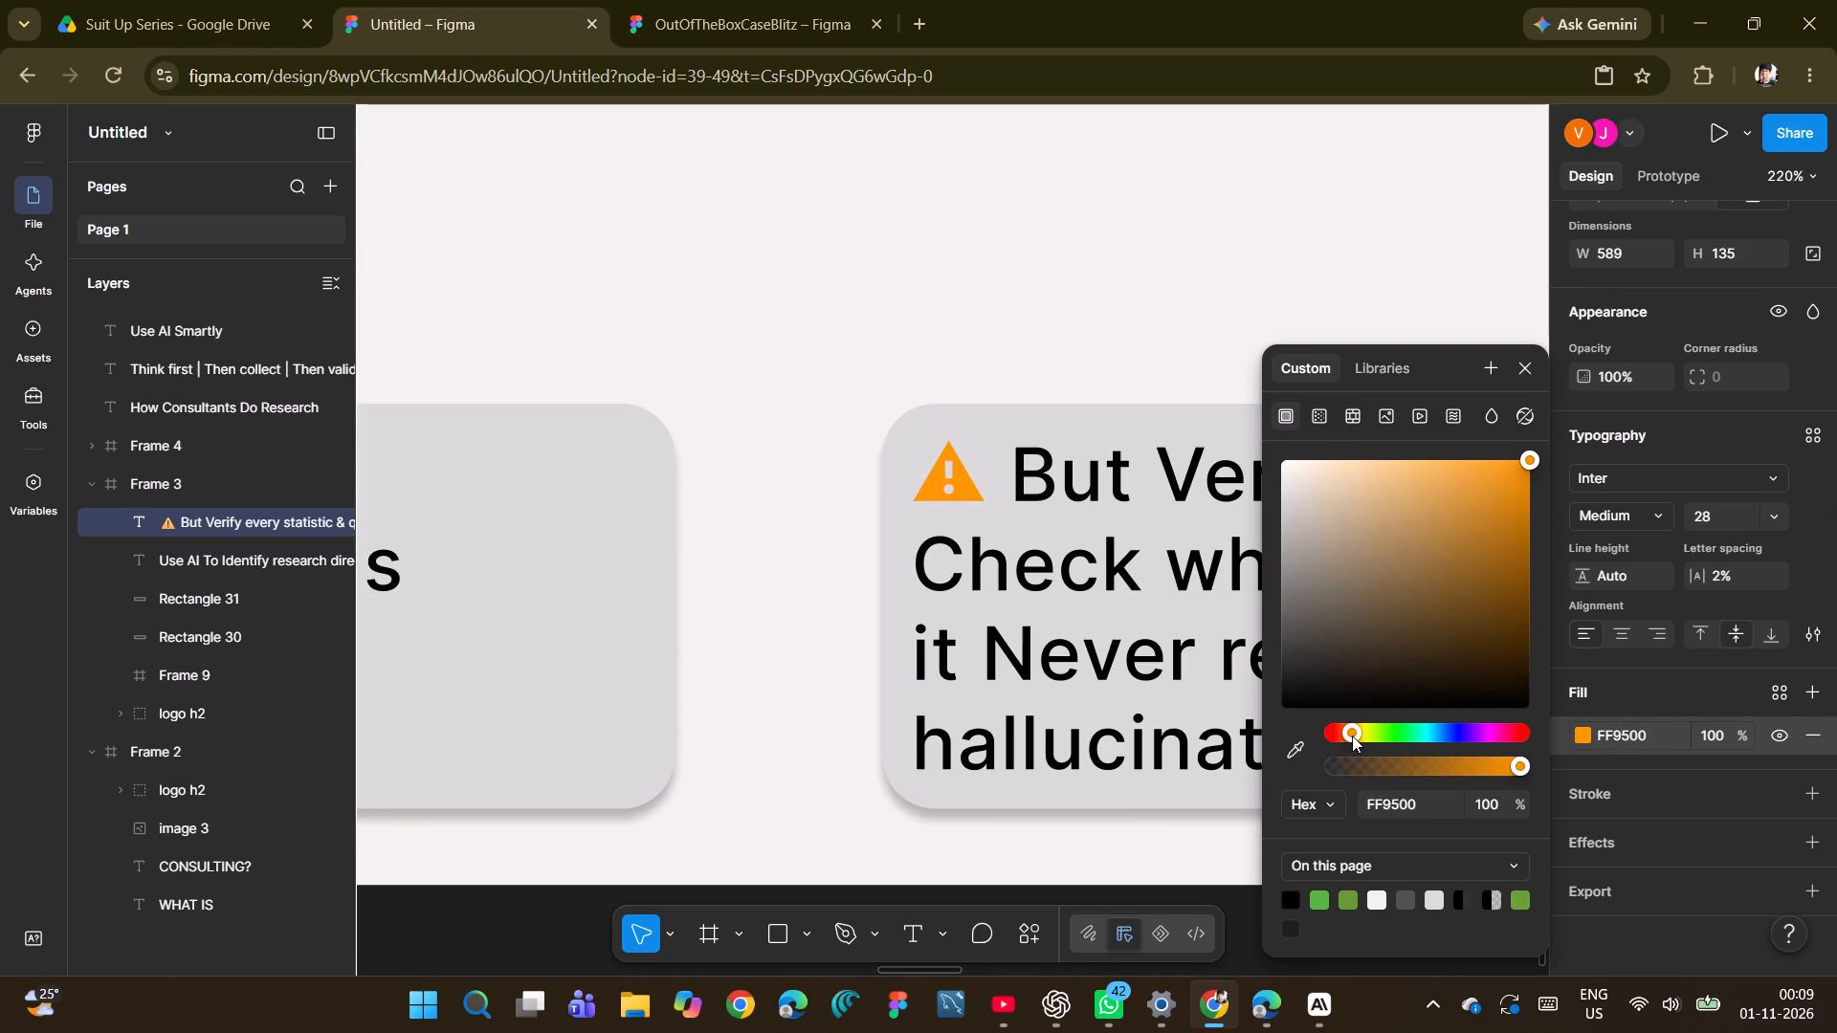
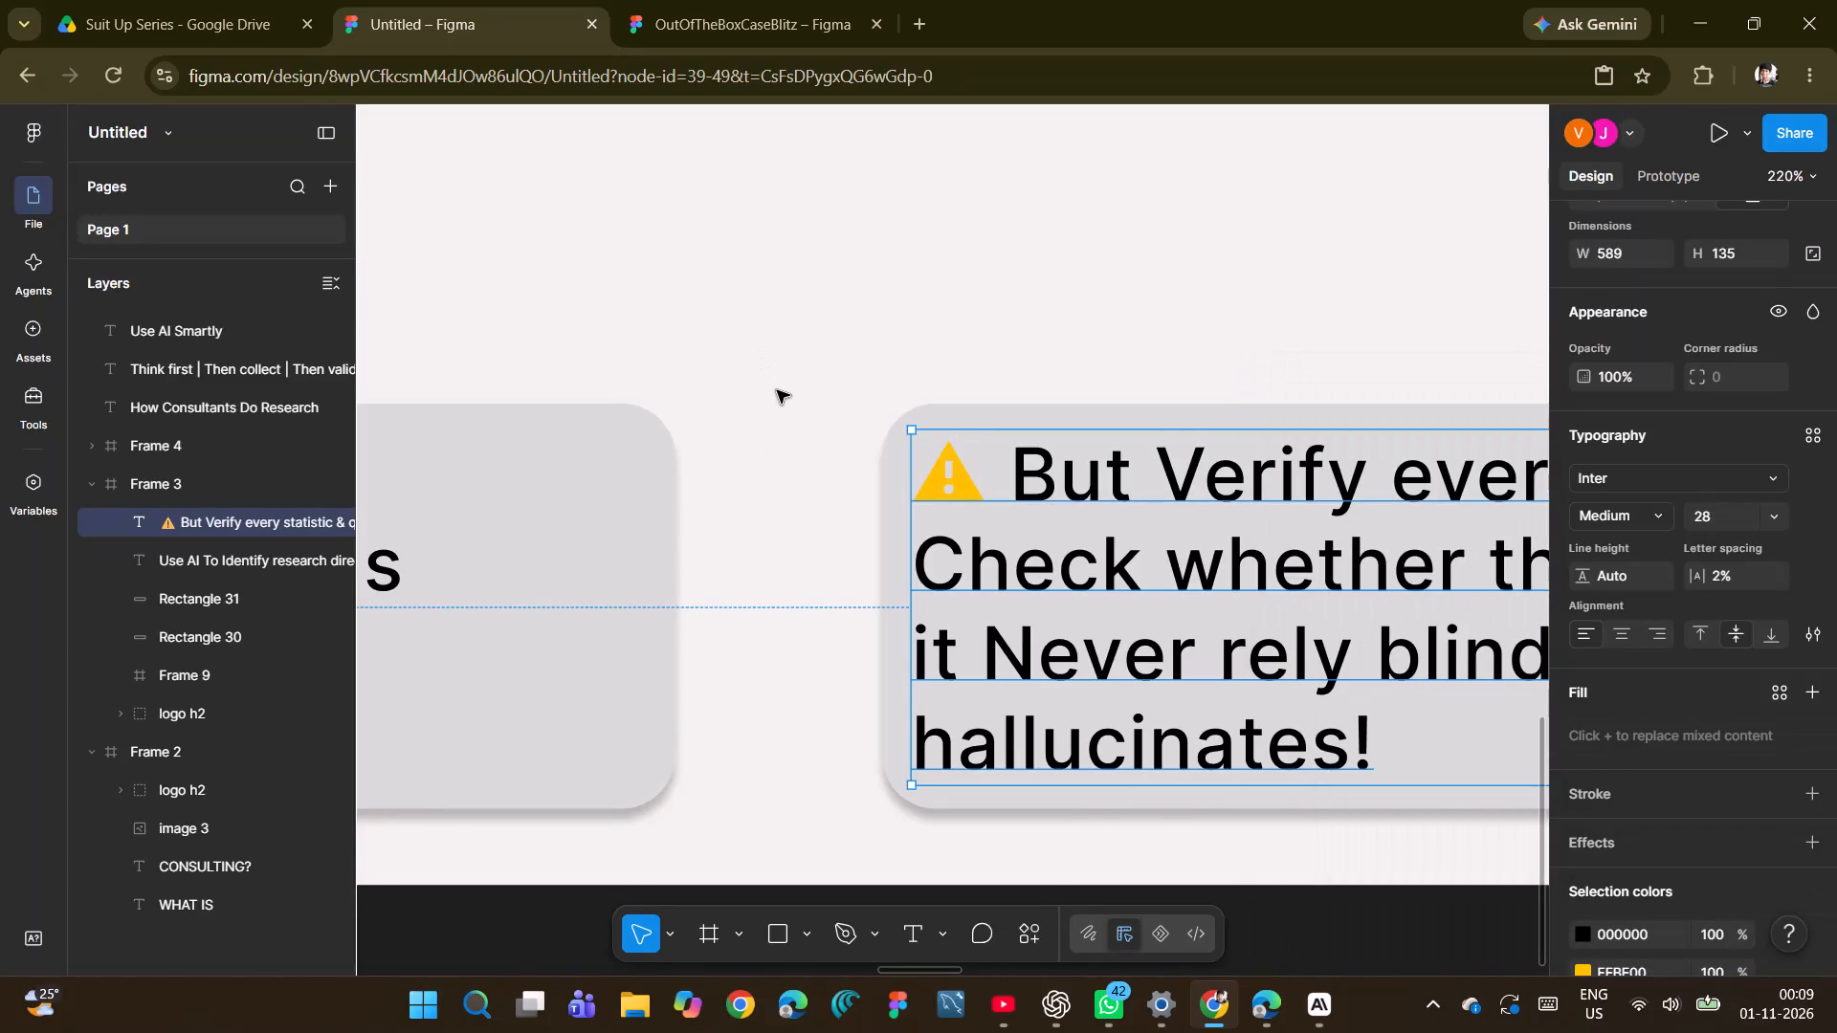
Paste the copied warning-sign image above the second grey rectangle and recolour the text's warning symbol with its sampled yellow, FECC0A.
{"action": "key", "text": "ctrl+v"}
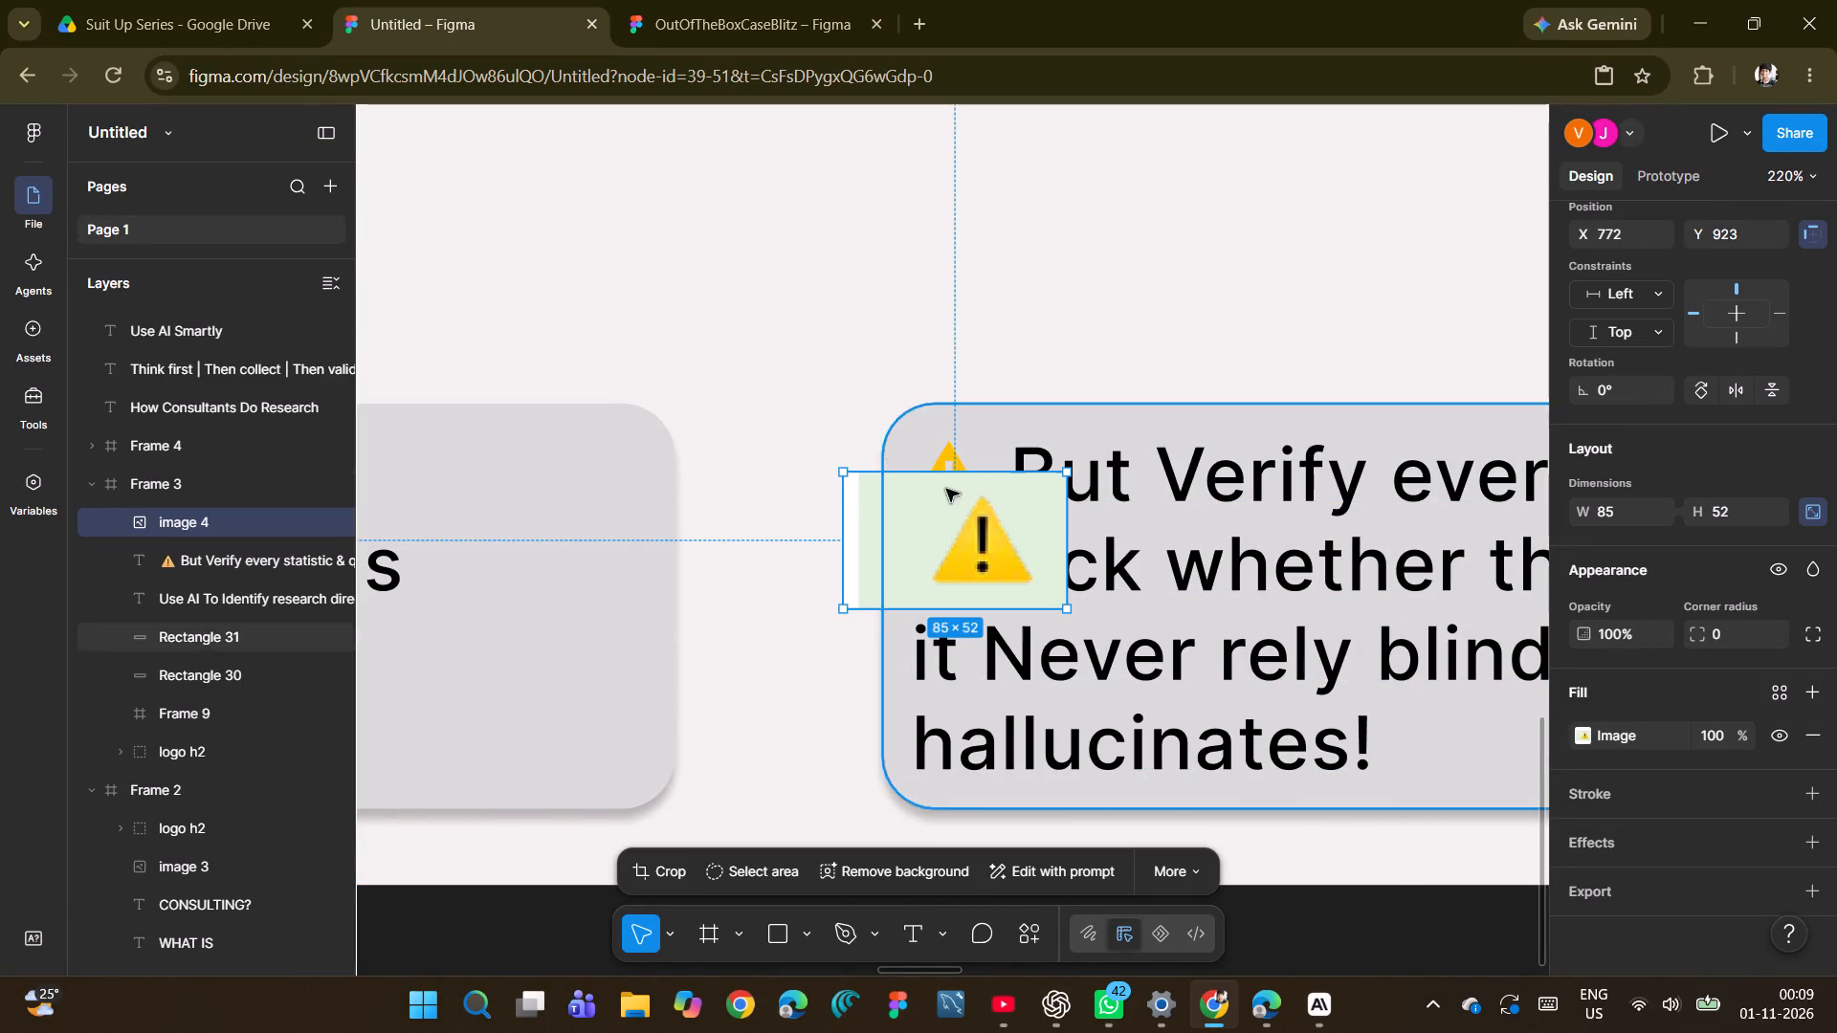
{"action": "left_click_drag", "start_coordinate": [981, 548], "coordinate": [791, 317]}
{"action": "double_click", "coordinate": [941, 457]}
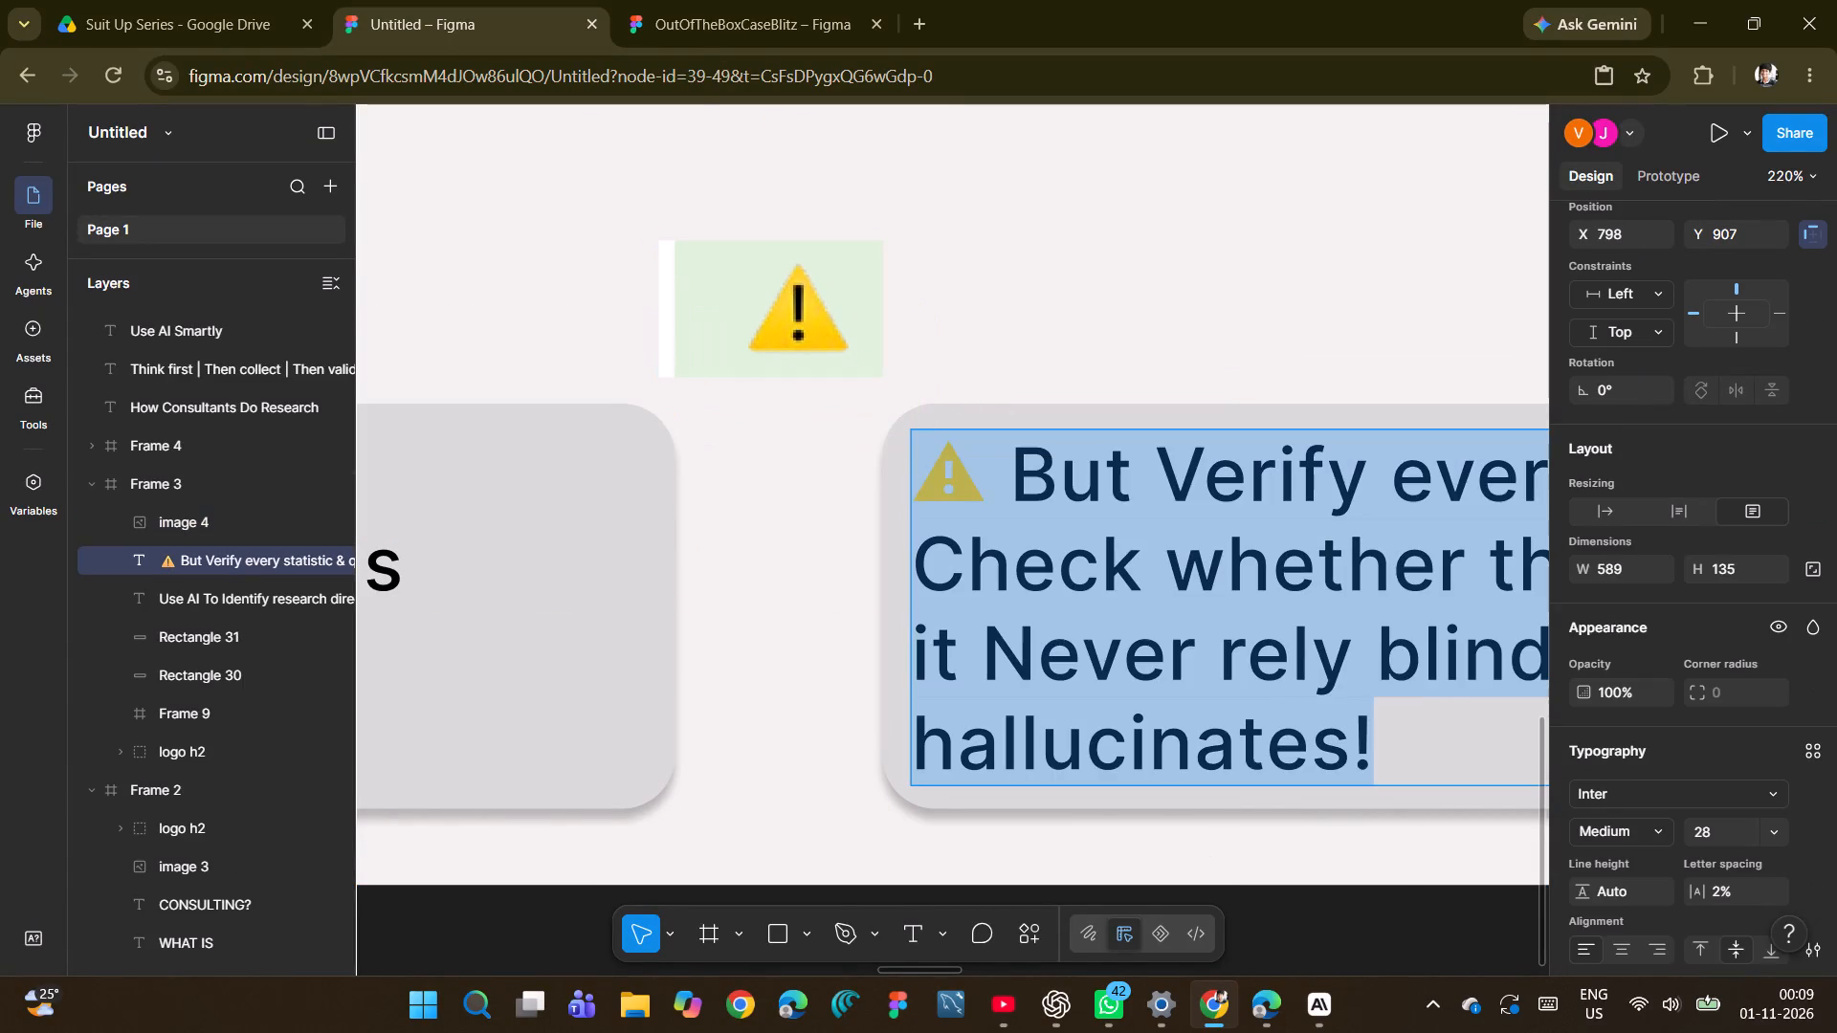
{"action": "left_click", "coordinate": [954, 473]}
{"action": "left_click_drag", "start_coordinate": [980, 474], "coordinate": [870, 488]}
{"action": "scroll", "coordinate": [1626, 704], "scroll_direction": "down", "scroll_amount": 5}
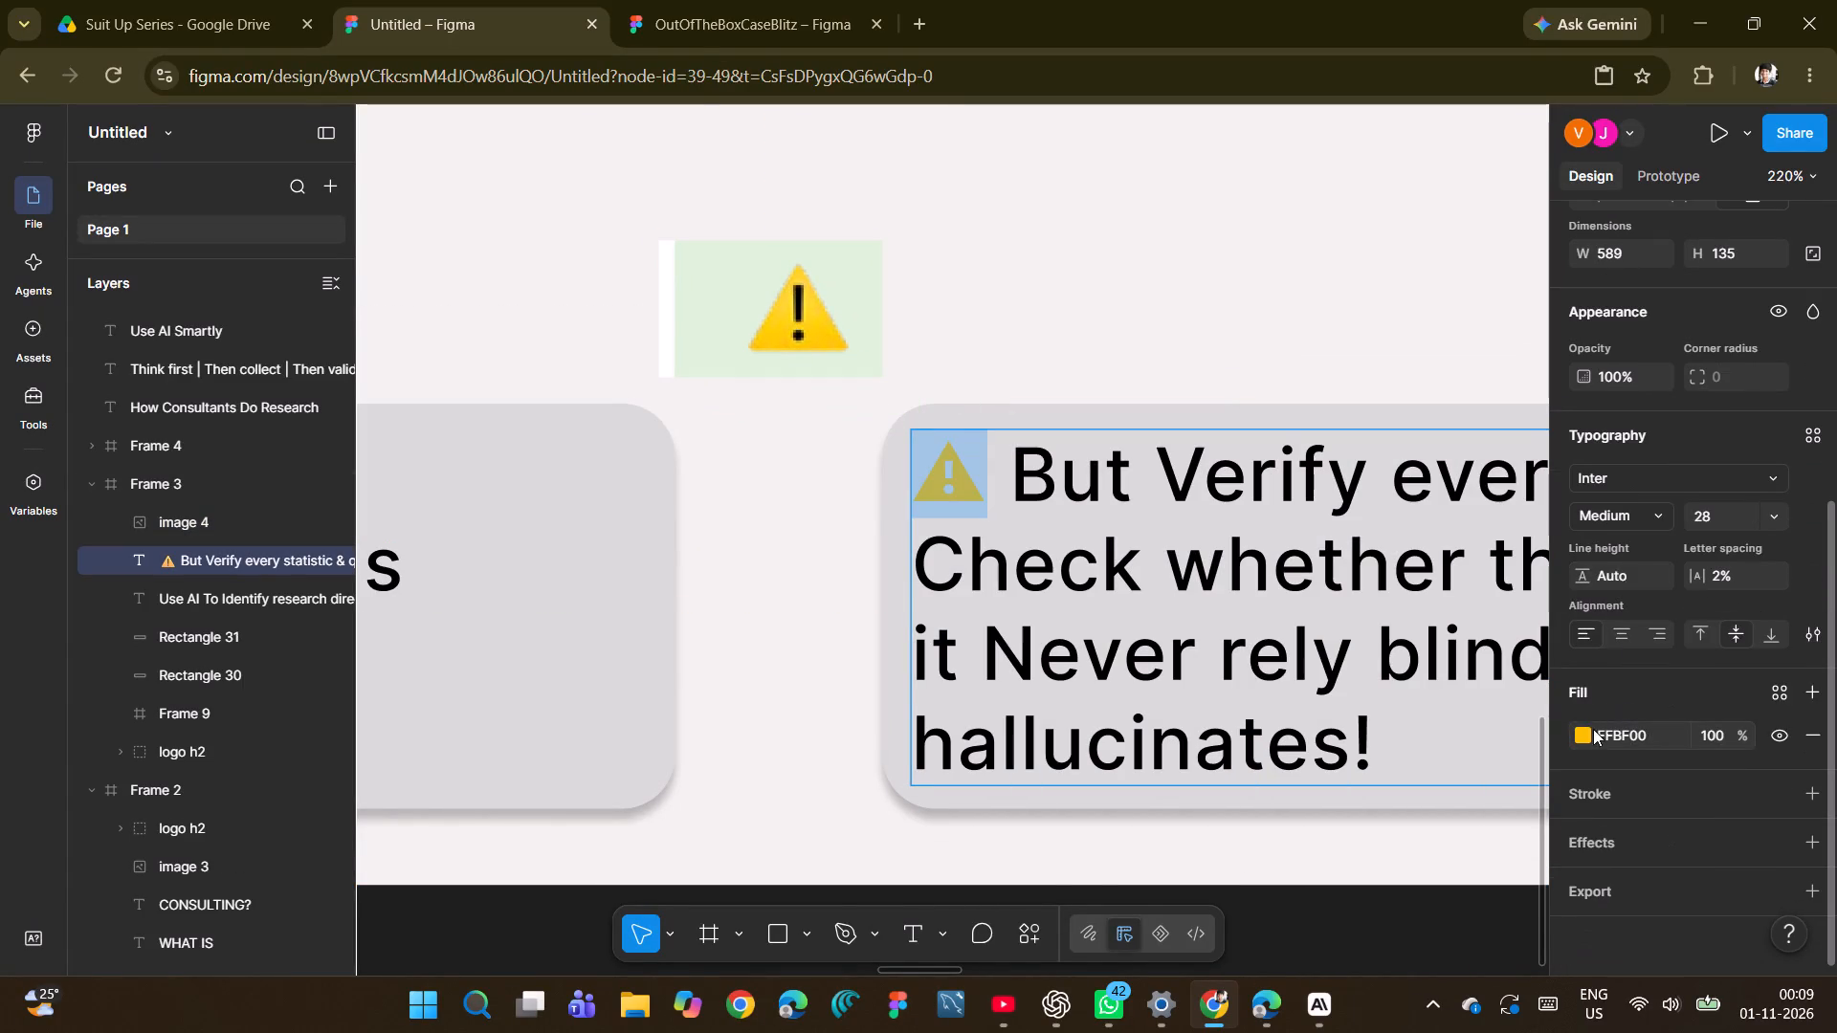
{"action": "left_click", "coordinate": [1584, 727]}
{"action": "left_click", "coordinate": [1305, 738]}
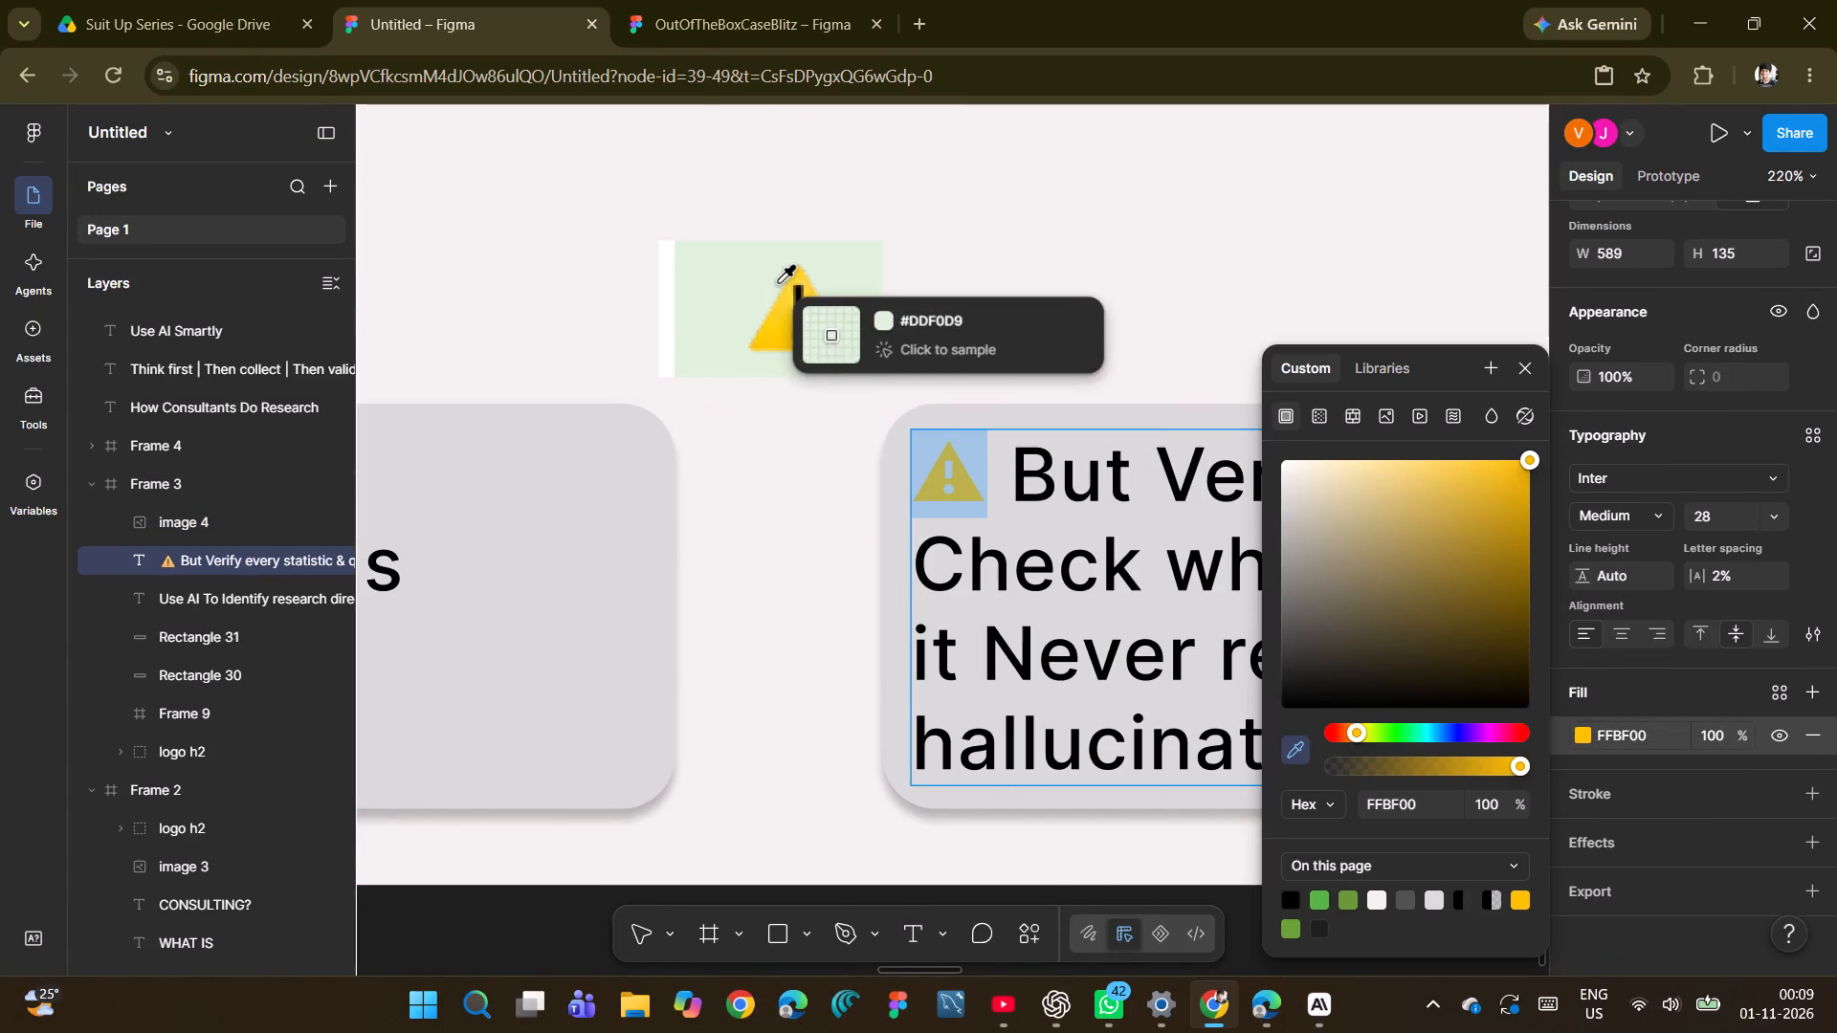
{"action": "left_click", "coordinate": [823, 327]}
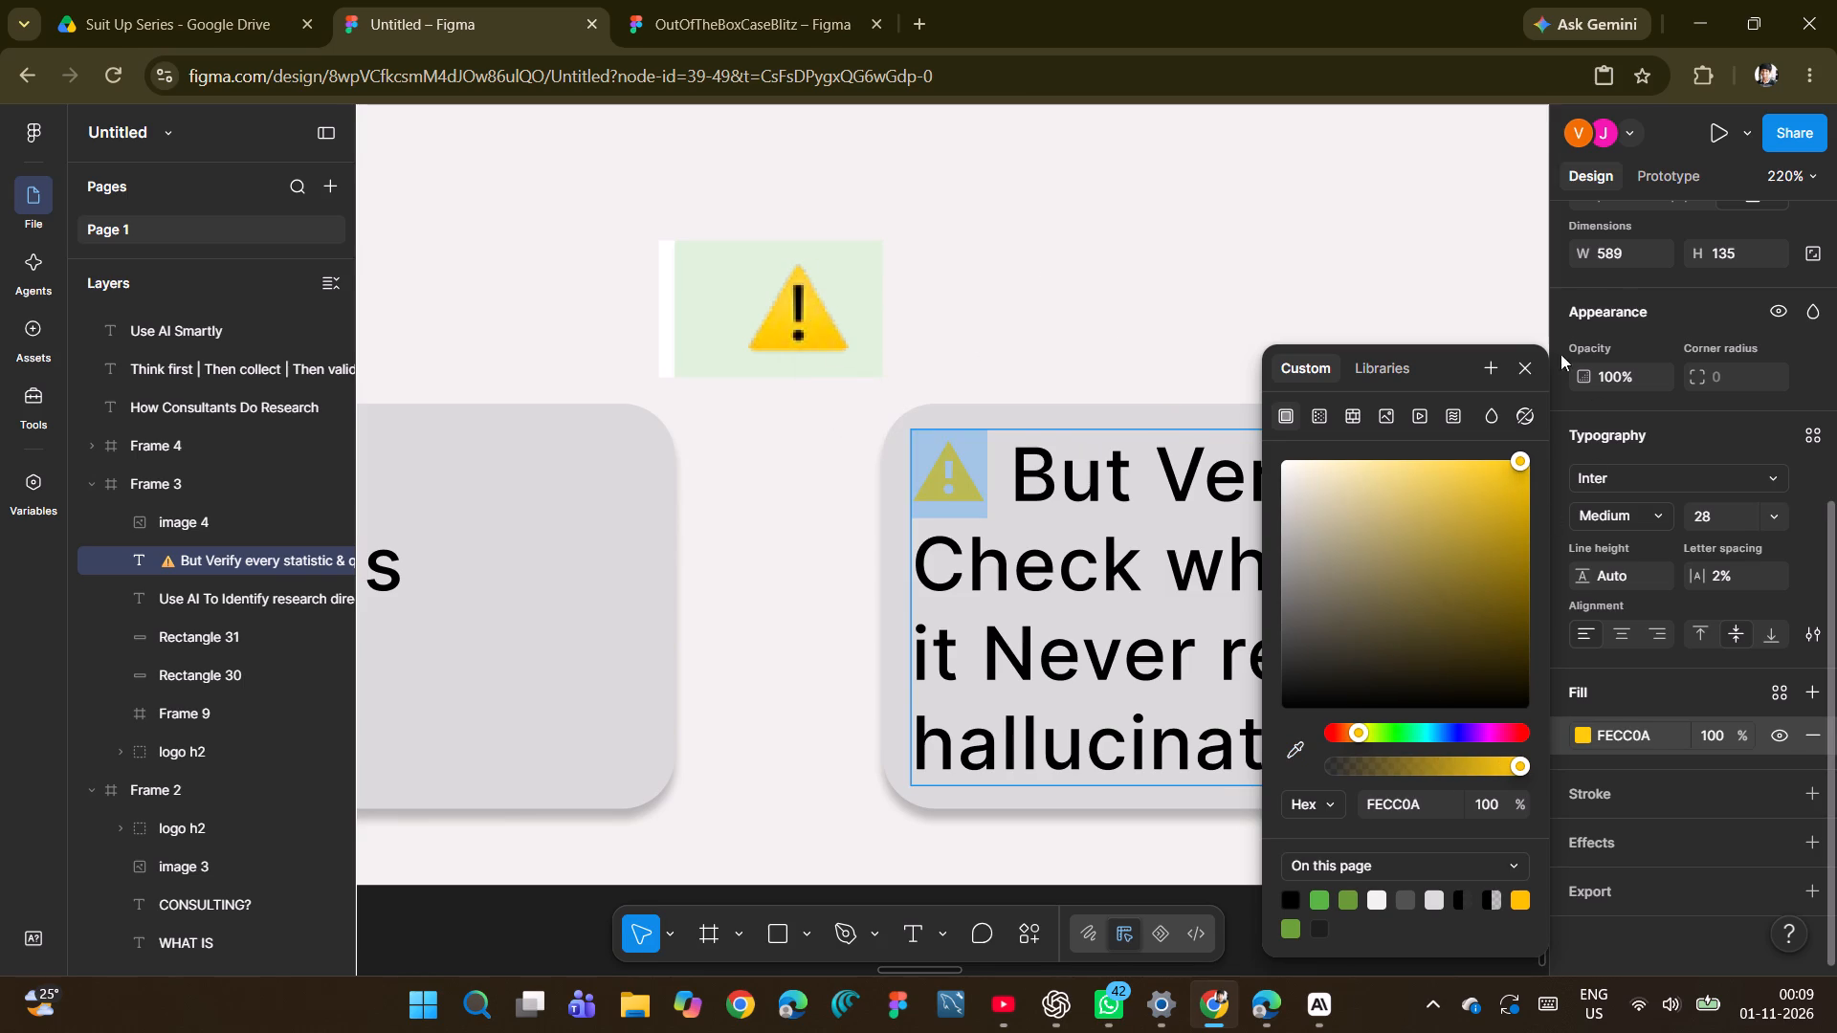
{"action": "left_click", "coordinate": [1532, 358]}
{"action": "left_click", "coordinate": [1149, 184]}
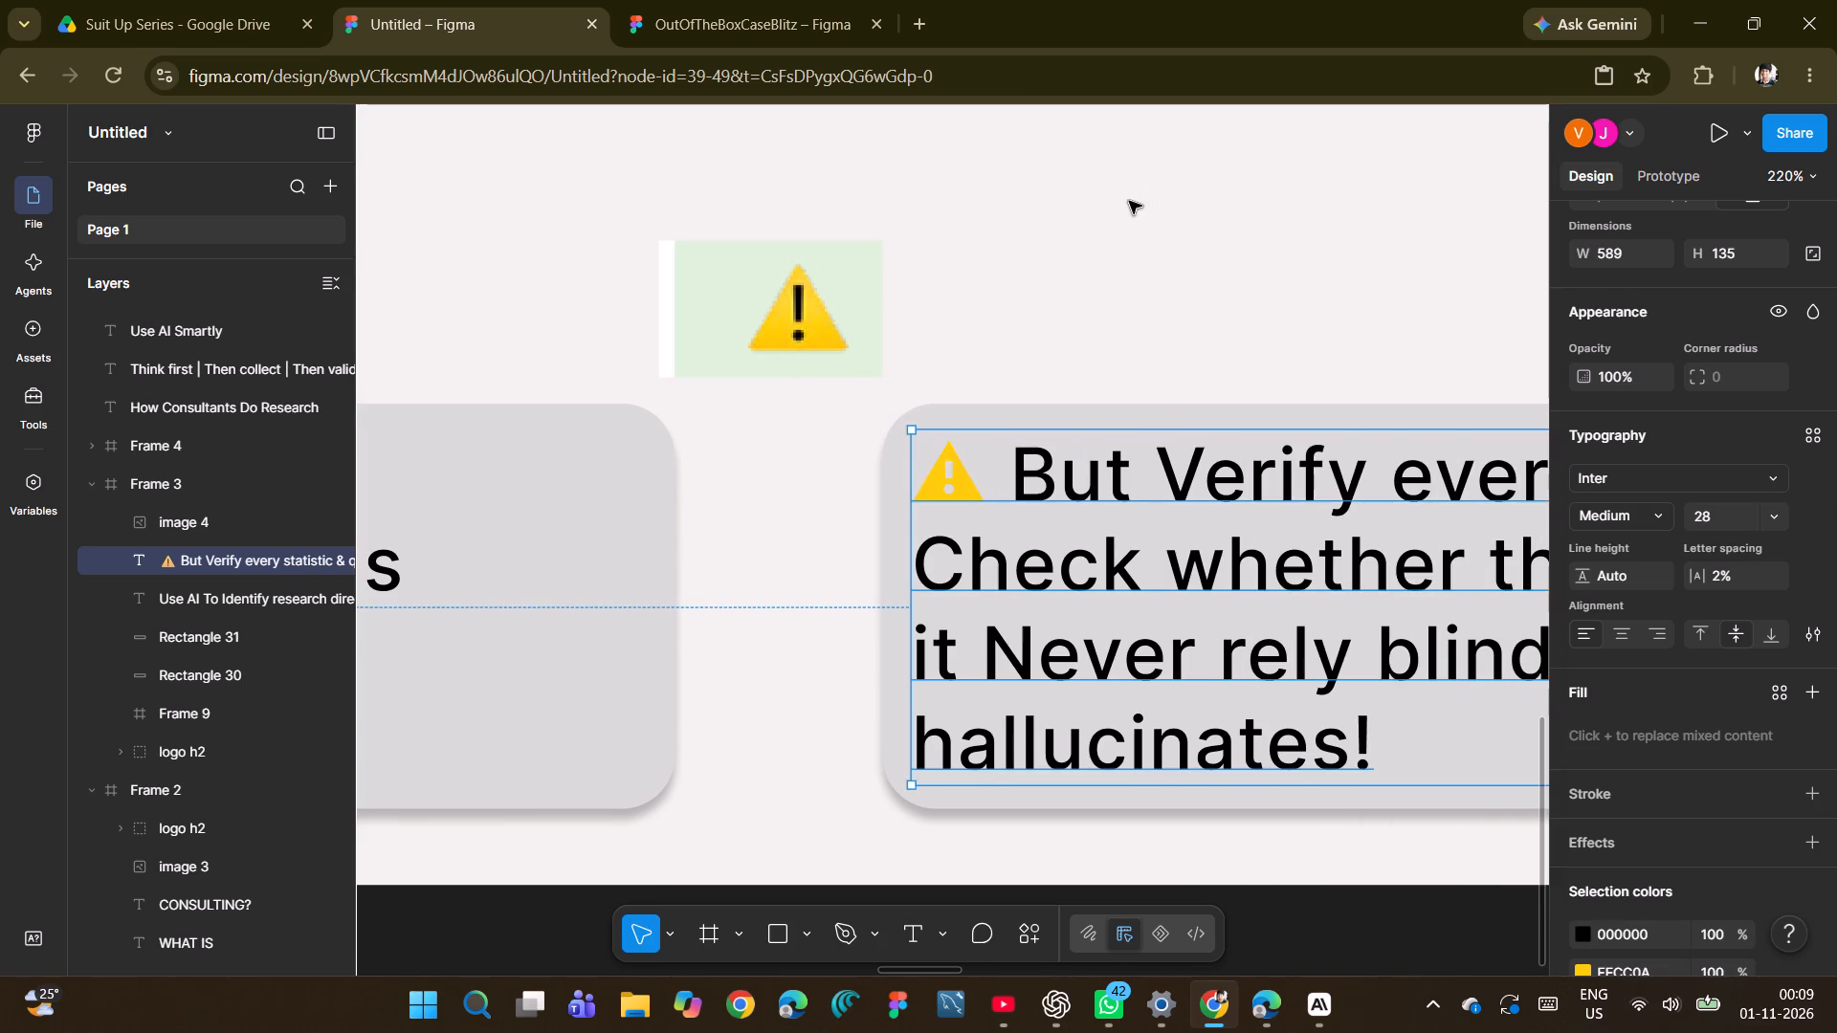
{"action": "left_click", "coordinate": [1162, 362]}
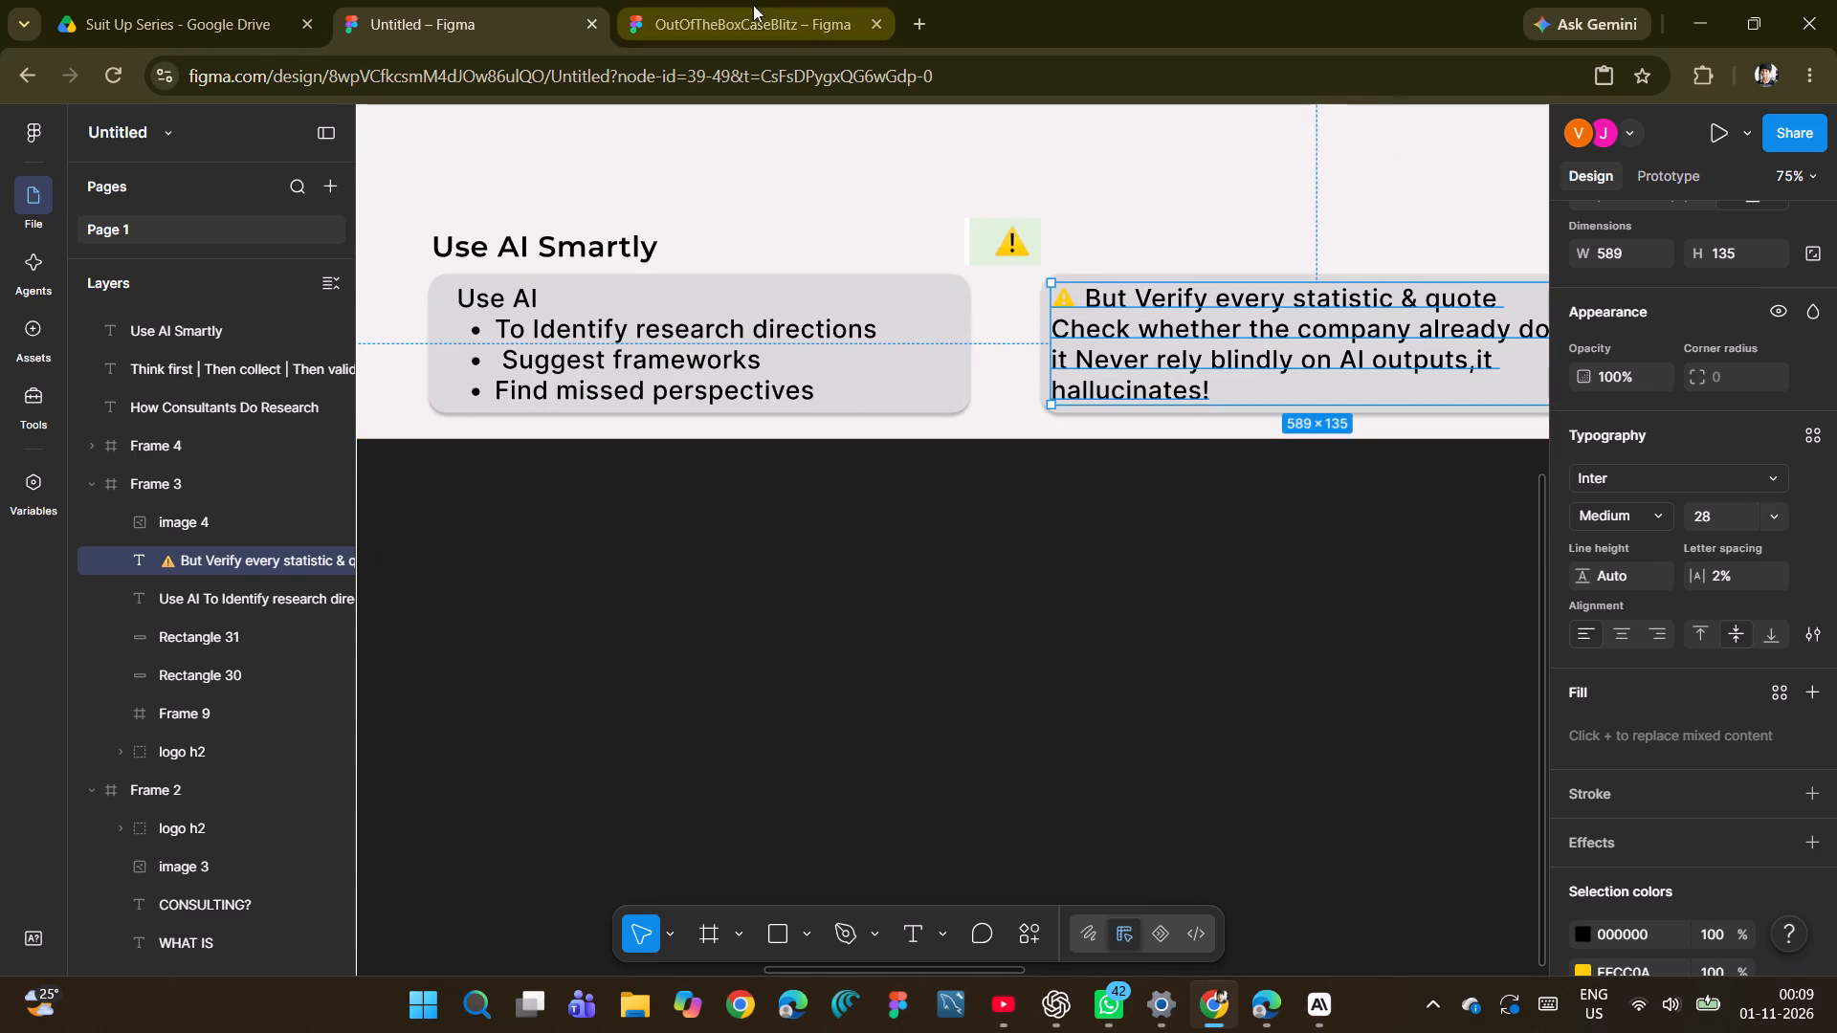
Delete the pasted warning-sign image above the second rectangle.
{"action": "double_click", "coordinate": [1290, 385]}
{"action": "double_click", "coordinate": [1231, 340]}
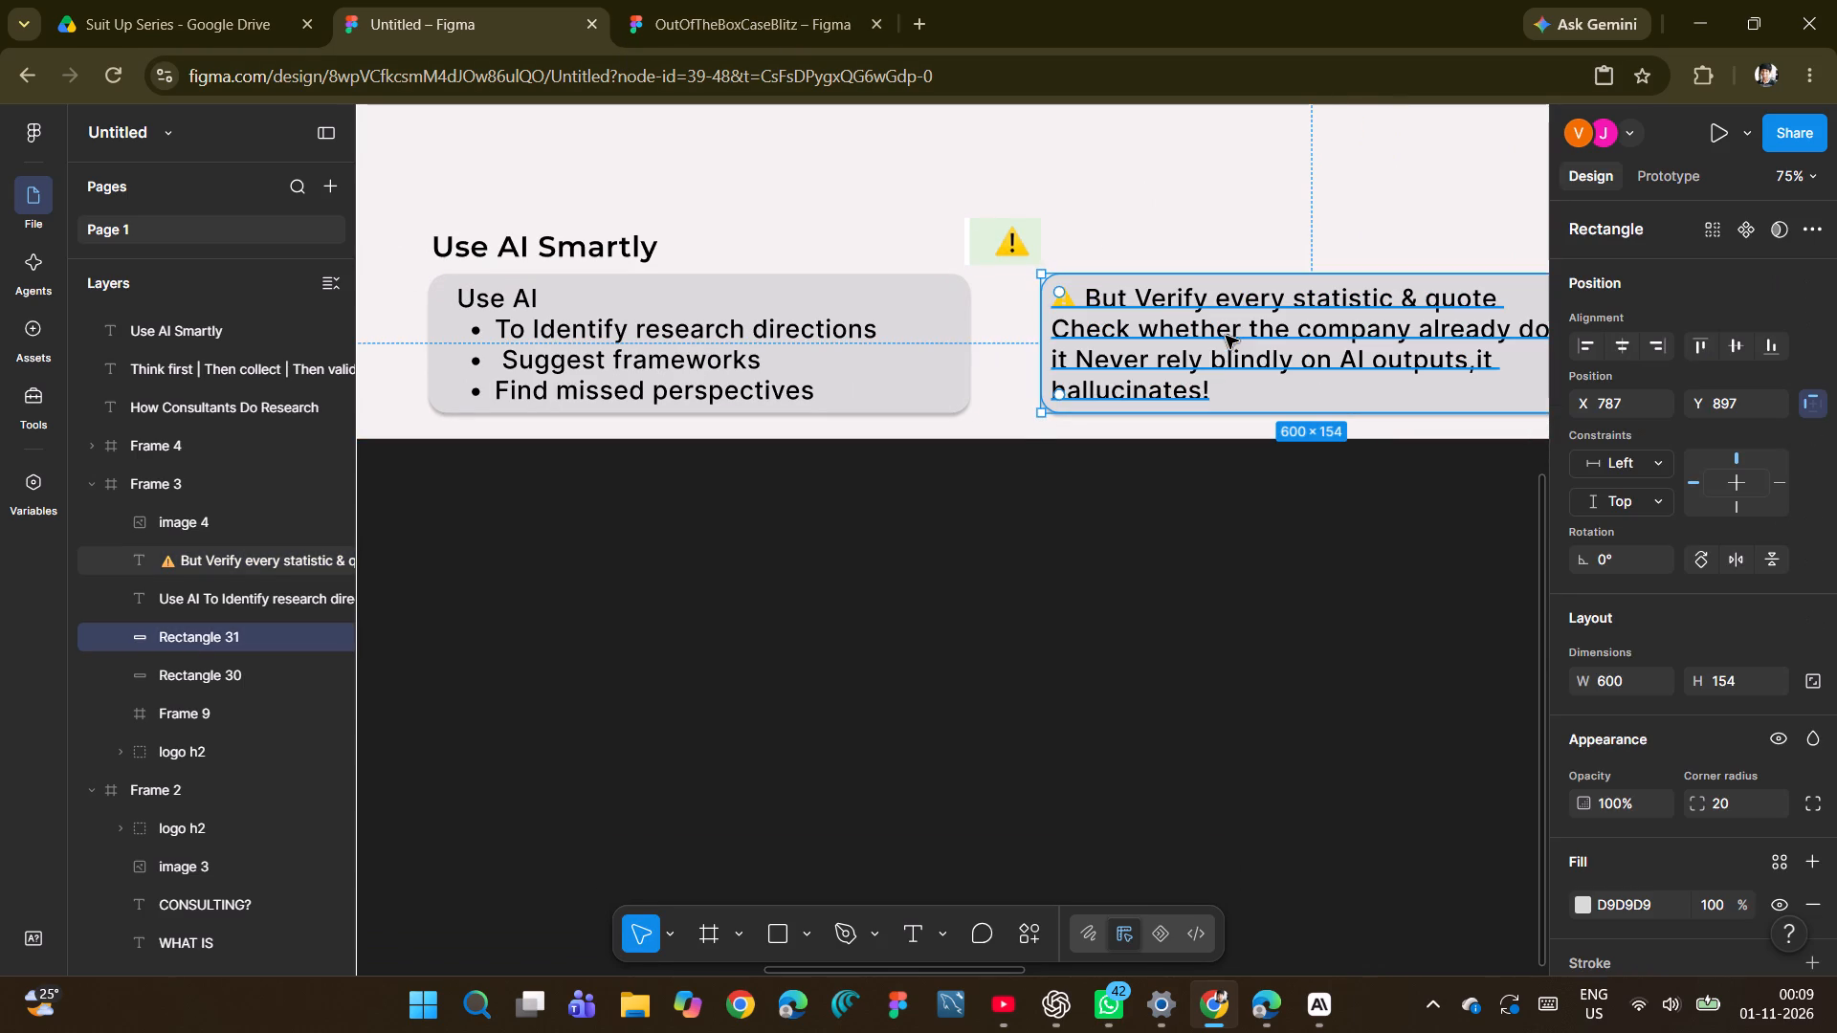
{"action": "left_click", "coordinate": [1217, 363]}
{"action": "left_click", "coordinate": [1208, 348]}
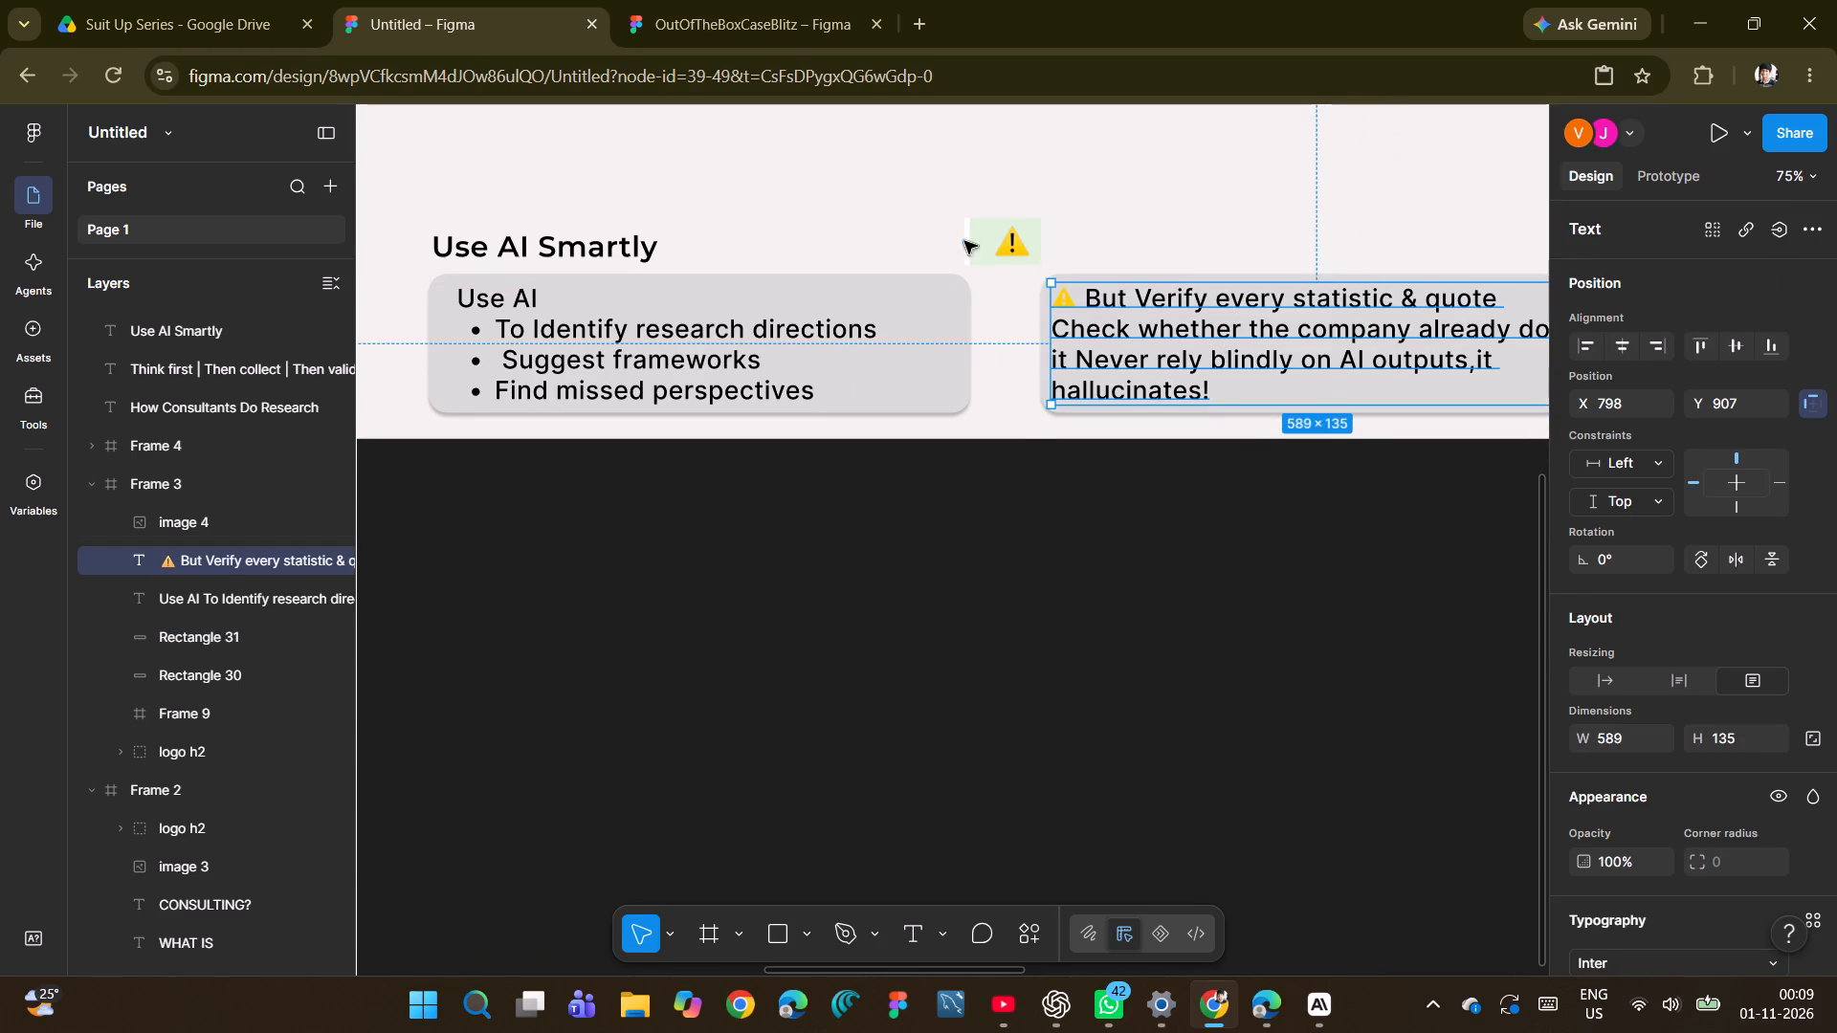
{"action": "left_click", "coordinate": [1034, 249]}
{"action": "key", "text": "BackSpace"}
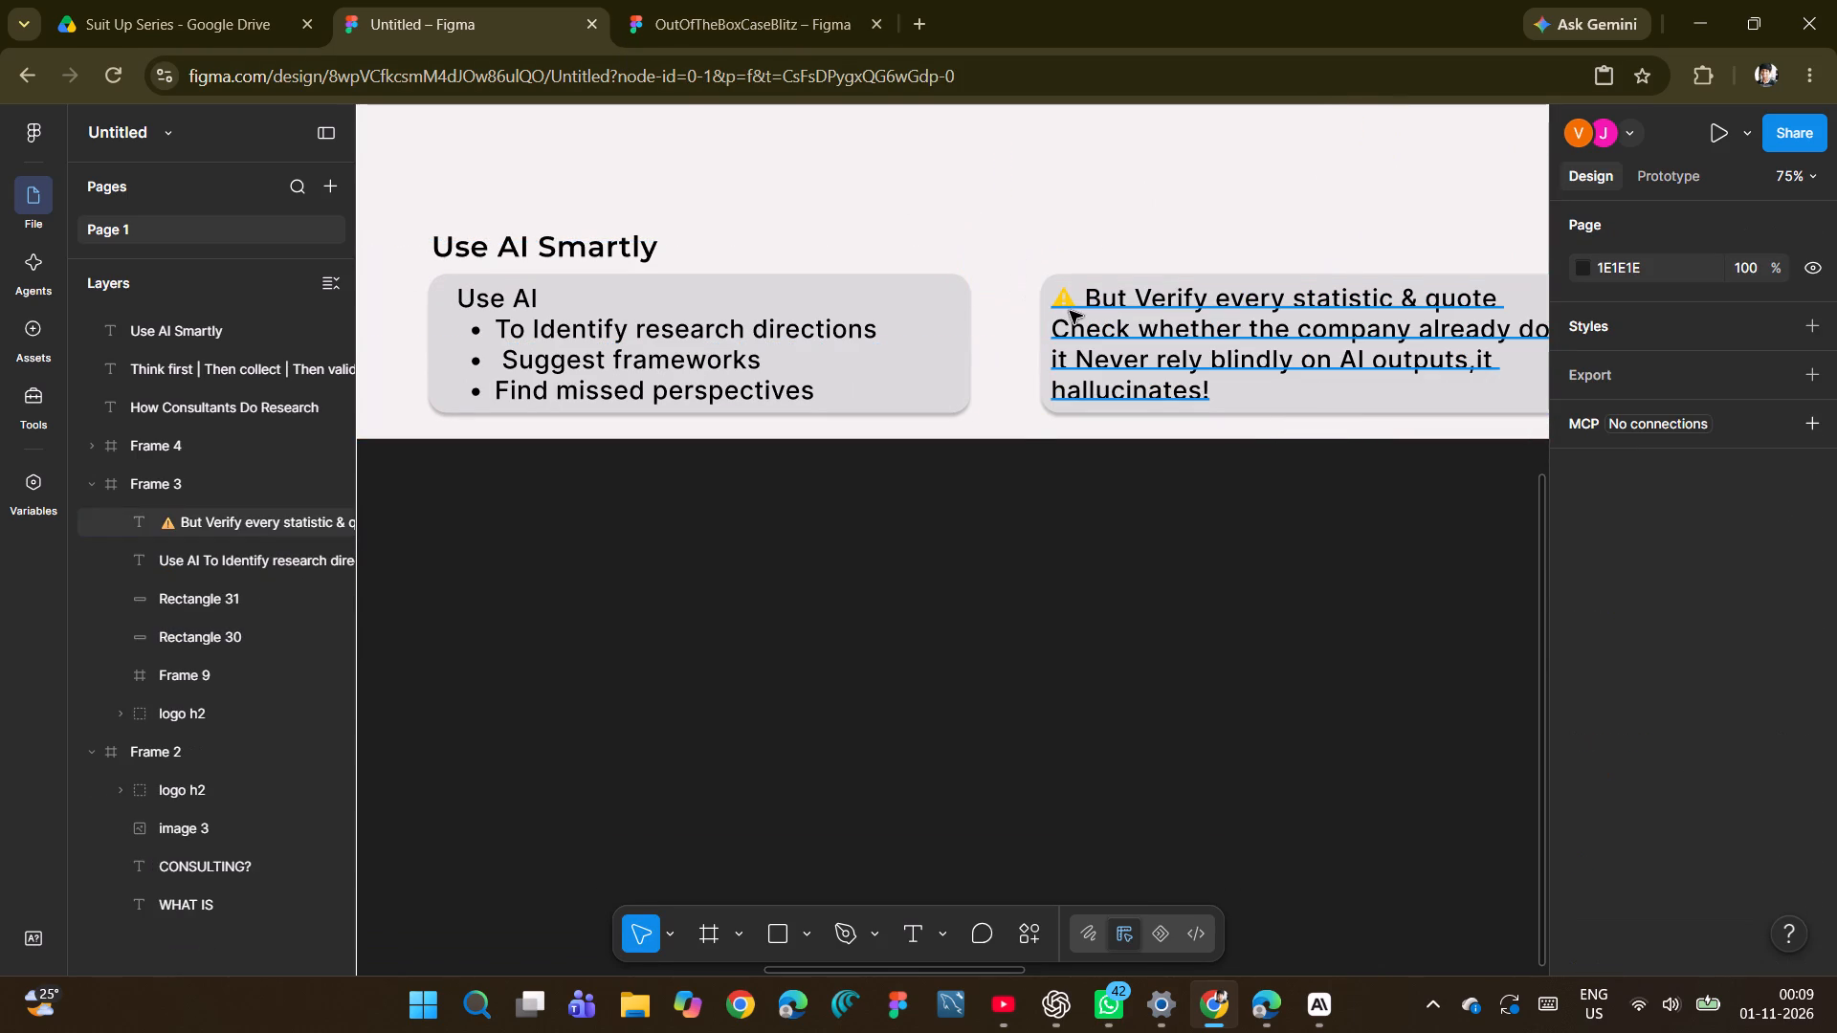
Delete the warning symbol at the start of the "But Verify" text.
{"action": "double_click", "coordinate": [1070, 311]}
{"action": "left_click", "coordinate": [1068, 304]}
{"action": "left_click_drag", "start_coordinate": [1074, 300], "coordinate": [1021, 299]}
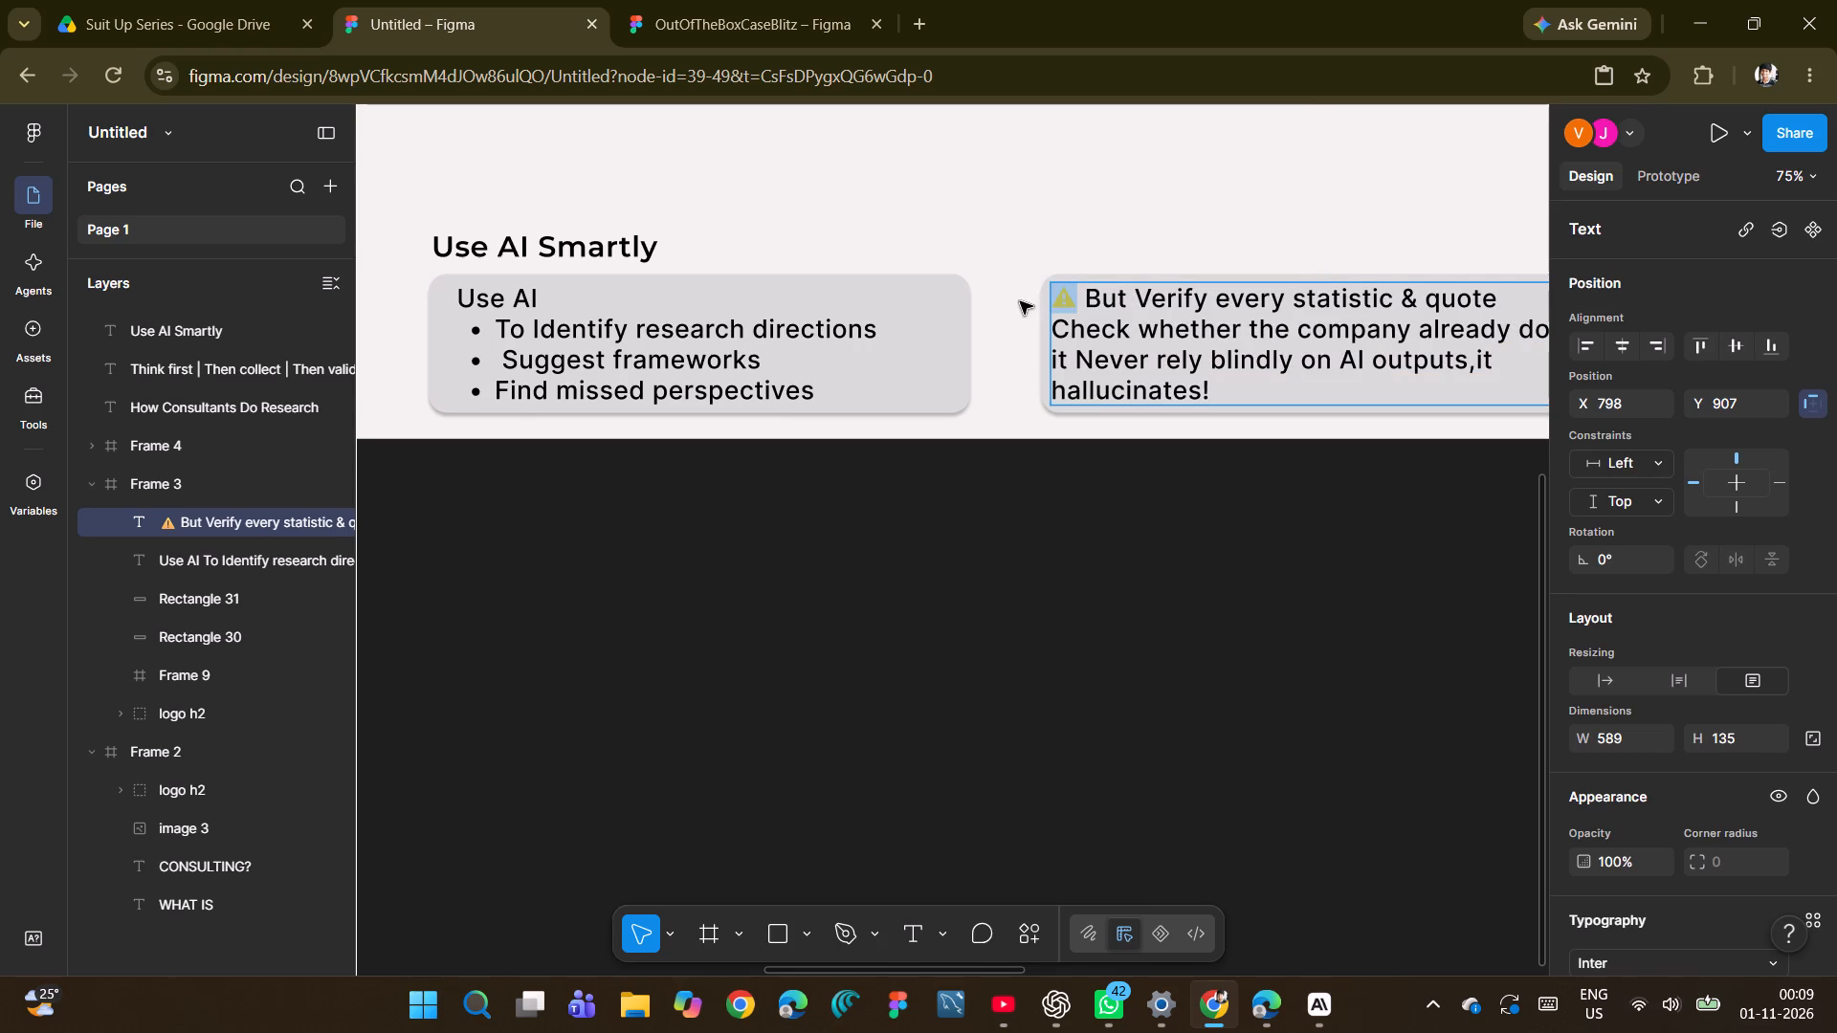
{"action": "key", "text": "BackSpace"}
Search Iconify for "caution" and place the amber emojione warning triangle icon on the empty canvas below the slide.
{"action": "left_click", "coordinate": [1037, 945]}
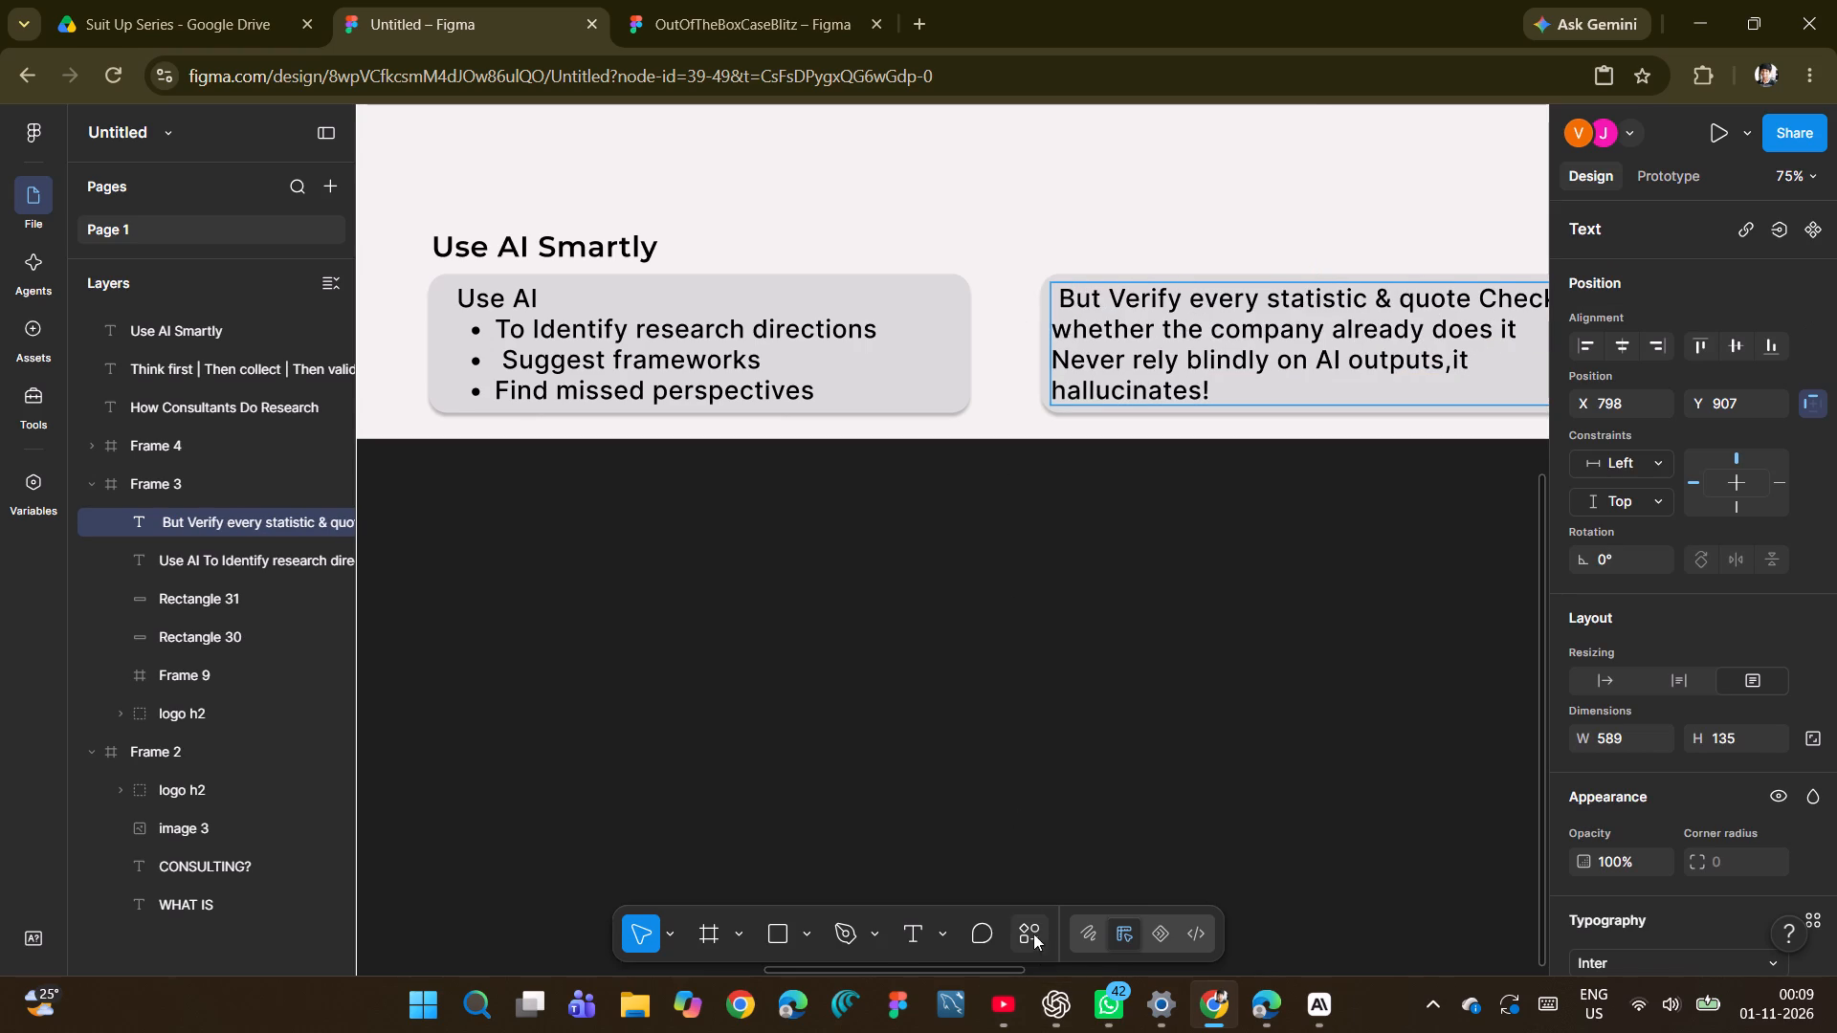
{"action": "double_click", "coordinate": [706, 608]}
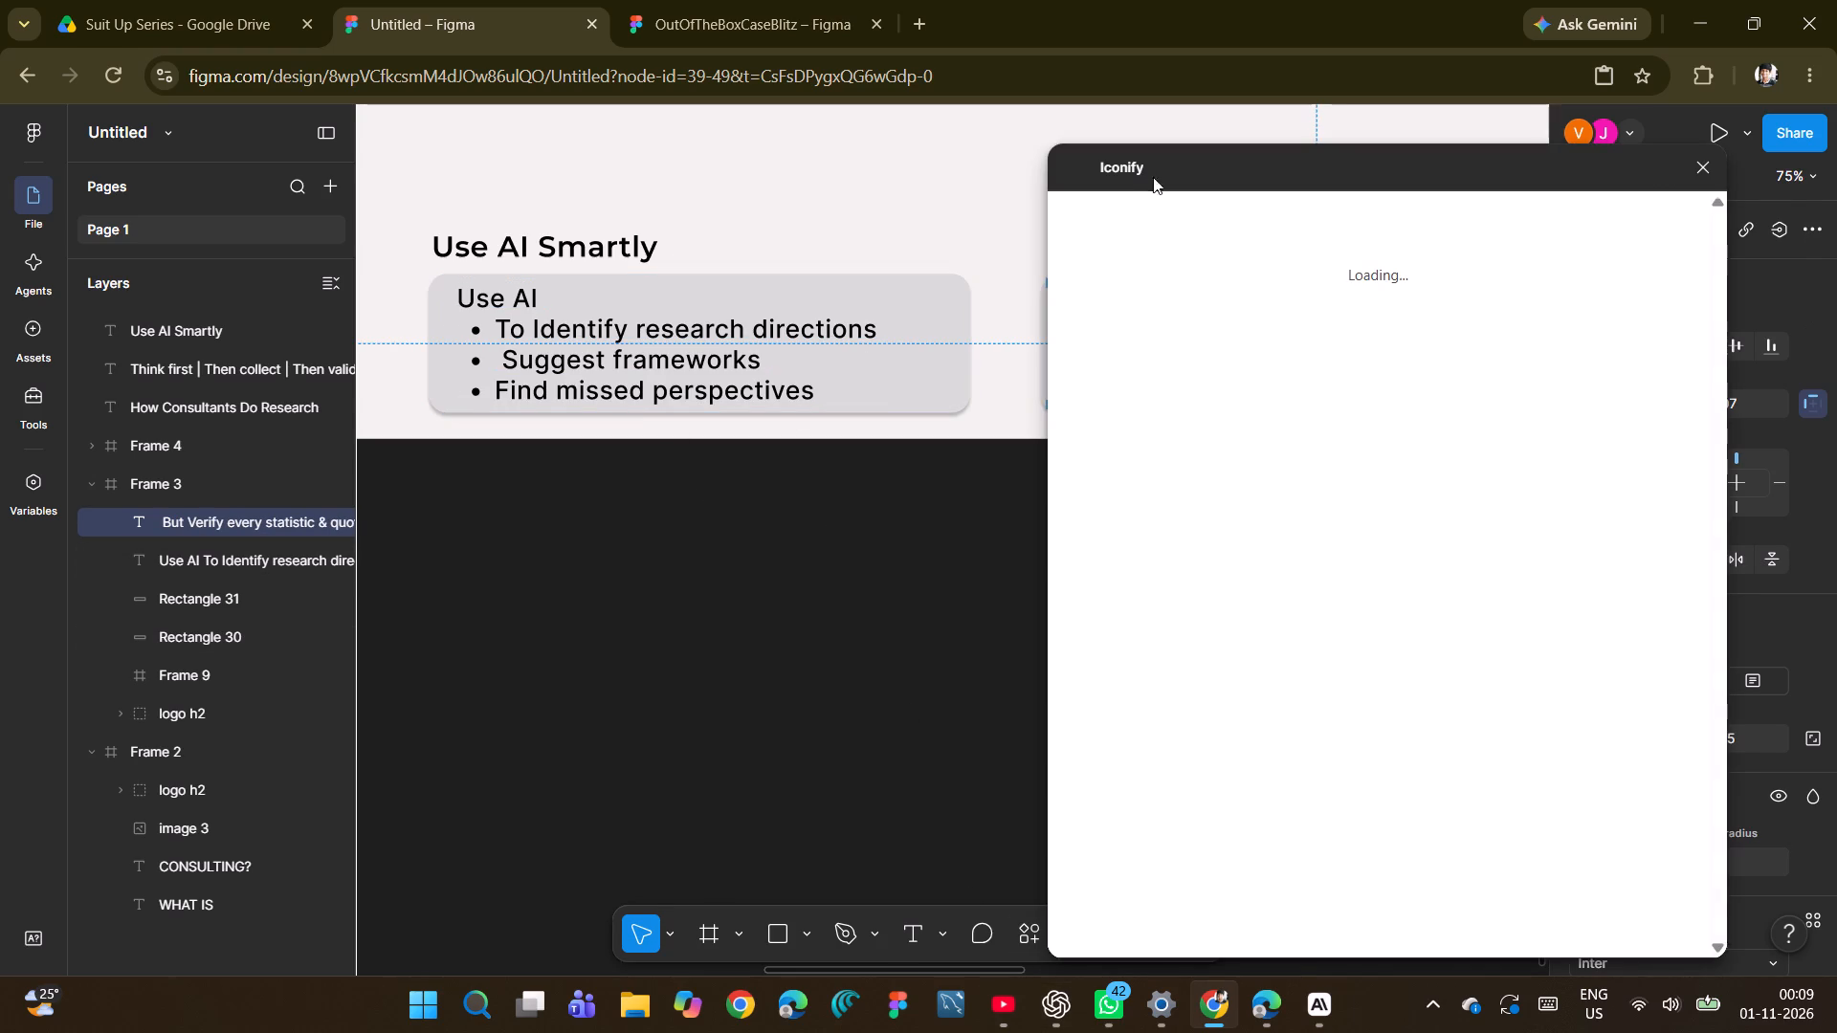
{"action": "left_click", "coordinate": [1203, 270]}
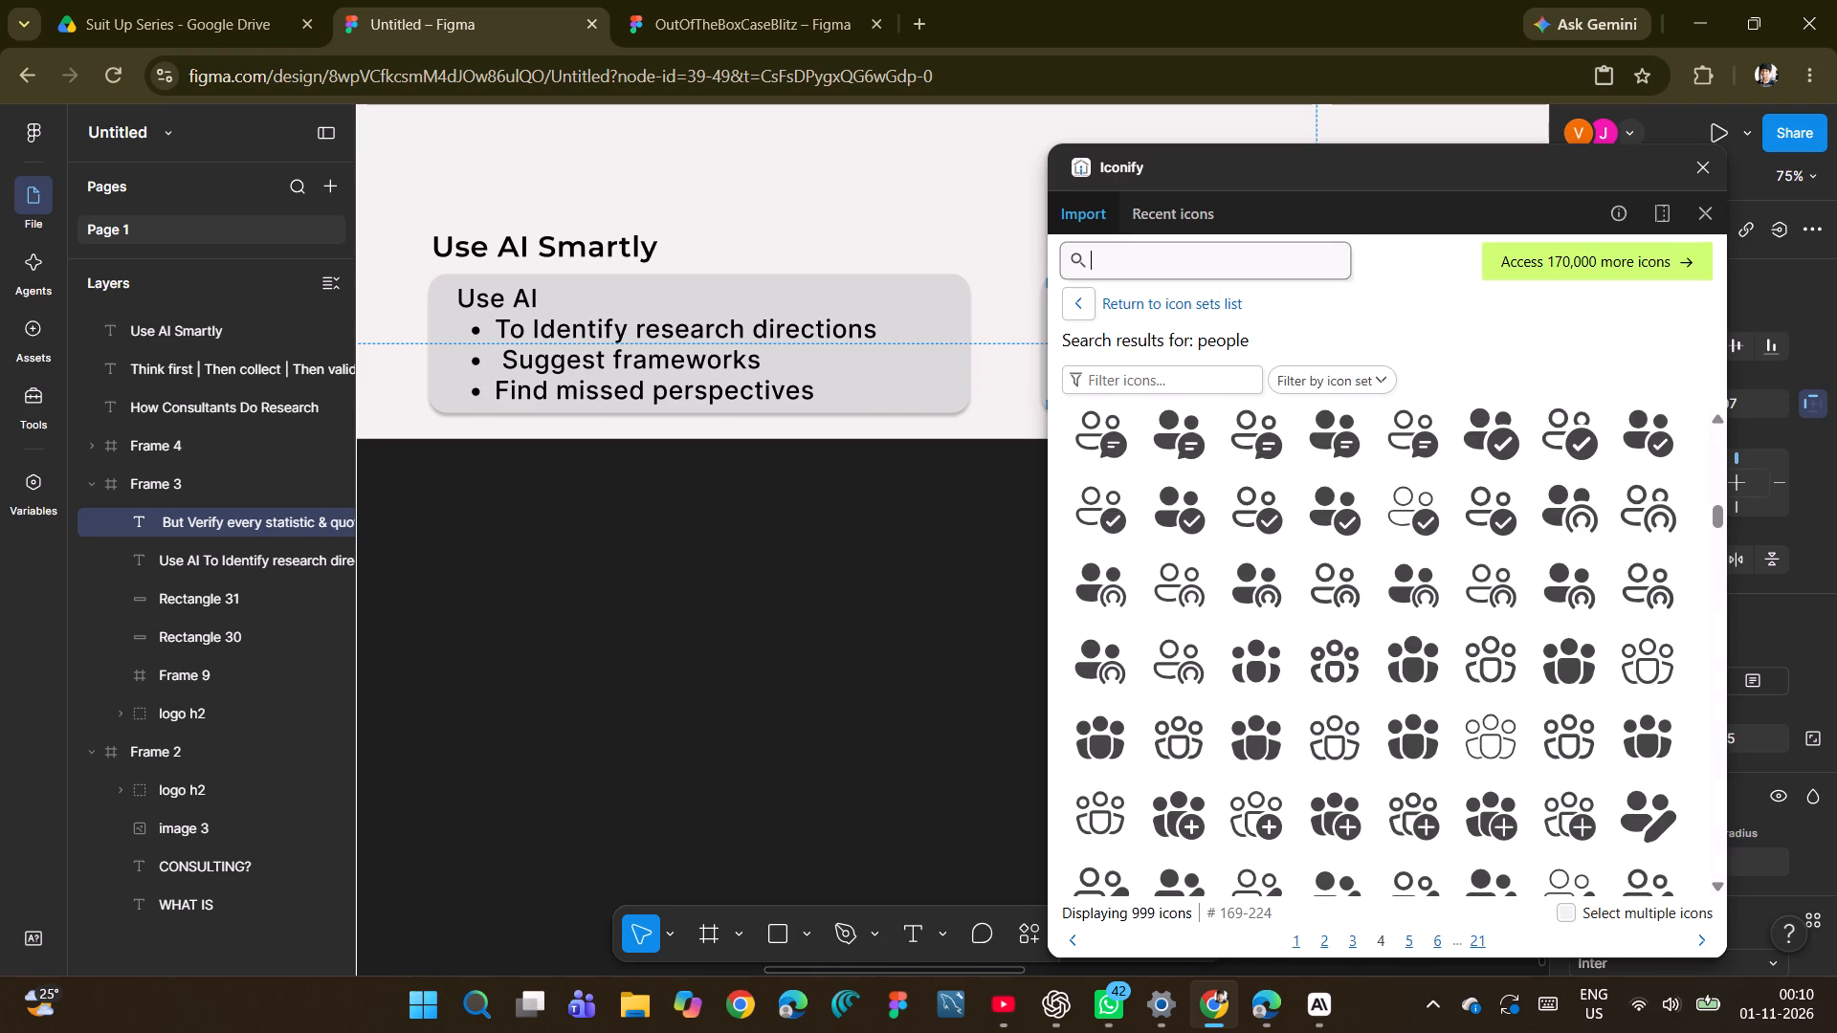
{"action": "type", "text": "caution'"}
{"action": "key", "text": "BackSpace"}
{"action": "key", "text": "Return"}
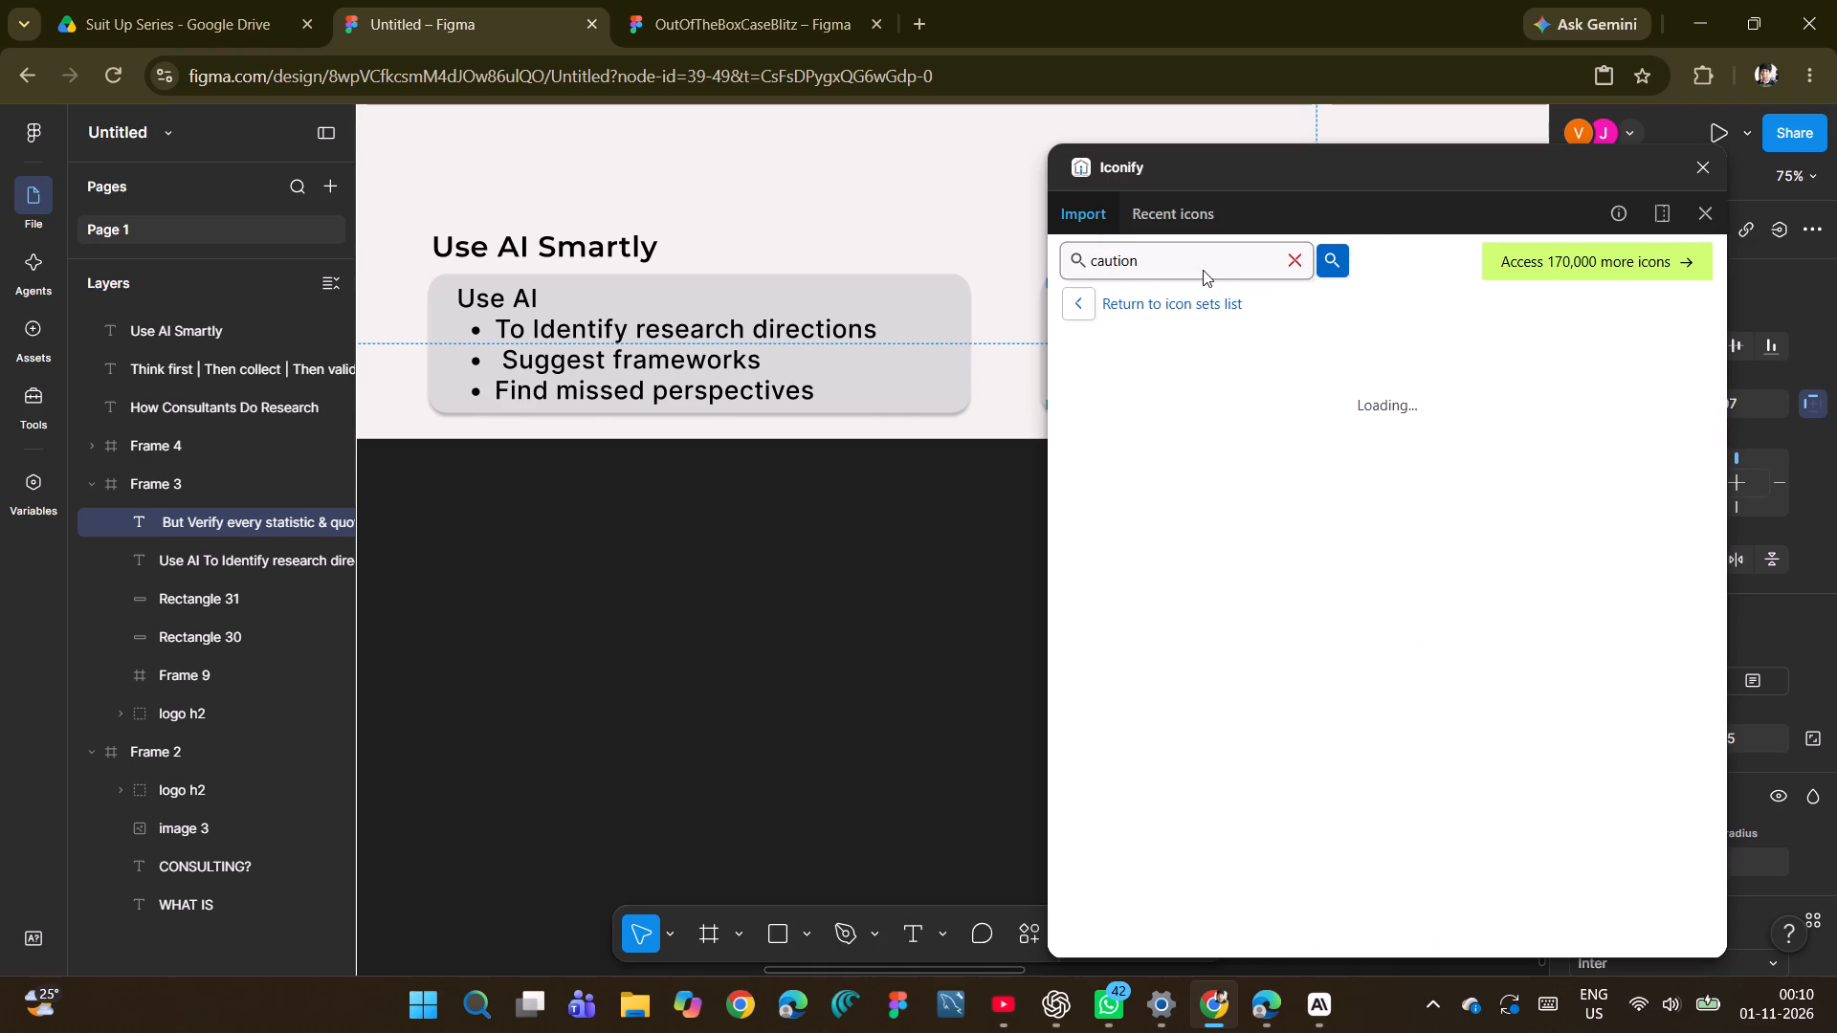
{"action": "scroll", "coordinate": [1290, 513], "scroll_direction": "down", "scroll_amount": 1}
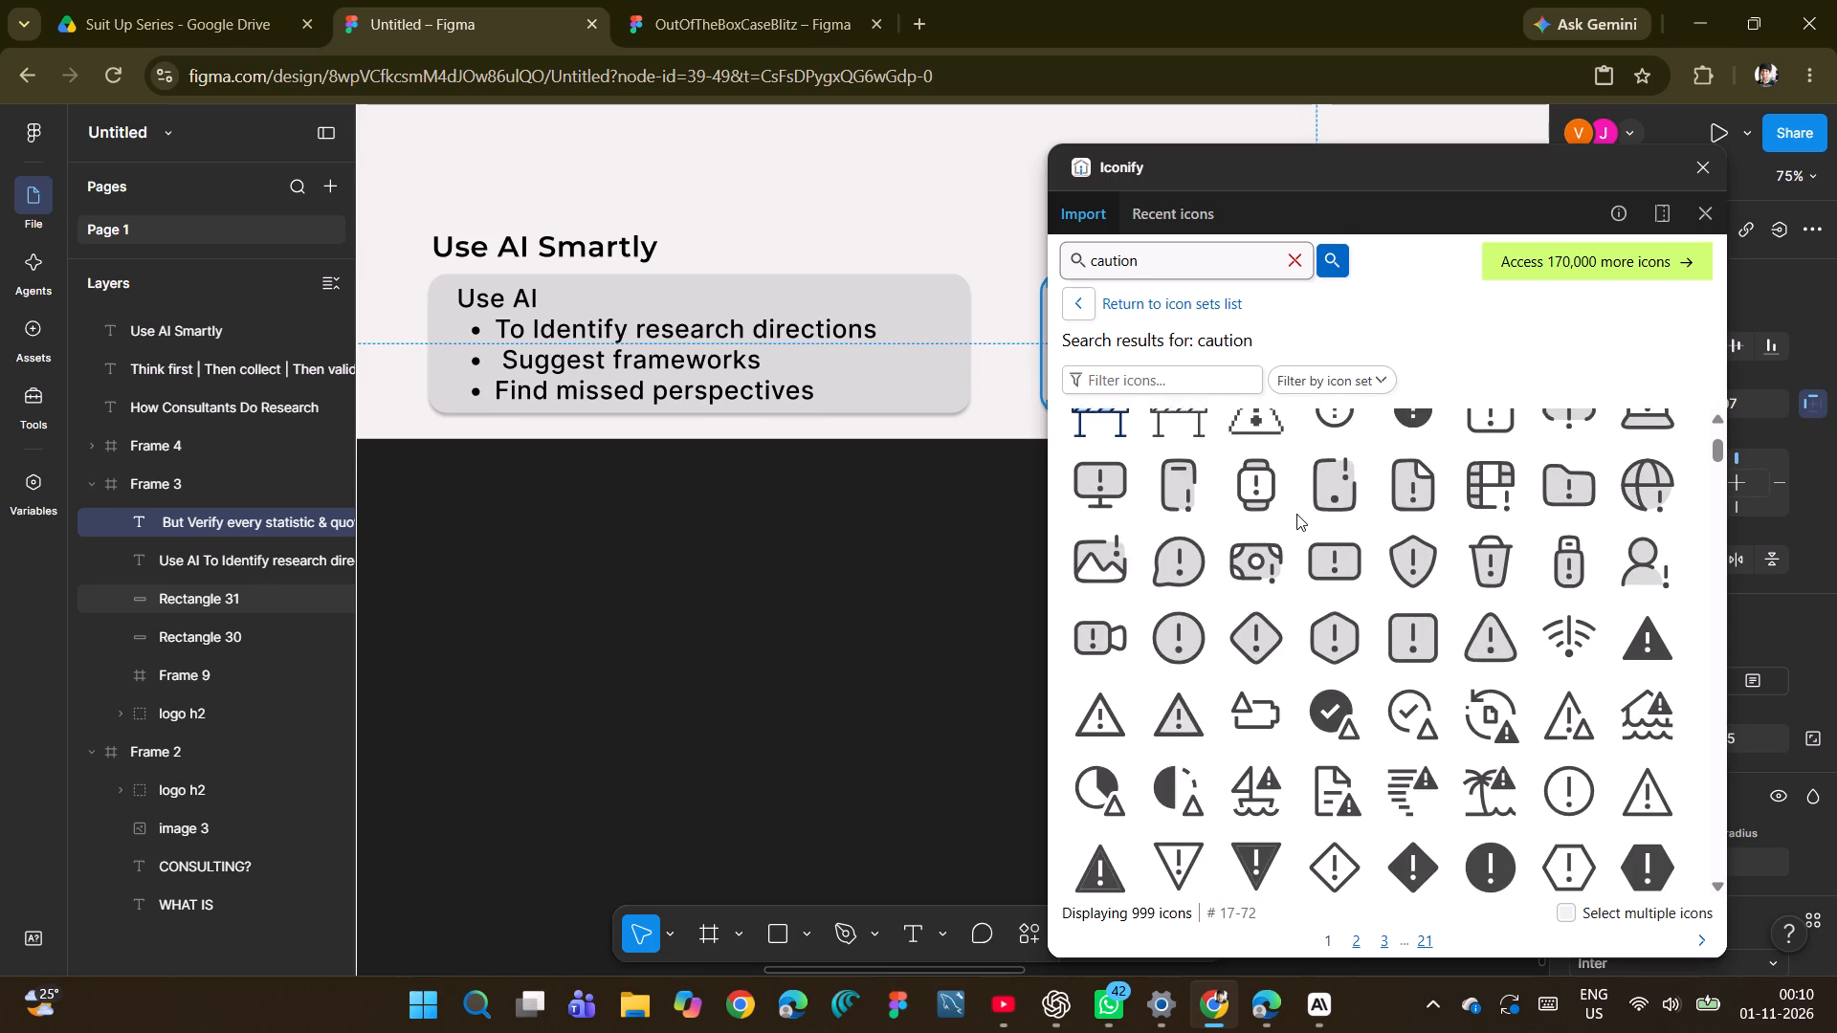
{"action": "scroll", "coordinate": [1296, 514], "scroll_direction": "down", "scroll_amount": 5}
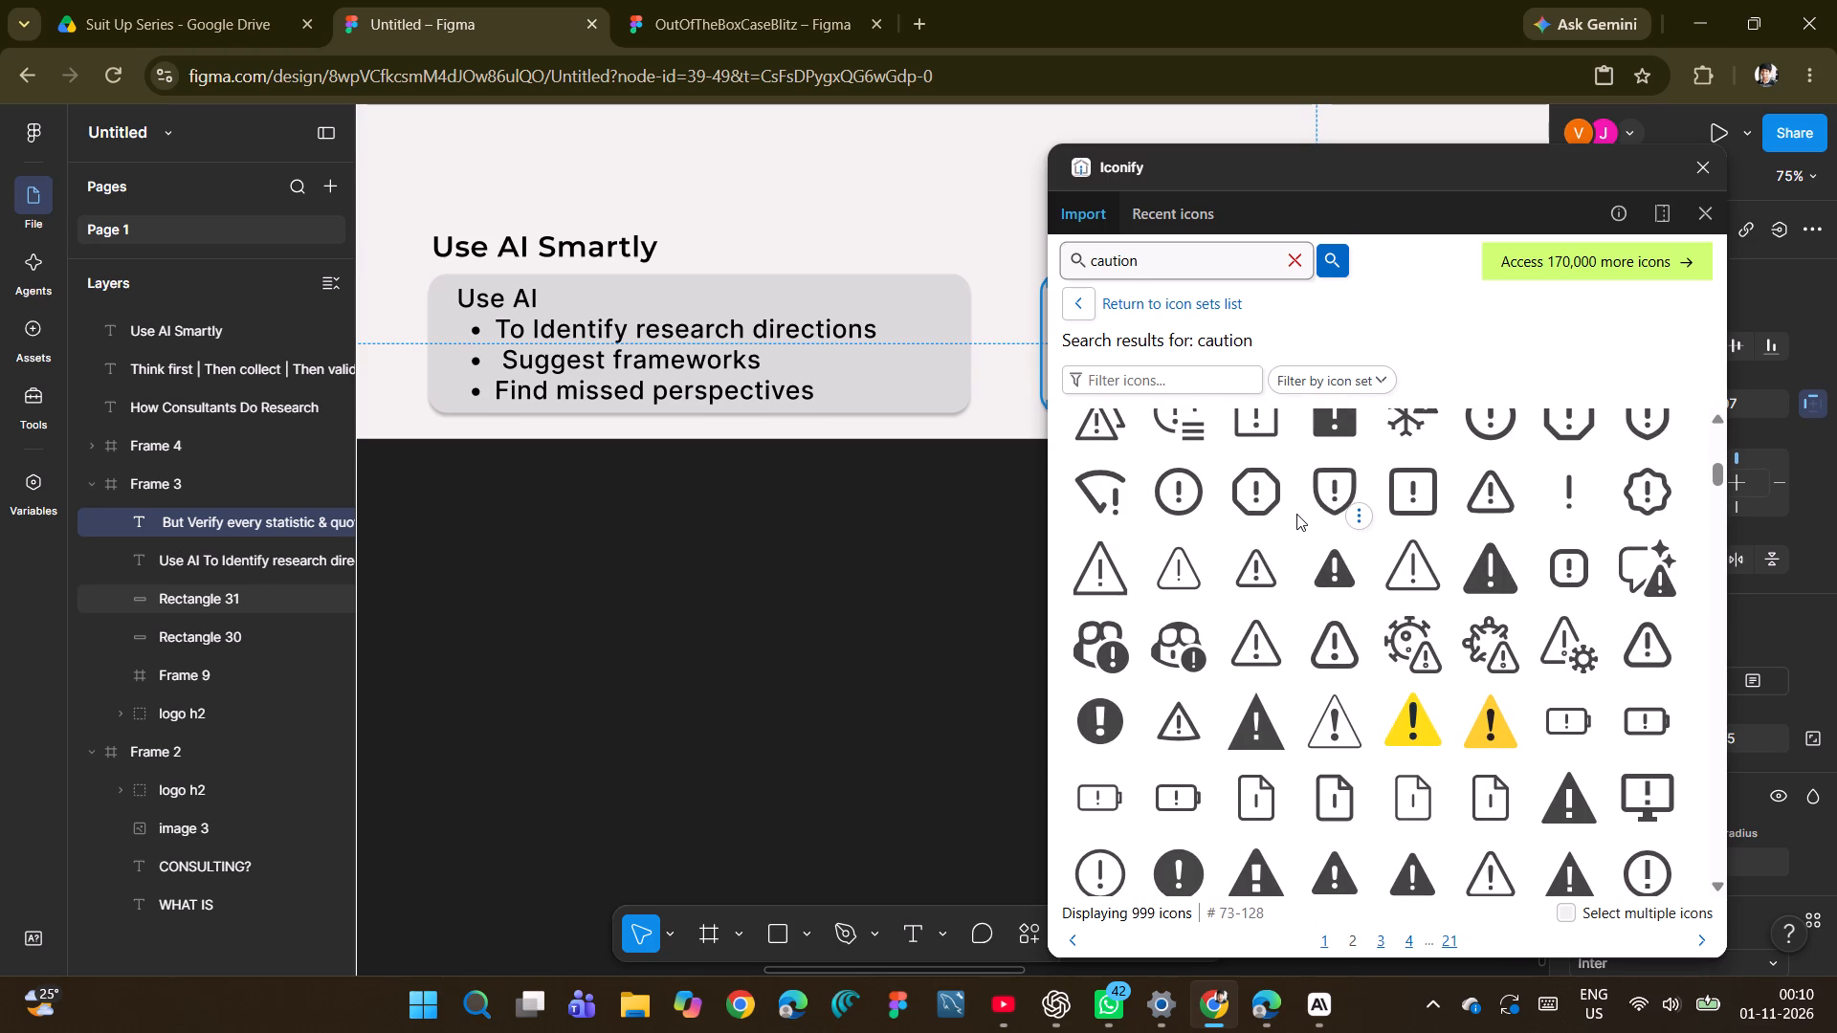
{"action": "scroll", "coordinate": [1296, 514], "scroll_direction": "down", "scroll_amount": 1}
{"action": "scroll", "coordinate": [1414, 728], "scroll_direction": "down", "scroll_amount": 1}
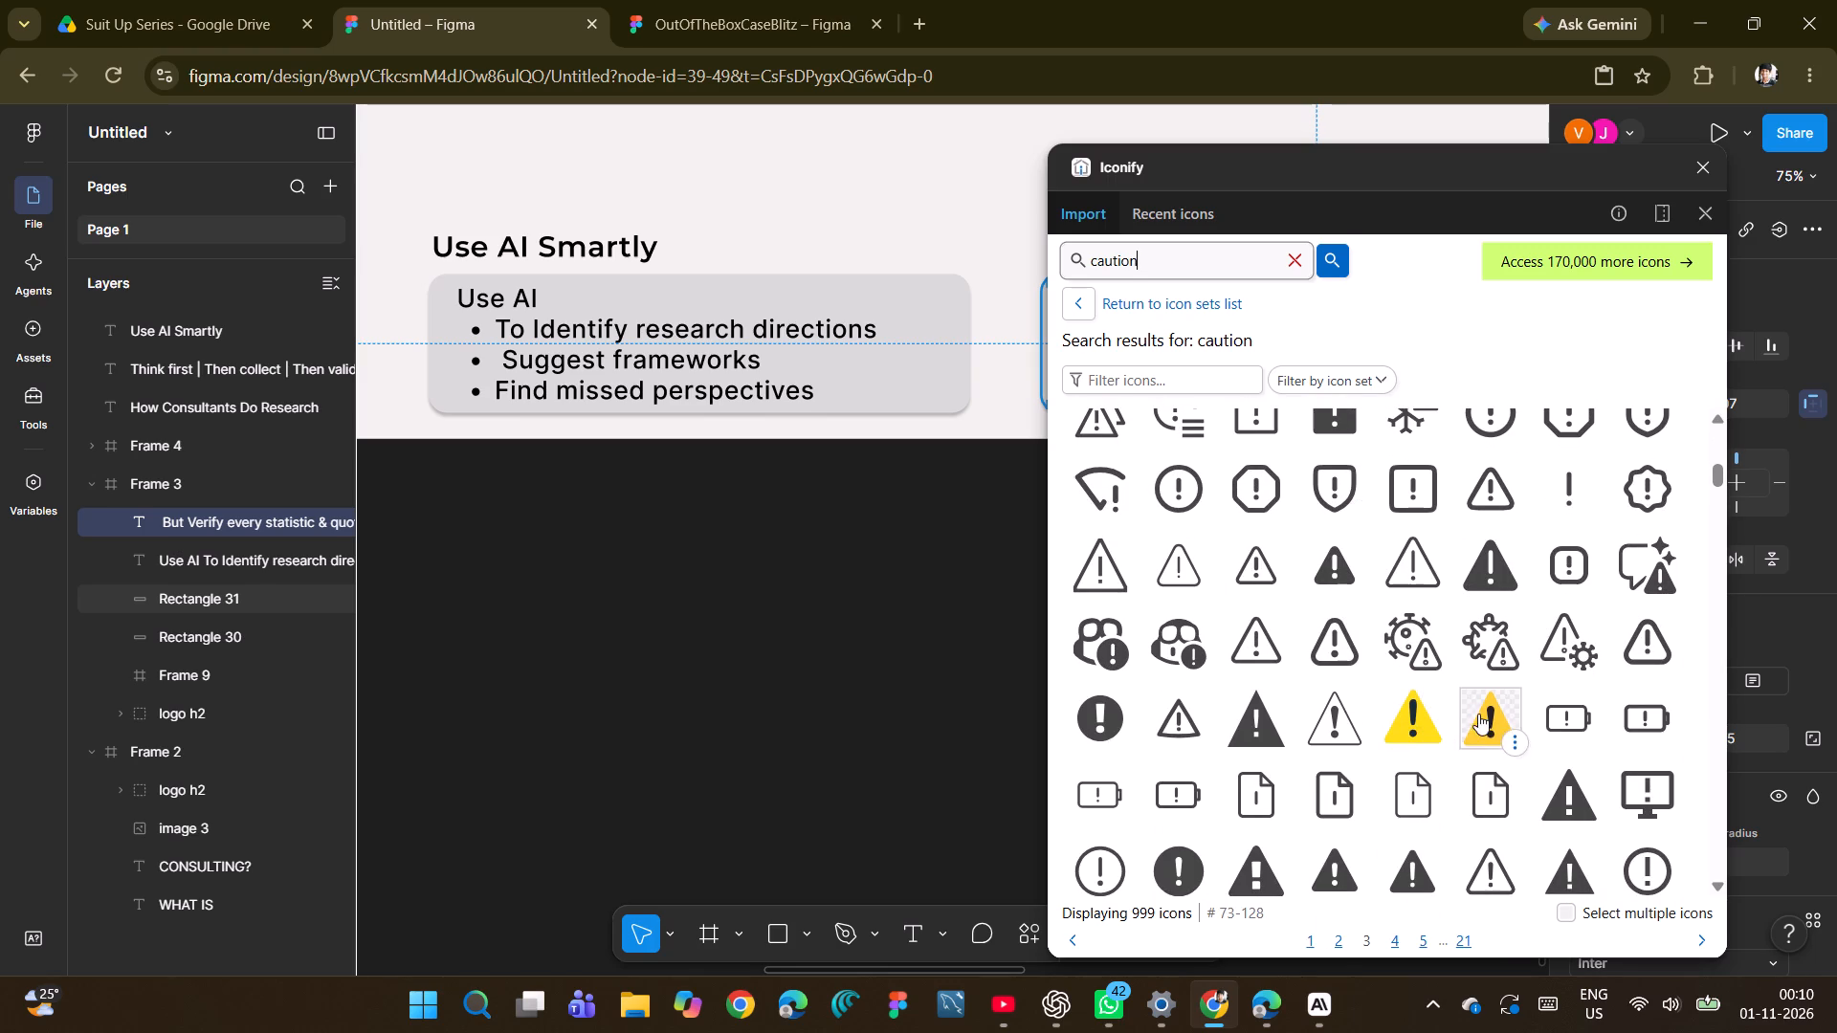
{"action": "left_click_drag", "start_coordinate": [1494, 718], "coordinate": [919, 597]}
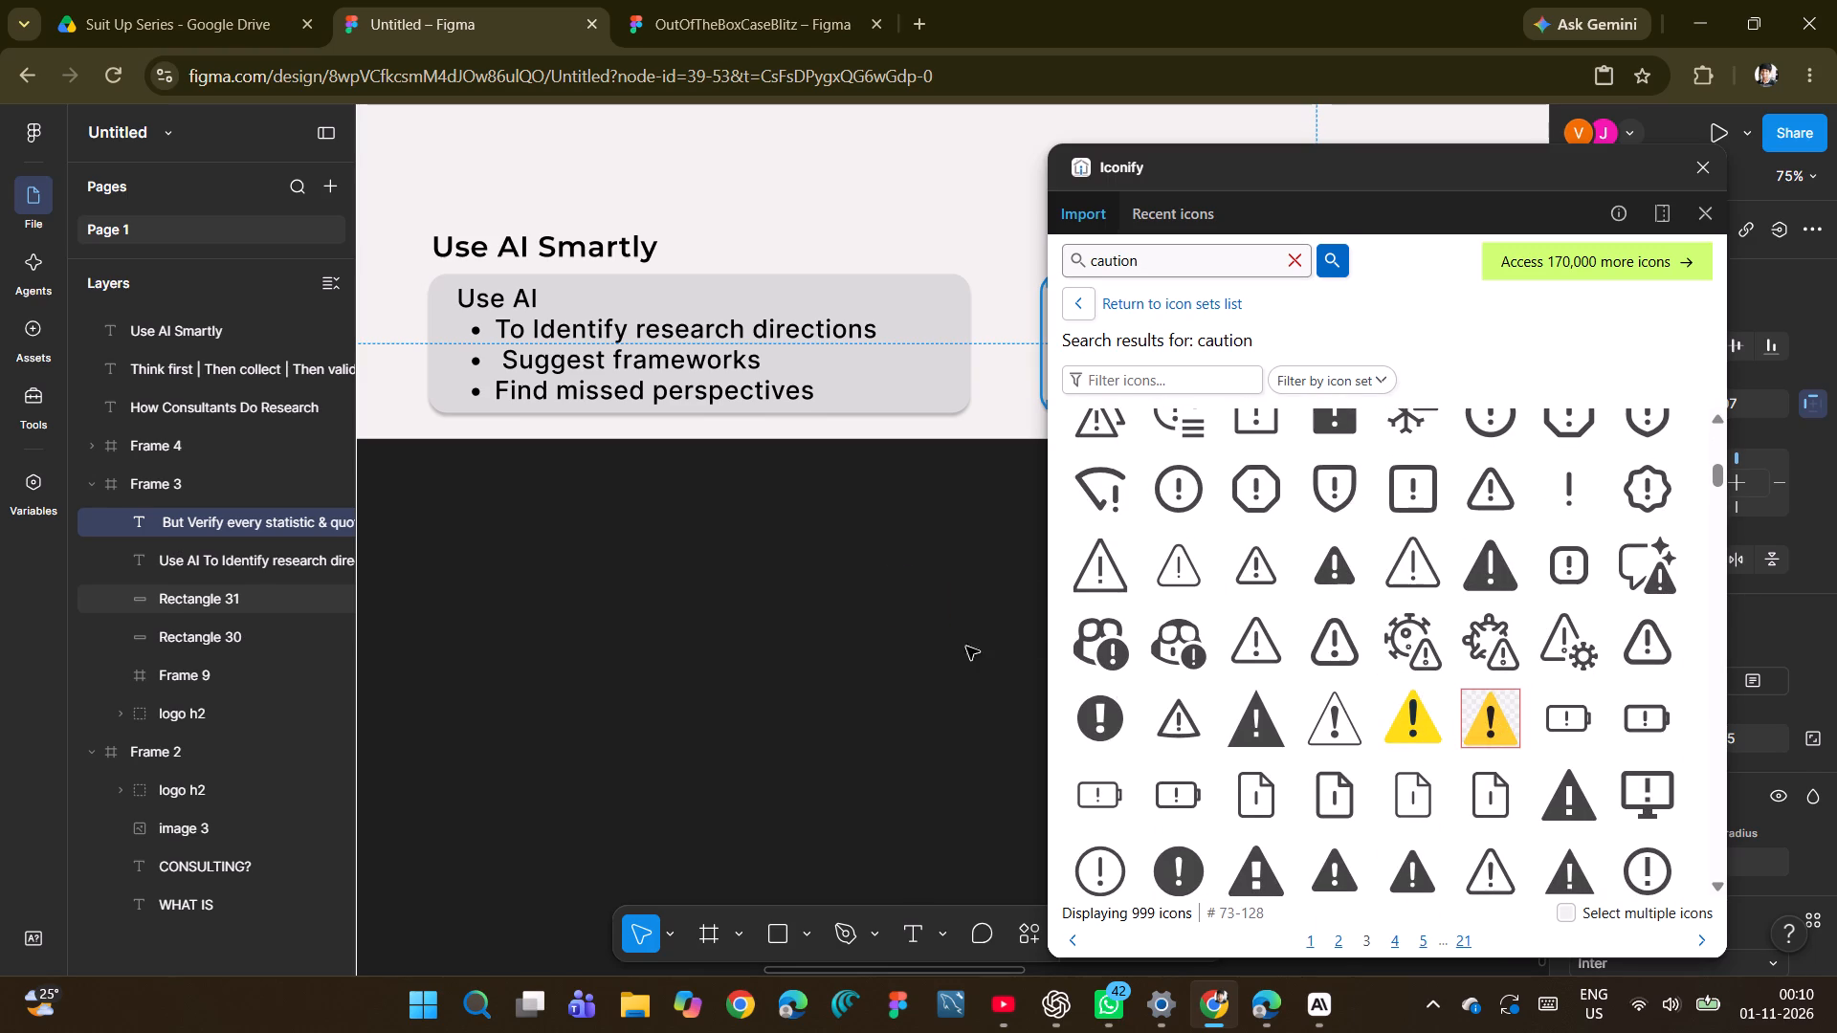
{"action": "left_click", "coordinate": [1705, 170]}
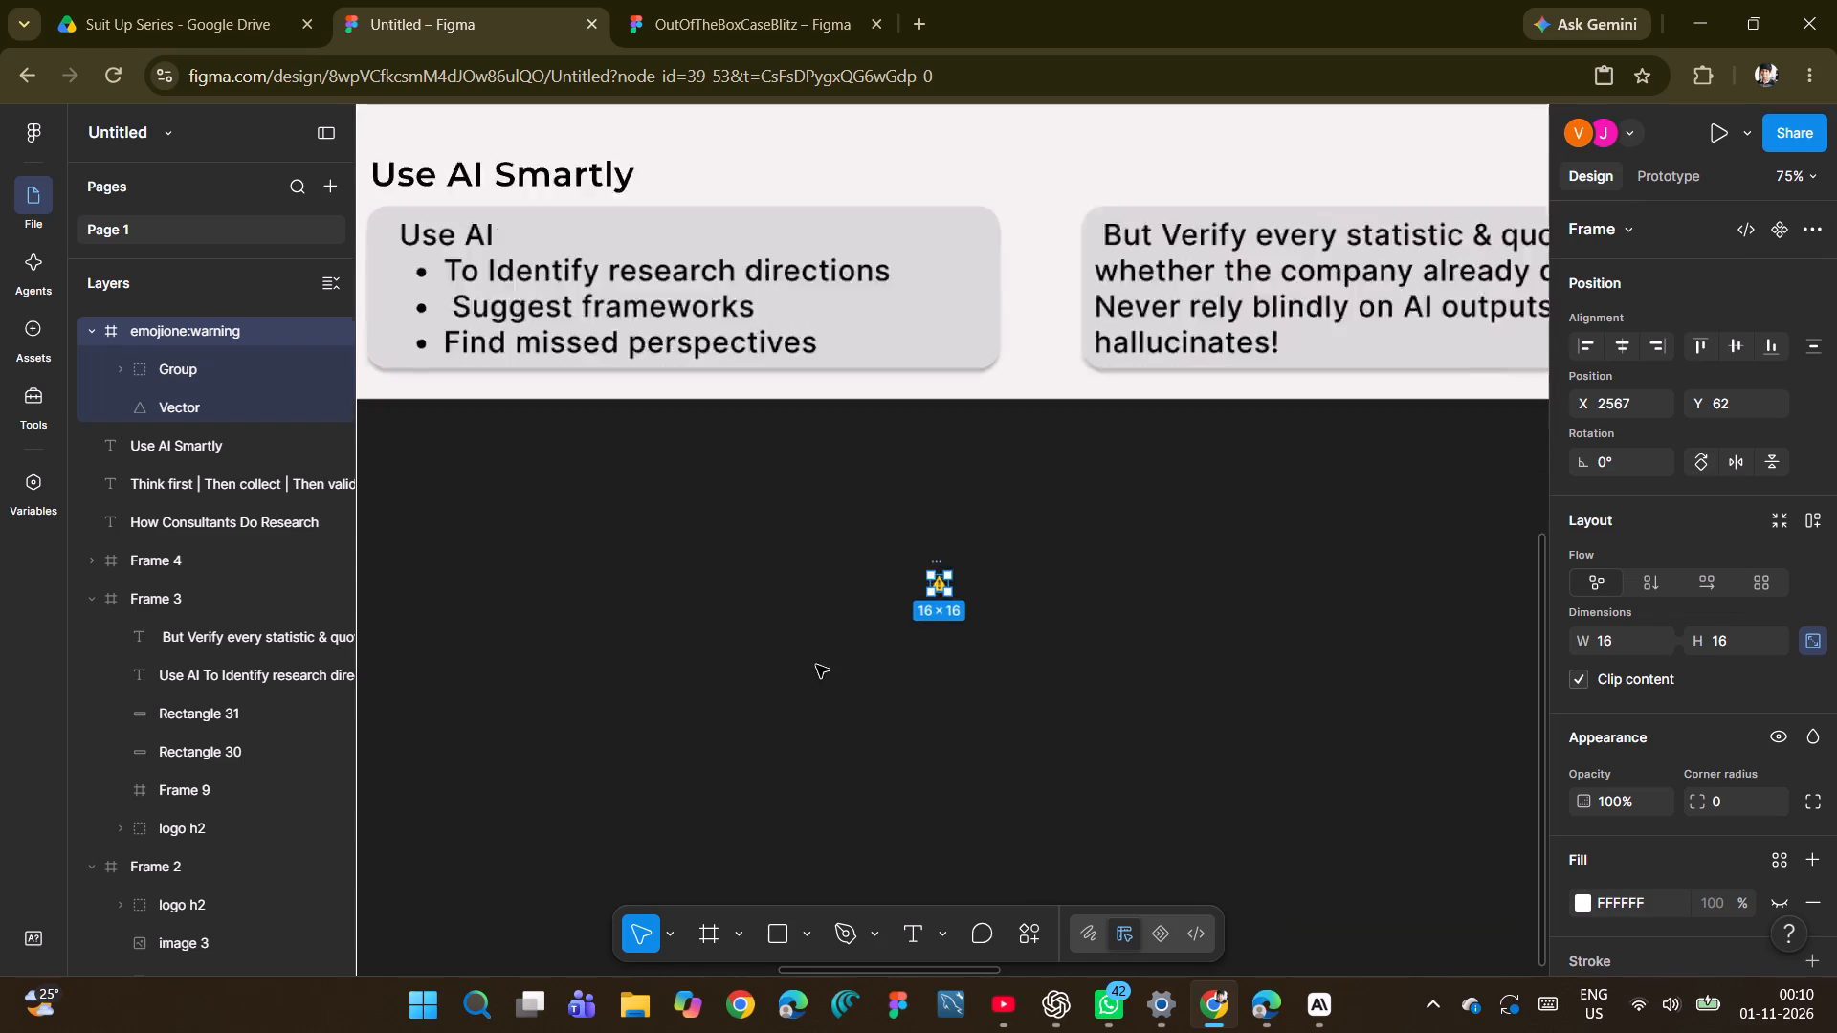
Insert three extra spaces before "But Verify" to make room for the icon.
{"action": "scroll", "coordinate": [1119, 500], "scroll_direction": "left", "scroll_amount": 2}
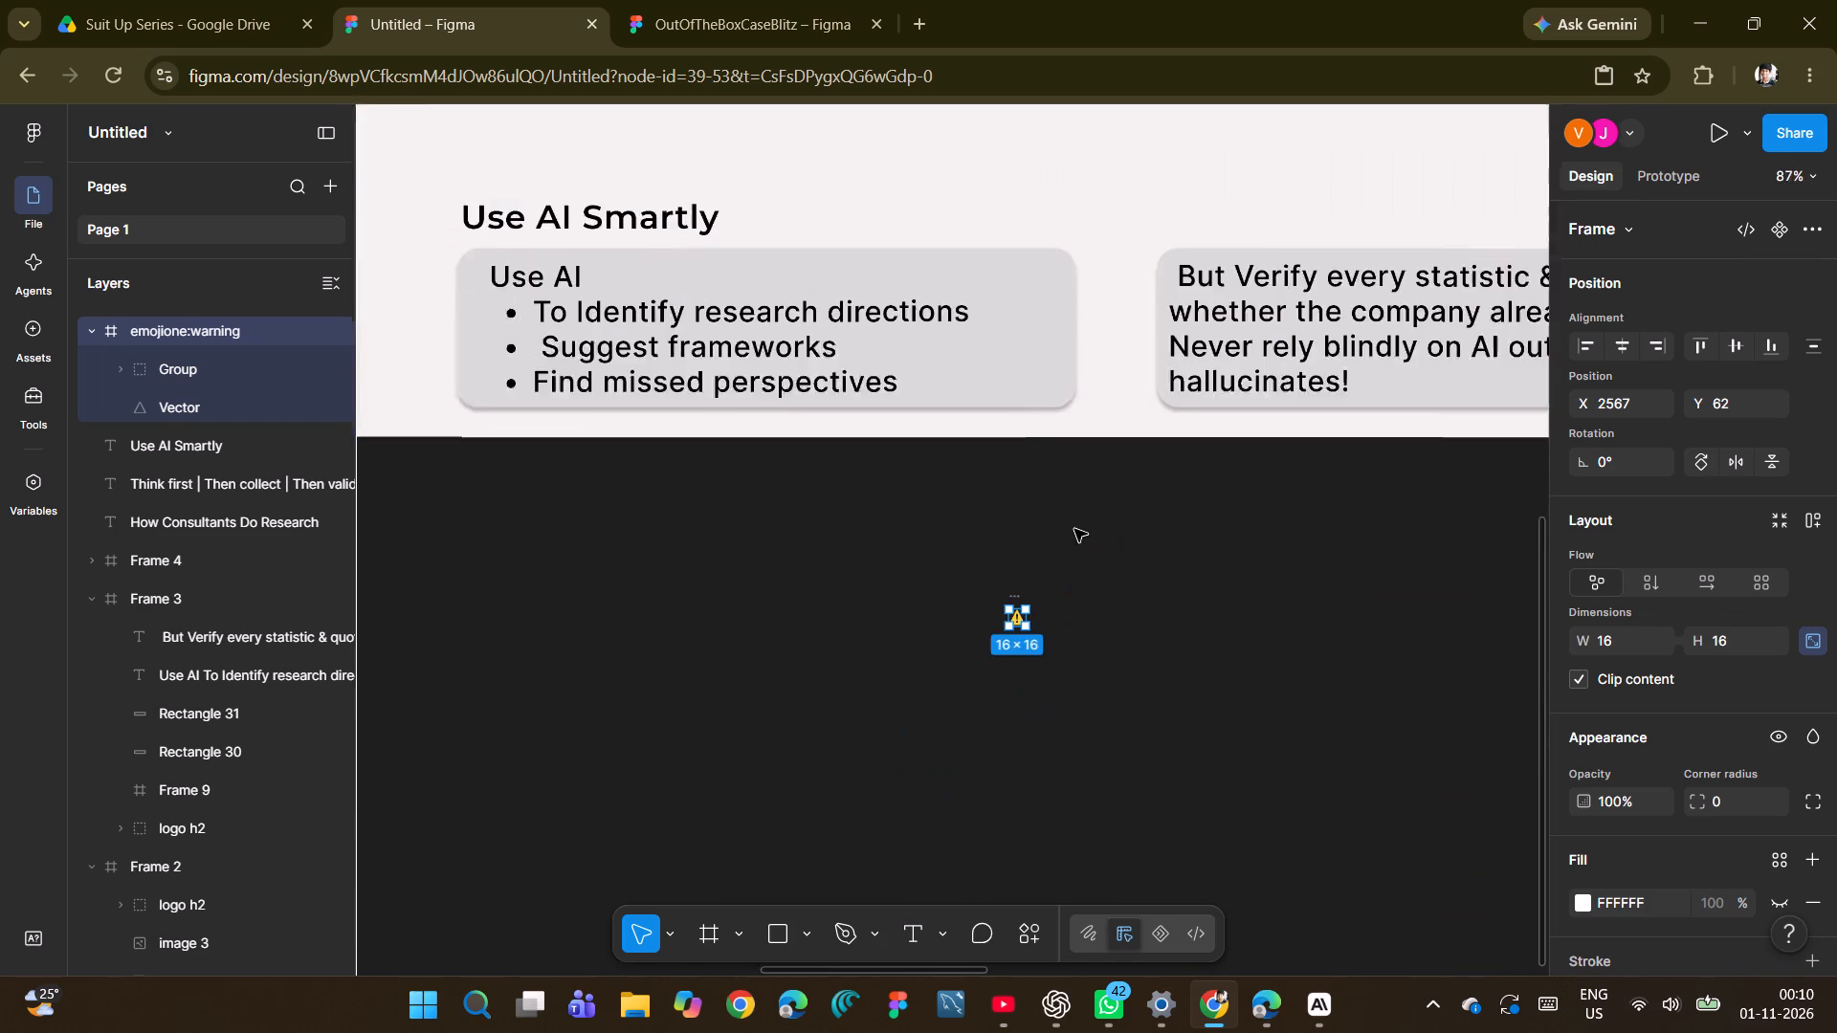
{"action": "scroll", "coordinate": [1036, 534], "scroll_direction": "left", "scroll_amount": 3}
{"action": "double_click", "coordinate": [1023, 391]}
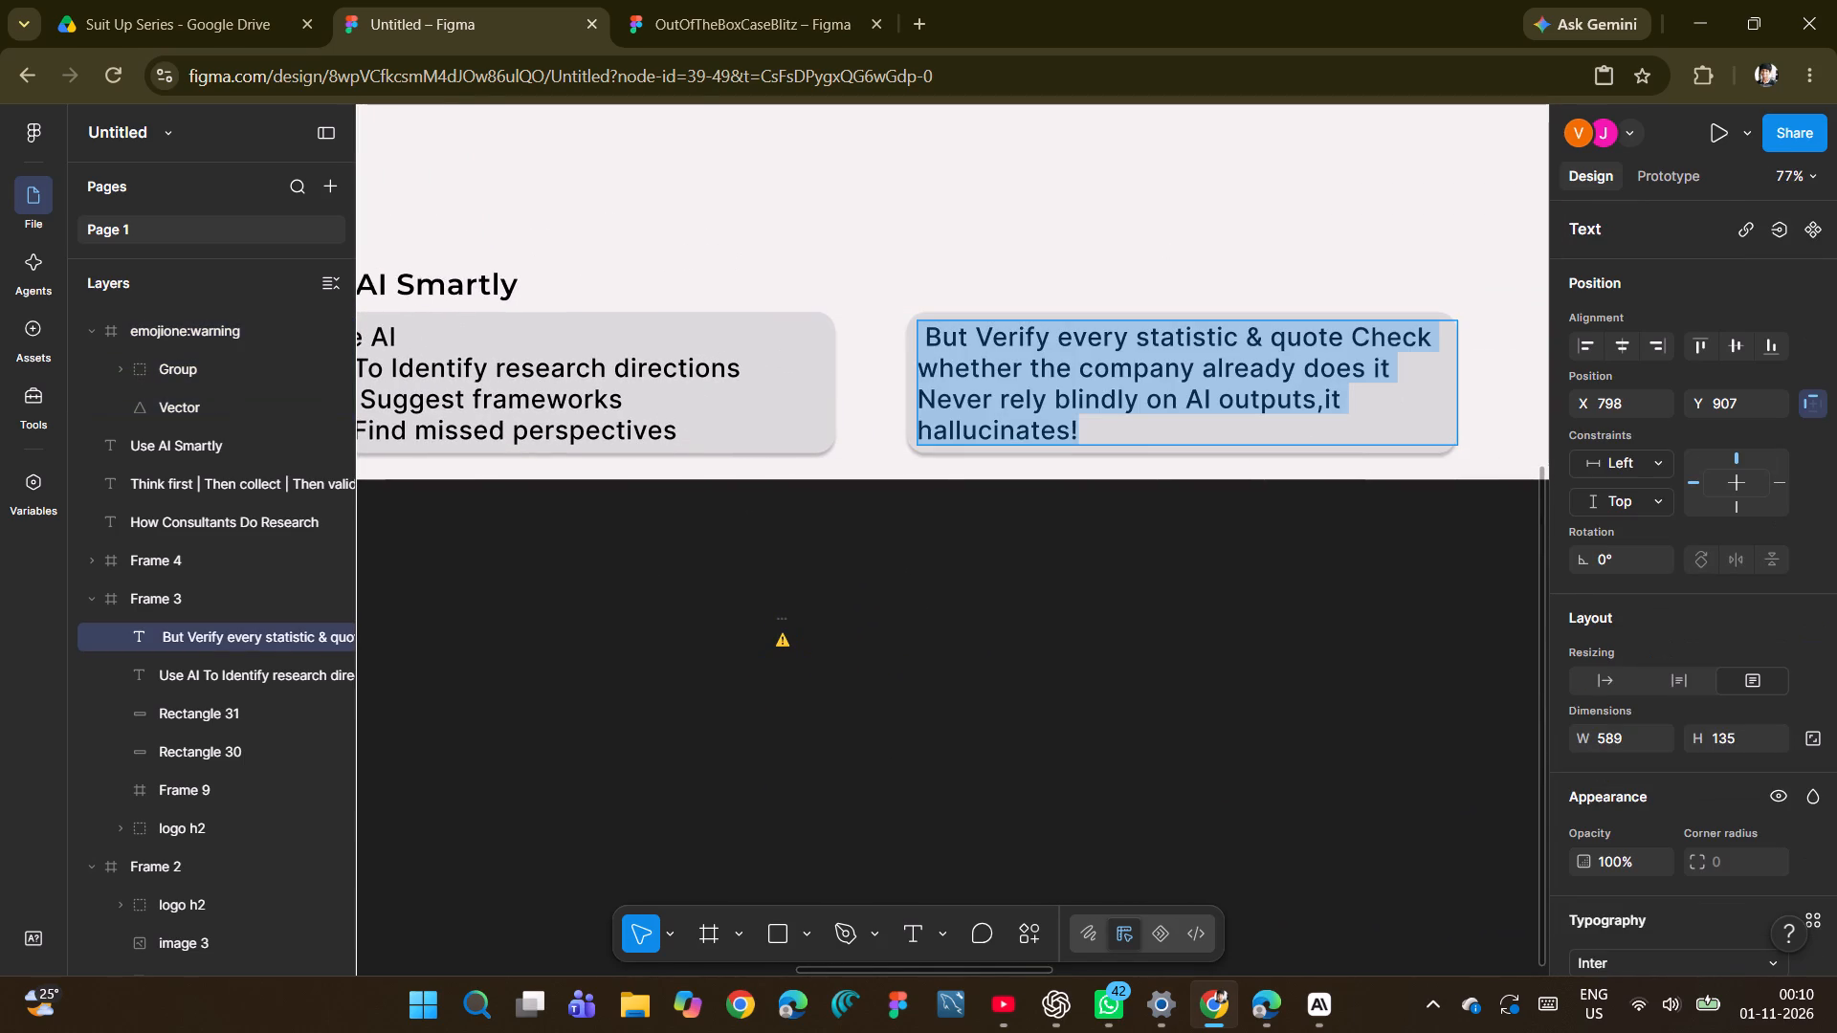
{"action": "left_click", "coordinate": [929, 334]}
{"action": "key", "text": "space"}
{"action": "key", "text": "space"}
{"action": "key", "text": "space"}
{"action": "left_click", "coordinate": [815, 656]}
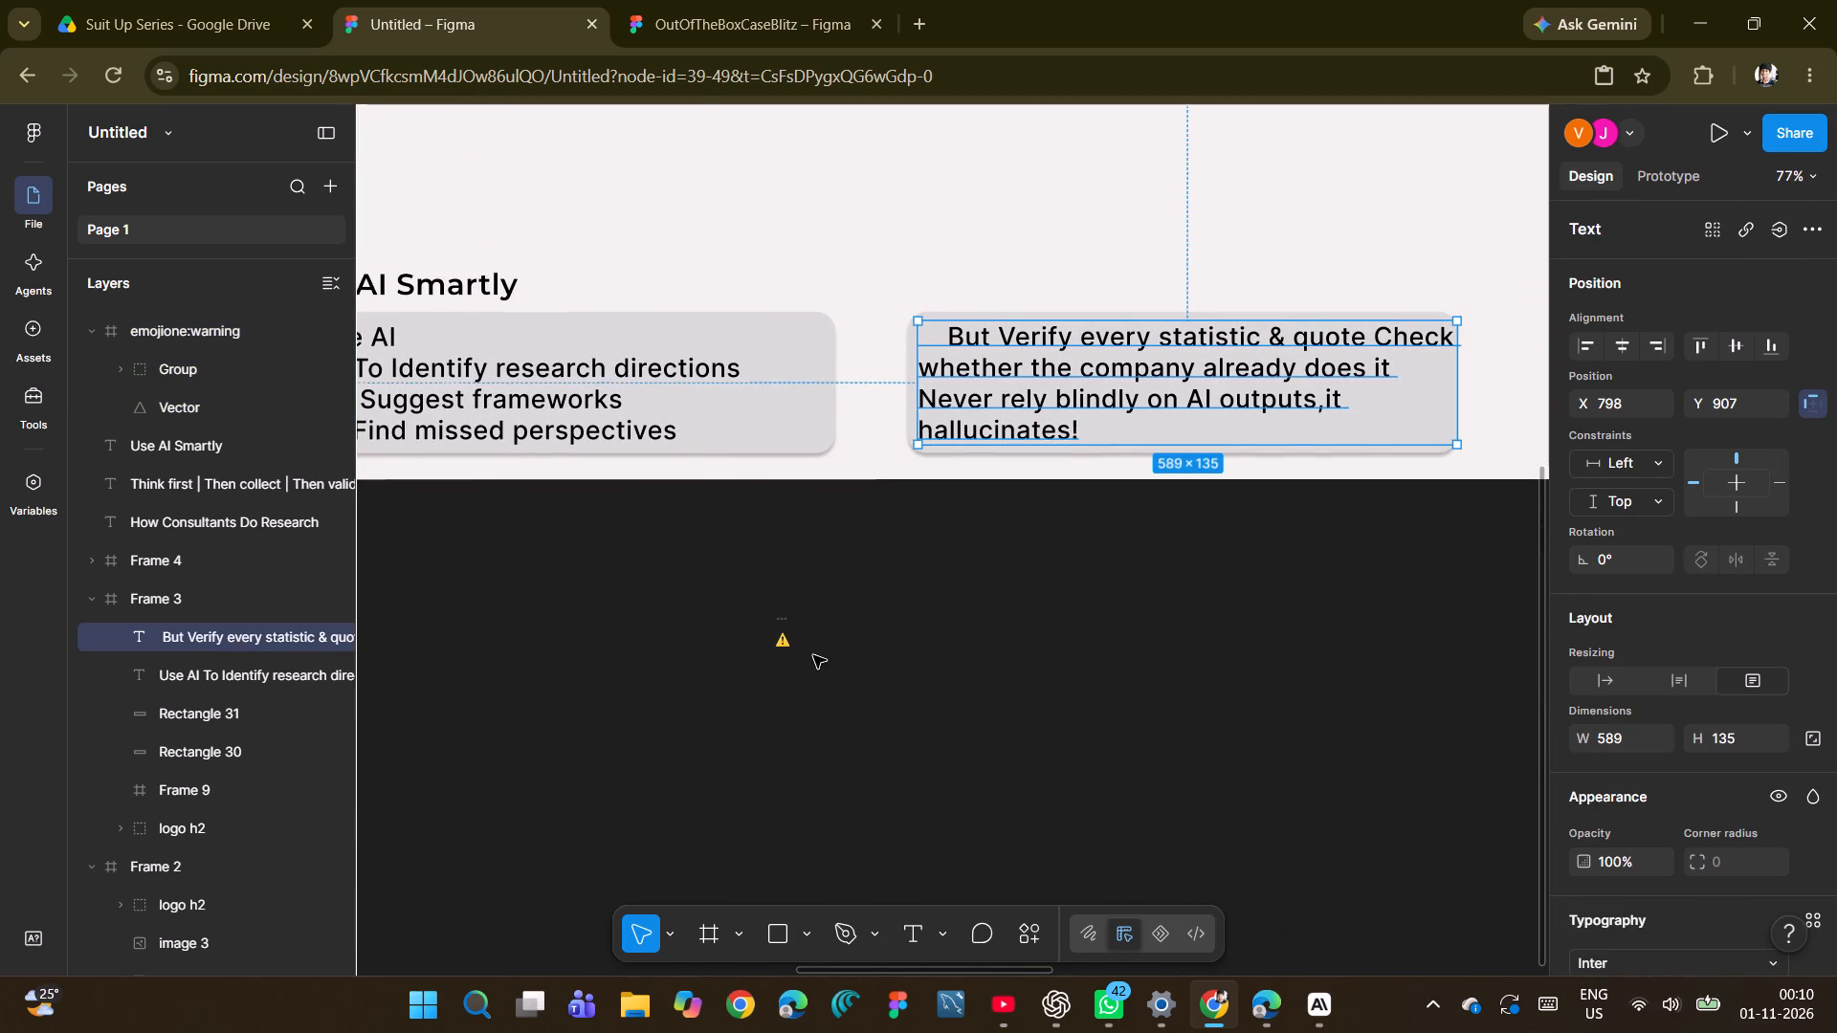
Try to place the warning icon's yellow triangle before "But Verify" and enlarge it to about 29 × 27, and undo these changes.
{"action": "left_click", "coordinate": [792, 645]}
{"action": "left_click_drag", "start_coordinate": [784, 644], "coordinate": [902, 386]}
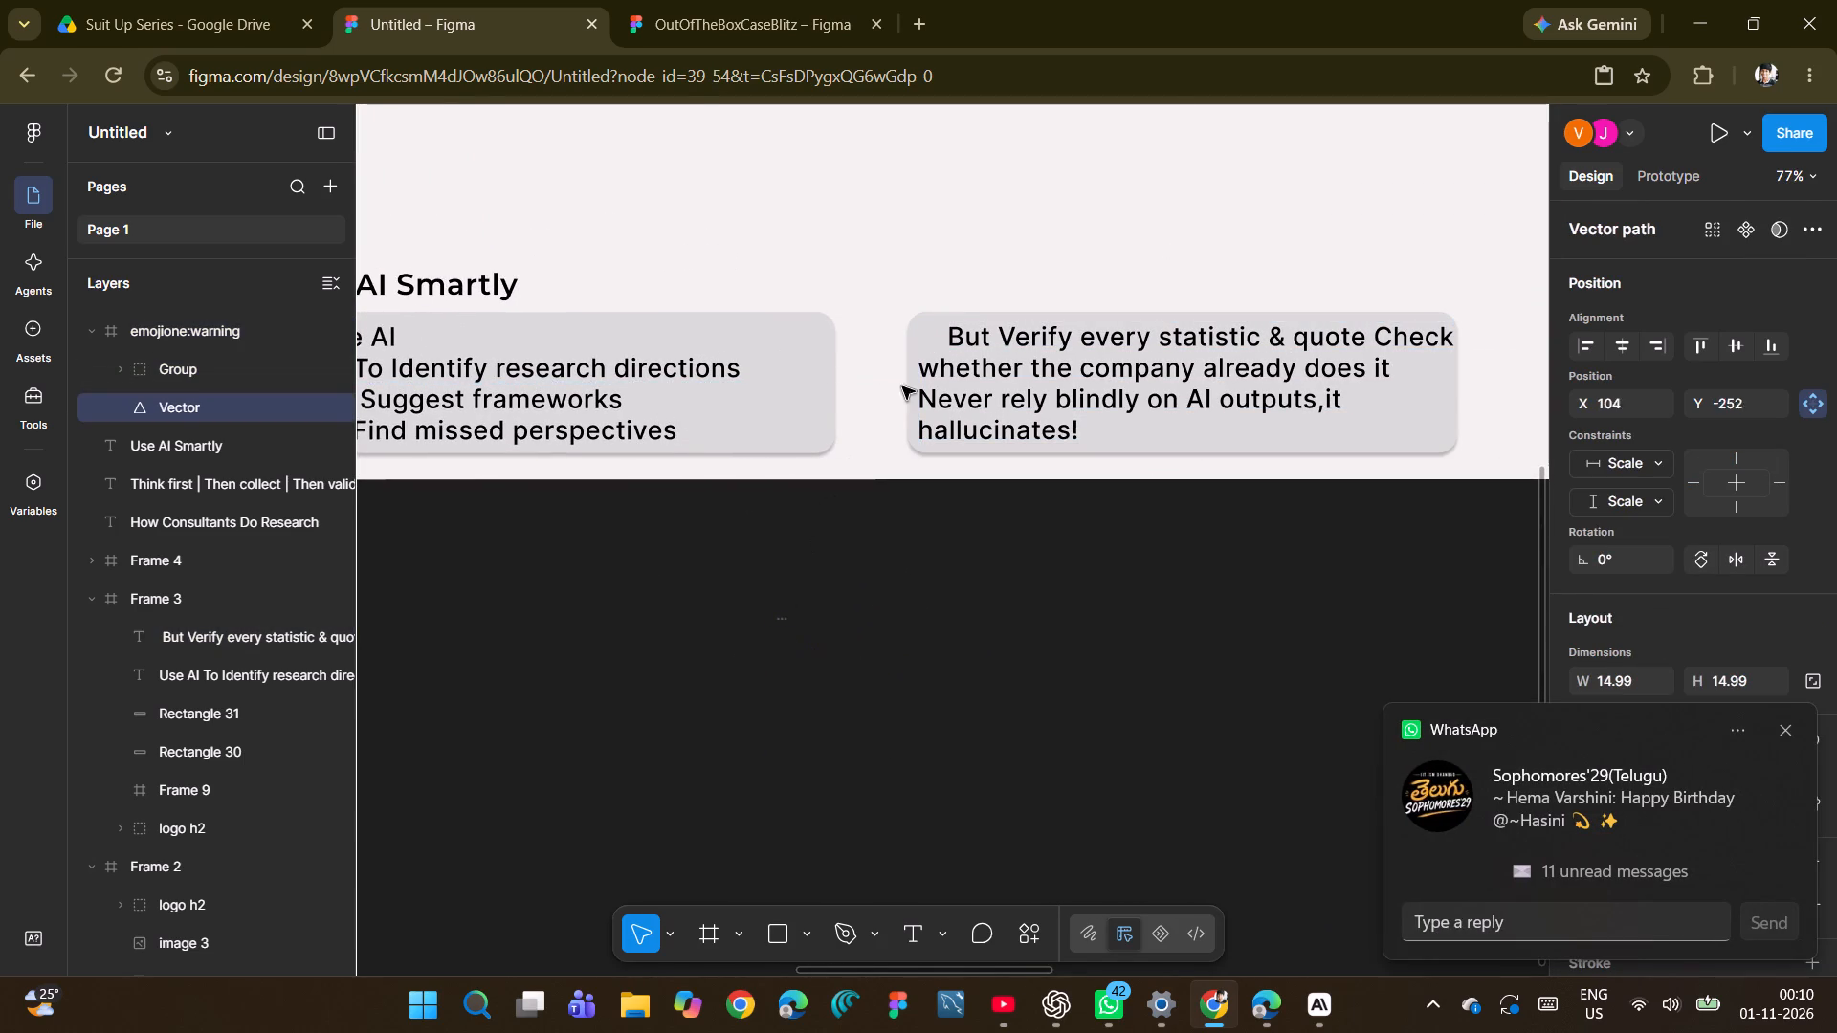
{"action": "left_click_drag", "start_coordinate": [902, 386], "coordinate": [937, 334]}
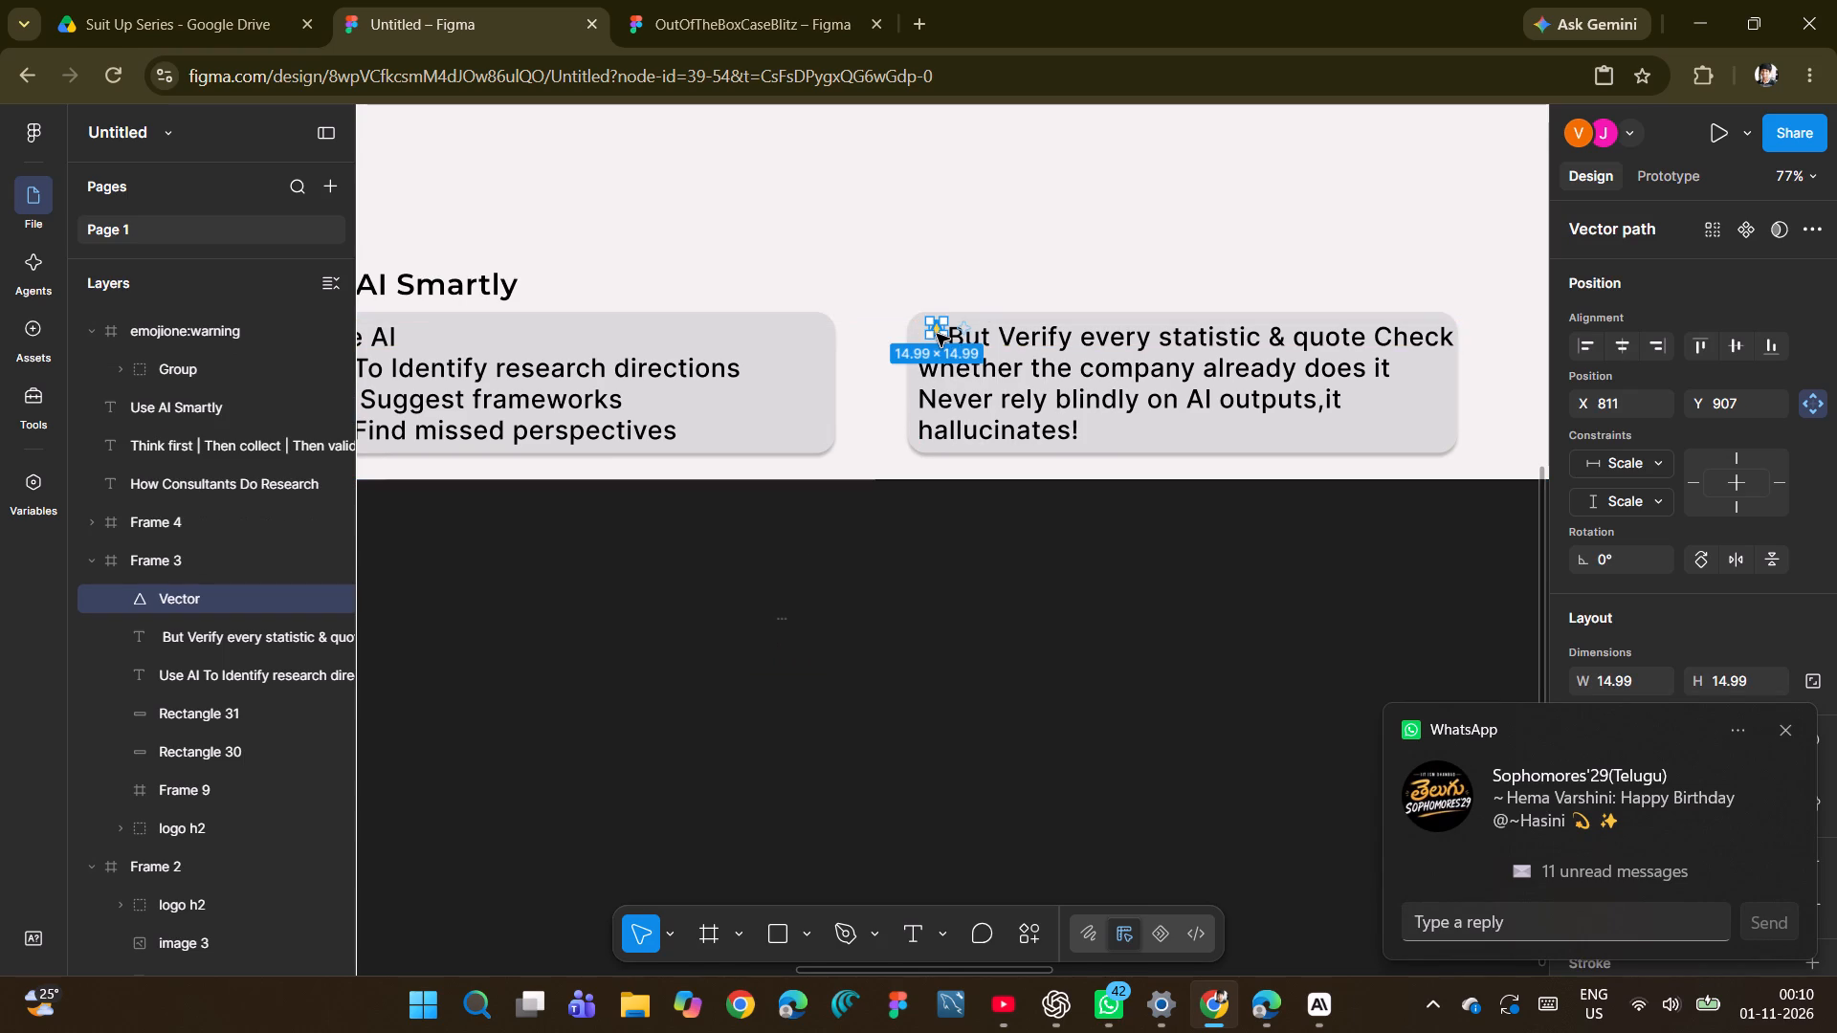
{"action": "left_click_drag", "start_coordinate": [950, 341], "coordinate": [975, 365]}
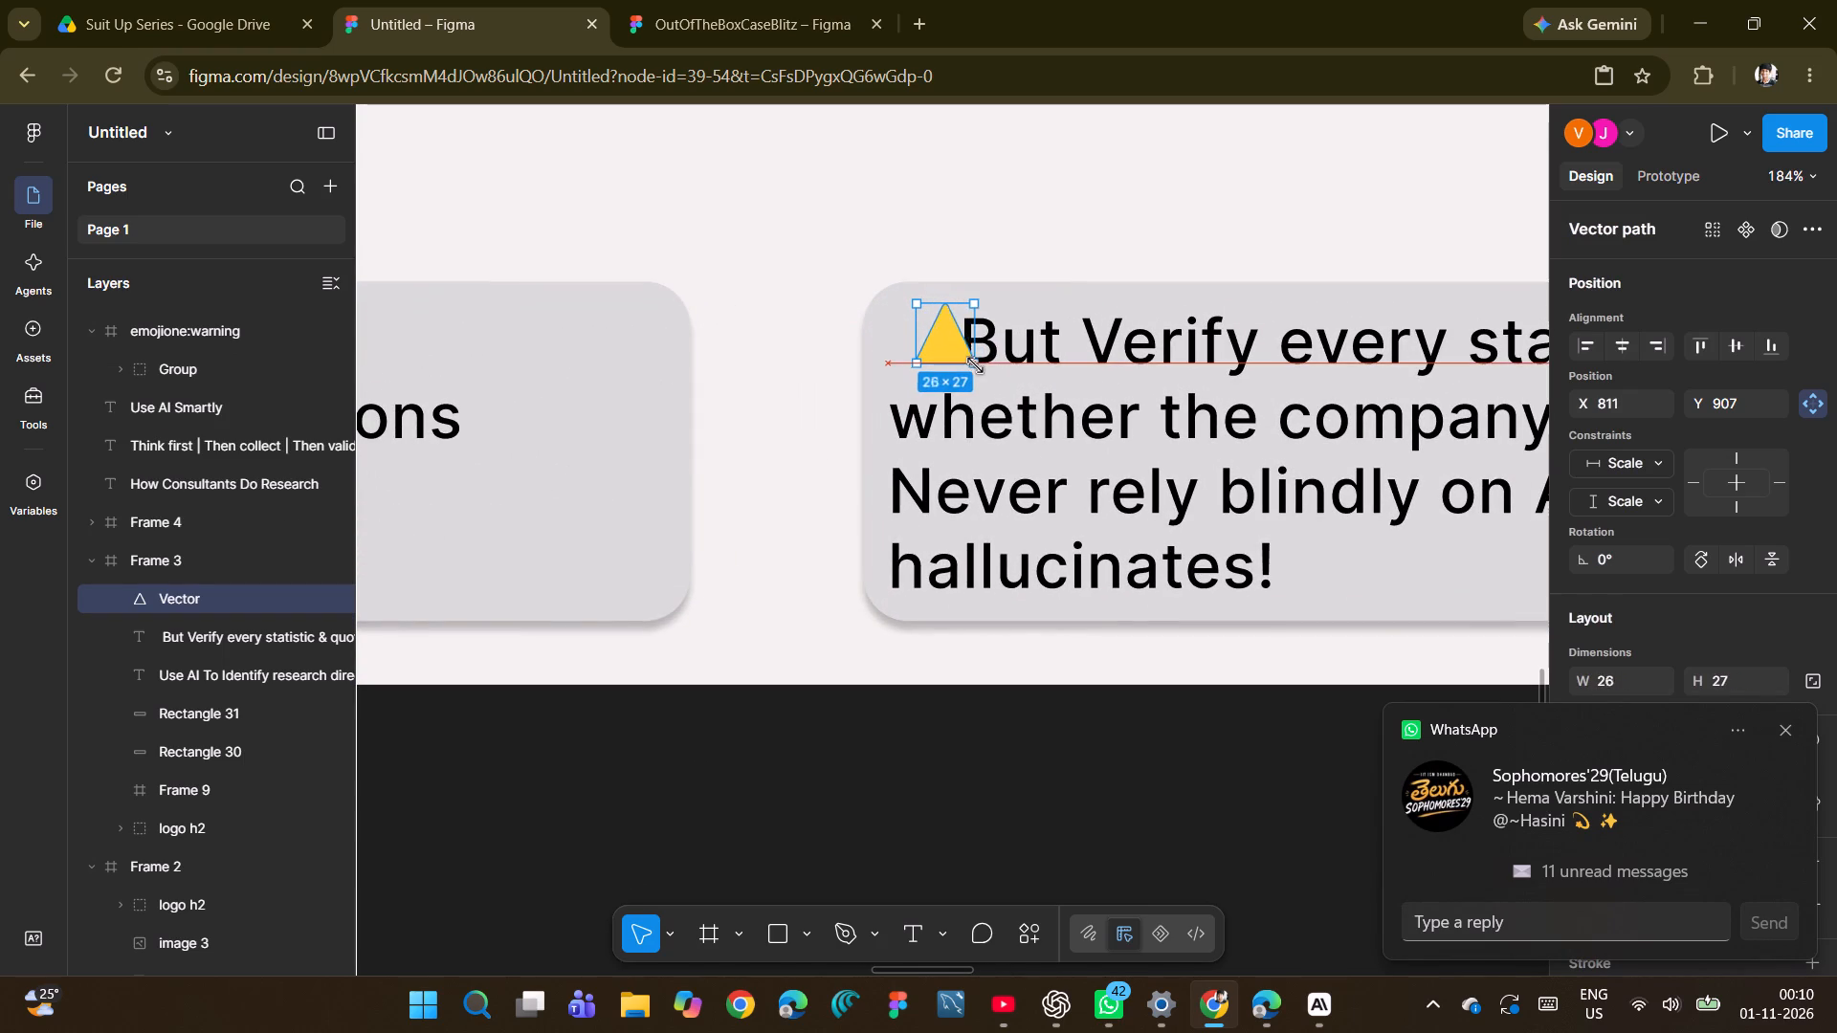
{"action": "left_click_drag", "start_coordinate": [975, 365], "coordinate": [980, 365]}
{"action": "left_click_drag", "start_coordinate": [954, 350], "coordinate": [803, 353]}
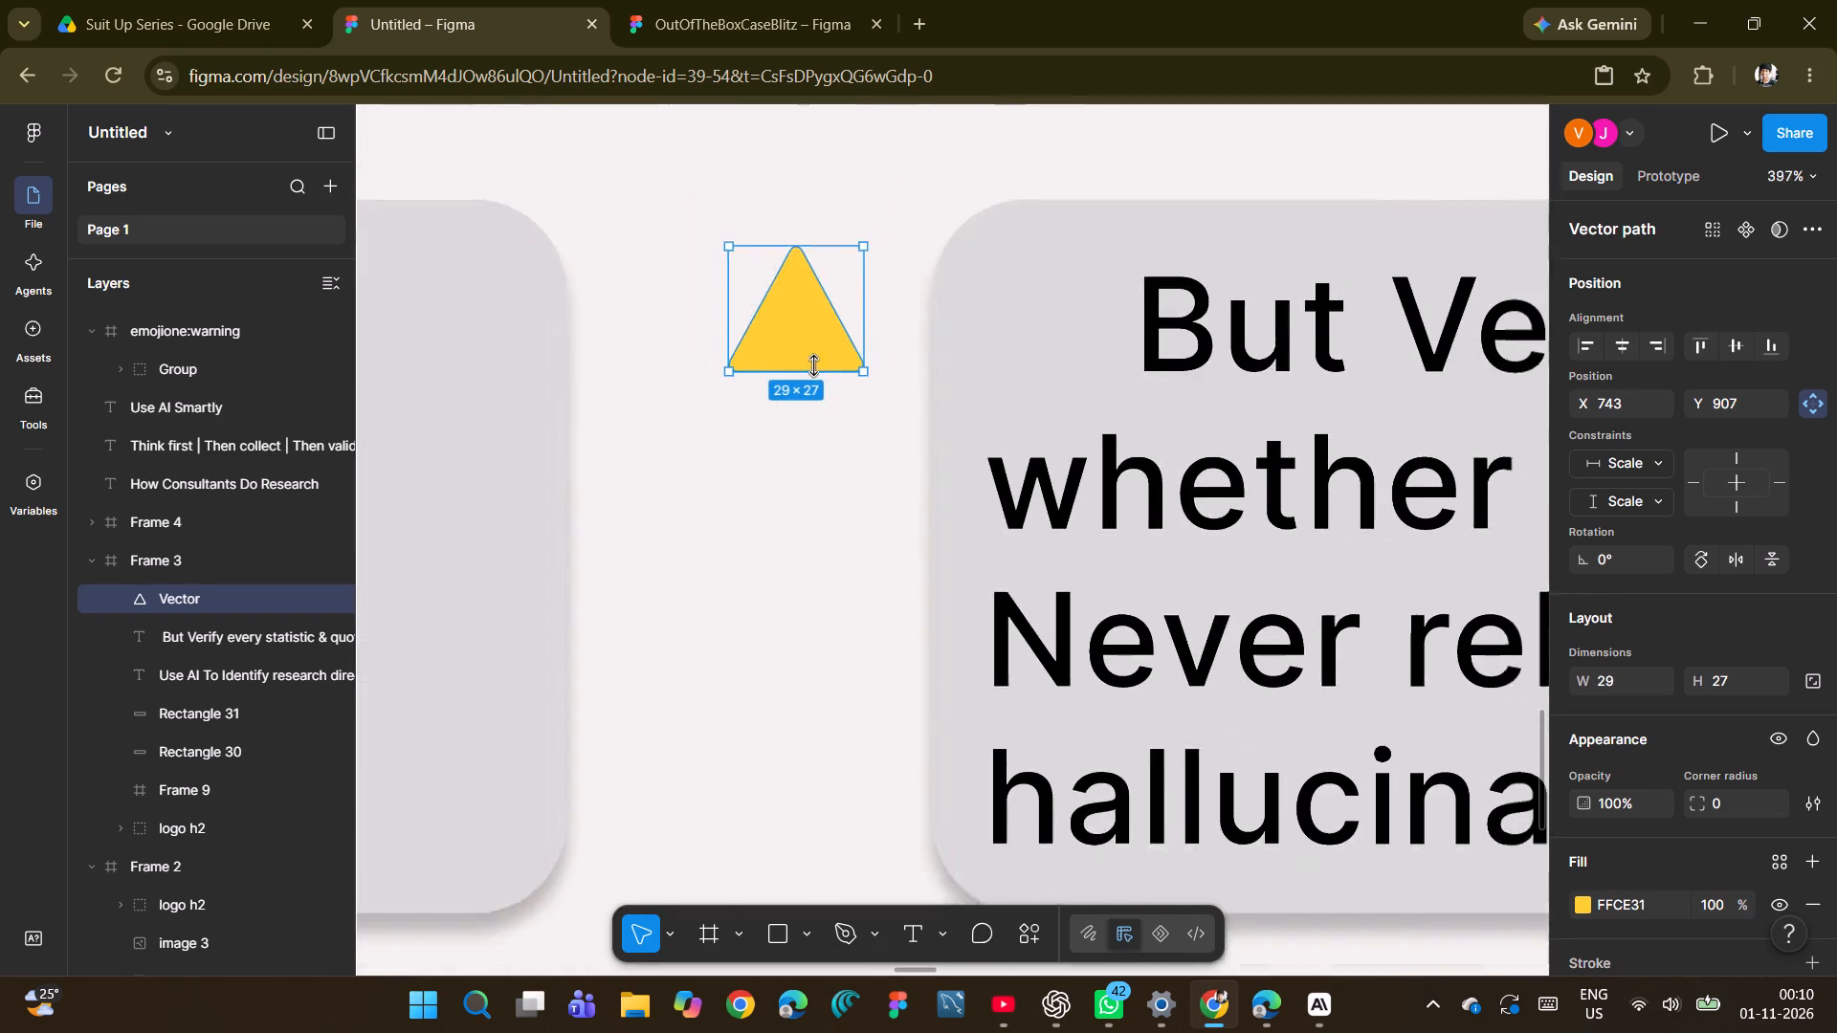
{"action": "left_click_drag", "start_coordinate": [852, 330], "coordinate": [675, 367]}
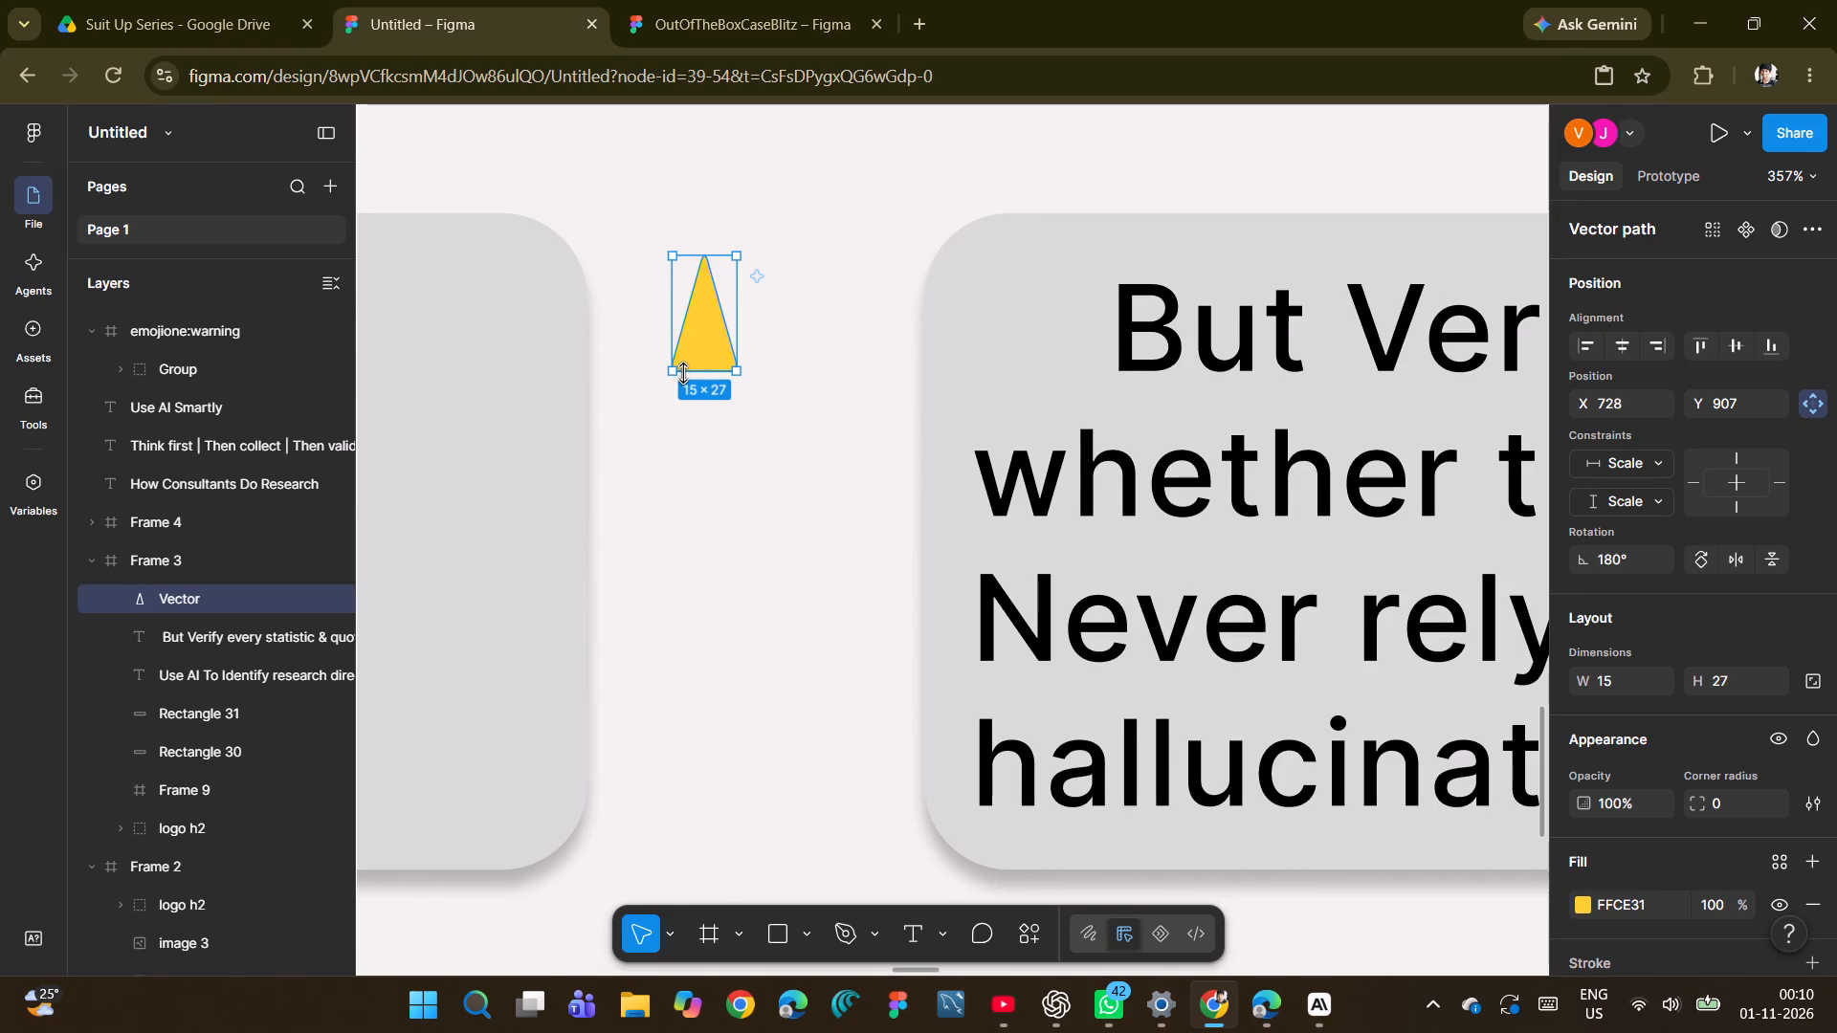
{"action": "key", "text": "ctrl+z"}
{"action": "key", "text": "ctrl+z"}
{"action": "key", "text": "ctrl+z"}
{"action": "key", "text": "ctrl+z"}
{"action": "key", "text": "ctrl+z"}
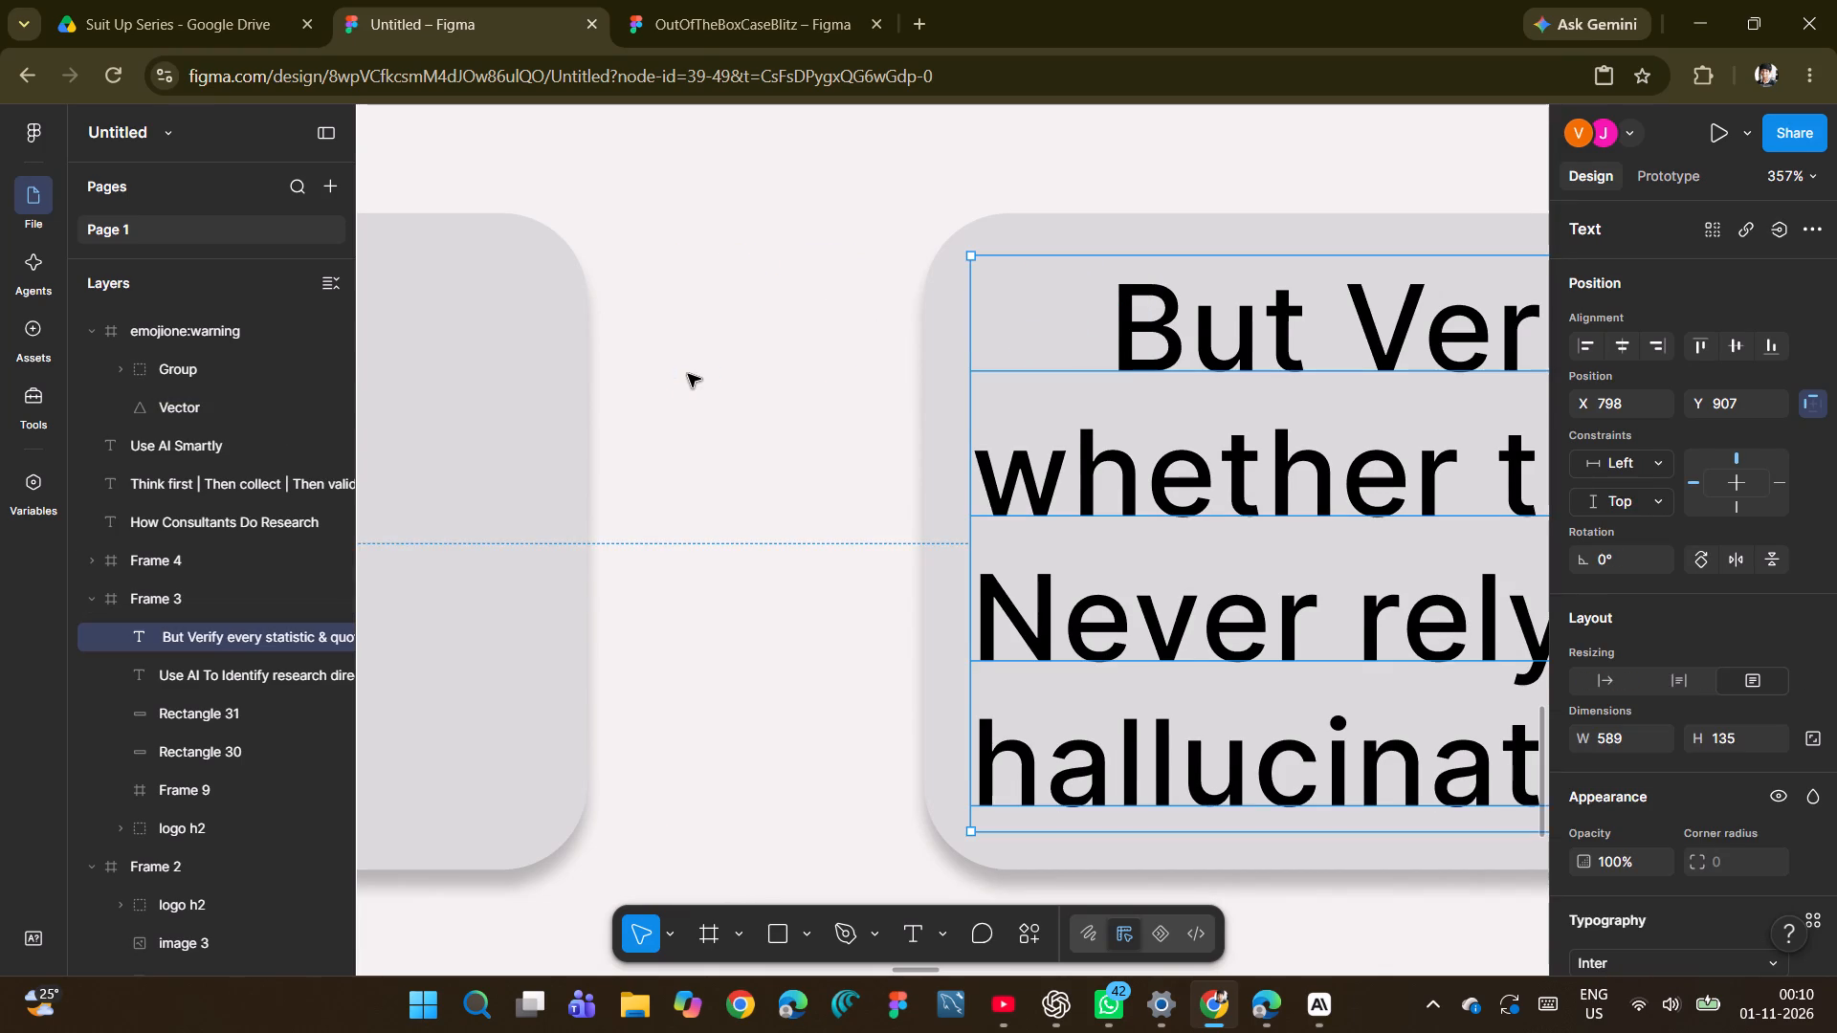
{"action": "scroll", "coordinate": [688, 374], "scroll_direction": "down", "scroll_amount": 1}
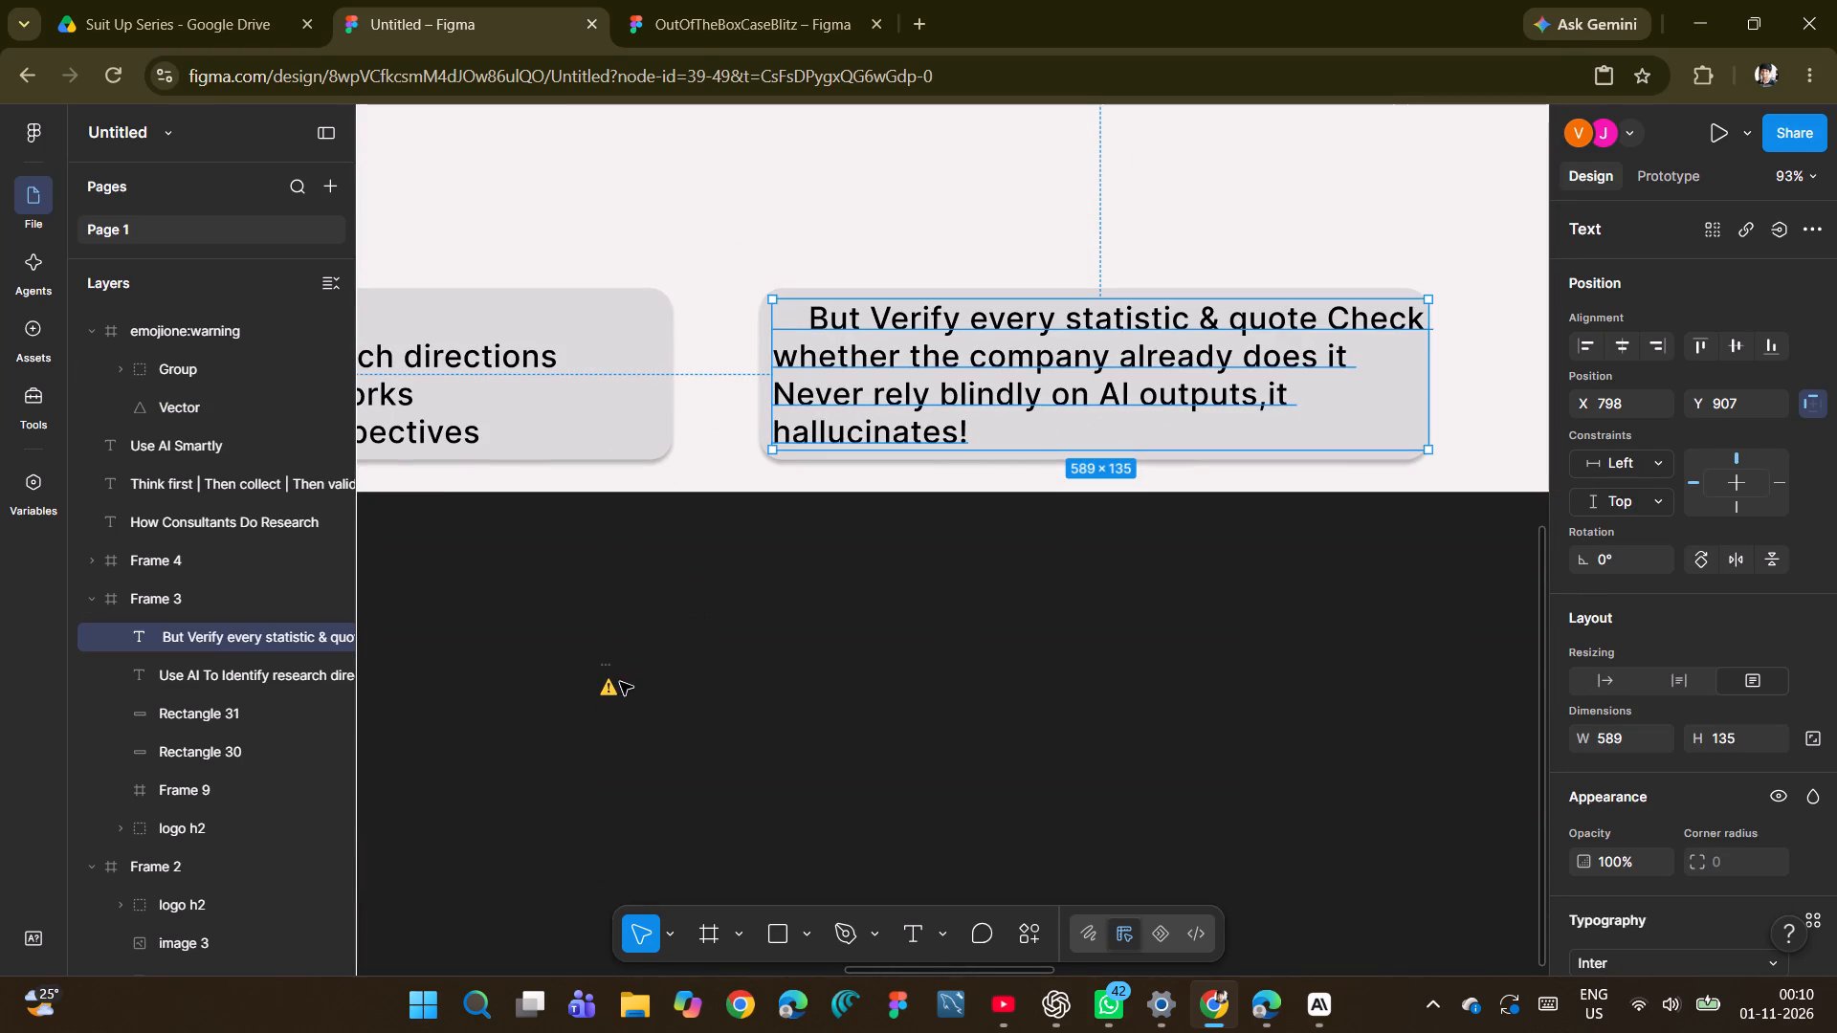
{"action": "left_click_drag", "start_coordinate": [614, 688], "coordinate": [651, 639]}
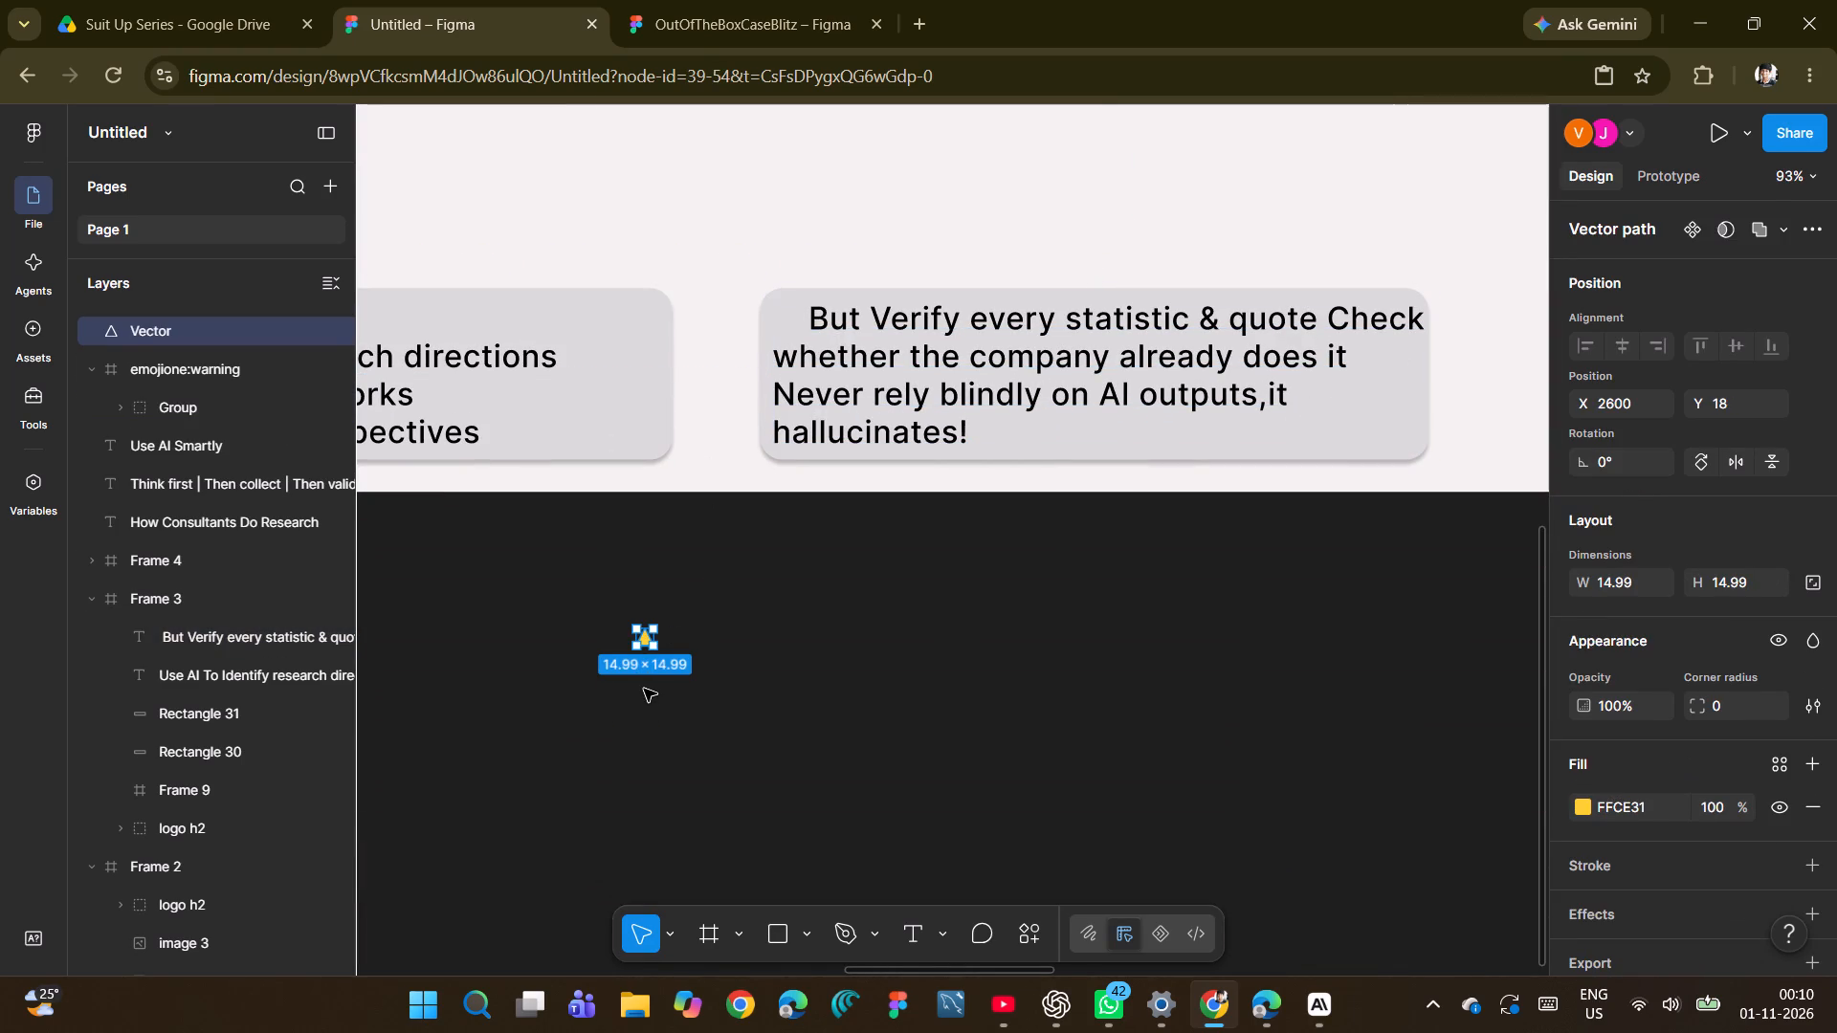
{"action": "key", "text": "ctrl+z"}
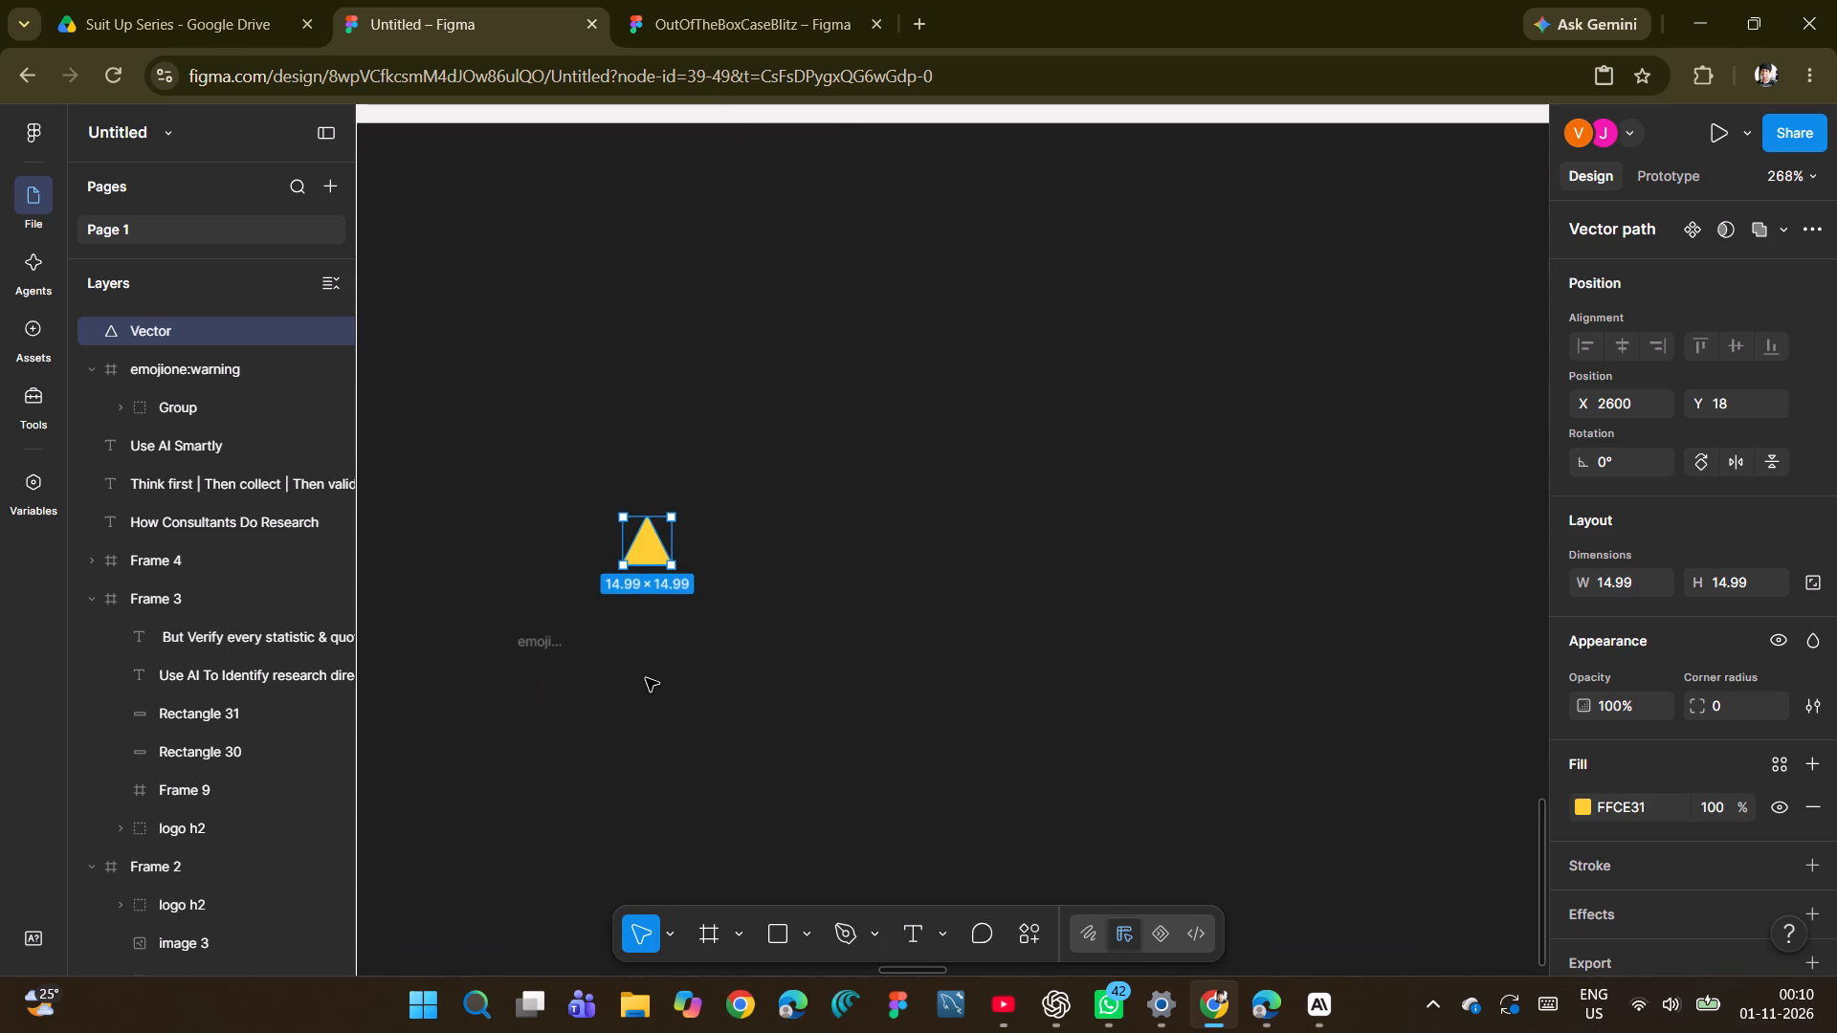
Group the complete warning icon, including its triangle and exclamation mark, into a single group.
{"action": "left_click_drag", "start_coordinate": [492, 639], "coordinate": [581, 694]}
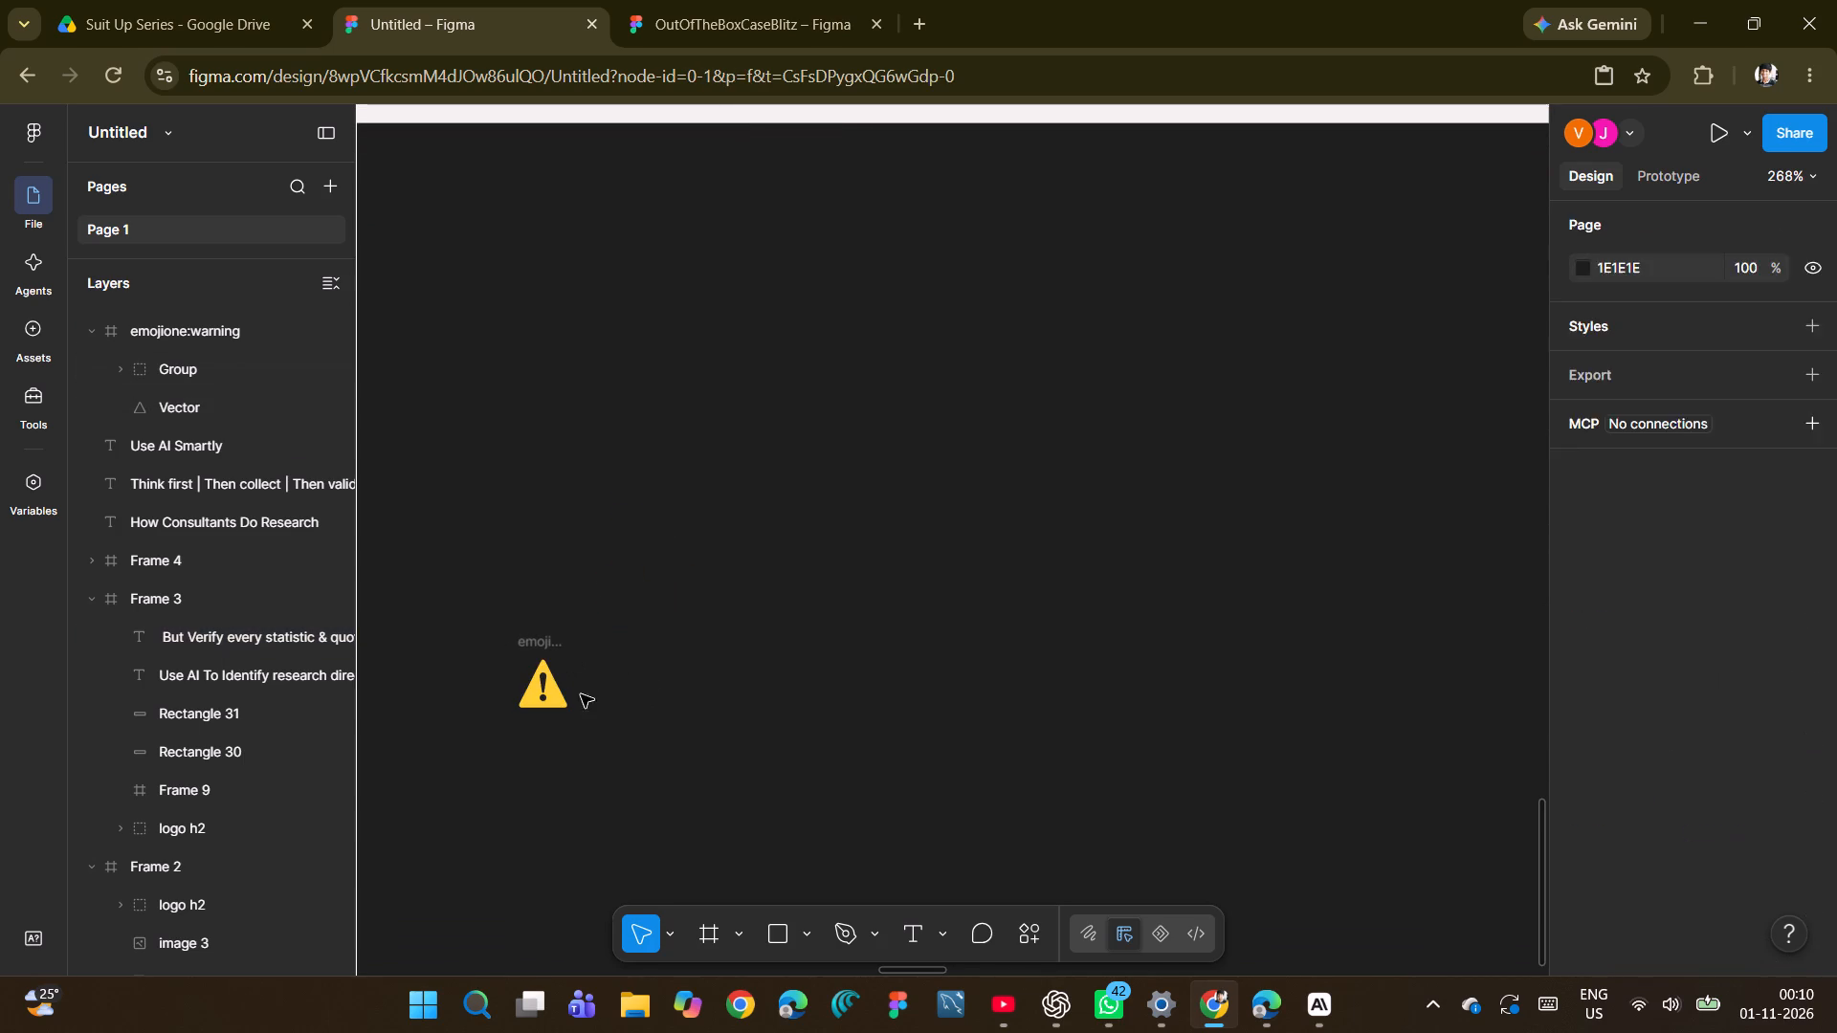
{"action": "left_click_drag", "start_coordinate": [581, 694], "coordinate": [615, 729]}
{"action": "key", "text": "ctrl+g"}
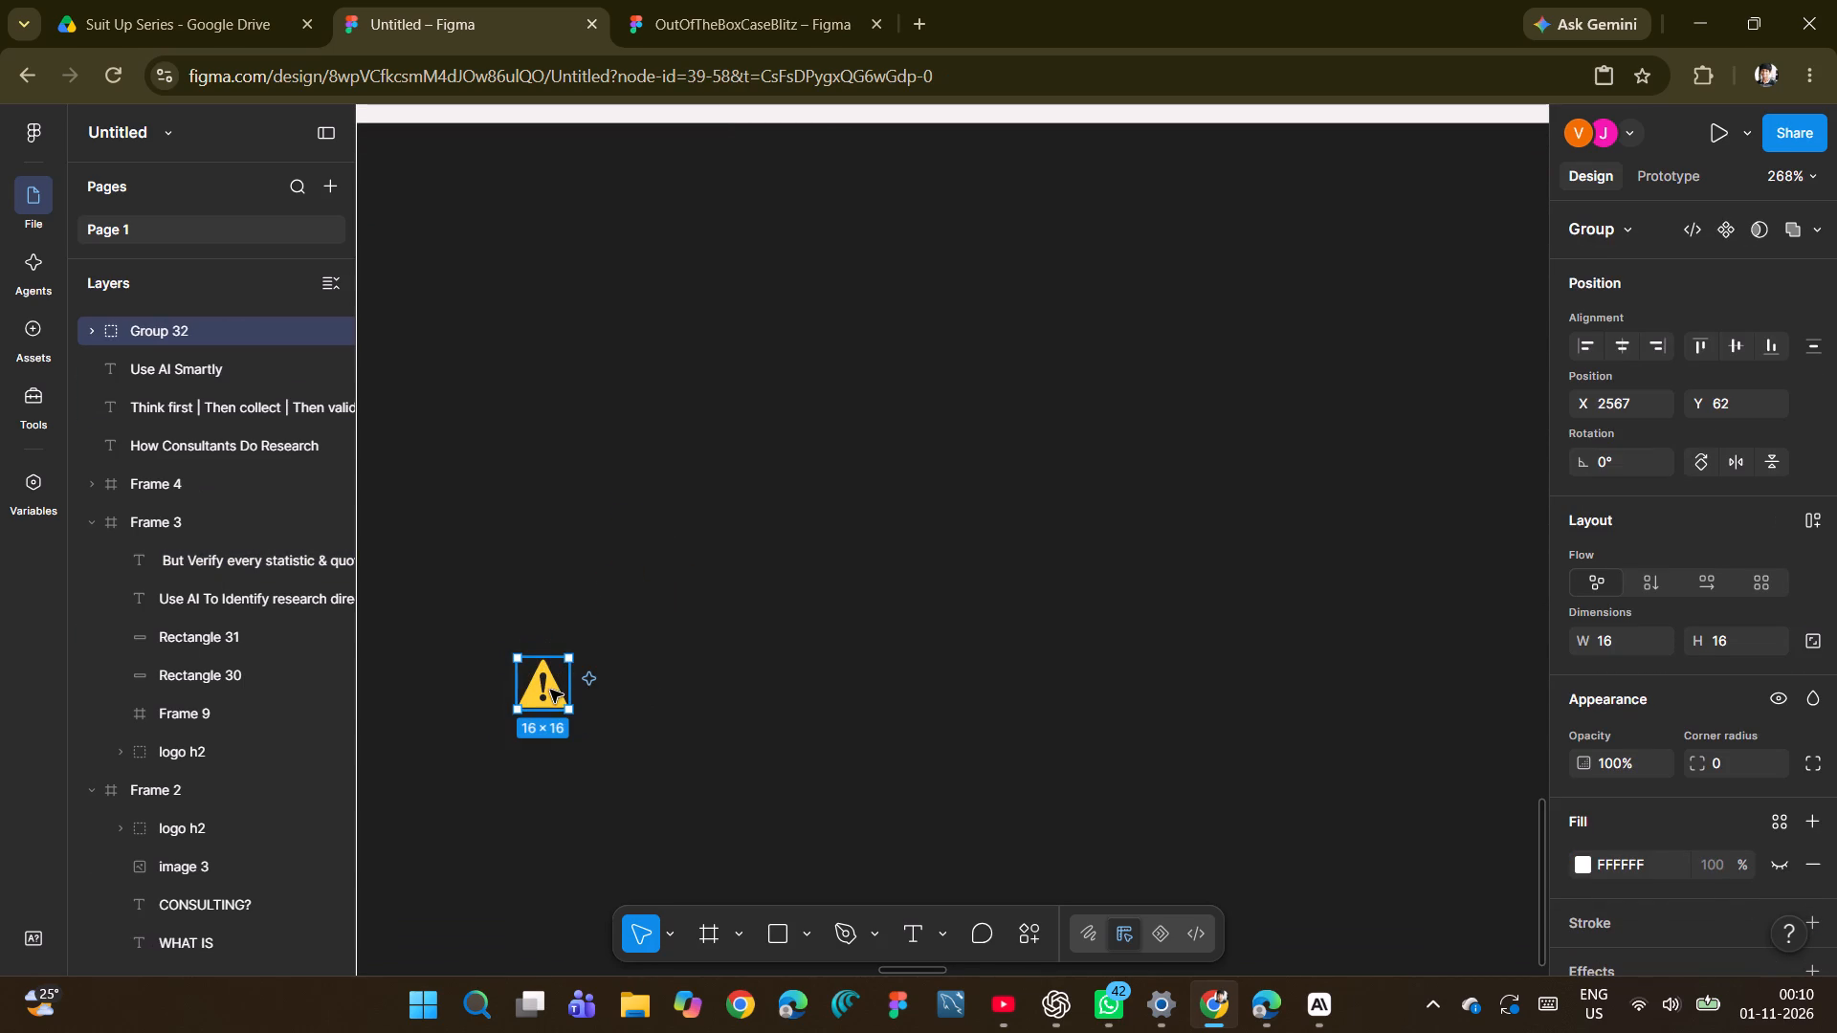
Move the grouped warning icon directly before "But Verify" and enlarge it to 29 × 29, positioned at X 795, Y 909.
{"action": "left_click_drag", "start_coordinate": [550, 690], "coordinate": [664, 555]}
{"action": "scroll", "coordinate": [663, 565], "scroll_direction": "left", "scroll_amount": 1}
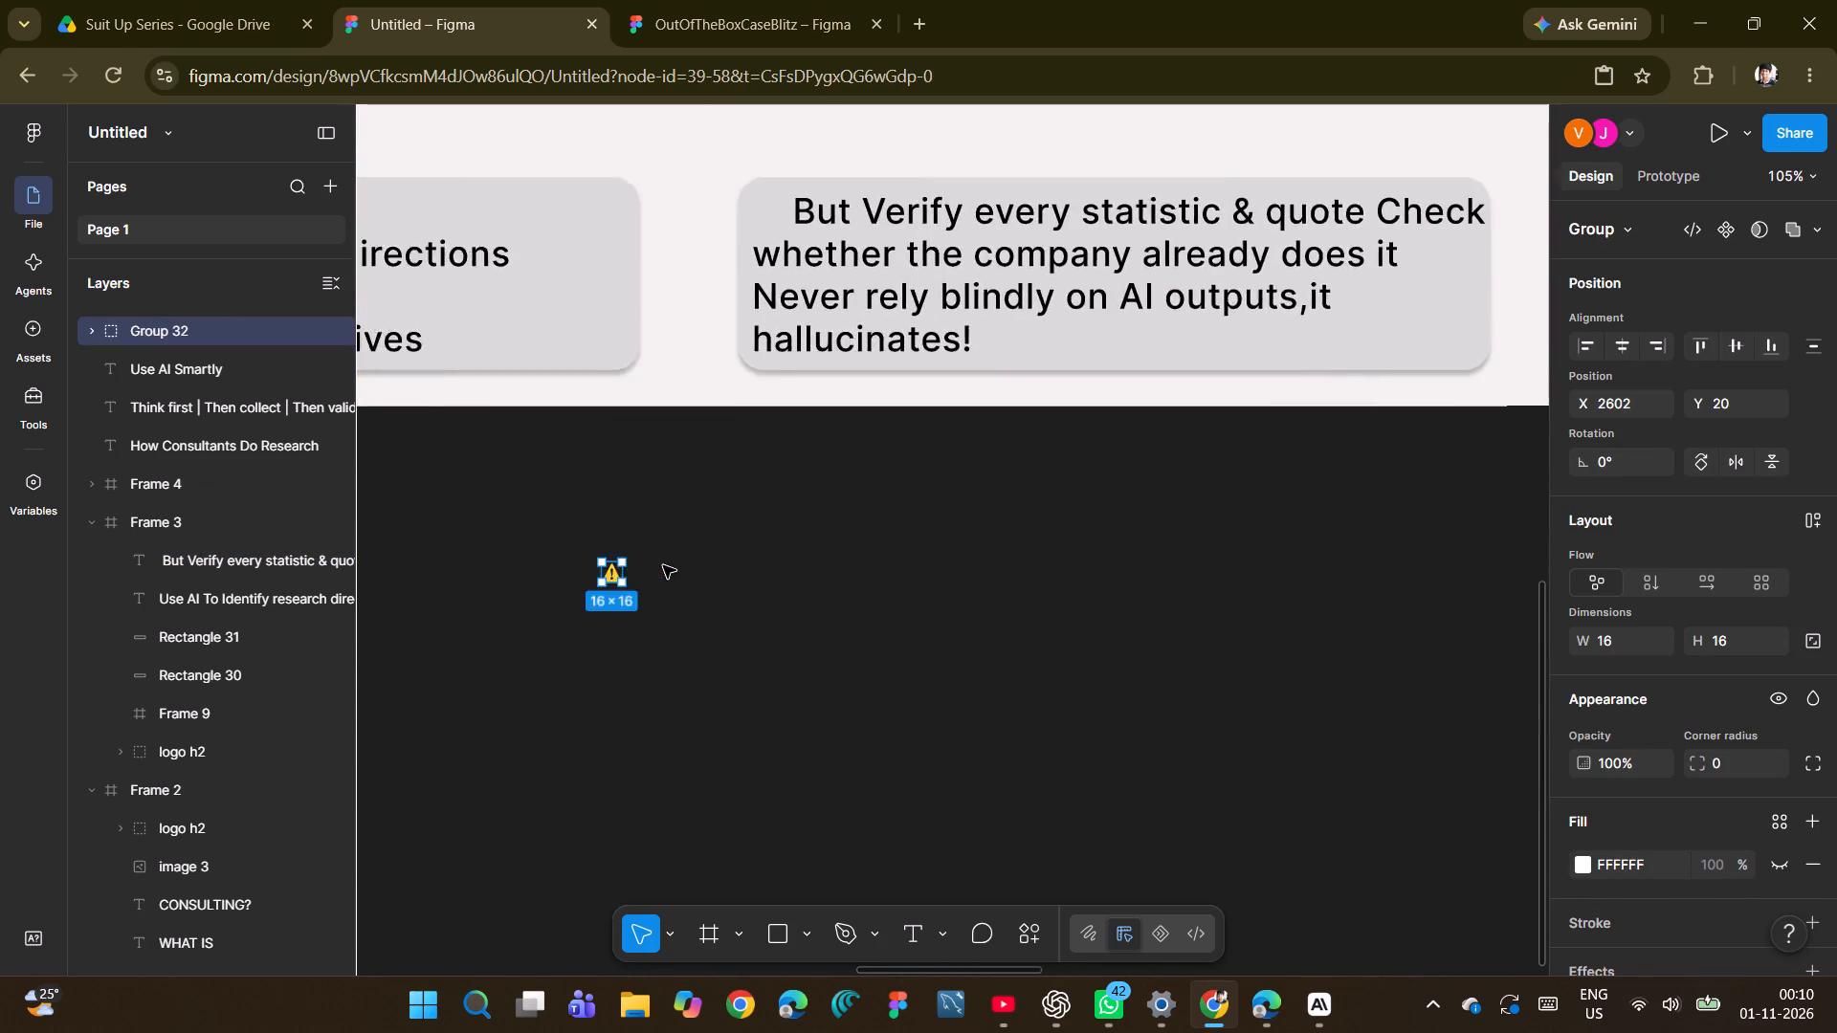
{"action": "scroll", "coordinate": [663, 565], "scroll_direction": "left", "scroll_amount": 2}
{"action": "scroll", "coordinate": [469, 582], "scroll_direction": "right", "scroll_amount": 2}
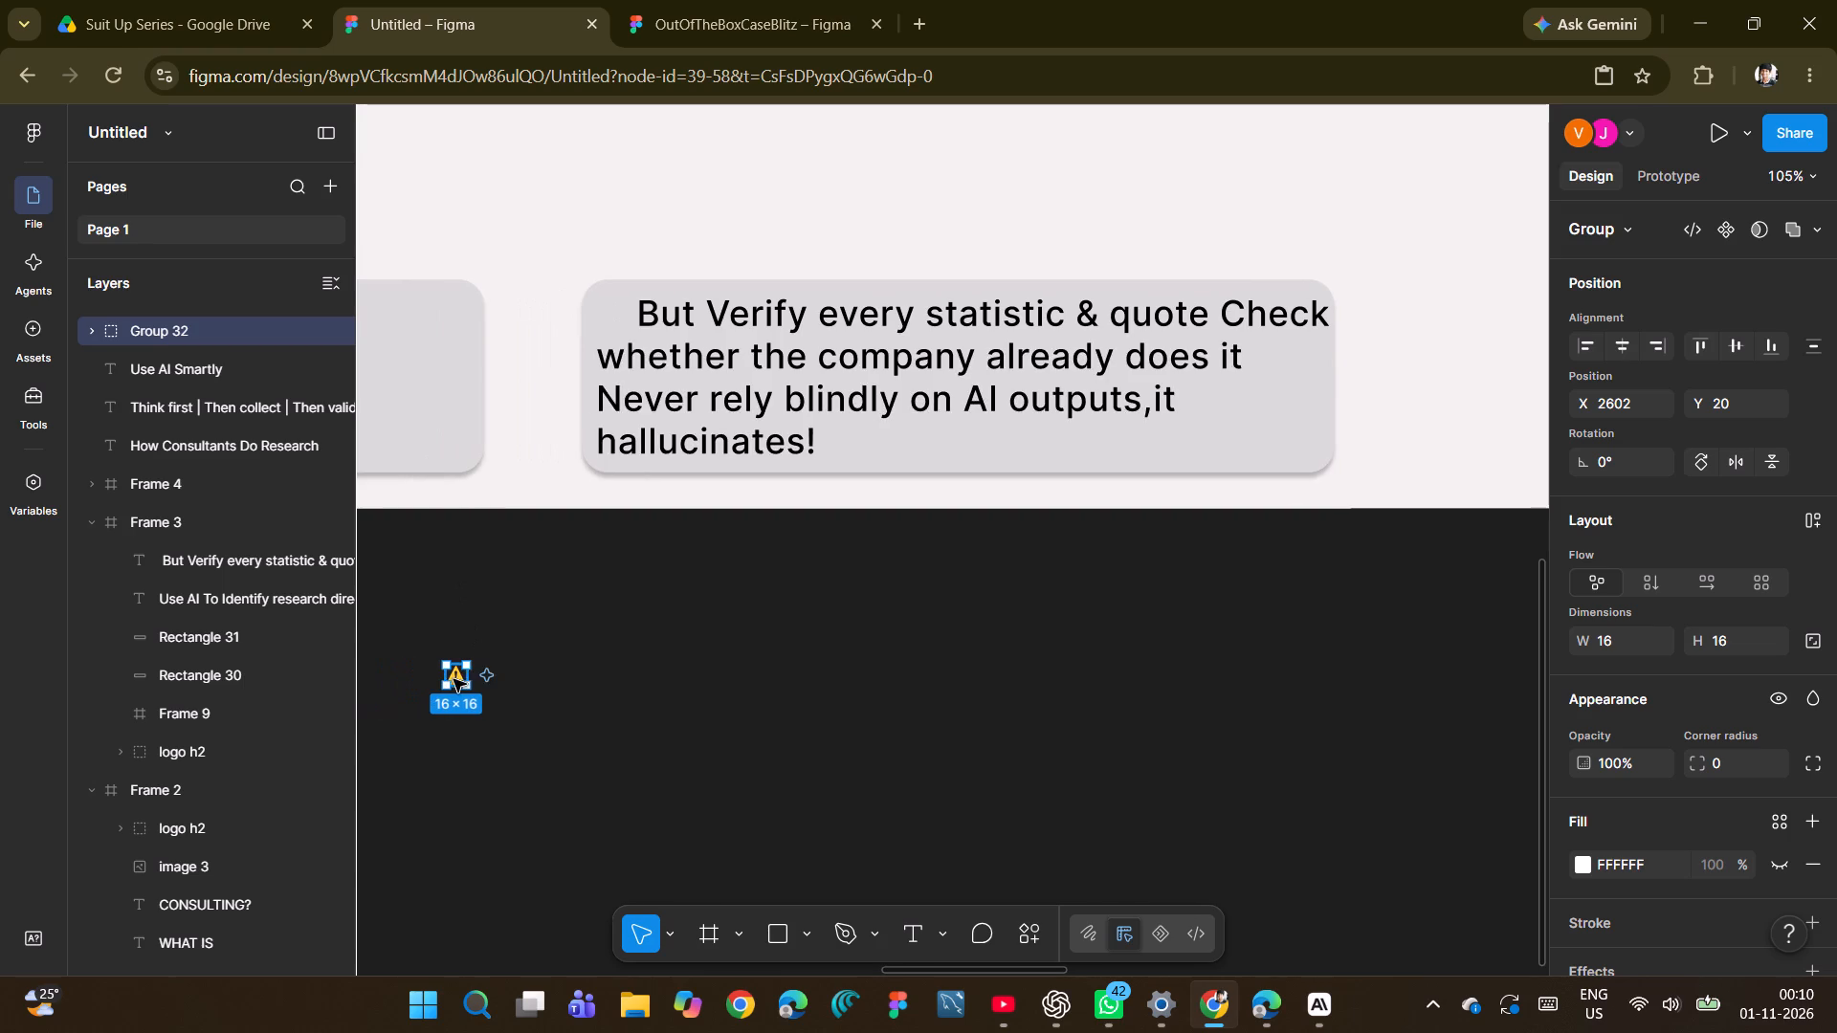
{"action": "left_click_drag", "start_coordinate": [454, 679], "coordinate": [604, 313]}
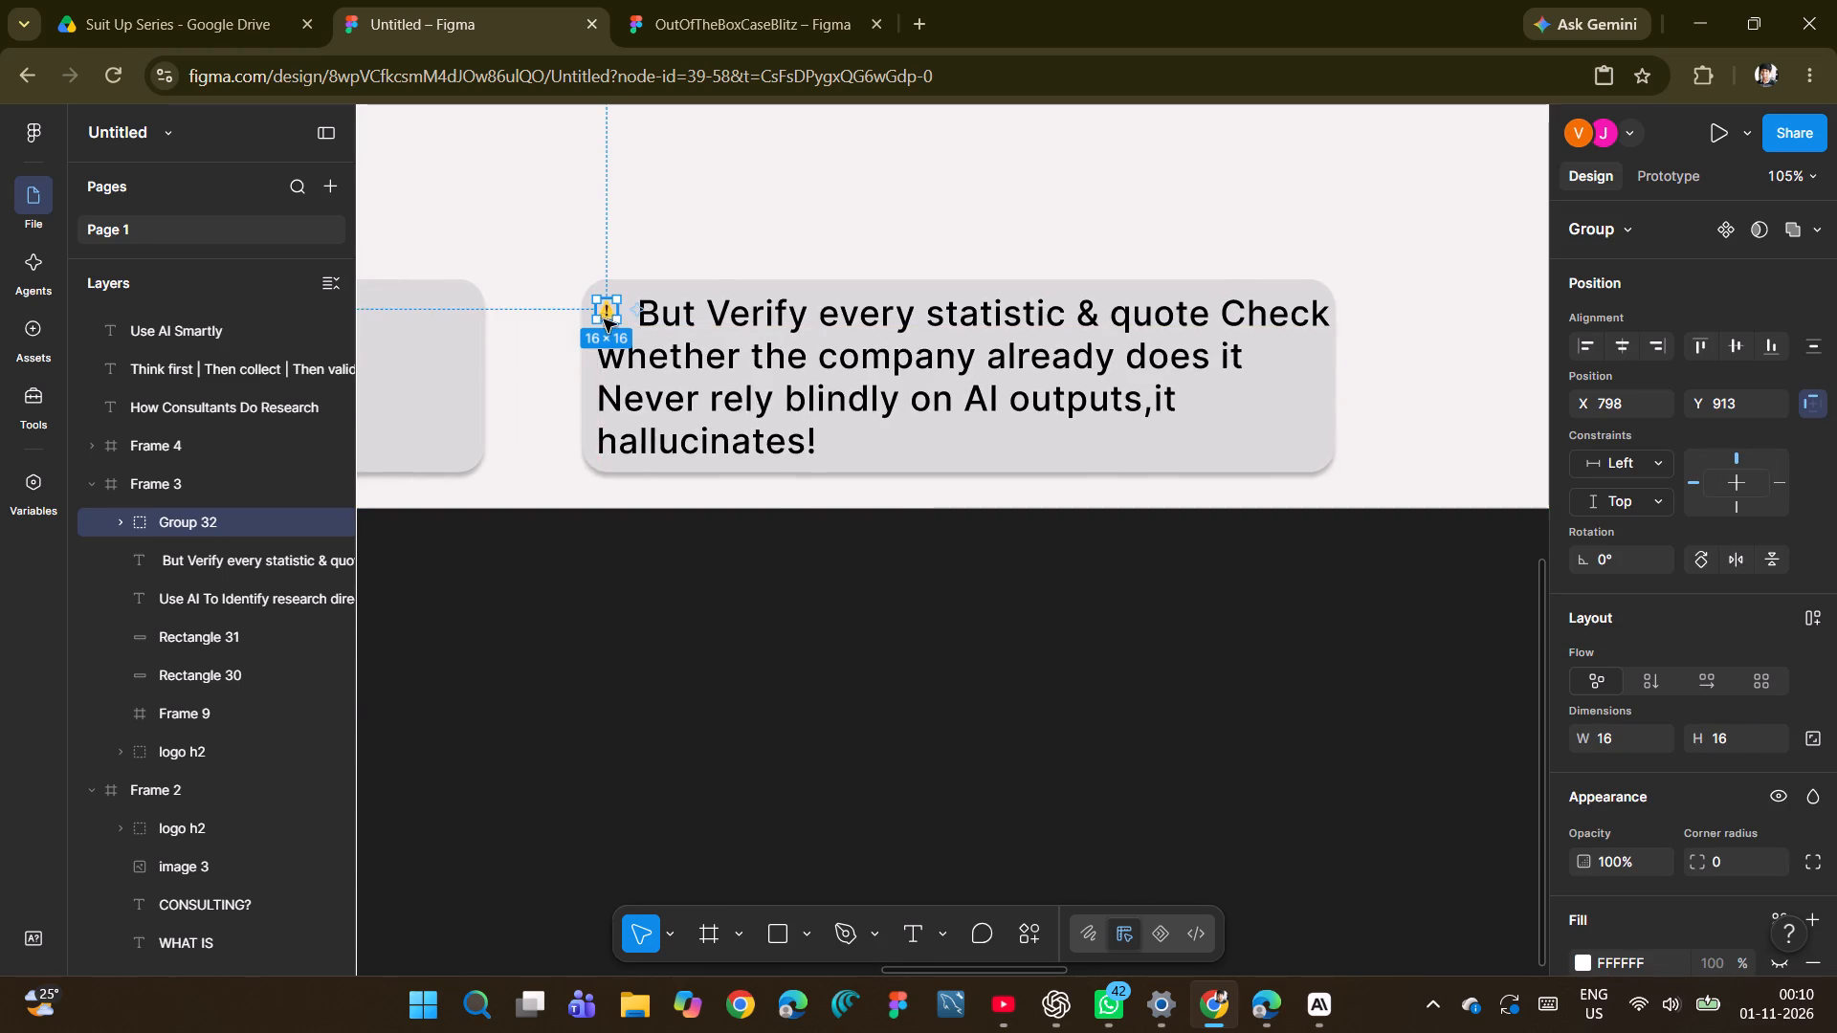
{"action": "left_click_drag", "start_coordinate": [647, 322], "coordinate": [686, 359]}
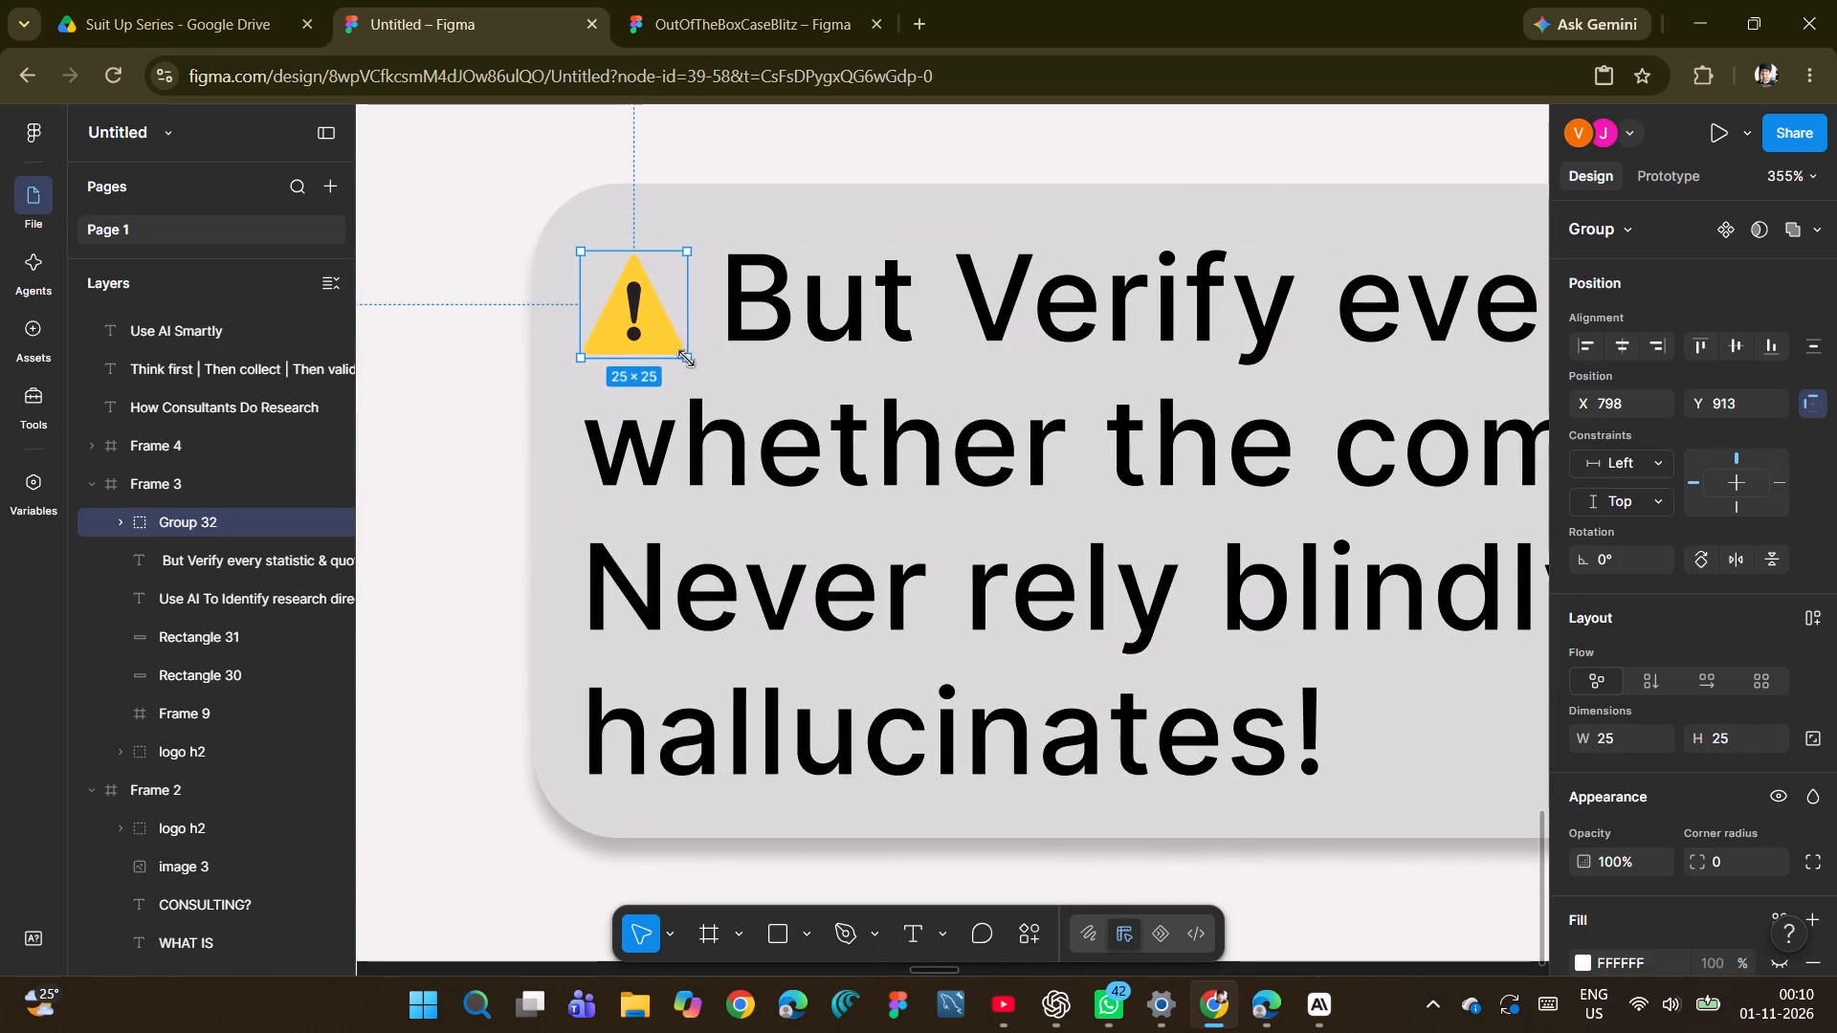
{"action": "left_click_drag", "start_coordinate": [686, 359], "coordinate": [702, 373]}
{"action": "left_click_drag", "start_coordinate": [654, 335], "coordinate": [639, 319]}
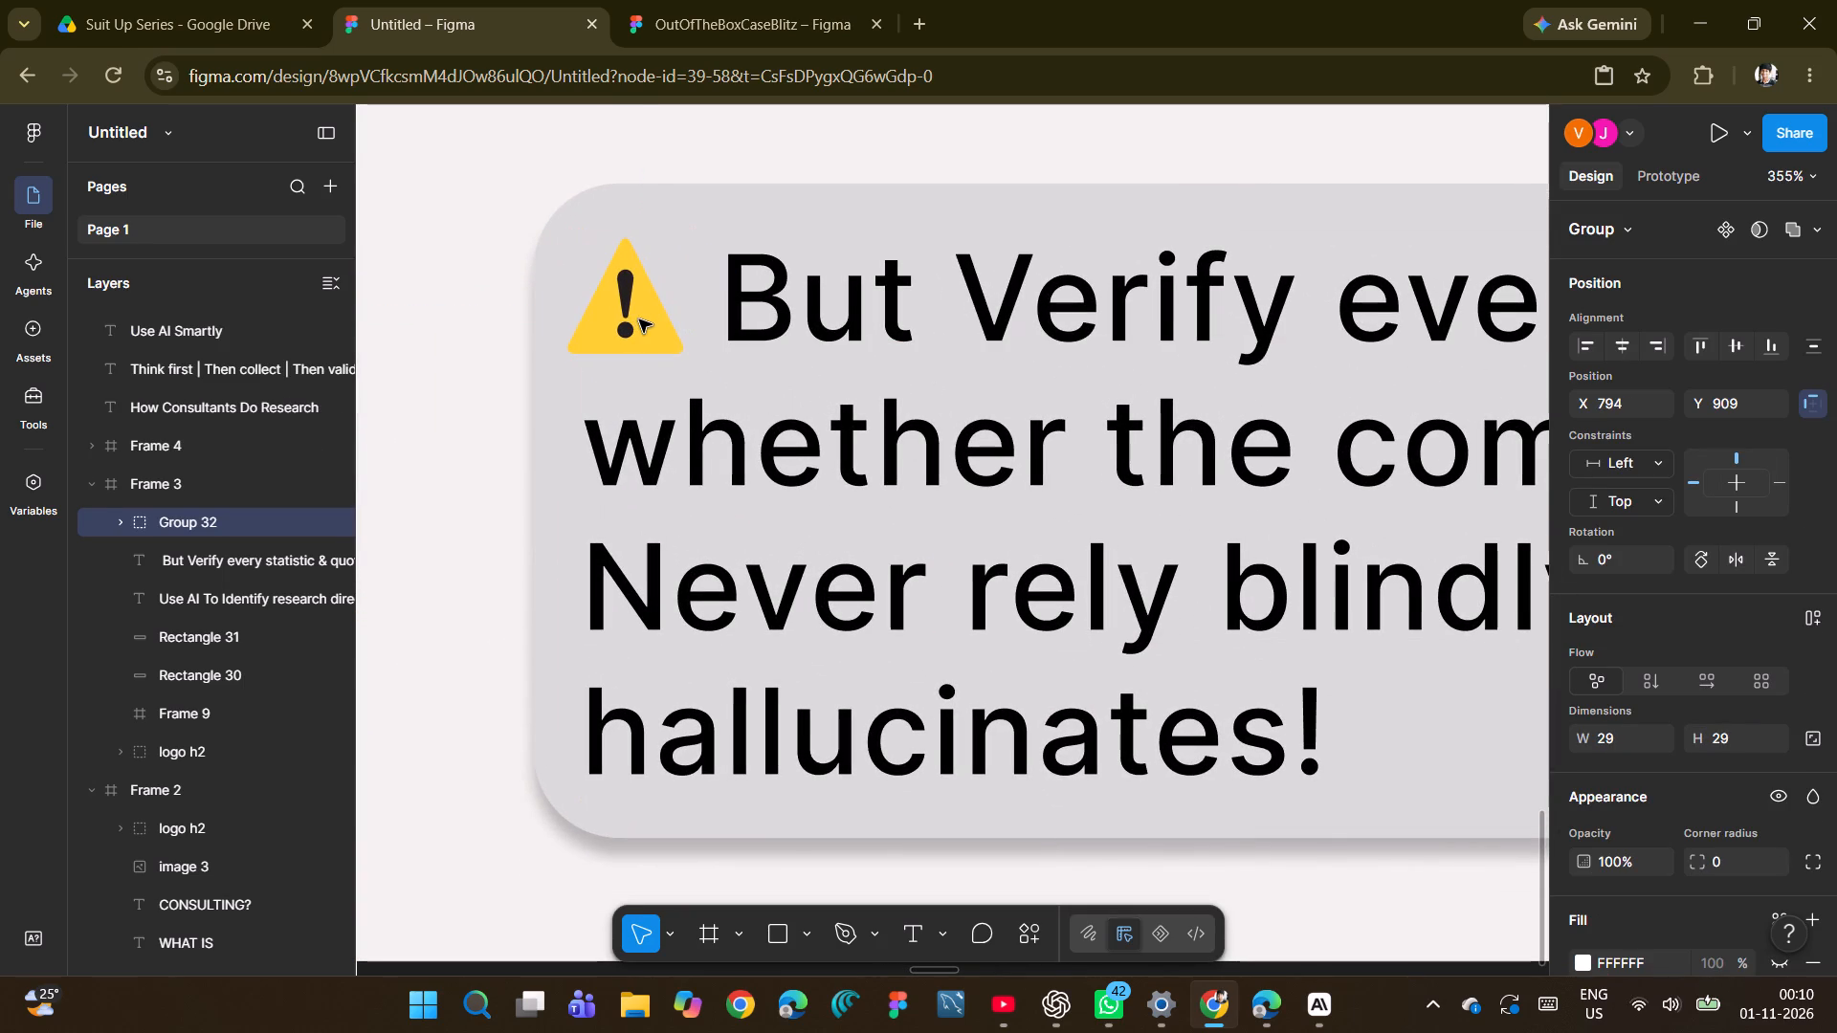
{"action": "left_click_drag", "start_coordinate": [639, 319], "coordinate": [640, 319]}
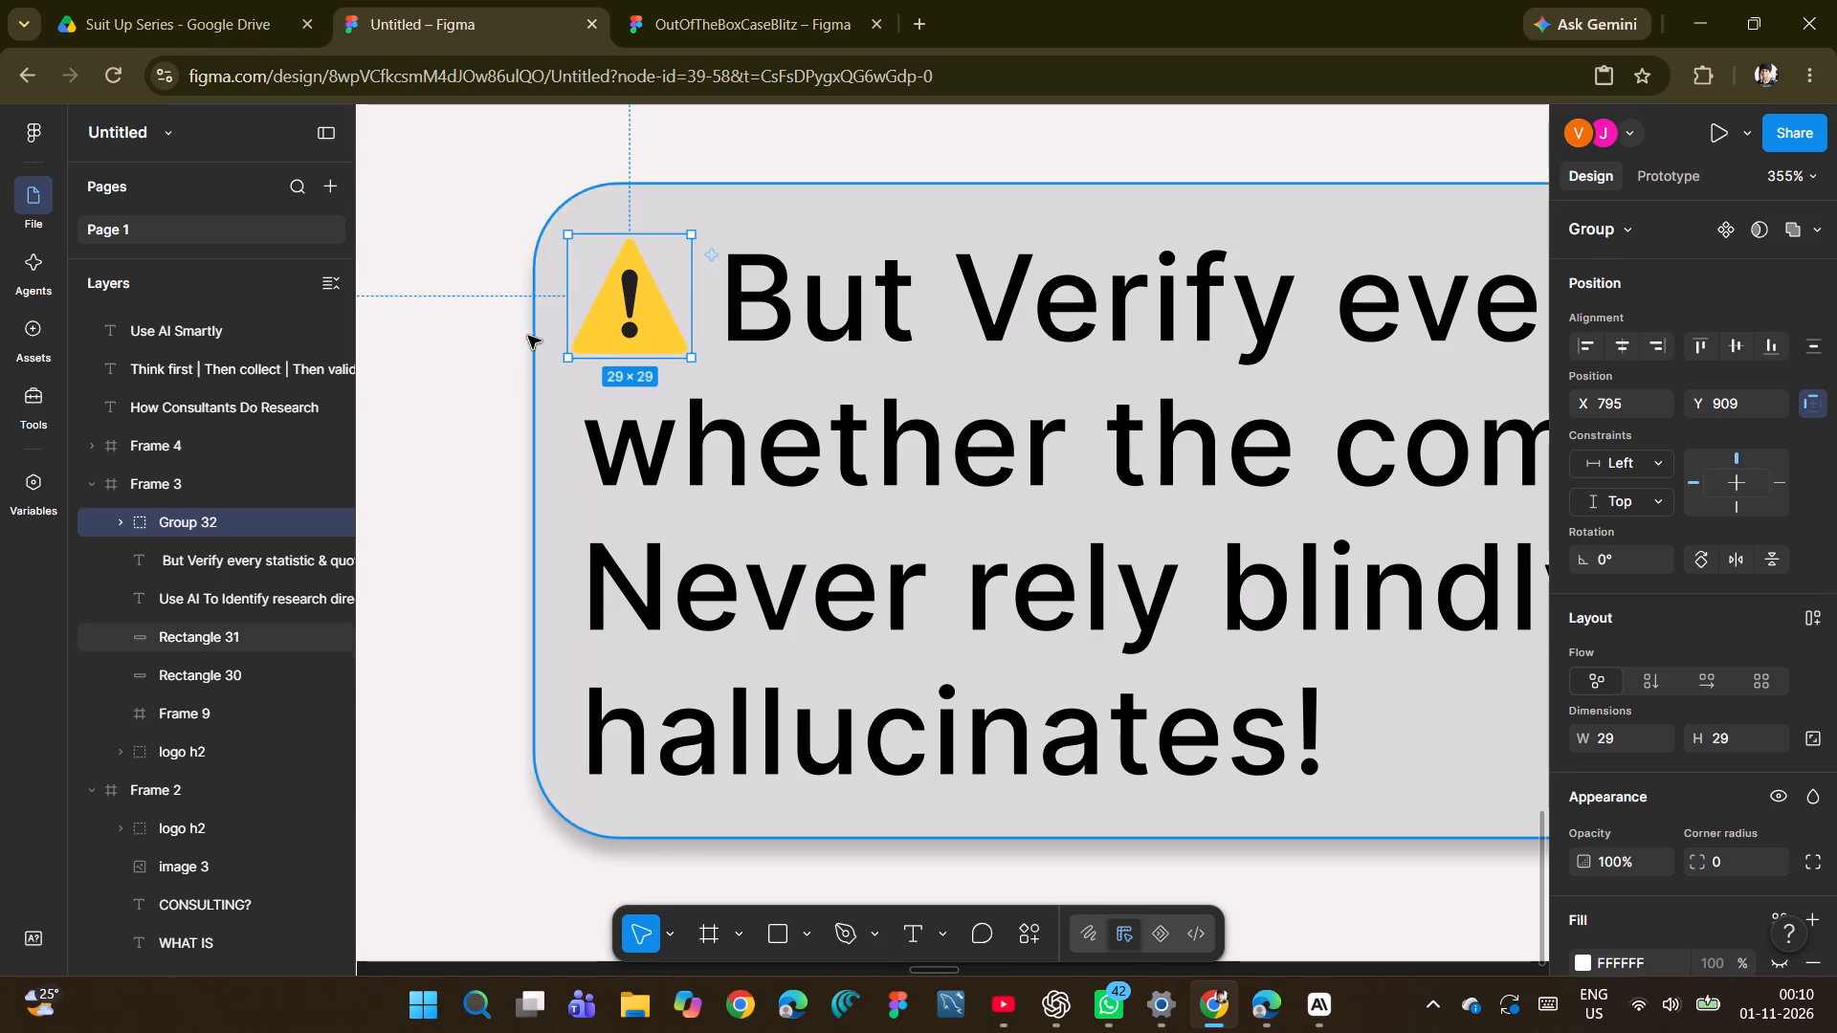
{"action": "left_click", "coordinate": [527, 336]}
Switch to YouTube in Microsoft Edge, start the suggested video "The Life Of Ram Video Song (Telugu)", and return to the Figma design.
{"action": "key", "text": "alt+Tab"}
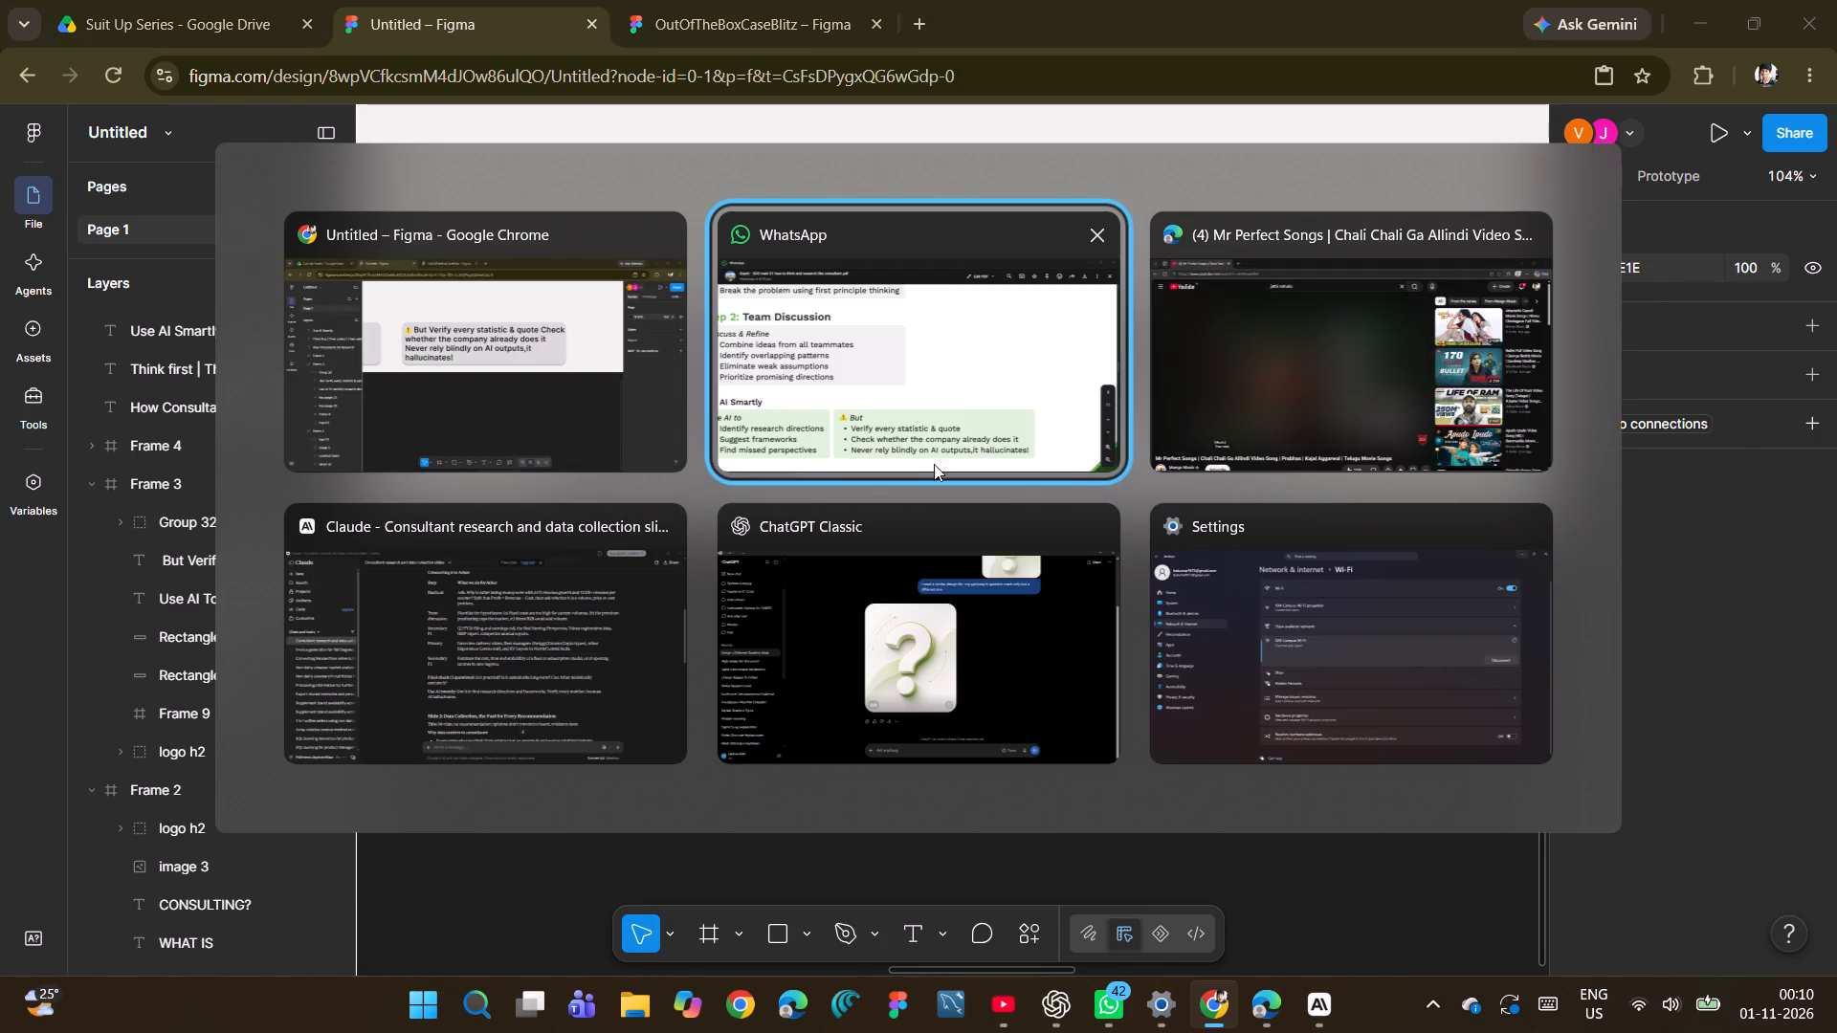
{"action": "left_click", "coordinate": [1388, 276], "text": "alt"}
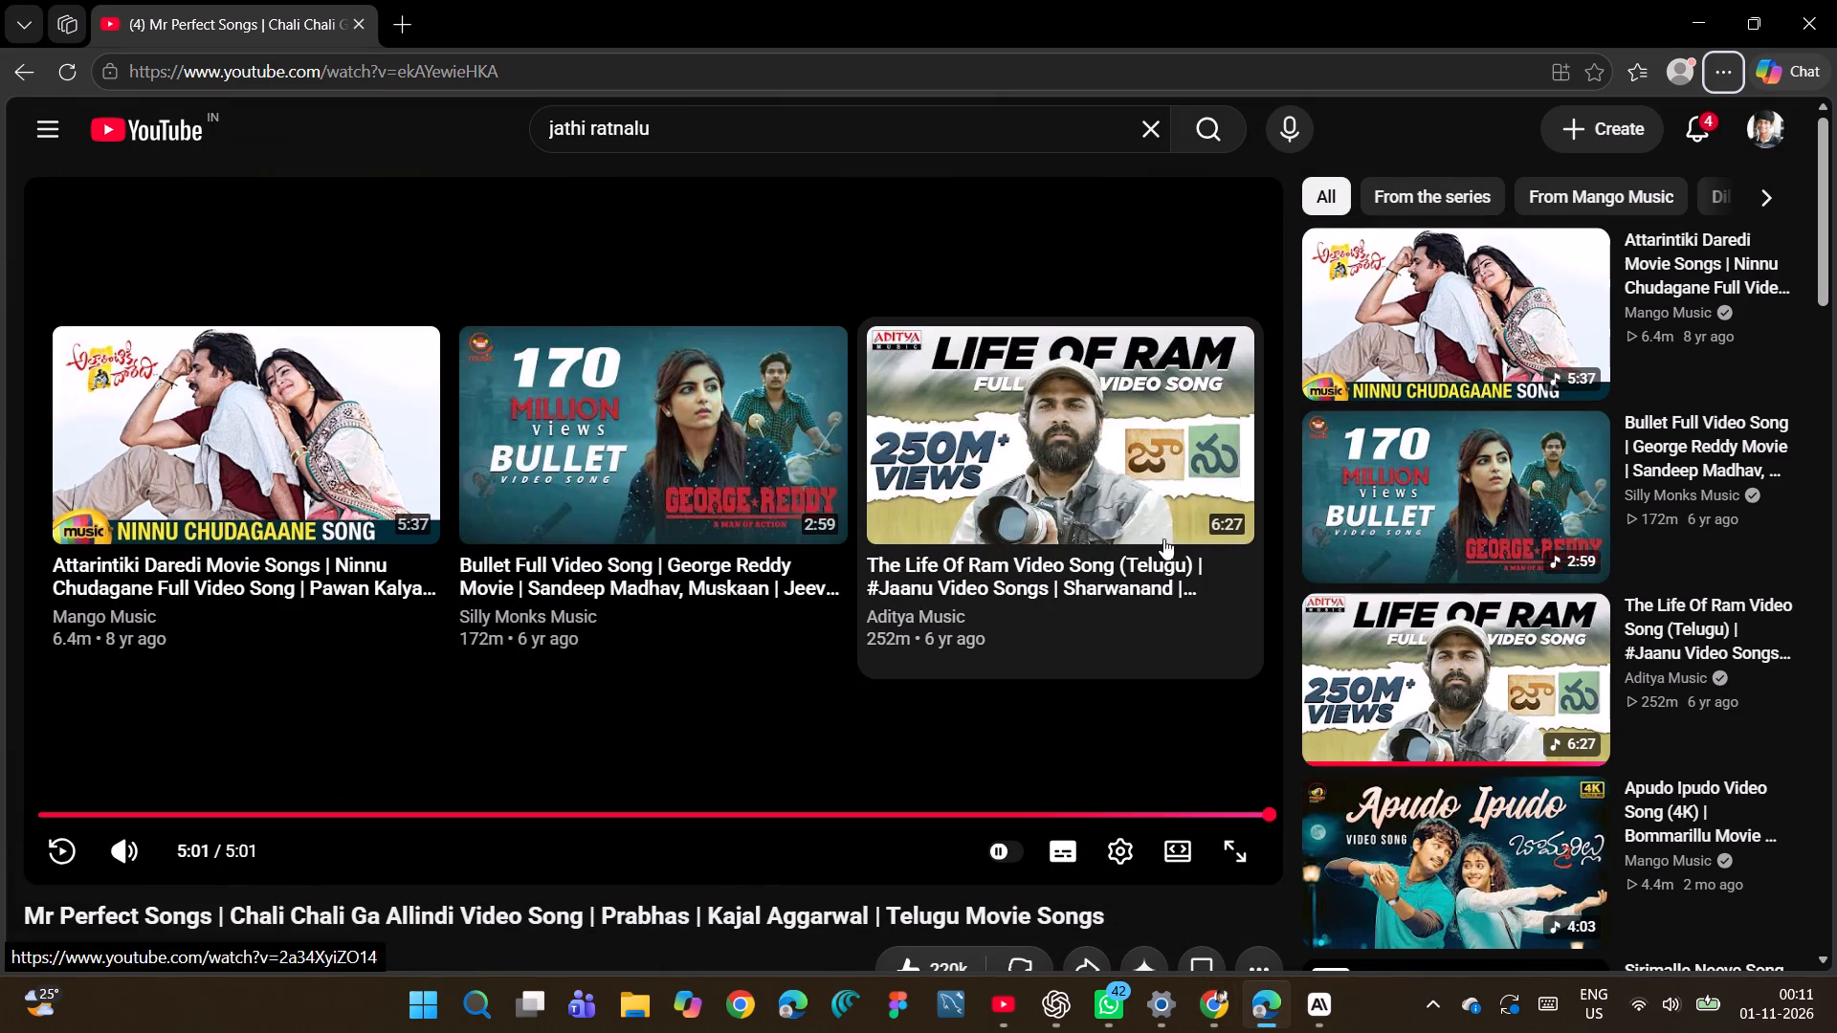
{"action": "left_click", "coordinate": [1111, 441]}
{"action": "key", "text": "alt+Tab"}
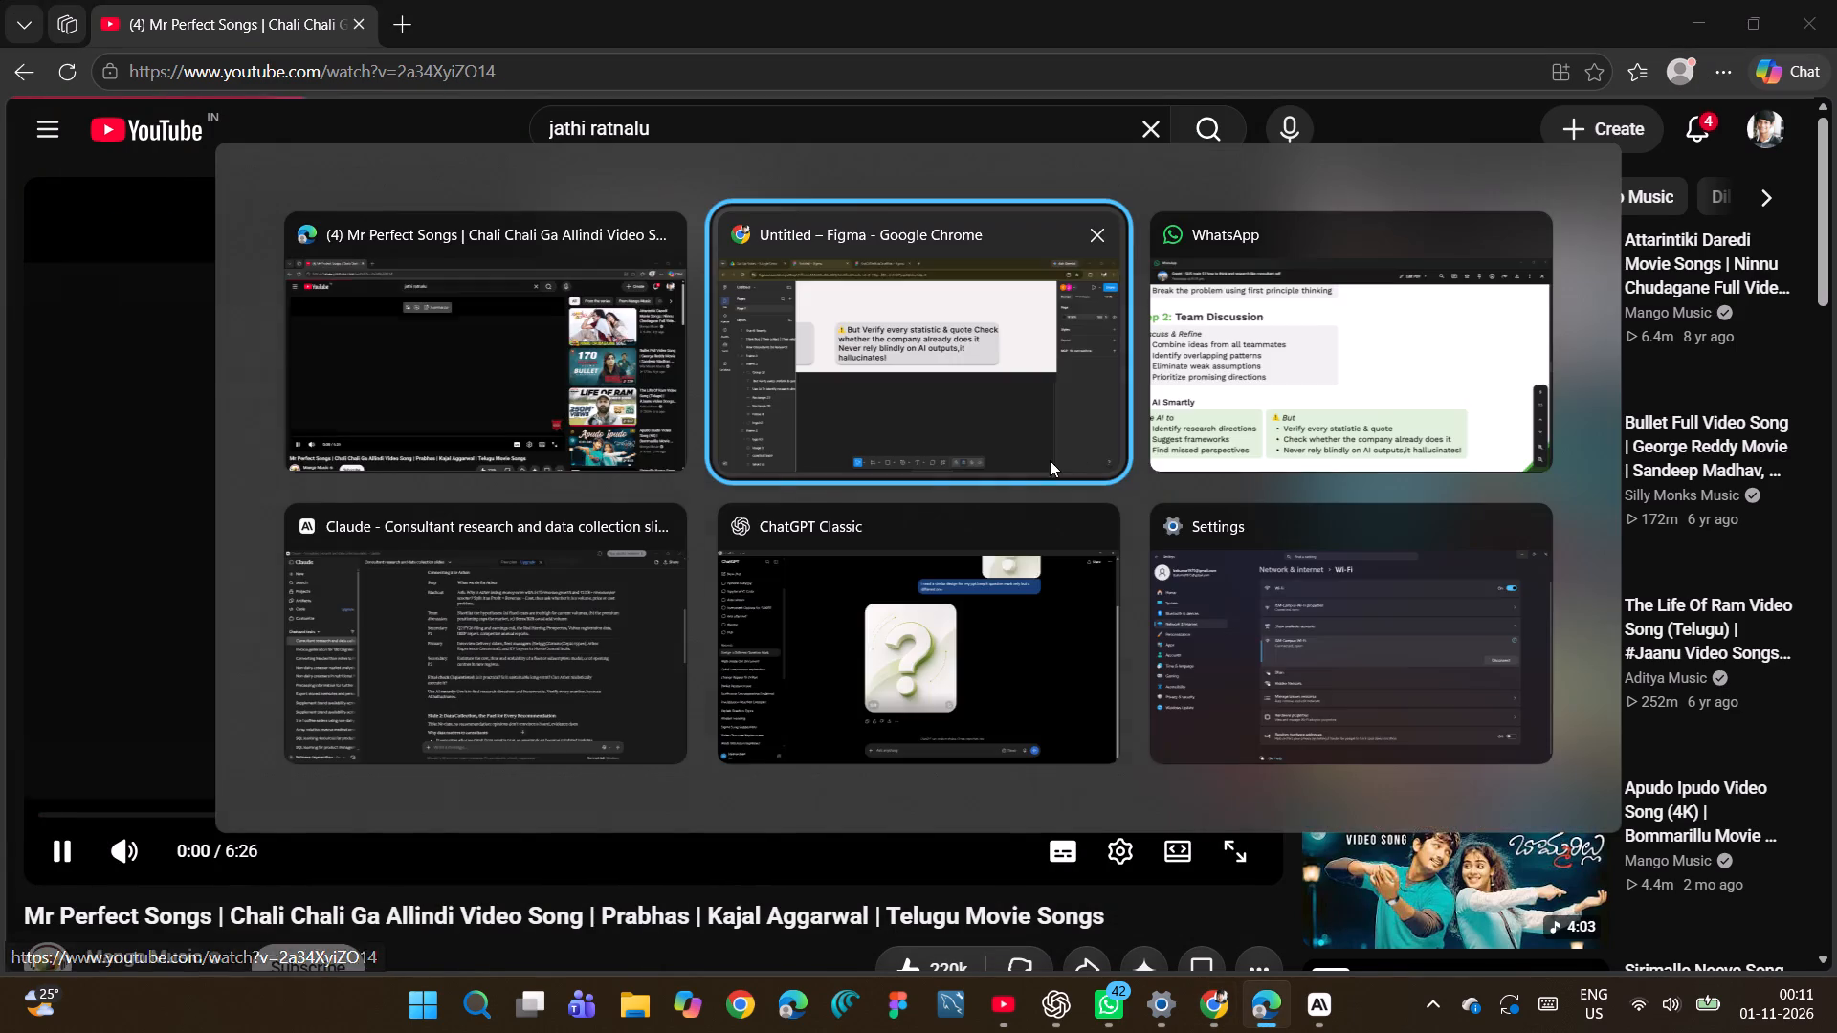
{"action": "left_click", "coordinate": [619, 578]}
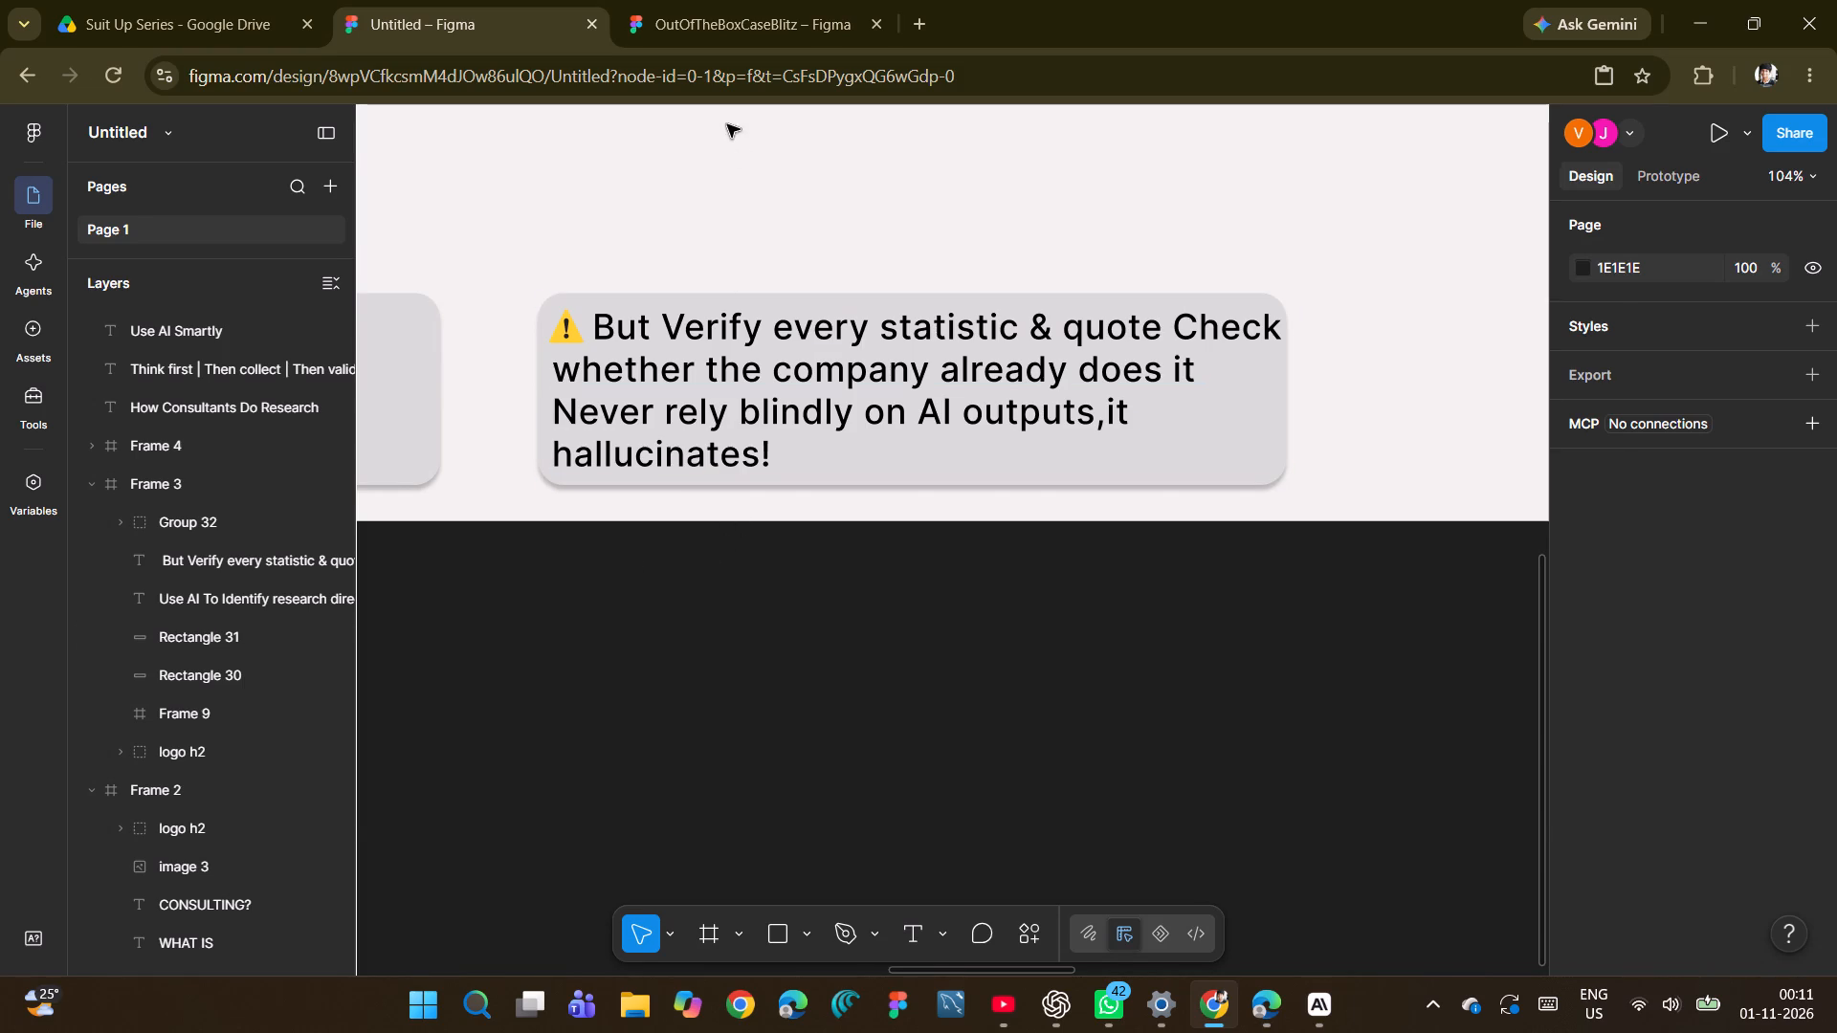
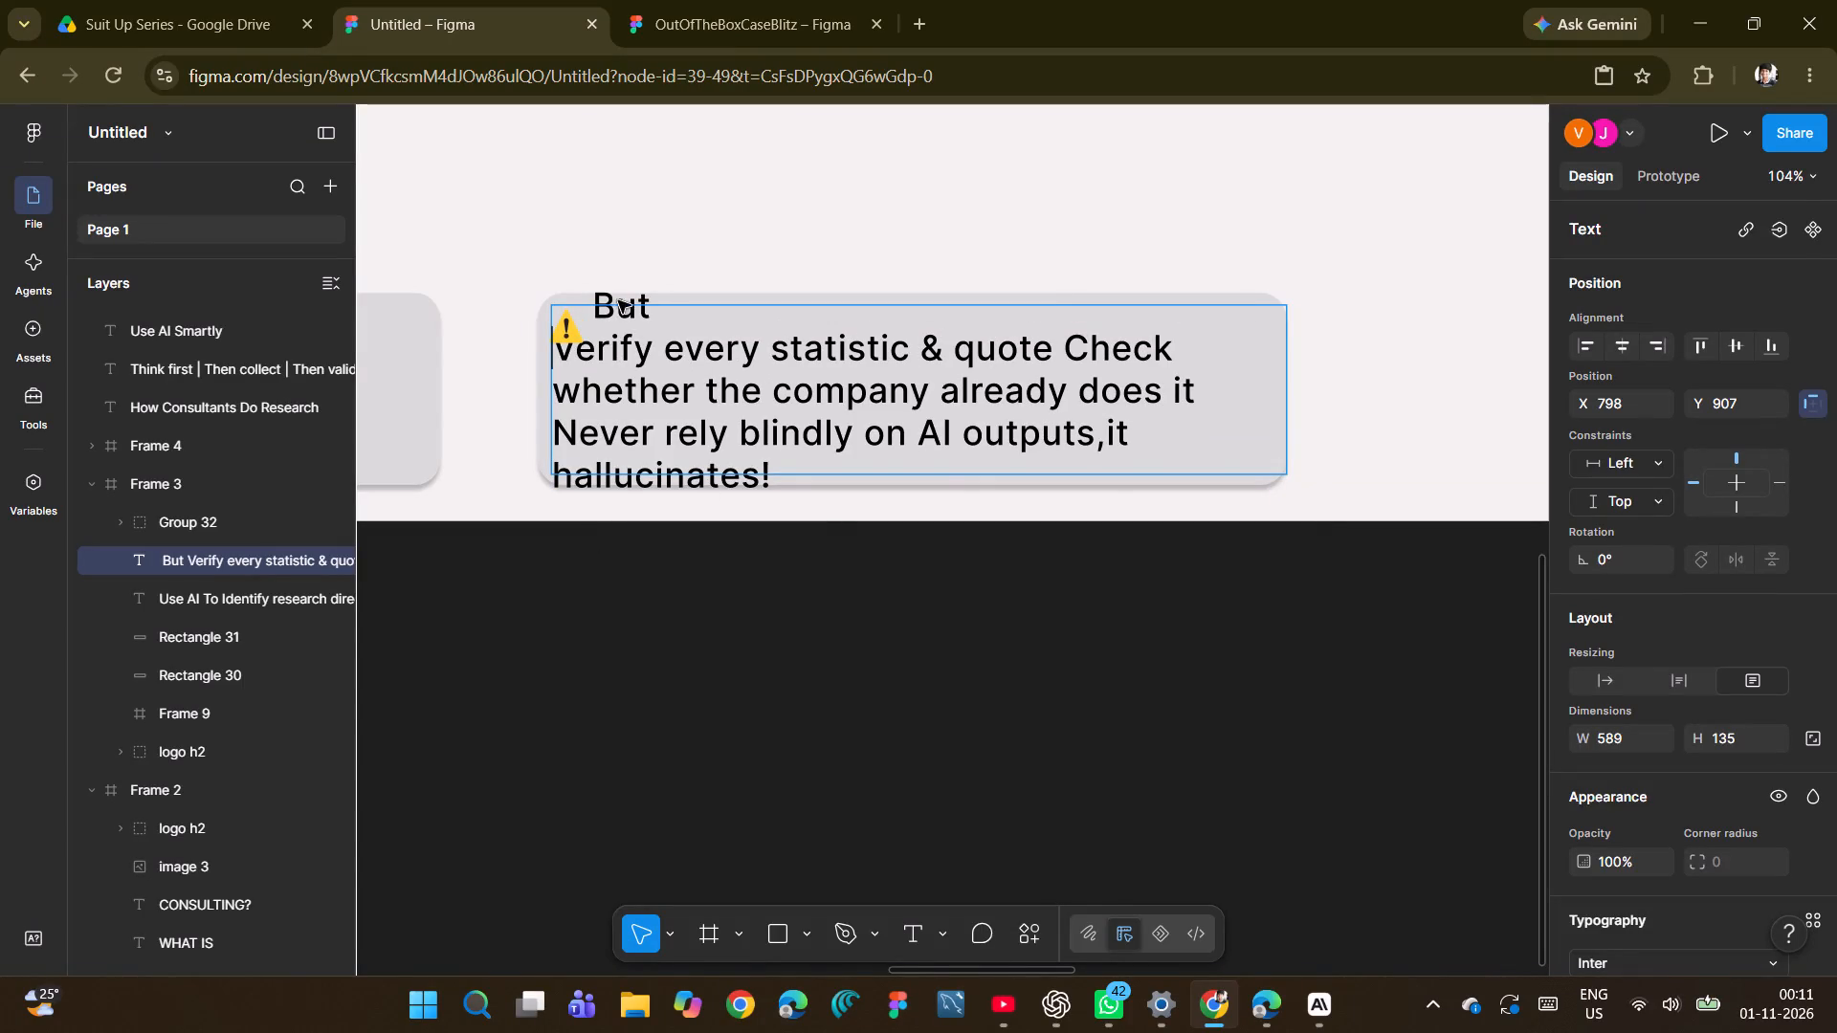
Widen the "But Verify every statistic & quote" text box to 734, keeping its height at 135.
{"action": "left_click", "coordinate": [812, 670]}
{"action": "left_click_drag", "start_coordinate": [1292, 401], "coordinate": [1404, 371]}
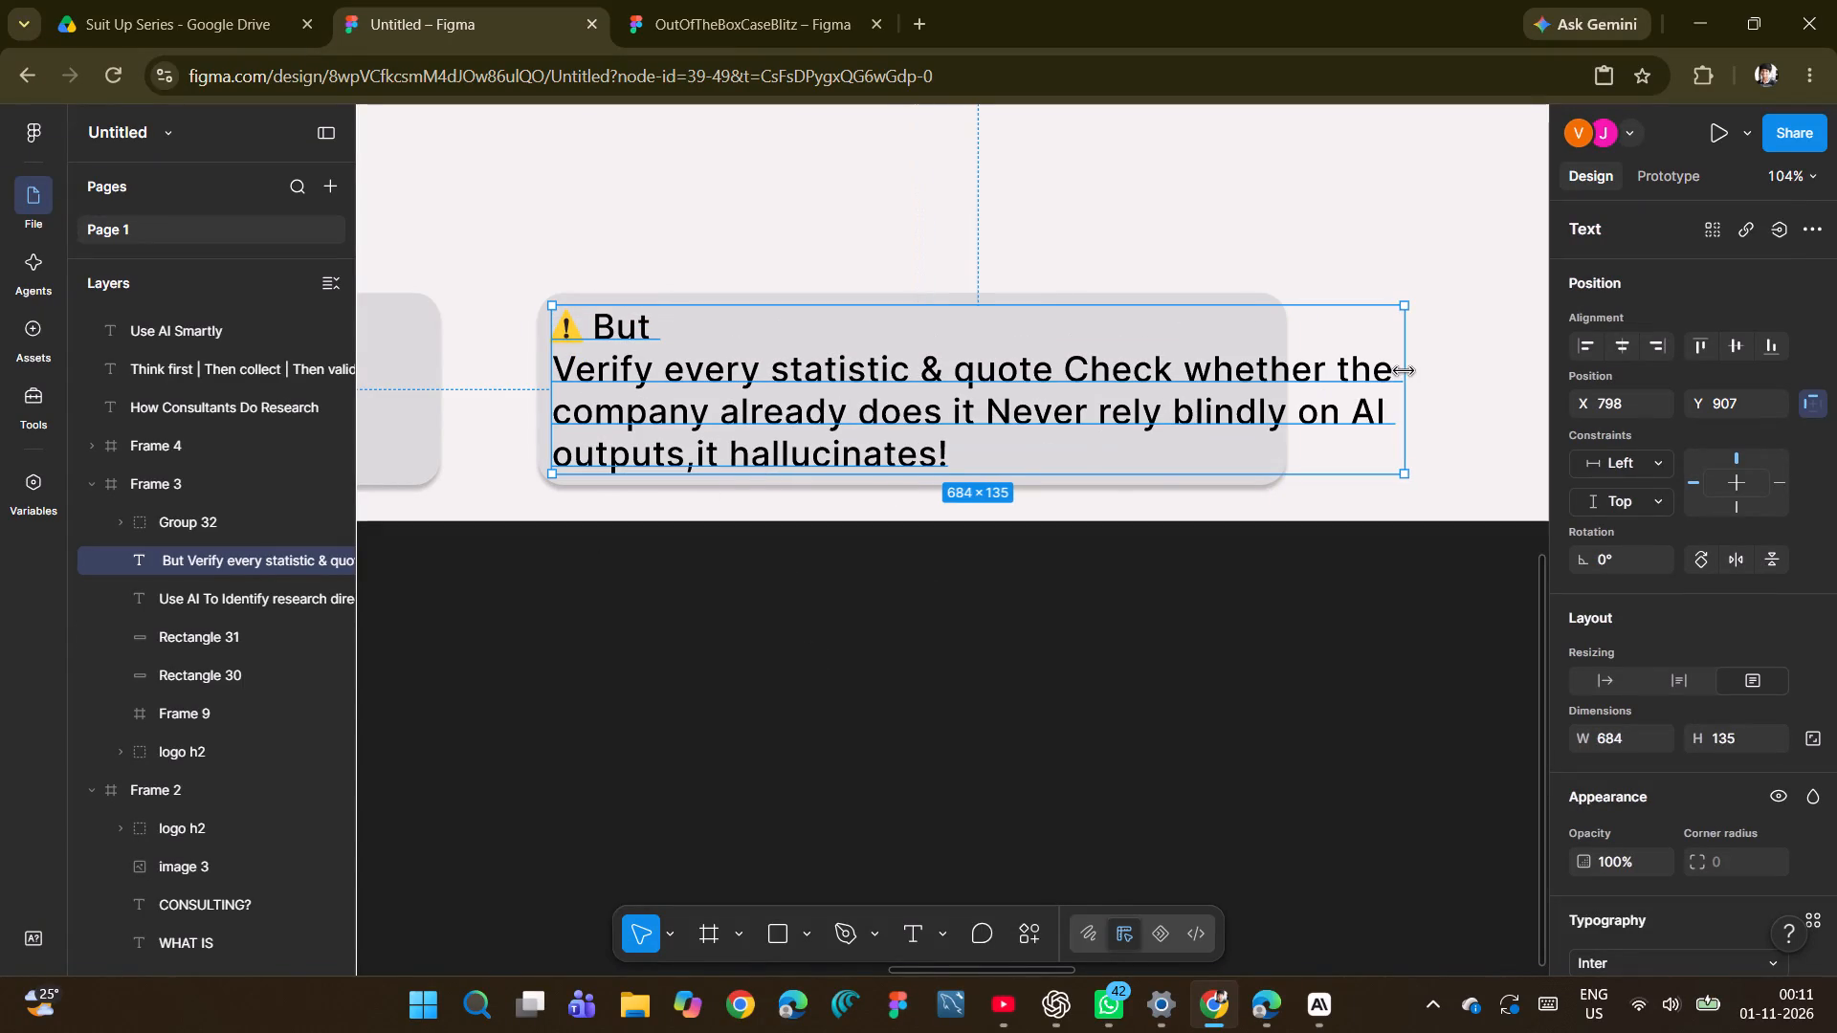
{"action": "left_click_drag", "start_coordinate": [1404, 371], "coordinate": [1467, 369]}
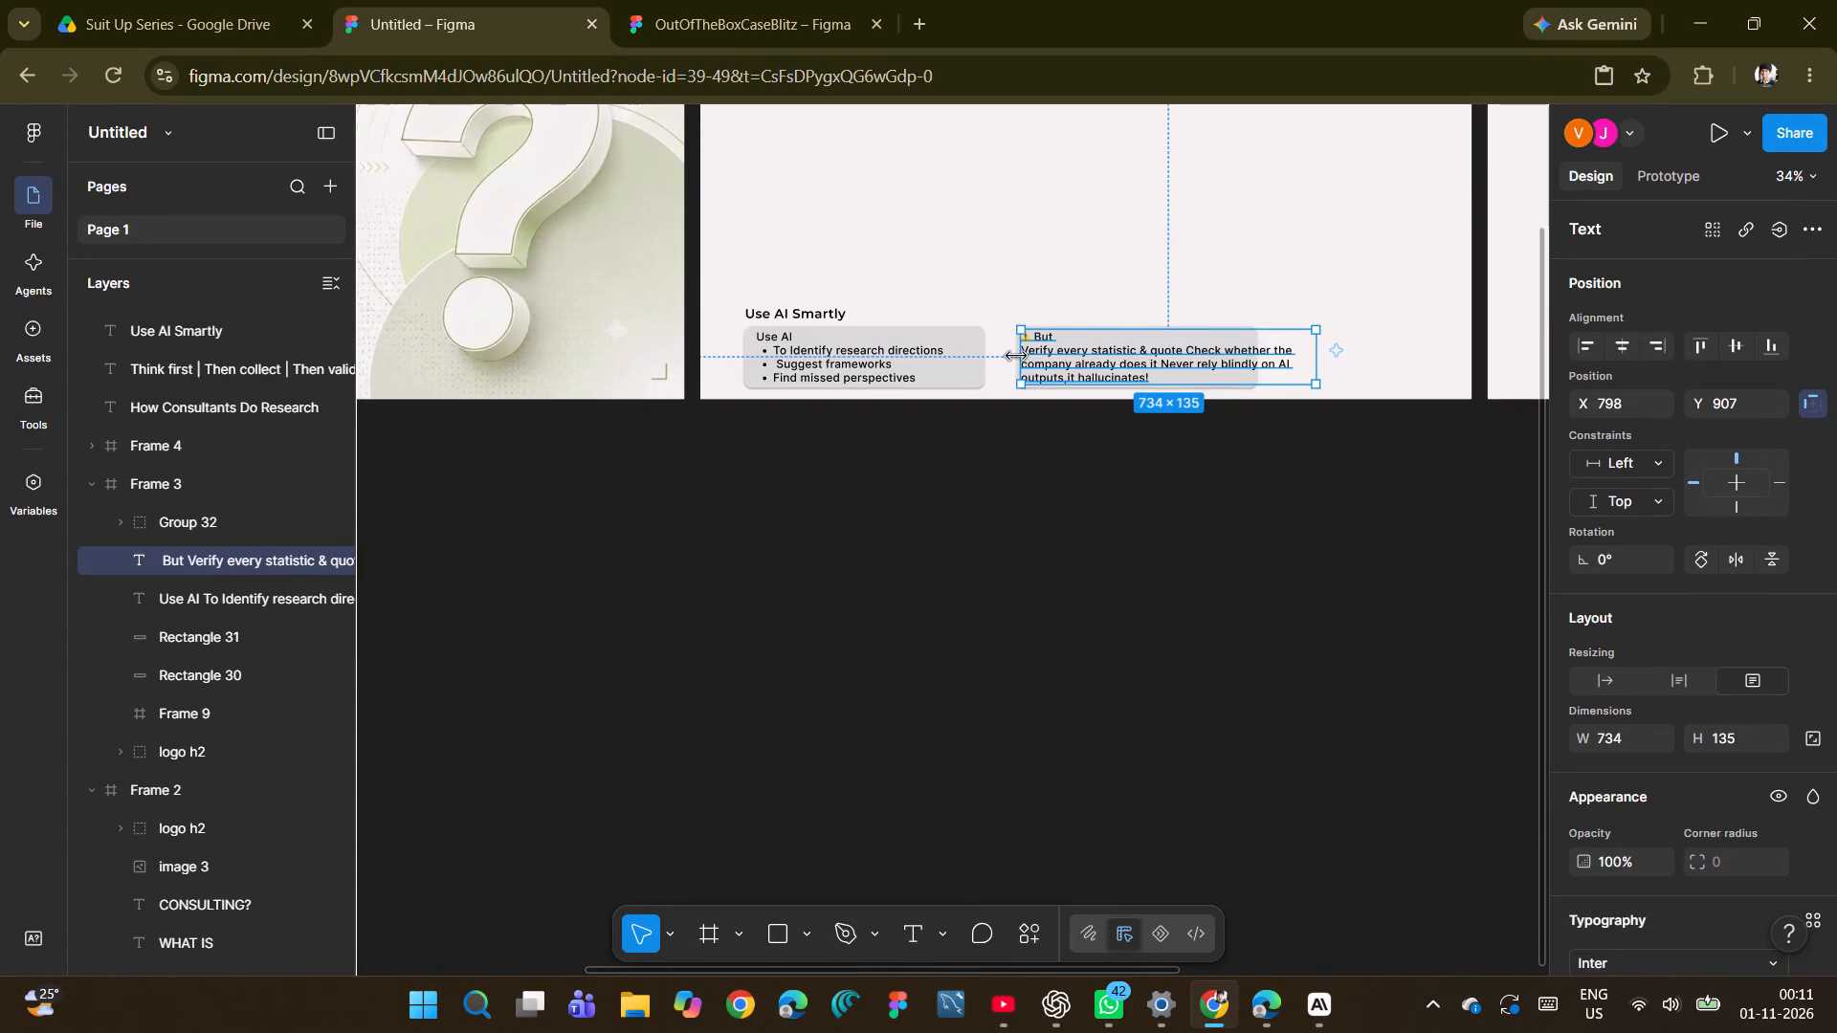
Open the "But Verify every statistic & quote" text for editing.
{"action": "double_click", "coordinate": [1089, 358]}
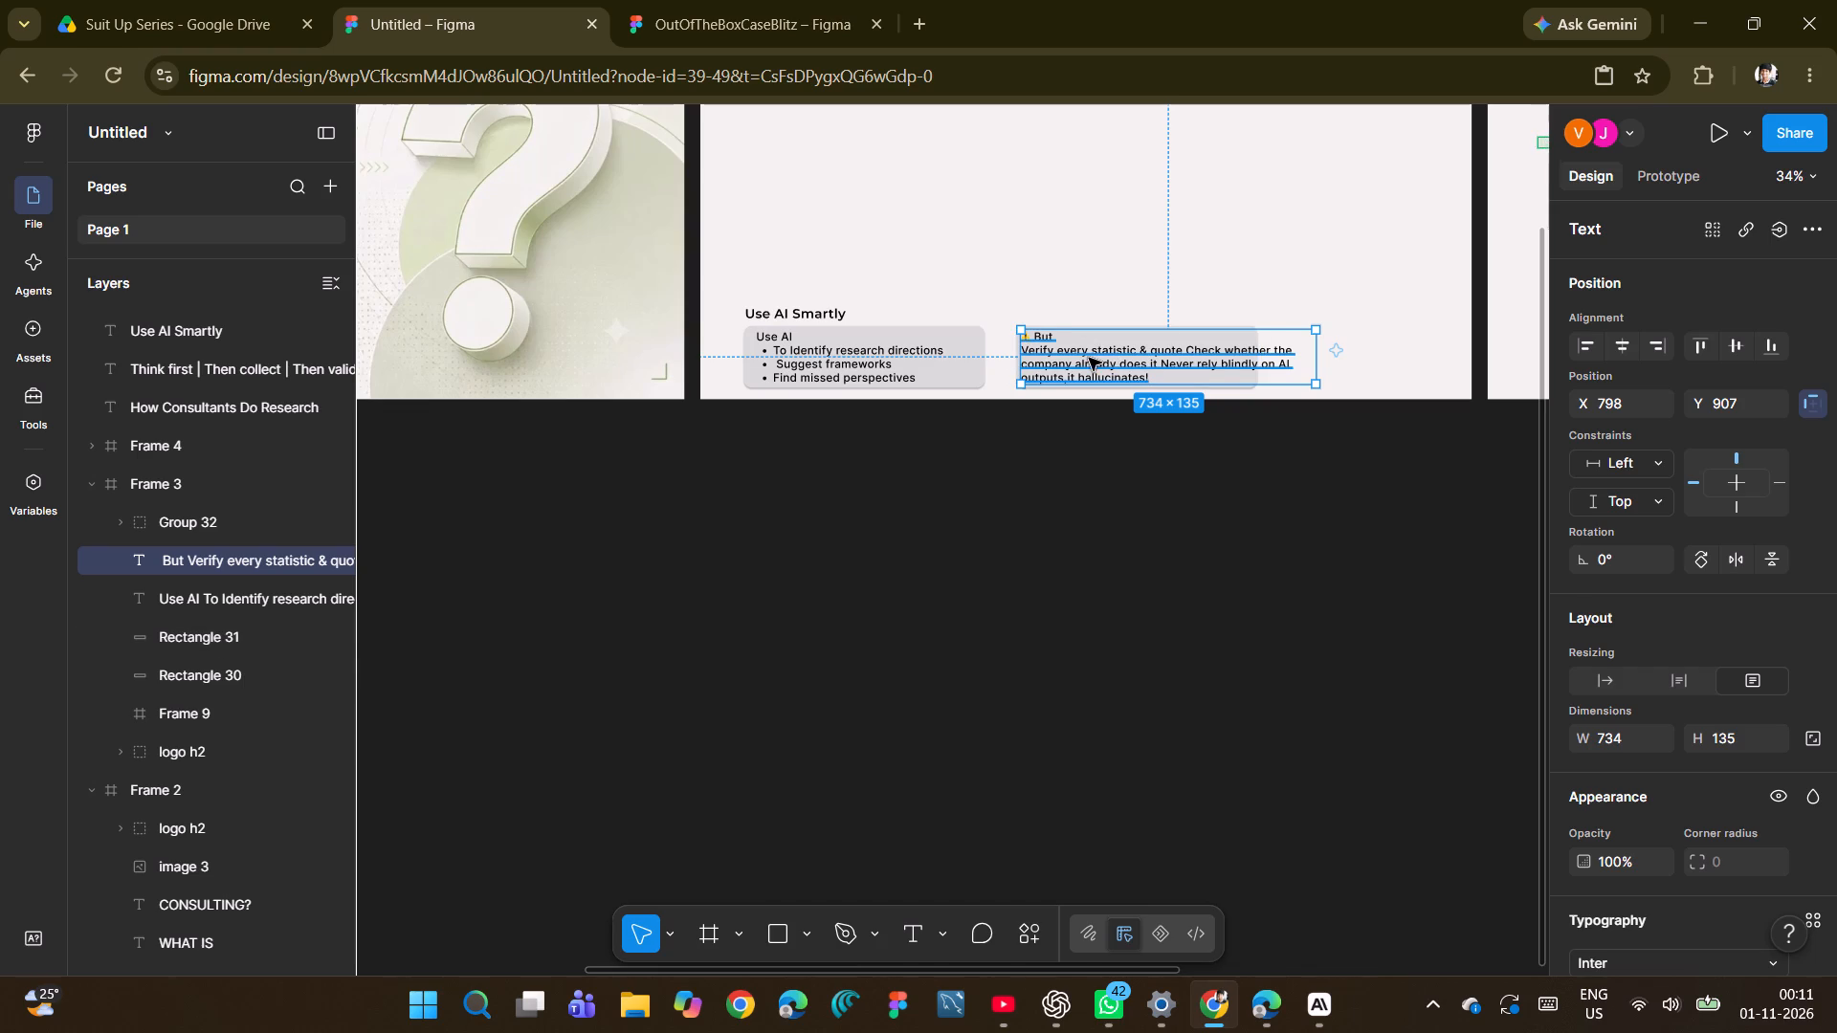
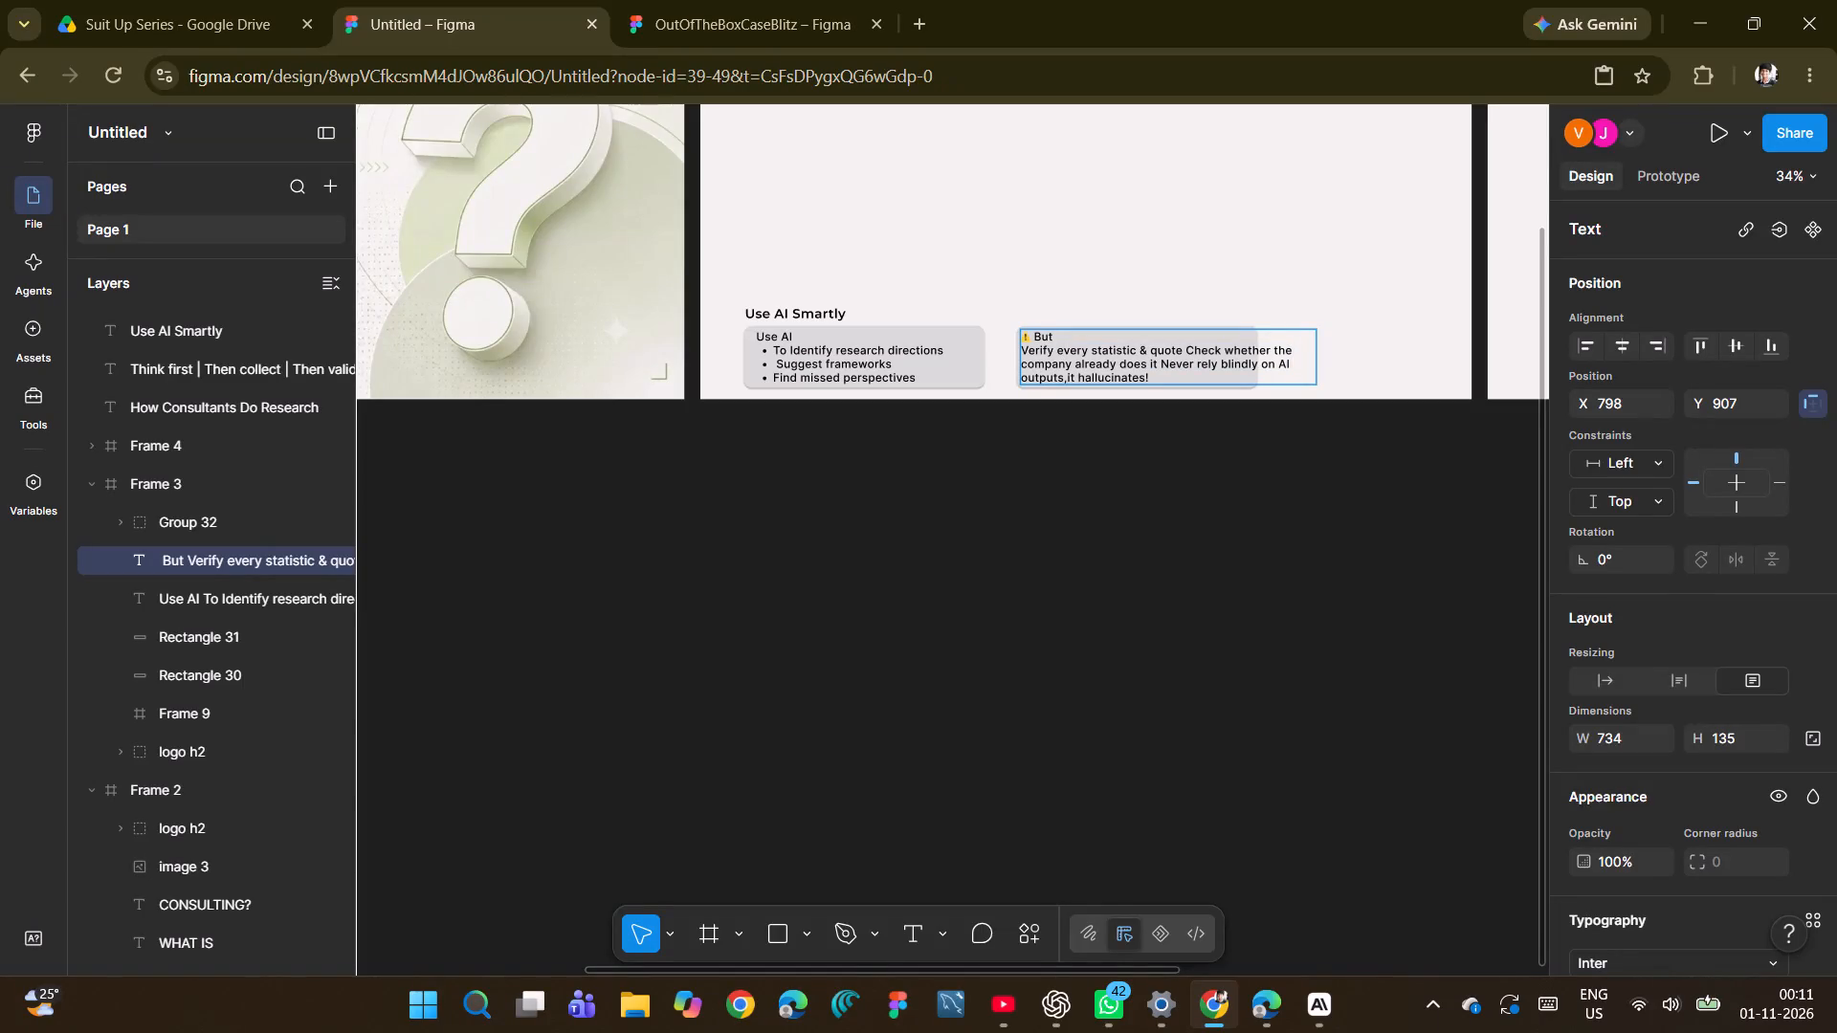
Format the text below "But", from "Verify every statistic & quote" through "it hallucinates!", as a bulleted list.
{"action": "left_click_drag", "start_coordinate": [1160, 373], "coordinate": [999, 354]}
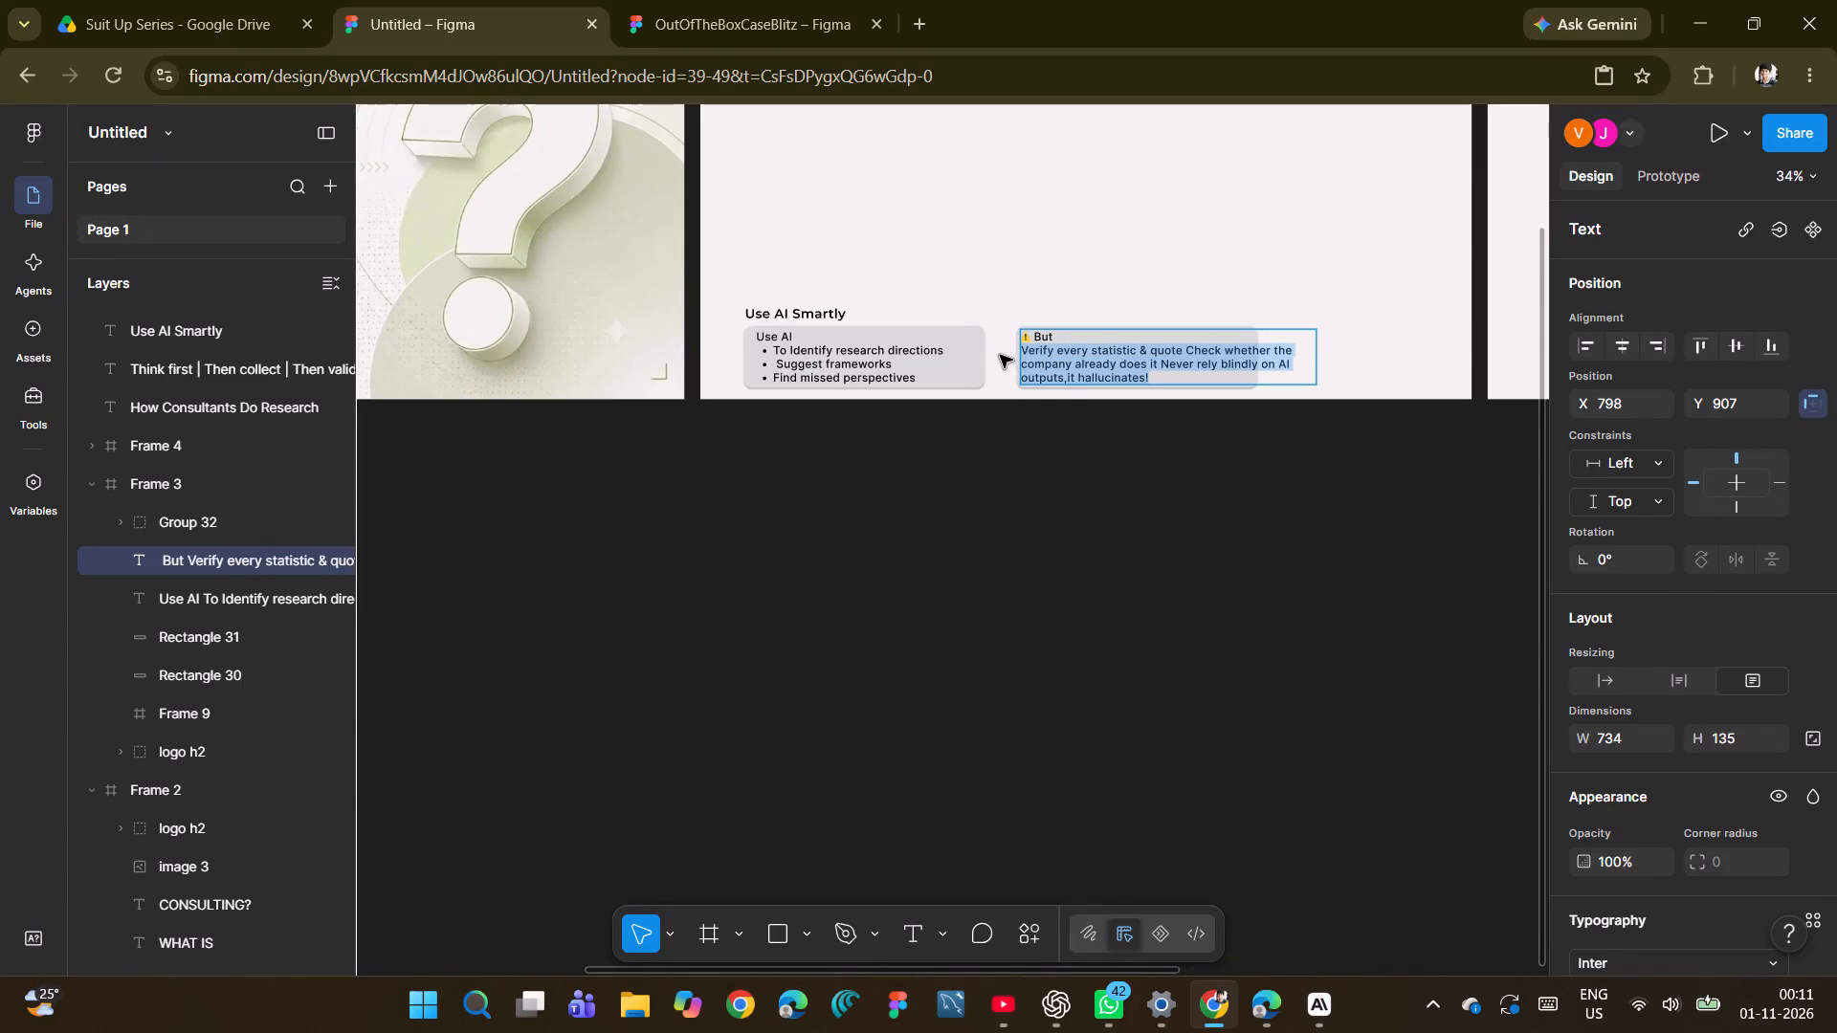
{"action": "key", "text": "ctrl+shift+8"}
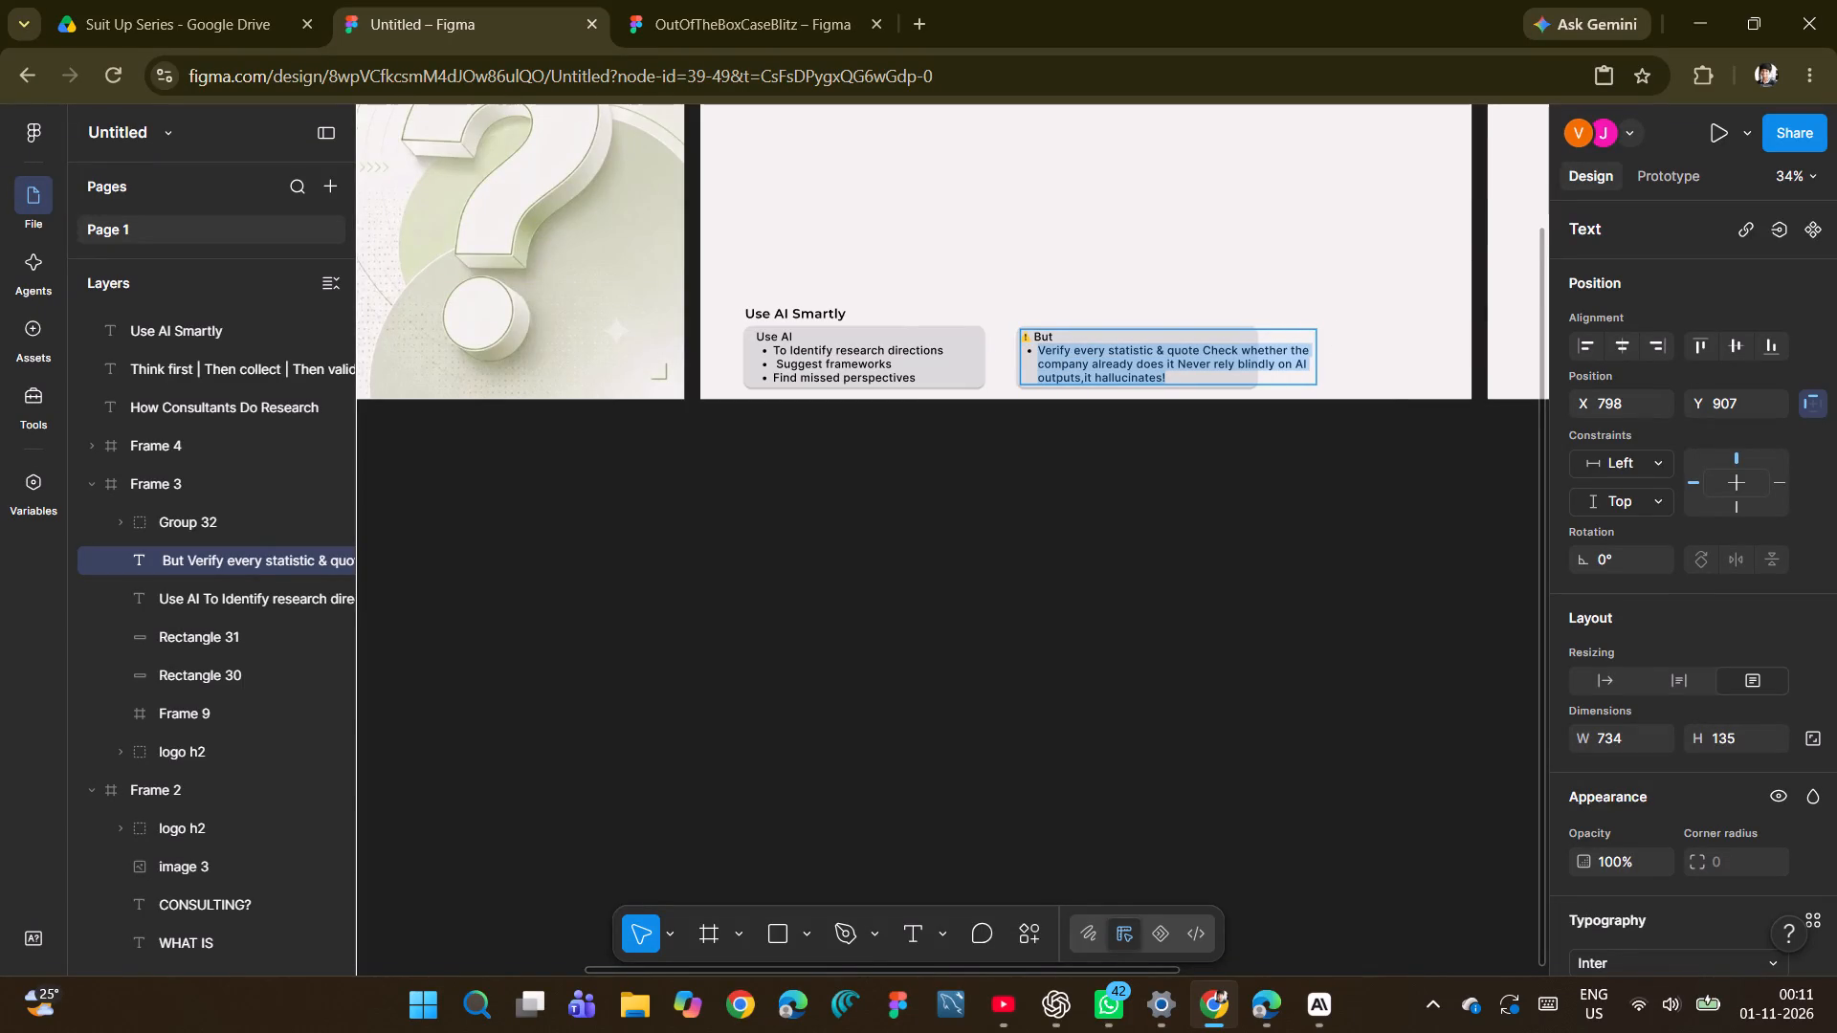
{"action": "left_click", "coordinate": [1069, 345]}
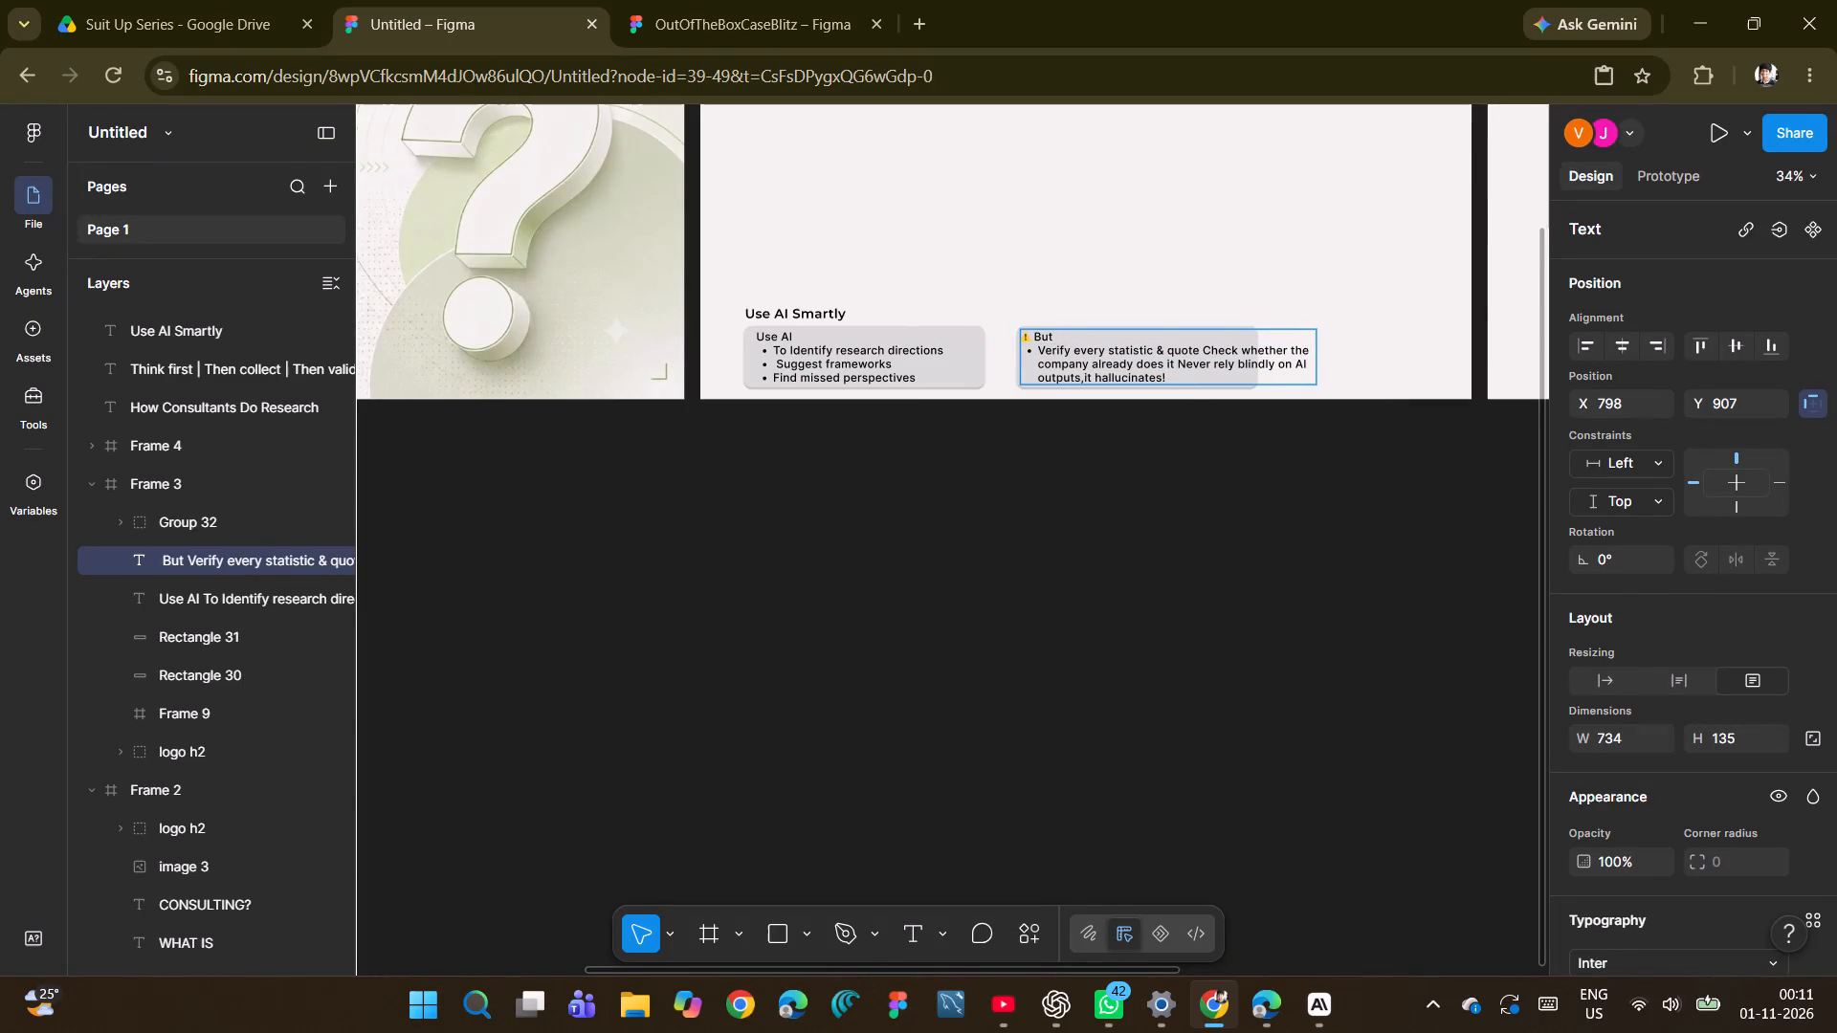
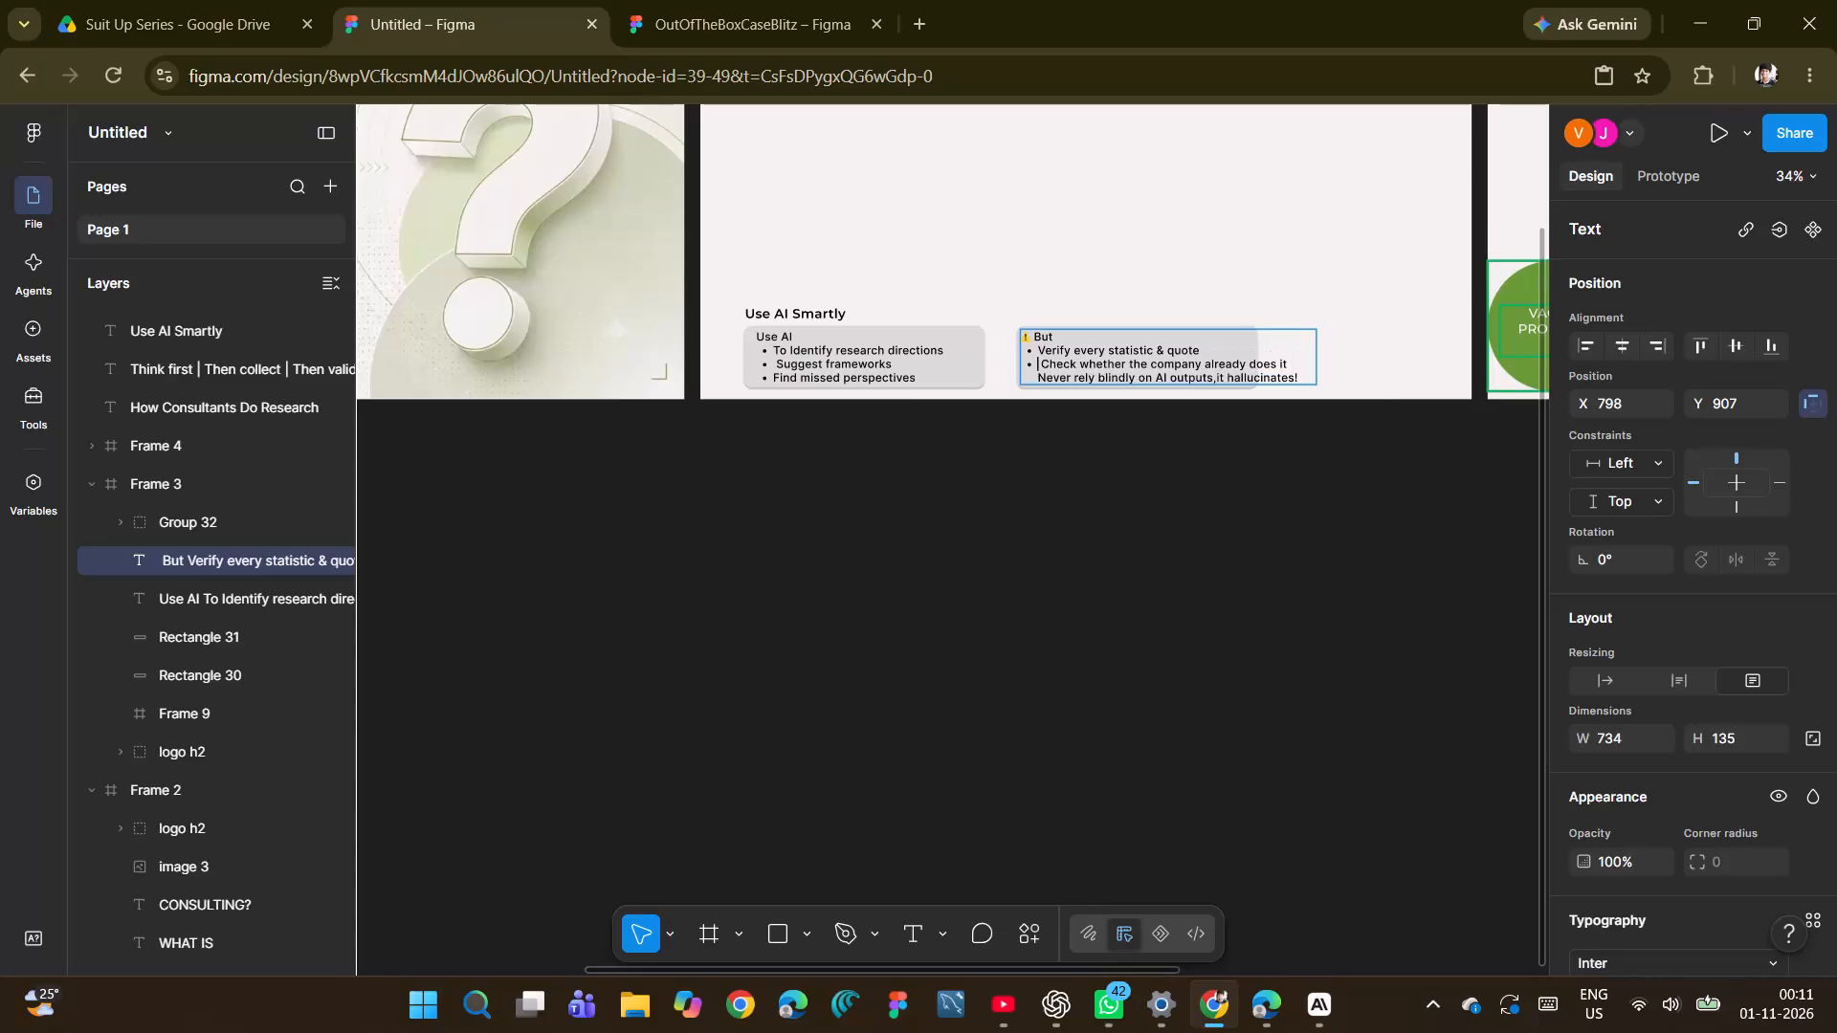
Switch to WhatsApp to check the reference image's bulleted "But" text in the AI Smartly section.
{"action": "key", "text": "alt+Tab"}
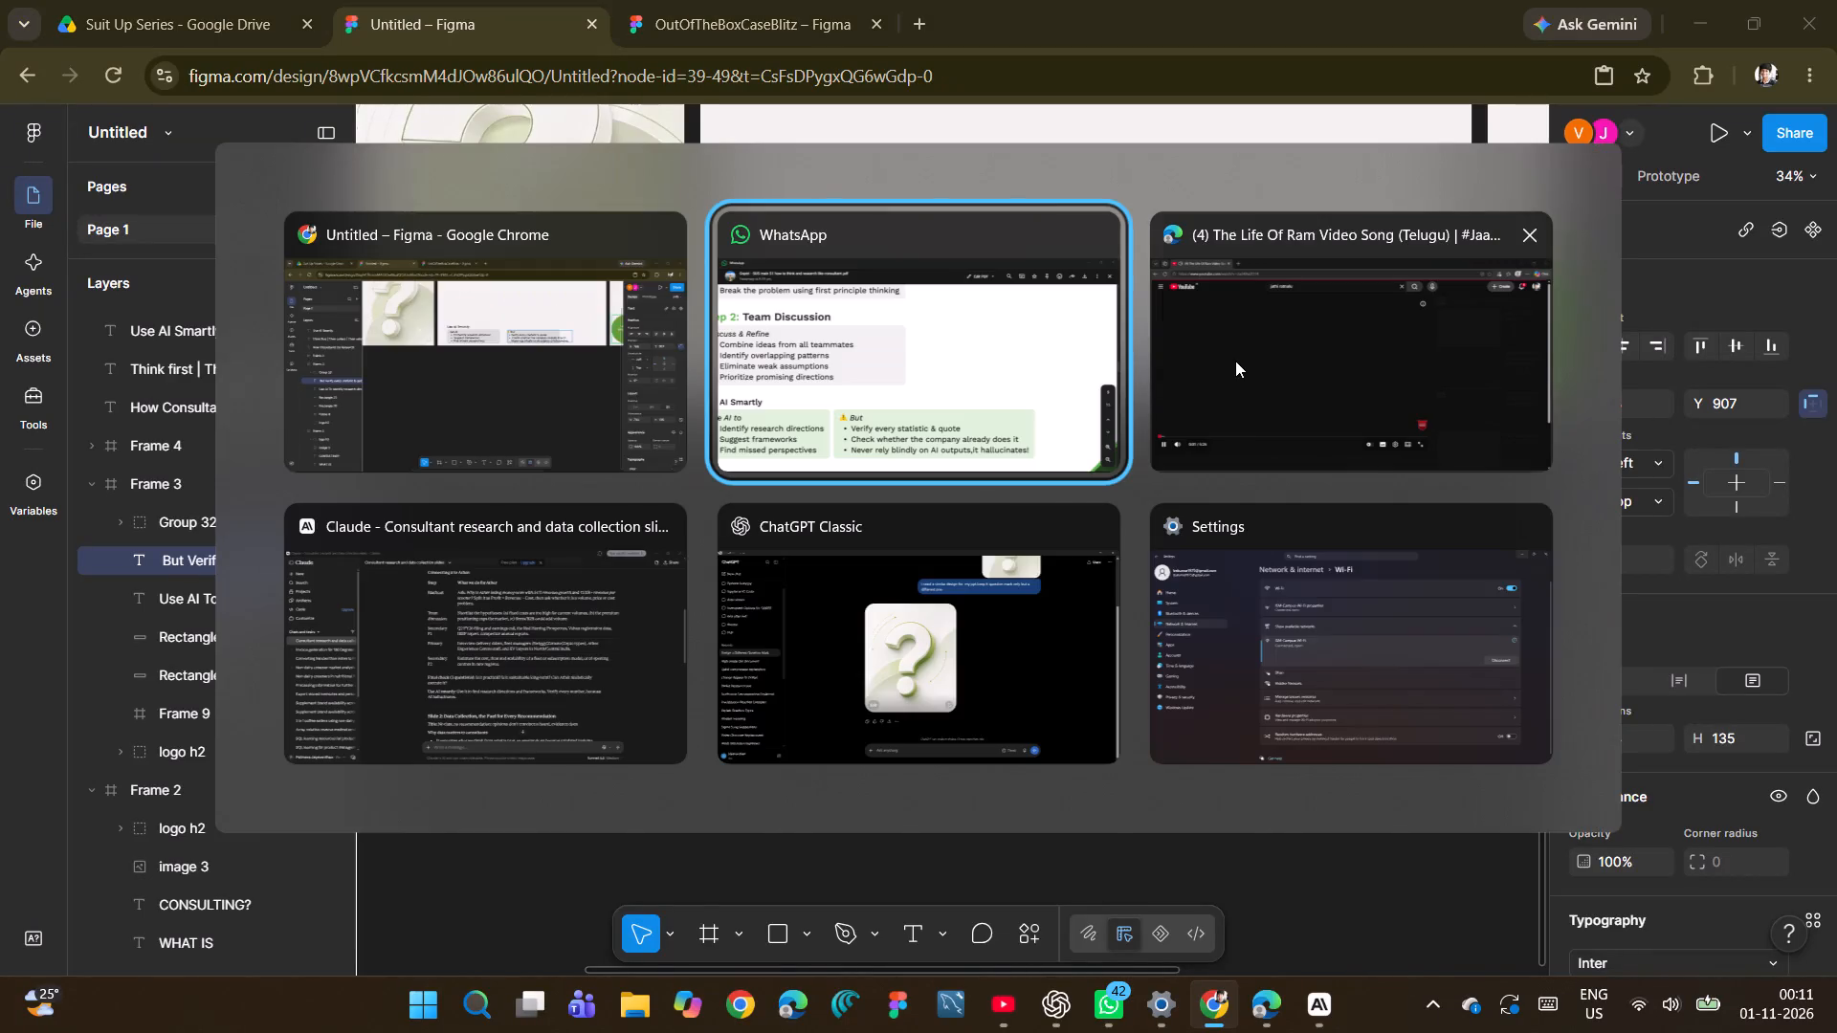
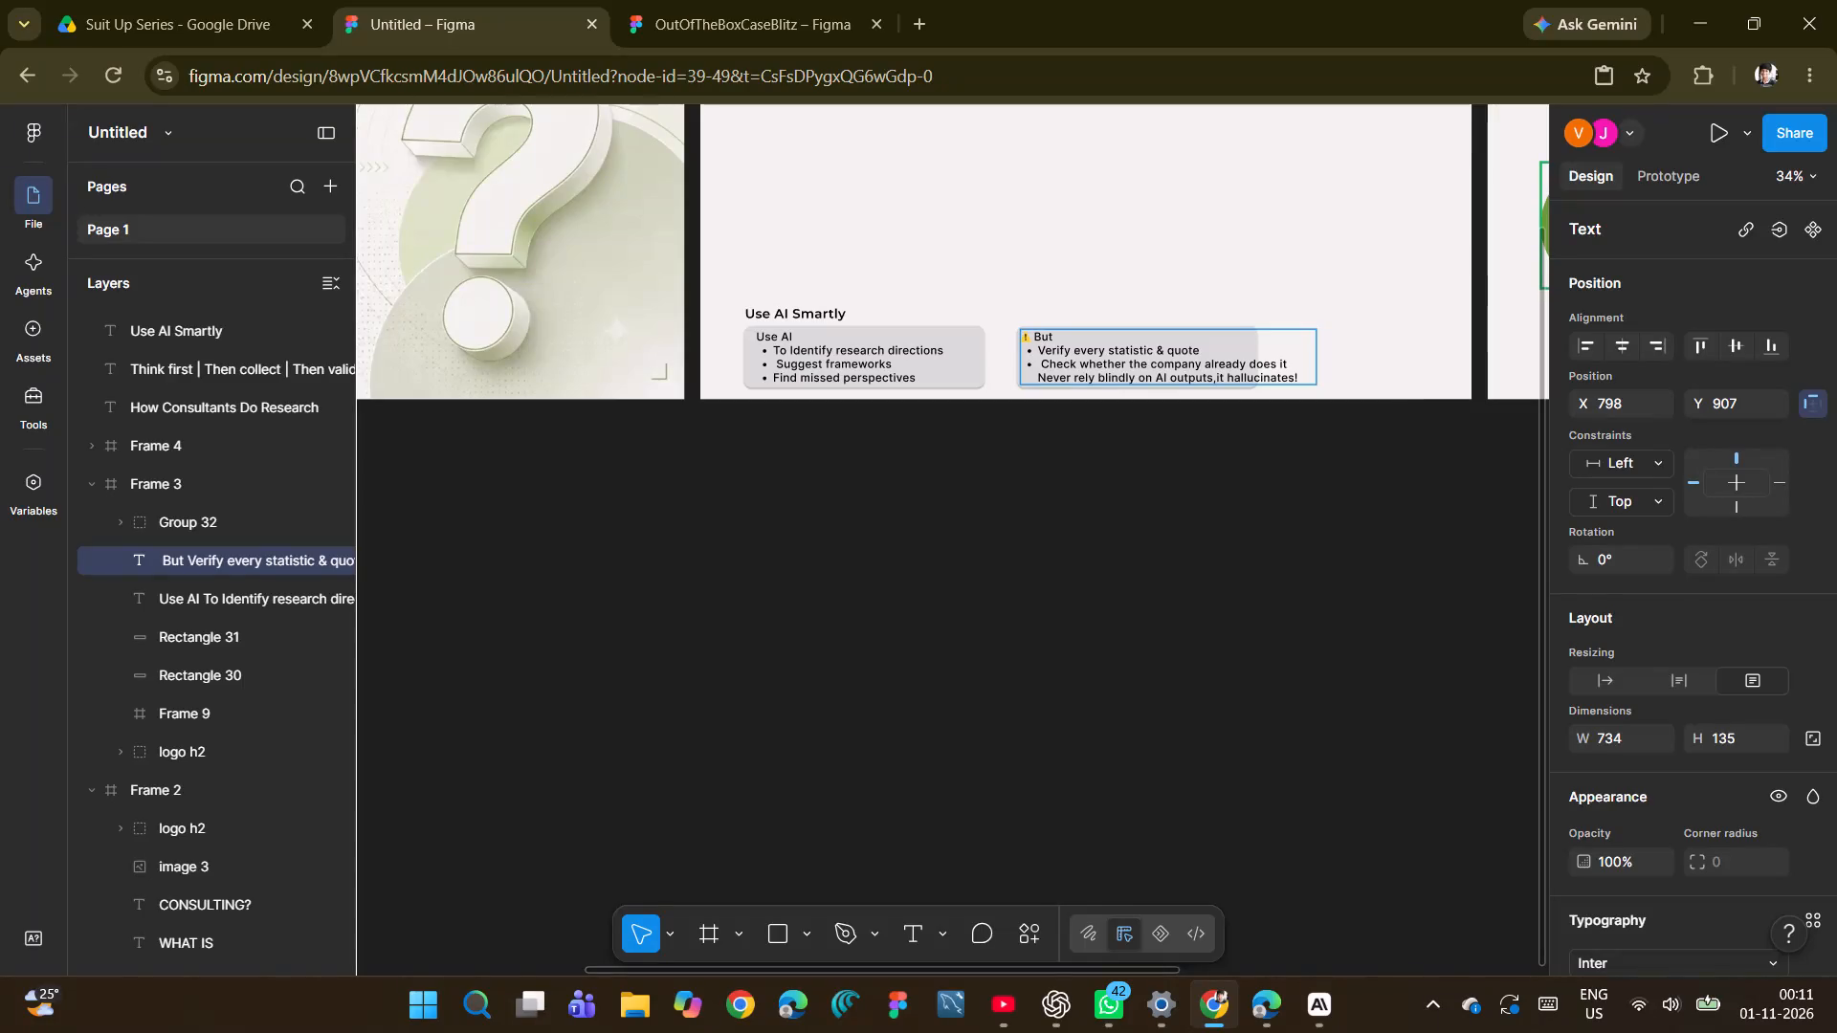
Split "Never rely blindly on AI outputs,it hallucinates!" onto its own bullet in the "But" text.
{"action": "left_click", "coordinate": [1295, 363]}
{"action": "key", "text": "Return"}
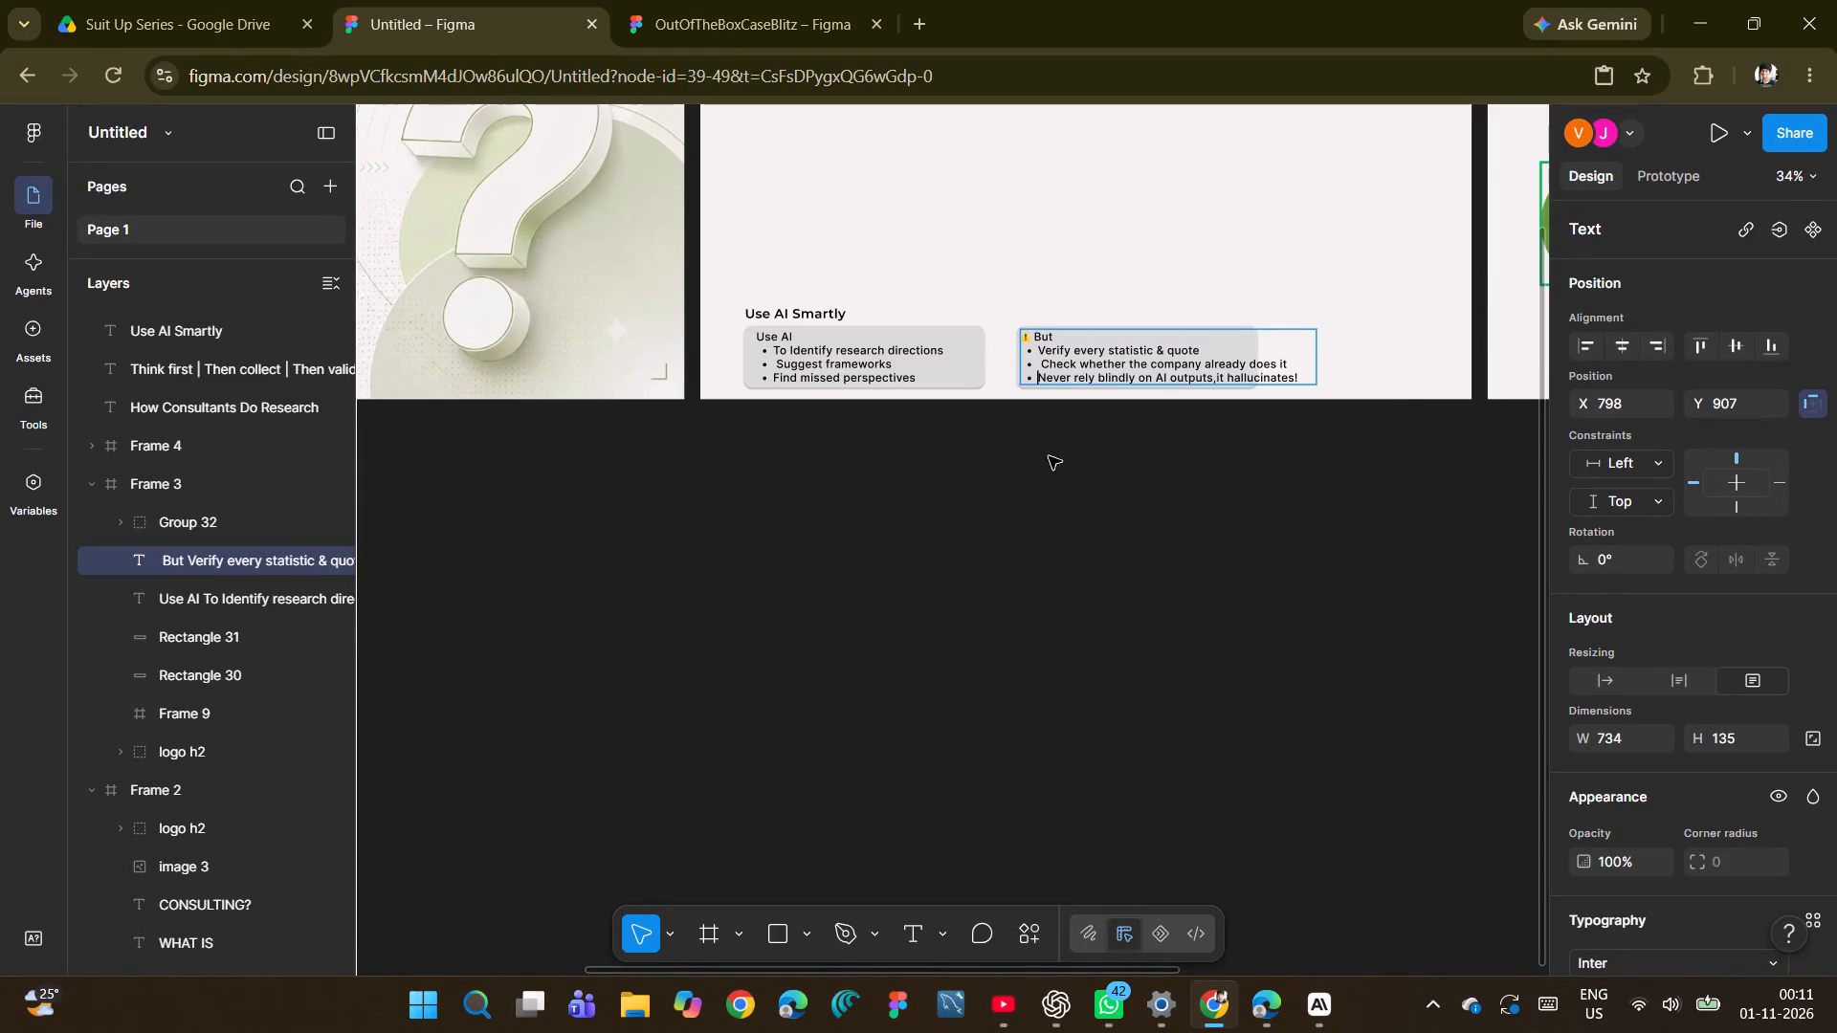
{"action": "left_click", "coordinate": [1118, 453]}
Widen the grey rectangle behind the "But" text to 745 so it covers the full length of the bullets.
{"action": "scroll", "coordinate": [1114, 451], "scroll_direction": "left", "scroll_amount": 1}
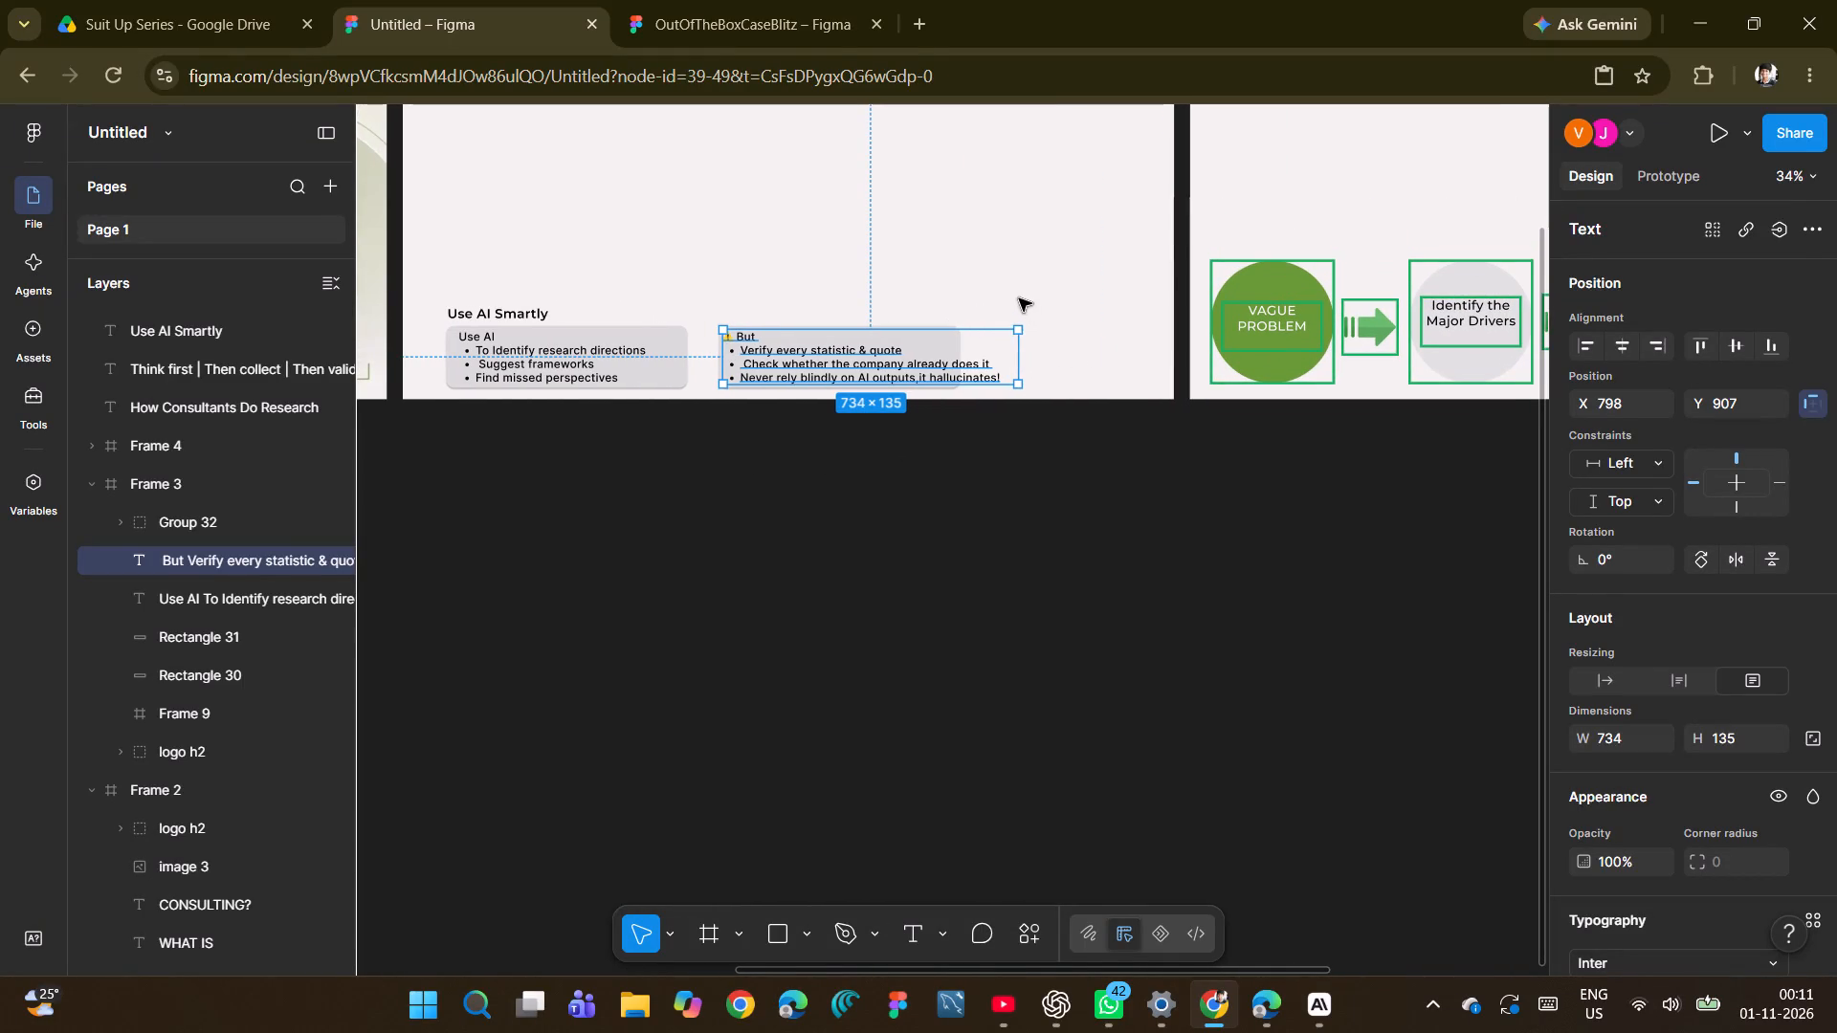
{"action": "left_click", "coordinate": [1017, 297]}
{"action": "left_click", "coordinate": [955, 364]}
{"action": "left_click", "coordinate": [953, 296]}
{"action": "left_click", "coordinate": [942, 341]}
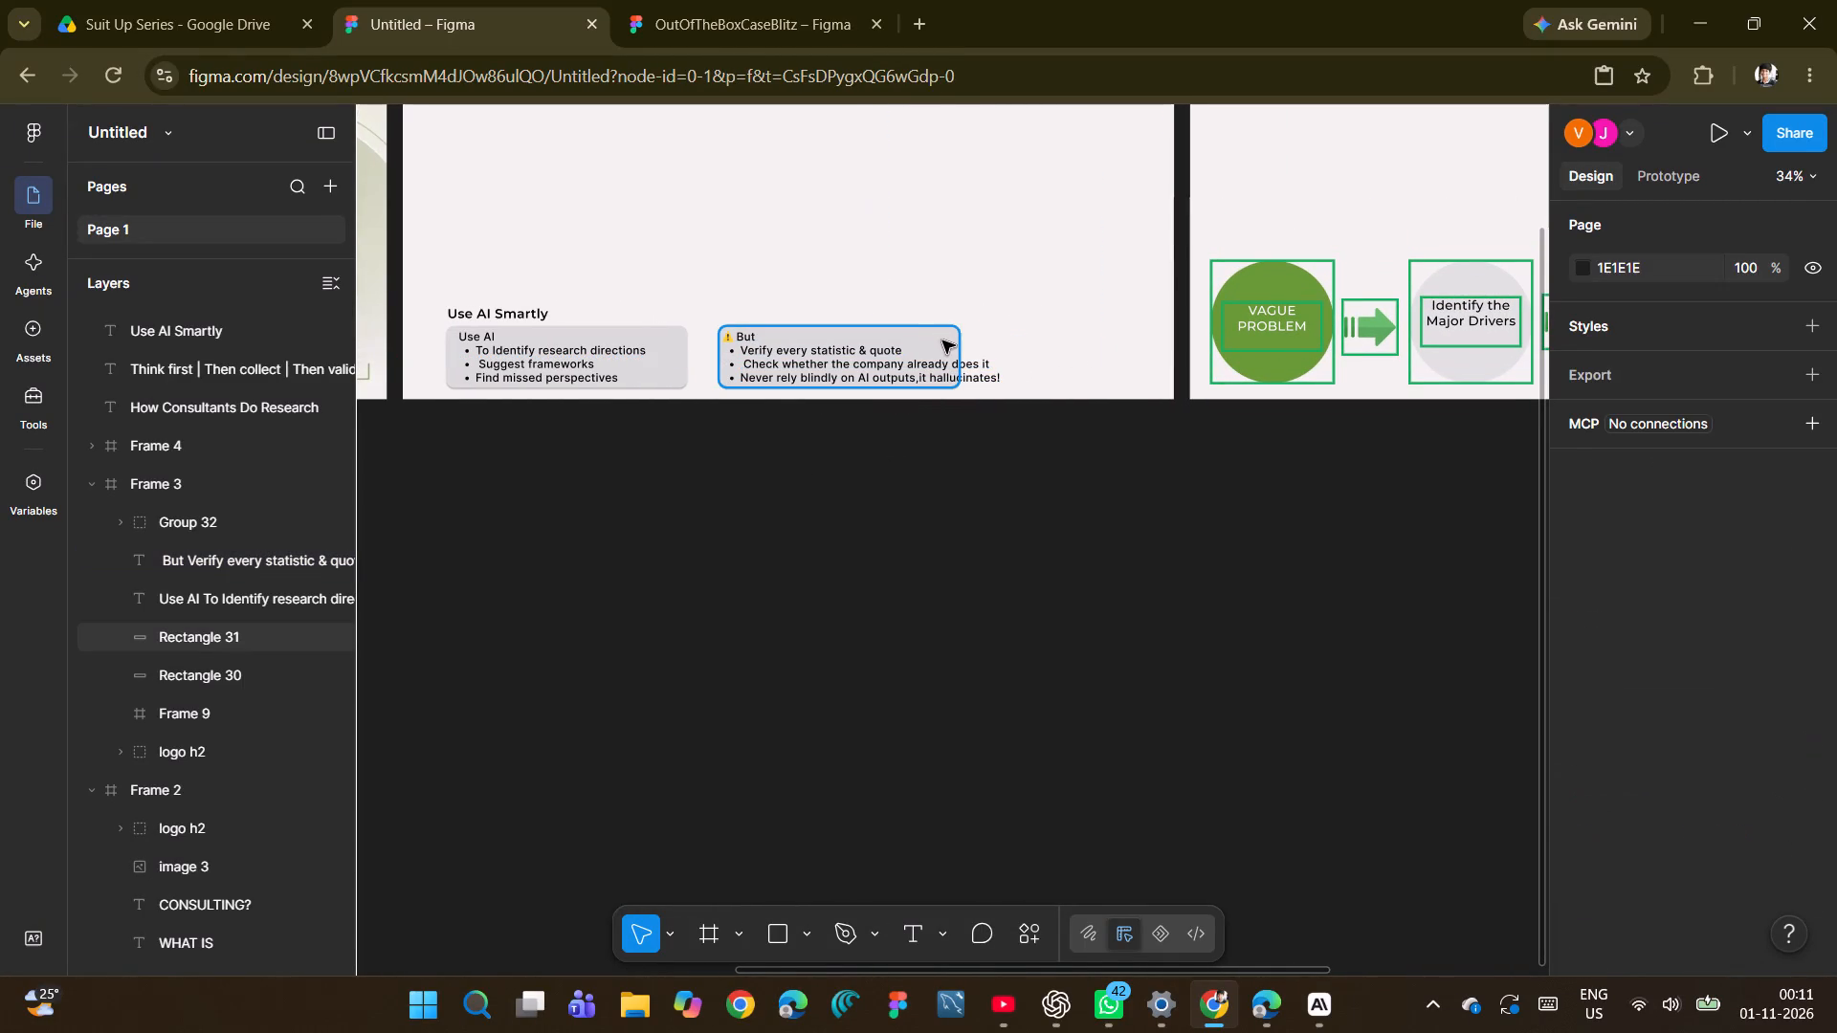
{"action": "left_click_drag", "start_coordinate": [958, 338], "coordinate": [1013, 345]}
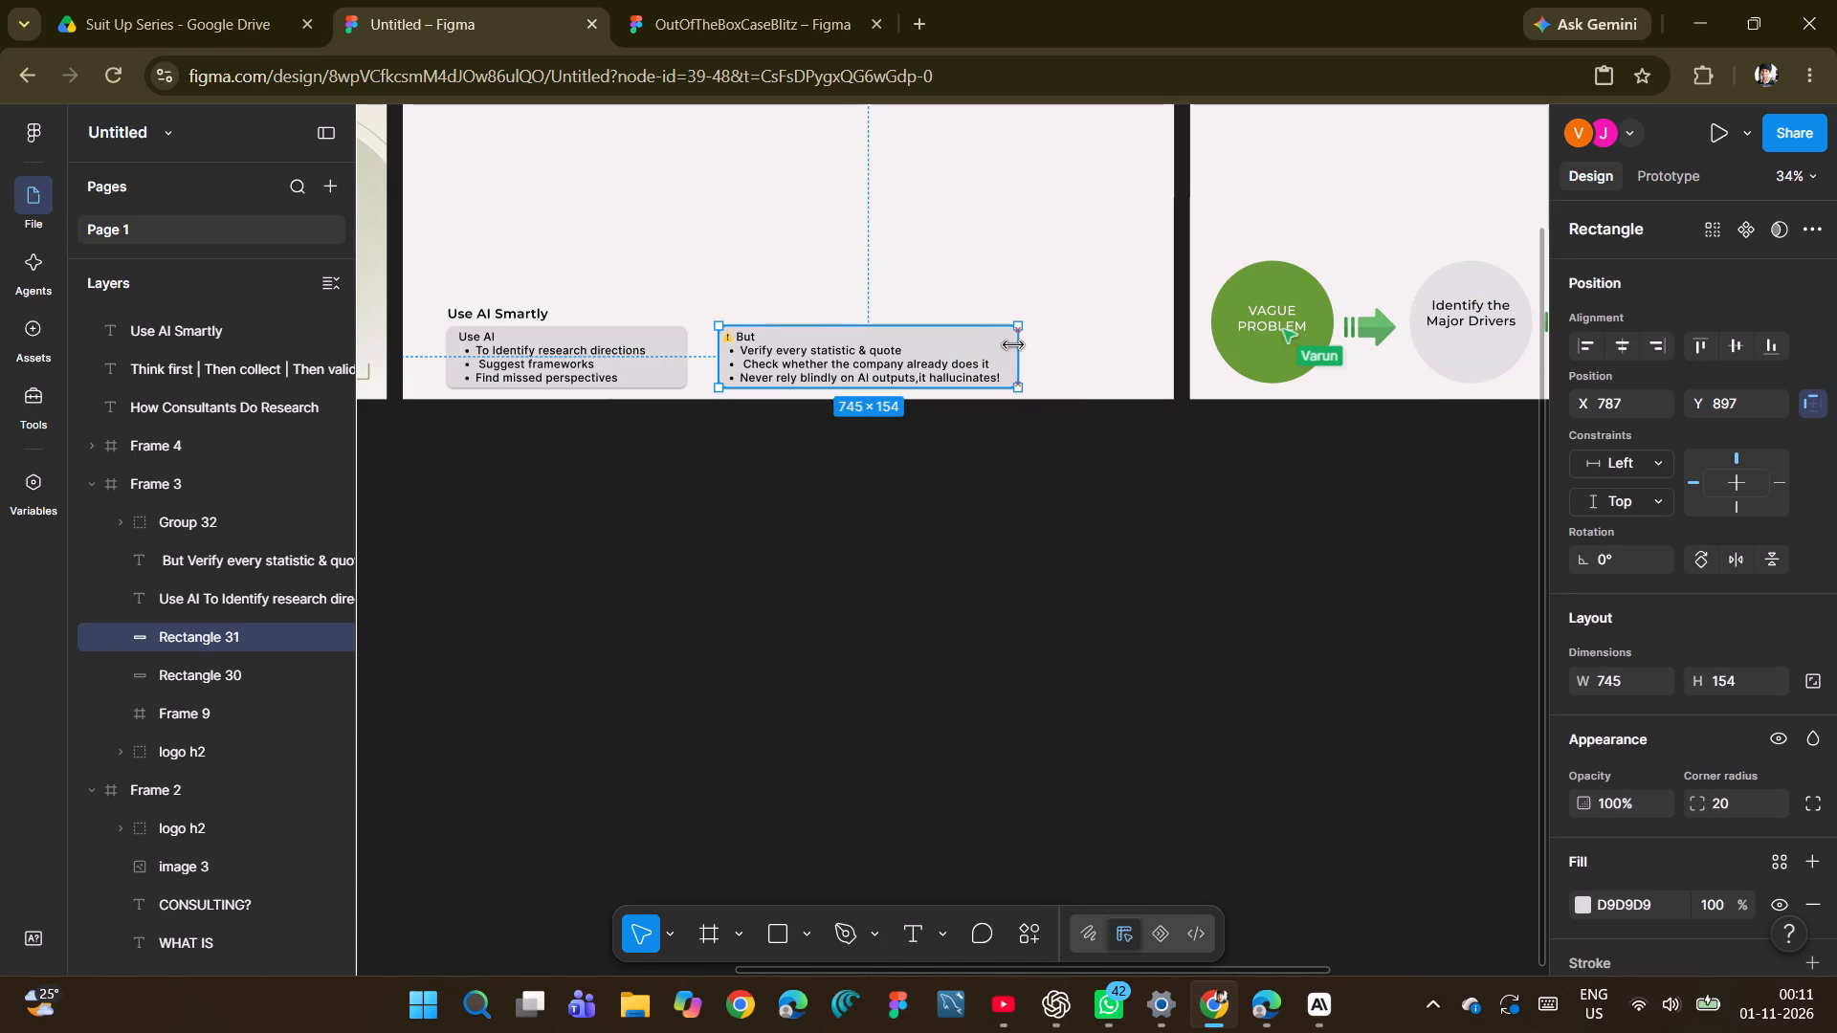
{"action": "left_click", "coordinate": [725, 495]}
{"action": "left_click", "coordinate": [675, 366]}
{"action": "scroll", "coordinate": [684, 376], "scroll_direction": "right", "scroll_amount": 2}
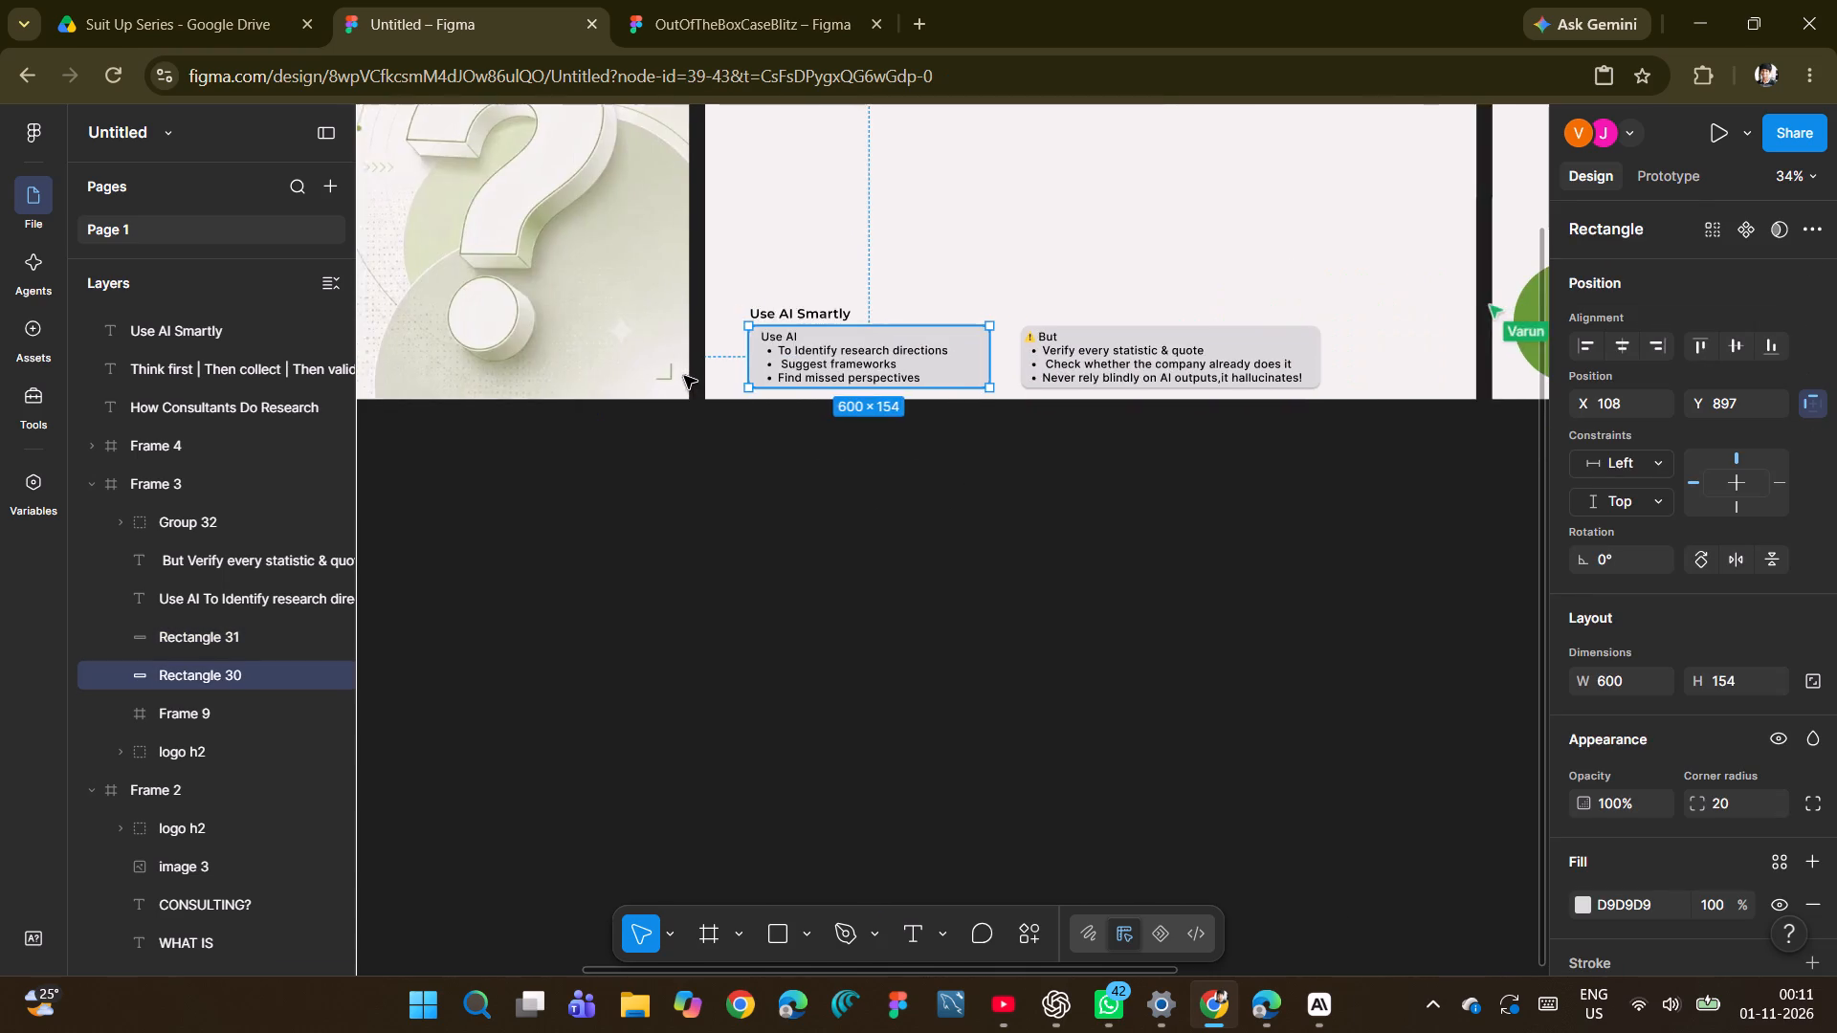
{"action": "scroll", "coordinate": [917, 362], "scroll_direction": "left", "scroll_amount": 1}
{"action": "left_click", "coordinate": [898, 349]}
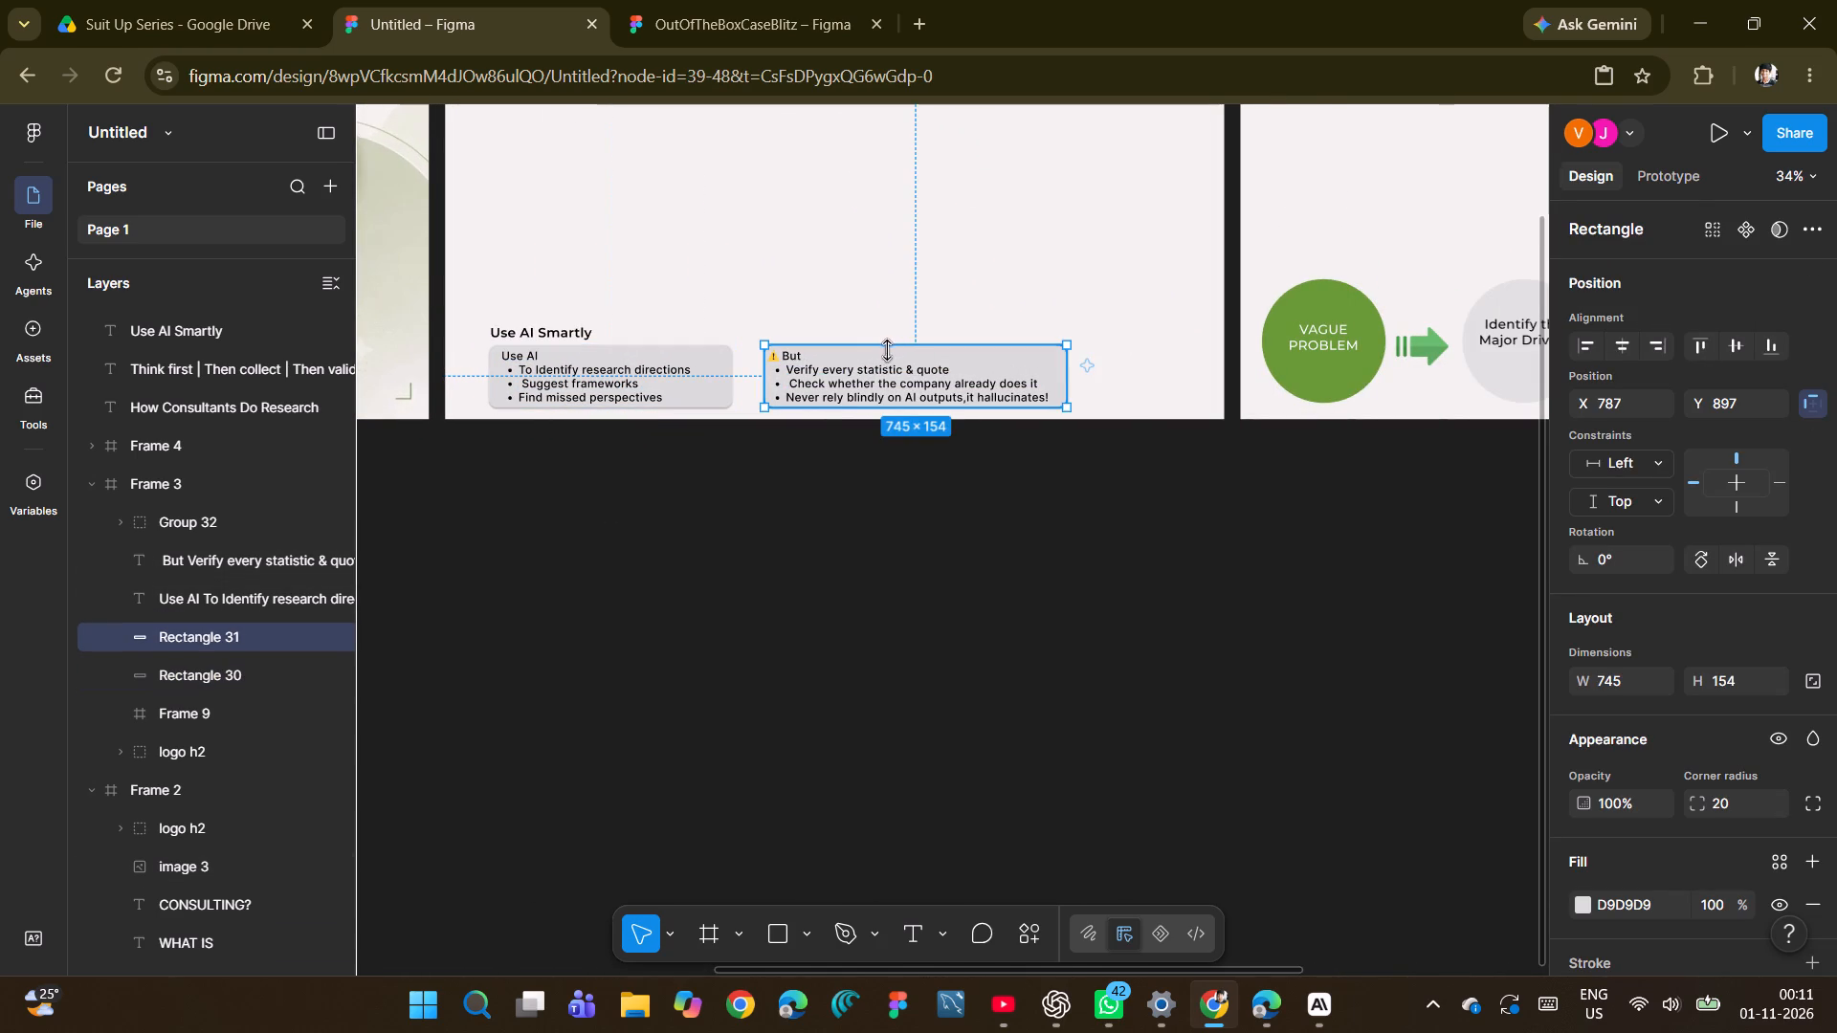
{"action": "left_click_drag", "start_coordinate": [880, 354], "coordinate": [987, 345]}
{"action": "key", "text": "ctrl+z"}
Group the "But" rectangle, text and warning icon, and move the group away from the "Use AI" card to X 1017.
{"action": "left_click_drag", "start_coordinate": [751, 310], "coordinate": [991, 477]}
{"action": "key", "text": "ctrl+g"}
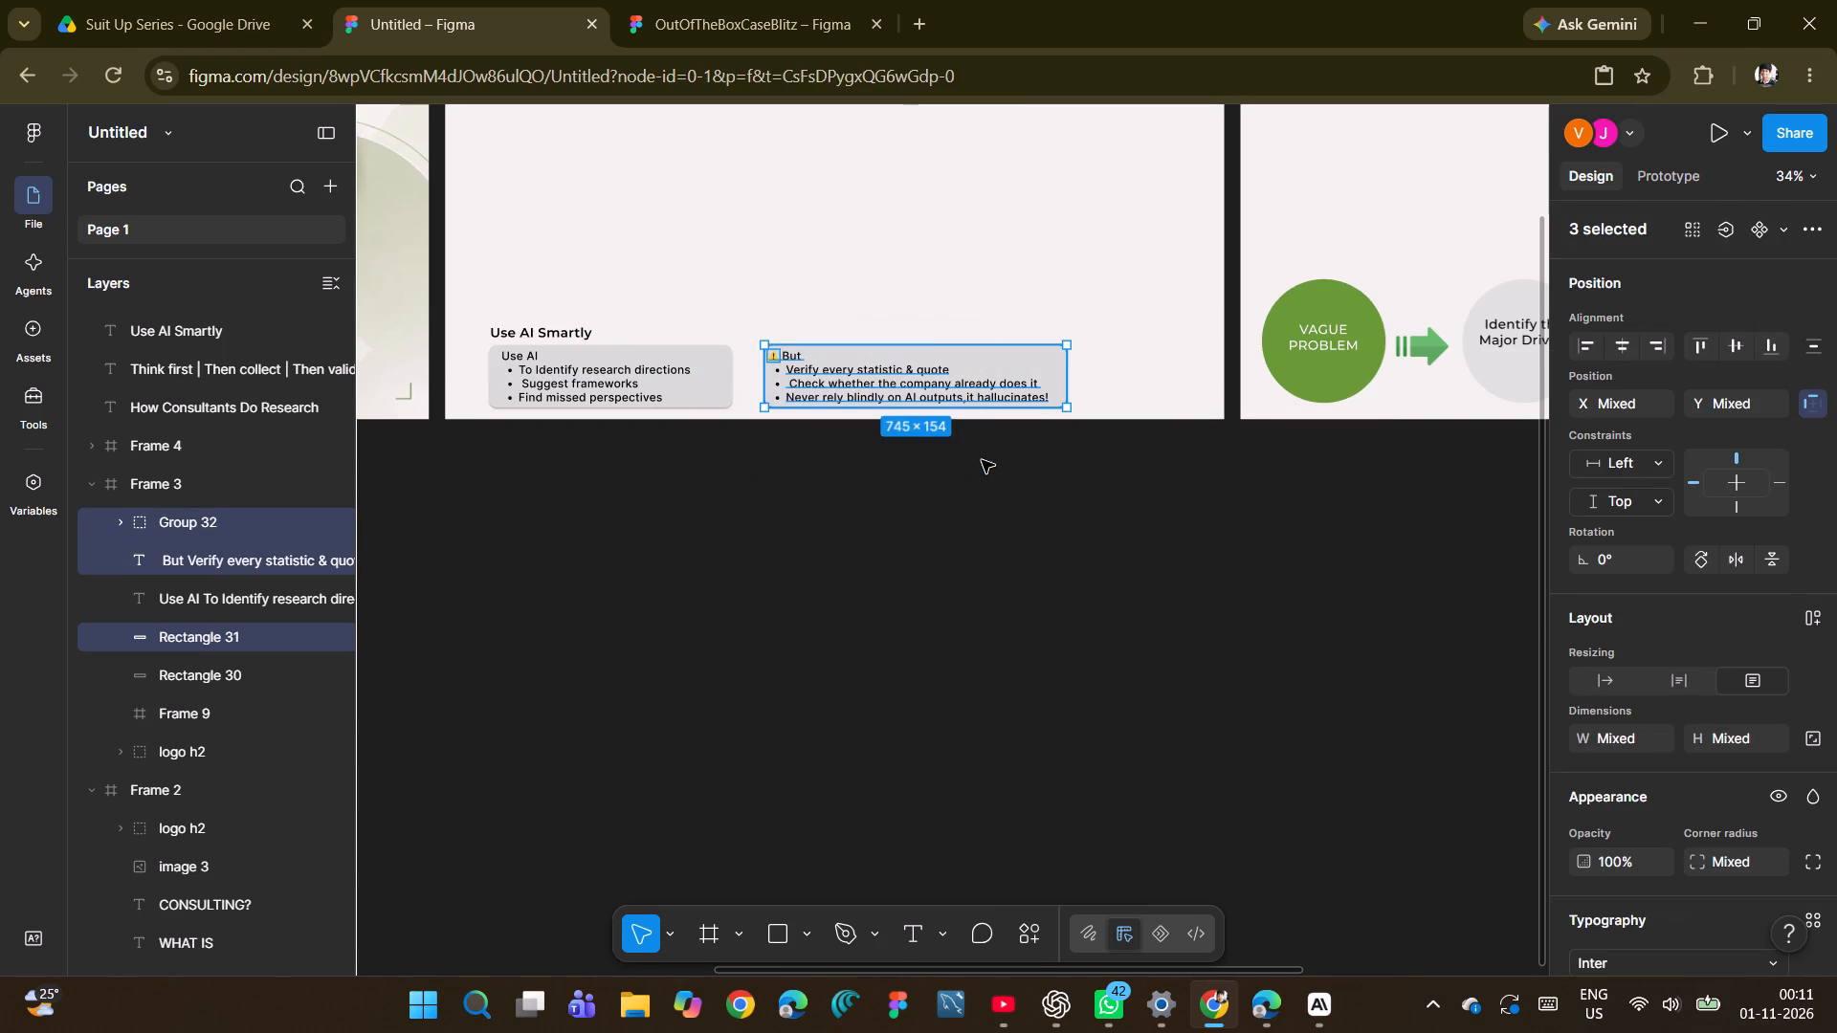
{"action": "left_click_drag", "start_coordinate": [970, 365], "coordinate": [1063, 366]}
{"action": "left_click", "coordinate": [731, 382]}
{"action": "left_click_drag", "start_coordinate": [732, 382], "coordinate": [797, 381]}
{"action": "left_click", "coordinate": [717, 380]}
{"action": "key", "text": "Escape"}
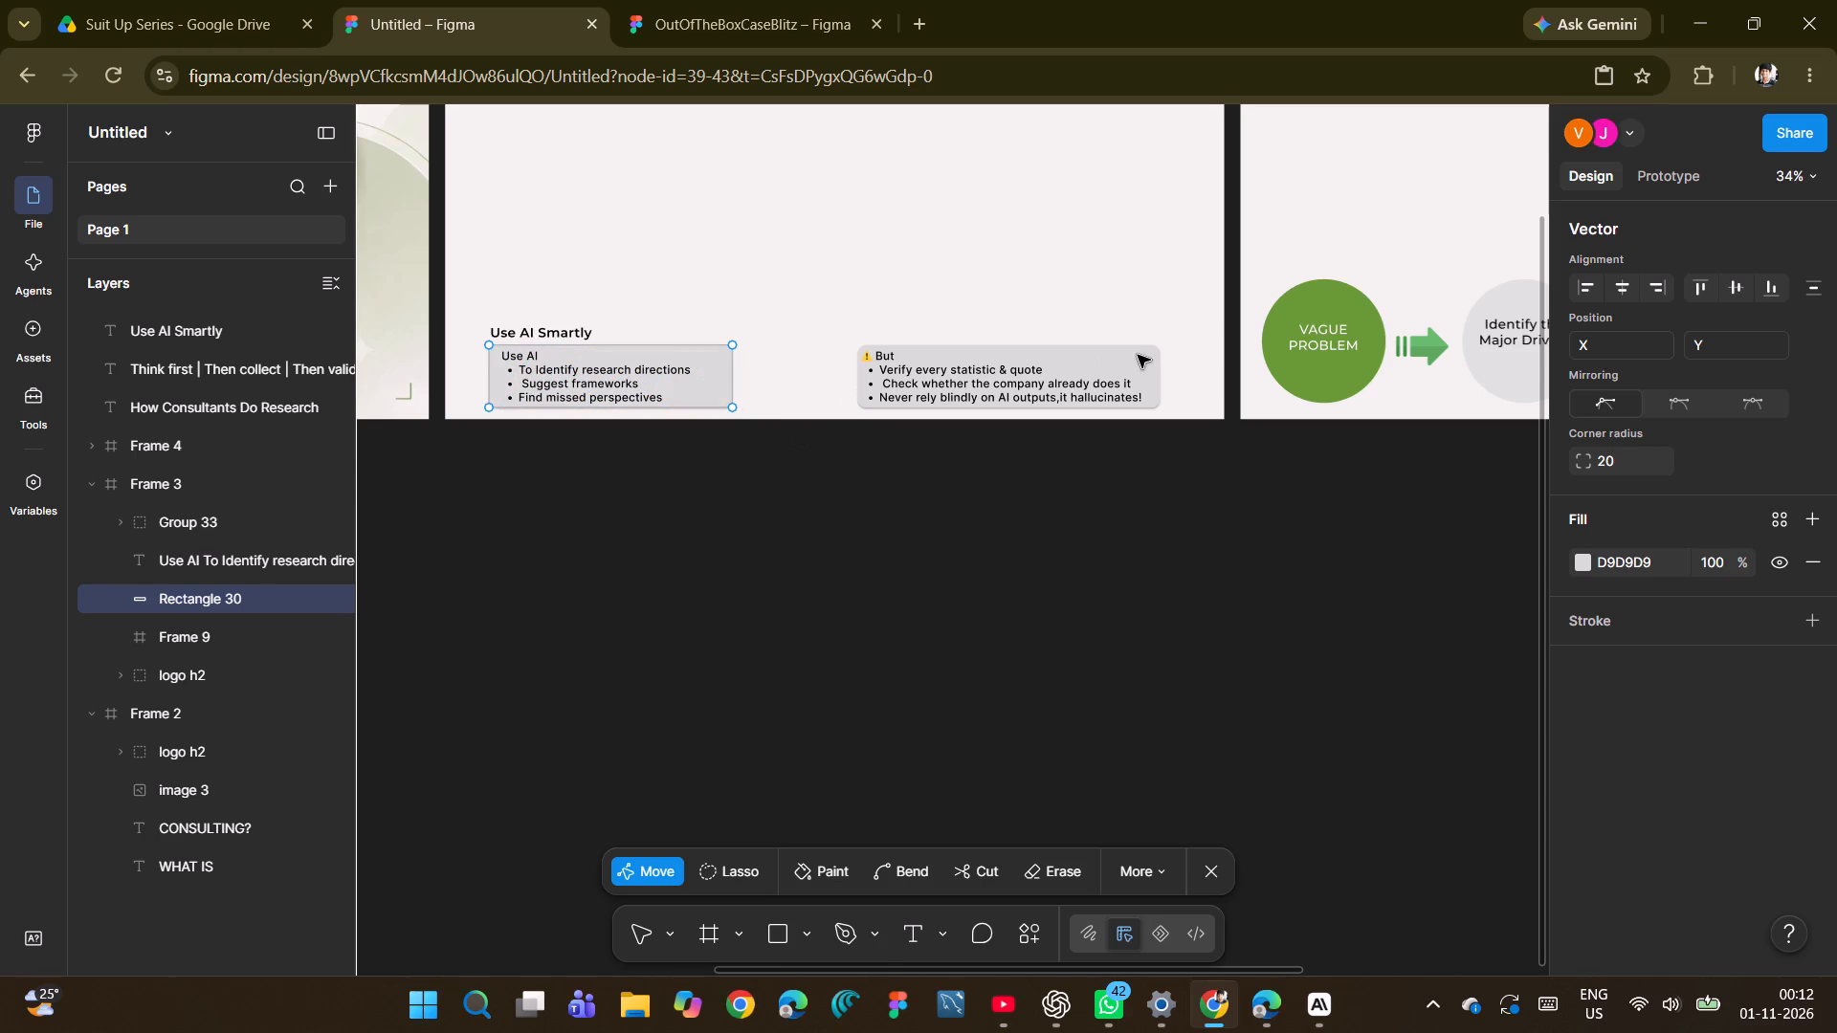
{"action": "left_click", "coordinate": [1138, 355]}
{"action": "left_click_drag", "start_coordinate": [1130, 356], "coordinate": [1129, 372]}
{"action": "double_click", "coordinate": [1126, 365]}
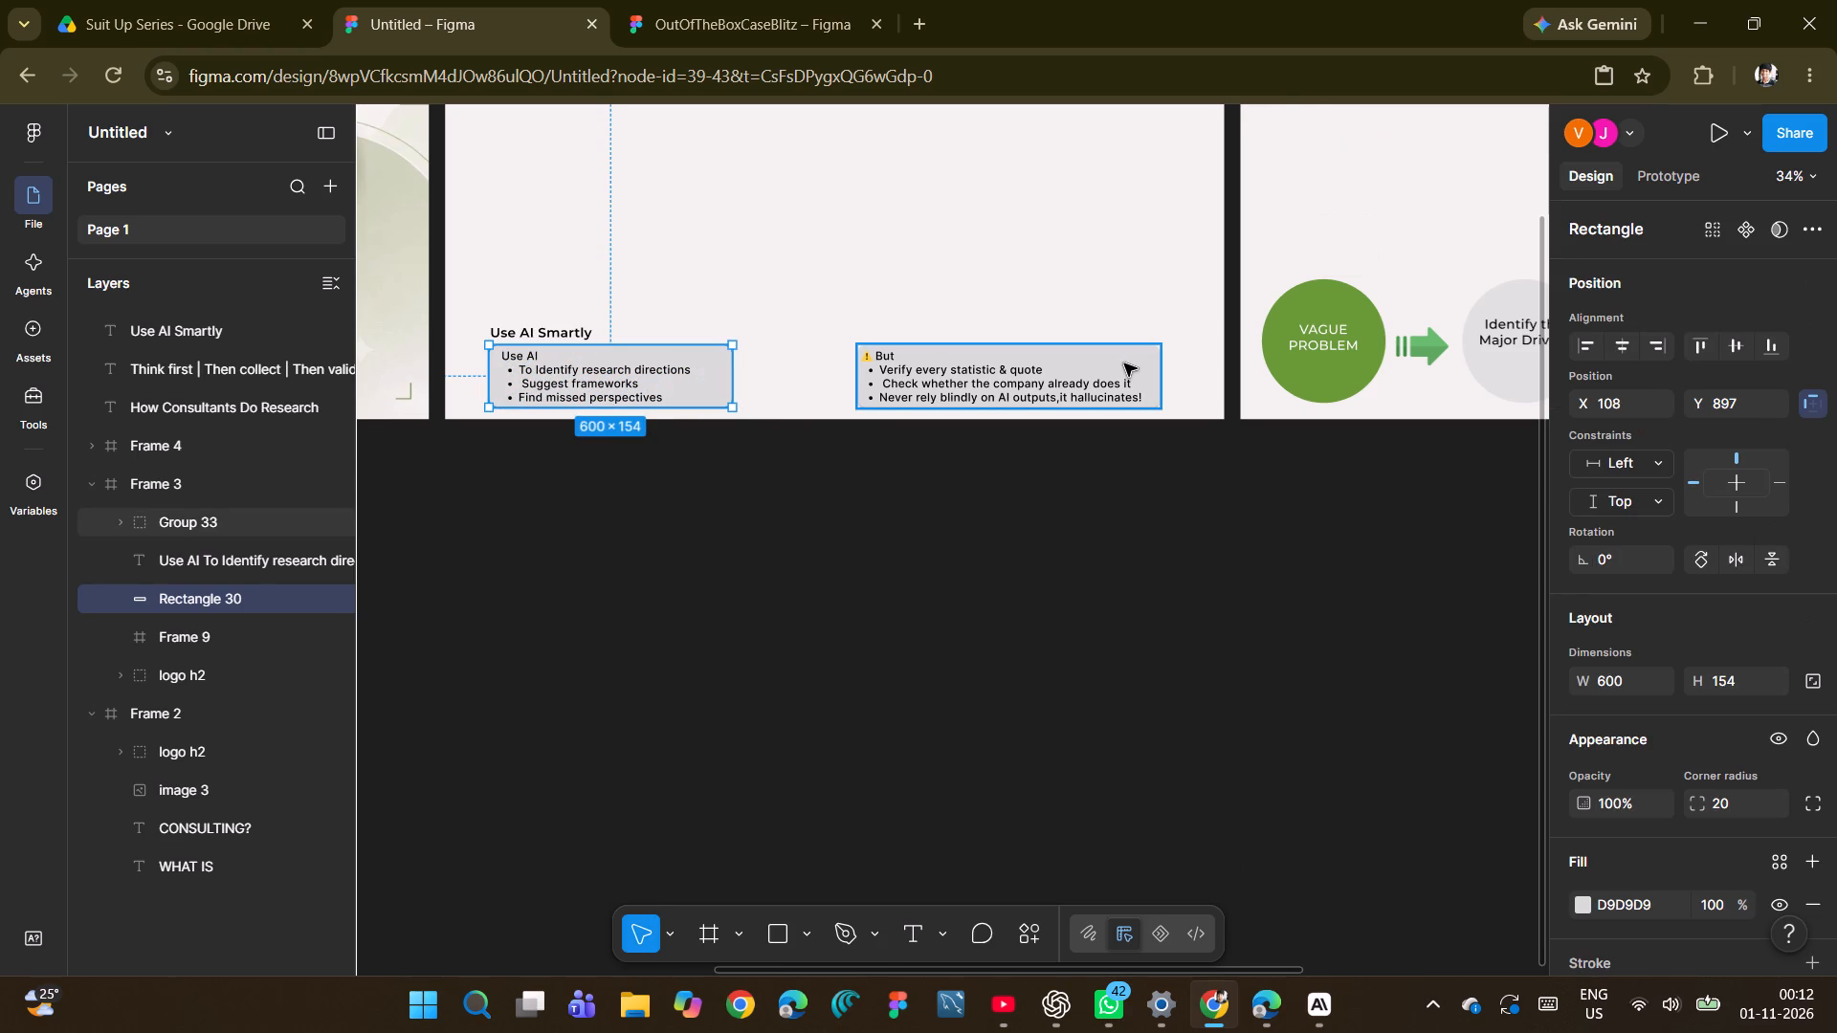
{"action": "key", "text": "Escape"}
Copy the "But" group's width and apply it to the "Use AI" rectangle, making it 745 wide.
{"action": "left_click", "coordinate": [1115, 360]}
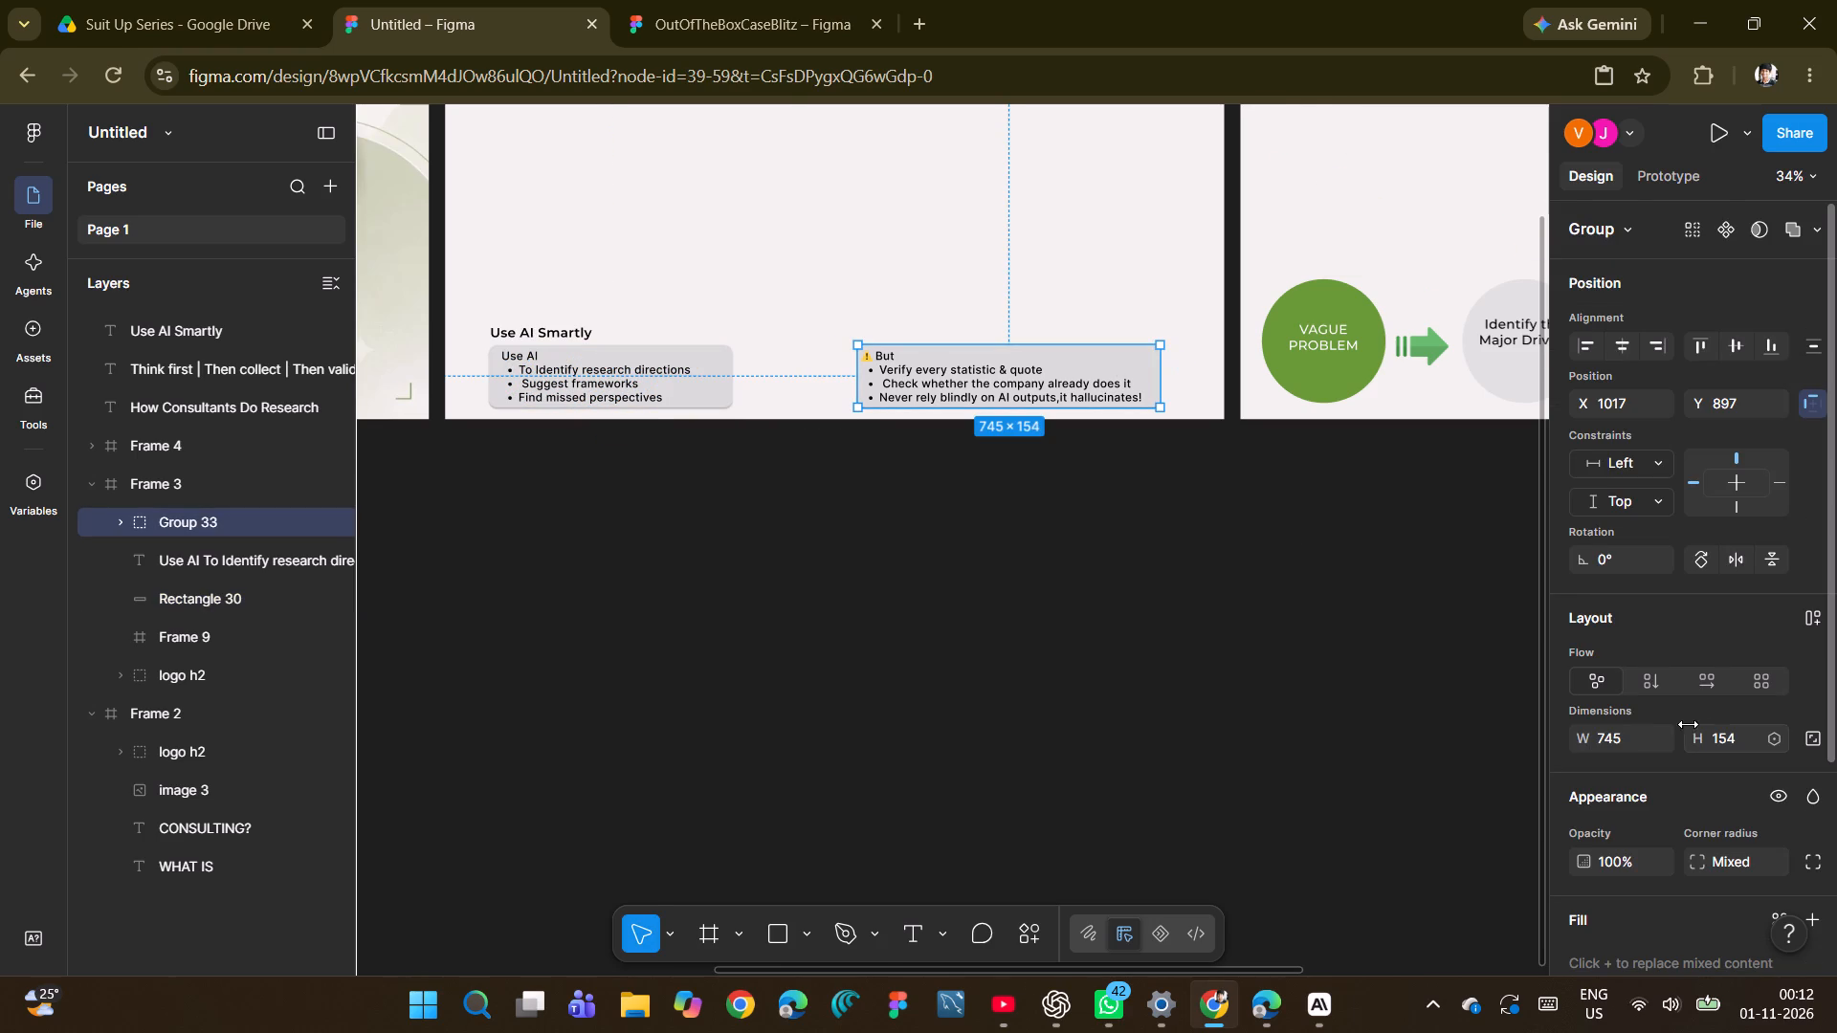
{"action": "left_click", "coordinate": [1612, 733]}
{"action": "key", "text": "ctrl+c"}
{"action": "left_click", "coordinate": [714, 401]}
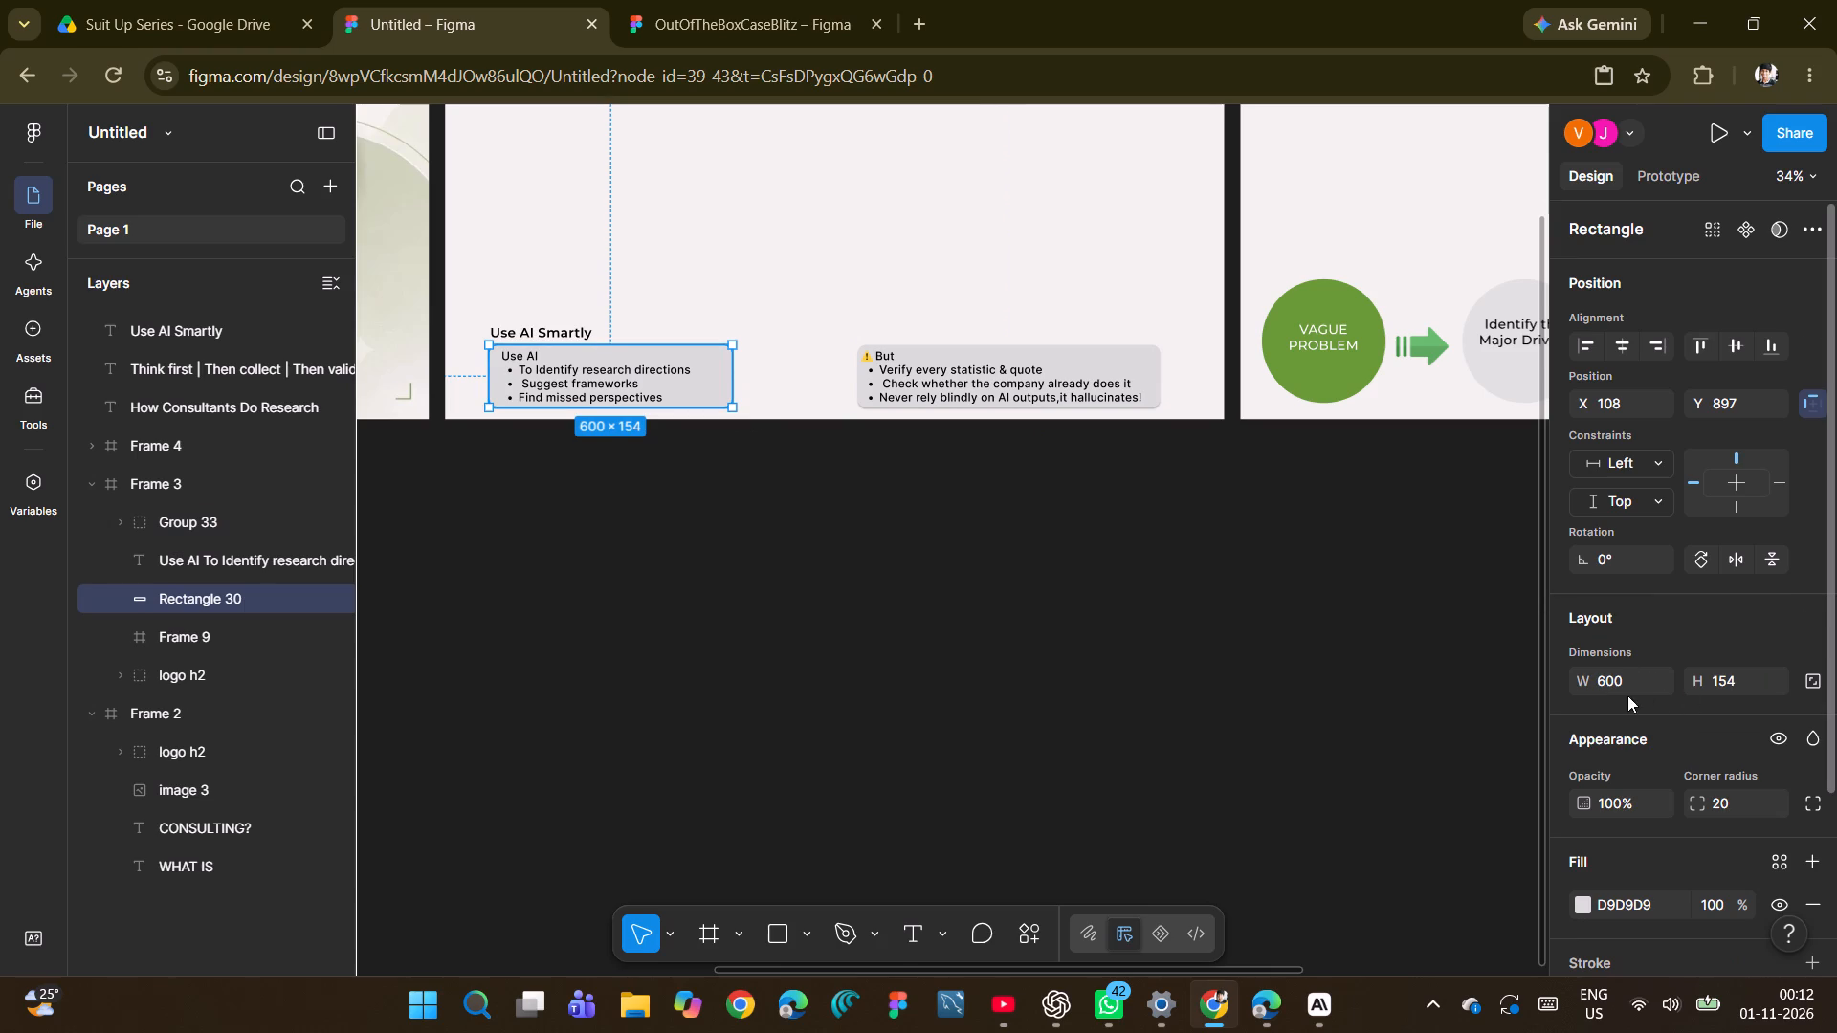
{"action": "left_click", "coordinate": [1618, 676]}
{"action": "key", "text": "ctrl+v"}
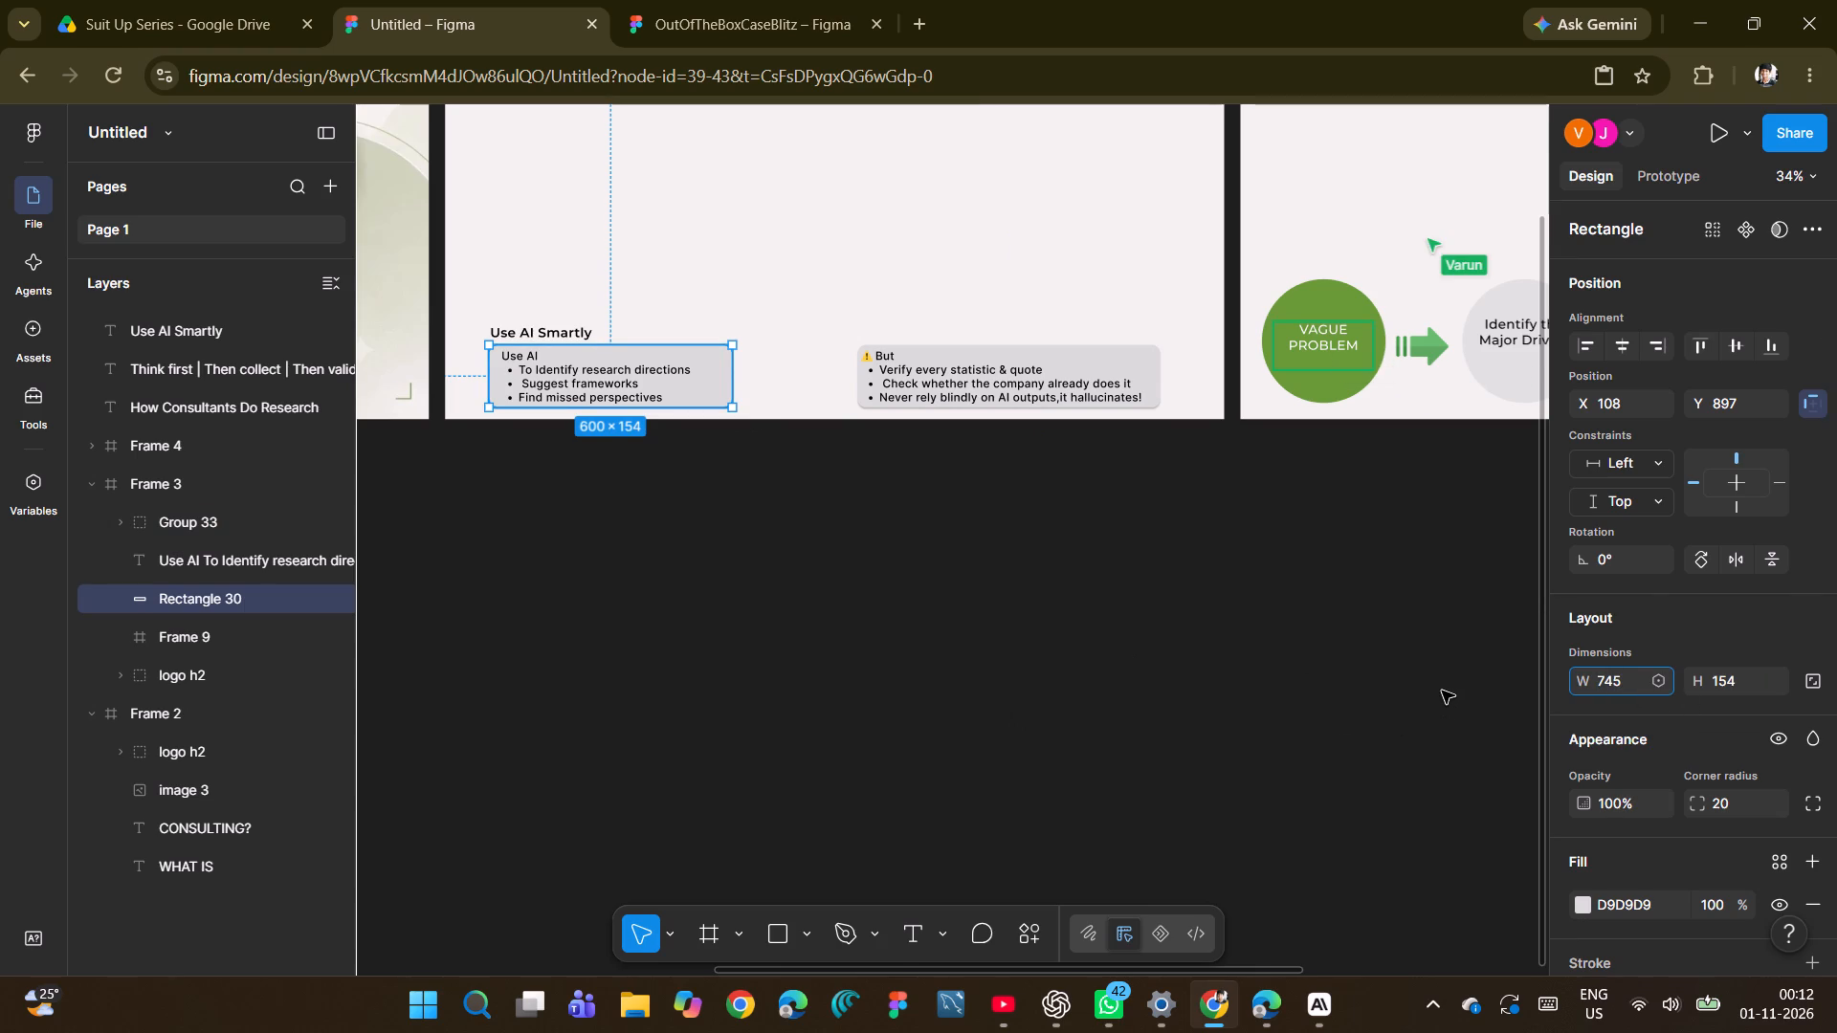
{"action": "key", "text": "Return"}
{"action": "left_click", "coordinate": [1007, 560]}
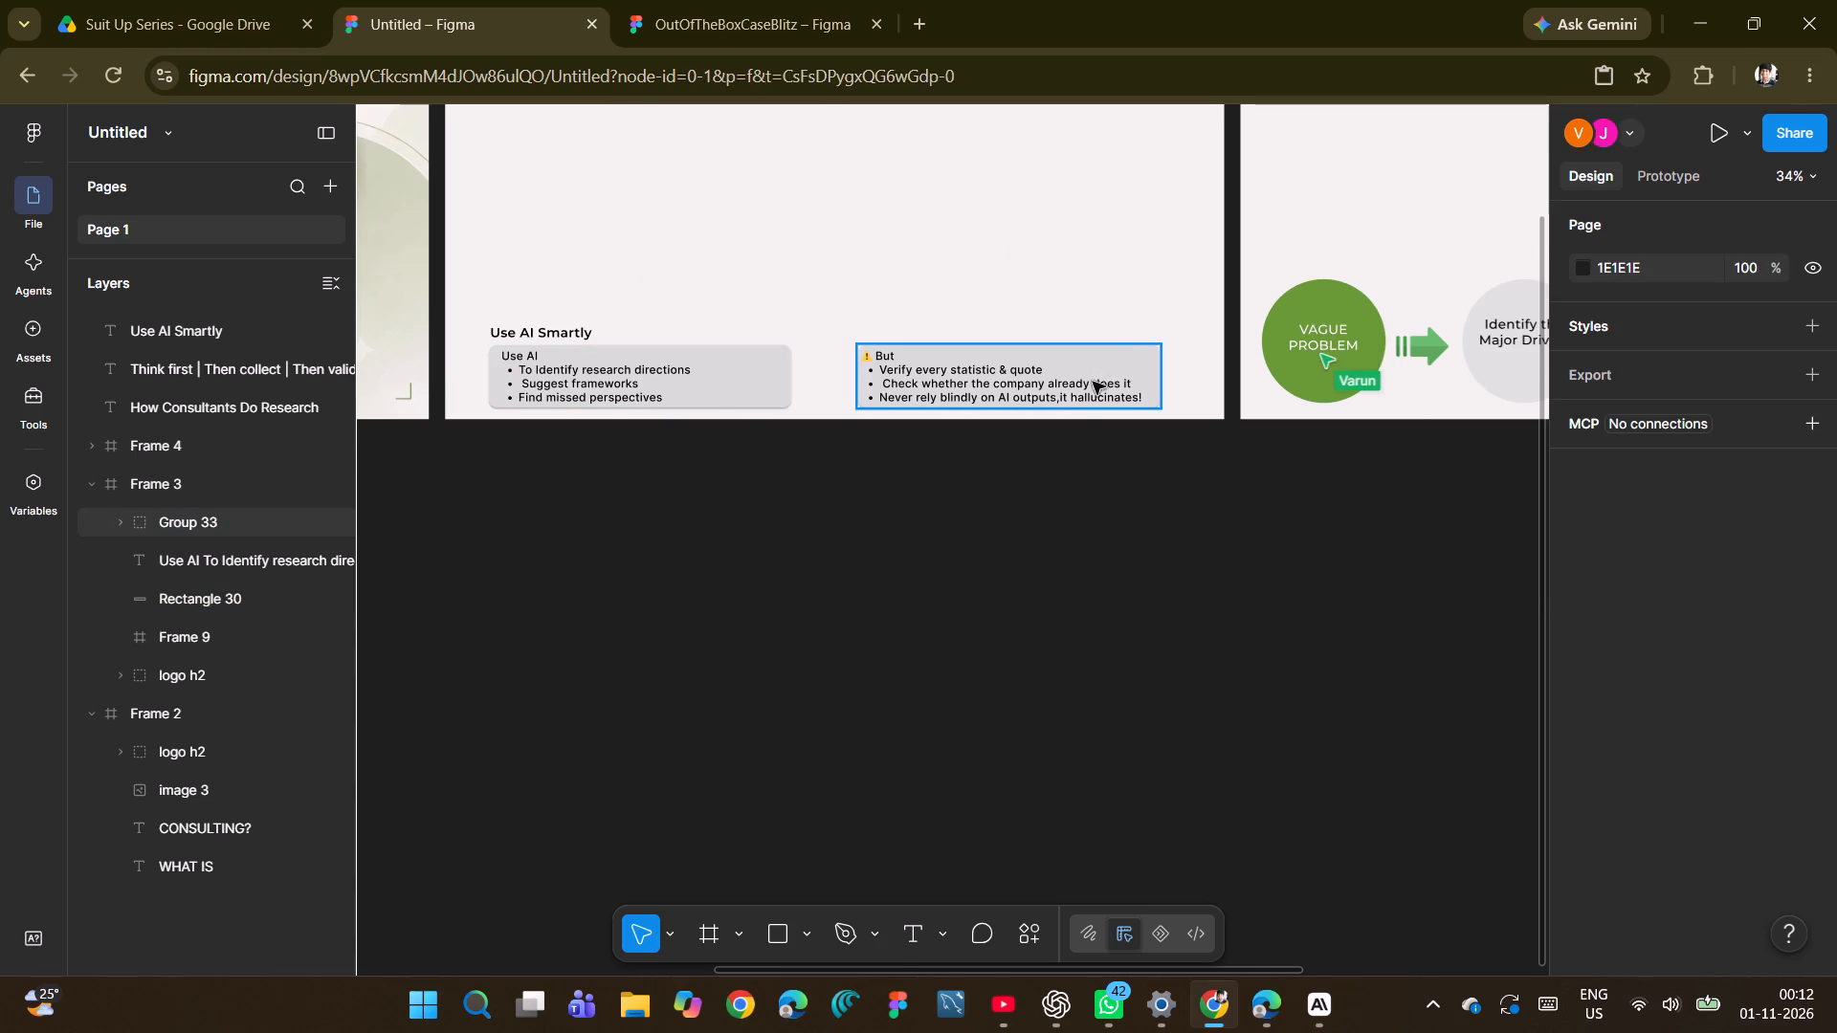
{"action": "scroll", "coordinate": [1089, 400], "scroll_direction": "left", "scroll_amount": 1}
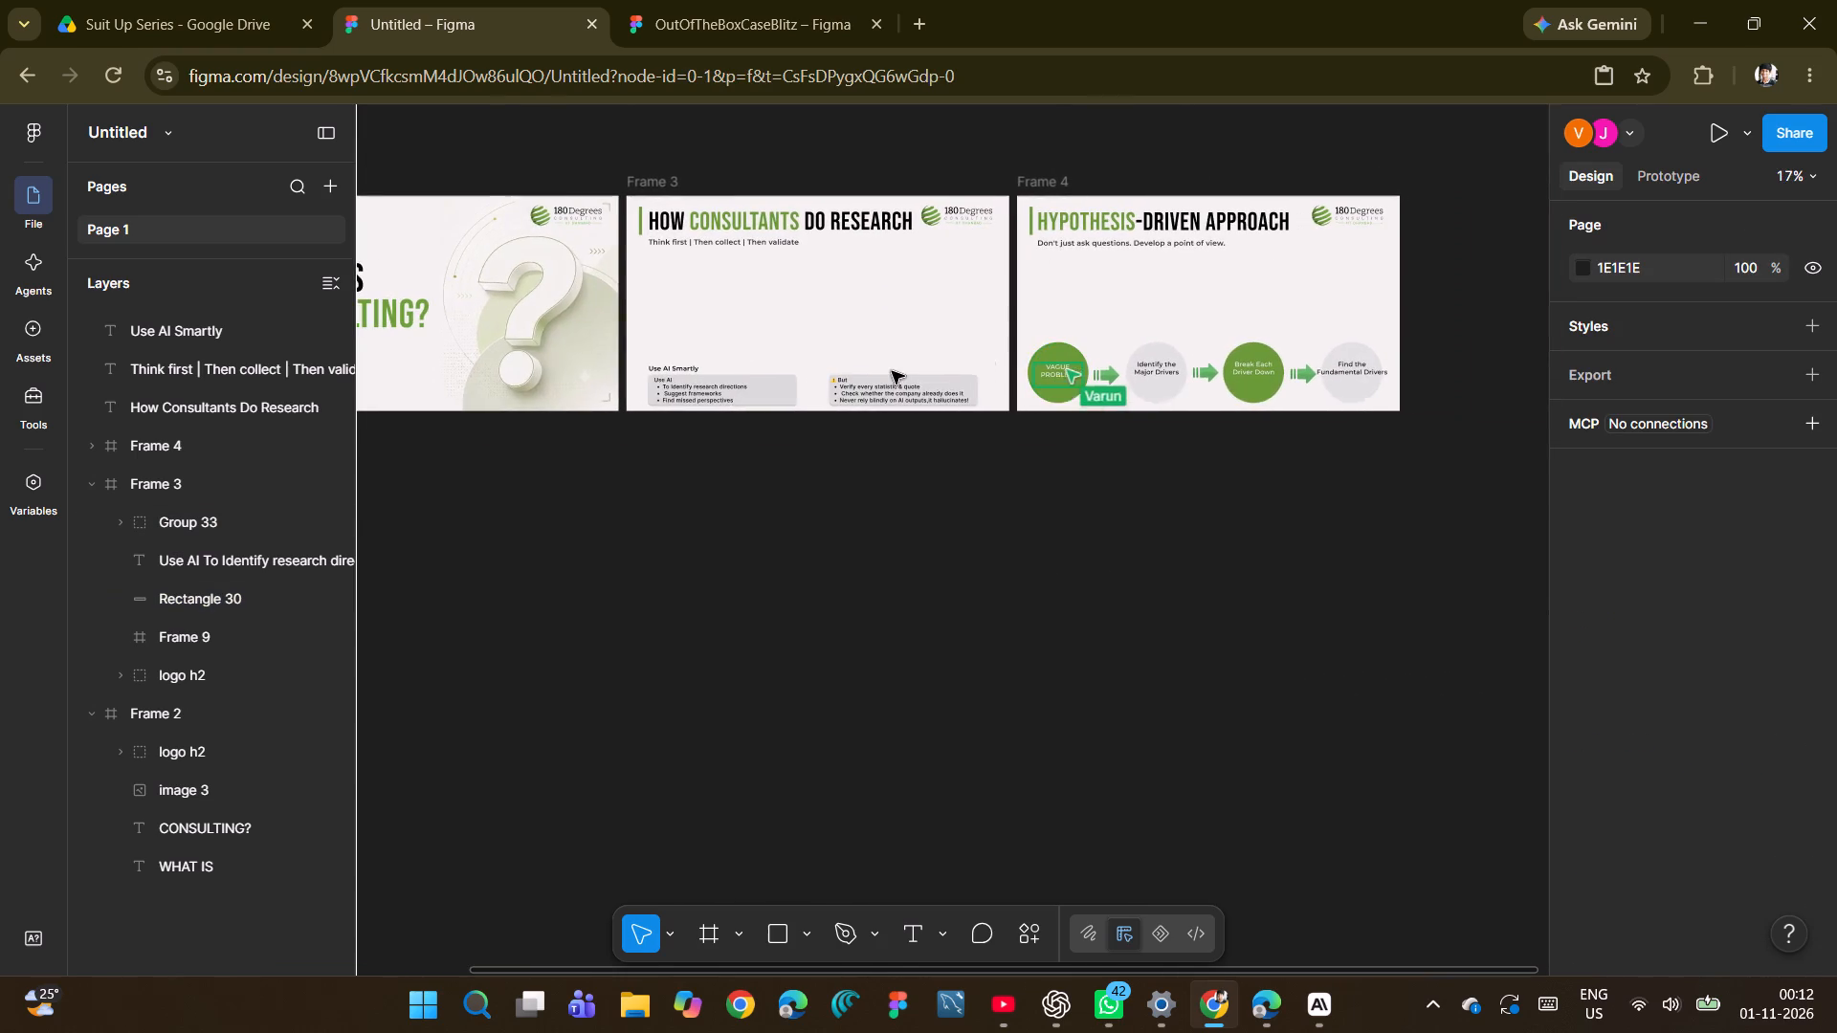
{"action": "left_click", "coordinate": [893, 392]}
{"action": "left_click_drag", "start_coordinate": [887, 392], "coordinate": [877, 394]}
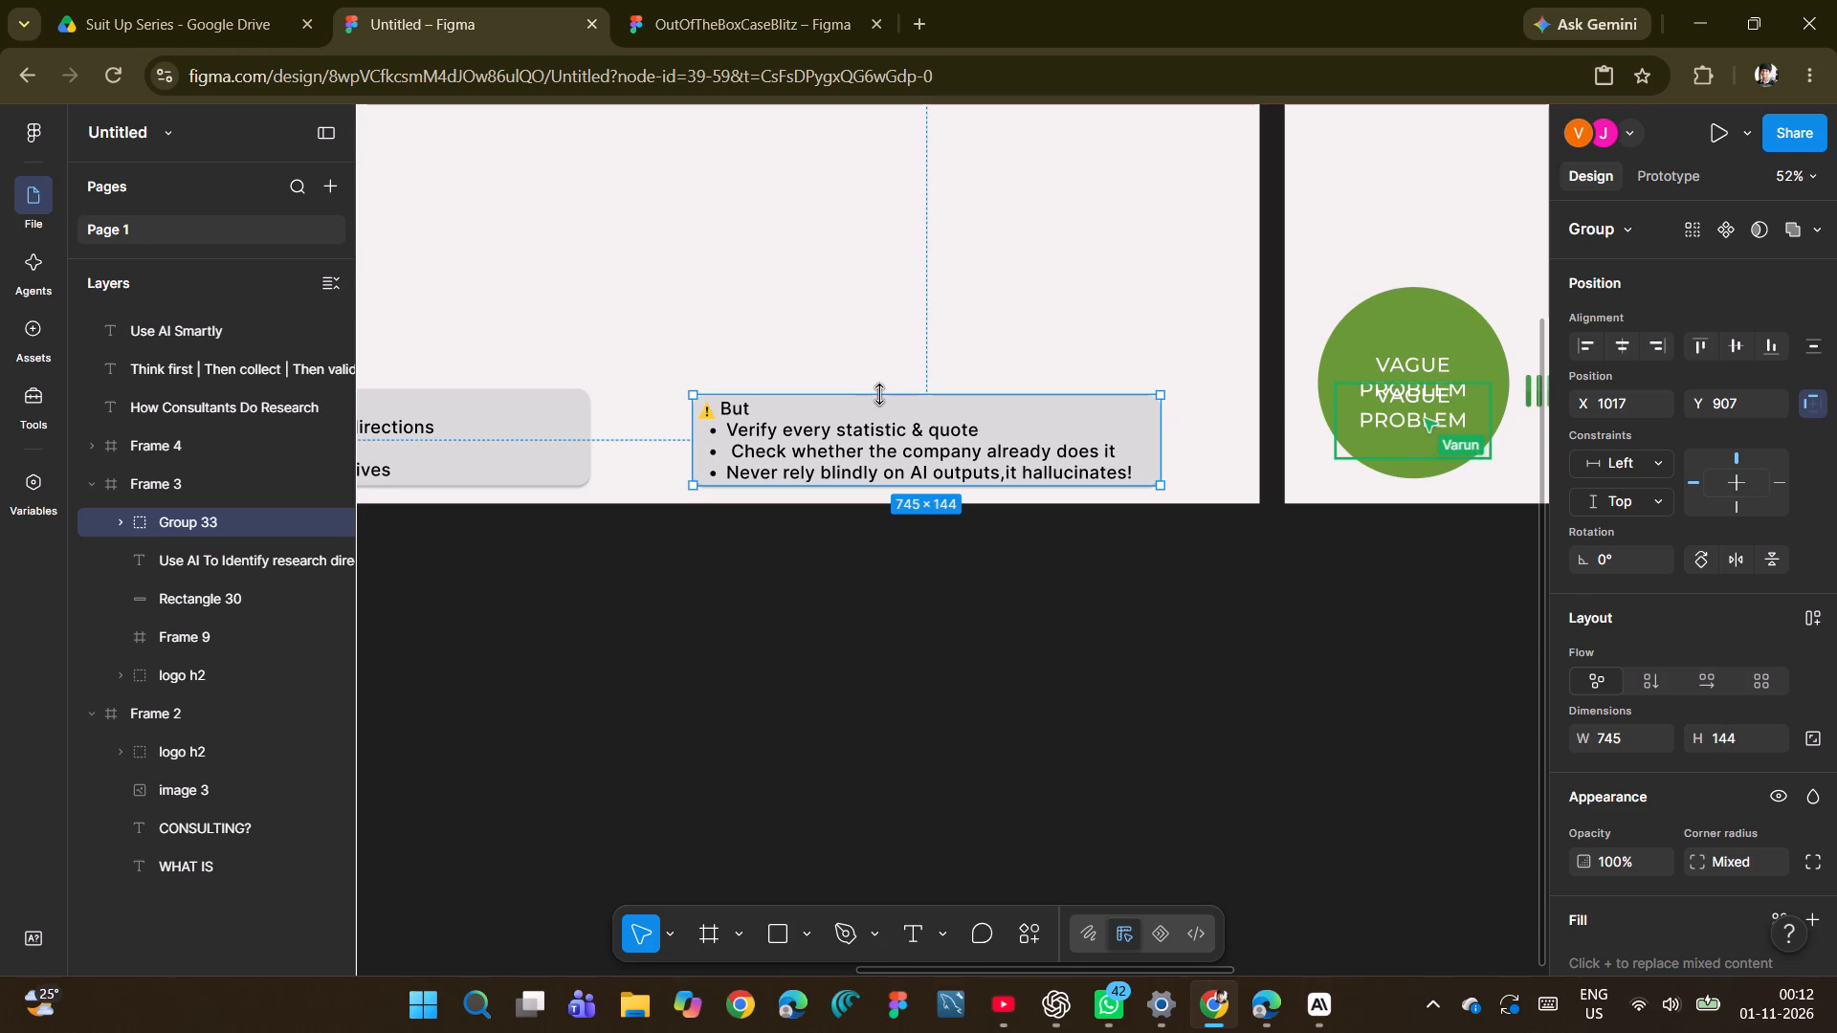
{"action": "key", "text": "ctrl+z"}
Reposition the "But" group closer to the "Use AI" card, level with it, at X 918, Y 897.
{"action": "left_click_drag", "start_coordinate": [888, 403], "coordinate": [877, 403]}
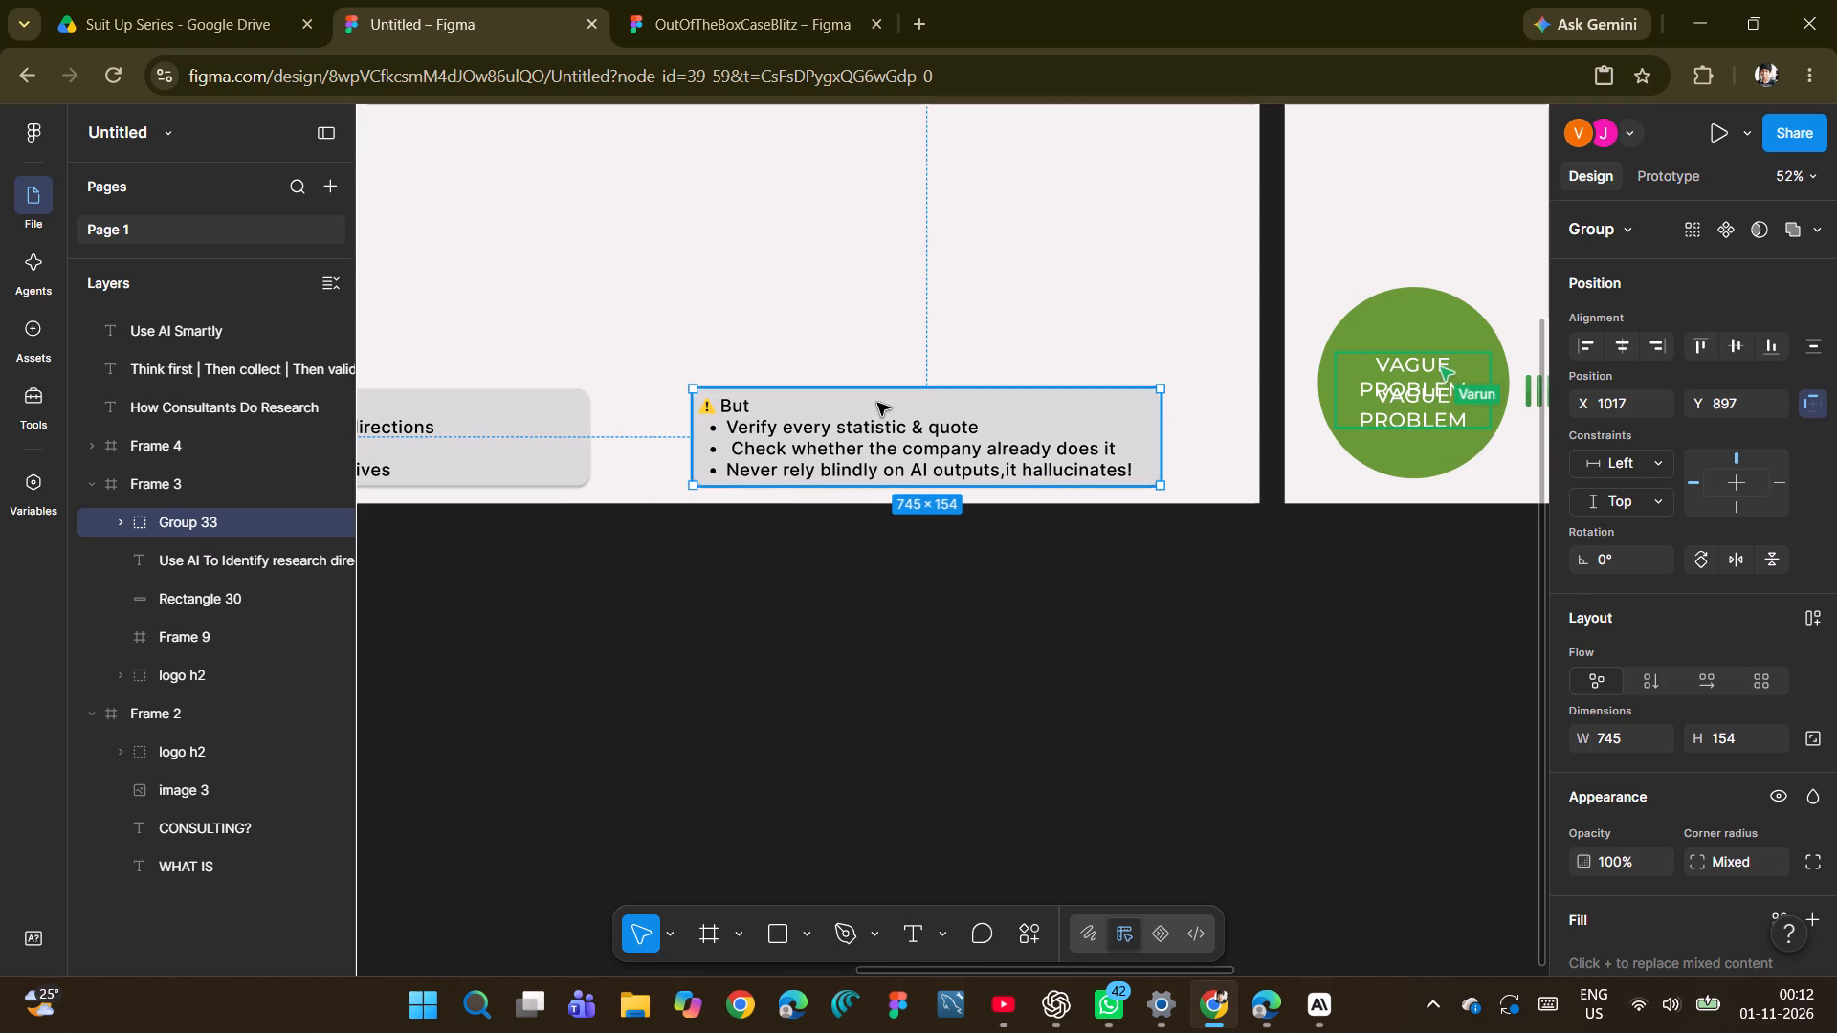
{"action": "left_click_drag", "start_coordinate": [877, 403], "coordinate": [882, 402]}
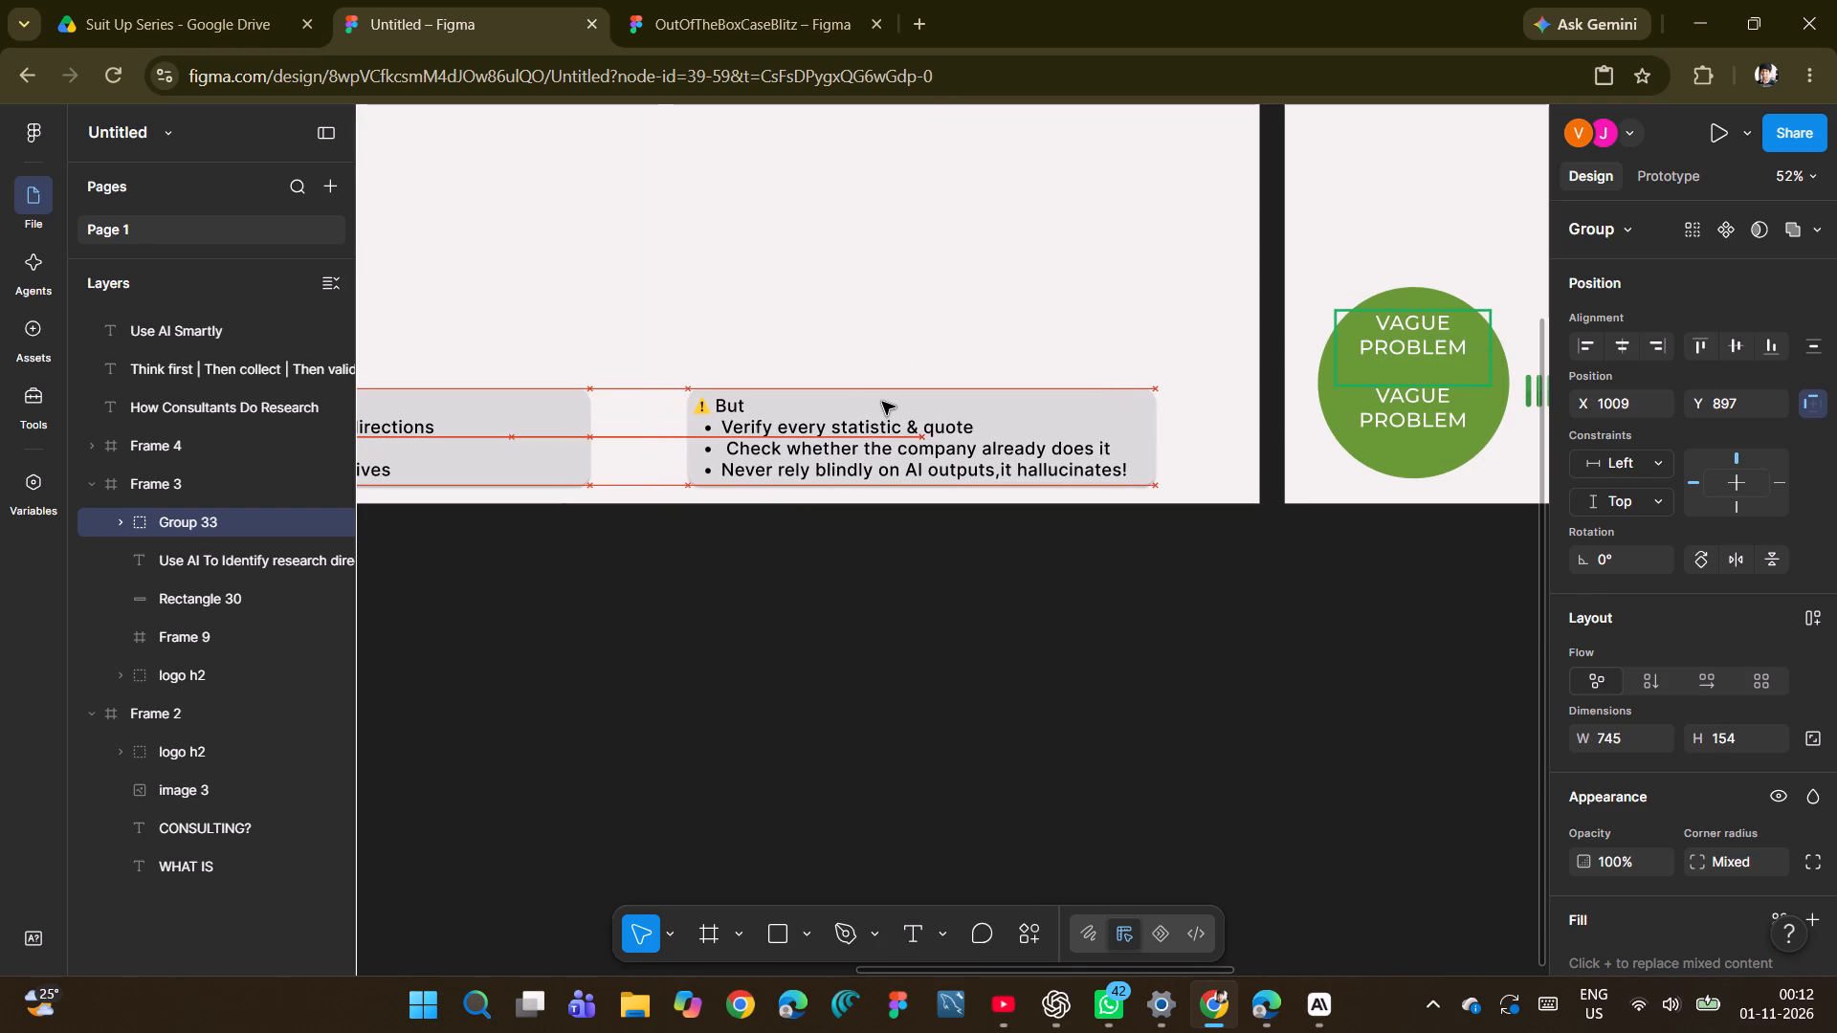
{"action": "left_click_drag", "start_coordinate": [882, 402], "coordinate": [852, 405]}
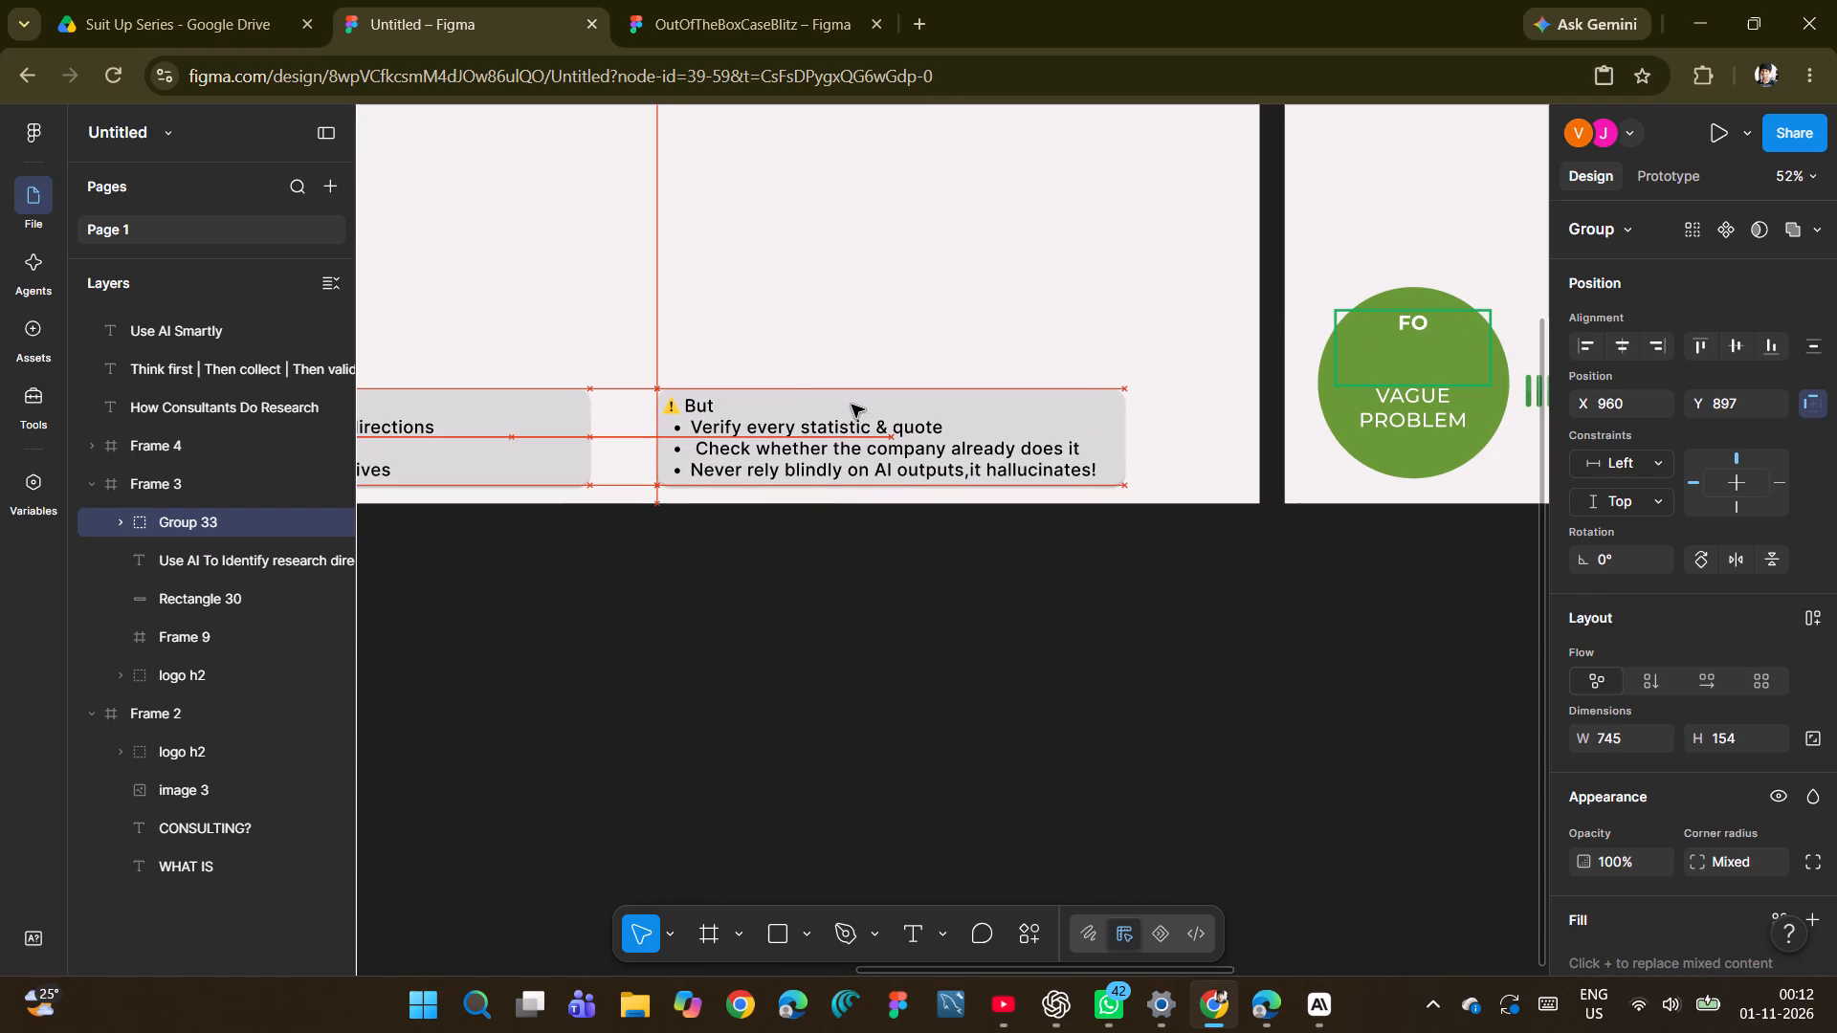
{"action": "left_click_drag", "start_coordinate": [852, 405], "coordinate": [914, 405]}
{"action": "left_click", "coordinate": [818, 564]}
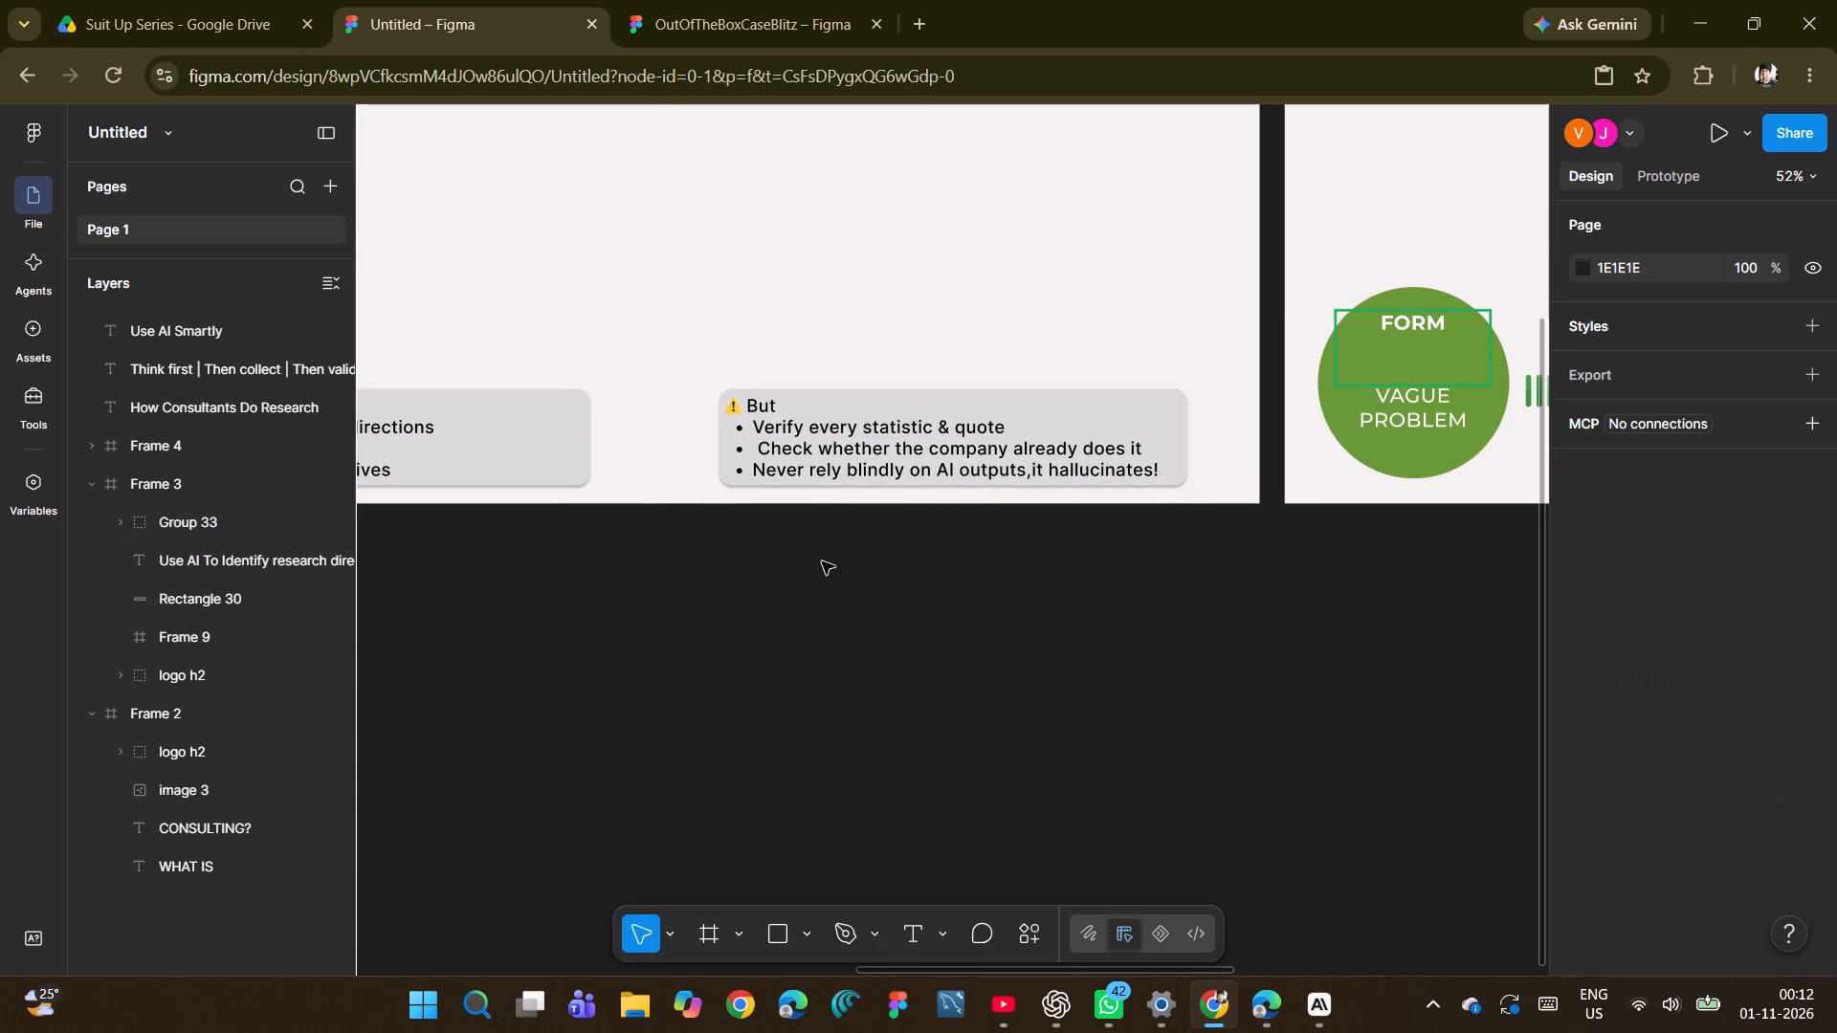
{"action": "left_click", "coordinate": [854, 499]}
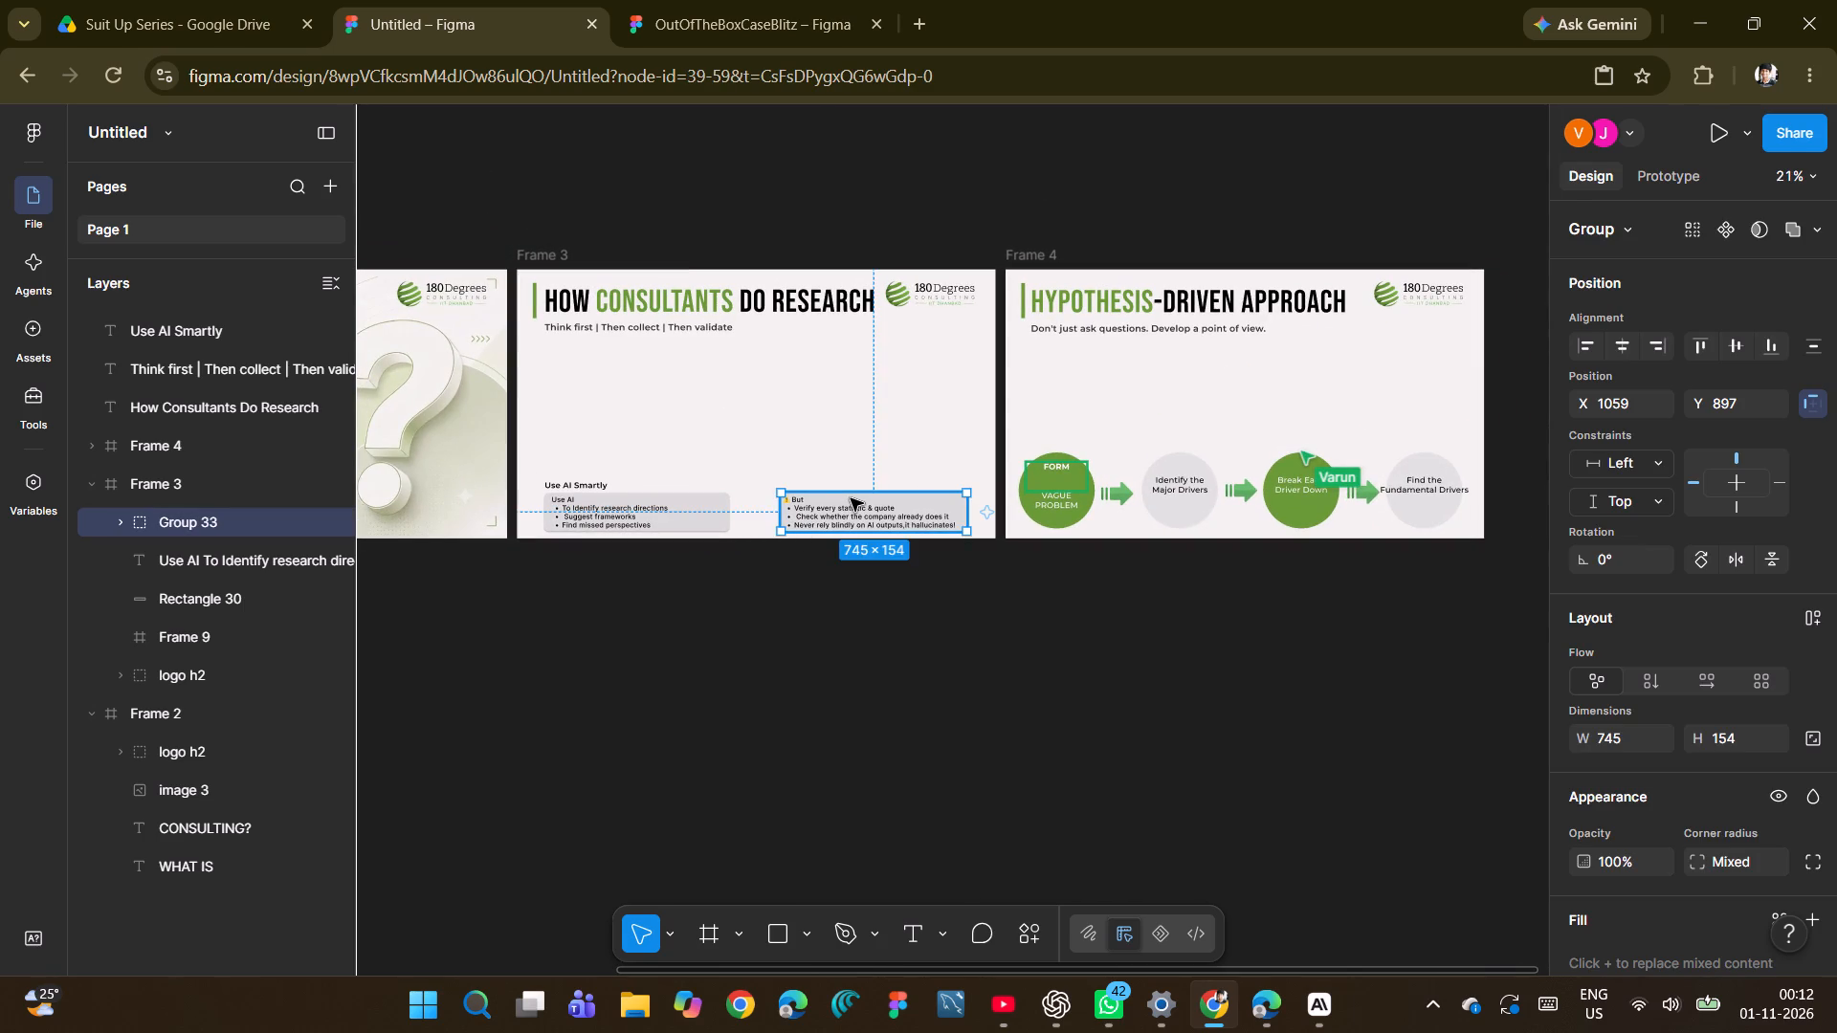
{"action": "left_click_drag", "start_coordinate": [843, 498], "coordinate": [795, 500]}
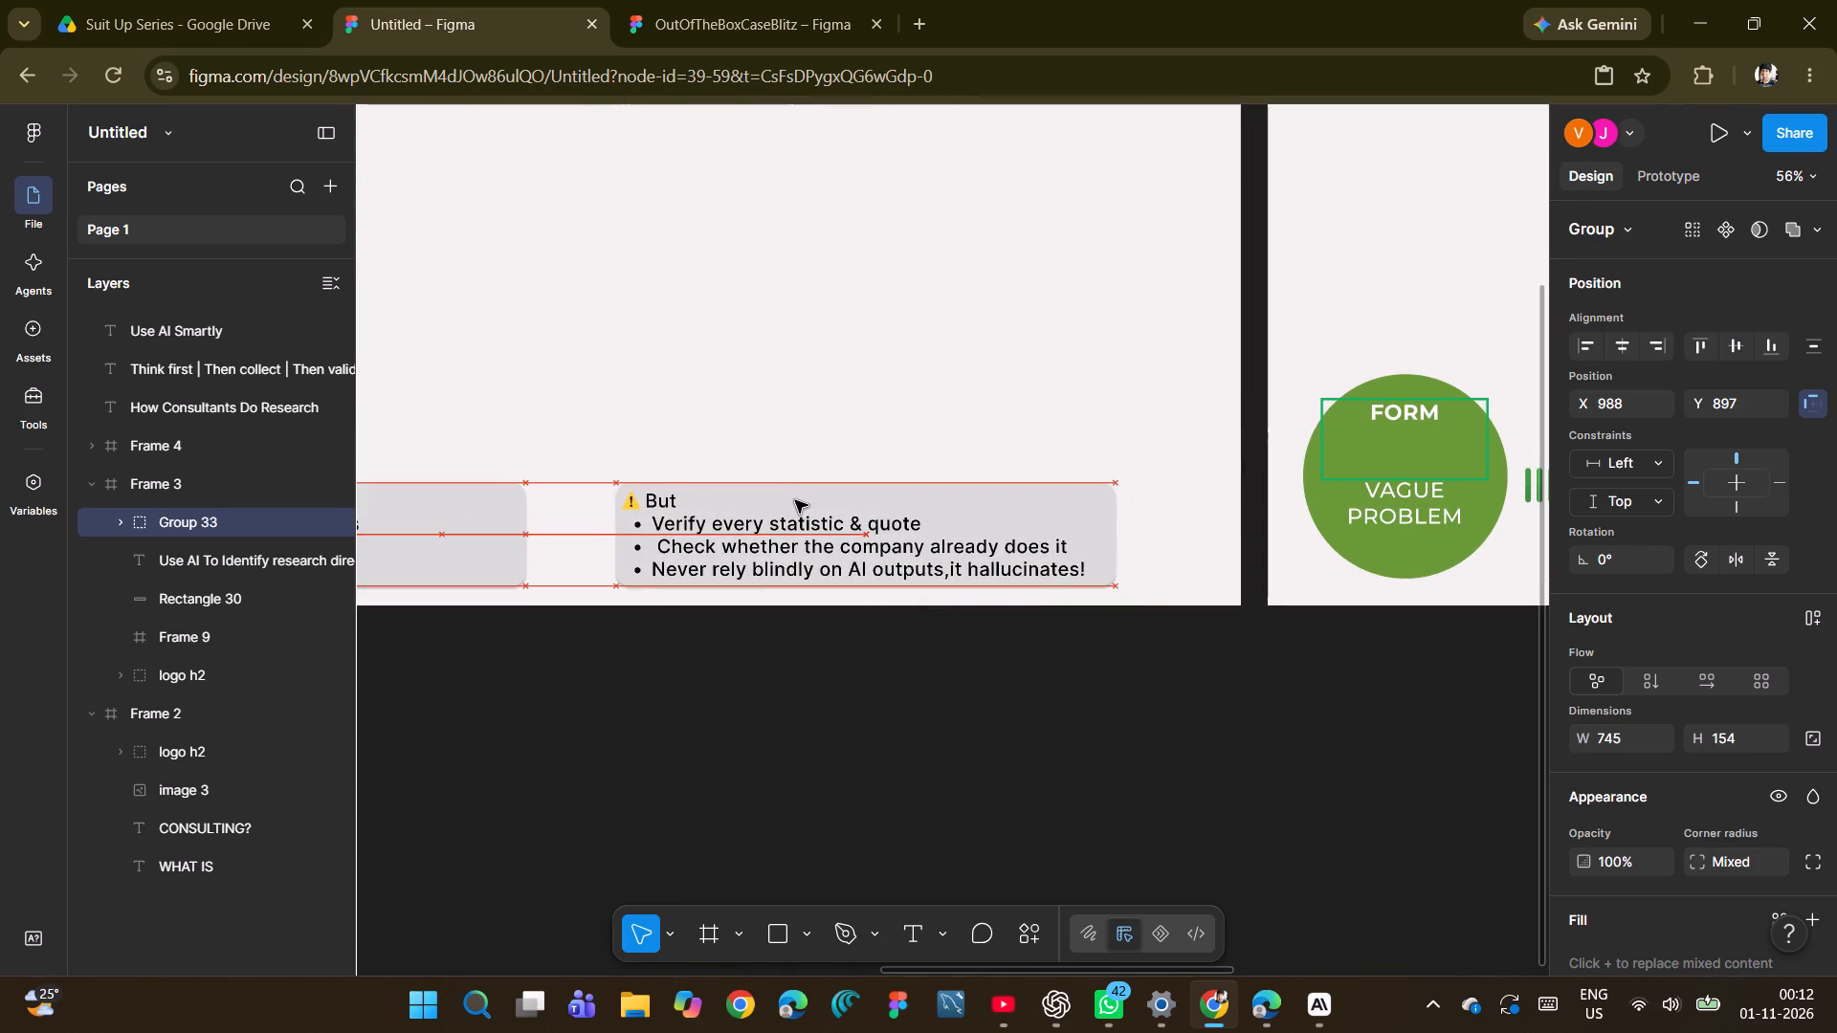
{"action": "left_click_drag", "start_coordinate": [795, 500], "coordinate": [749, 500]}
{"action": "scroll", "coordinate": [749, 500], "scroll_direction": "right", "scroll_amount": 1}
{"action": "left_click", "coordinate": [798, 660]}
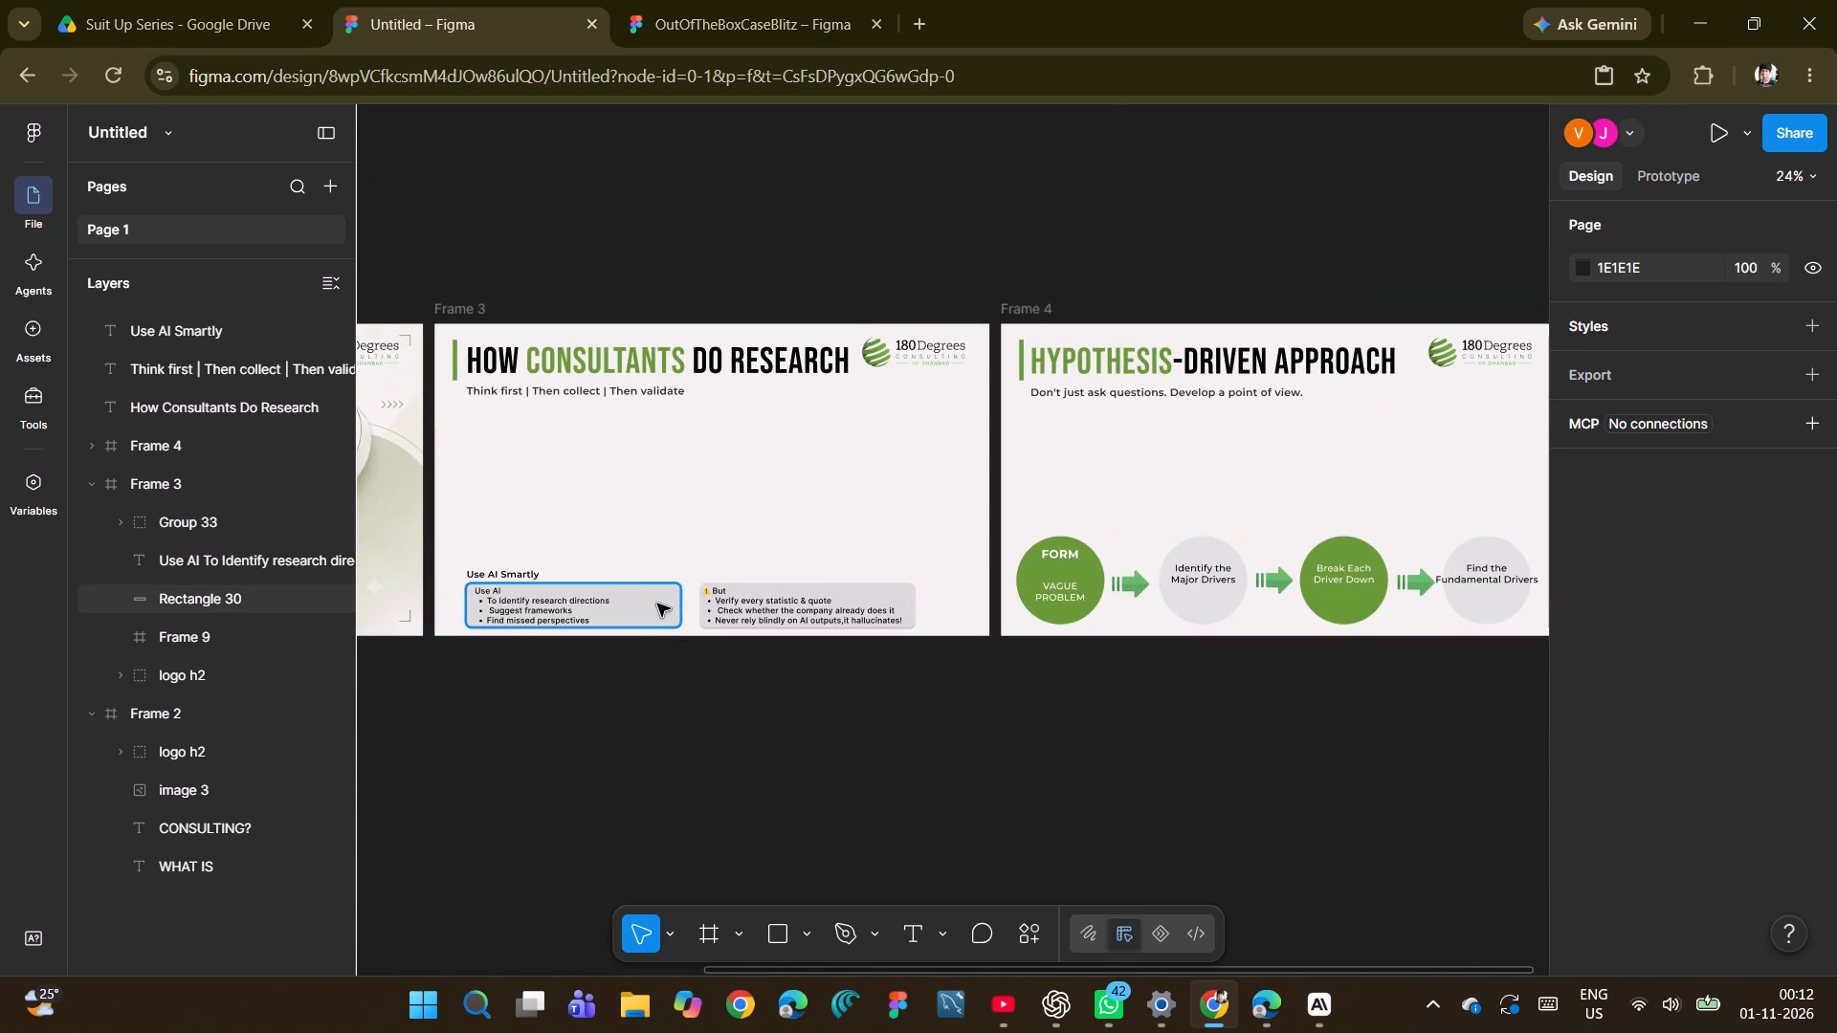
{"action": "left_click", "coordinate": [657, 604]}
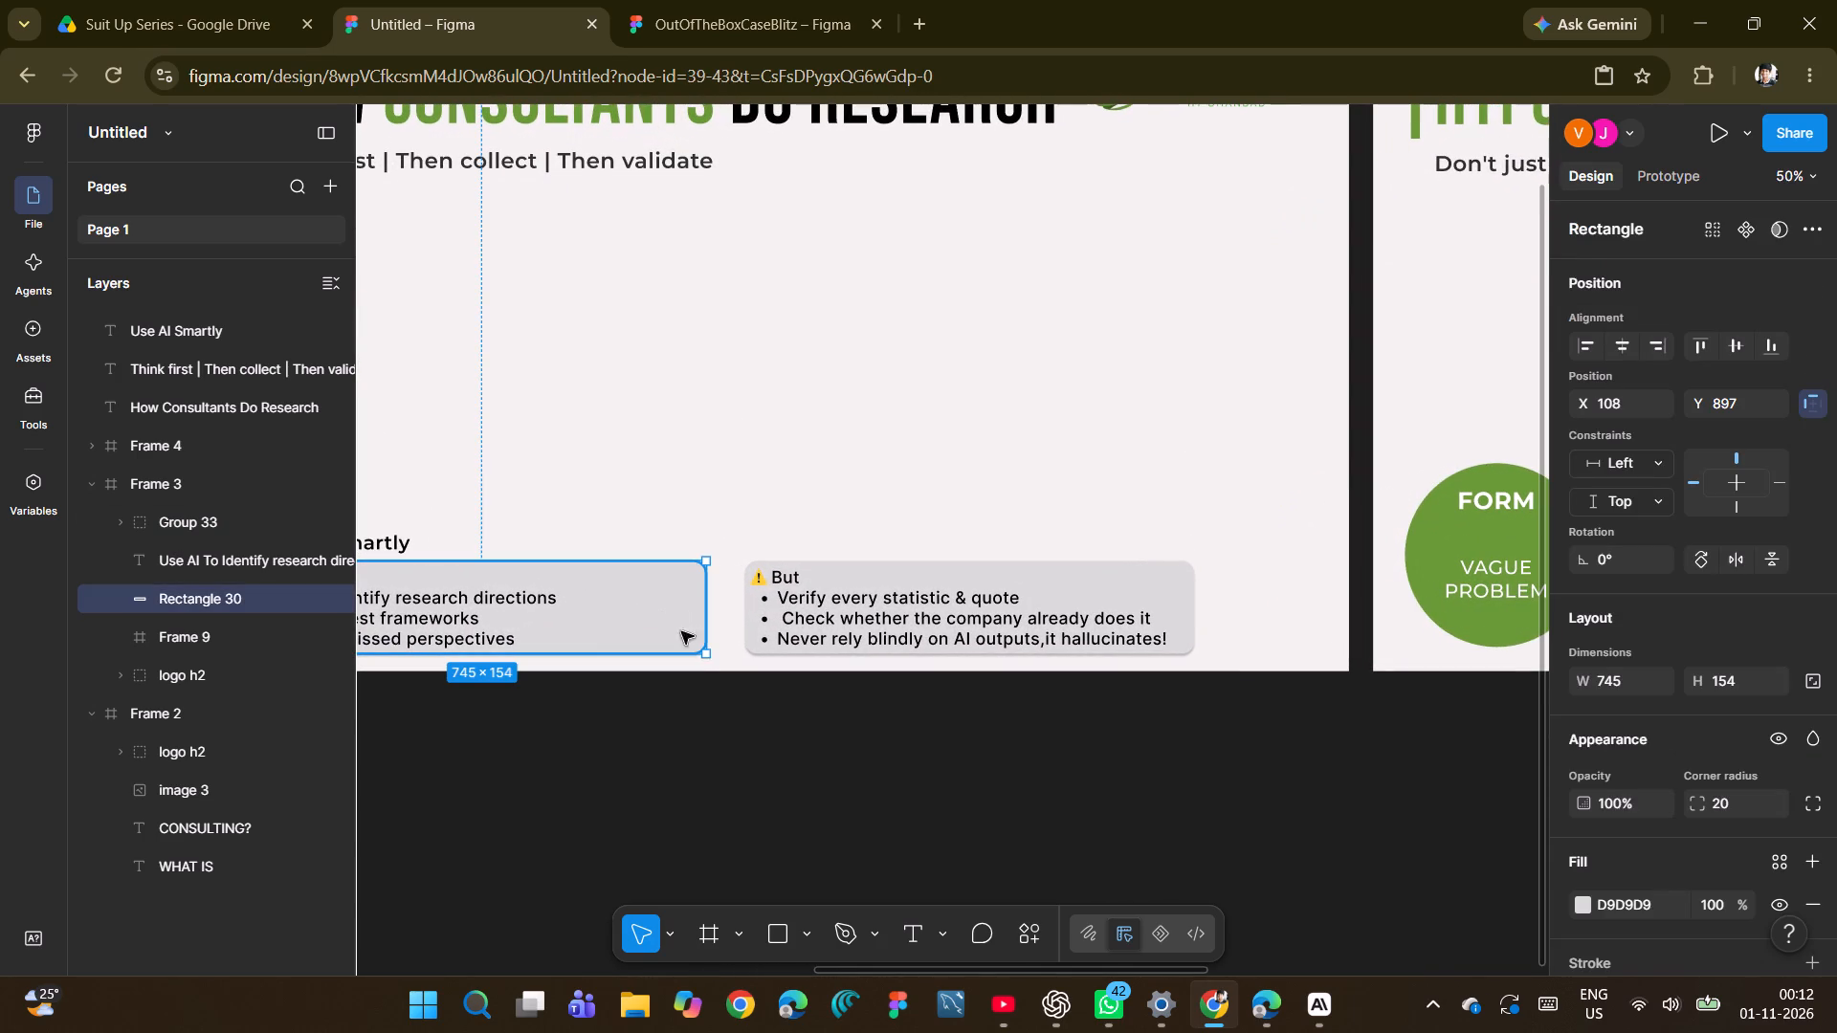
{"action": "left_click", "coordinate": [793, 745]}
{"action": "scroll", "coordinate": [793, 743], "scroll_direction": "down", "scroll_amount": 1}
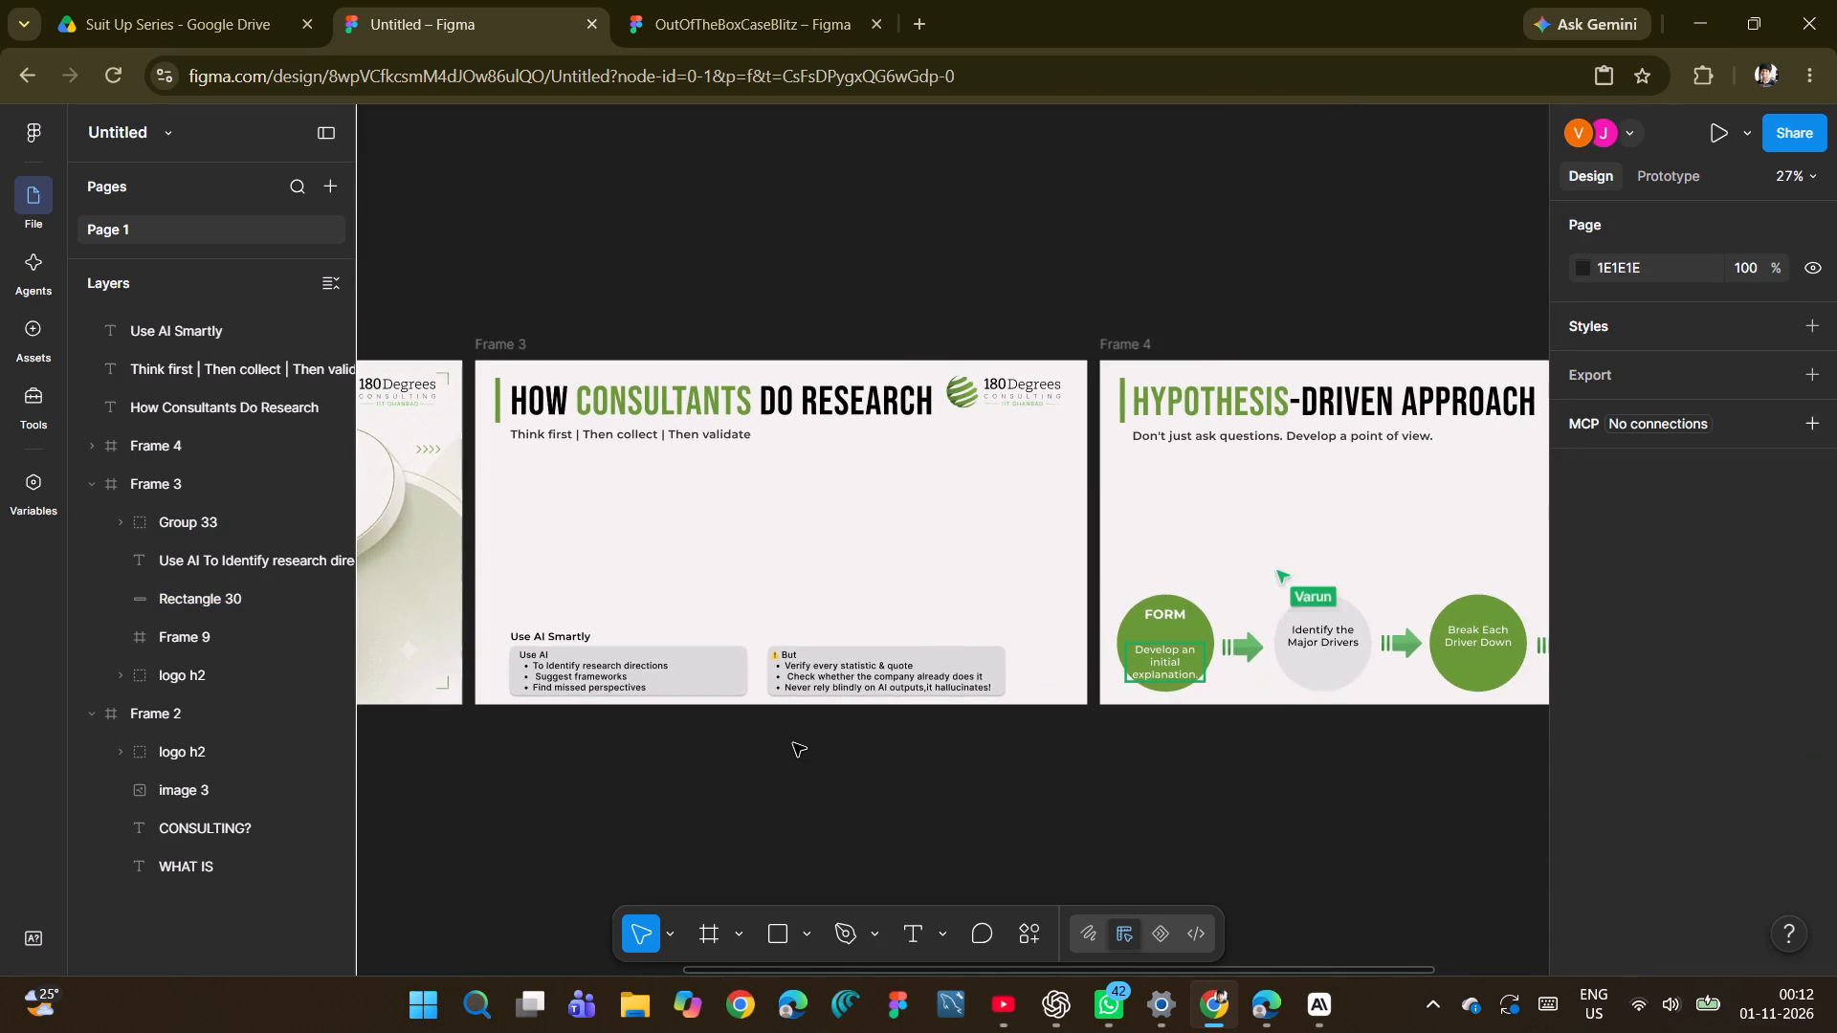
Make "it hallucinates!" in the last "But" bullet bold and red (FF0000).
{"action": "triple_click", "coordinate": [1032, 635]}
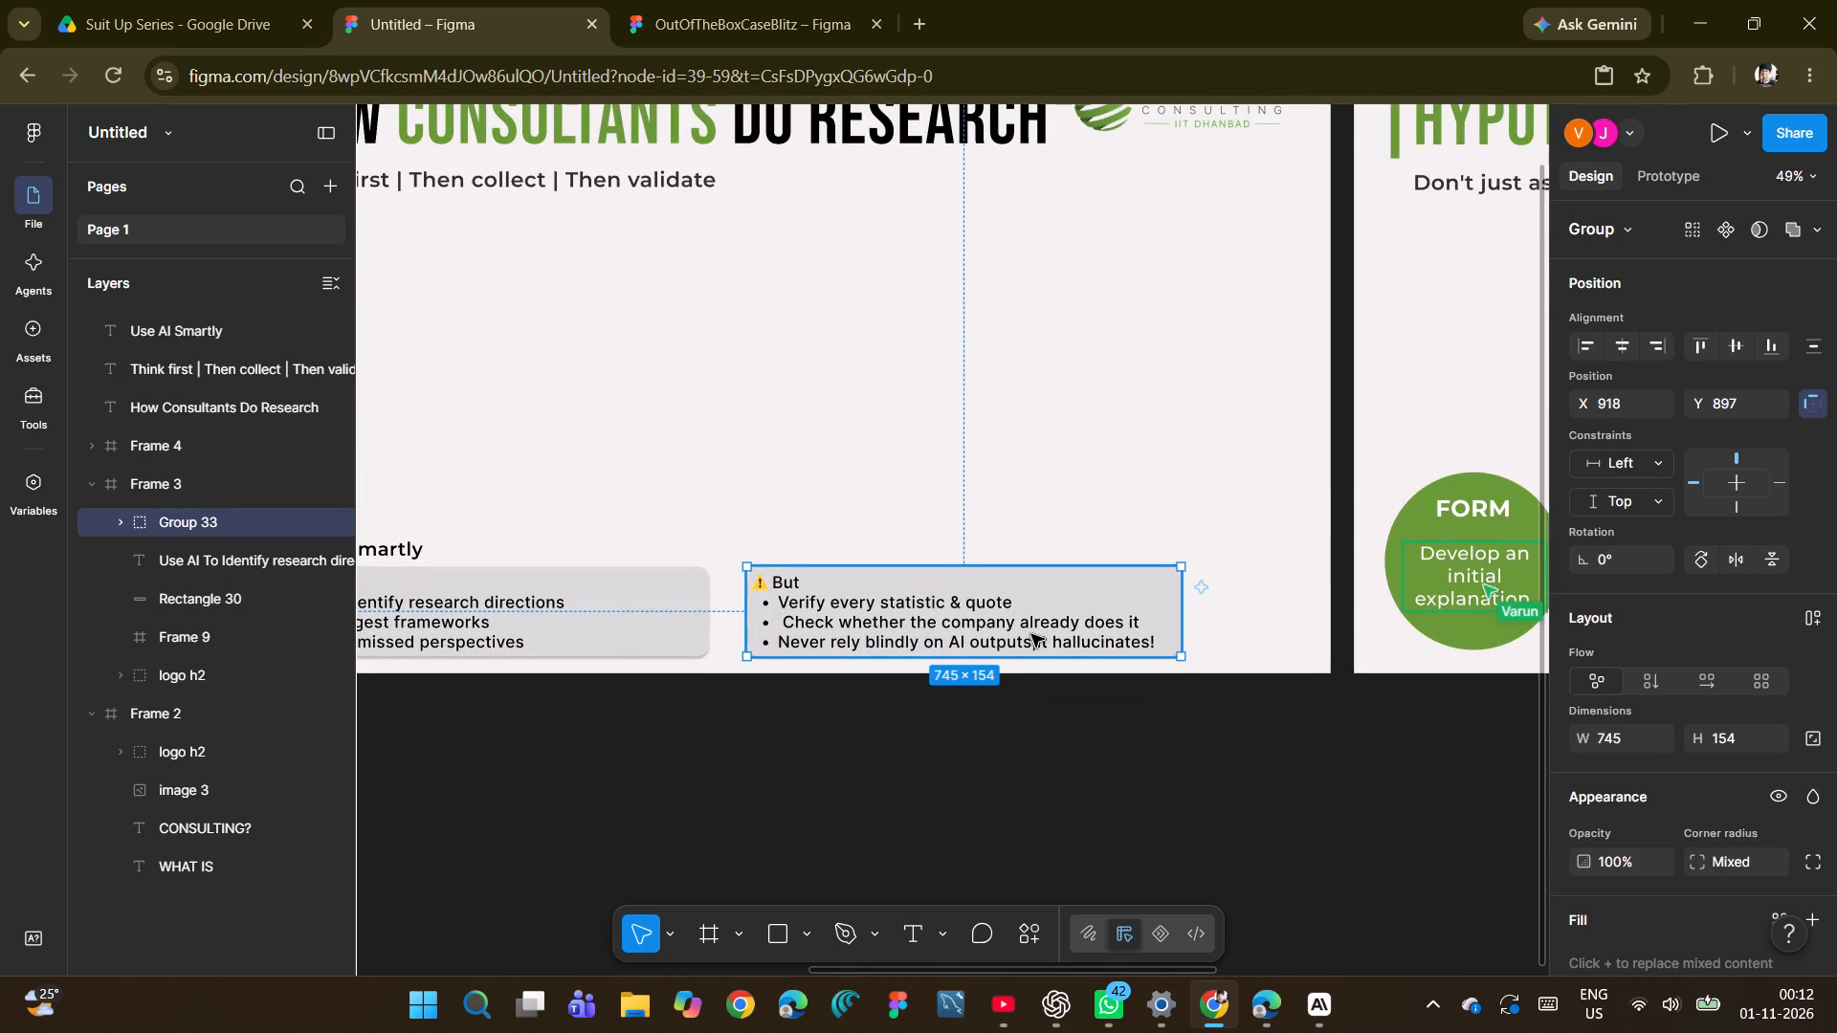
{"action": "left_click", "coordinate": [1030, 633]}
{"action": "left_click", "coordinate": [1030, 634]}
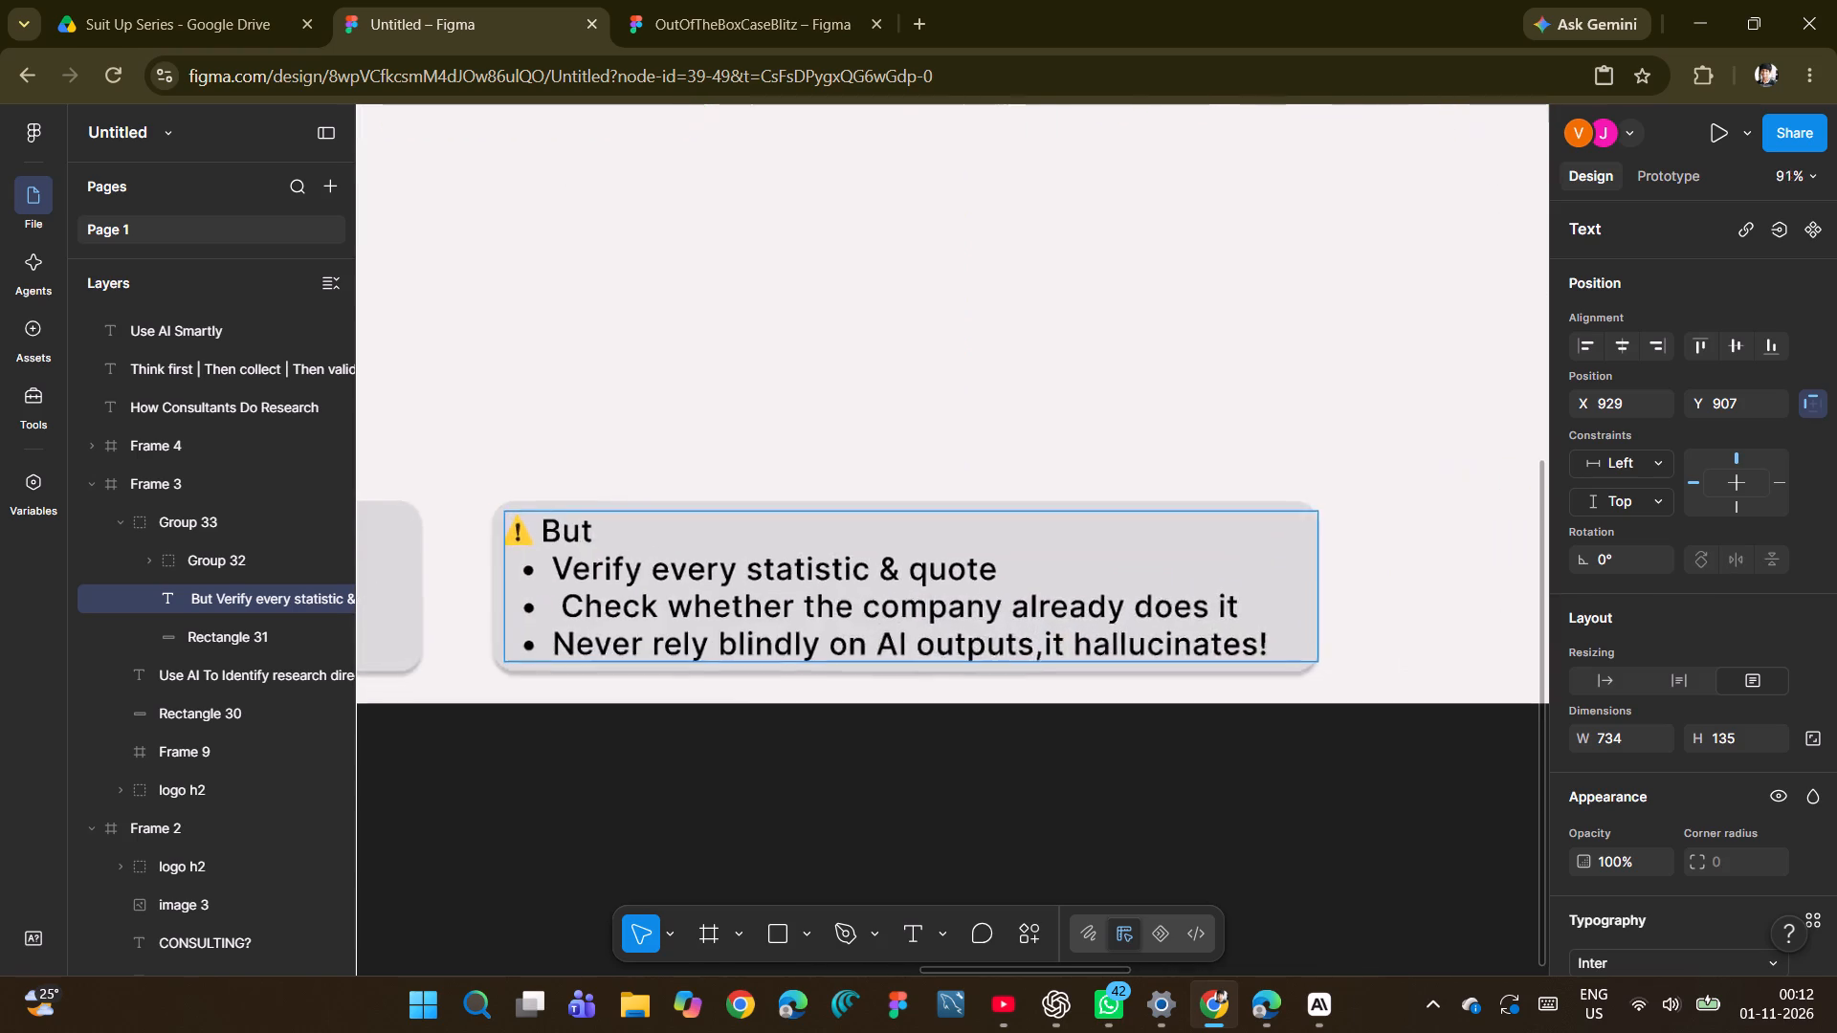
{"action": "scroll", "coordinate": [1031, 645], "scroll_direction": "left", "scroll_amount": 1}
{"action": "left_click_drag", "start_coordinate": [908, 609], "coordinate": [1142, 605]}
{"action": "scroll", "coordinate": [1644, 714], "scroll_direction": "down", "scroll_amount": 5}
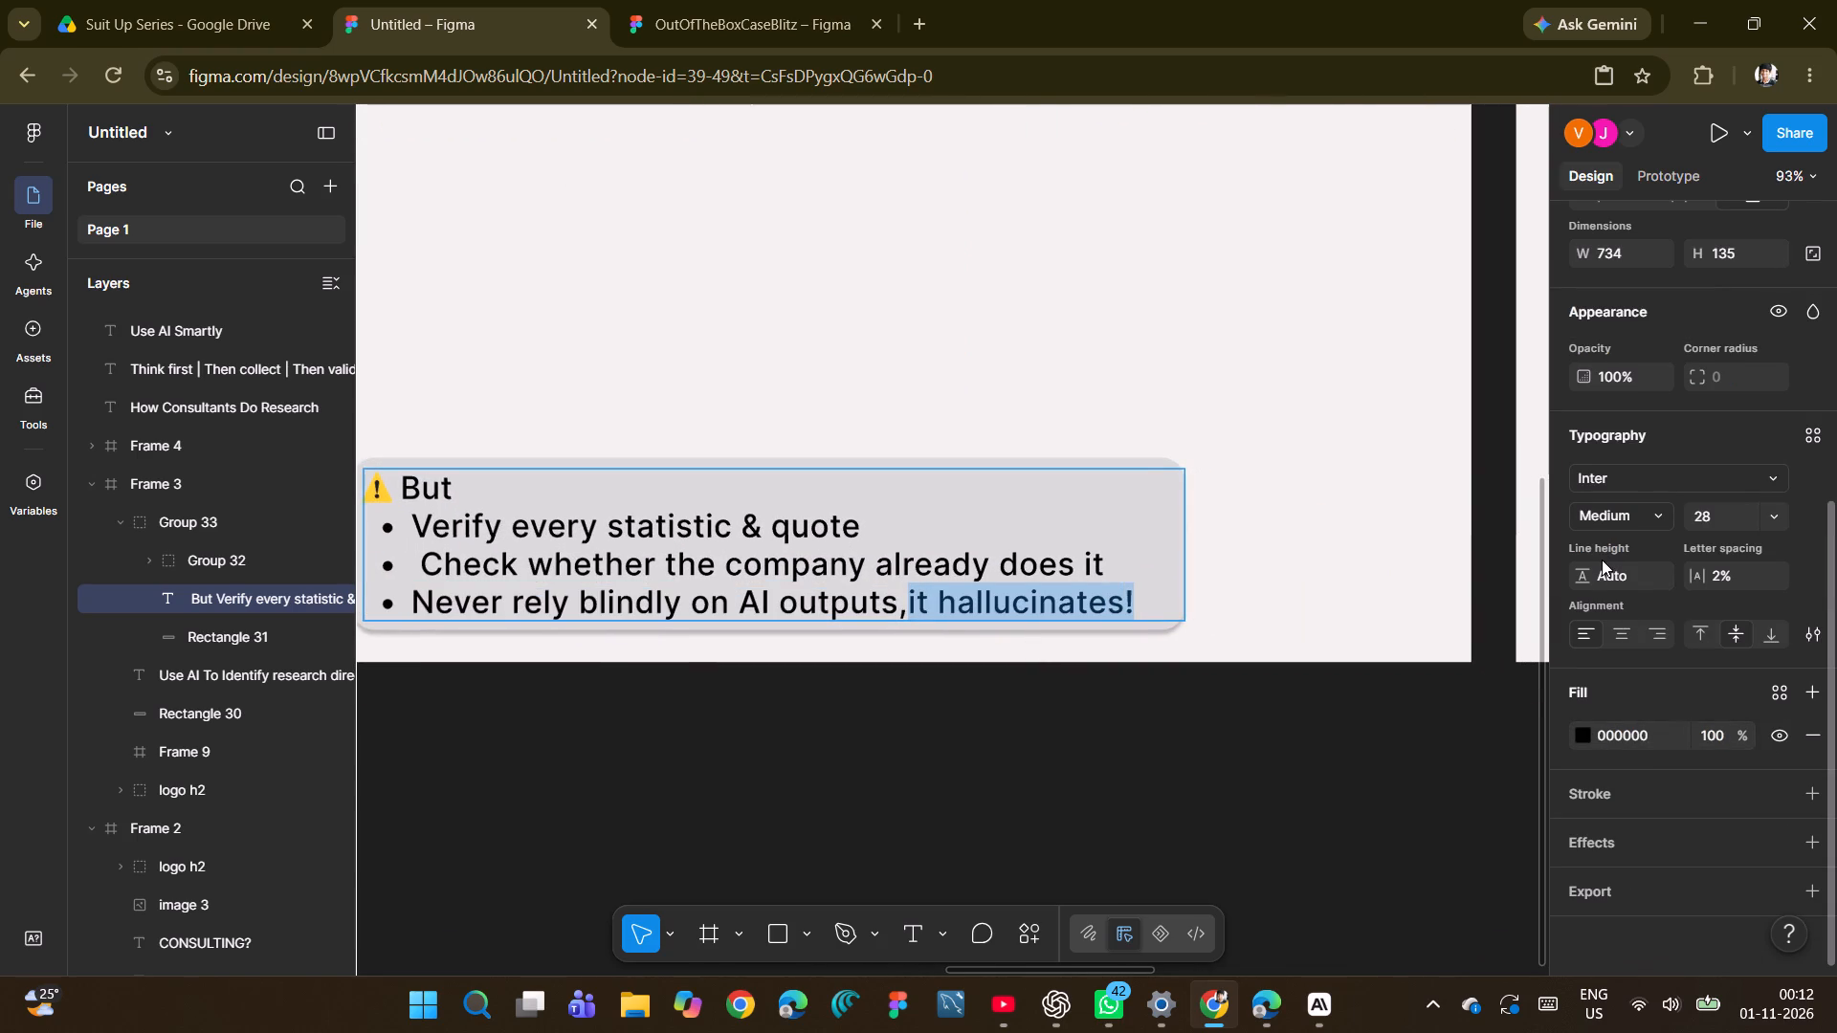
{"action": "key", "text": "ctrl+b"}
{"action": "left_click", "coordinate": [1580, 727]}
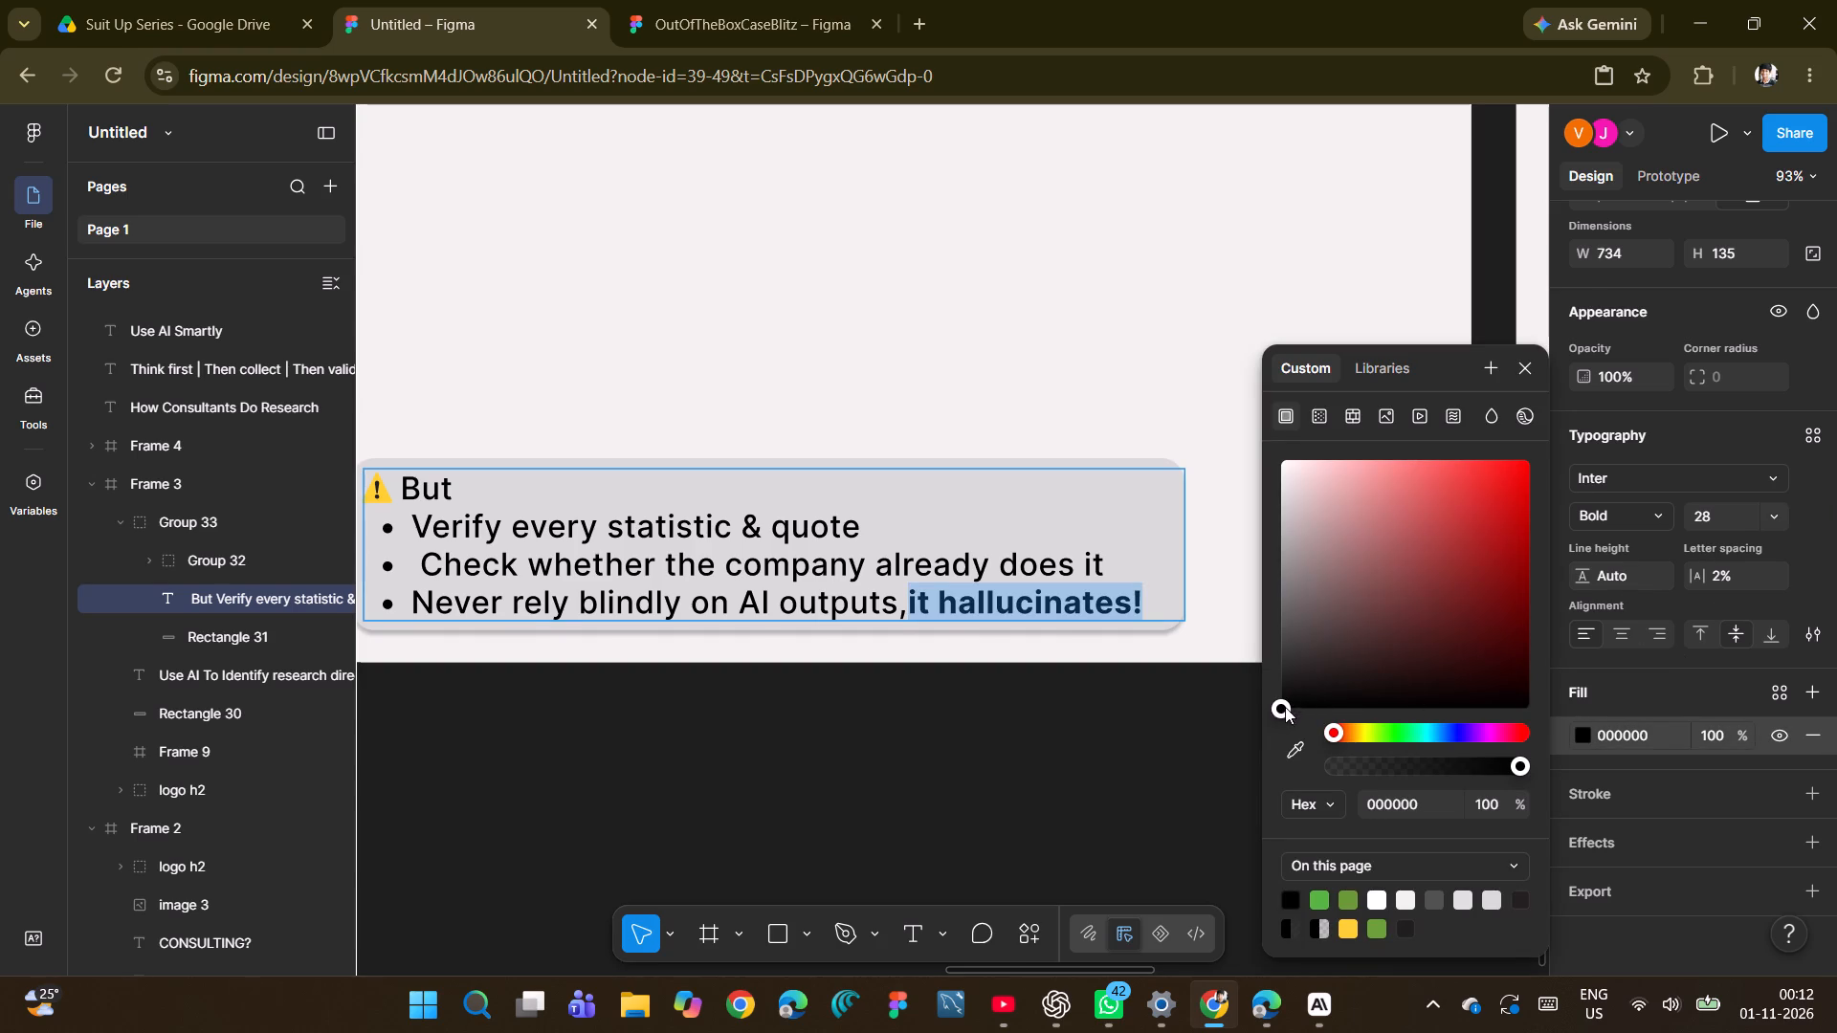
{"action": "left_click_drag", "start_coordinate": [1286, 707], "coordinate": [1542, 453]}
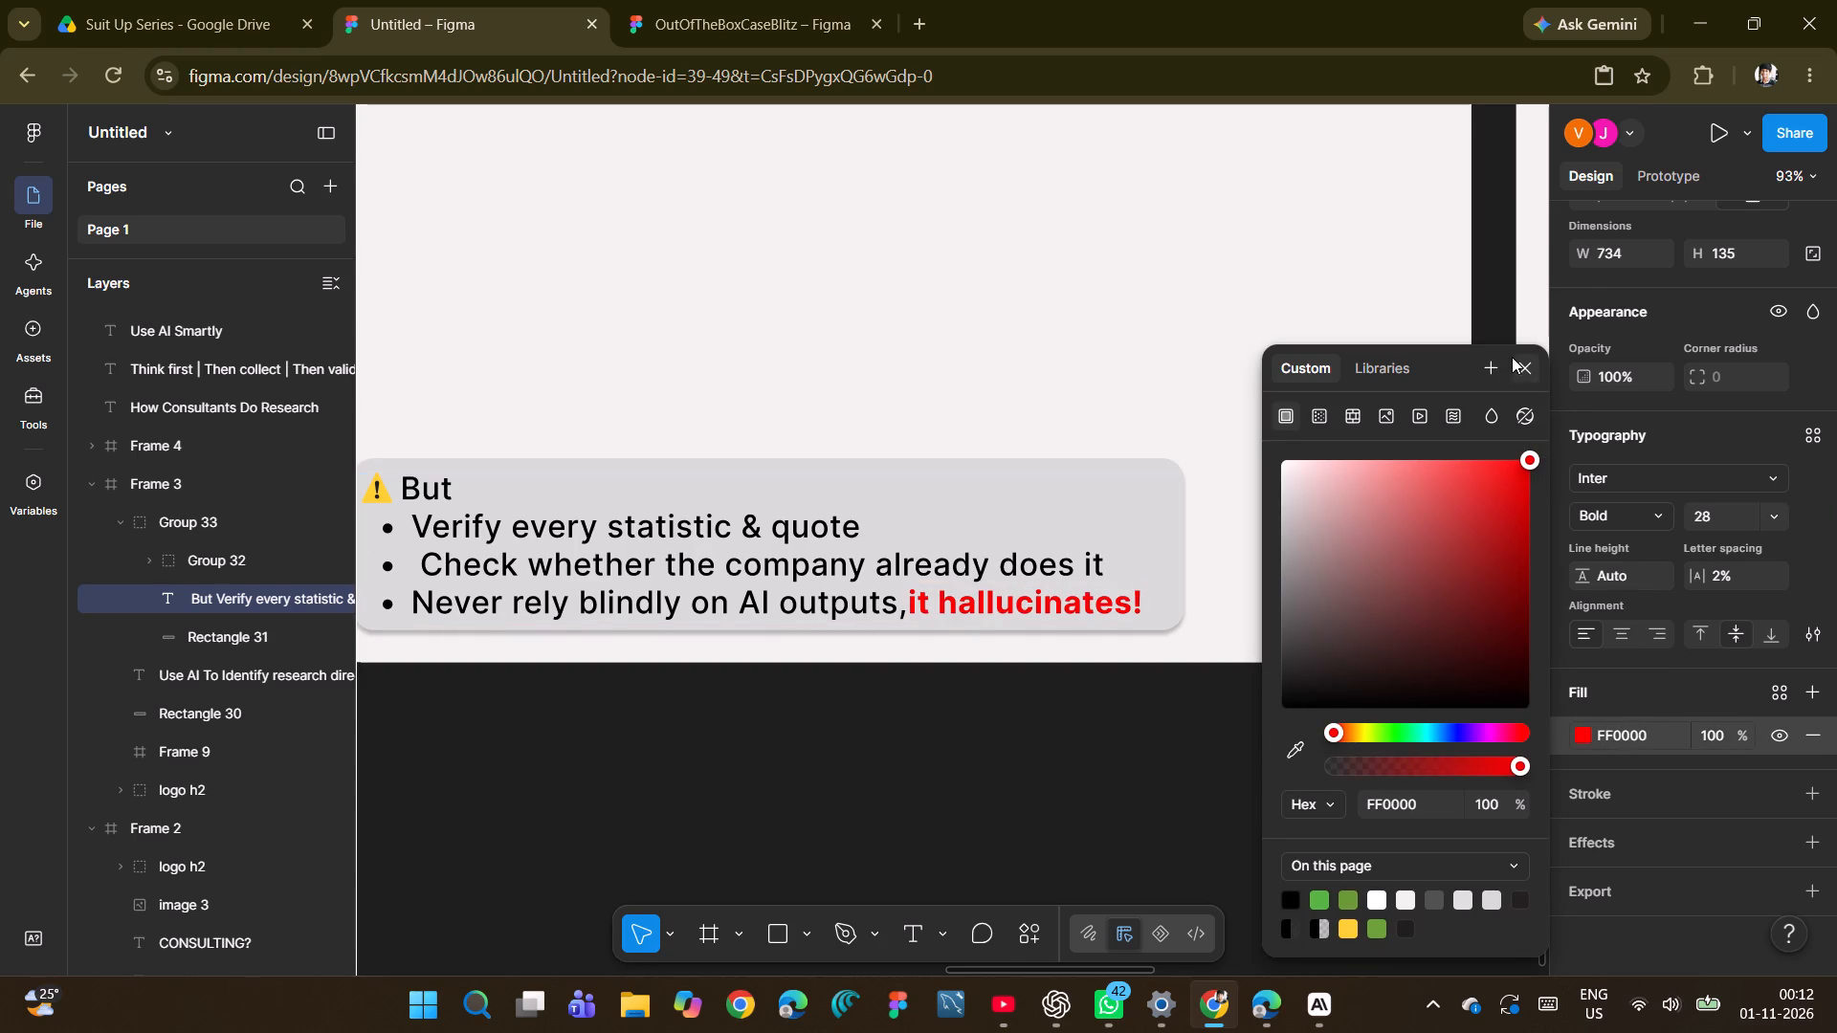
{"action": "left_click", "coordinate": [1511, 356]}
{"action": "left_click", "coordinate": [478, 806]}
{"action": "left_click", "coordinate": [847, 779]}
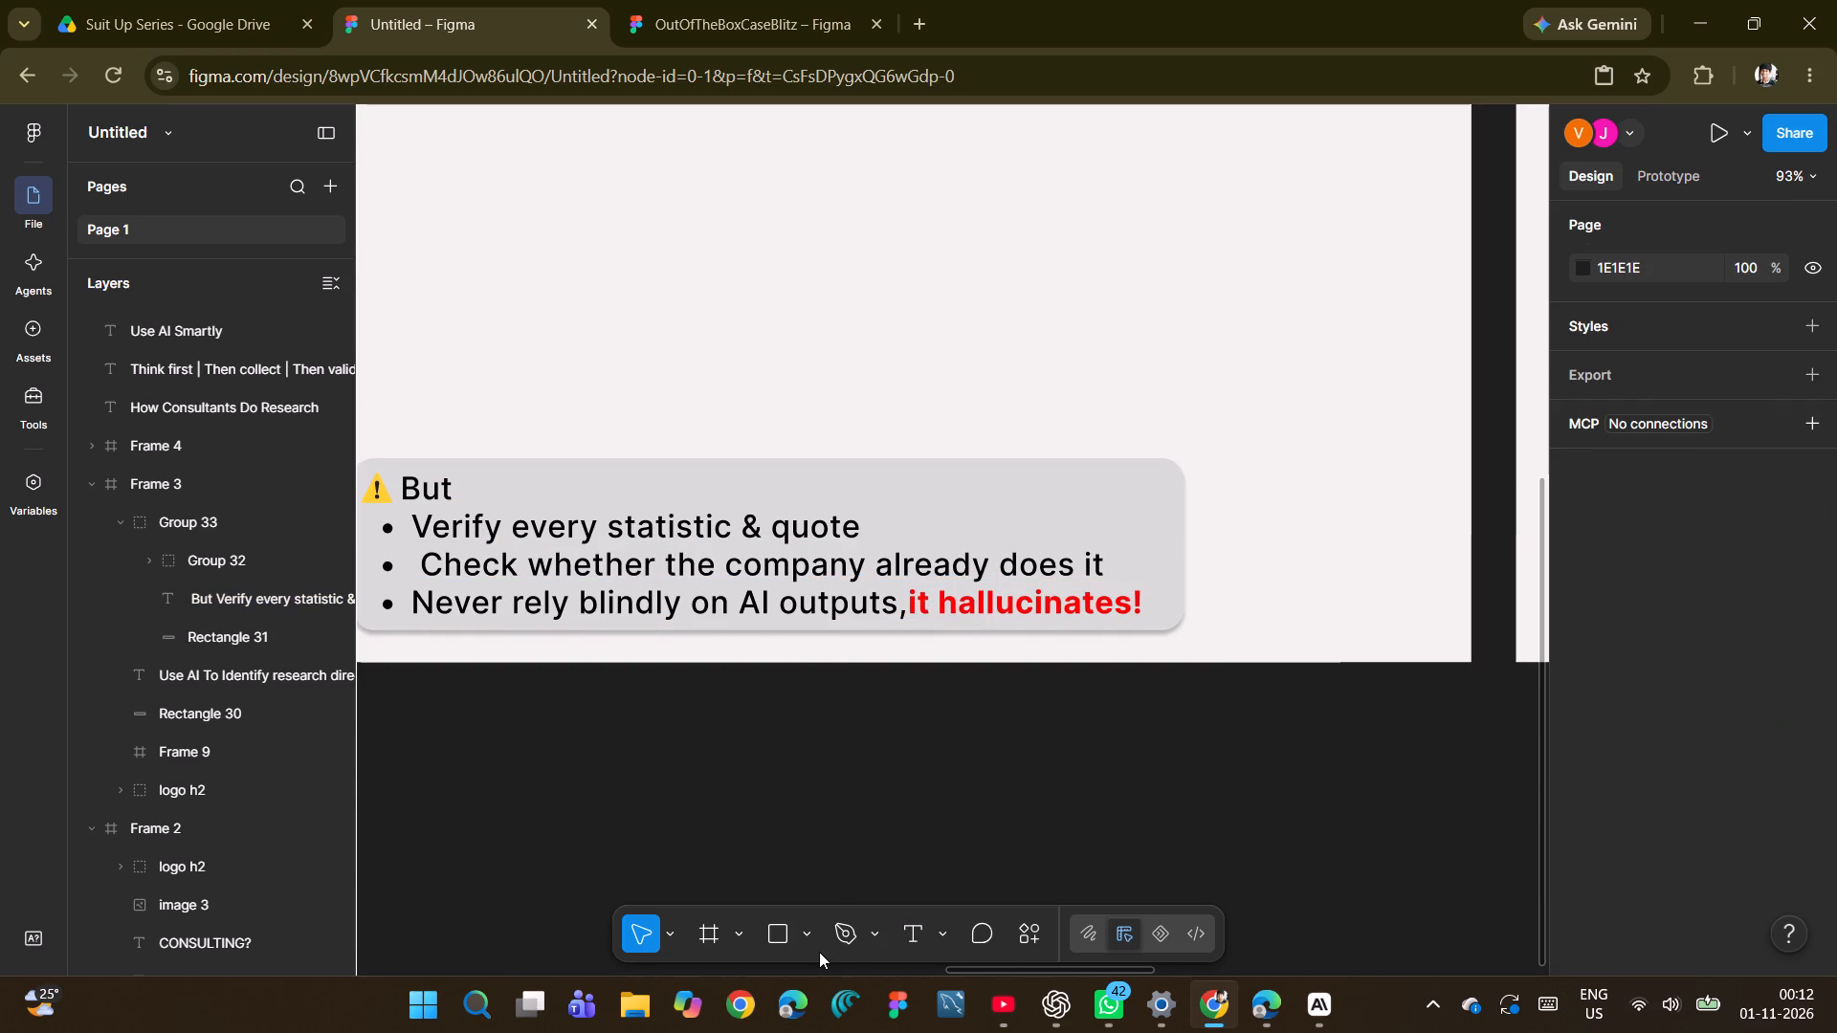
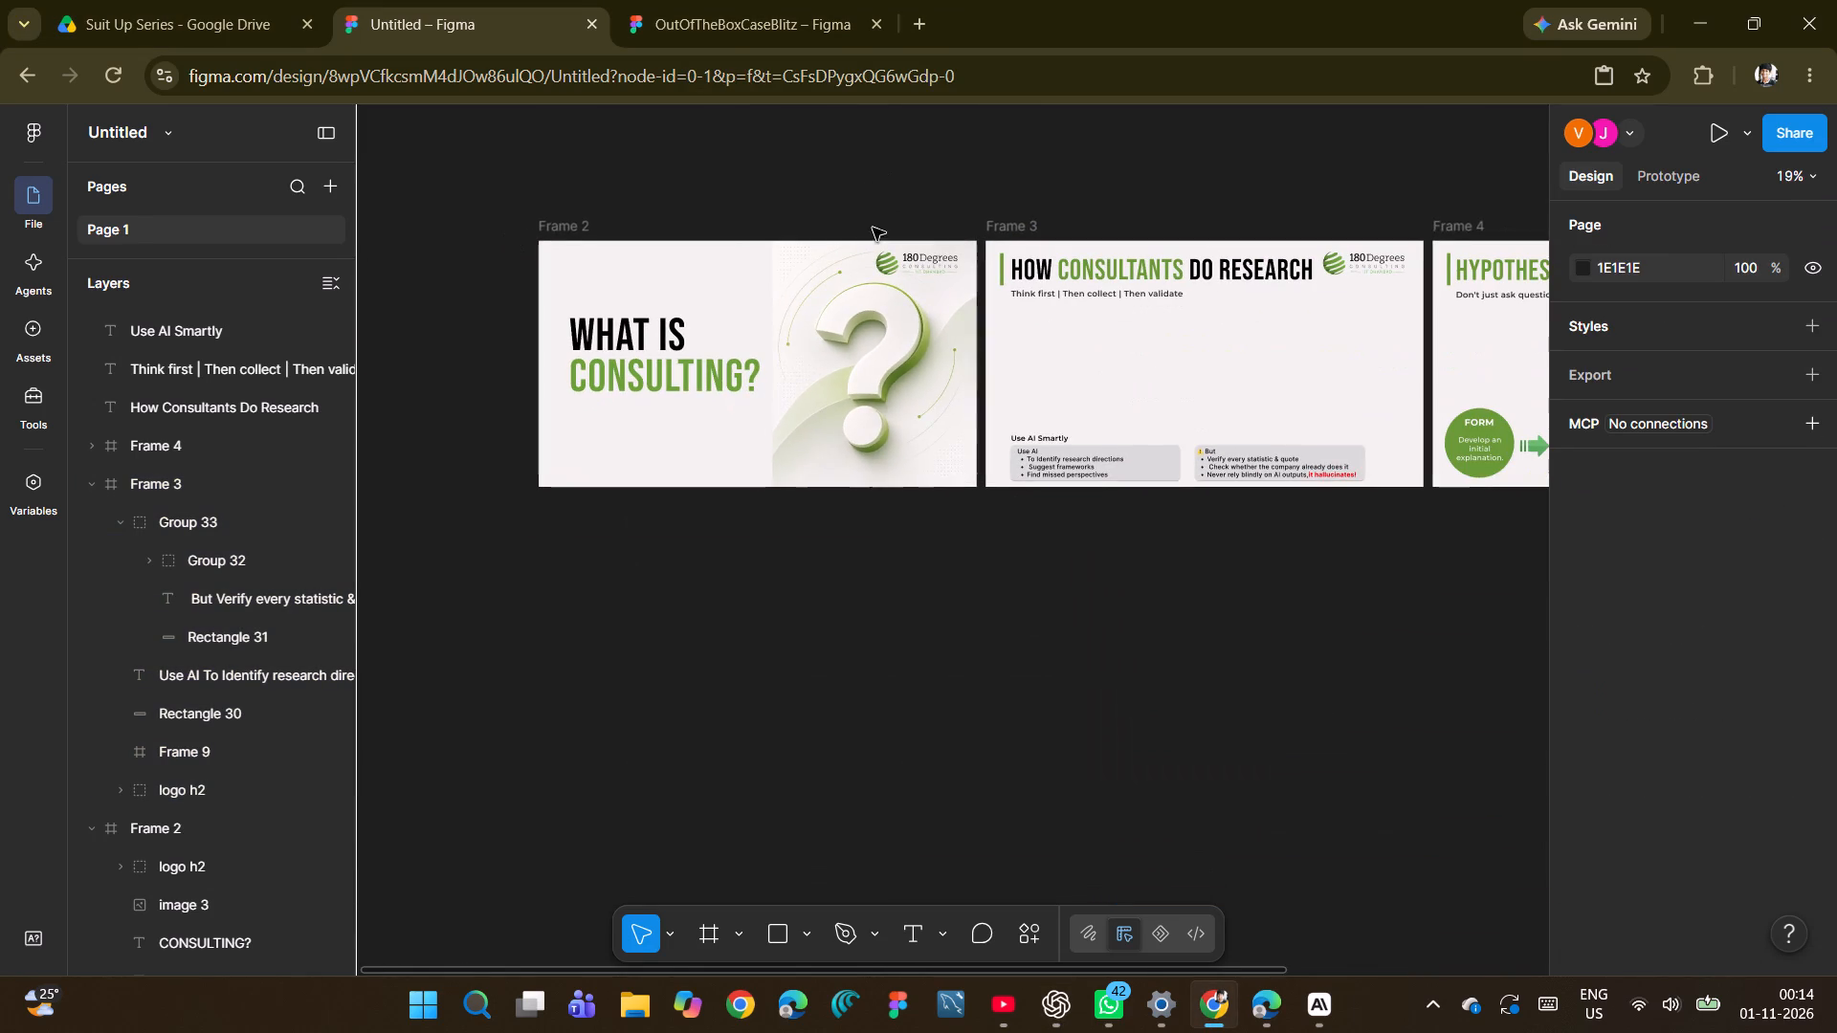
{"action": "scroll", "coordinate": [887, 517], "scroll_direction": "left", "scroll_amount": 2}
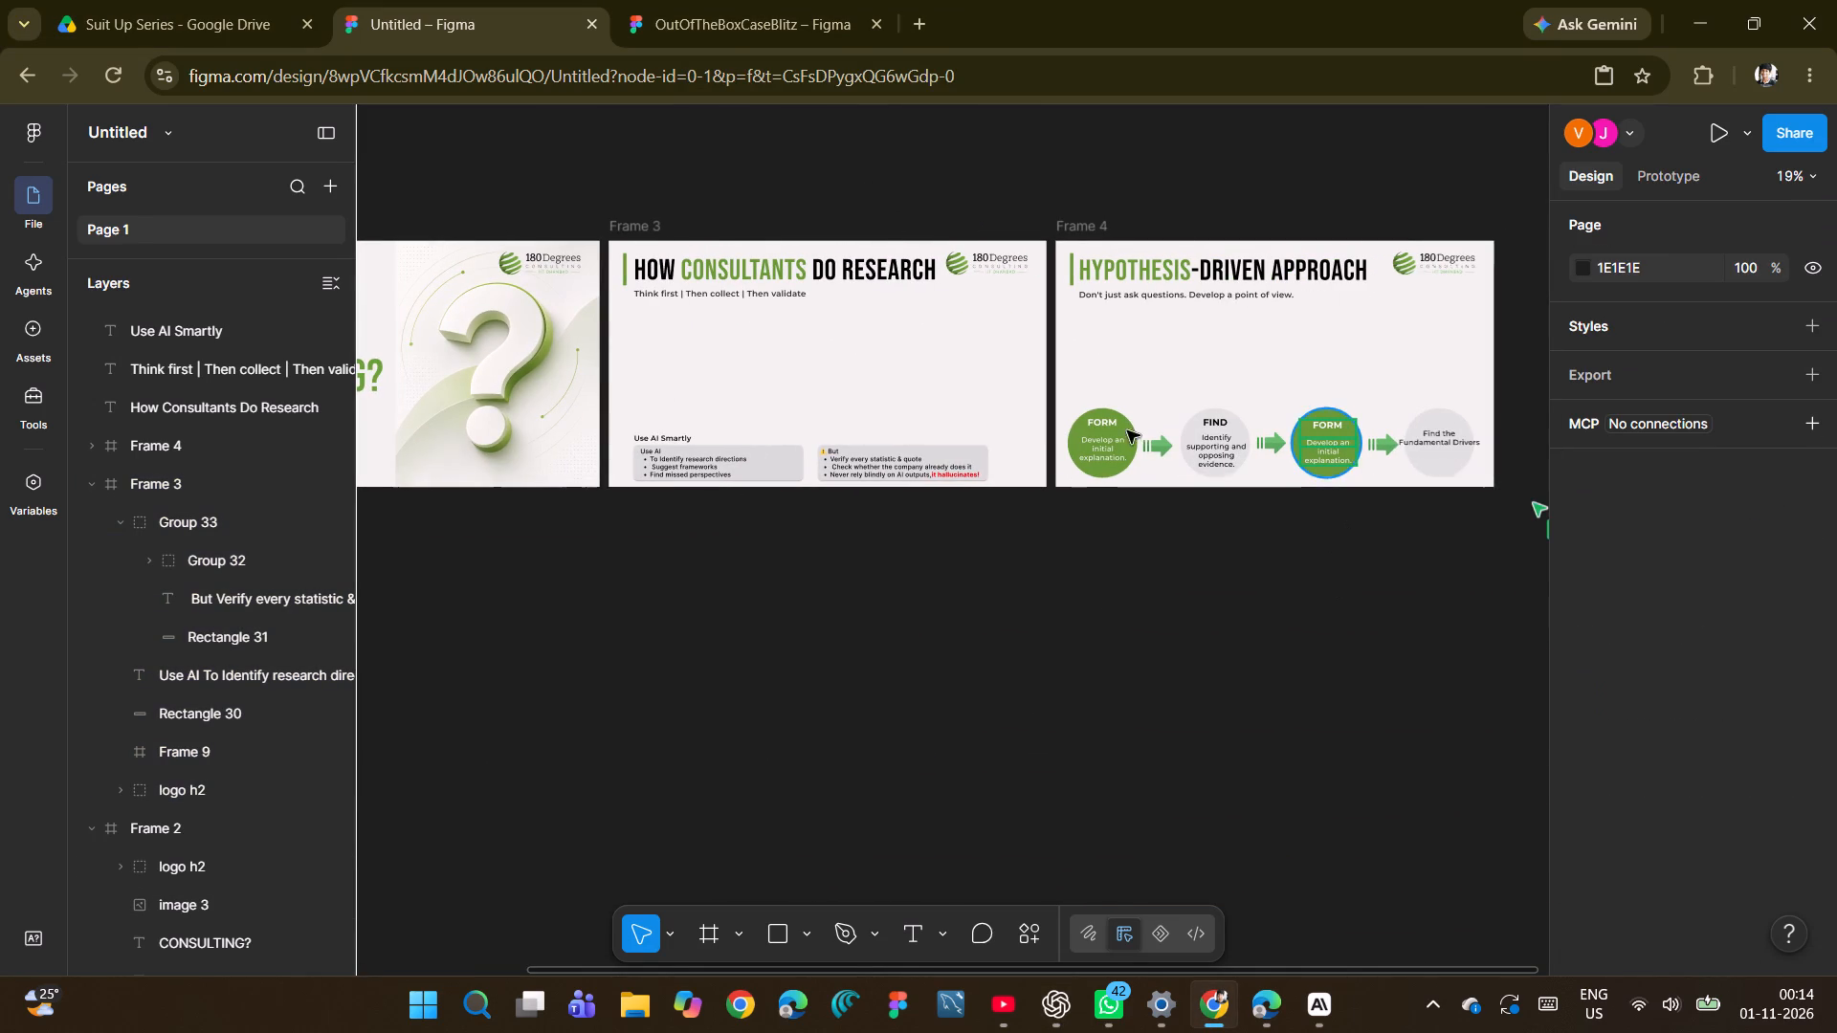
{"action": "scroll", "coordinate": [905, 464], "scroll_direction": "up", "scroll_amount": 1}
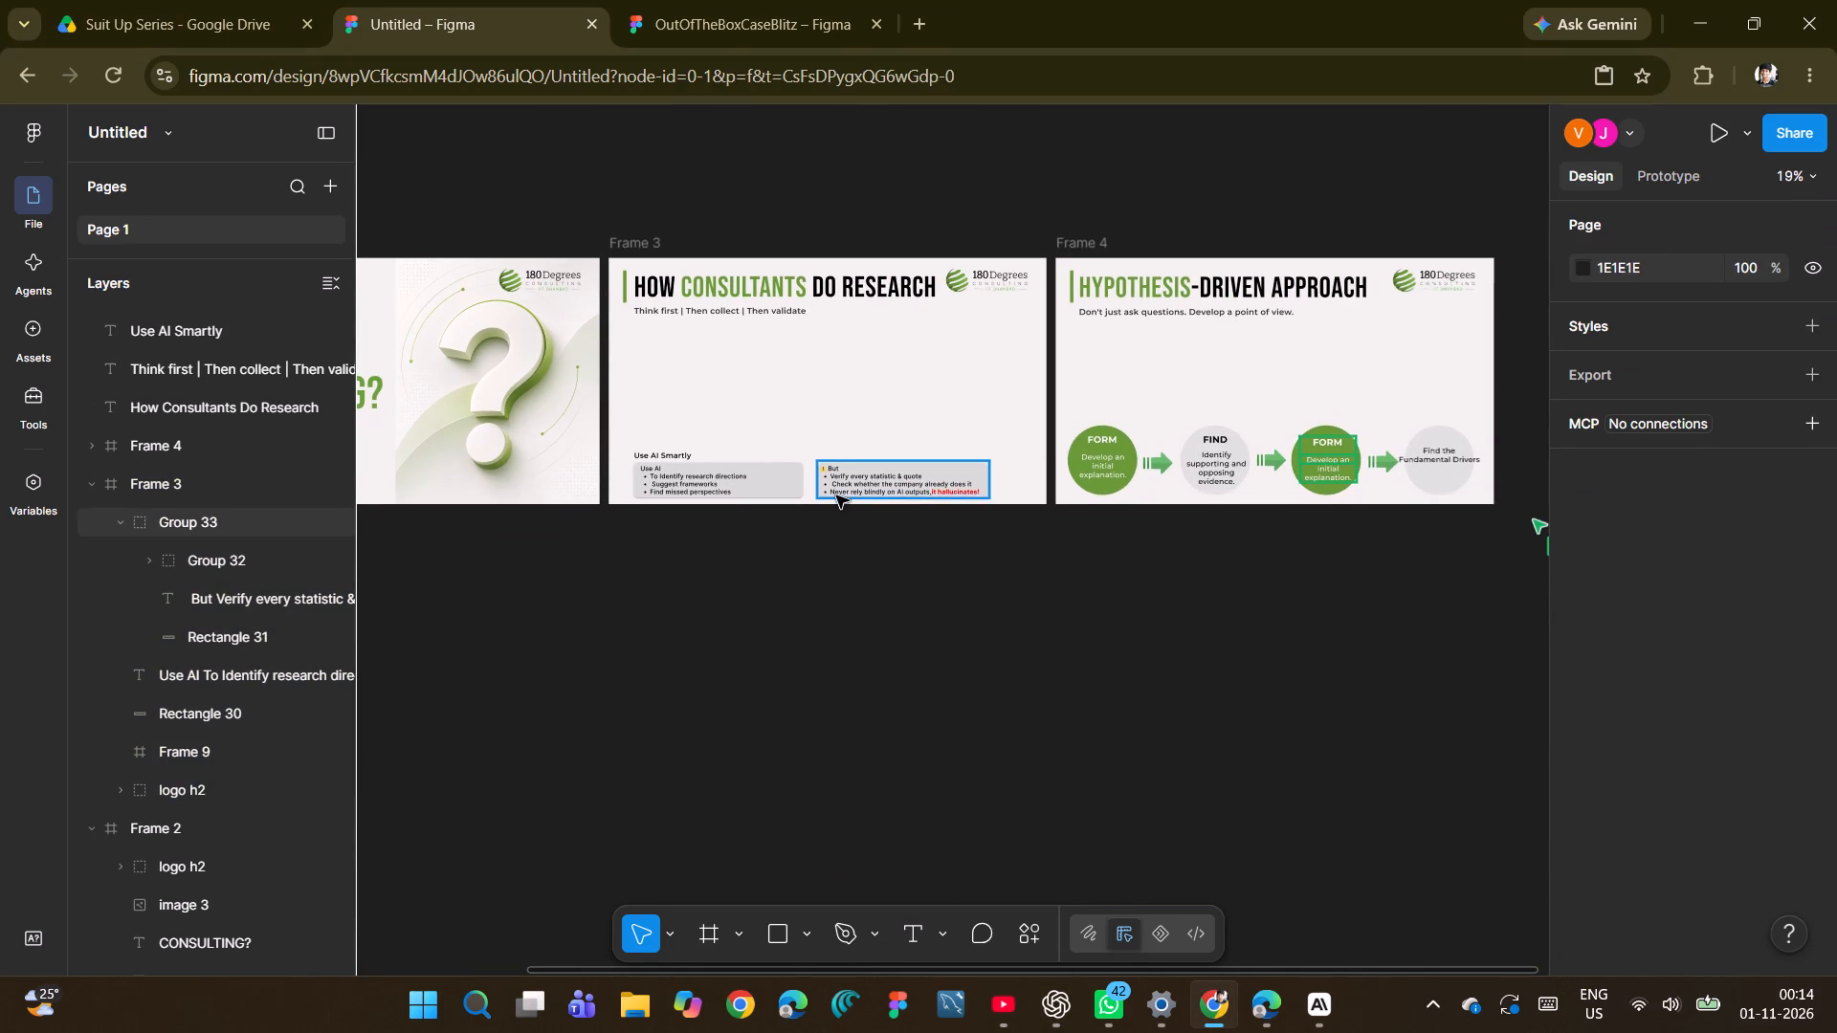
{"action": "scroll", "coordinate": [687, 499], "scroll_direction": "right", "scroll_amount": 2}
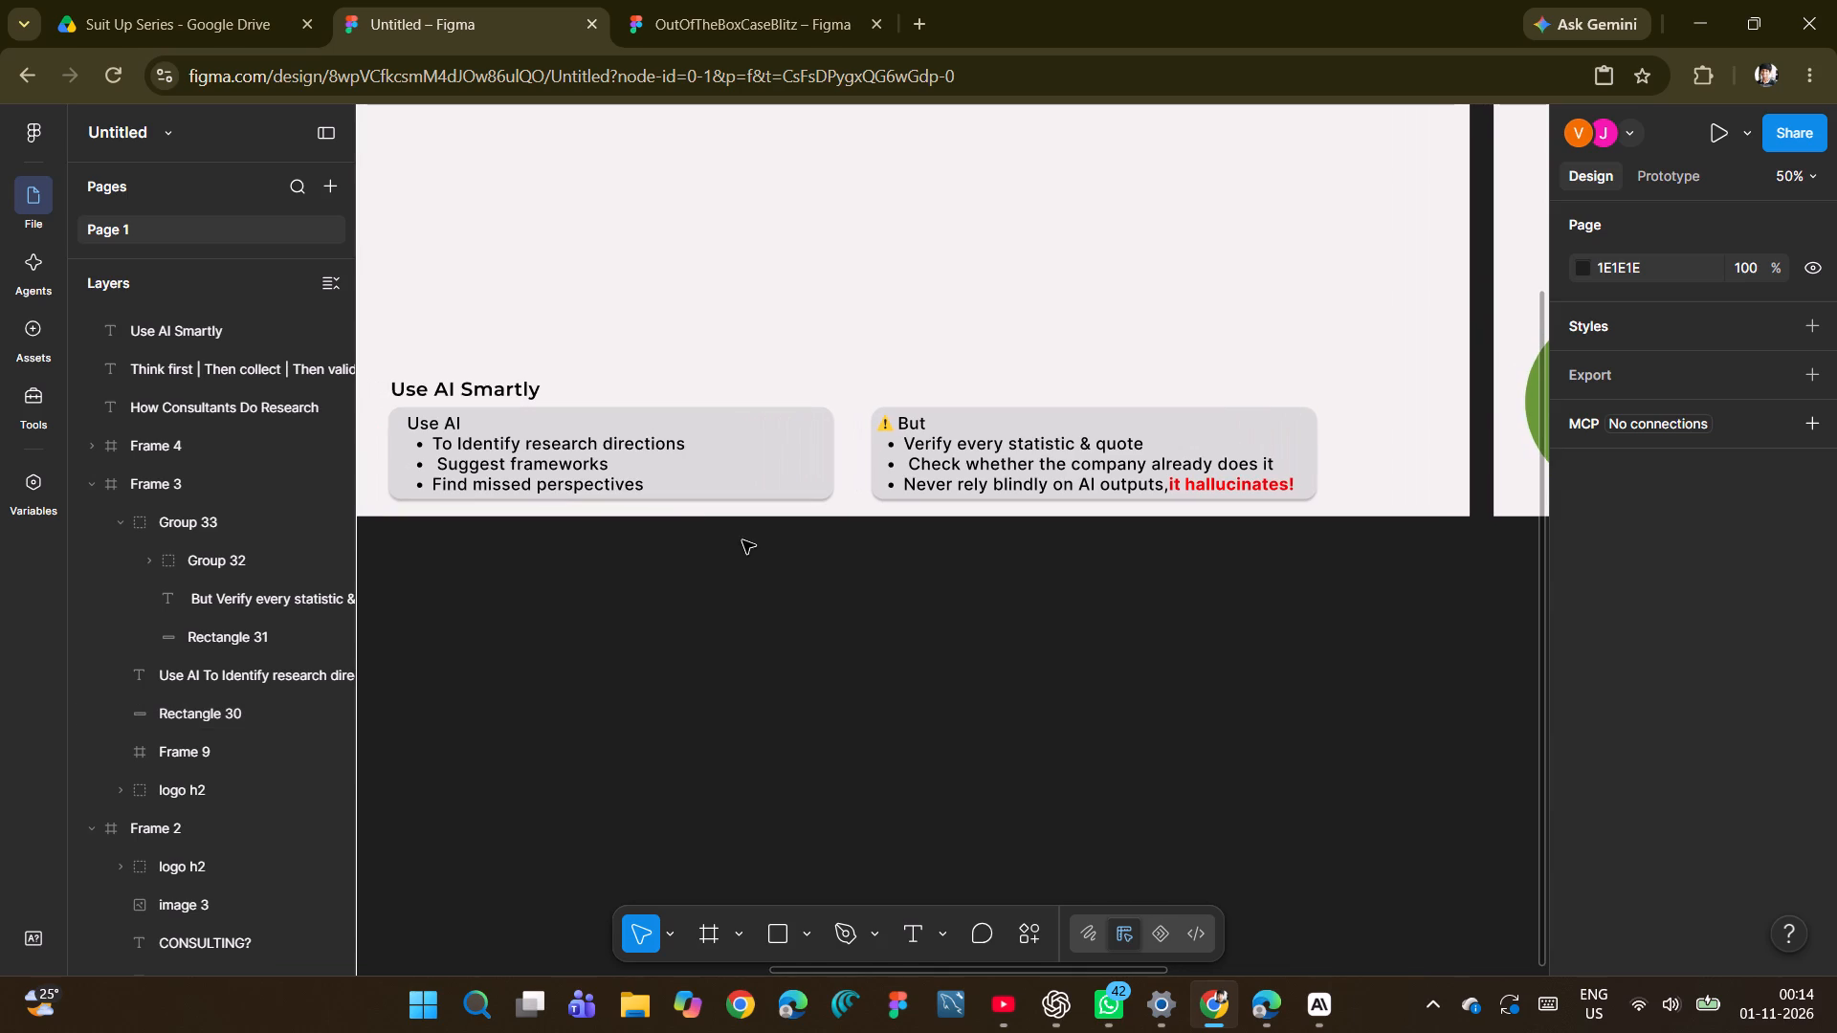
{"action": "scroll", "coordinate": [742, 540], "scroll_direction": "right", "scroll_amount": 1}
{"action": "left_click", "coordinate": [833, 582]}
{"action": "scroll", "coordinate": [831, 578], "scroll_direction": "left", "scroll_amount": 1}
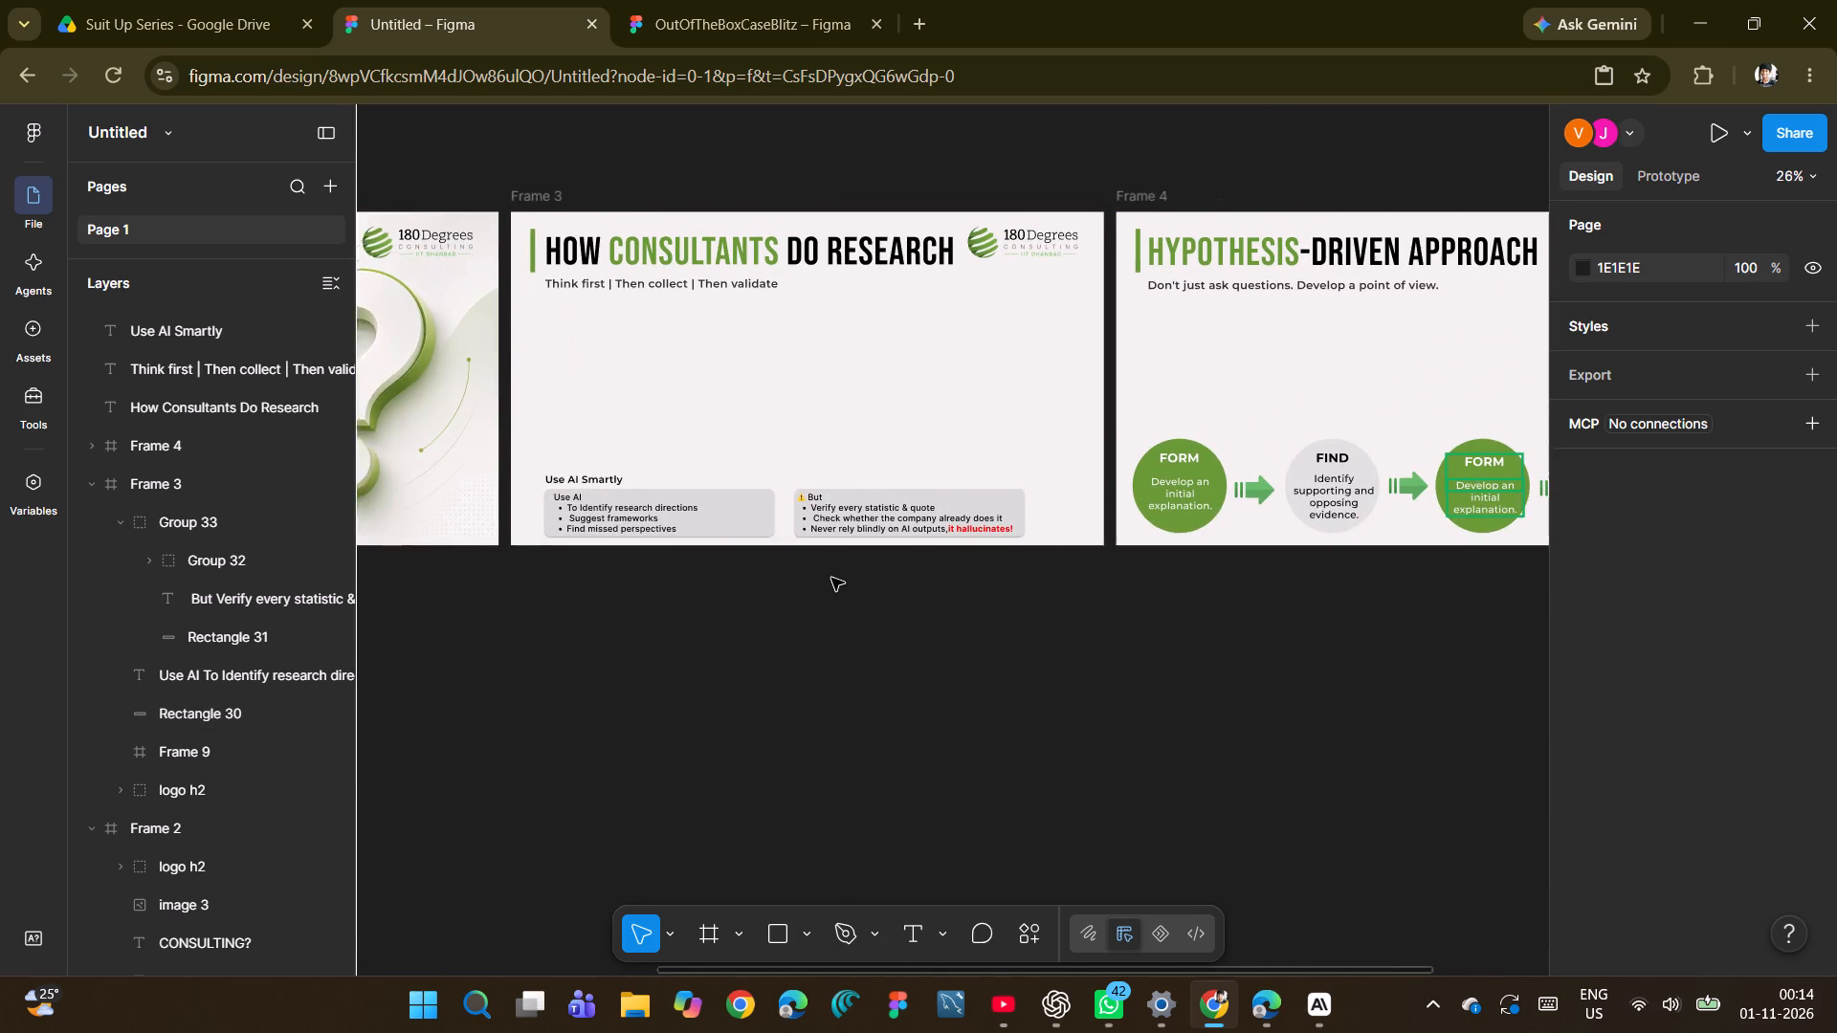
{"action": "scroll", "coordinate": [831, 578], "scroll_direction": "left", "scroll_amount": 1}
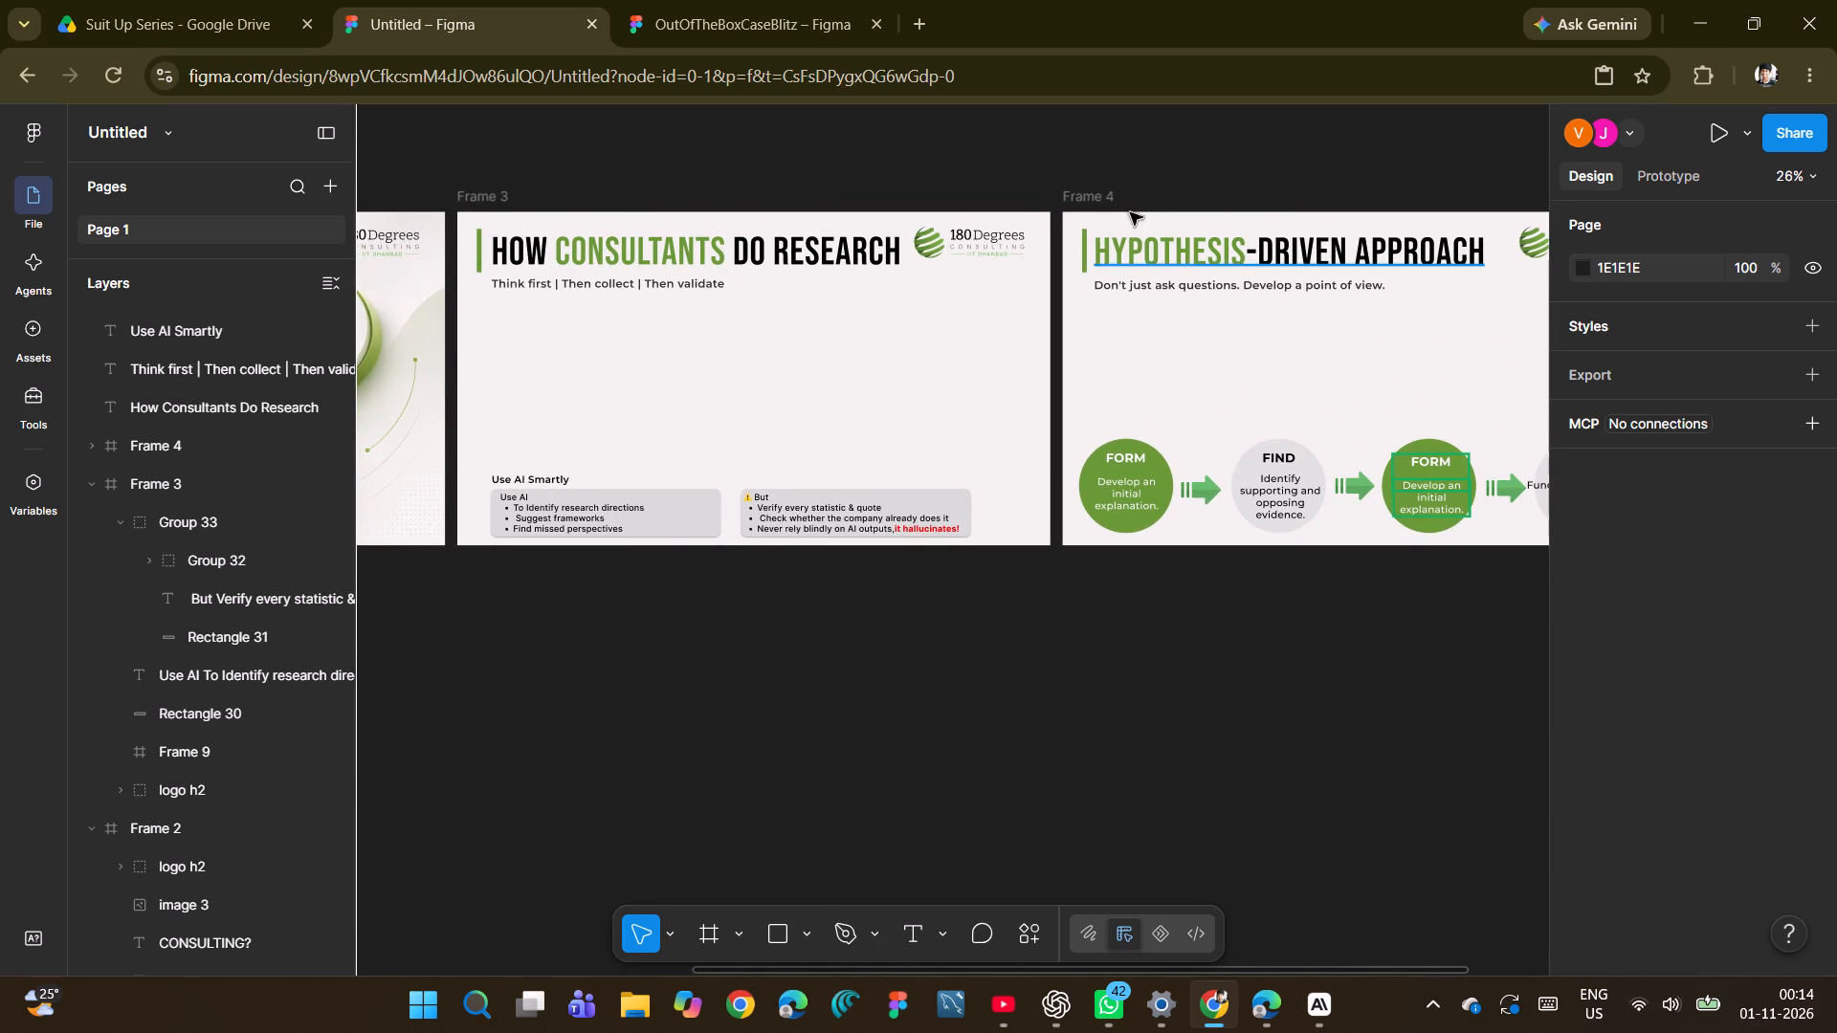
{"action": "scroll", "coordinate": [1084, 312], "scroll_direction": "left", "scroll_amount": 2}
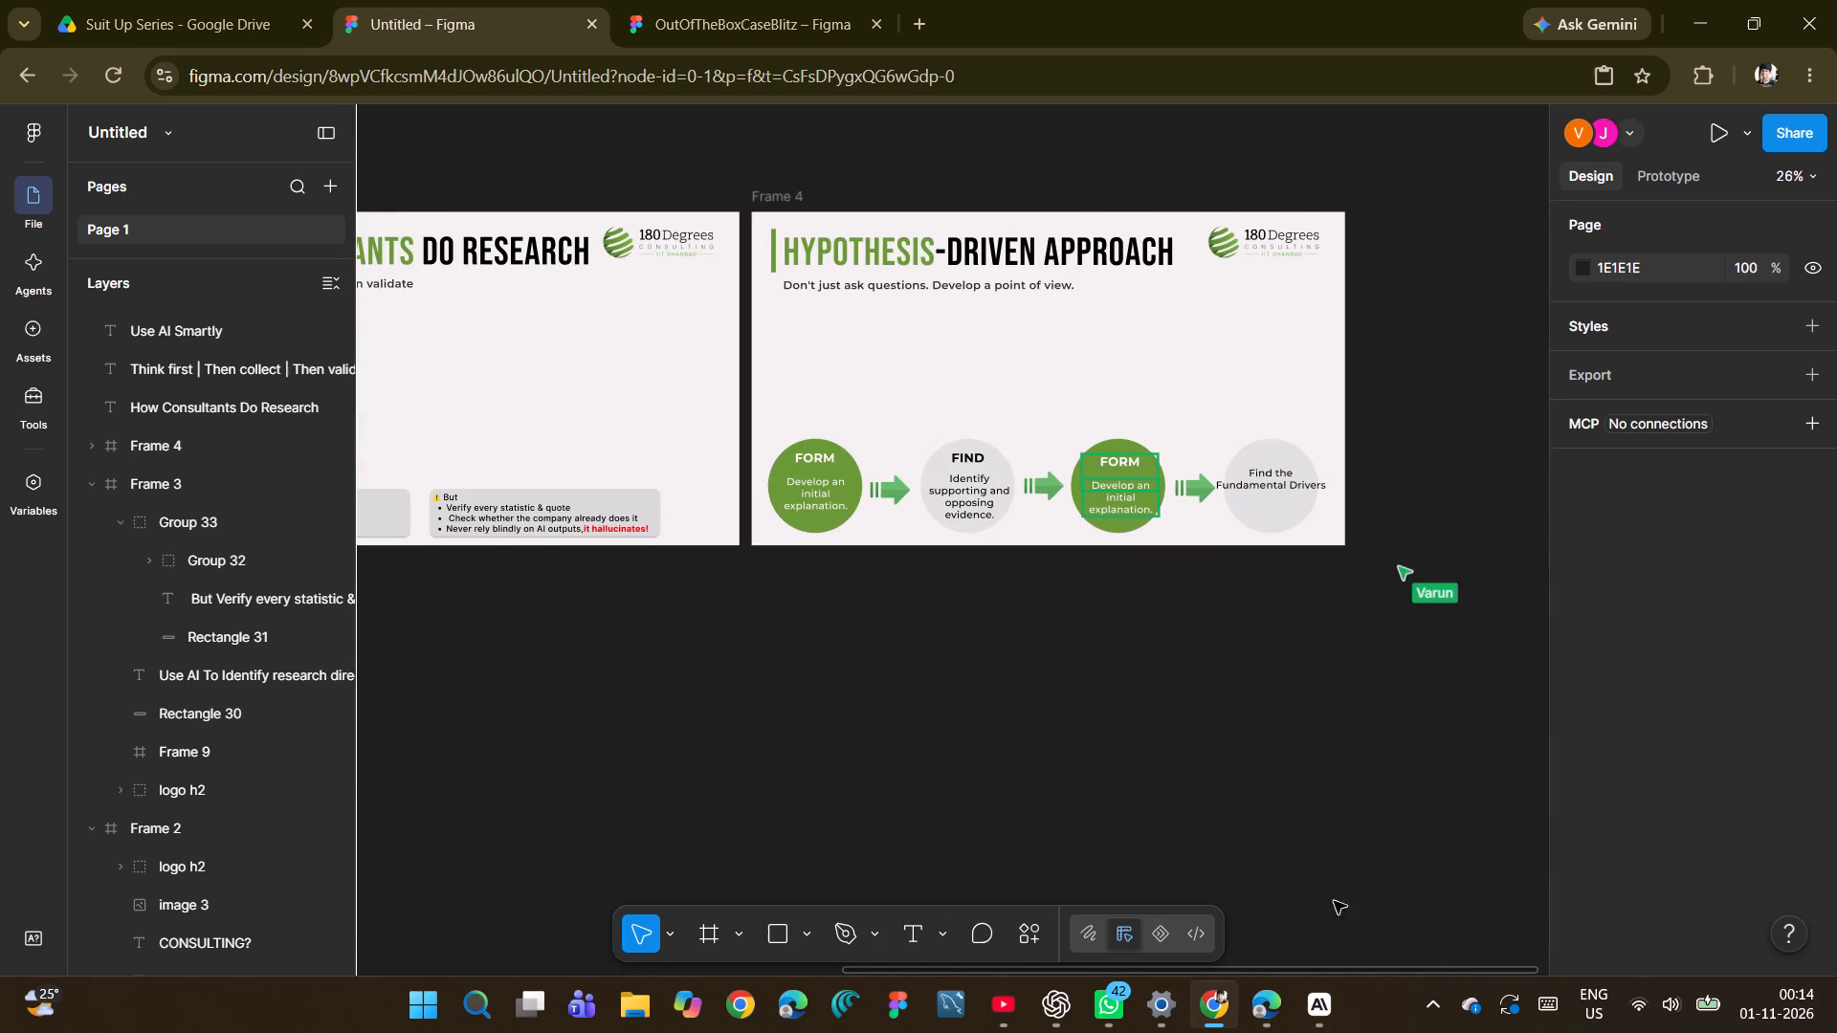
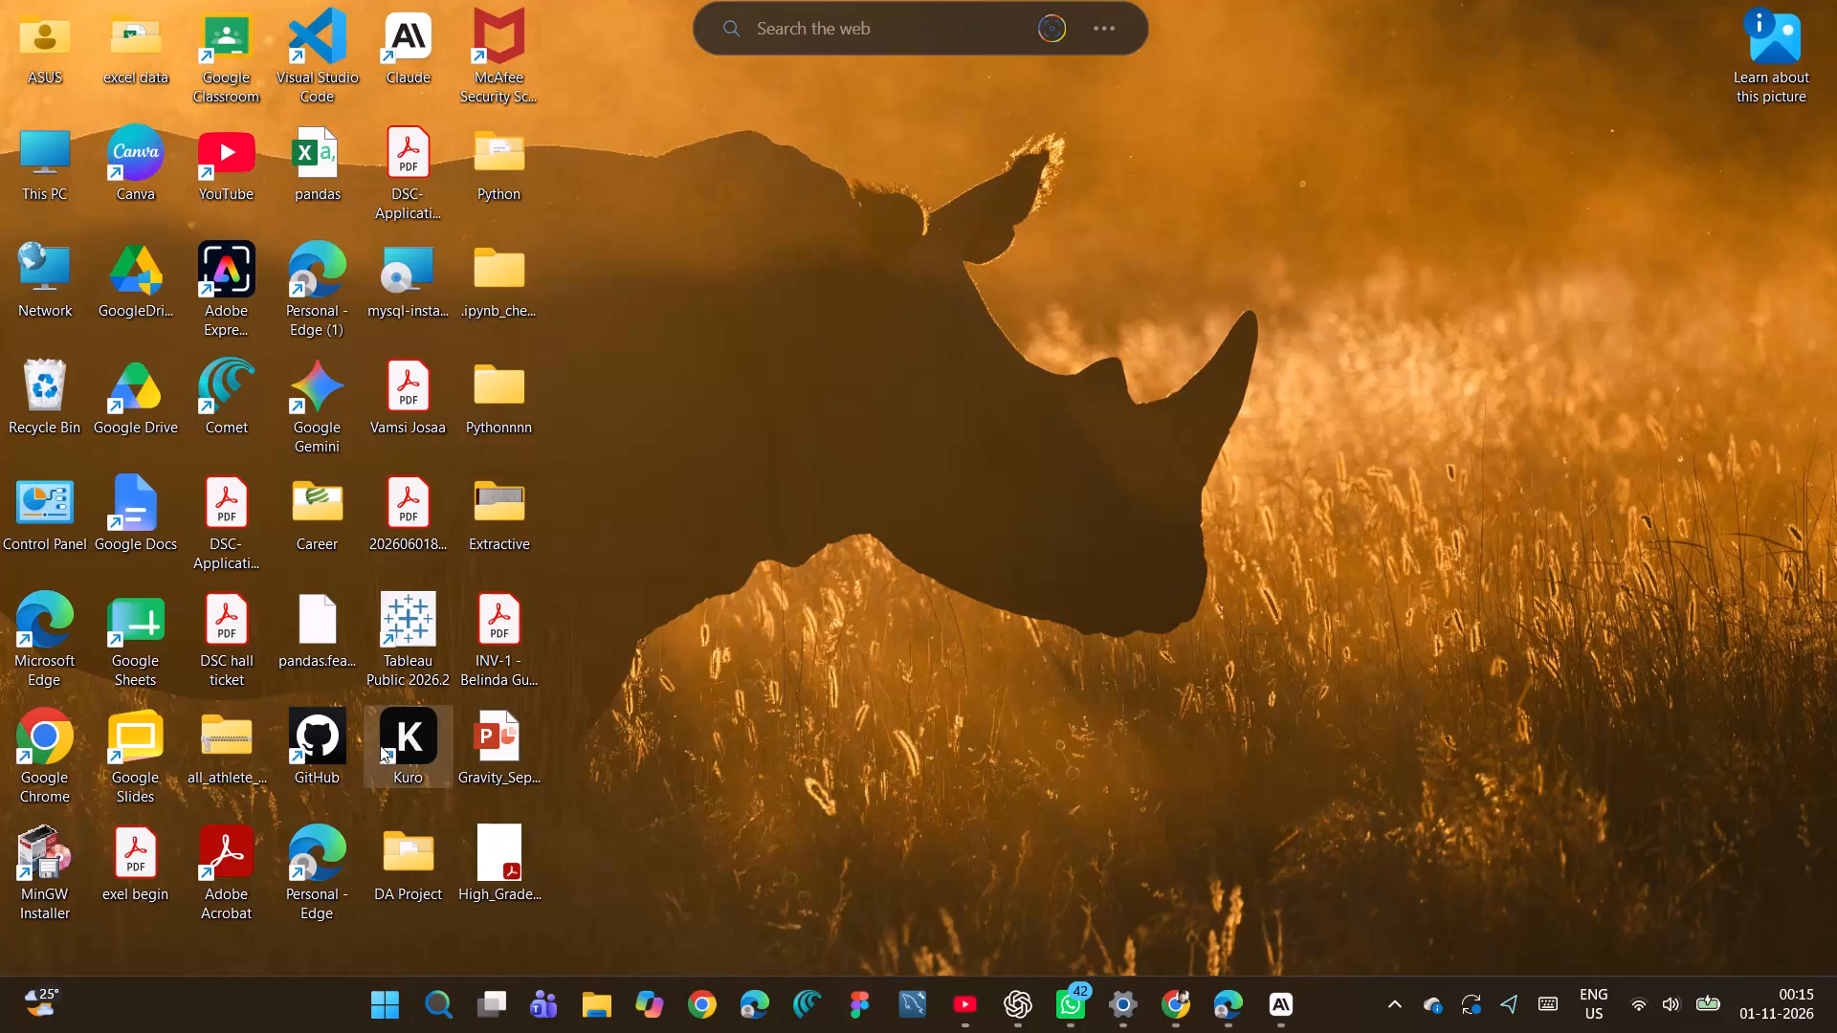
Launch the Kuro application from the desktop.
{"action": "double_click", "coordinate": [424, 719]}
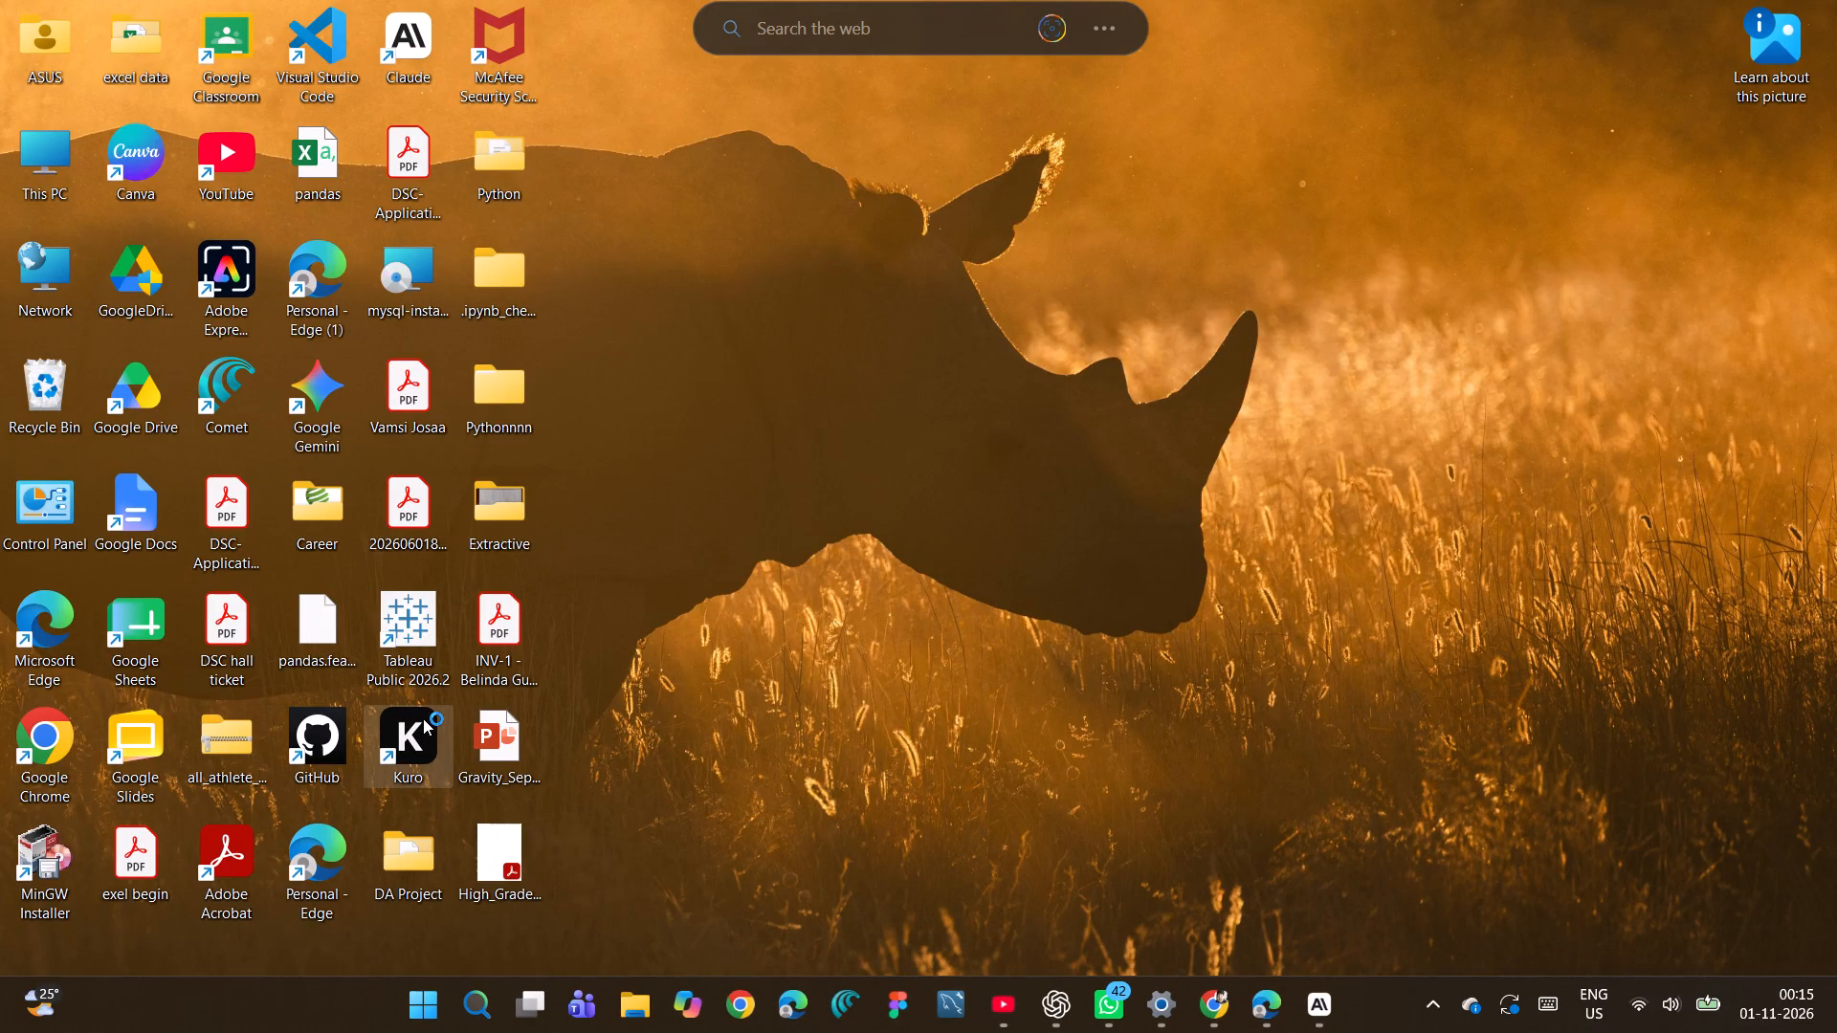
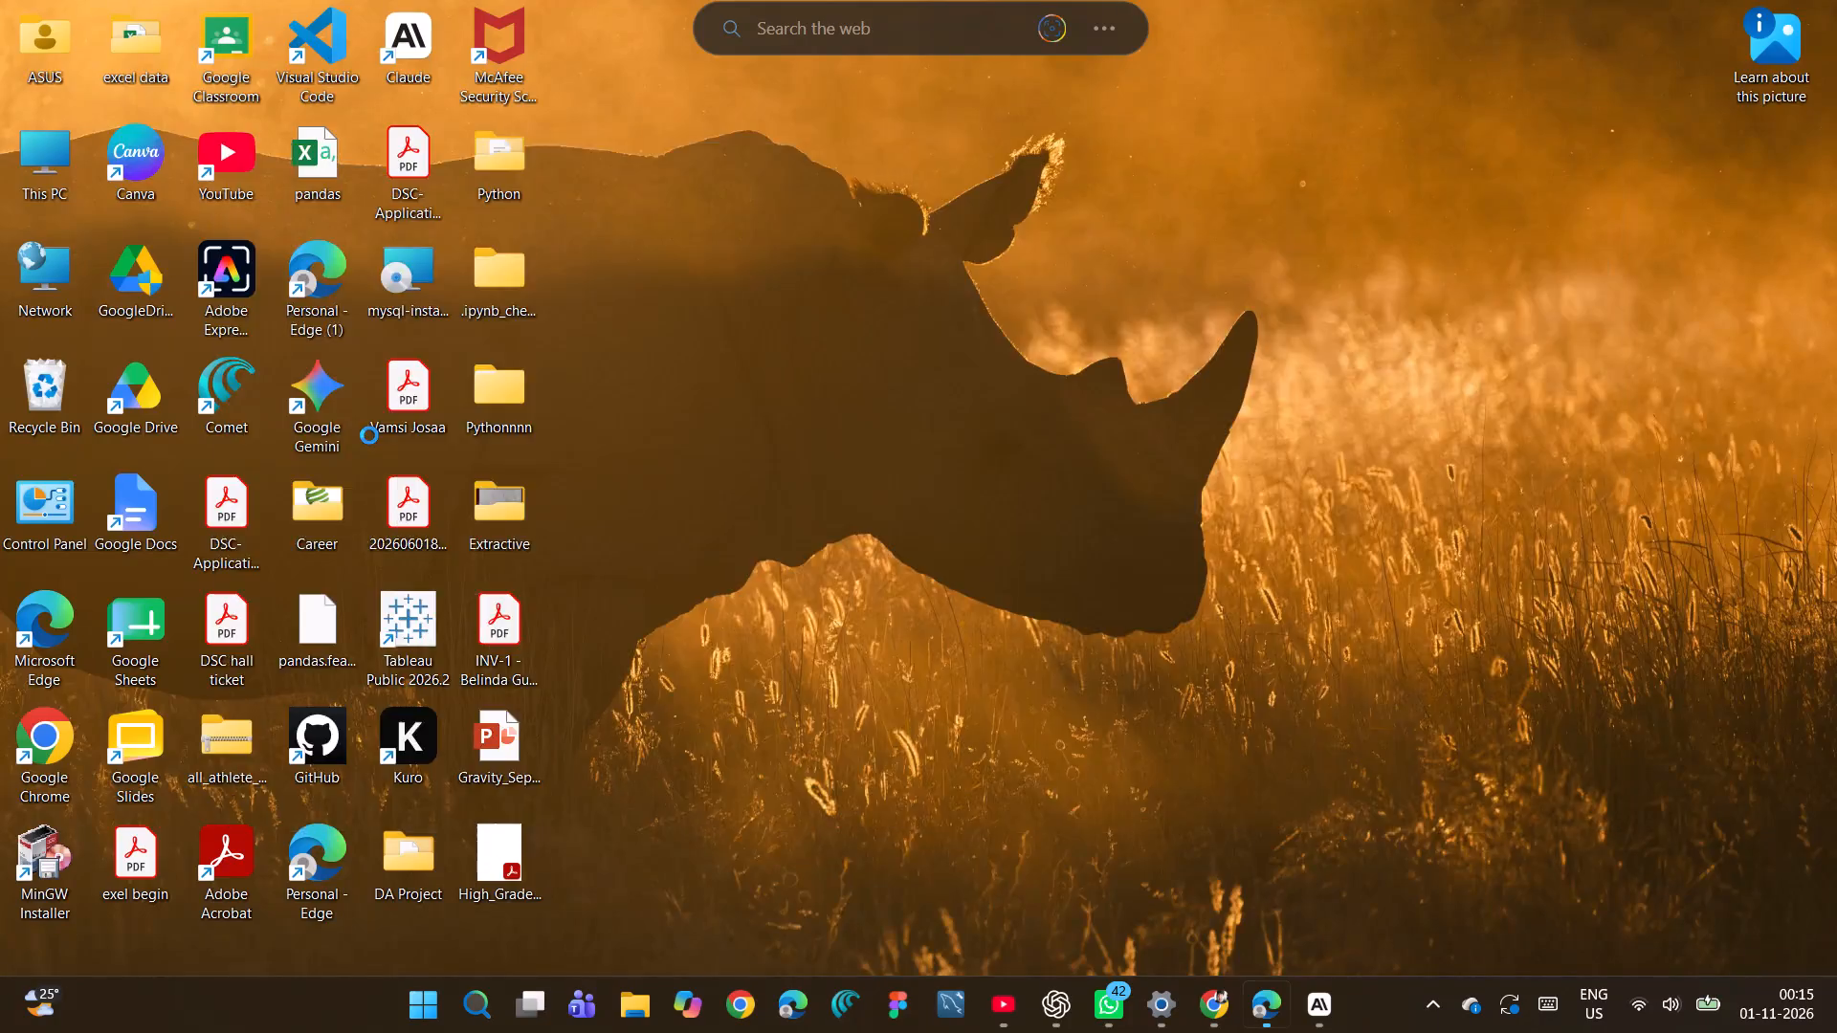
Switch to the Untitled Figma design in Chrome and examine the How Consultants Do Research slide and its neighbouring slides.
{"action": "key", "text": "alt+Tab"}
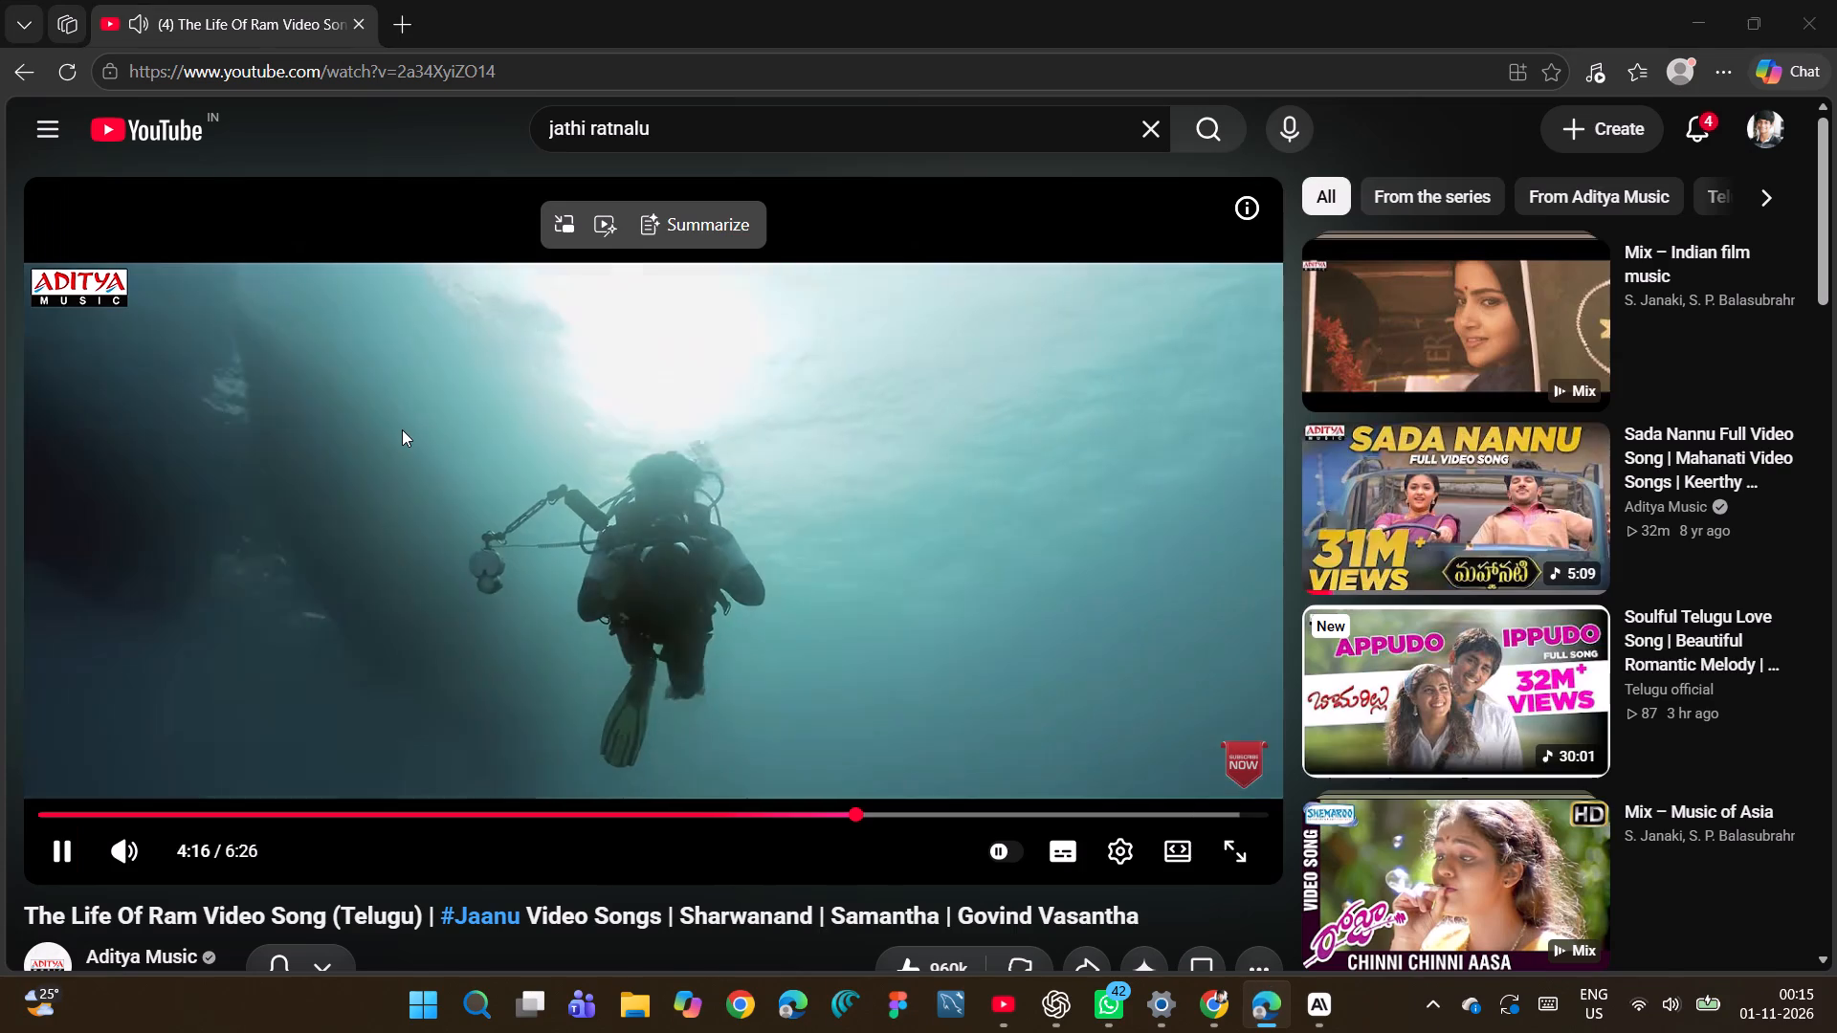
{"action": "left_click", "coordinate": [856, 679], "text": "alt"}
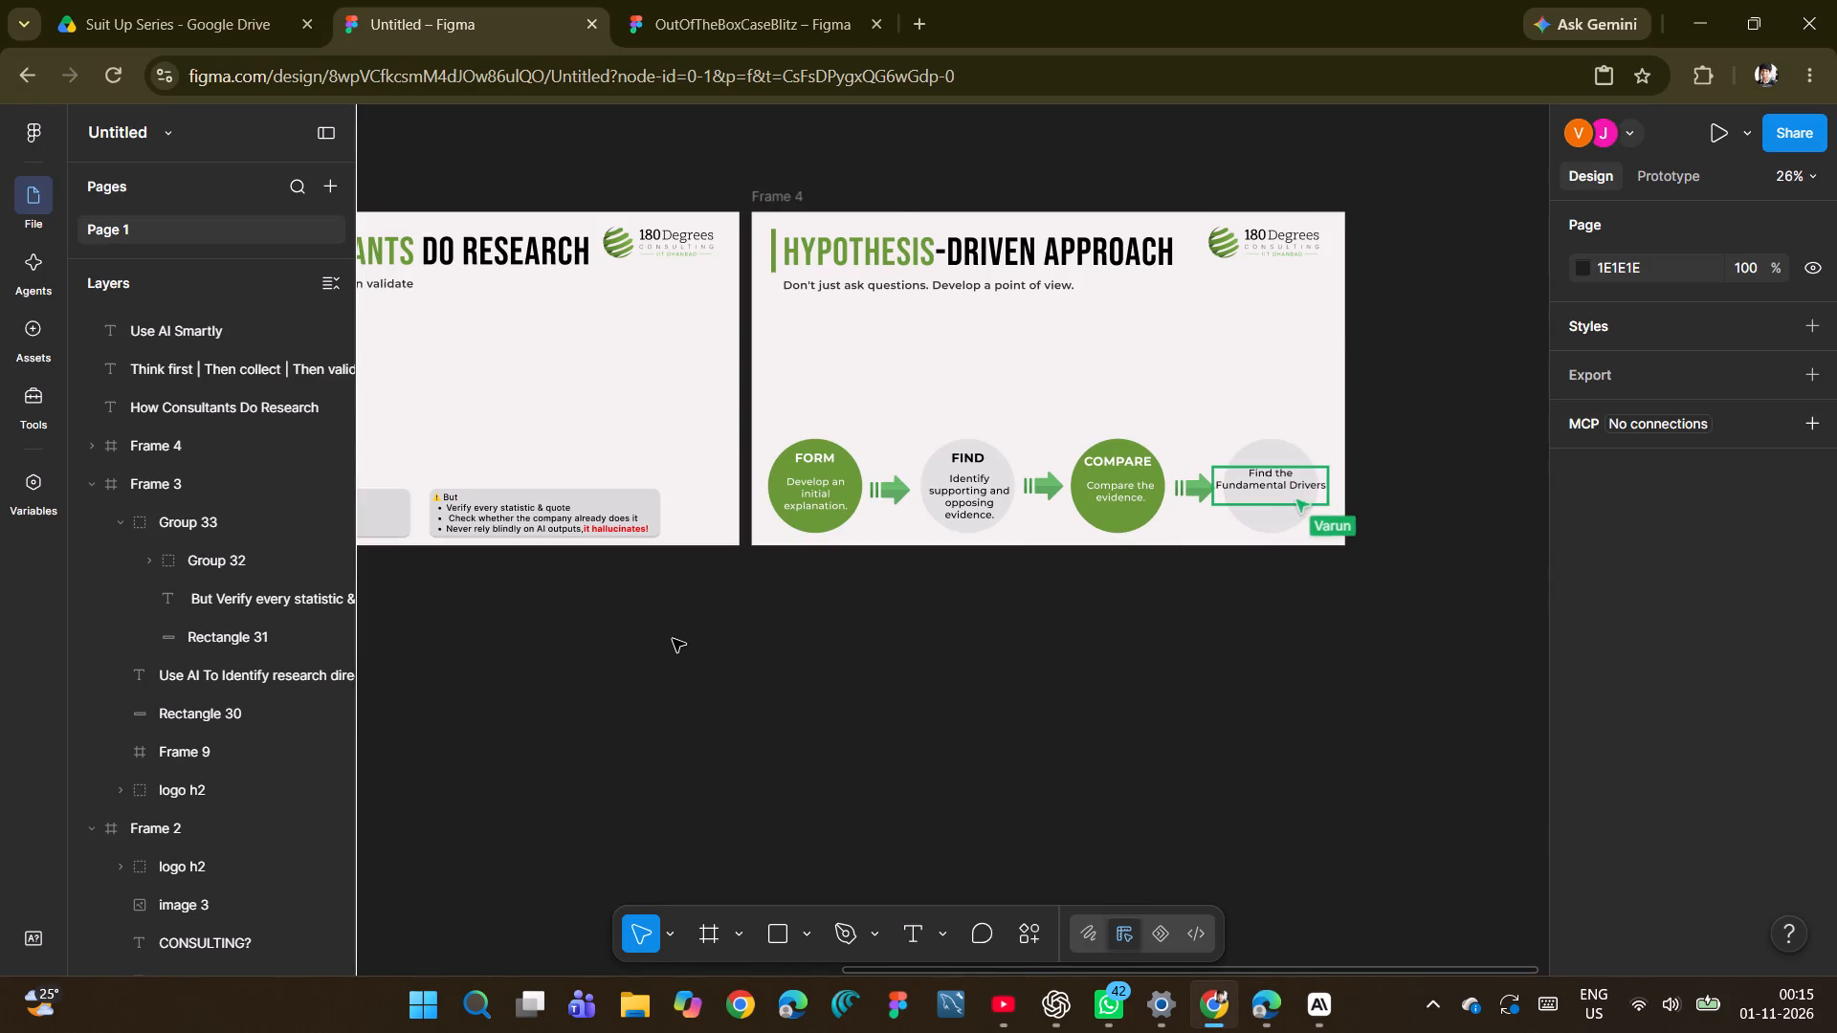
{"action": "left_click", "coordinate": [672, 639]}
{"action": "scroll", "coordinate": [671, 639], "scroll_direction": "right", "scroll_amount": 1}
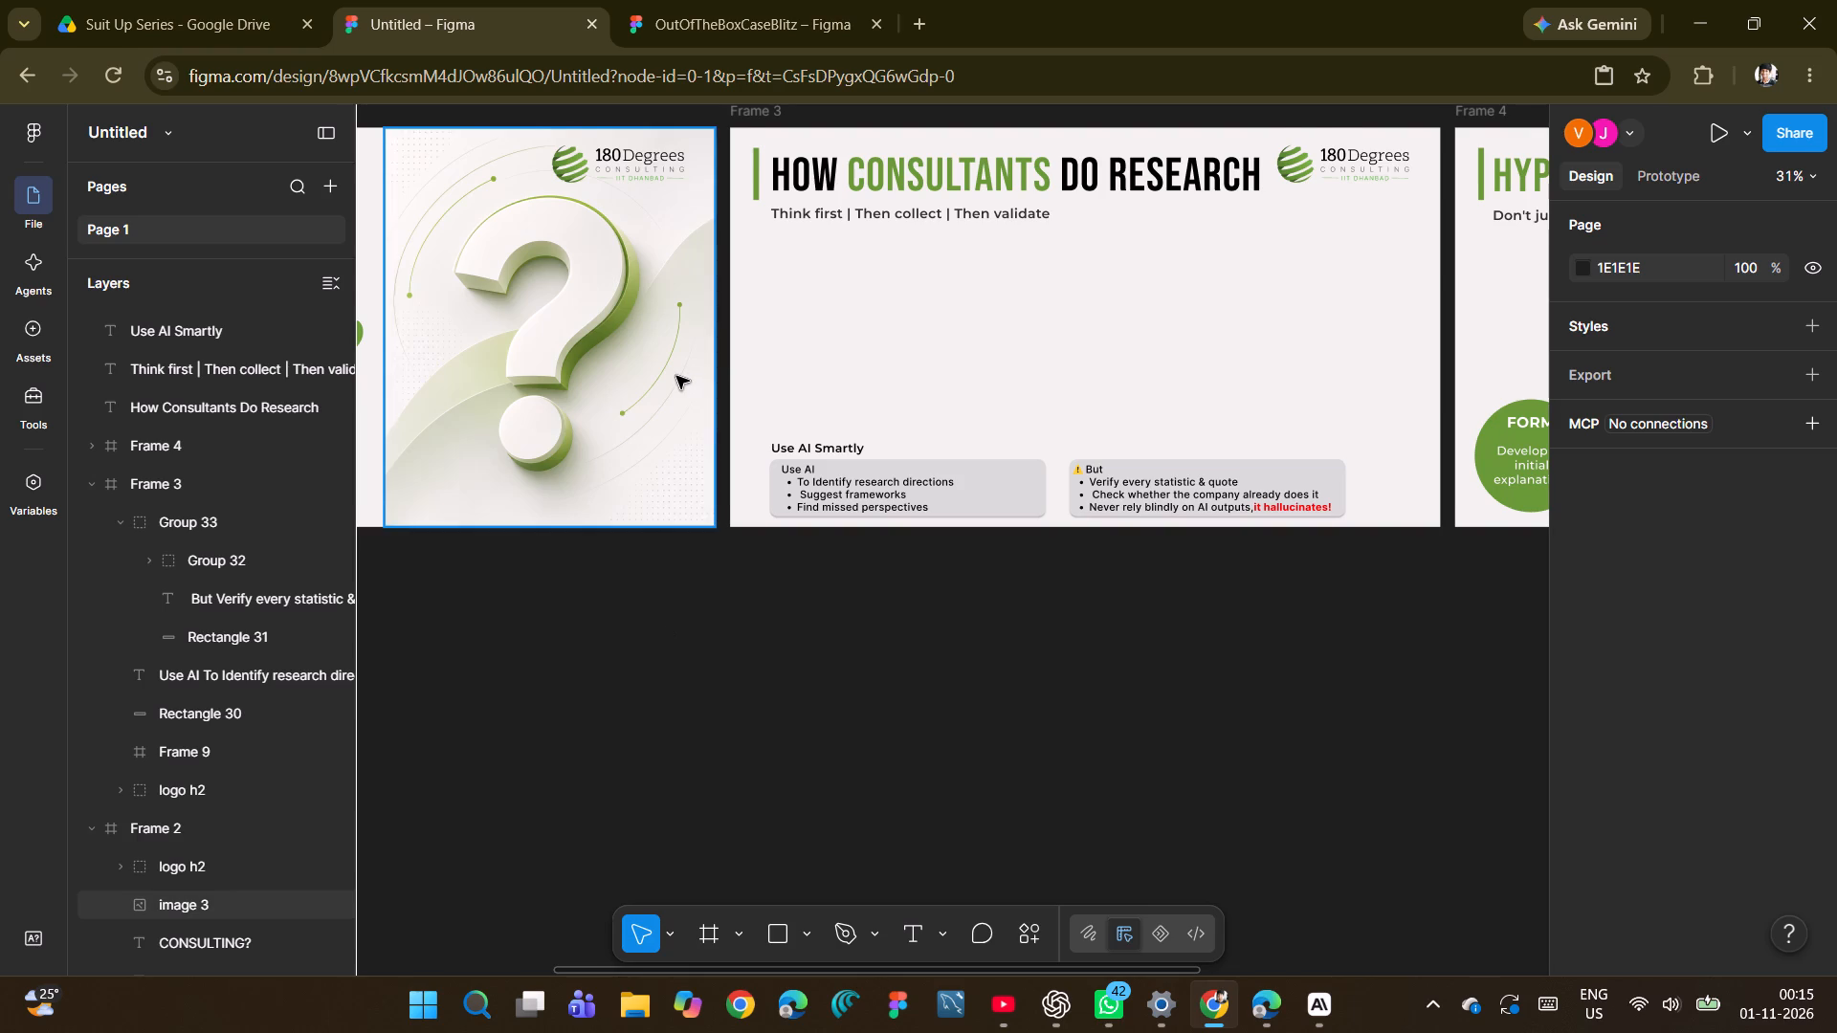
{"action": "scroll", "coordinate": [676, 376], "scroll_direction": "down", "scroll_amount": 1}
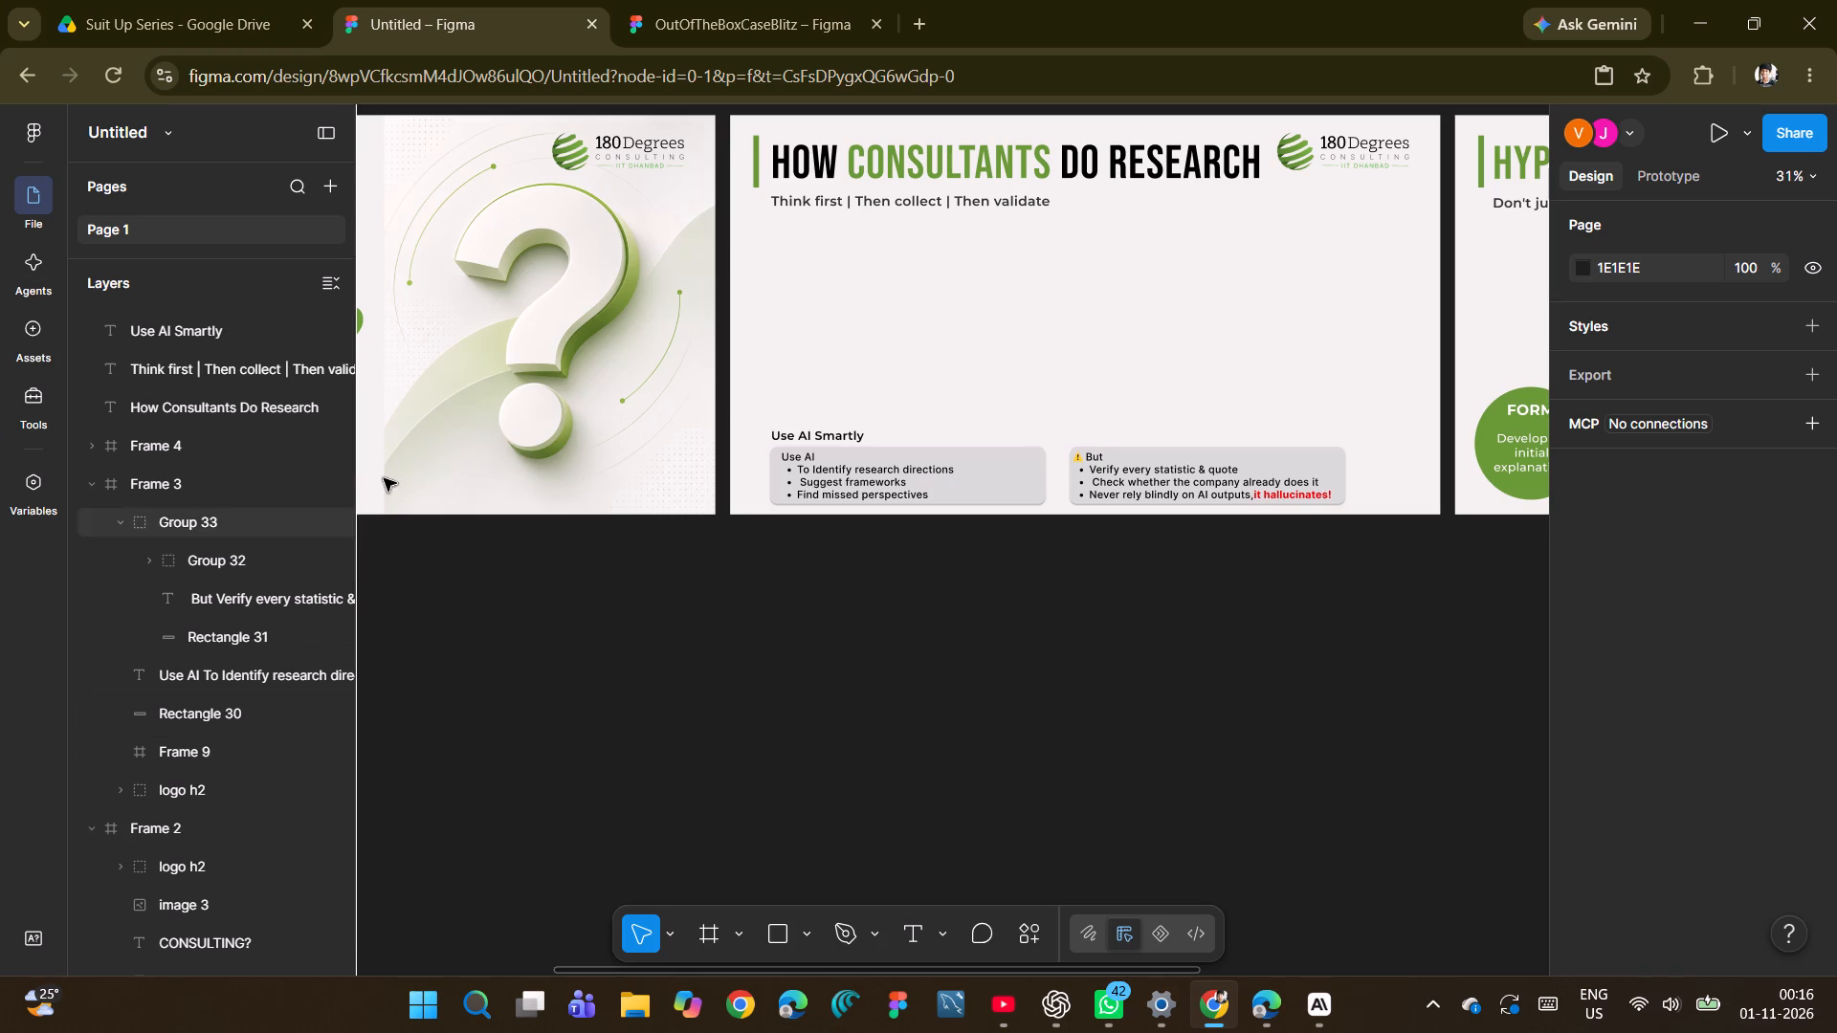
{"action": "scroll", "coordinate": [855, 239], "scroll_direction": "left", "scroll_amount": 1}
{"action": "scroll", "coordinate": [1122, 798], "scroll_direction": "up", "scroll_amount": 1}
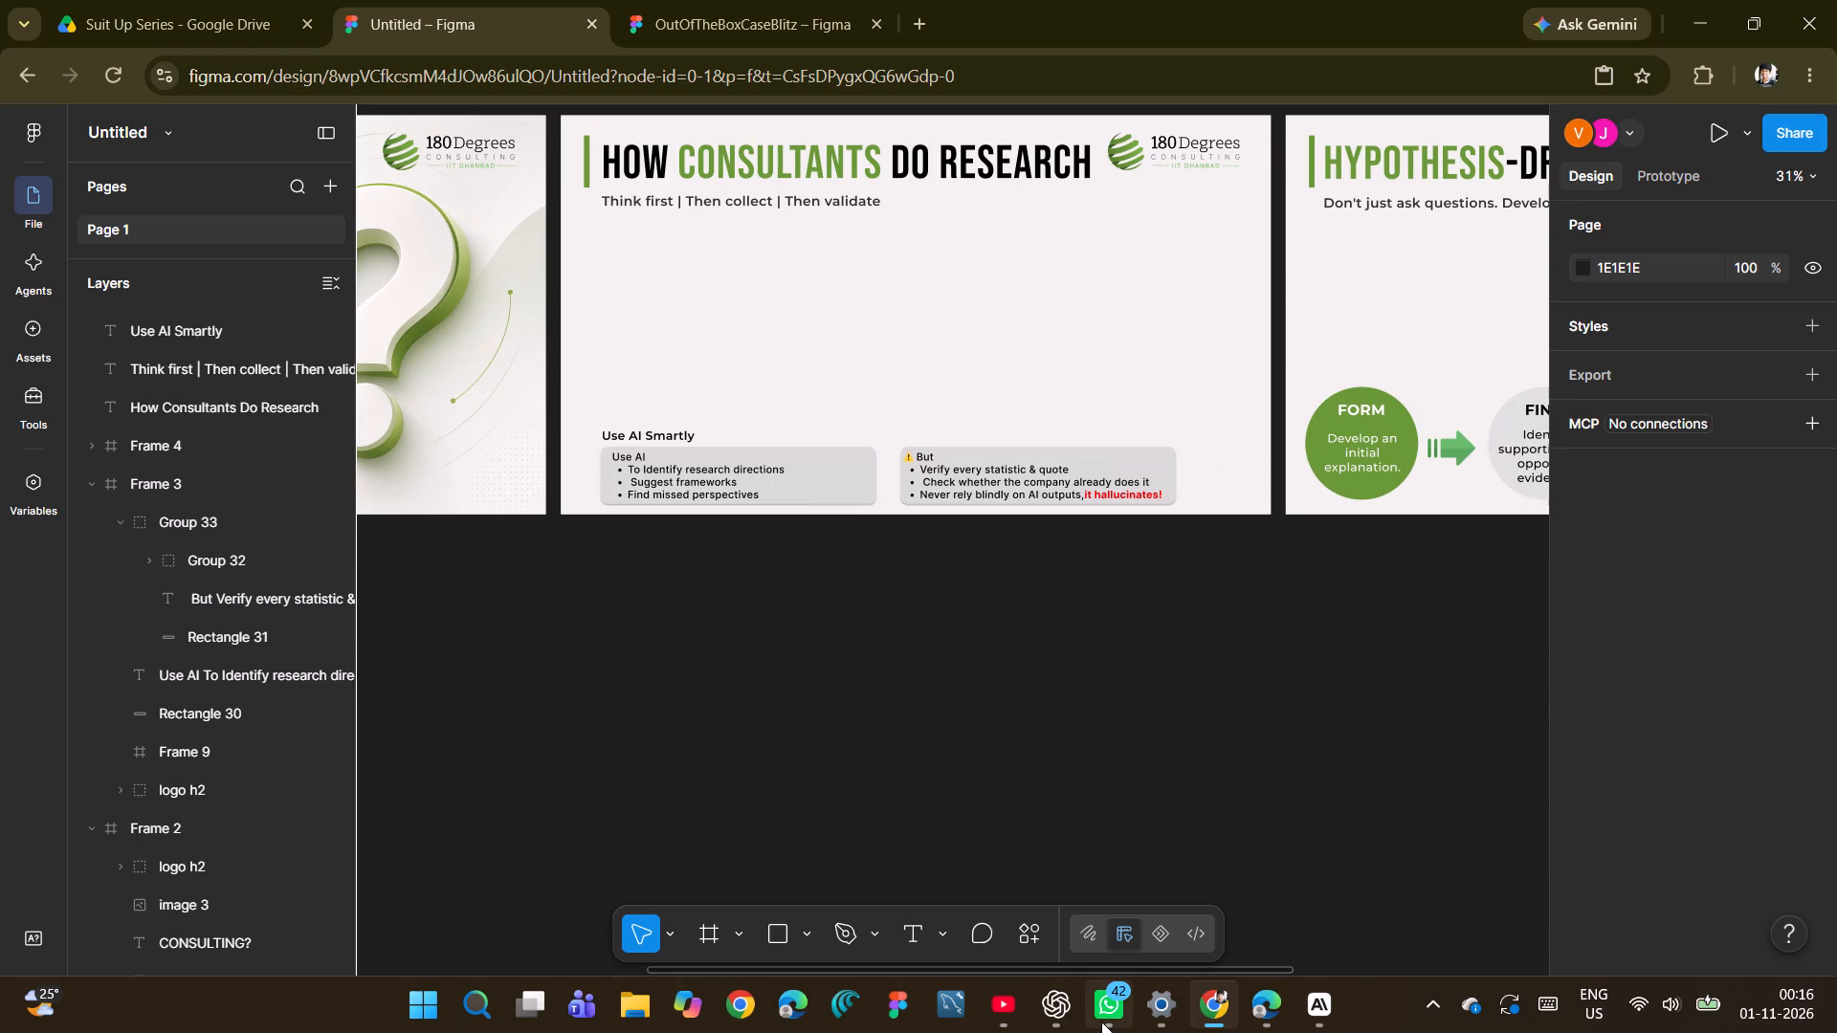
{"action": "scroll", "coordinate": [1101, 1022], "scroll_direction": "up", "scroll_amount": 1}
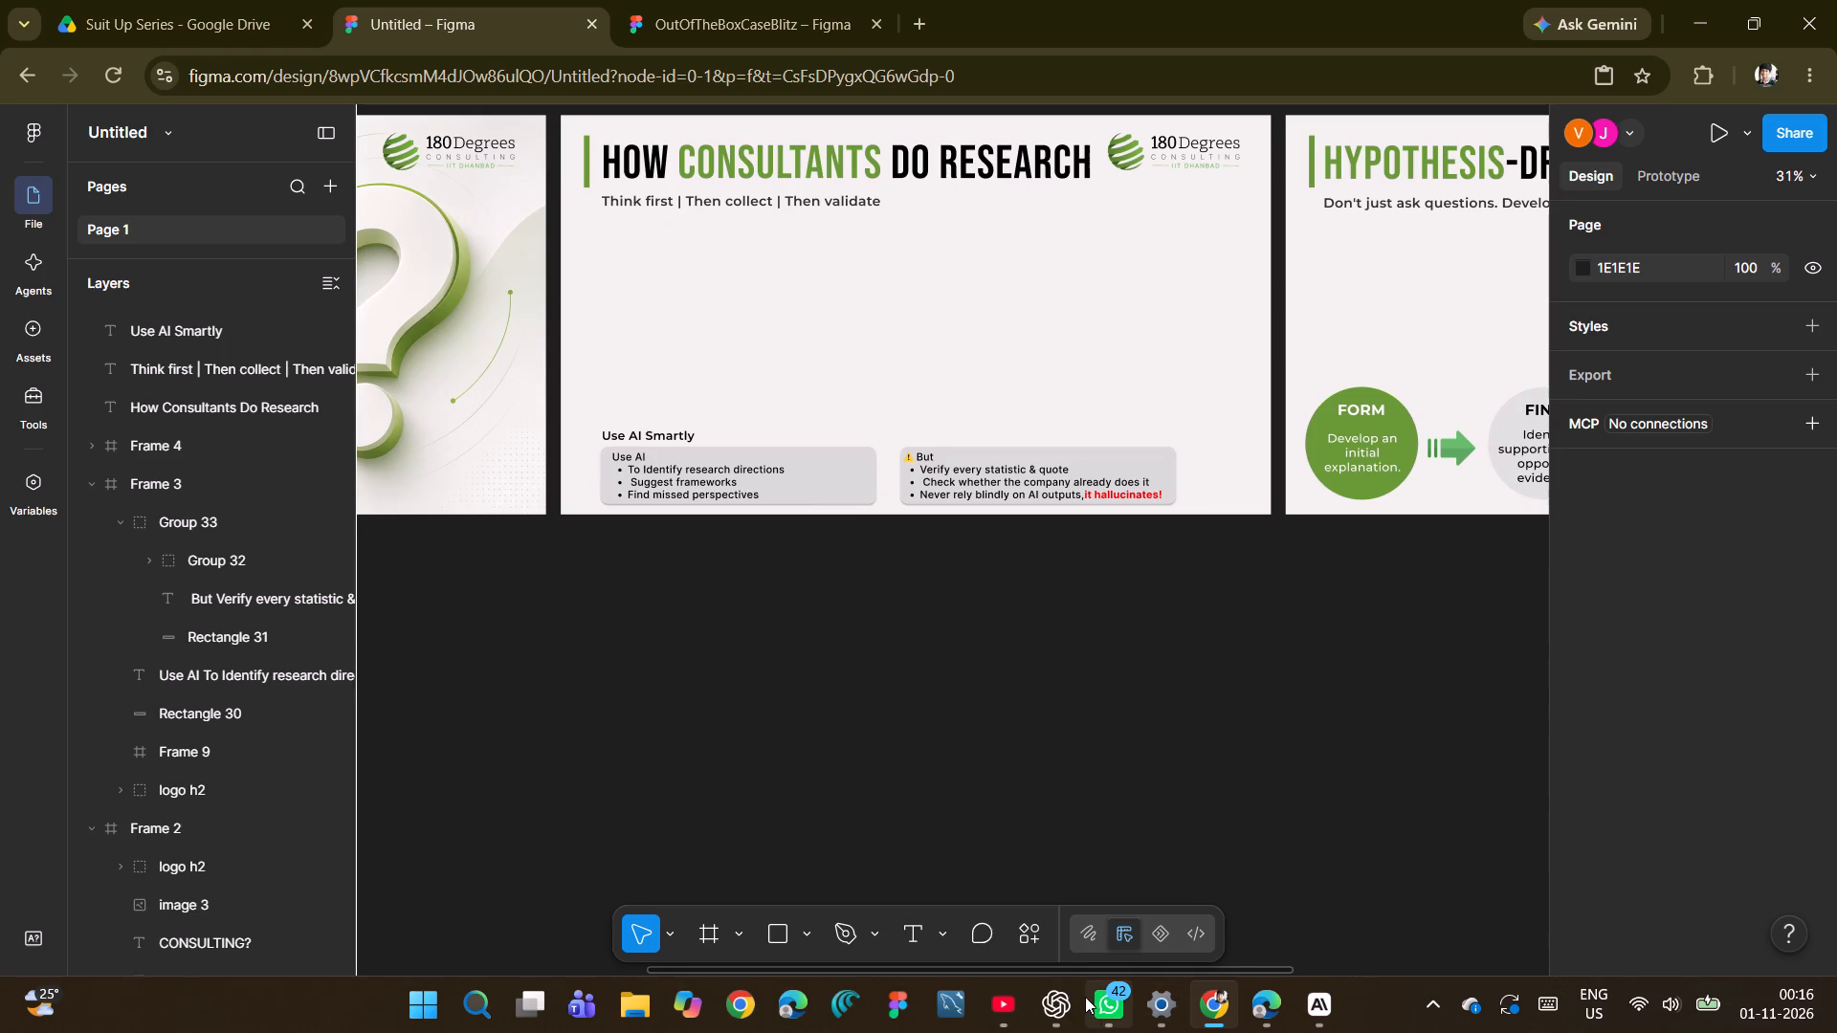
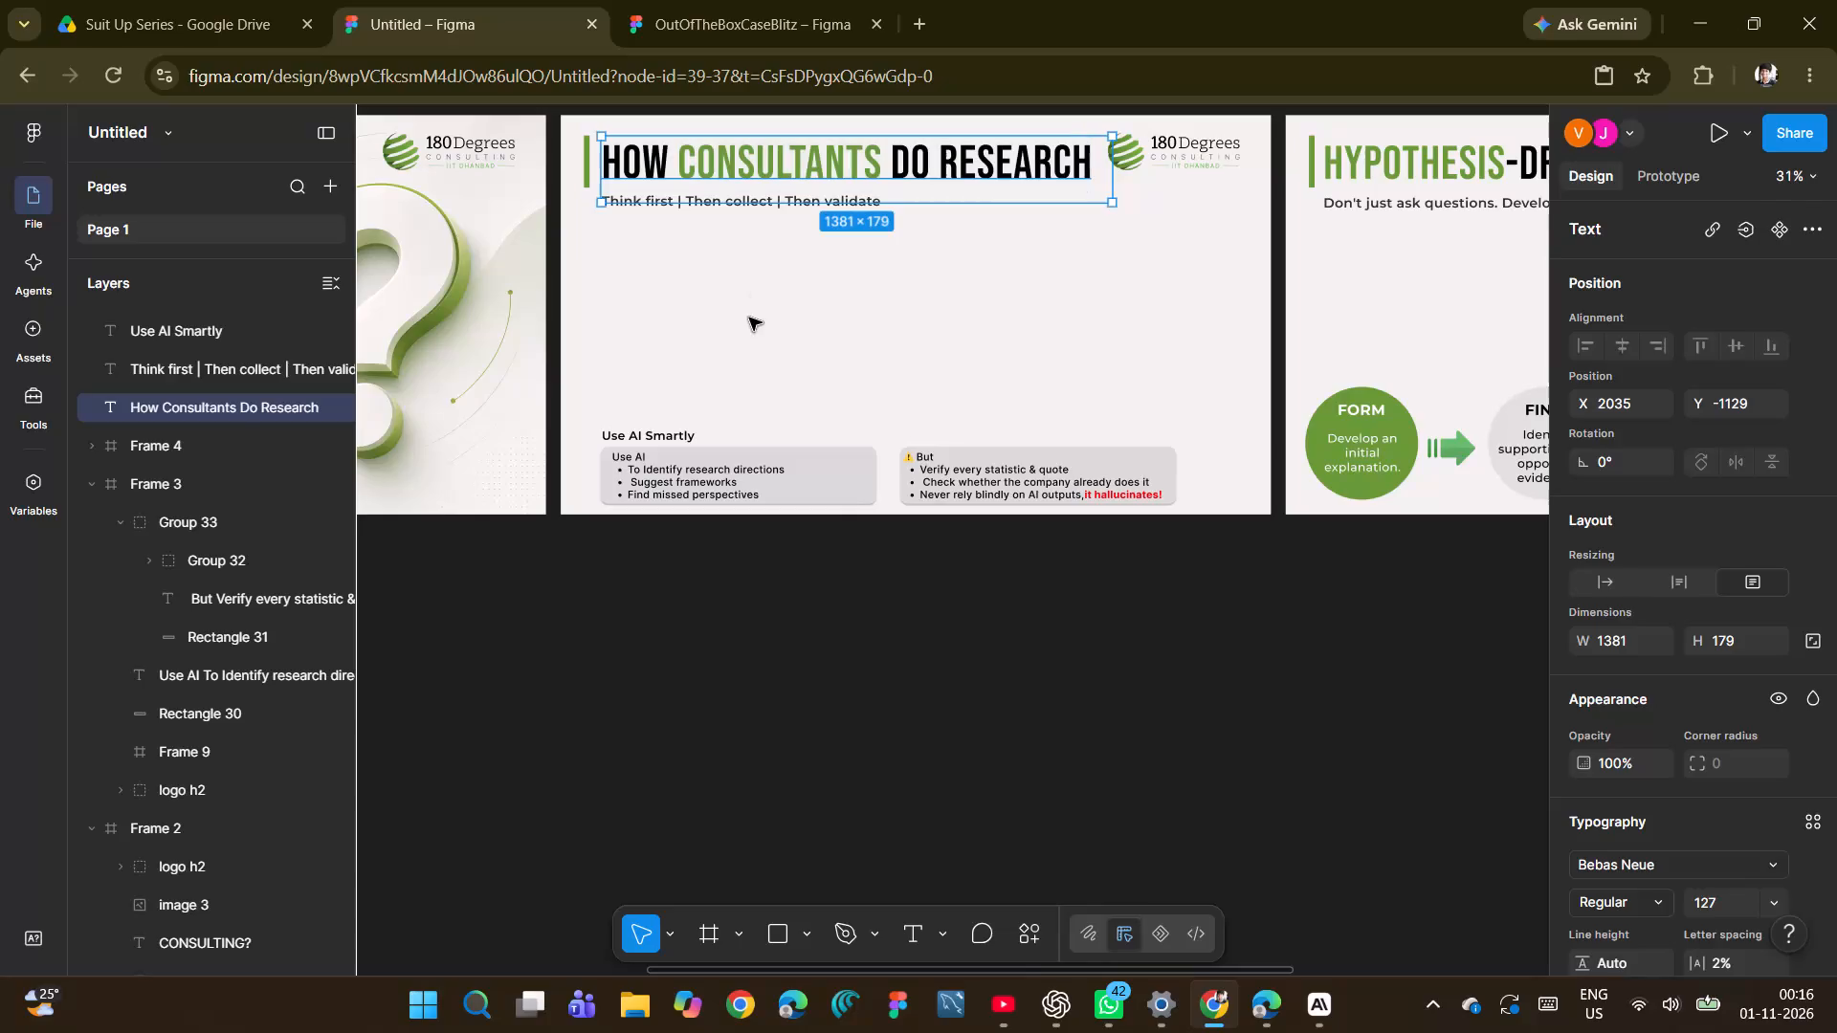
Select the "Use AI Smartly" heading on the How Consultants Do Research slide.
{"action": "left_click", "coordinate": [727, 235]}
{"action": "left_click", "coordinate": [680, 425]}
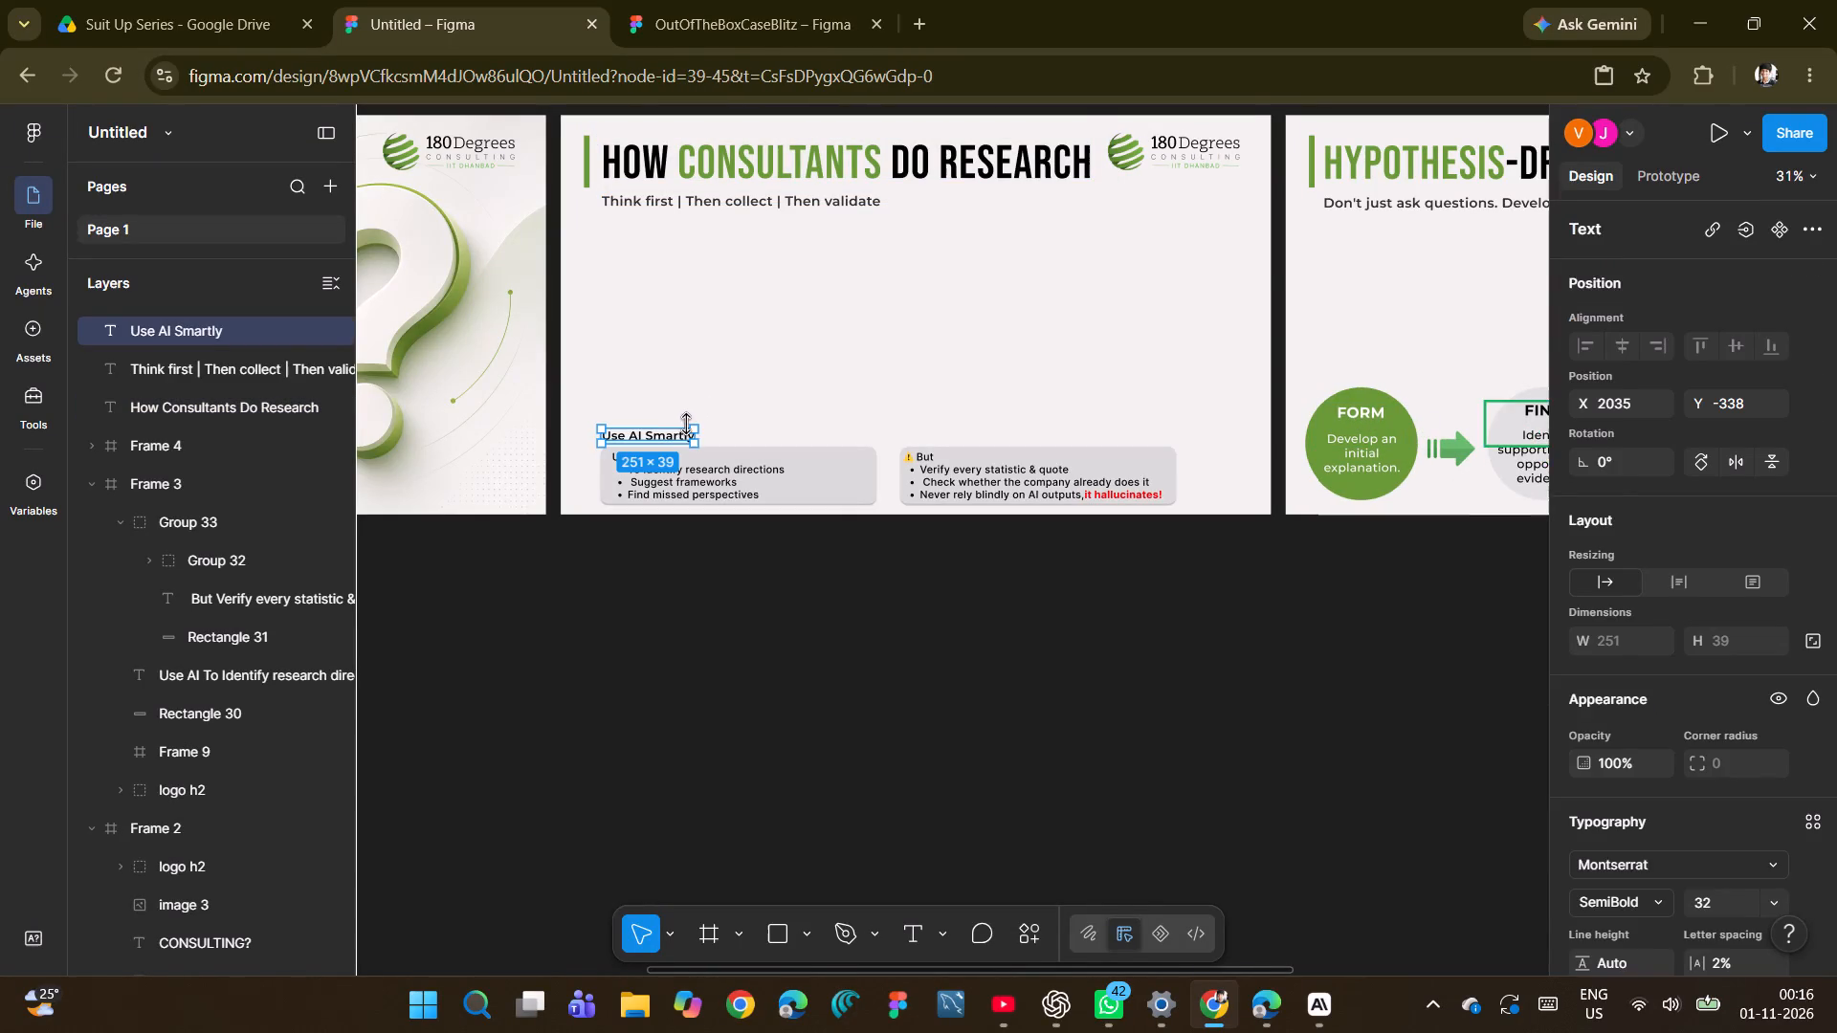
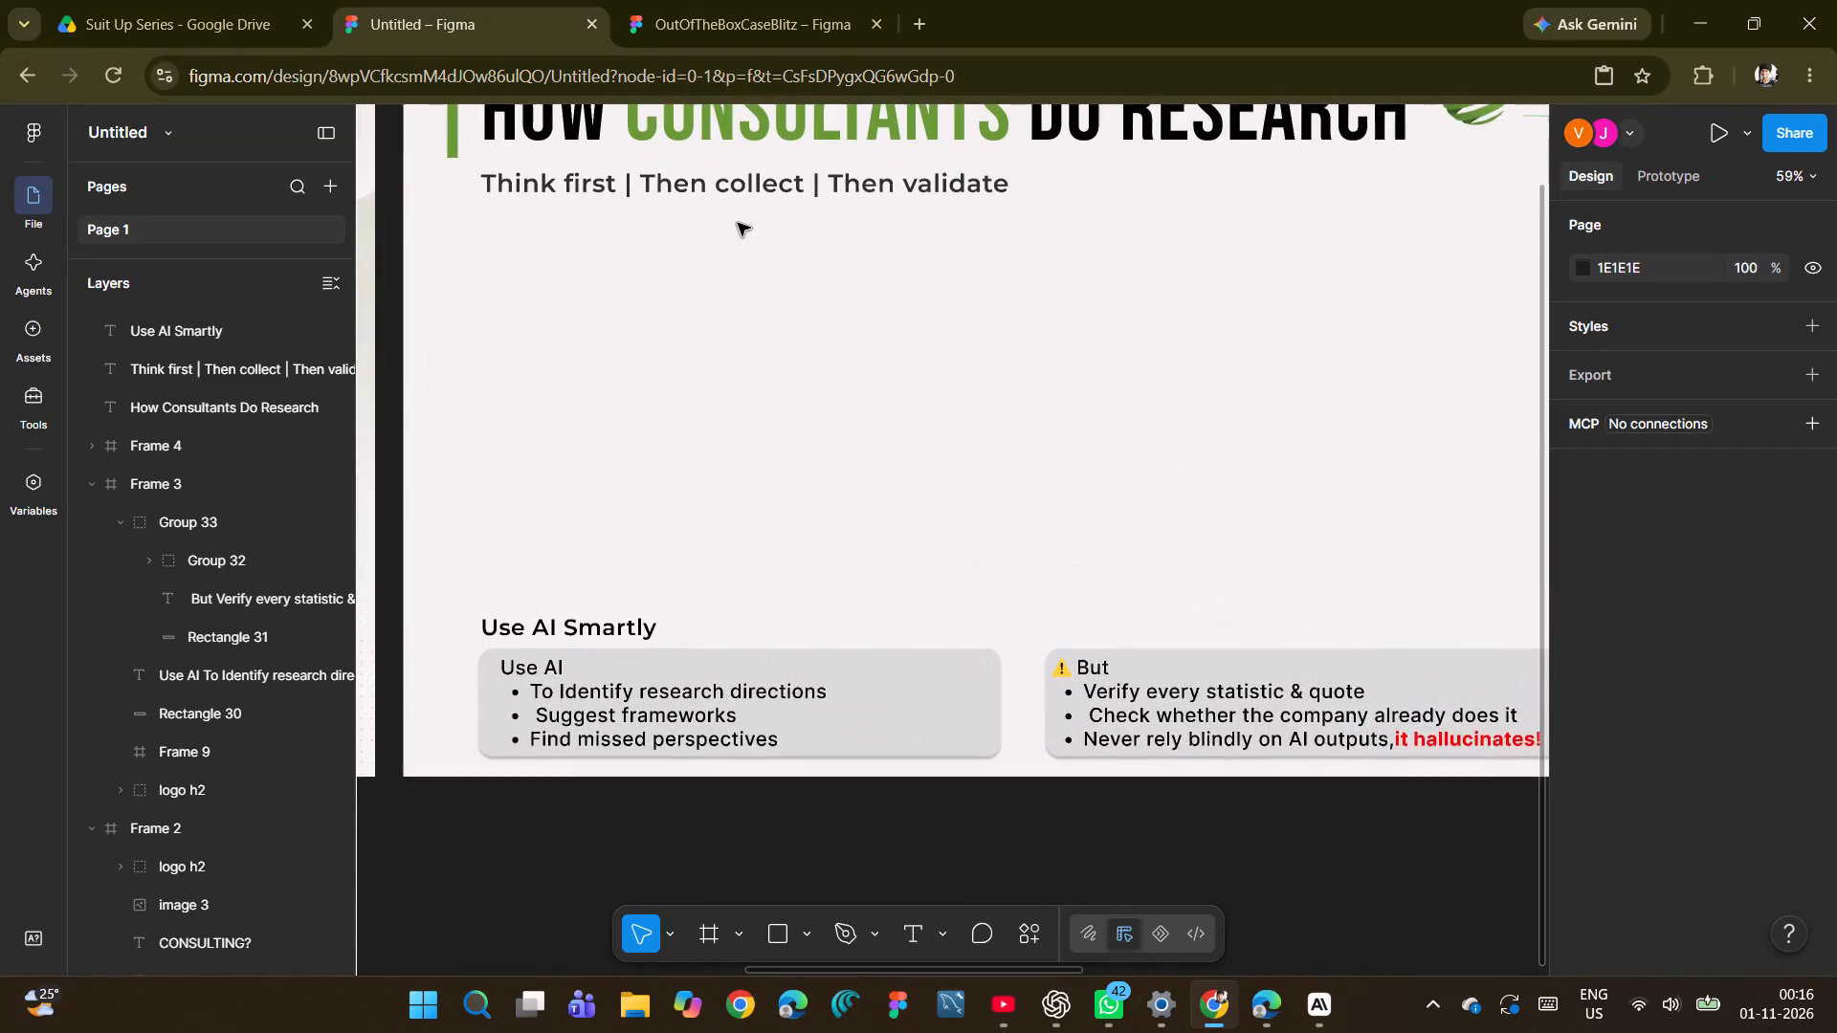
Duplicate the grey rounded rectangle behind the "Use AI" list and place the copy in the slide's empty middle area, at about X 78, Y 508.
{"action": "scroll", "coordinate": [738, 223], "scroll_direction": "up", "scroll_amount": 1}
{"action": "left_click", "coordinate": [874, 712]}
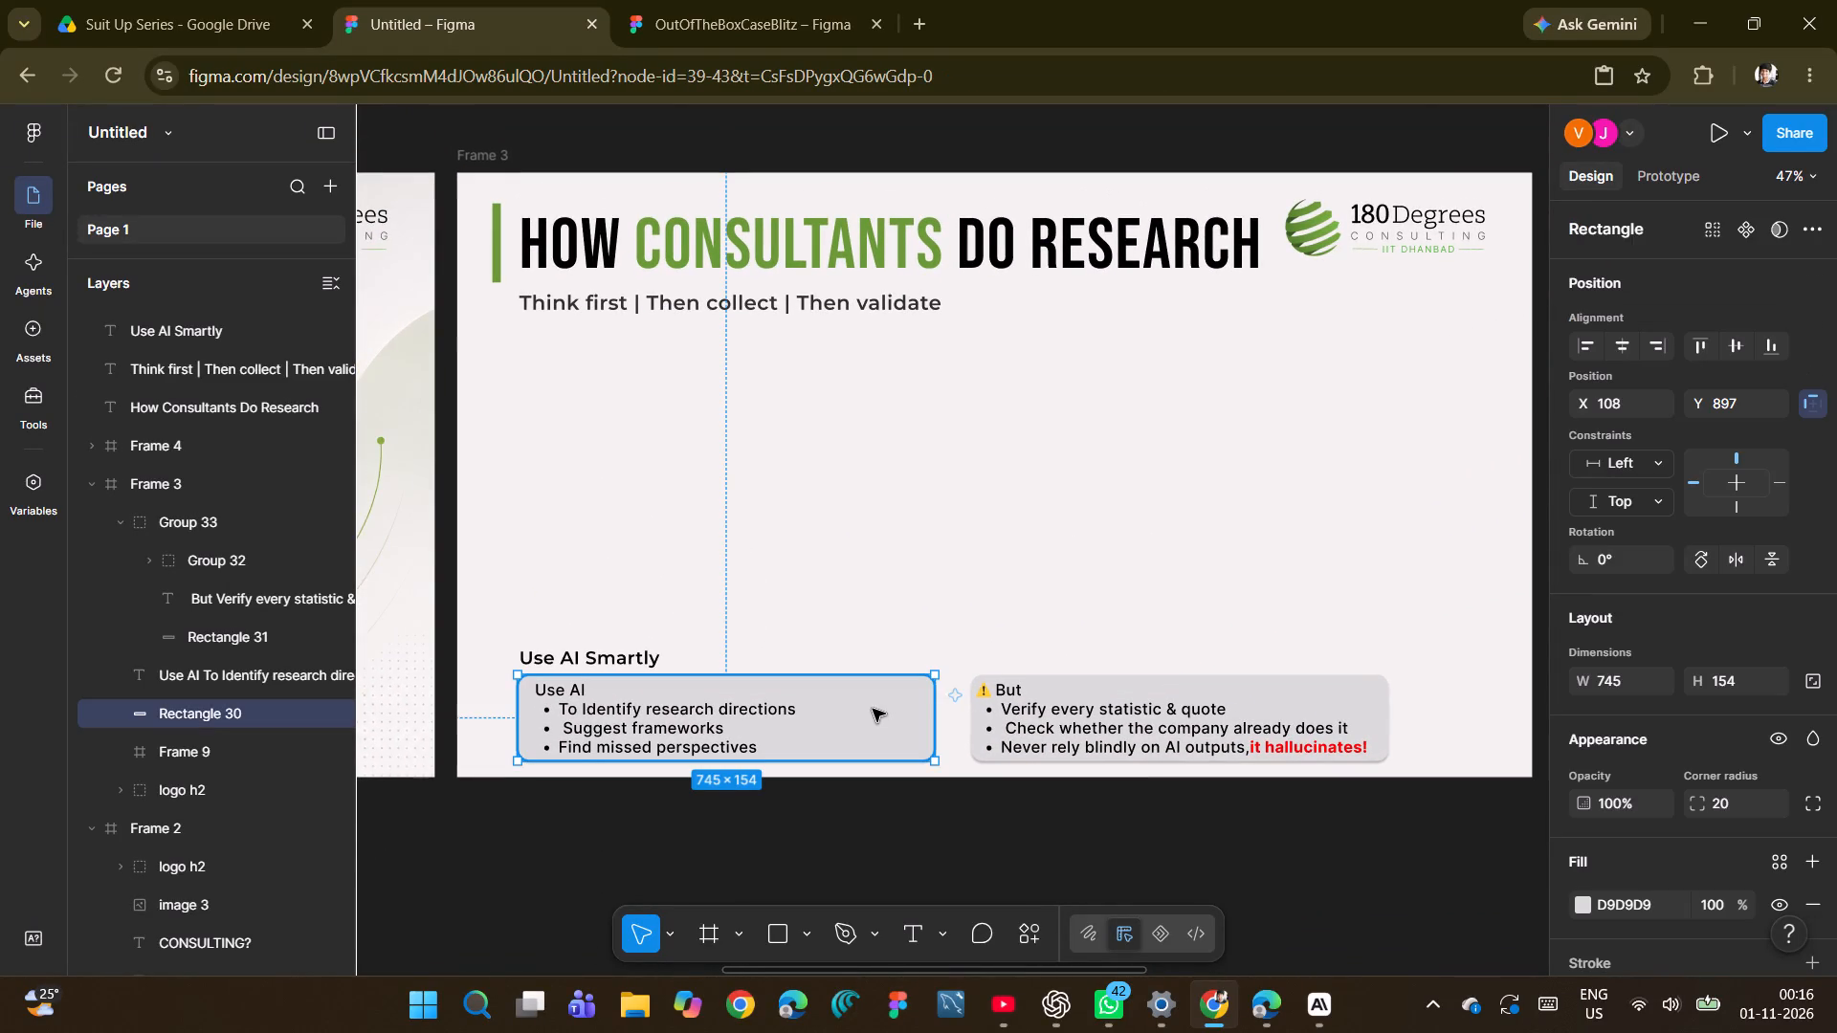
{"action": "key", "text": "ctrl+d"}
{"action": "left_click_drag", "start_coordinate": [869, 706], "coordinate": [852, 488]}
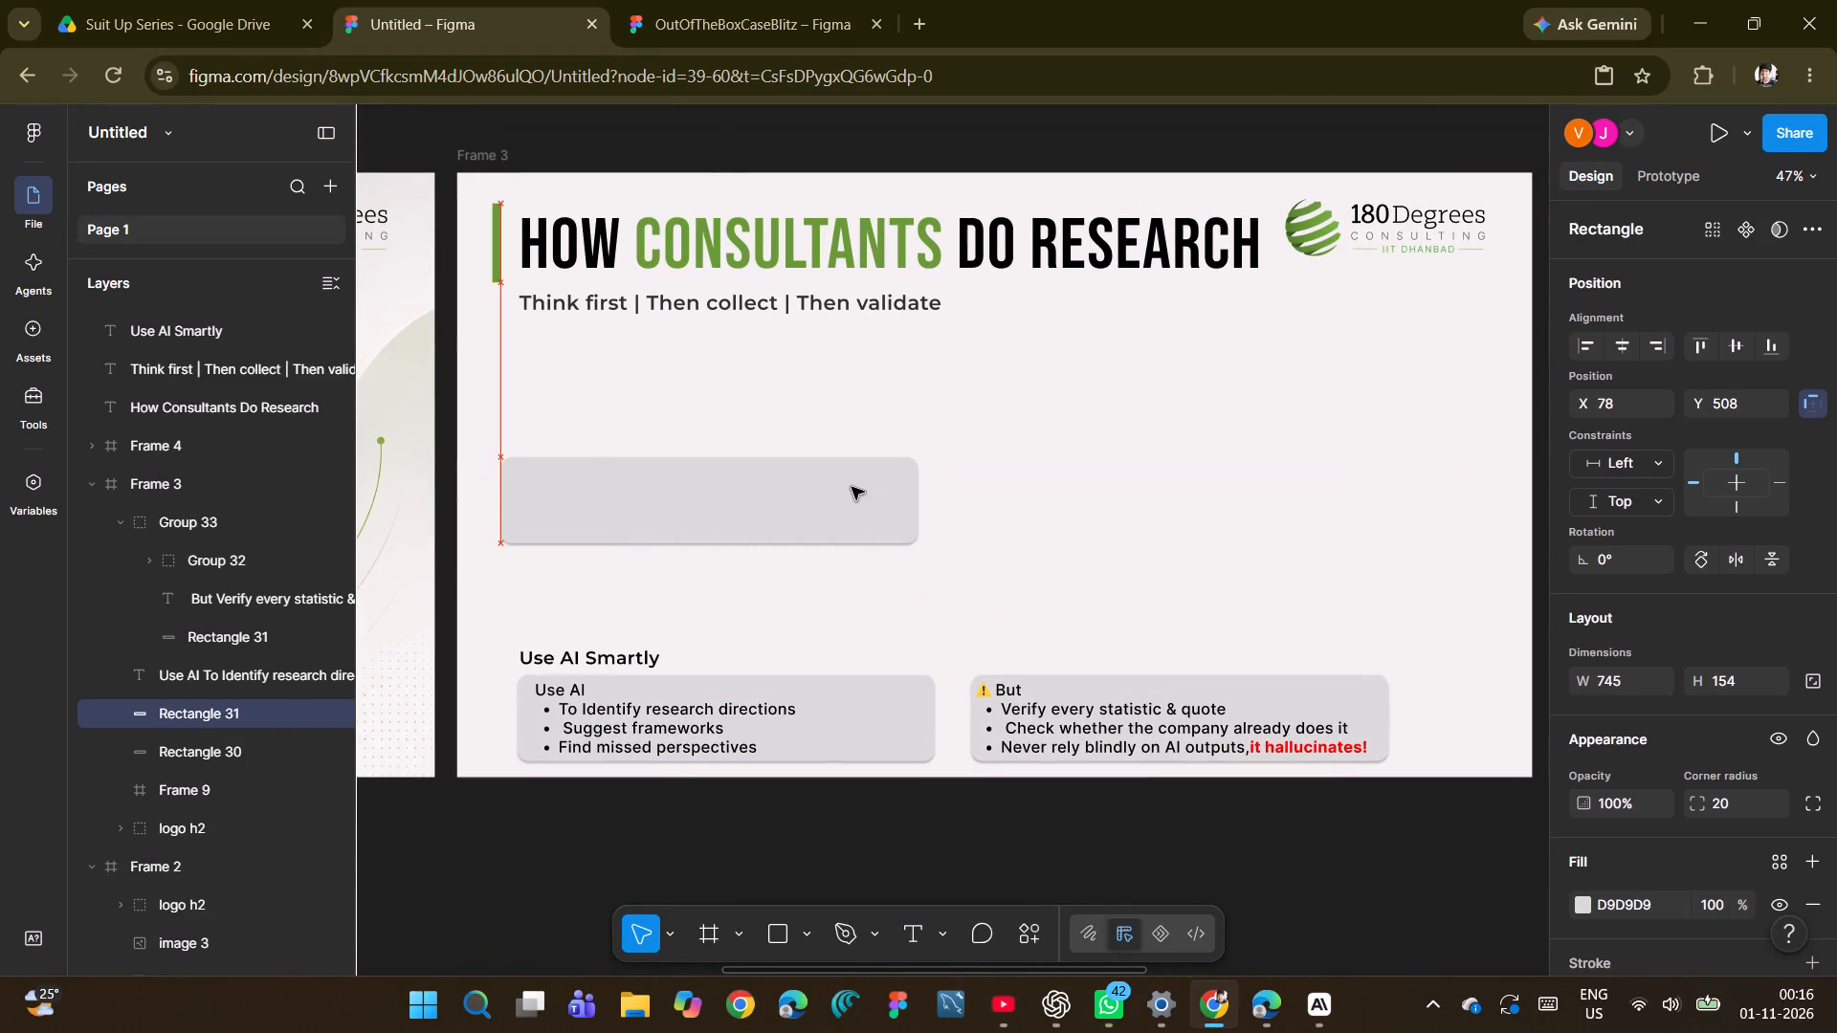
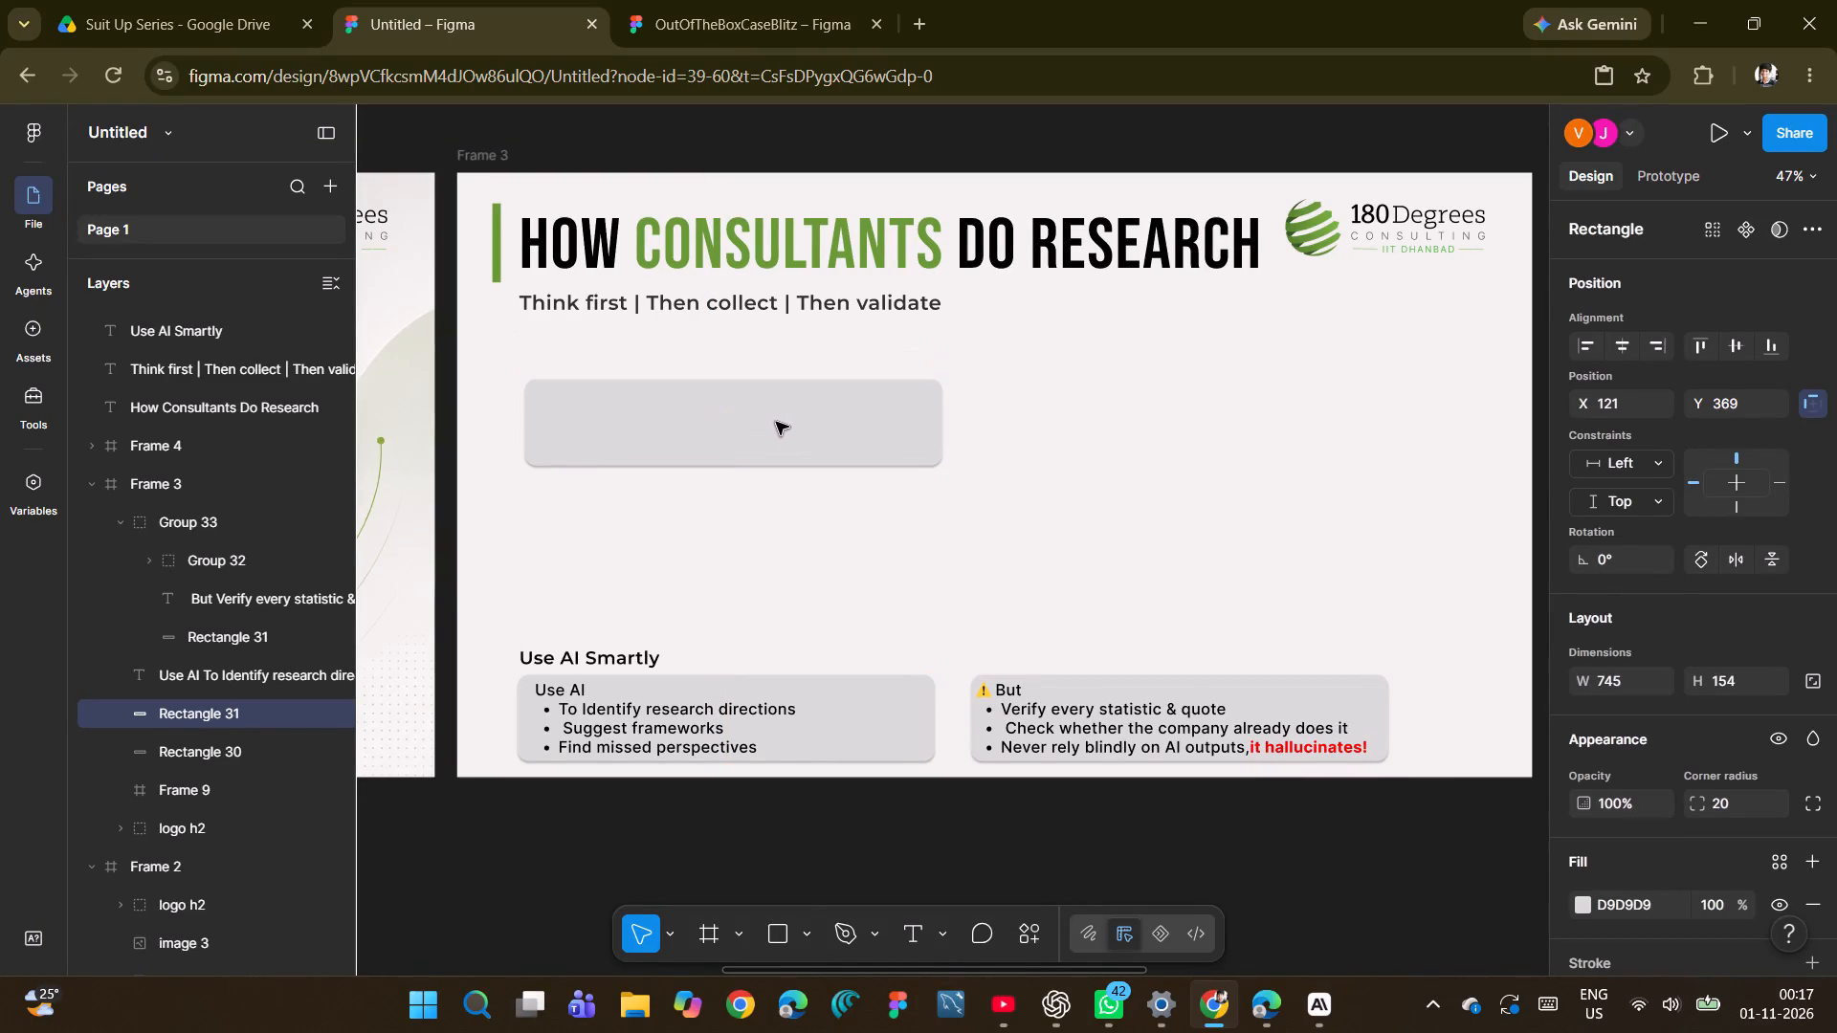
Examine the layout of the Hypothesis-Driven Approach slide beside the How Consultants Do Research slide.
{"action": "left_click", "coordinate": [861, 568]}
{"action": "scroll", "coordinate": [963, 361], "scroll_direction": "down", "scroll_amount": 1}
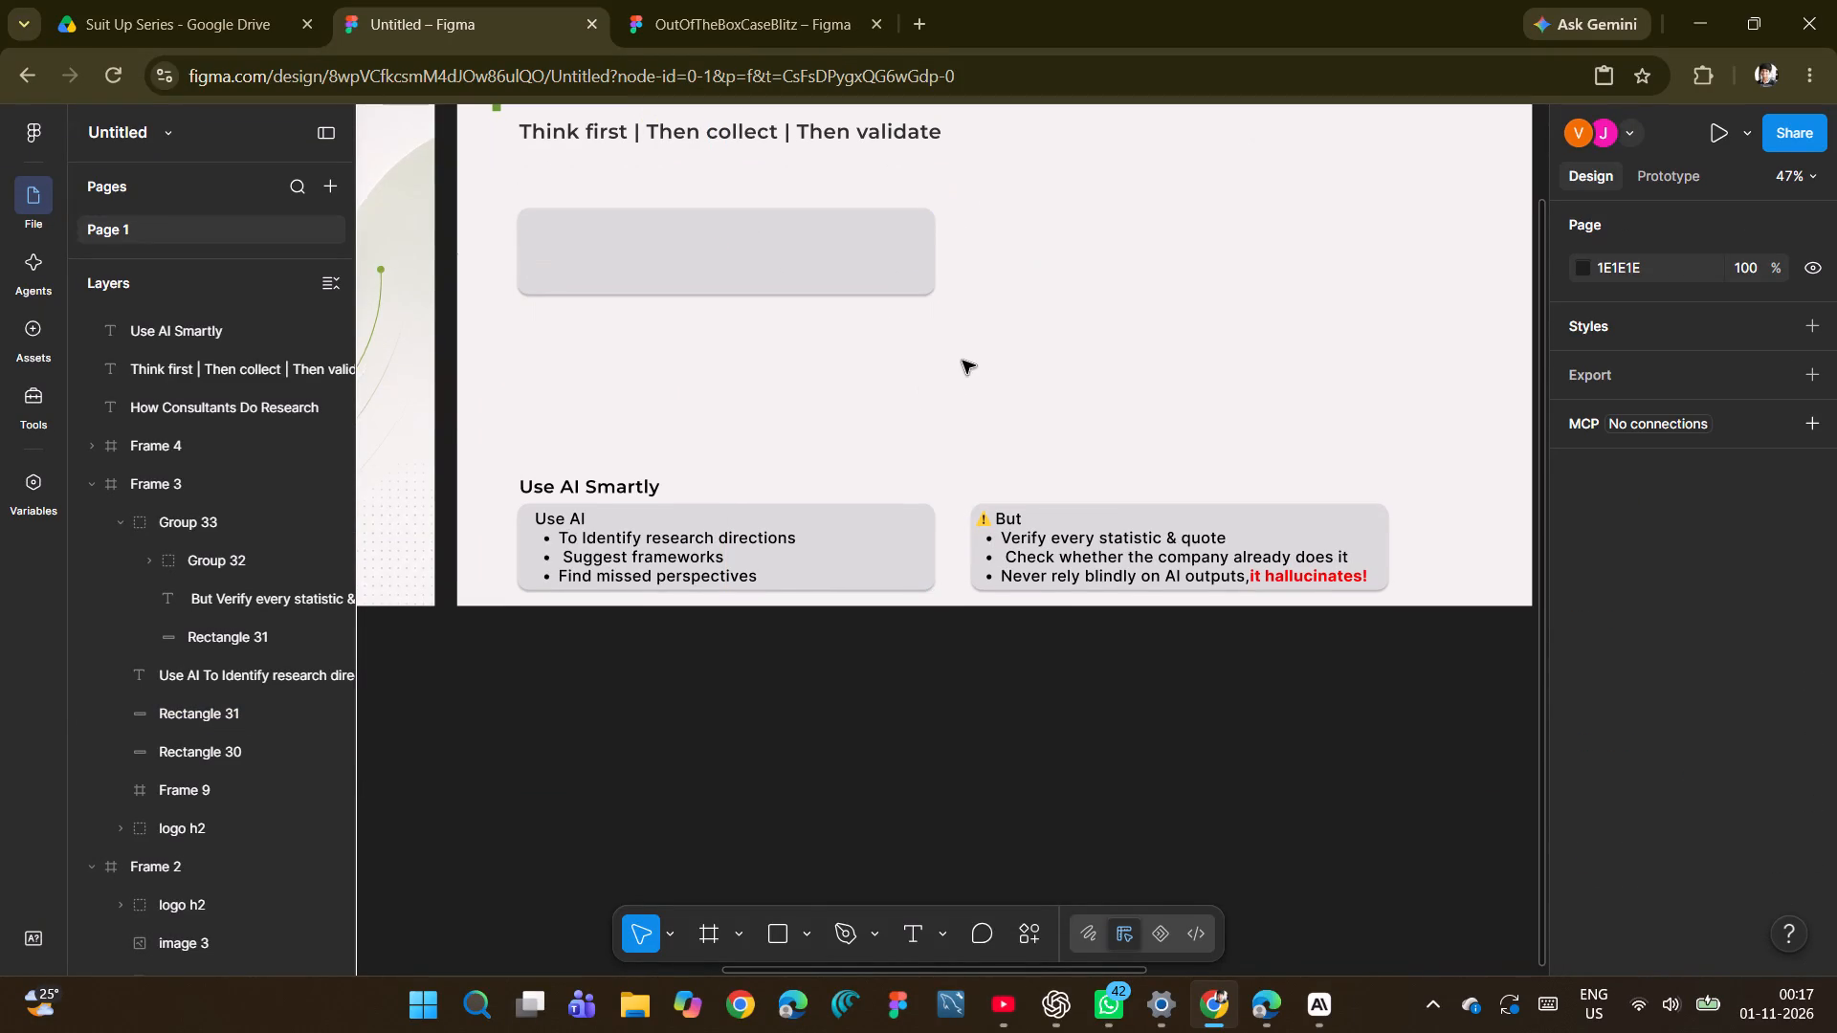
{"action": "scroll", "coordinate": [963, 361], "scroll_direction": "left", "scroll_amount": 1}
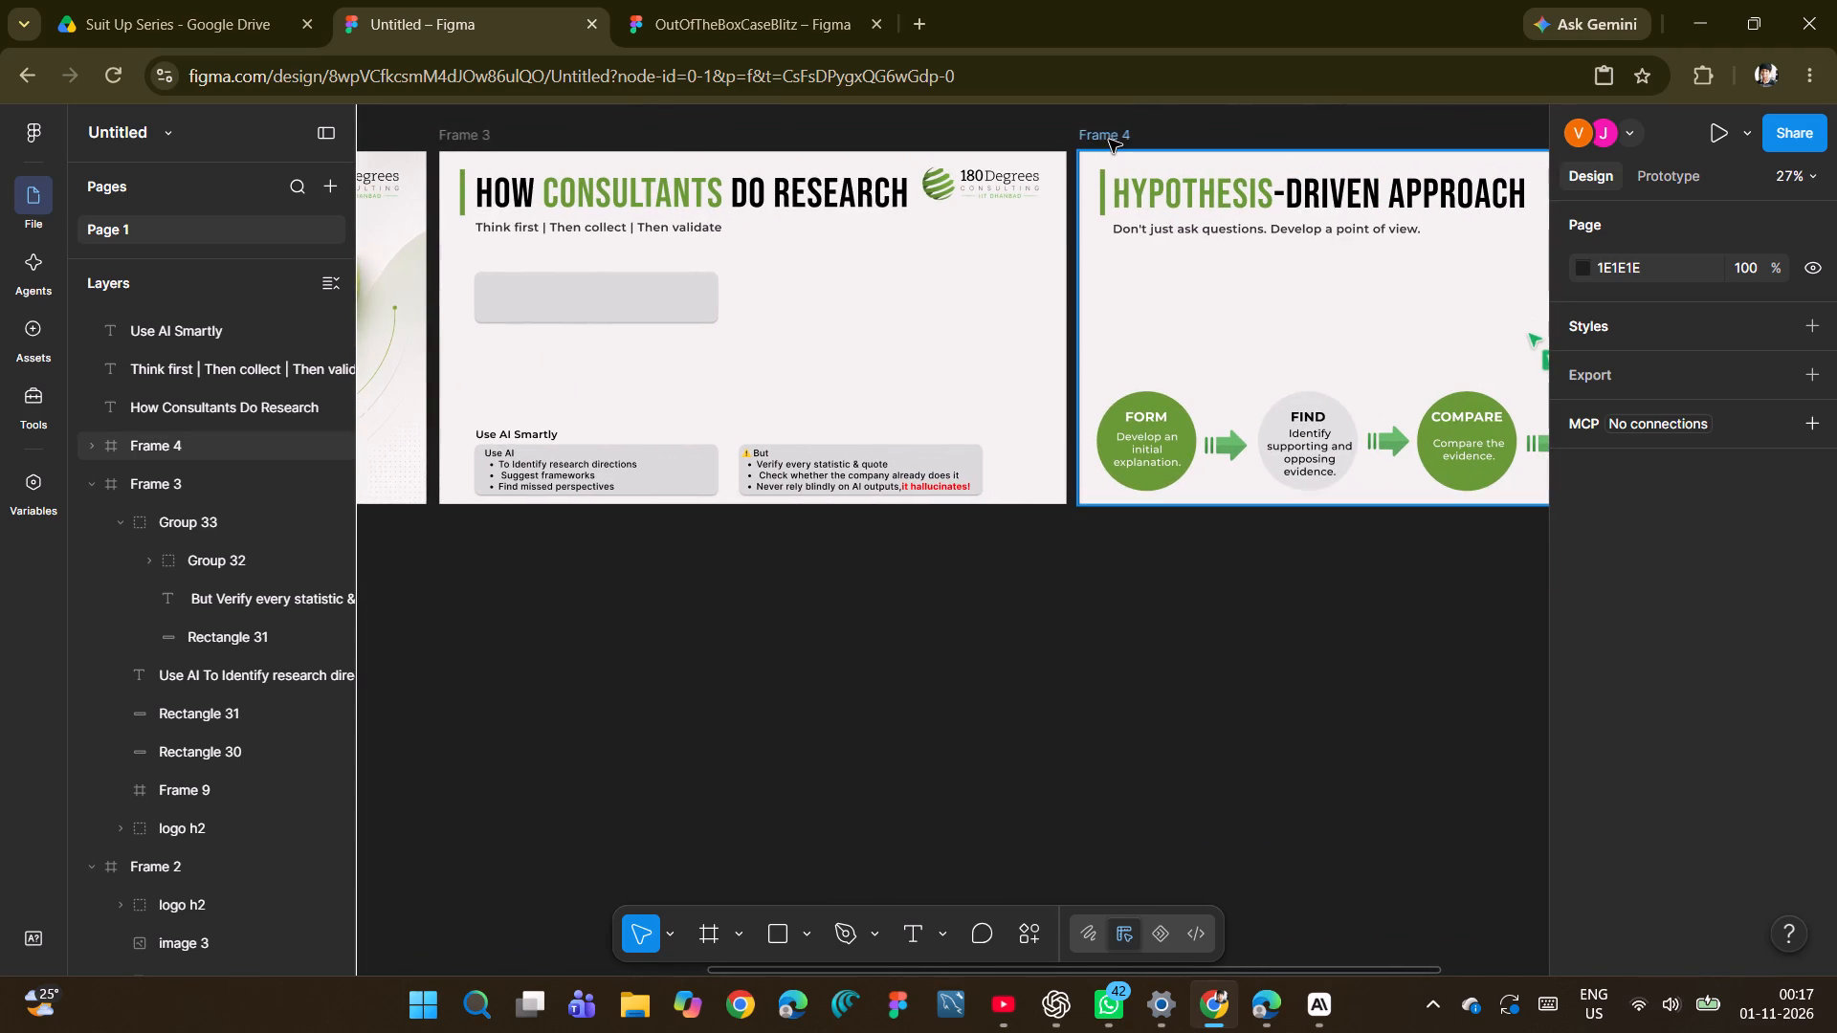
{"action": "scroll", "coordinate": [1109, 140], "scroll_direction": "left", "scroll_amount": 2}
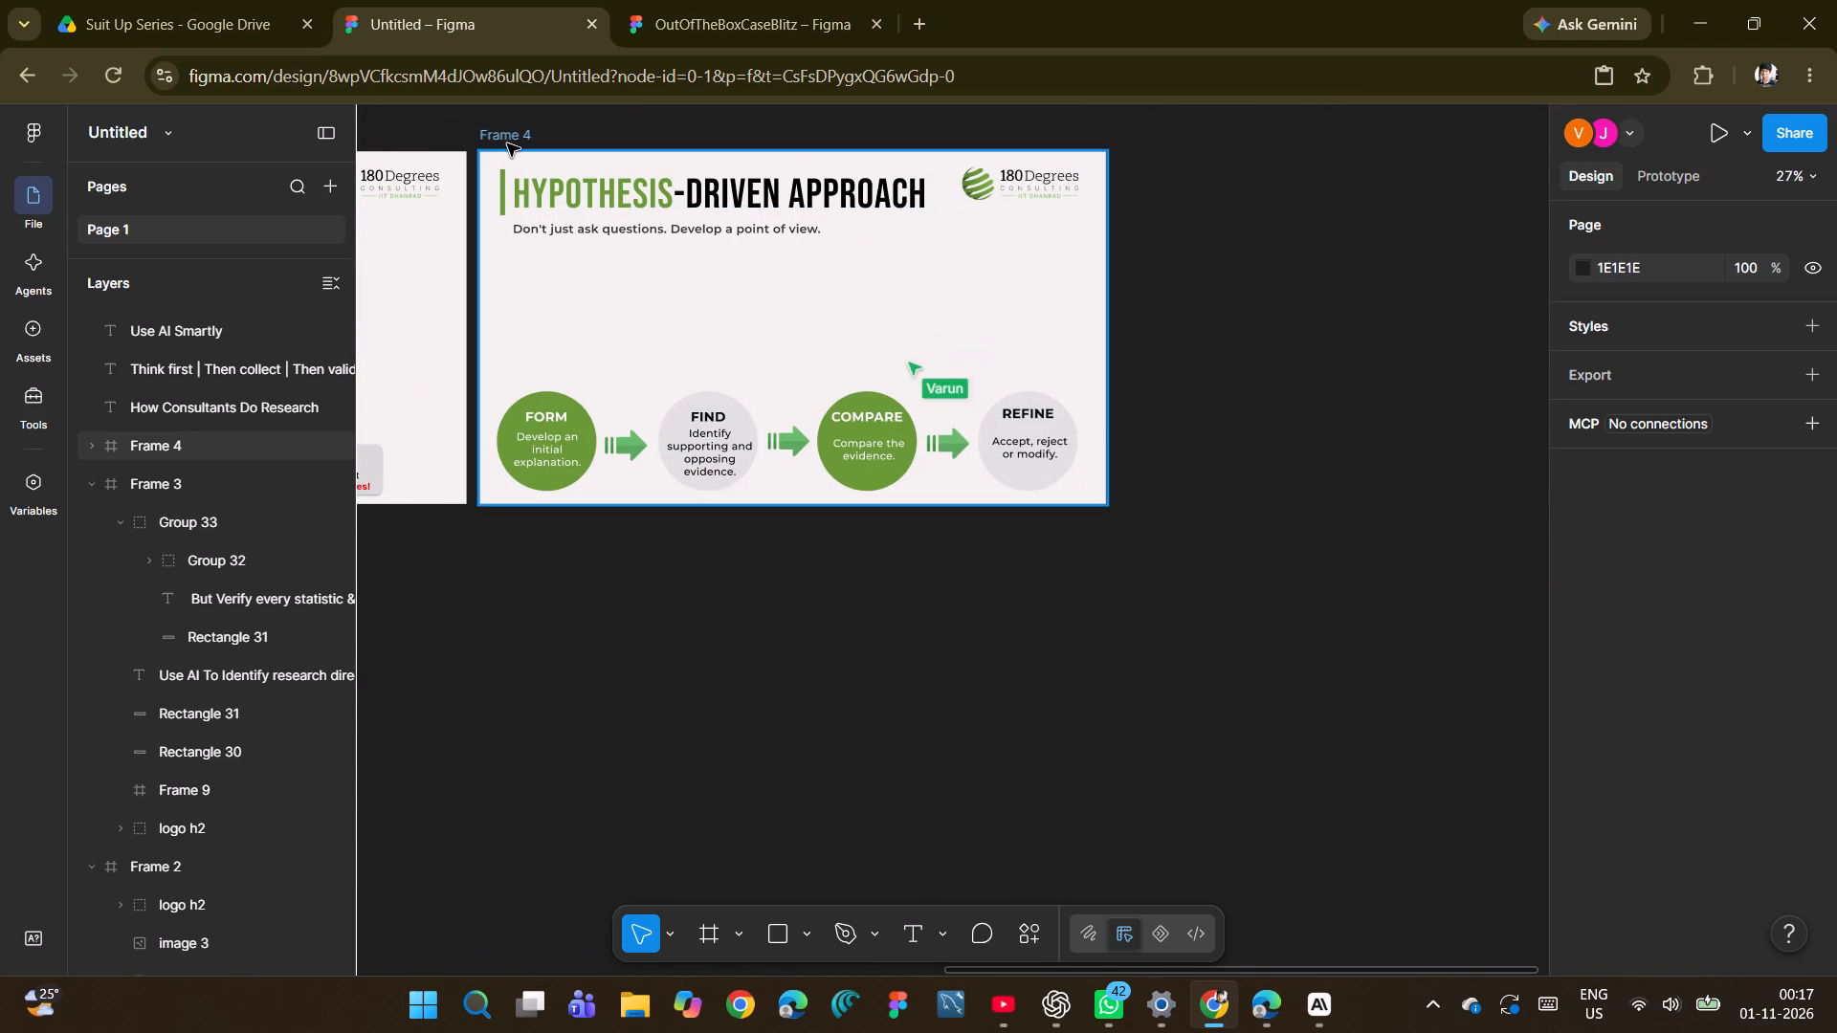
{"action": "left_click", "coordinate": [507, 143]}
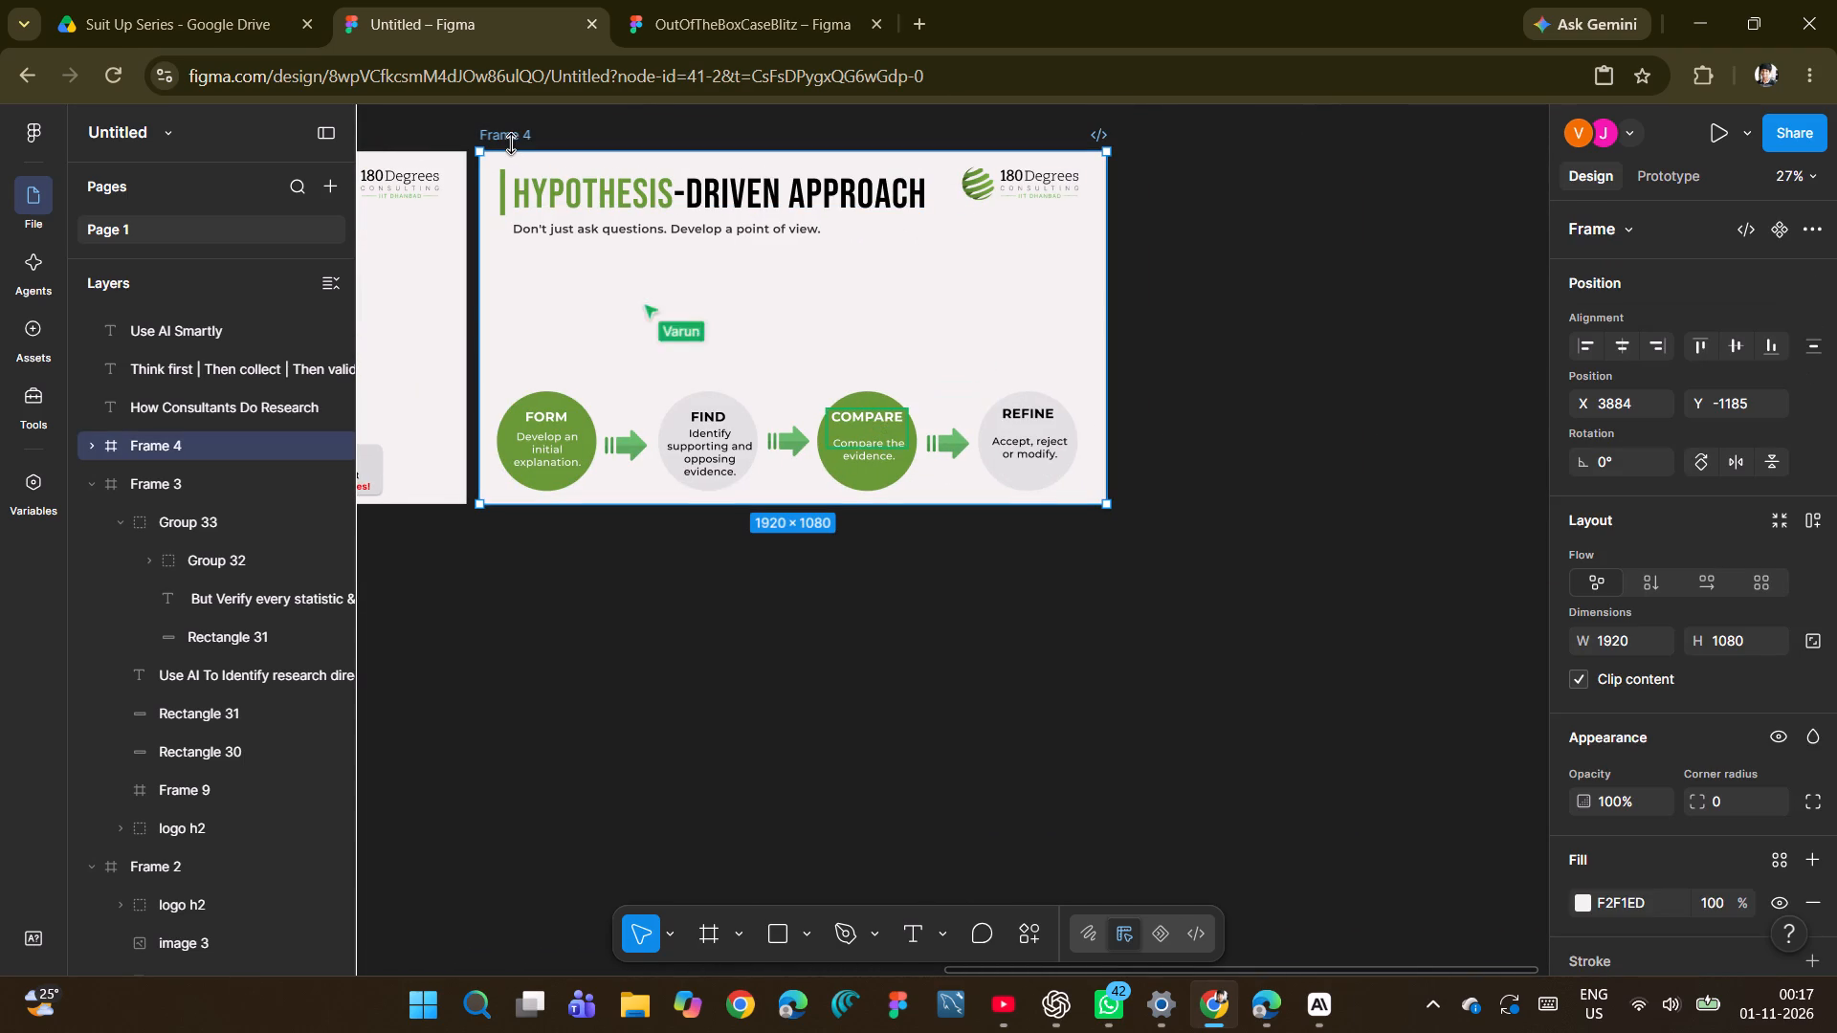
{"action": "left_click", "coordinate": [593, 626]}
{"action": "scroll", "coordinate": [594, 613], "scroll_direction": "right", "scroll_amount": 1}
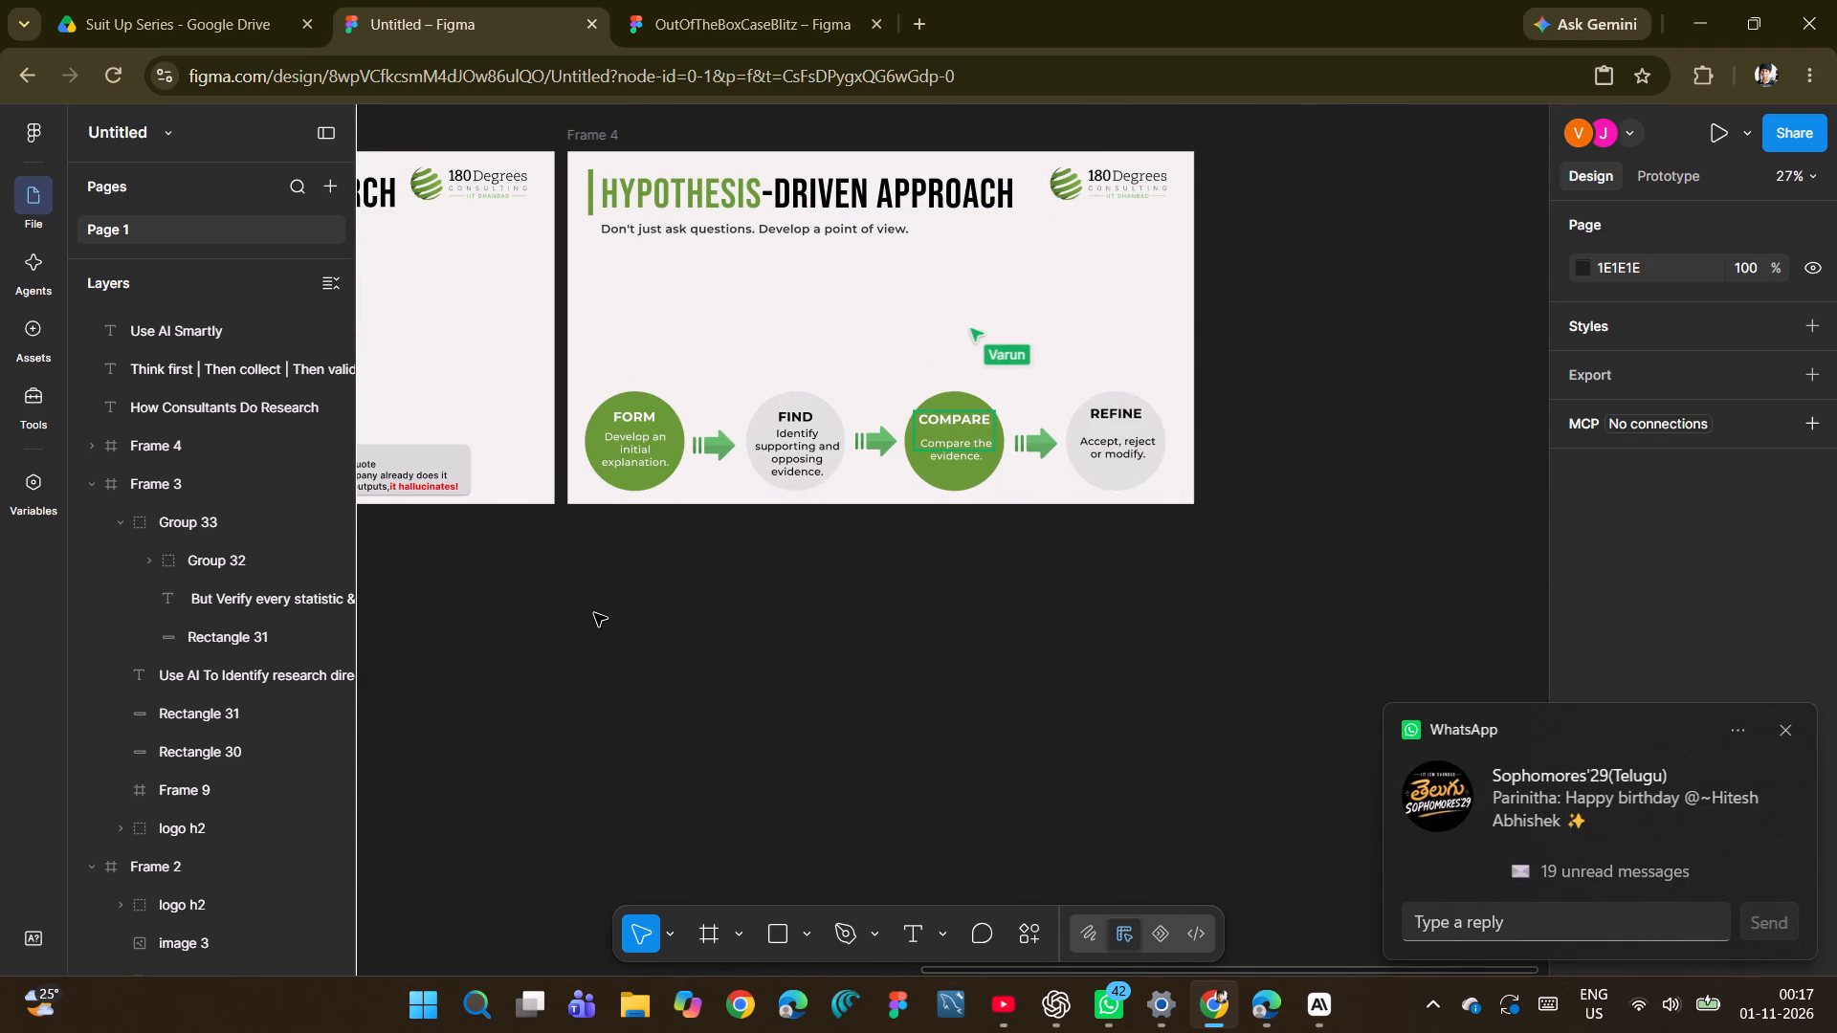
{"action": "scroll", "coordinate": [594, 613], "scroll_direction": "right", "scroll_amount": 1}
{"action": "left_click", "coordinate": [1790, 725]}
{"action": "scroll", "coordinate": [1790, 725], "scroll_direction": "right", "scroll_amount": 1}
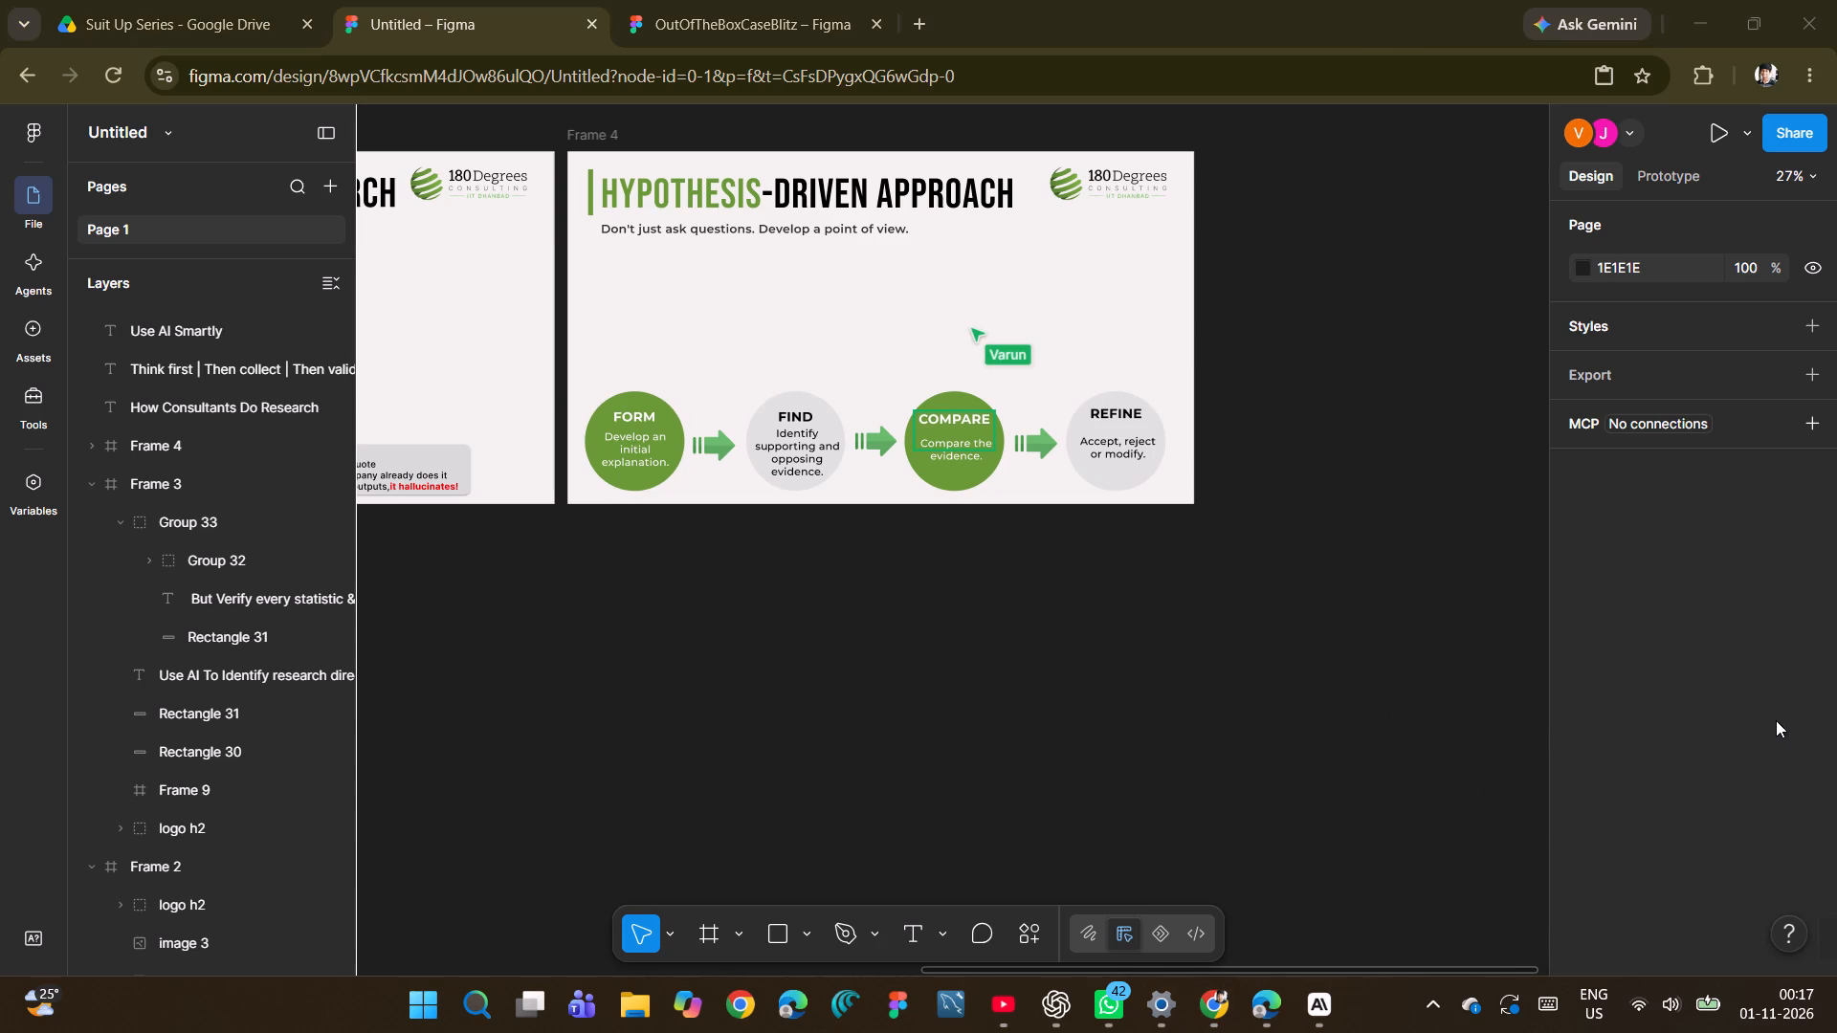
{"action": "scroll", "coordinate": [1776, 720], "scroll_direction": "right", "scroll_amount": 1}
{"action": "scroll", "coordinate": [764, 577], "scroll_direction": "right", "scroll_amount": 2}
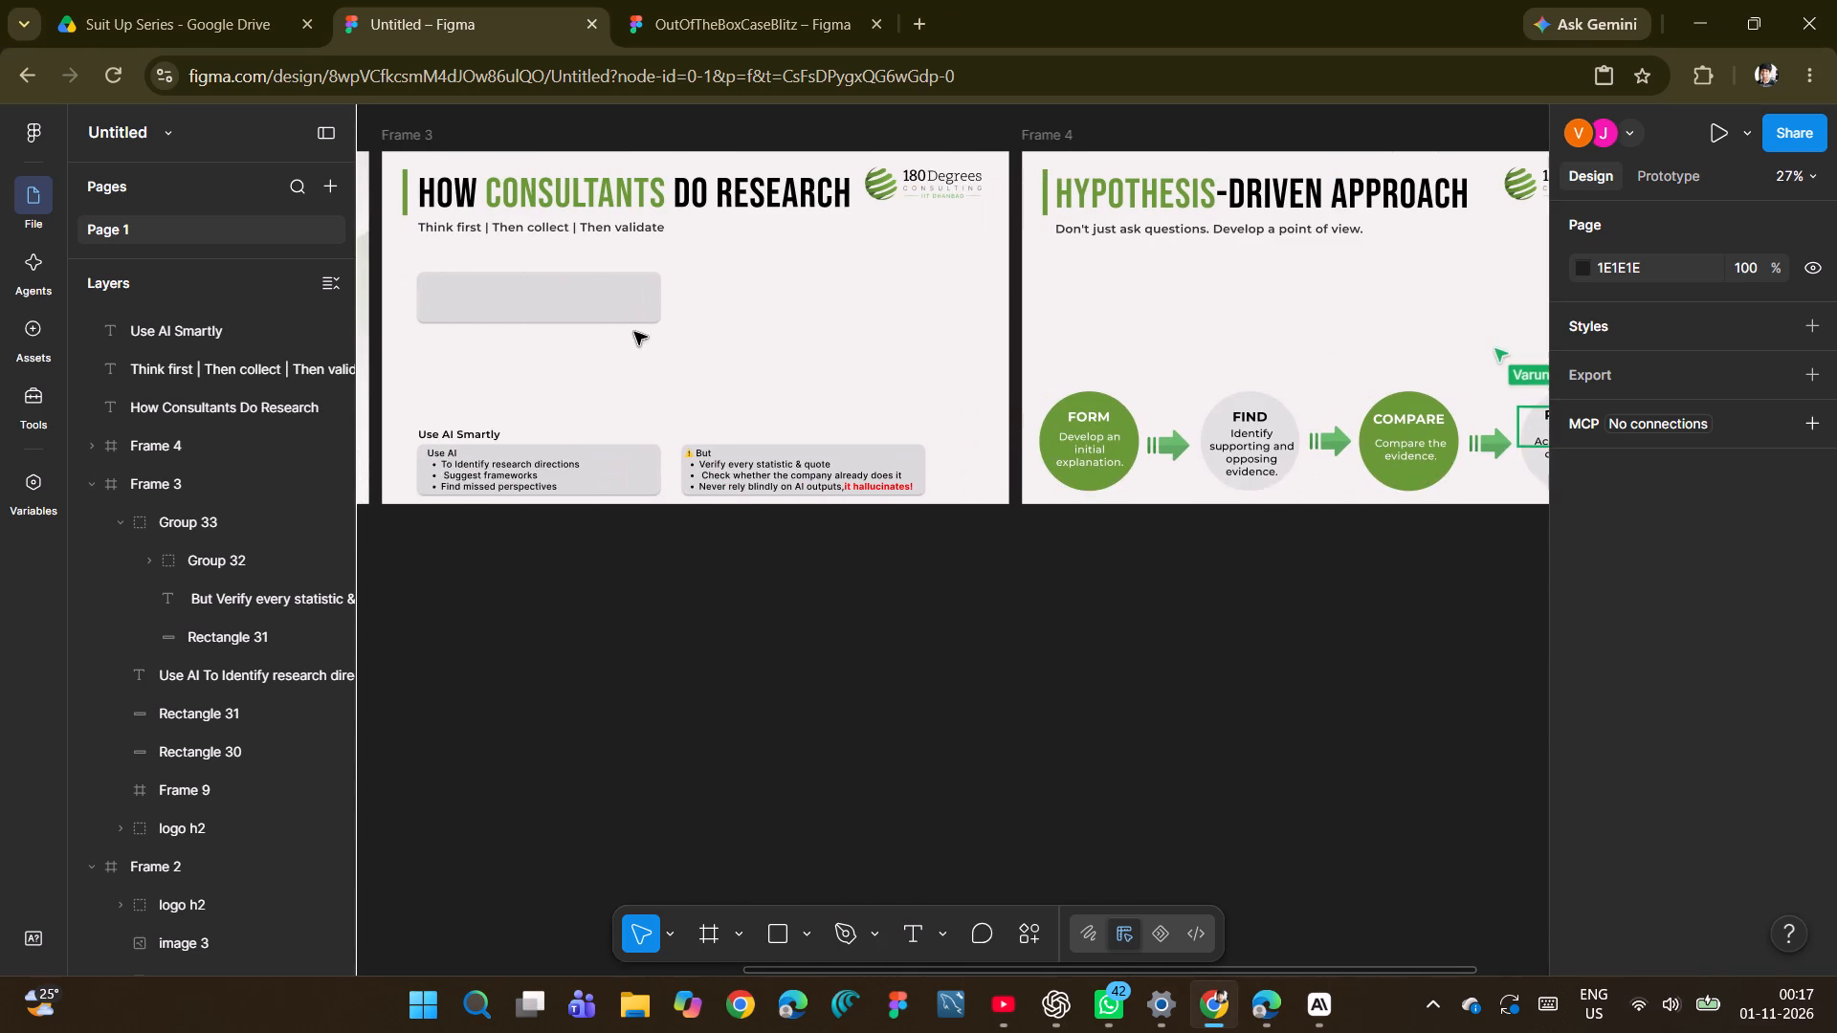
{"action": "scroll", "coordinate": [597, 319], "scroll_direction": "right", "scroll_amount": 1}
{"action": "scroll", "coordinate": [1029, 934], "scroll_direction": "right", "scroll_amount": 1}
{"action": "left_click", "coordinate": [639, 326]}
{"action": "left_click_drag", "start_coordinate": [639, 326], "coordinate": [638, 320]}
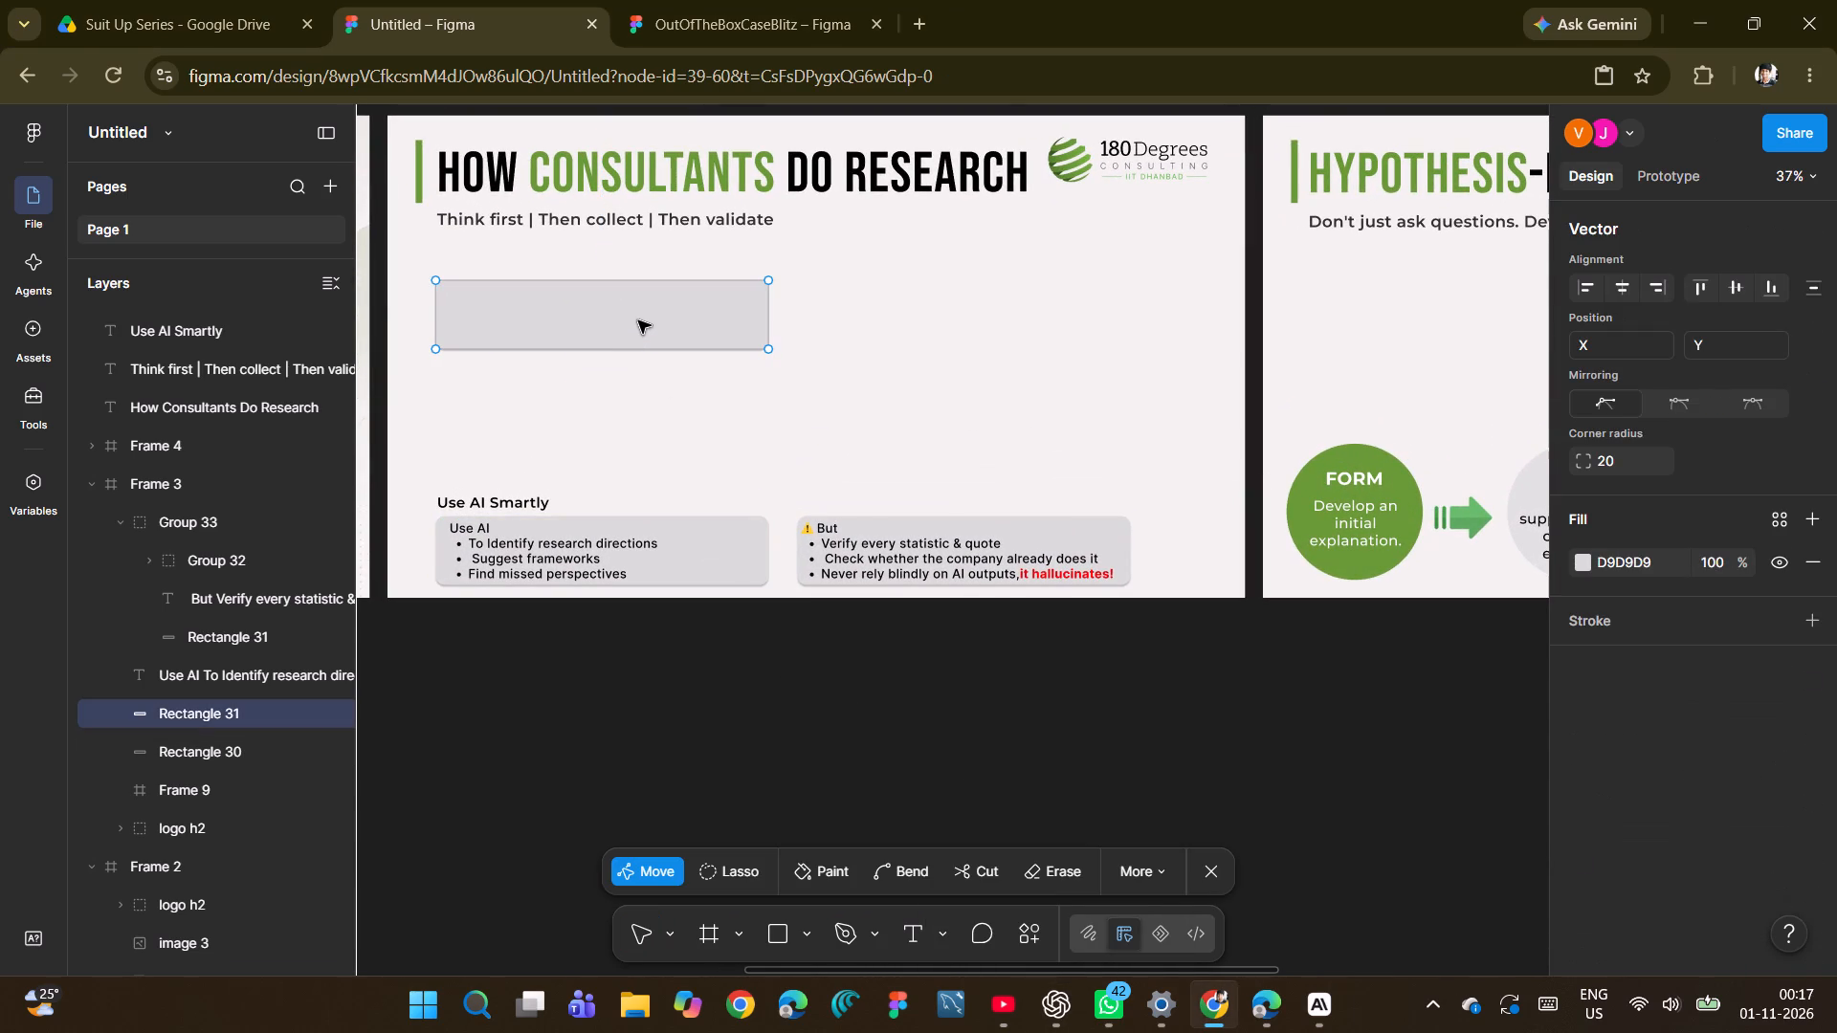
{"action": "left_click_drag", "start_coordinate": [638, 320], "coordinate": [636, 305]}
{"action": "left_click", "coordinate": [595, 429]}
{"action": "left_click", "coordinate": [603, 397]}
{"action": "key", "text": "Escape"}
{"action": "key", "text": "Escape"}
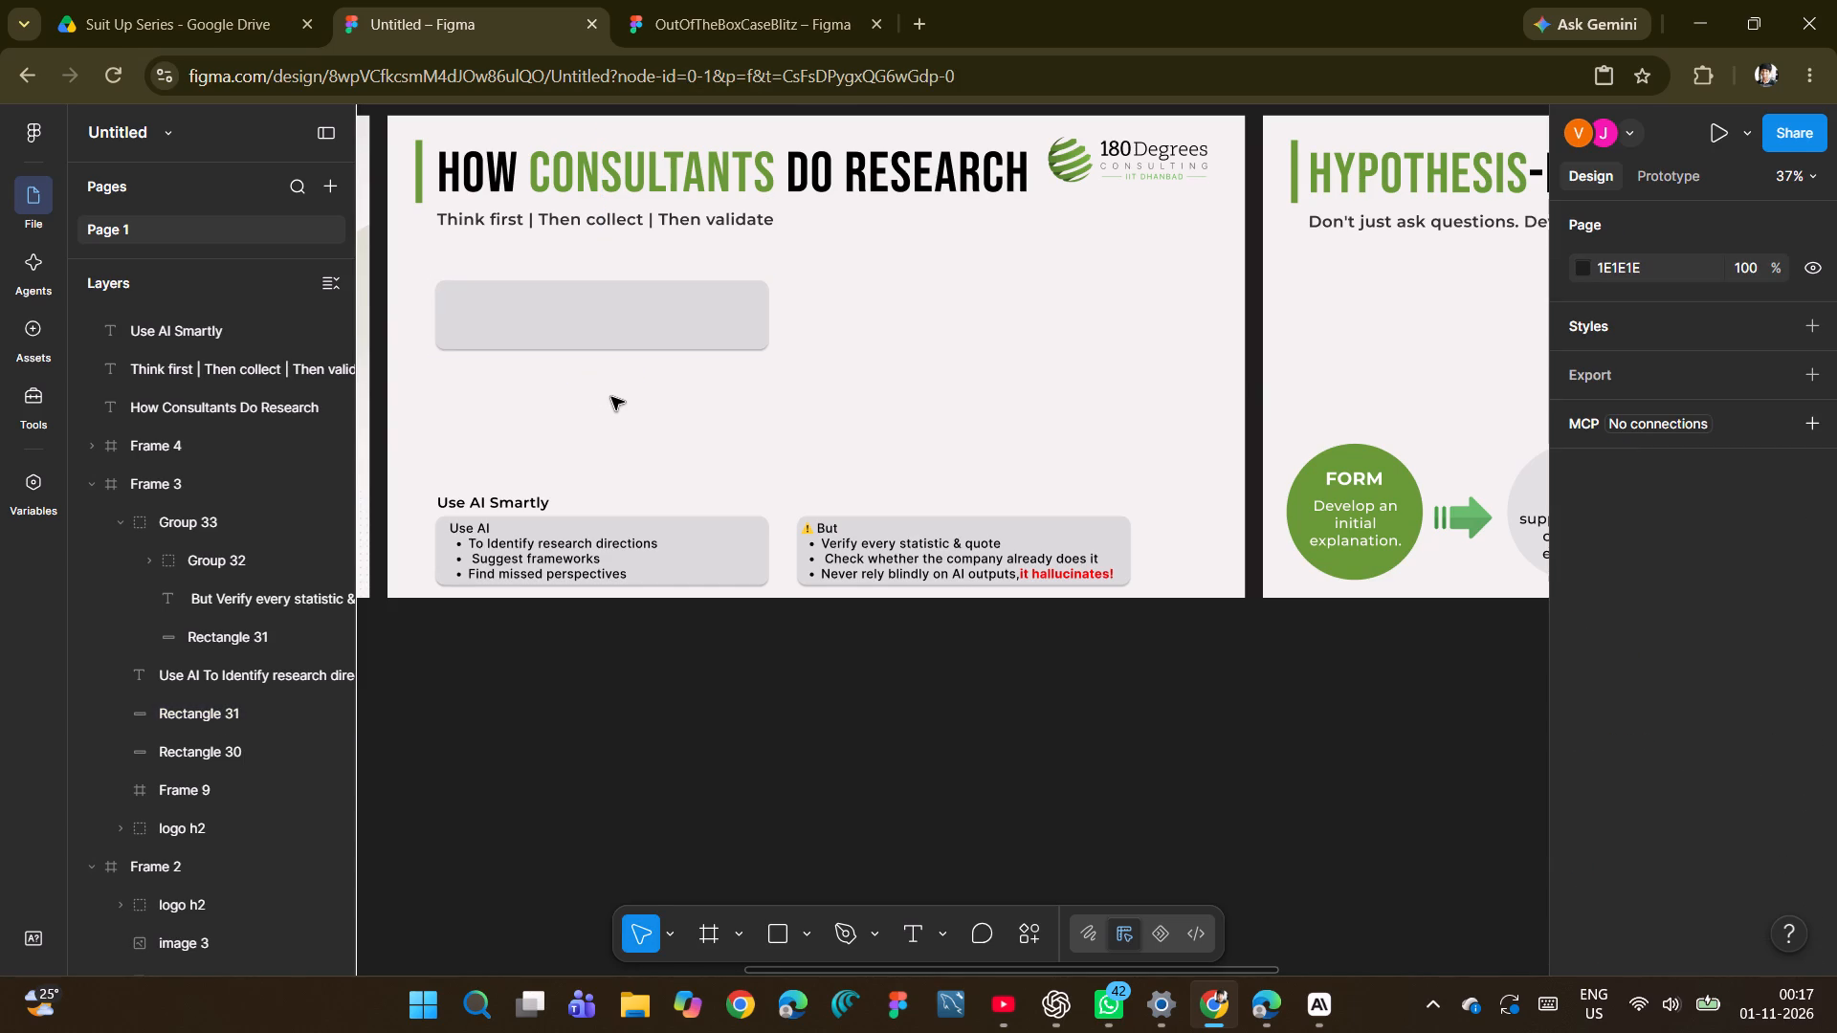
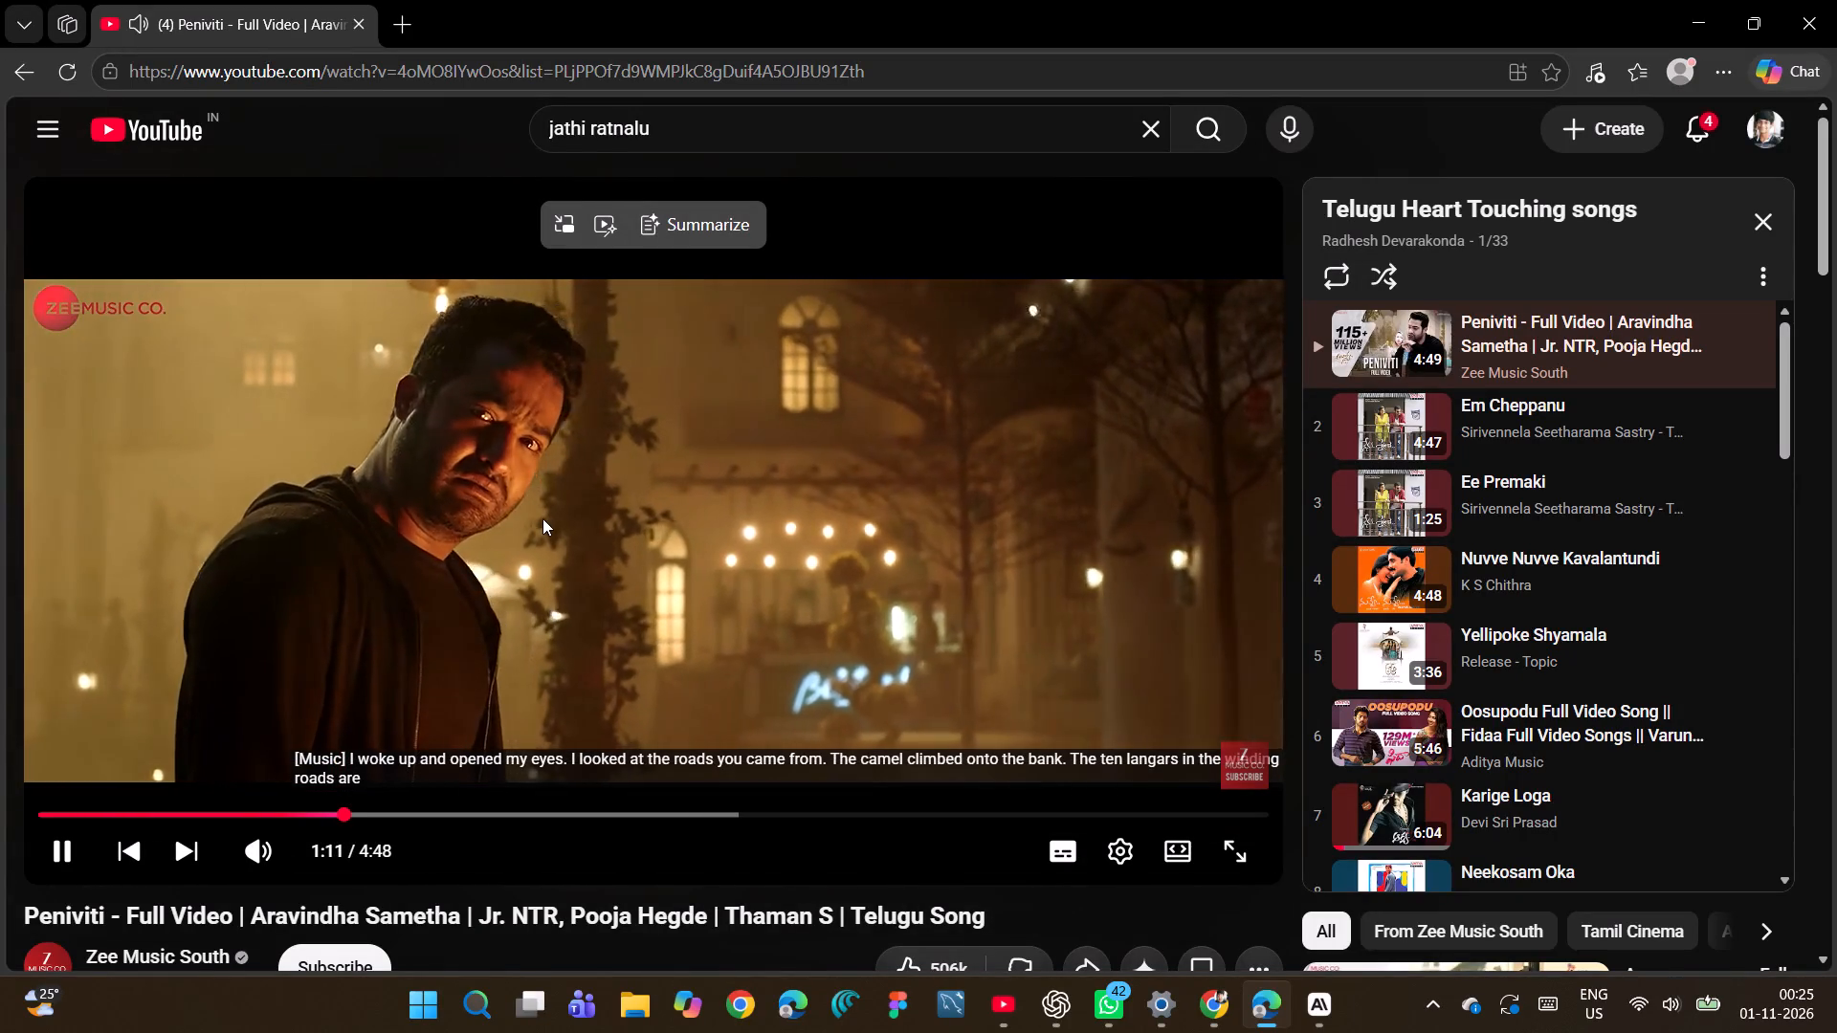
Switch to the Figma design and delete the "Hypothesis-Driven Approach" title from Frame 4.
{"action": "key", "text": "alt+Tab"}
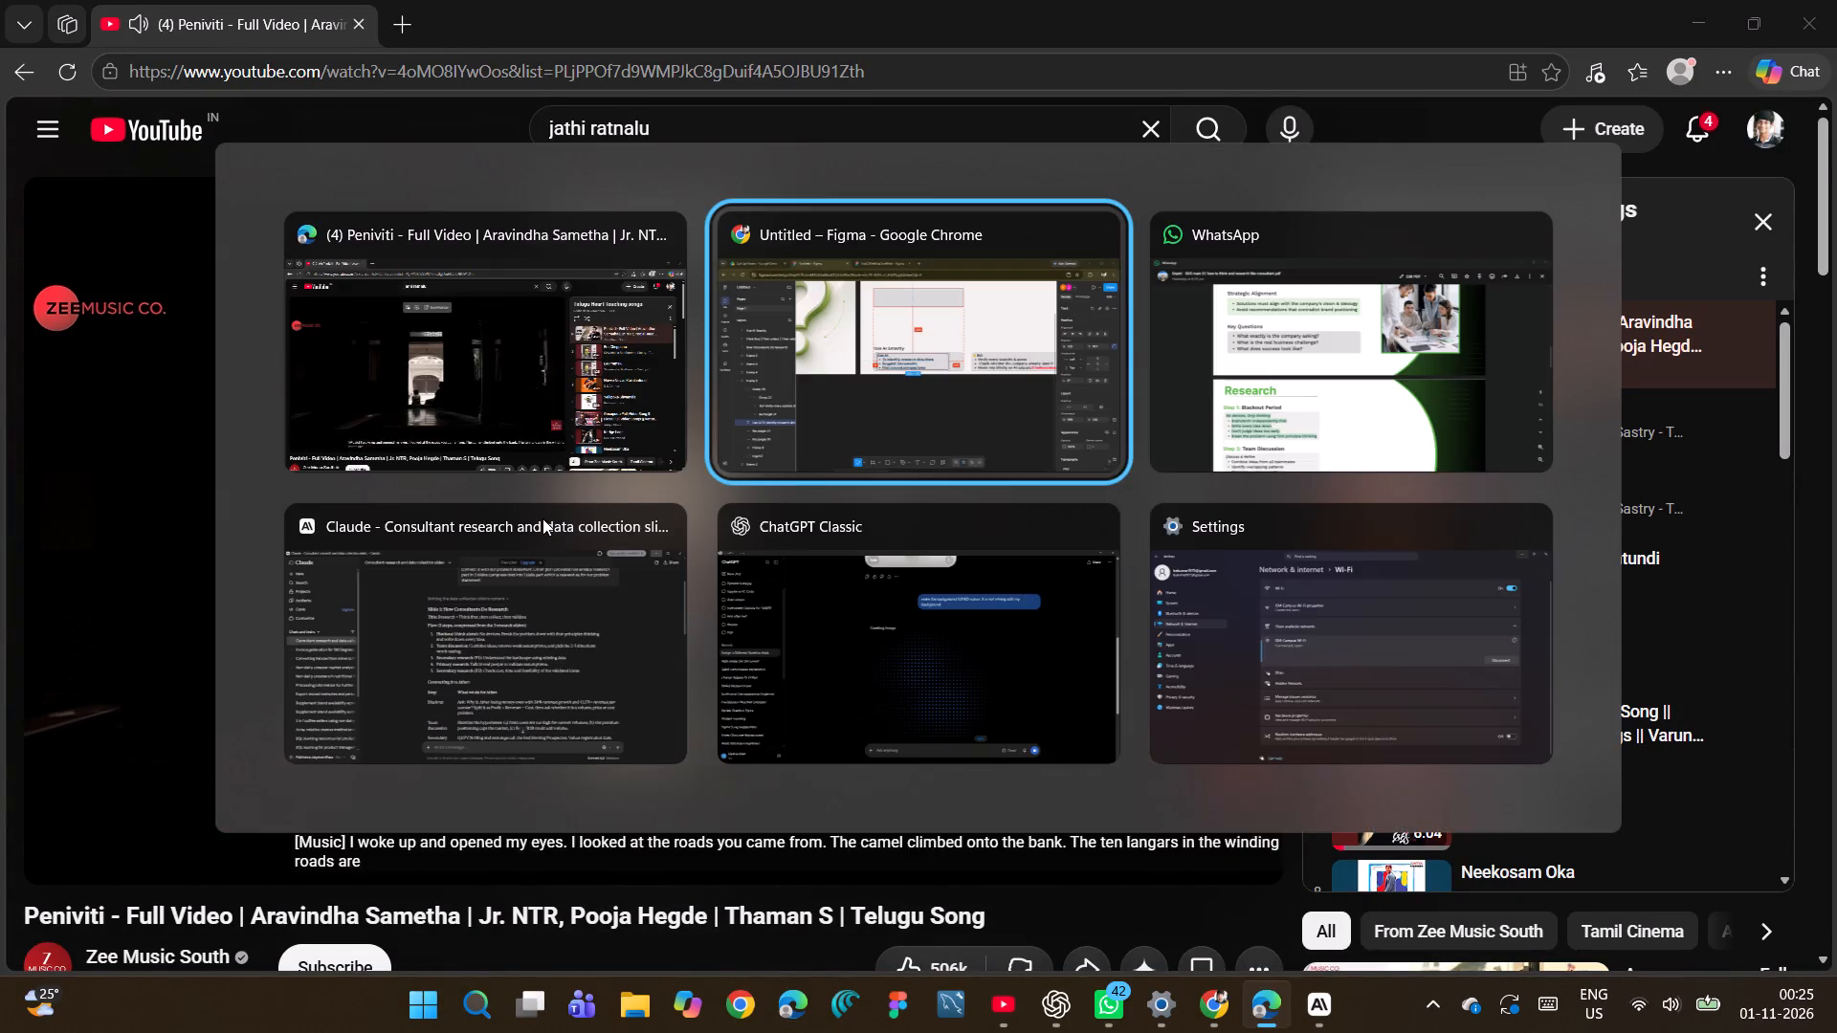
{"action": "left_click", "coordinate": [771, 602]}
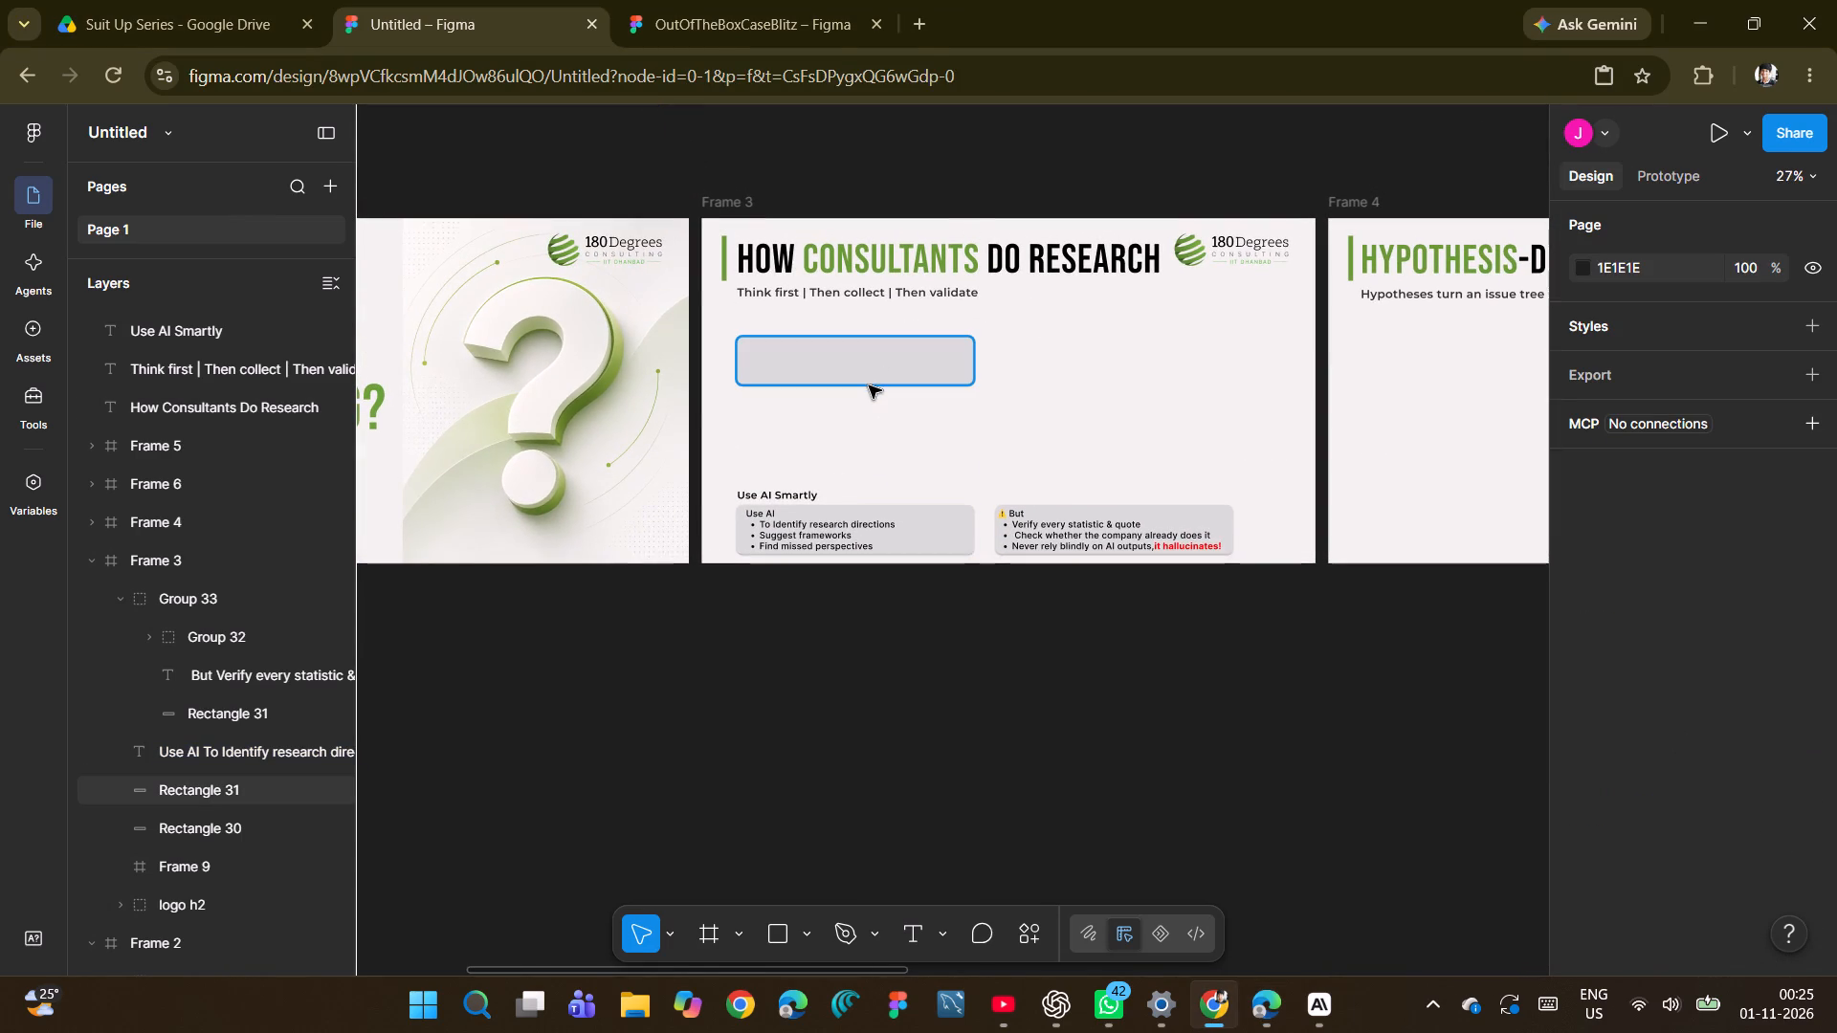
{"action": "scroll", "coordinate": [869, 387], "scroll_direction": "left", "scroll_amount": 3}
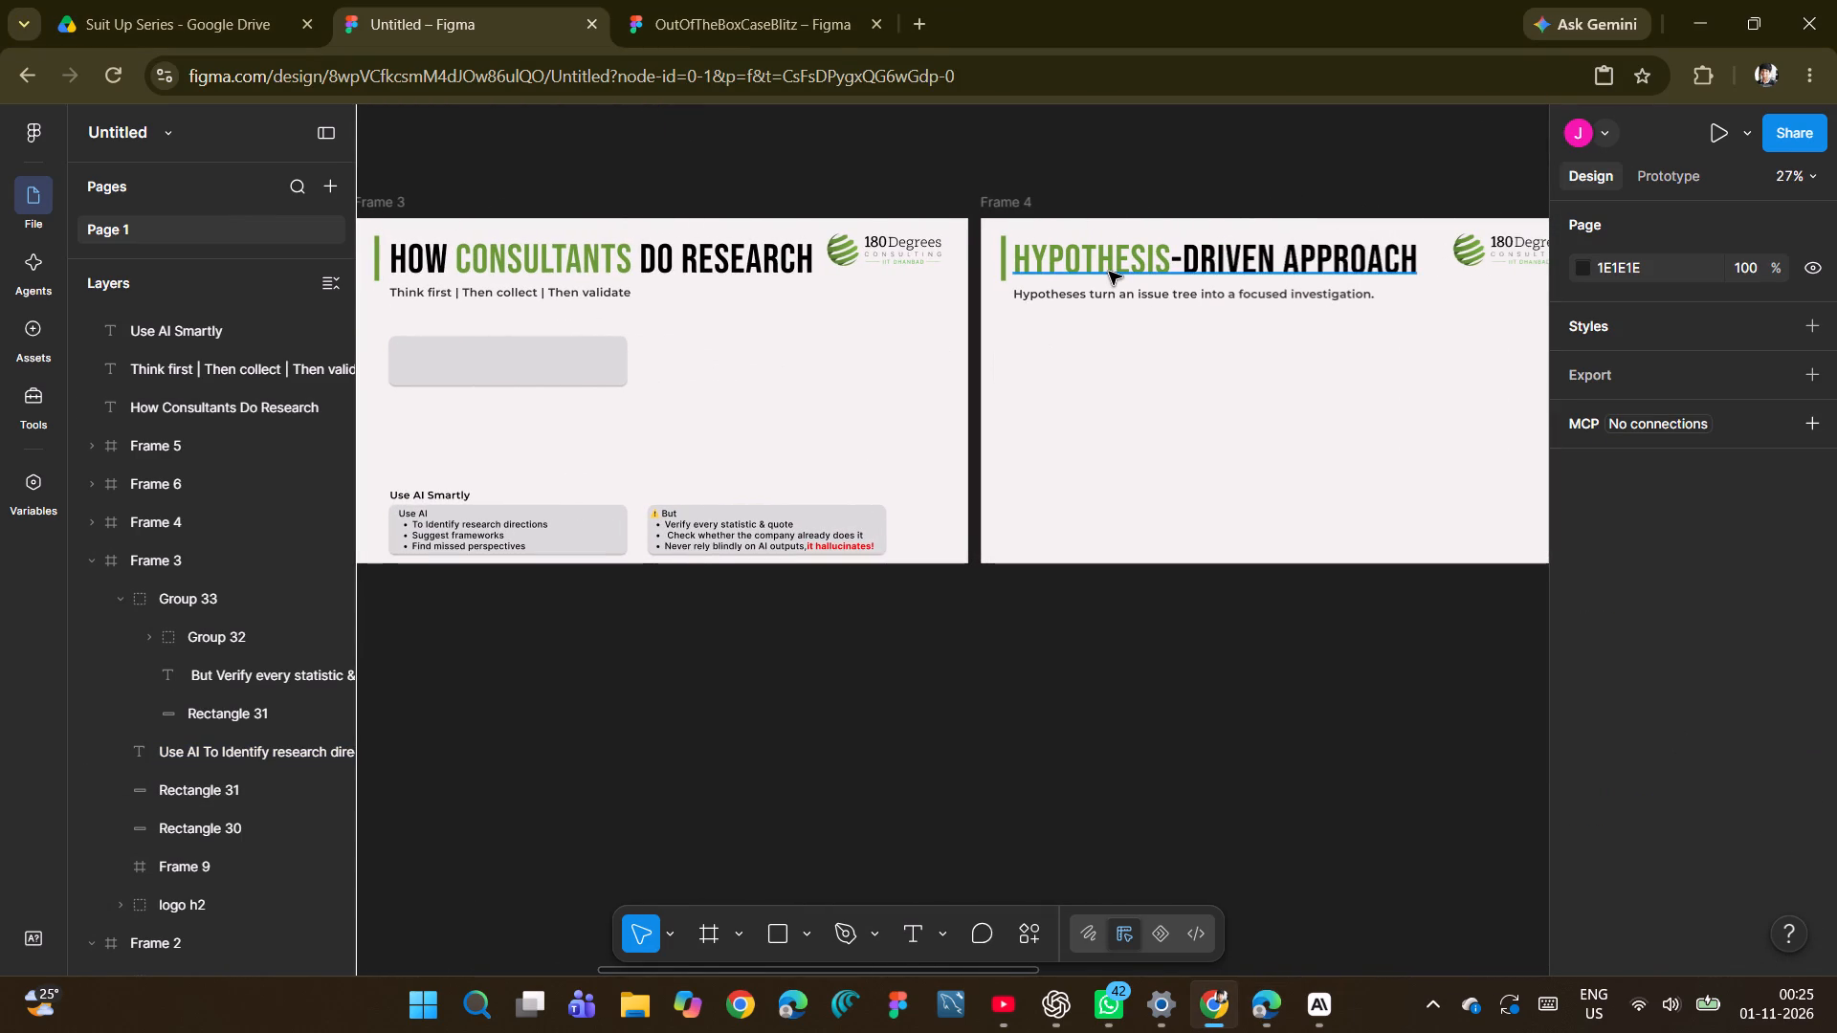
{"action": "scroll", "coordinate": [1109, 269], "scroll_direction": "left", "scroll_amount": 5}
{"action": "scroll", "coordinate": [1109, 269], "scroll_direction": "right", "scroll_amount": 3}
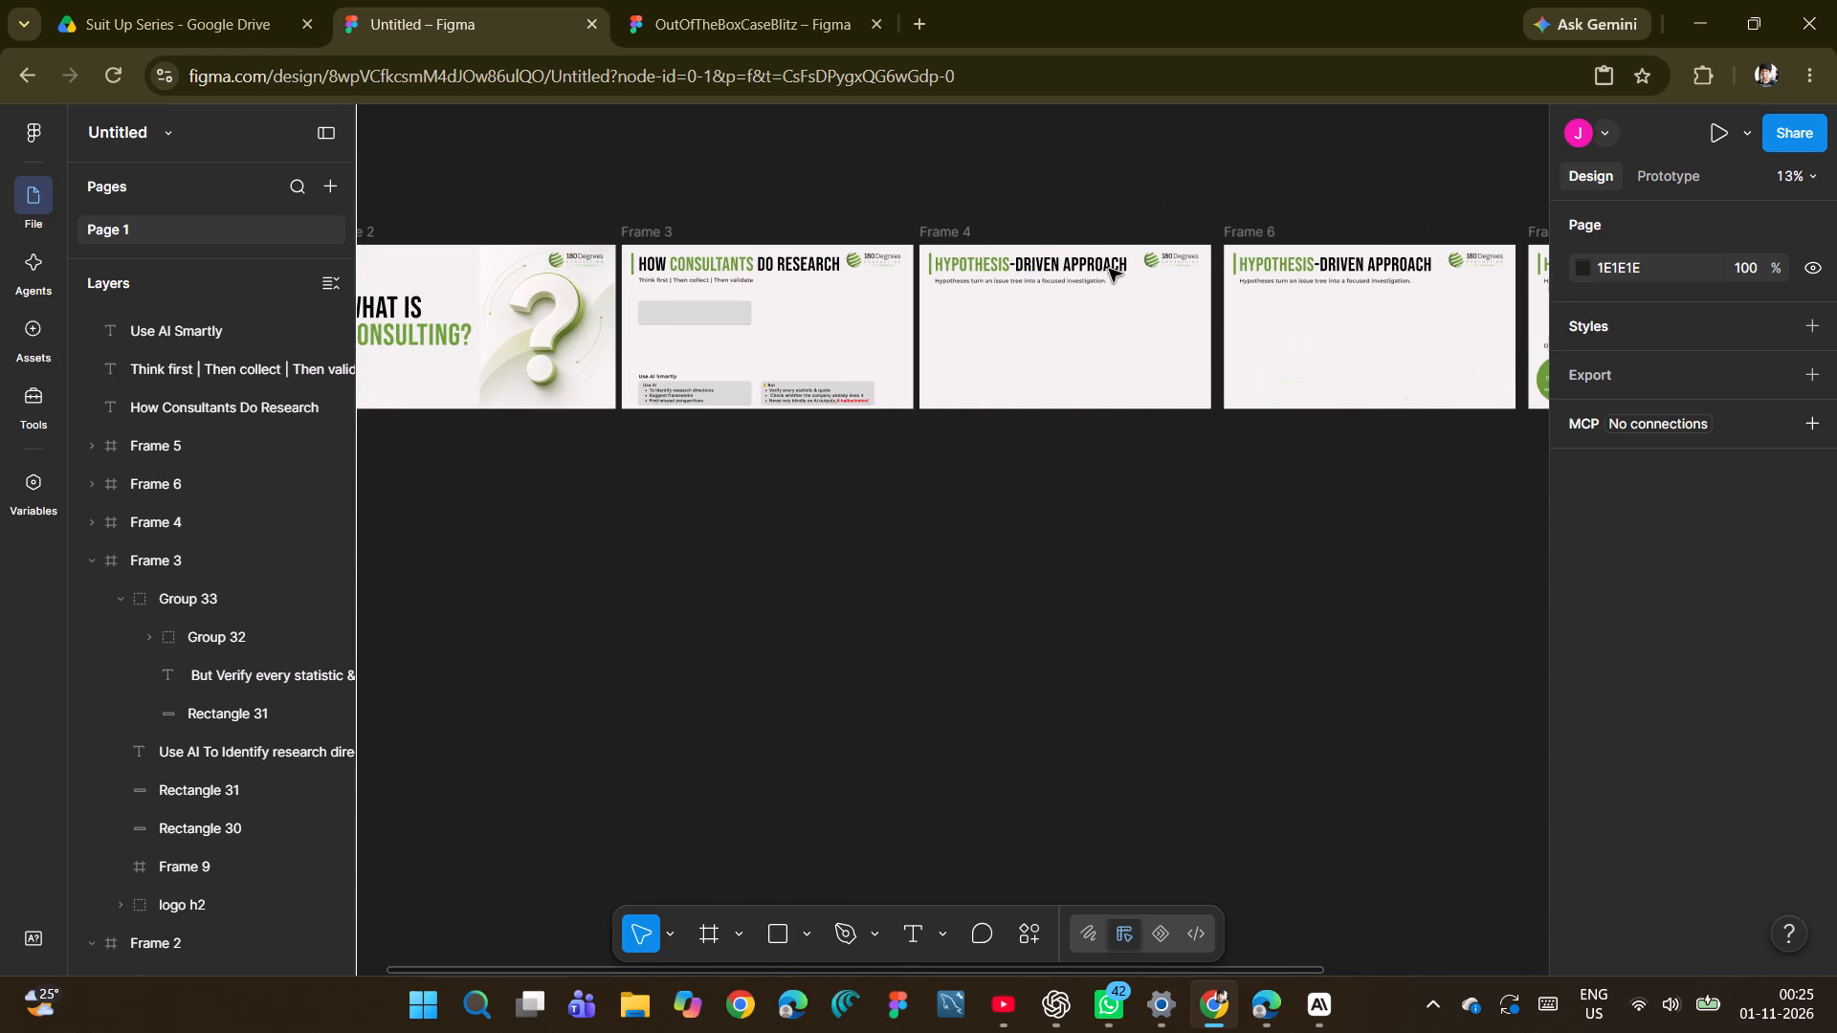
{"action": "scroll", "coordinate": [1109, 269], "scroll_direction": "up", "scroll_amount": 1}
{"action": "scroll", "coordinate": [1109, 269], "scroll_direction": "right", "scroll_amount": 1}
{"action": "scroll", "coordinate": [1109, 269], "scroll_direction": "down", "scroll_amount": 1}
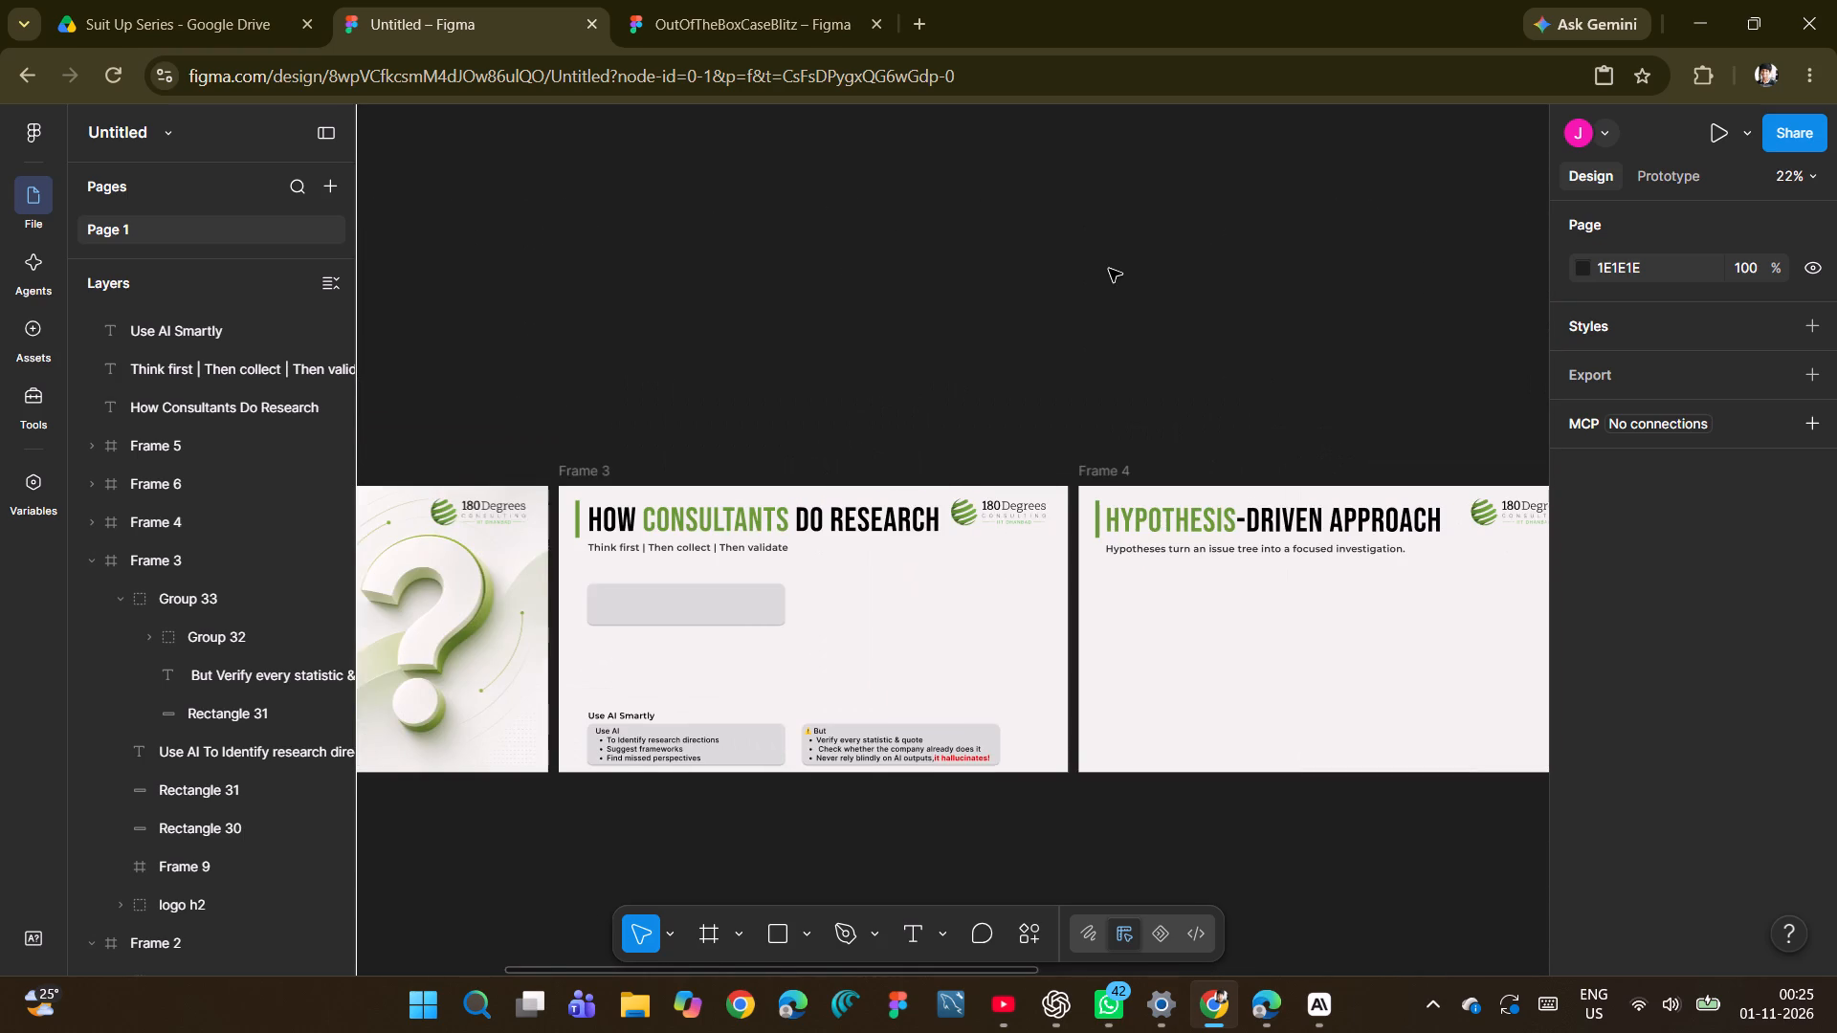
{"action": "scroll", "coordinate": [1109, 269], "scroll_direction": "down", "scroll_amount": 1}
{"action": "scroll", "coordinate": [1109, 269], "scroll_direction": "left", "scroll_amount": 1}
{"action": "scroll", "coordinate": [1109, 269], "scroll_direction": "right", "scroll_amount": 1}
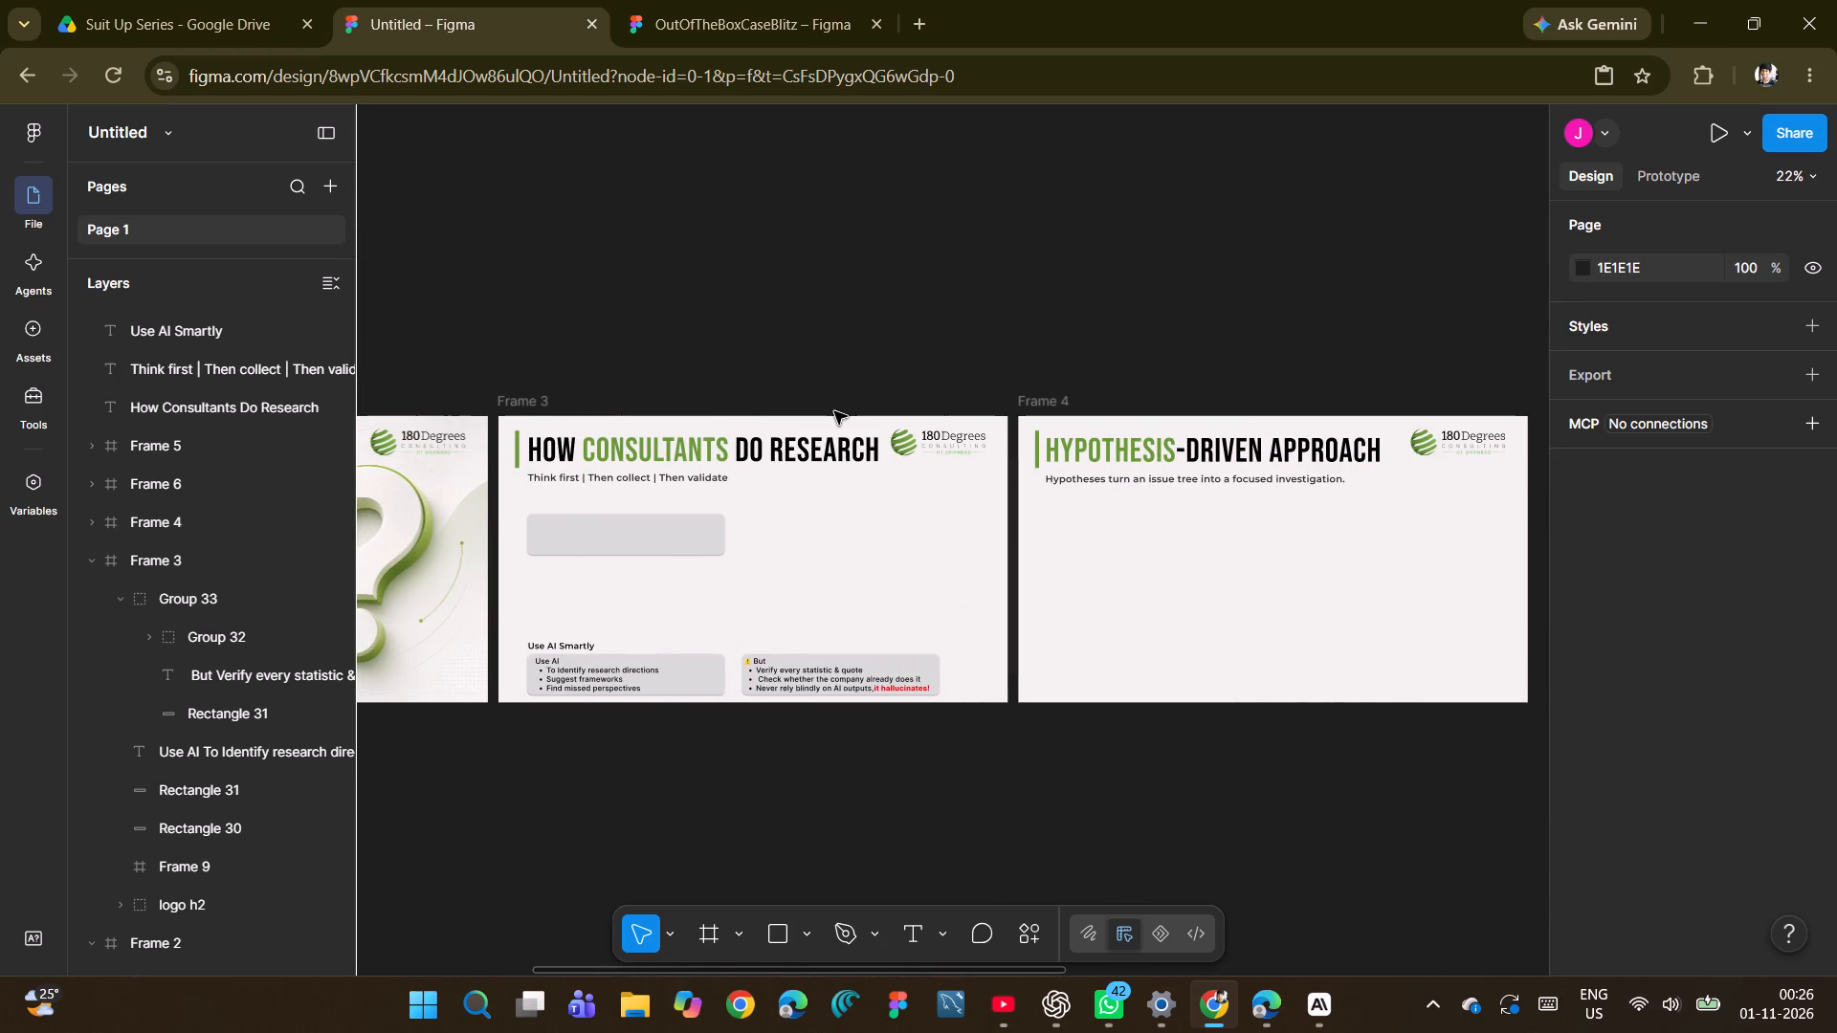
{"action": "left_click", "coordinate": [1096, 452]}
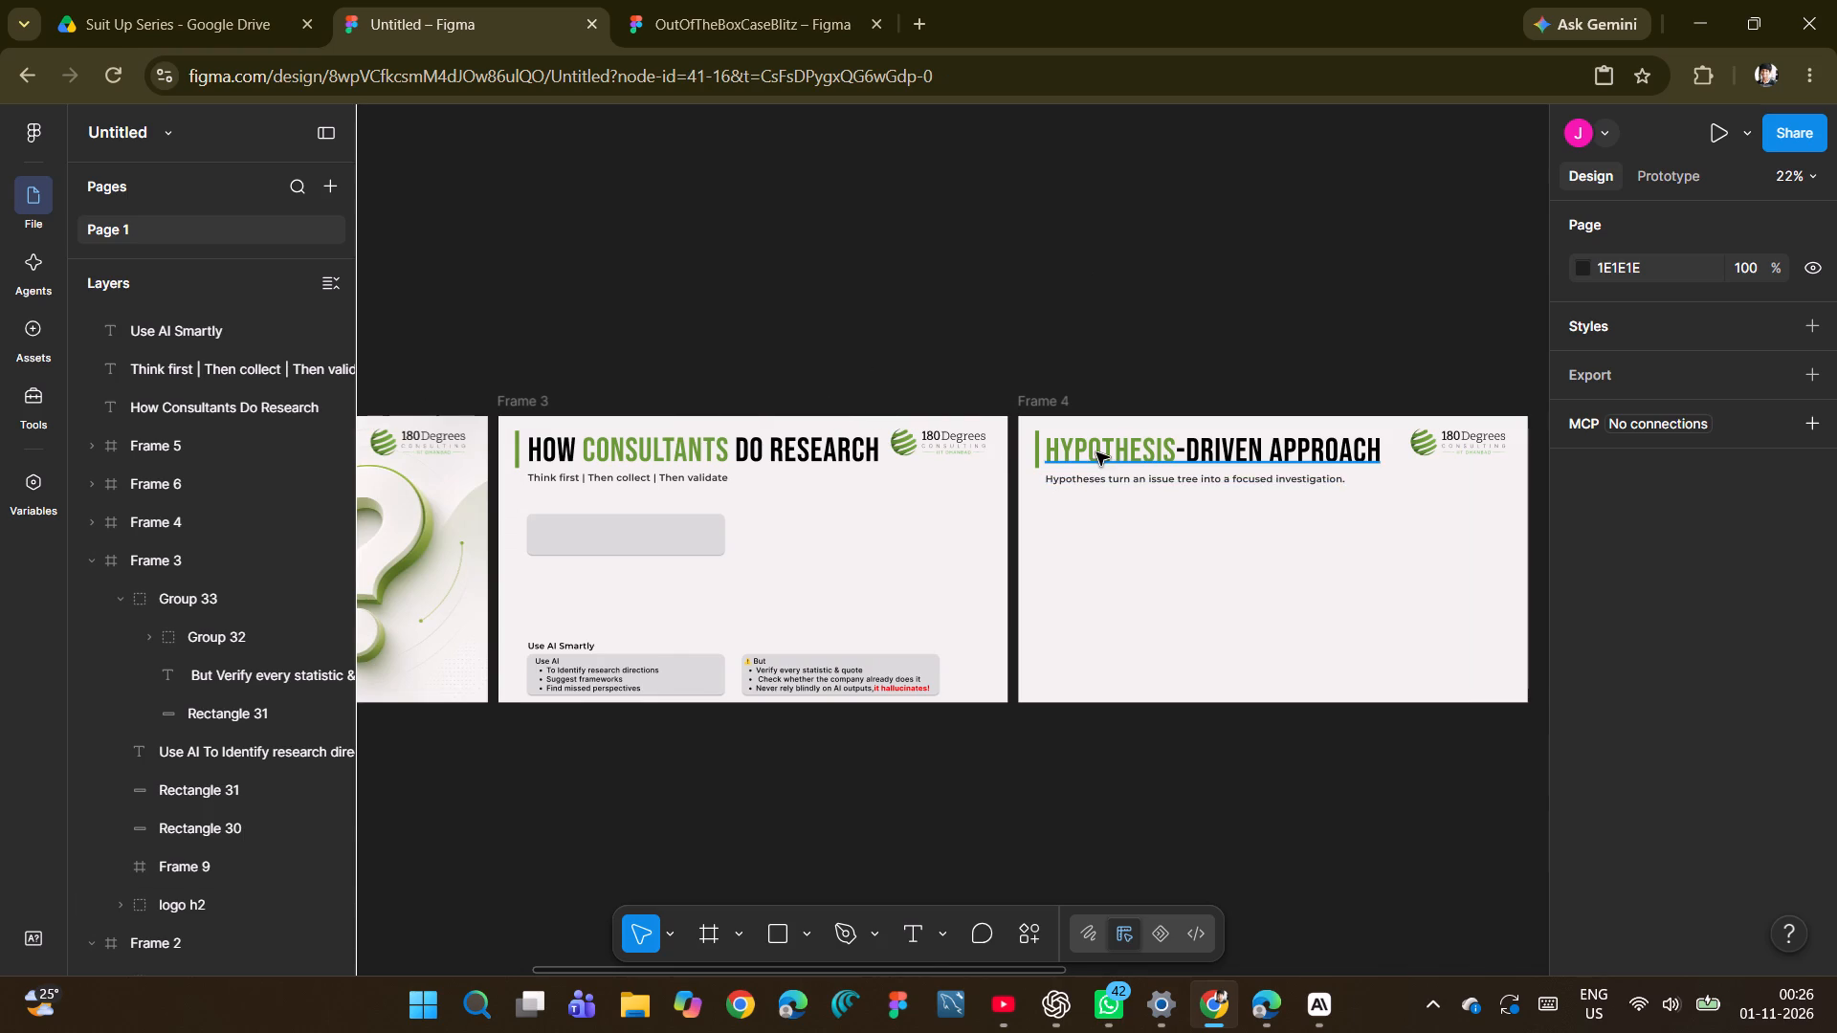
{"action": "key", "text": "BackSpace"}
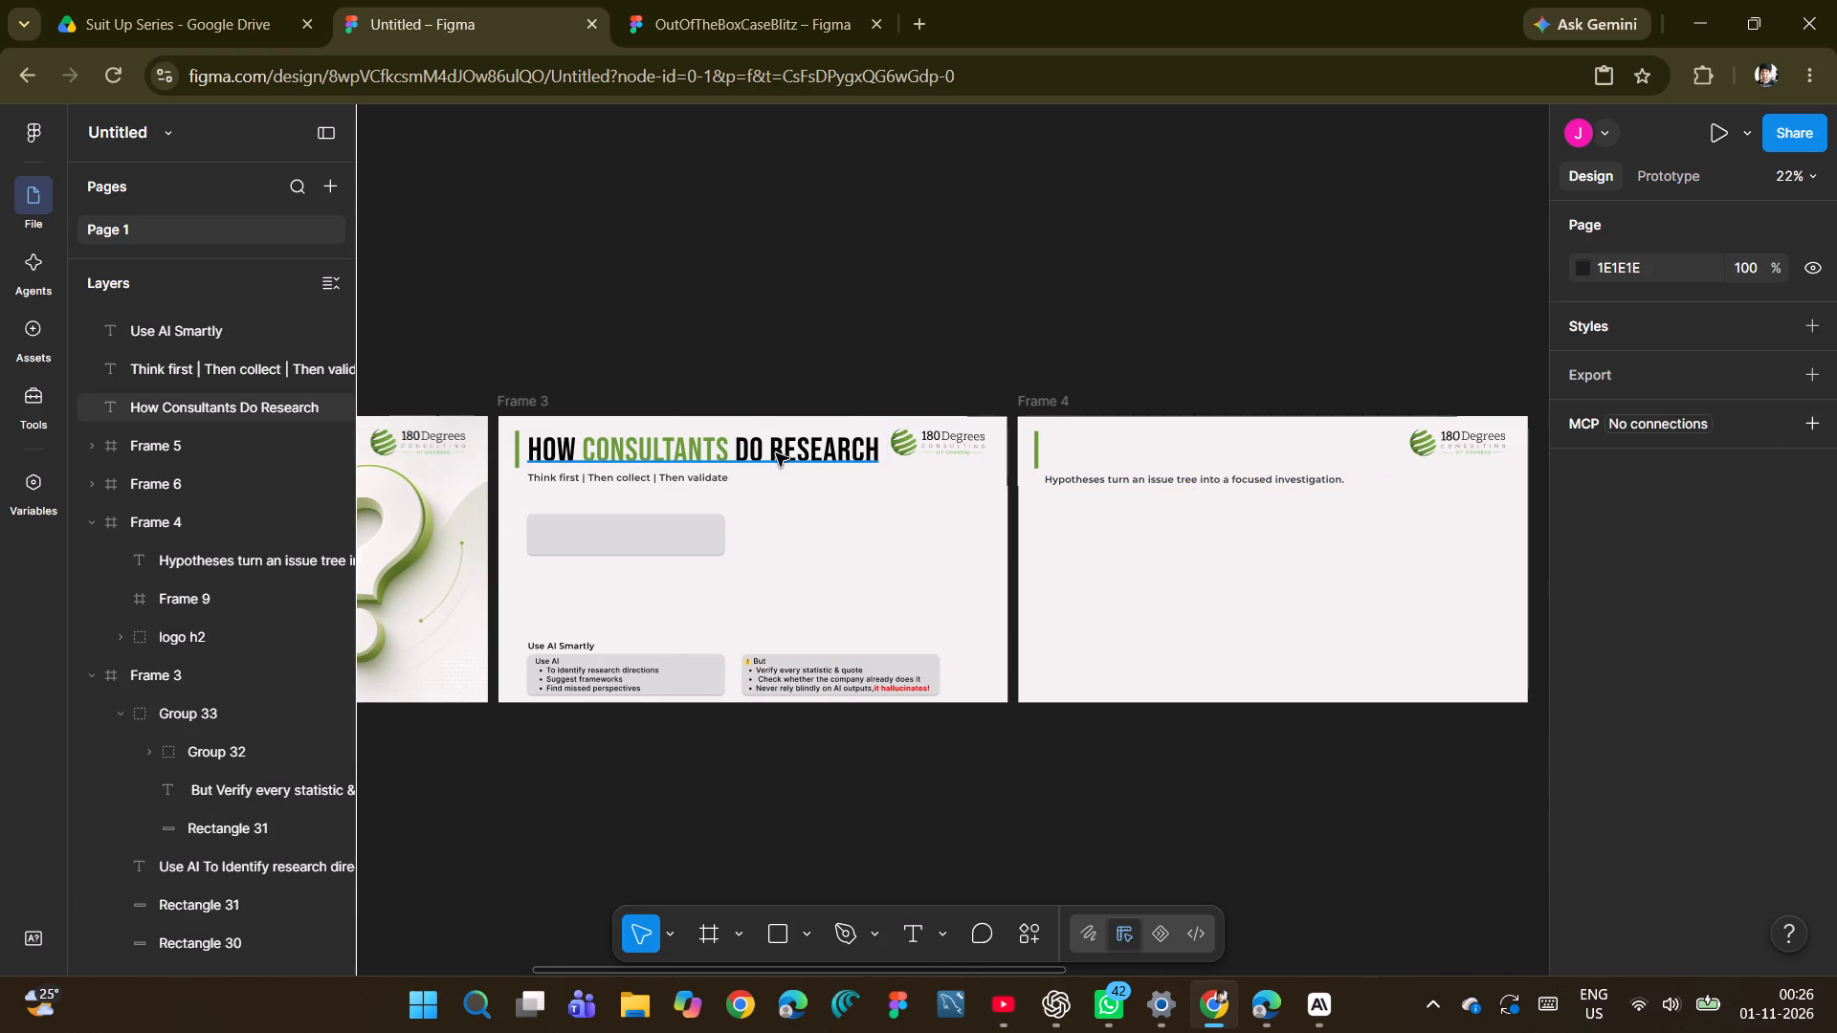
Move the "How Consultants Do Research" title from Frame 3 into Frame 4's title area at about X 102, Y 55.
{"action": "left_click", "coordinate": [772, 453]}
{"action": "left_click_drag", "start_coordinate": [745, 449], "coordinate": [1269, 449]}
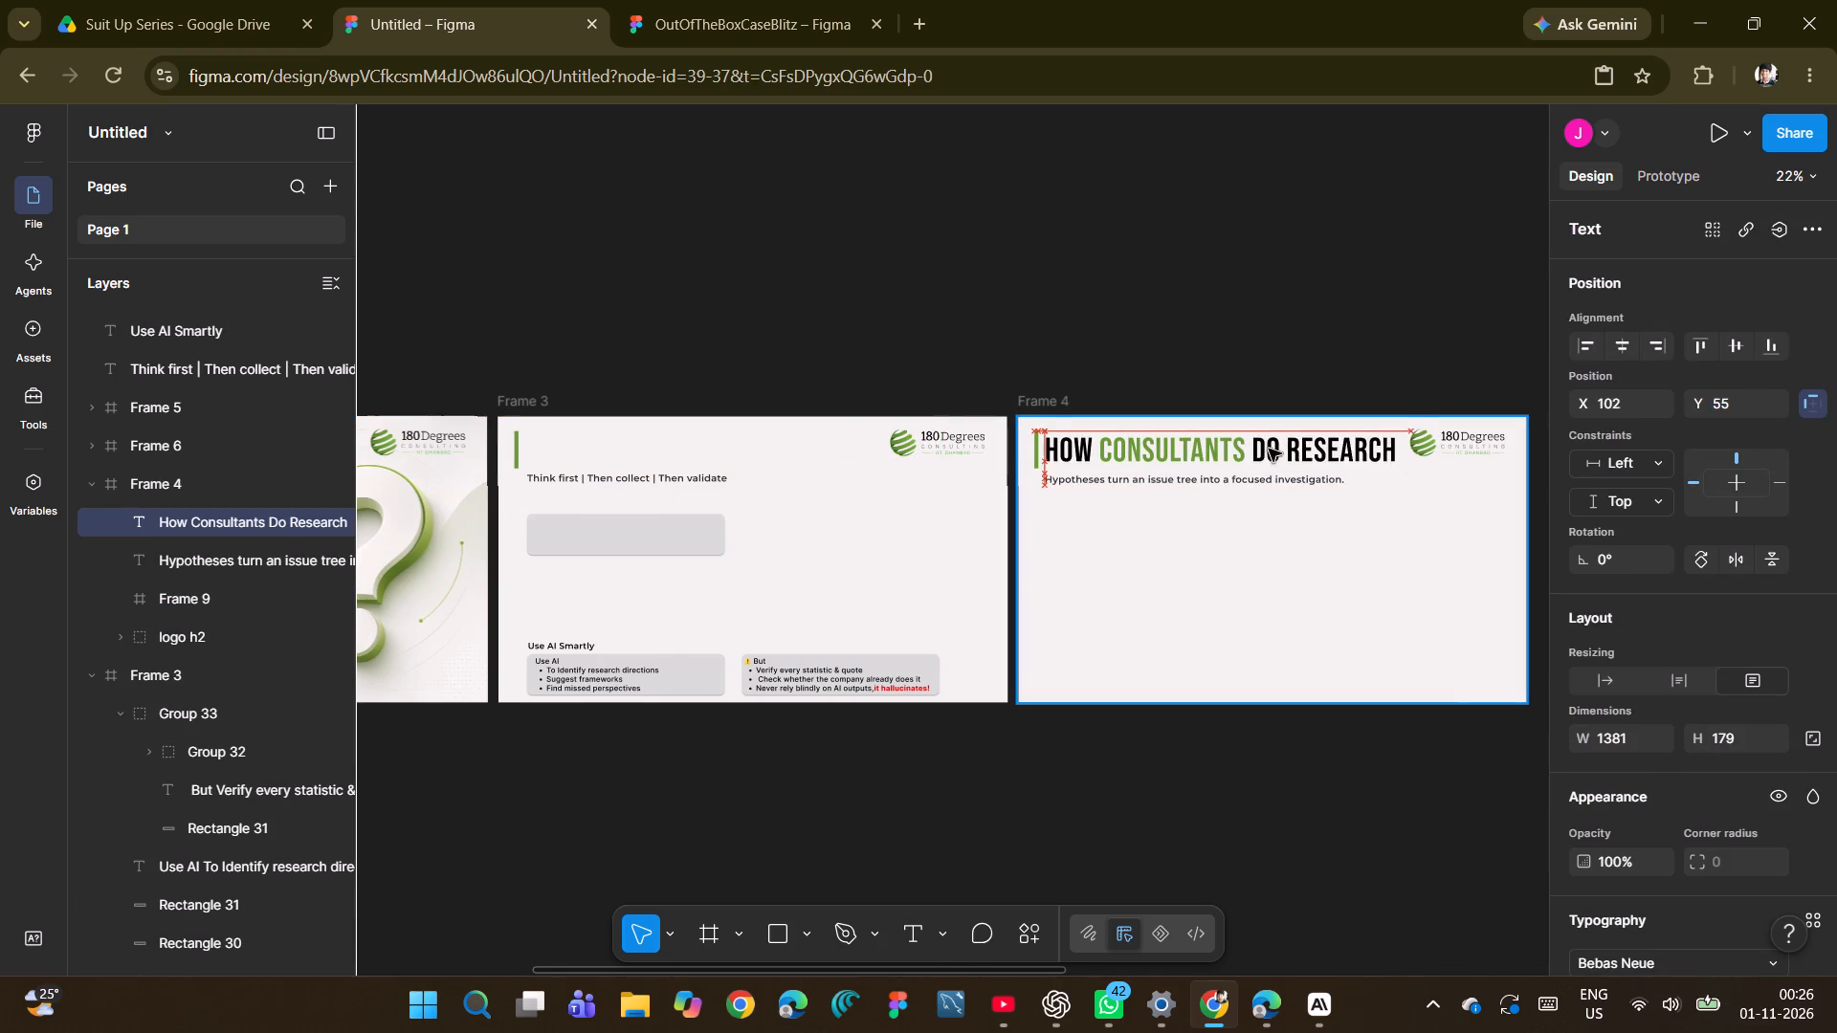
{"action": "left_click_drag", "start_coordinate": [1269, 449], "coordinate": [1264, 449]}
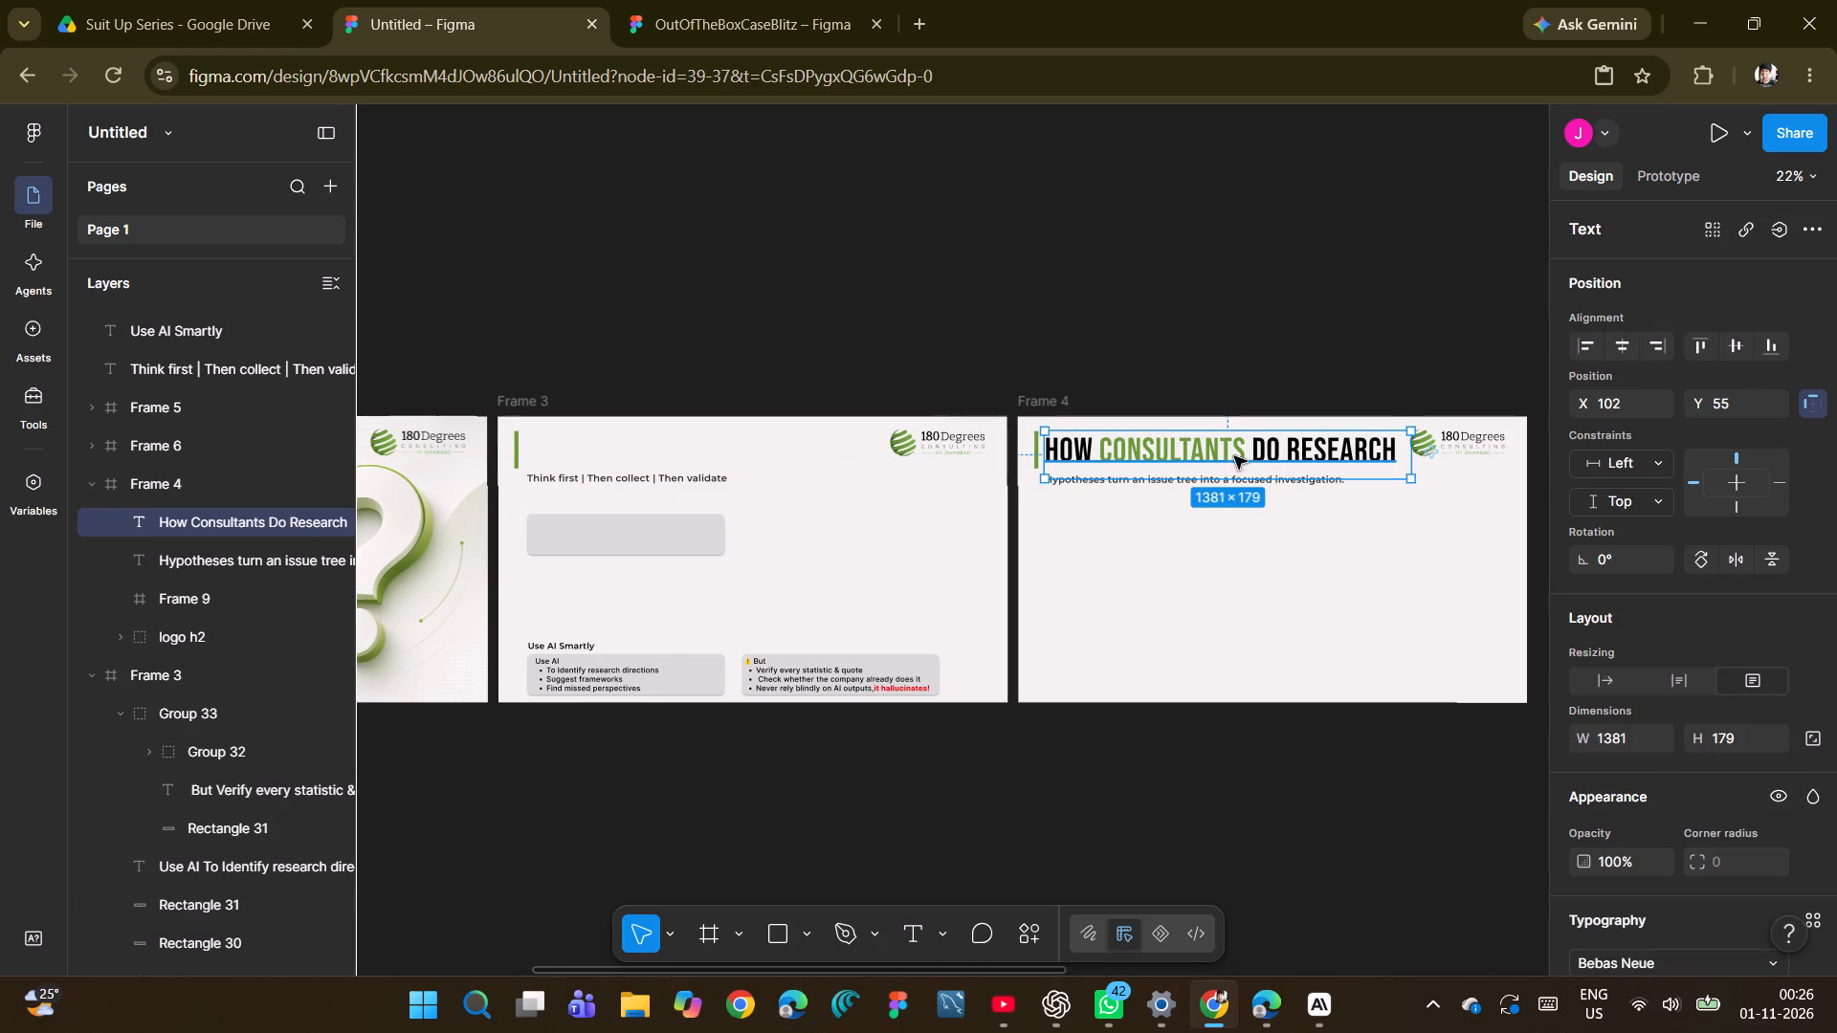
Delete the "Hypotheses turn an issue tree into a focused investigation." subtitle from Frame 4.
{"action": "left_click", "coordinate": [1205, 490]}
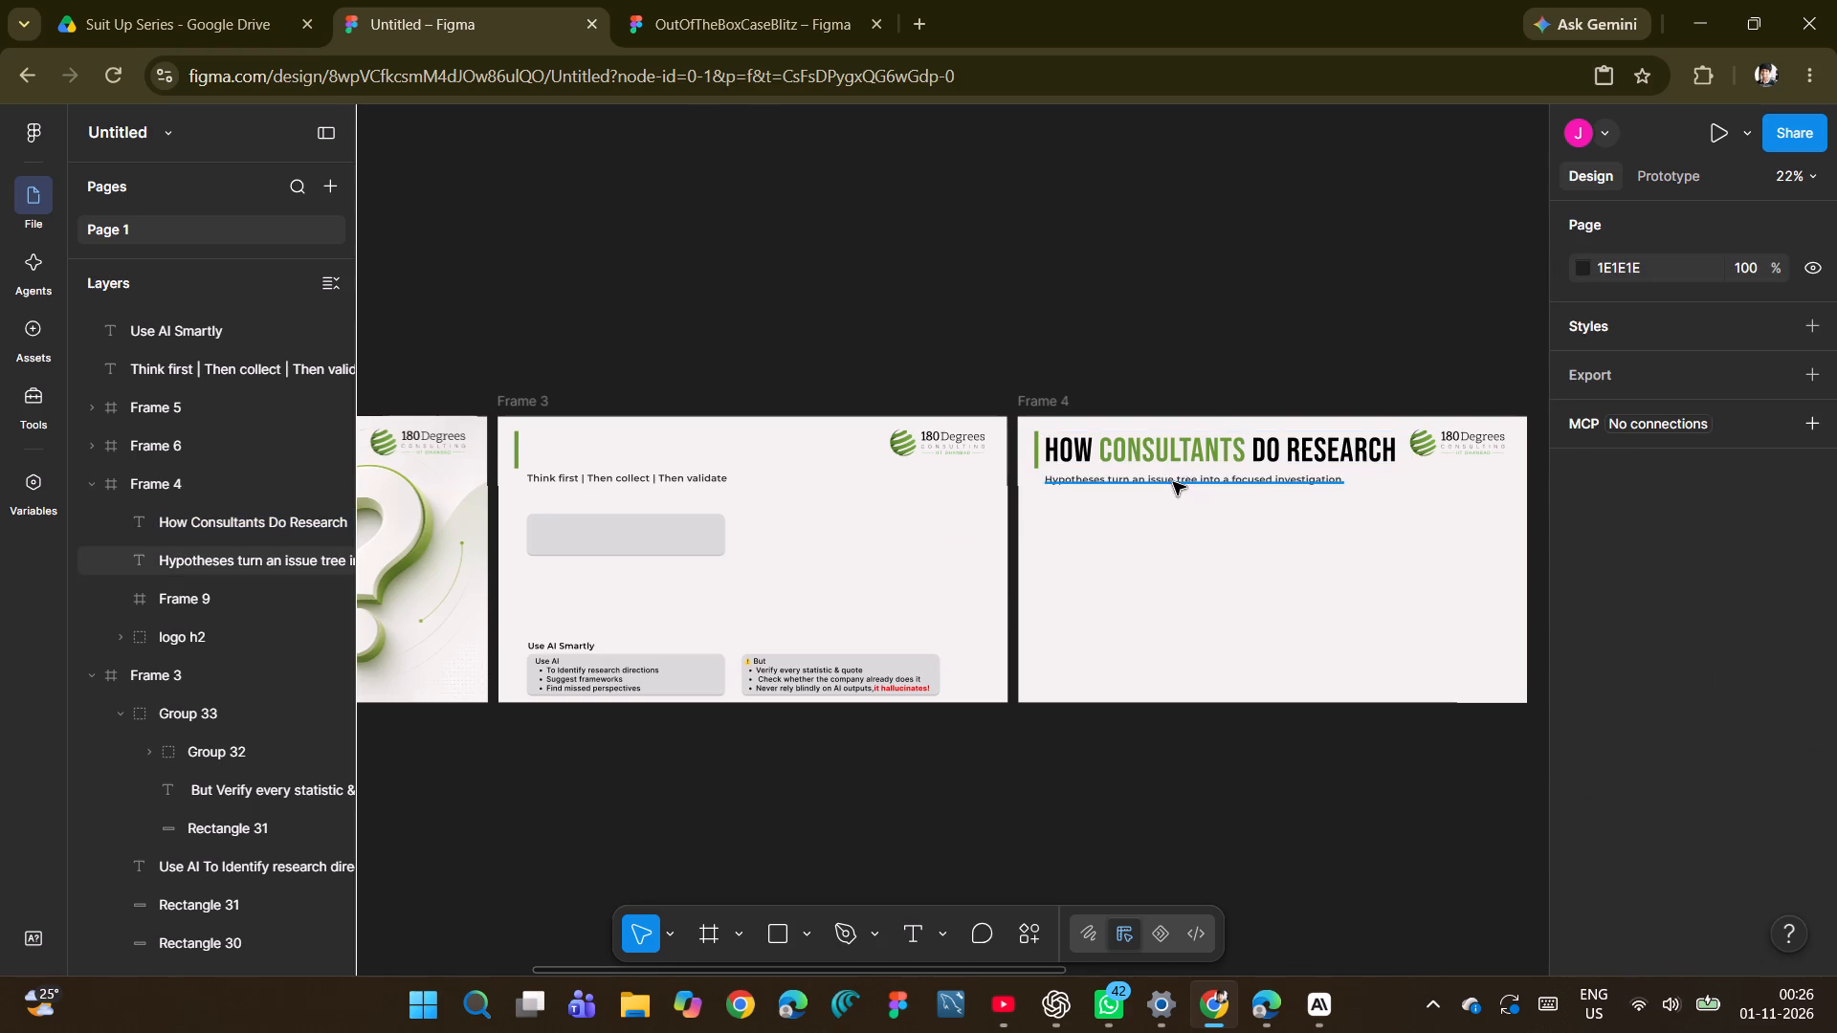
{"action": "left_click", "coordinate": [1173, 482]}
{"action": "key", "text": "BackSpace"}
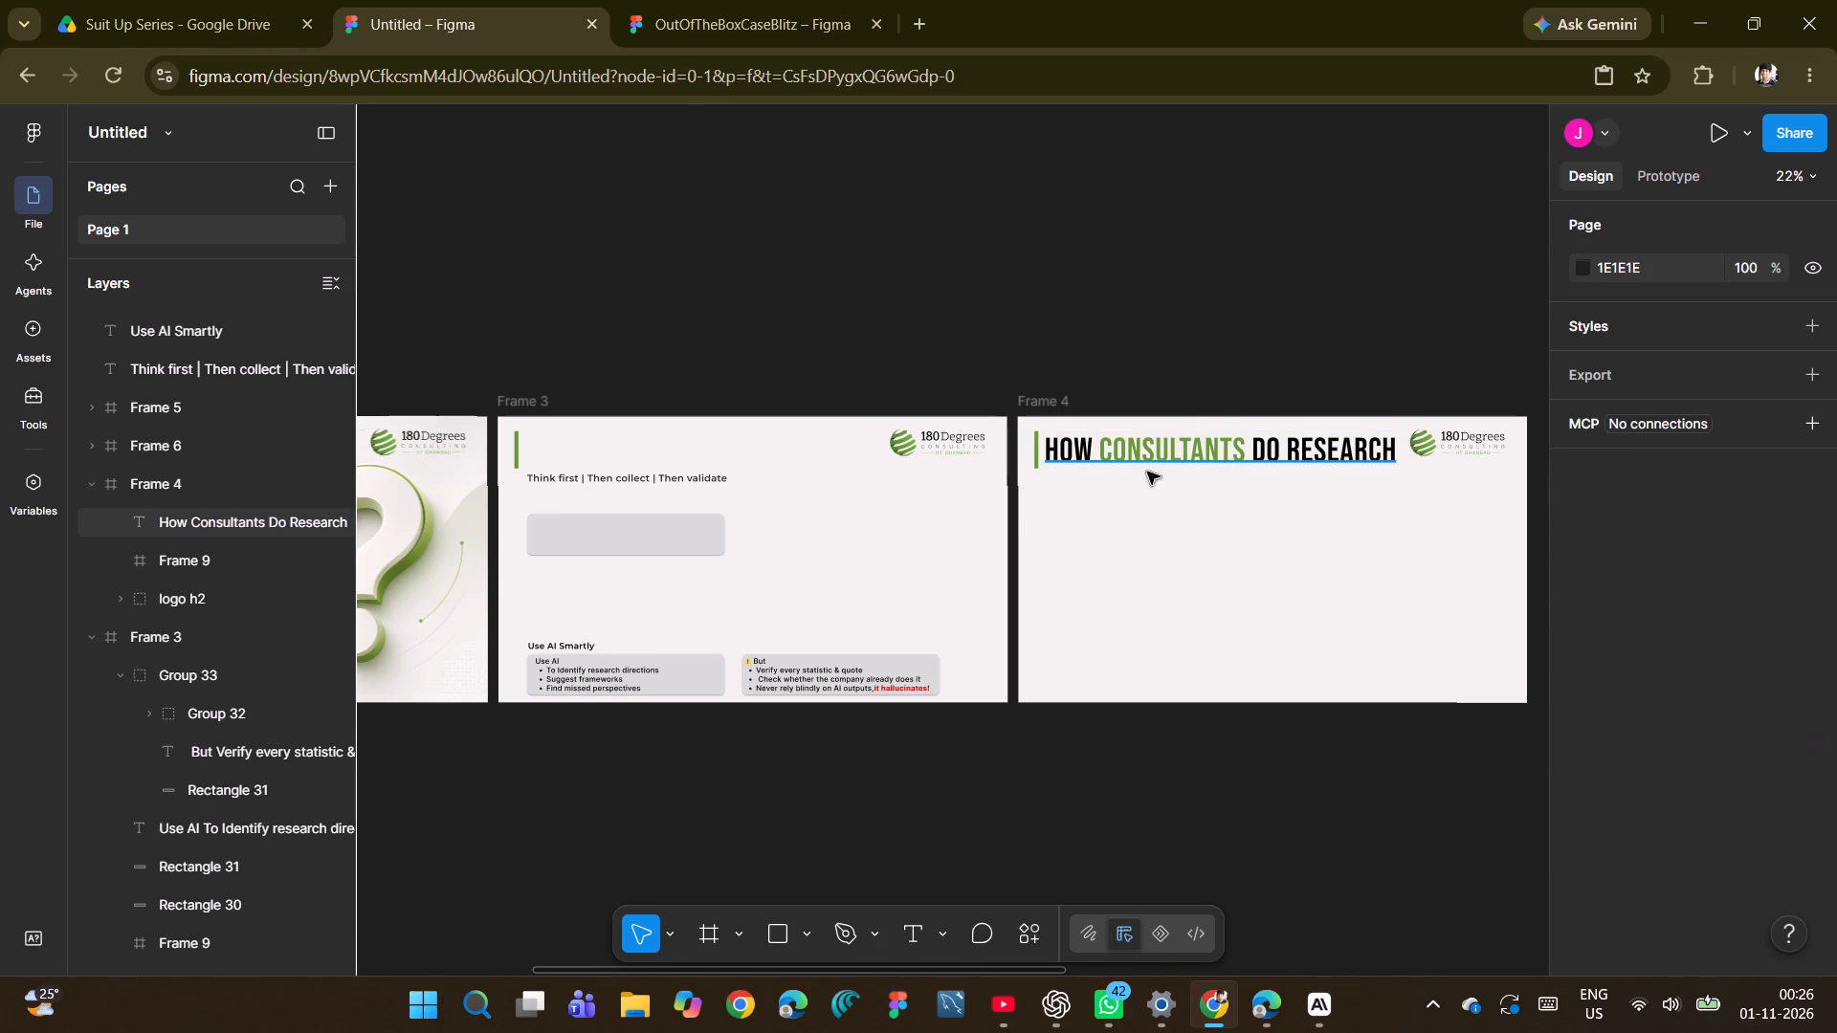
Duplicate Frame 4's "How Consultants Do Research" title and place the copy on Frame 3 above its subtitle, at about X 108.
{"action": "left_click", "coordinate": [1125, 449]}
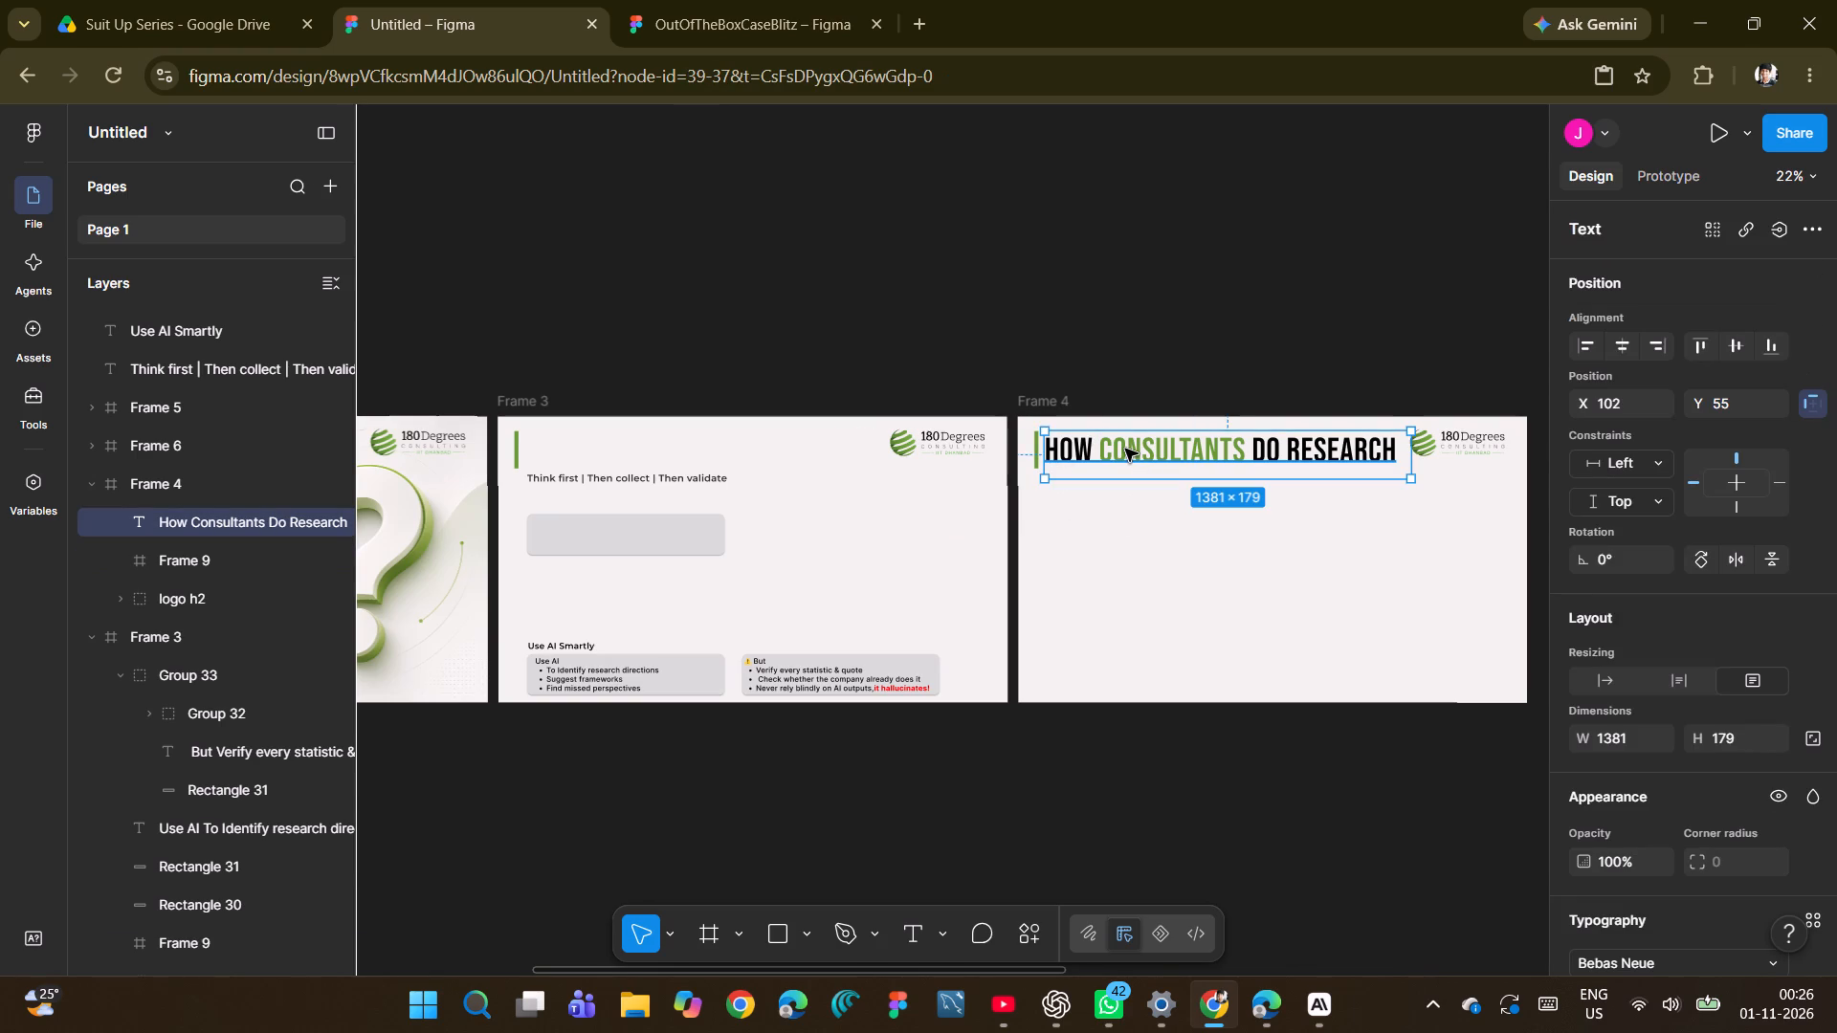
{"action": "key", "text": "ctrl+d"}
{"action": "left_click_drag", "start_coordinate": [1124, 449], "coordinate": [620, 446]}
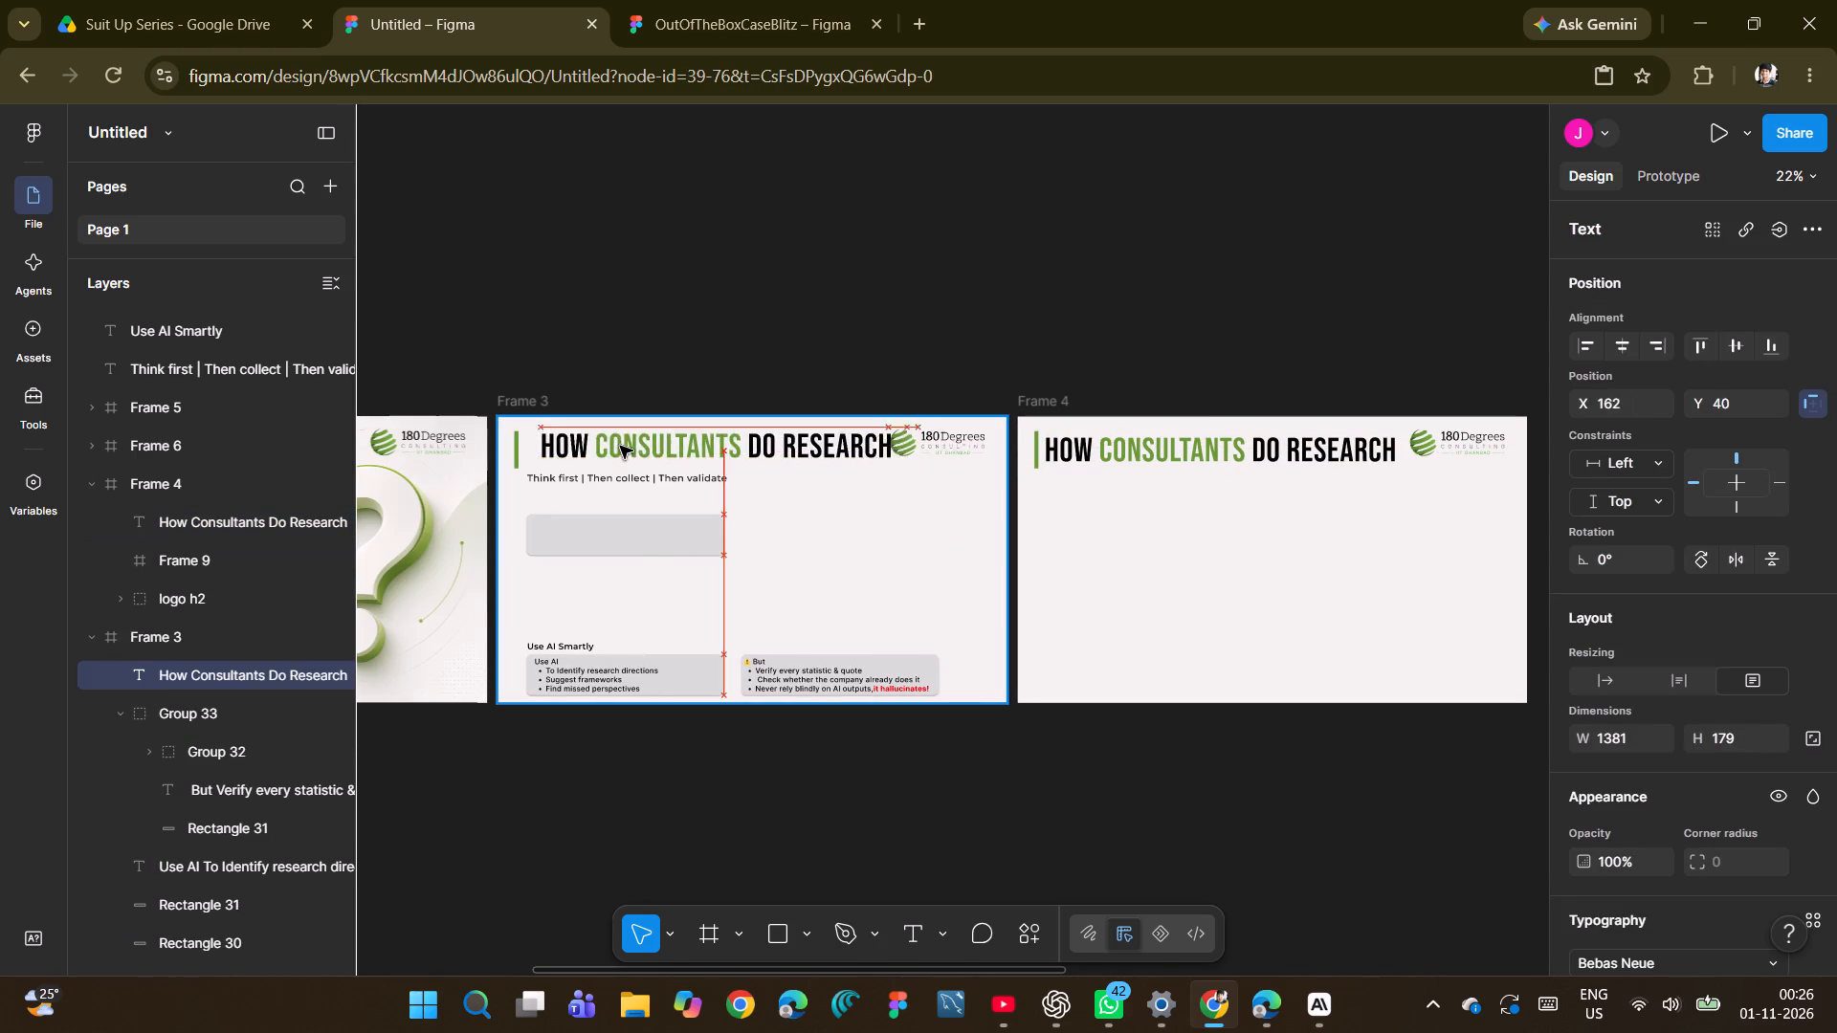
{"action": "left_click_drag", "start_coordinate": [620, 446], "coordinate": [609, 444]}
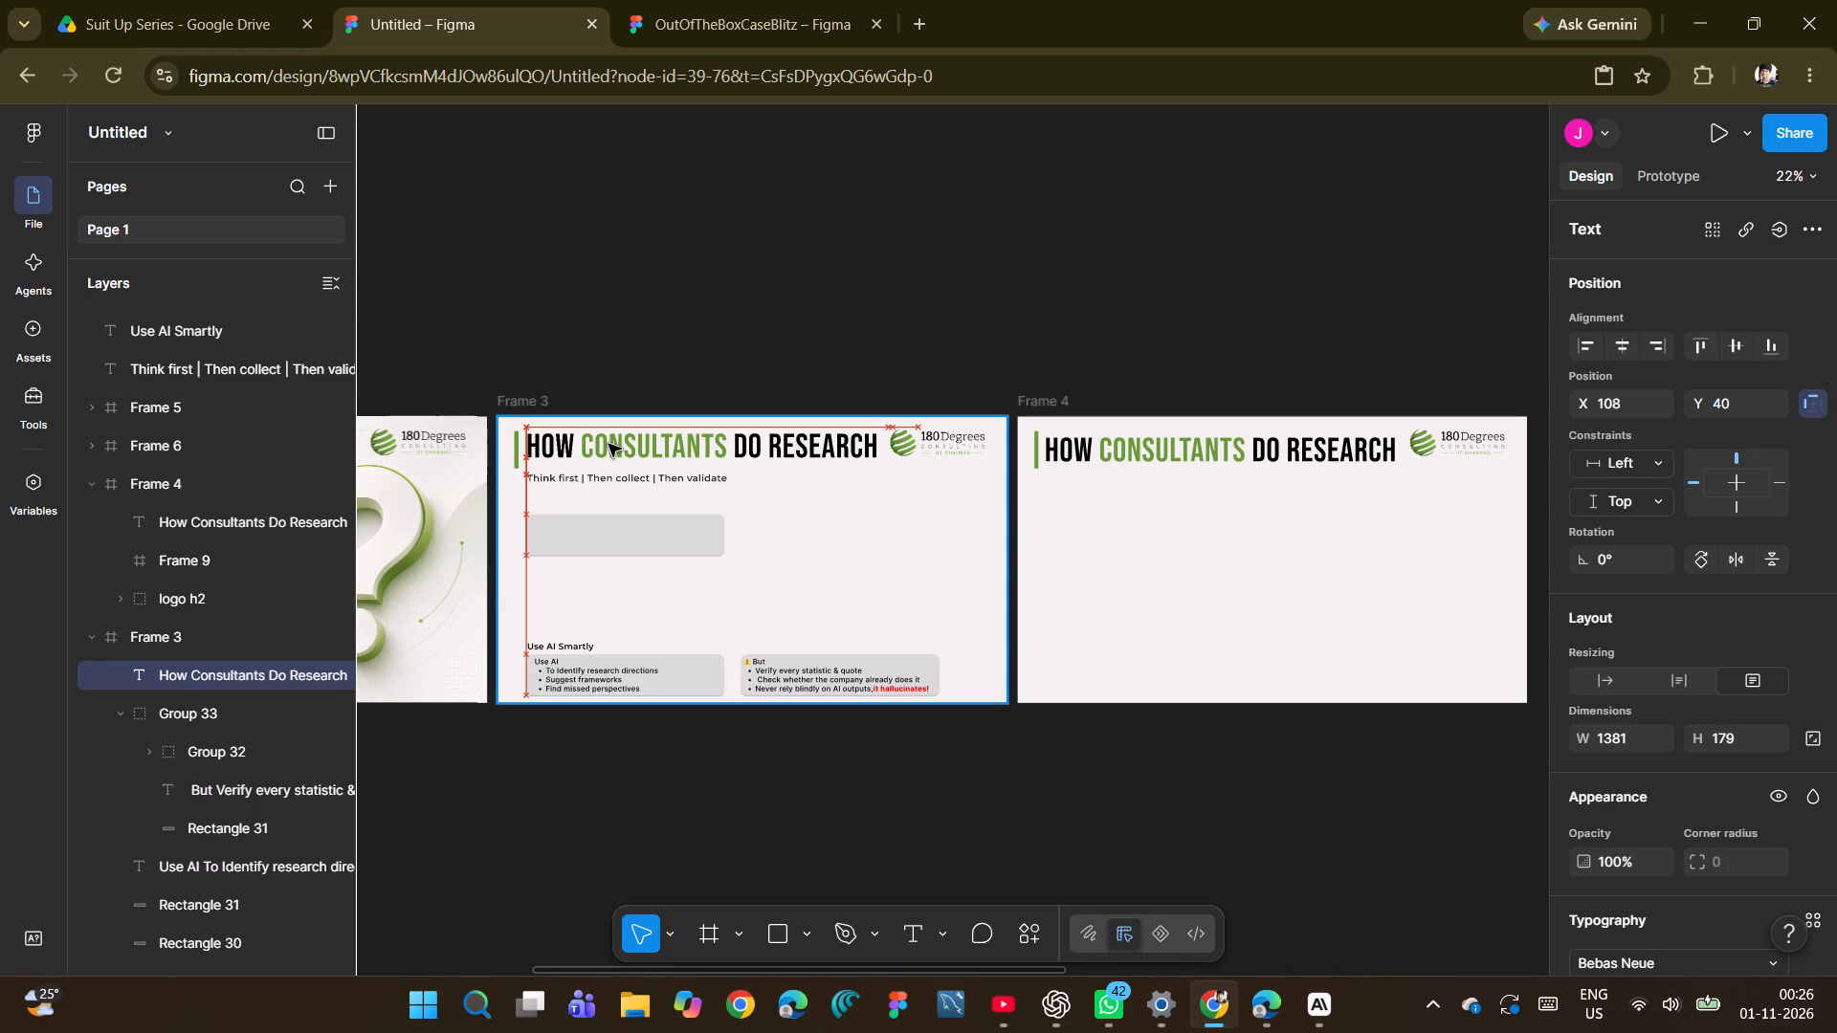
{"action": "left_click_drag", "start_coordinate": [609, 444], "coordinate": [604, 448]}
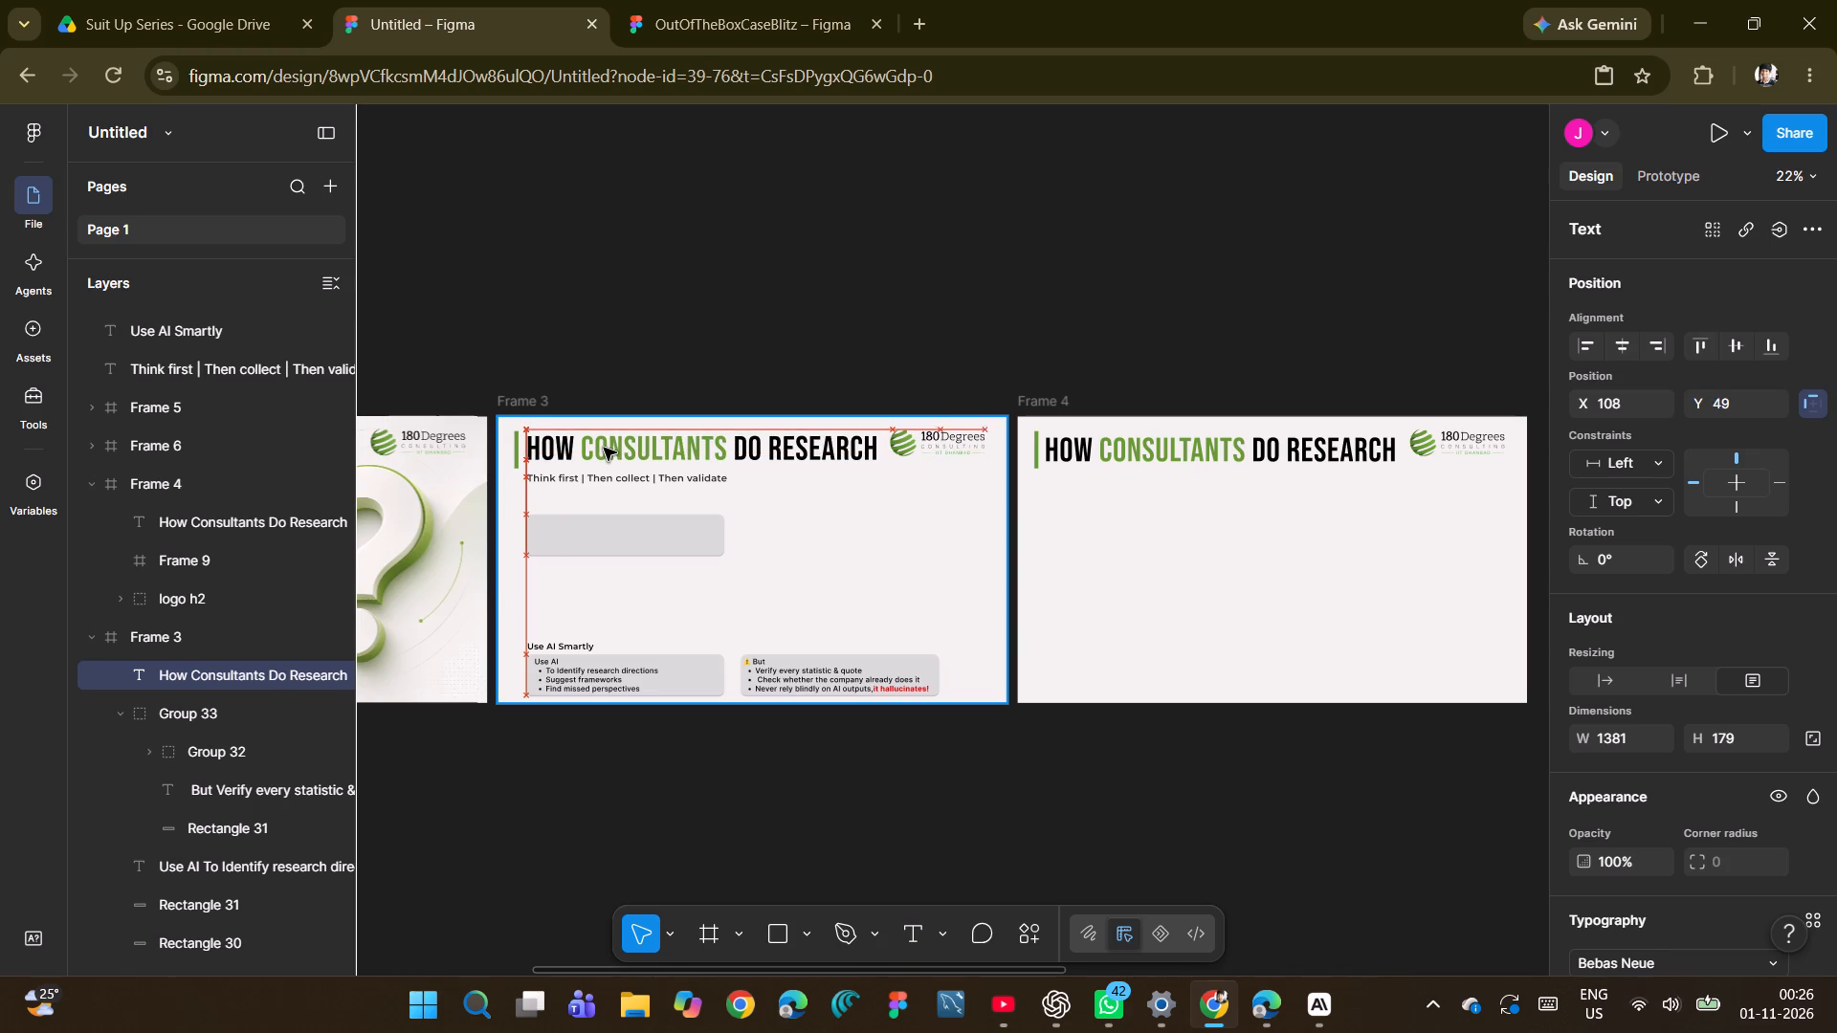
{"action": "left_click_drag", "start_coordinate": [604, 448], "coordinate": [604, 451]}
{"action": "left_click", "coordinate": [723, 382]}
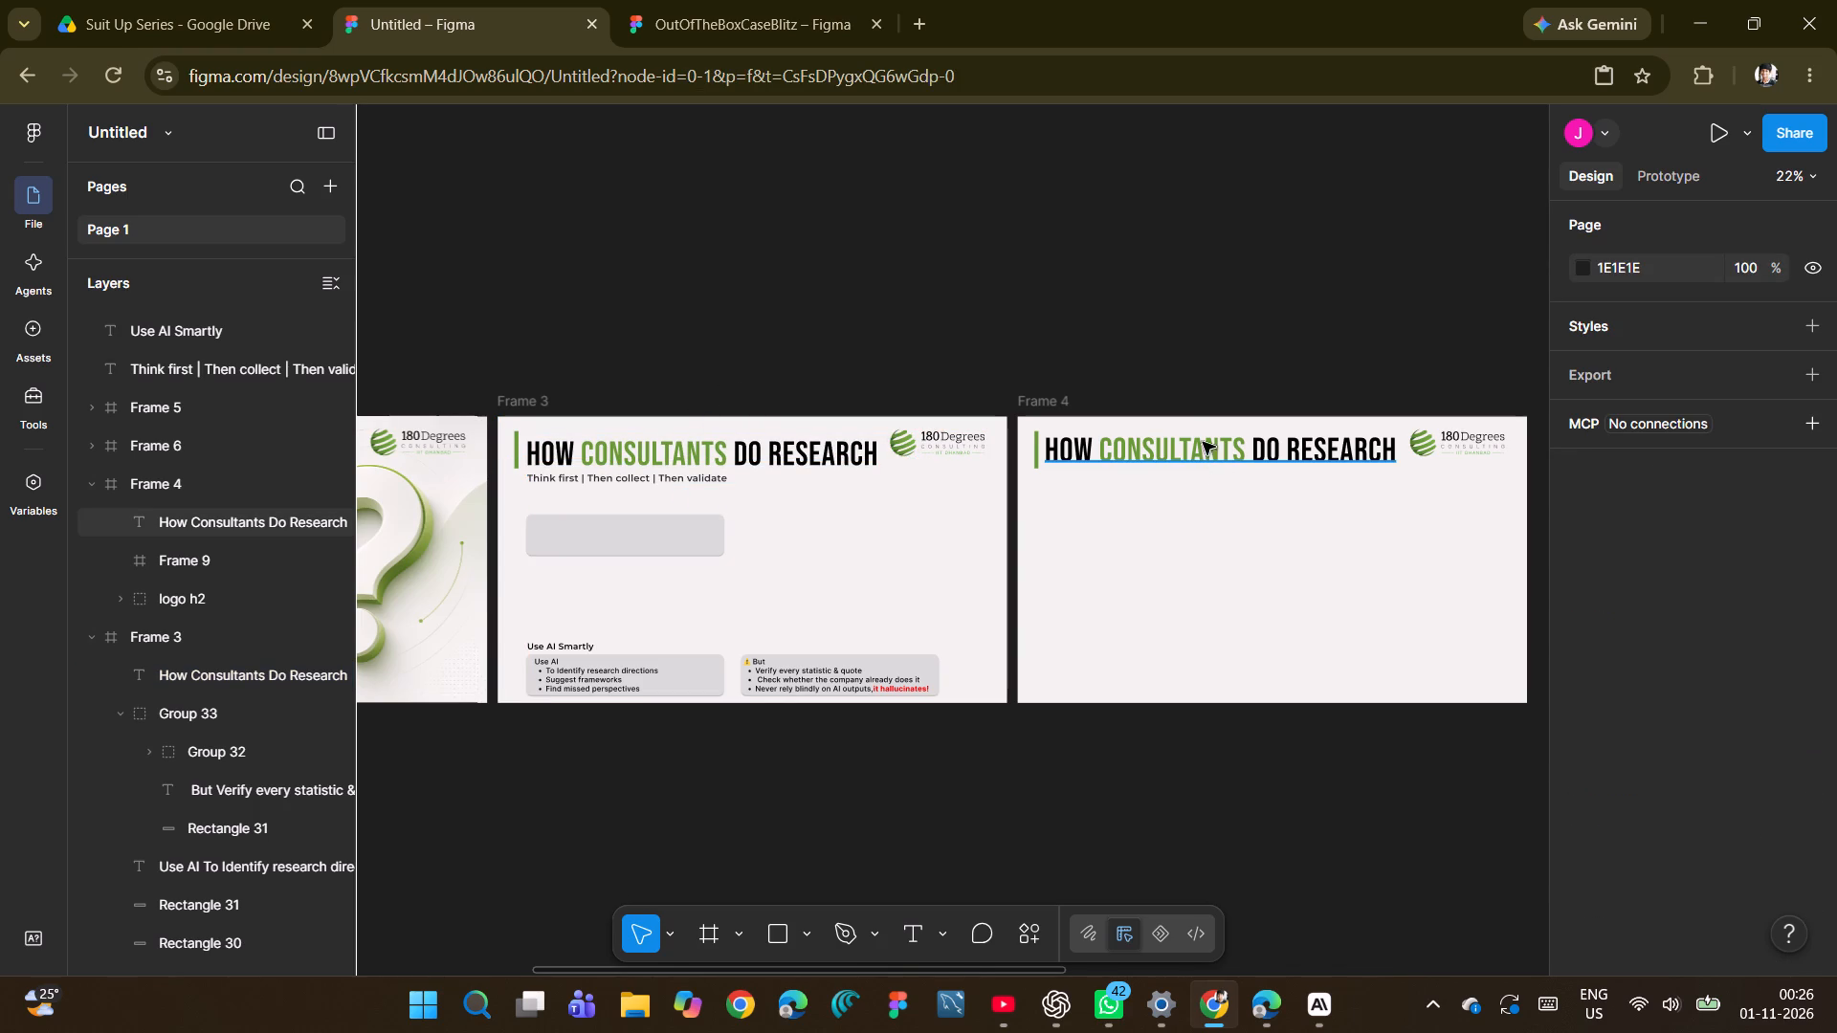
Shift Frame 4's "How Consultants Do Research" title slightly lower and a little further from the green accent bar.
{"action": "left_click", "coordinate": [1113, 452]}
{"action": "left_click", "coordinate": [1129, 454]}
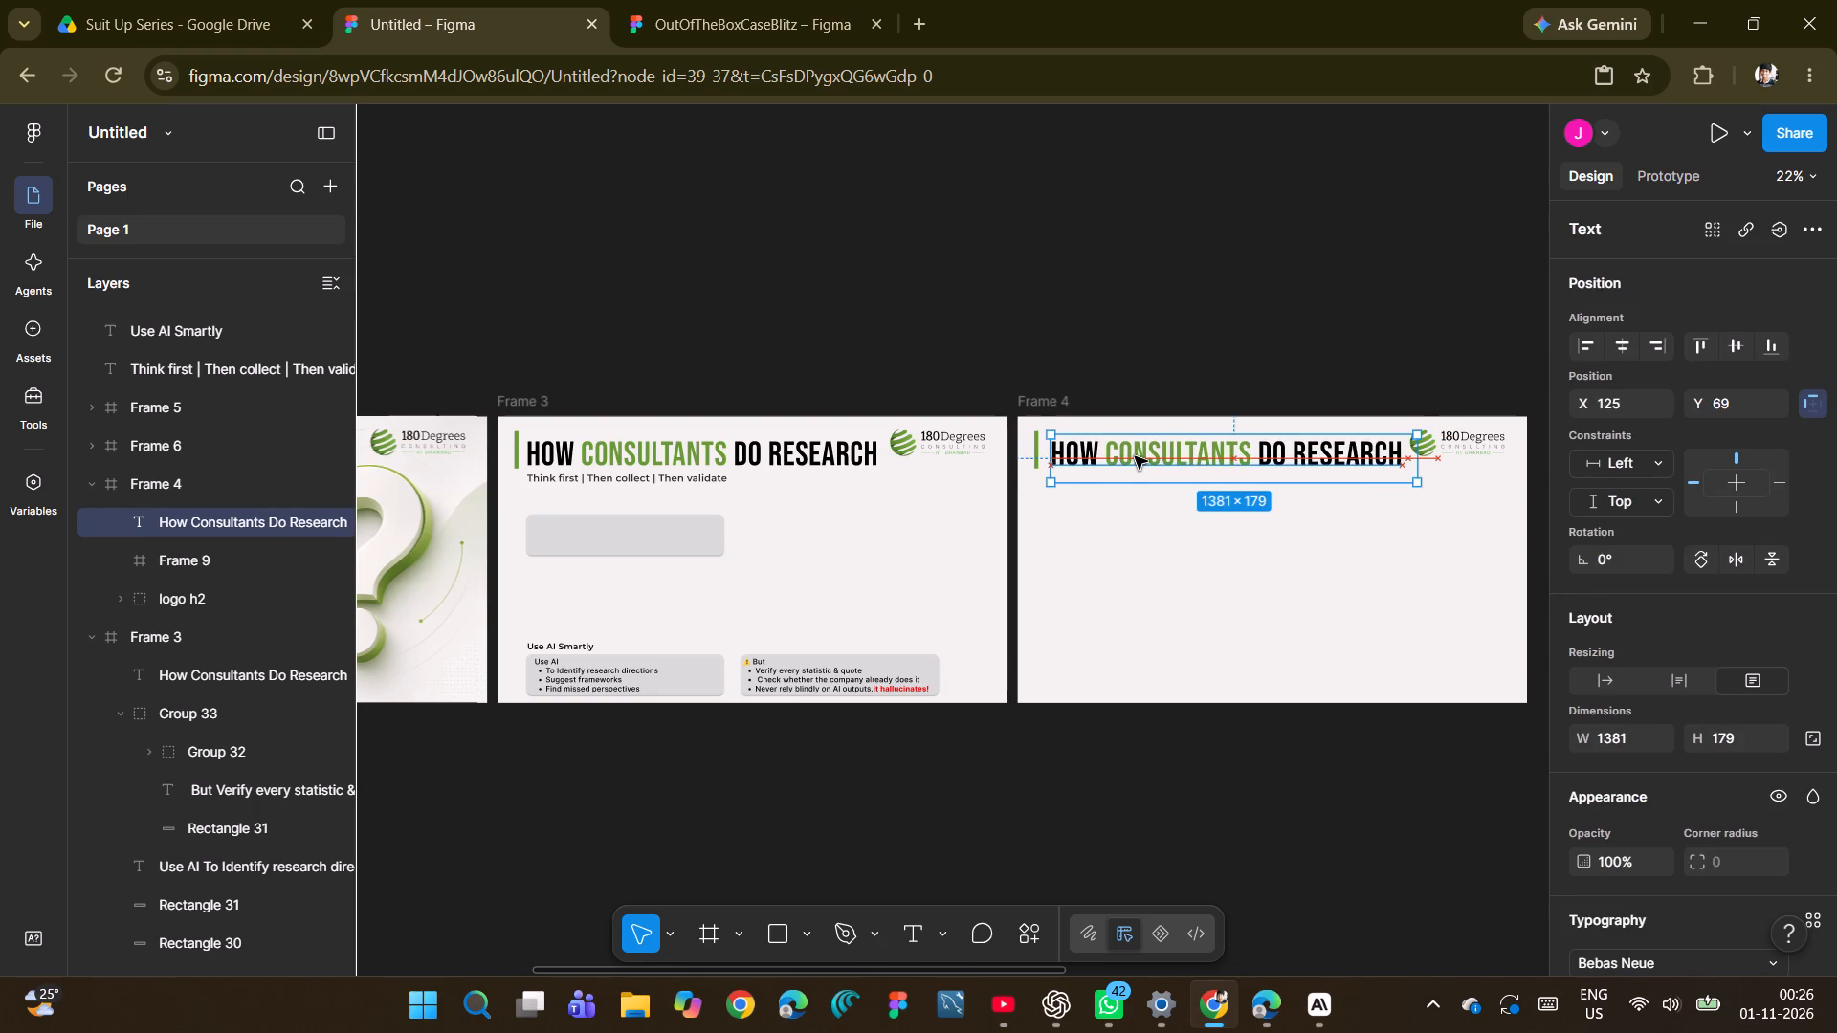
{"action": "left_click", "coordinate": [1155, 341]}
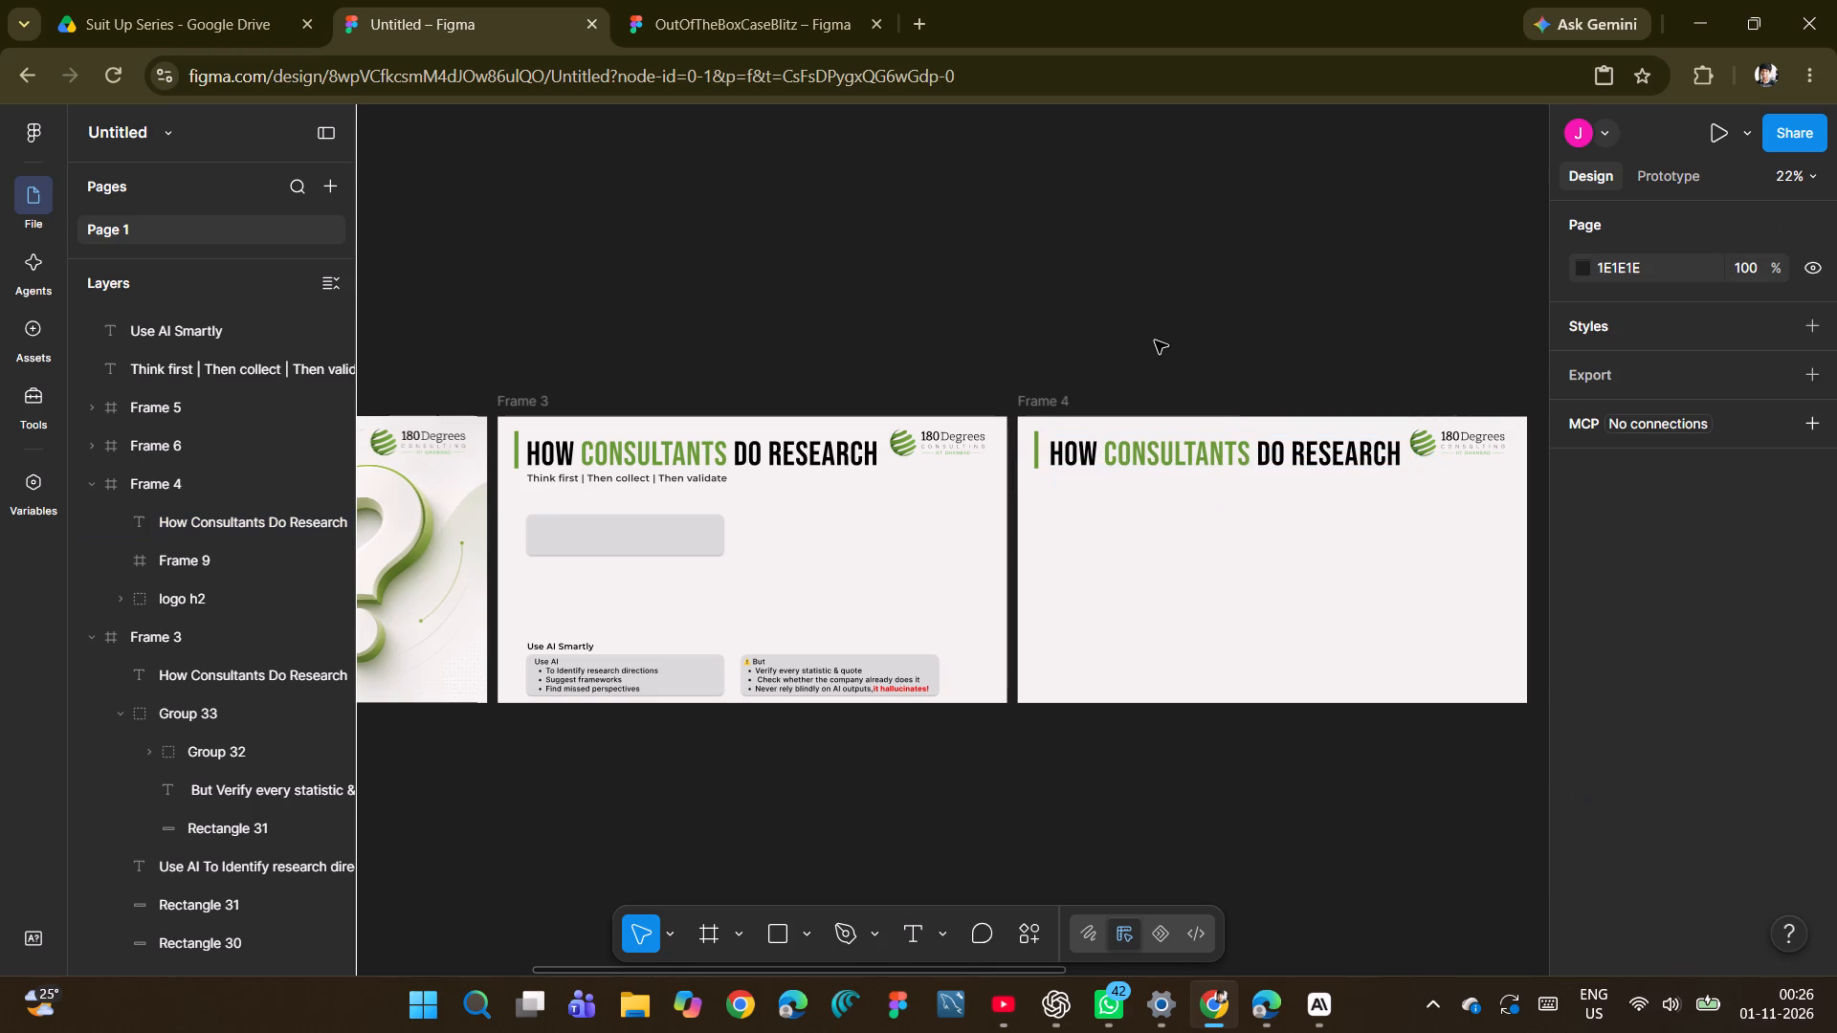
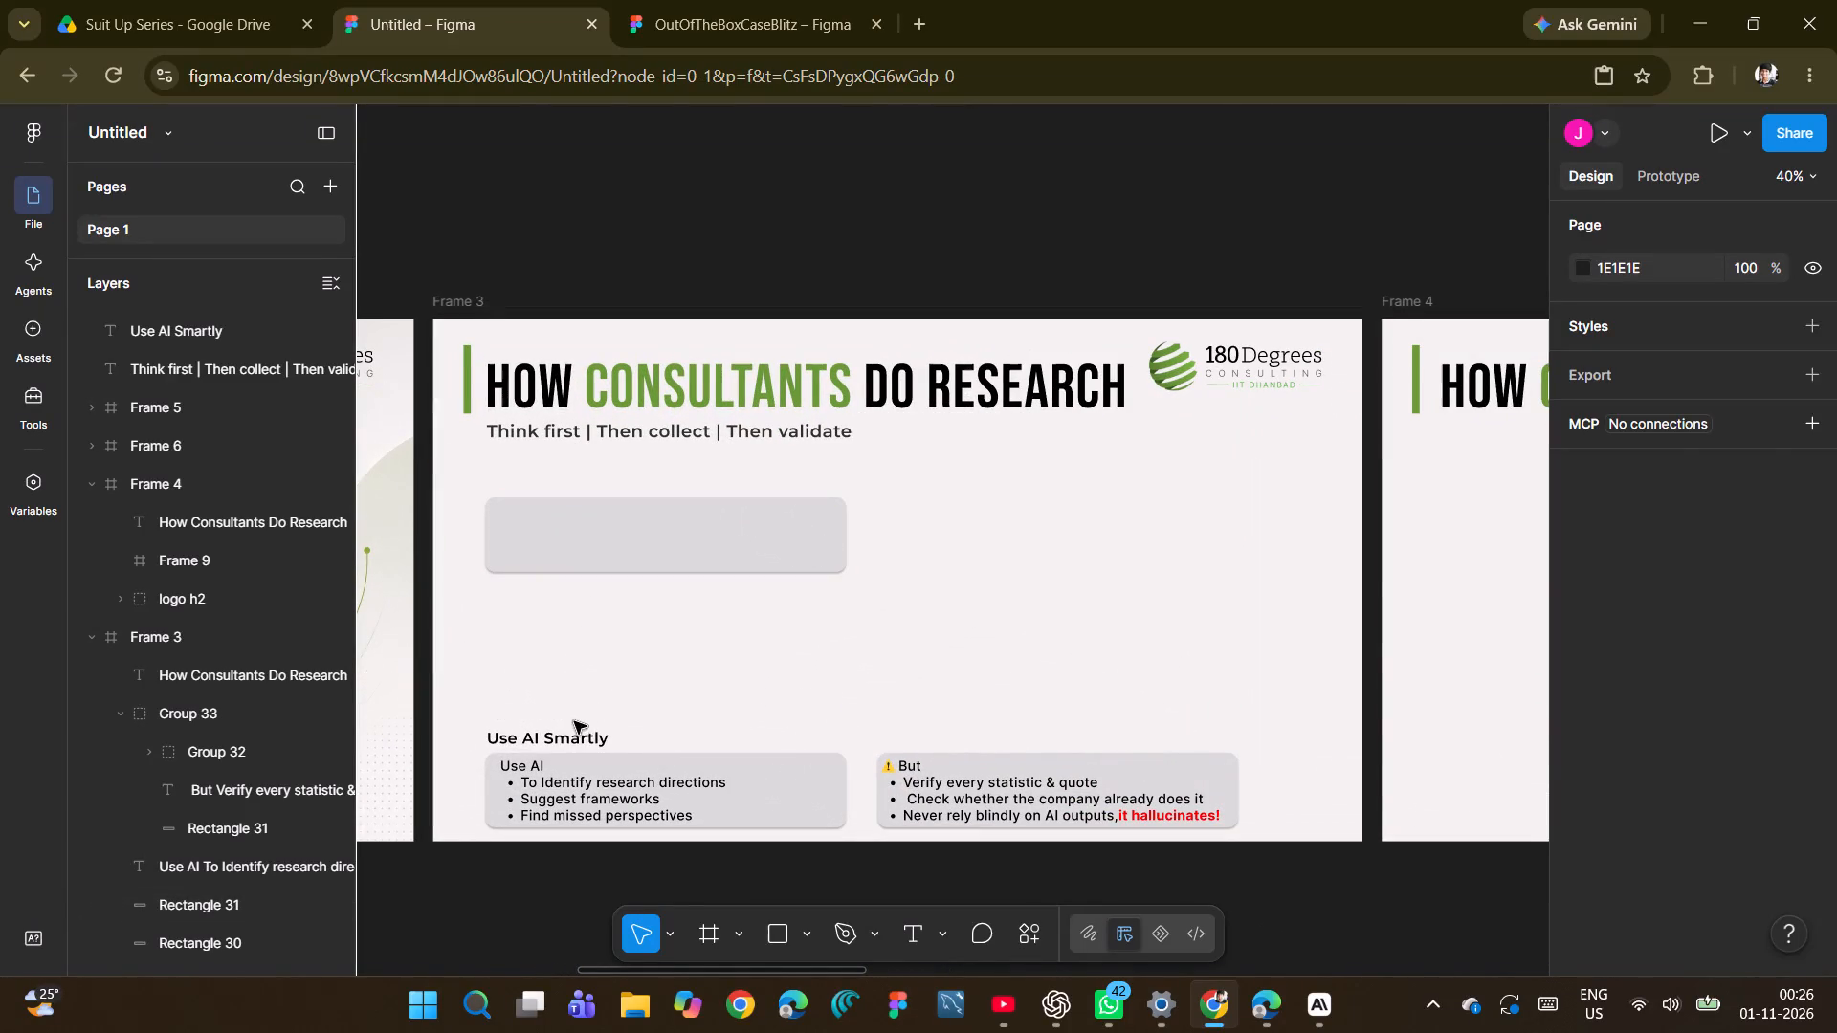
Duplicate Frame 3's "Use AI Smartly" heading into the empty space above it and replace the copy's text with "Step 1: Blackout Period".
{"action": "left_click", "coordinate": [572, 734]}
{"action": "key", "text": "ctrl+d"}
{"action": "left_click_drag", "start_coordinate": [572, 734], "coordinate": [627, 645]}
{"action": "left_click", "coordinate": [626, 644]}
{"action": "left_click", "coordinate": [620, 644]}
{"action": "double_click", "coordinate": [620, 644]}
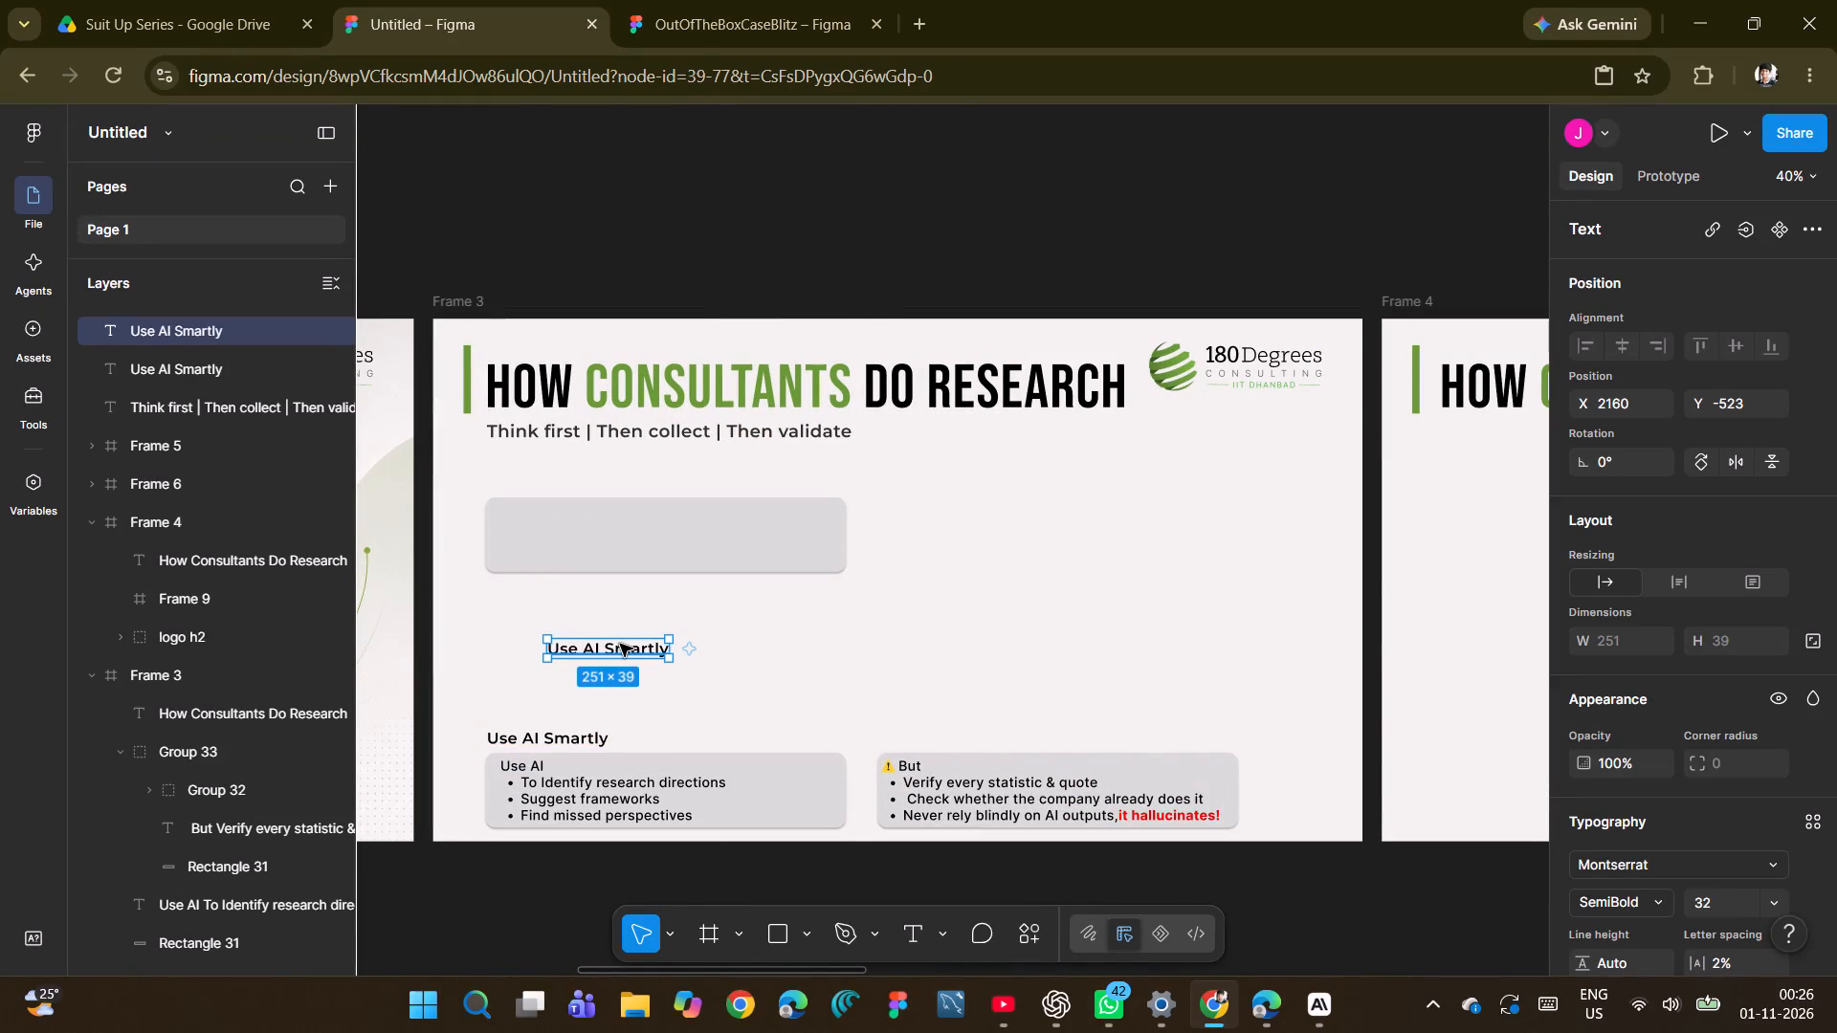
{"action": "key", "text": "ctrl+v"}
{"action": "left_click", "coordinate": [646, 671]}
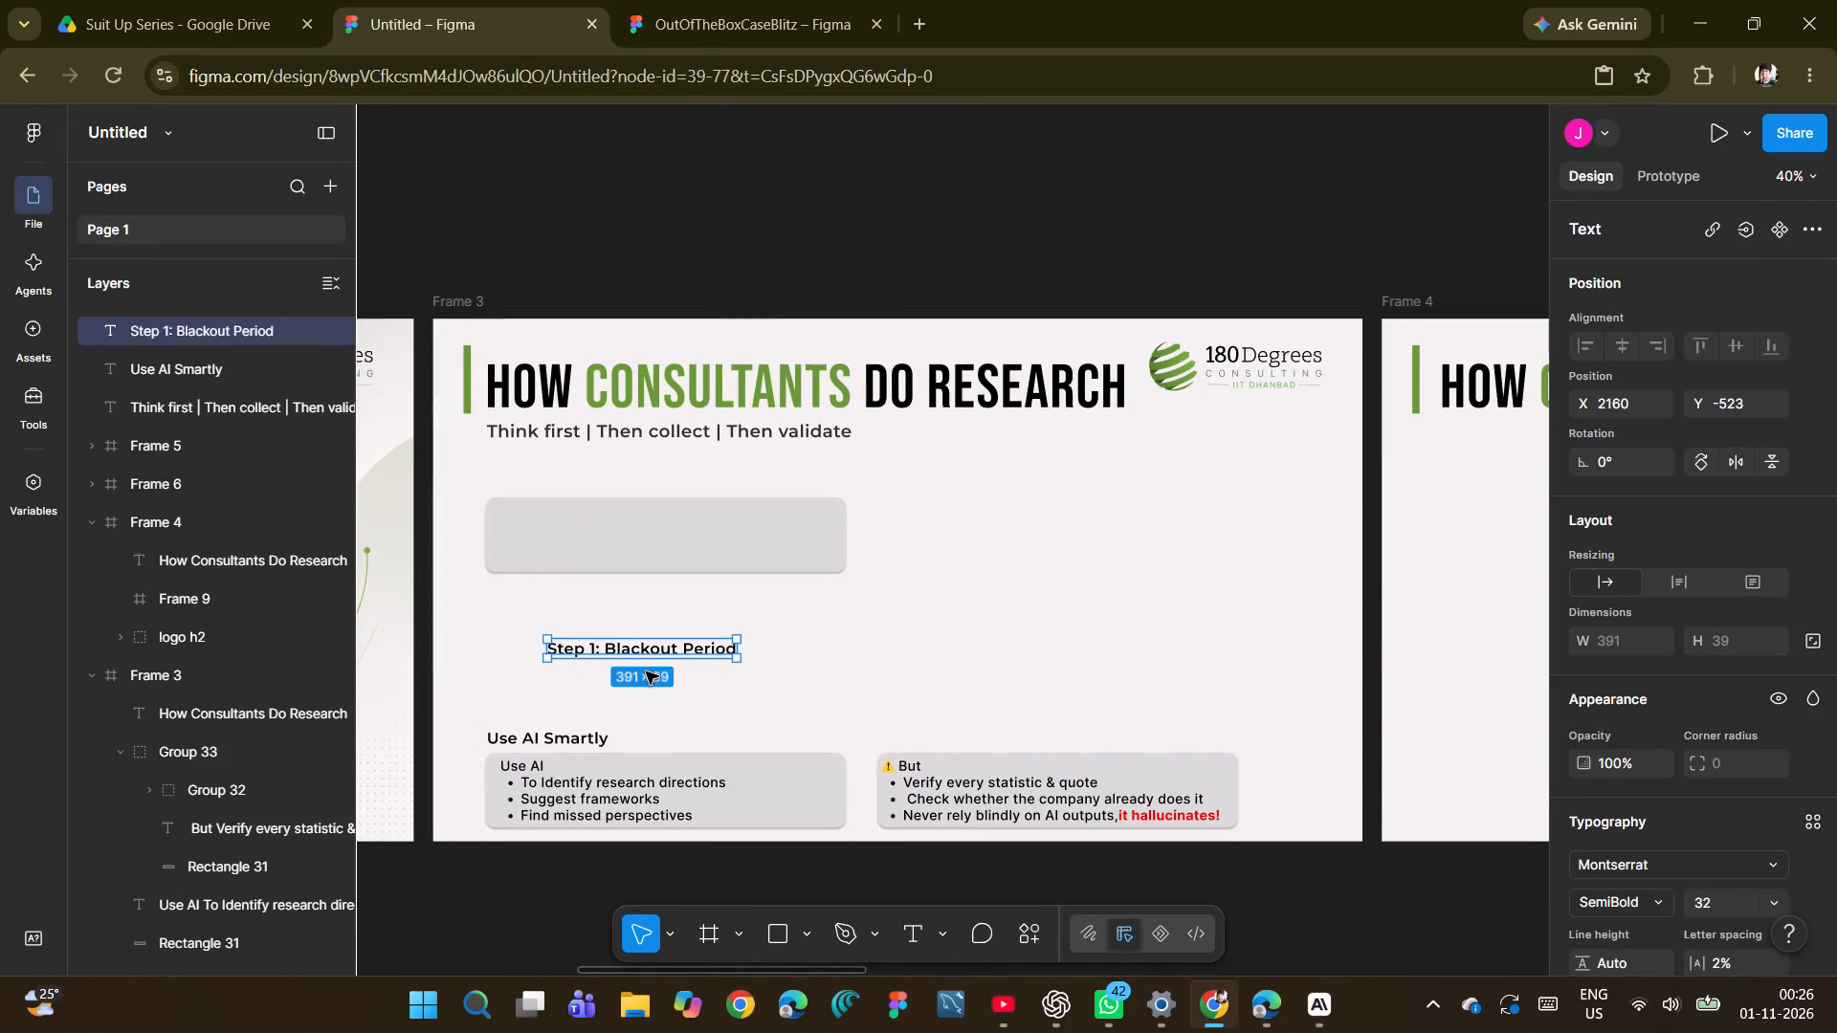
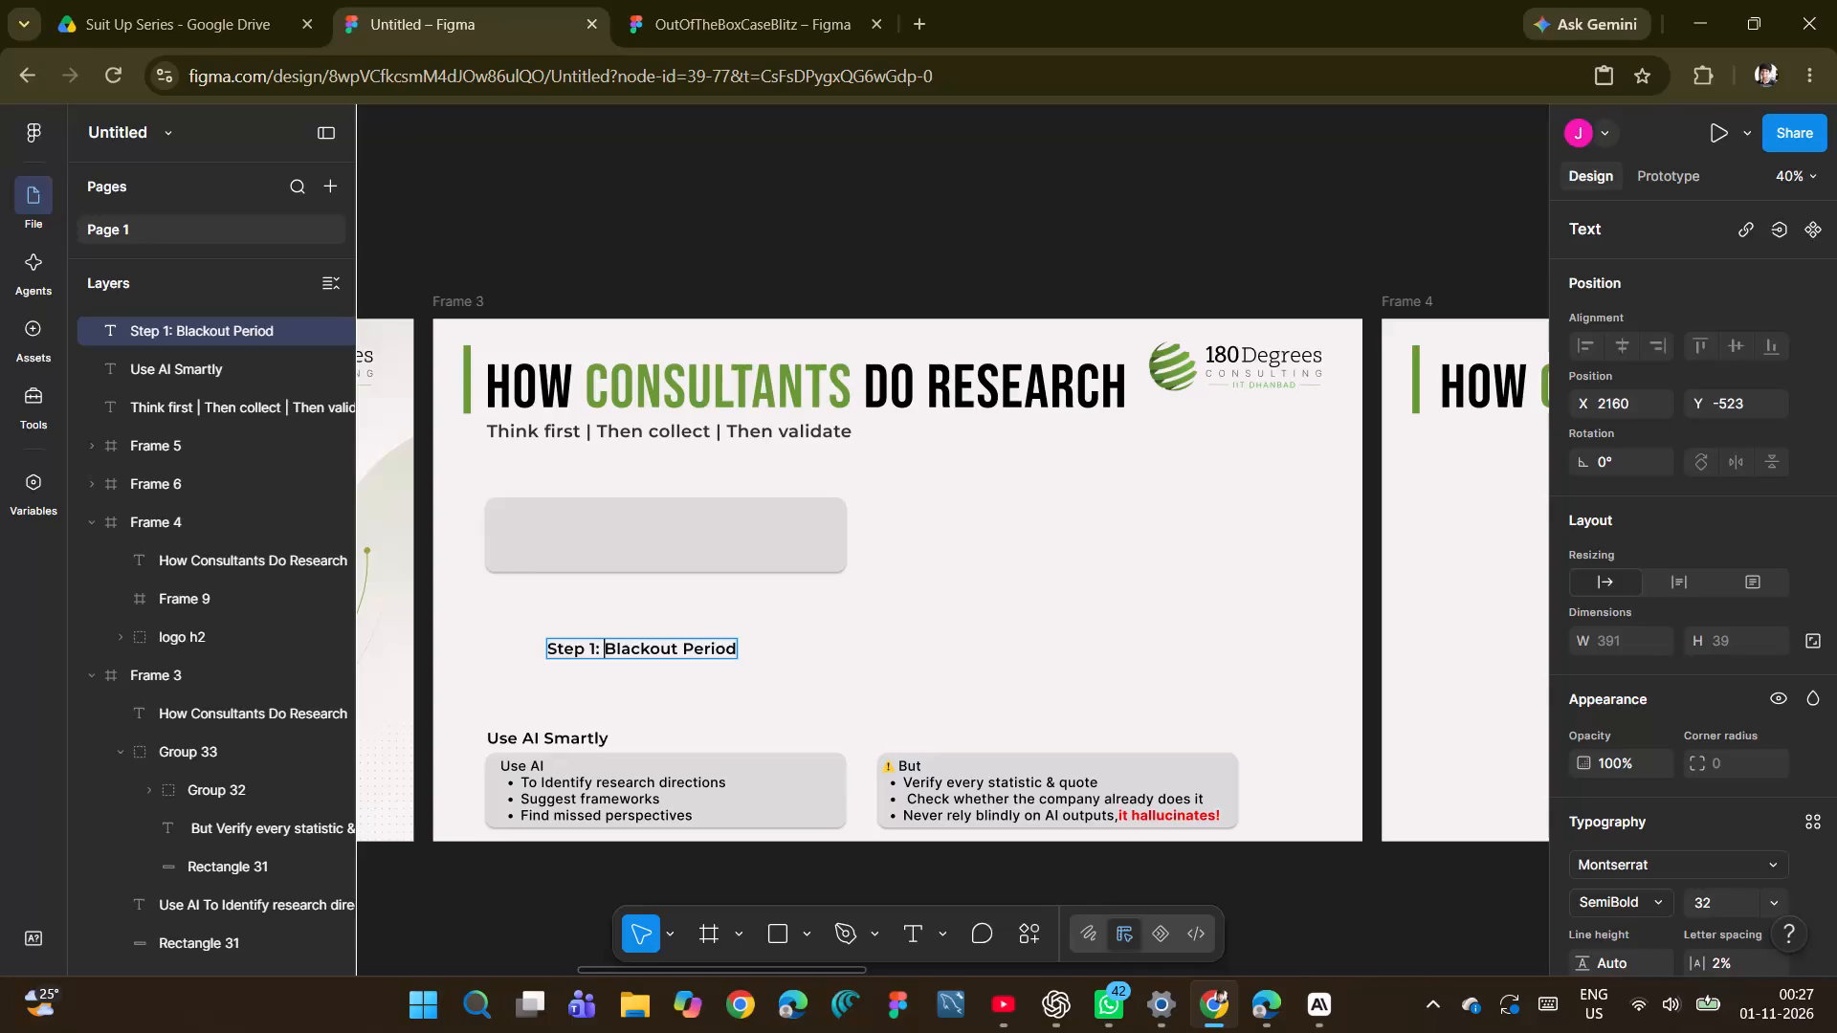
Set only the words "Blackout Period" in Frame 3's "Step 1: Blackout Period" heading to Montserrat Bold.
{"action": "left_click_drag", "start_coordinate": [606, 651], "coordinate": [789, 655]}
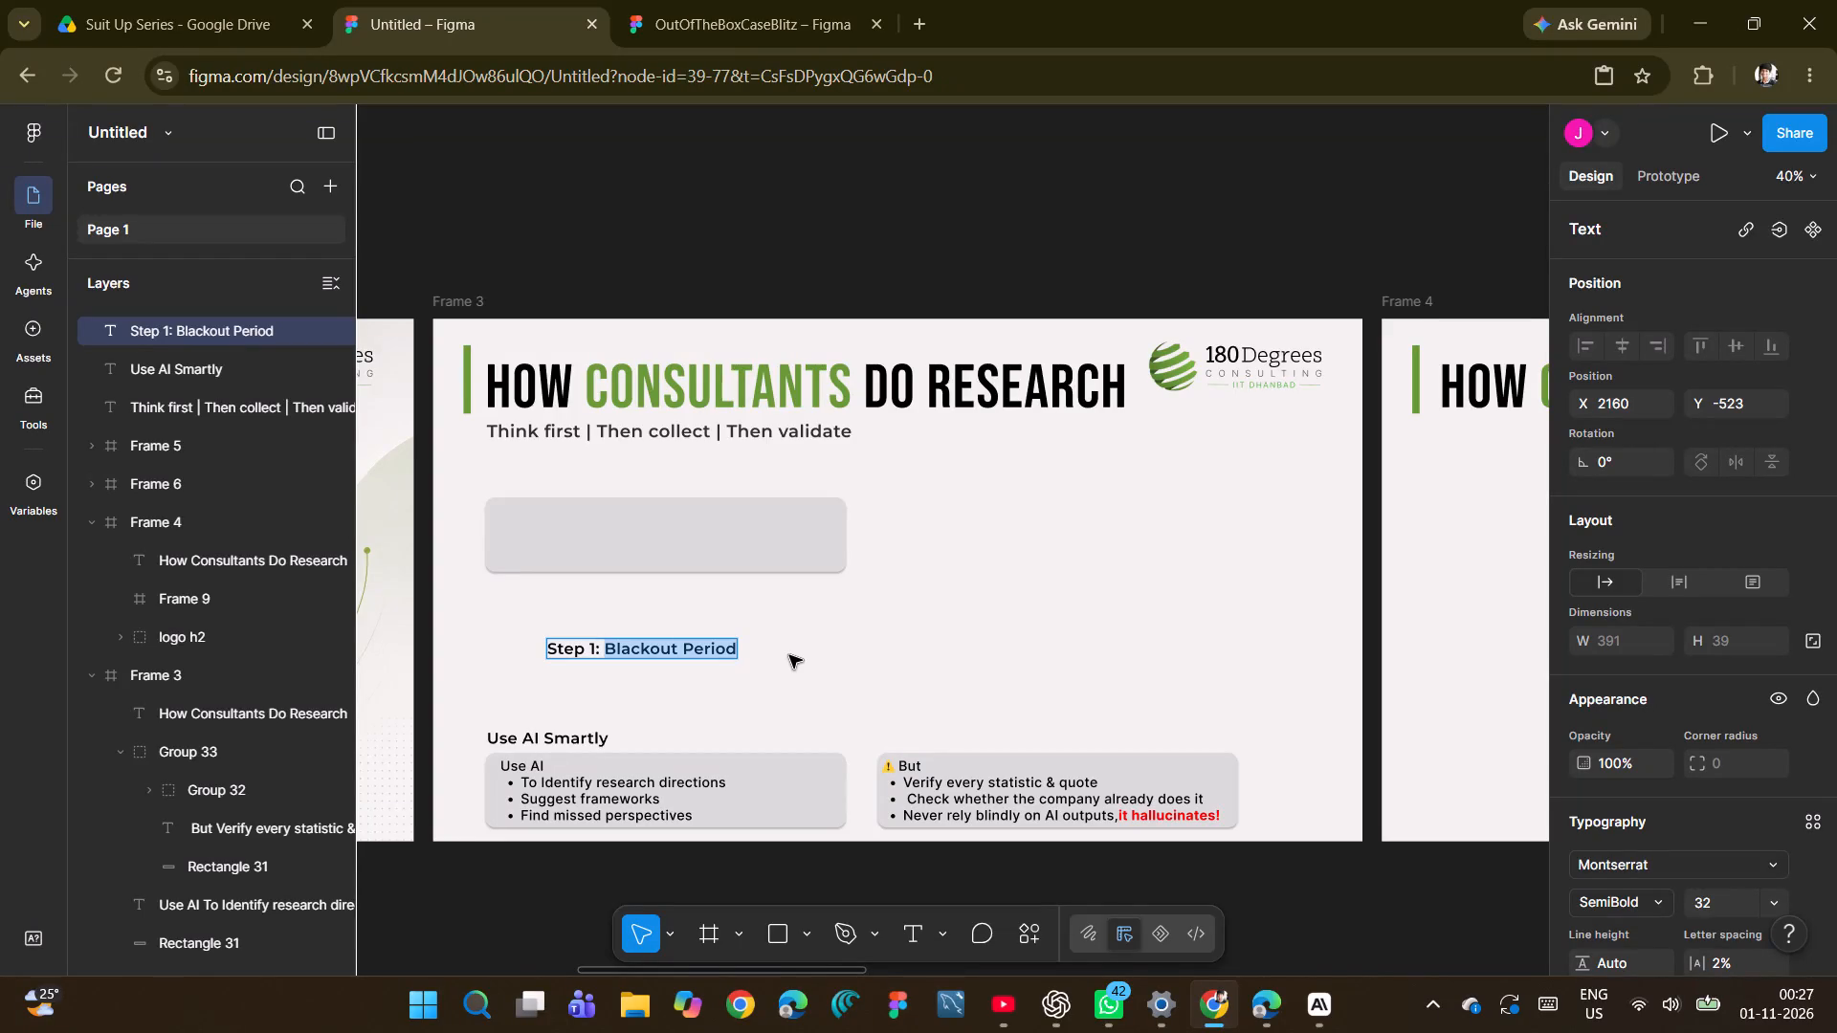
{"action": "key", "text": "ctrl+b"}
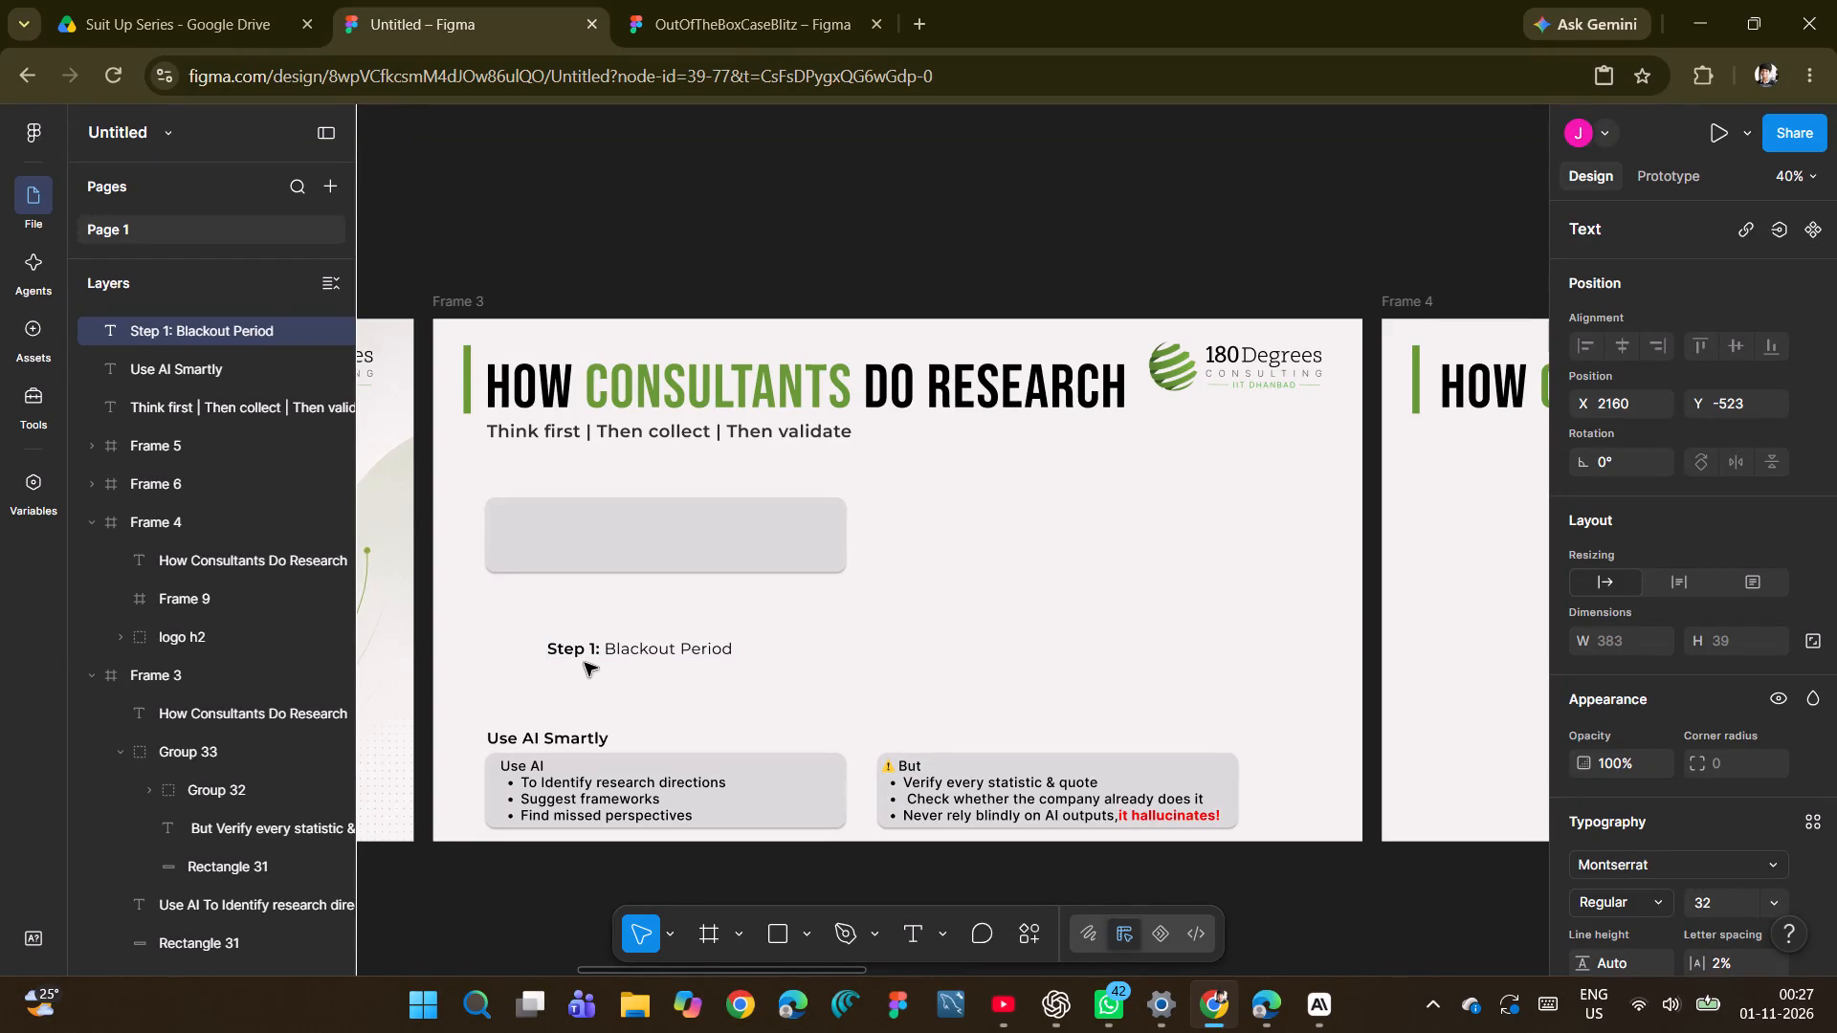
{"action": "left_click", "coordinate": [592, 651]}
{"action": "left_click_drag", "start_coordinate": [609, 651], "coordinate": [793, 651]}
{"action": "key", "text": "ctrl+b"}
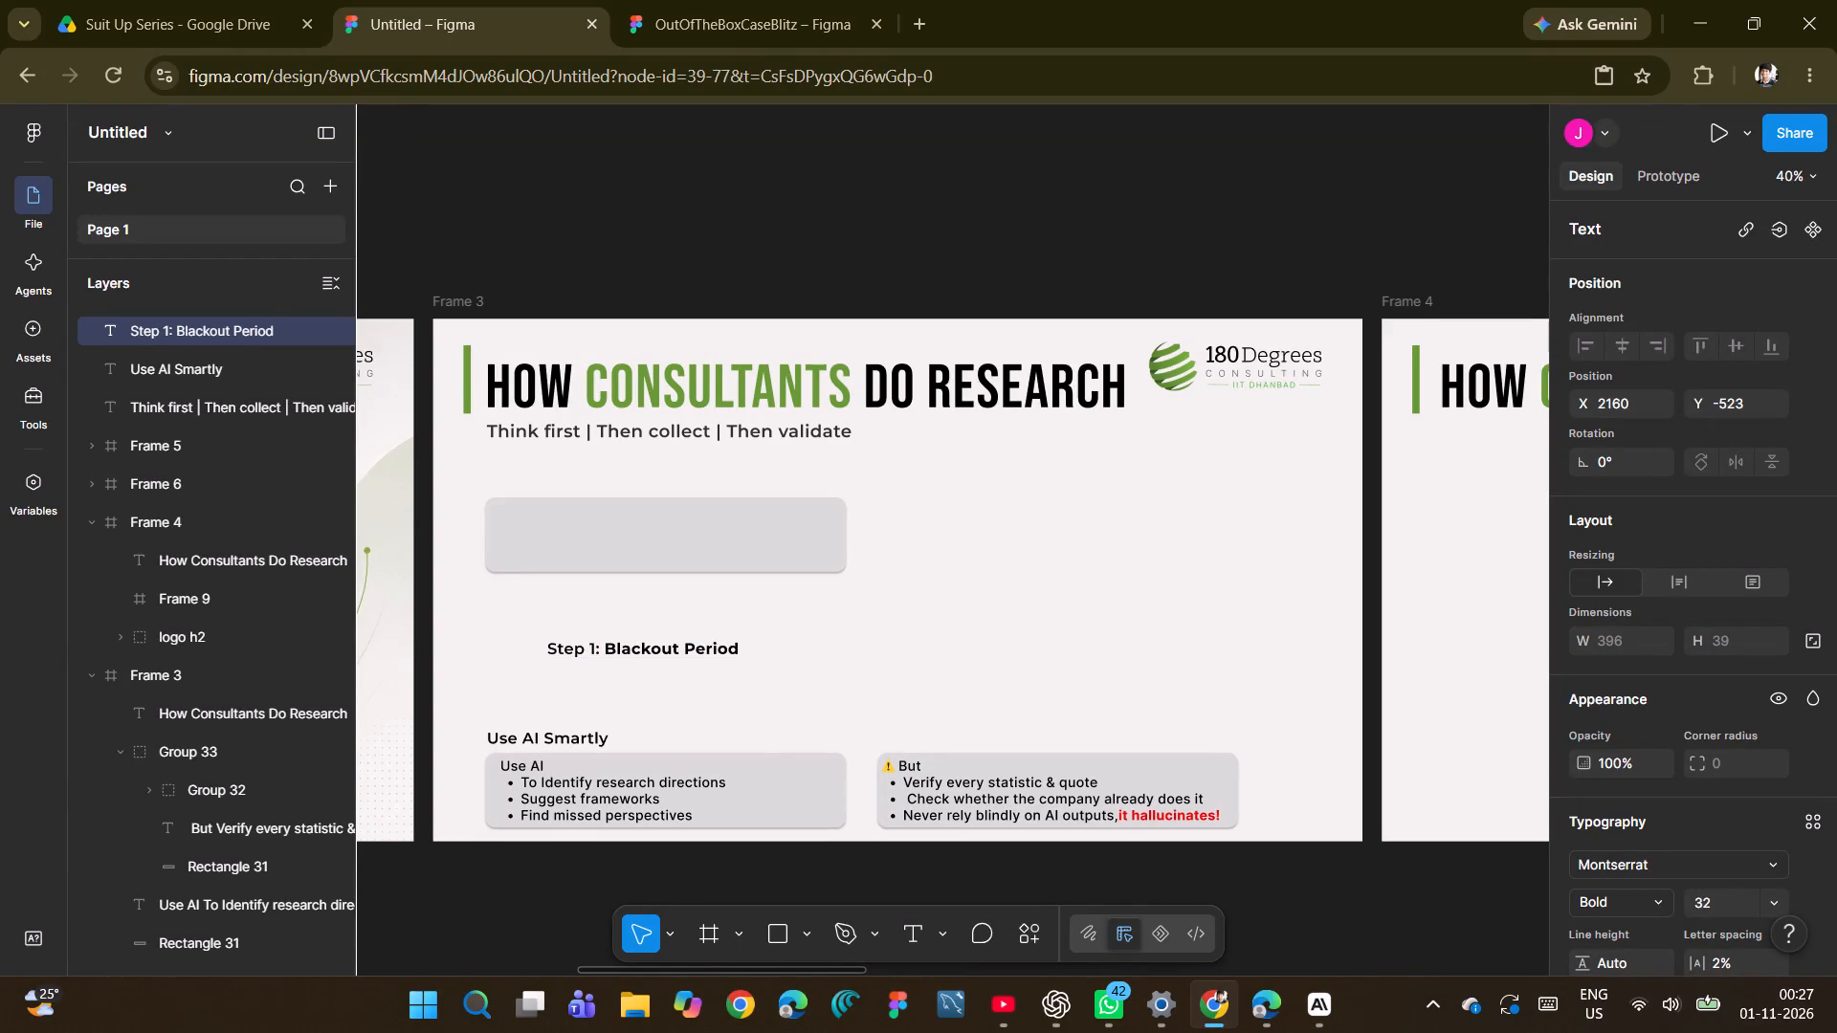
Select only the "Step 1:" part of the "Step 1: Blackout Period" heading in Frame 3.
{"action": "left_click", "coordinate": [560, 656]}
{"action": "left_click_drag", "start_coordinate": [599, 649], "coordinate": [562, 652]}
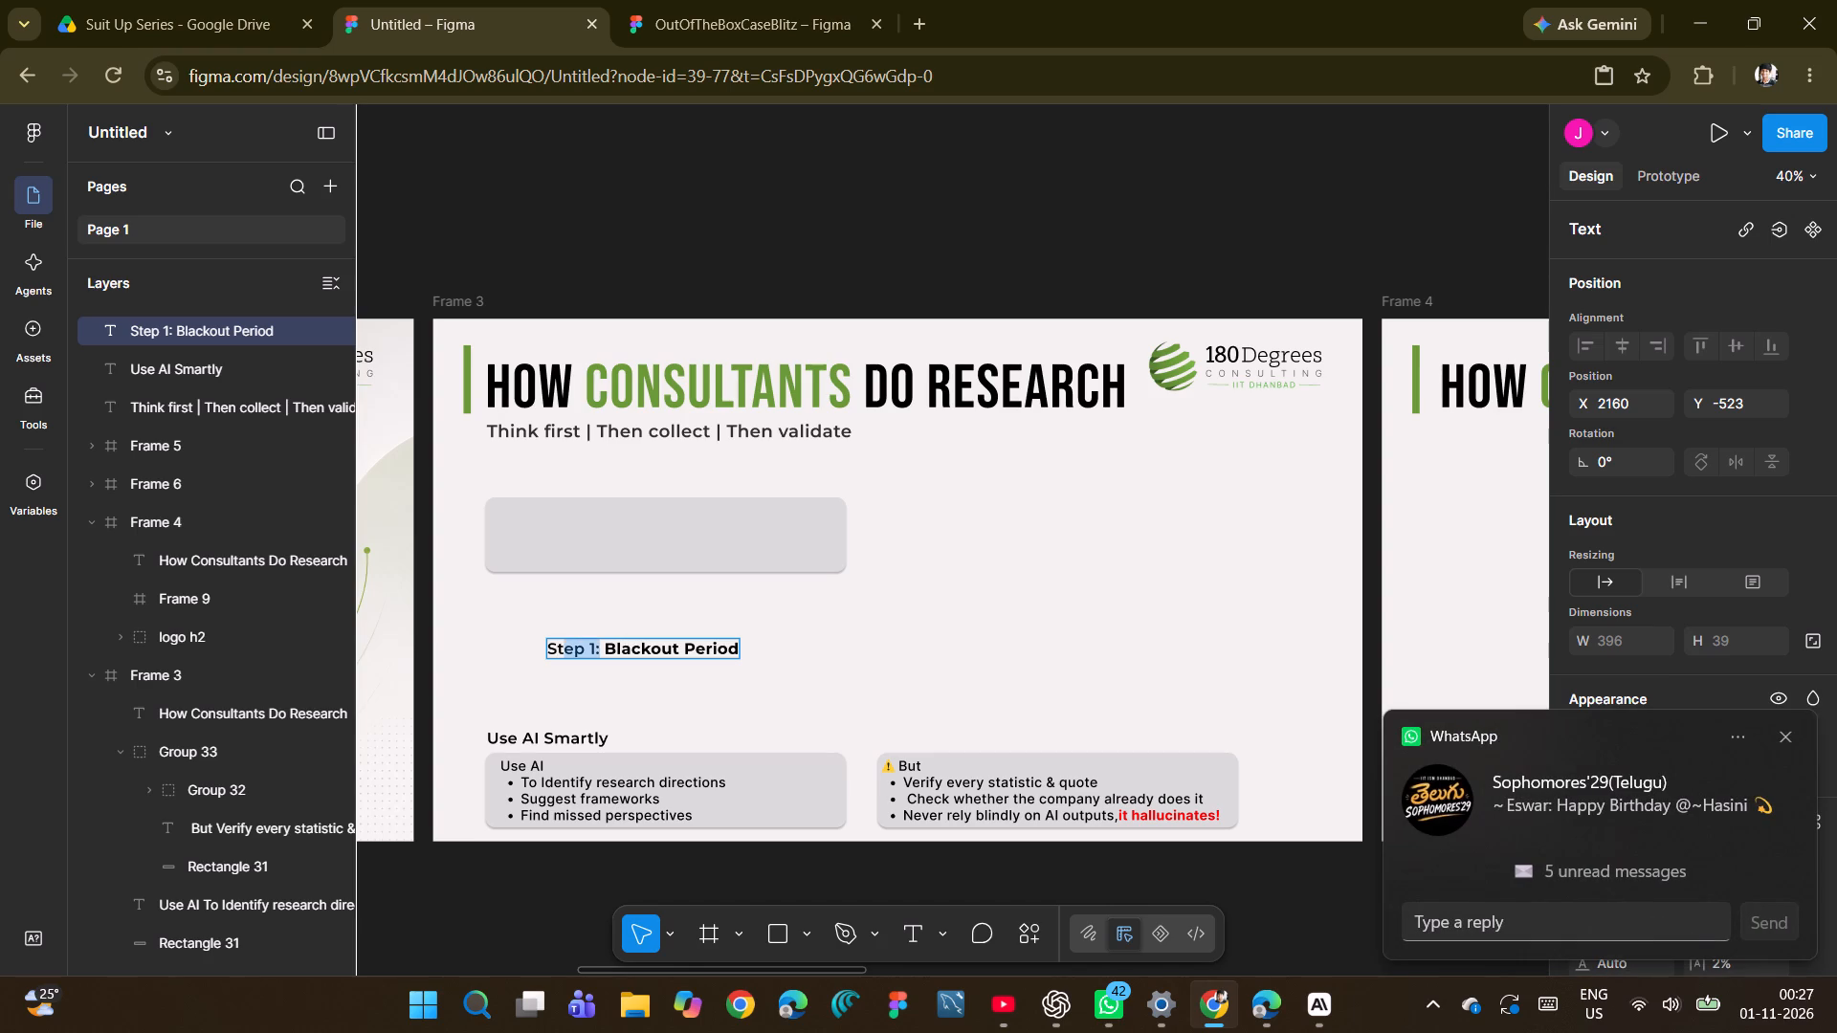
{"action": "left_click_drag", "start_coordinate": [562, 652], "coordinate": [535, 652]}
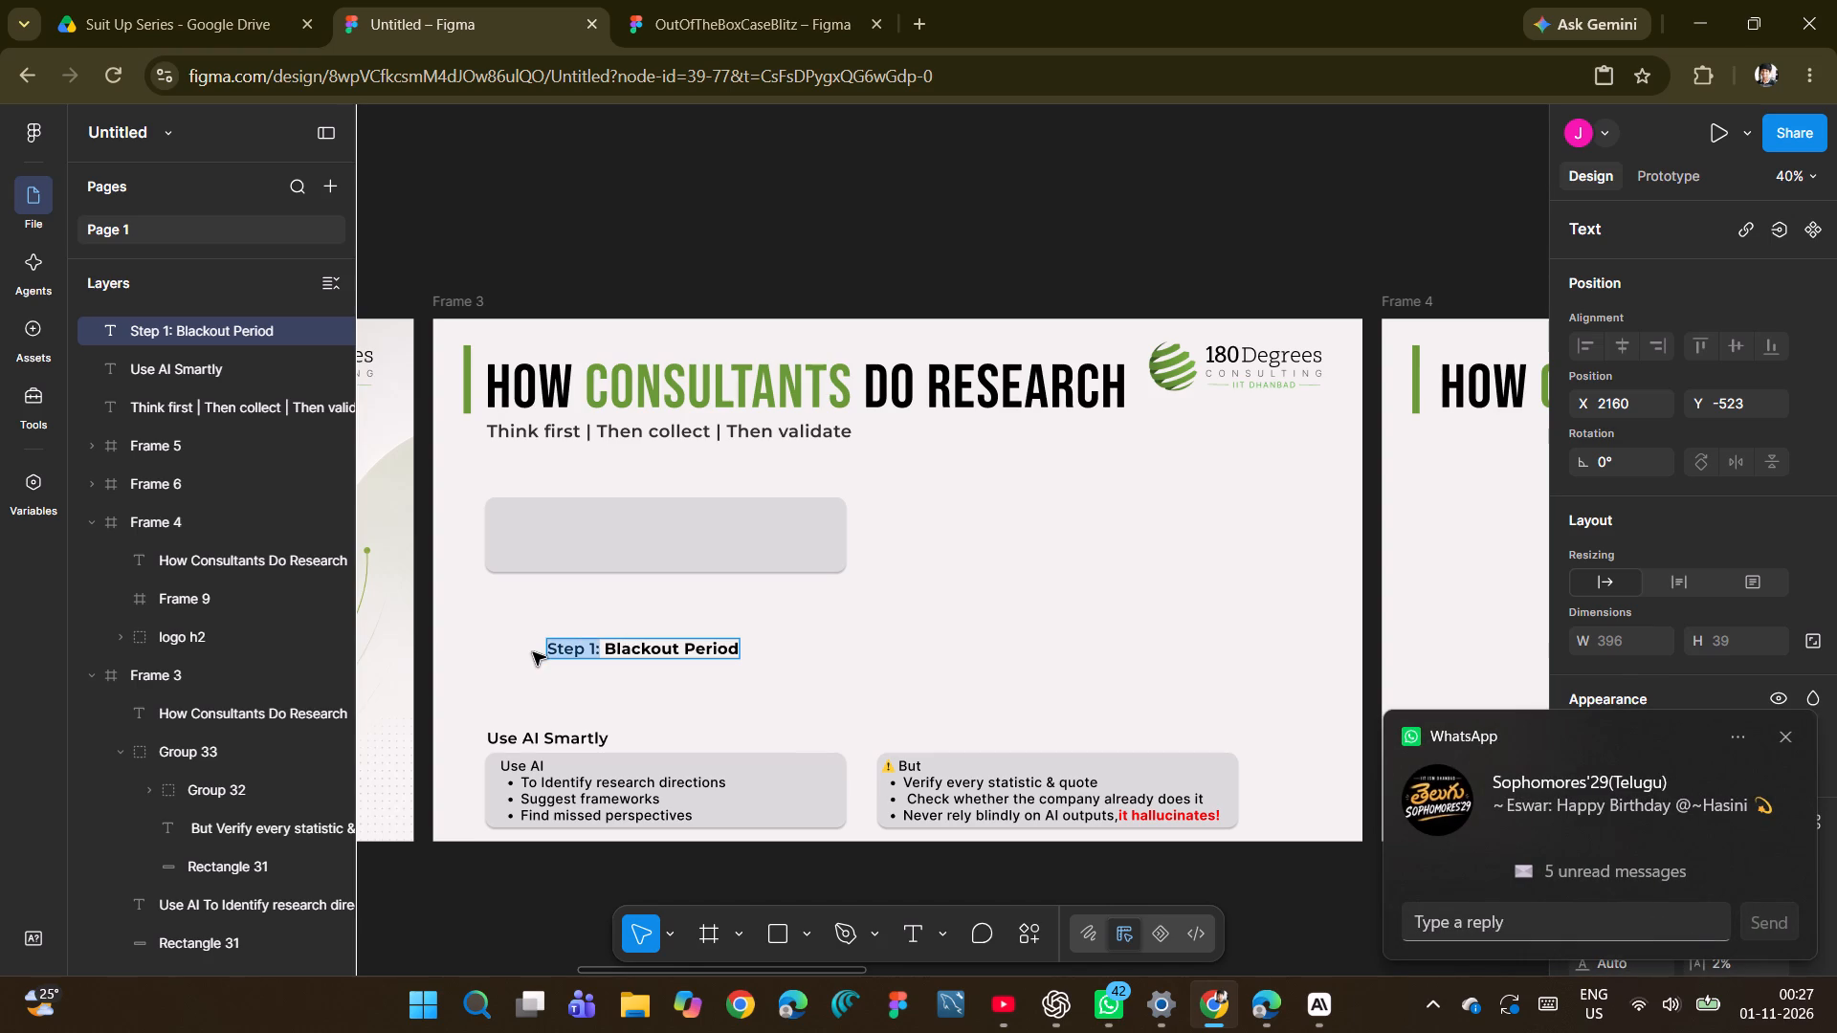
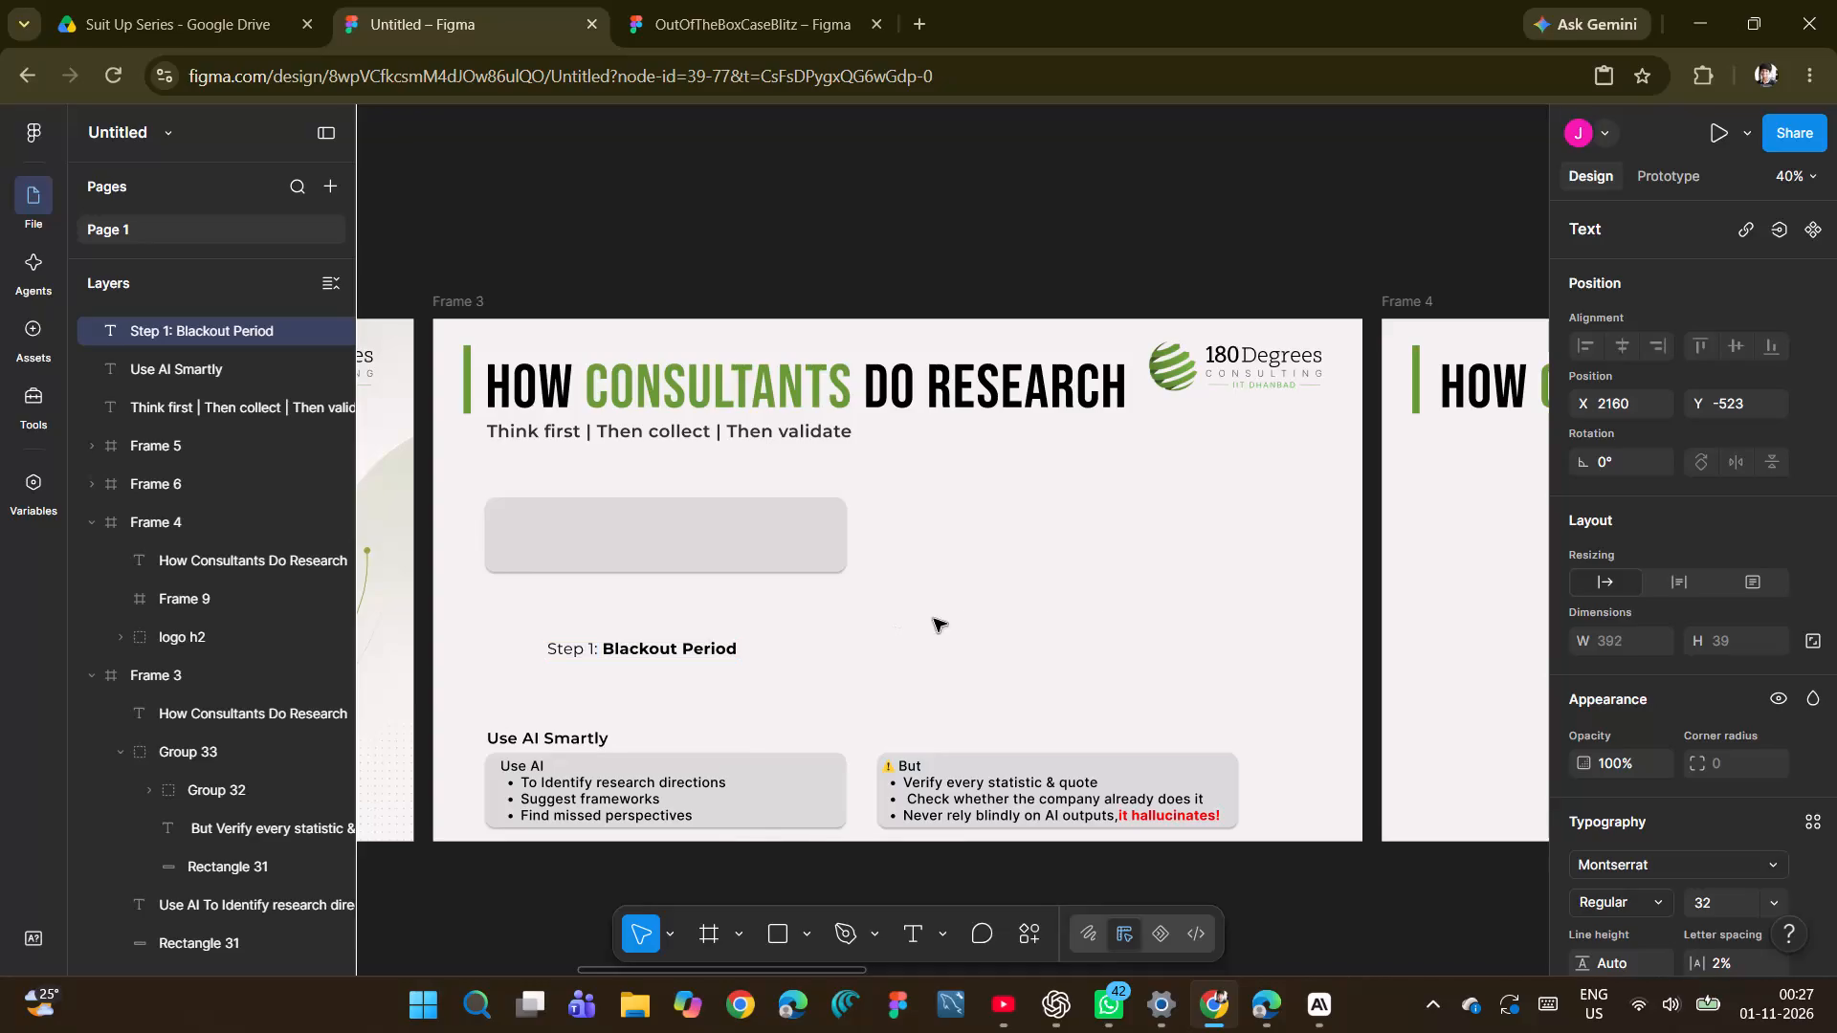
Set only the "Step 1:" part of Frame 3's "Step 1: Blackout Period" heading to Montserrat Bold.
{"action": "left_click", "coordinate": [594, 648]}
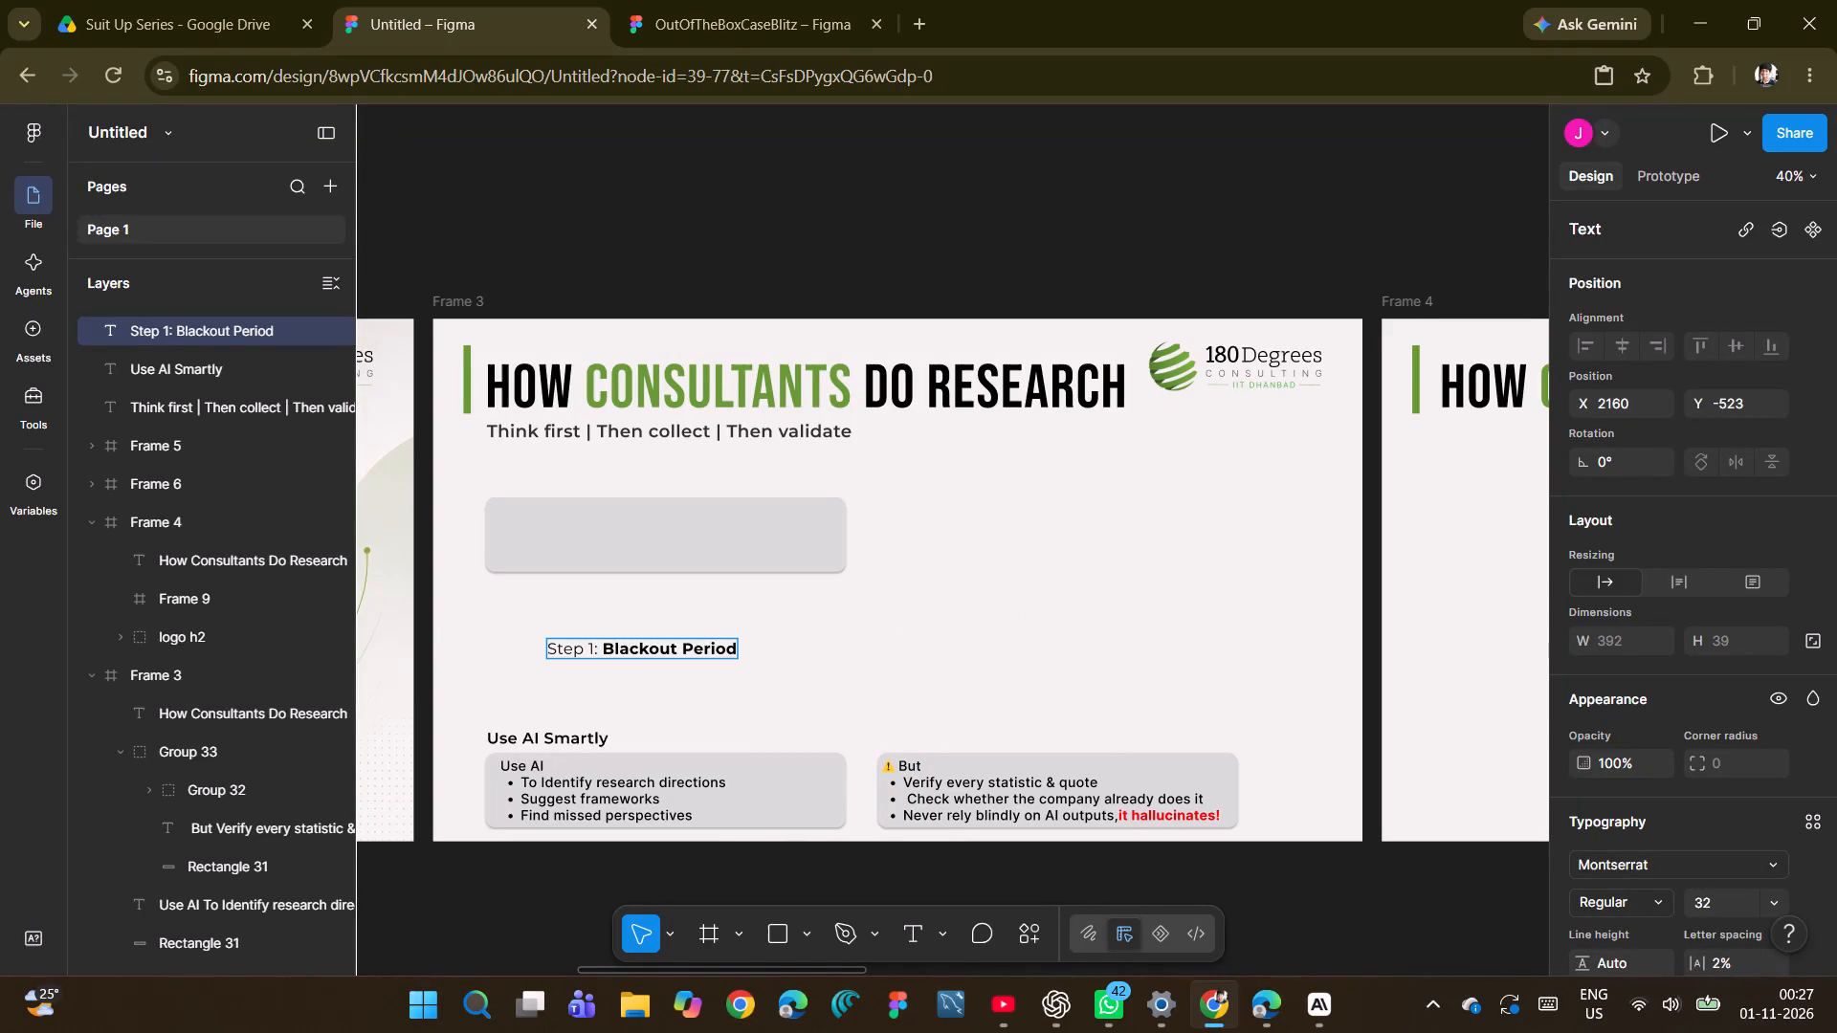
{"action": "key", "text": "ctrl+z"}
{"action": "left_click_drag", "start_coordinate": [594, 648], "coordinate": [572, 648]}
{"action": "left_click_drag", "start_coordinate": [596, 647], "coordinate": [537, 643]}
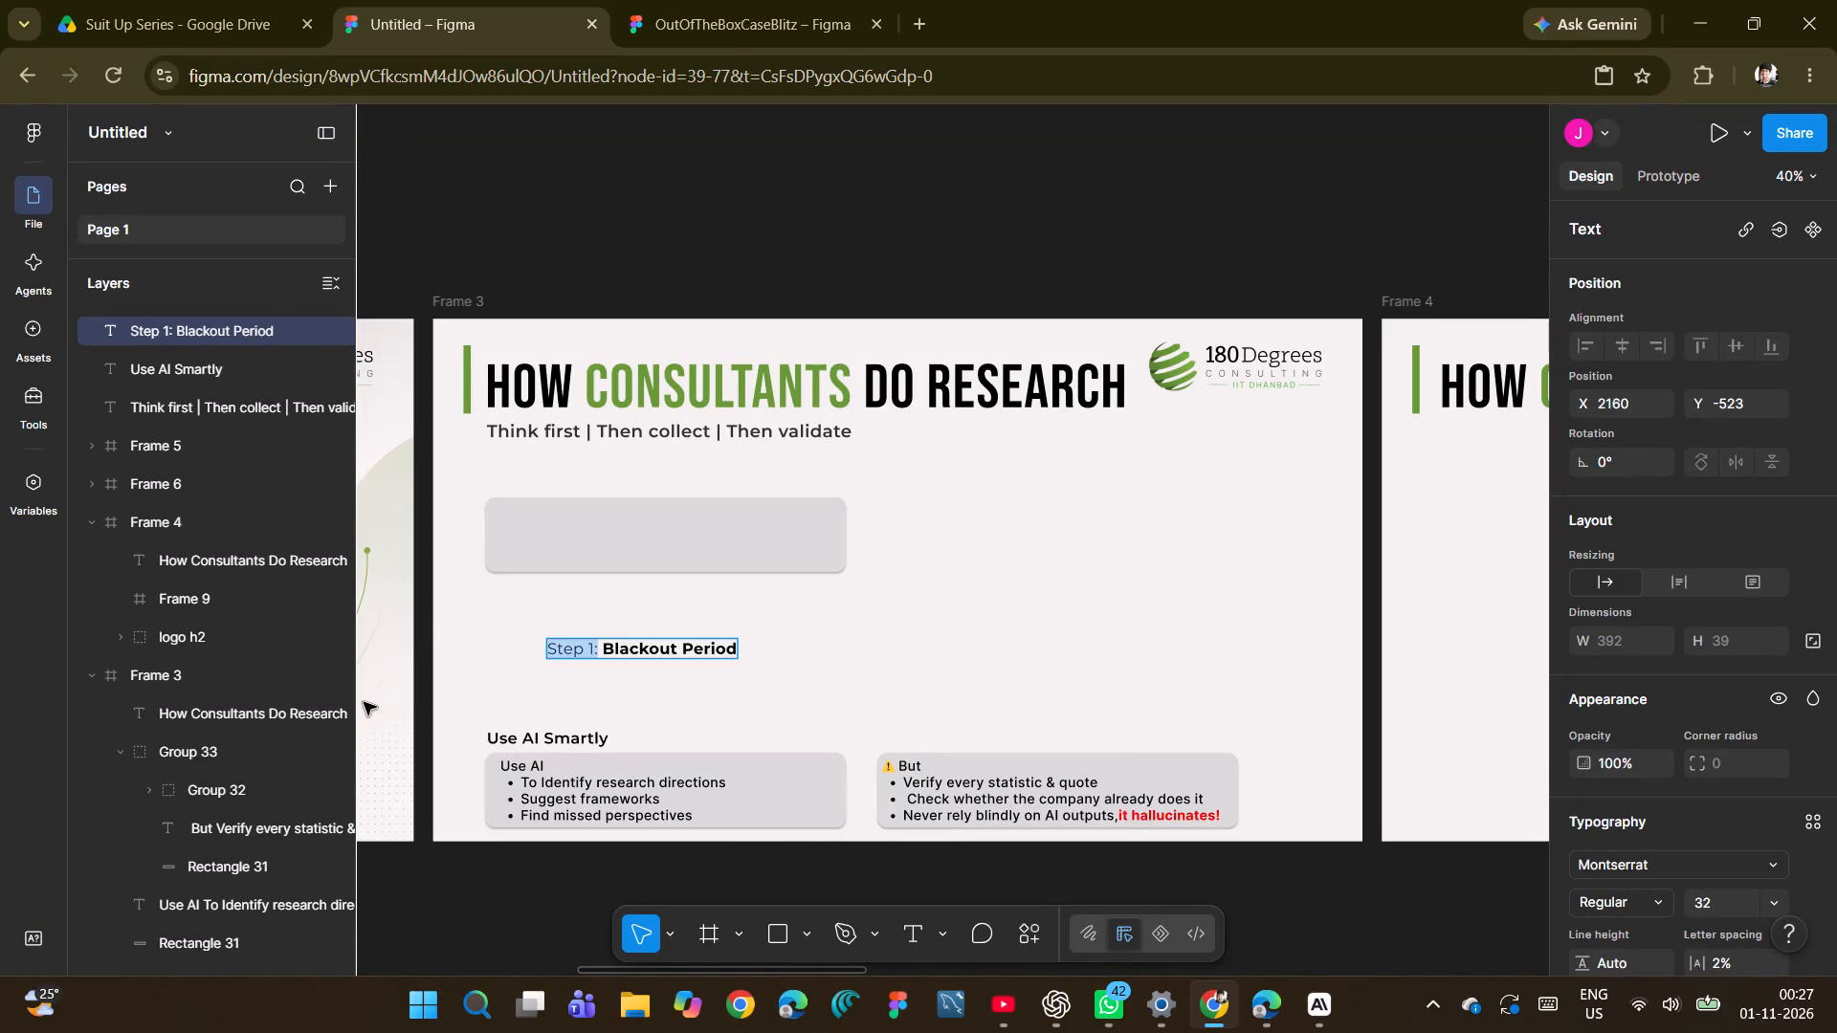
{"action": "key", "text": "ctrl+n"}
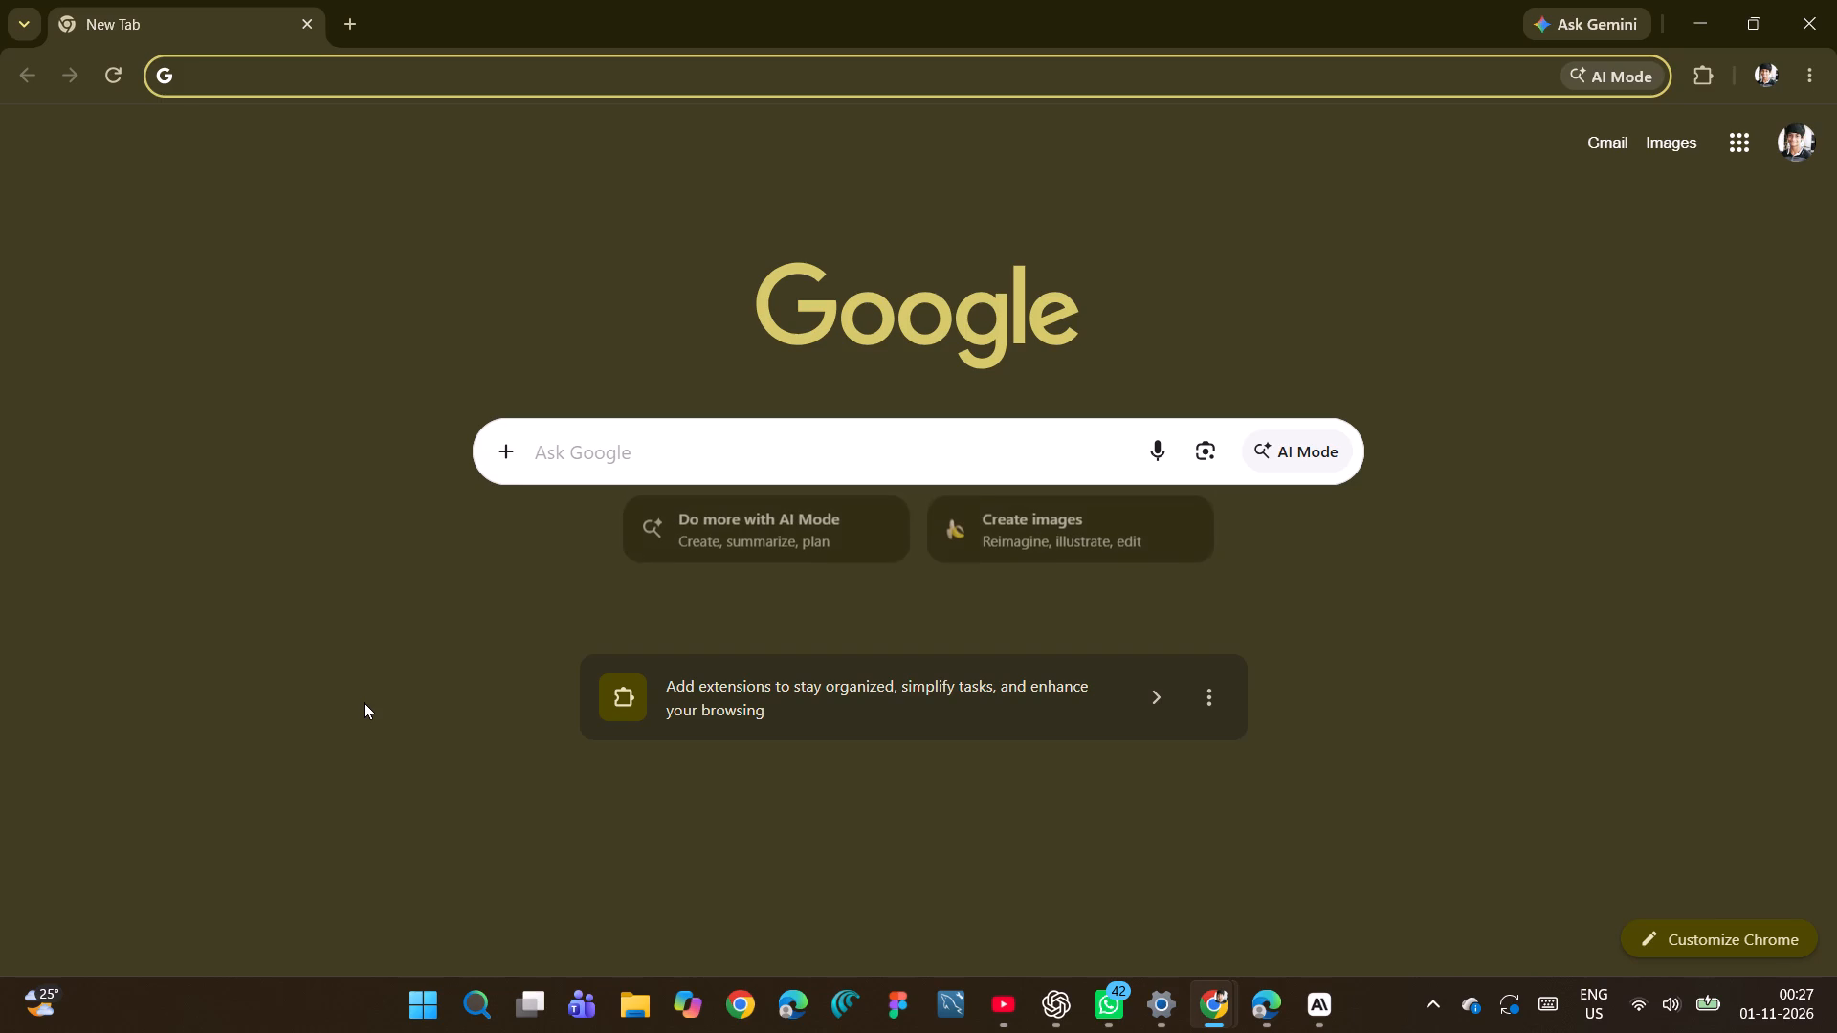
{"action": "key", "text": "alt+Tab"}
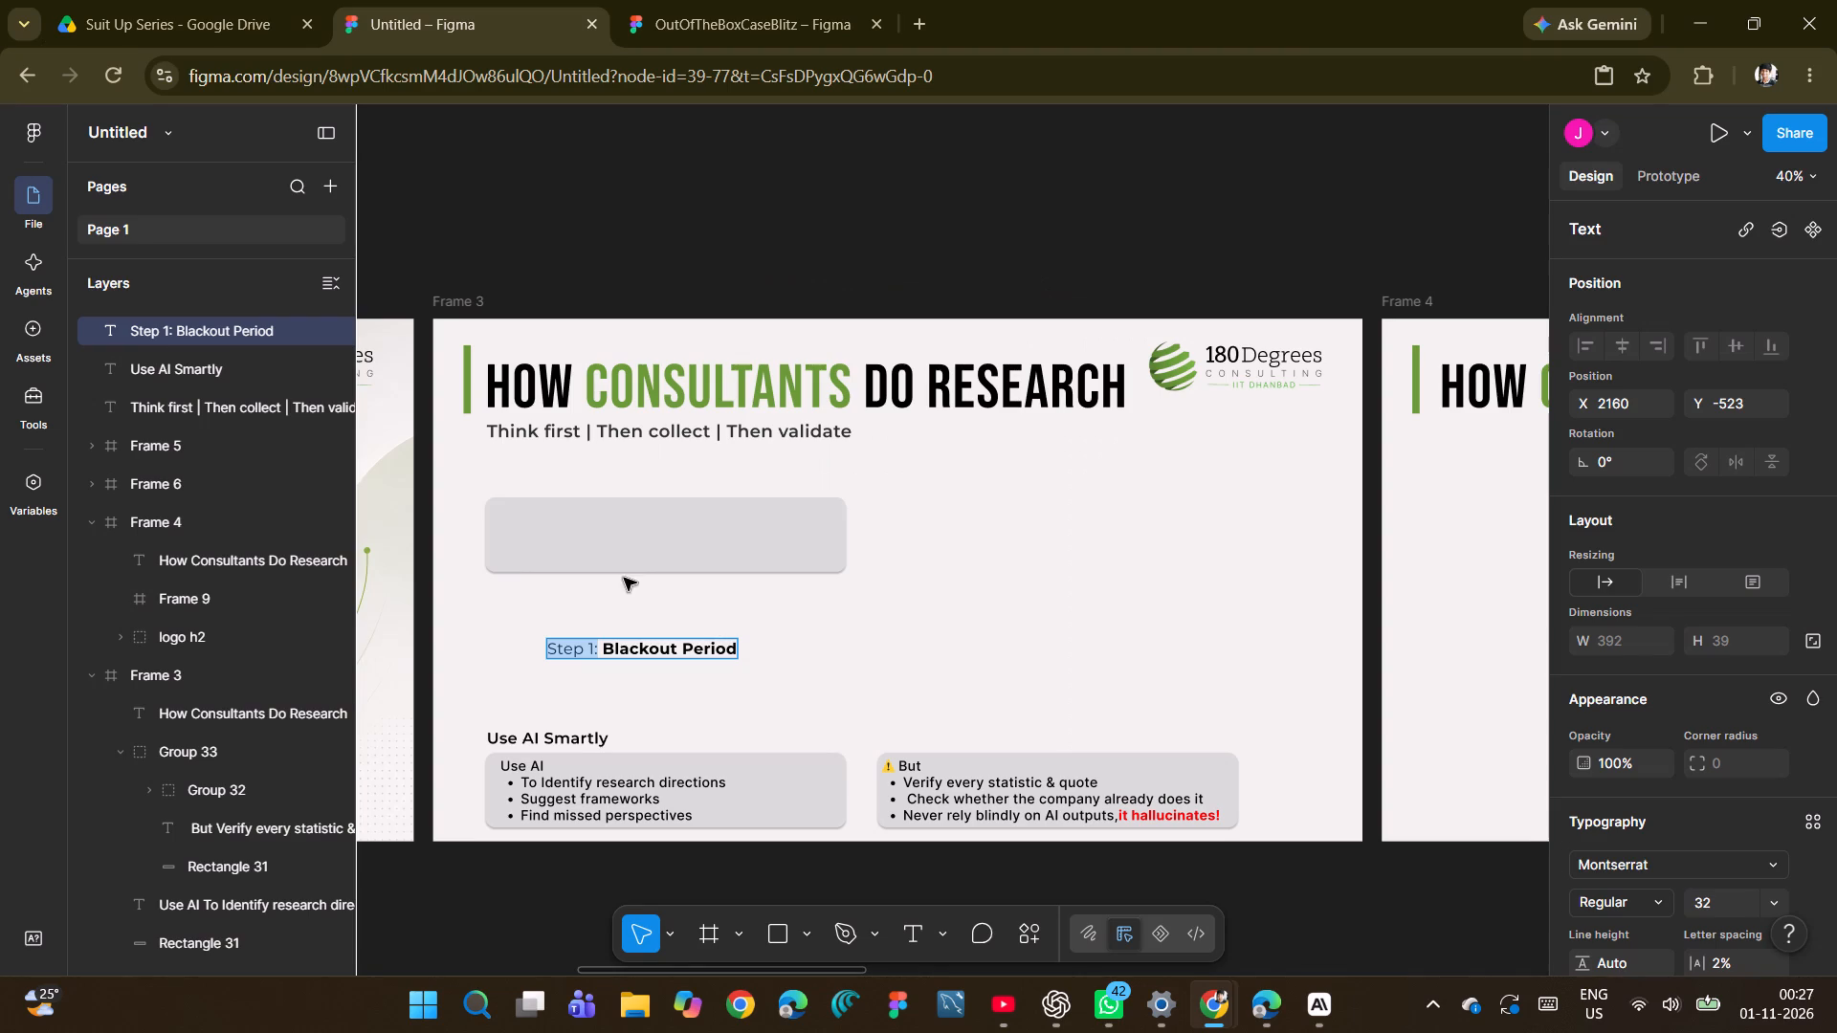
{"action": "key", "text": "ctrl+b"}
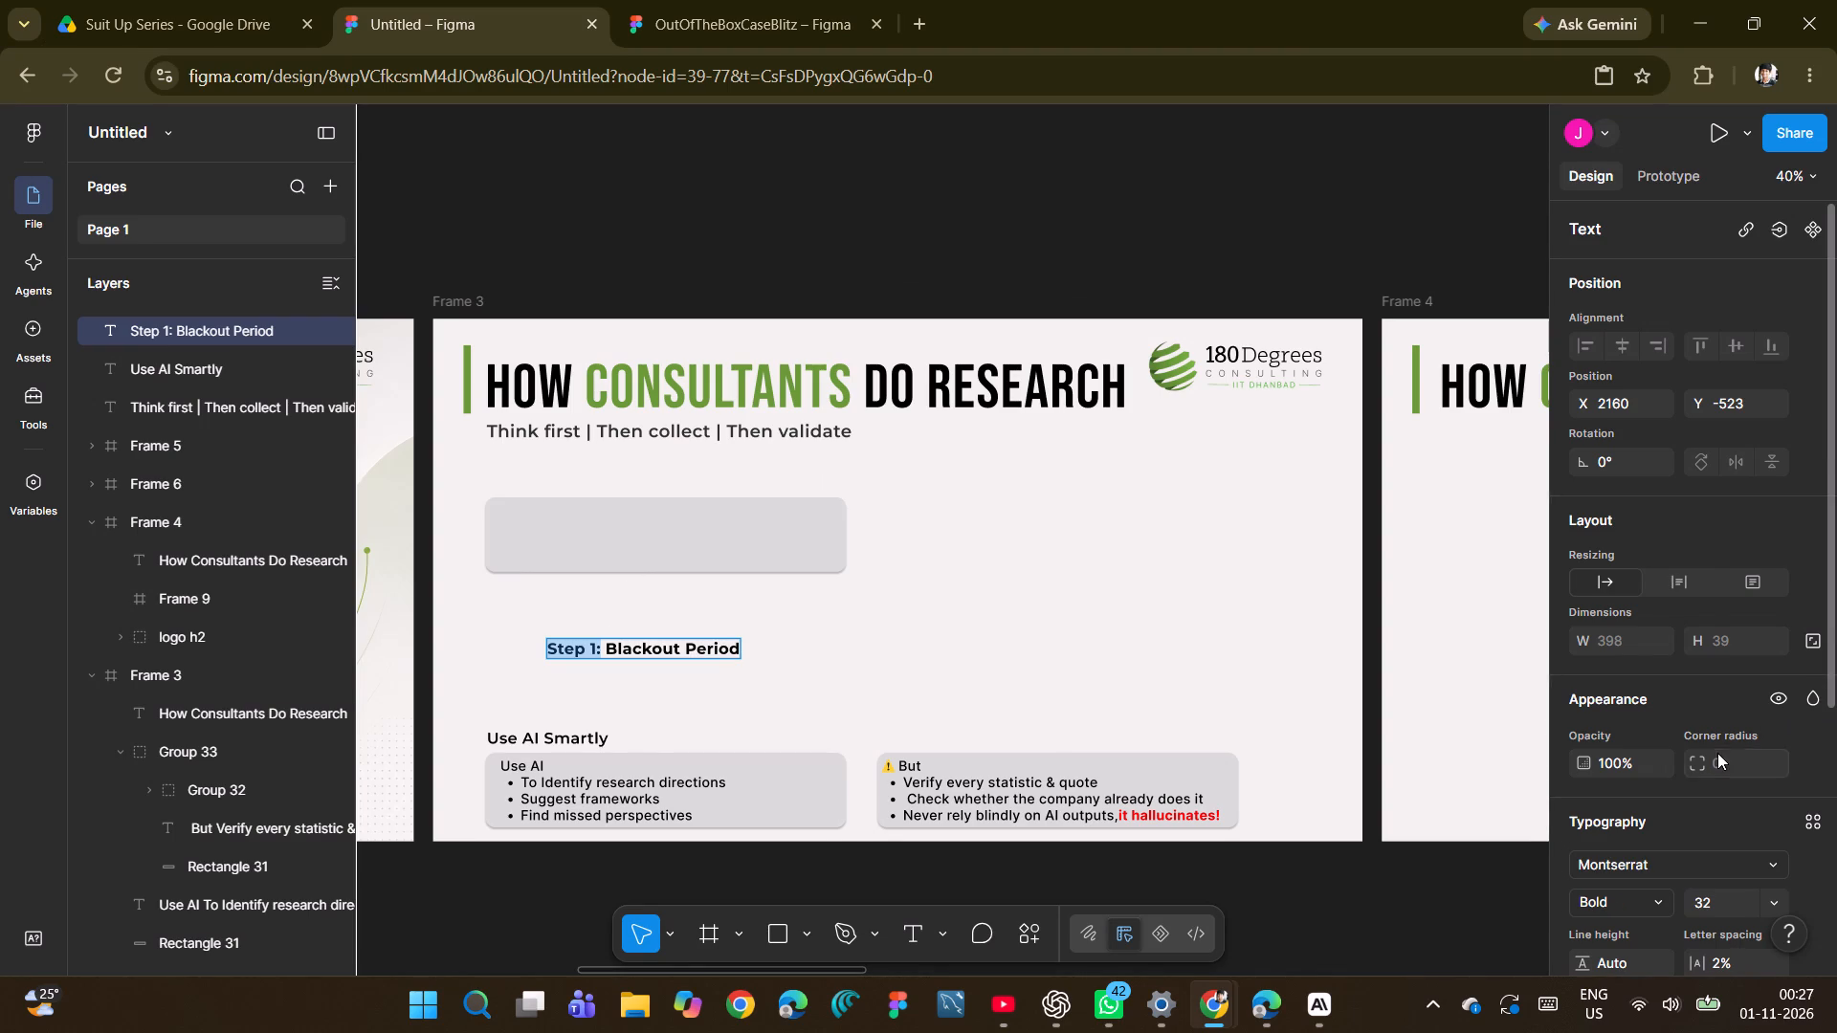
Change the fill of only the "Step 1:" words in the Blackout Period heading to green 55B441.
{"action": "scroll", "coordinate": [1717, 753], "scroll_direction": "down", "scroll_amount": 2}
{"action": "left_click", "coordinate": [1587, 736]}
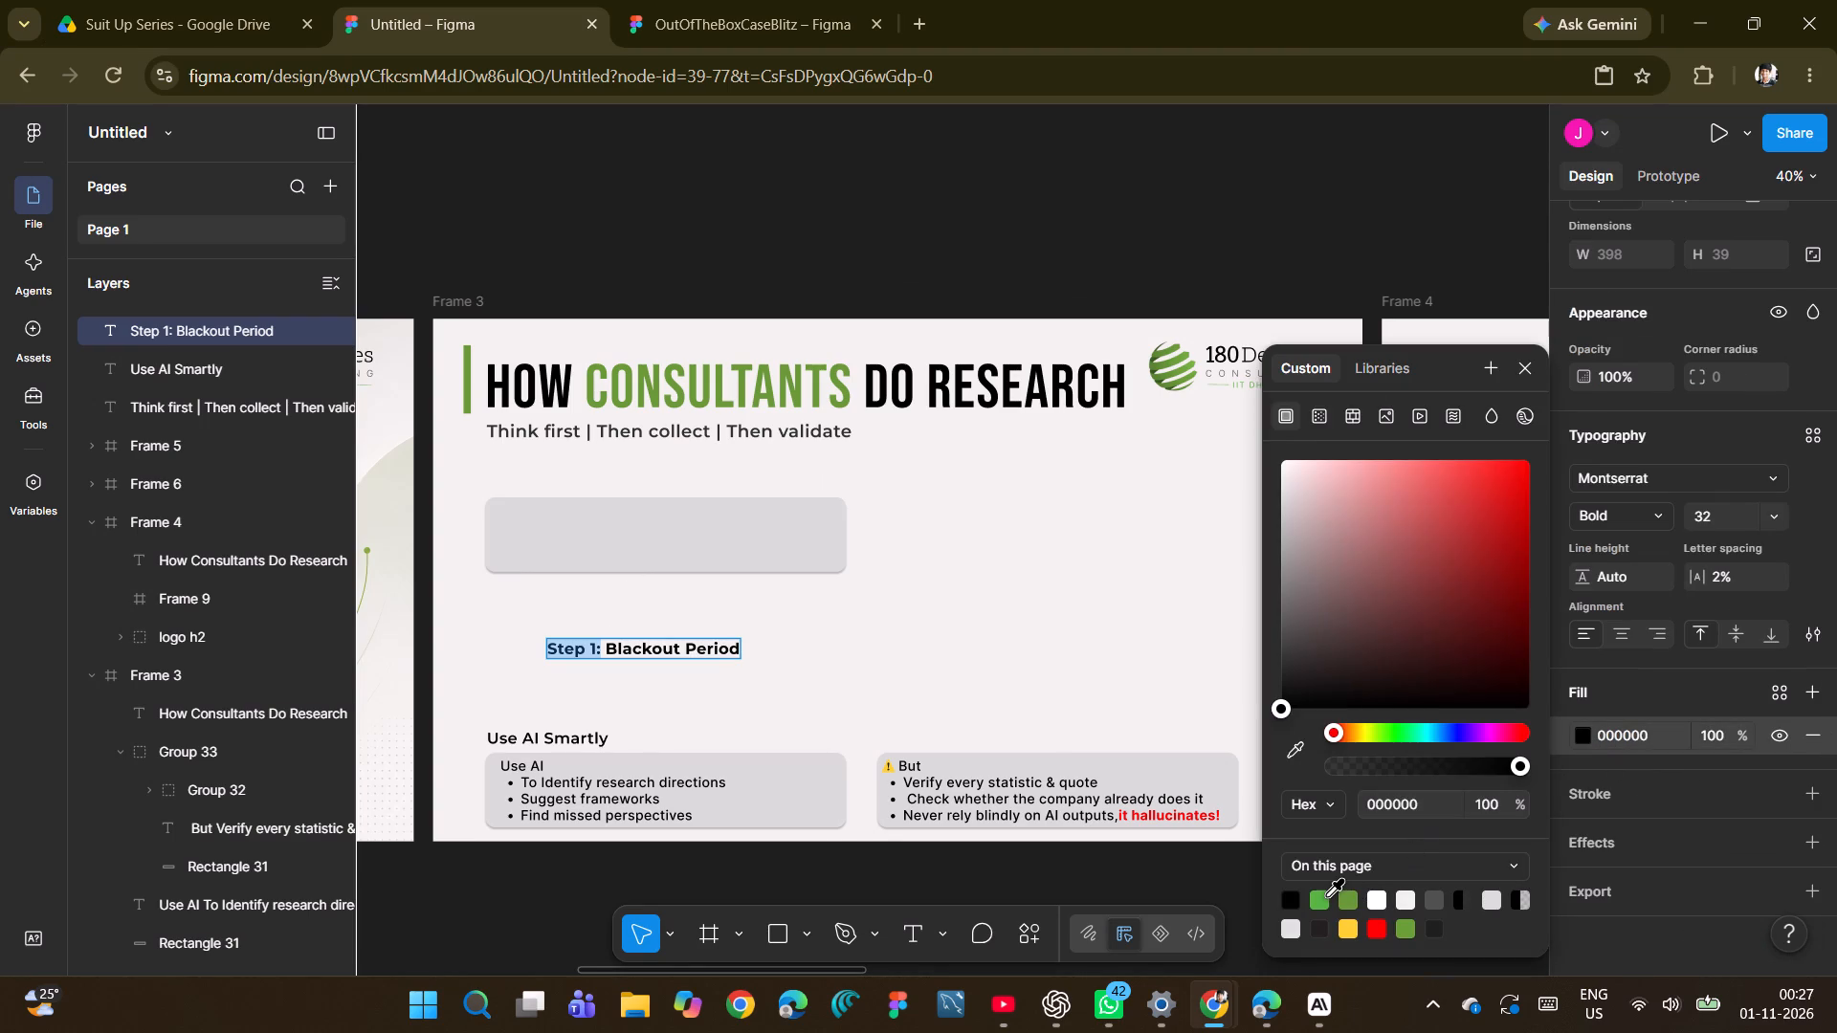
{"action": "left_click", "coordinate": [1320, 896]}
{"action": "left_click", "coordinate": [603, 677]}
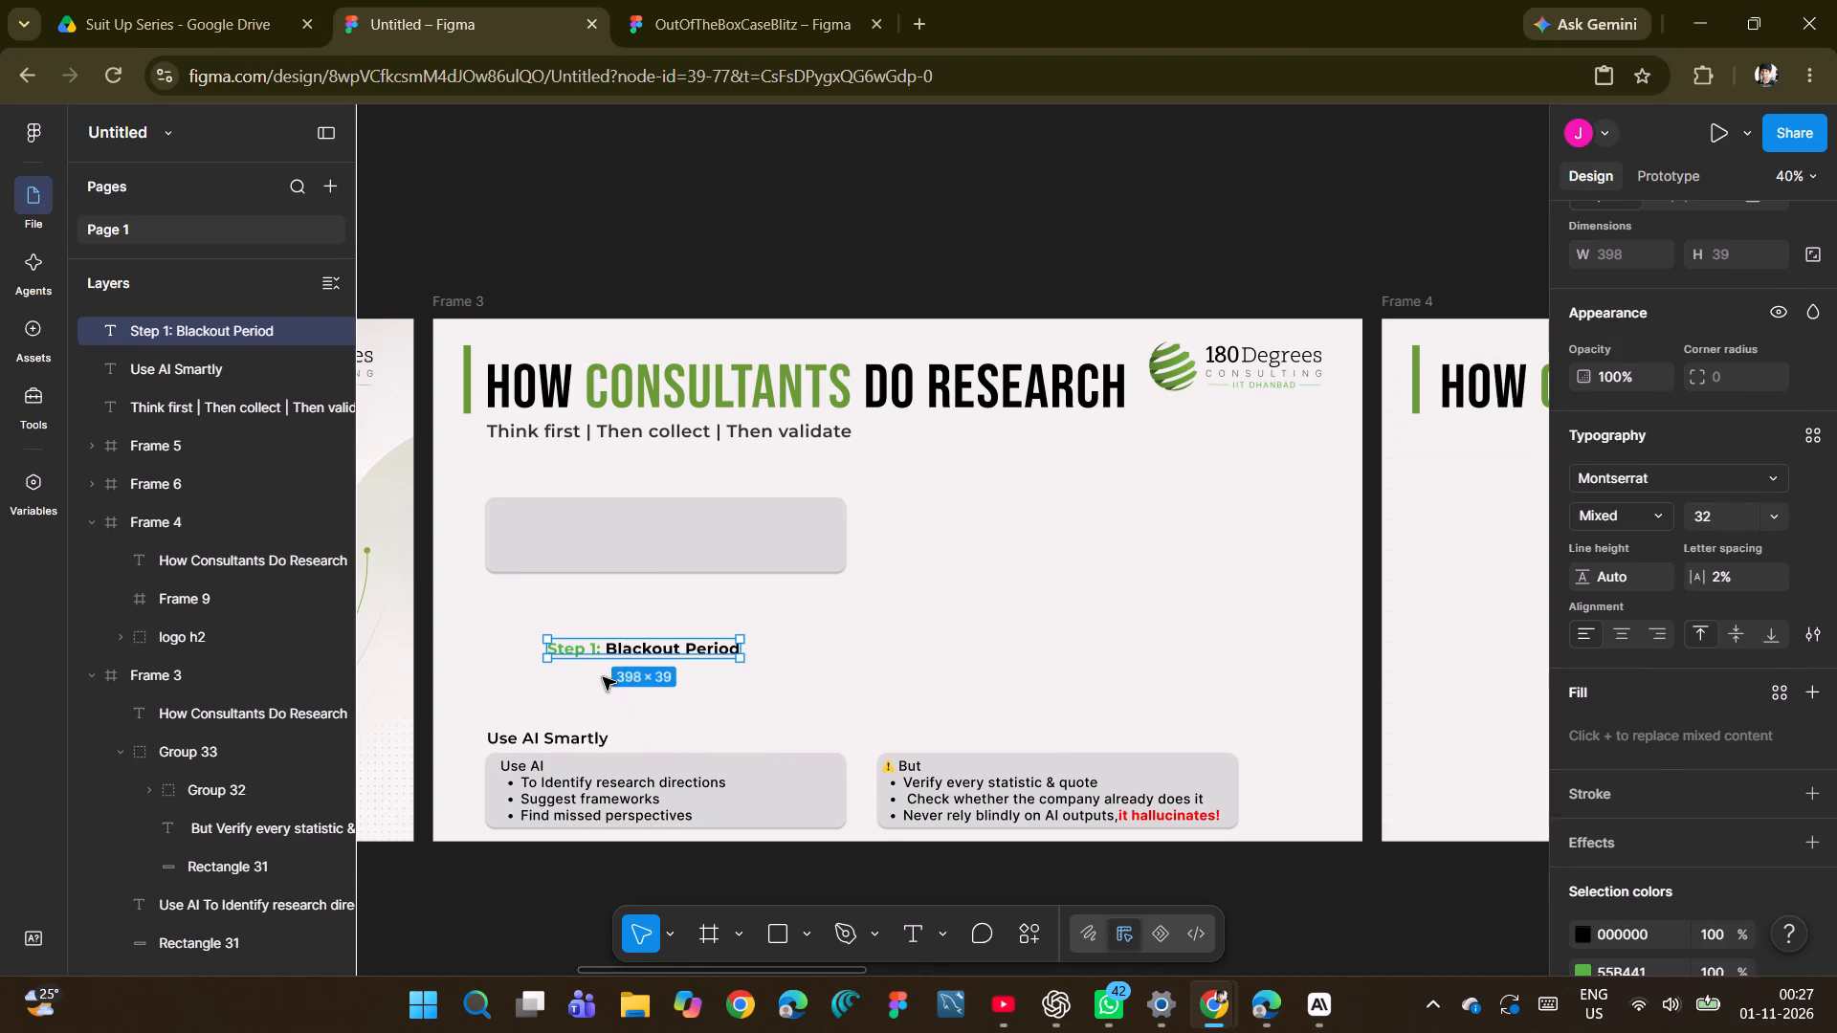
Move the "Step 1: Blackout Period" heading just above the empty grey box, near its left edge, in Frame 3.
{"action": "left_click_drag", "start_coordinate": [633, 648], "coordinate": [575, 471]}
{"action": "left_click", "coordinate": [623, 542]}
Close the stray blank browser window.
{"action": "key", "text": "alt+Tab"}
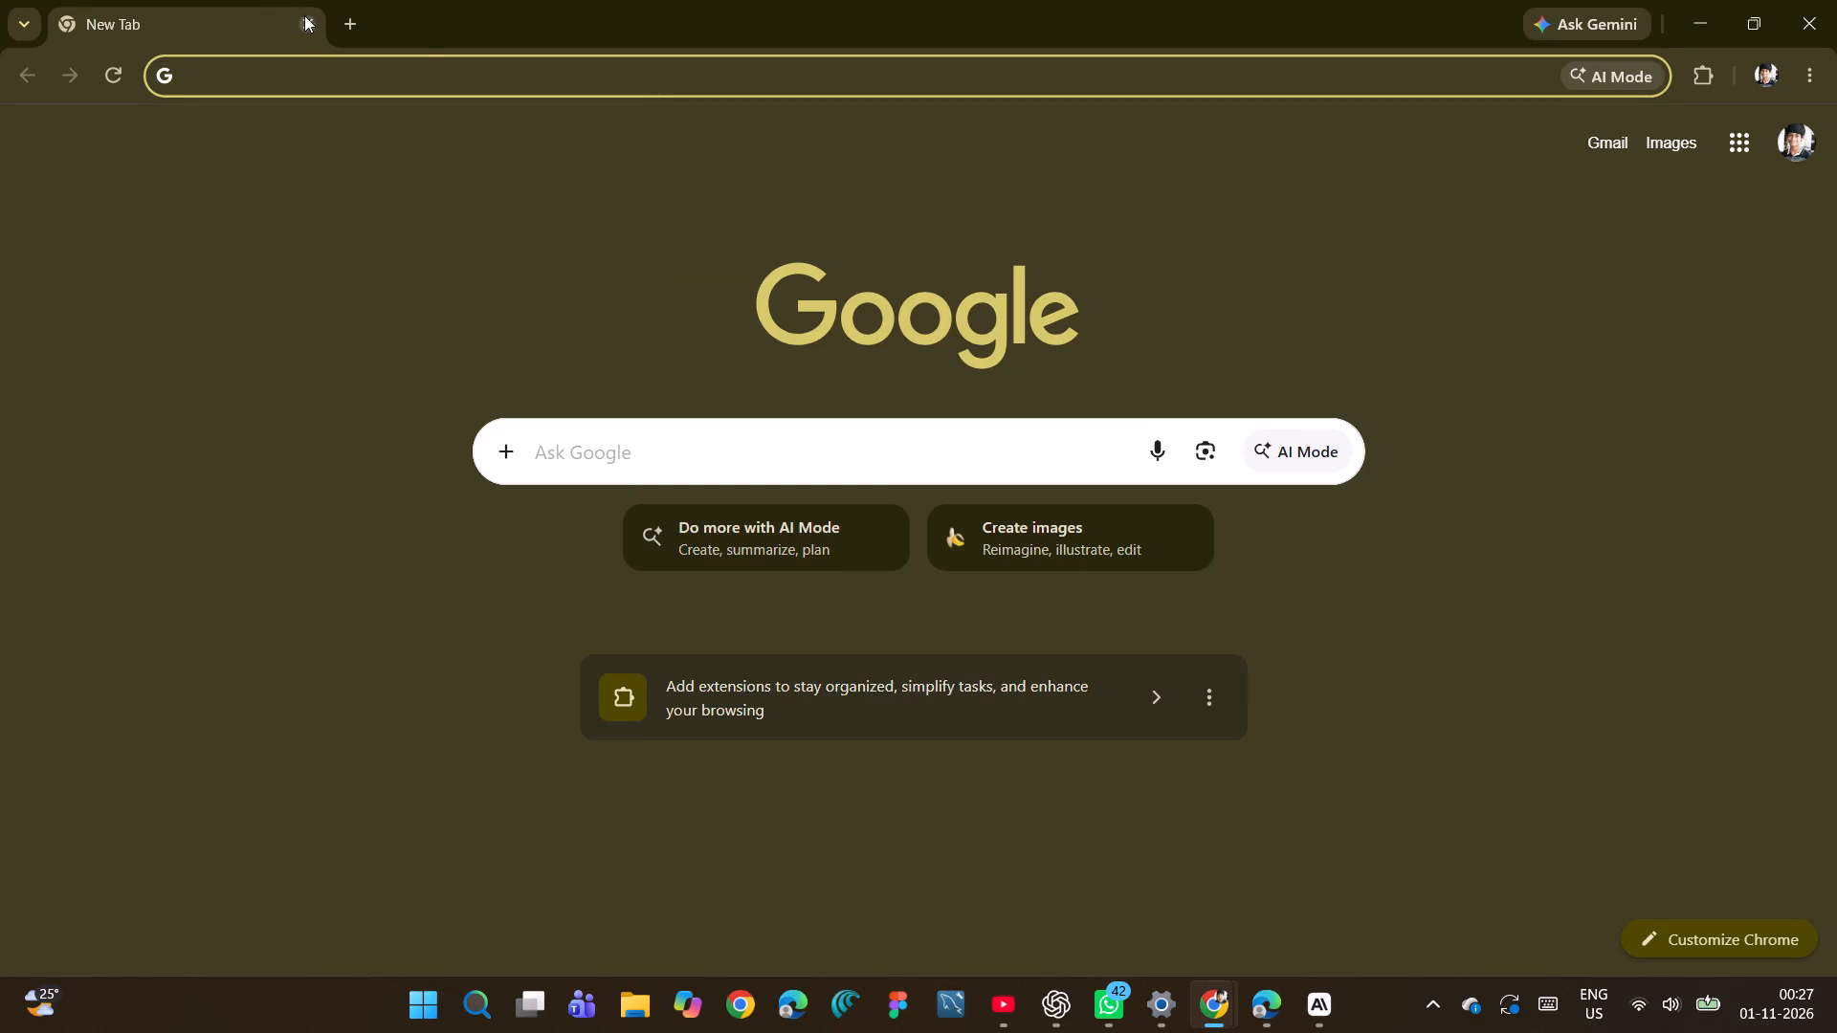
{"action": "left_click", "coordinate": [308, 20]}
Switch to WhatsApp to consult the reference Research slide's Blackout Period content.
{"action": "key", "text": "alt+Tab"}
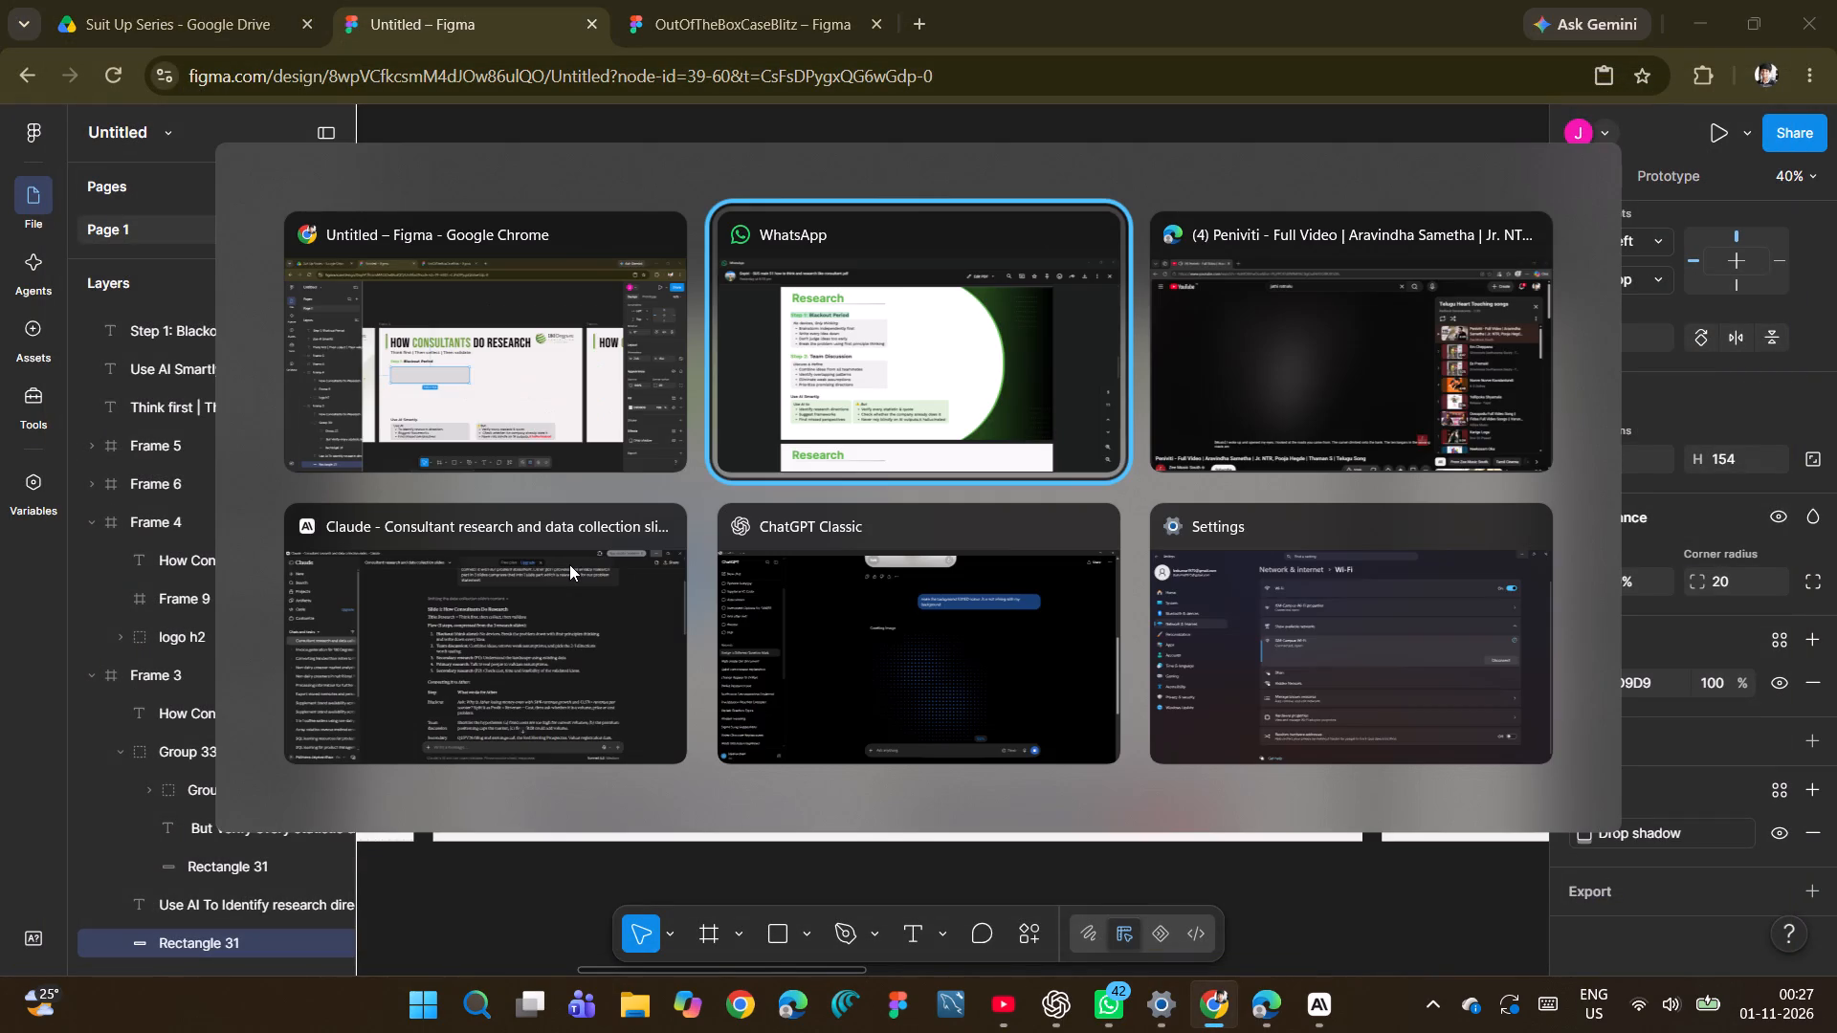
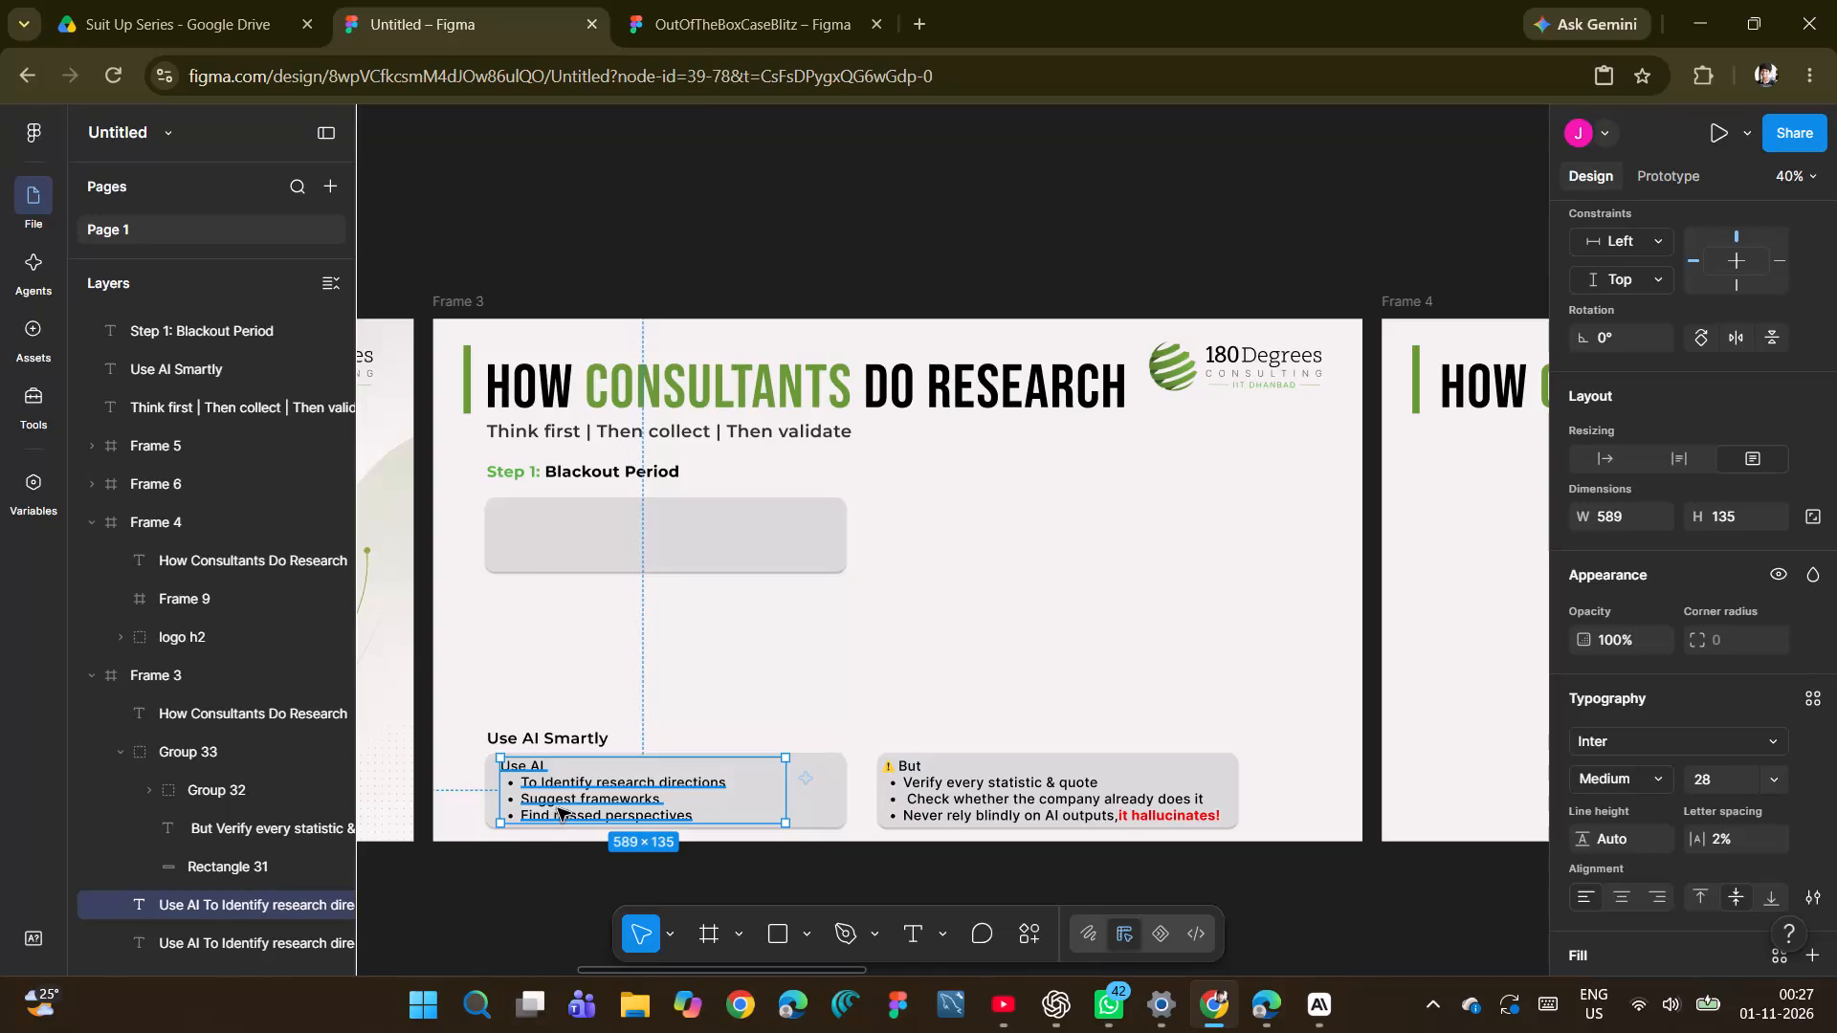
Move the duplicate Use AI text below the empty grey box and replace its content with the copied Blackout Period text beginning "No devices, Only thinking".
{"action": "left_click_drag", "start_coordinate": [558, 808], "coordinate": [635, 660]}
{"action": "double_click", "coordinate": [632, 653]}
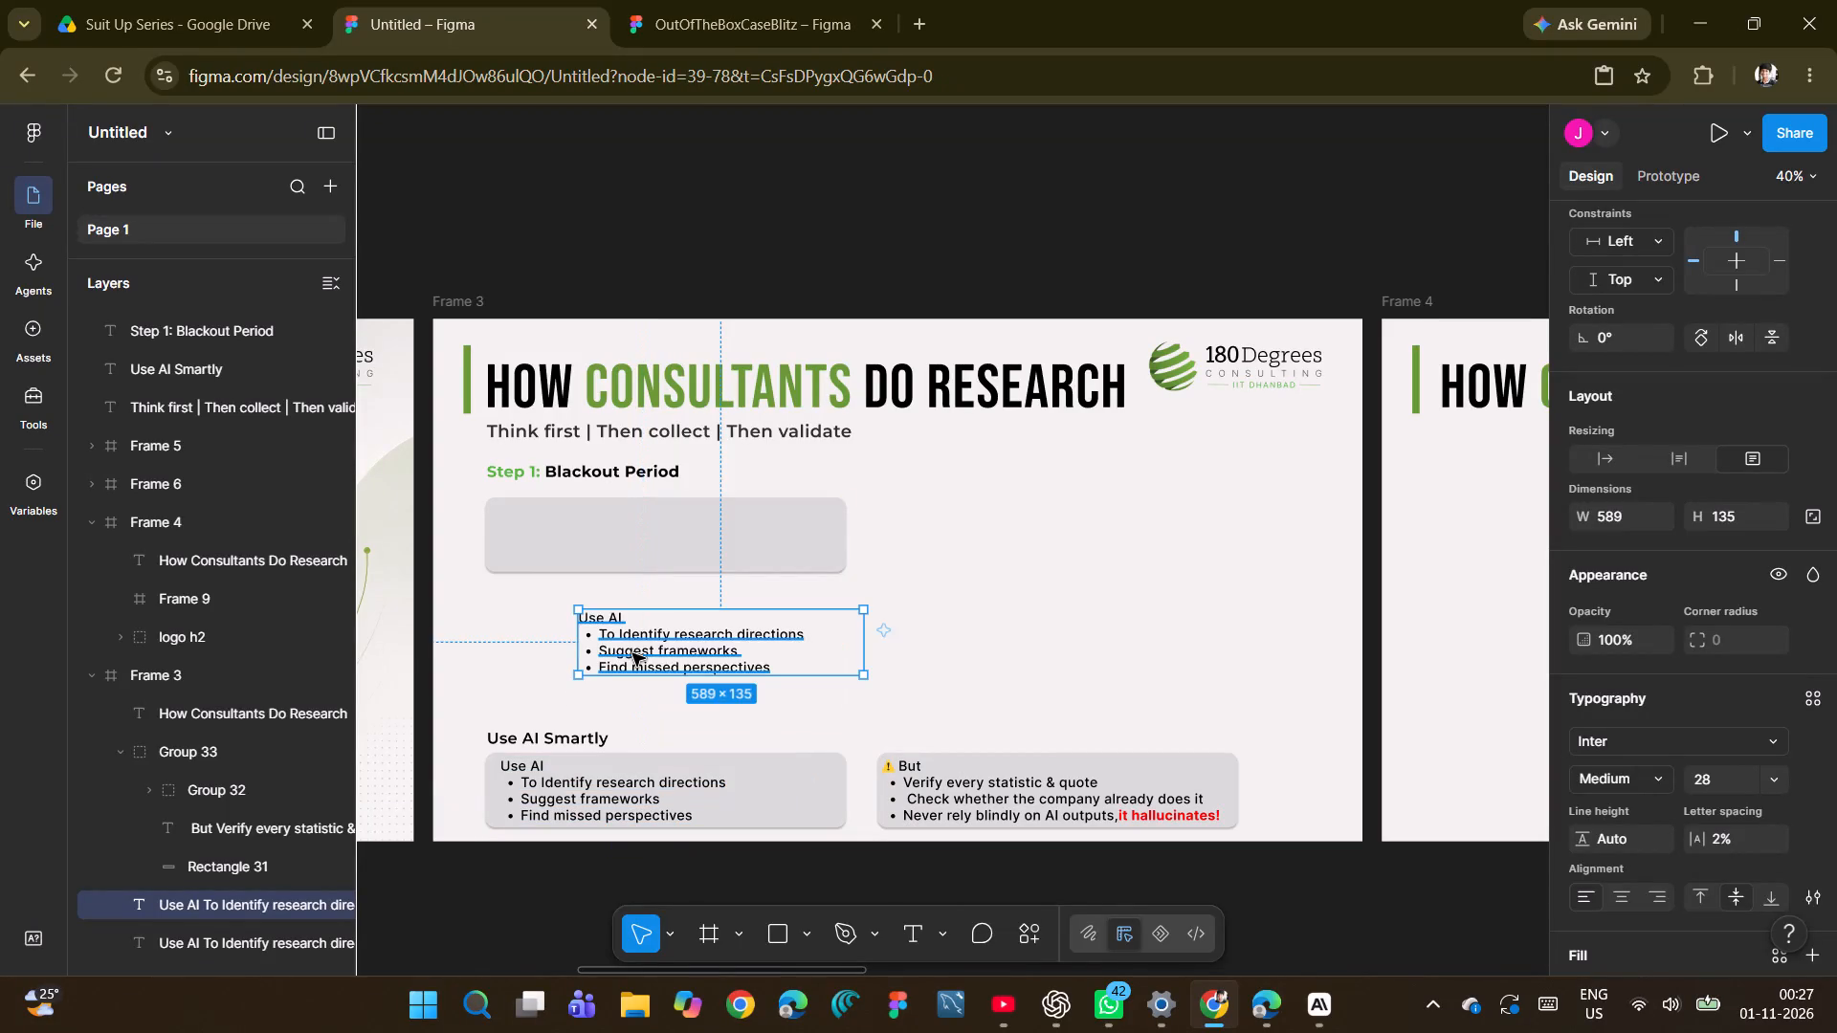
{"action": "key", "text": "ctrl+v"}
{"action": "left_click", "coordinate": [654, 704]}
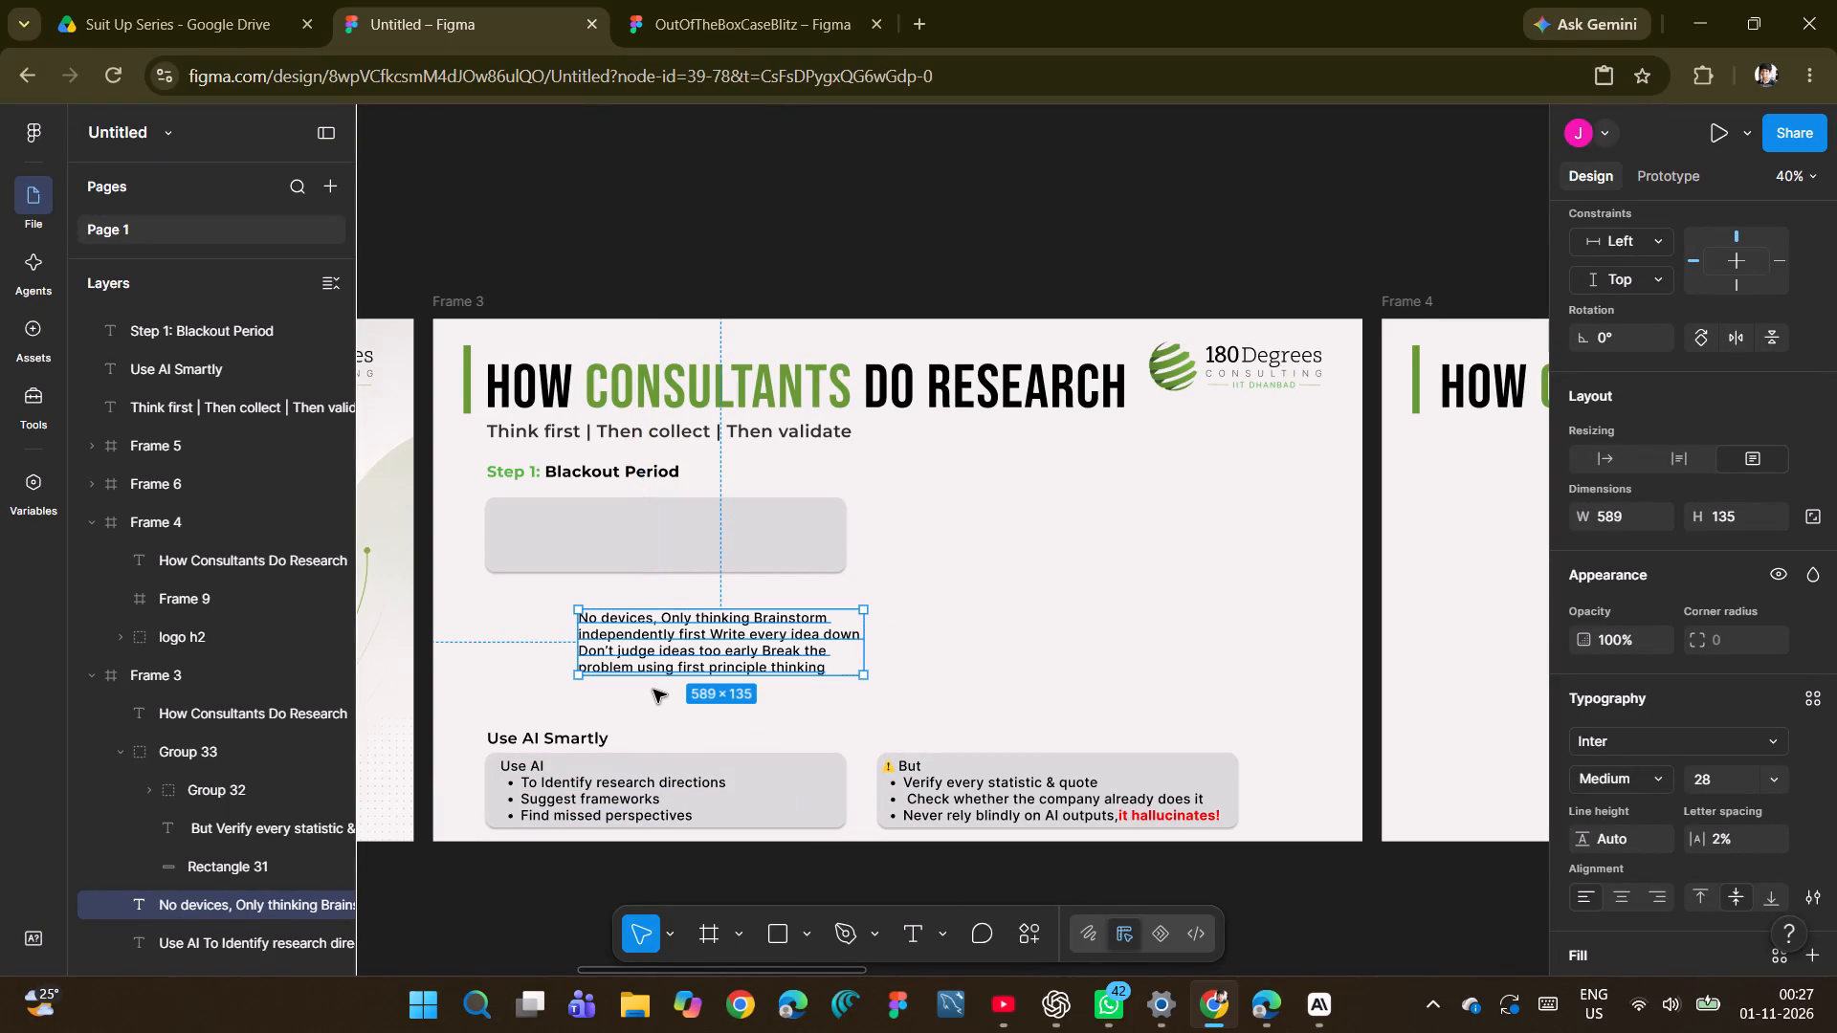
Format the entire pasted Blackout Period text as a bulleted list.
{"action": "triple_click", "coordinate": [651, 651]}
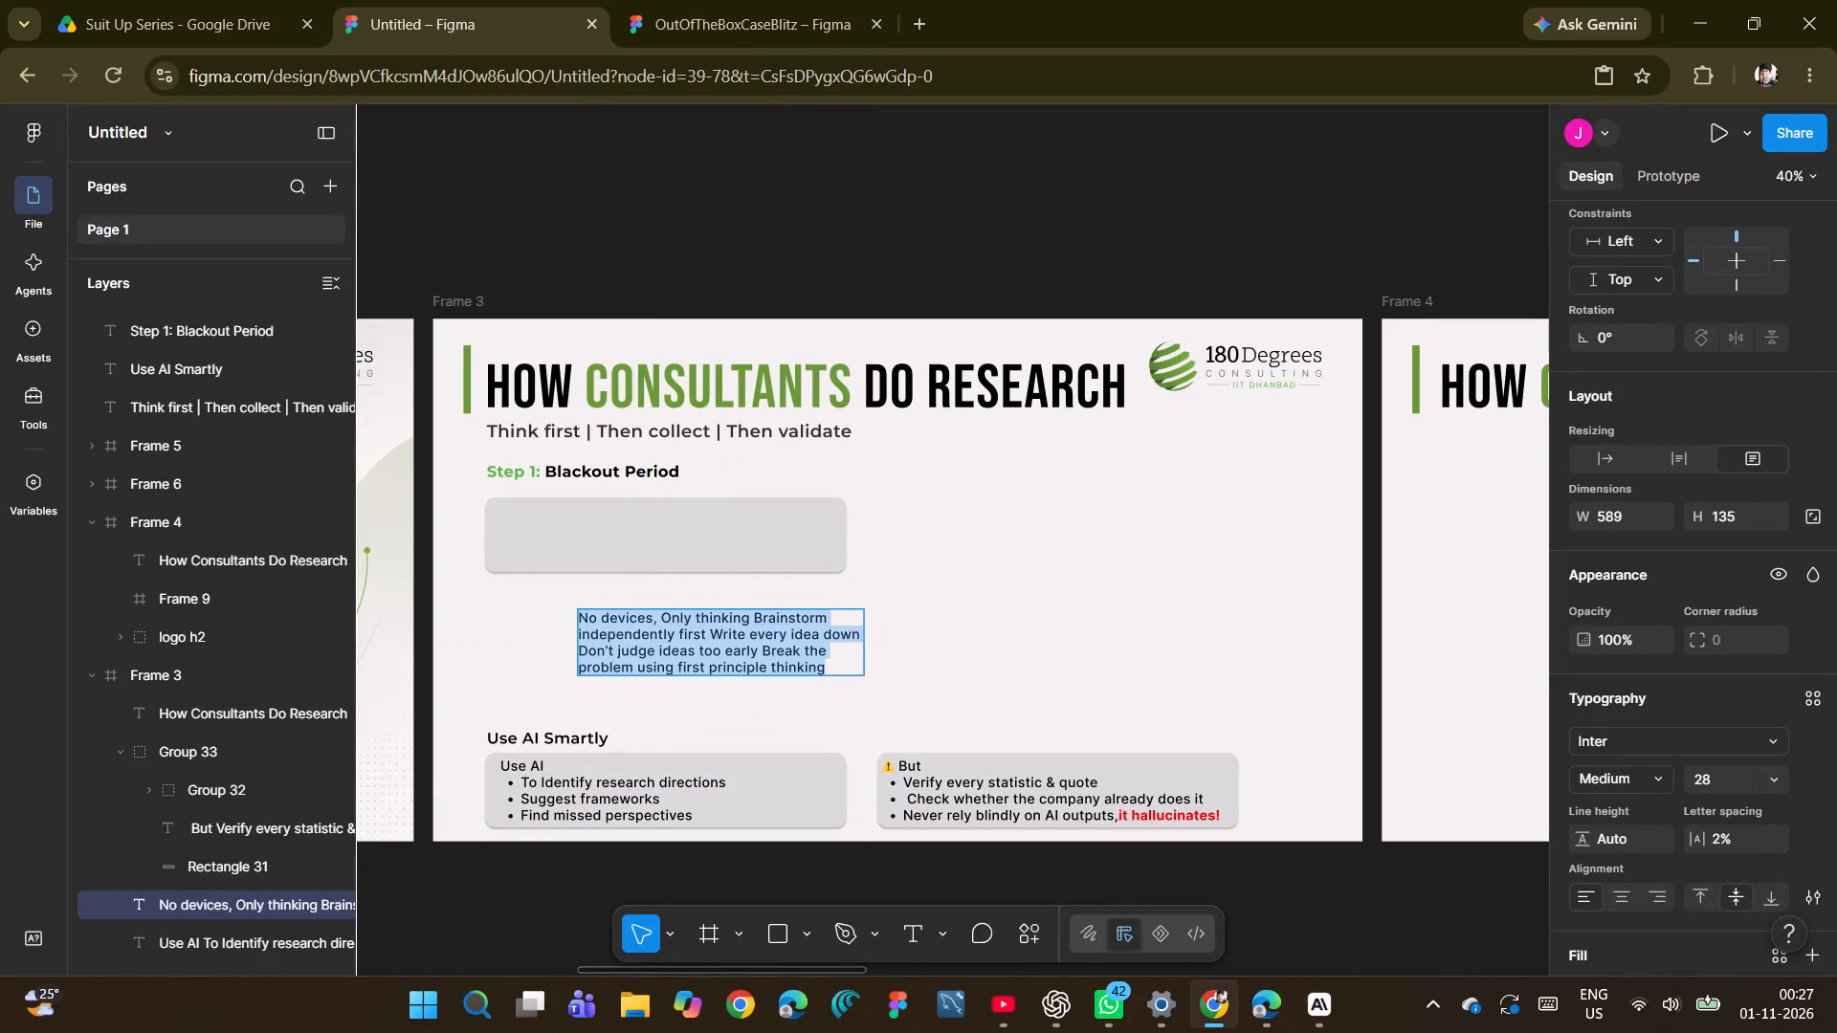
{"action": "key", "text": "ctrl+shift+8"}
{"action": "left_click", "coordinate": [682, 643]}
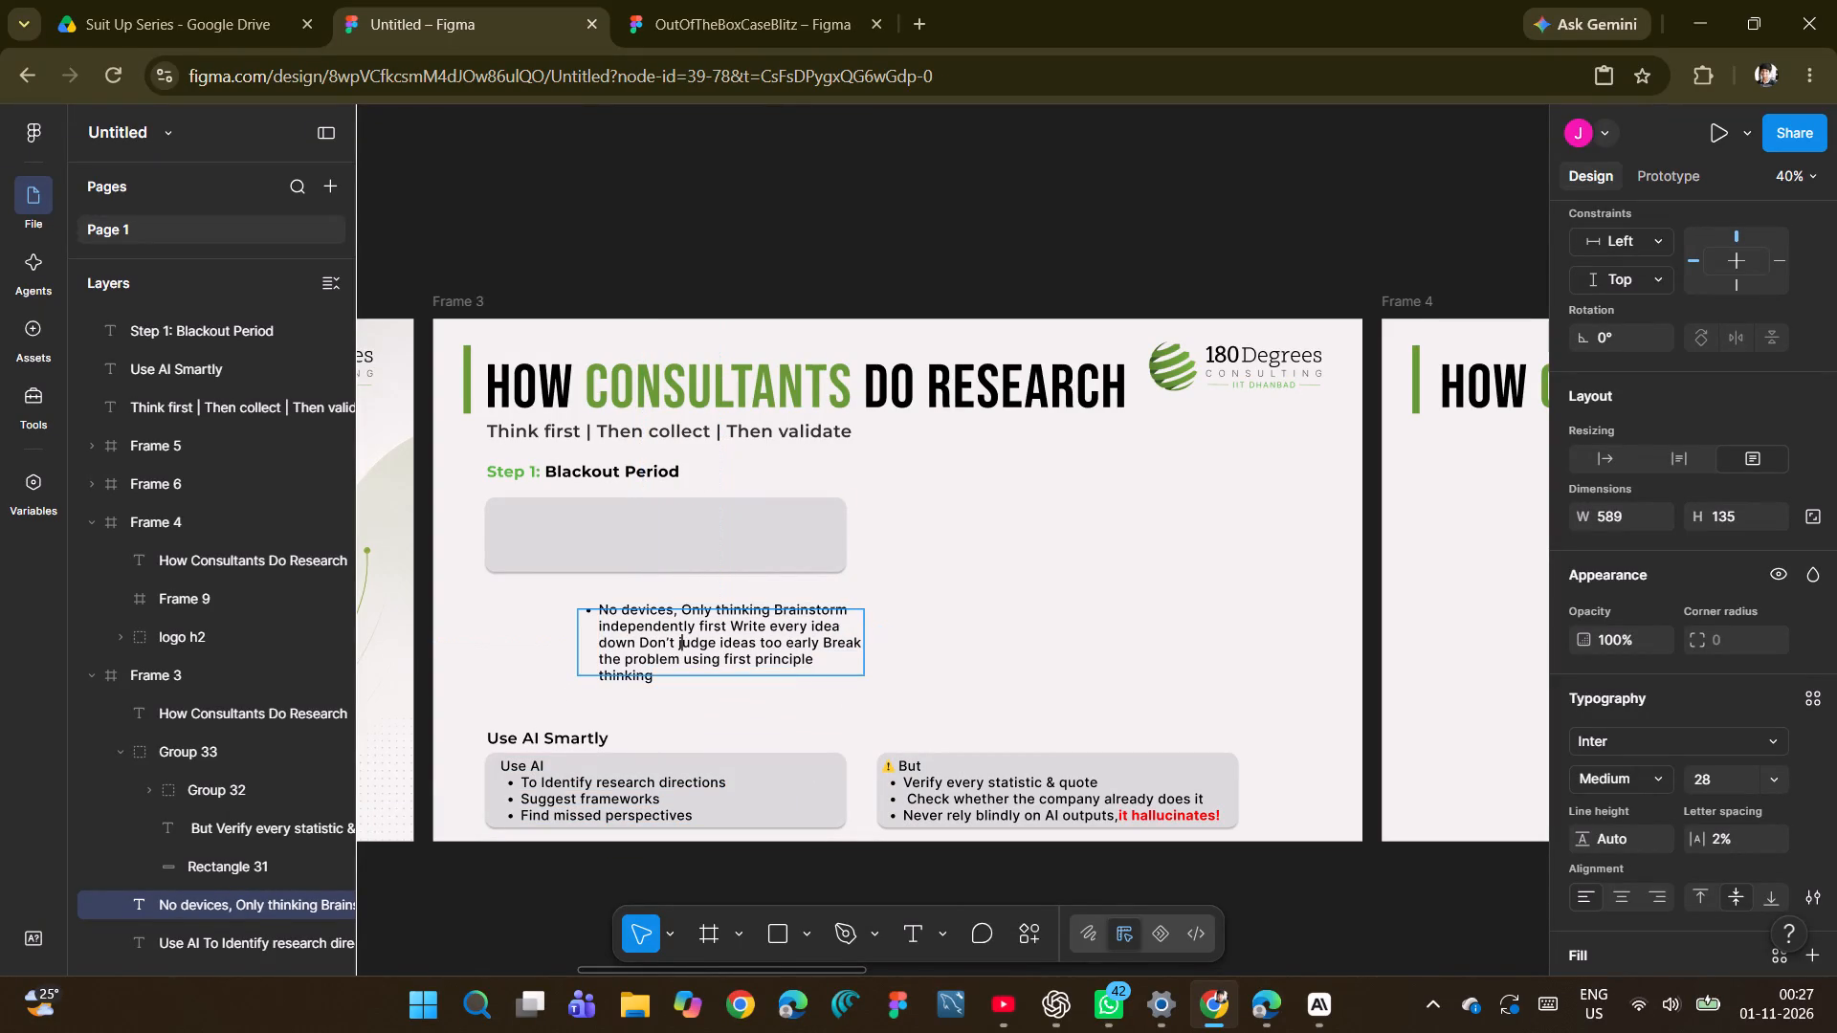
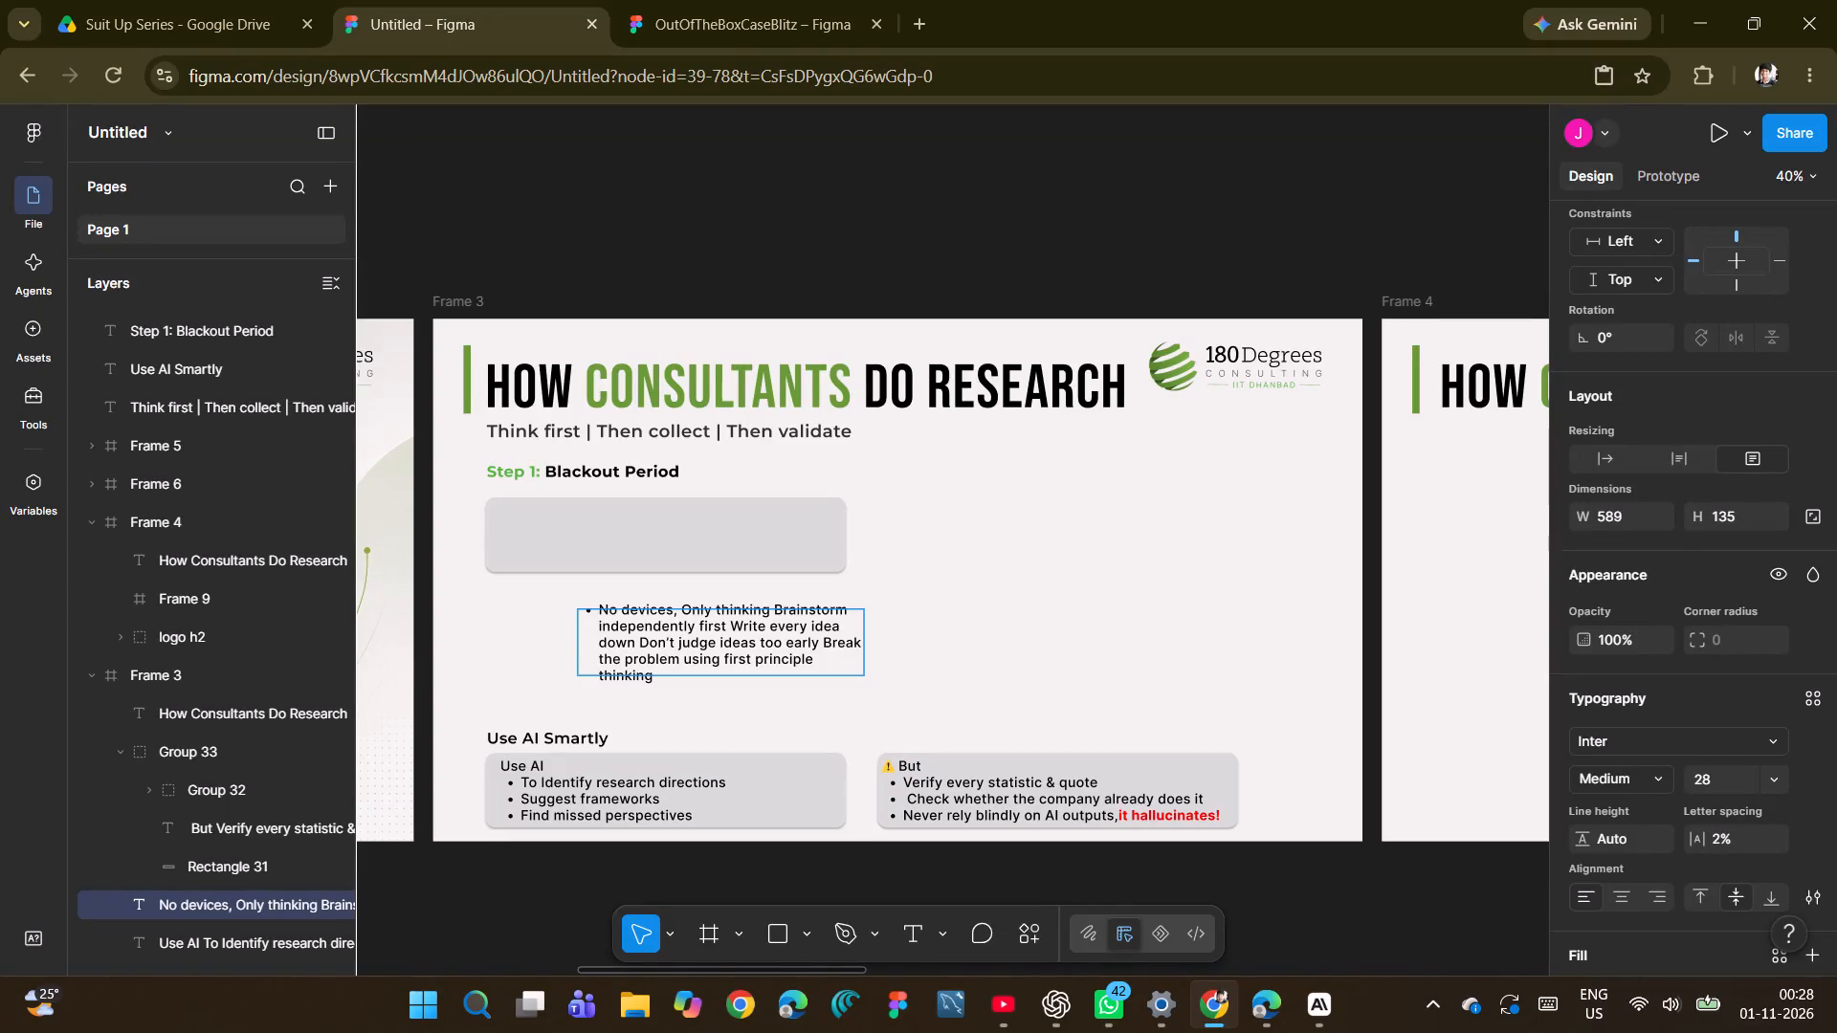
Split the bulleted Blackout Period text after "No devices, Only thinking" so that "Brainstorm independently first" starts its own bullet.
{"action": "left_click", "coordinate": [768, 611]}
{"action": "key", "text": "Return"}
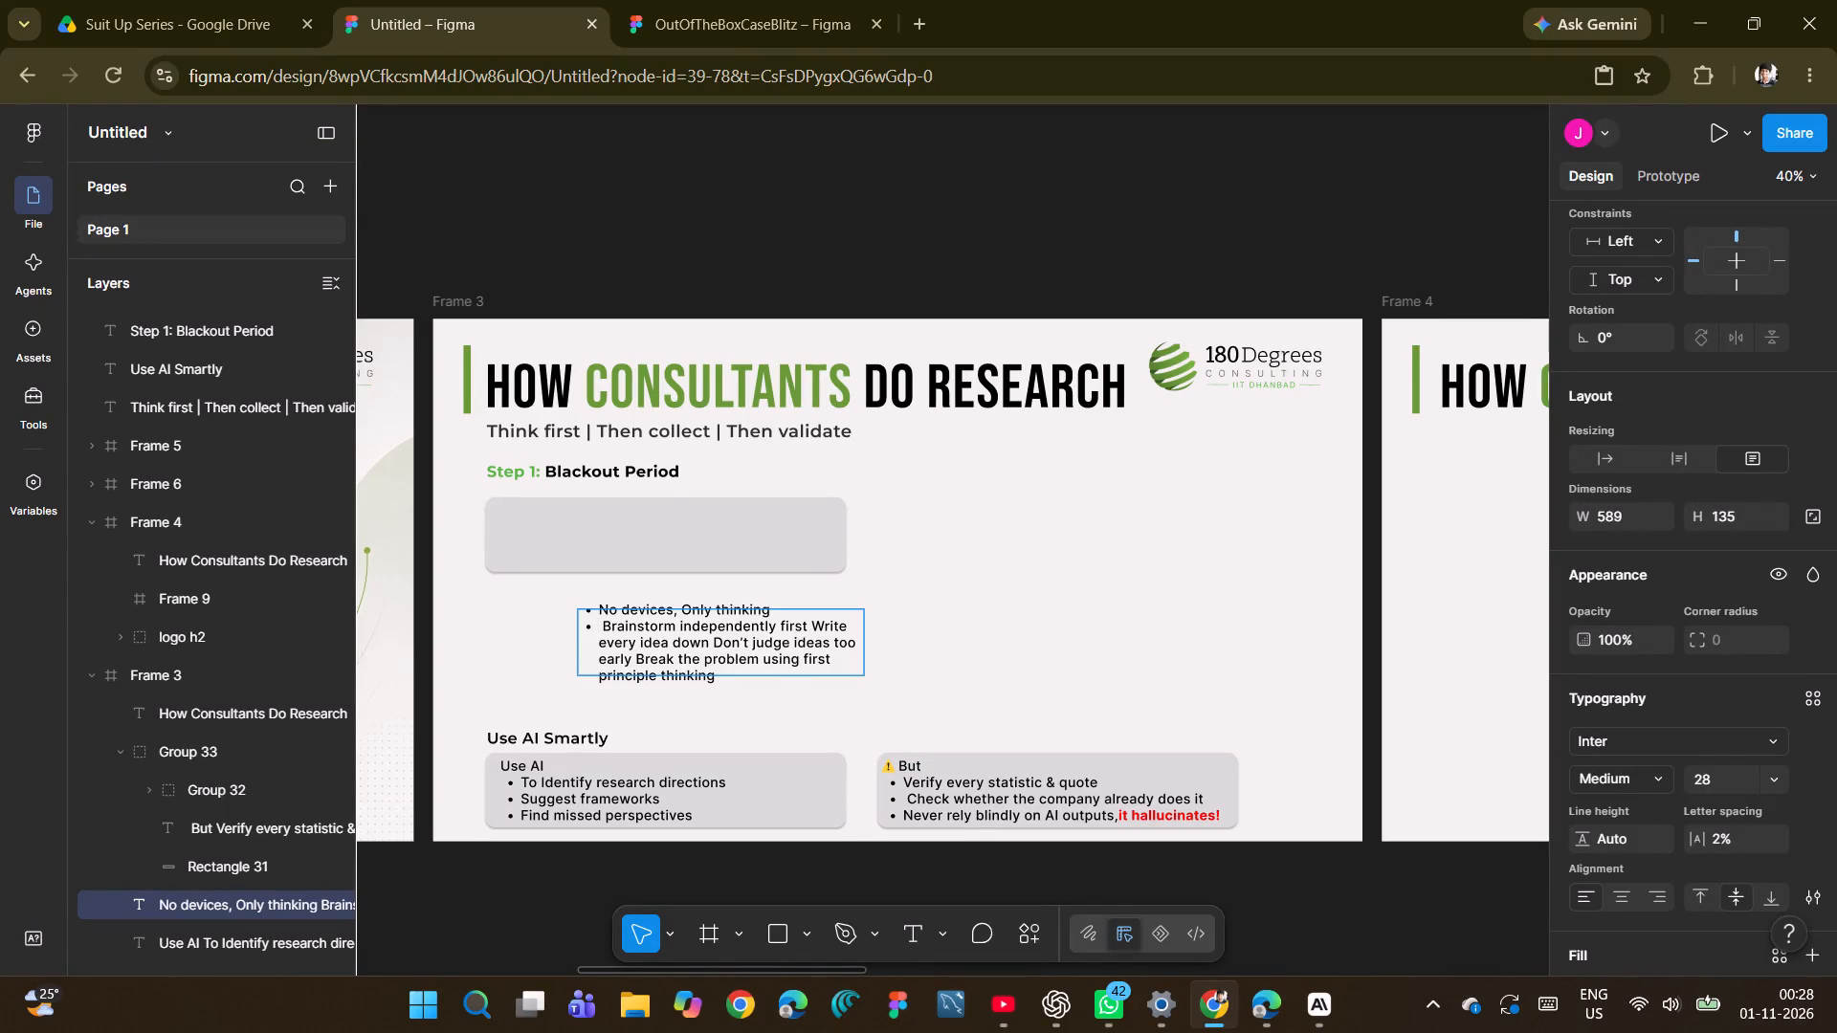
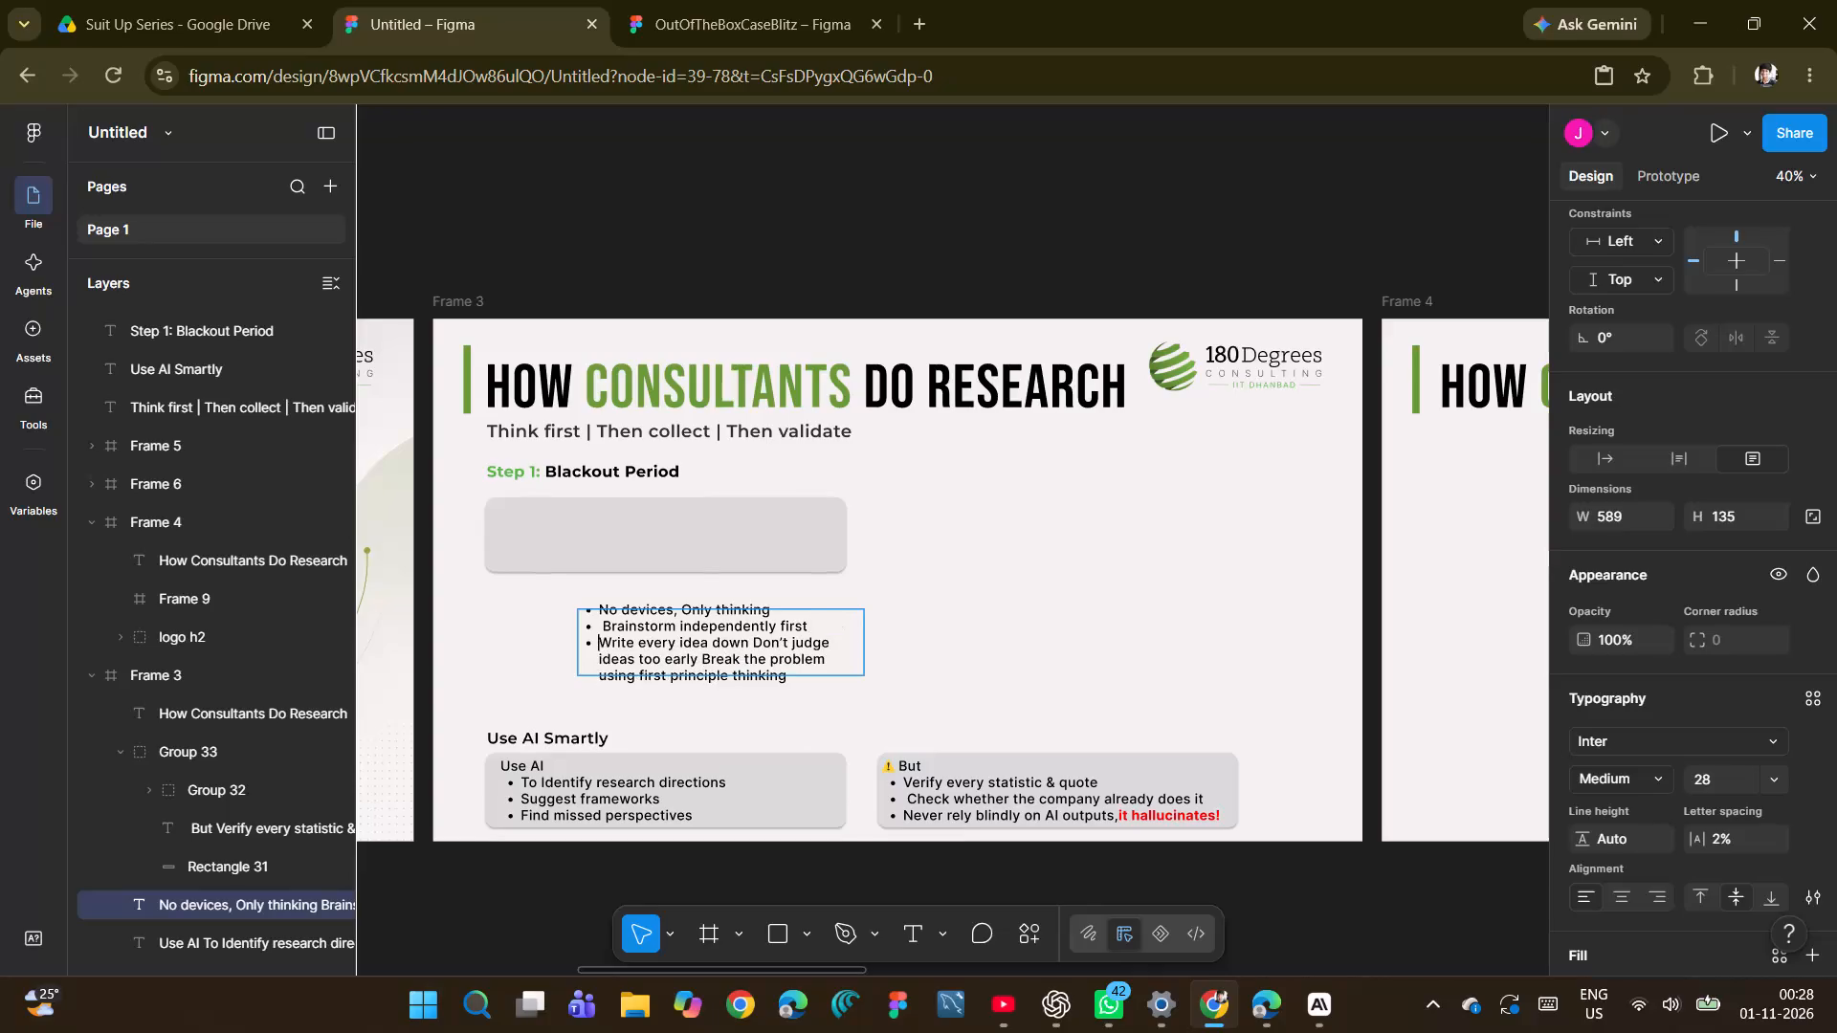
Split the Blackout Period text so "Don't judge ideas too early" and "Break the problem using first principle thinking" each start their own bullet.
{"action": "left_click", "coordinate": [755, 644]}
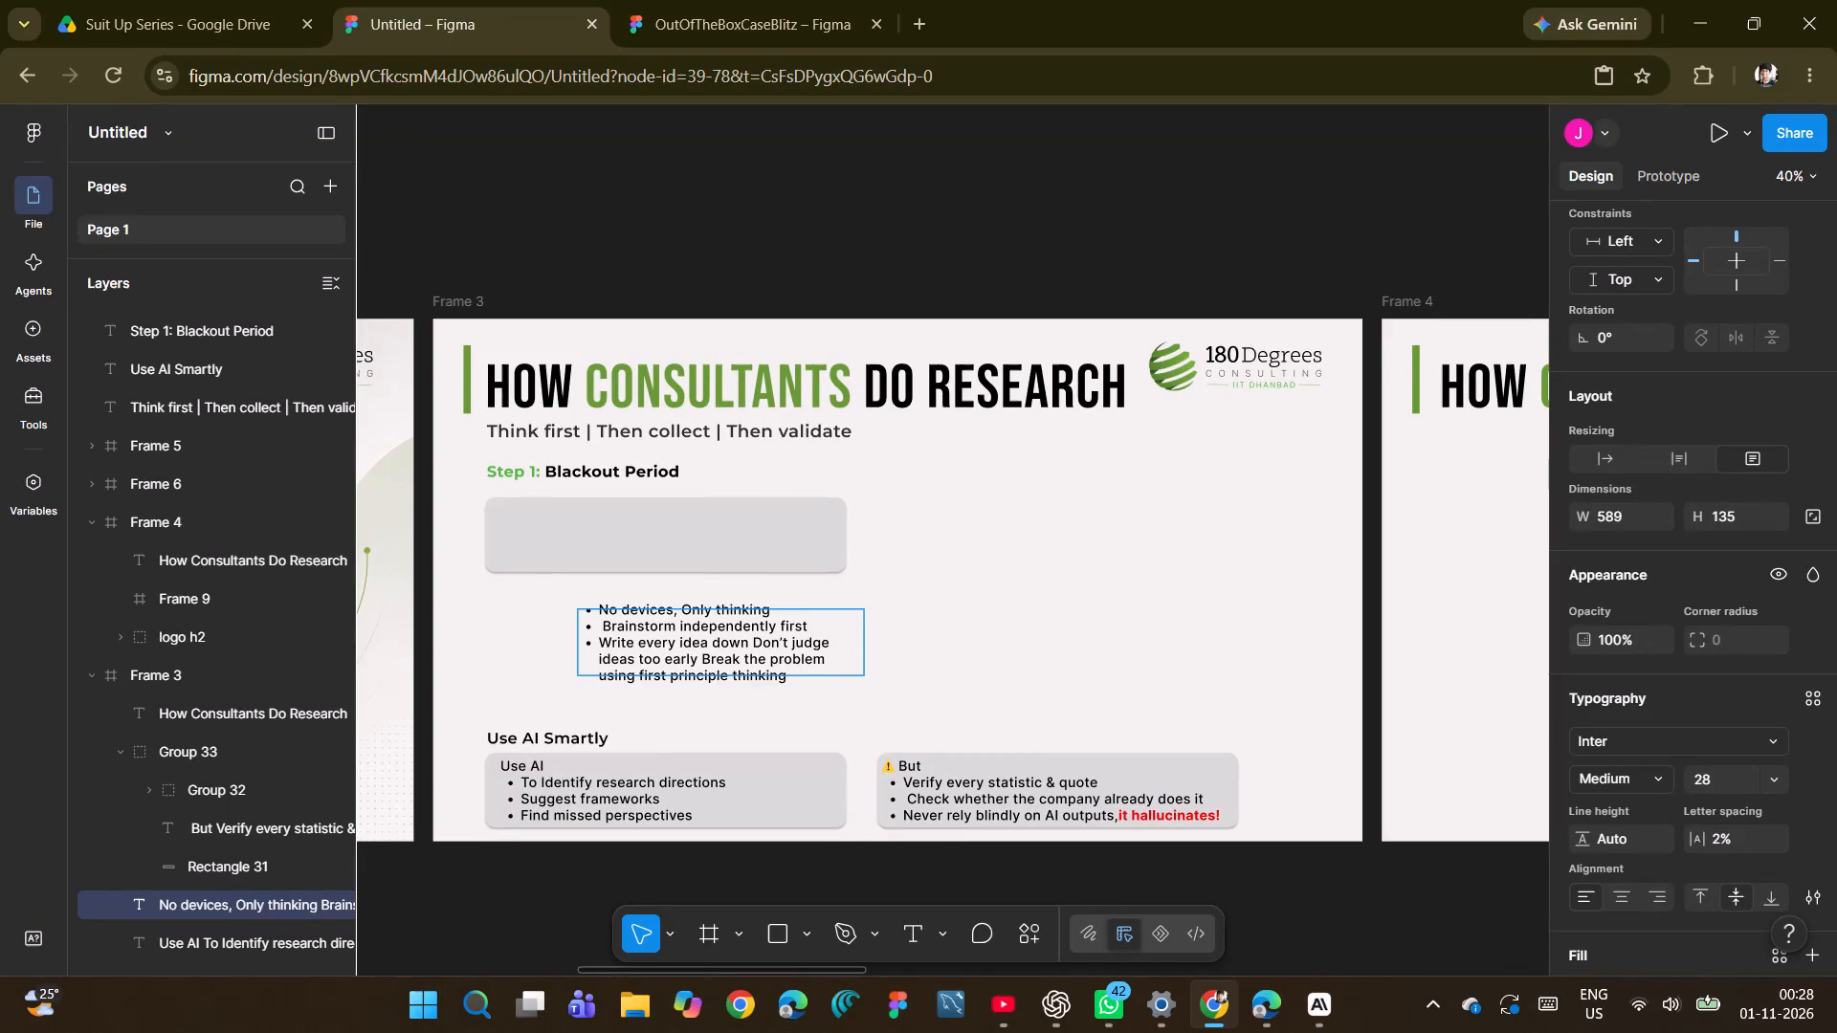
{"action": "key", "text": "Return"}
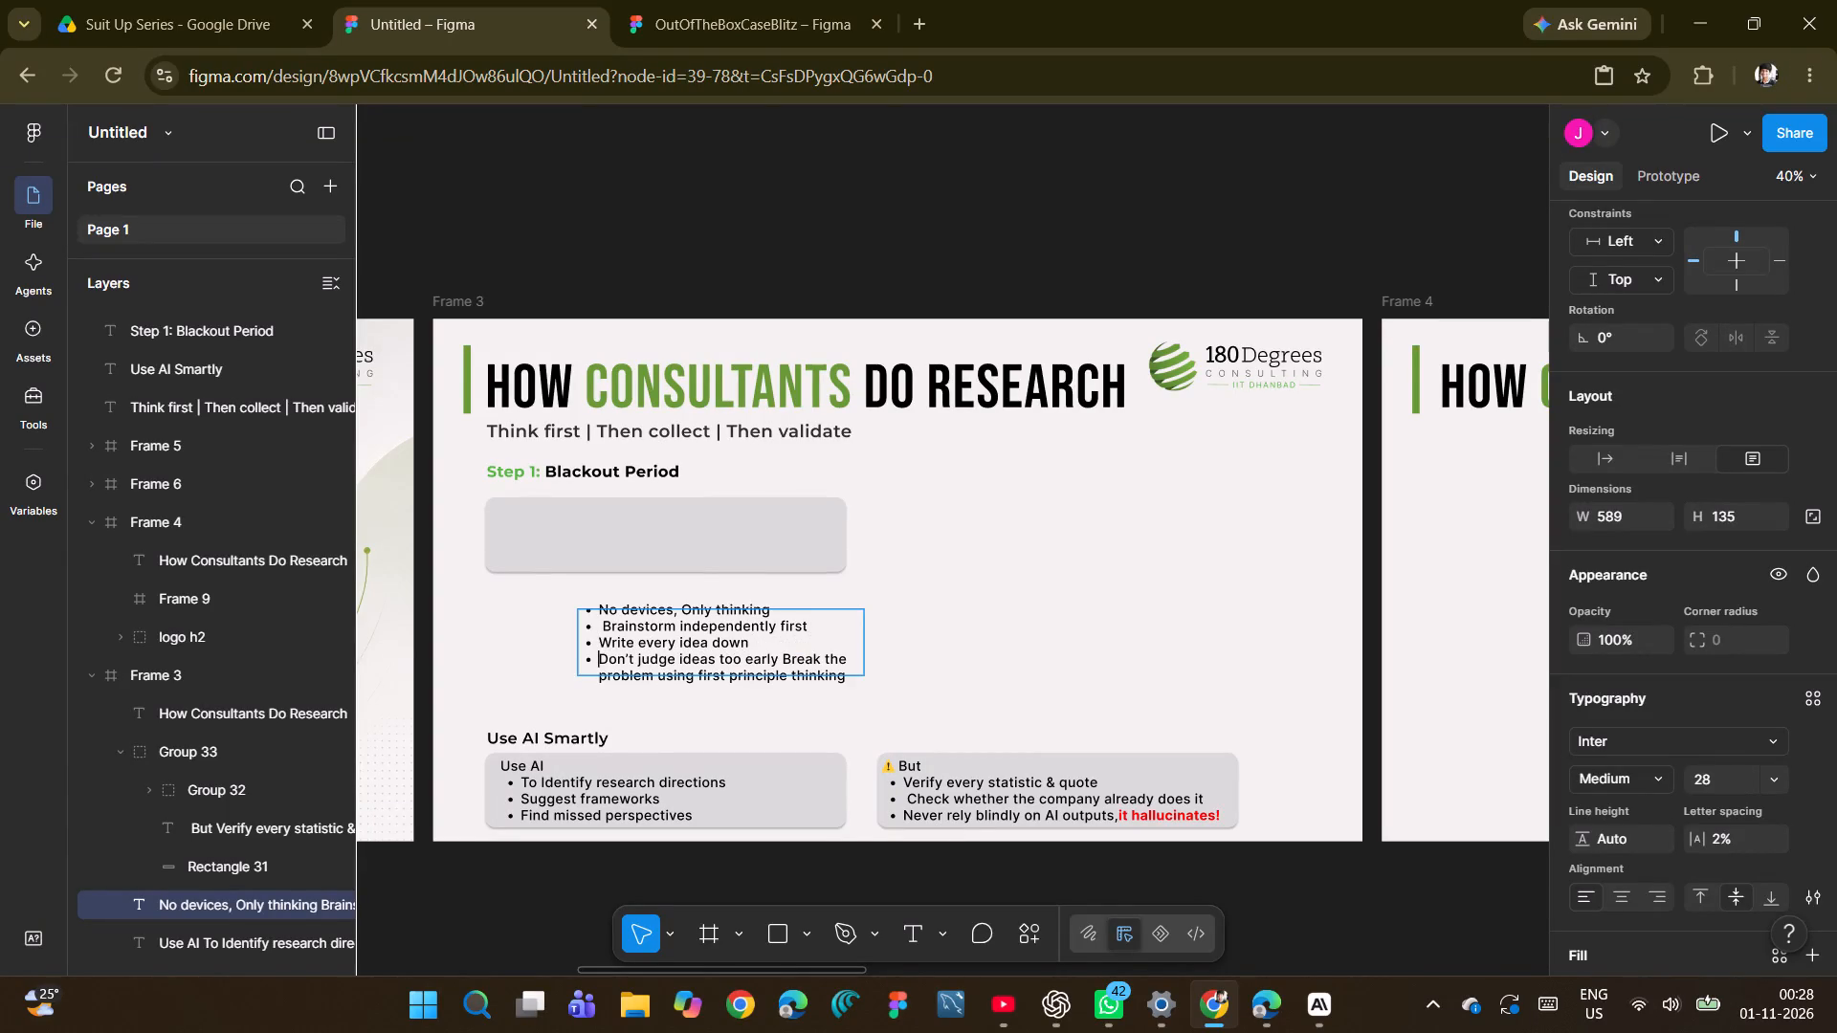
{"action": "left_click", "coordinate": [786, 657]}
{"action": "key", "text": "Return"}
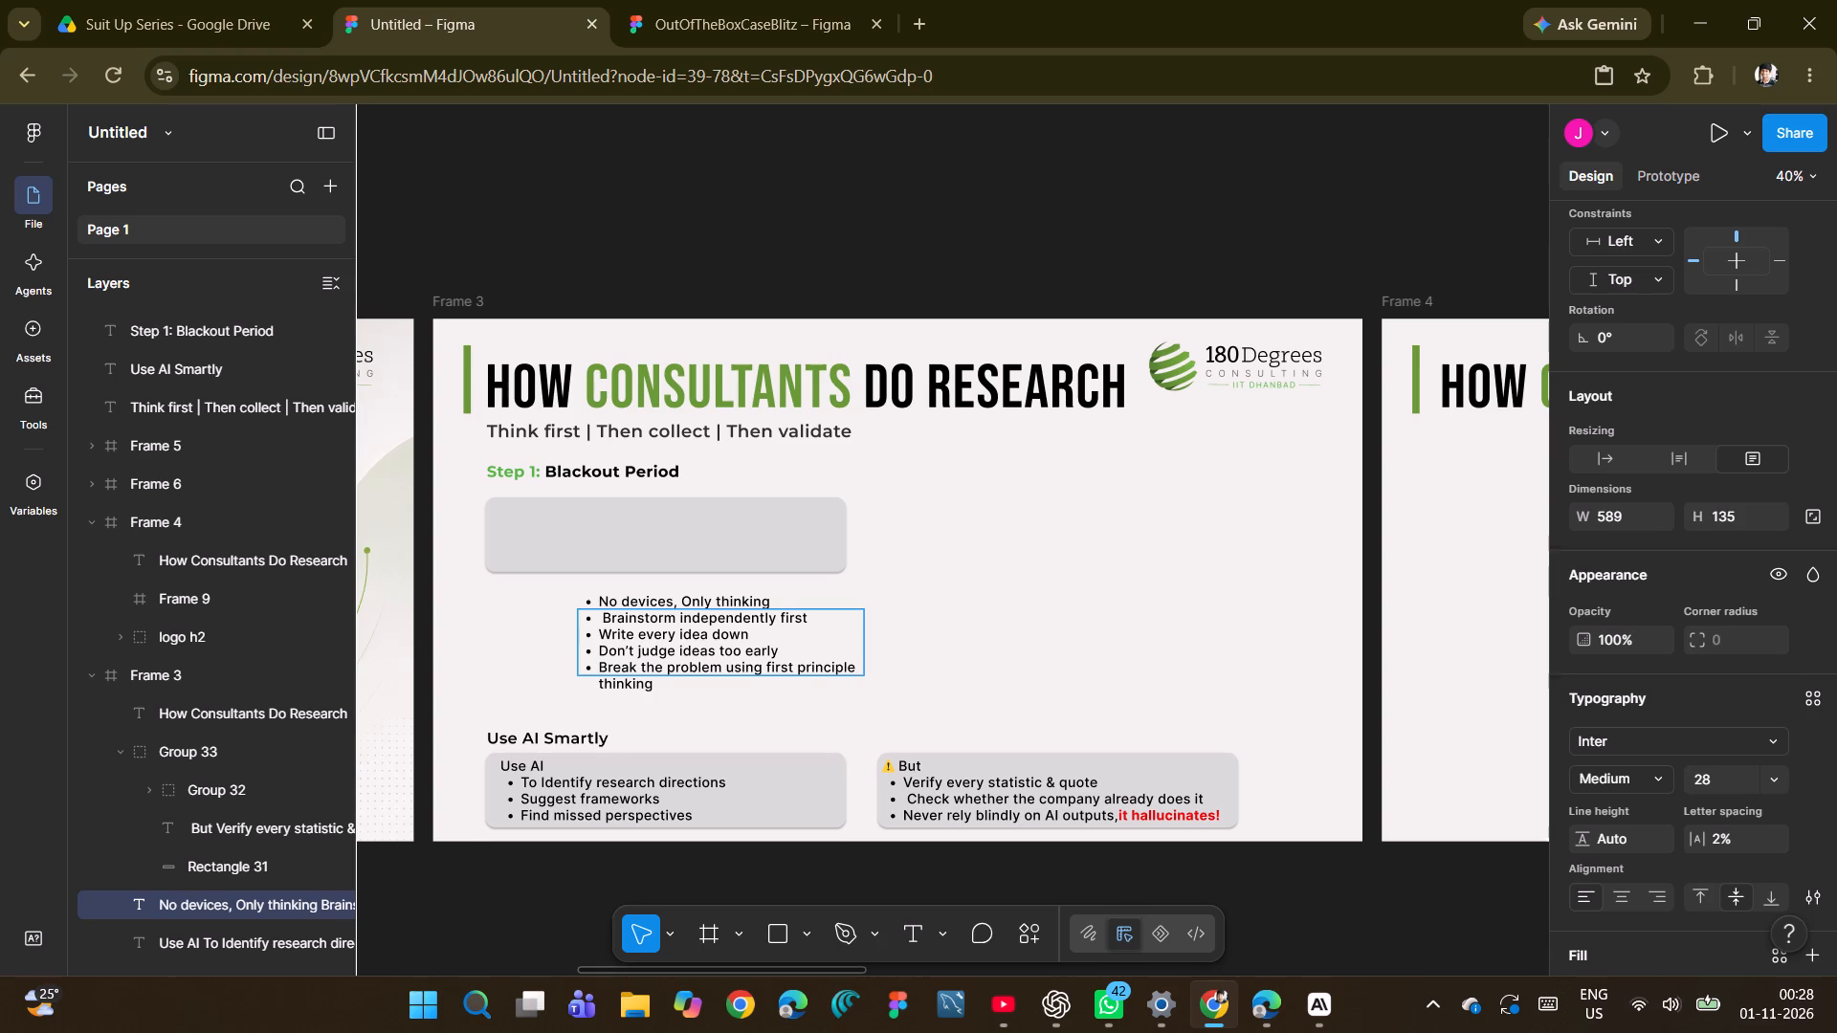
Extend the bulleted Blackout Period text box upward to a height of about 204 so it encloses every line.
{"action": "left_click", "coordinate": [595, 598]}
{"action": "left_click", "coordinate": [602, 601]}
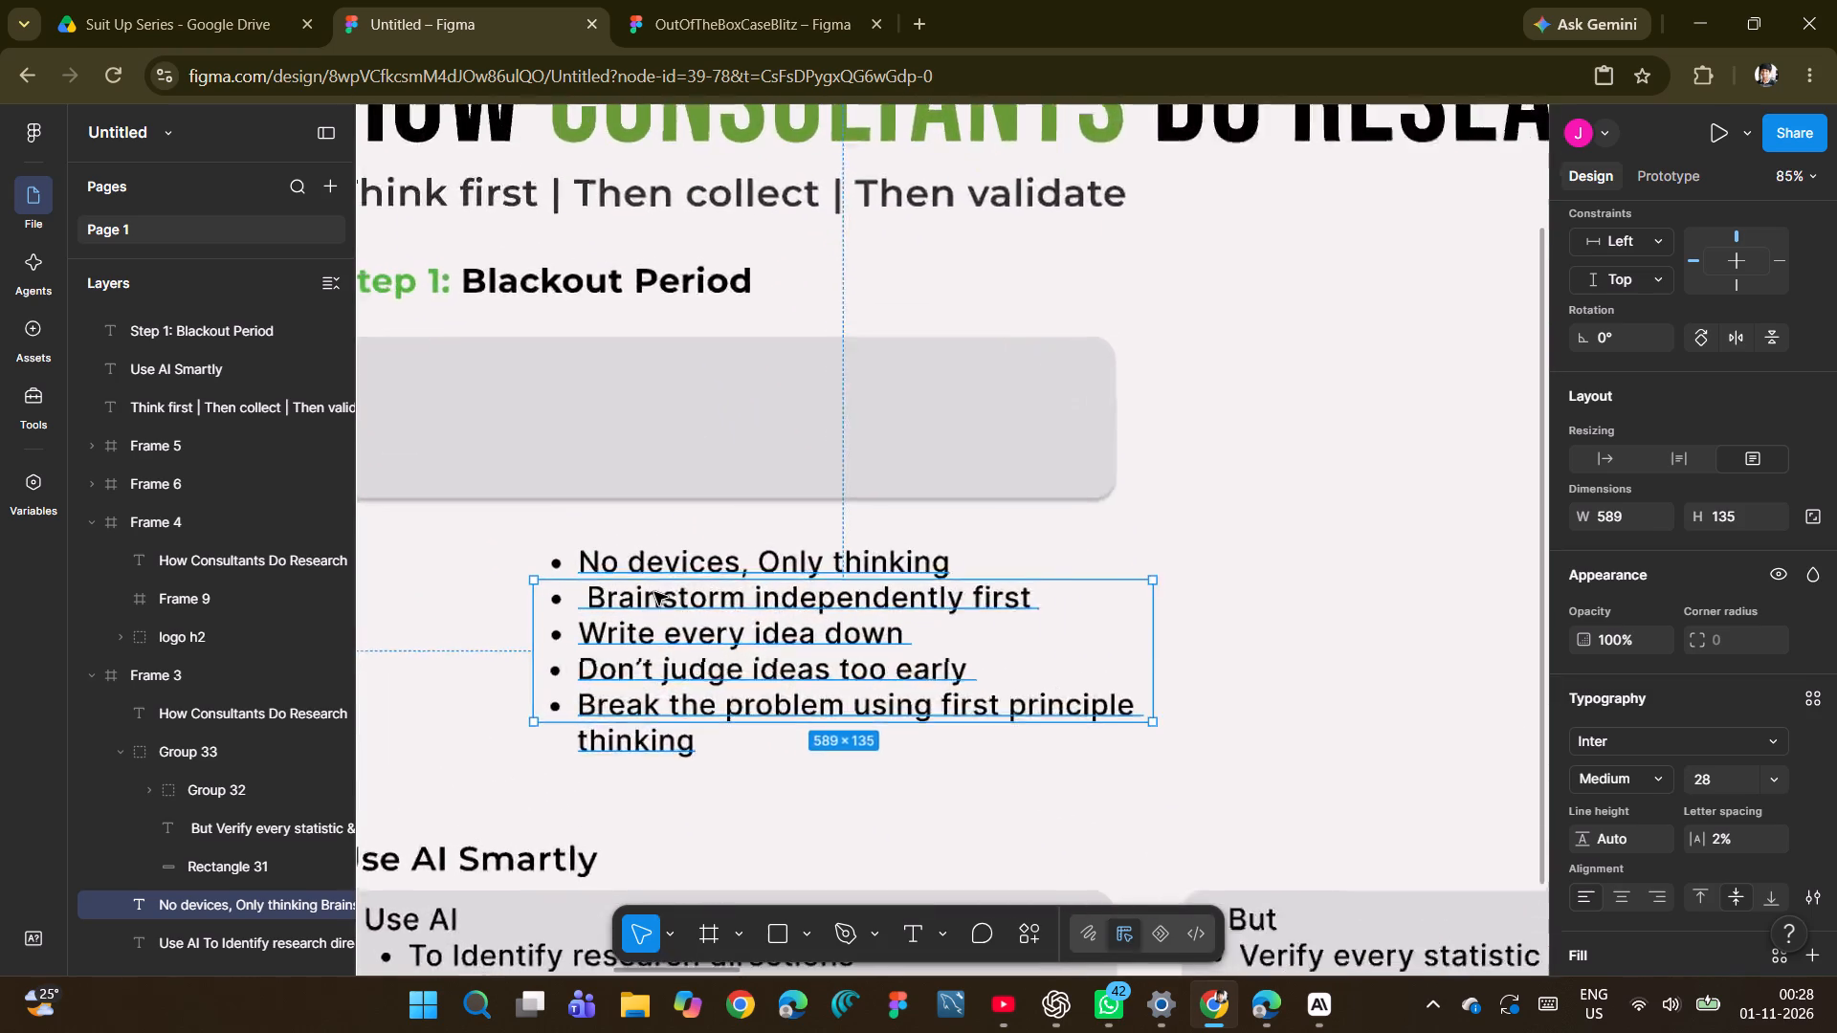
{"action": "left_click_drag", "start_coordinate": [661, 576], "coordinate": [672, 489]}
Remove the bullet from the "No devices, Only thinking" line so it stands as a plain heading line.
{"action": "triple_click", "coordinate": [566, 516]}
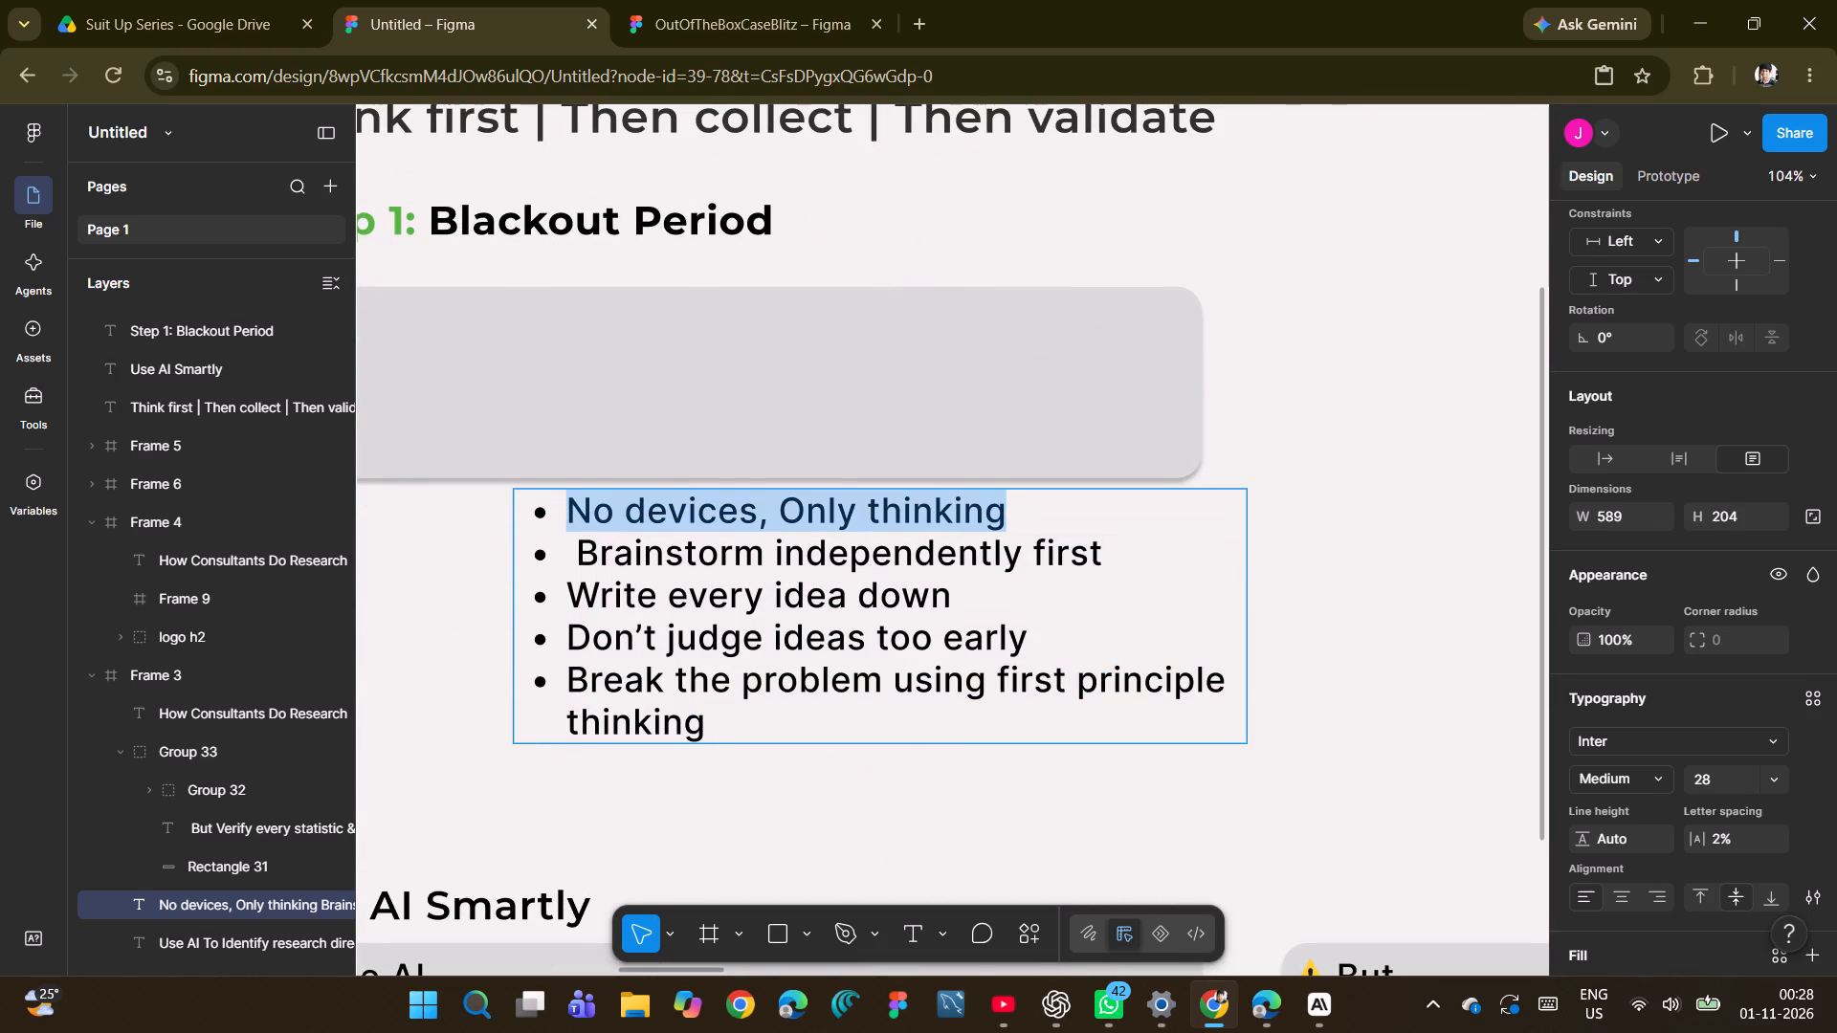
{"action": "left_click", "coordinate": [565, 512]}
{"action": "key", "text": "BackSpace"}
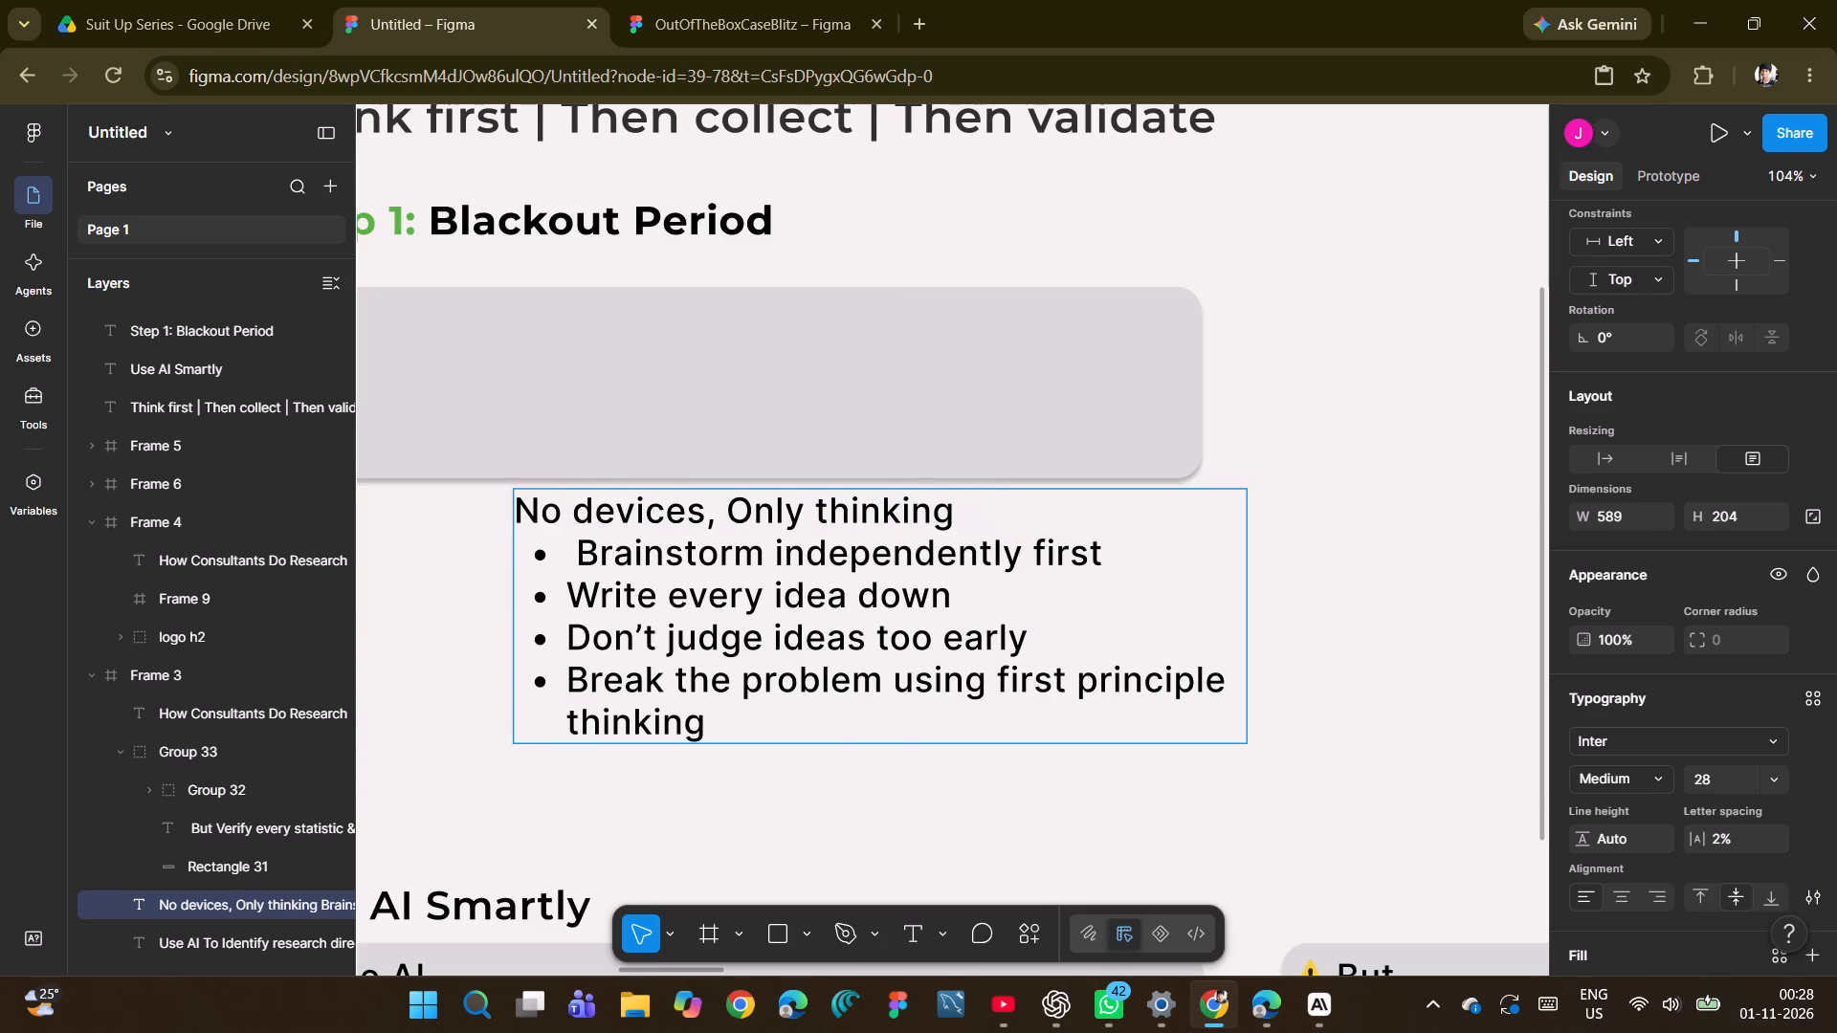
{"action": "left_click", "coordinate": [592, 836]}
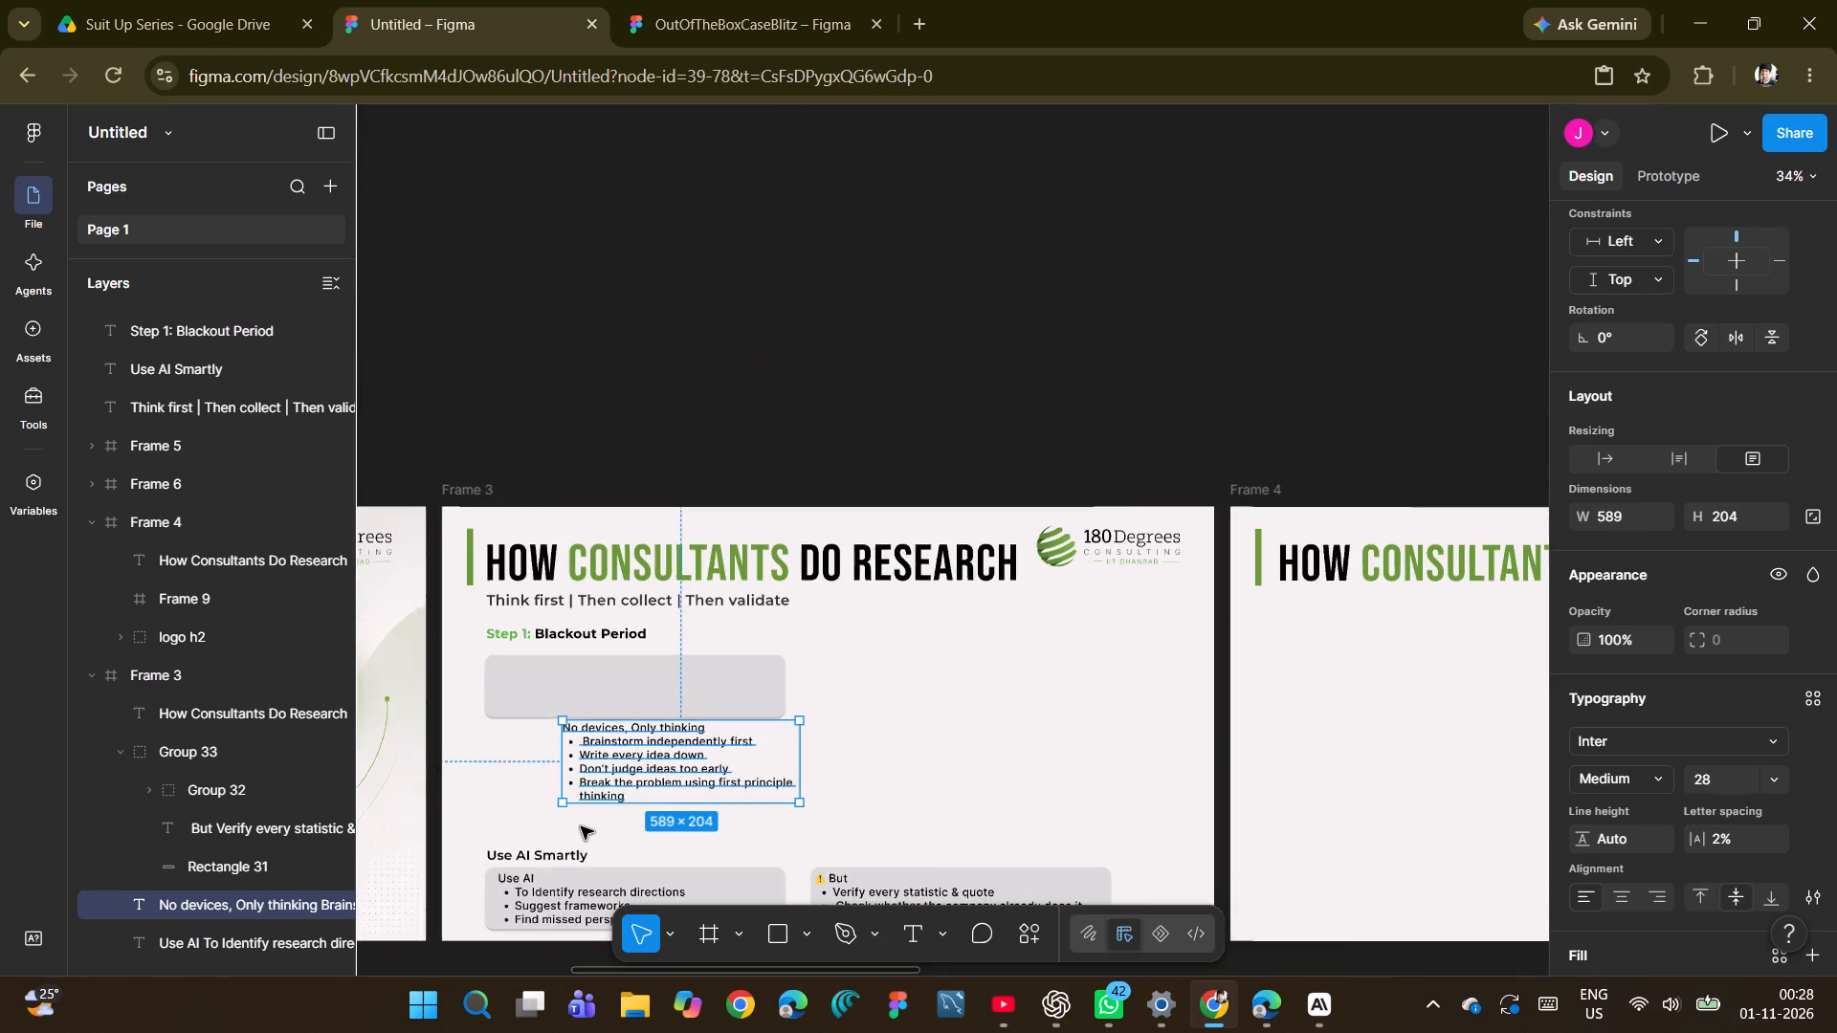
Move the Blackout Period text onto the empty grey box under the Step 1 heading.
{"action": "left_click_drag", "start_coordinate": [613, 760], "coordinate": [552, 702]}
{"action": "double_click", "coordinate": [552, 702]}
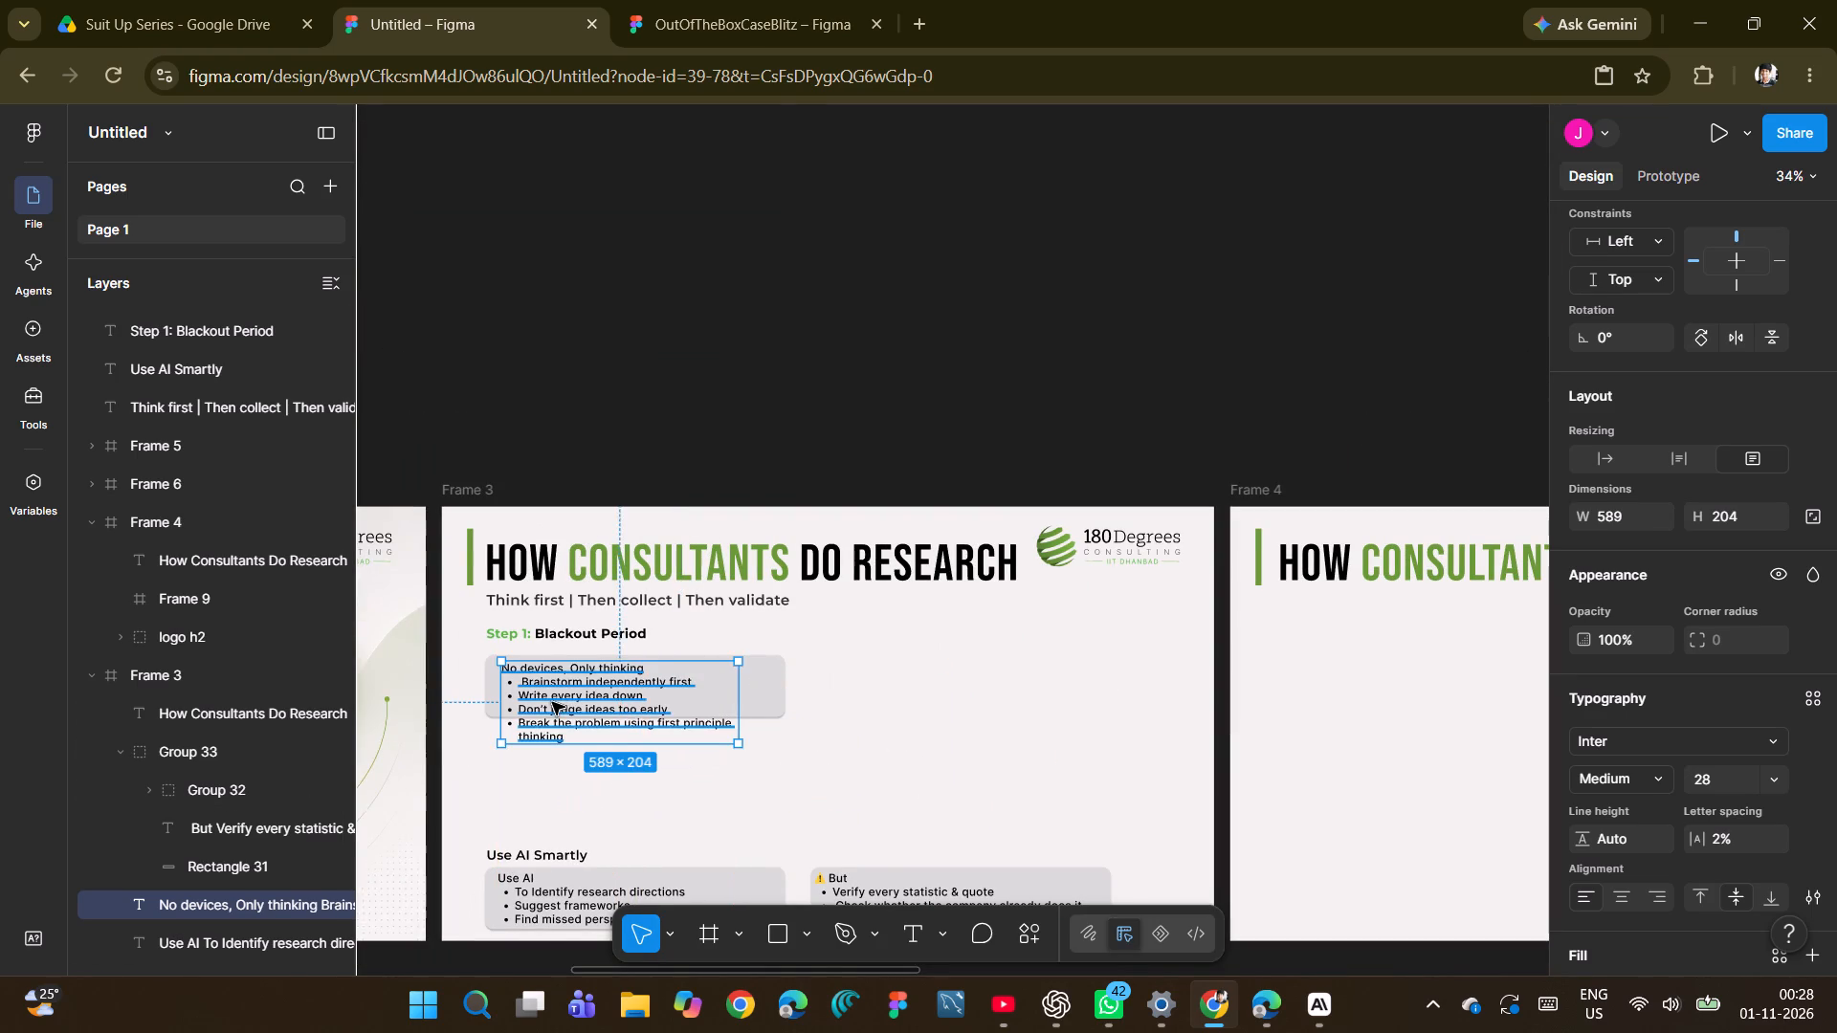
{"action": "scroll", "coordinate": [1715, 808], "scroll_direction": "down", "scroll_amount": 2}
{"action": "left_click", "coordinate": [793, 816]}
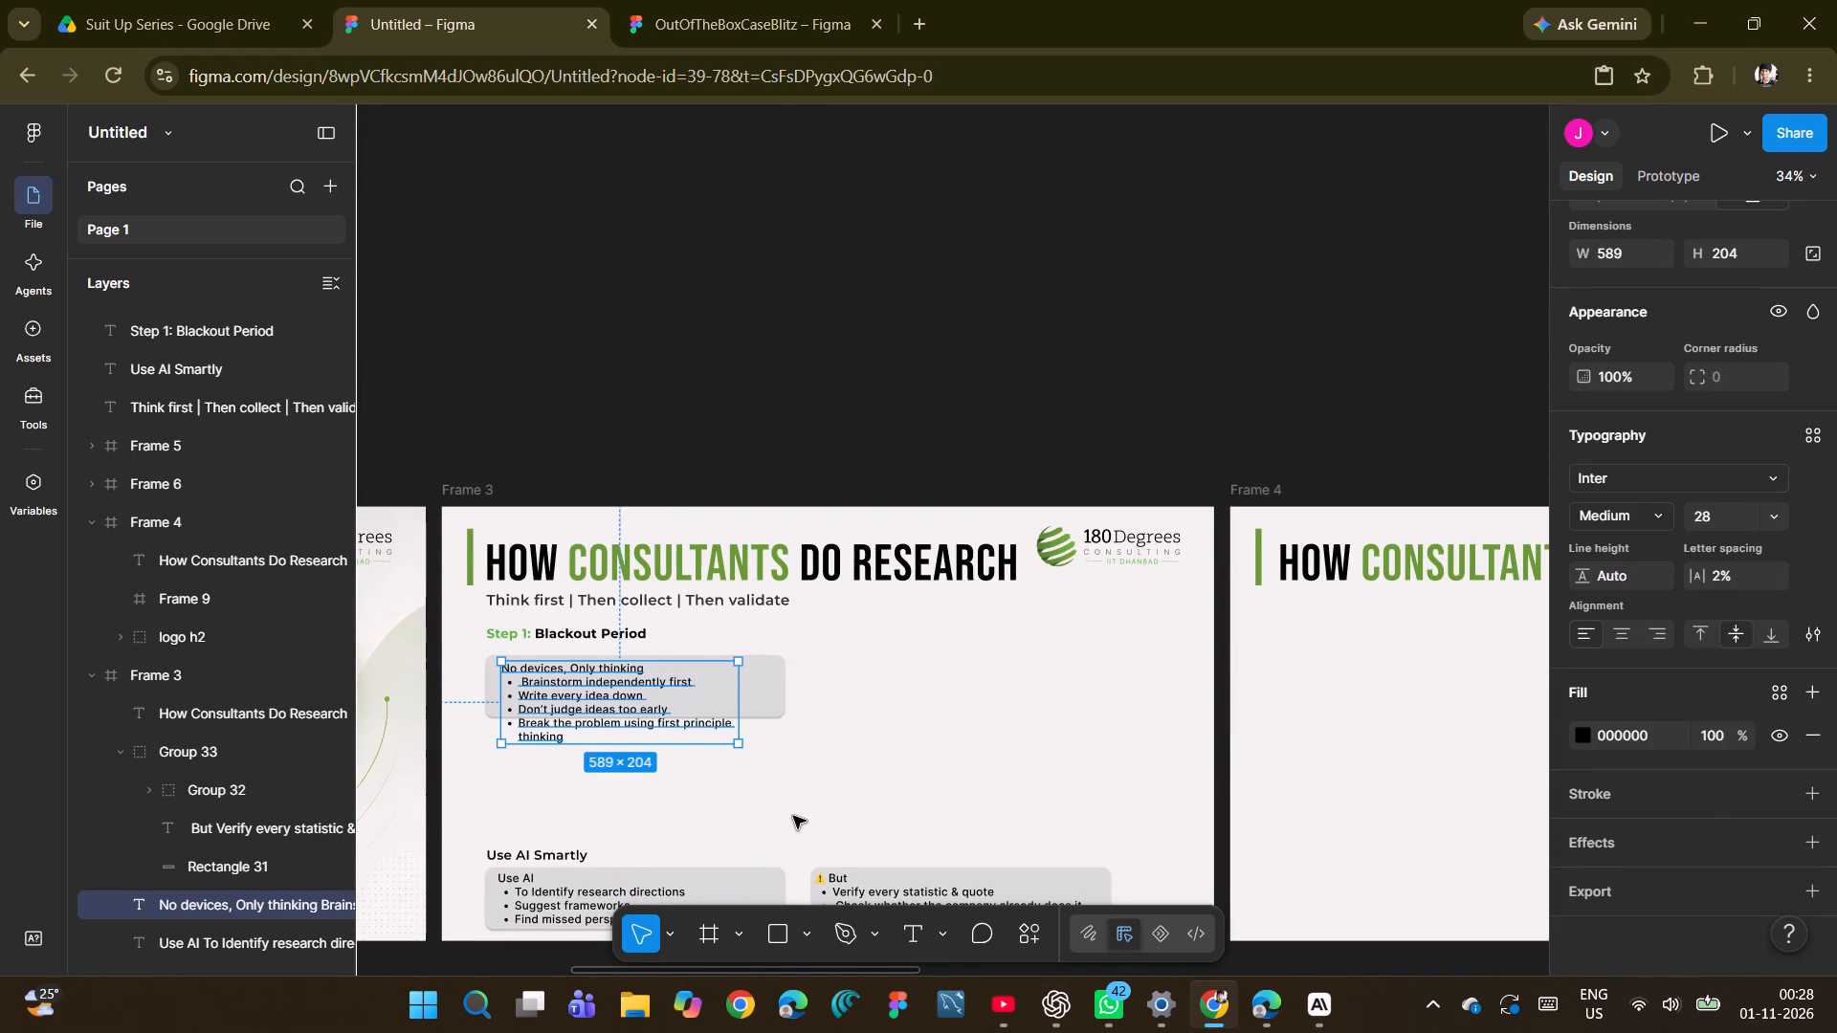
Resize the grey box behind the Blackout Period text to about 659 × 258 so it fits the text.
{"action": "left_click", "coordinate": [783, 638]}
{"action": "scroll", "coordinate": [776, 639], "scroll_direction": "right", "scroll_amount": 1}
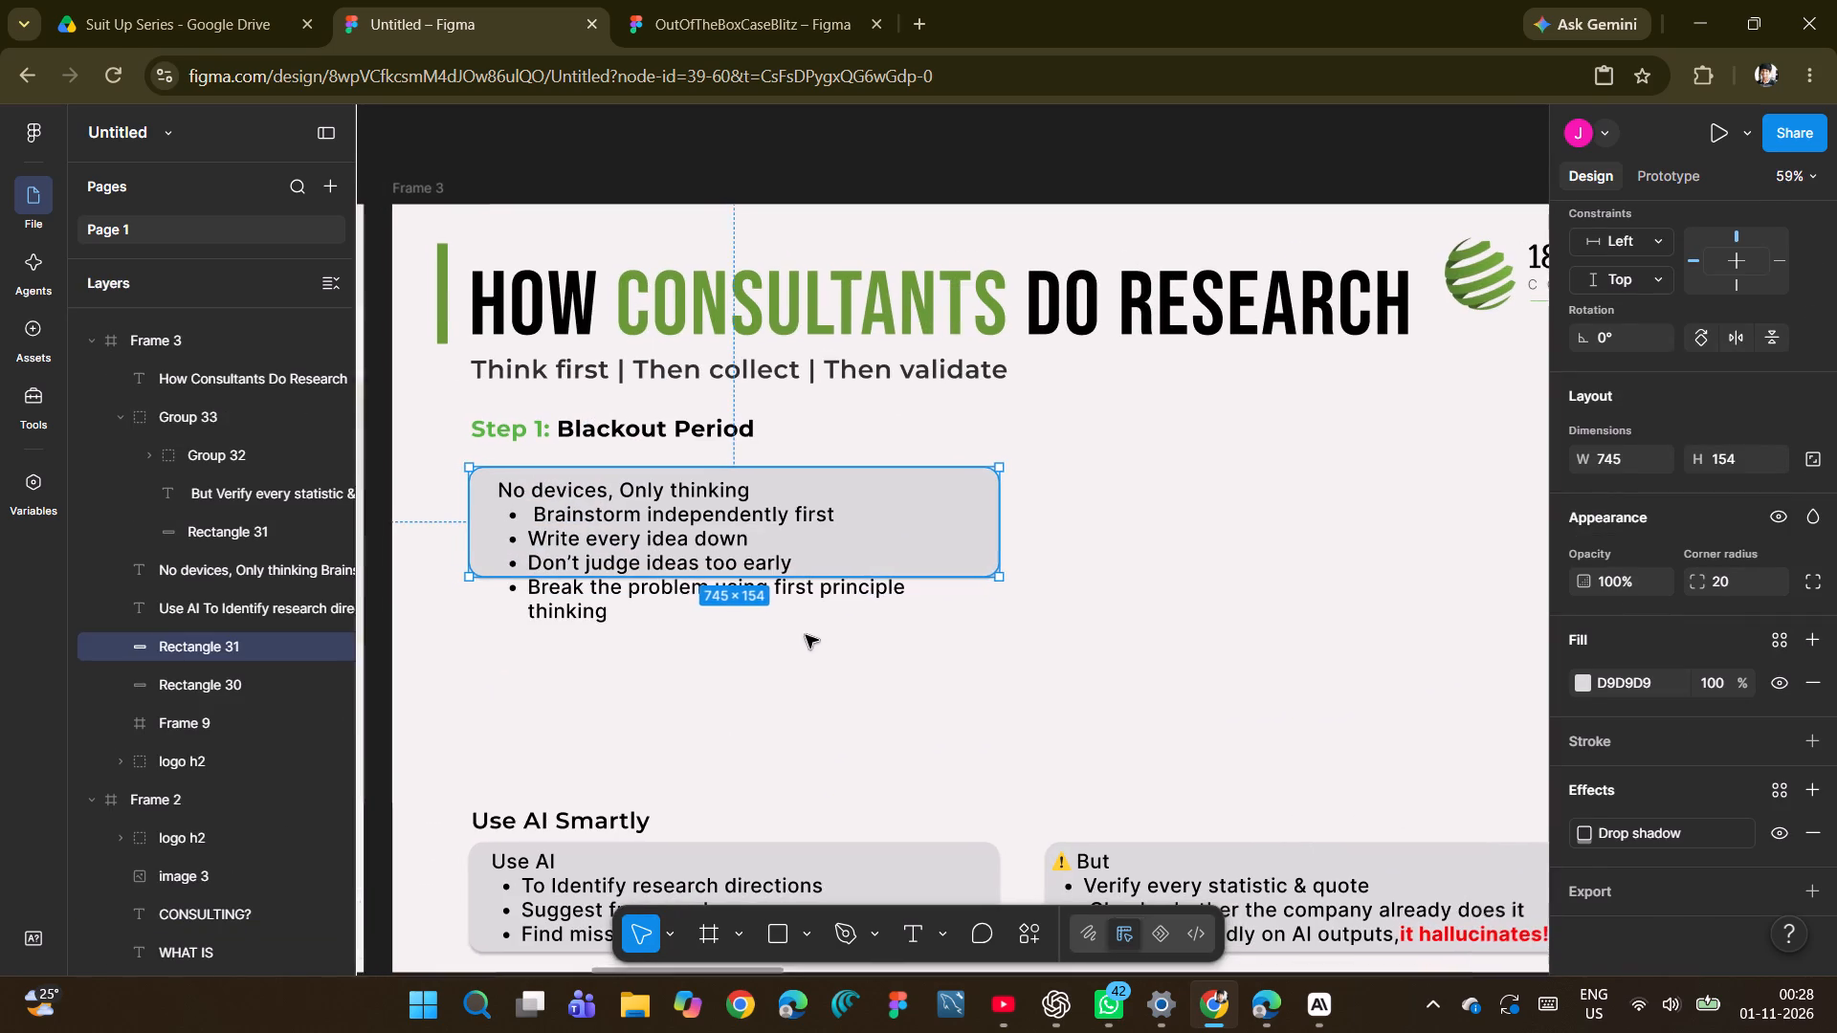
{"action": "scroll", "coordinate": [806, 635], "scroll_direction": "right", "scroll_amount": 1}
{"action": "left_click_drag", "start_coordinate": [929, 582], "coordinate": [924, 653]}
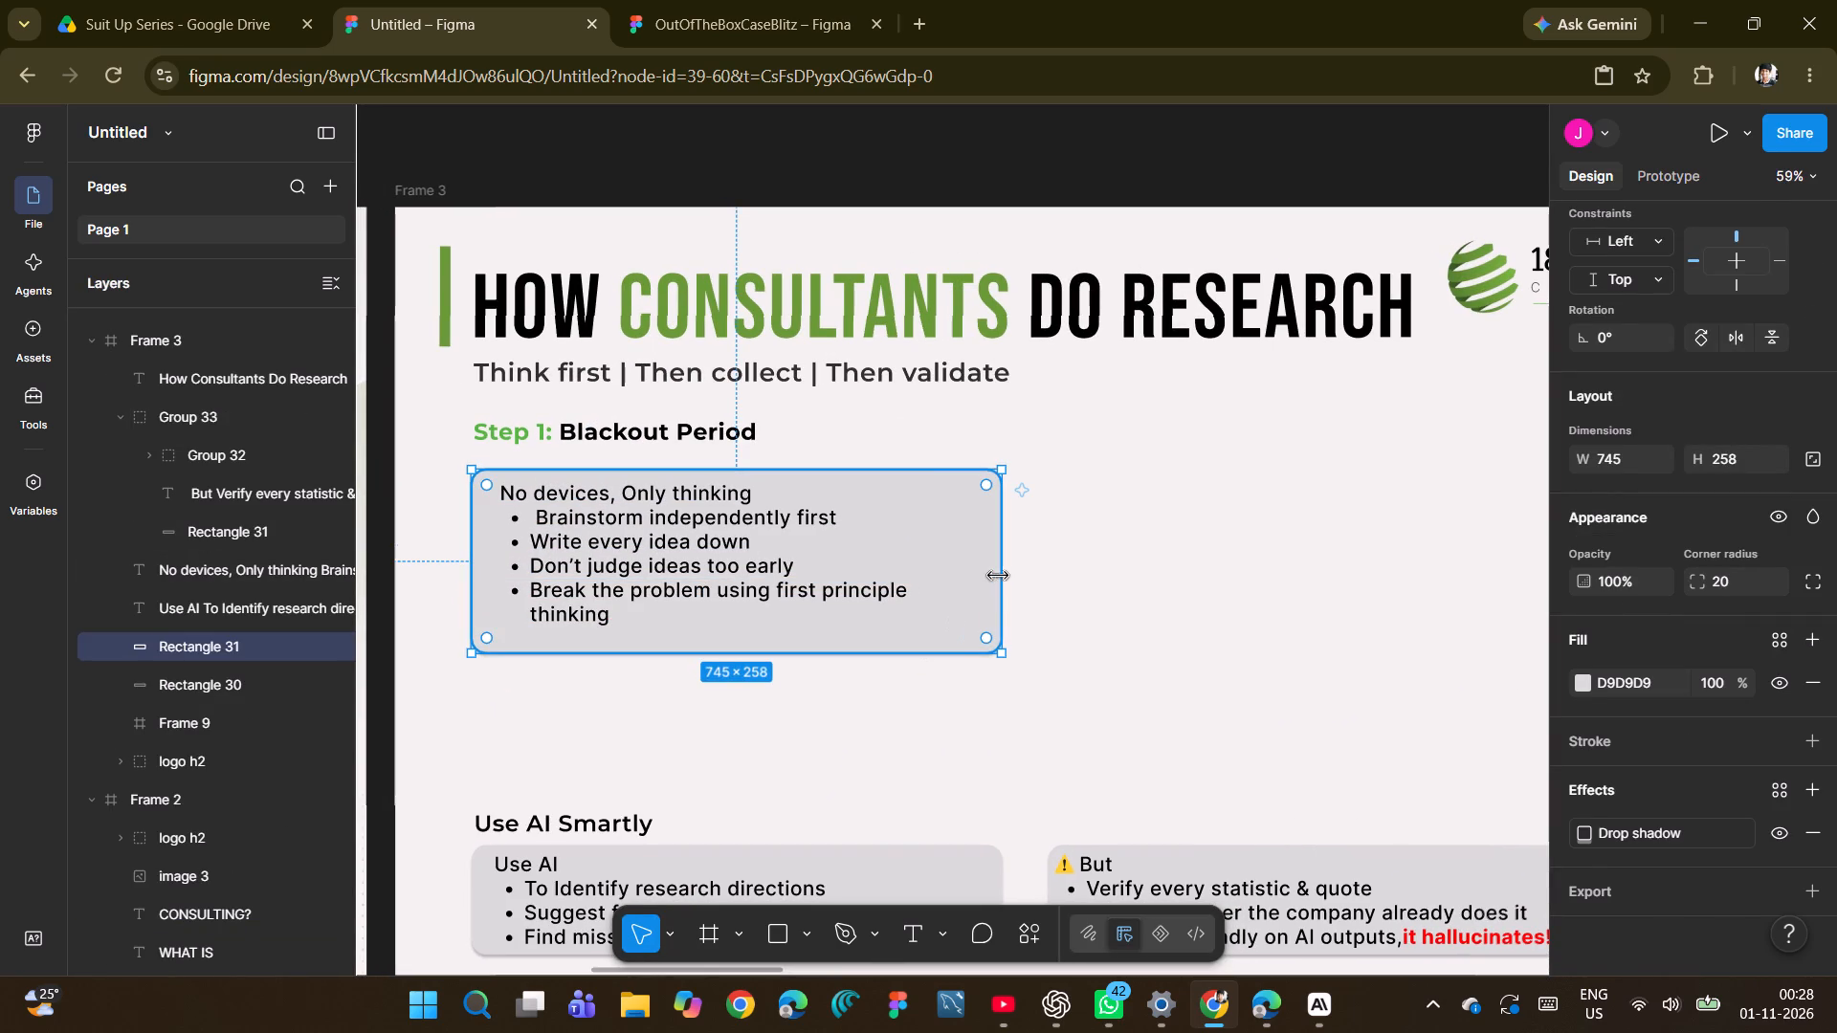
{"action": "left_click_drag", "start_coordinate": [1003, 574], "coordinate": [941, 582]}
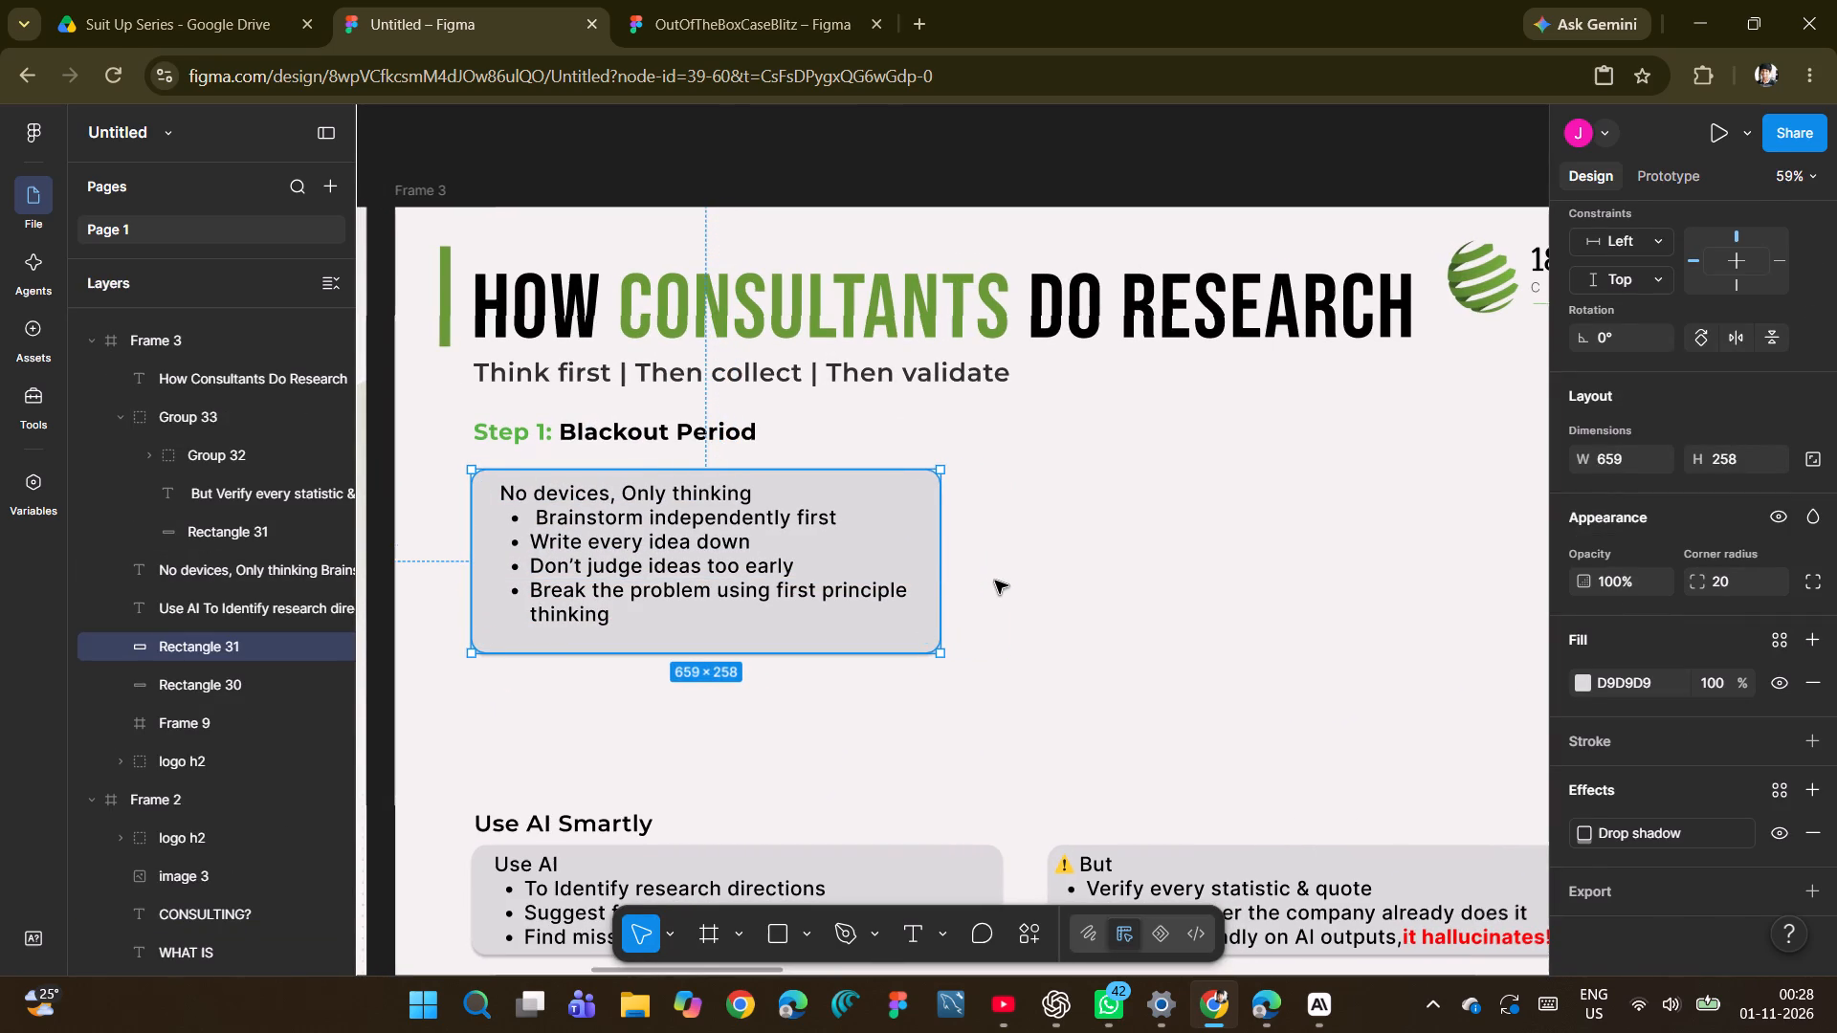
{"action": "left_click", "coordinate": [995, 581]}
Delete the extra leading space before "Brainstorm independently first" in the Blackout Period bullets.
{"action": "left_click", "coordinate": [687, 574]}
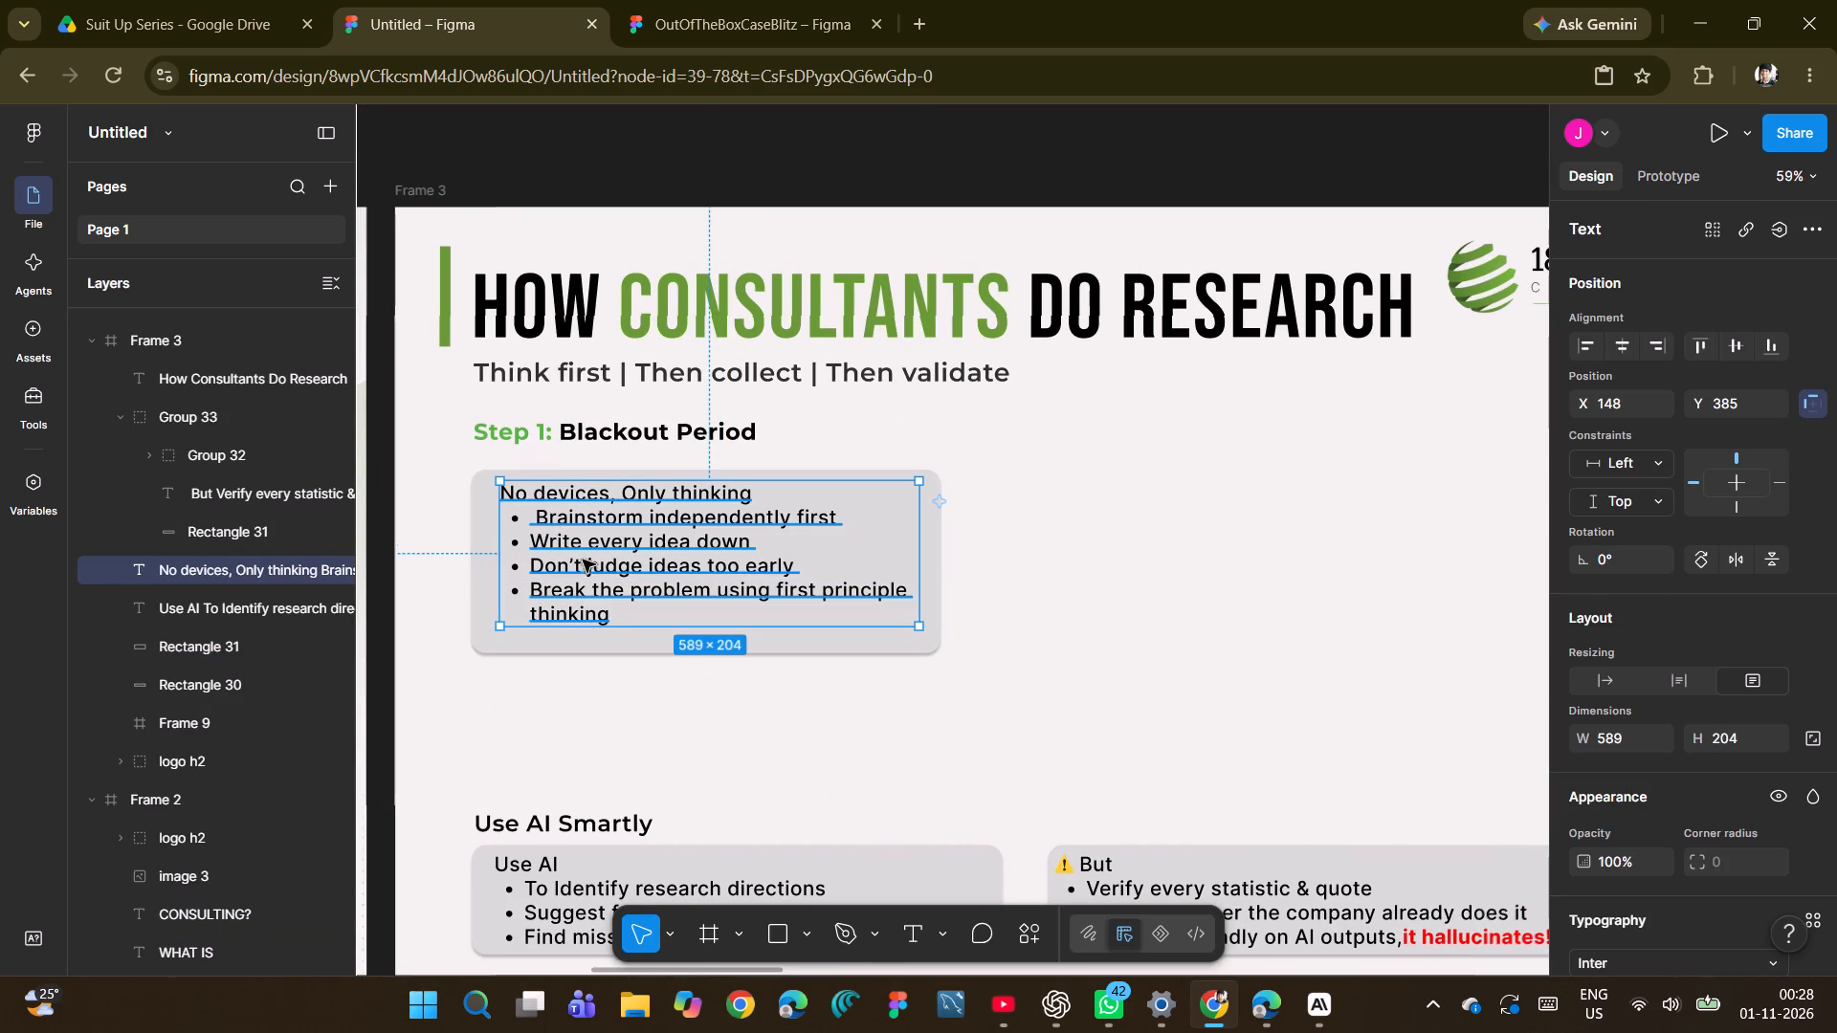
{"action": "left_click", "coordinate": [564, 534]}
{"action": "left_click", "coordinate": [558, 534]}
{"action": "double_click", "coordinate": [546, 533]}
{"action": "left_click", "coordinate": [535, 518]}
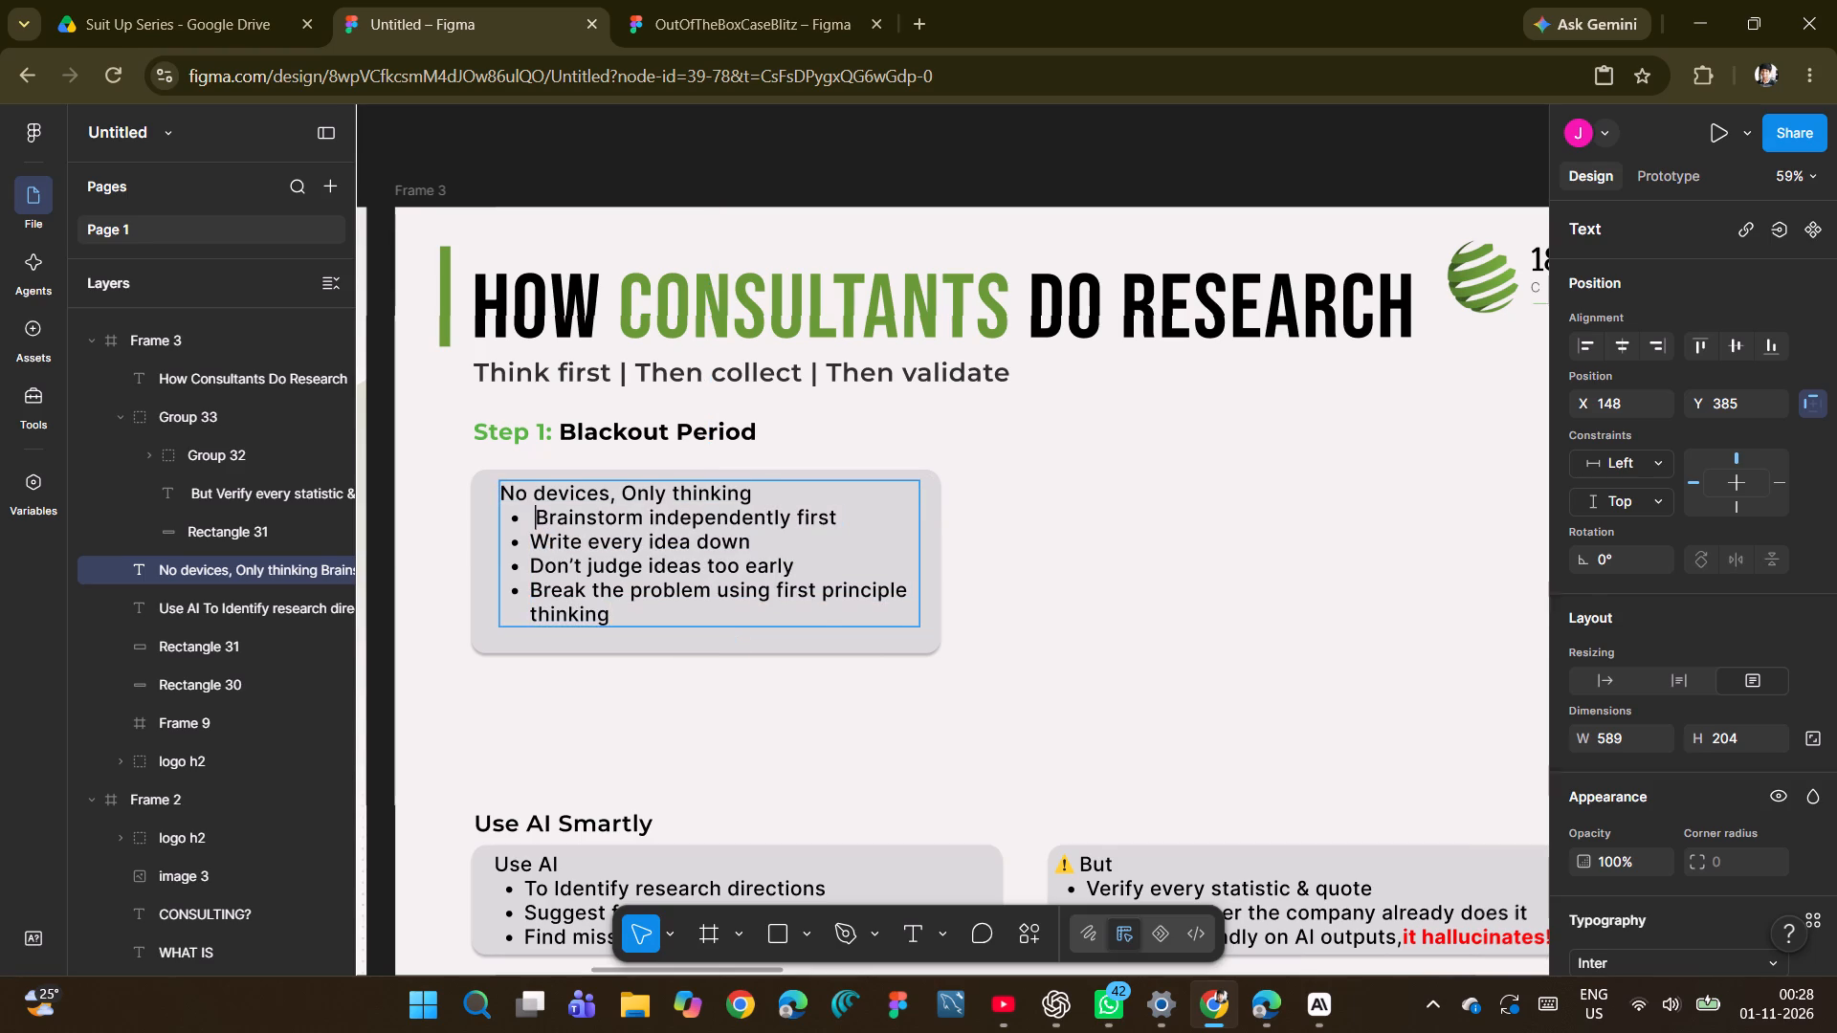
{"action": "key", "text": "BackSpace"}
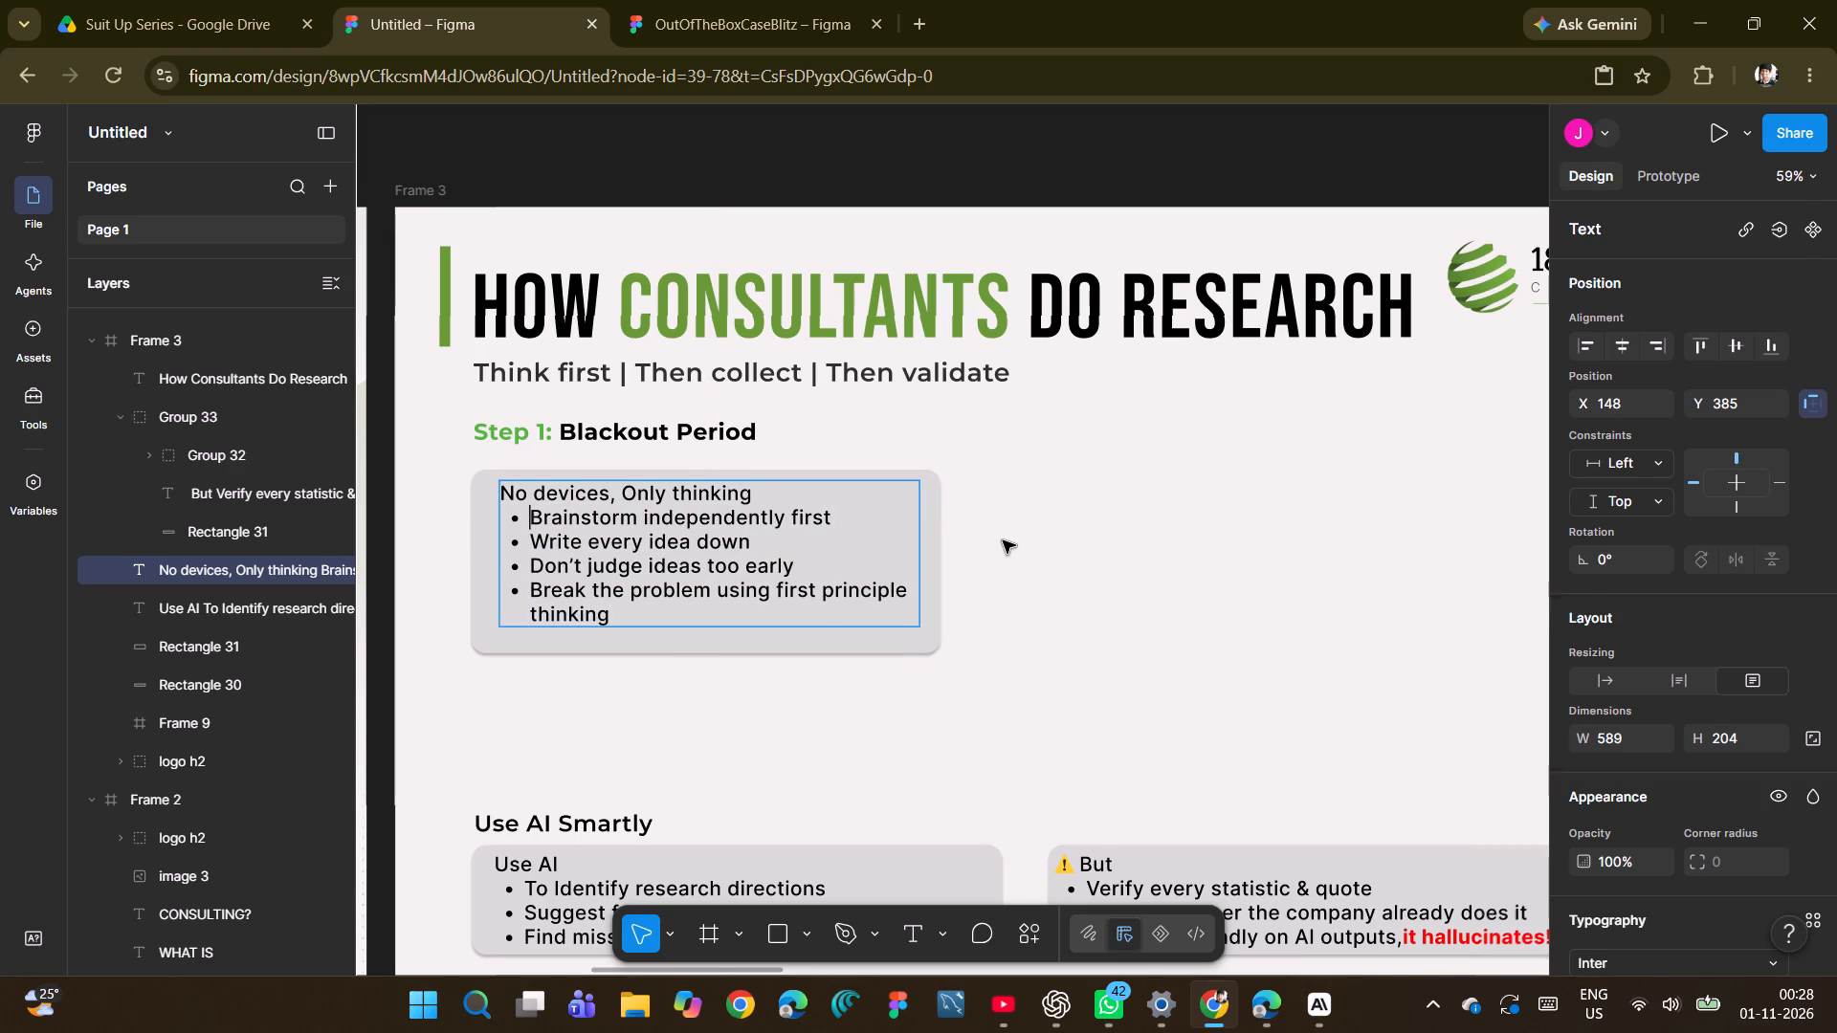
{"action": "left_click", "coordinate": [1003, 540]}
Shift the Blackout Period text down to about Y 396, centring it vertically inside its grey box.
{"action": "left_click_drag", "start_coordinate": [696, 542], "coordinate": [701, 554]}
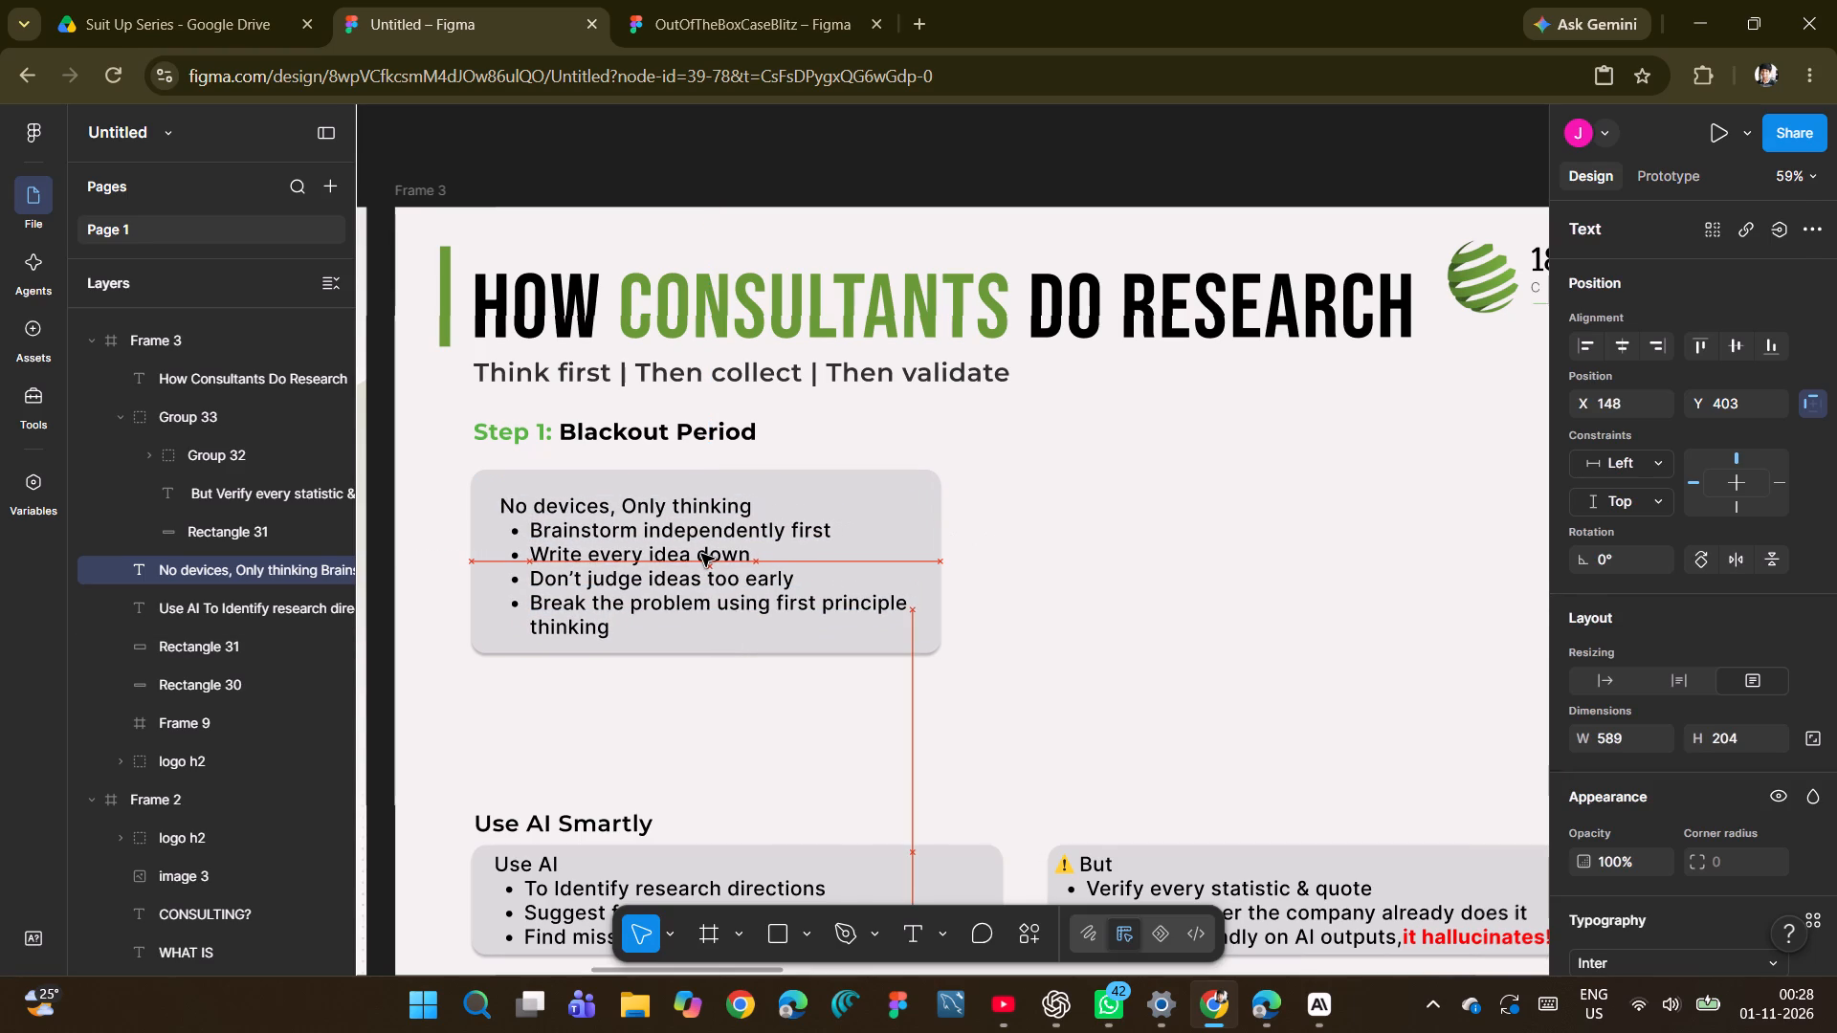
{"action": "left_click_drag", "start_coordinate": [701, 554], "coordinate": [701, 551]}
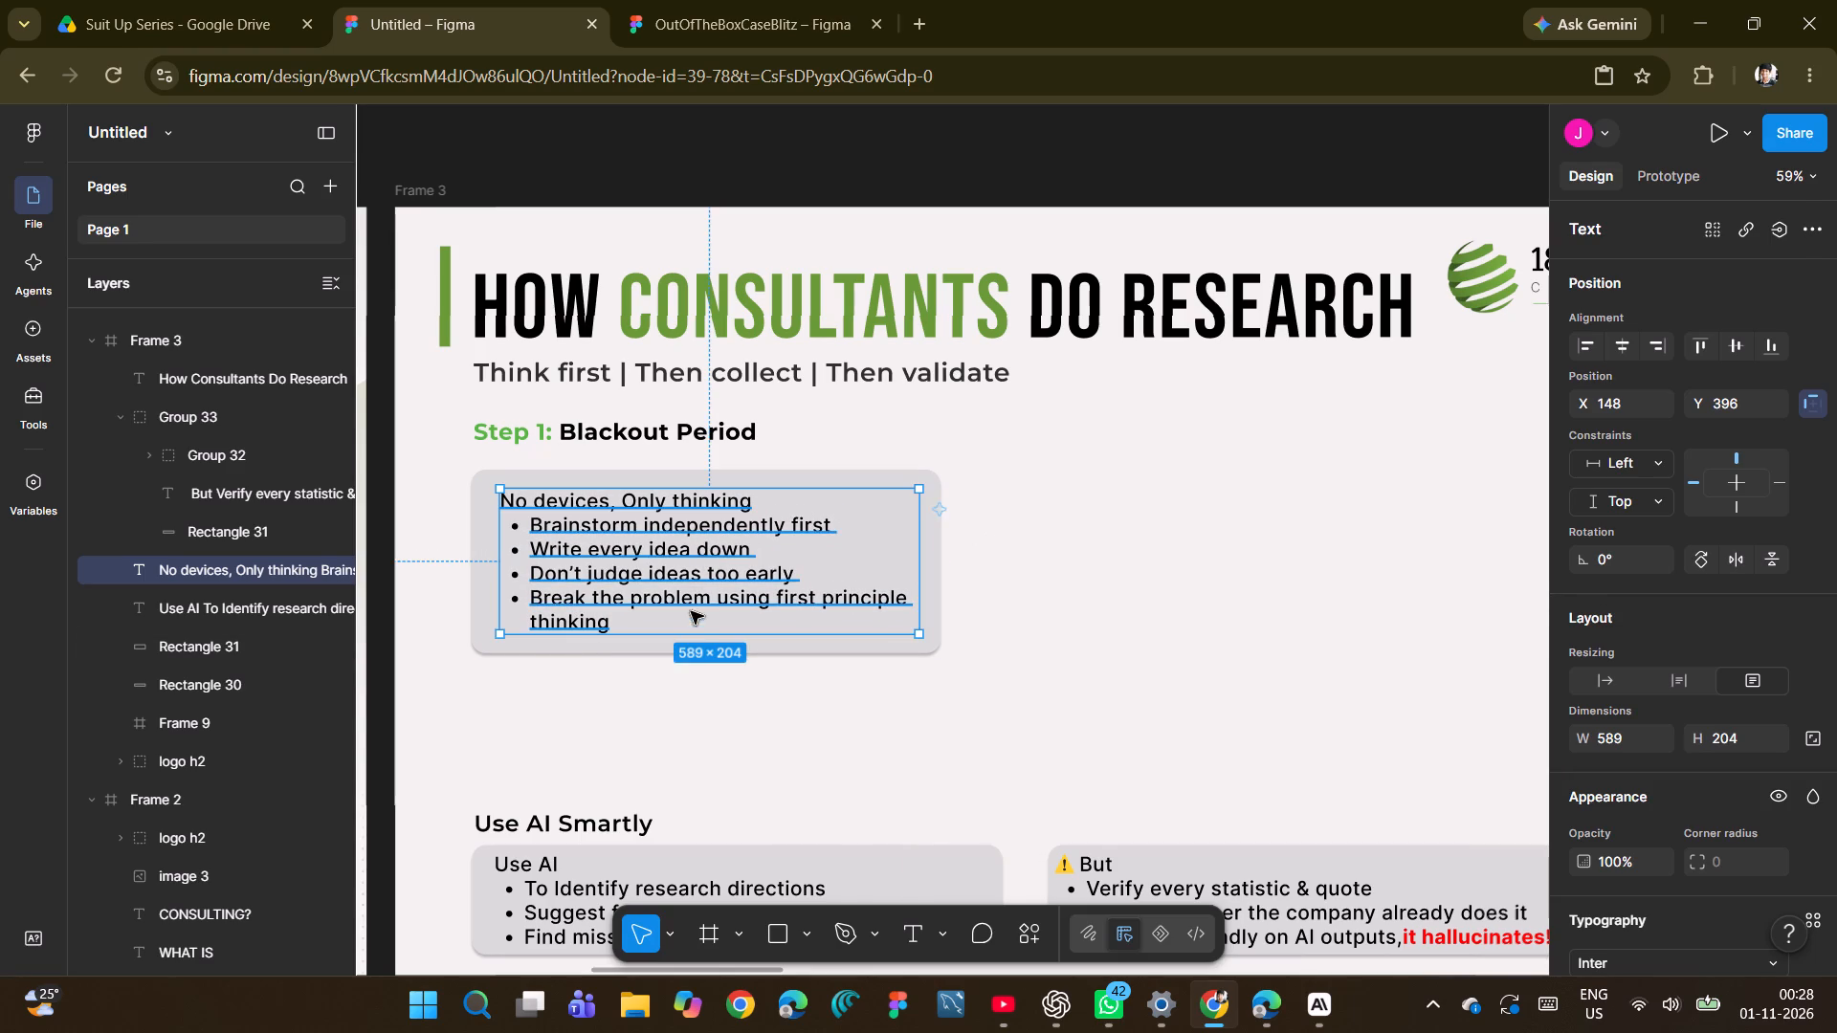
{"action": "left_click", "coordinate": [675, 689]}
{"action": "scroll", "coordinate": [699, 681], "scroll_direction": "left", "scroll_amount": 1}
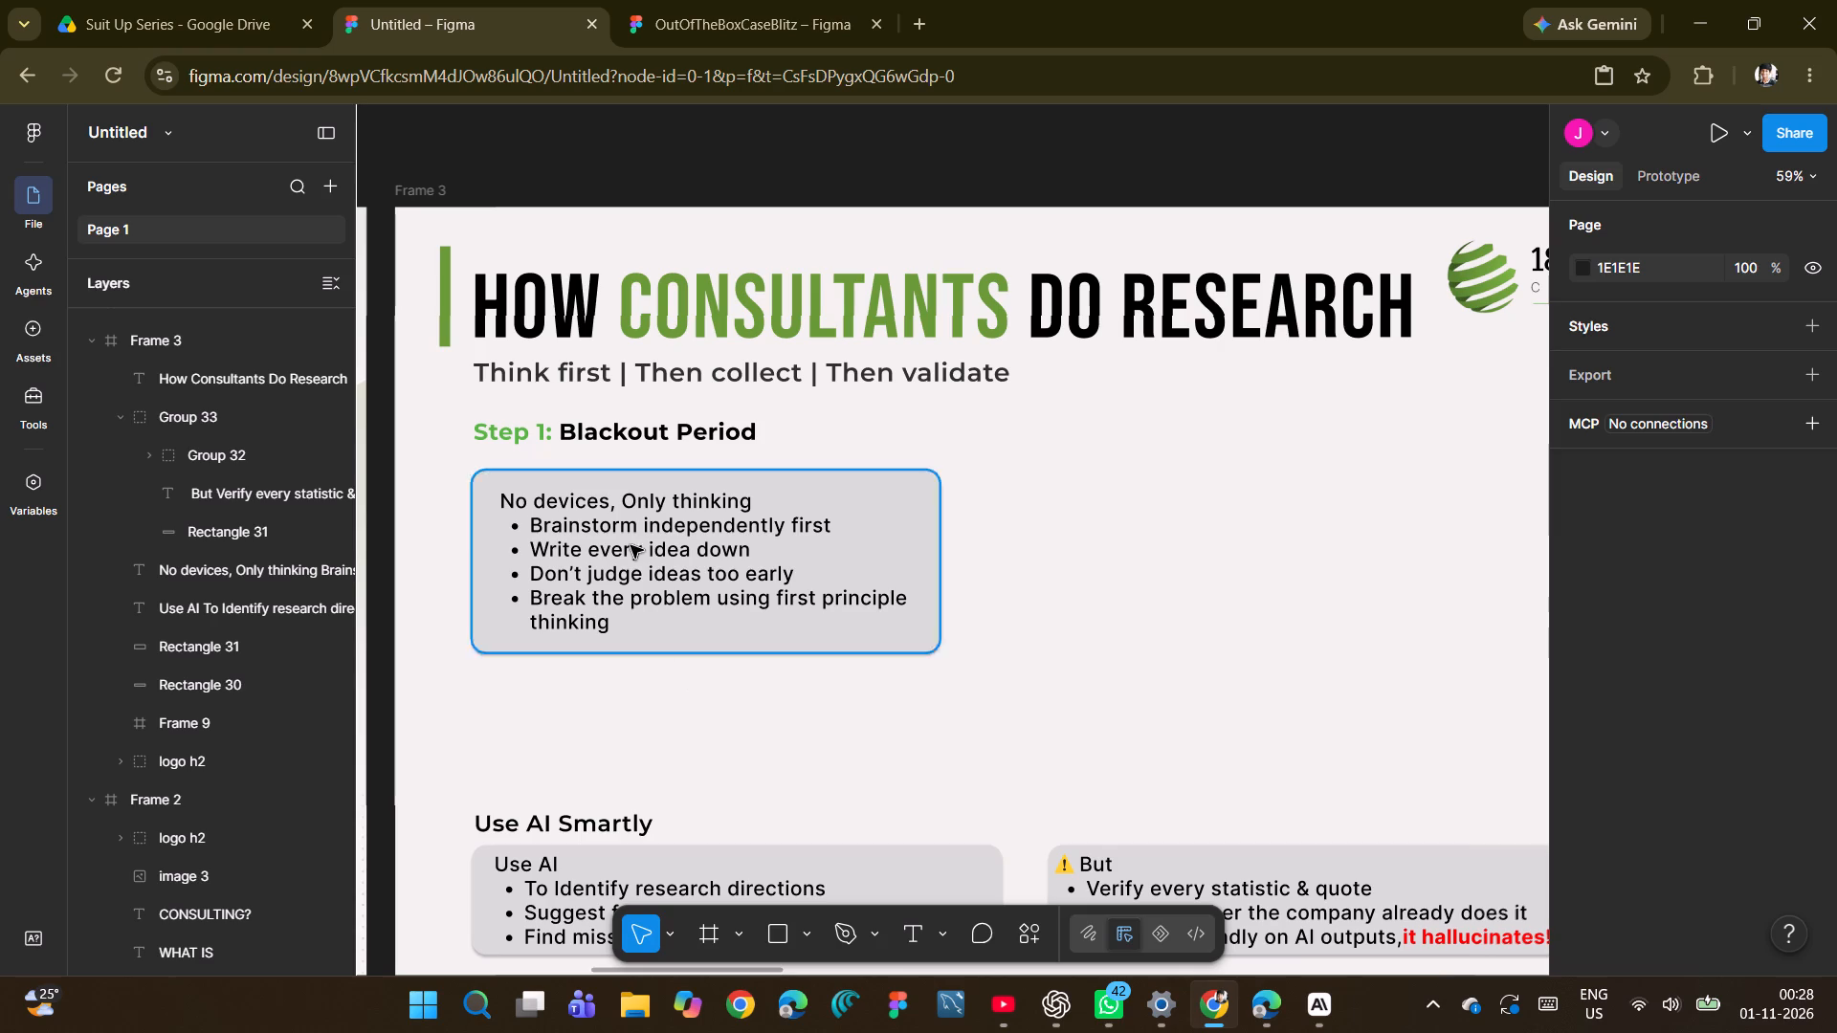
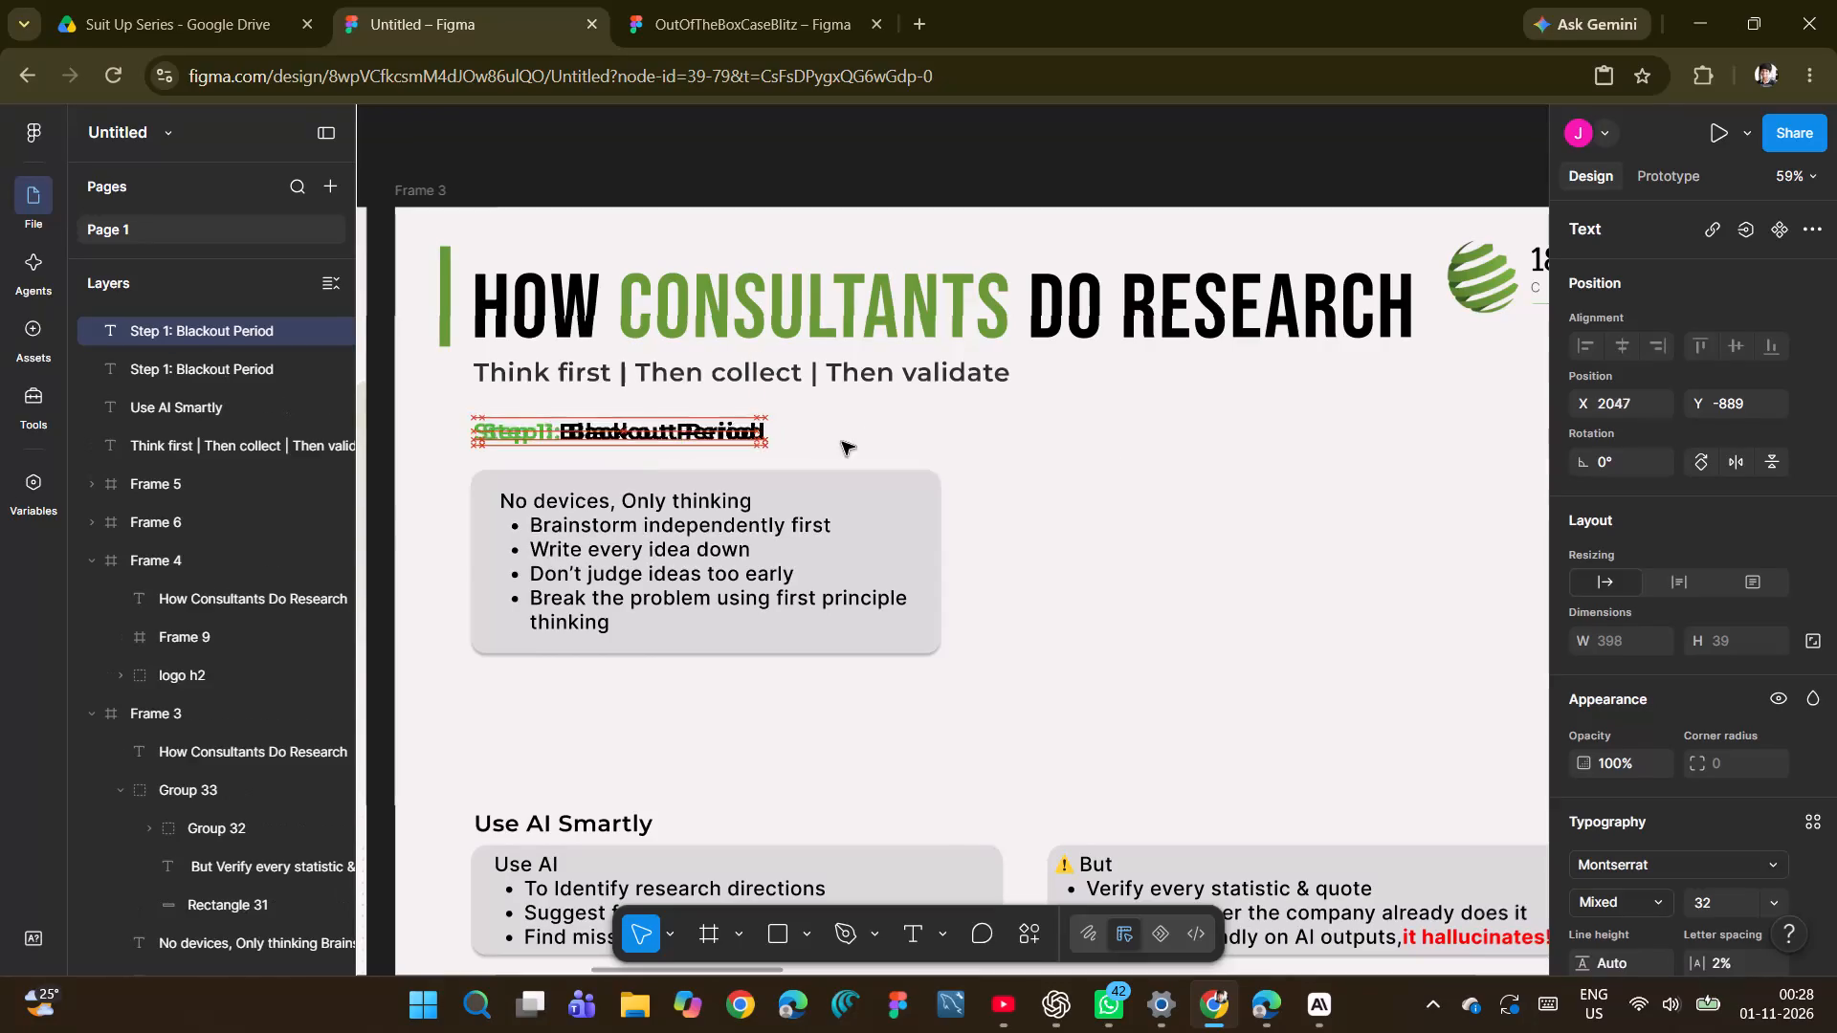
Replace the duplicated Step 1 heading's text with "Step 2: Team Discussion", beside the Step 1 heading on Frame 3.
{"action": "double_click", "coordinate": [1193, 453]}
{"action": "key", "text": "ctrl+v"}
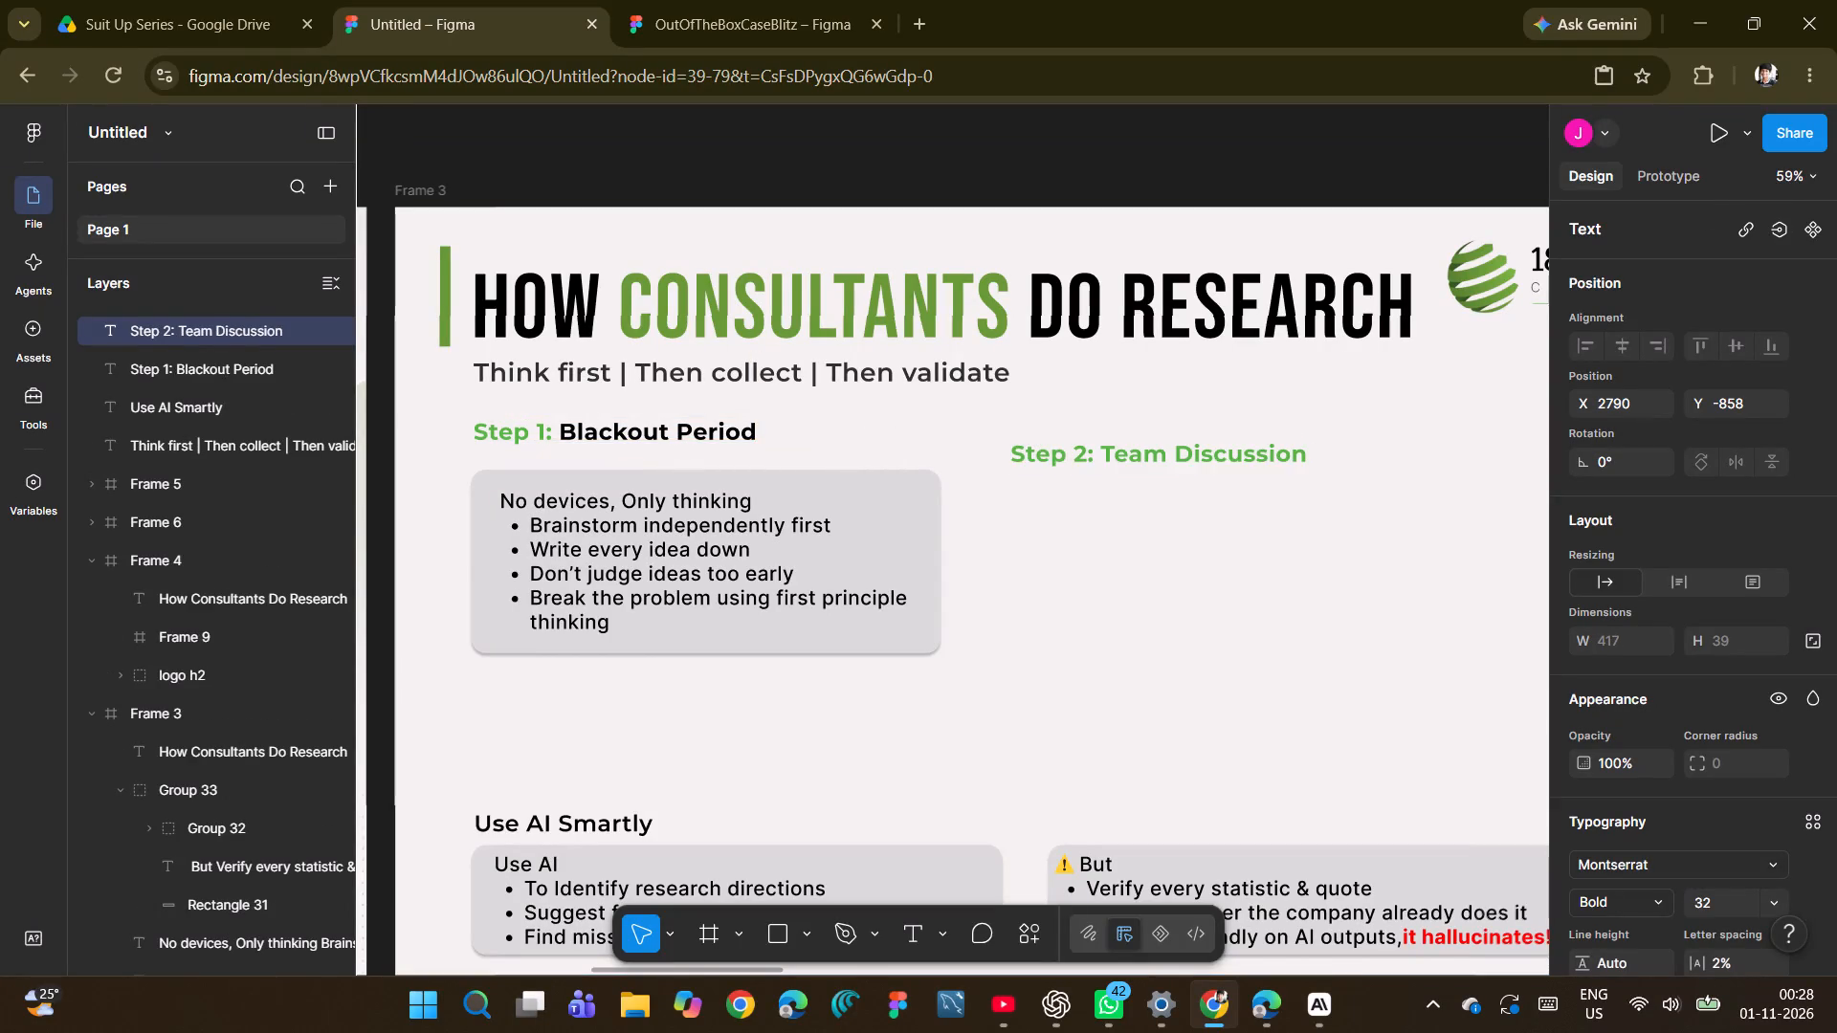
Recolour the words "Team Discussion" in the Step 2 heading black, keeping "Step 2:" green.
{"action": "left_click", "coordinate": [1061, 451]}
{"action": "left_click_drag", "start_coordinate": [1103, 451], "coordinate": [1365, 452]}
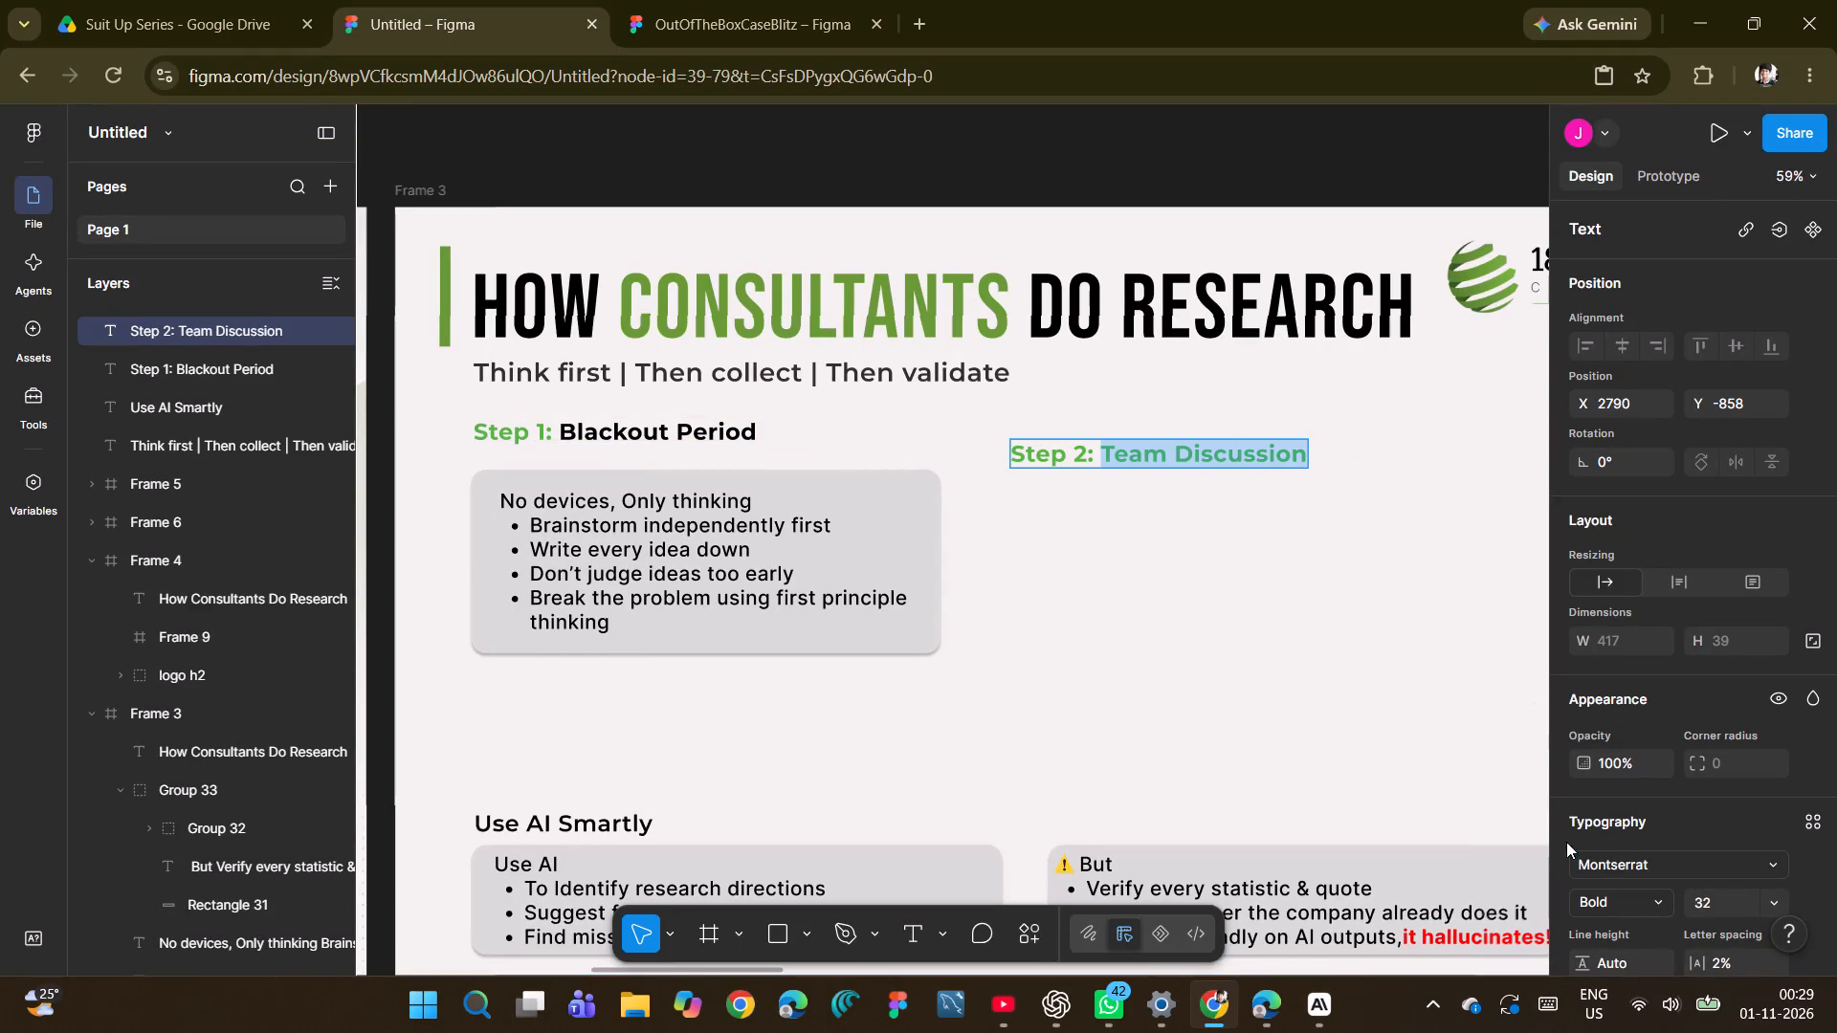
{"action": "scroll", "coordinate": [1655, 787], "scroll_direction": "down", "scroll_amount": 1}
{"action": "left_click", "coordinate": [1626, 827]}
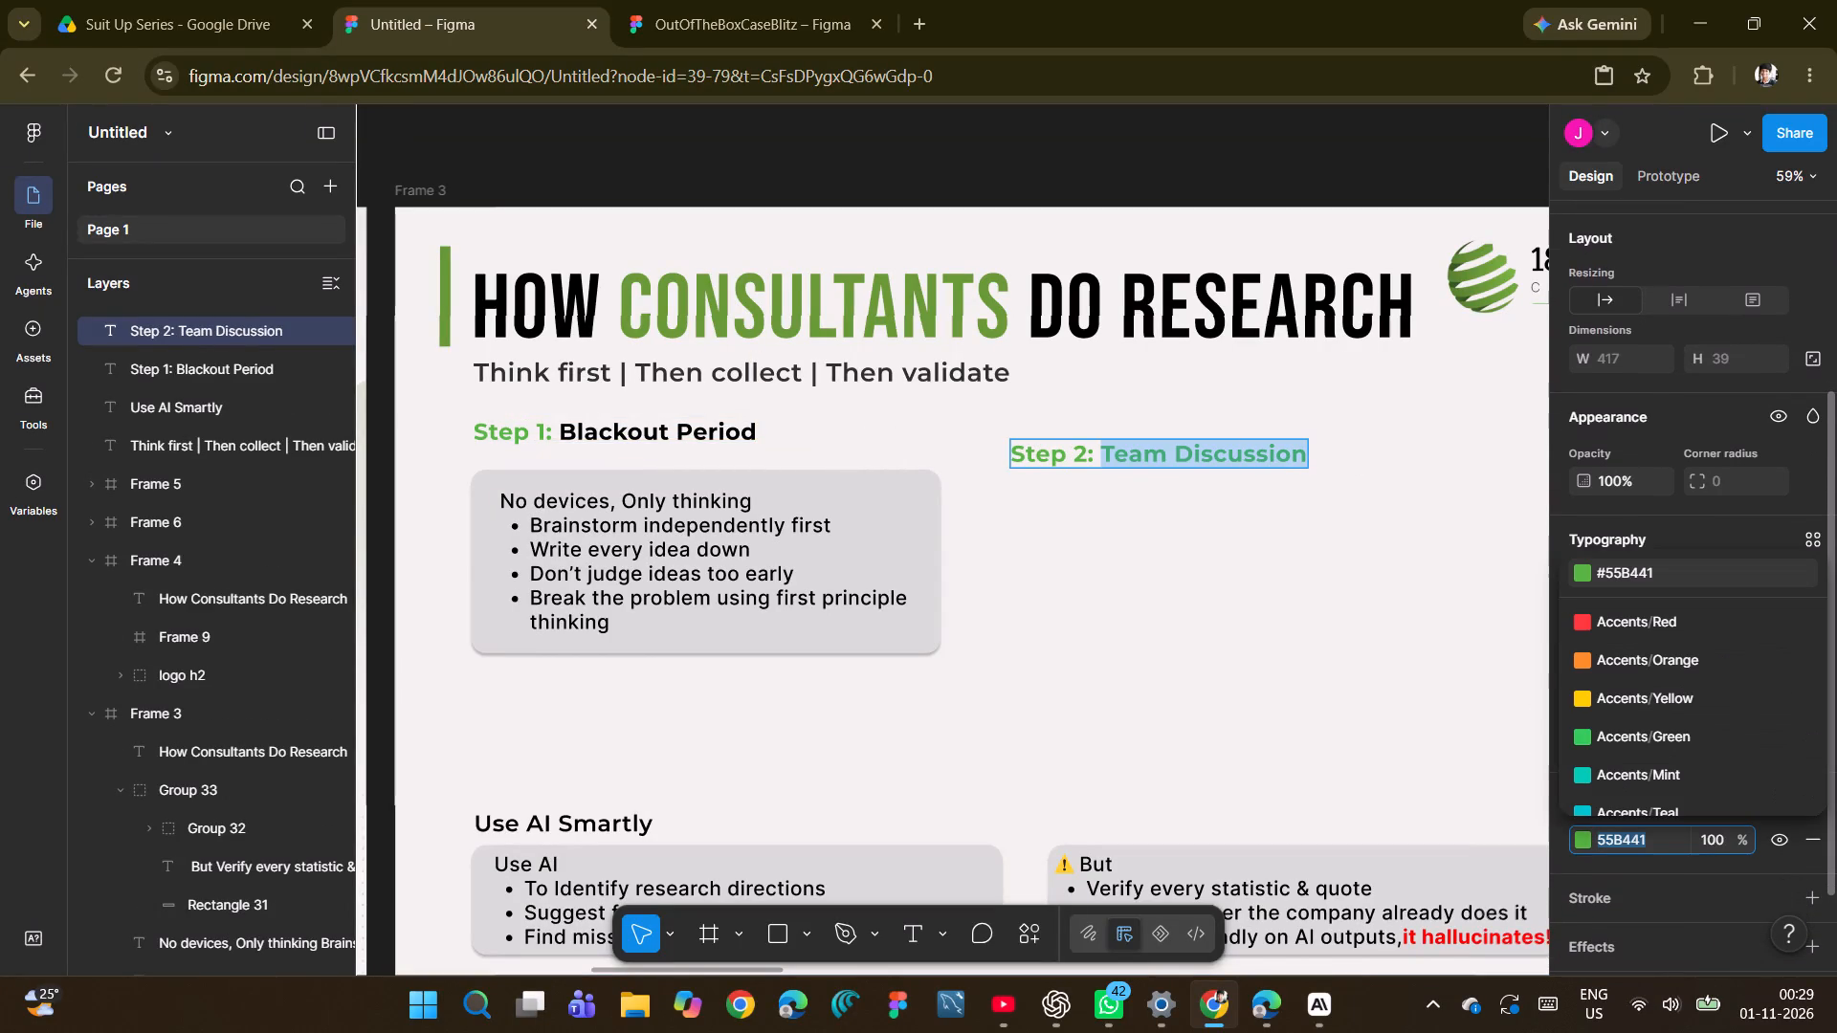
{"action": "key", "text": "0"}
{"action": "key", "text": "Return"}
{"action": "left_click", "coordinate": [1048, 537]}
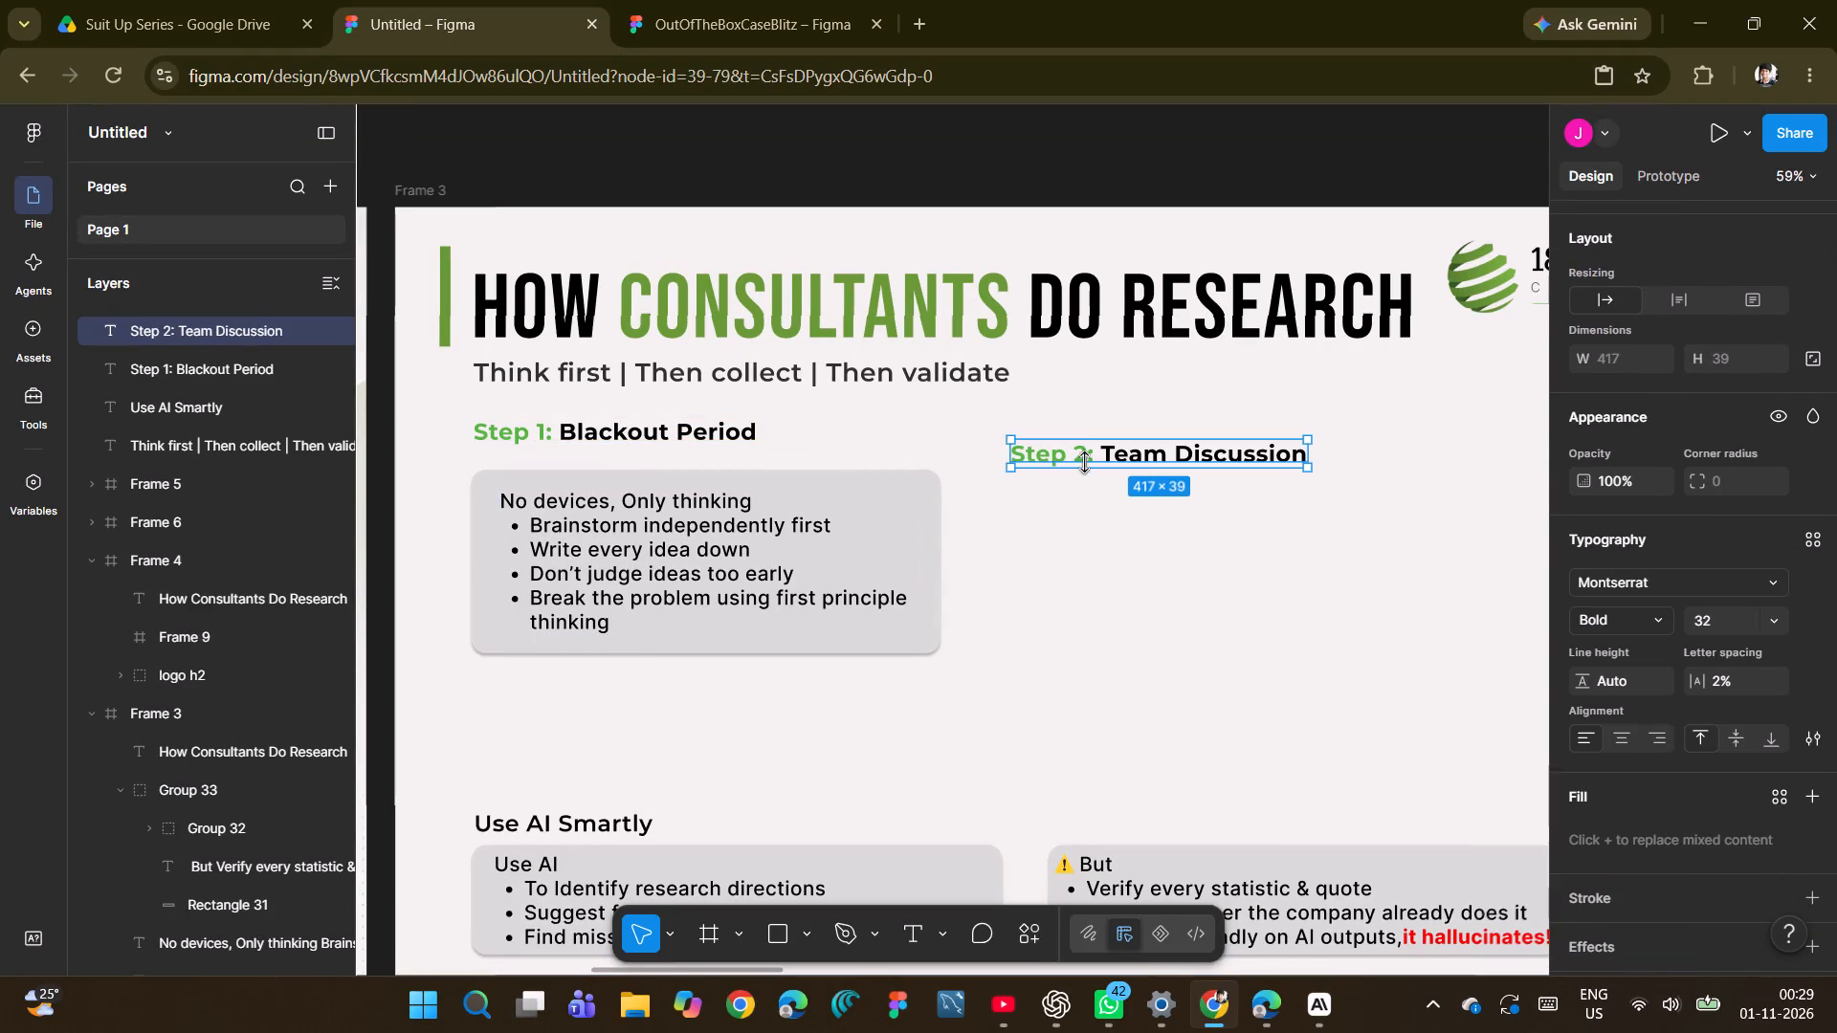
Move the Step 2: Team Discussion heading up level with the Step 1: Blackout Period heading.
{"action": "left_click_drag", "start_coordinate": [1088, 455], "coordinate": [1097, 433]}
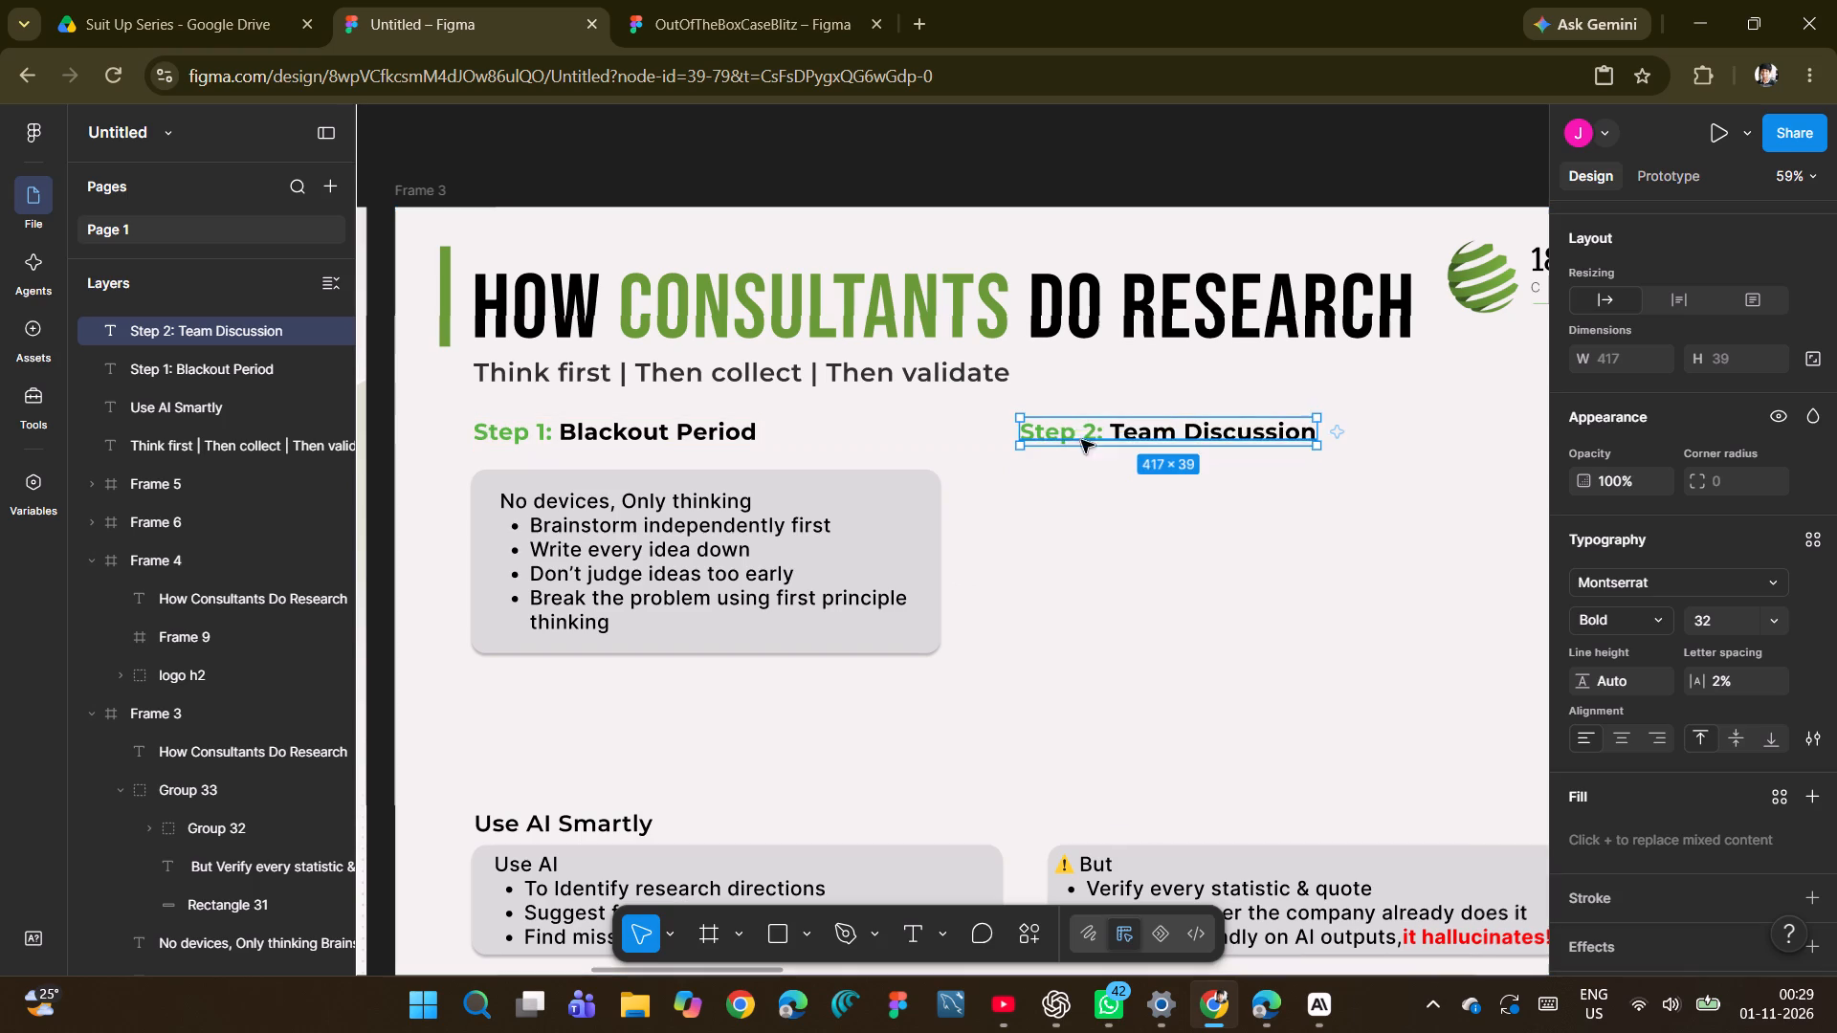
{"action": "left_click", "coordinate": [1023, 573]}
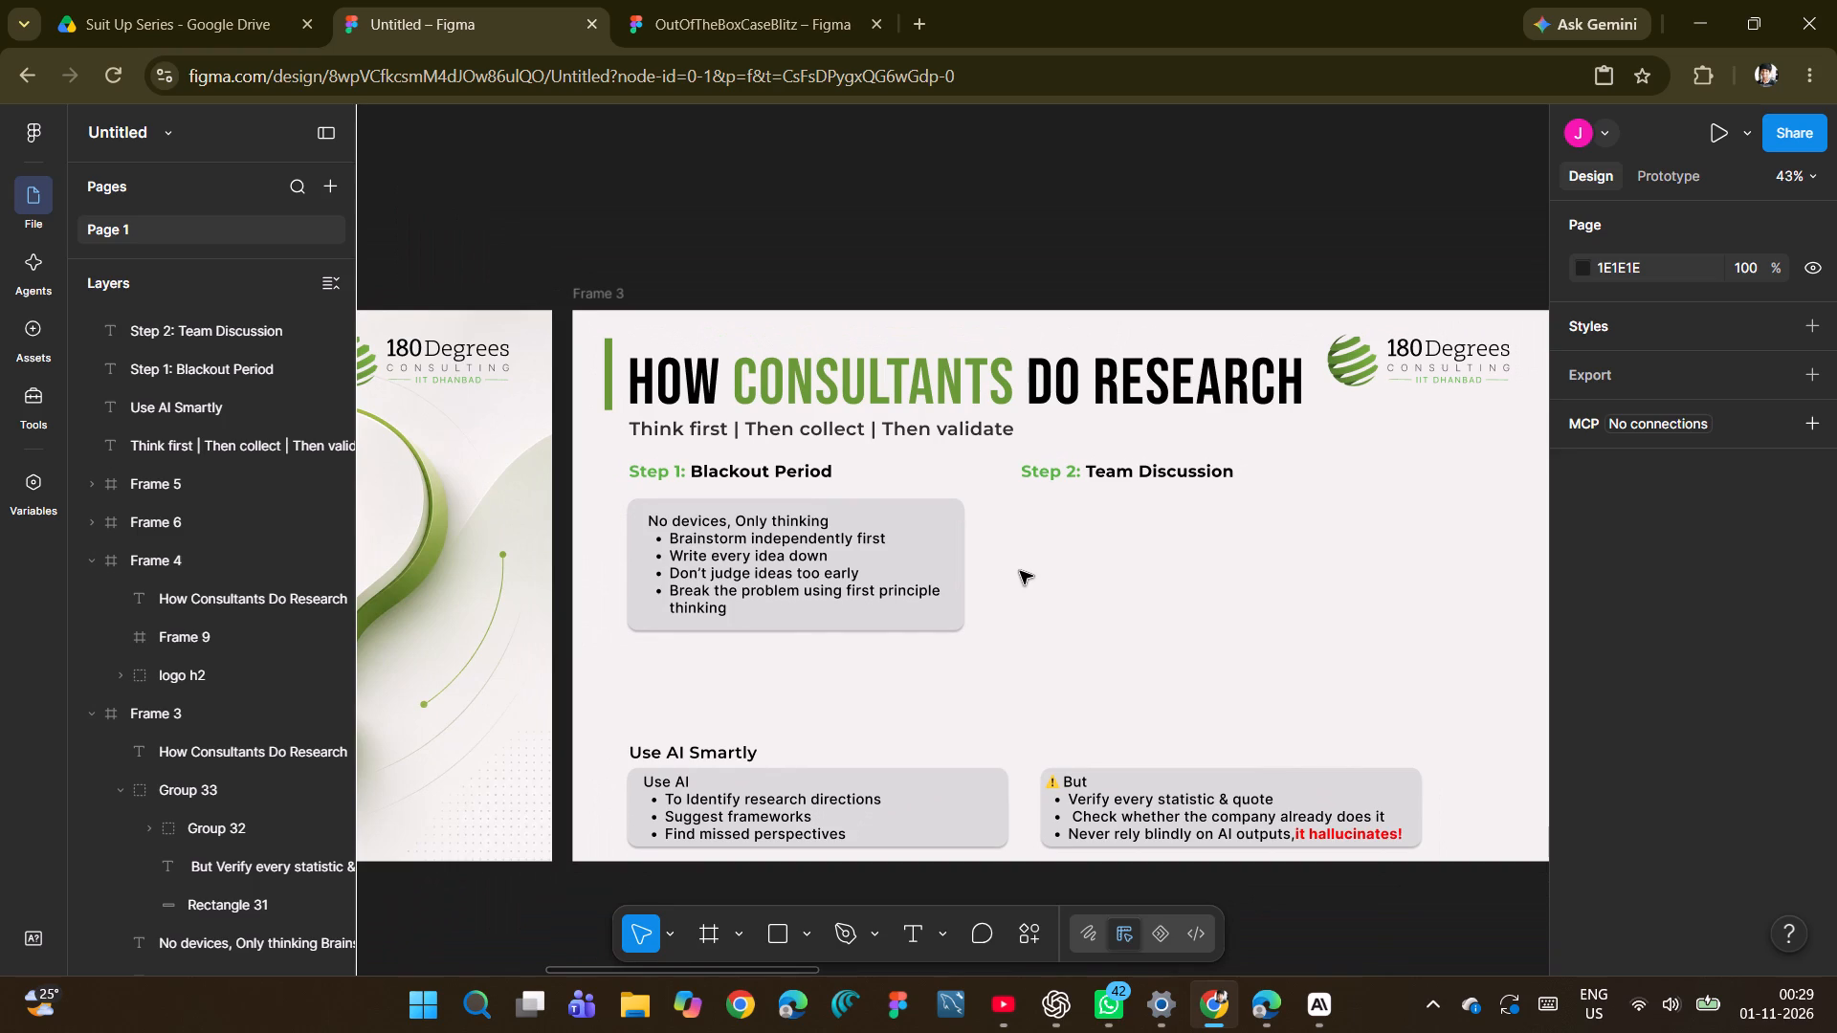
{"action": "left_click", "coordinate": [1317, 1003]}
{"action": "left_click", "coordinate": [751, 393]}
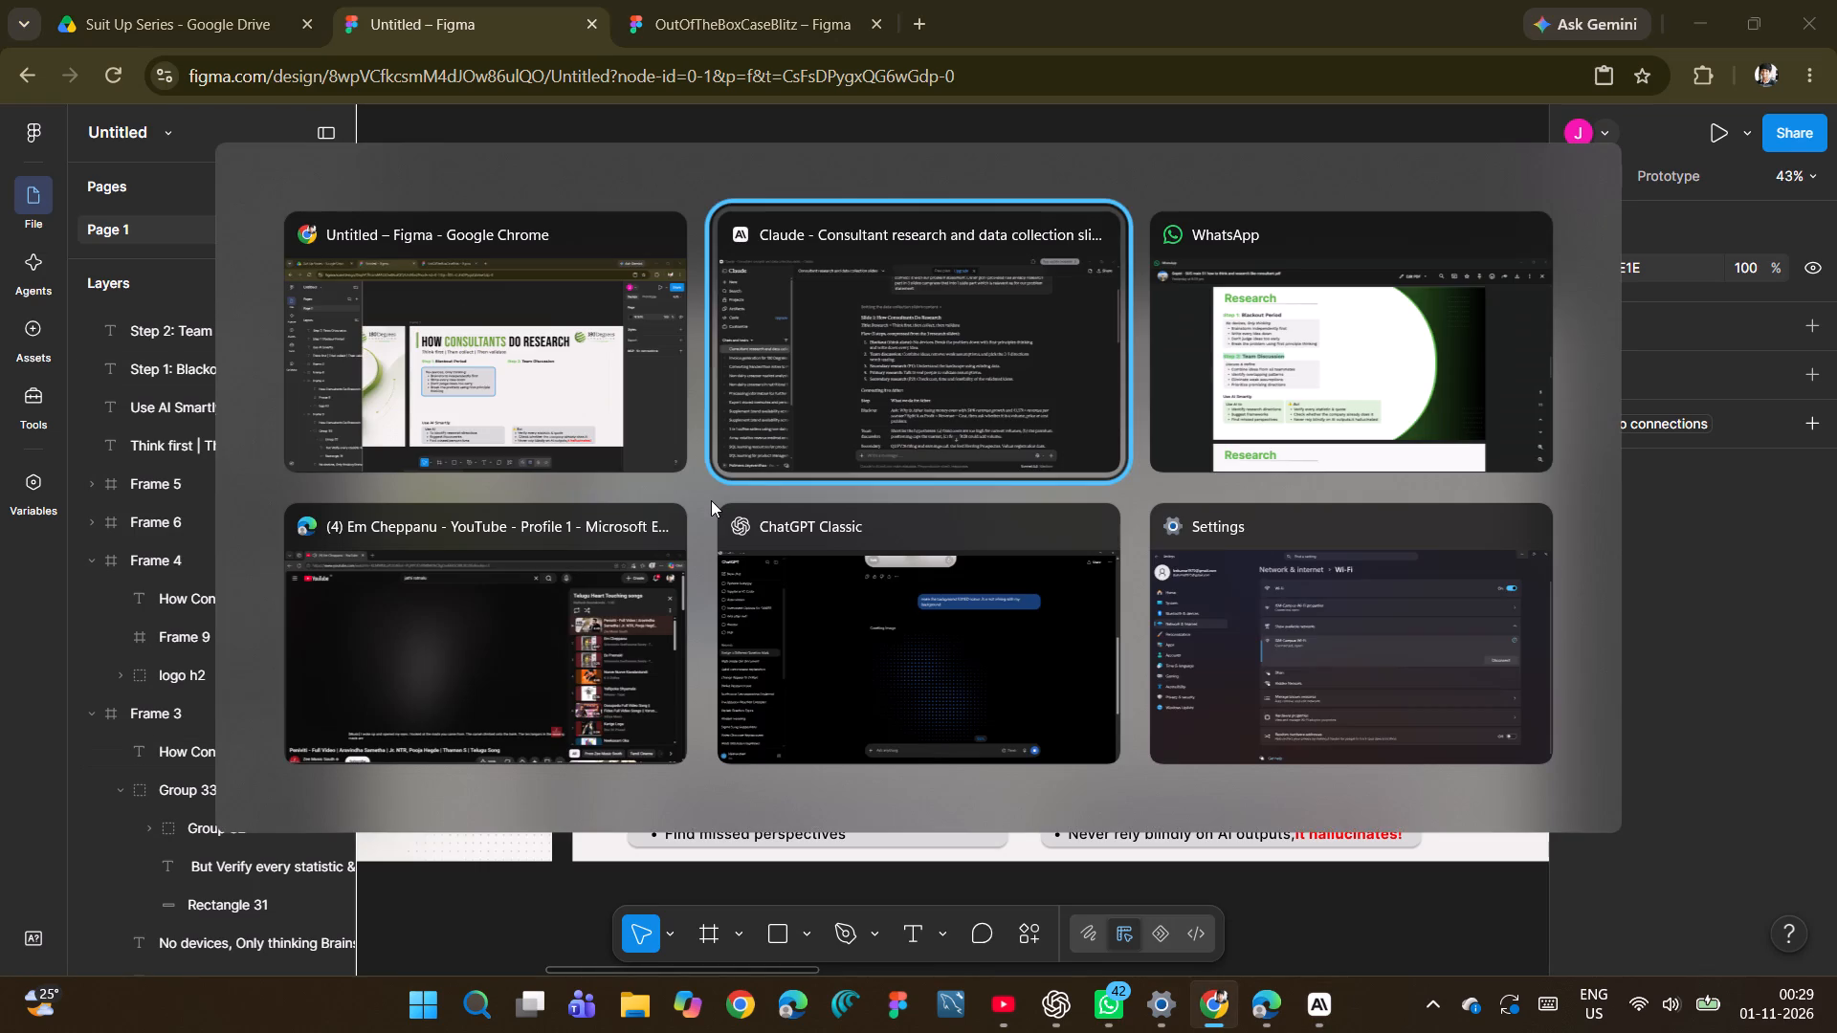
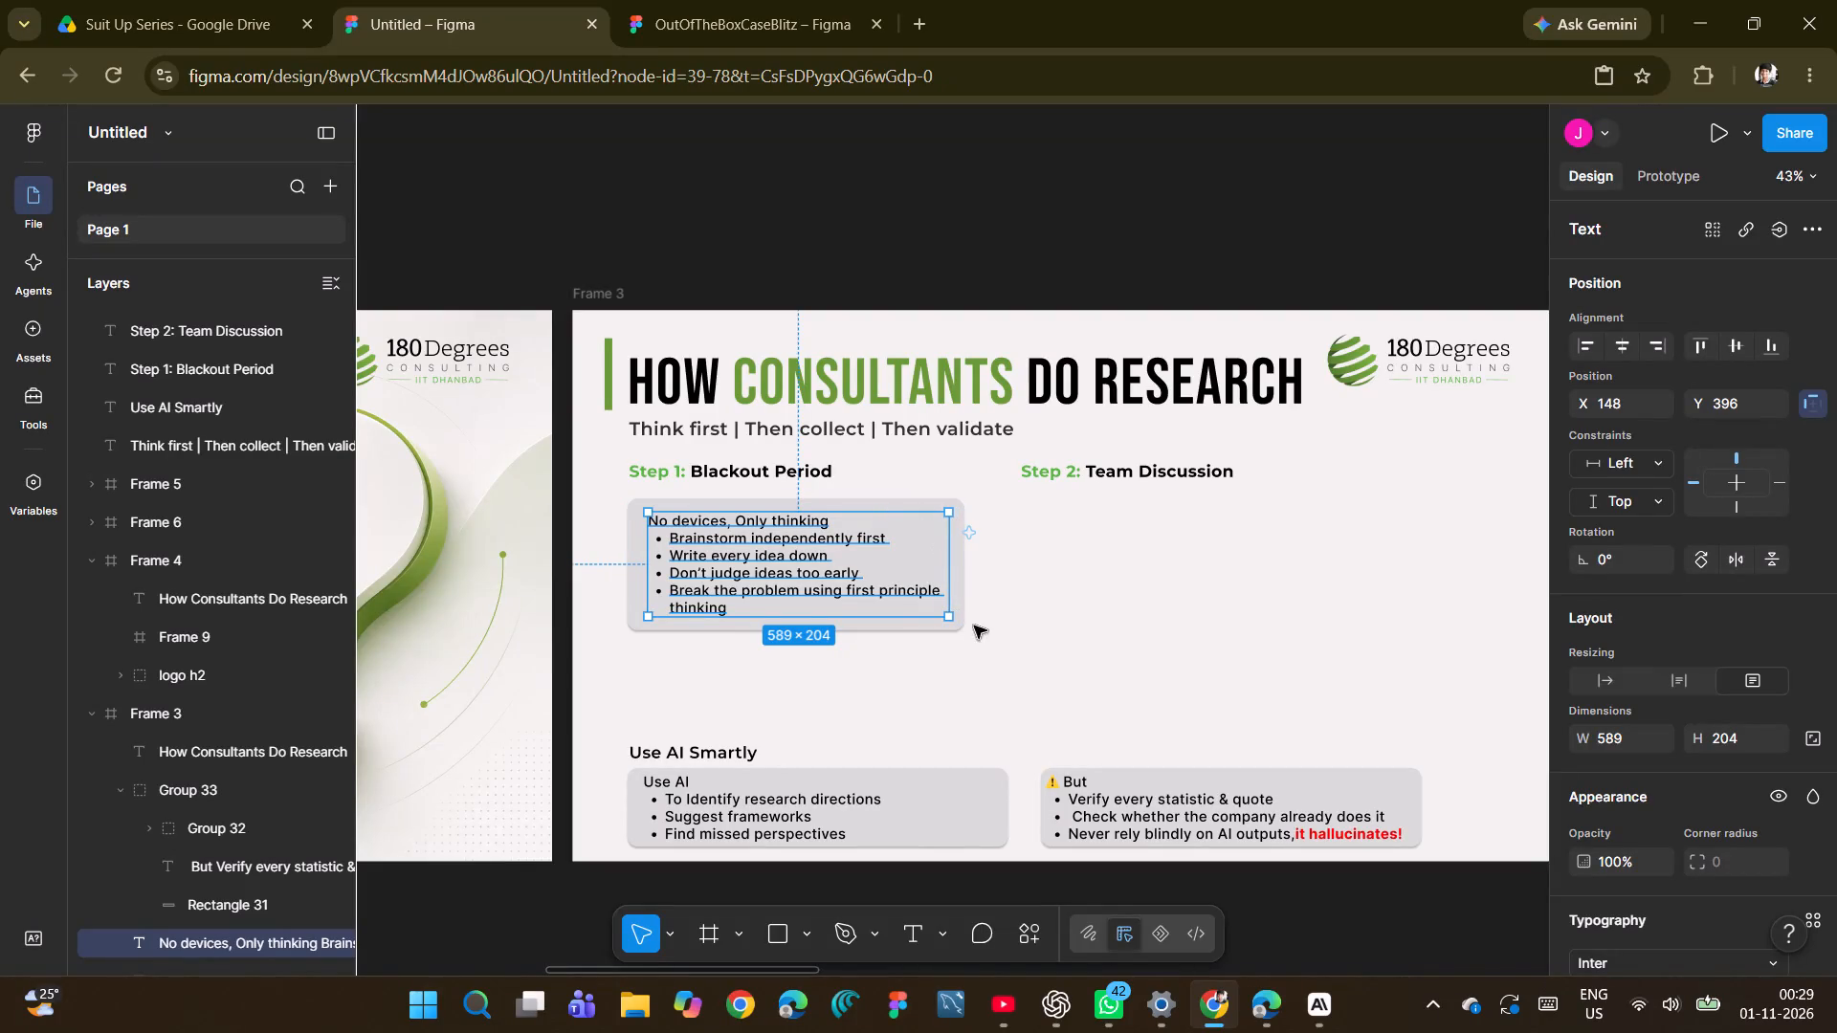
Group the Step 1: Blackout Period bullet text with its grey background rectangle on Frame 3.
{"action": "left_click", "coordinate": [930, 657]}
{"action": "left_click", "coordinate": [853, 576]}
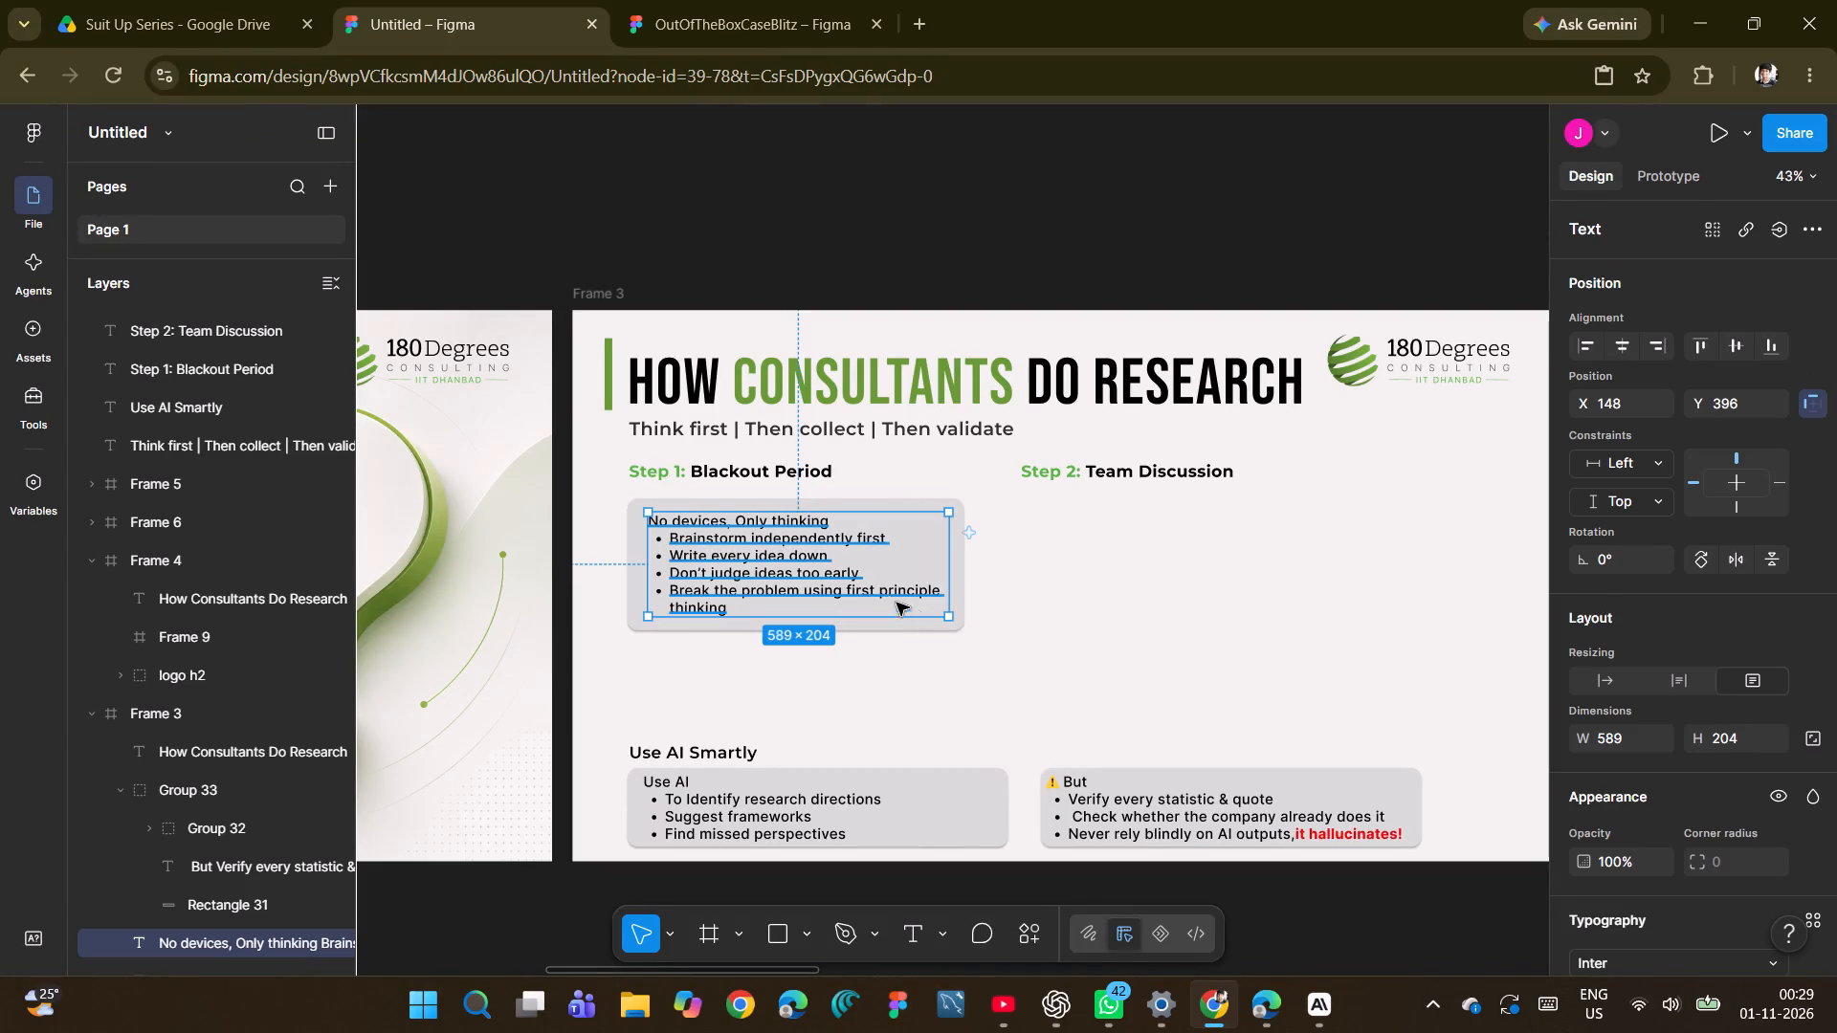
{"action": "left_click", "coordinate": [920, 632], "text": "shift"}
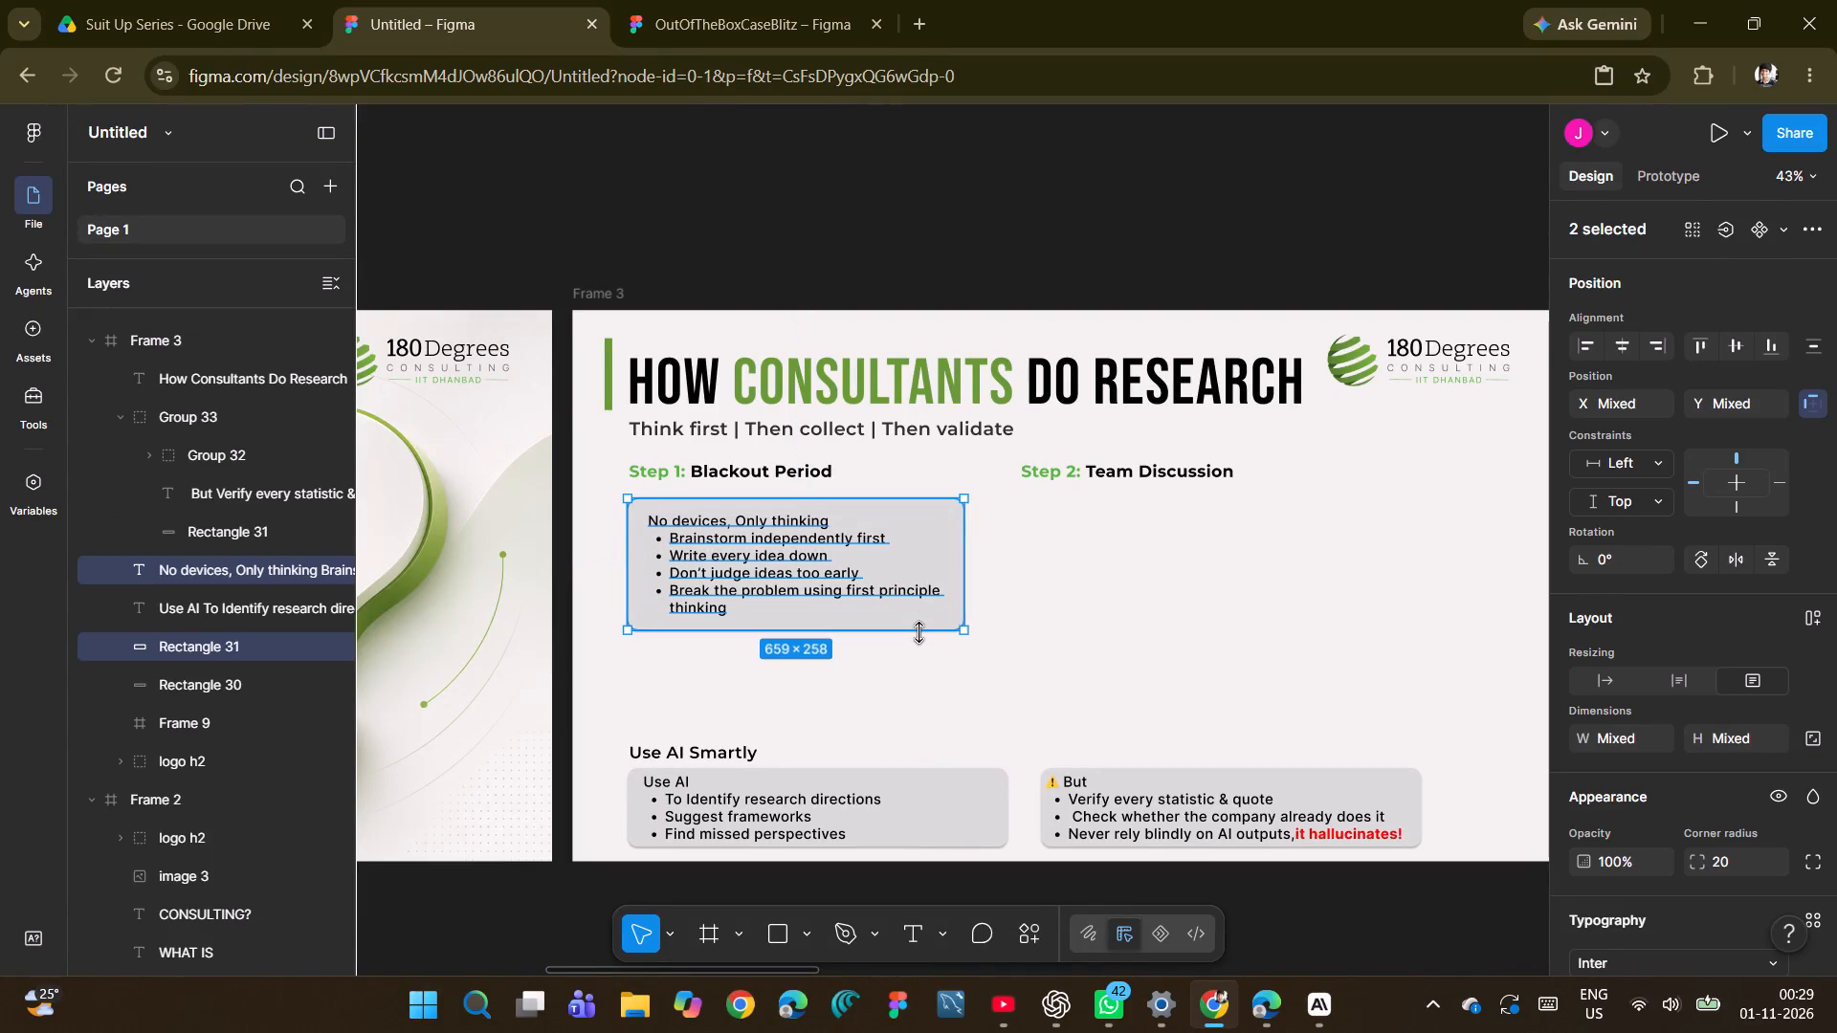
{"action": "key", "text": "ctrl+g"}
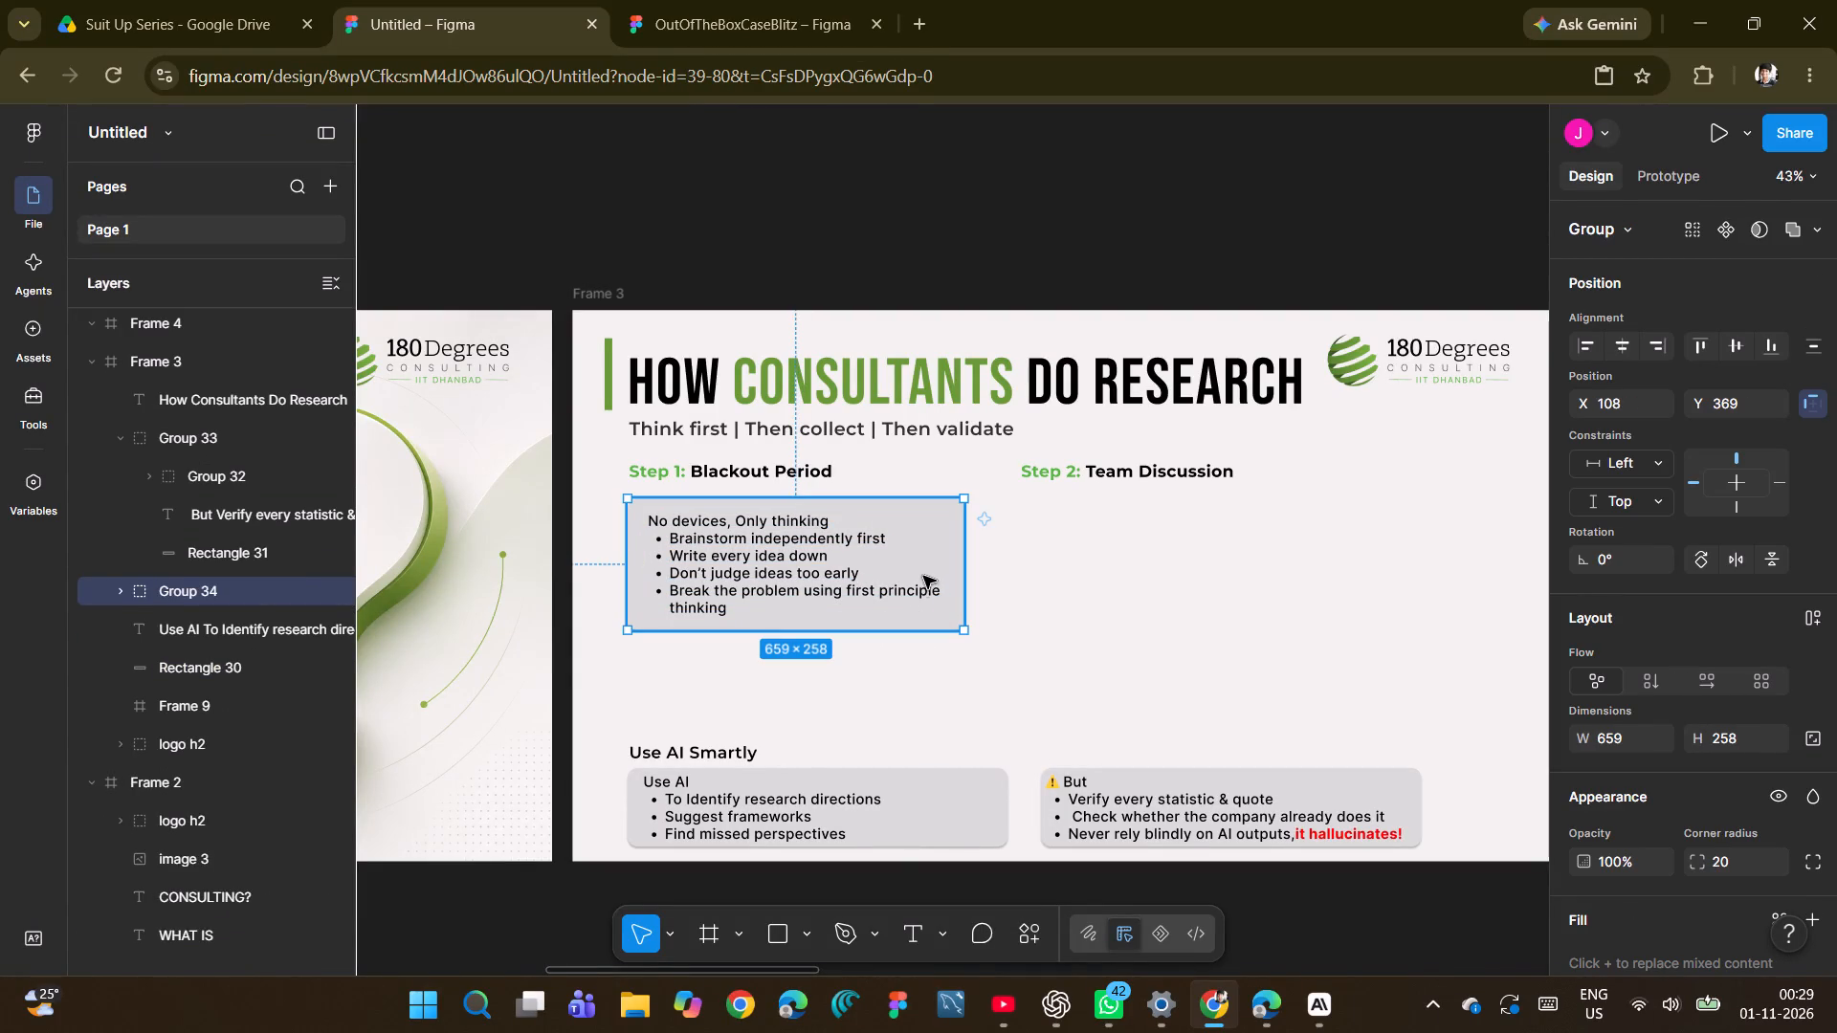
Duplicate the Step 1 content box and place the copy under the Step 2: Team Discussion heading, level with the original.
{"action": "left_click", "coordinate": [923, 547]}
{"action": "key", "text": "ctrl+d"}
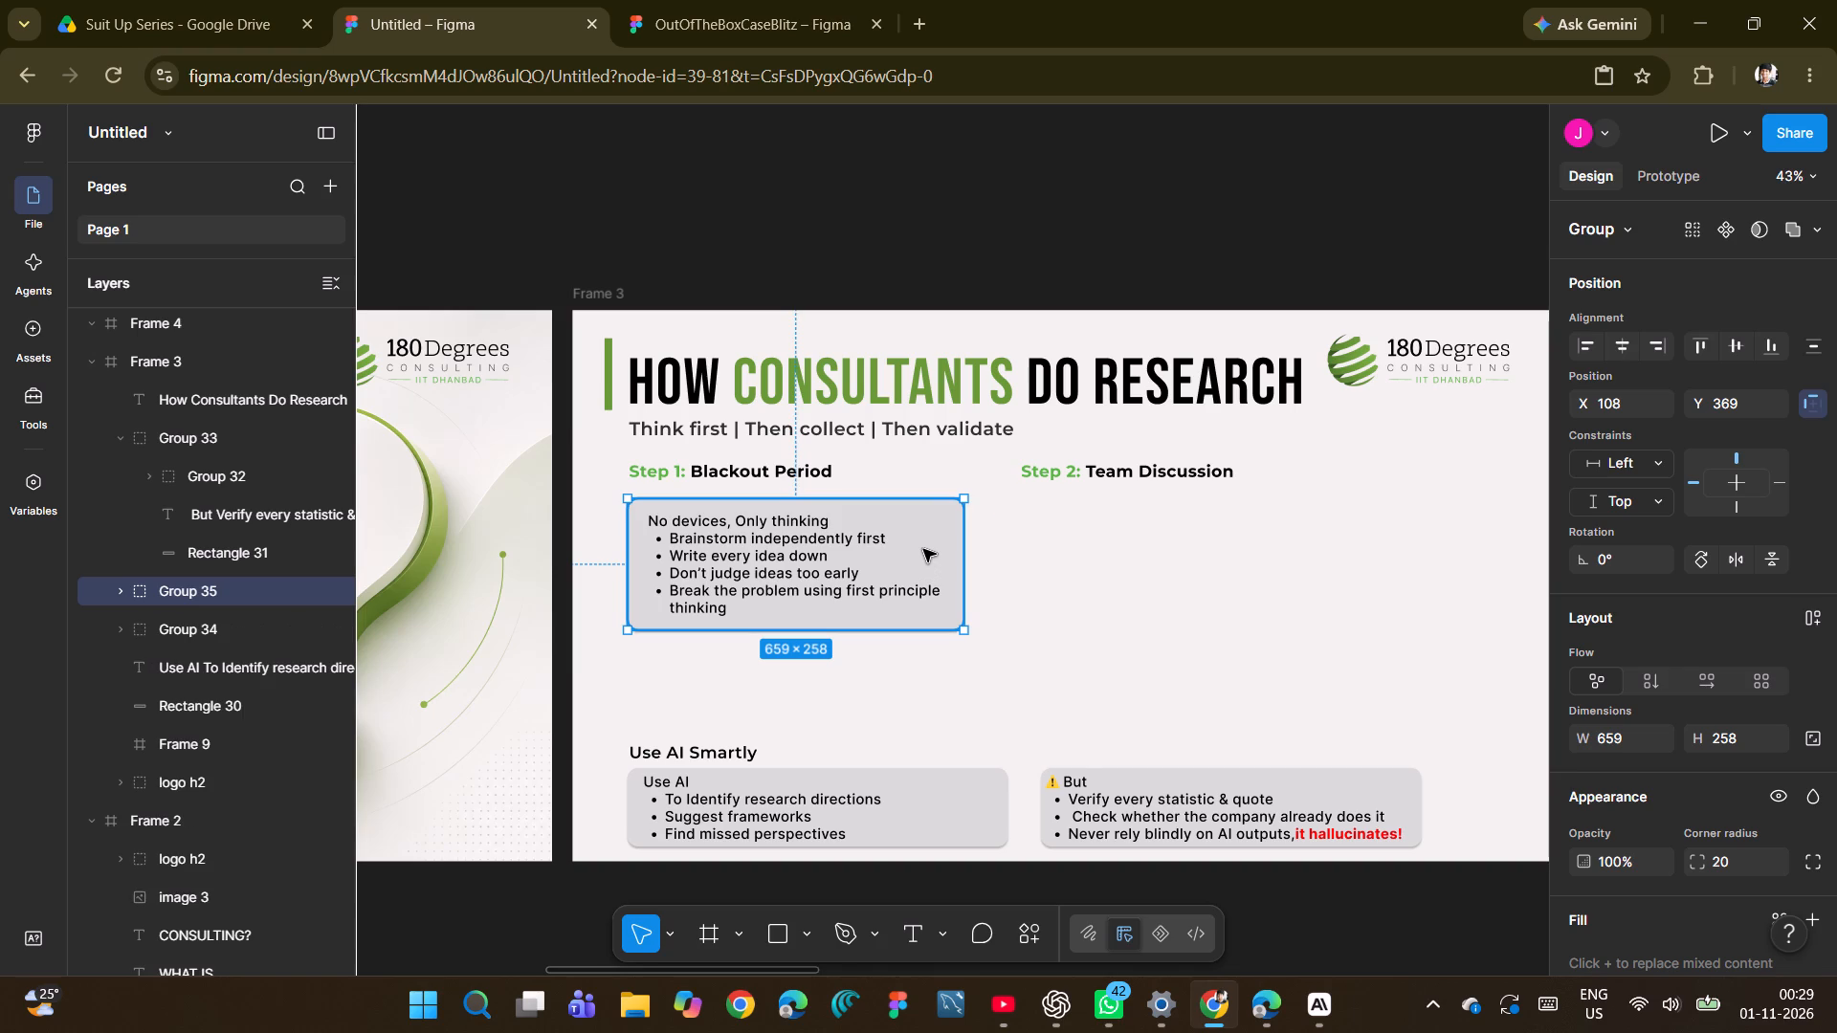
{"action": "left_click_drag", "start_coordinate": [923, 549], "coordinate": [1387, 536]}
{"action": "left_click_drag", "start_coordinate": [1364, 522], "coordinate": [1365, 522]}
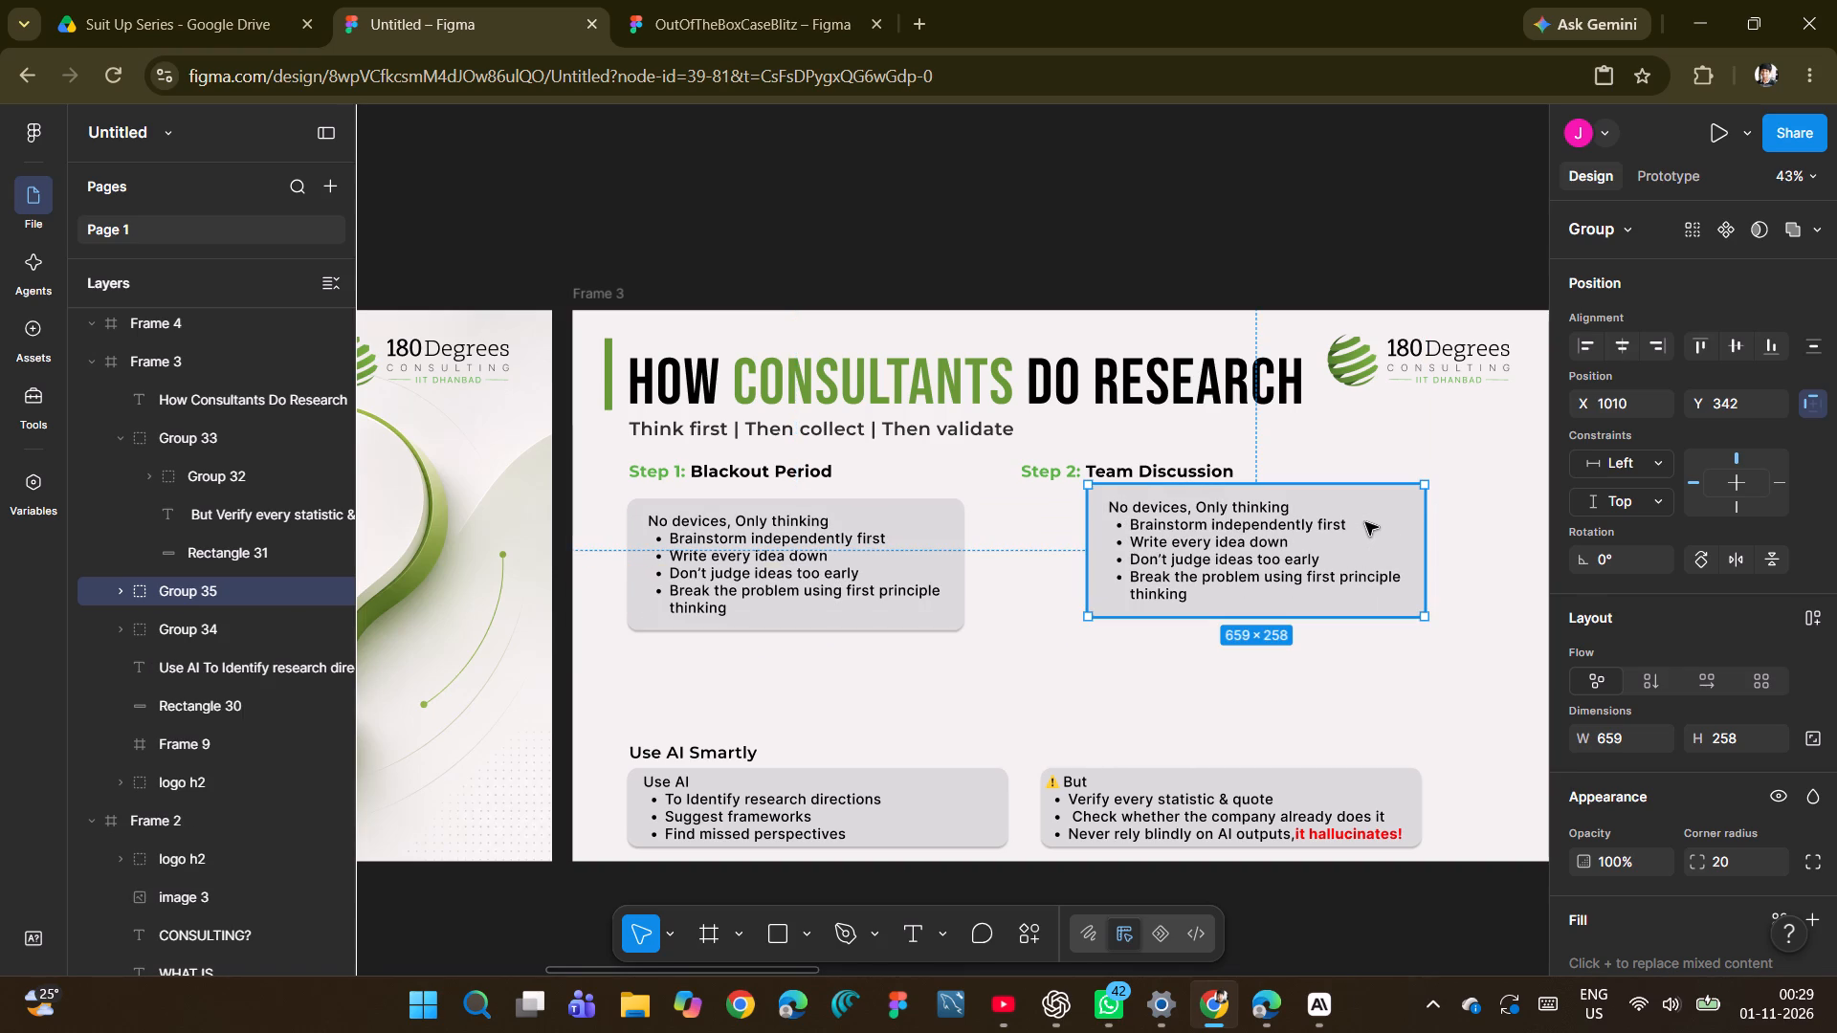
{"action": "left_click_drag", "start_coordinate": [1365, 522], "coordinate": [1295, 539]}
Select the bullet text inside the duplicated box under the Step 2: Team Discussion heading.
{"action": "triple_click", "coordinate": [1160, 547]}
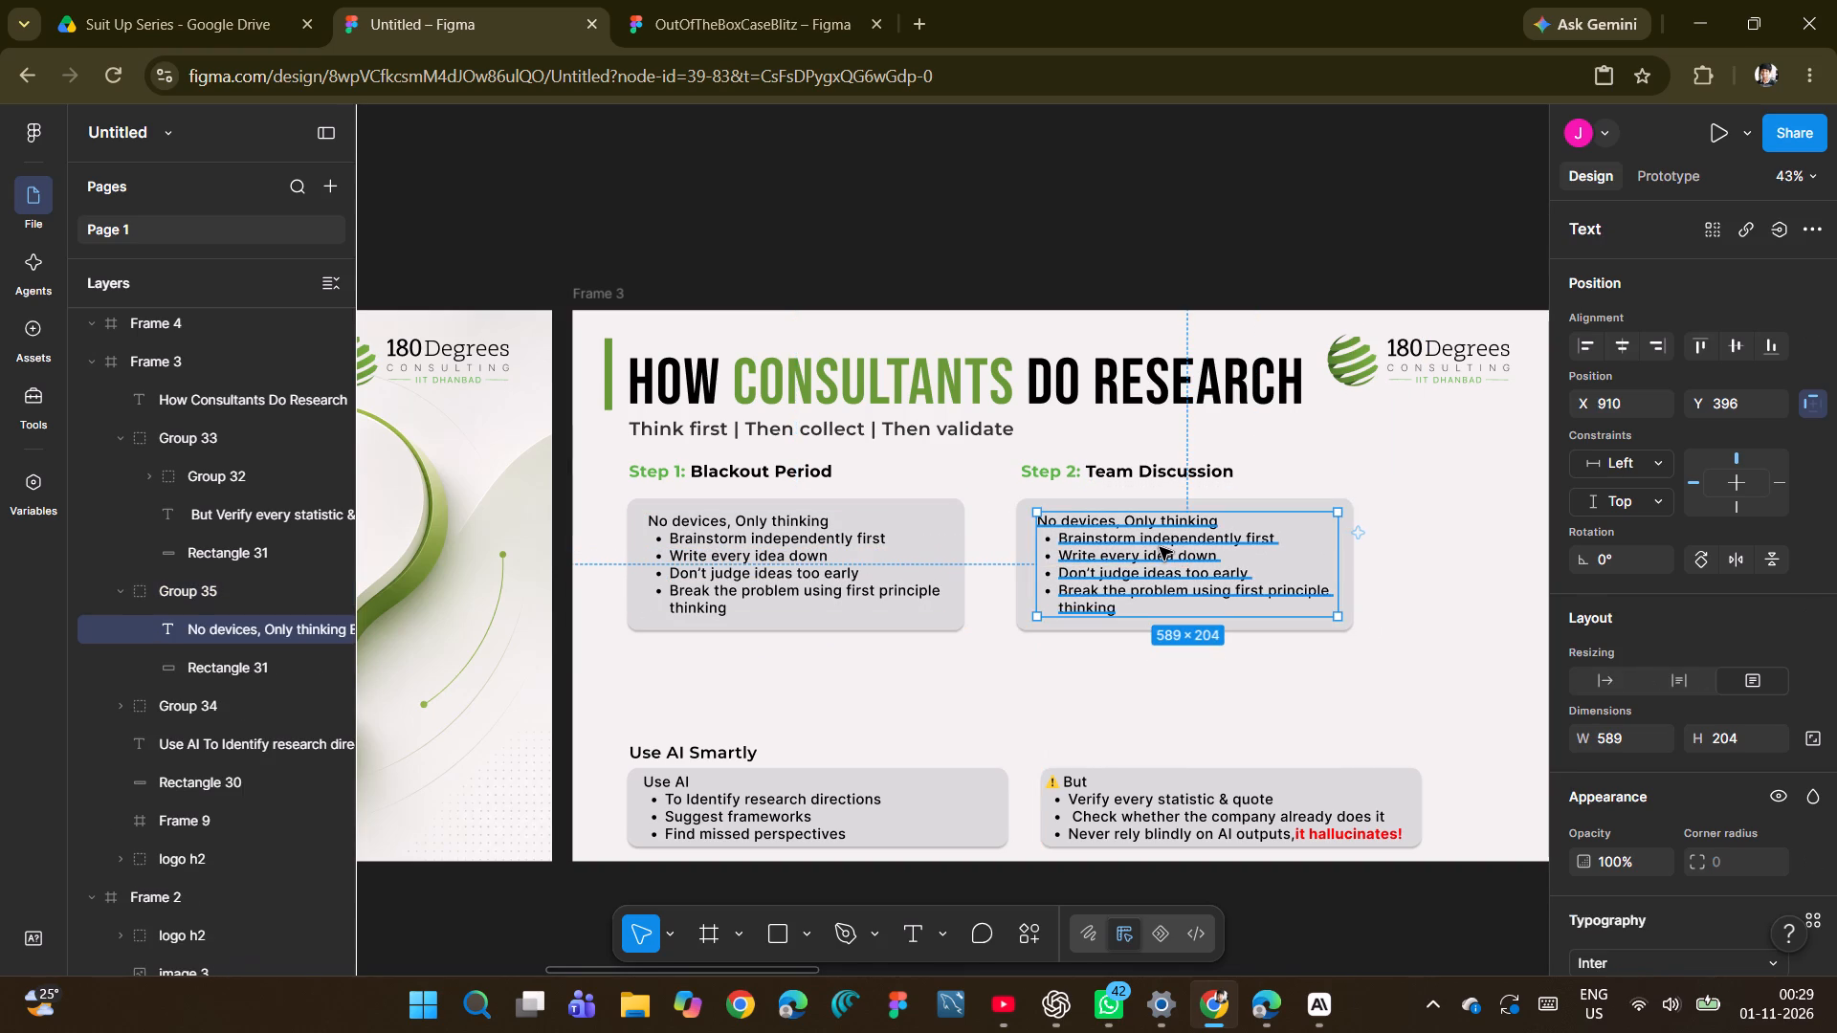
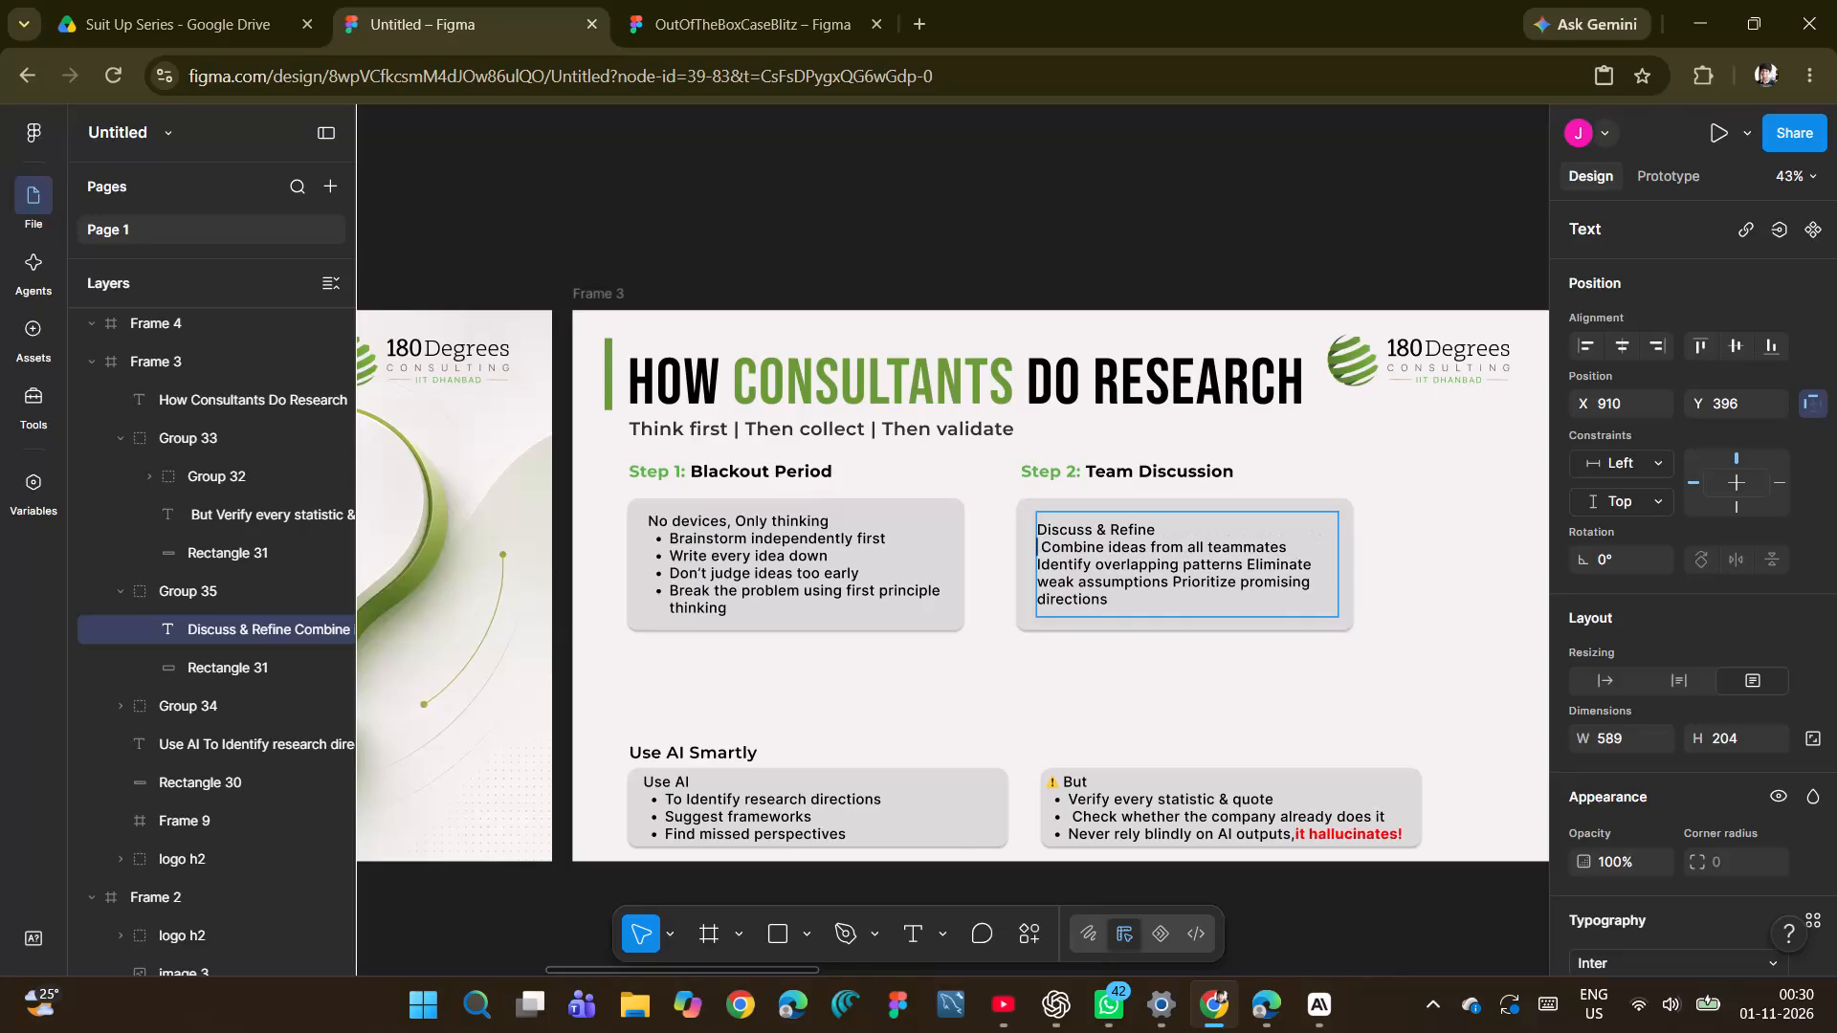
Delete the leading space before "Combine ideas from all teammates" in the text box under the Step 2: Team Discussion heading.
{"action": "key", "text": "Right"}
{"action": "key", "text": "BackSpace"}
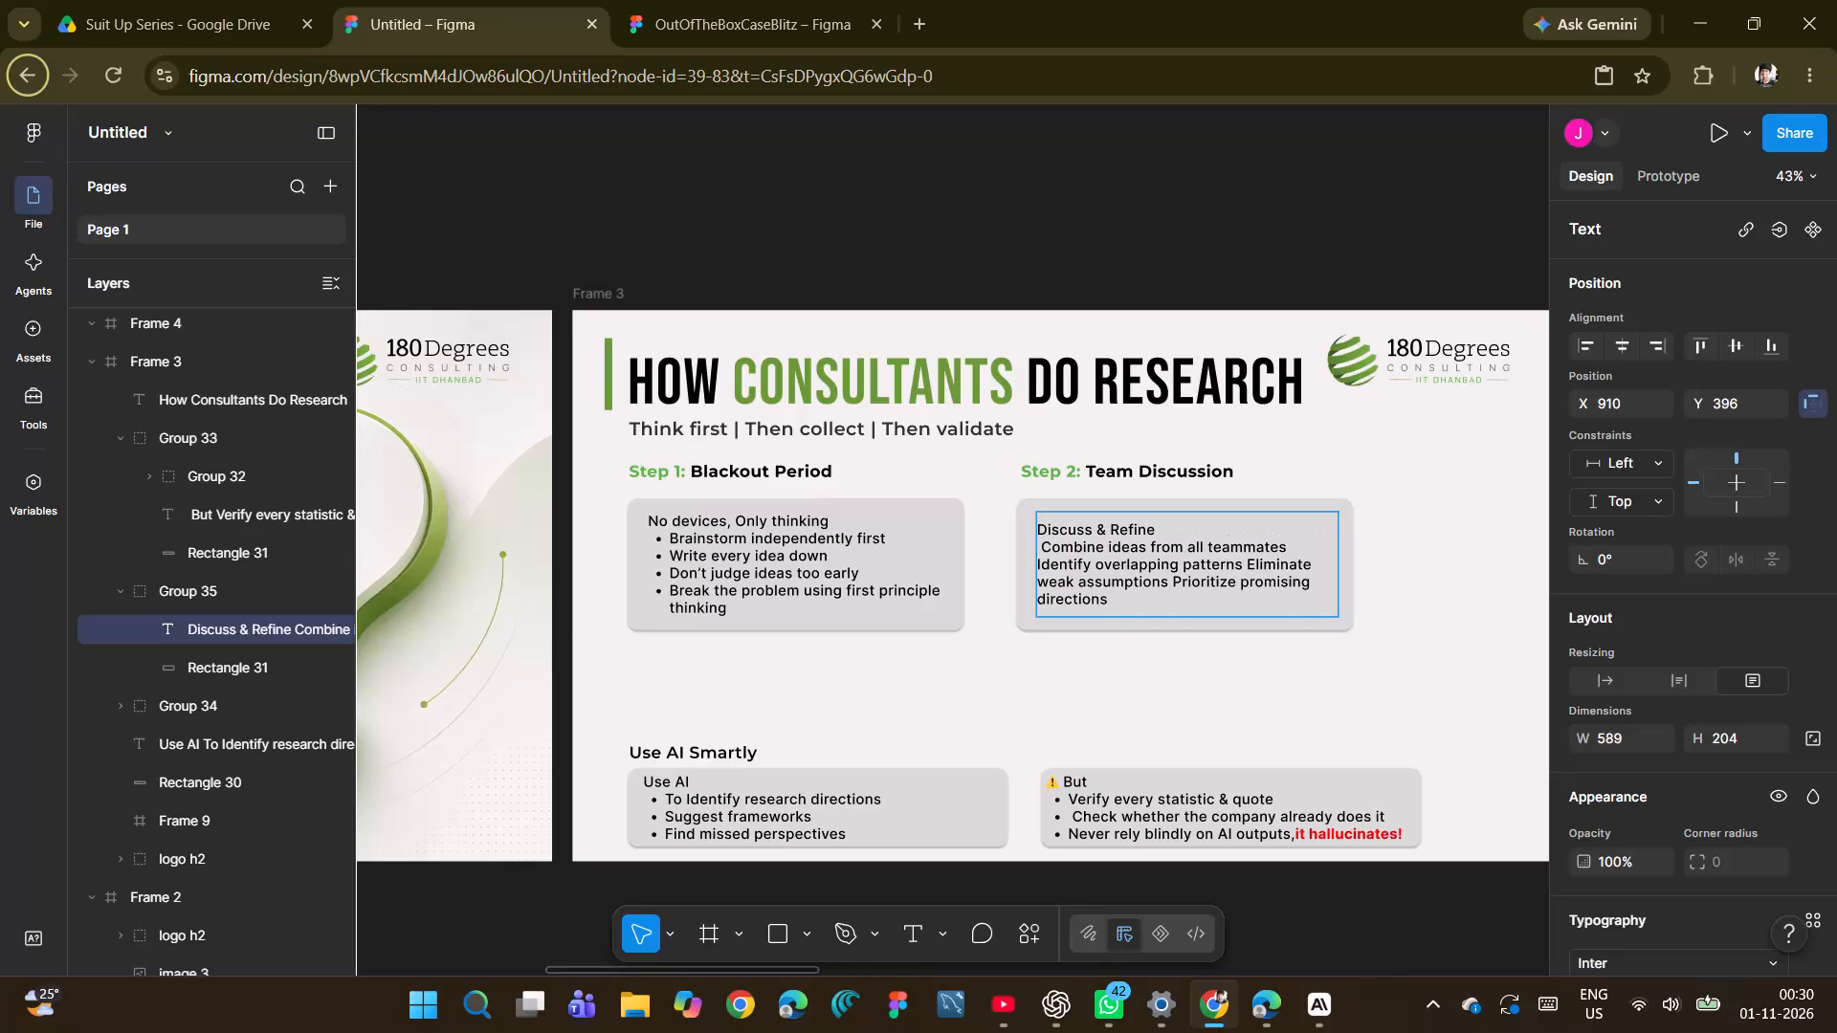
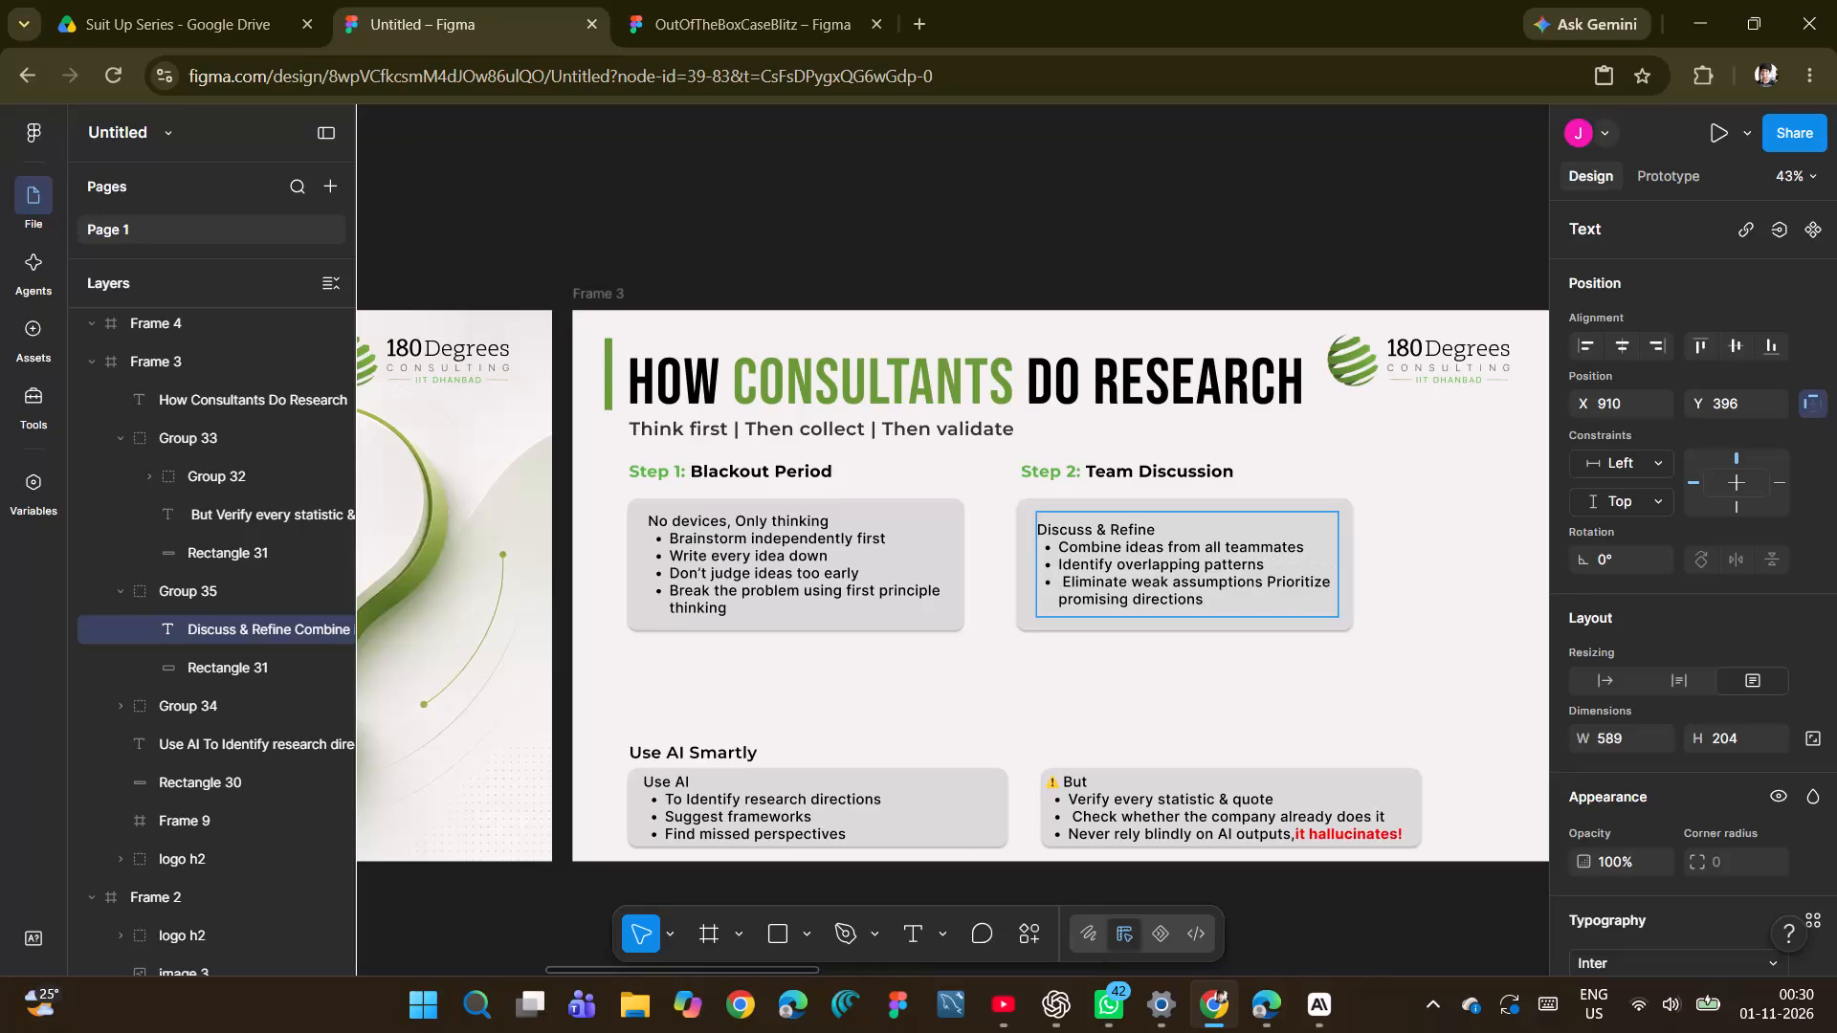
Delete the leading space before "Eliminate weak assumptions" in the text box under the Step 2: Team Discussion heading.
{"action": "key", "text": "Right"}
{"action": "key", "text": "BackSpace"}
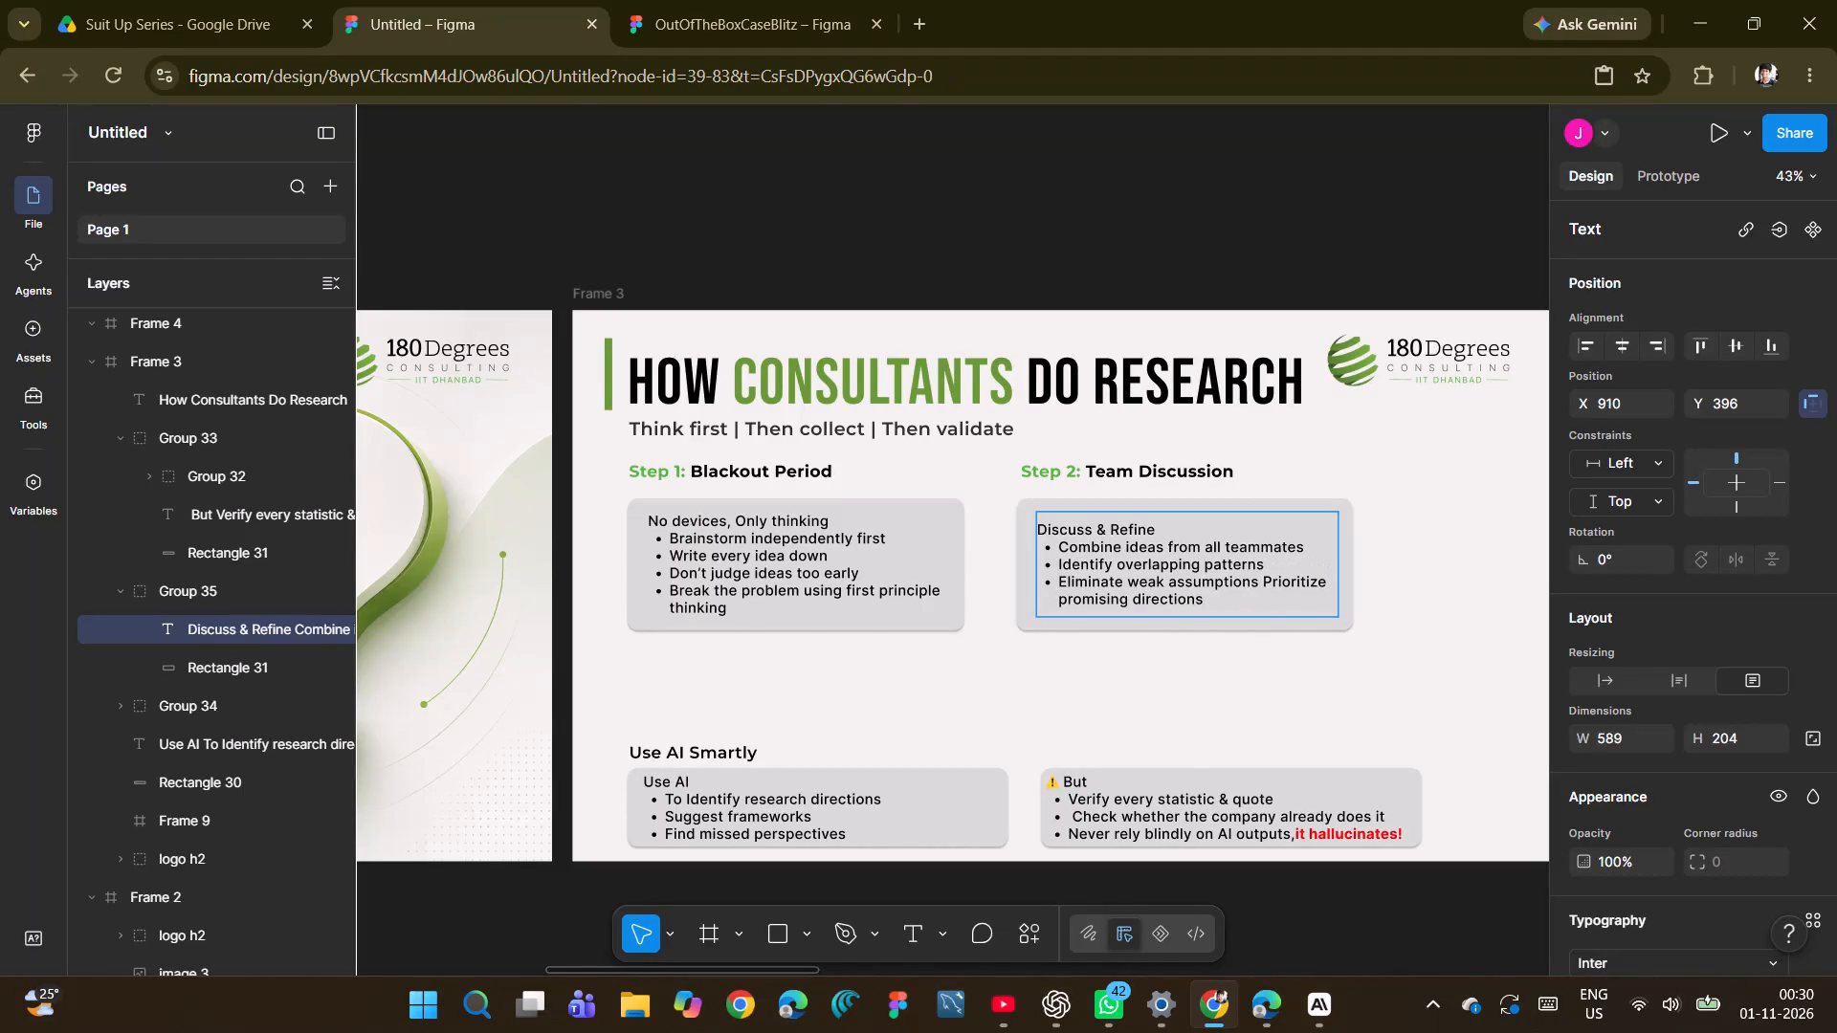
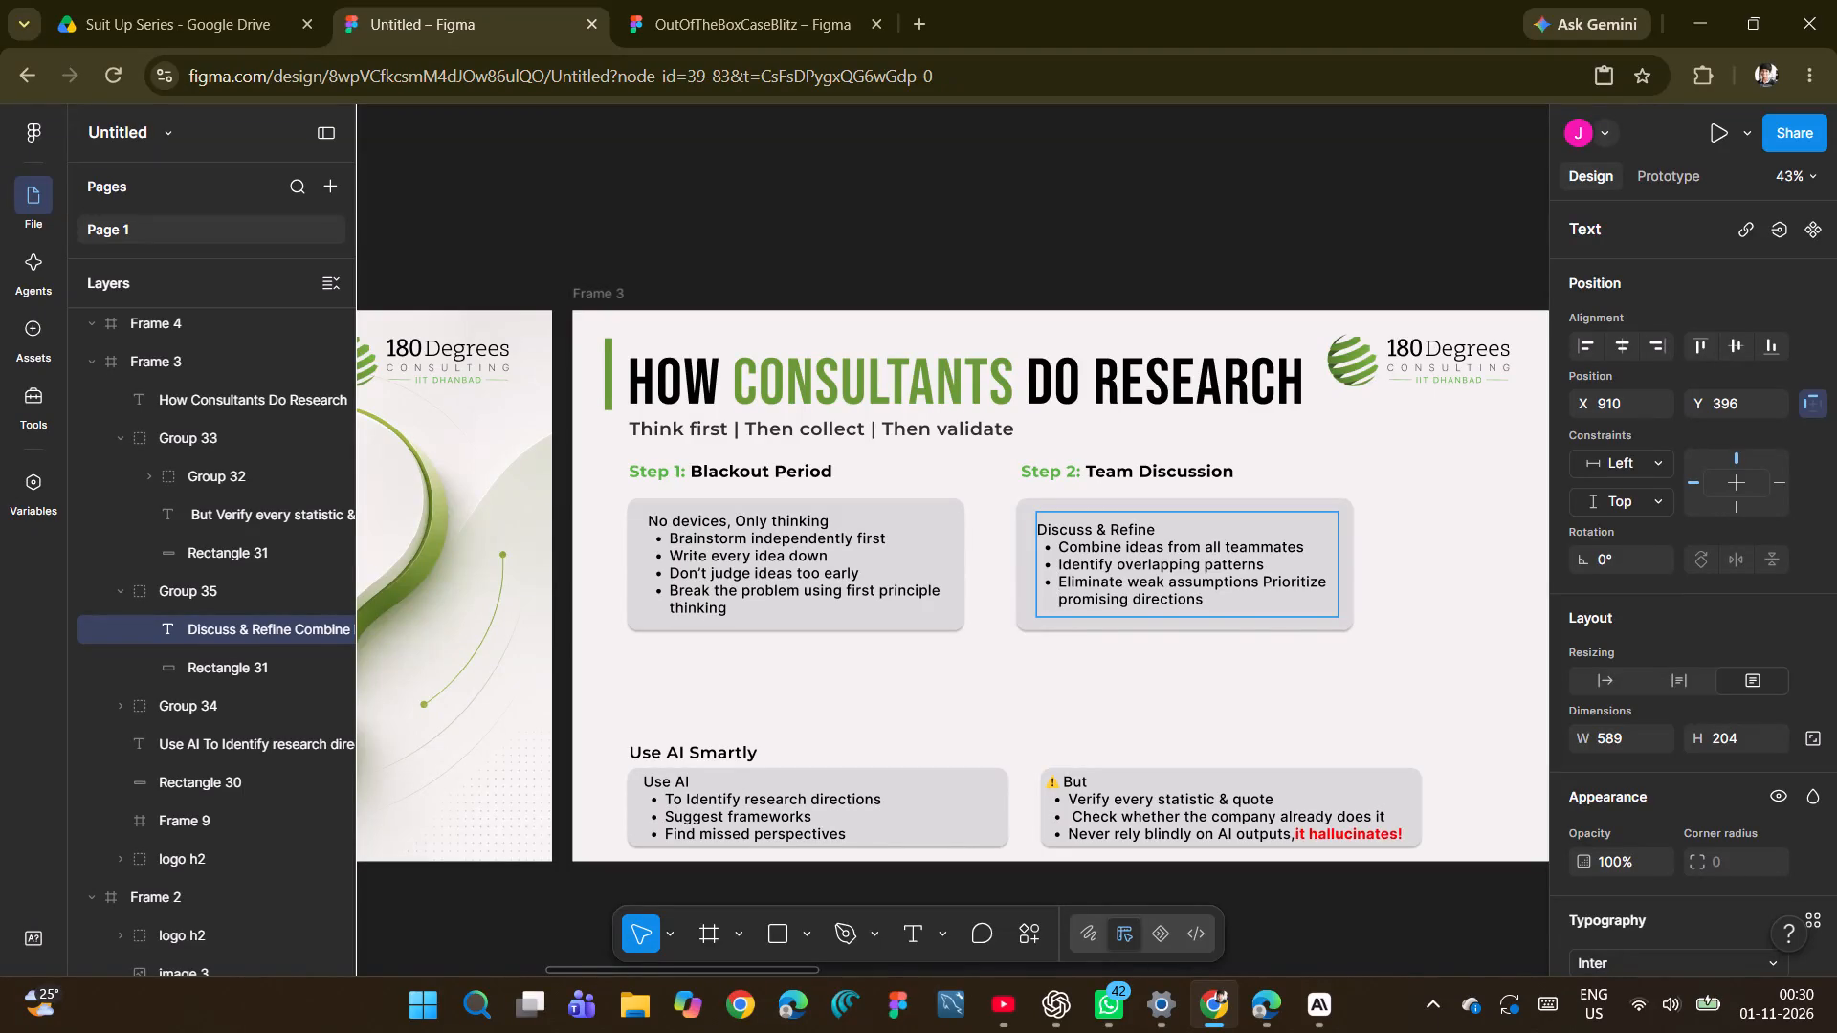
Split "Prioritize promising directions" onto its own bullet after "Eliminate weak assumptions" in the Step 2: Team Discussion text.
{"action": "left_click", "coordinate": [1264, 582]}
{"action": "key", "text": "Return"}
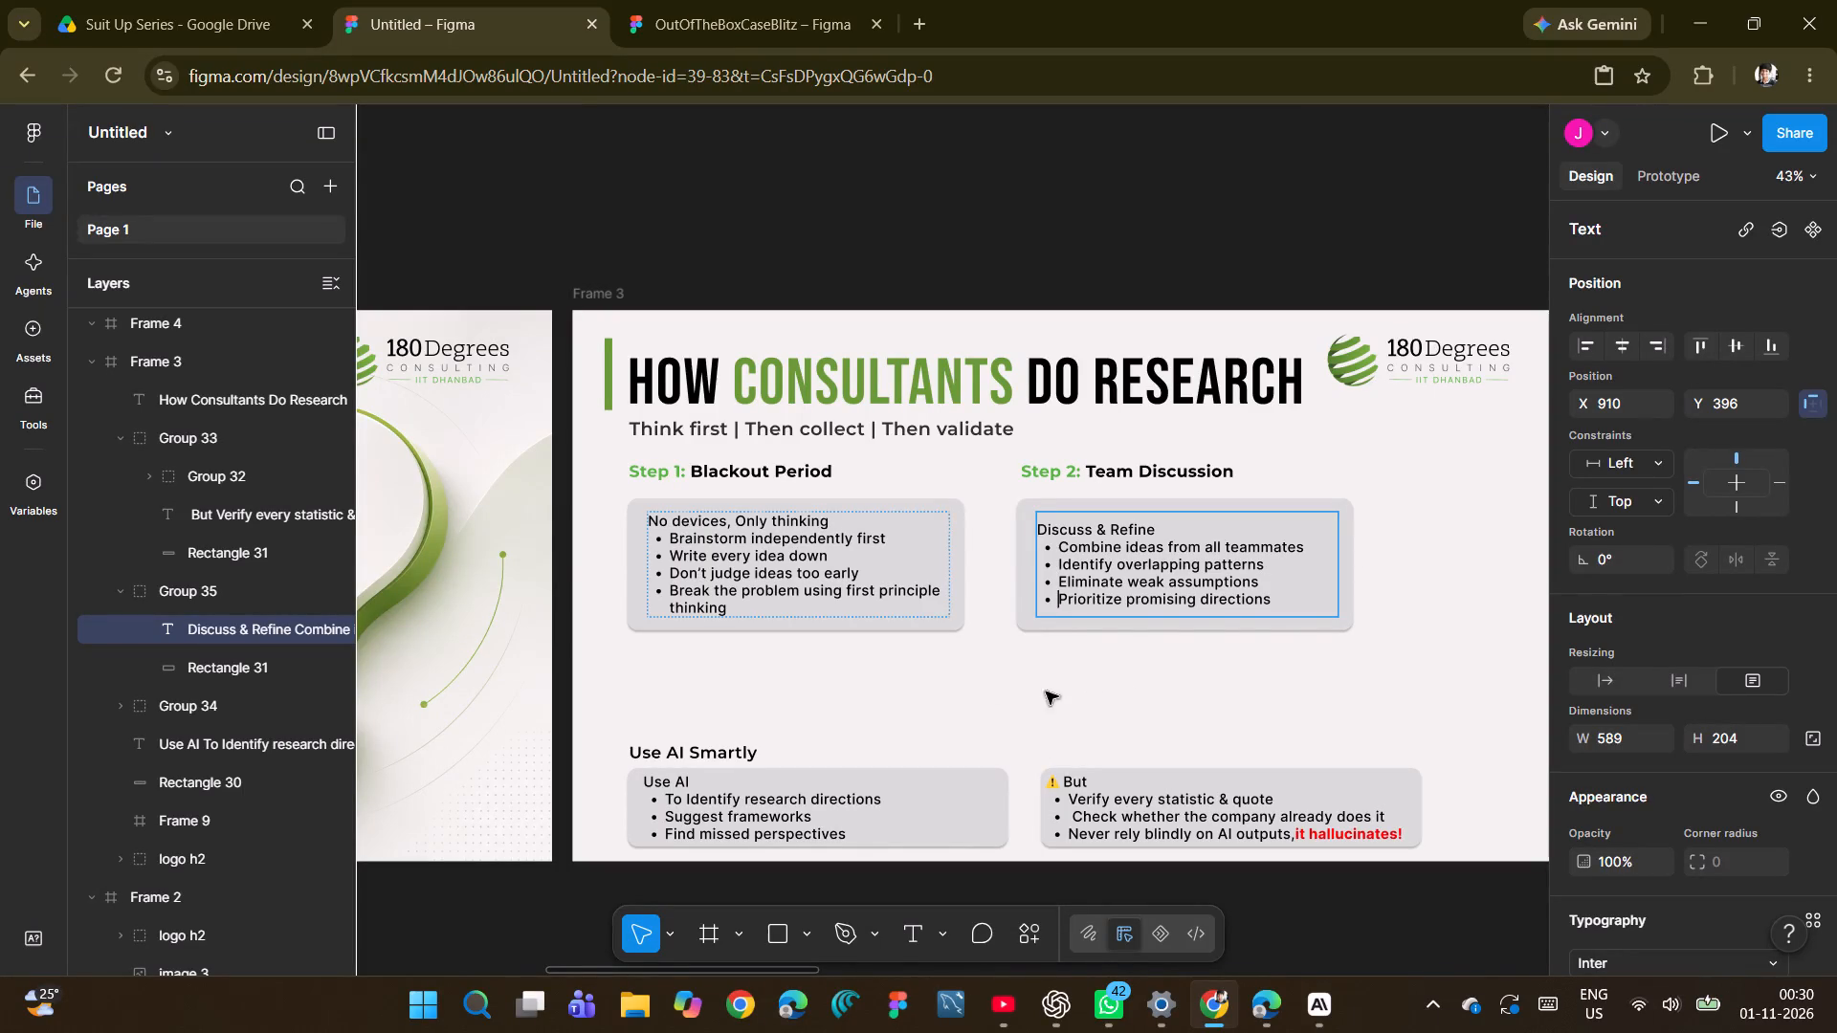
{"action": "left_click", "coordinate": [1122, 671]}
Select the Discuss & Refine text box under the Step 2: Team Discussion heading.
{"action": "left_click", "coordinate": [1107, 564]}
{"action": "left_click", "coordinate": [1106, 557]}
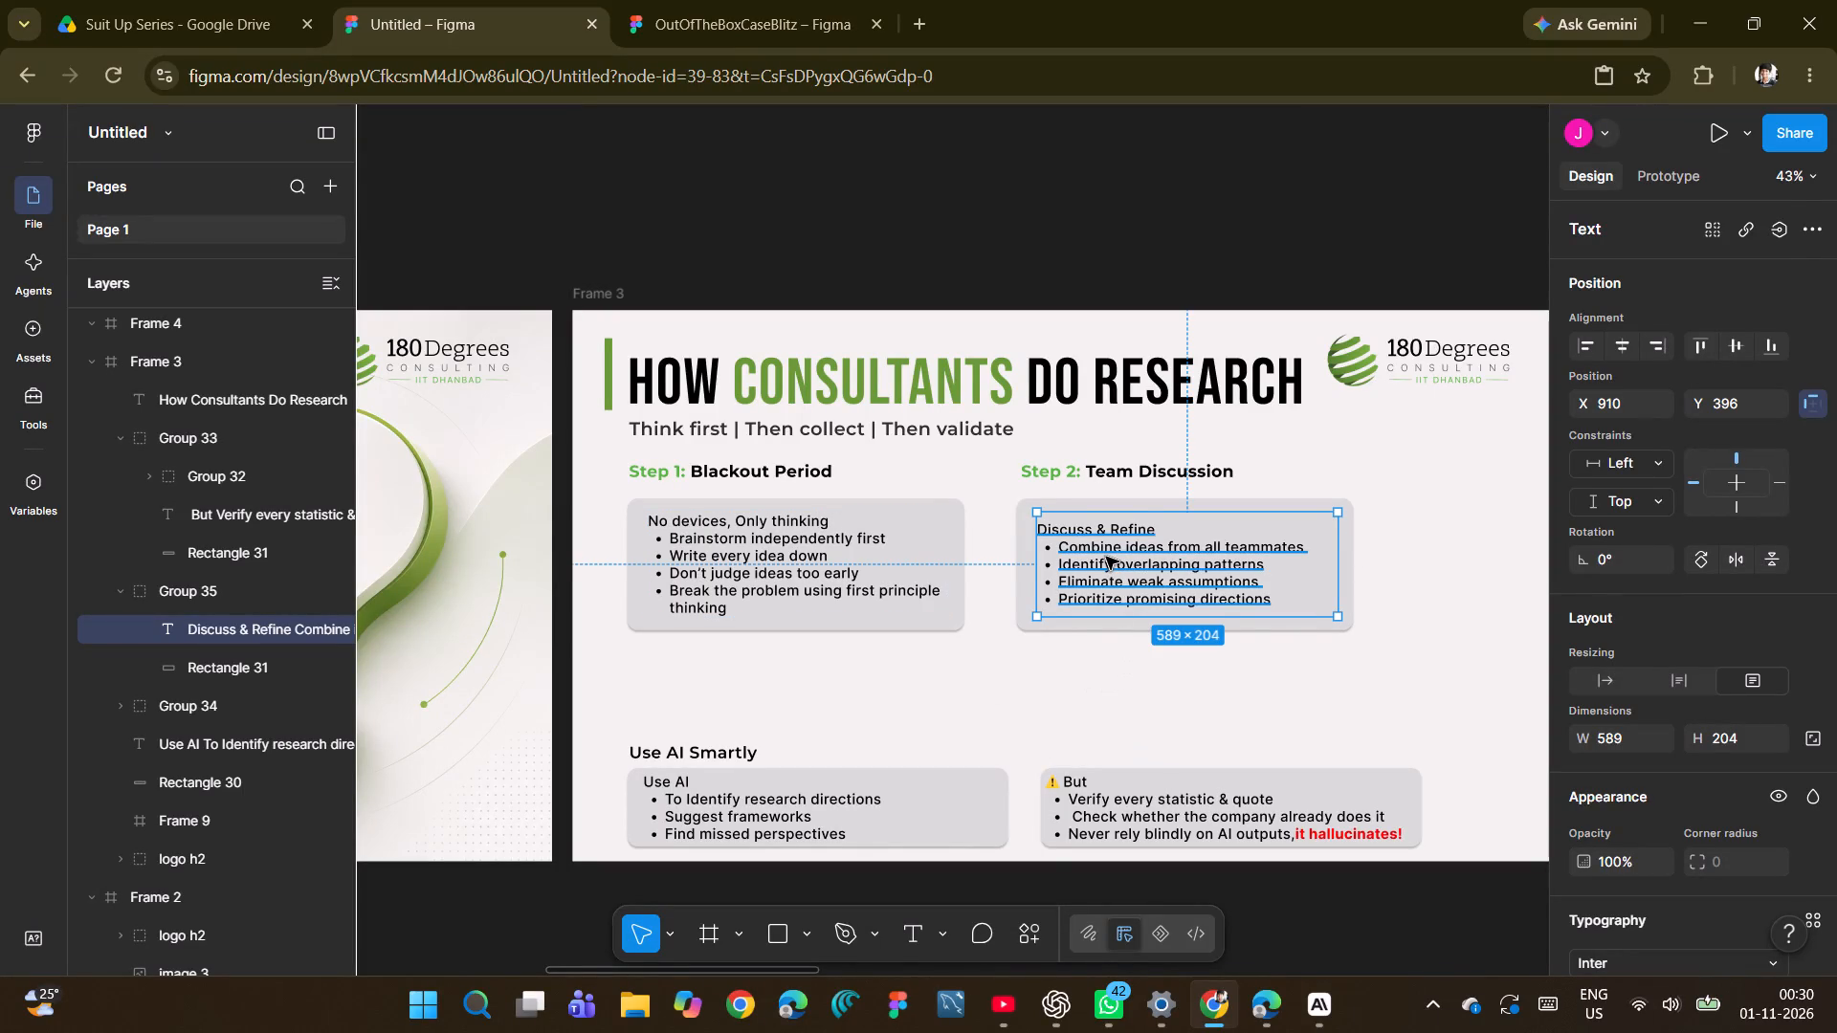
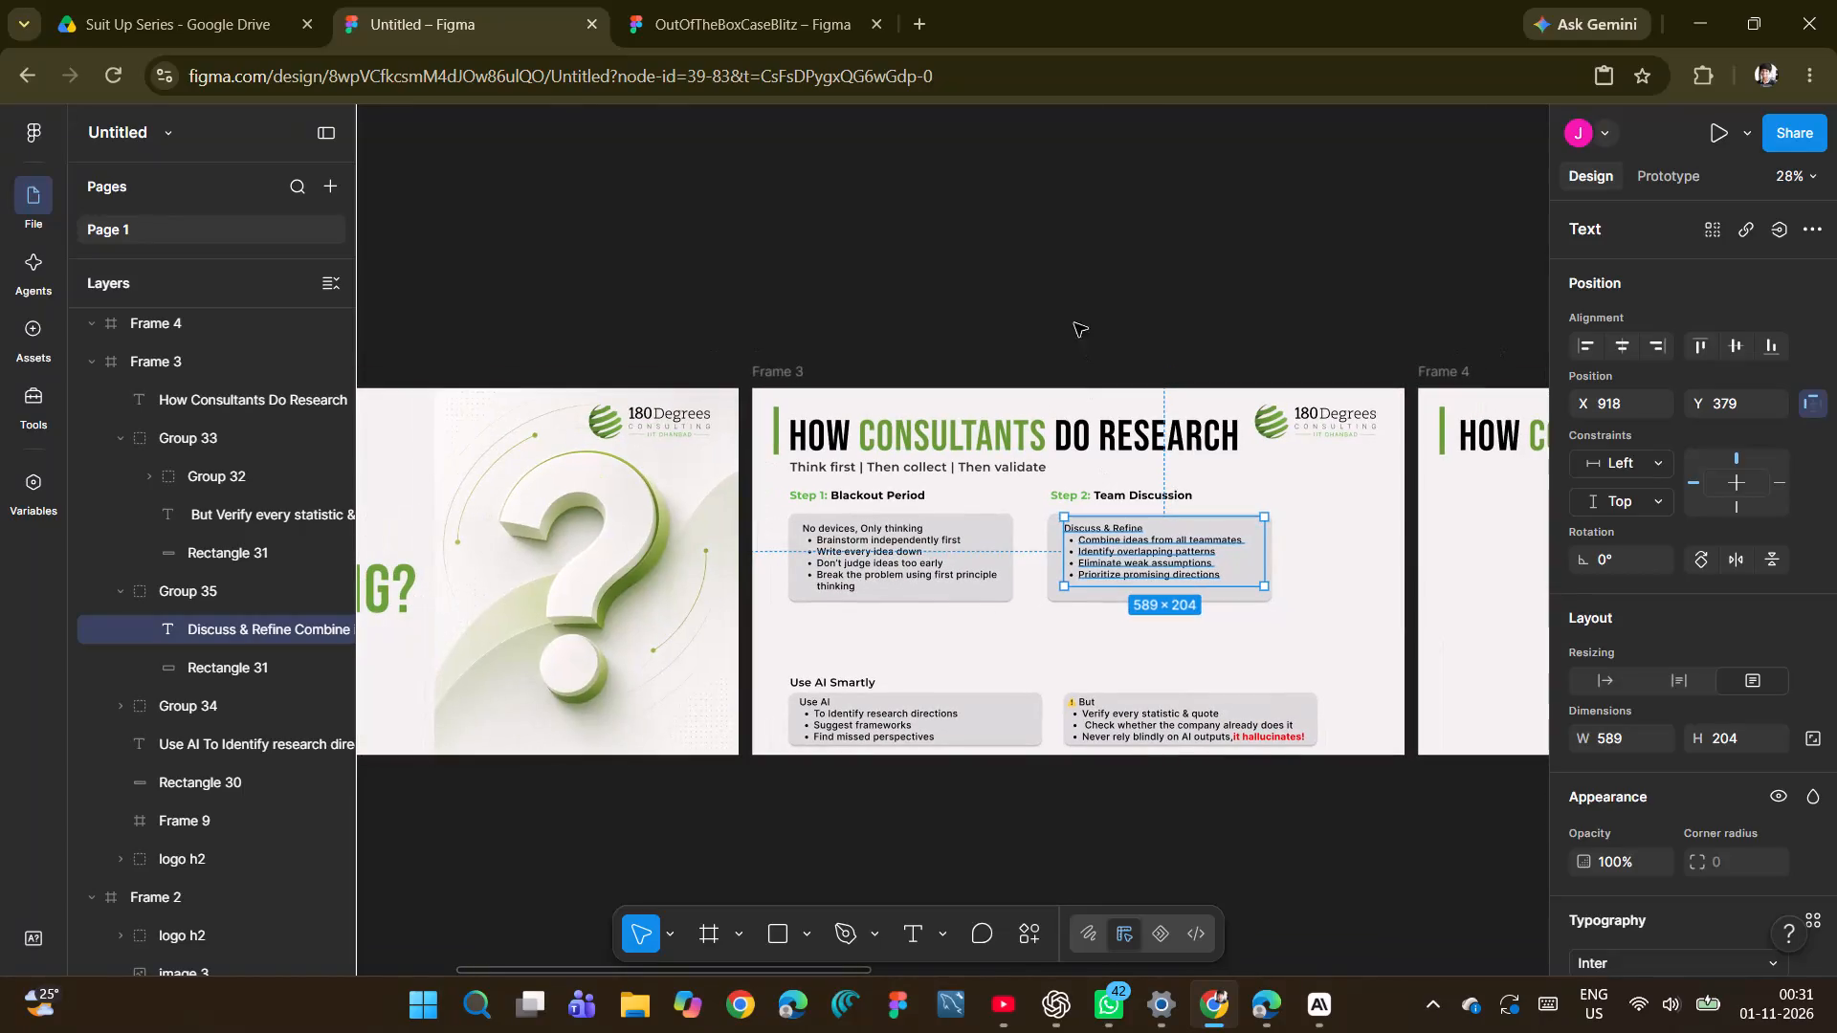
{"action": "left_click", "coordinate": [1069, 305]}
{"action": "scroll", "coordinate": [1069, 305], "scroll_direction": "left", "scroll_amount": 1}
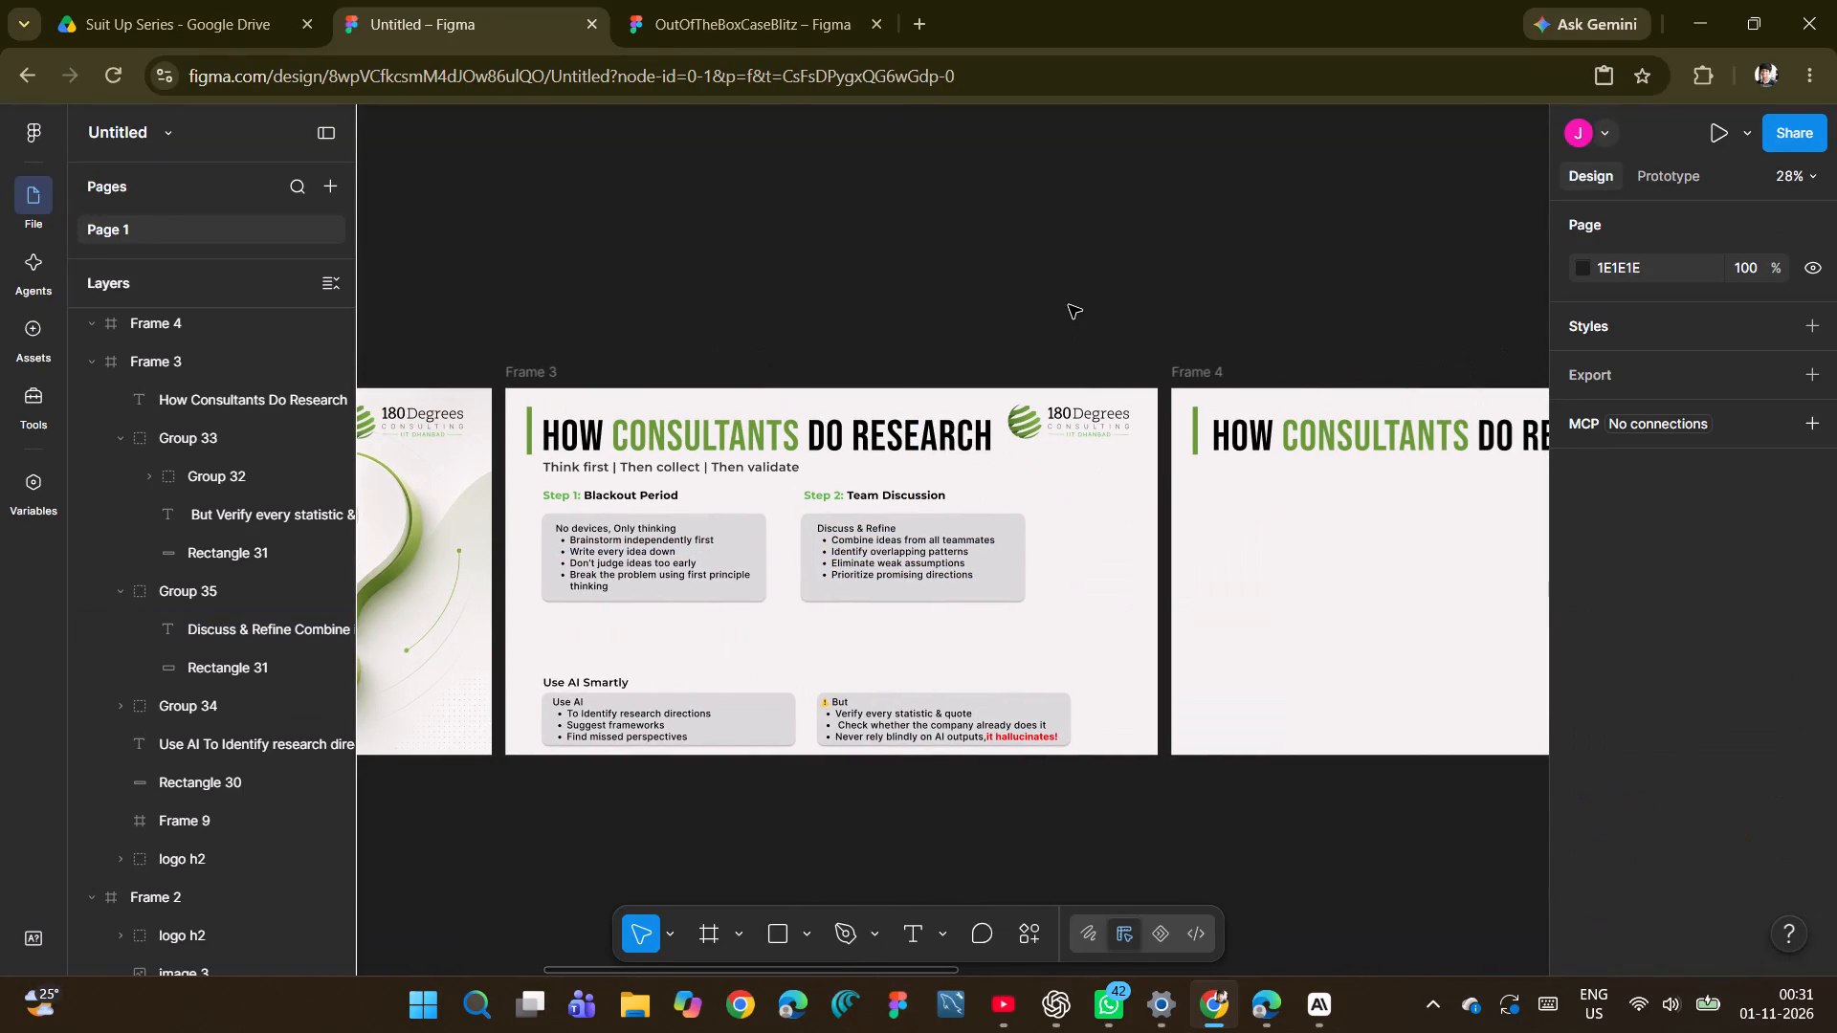
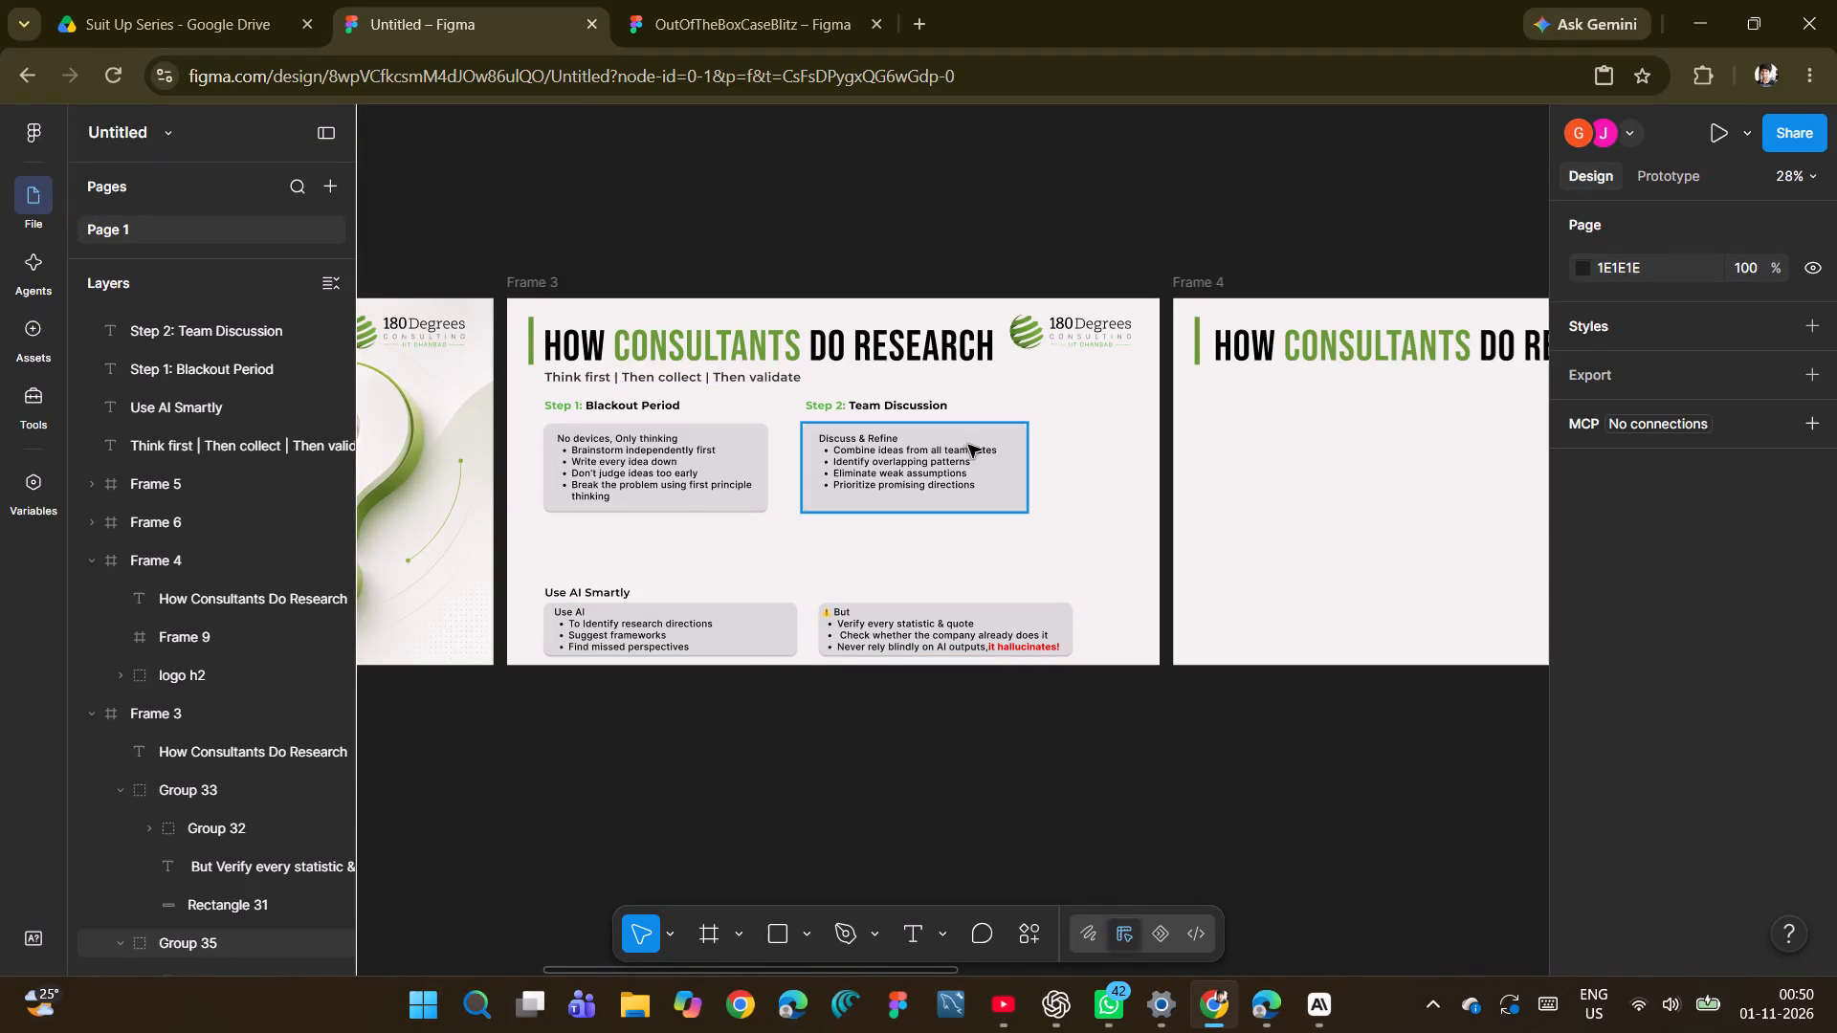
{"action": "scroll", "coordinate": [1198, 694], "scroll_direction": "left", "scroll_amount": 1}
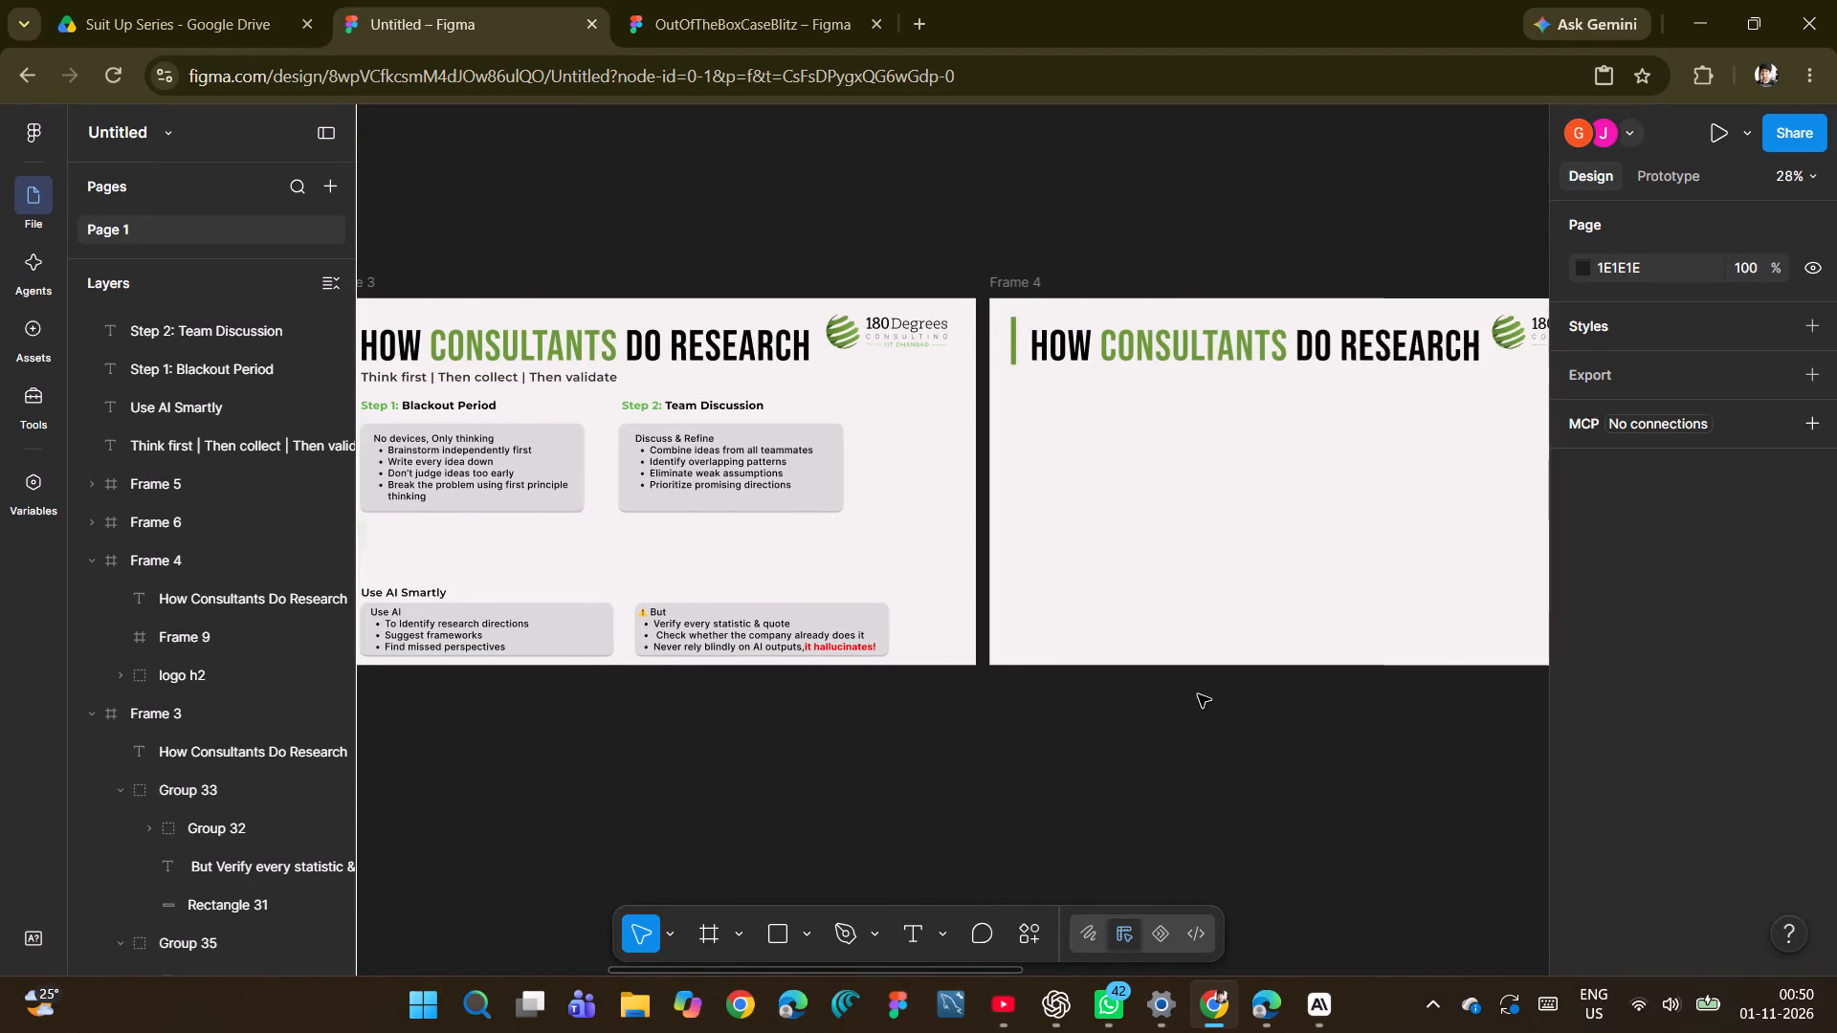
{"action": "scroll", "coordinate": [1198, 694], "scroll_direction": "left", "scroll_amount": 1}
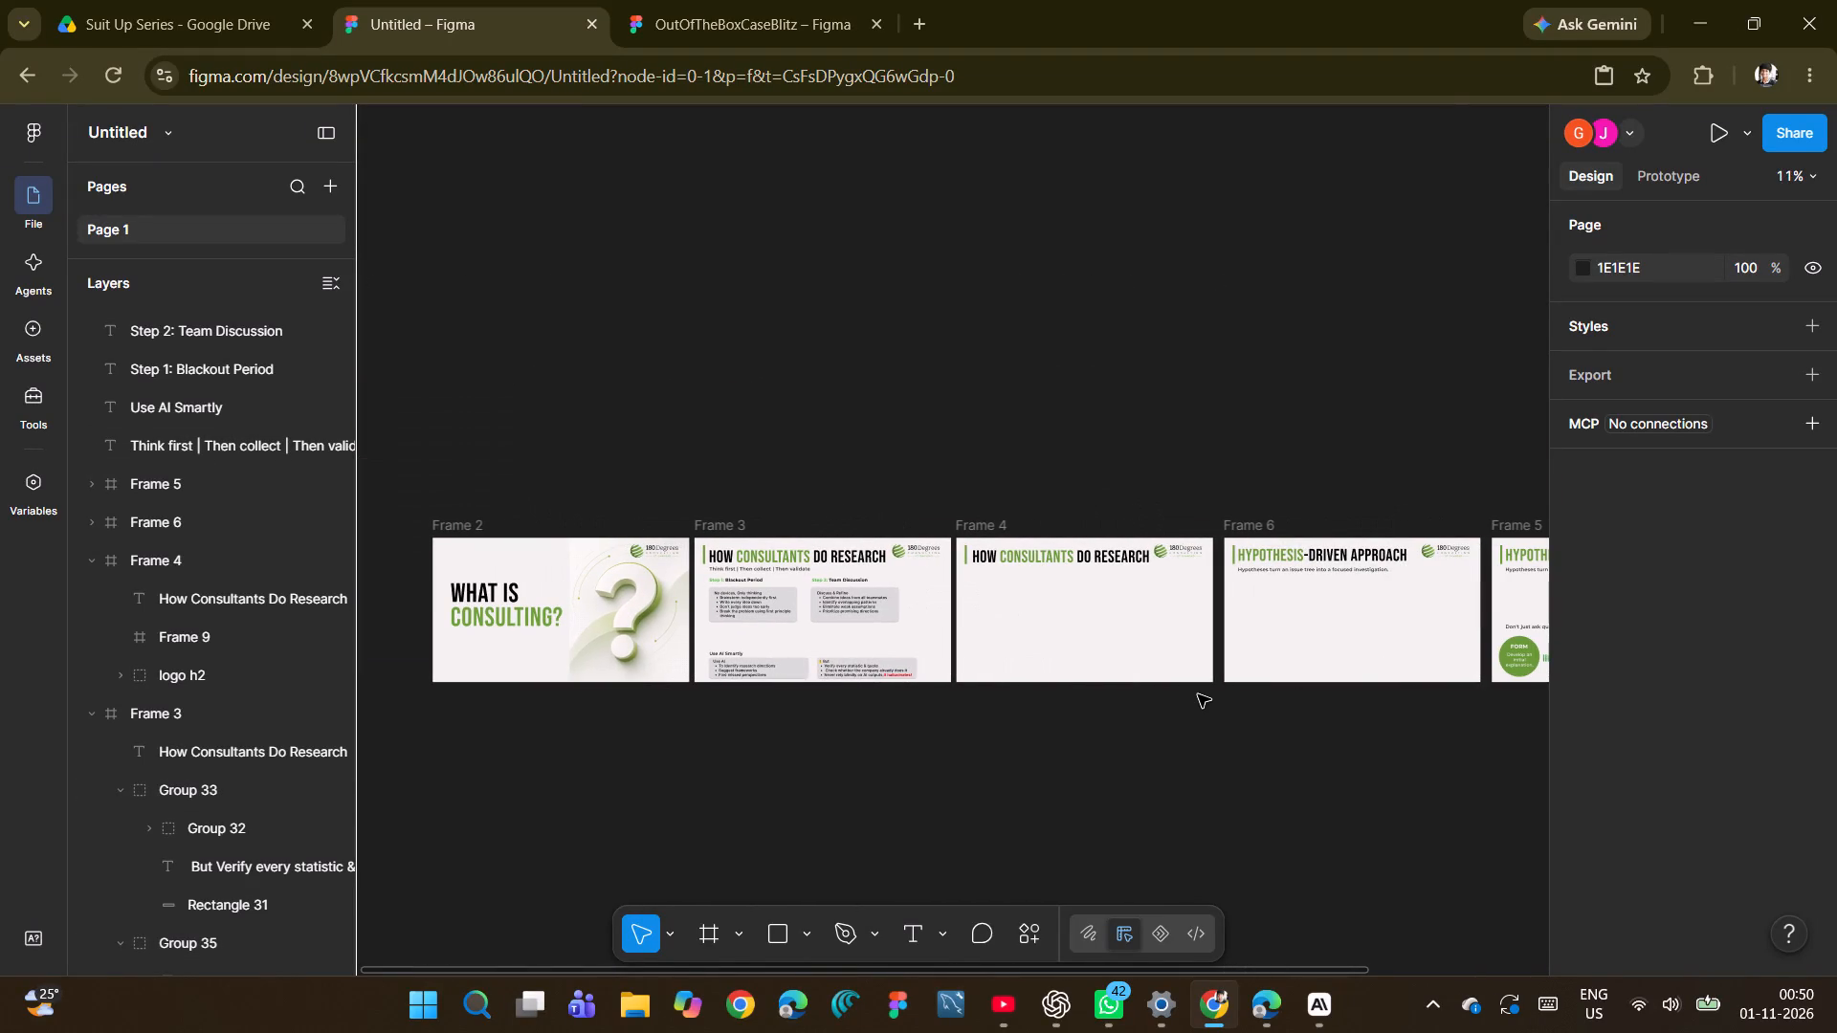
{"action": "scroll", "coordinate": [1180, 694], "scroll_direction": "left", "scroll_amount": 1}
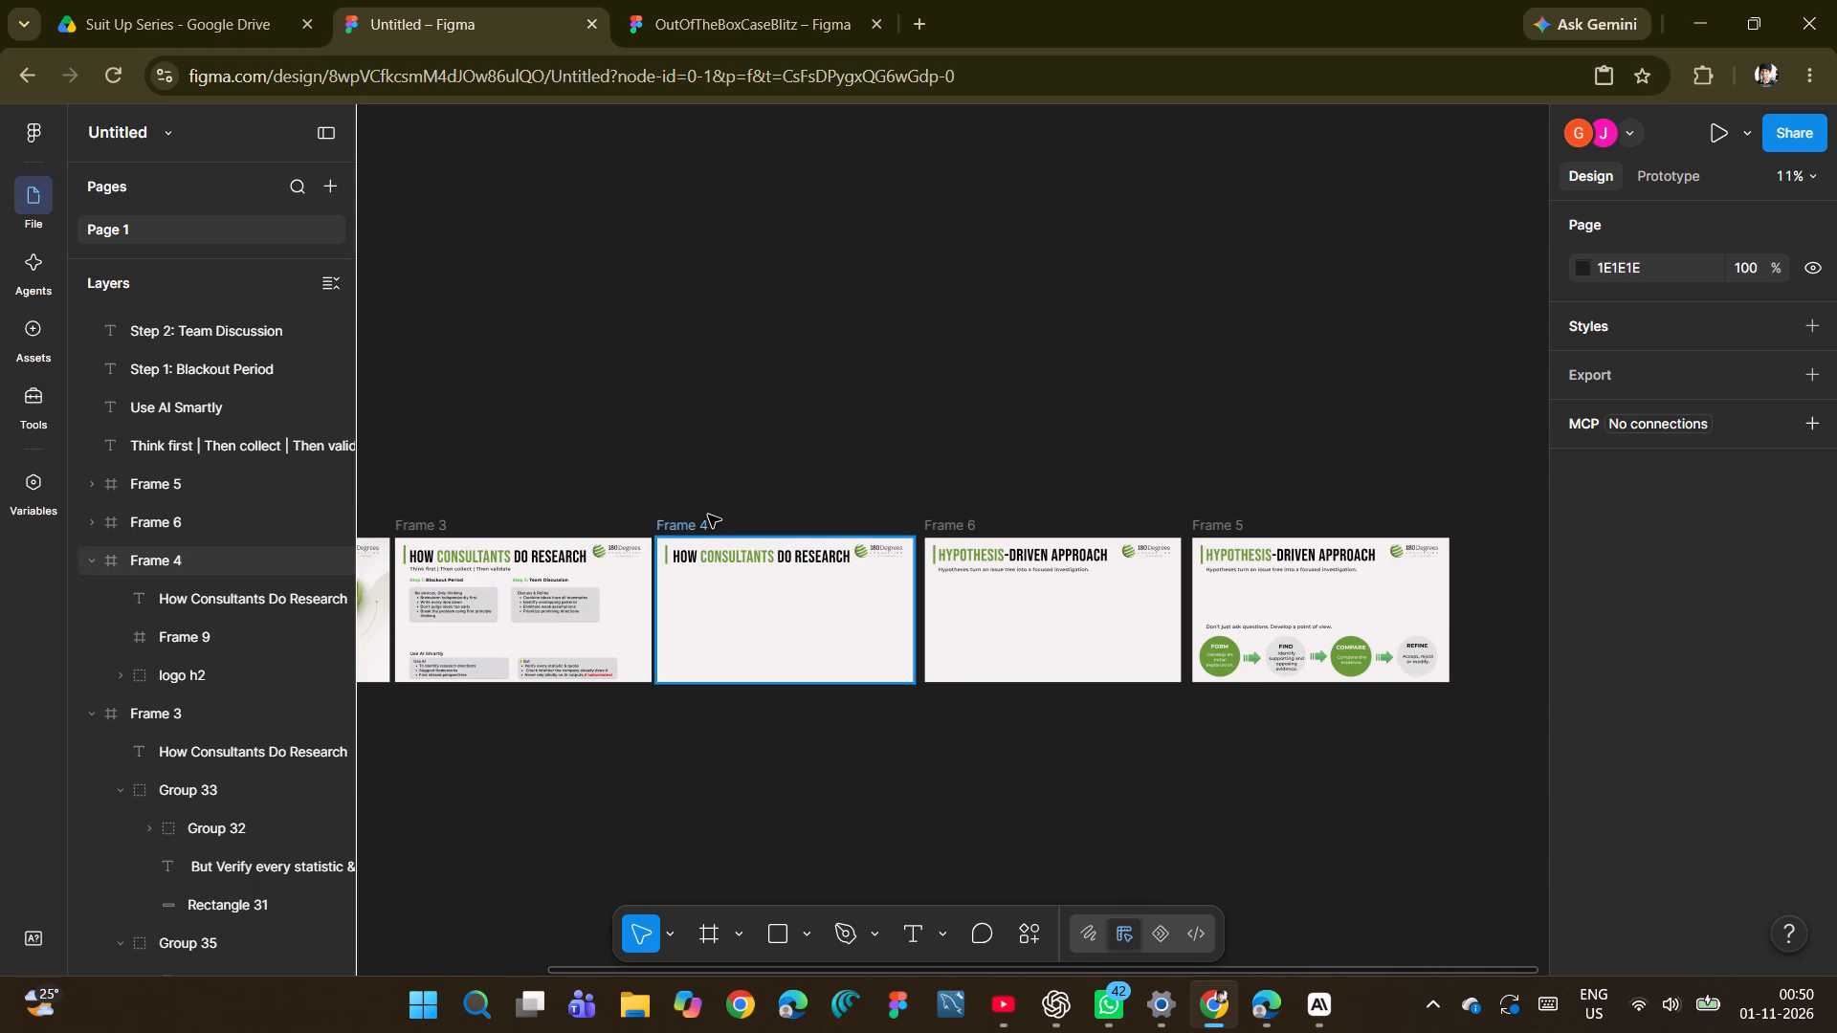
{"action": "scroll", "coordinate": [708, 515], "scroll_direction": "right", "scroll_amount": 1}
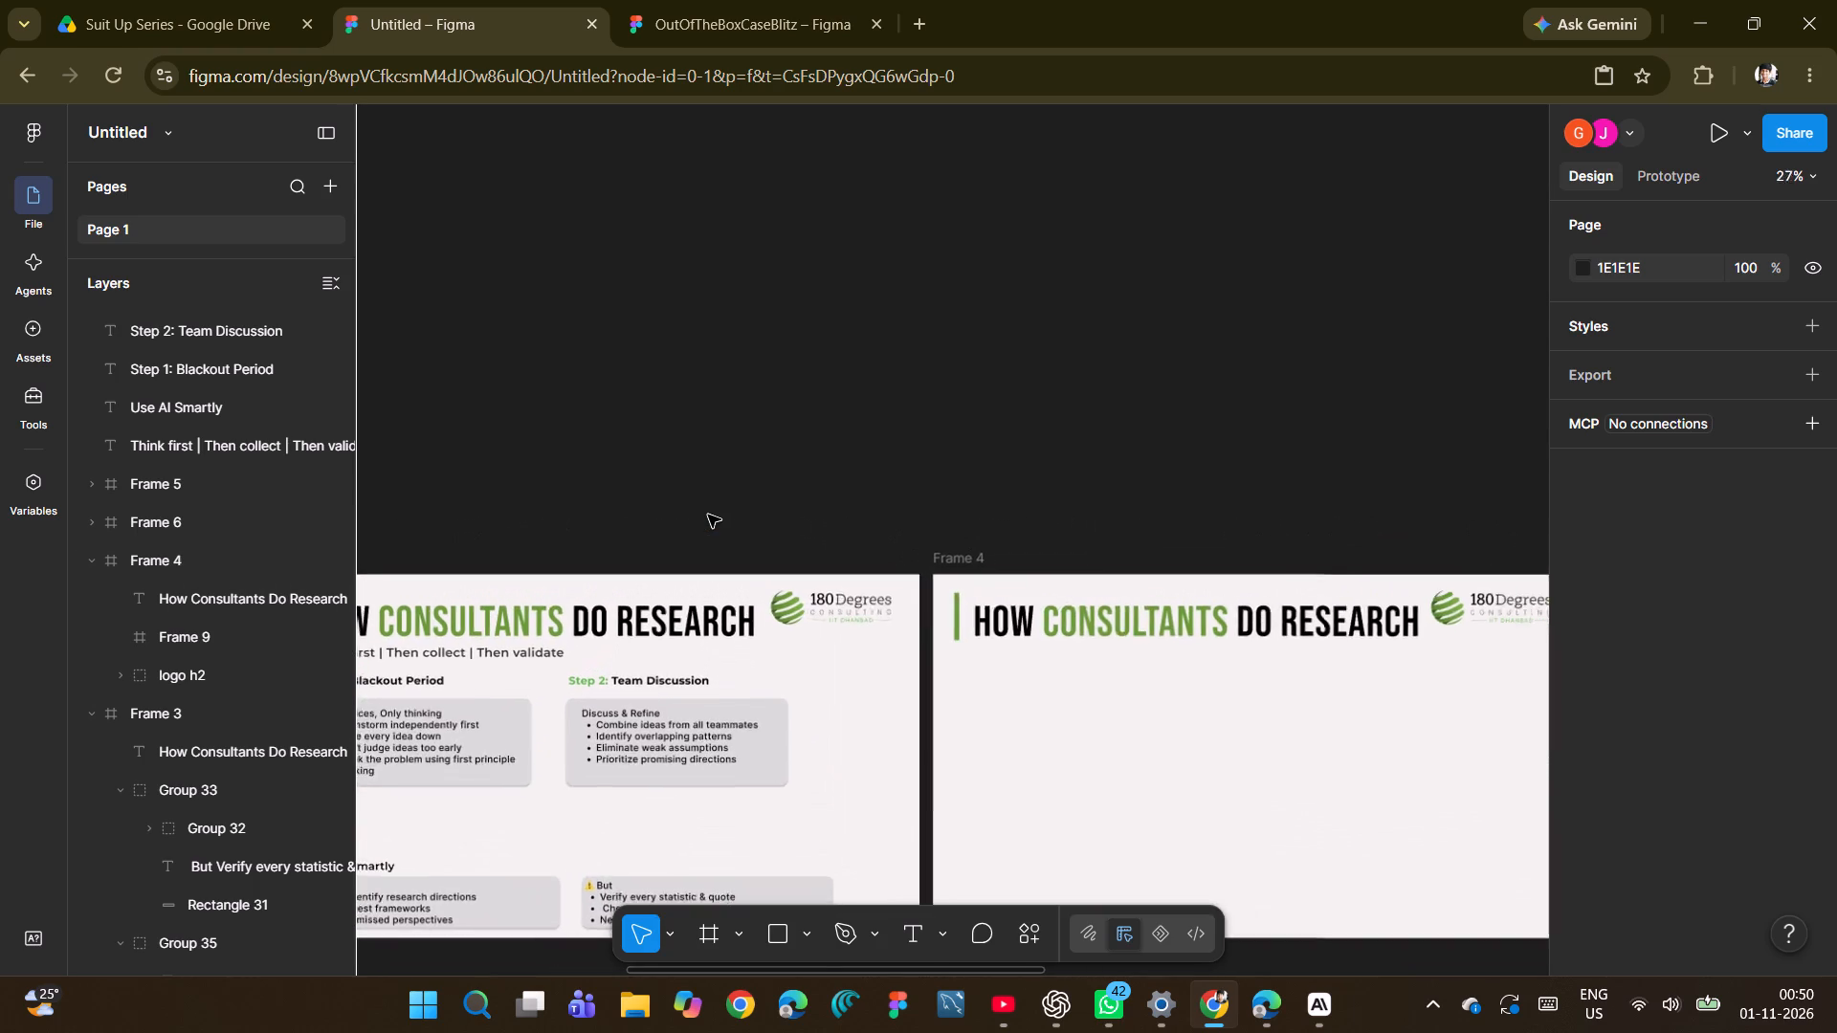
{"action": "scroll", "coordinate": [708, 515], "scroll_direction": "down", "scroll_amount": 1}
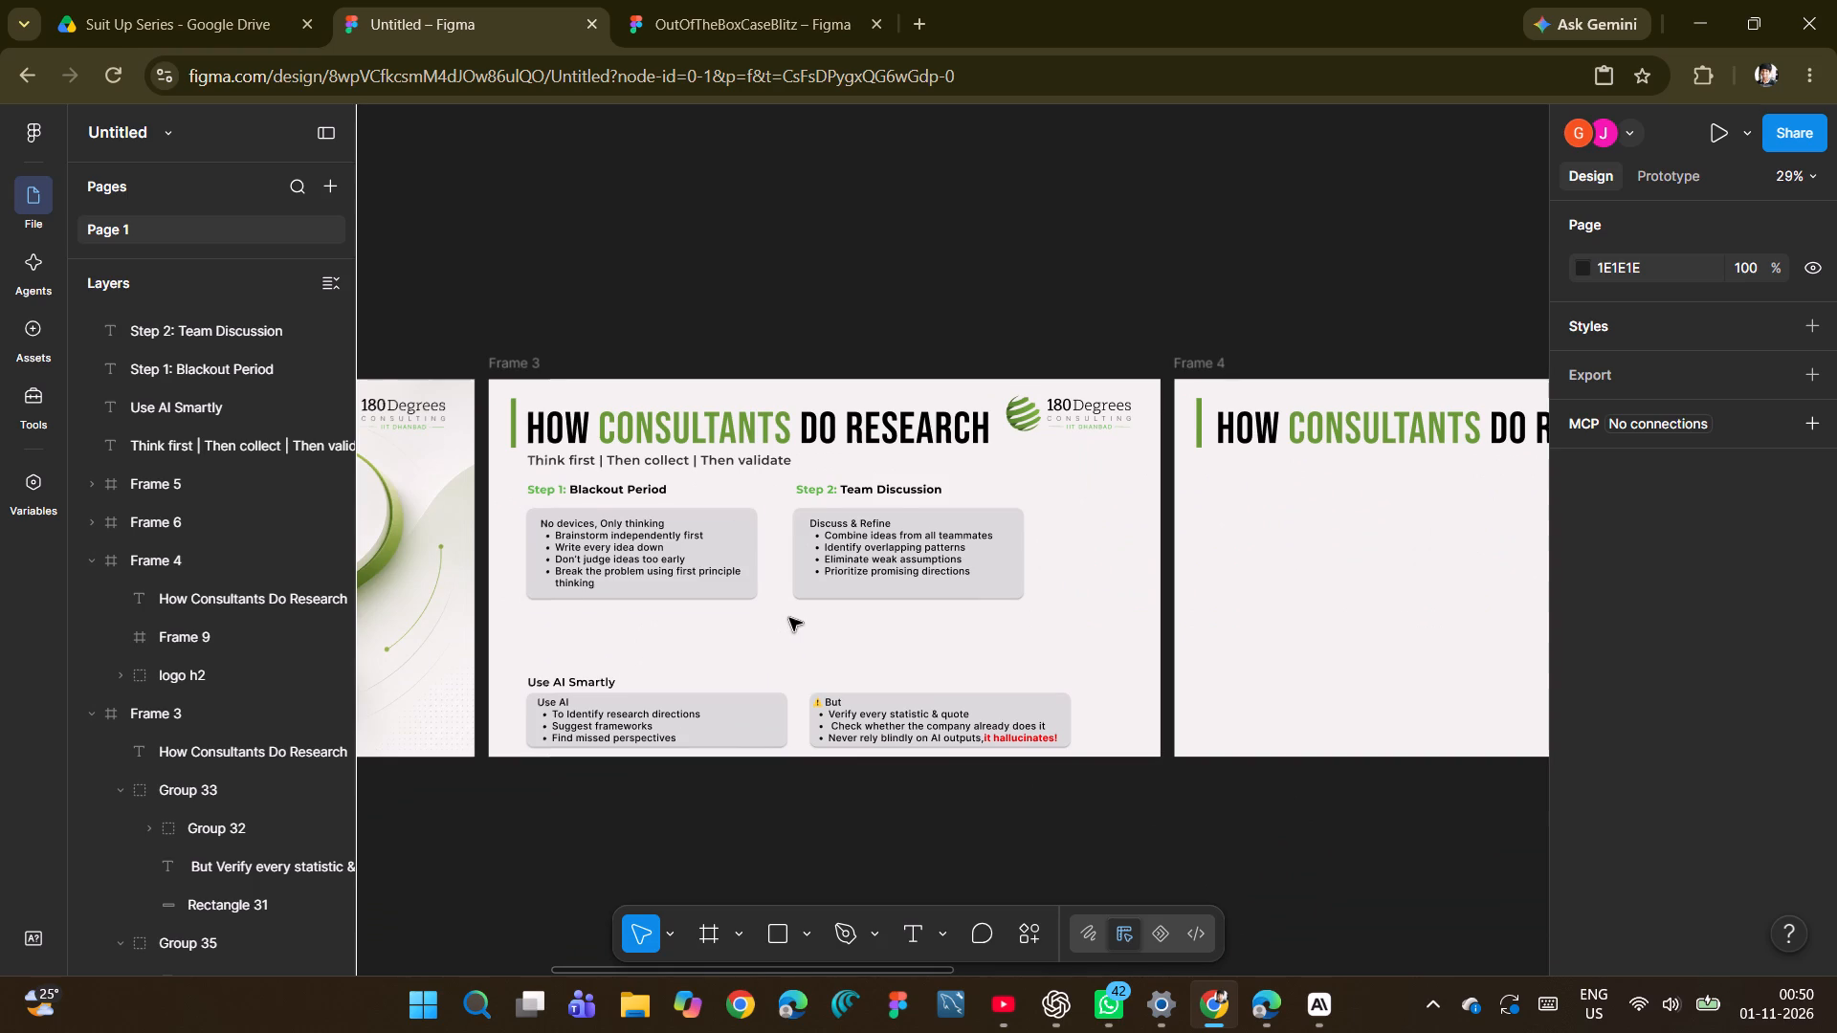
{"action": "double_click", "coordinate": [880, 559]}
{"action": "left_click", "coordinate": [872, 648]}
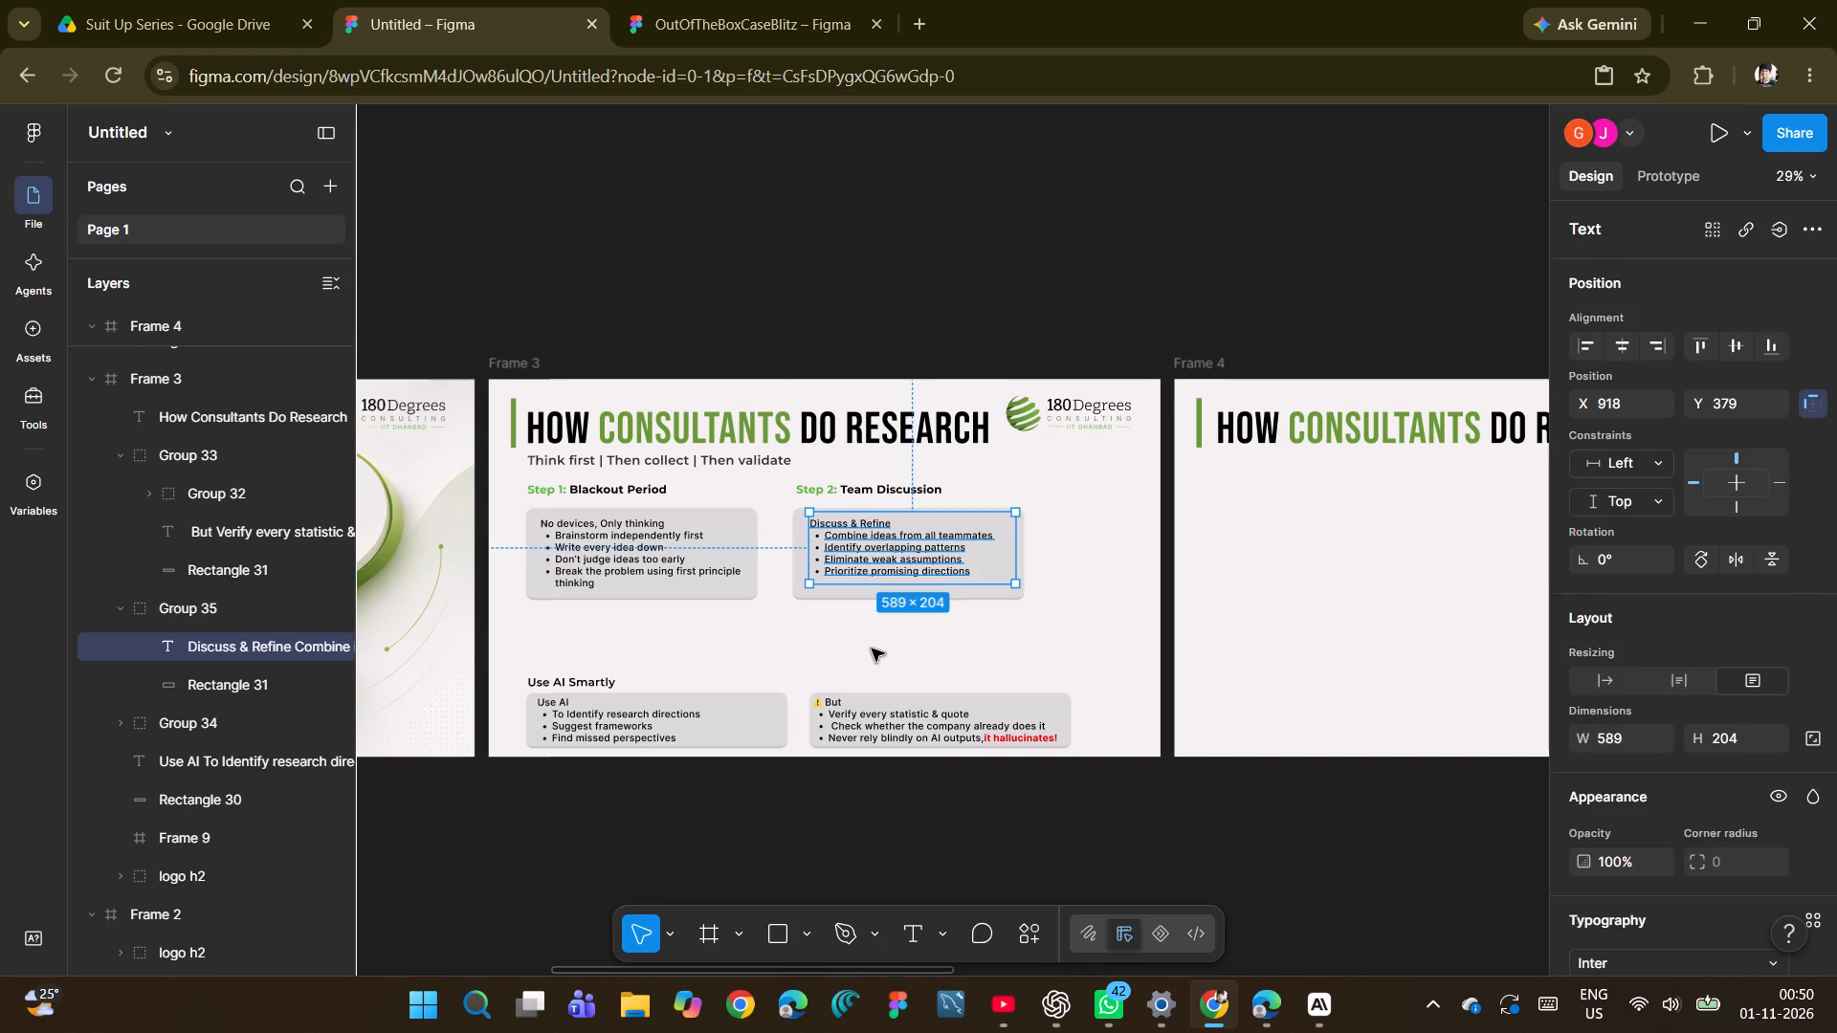
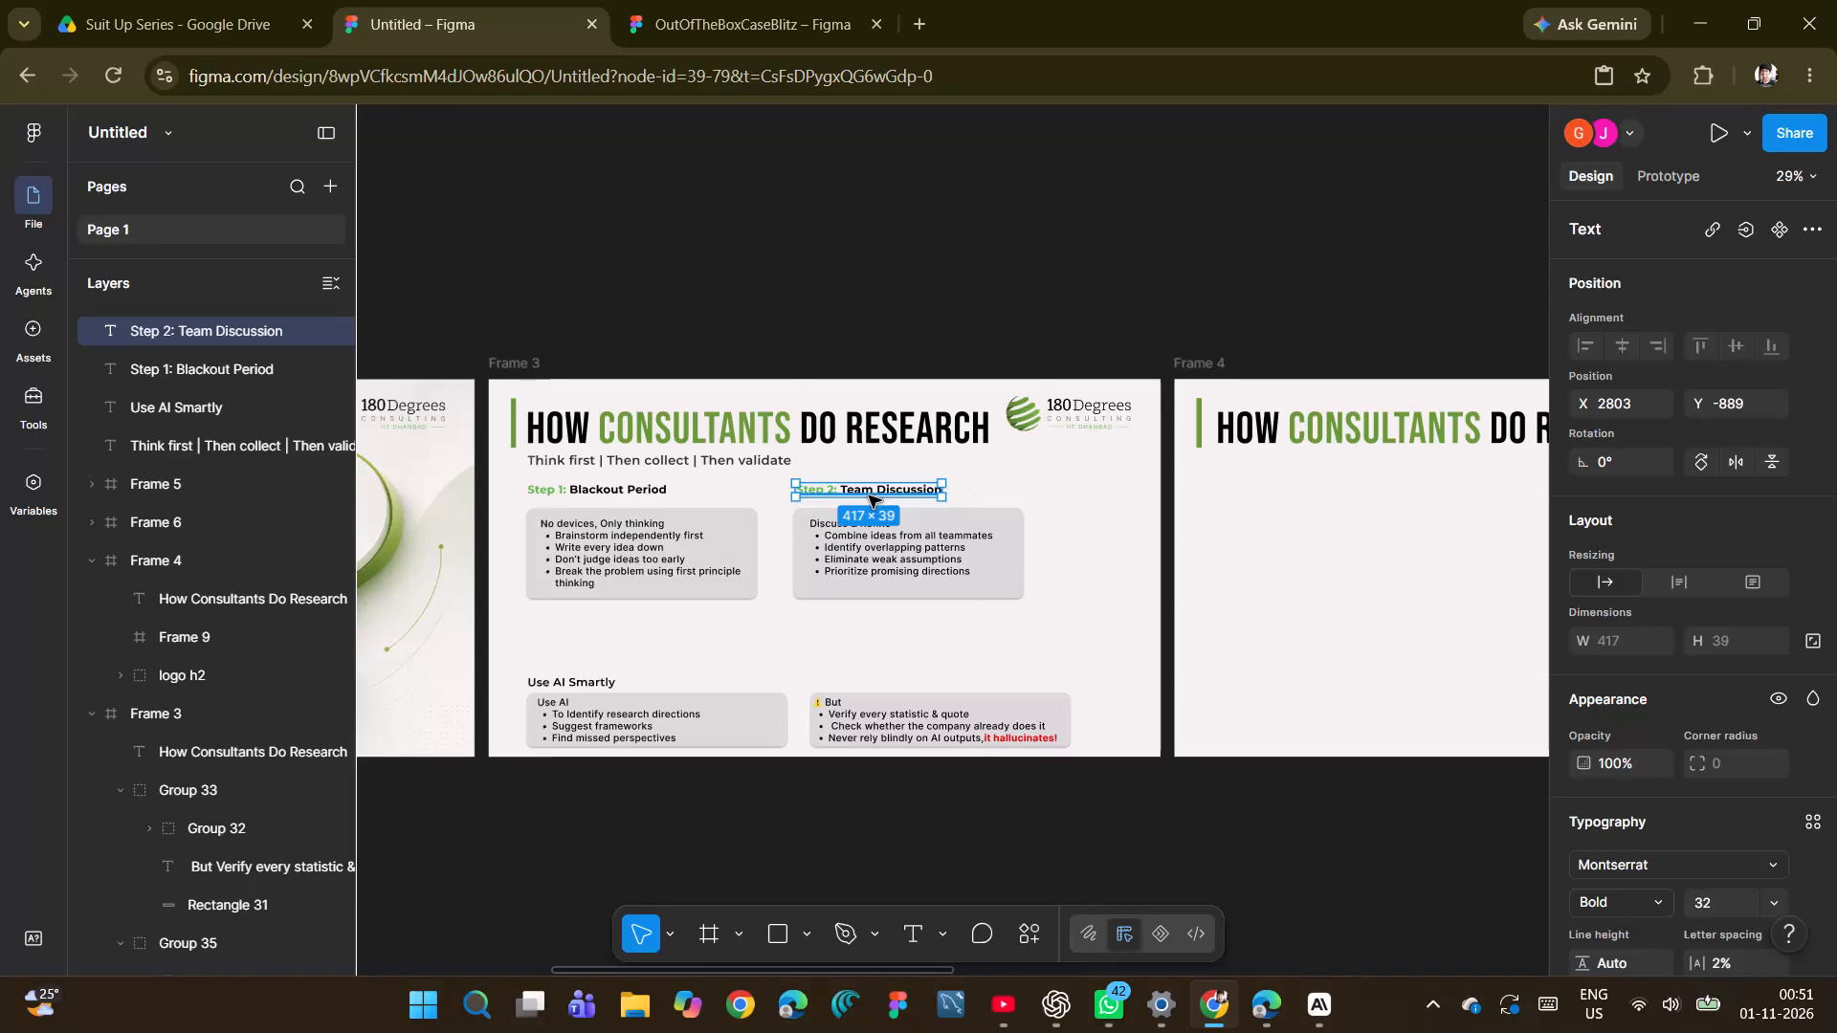
Duplicate the "Step 2: Team Discussion" heading, place the copy beneath Frame 4's title at about X 120, Y 303, and open its text for editing.
{"action": "key", "text": "ctrl+d"}
{"action": "left_click_drag", "start_coordinate": [858, 490], "coordinate": [1274, 493]}
{"action": "double_click", "coordinate": [1266, 491]}
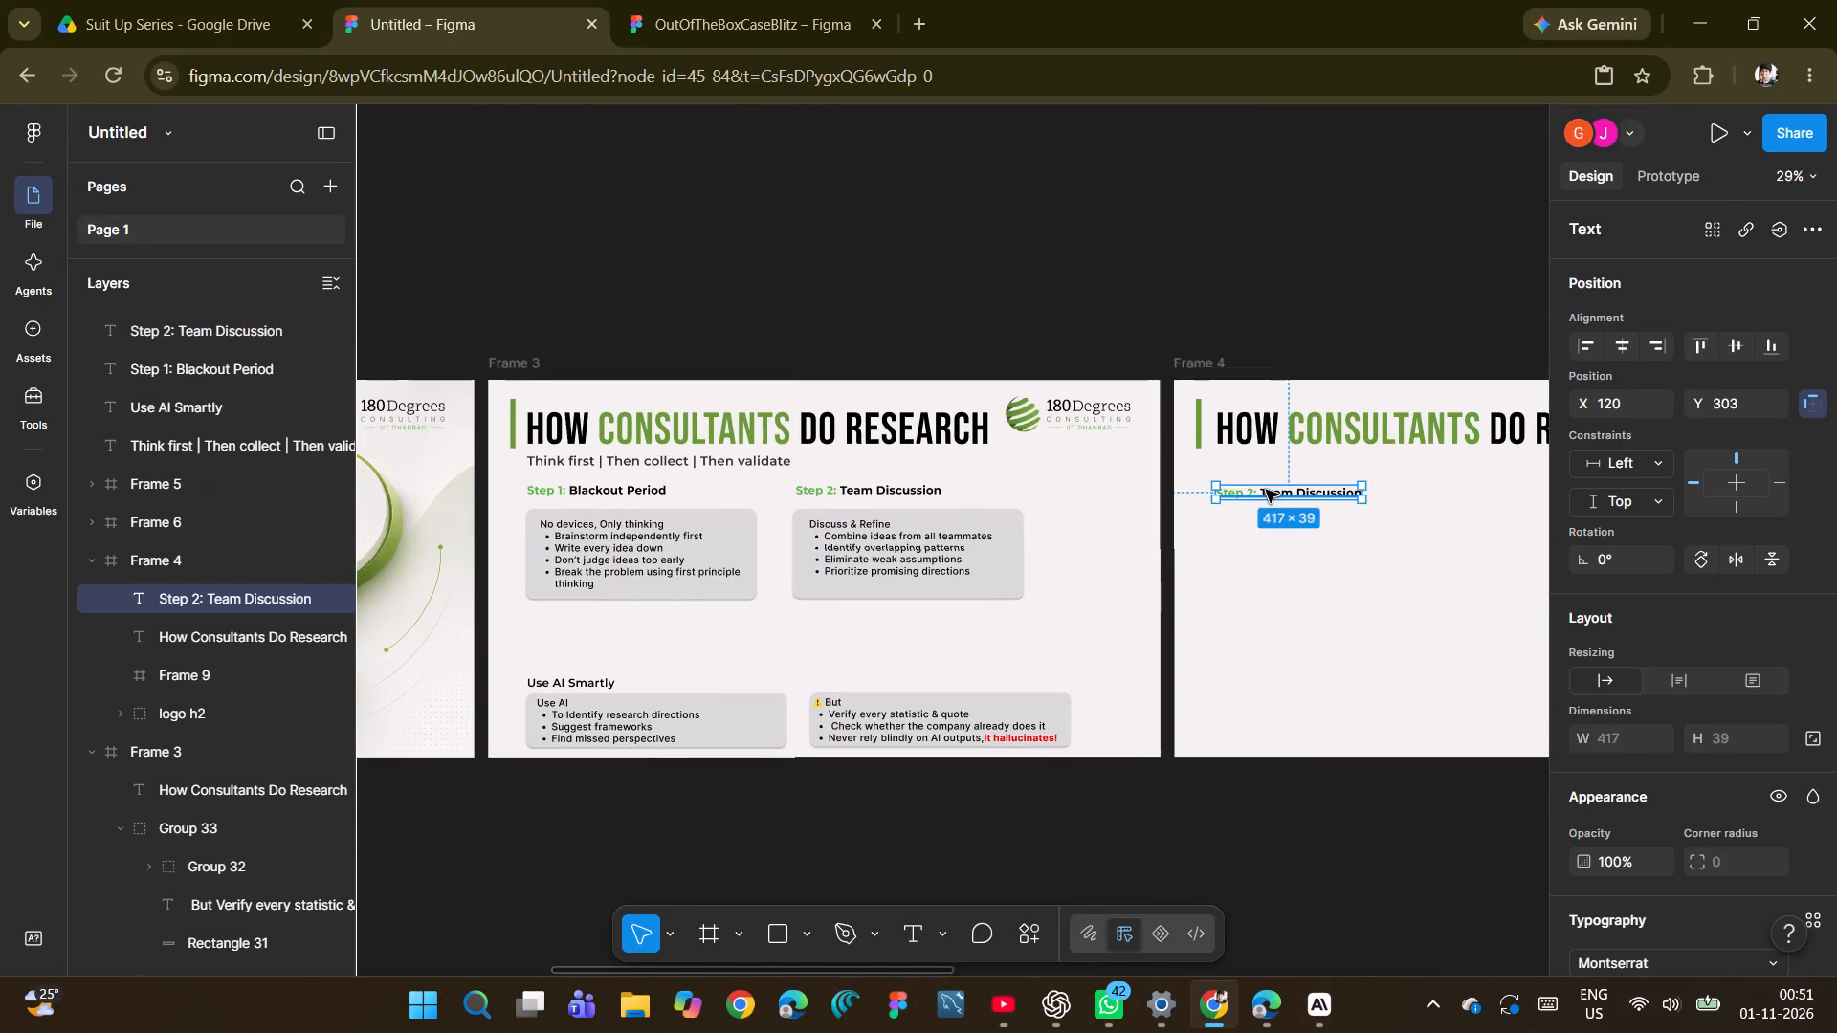
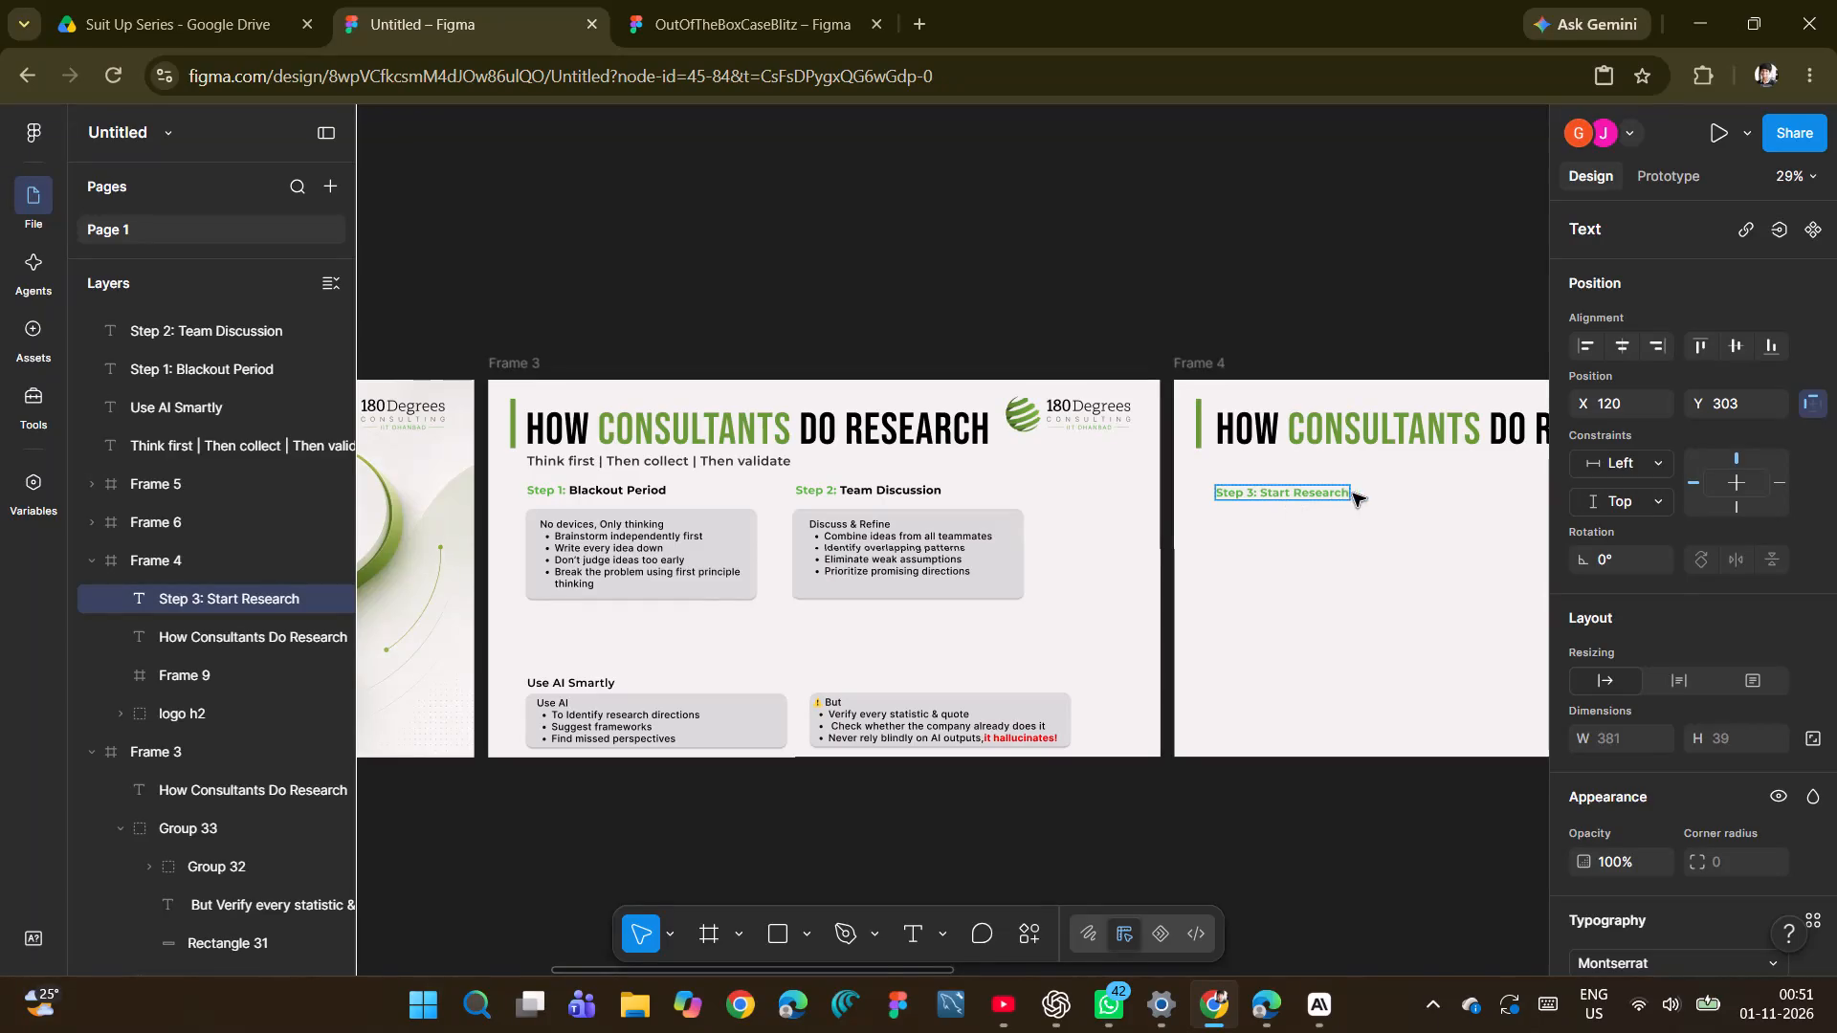
Recolour the words "Start Research" in Frame 4's "Step 3: Start Research" heading to black, 000000, keeping "Step 3:" green.
{"action": "double_click", "coordinate": [1295, 491]}
{"action": "left_click_drag", "start_coordinate": [1259, 490], "coordinate": [1359, 489]}
{"action": "scroll", "coordinate": [1601, 725], "scroll_direction": "down", "scroll_amount": 5}
{"action": "left_click", "coordinate": [1603, 735]}
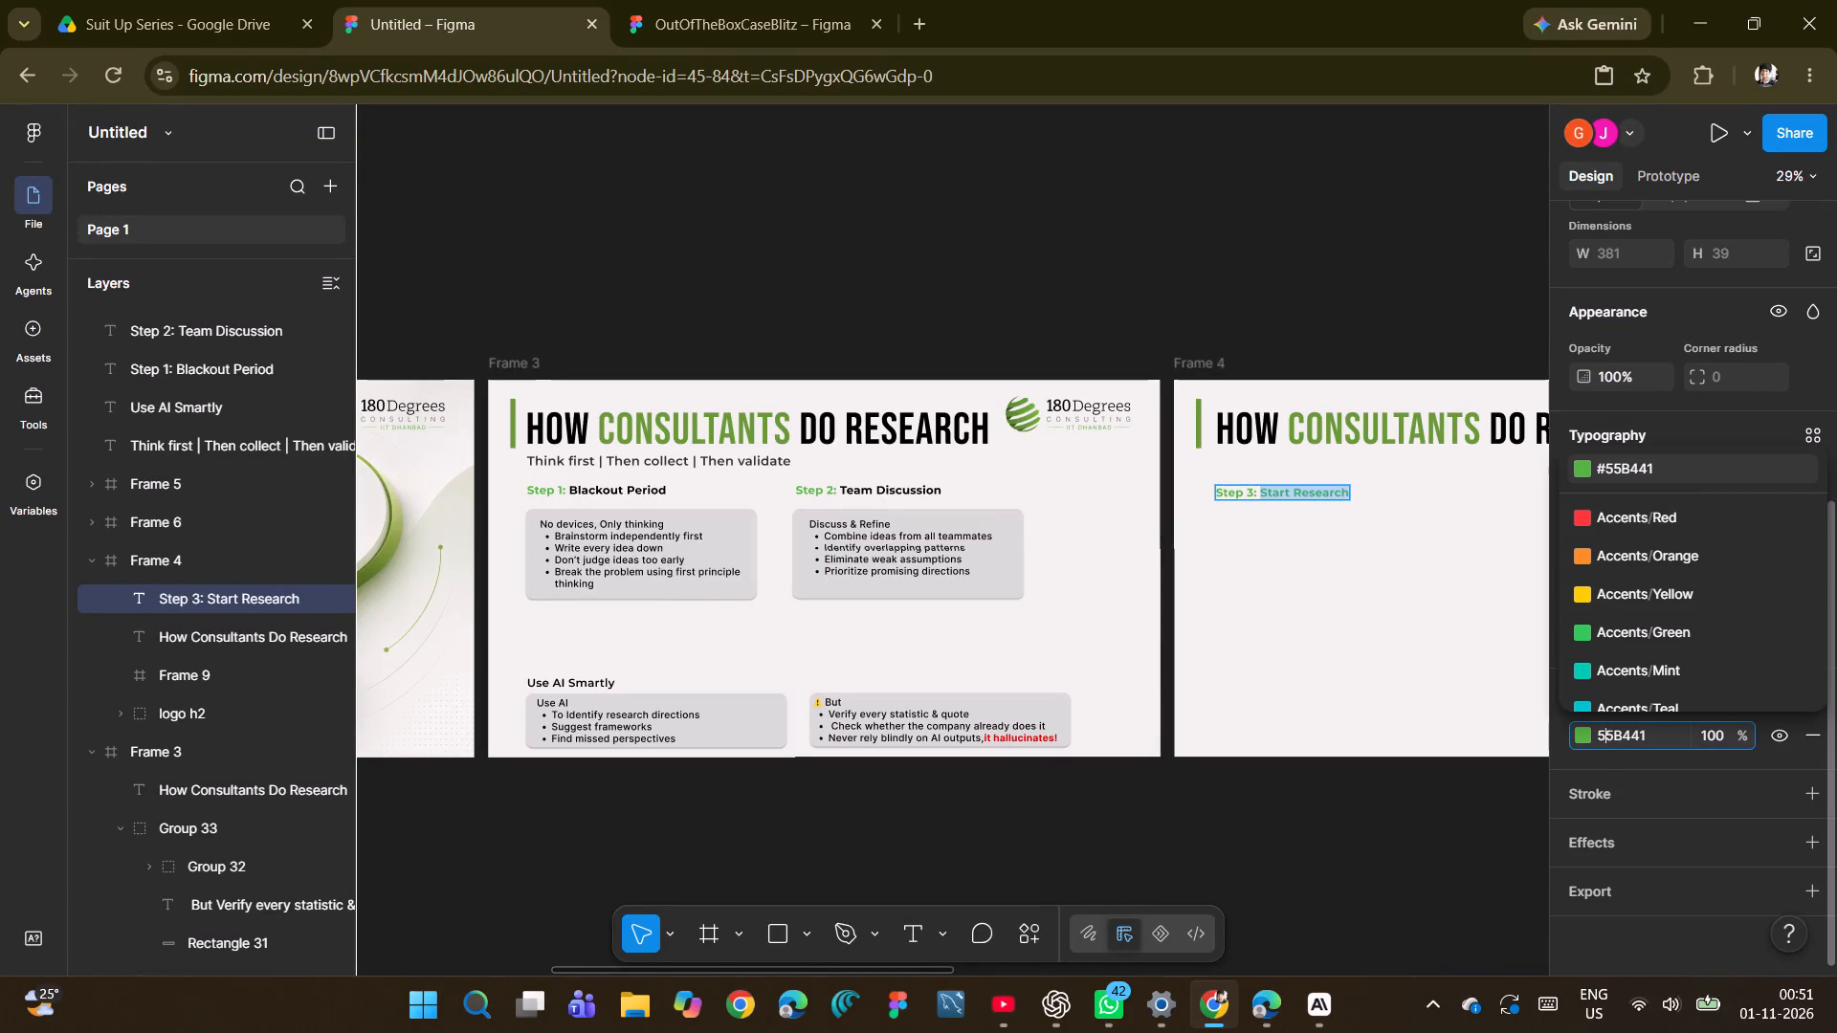
{"action": "key", "text": "0"}
{"action": "key", "text": "Return"}
{"action": "left_click", "coordinate": [1305, 593]}
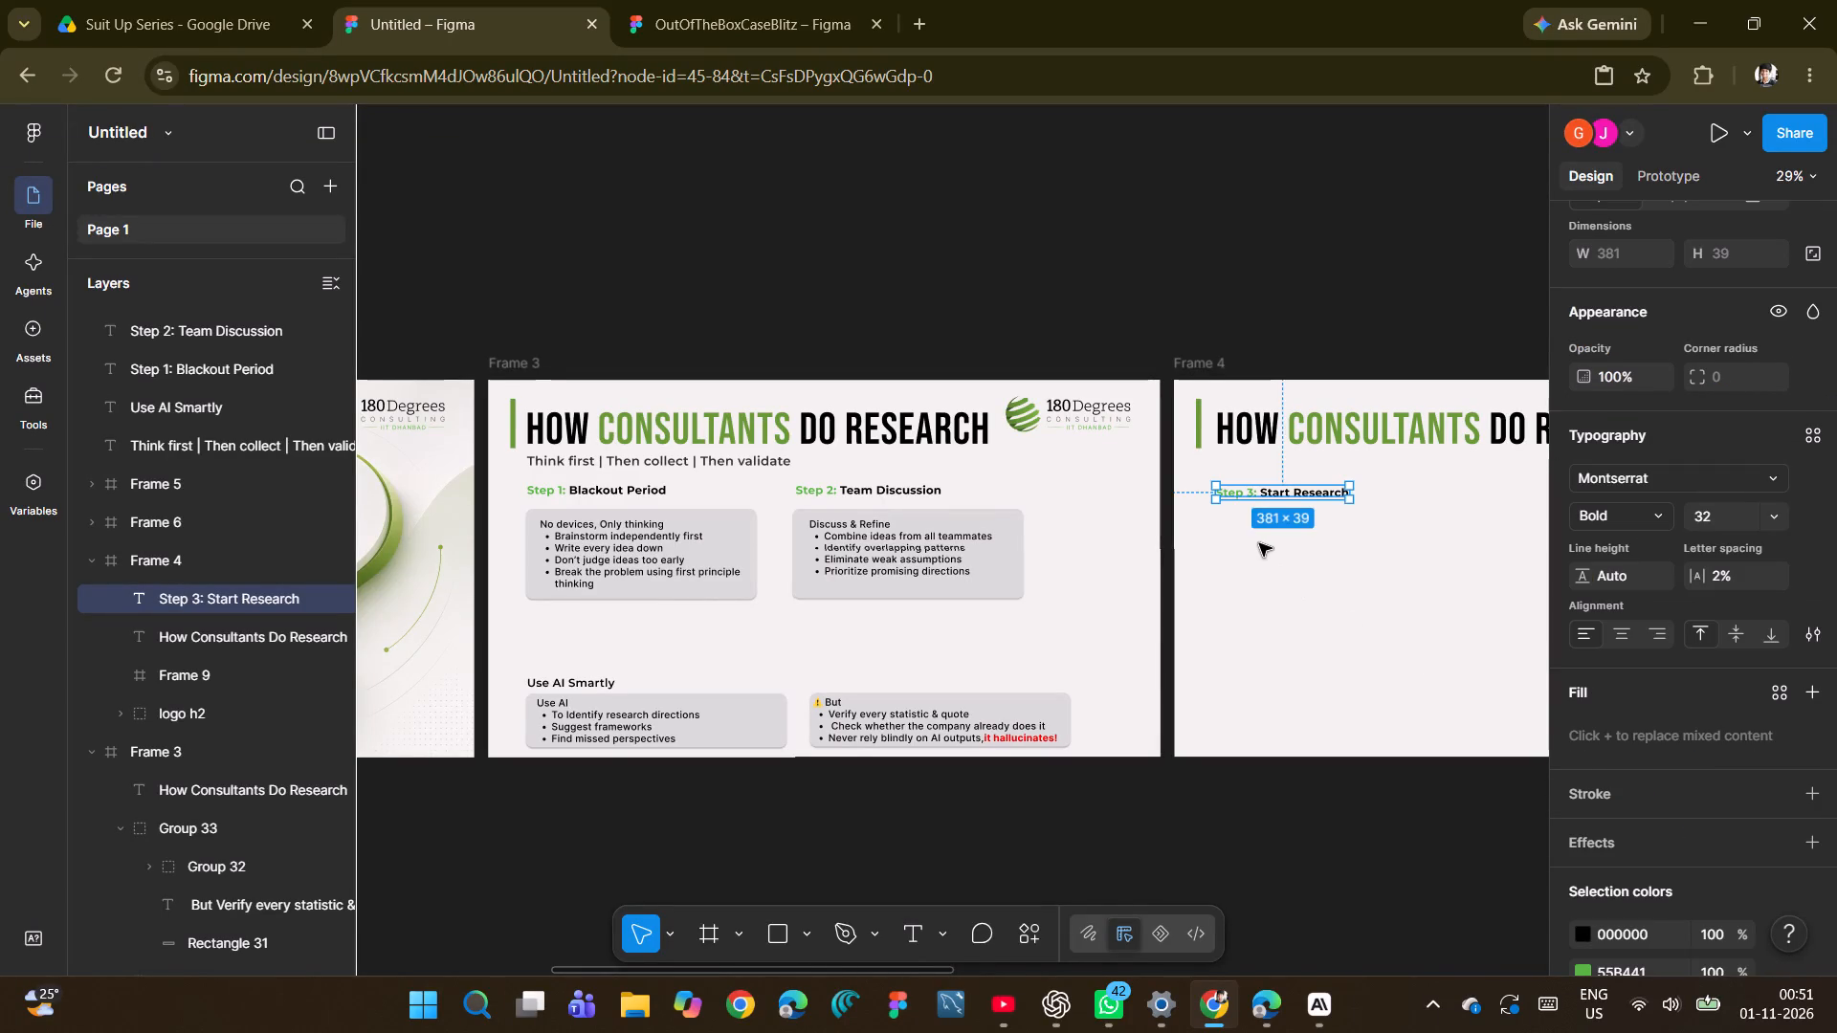
{"action": "left_click", "coordinate": [1251, 557]}
Move the "Step 3: Start Research" heading up slightly beneath Frame 4's title to X 120, Y 295.
{"action": "left_click", "coordinate": [1260, 428]}
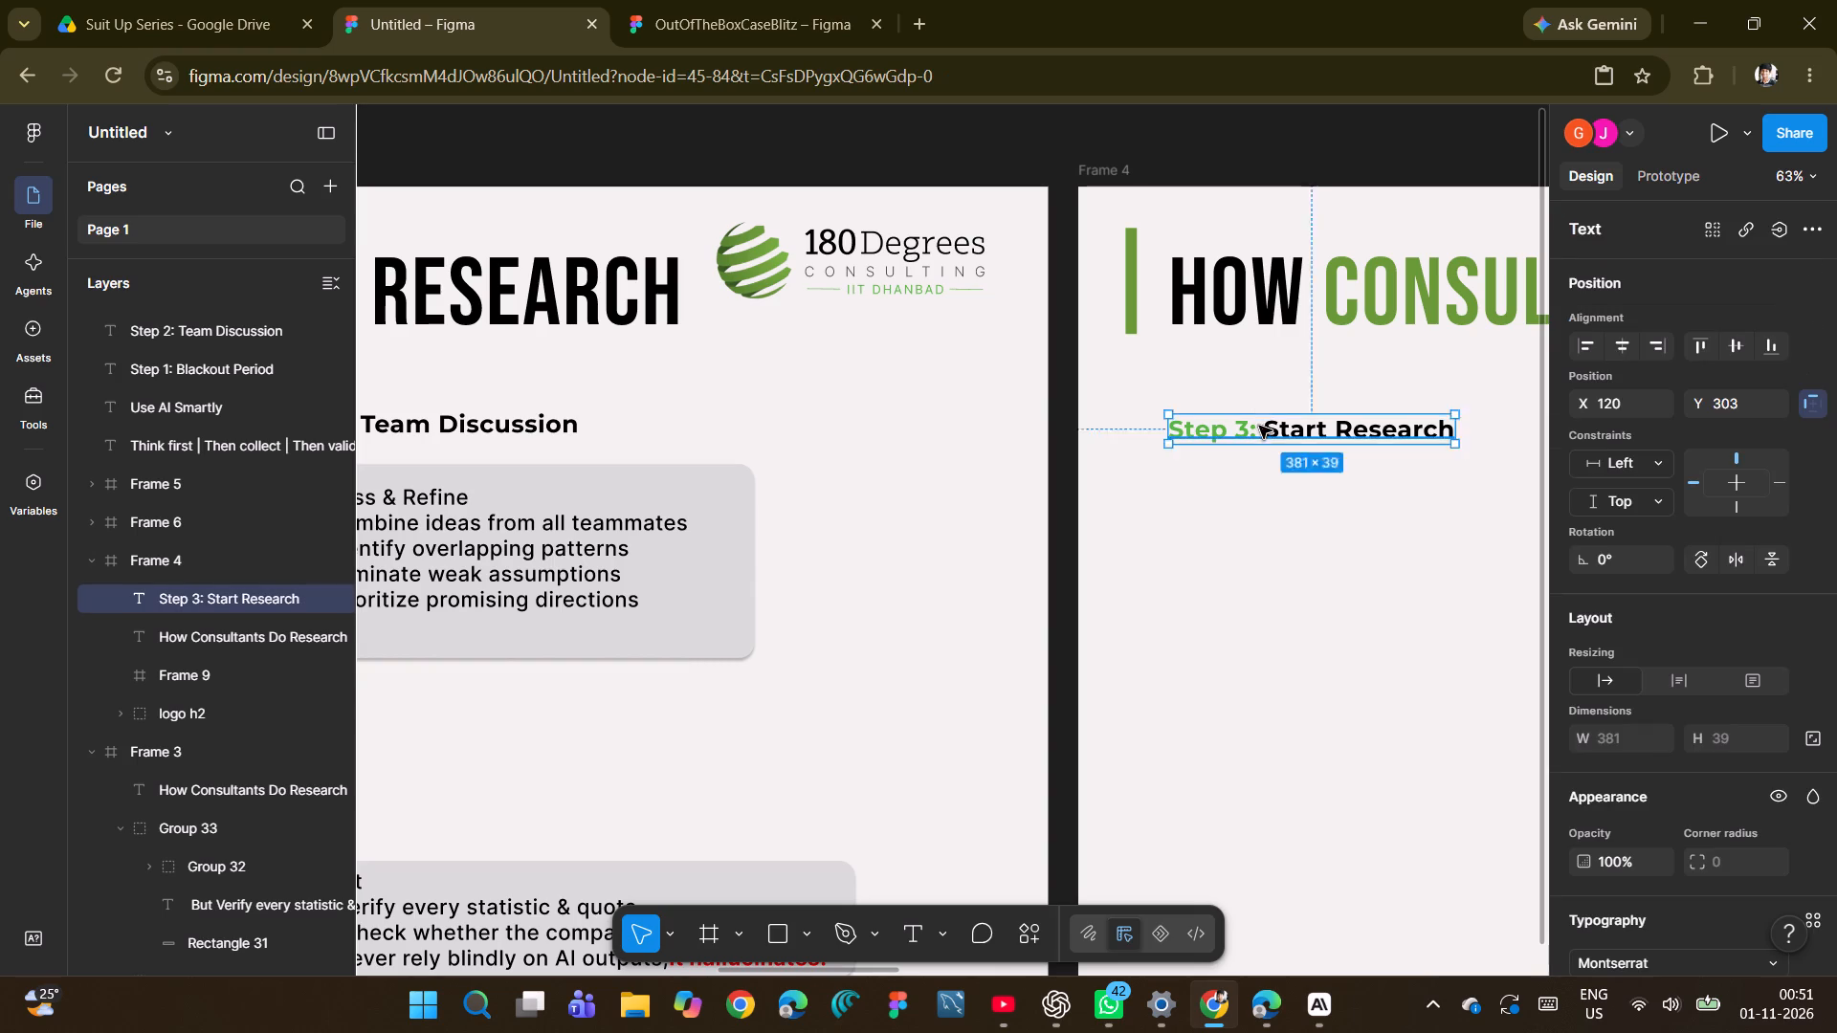
{"action": "left_click", "coordinate": [1263, 510]}
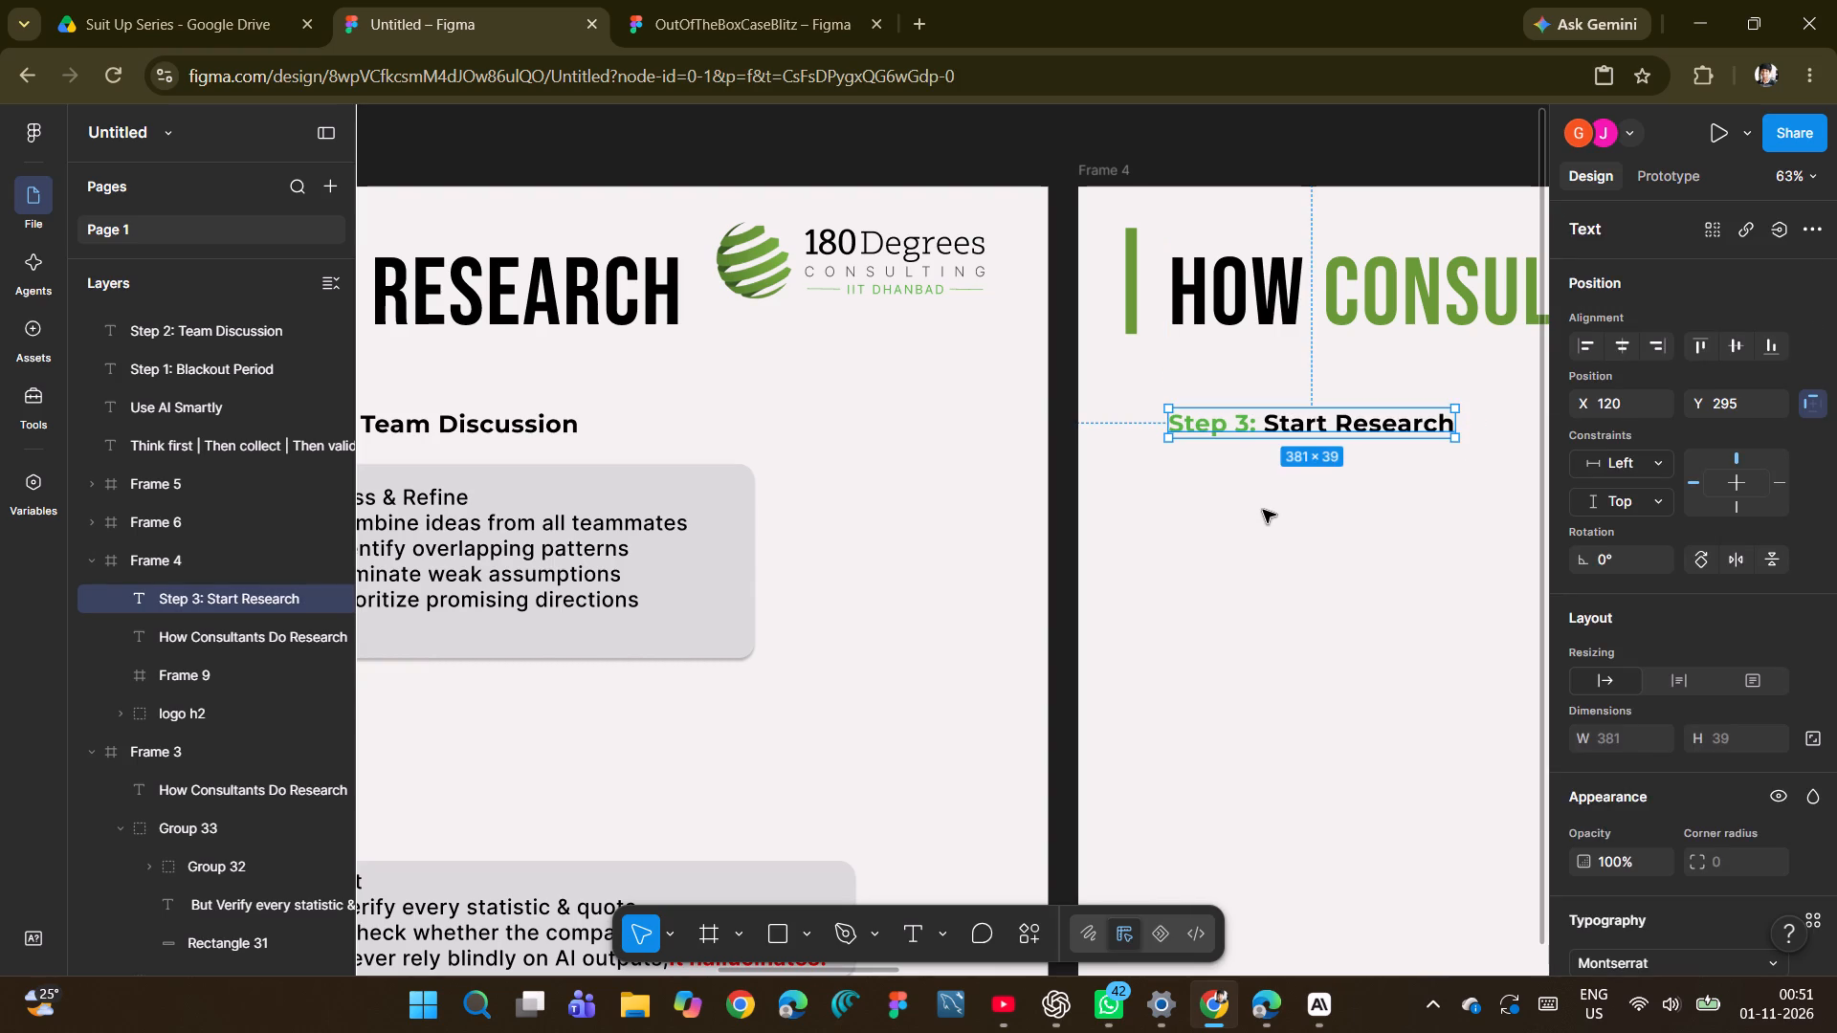
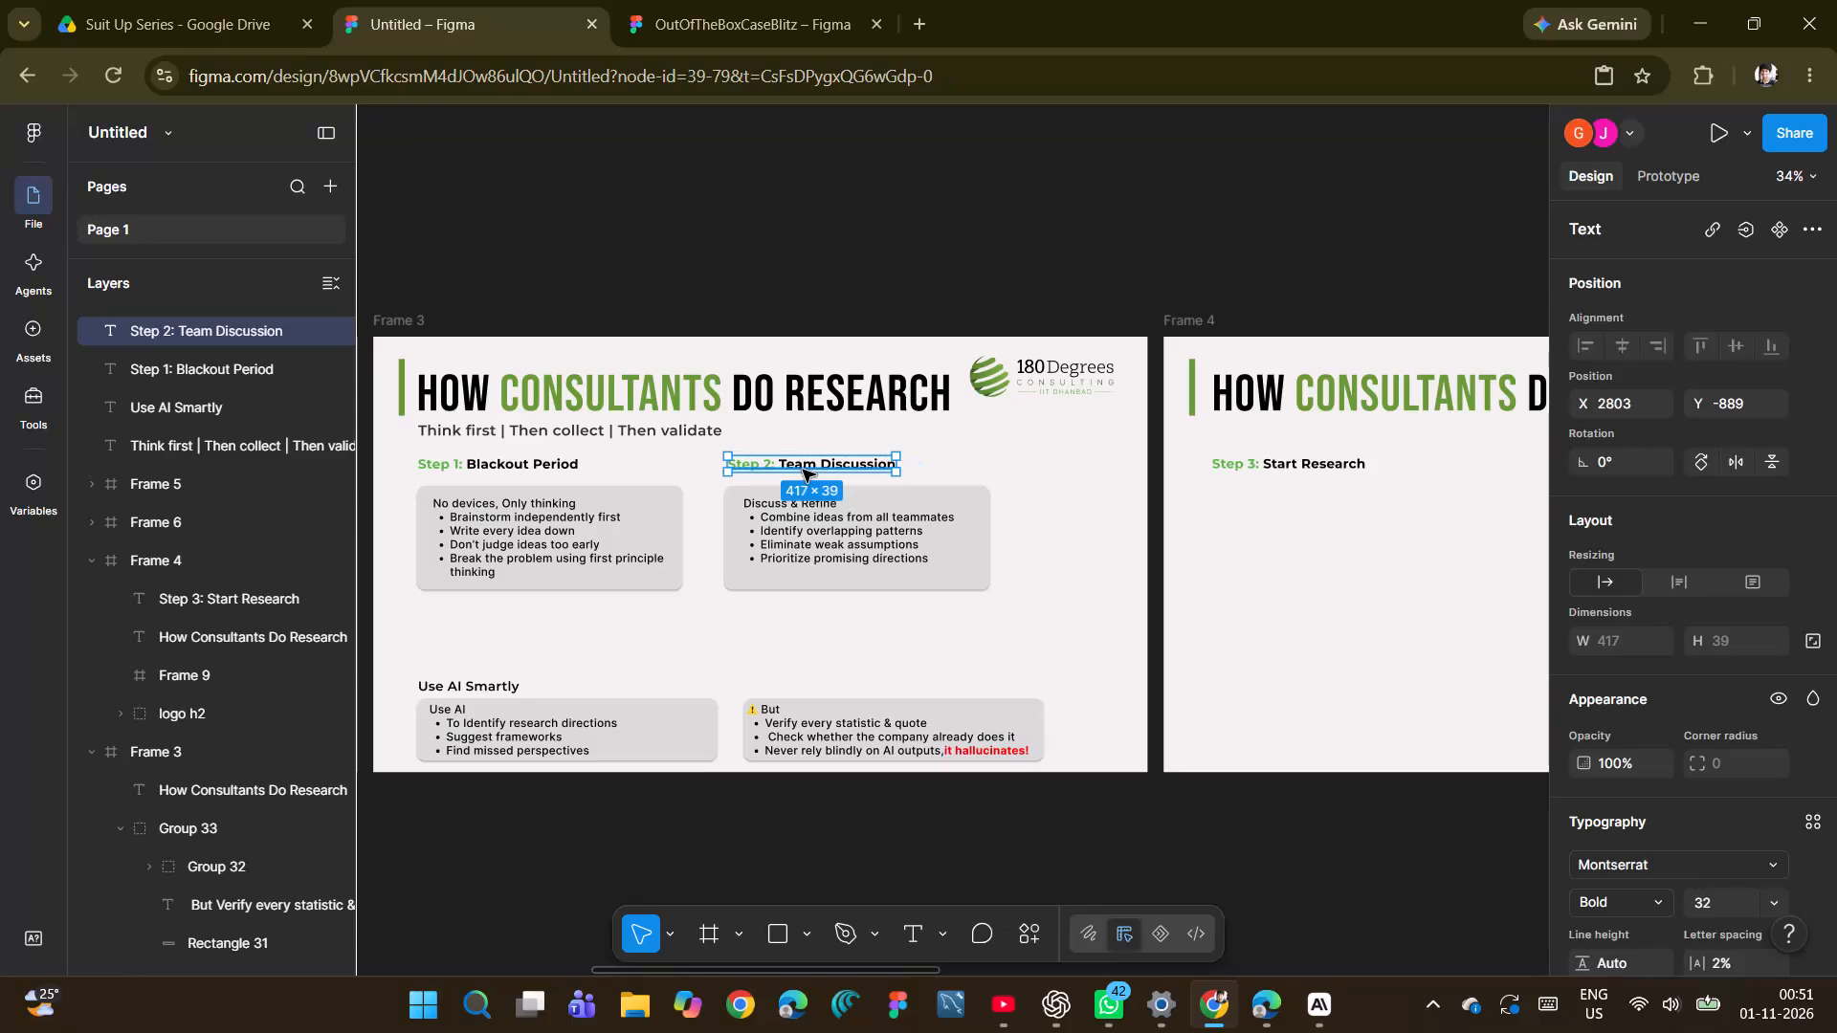
Duplicate the "Step 2: Team Discussion" heading into Frame 4 at X 254, Y 509 and replace its text with "Secondary Research (P1)".
{"action": "key", "text": "ctrl+d"}
{"action": "left_click_drag", "start_coordinate": [803, 470], "coordinate": [1193, 525]}
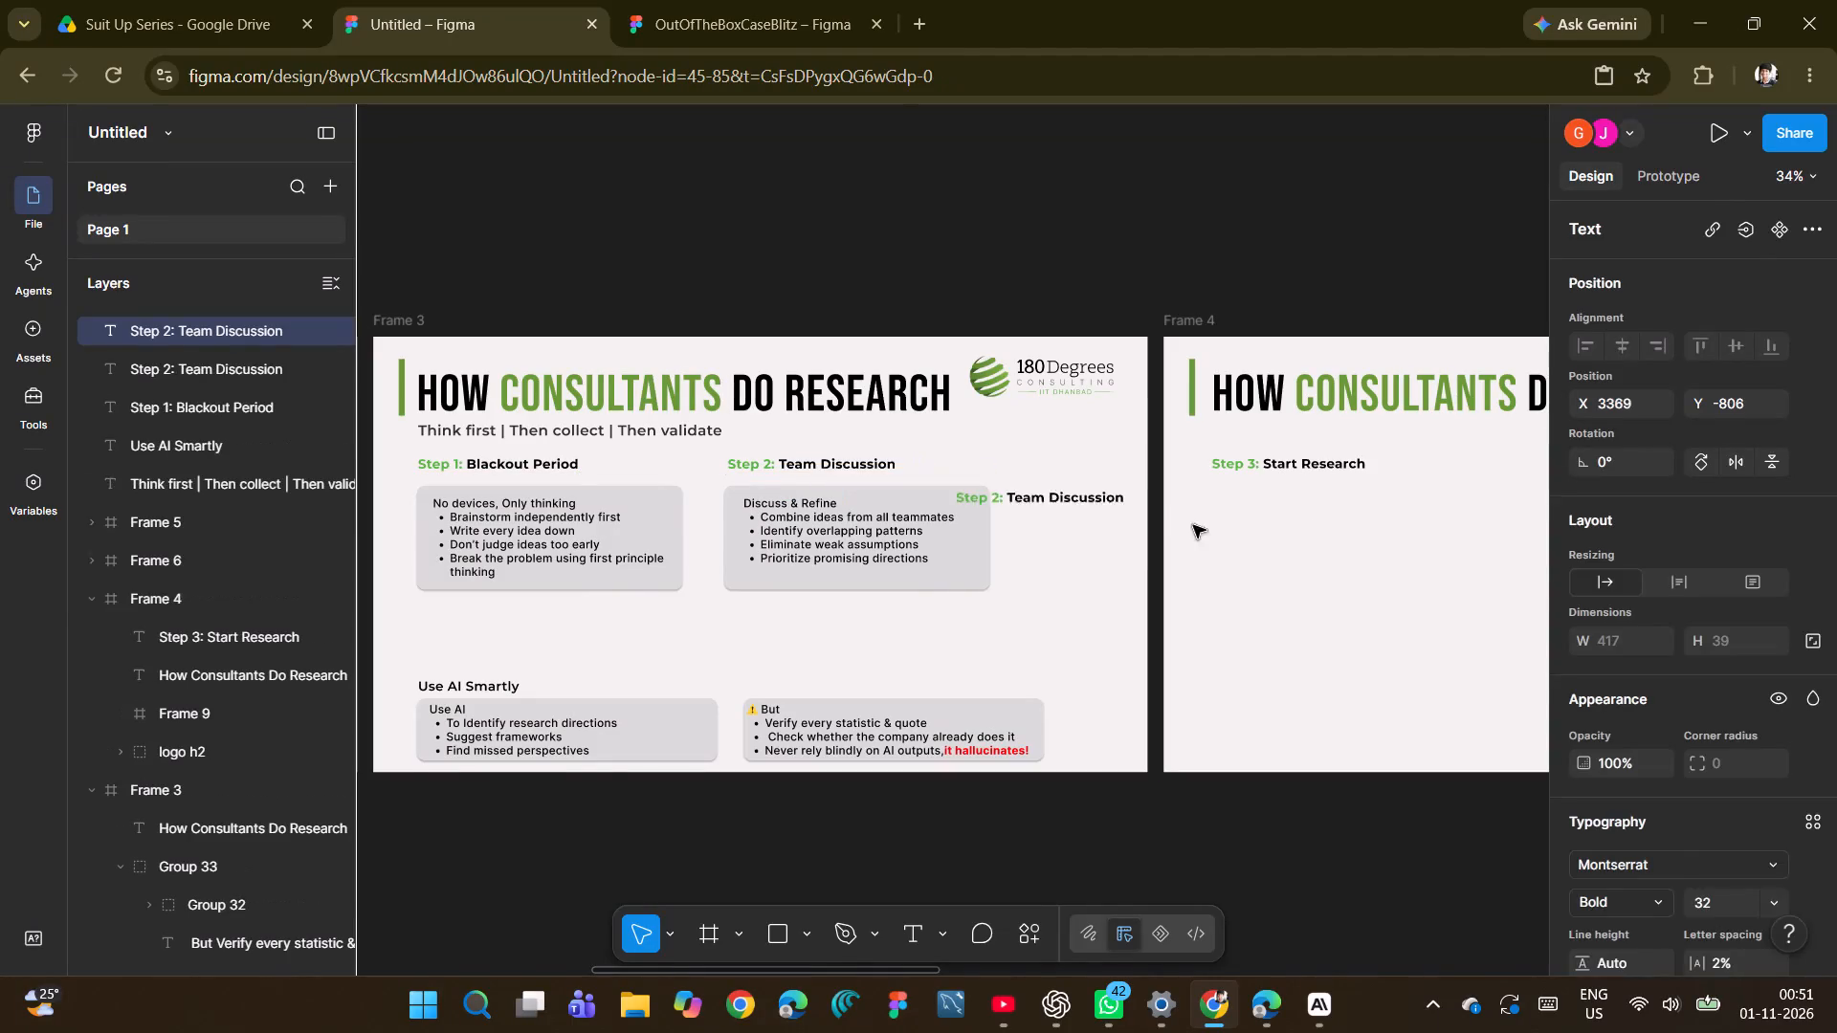
{"action": "left_click_drag", "start_coordinate": [1193, 525], "coordinate": [1340, 555]}
{"action": "left_click", "coordinate": [1329, 548]}
{"action": "left_click", "coordinate": [1317, 543]}
{"action": "double_click", "coordinate": [1325, 548]}
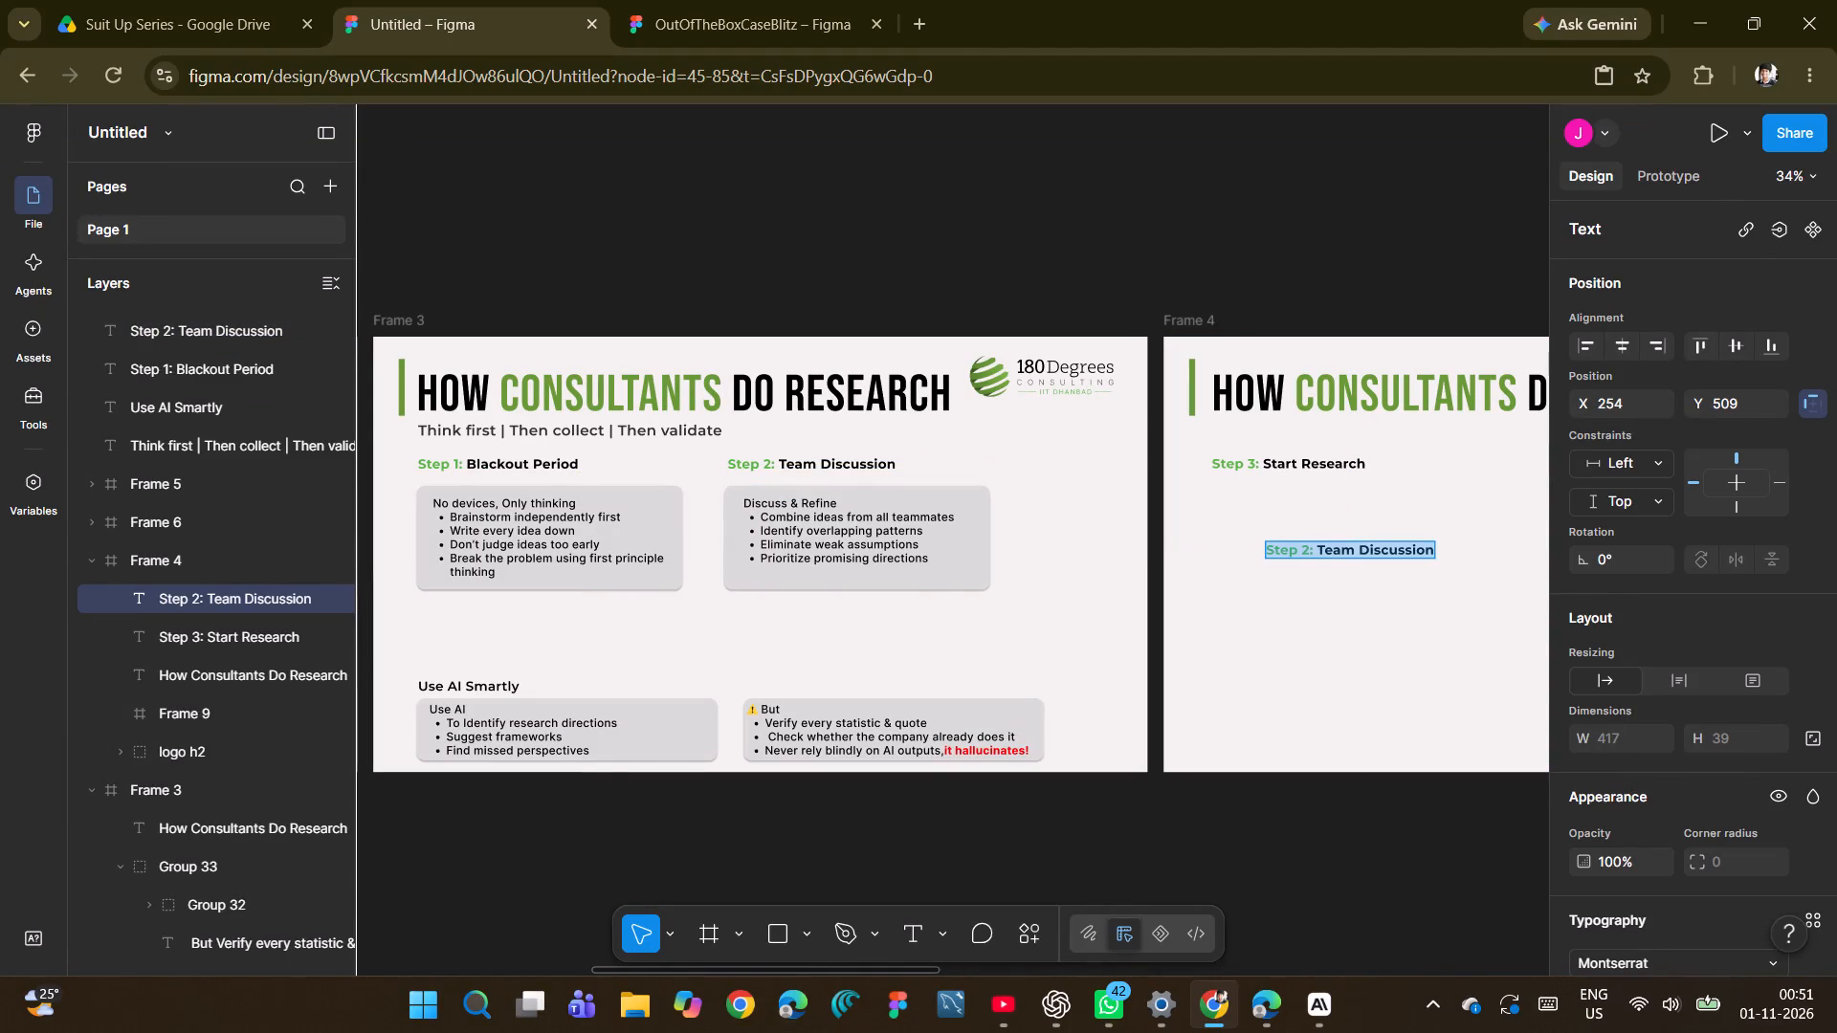
{"action": "key", "text": "ctrl+v"}
{"action": "left_click", "coordinate": [1327, 596]}
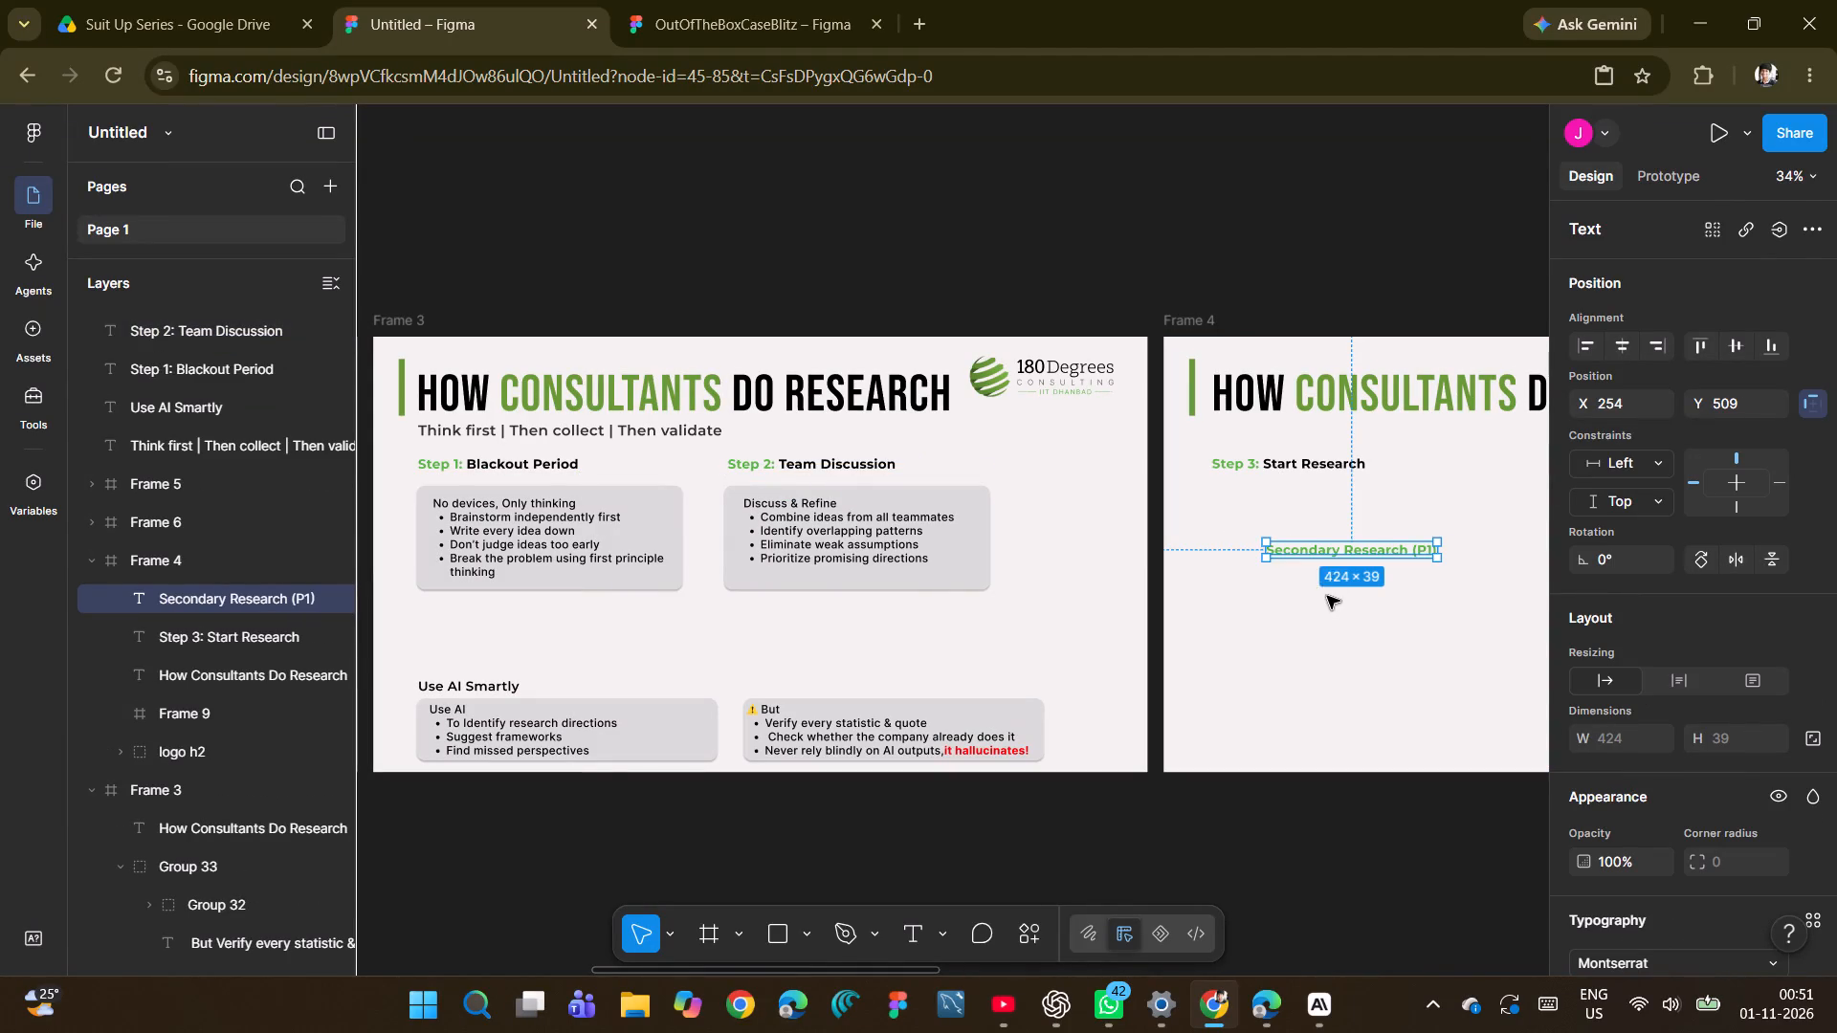
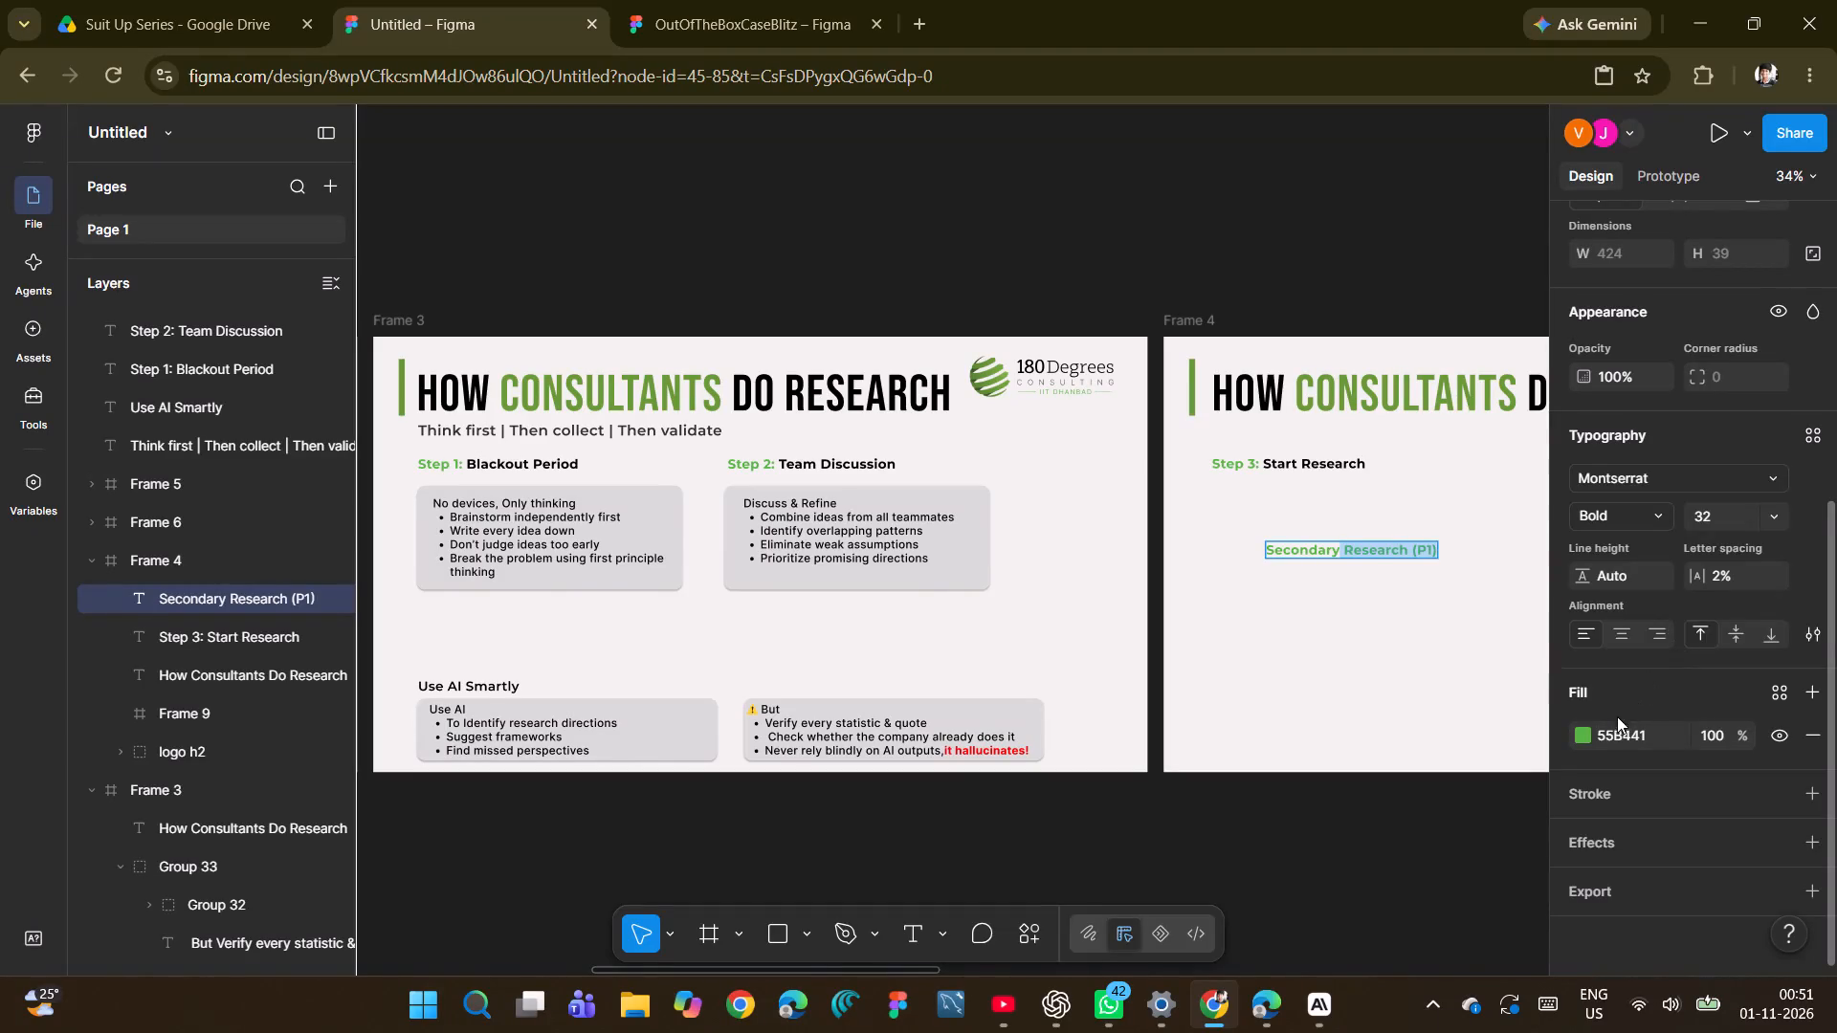
Set the fill of the words "Research (P1)" in Frame 4's subheading to black, 000000.
{"action": "left_click", "coordinate": [1613, 727]}
{"action": "key", "text": "0"}
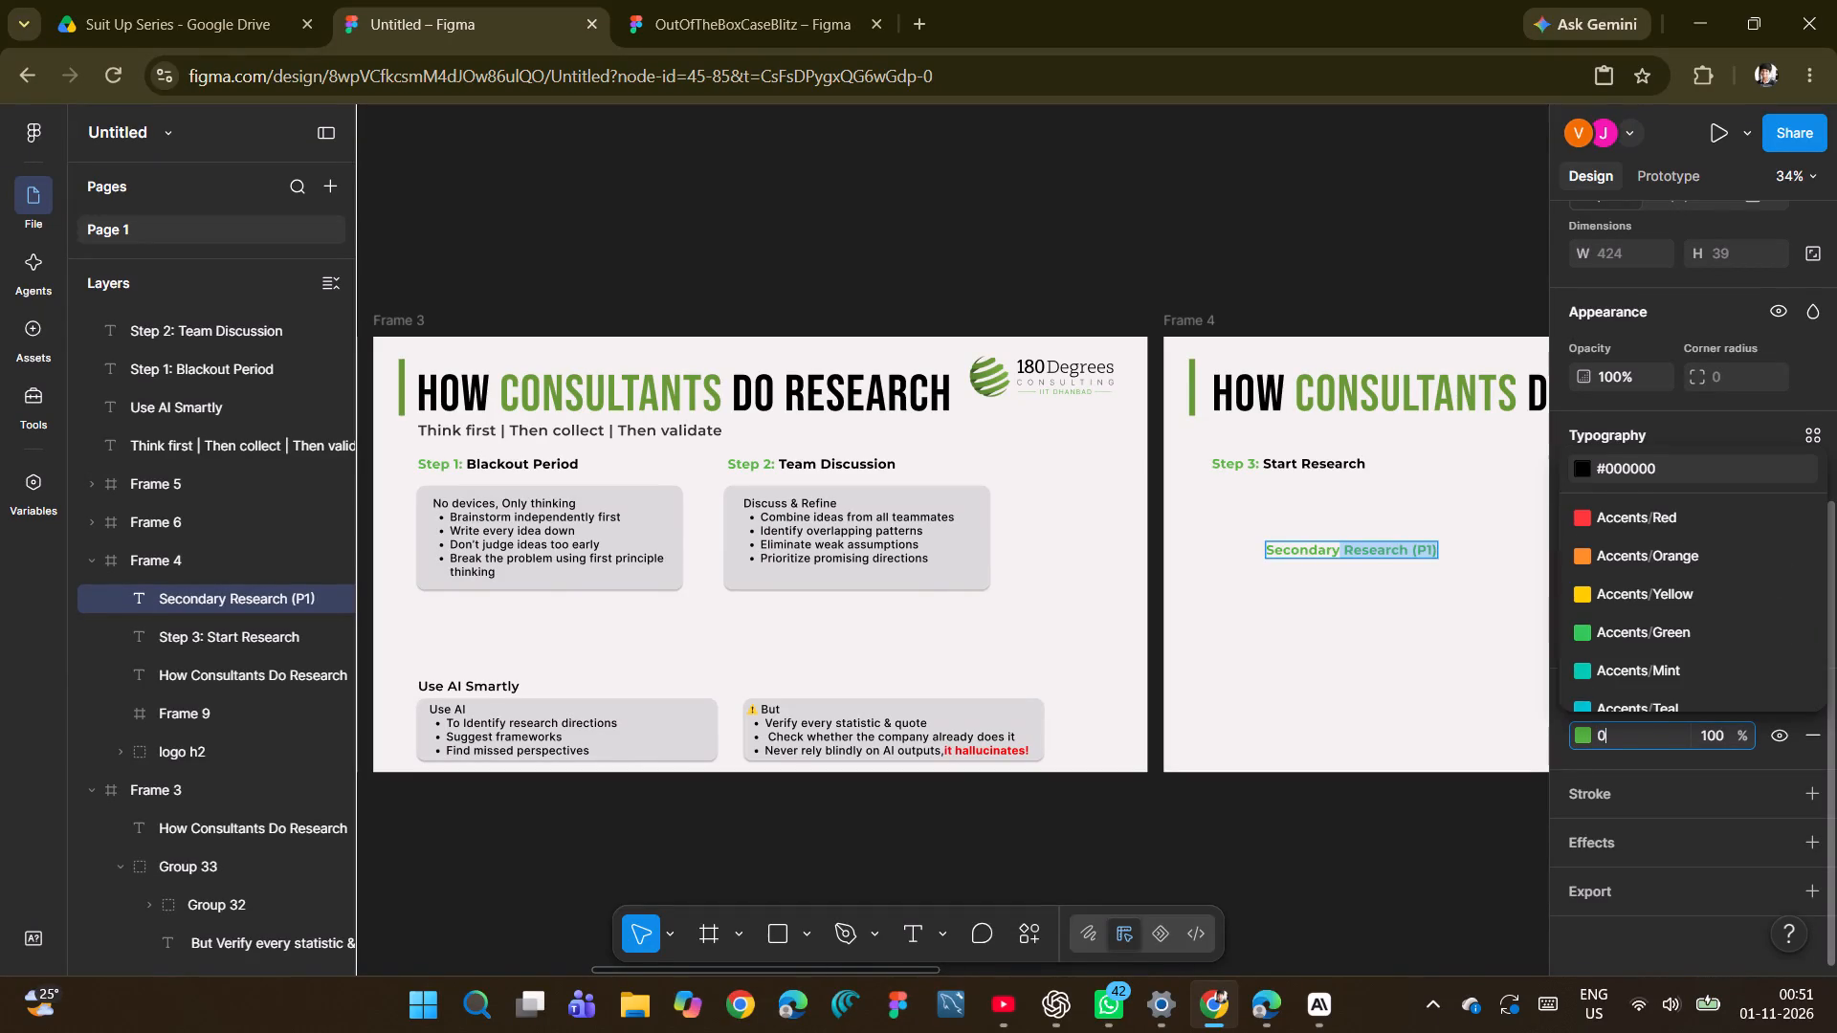
{"action": "key", "text": "Return"}
{"action": "left_click", "coordinate": [1295, 606]}
Move the "Secondary Research (P1)" subheading directly below "Step 3: Start Research" in Frame 4, aligned with its left edge.
{"action": "left_click_drag", "start_coordinate": [1376, 548], "coordinate": [1326, 516]}
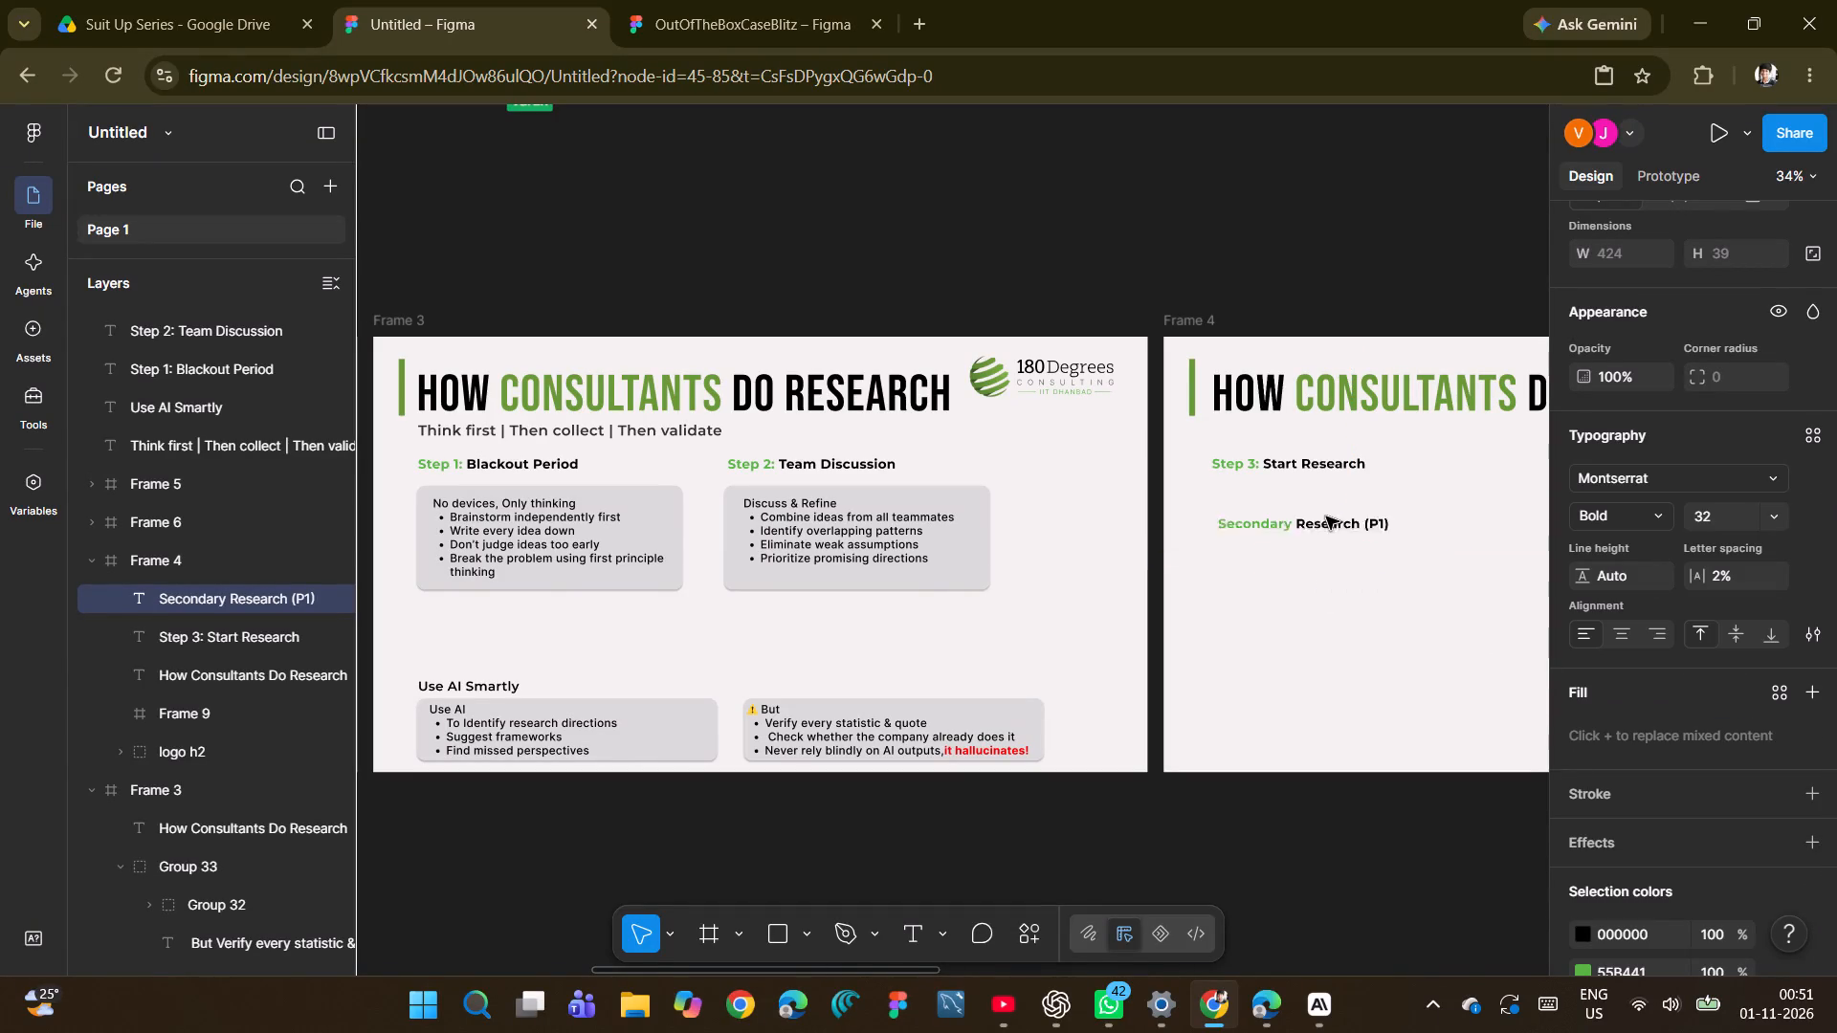
{"action": "left_click_drag", "start_coordinate": [1326, 516], "coordinate": [1324, 492]}
{"action": "left_click", "coordinate": [1302, 565]}
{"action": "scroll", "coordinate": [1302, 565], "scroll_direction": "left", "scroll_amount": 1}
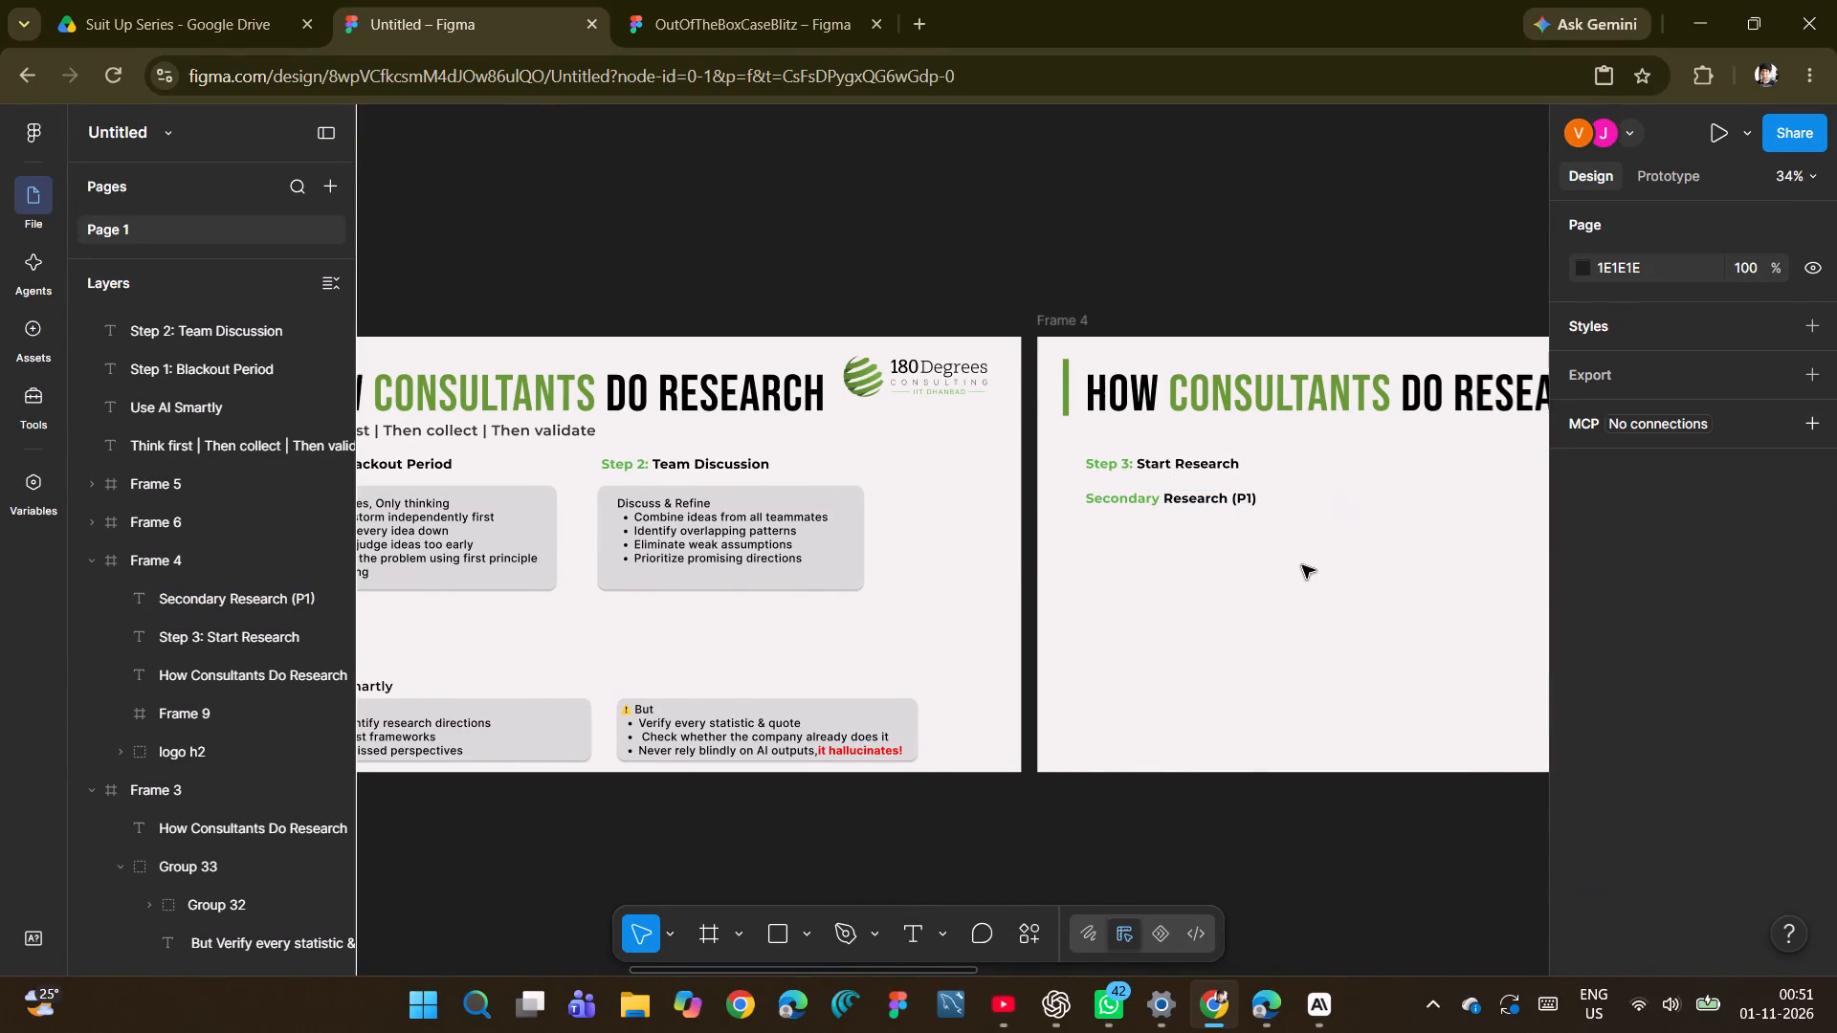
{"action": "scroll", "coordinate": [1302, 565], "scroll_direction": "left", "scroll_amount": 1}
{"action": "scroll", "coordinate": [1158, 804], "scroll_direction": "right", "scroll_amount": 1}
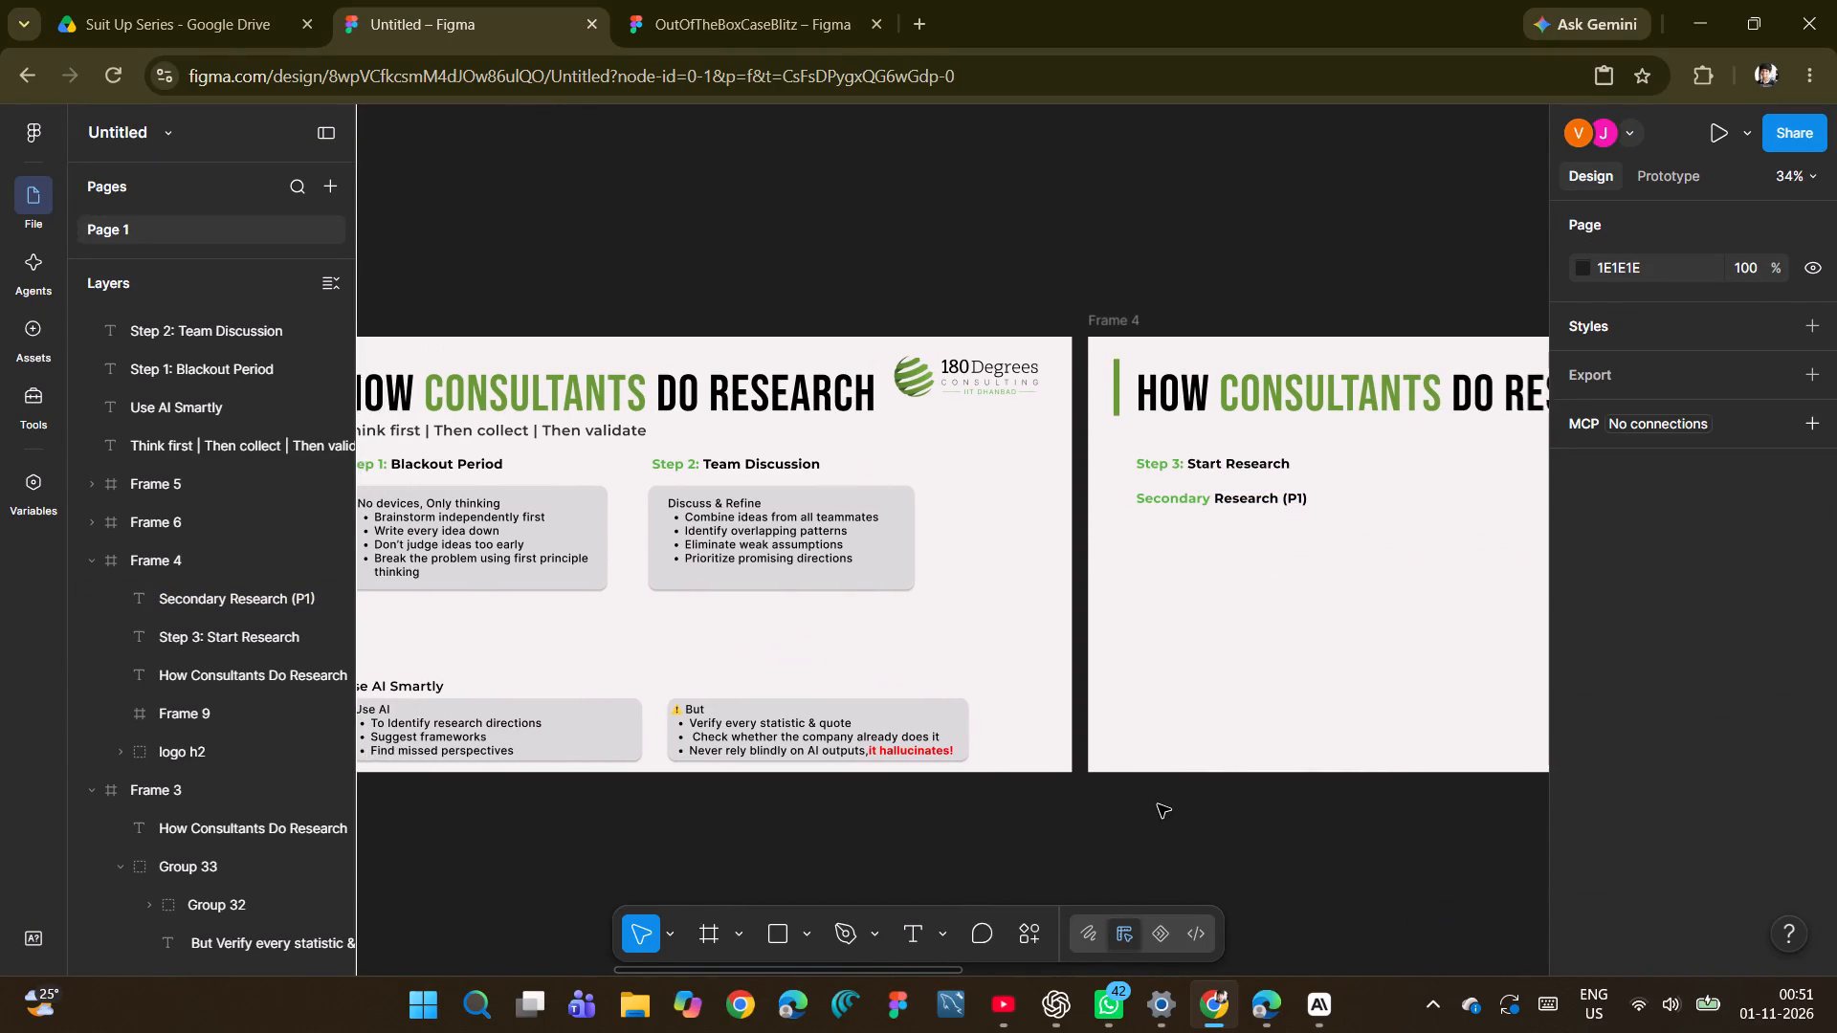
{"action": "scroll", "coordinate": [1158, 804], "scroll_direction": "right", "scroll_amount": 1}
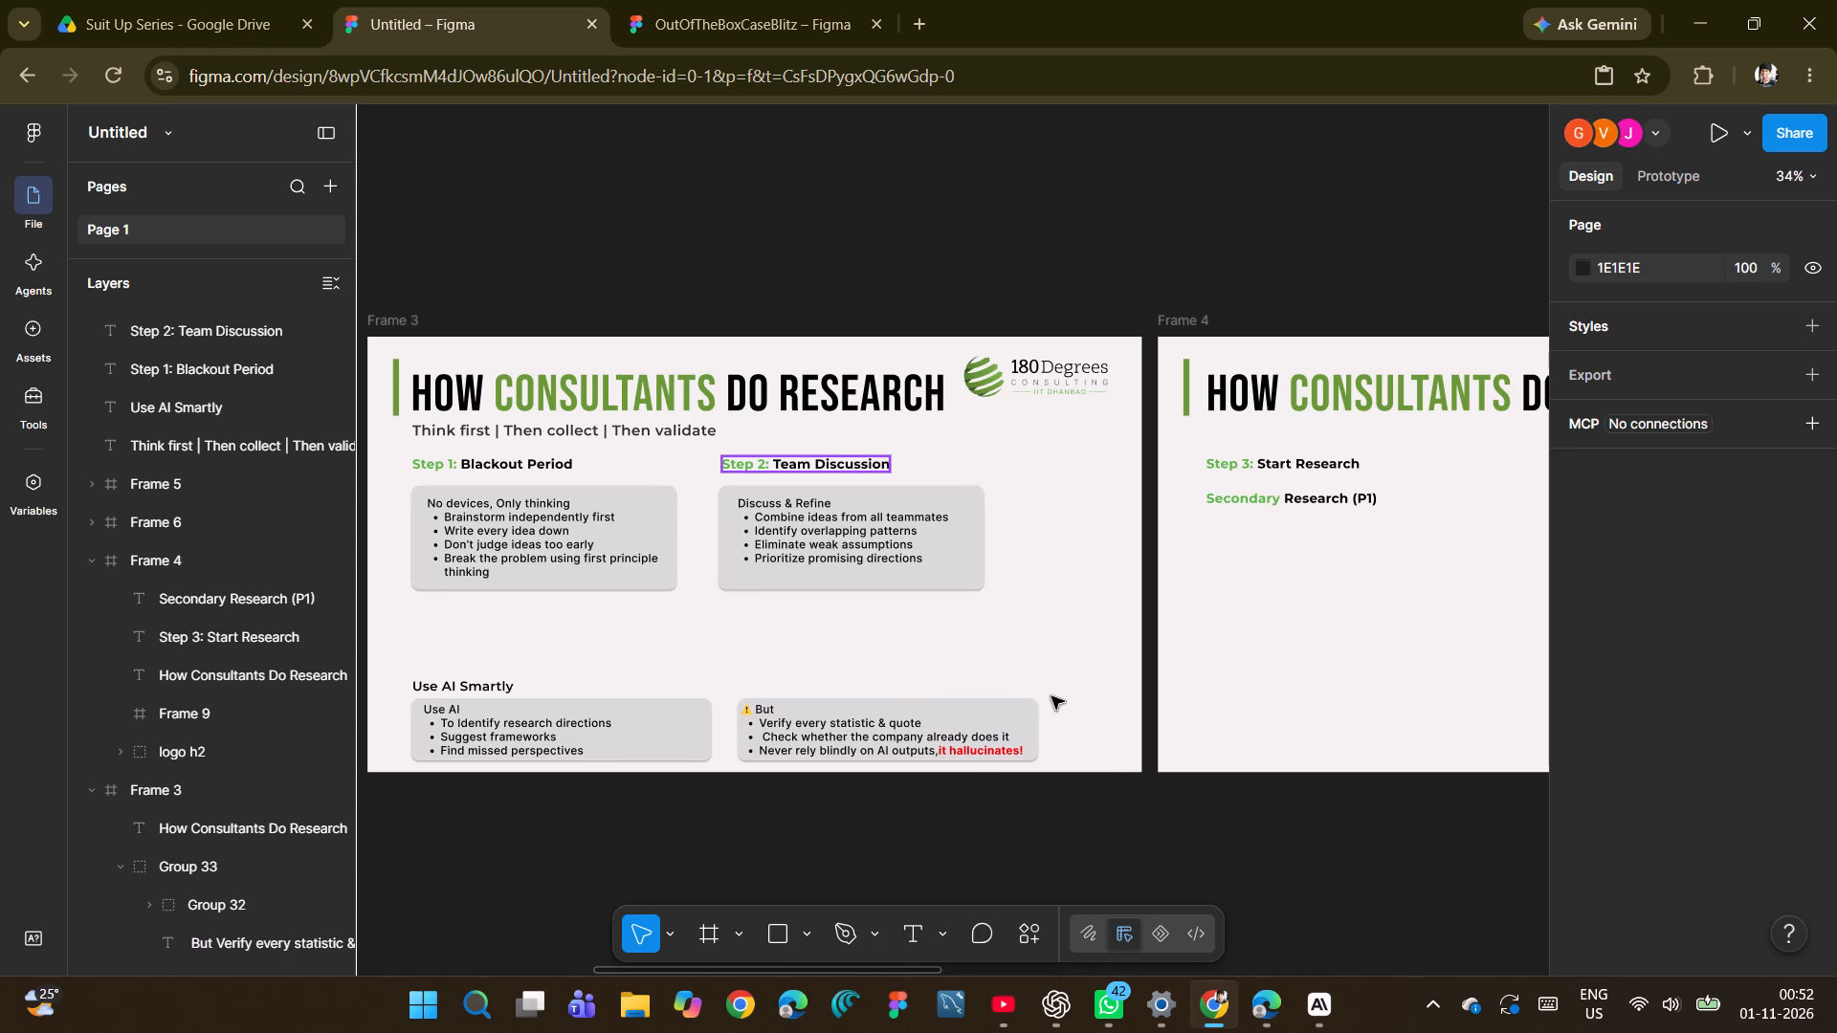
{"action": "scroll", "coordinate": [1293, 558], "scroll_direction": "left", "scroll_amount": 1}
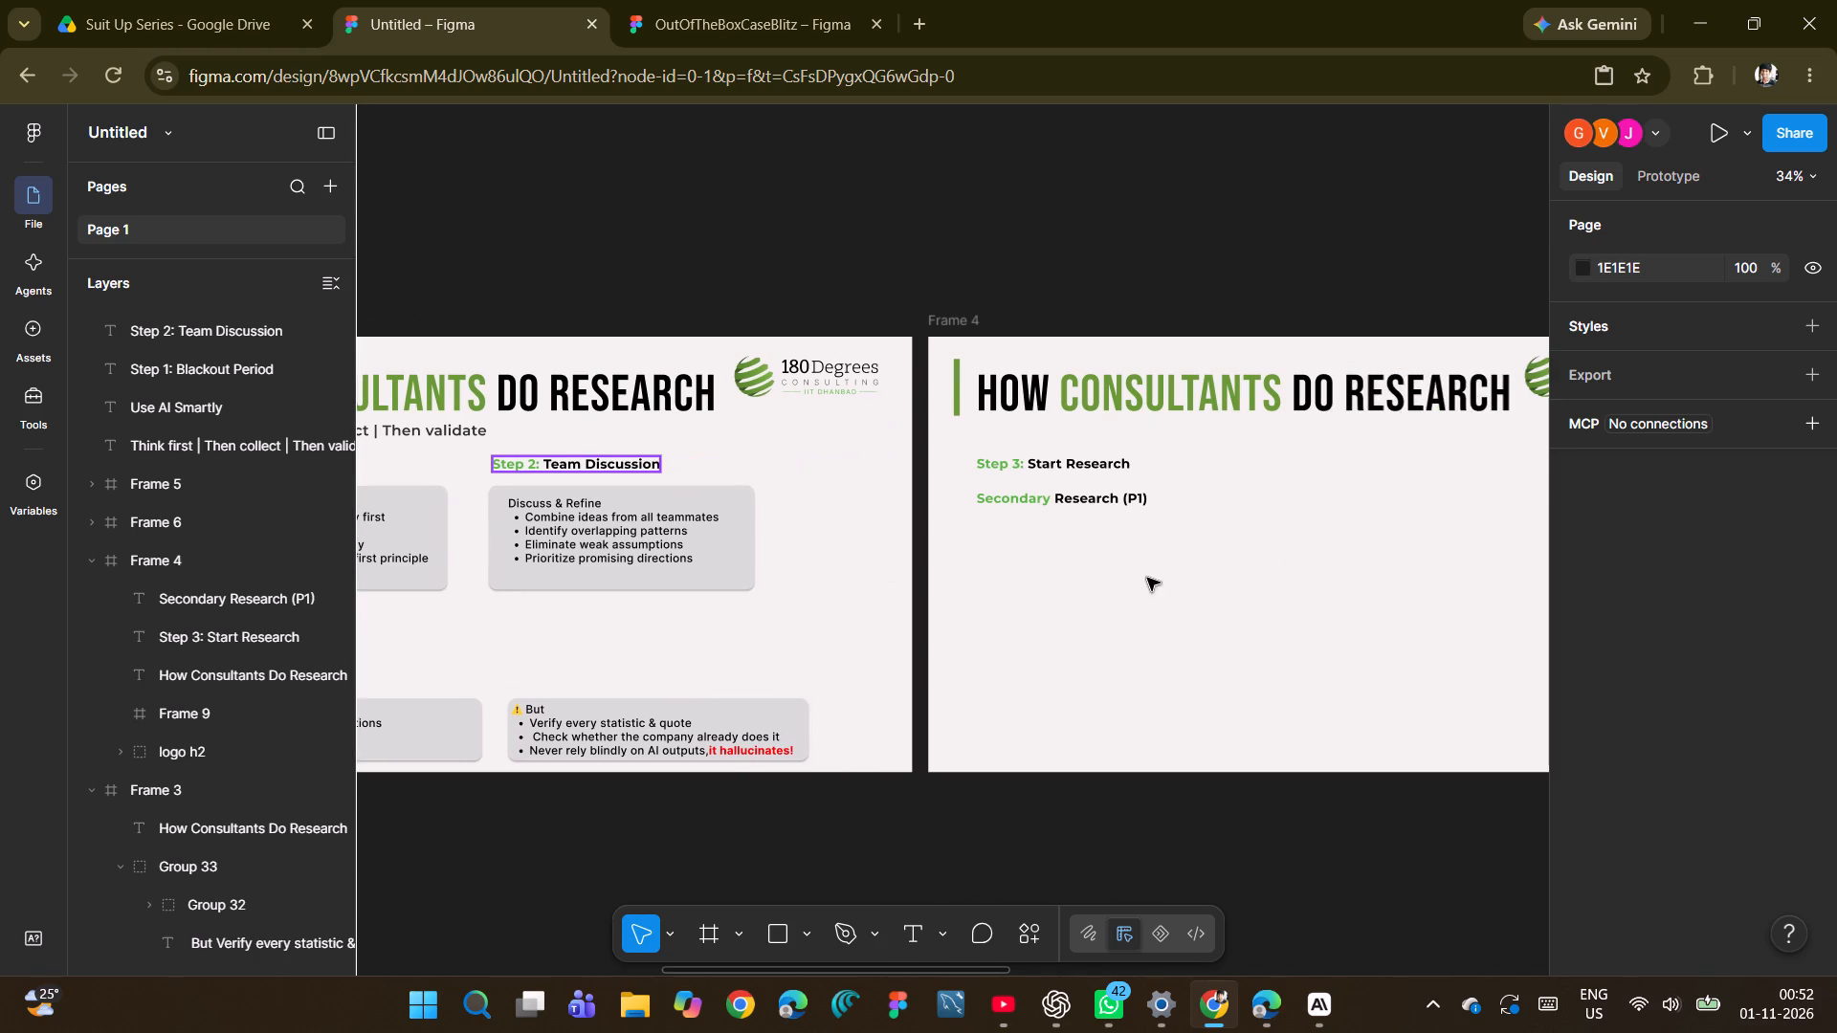
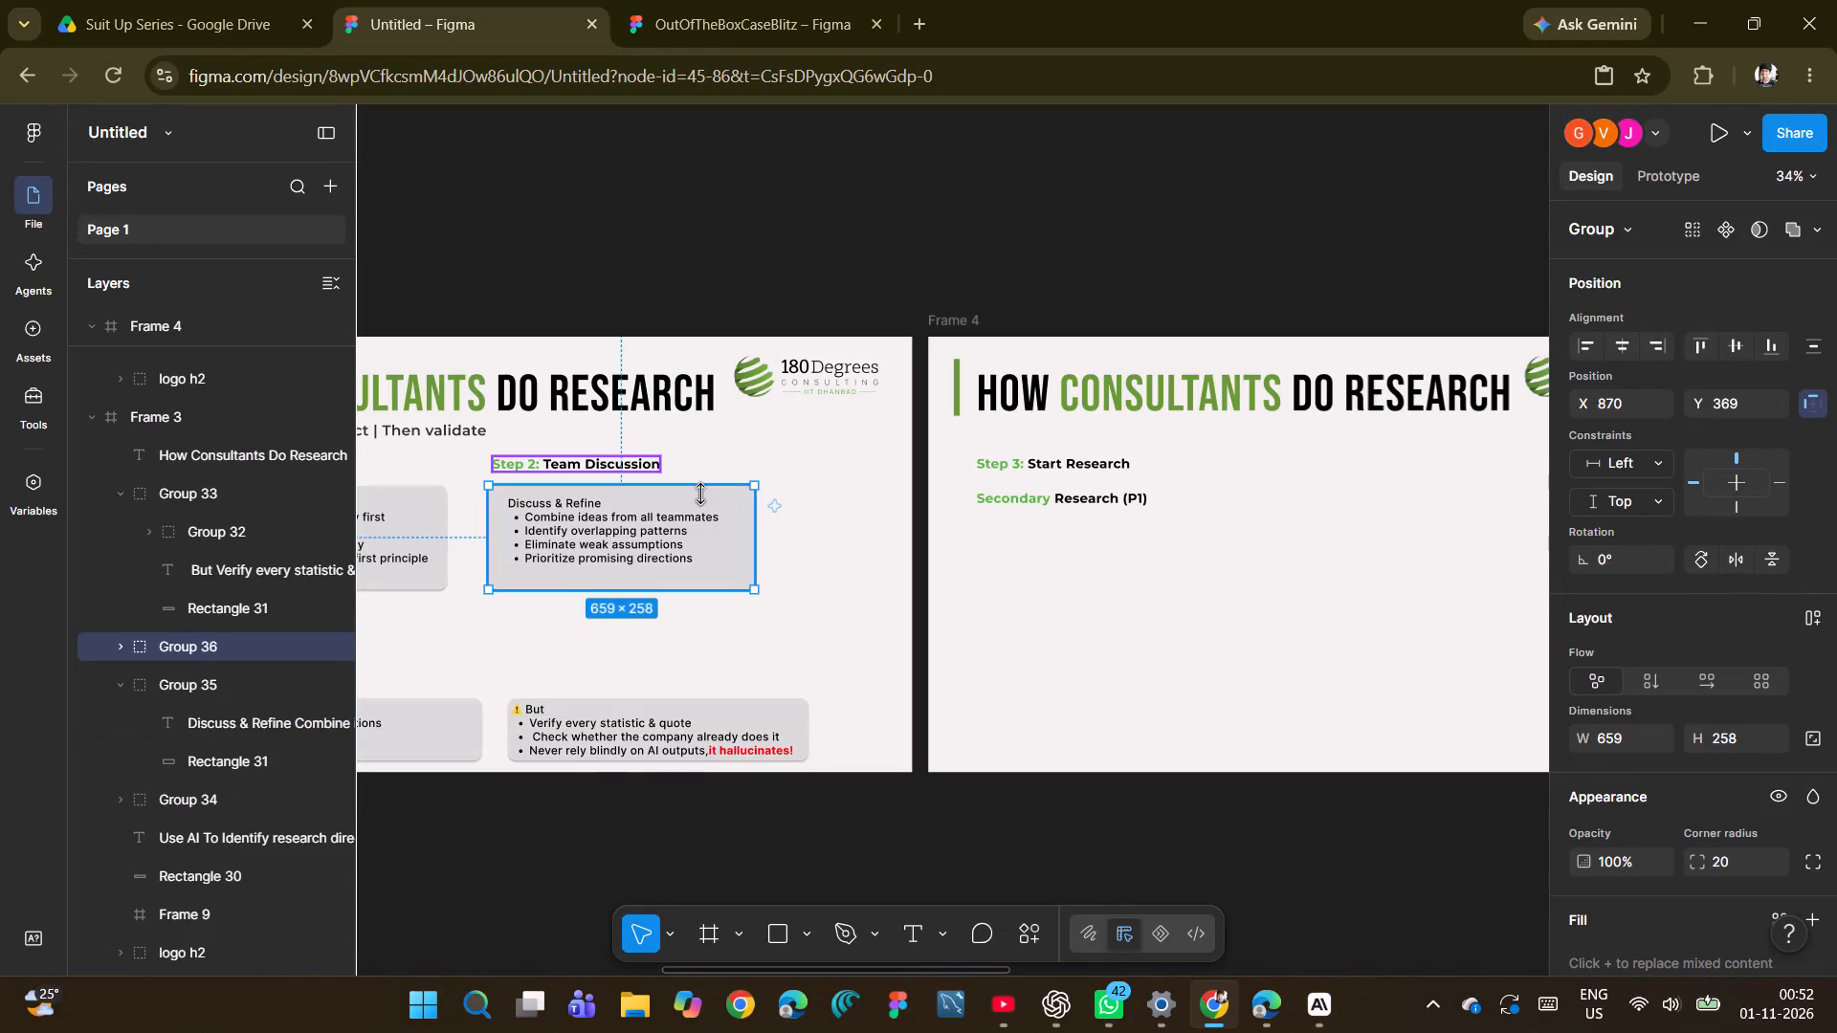
Duplicate Frame 3's "Discuss & Refine" card and place the copy below "Secondary Research (P1)" in Frame 4, at about X 203, Y 525.
{"action": "left_click_drag", "start_coordinate": [701, 494], "coordinate": [1172, 512]}
{"action": "key", "text": "ctrl+z"}
{"action": "key", "text": "ctrl+d"}
{"action": "left_click_drag", "start_coordinate": [682, 498], "coordinate": [1204, 560]}
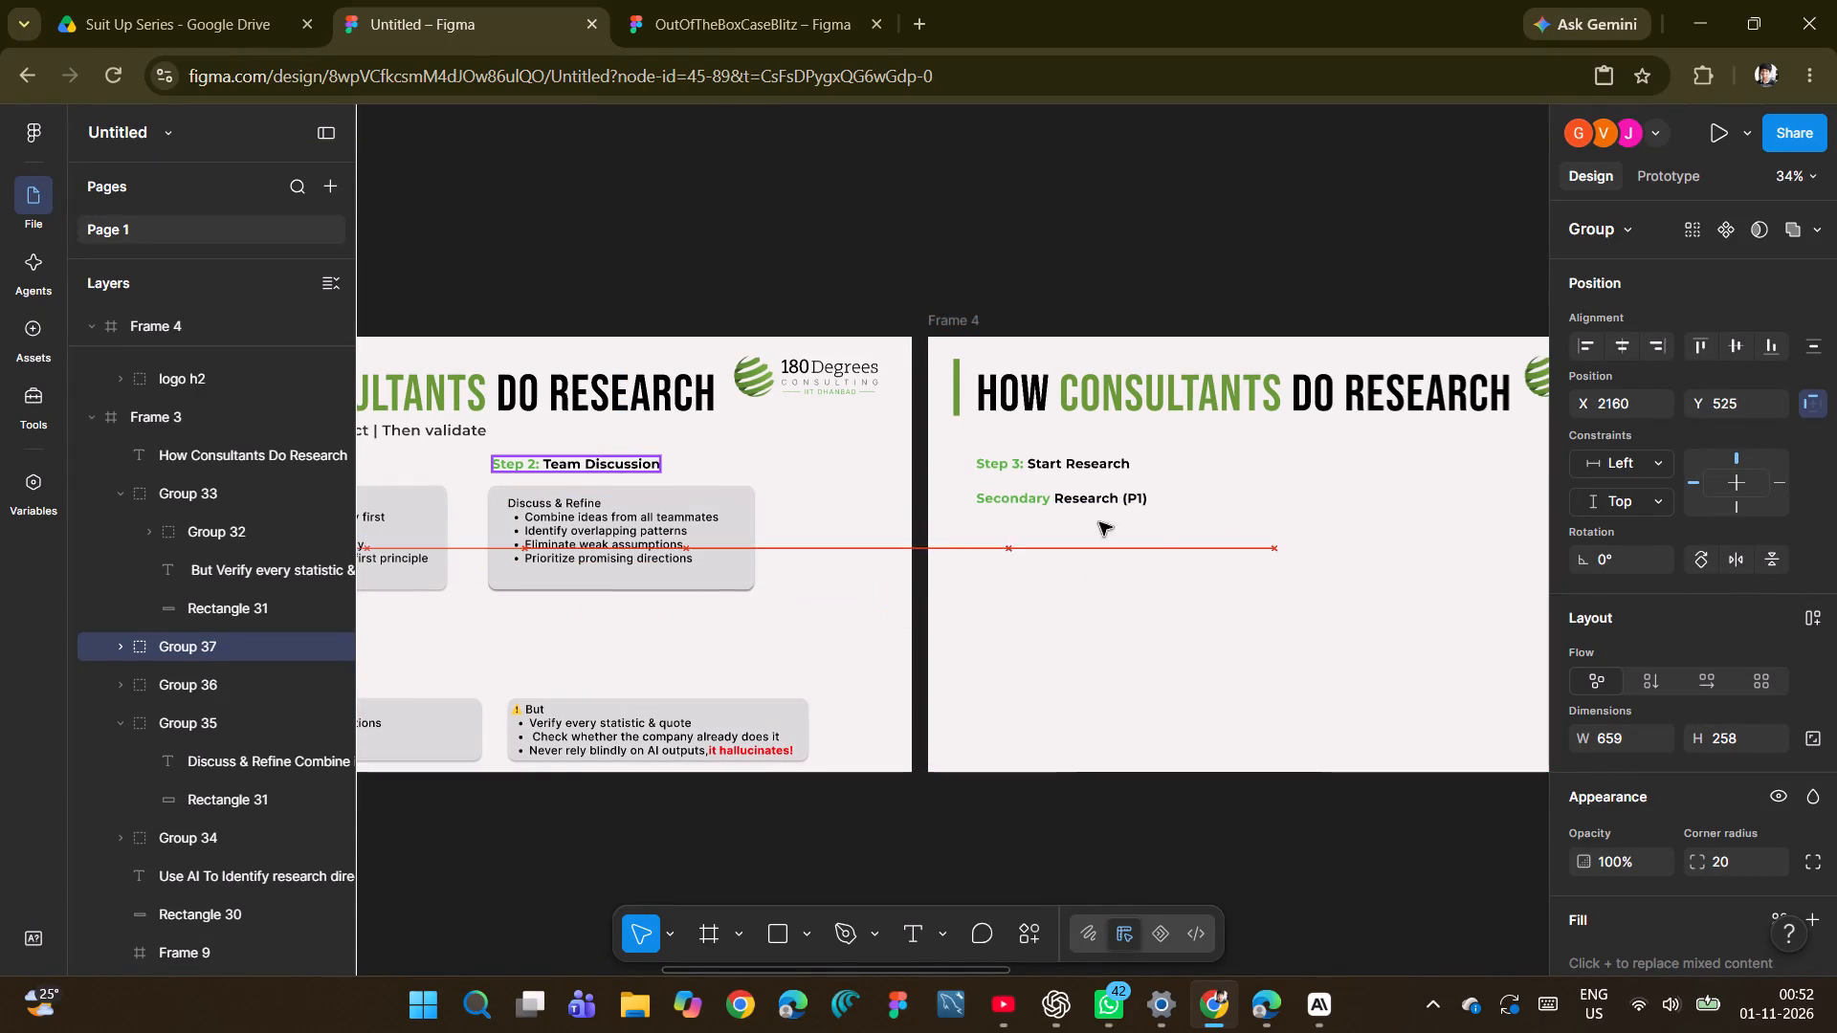
Delete the surplus "Discuss & Refine" card overlapping the original under "Step 2: Team Discussion" in Frame 3.
{"action": "left_click_drag", "start_coordinate": [742, 500], "coordinate": [779, 522]}
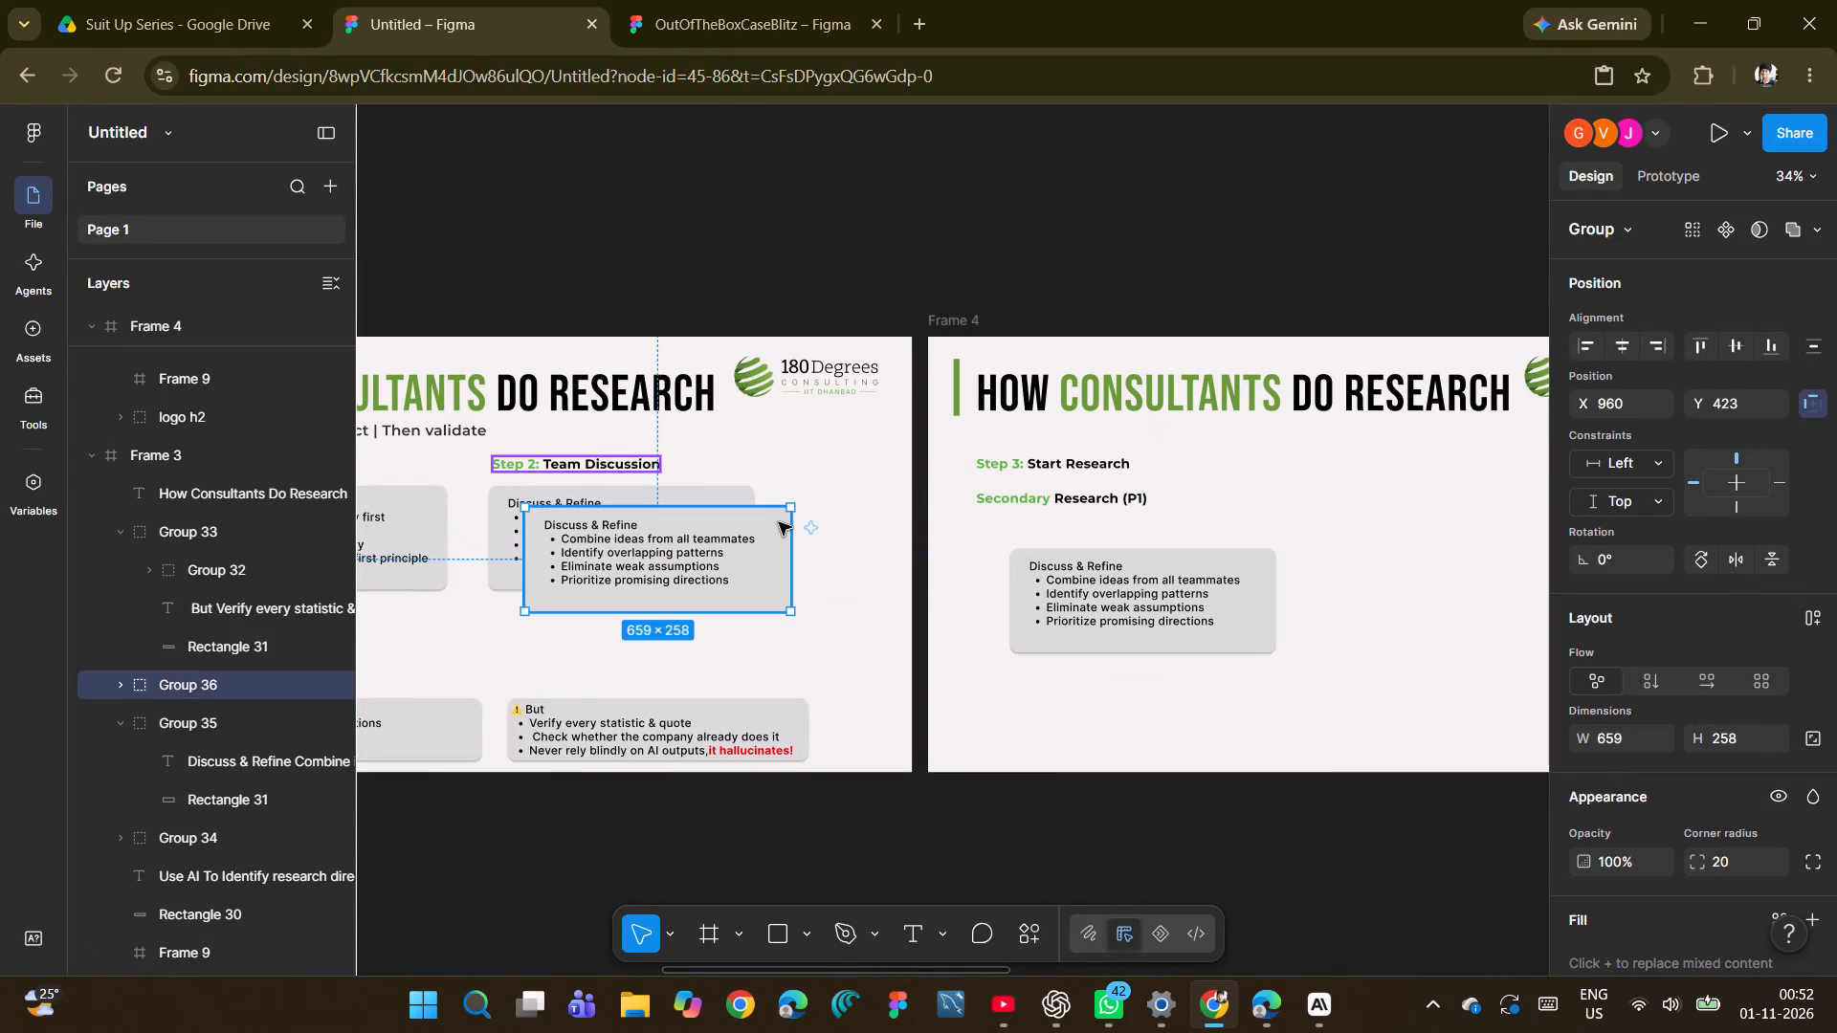
{"action": "key", "text": "BackSpace"}
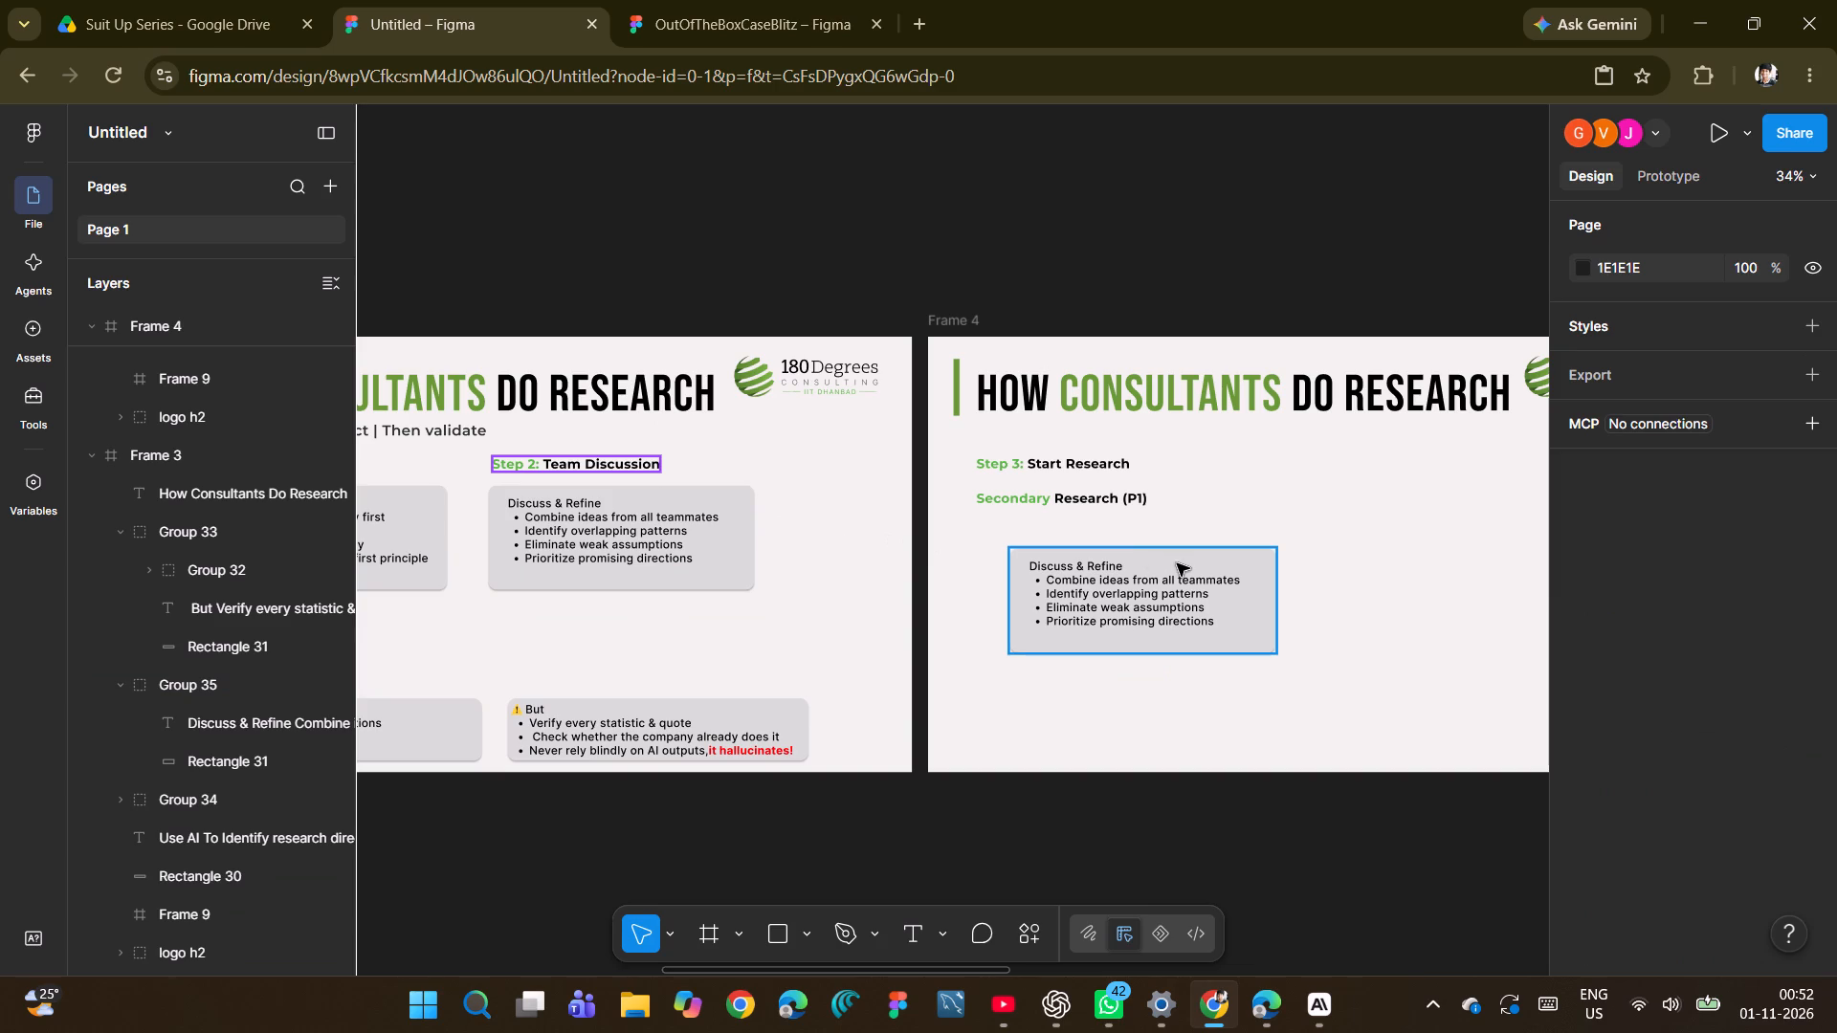
Select the copied "Discuss & Refine" card in Frame 4.
{"action": "left_click", "coordinate": [1169, 558]}
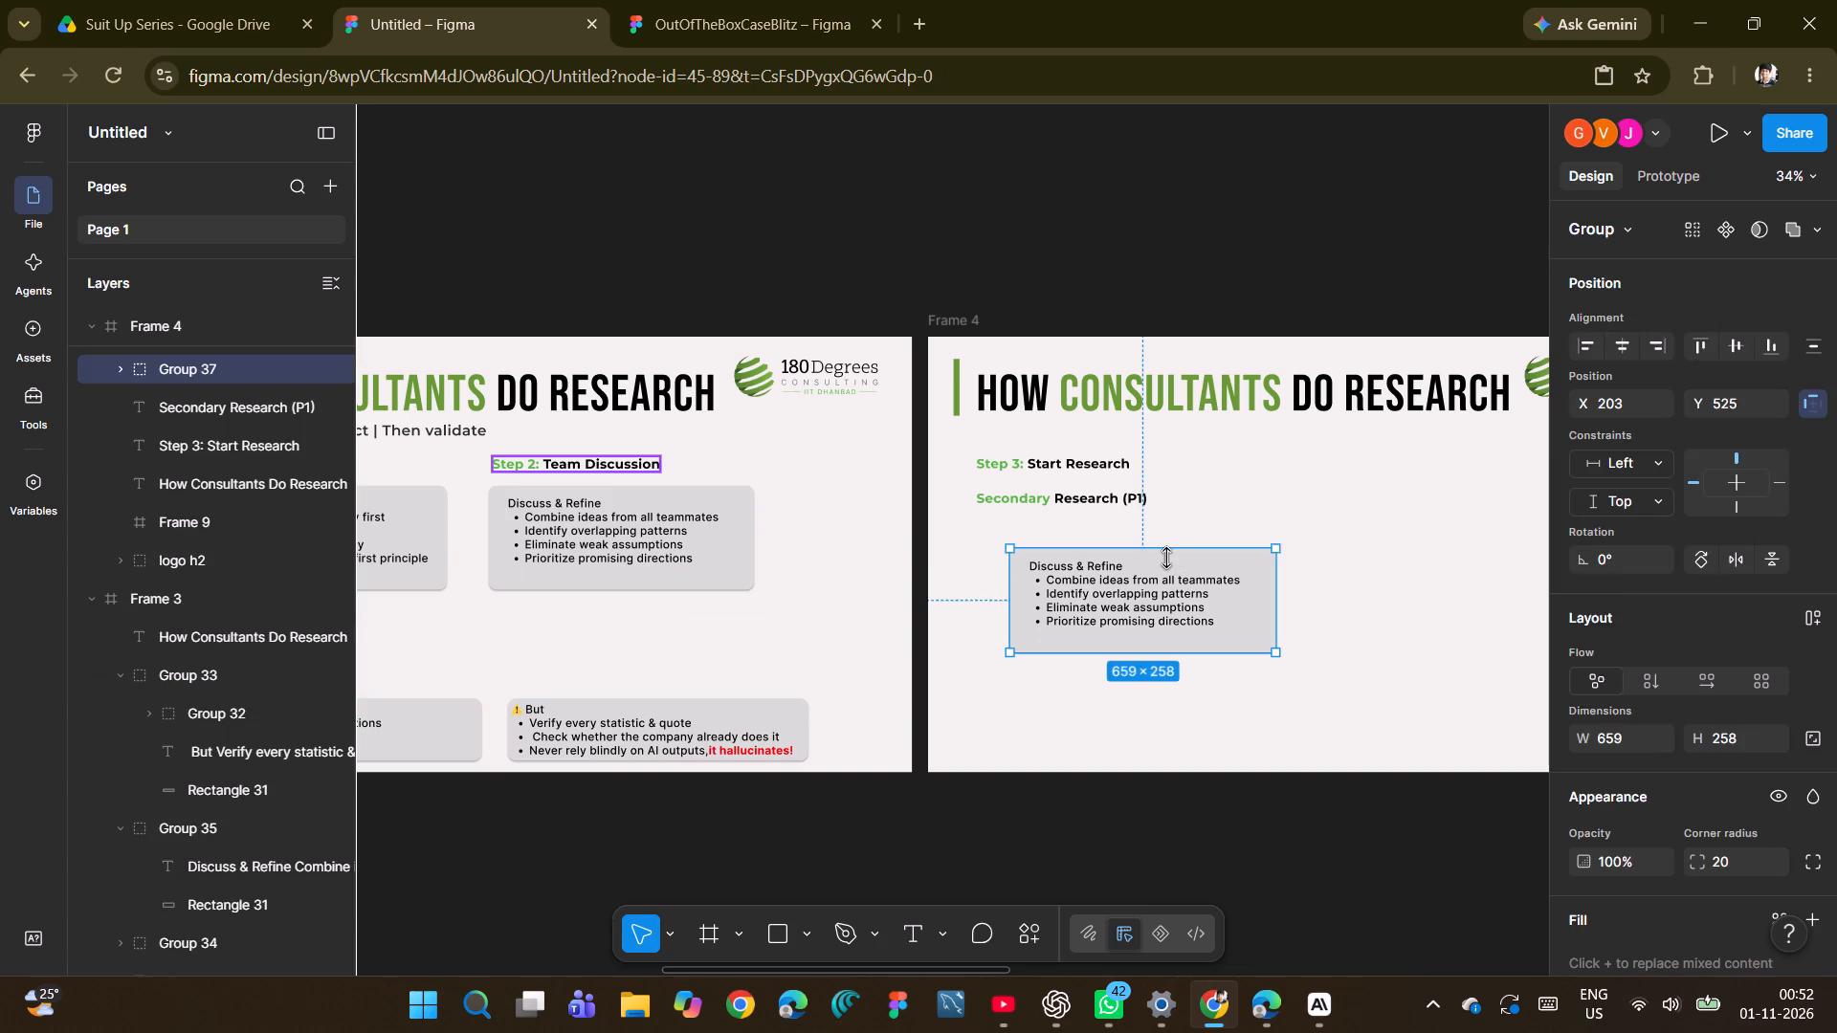
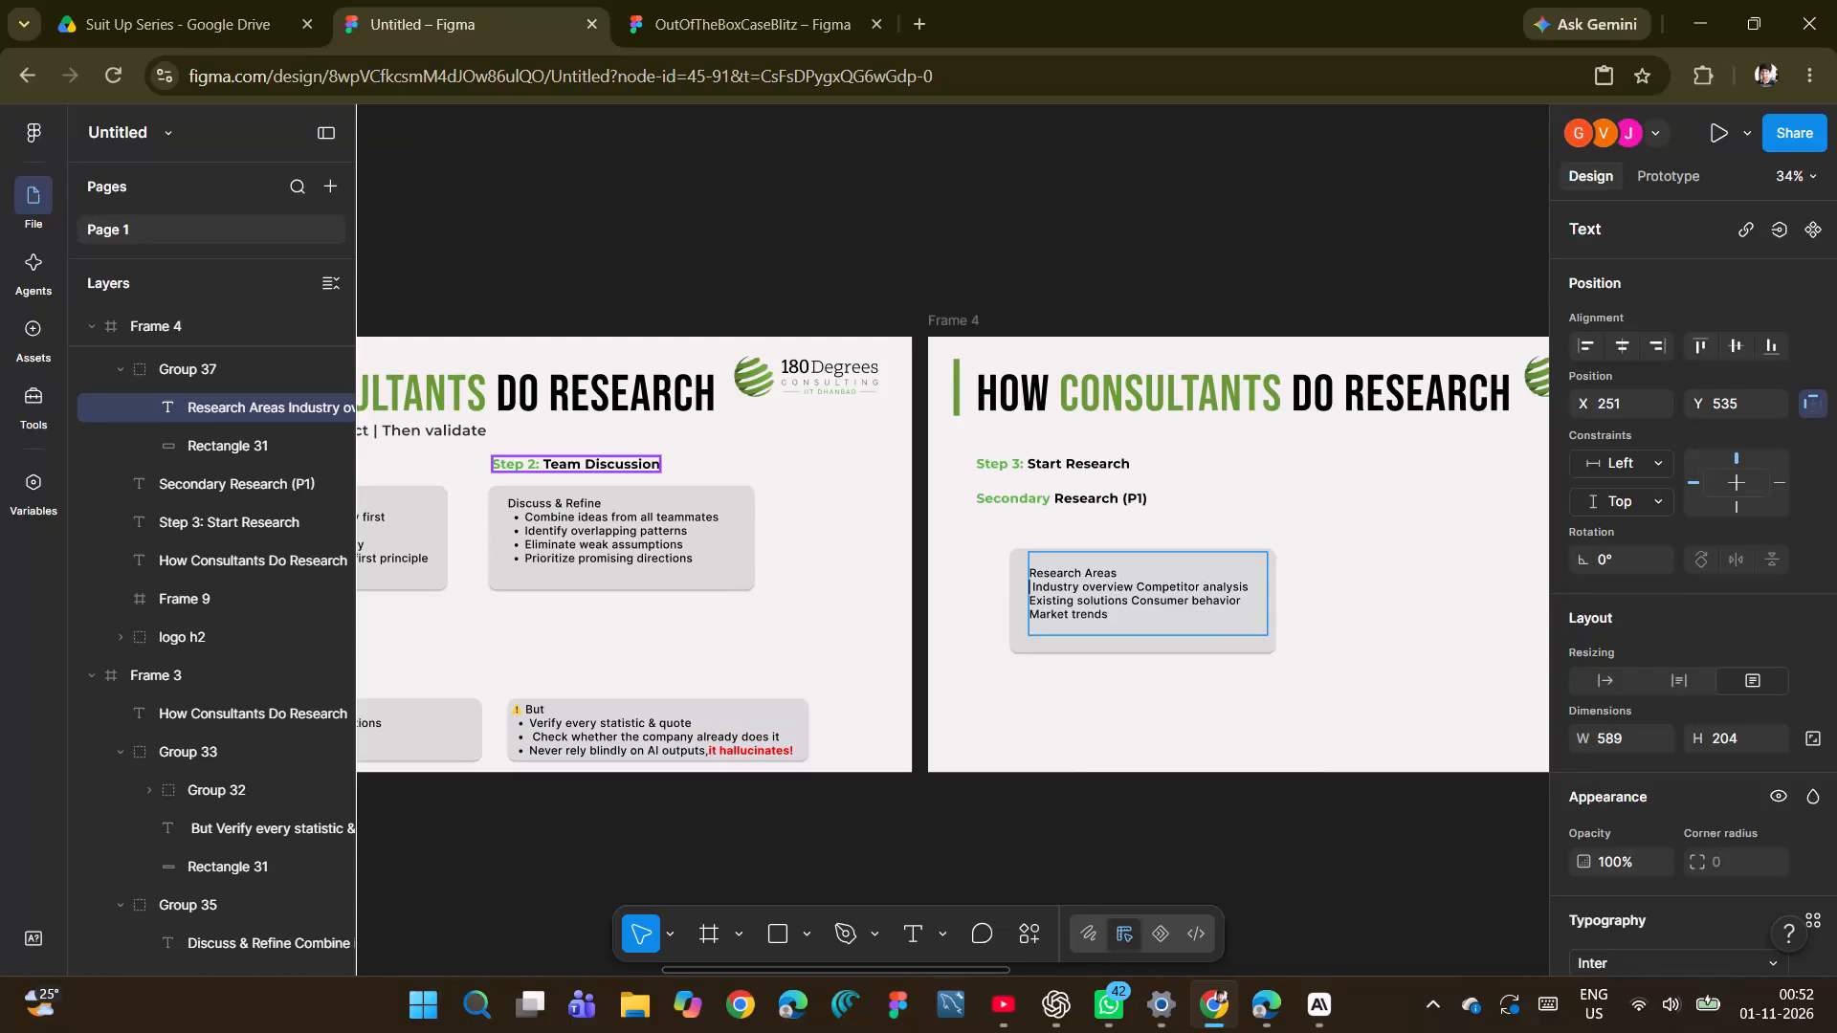
Break the text under "Research Areas" in Frame 4's card into separate lines: Industry overview, Competitor analysis, Existing solutions, Consumer behavior, Market trends.
{"action": "key", "text": "Right"}
{"action": "key", "text": "BackSpace"}
{"action": "left_click", "coordinate": [1133, 584]}
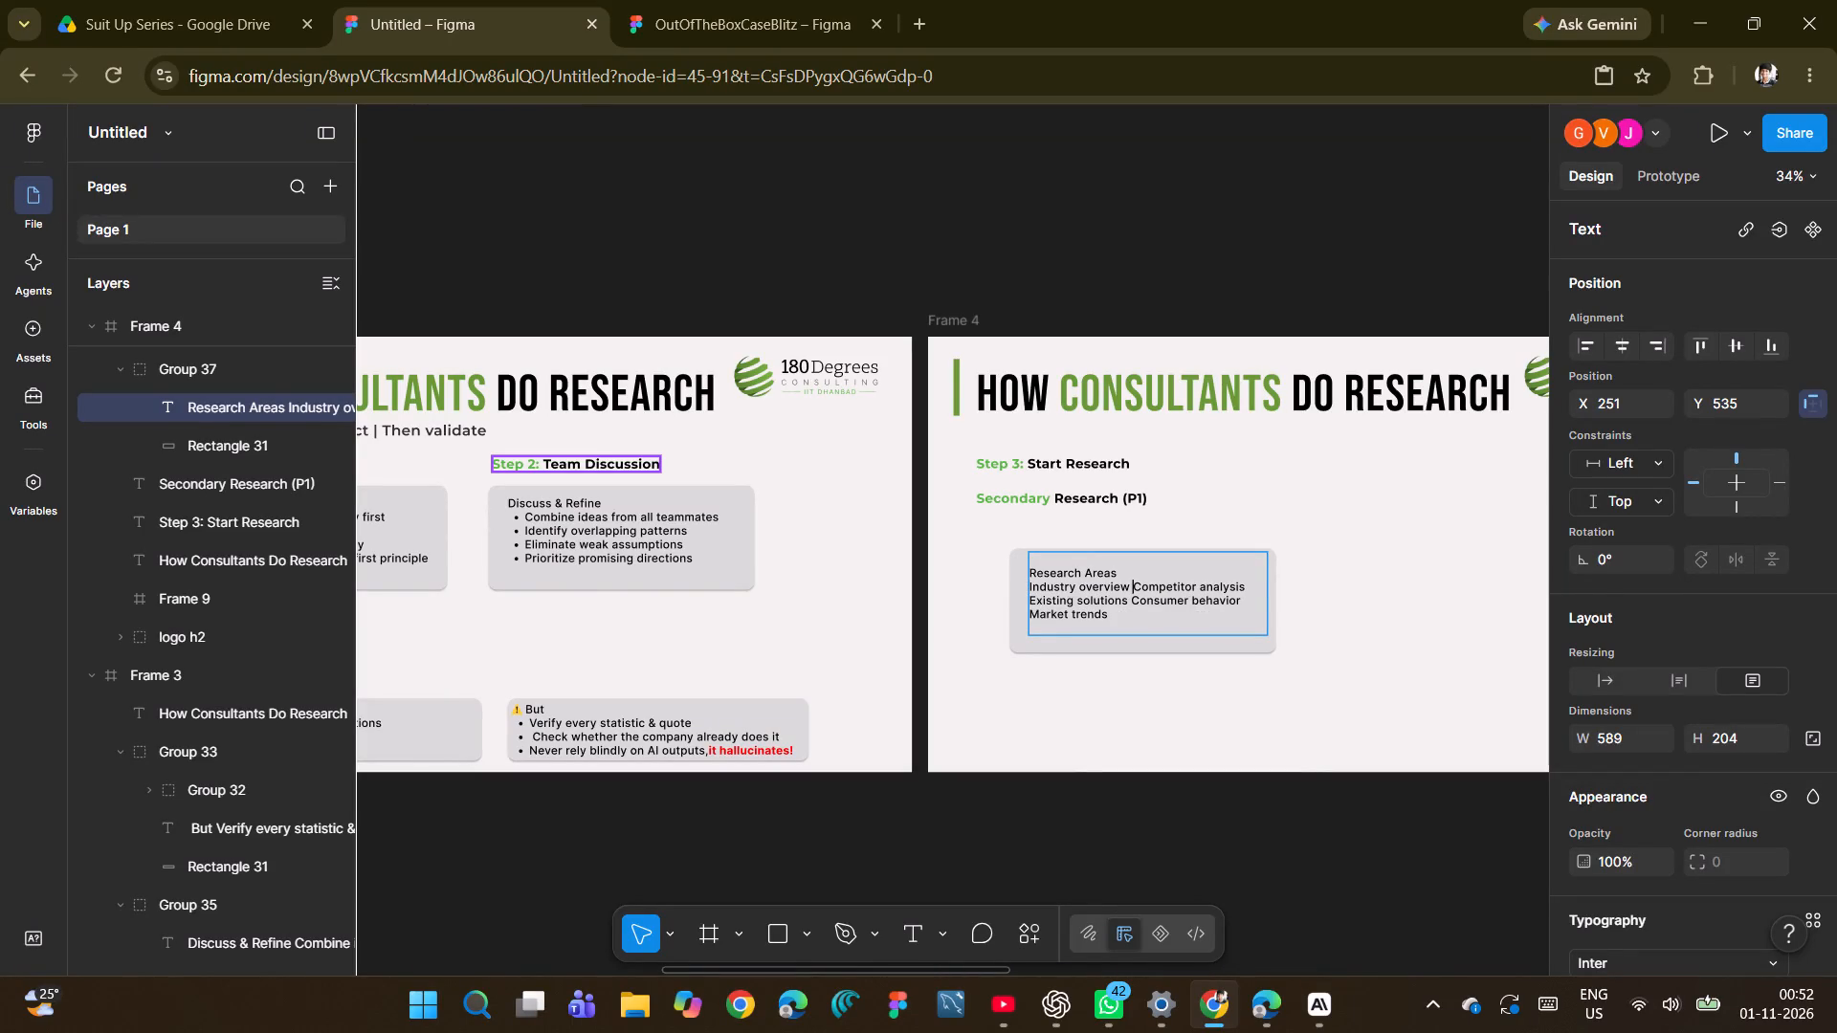
{"action": "key", "text": "Return"}
{"action": "left_click", "coordinate": [1144, 595]}
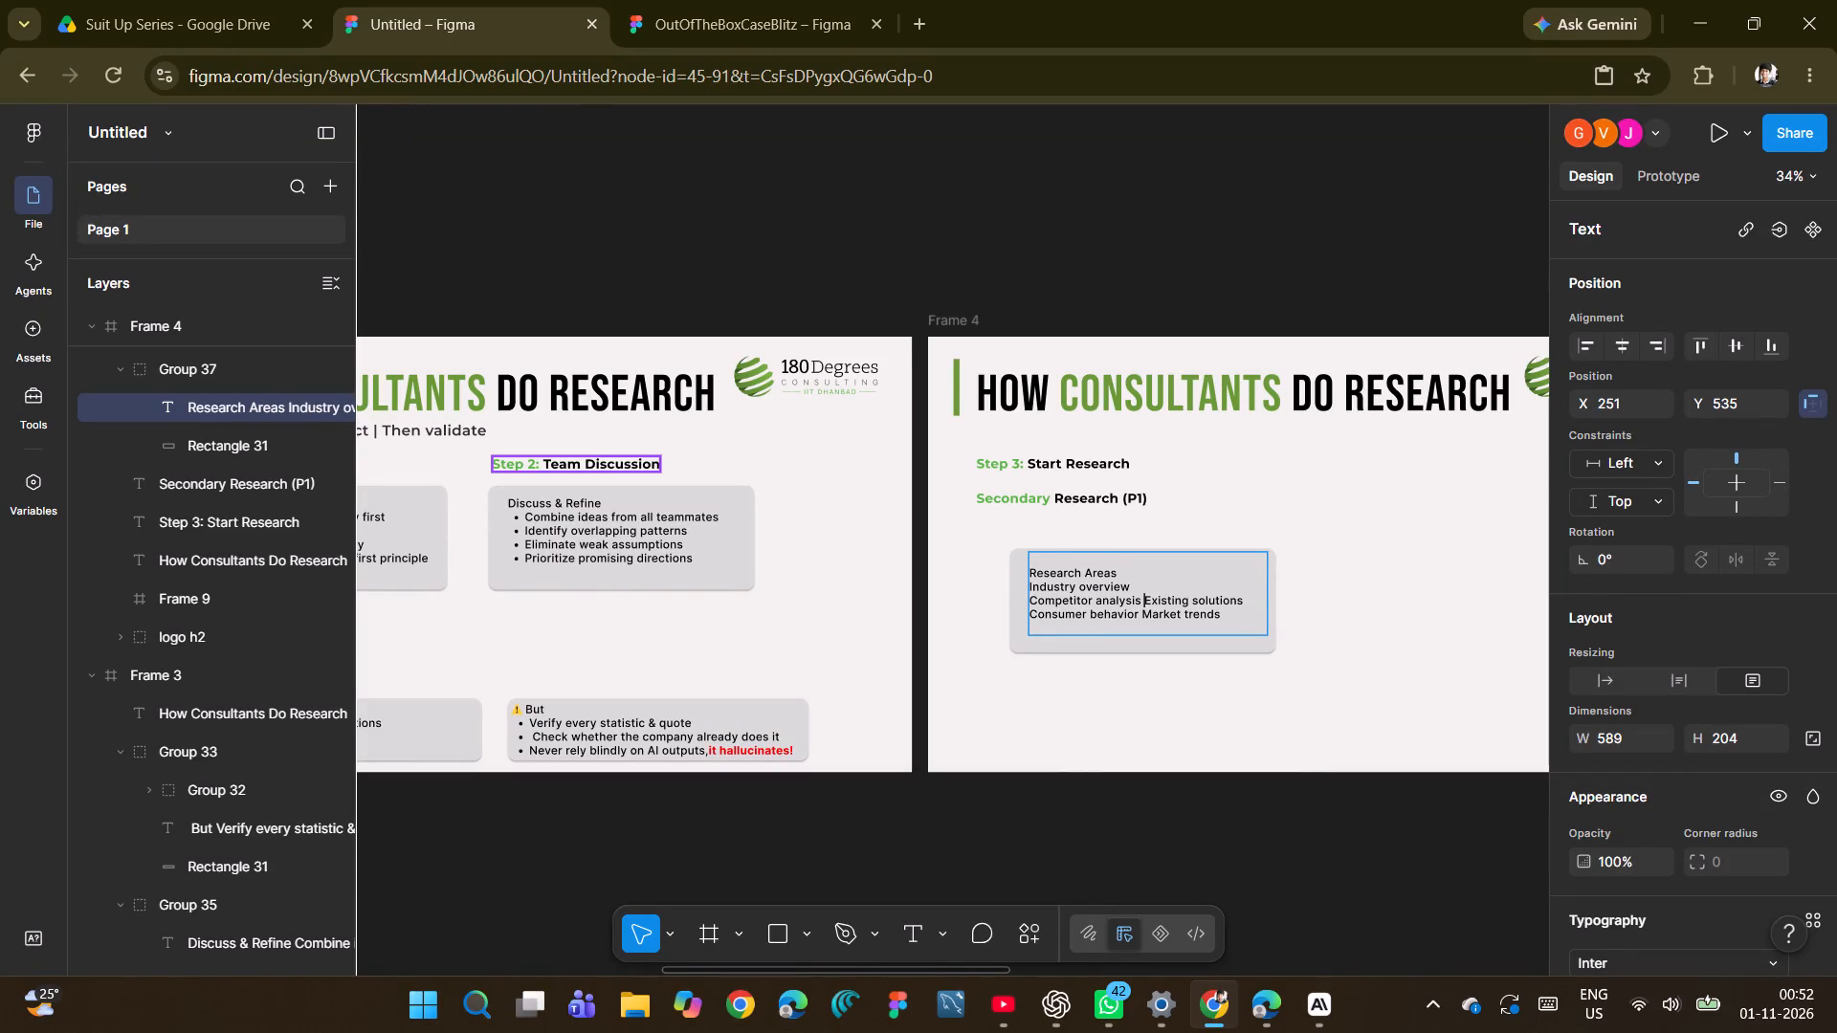
{"action": "key", "text": "Return"}
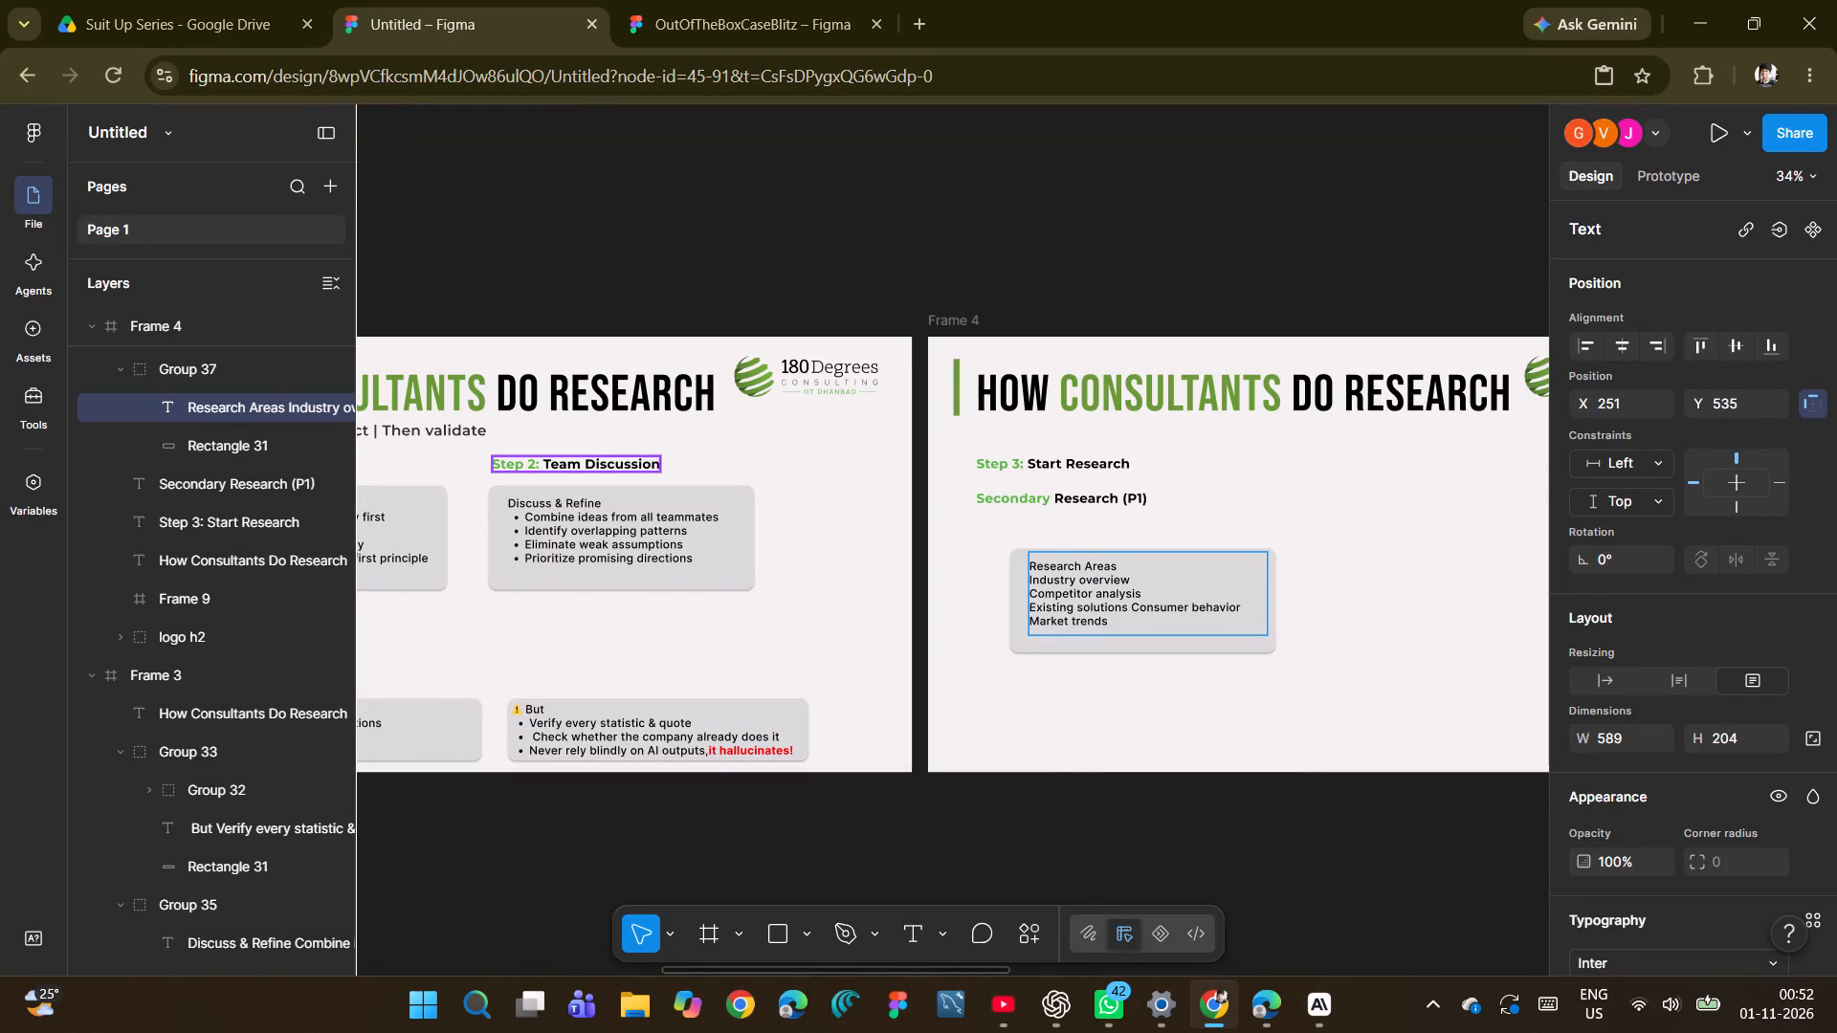
{"action": "left_click", "coordinate": [1133, 605]}
{"action": "key", "text": "Return"}
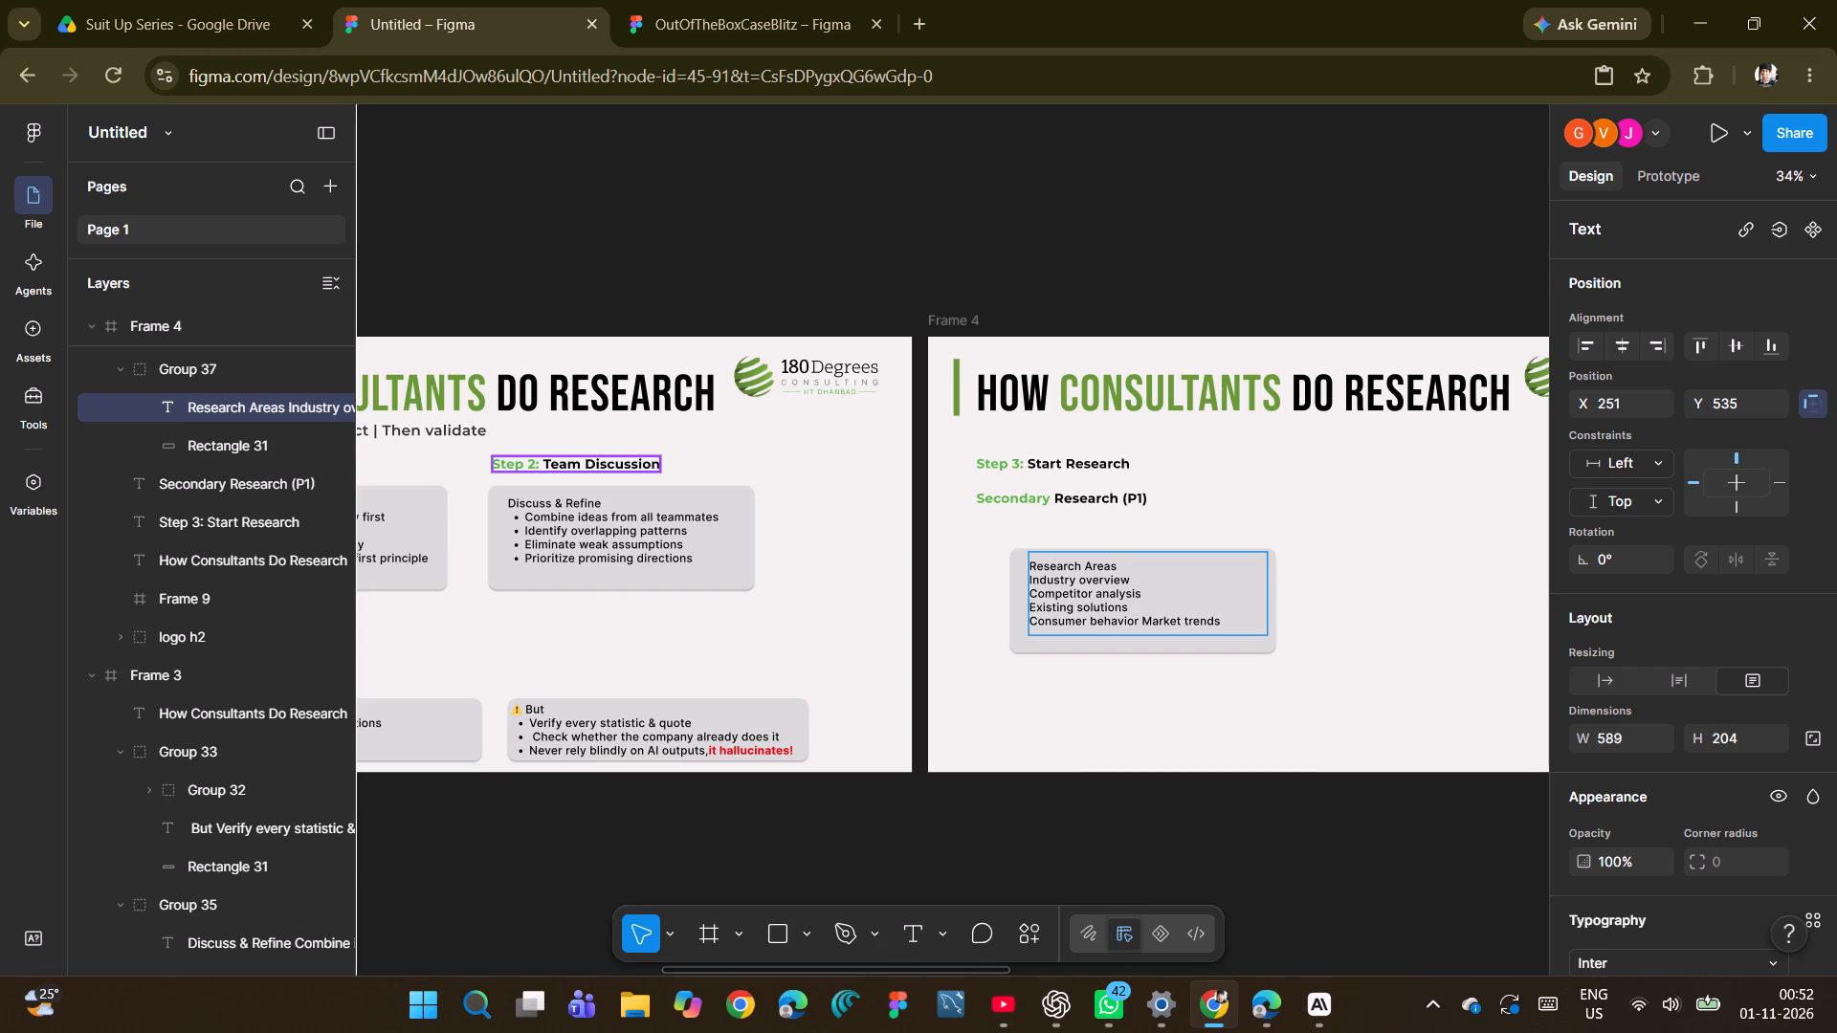
{"action": "left_click", "coordinate": [1144, 615]}
{"action": "key", "text": "Return"}
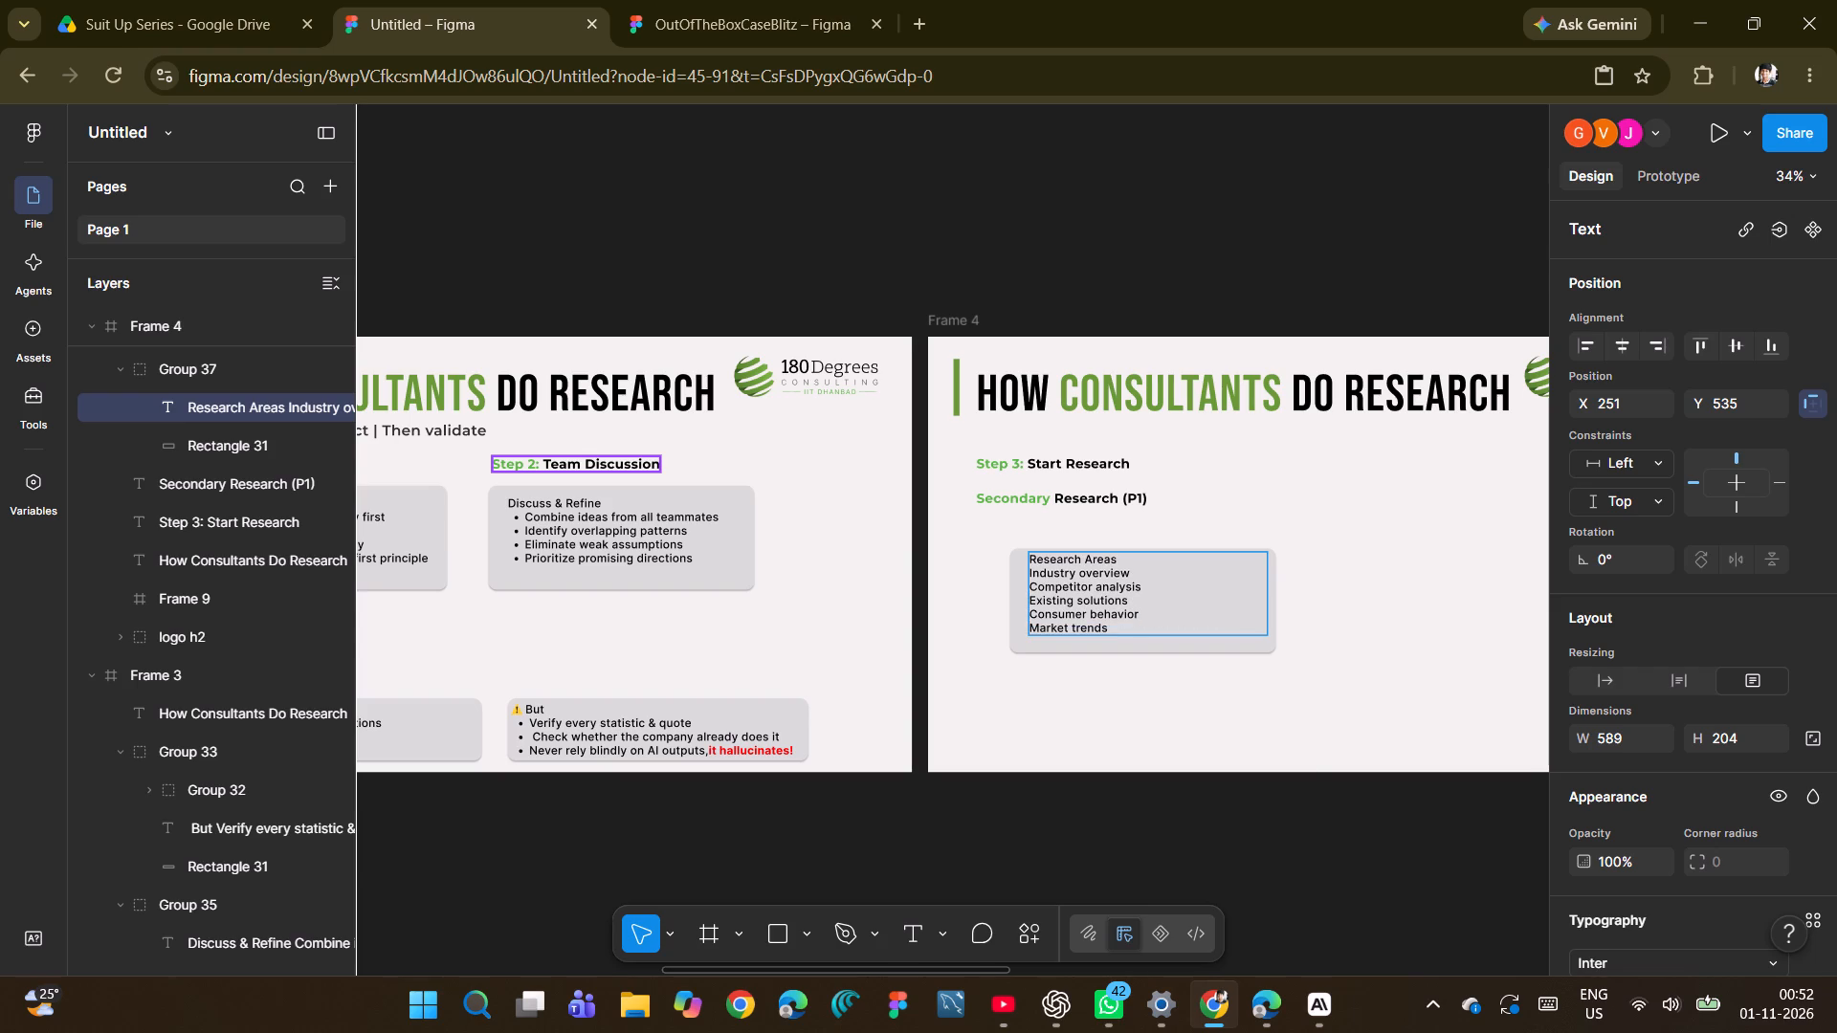
Format the five lines from "Industry overview" to "Market trends" as a bulleted list, keeping their regular weight.
{"action": "left_click_drag", "start_coordinate": [1129, 630], "coordinate": [1013, 571]}
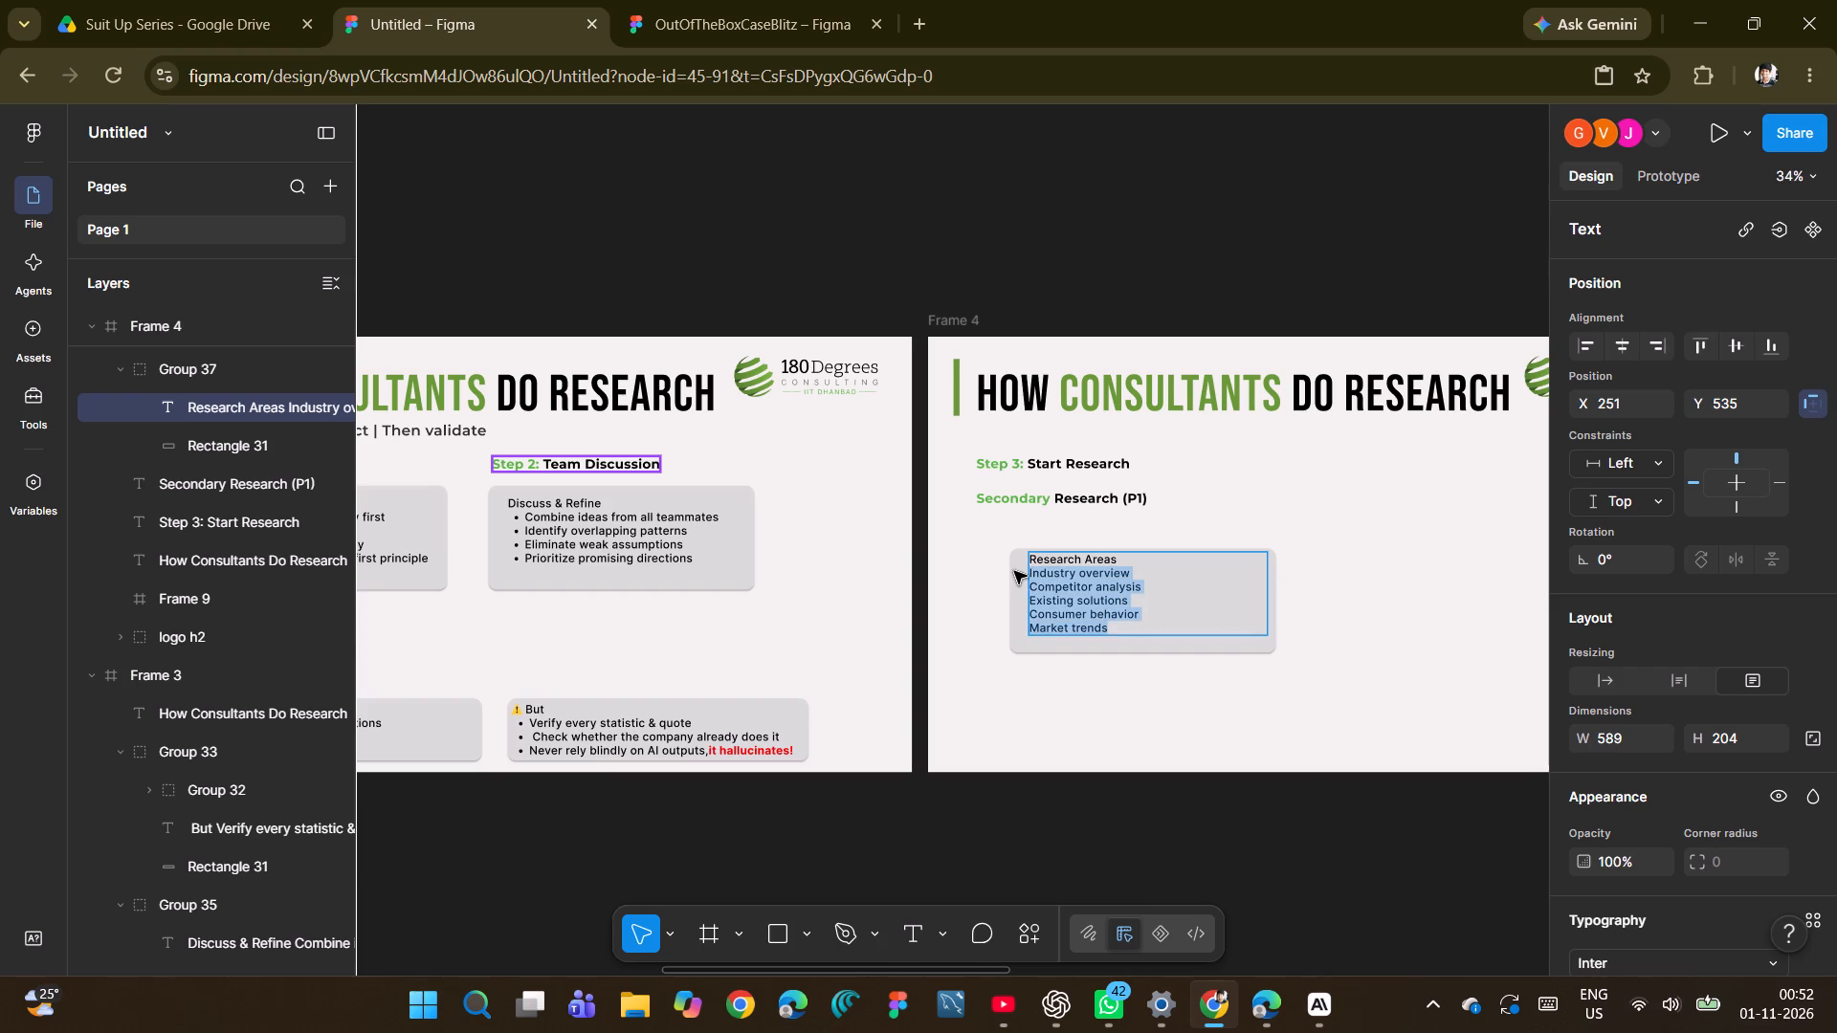
{"action": "key", "text": "ctrl+b"}
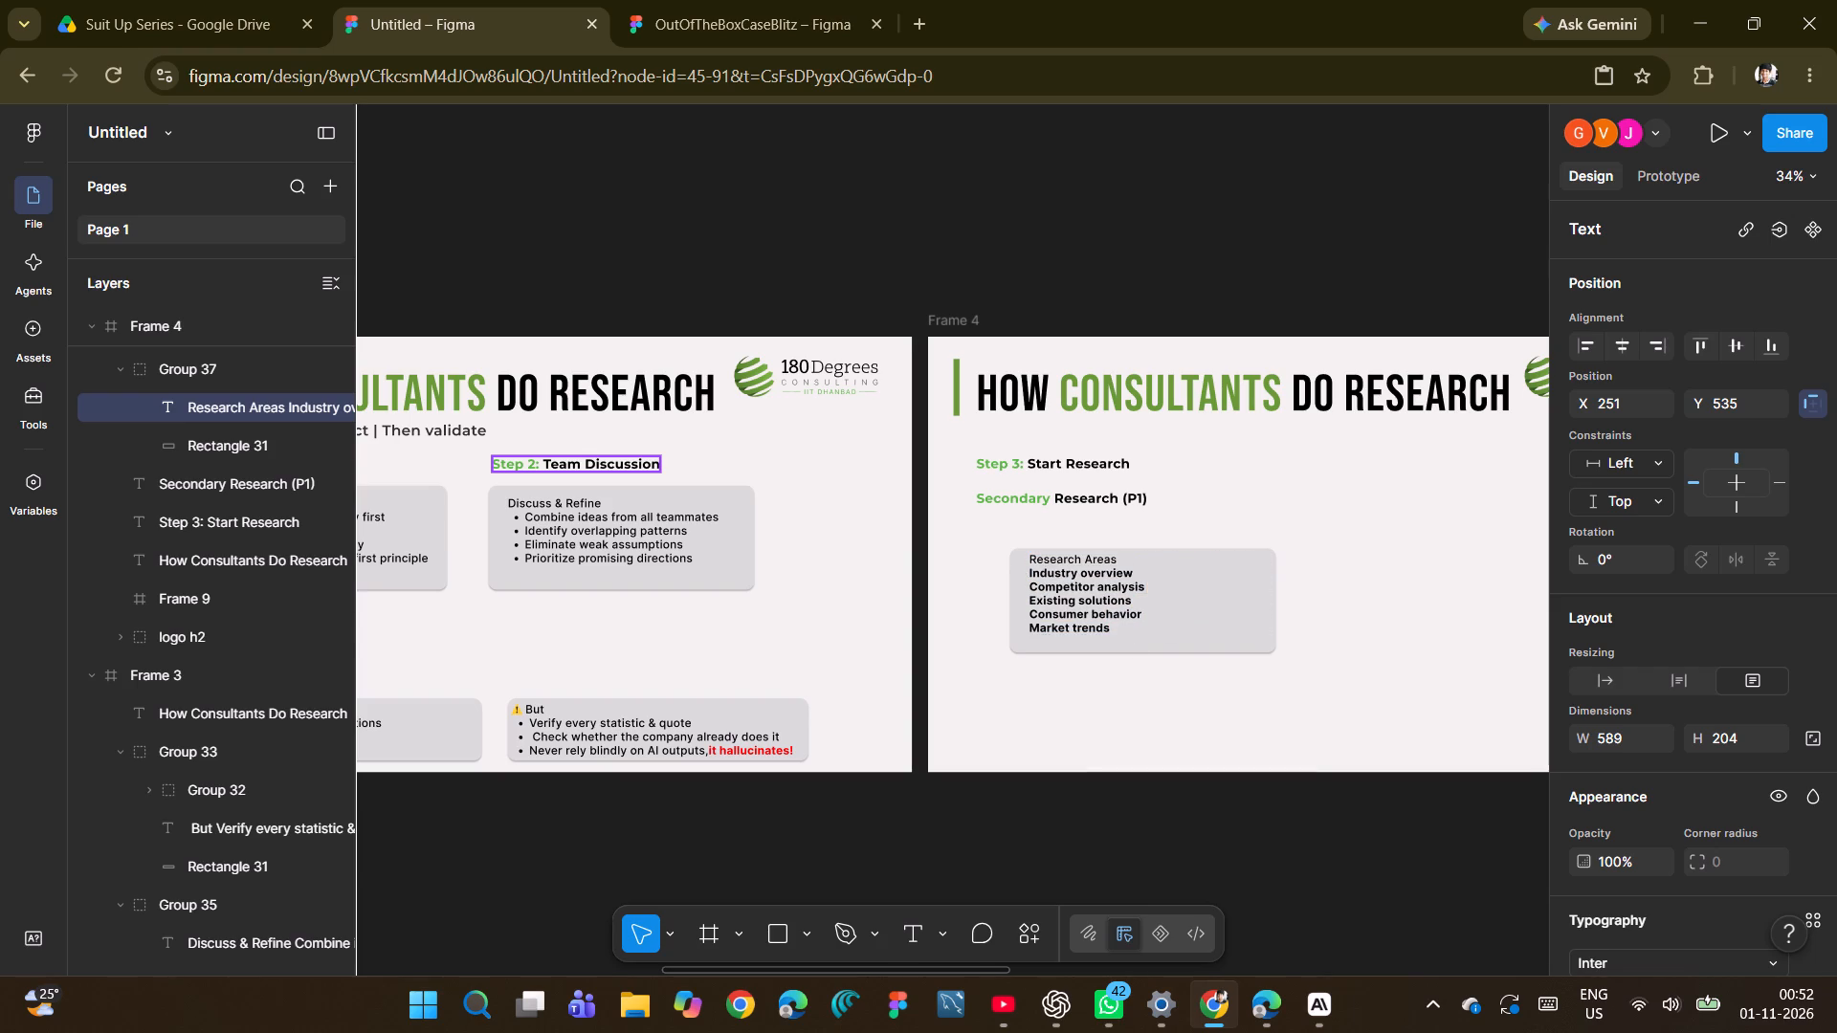
{"action": "key", "text": "ctrl+z"}
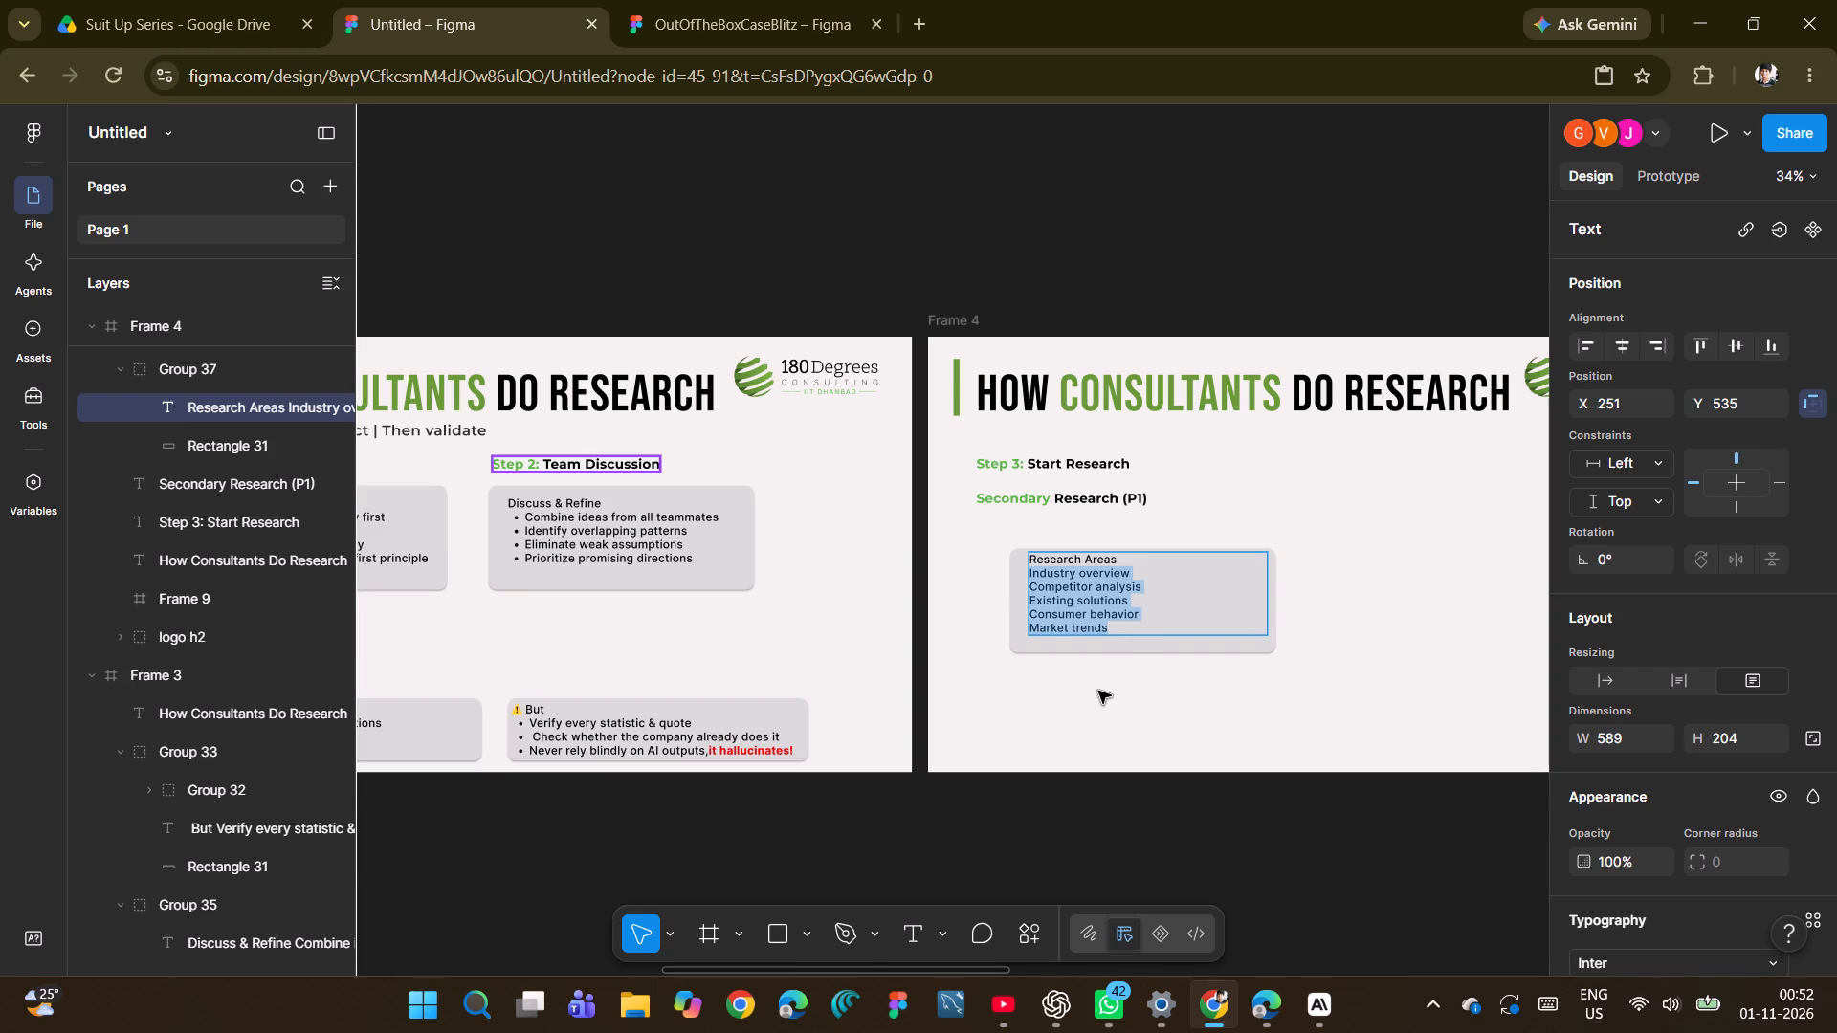
{"action": "key", "text": "ctrl+shift+8"}
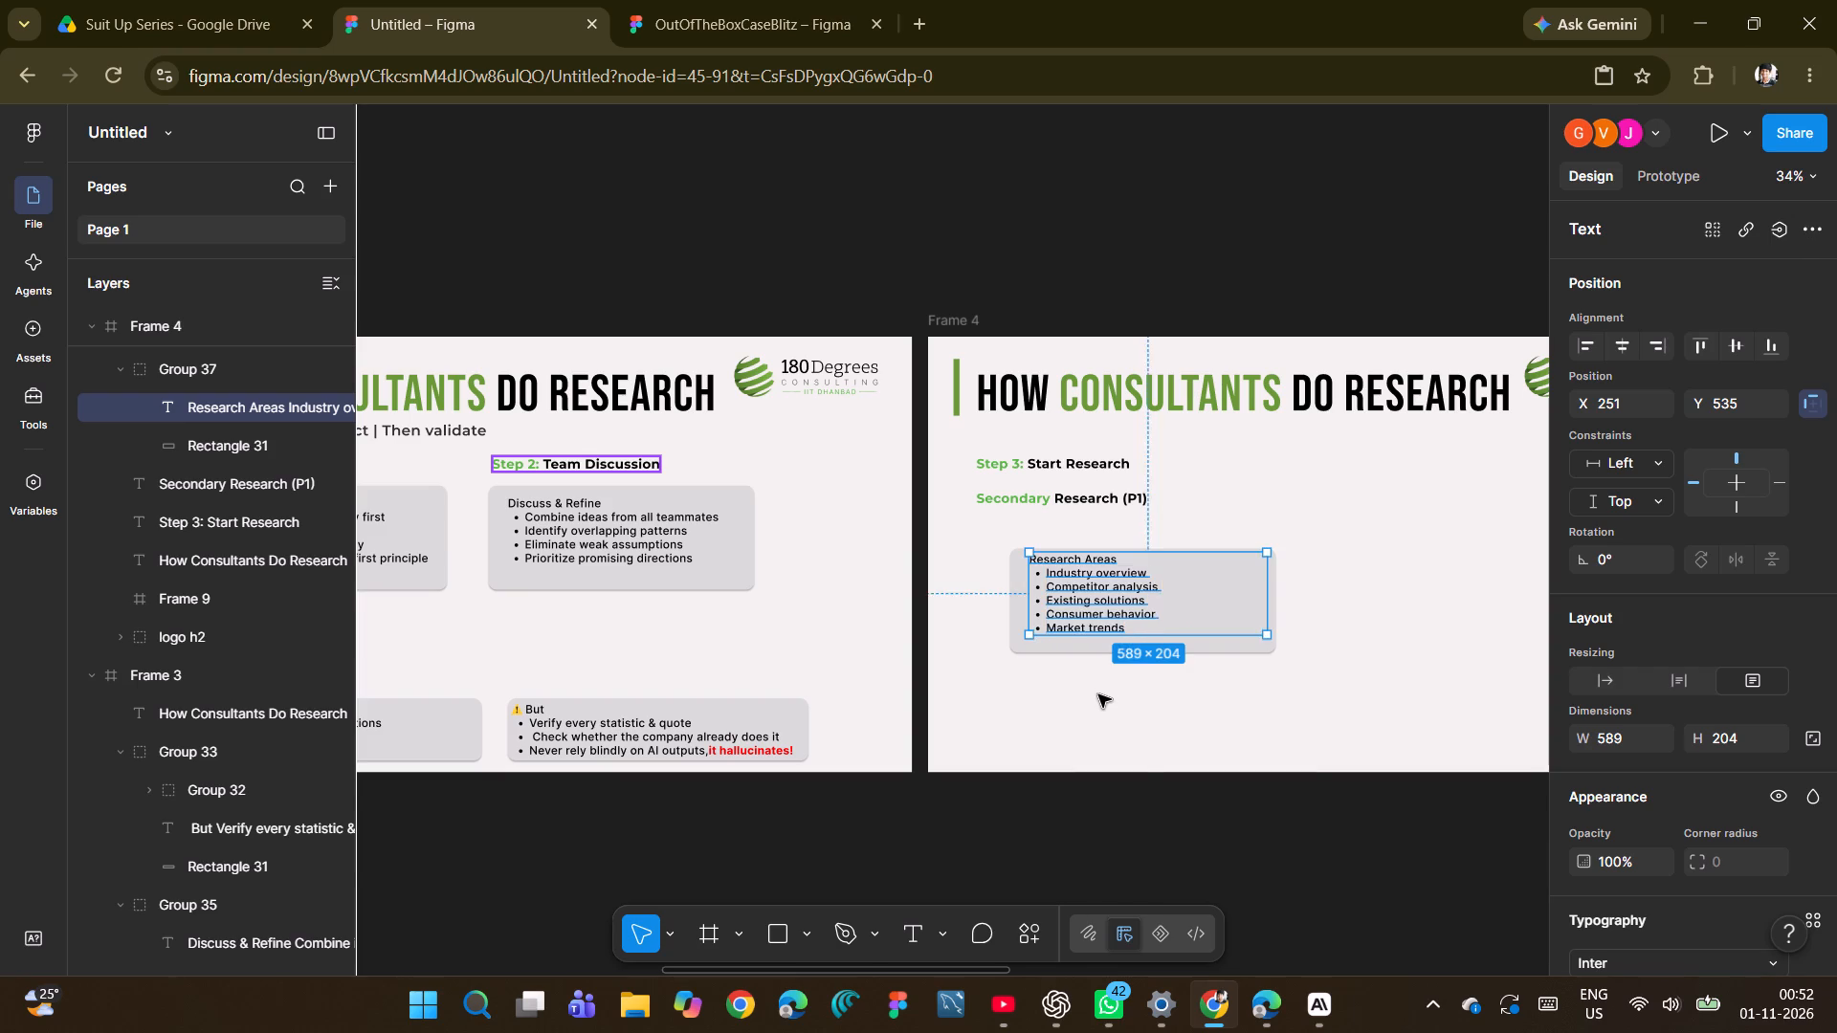
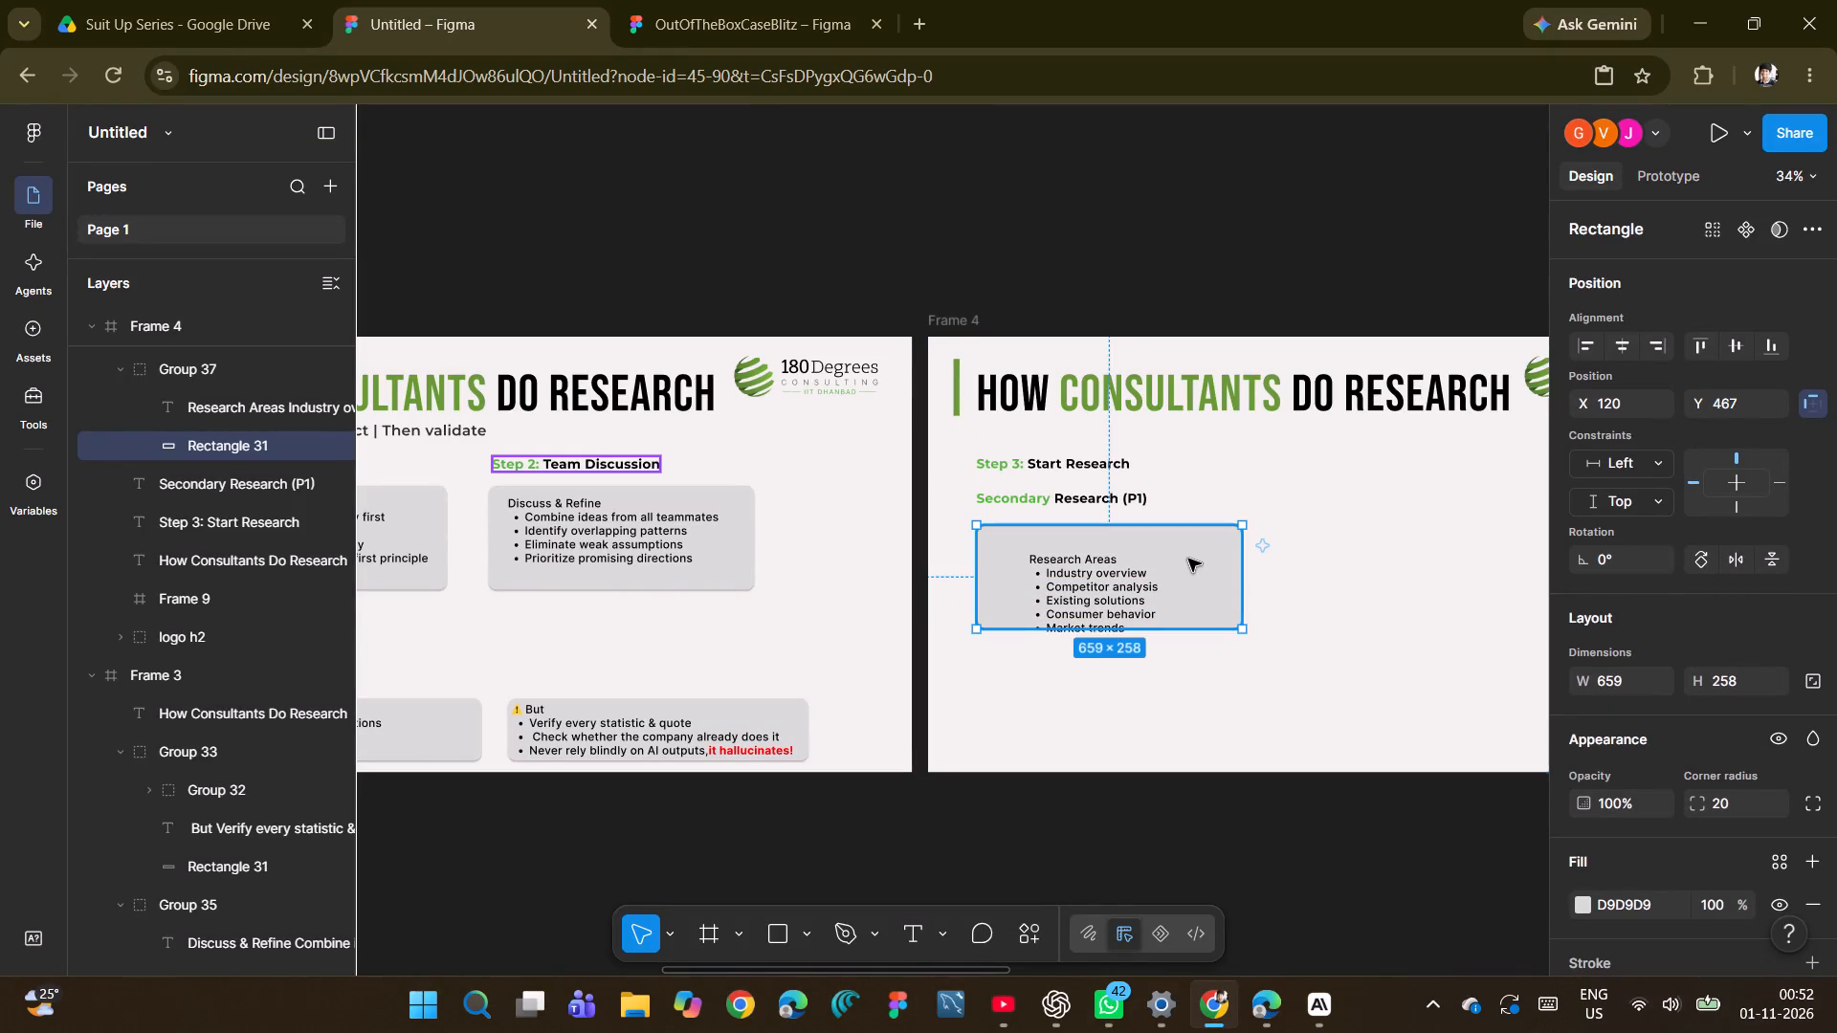
Move the Research Areas bulleted text up and toward the card's left edge so all its lines fit inside the grey card.
{"action": "left_click", "coordinate": [1122, 591]}
{"action": "left_click_drag", "start_coordinate": [1117, 586], "coordinate": [1089, 571]}
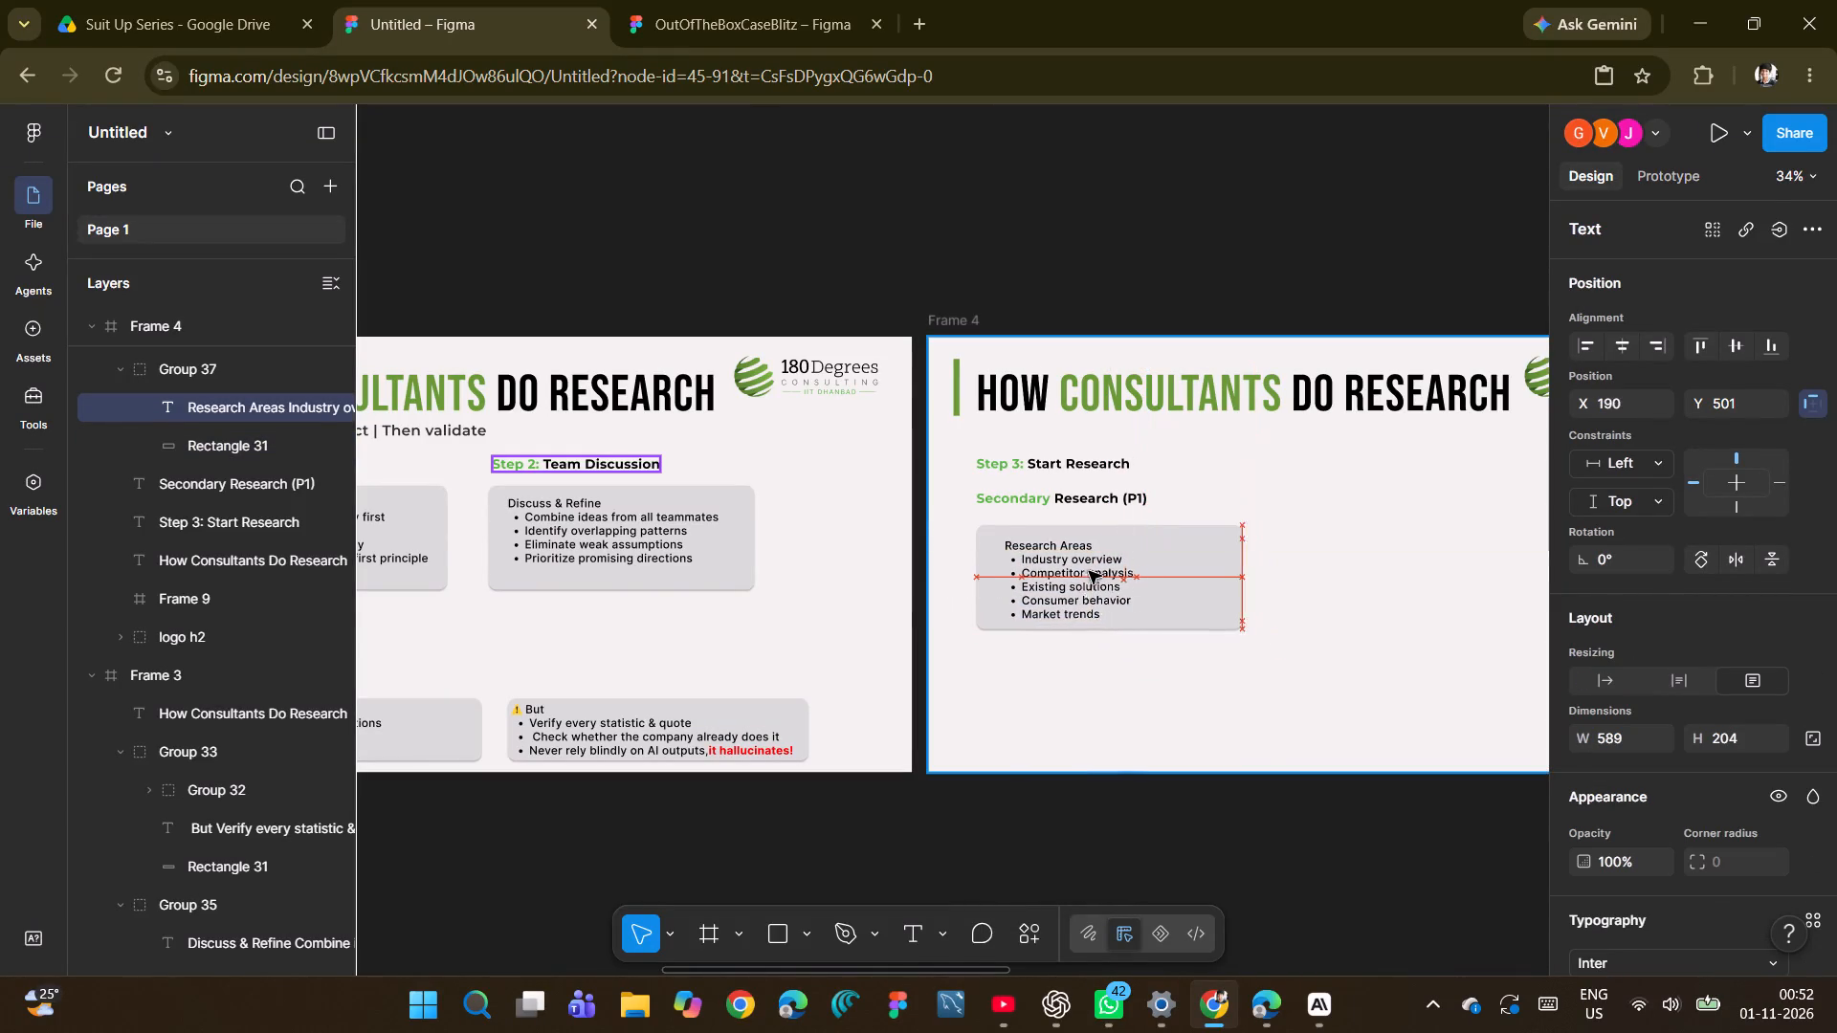
{"action": "left_click_drag", "start_coordinate": [1089, 571], "coordinate": [1085, 570]}
{"action": "left_click", "coordinate": [1192, 628]}
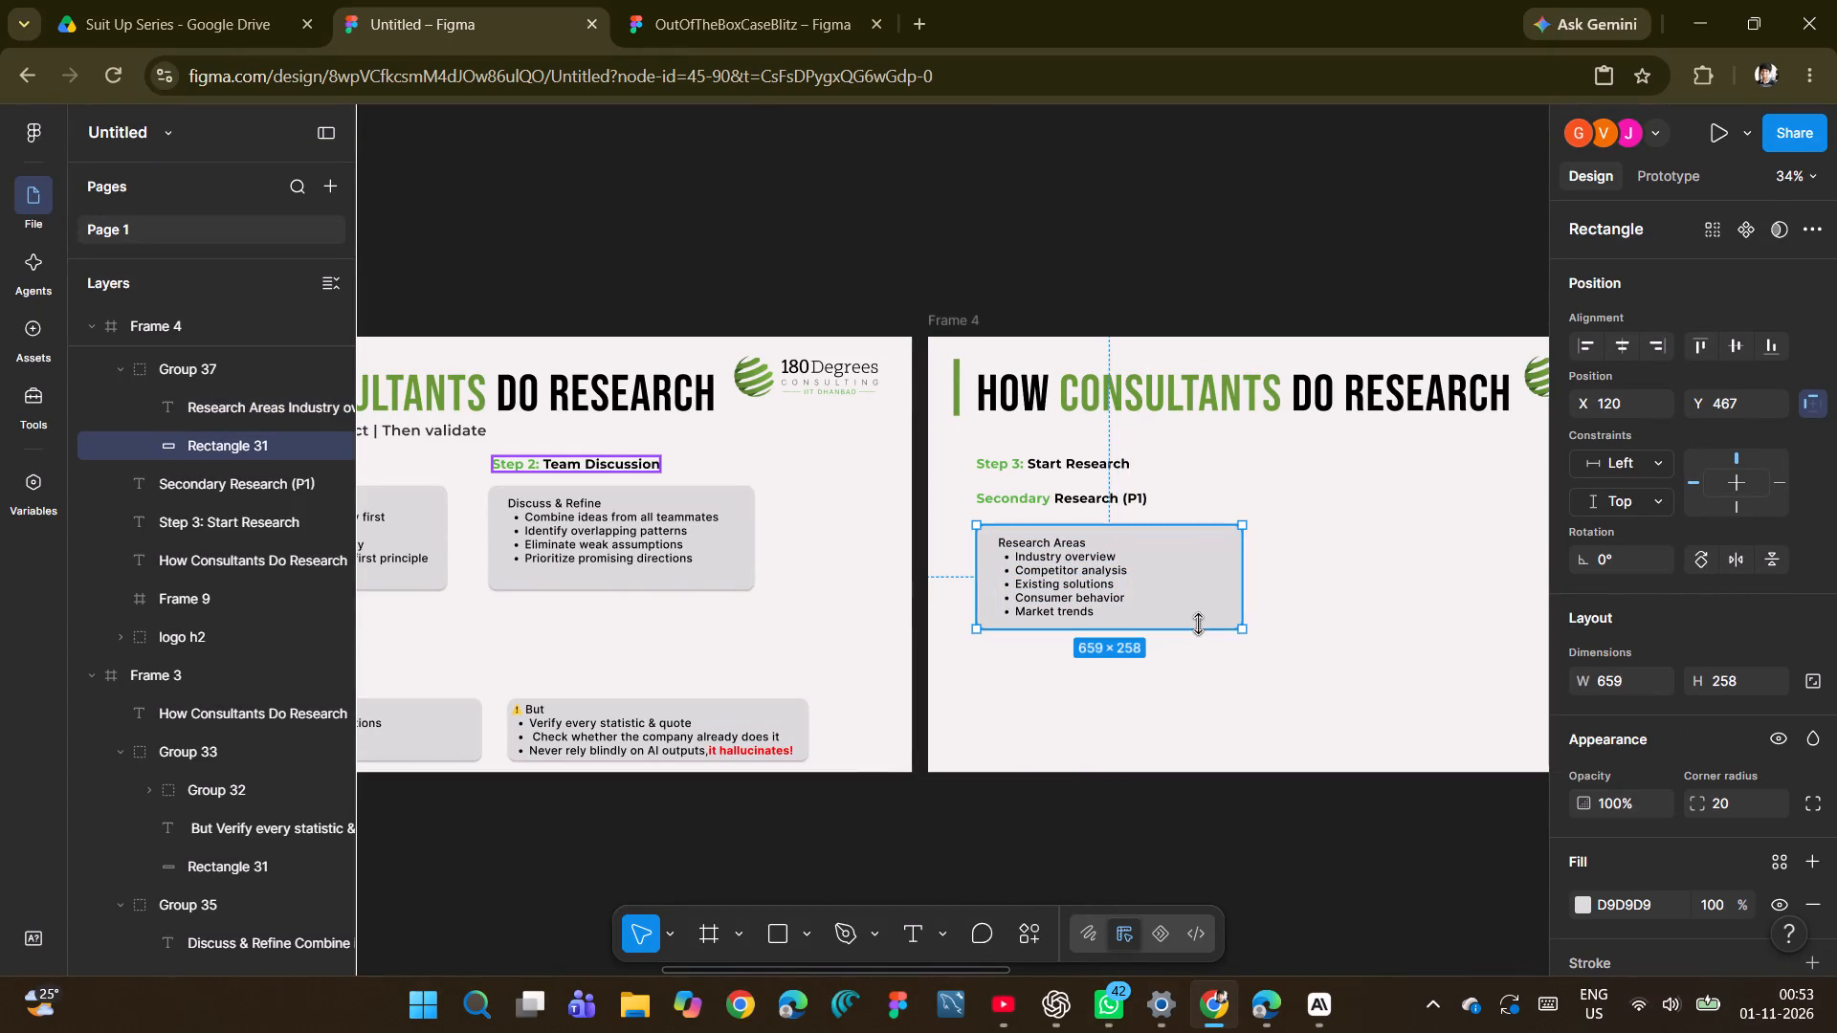
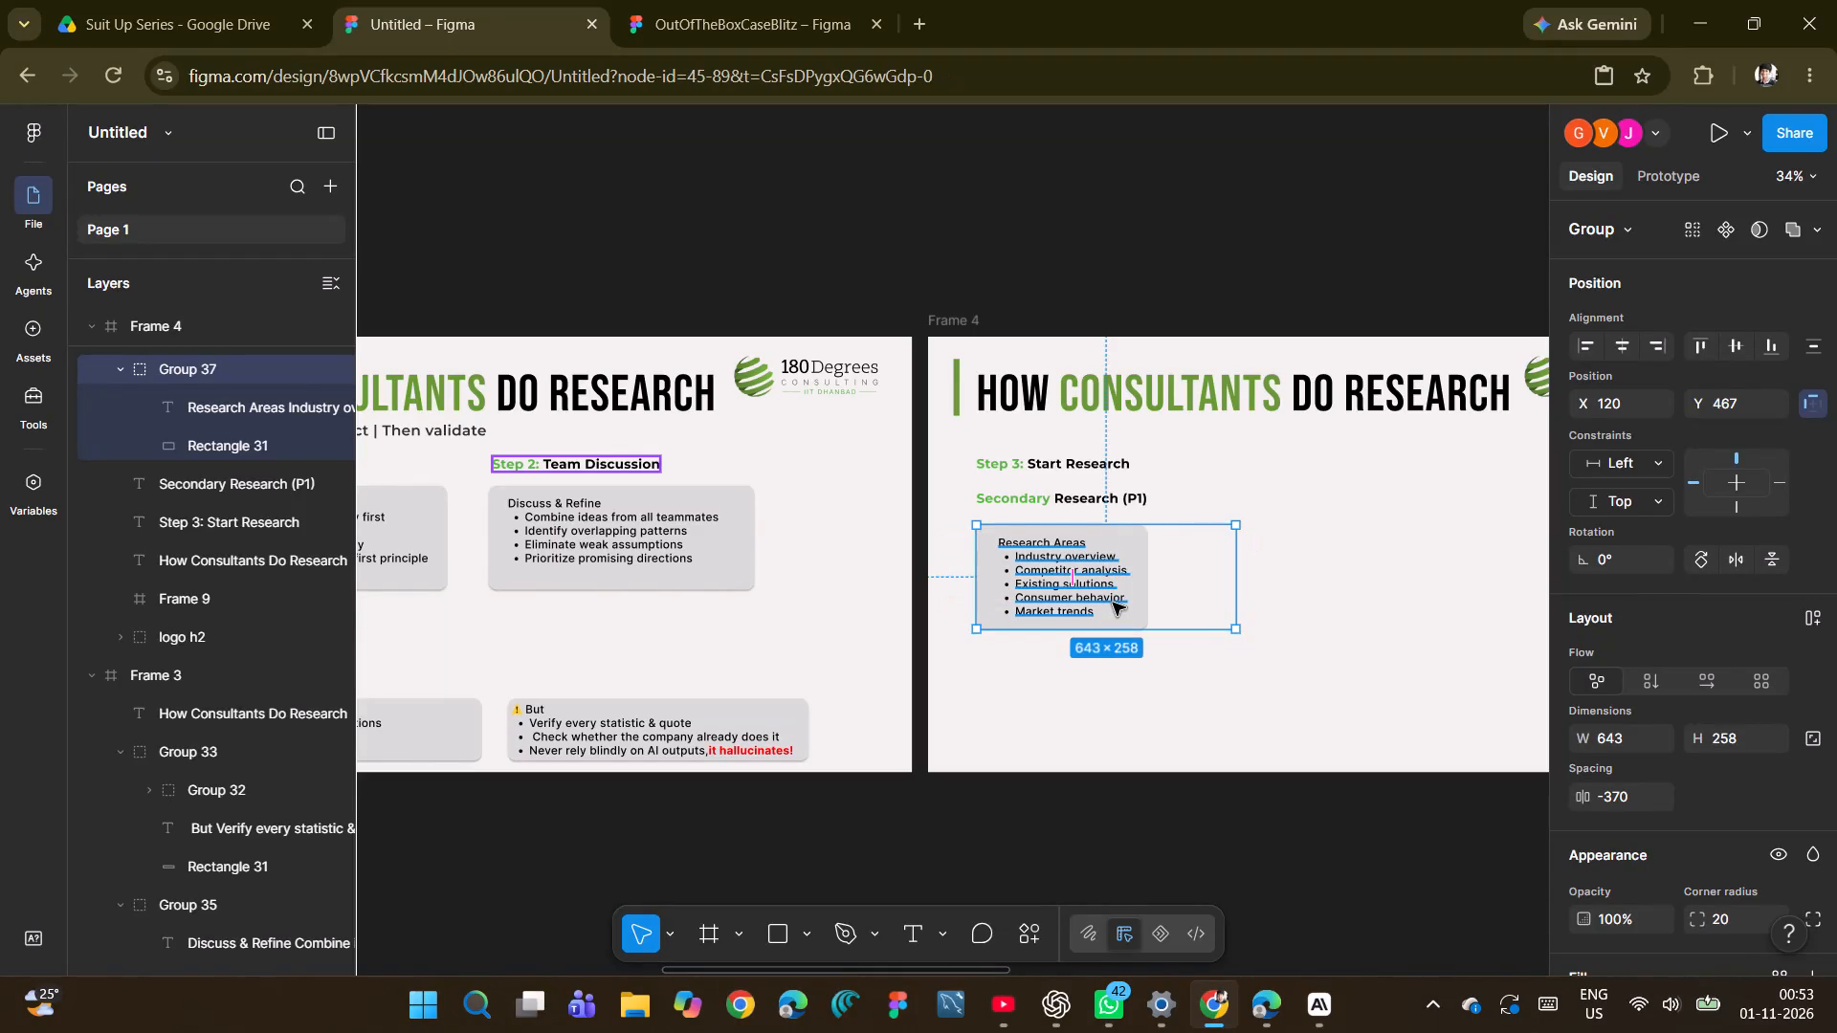
Group the Research Areas bulleted text and its grey card under Secondary Research (P1) in Frame 4.
{"action": "key", "text": "ctrl+g"}
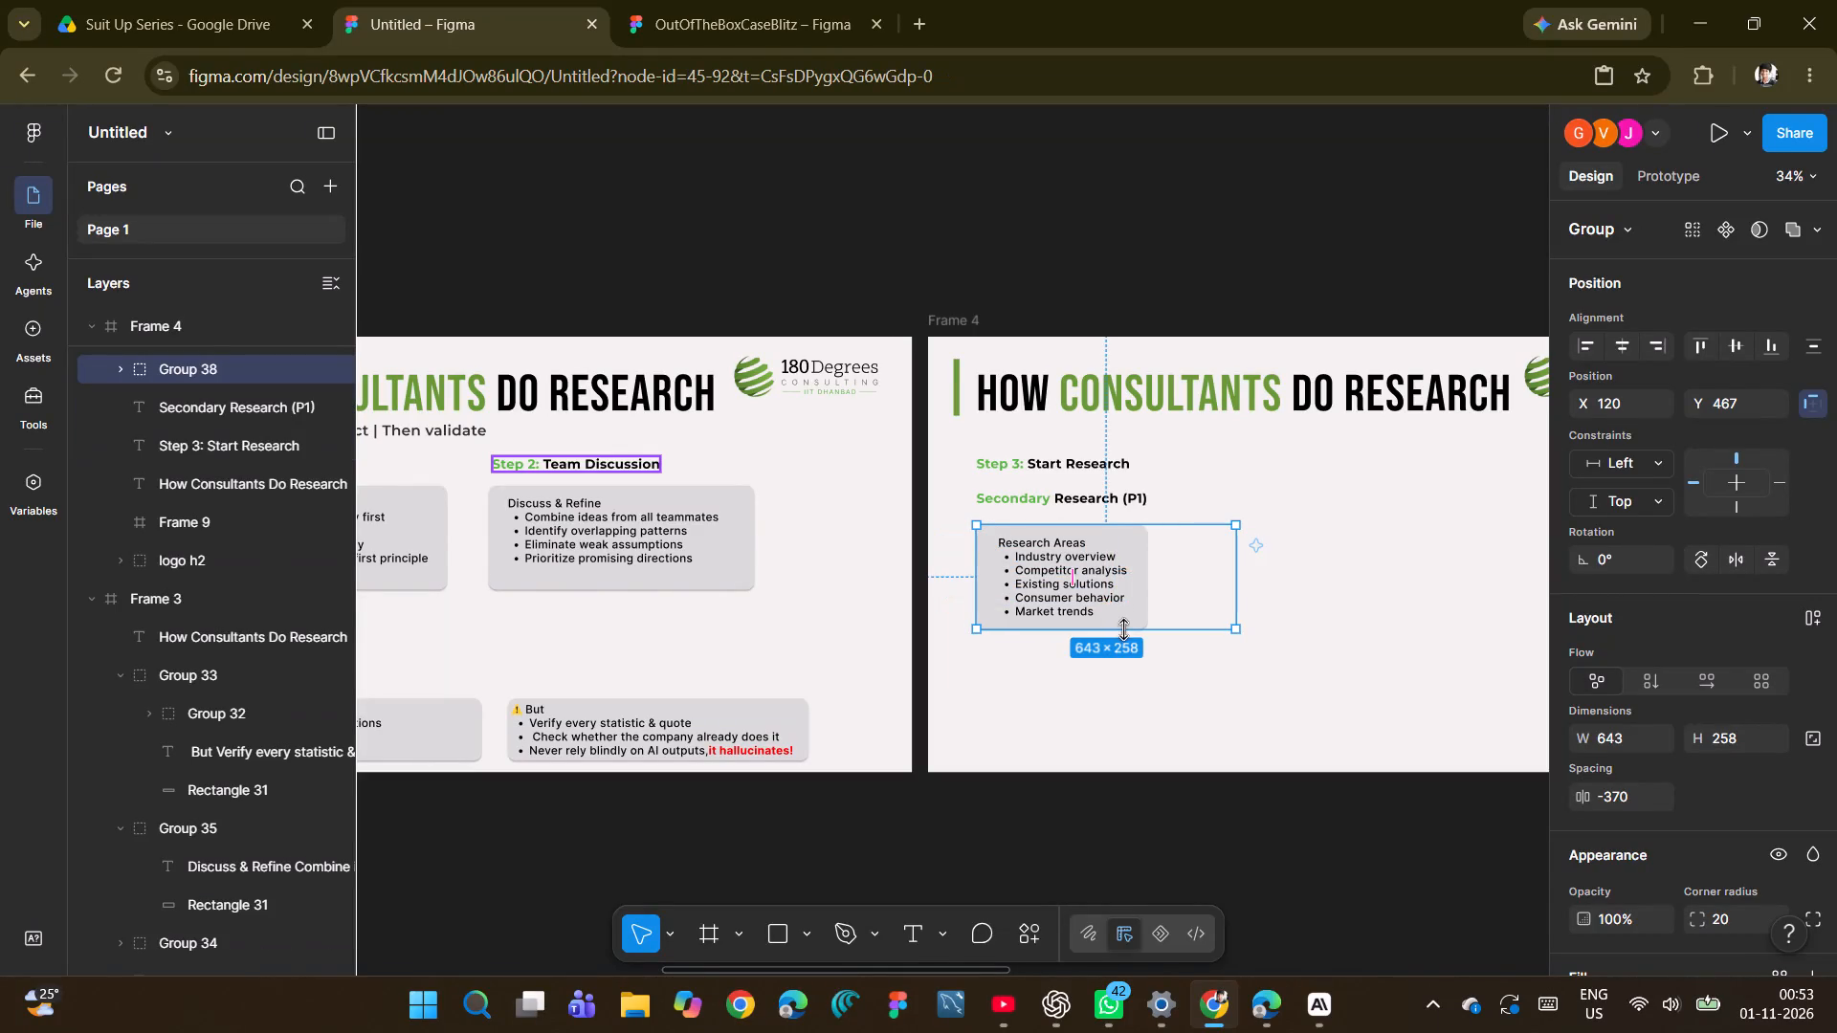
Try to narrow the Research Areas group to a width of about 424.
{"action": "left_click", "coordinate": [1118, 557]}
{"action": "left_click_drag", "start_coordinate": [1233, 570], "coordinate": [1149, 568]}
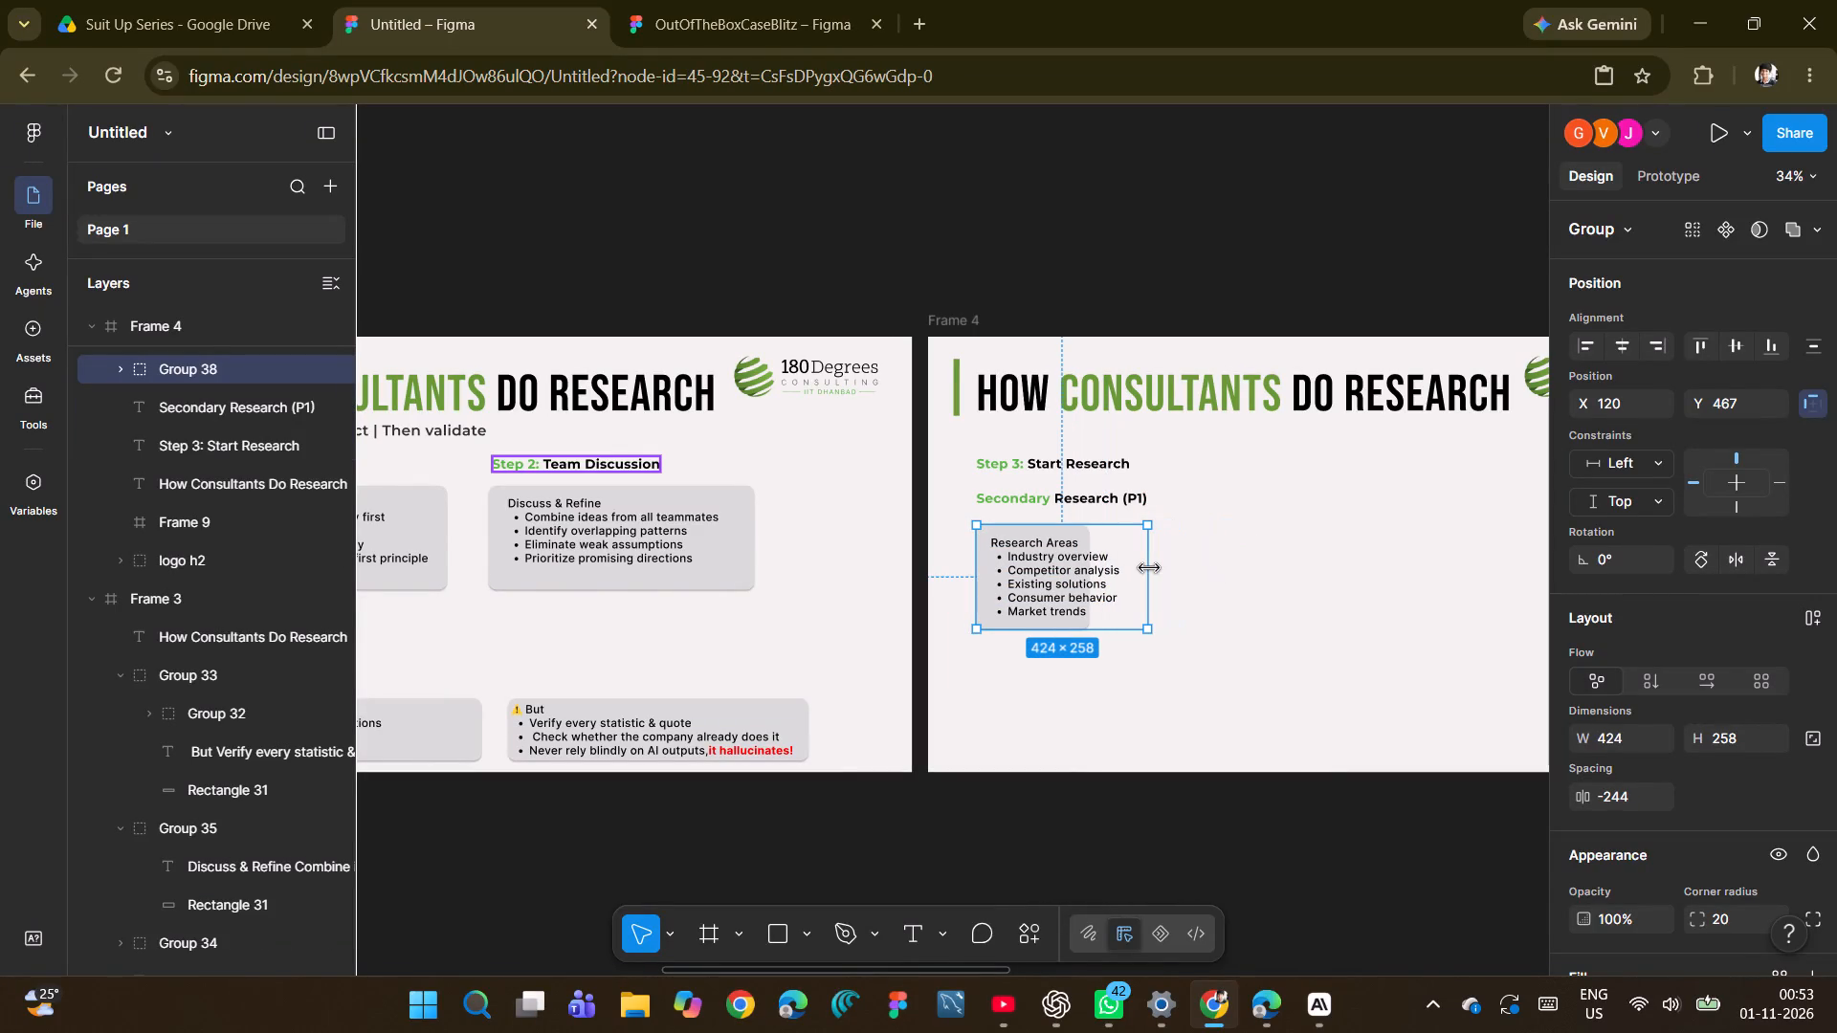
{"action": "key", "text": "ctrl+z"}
Duplicate the grouped Research Areas card in Frame 4.
{"action": "key", "text": "ctrl+d"}
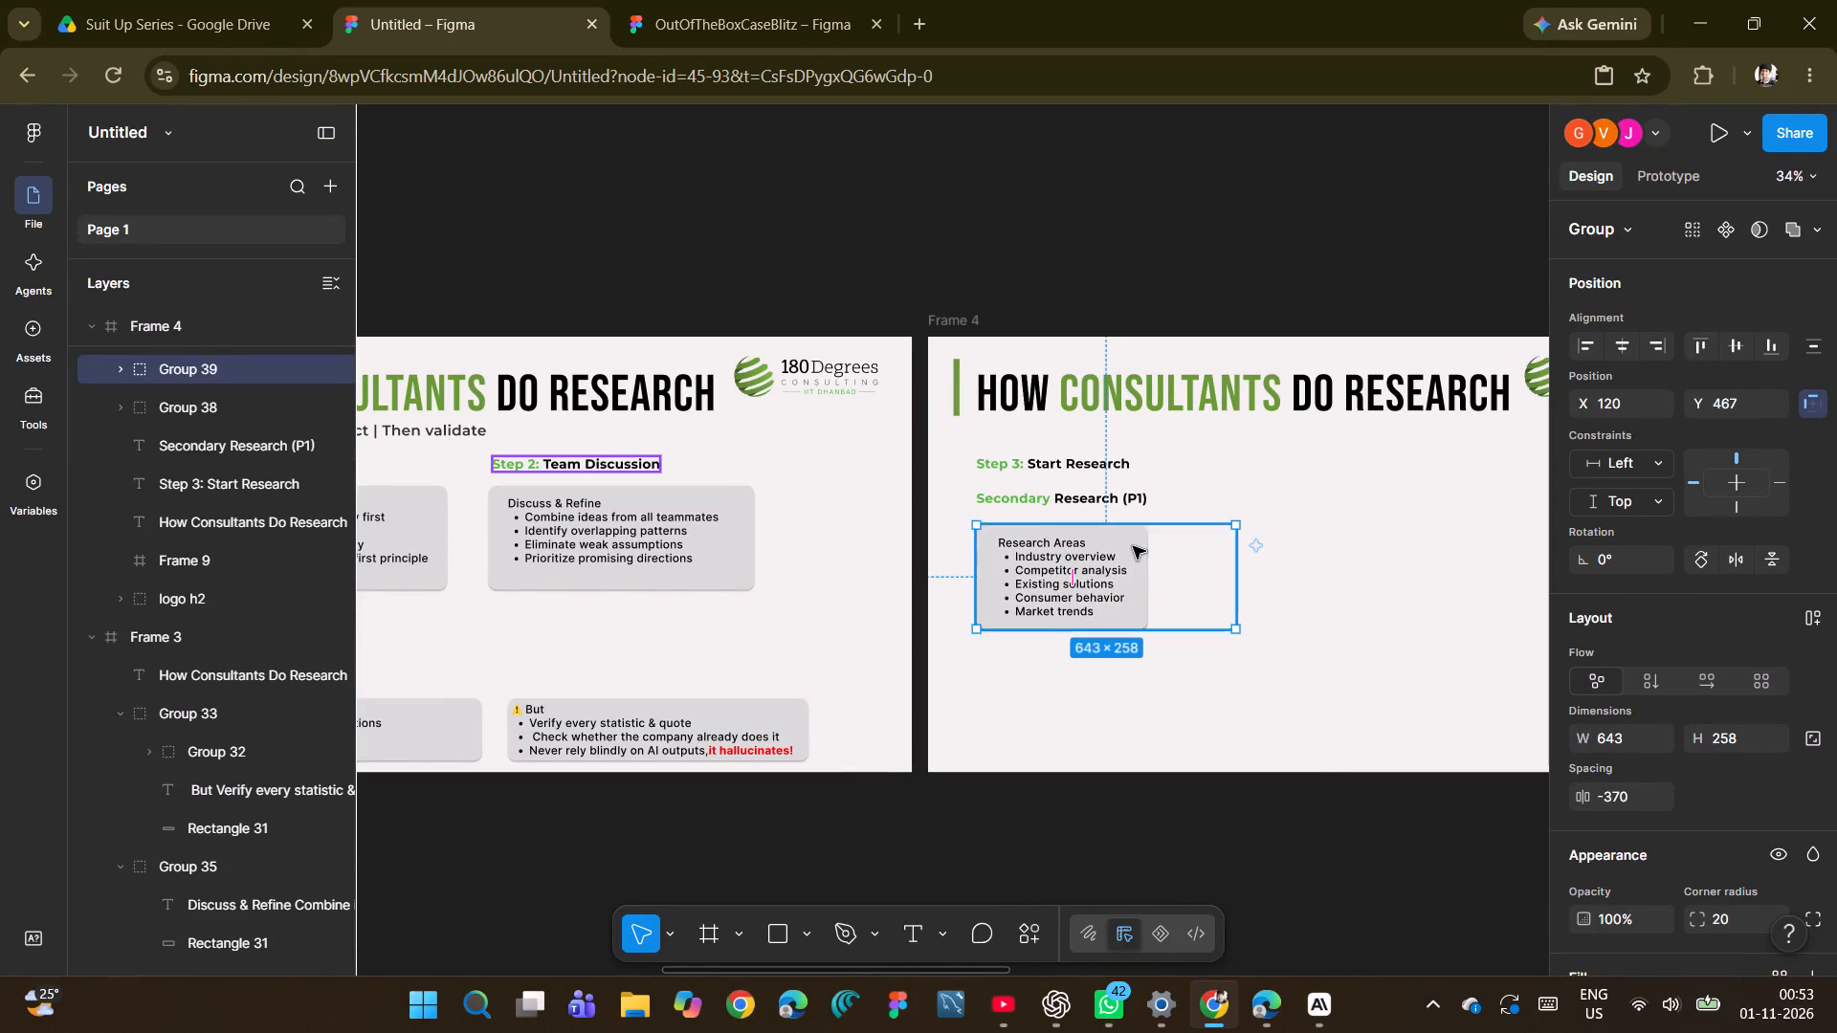
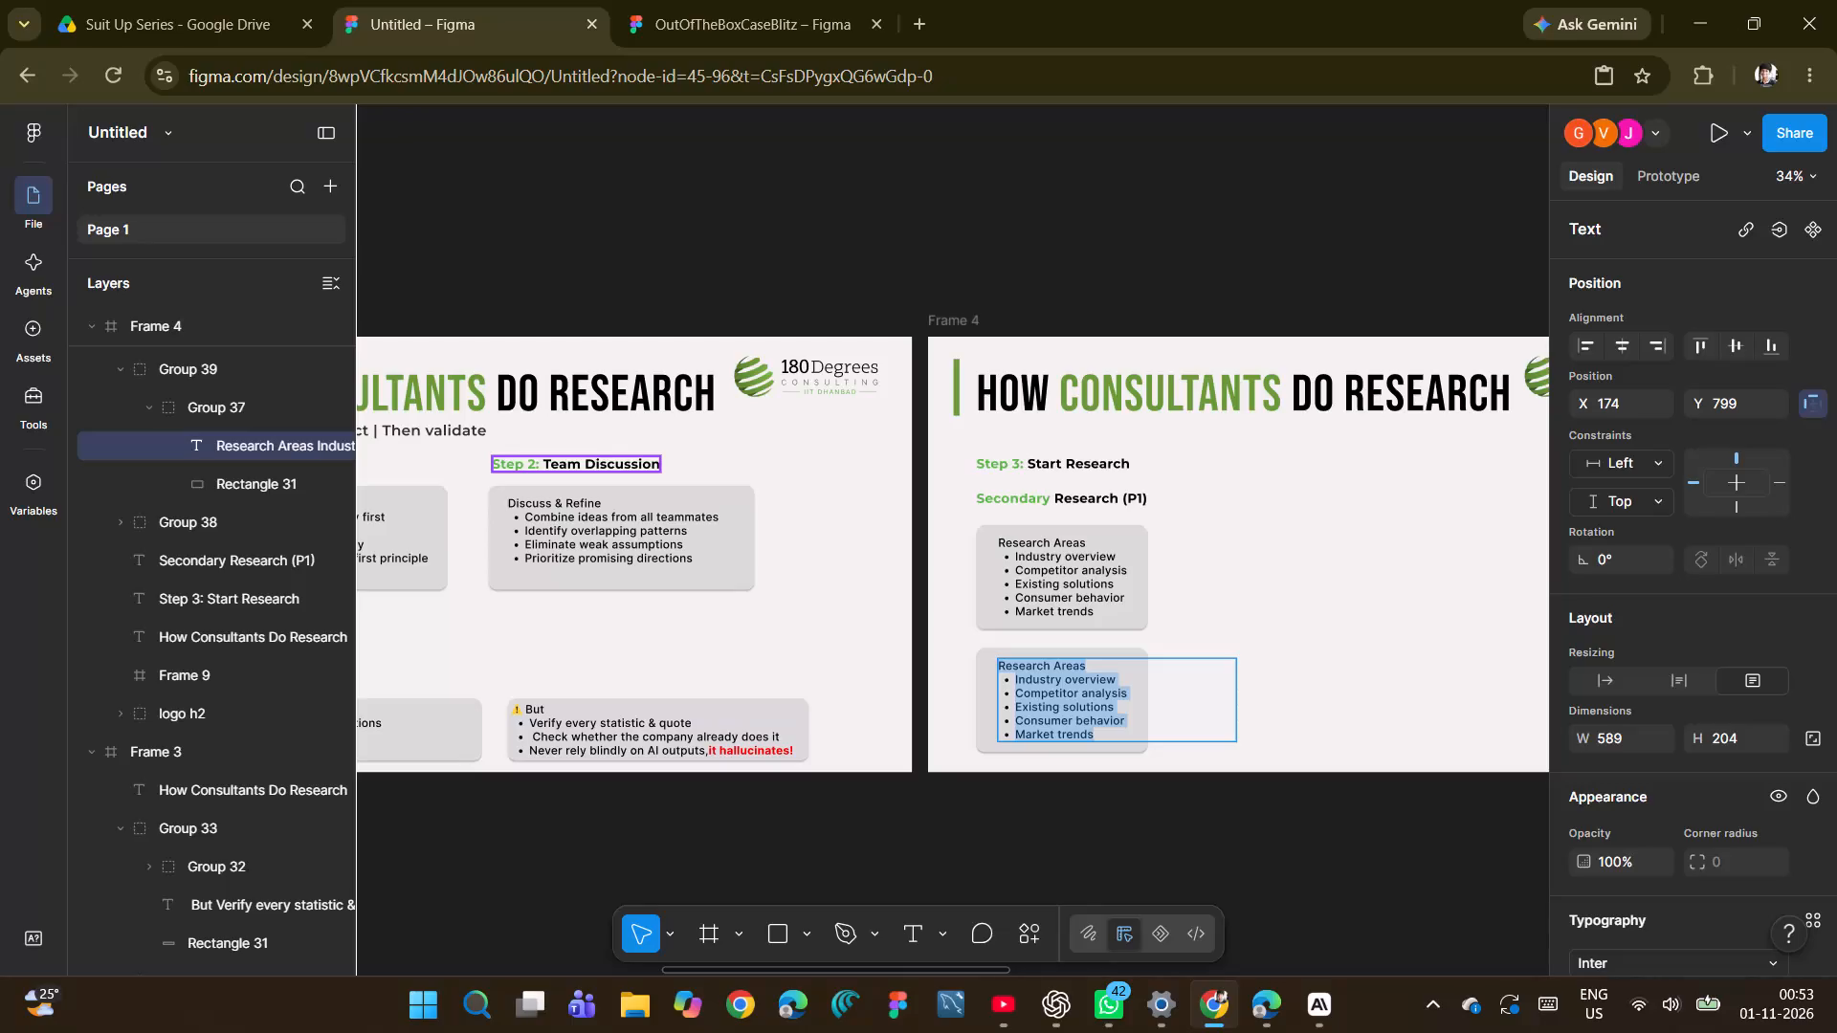
Replace the duplicated lower card's text in Frame 4 with the copied Best Sources text, from annual reports to industry publications & research papers.
{"action": "key", "text": "ctrl+v"}
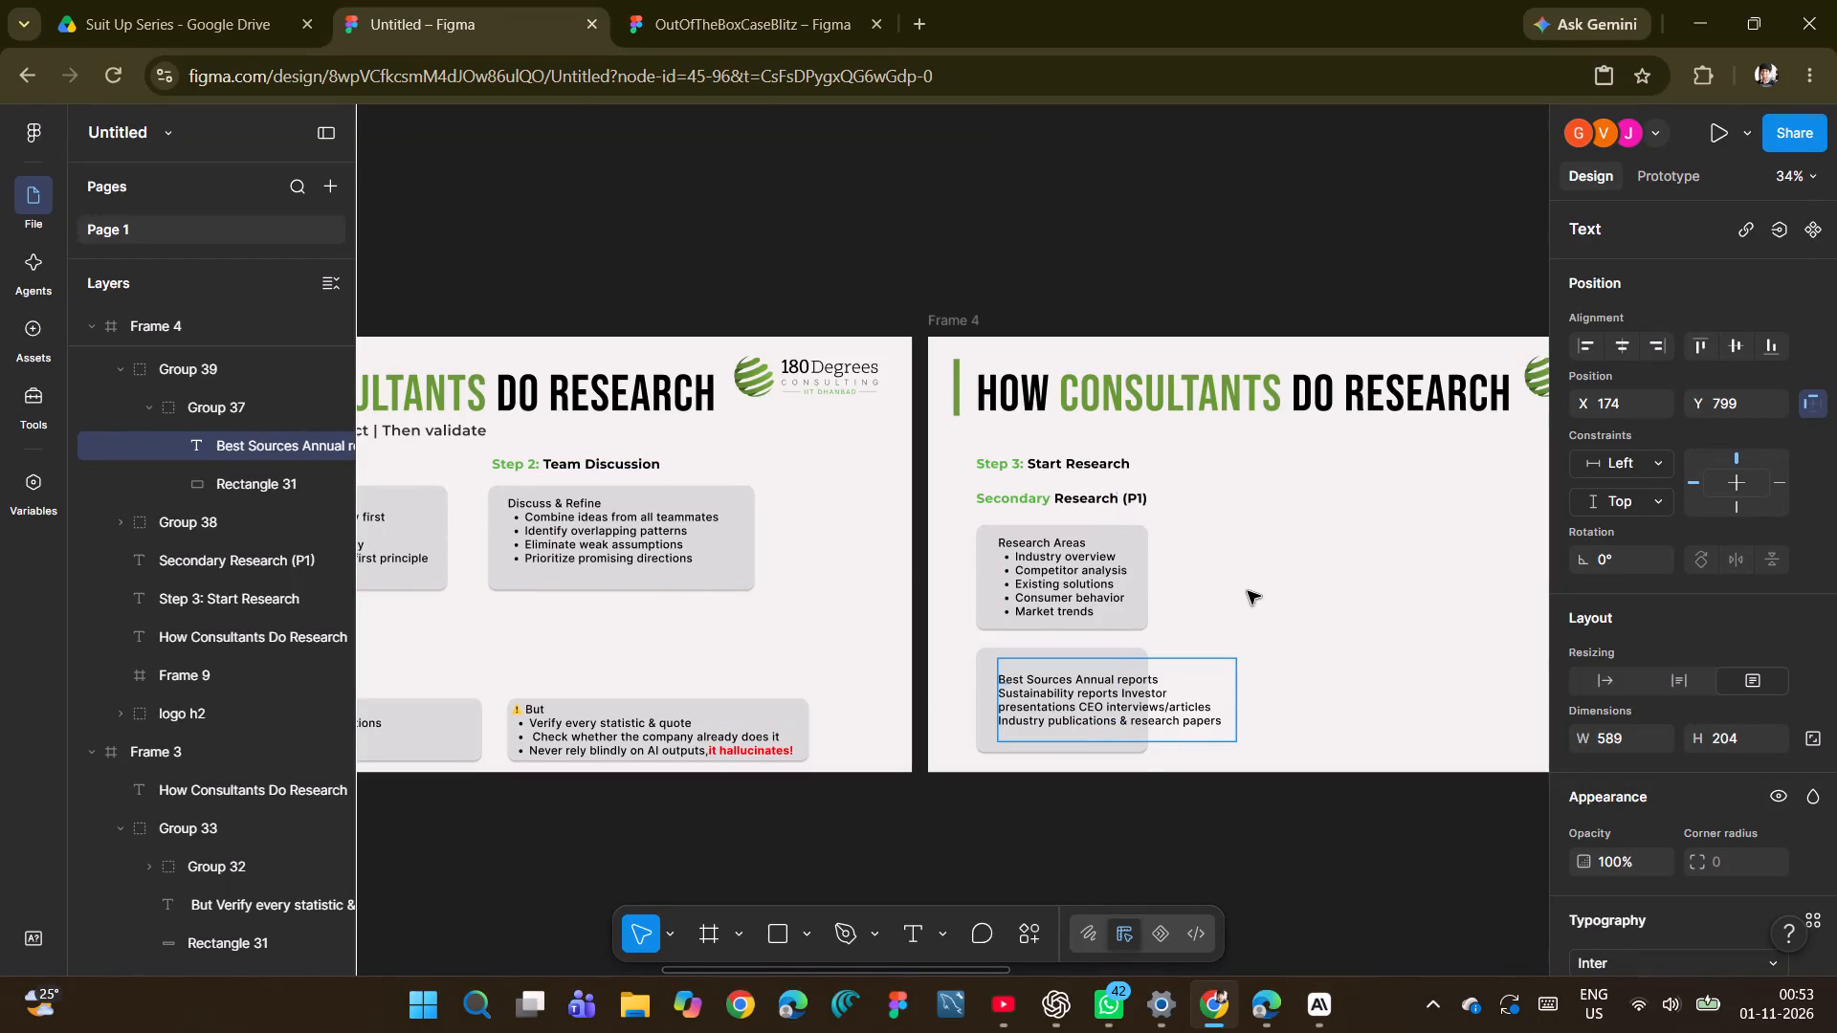
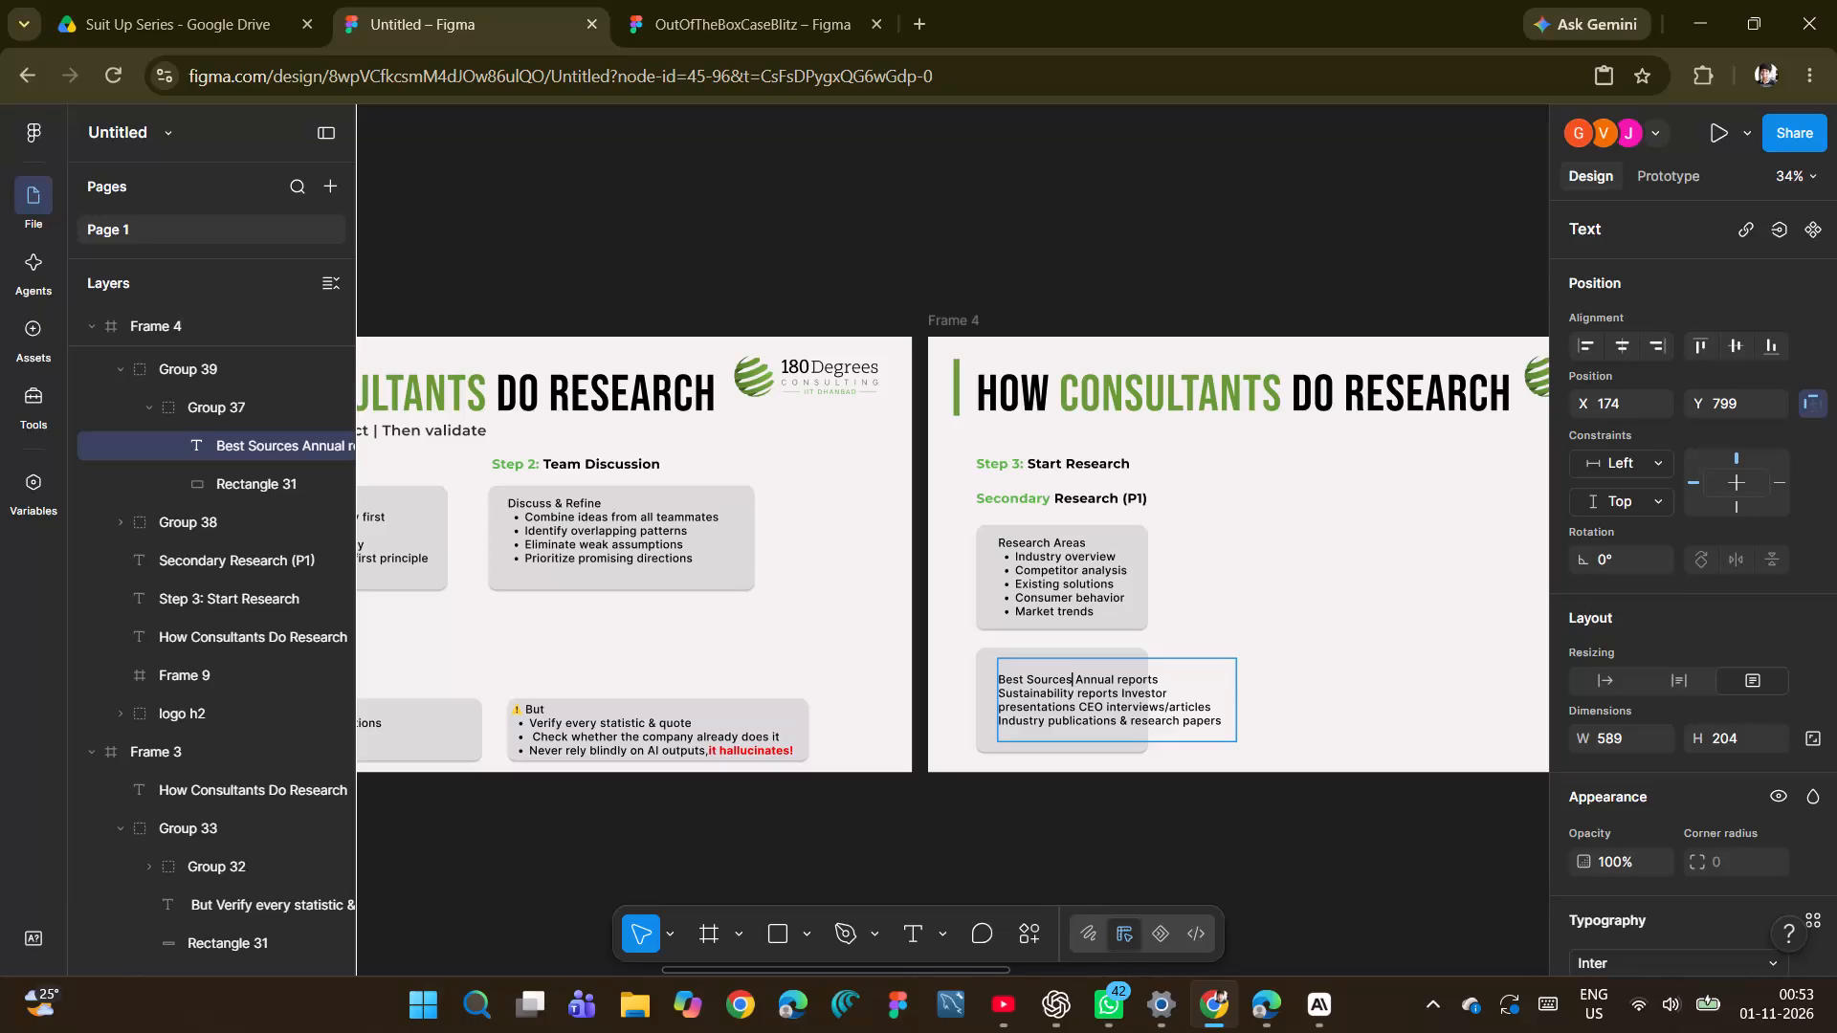
Break Frame 4's Best Sources text into separate lines after the heading, Annual reports, Sustainability reports and Investor presentations, starting a new line at CEO interviews/articles.
{"action": "left_click", "coordinate": [1074, 678]}
{"action": "key", "text": "Return"}
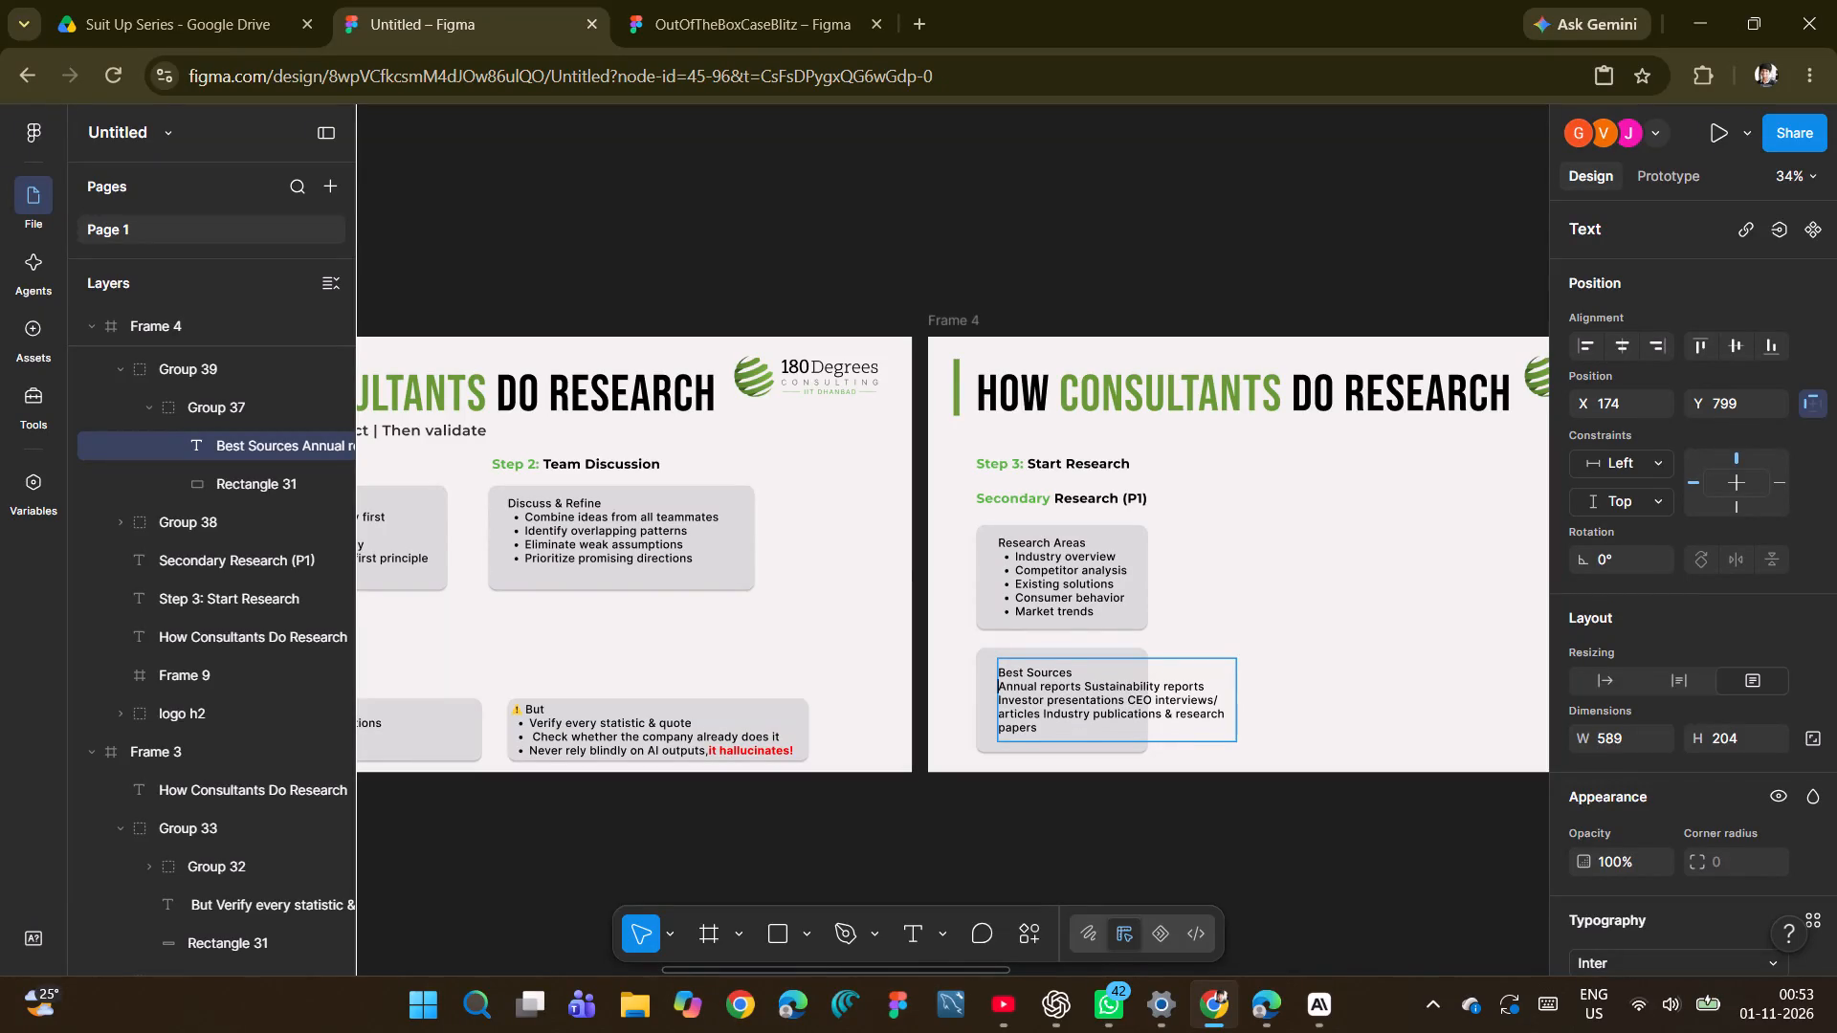
{"action": "left_click", "coordinate": [1085, 681]}
{"action": "key", "text": "Return"}
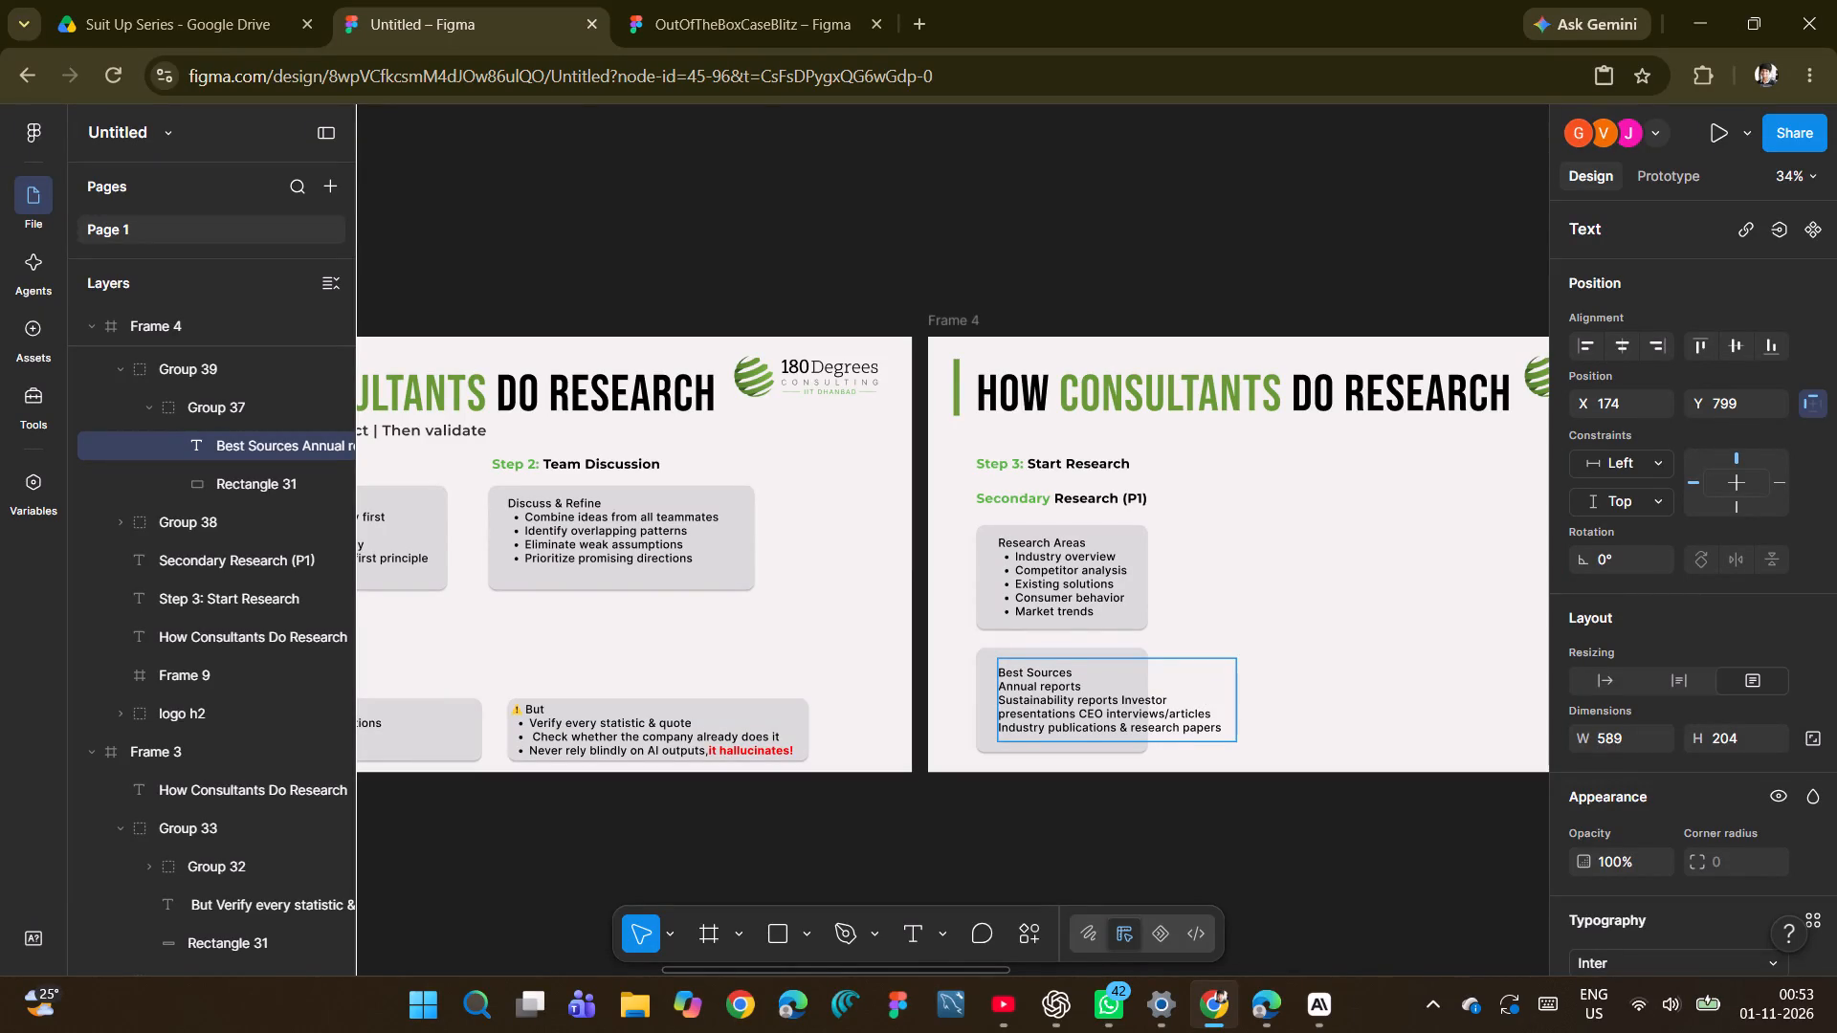
{"action": "left_click", "coordinate": [1122, 696]}
{"action": "key", "text": "Return"}
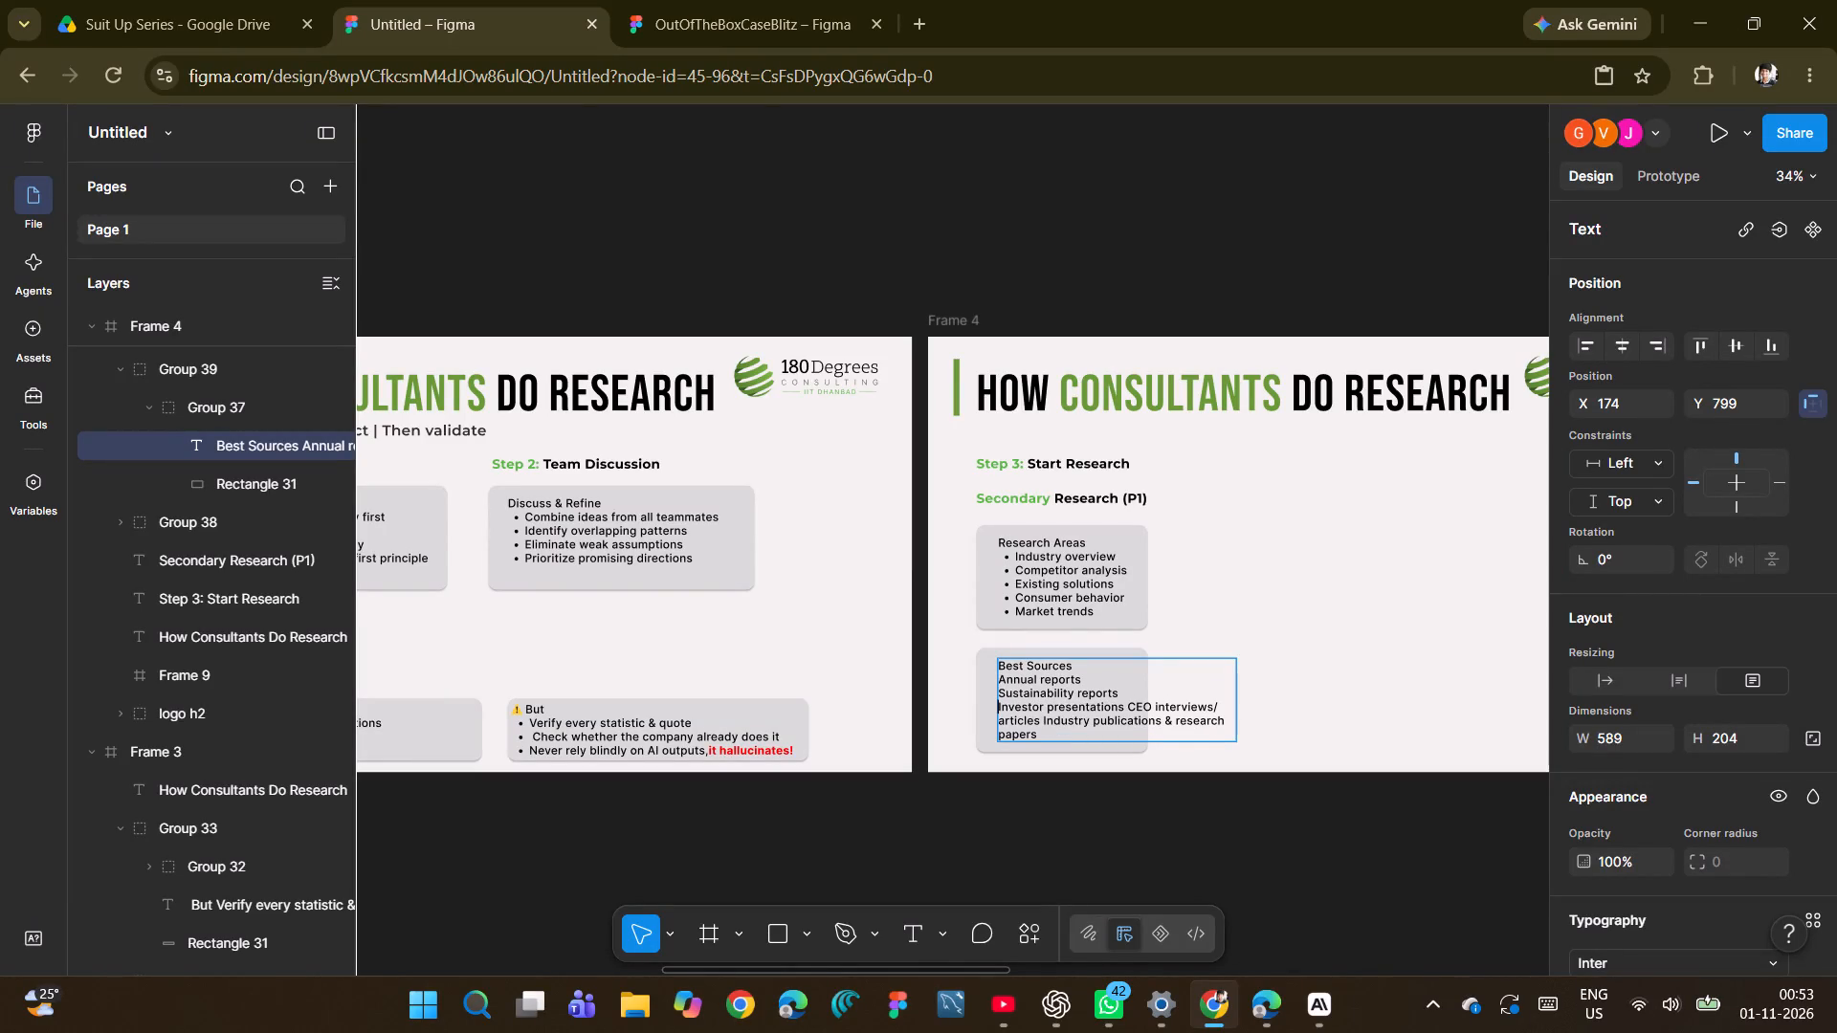
{"action": "left_click", "coordinate": [1131, 705]}
{"action": "key", "text": "Return"}
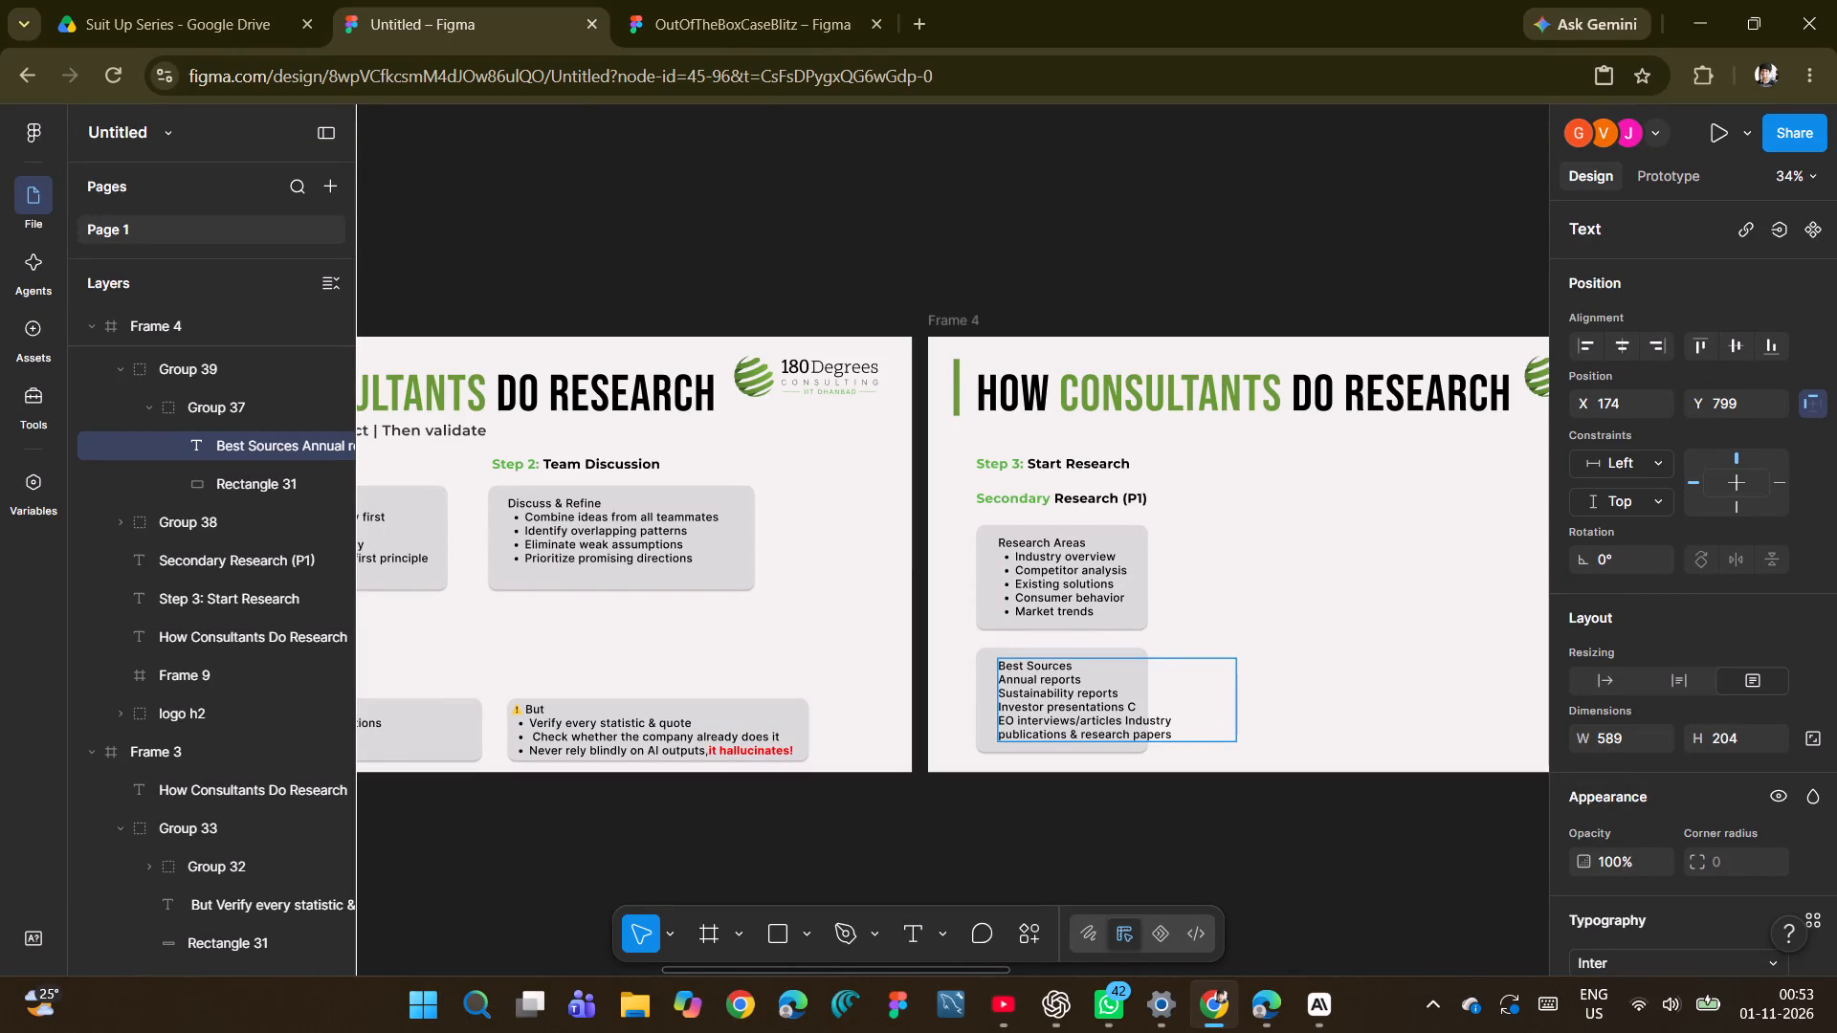
{"action": "key", "text": "ctrl+z"}
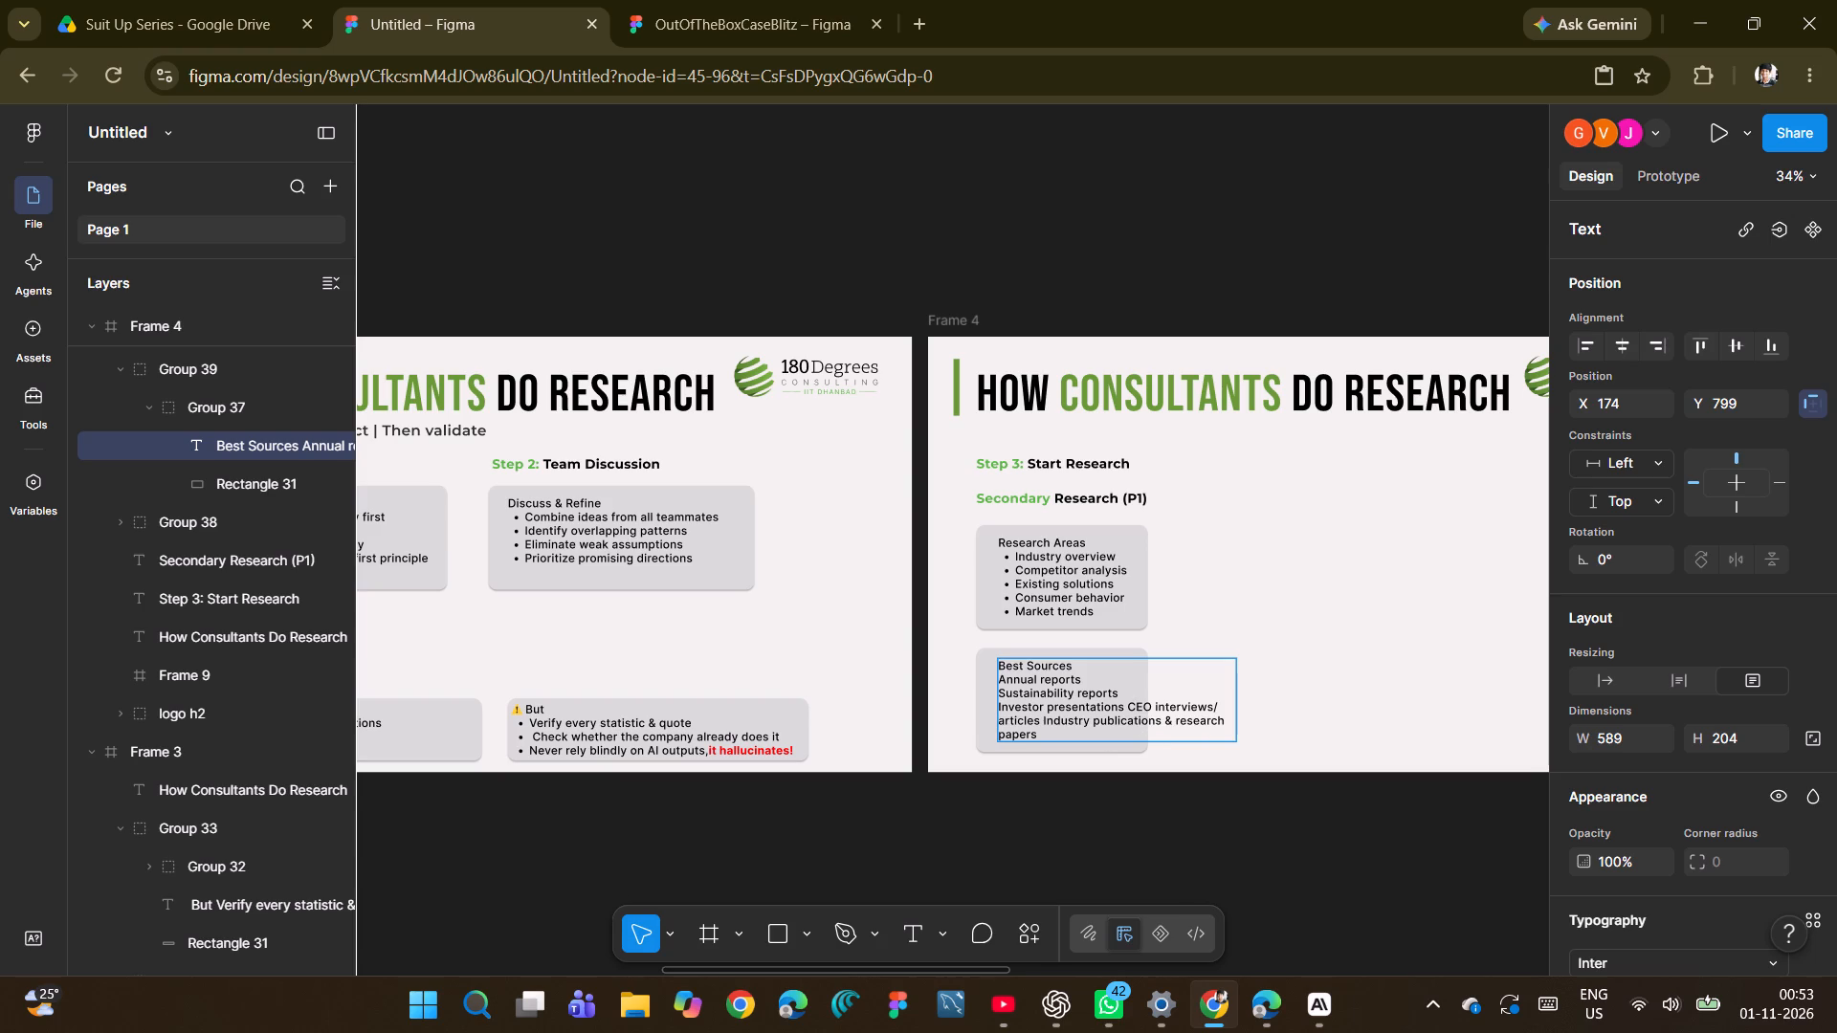
{"action": "left_click", "coordinate": [1124, 700]}
{"action": "key", "text": "Right"}
{"action": "key", "text": "Return"}
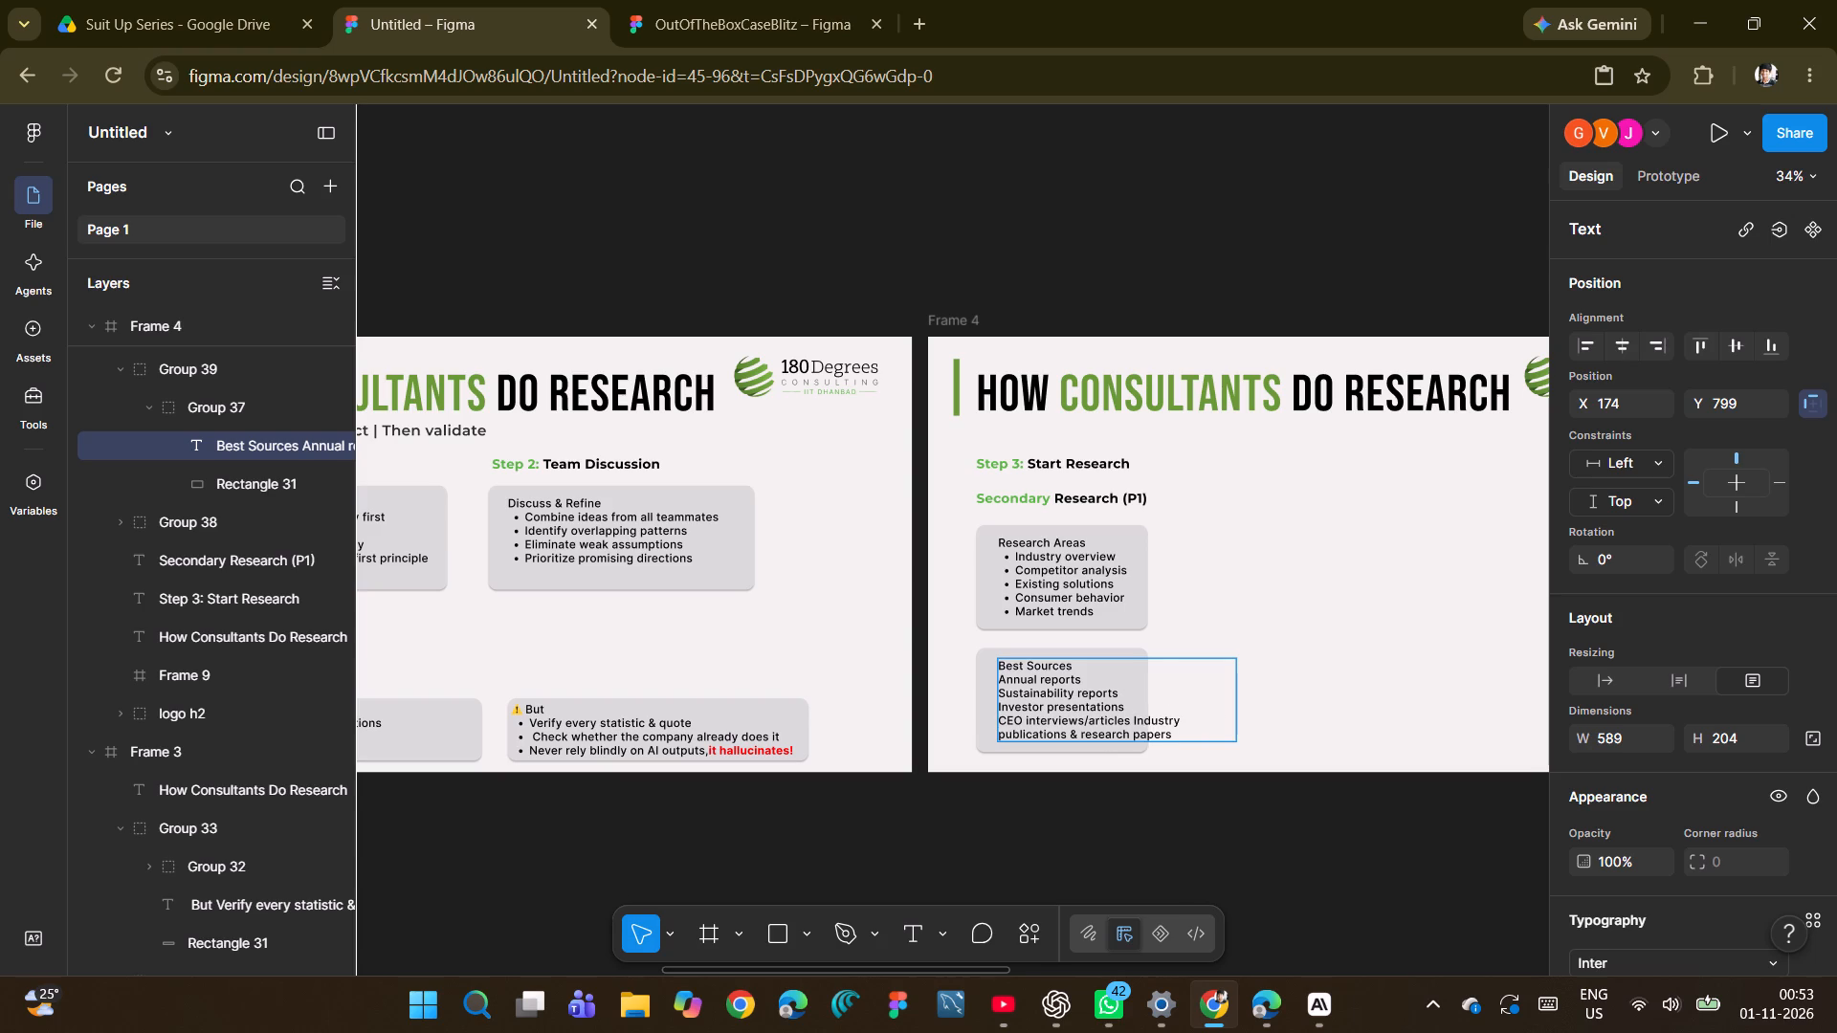
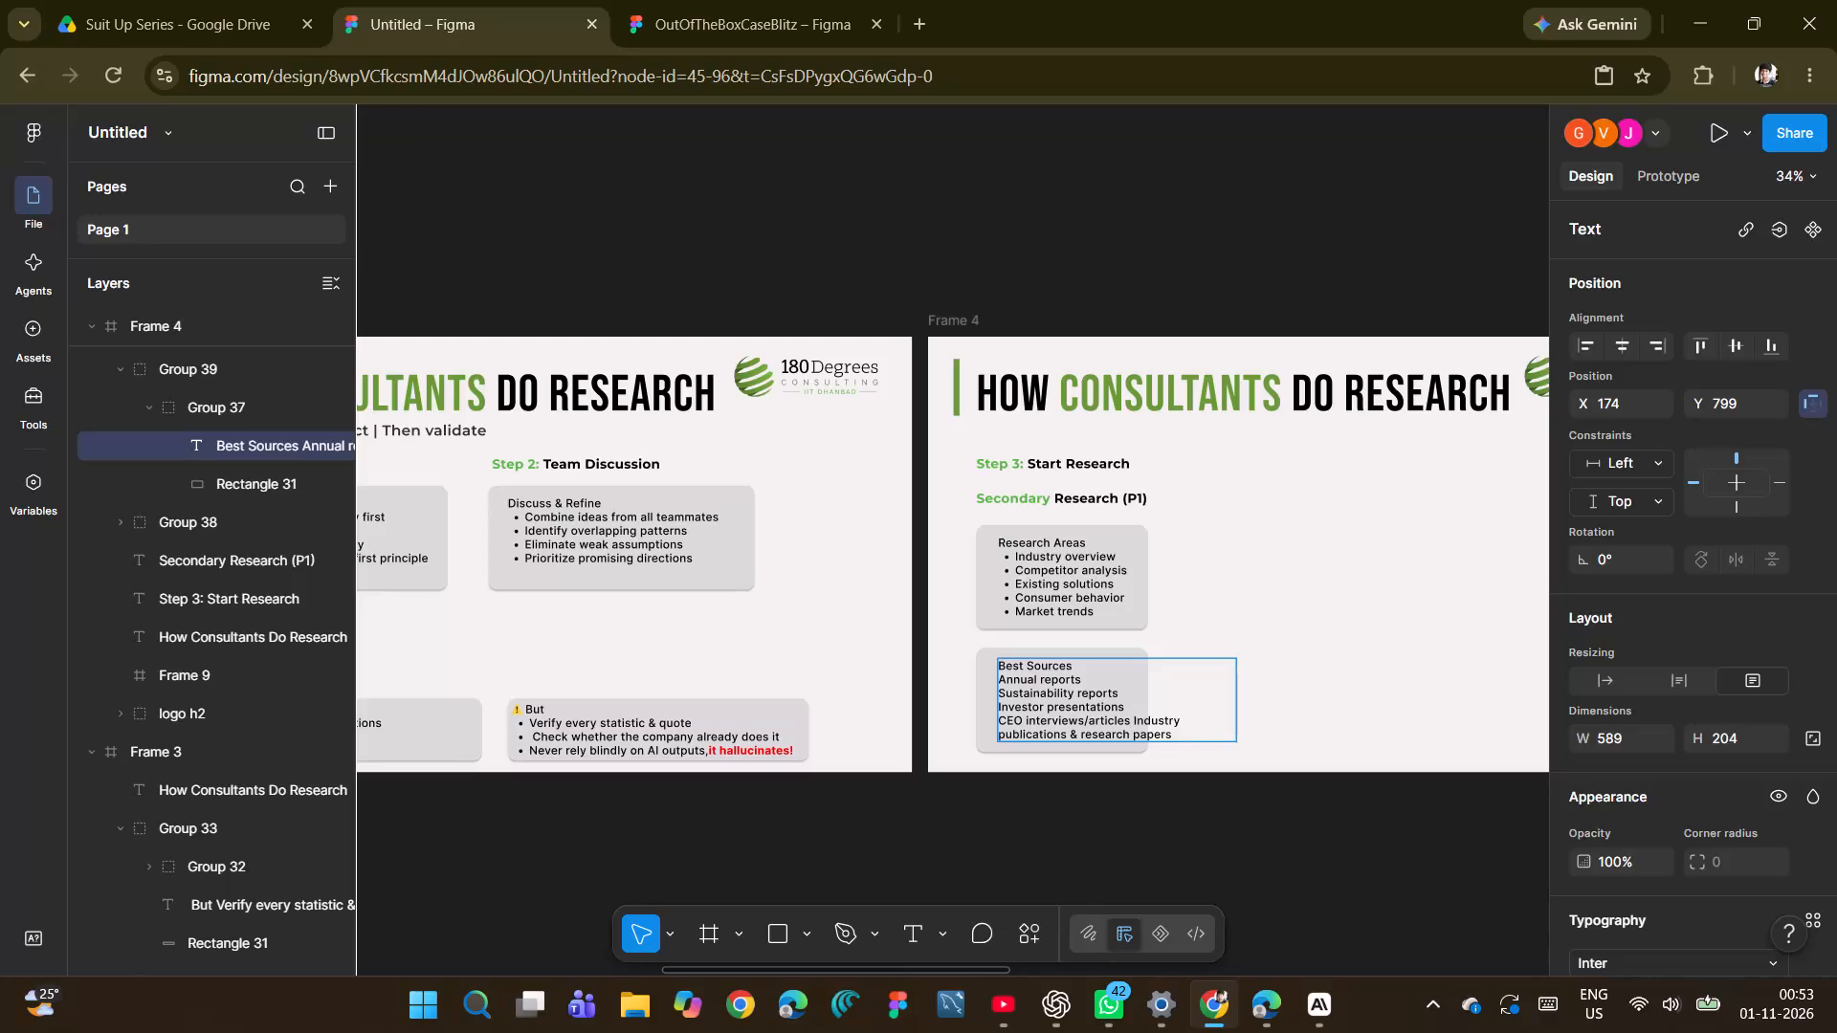
Start a new line at "Industry publications & research papers" in Frame 4's Best Sources text.
{"action": "key", "text": "Right"}
{"action": "key", "text": "Return"}
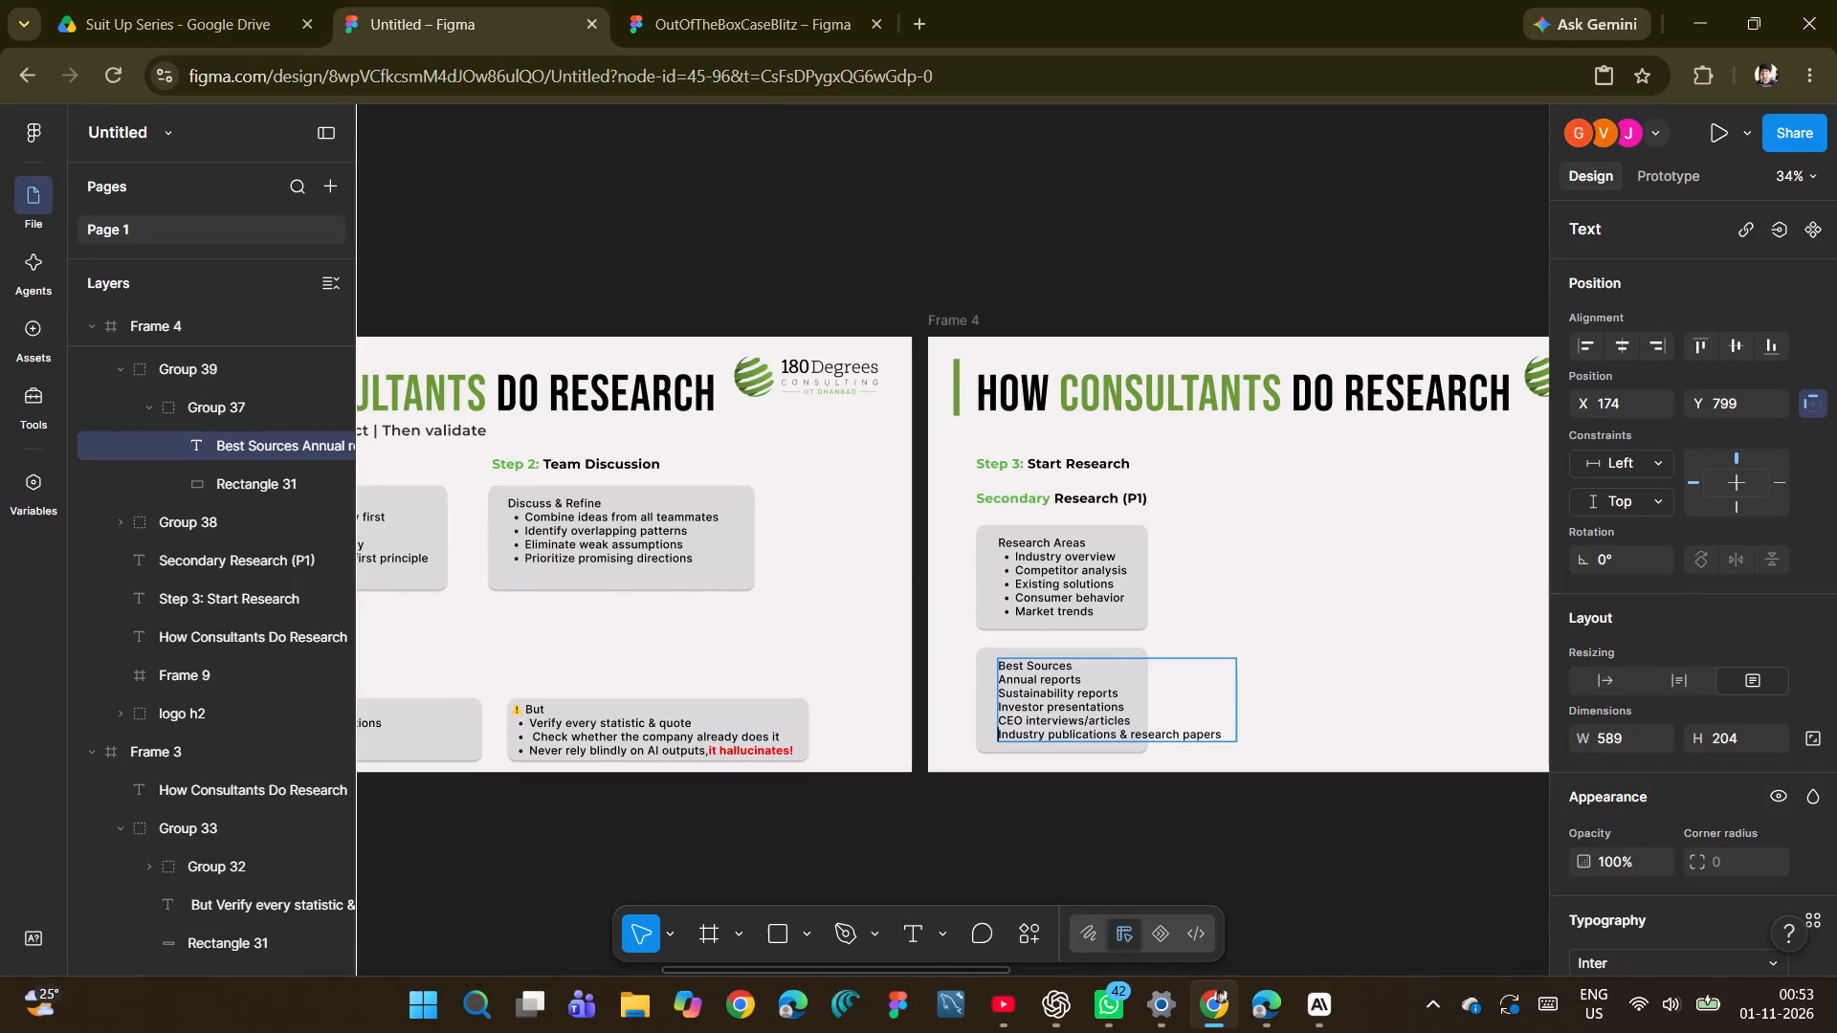
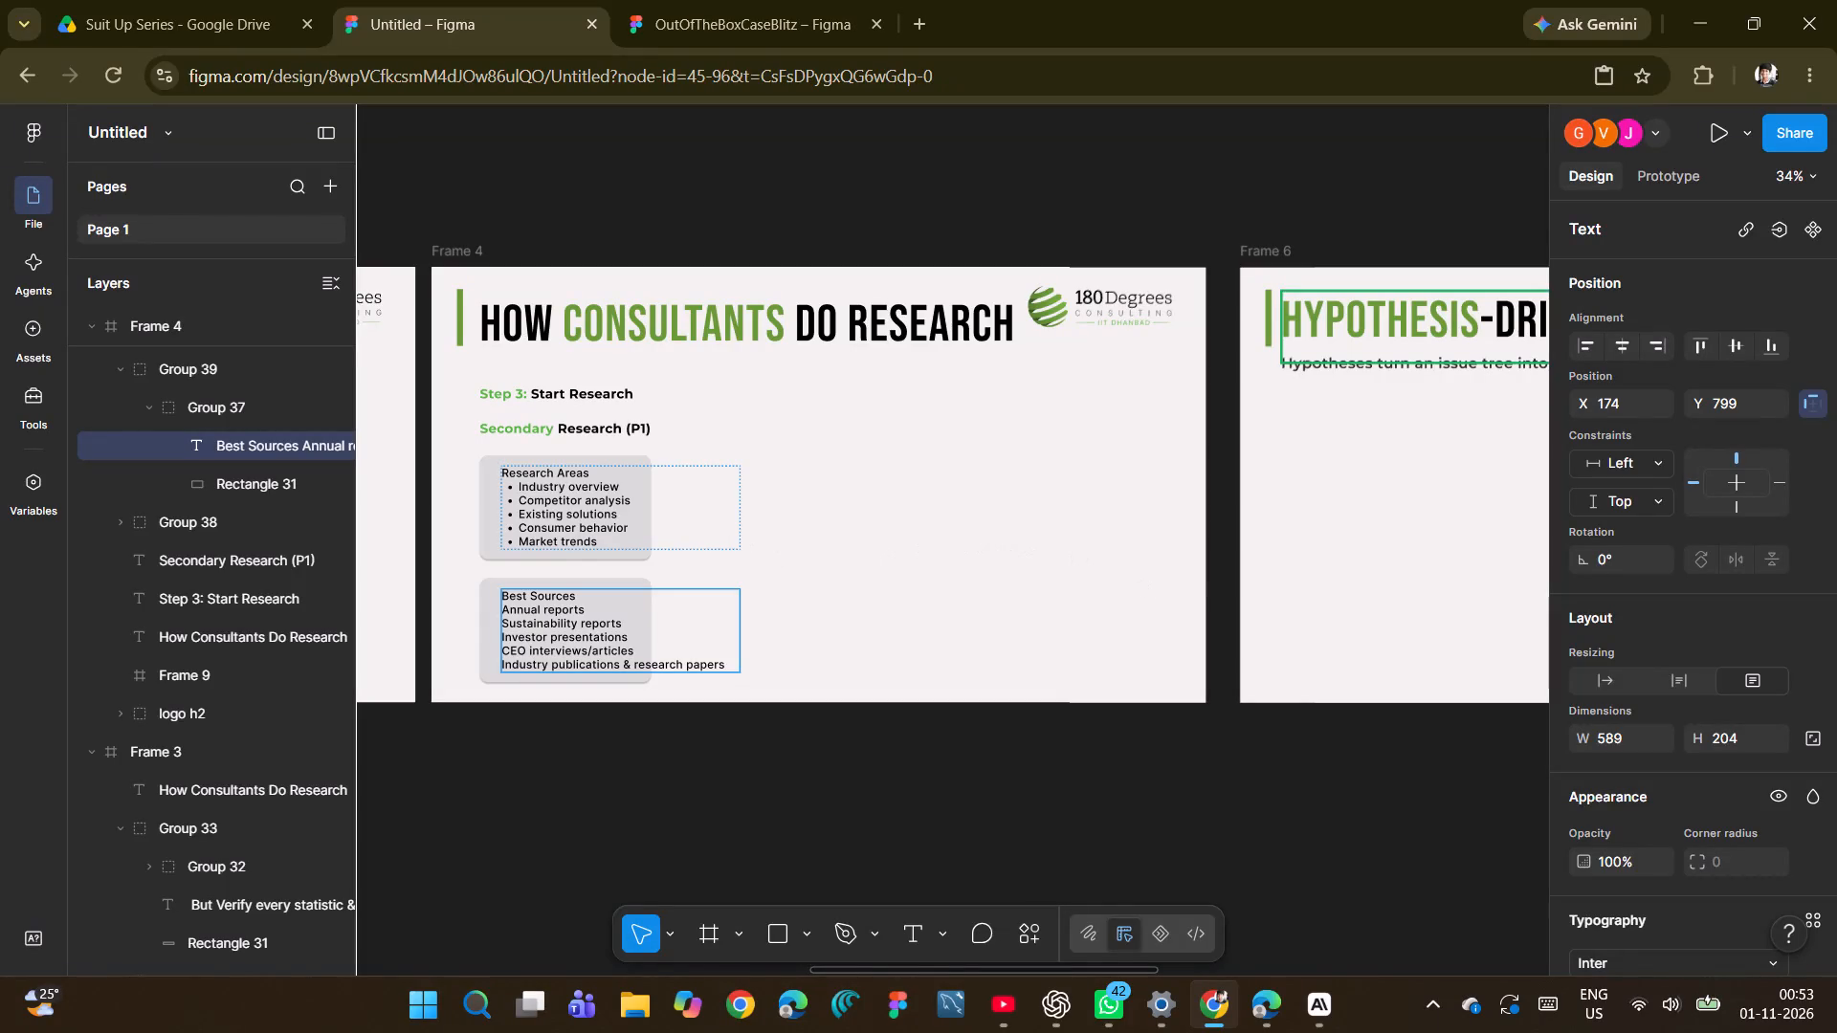
Widen the grey background rectangle of the Research Areas card in Frame 4 to about 492.
{"action": "left_click", "coordinate": [637, 503]}
{"action": "double_click", "coordinate": [487, 518]}
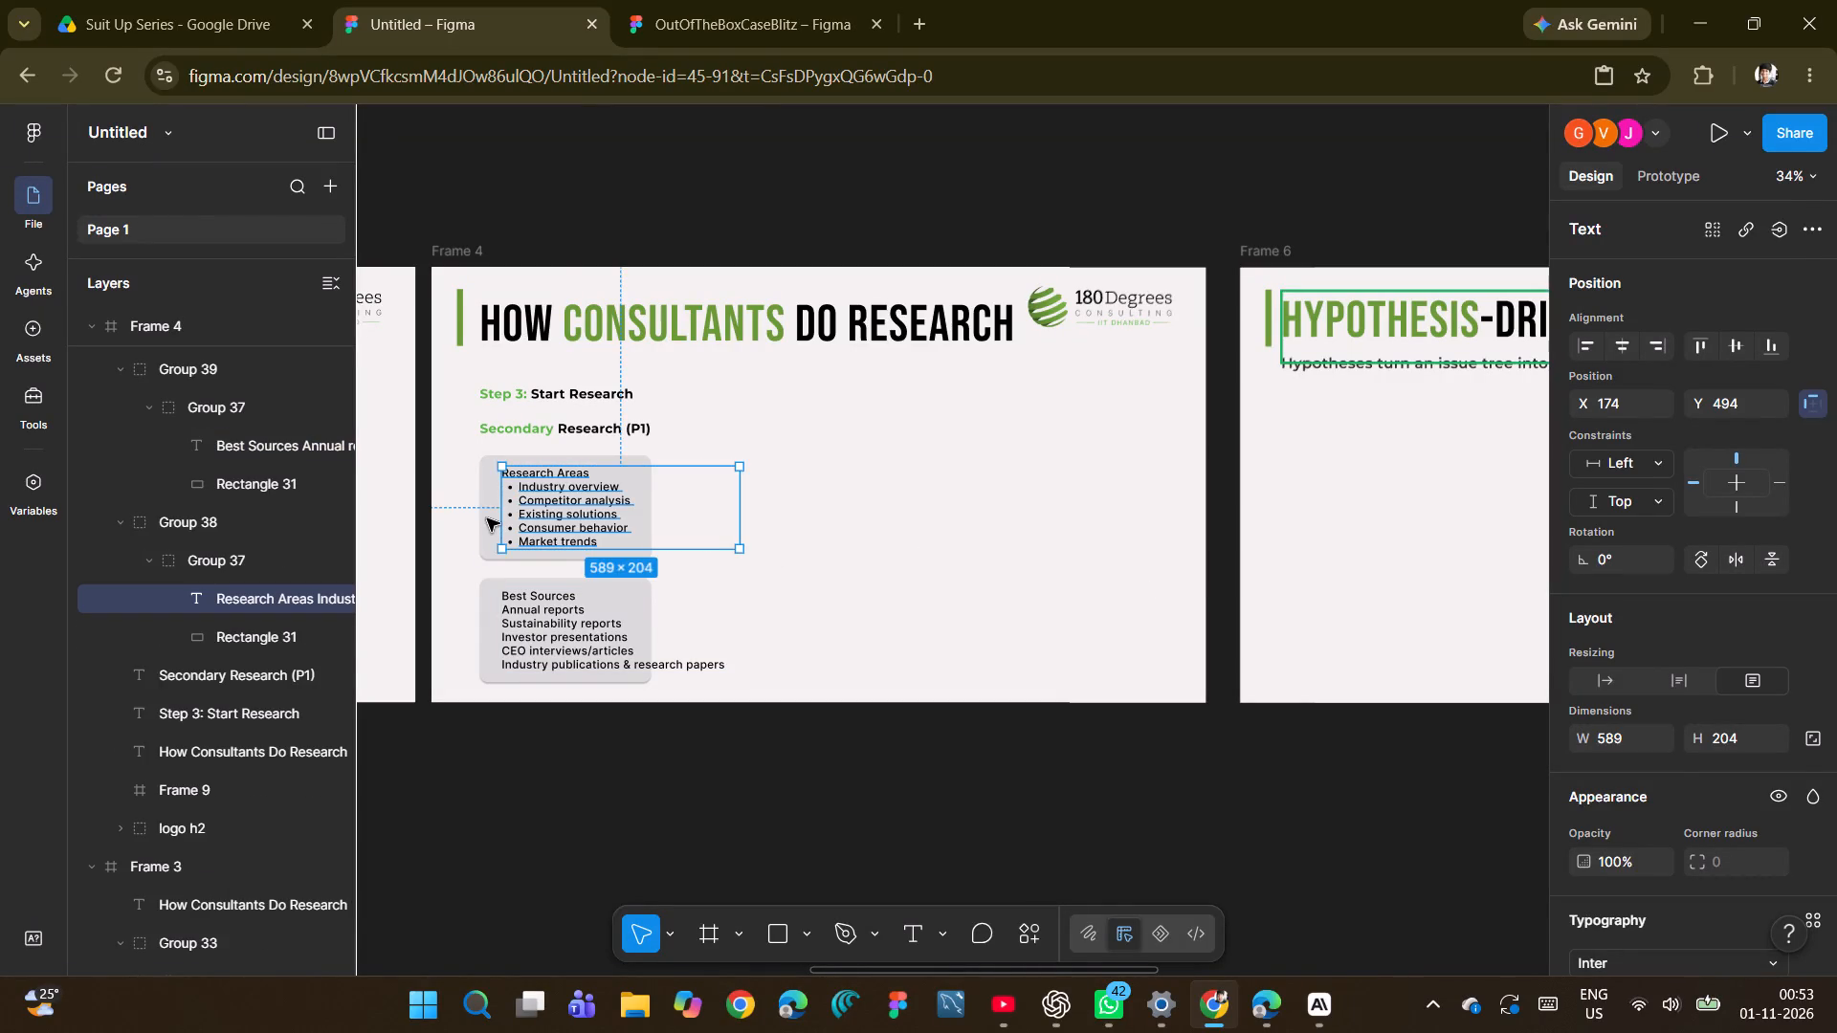
{"action": "left_click_drag", "start_coordinate": [650, 520], "coordinate": [673, 520]}
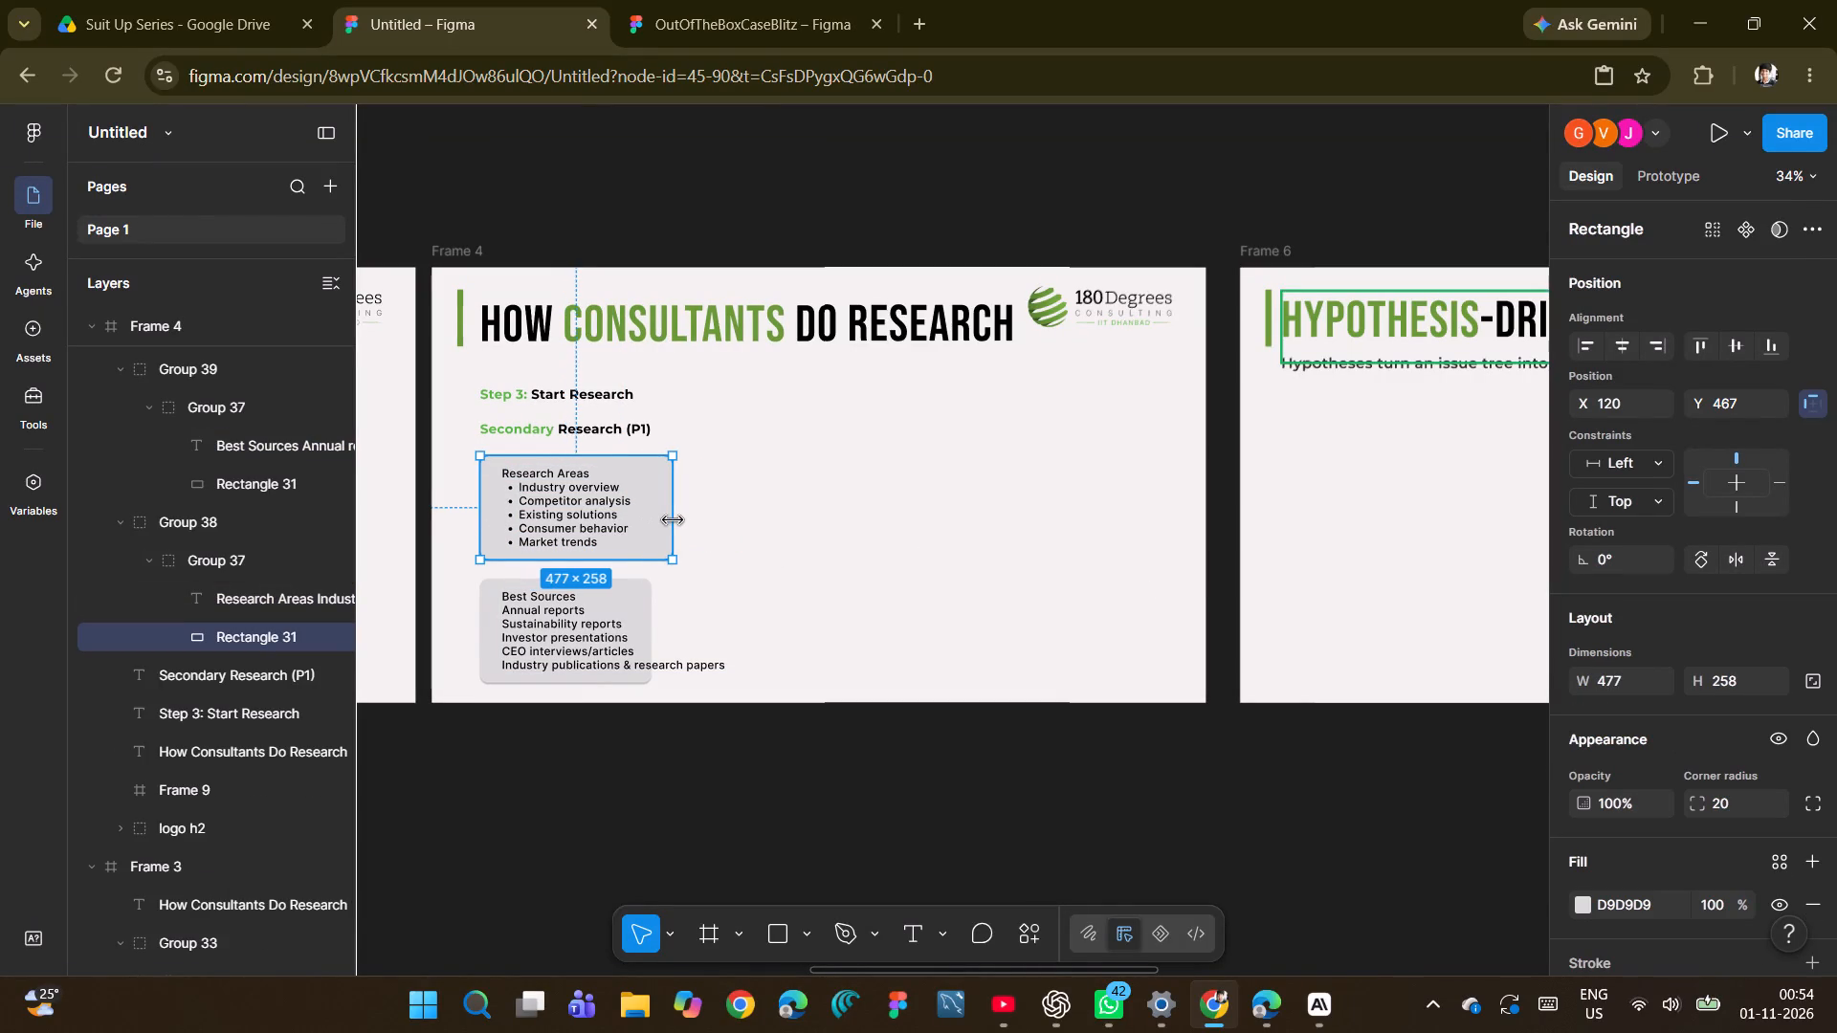
{"action": "left_click_drag", "start_coordinate": [673, 520], "coordinate": [678, 520]}
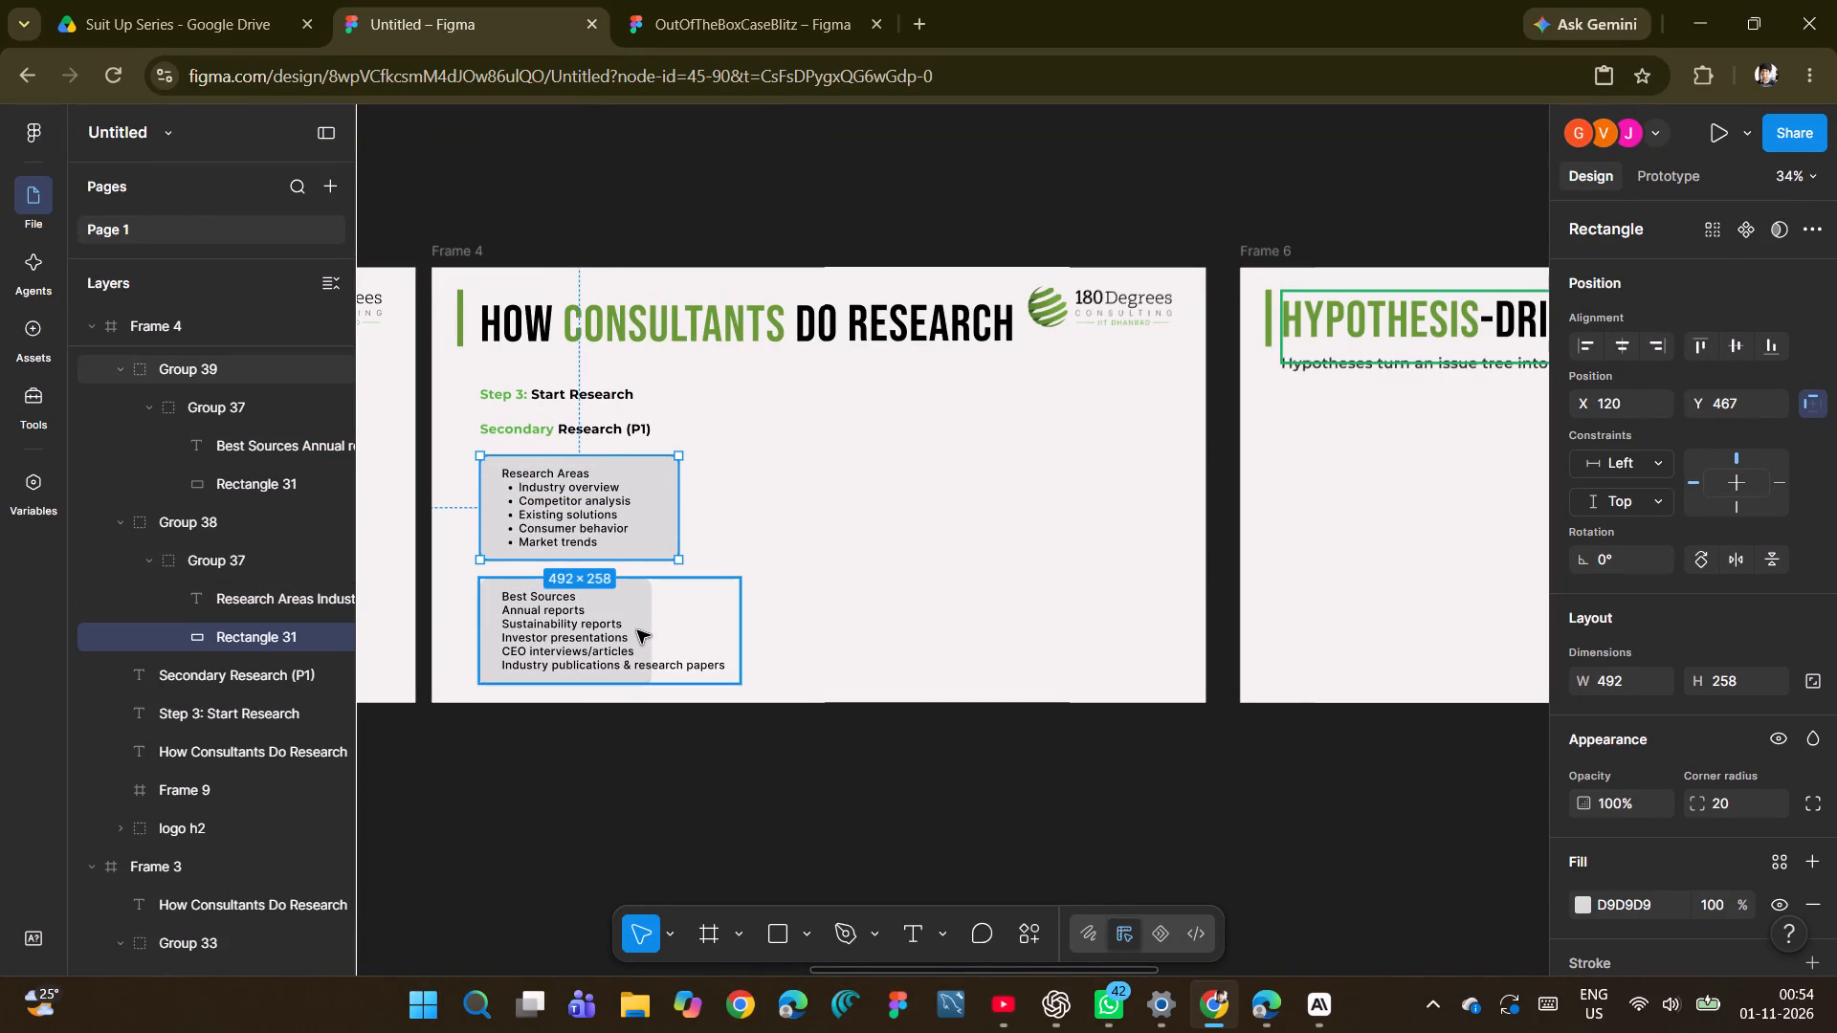
Format the five source lines under the Best Sources heading, from Annual reports to Industry publications & research papers, as a bulleted list.
{"action": "left_click", "coordinate": [637, 630]}
{"action": "left_click", "coordinate": [637, 630]}
{"action": "double_click", "coordinate": [638, 630]}
{"action": "double_click", "coordinate": [572, 645]}
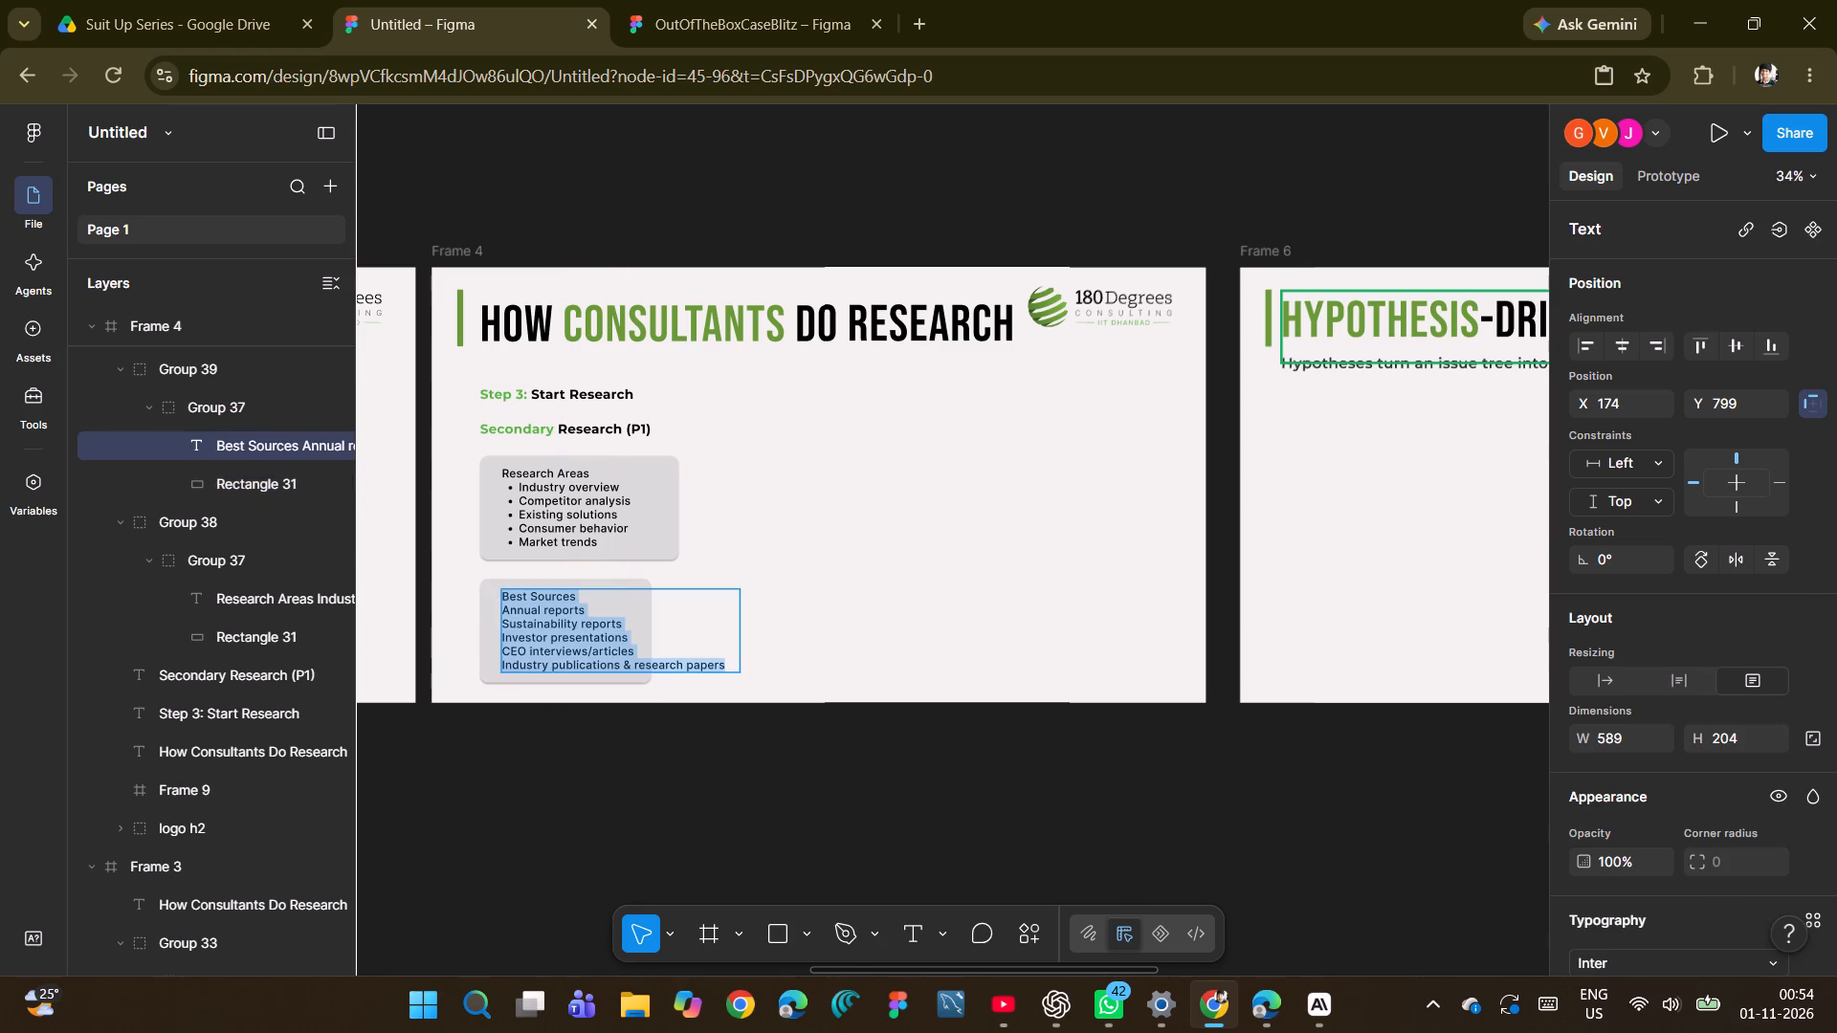
{"action": "left_click", "coordinate": [536, 630]}
{"action": "left_click_drag", "start_coordinate": [726, 663], "coordinate": [571, 633]}
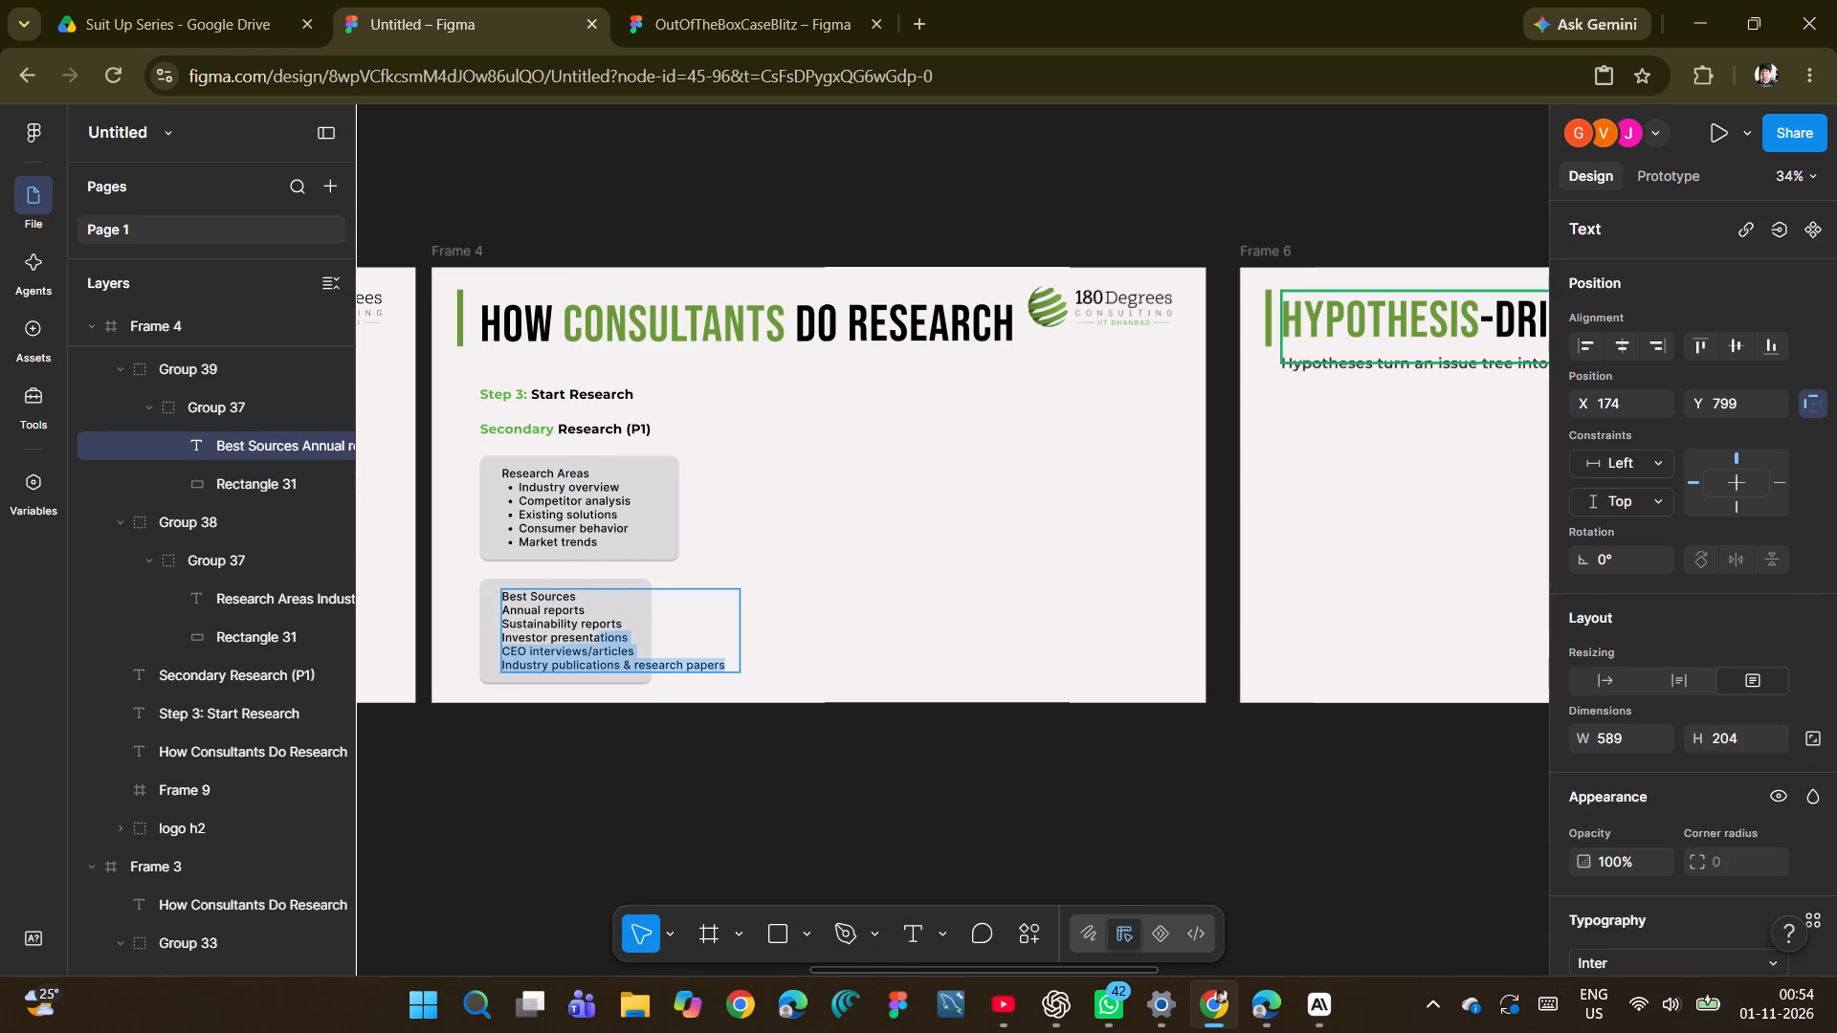
{"action": "left_click_drag", "start_coordinate": [571, 633], "coordinate": [496, 613]}
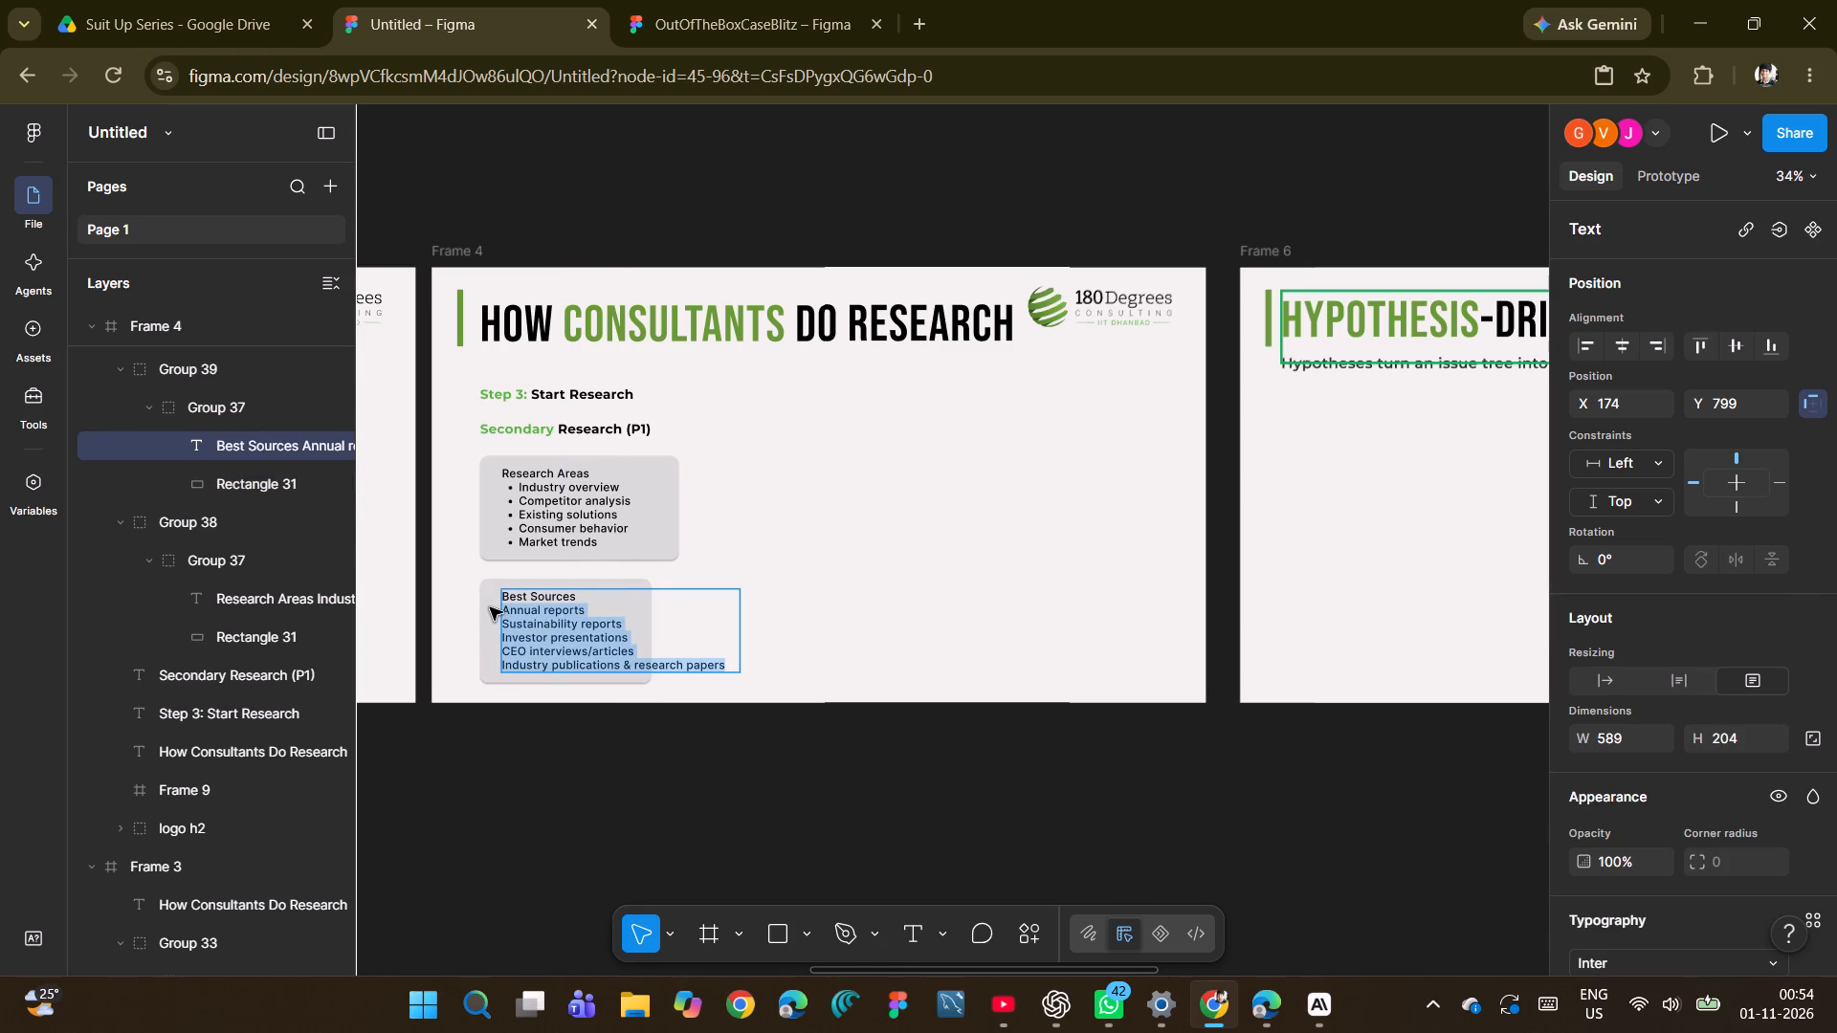
{"action": "key", "text": "ctrl+shift+8"}
{"action": "left_click", "coordinate": [793, 611]}
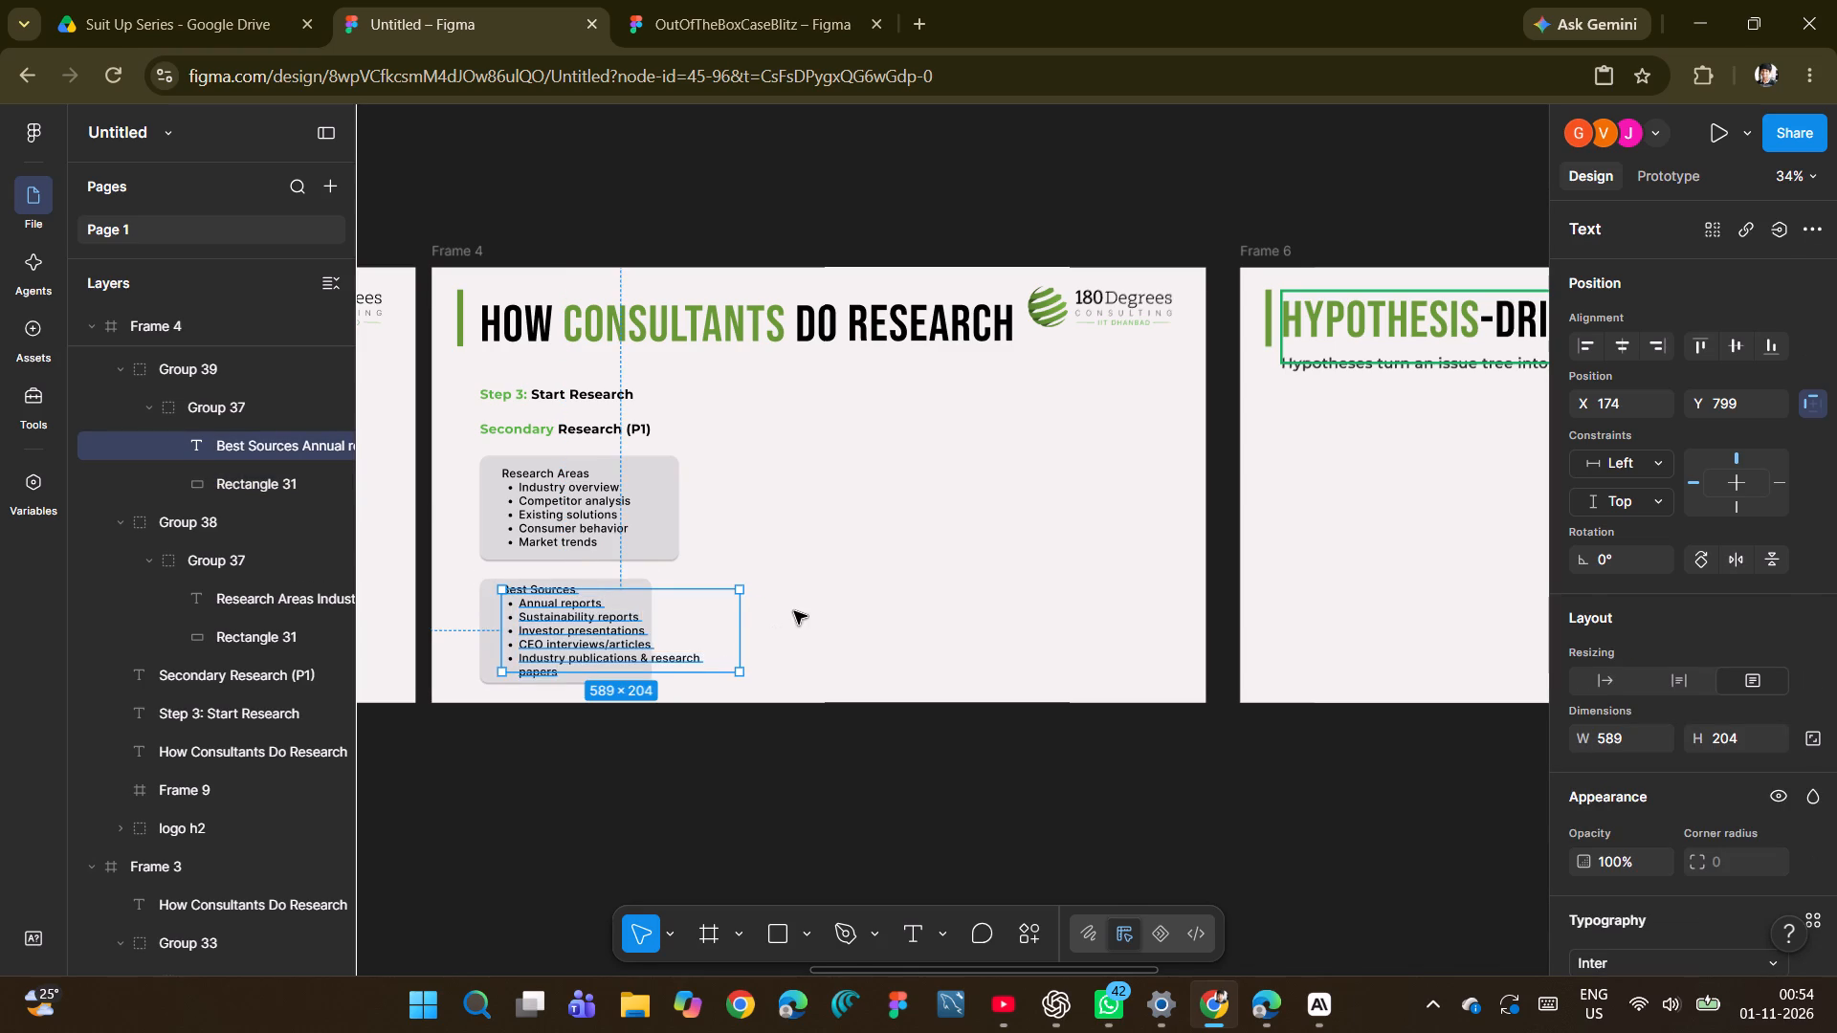
Widen the grey background rectangle of the Best Sources card to 492, matching the Research Areas card.
{"action": "left_click", "coordinate": [564, 630]}
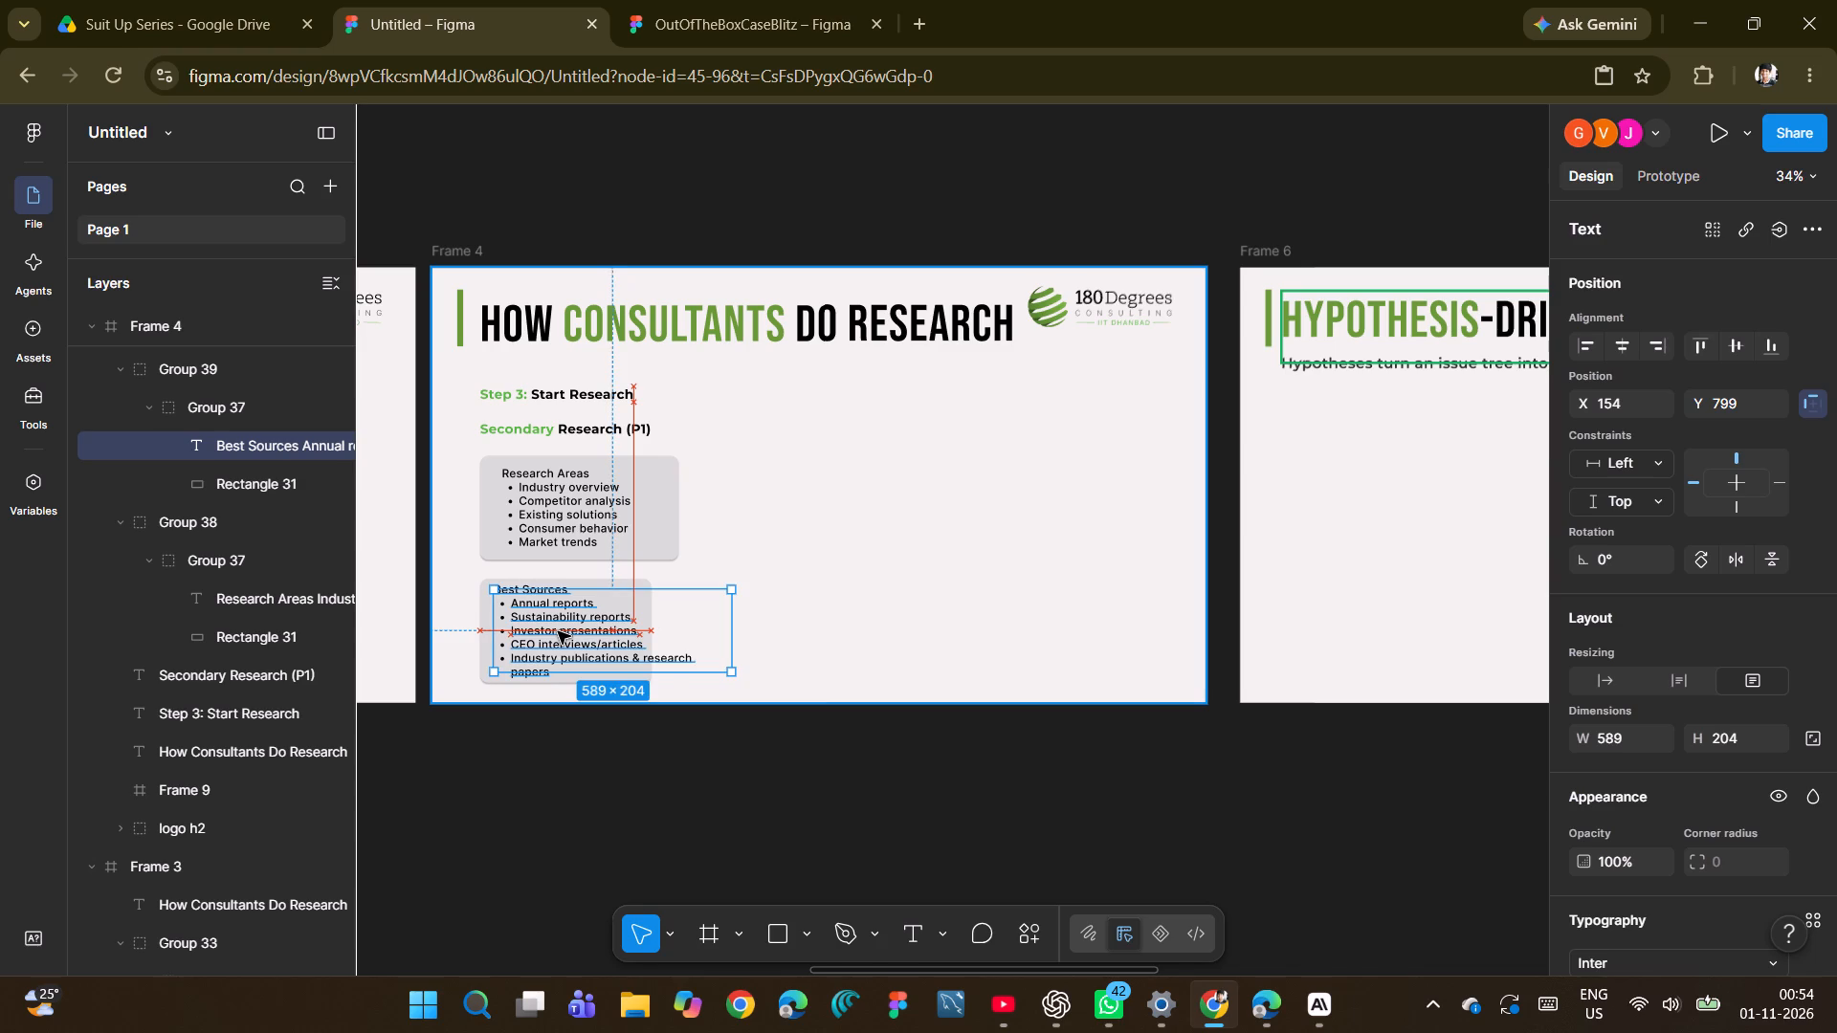
{"action": "left_click", "coordinate": [631, 576]}
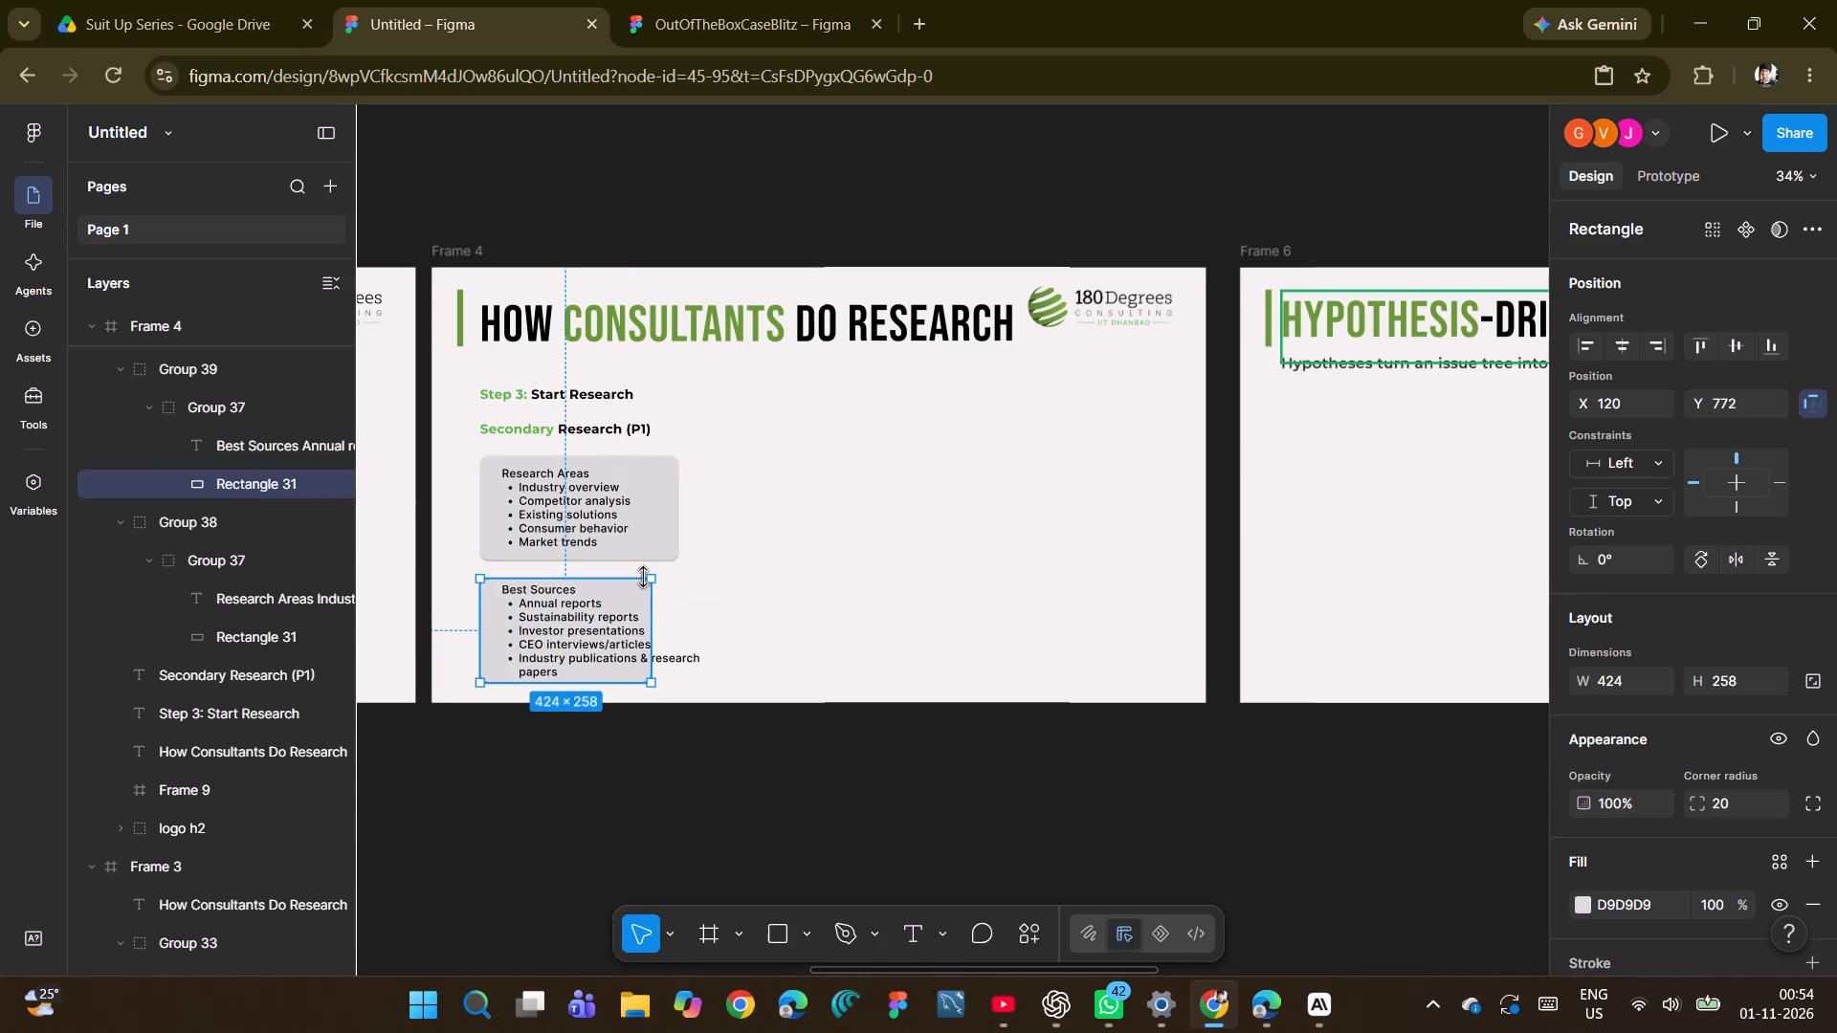
{"action": "left_click_drag", "start_coordinate": [649, 595], "coordinate": [683, 597]}
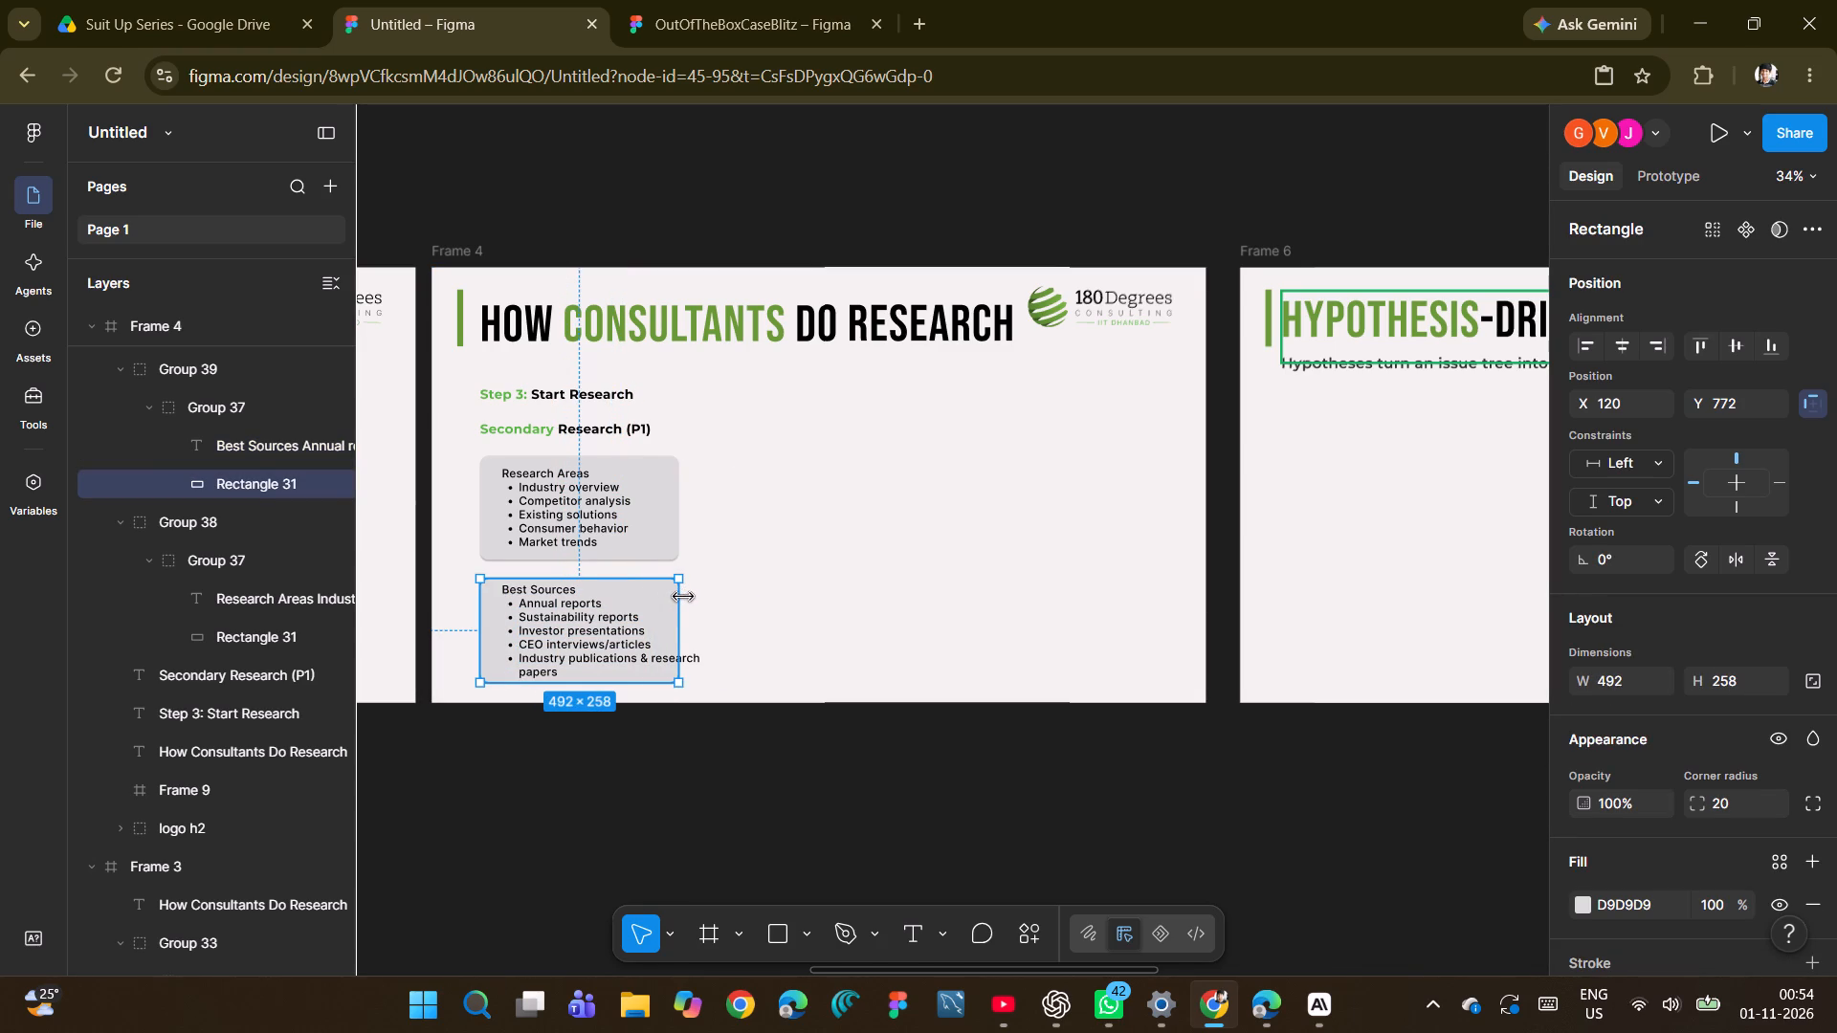
Narrow the Best Sources text box so its bullets wrap inside the card's grey background.
{"action": "left_click", "coordinate": [609, 642]}
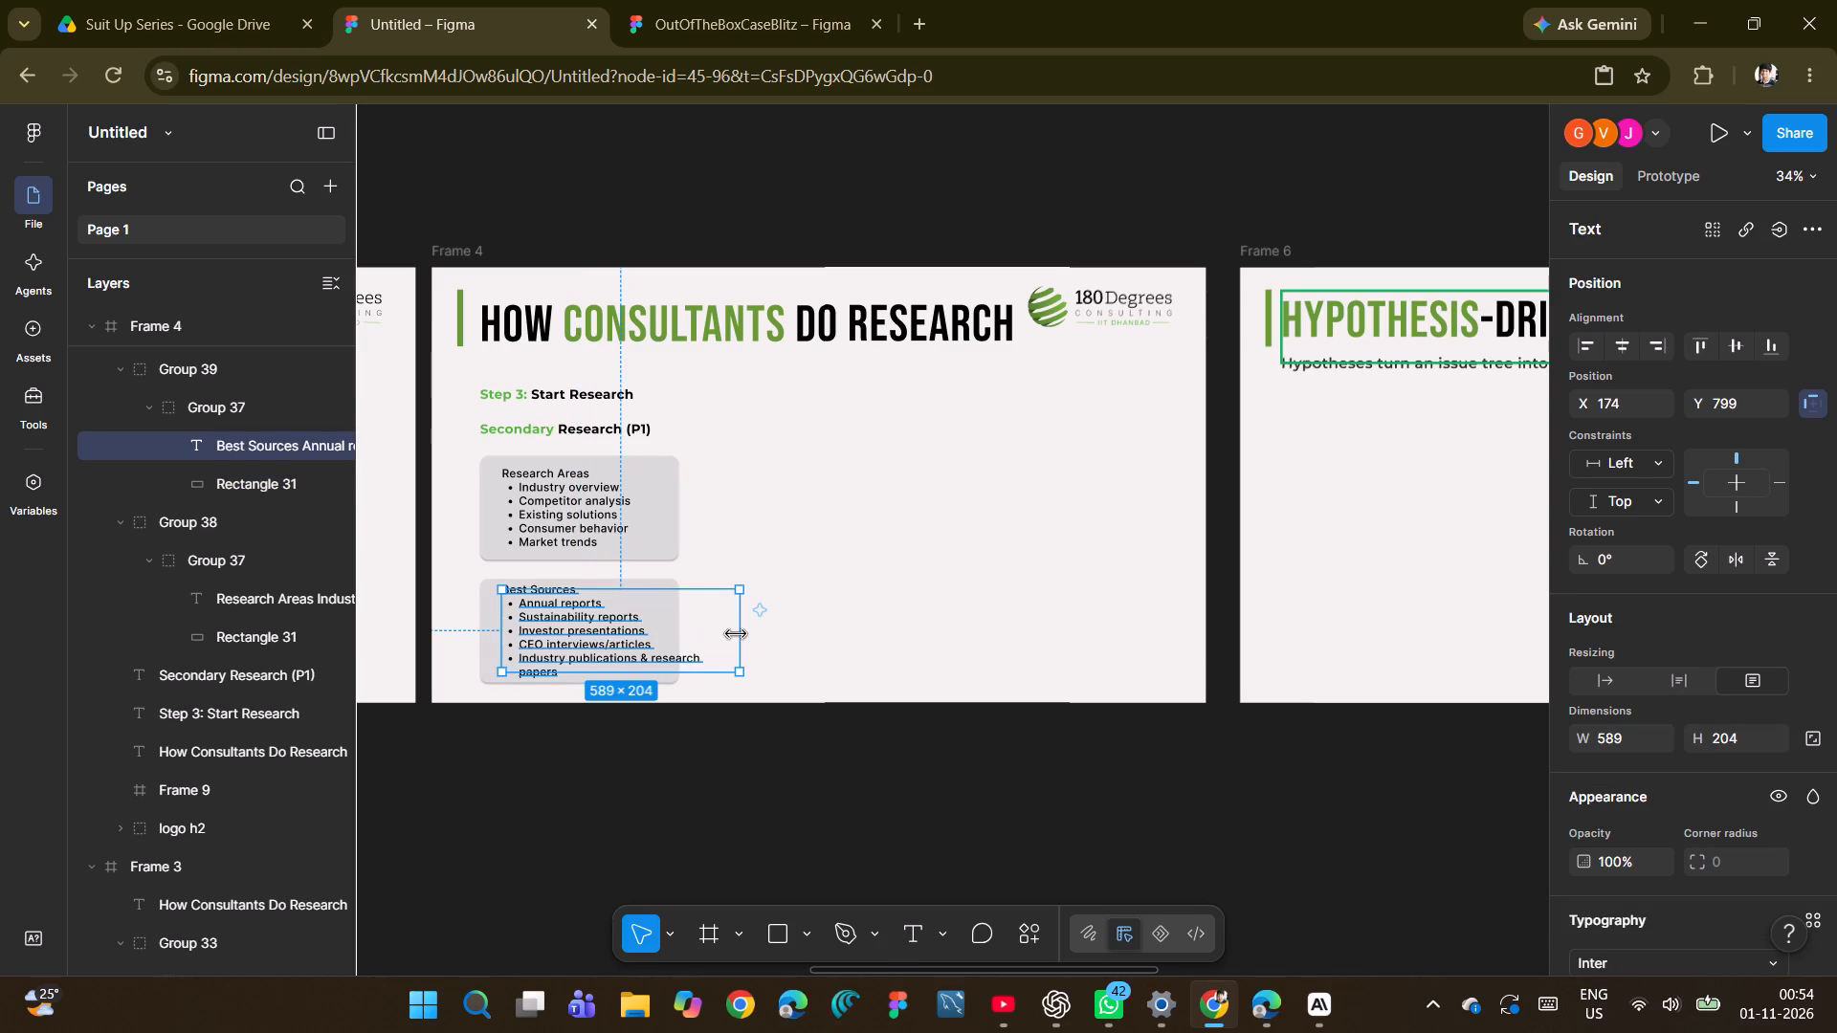
{"action": "left_click_drag", "start_coordinate": [740, 634], "coordinate": [688, 634]}
{"action": "left_click", "coordinate": [730, 634]}
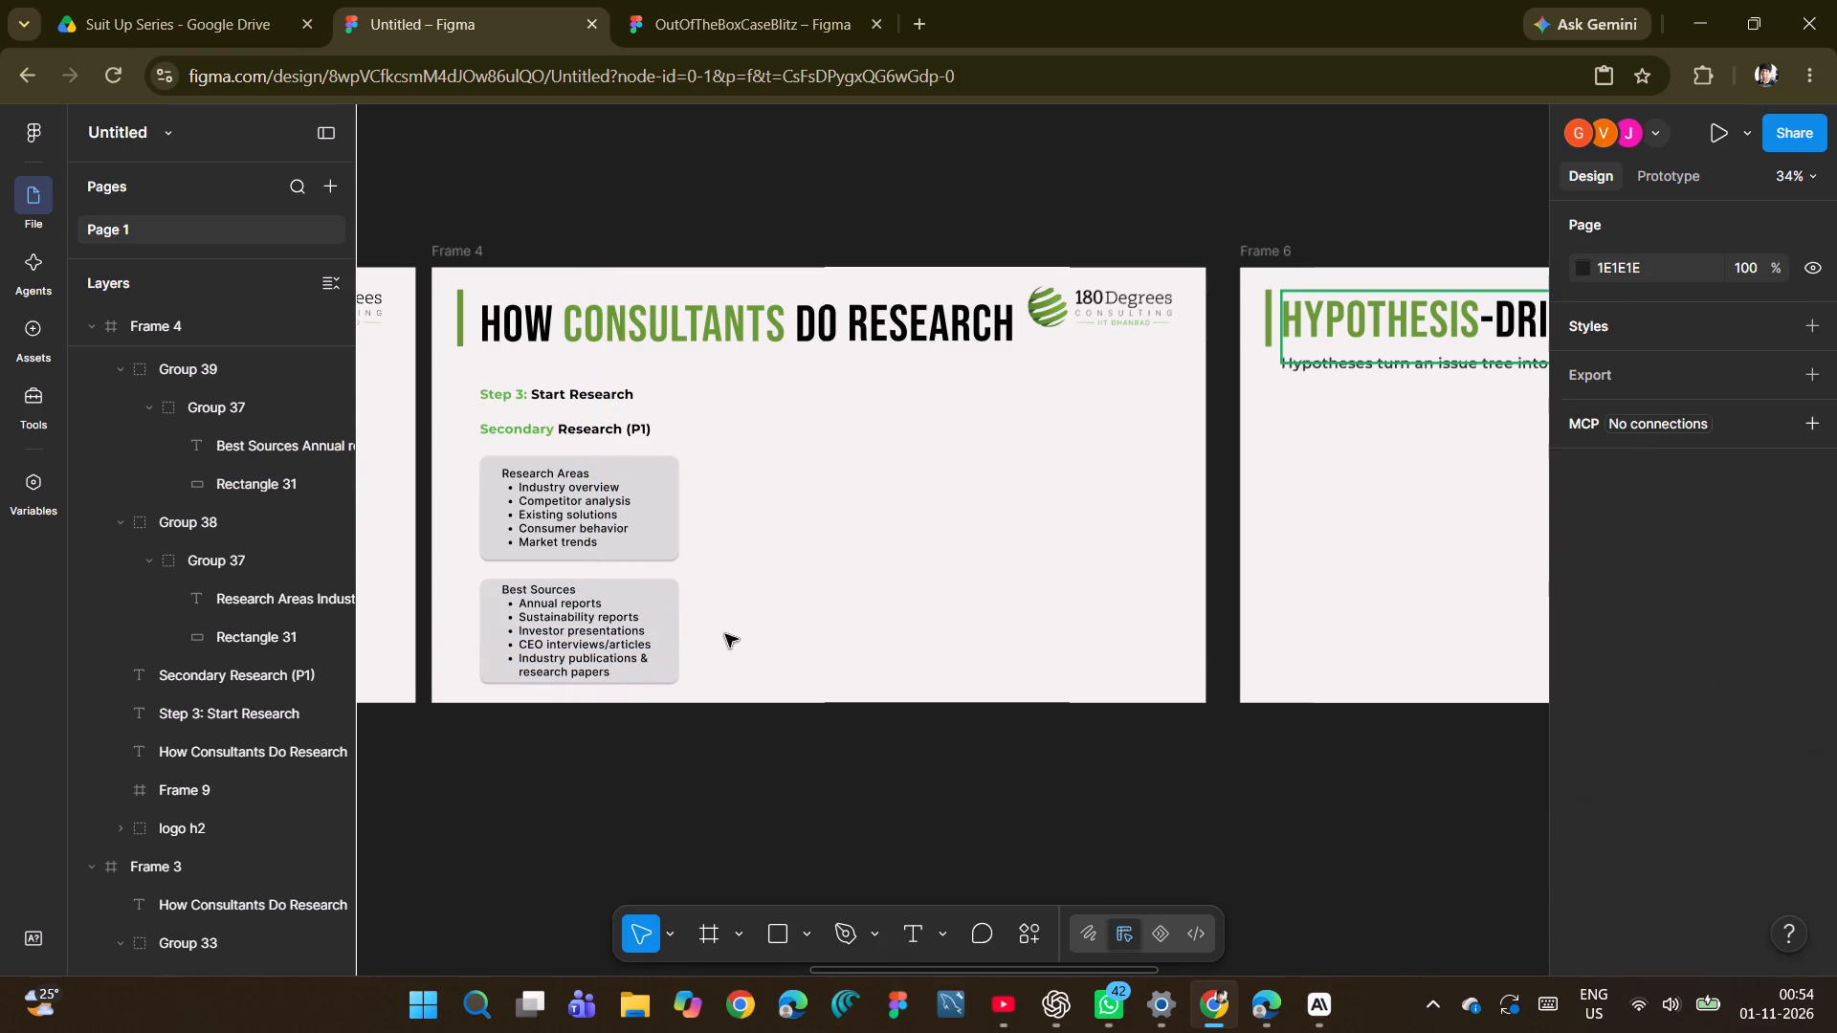
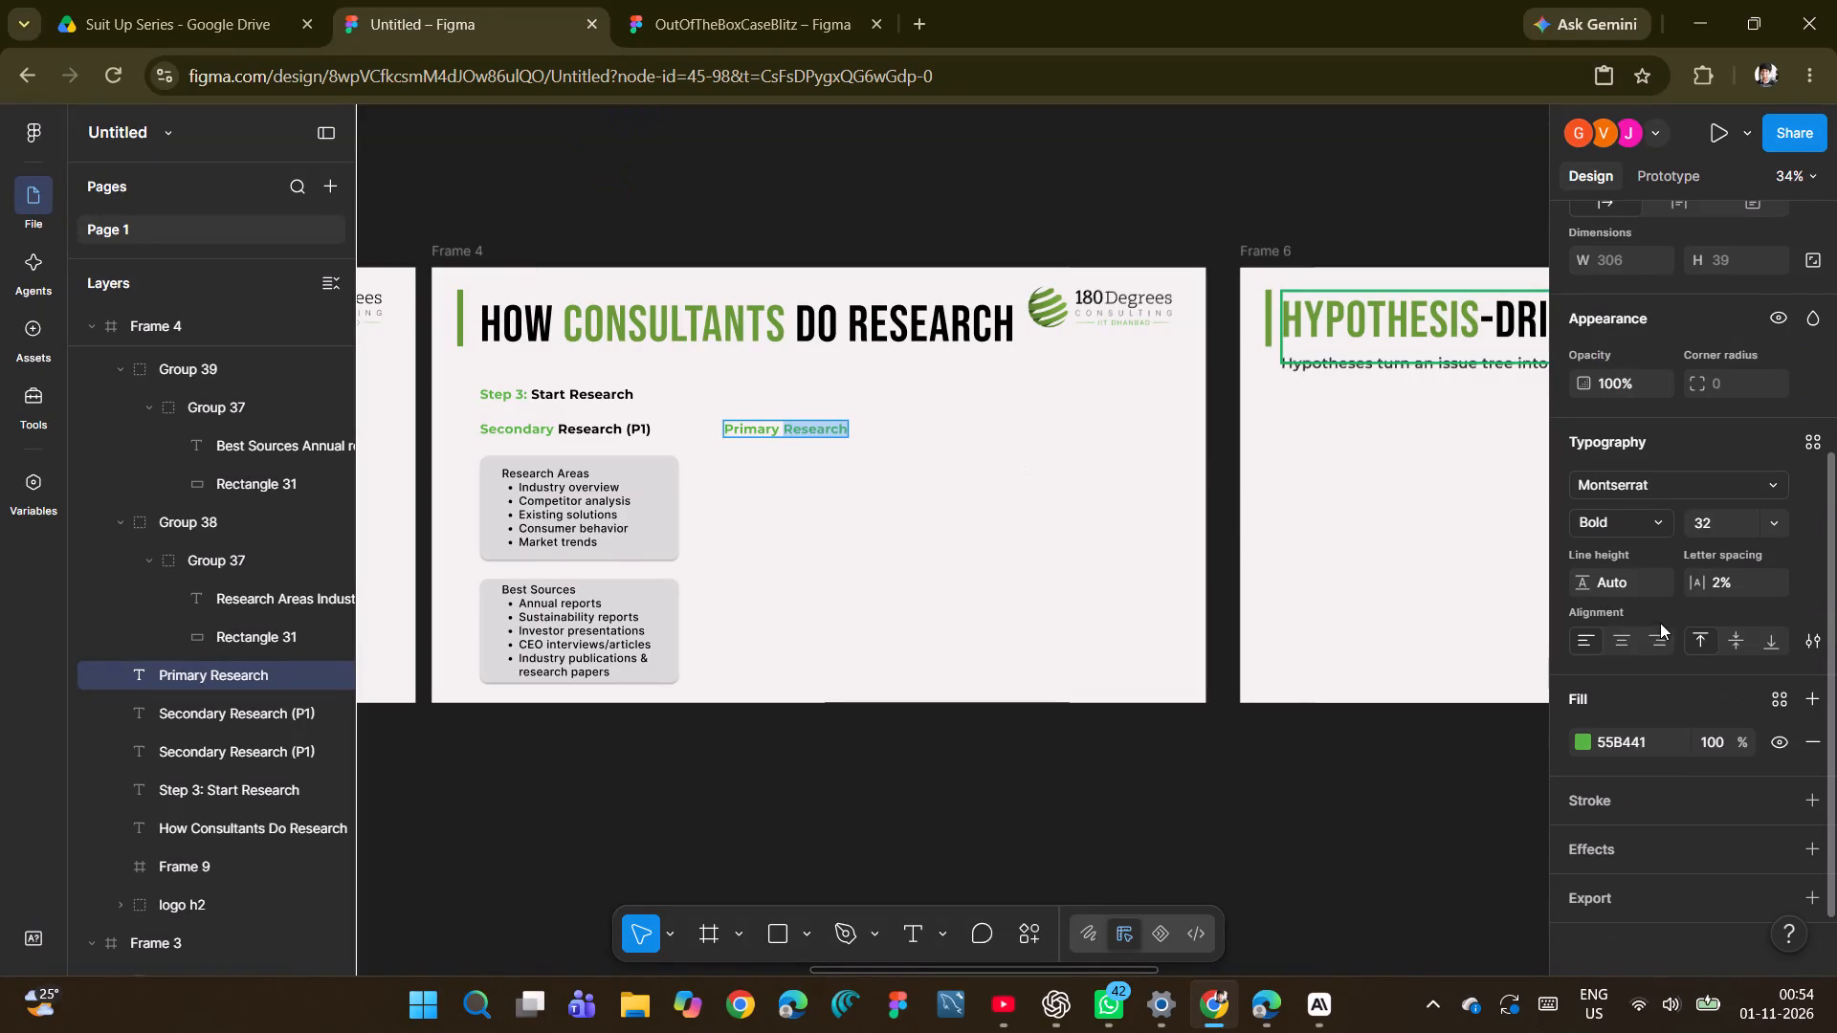
Set the fill of the word Research in Frame 4's Primary Research heading to black (000000).
{"action": "left_click", "coordinate": [1618, 722]}
{"action": "key", "text": "0"}
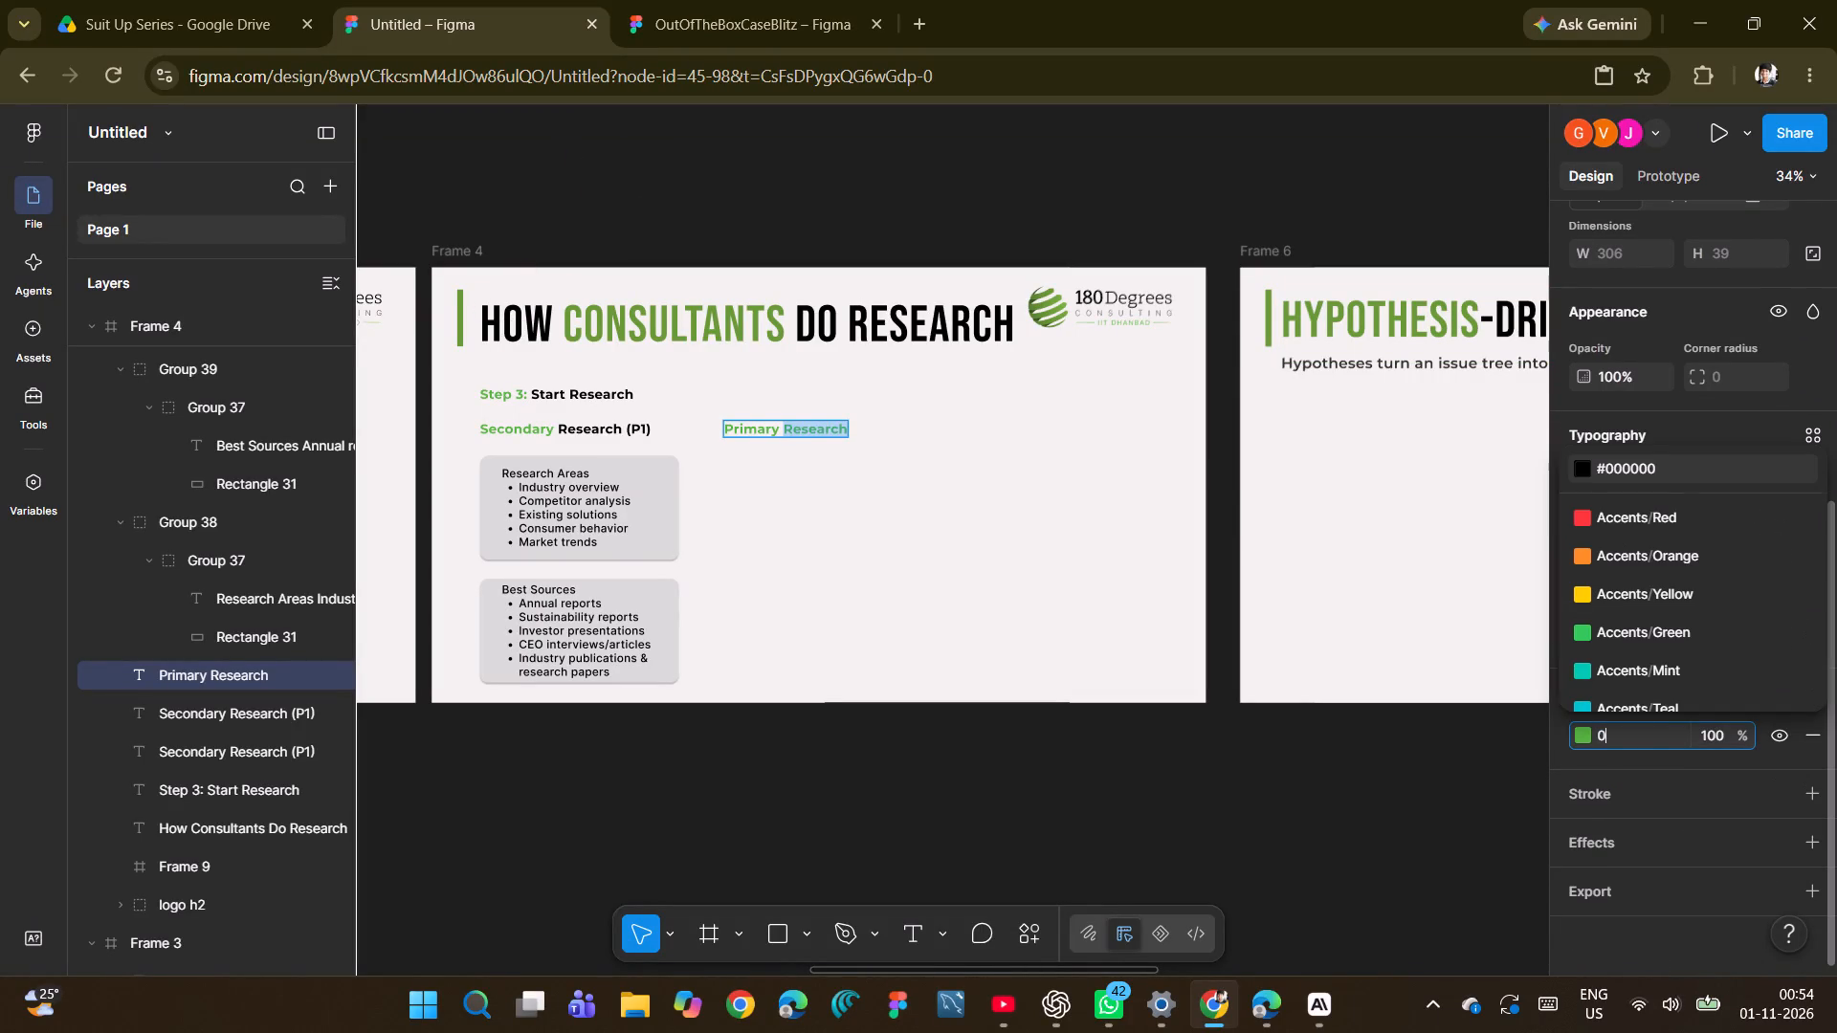
{"action": "key", "text": "Return"}
{"action": "left_click", "coordinate": [764, 556]}
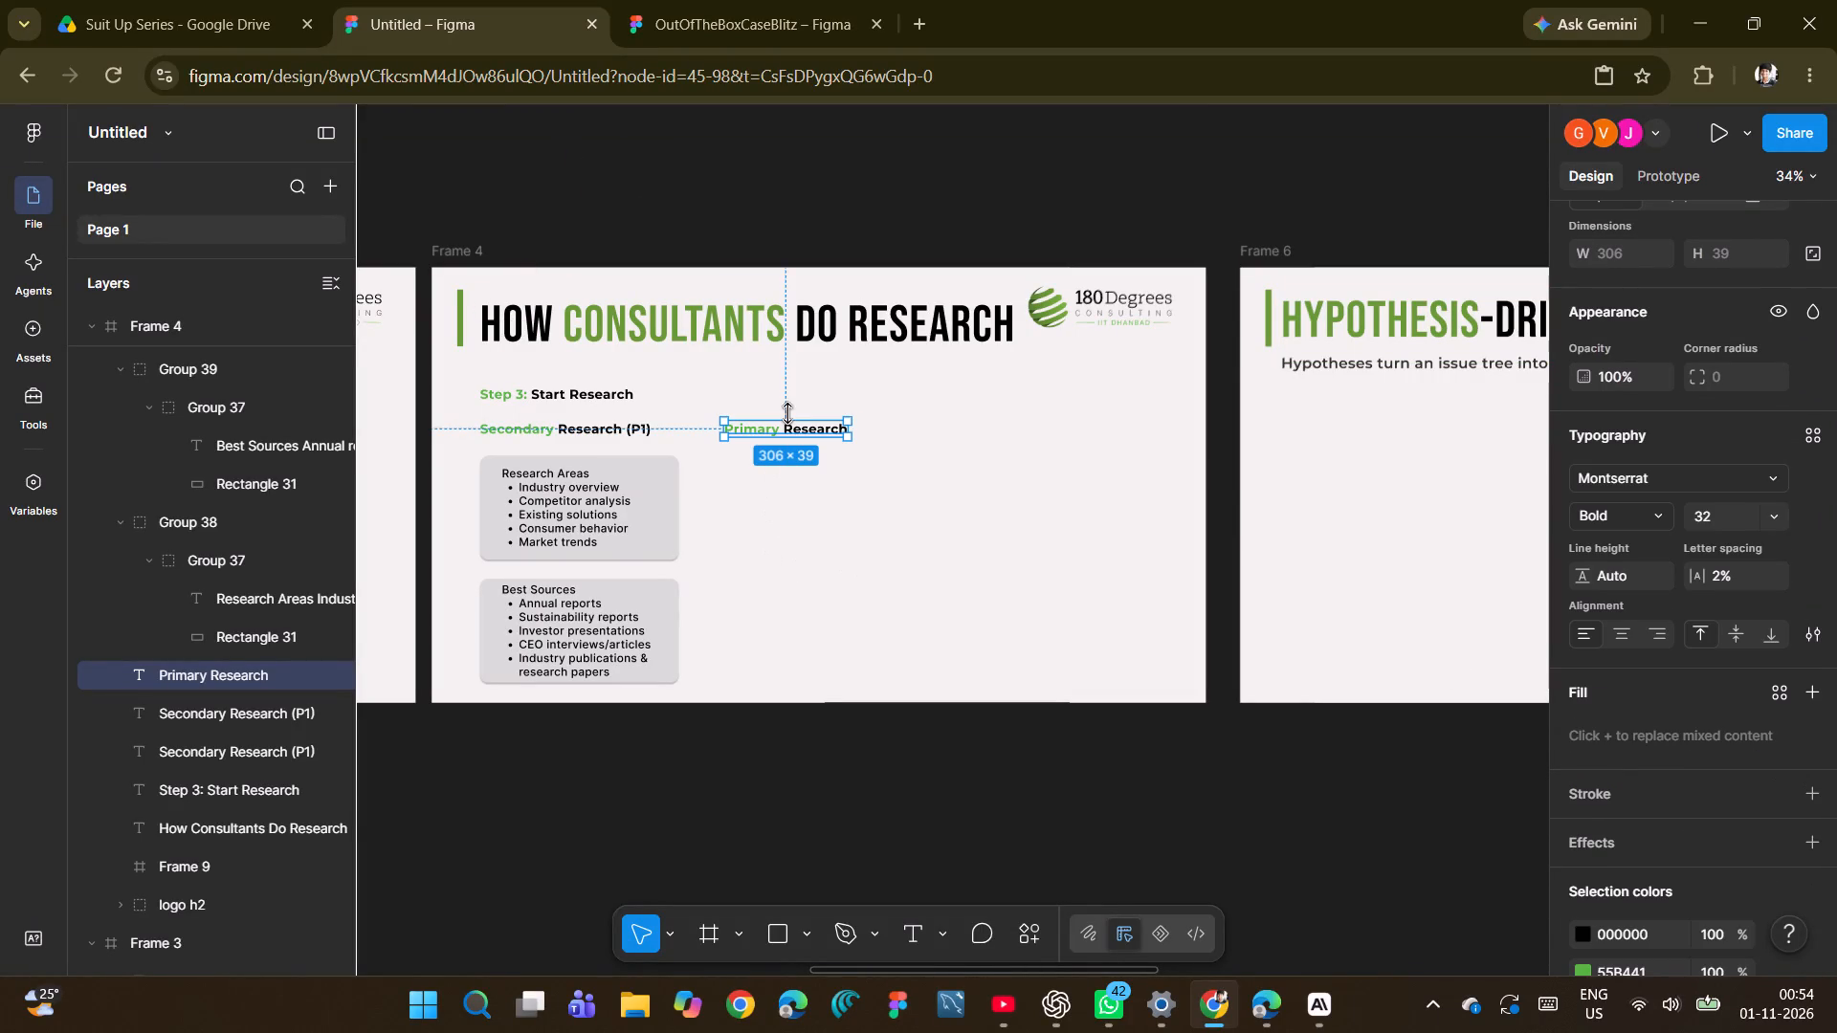
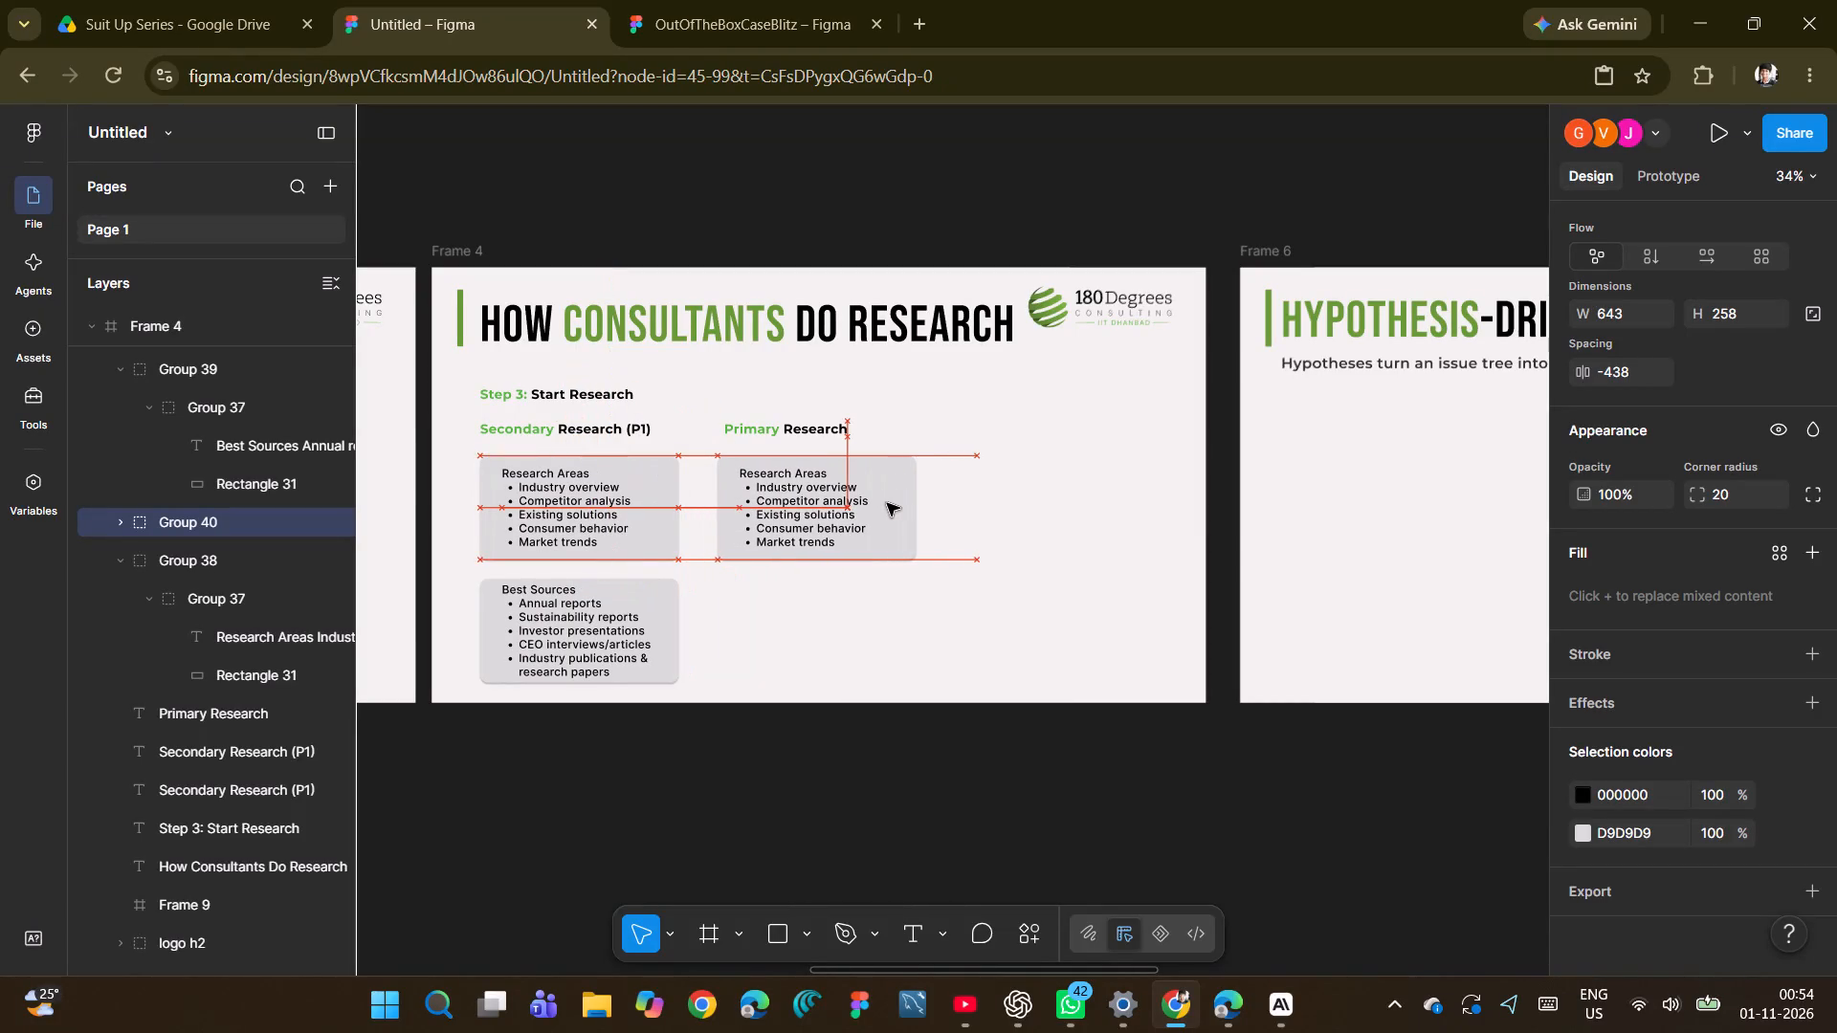
Open the Research Areas bulleted text in the card under Frame 4's Primary Research heading for editing.
{"action": "double_click", "coordinate": [783, 503]}
{"action": "double_click", "coordinate": [783, 503]}
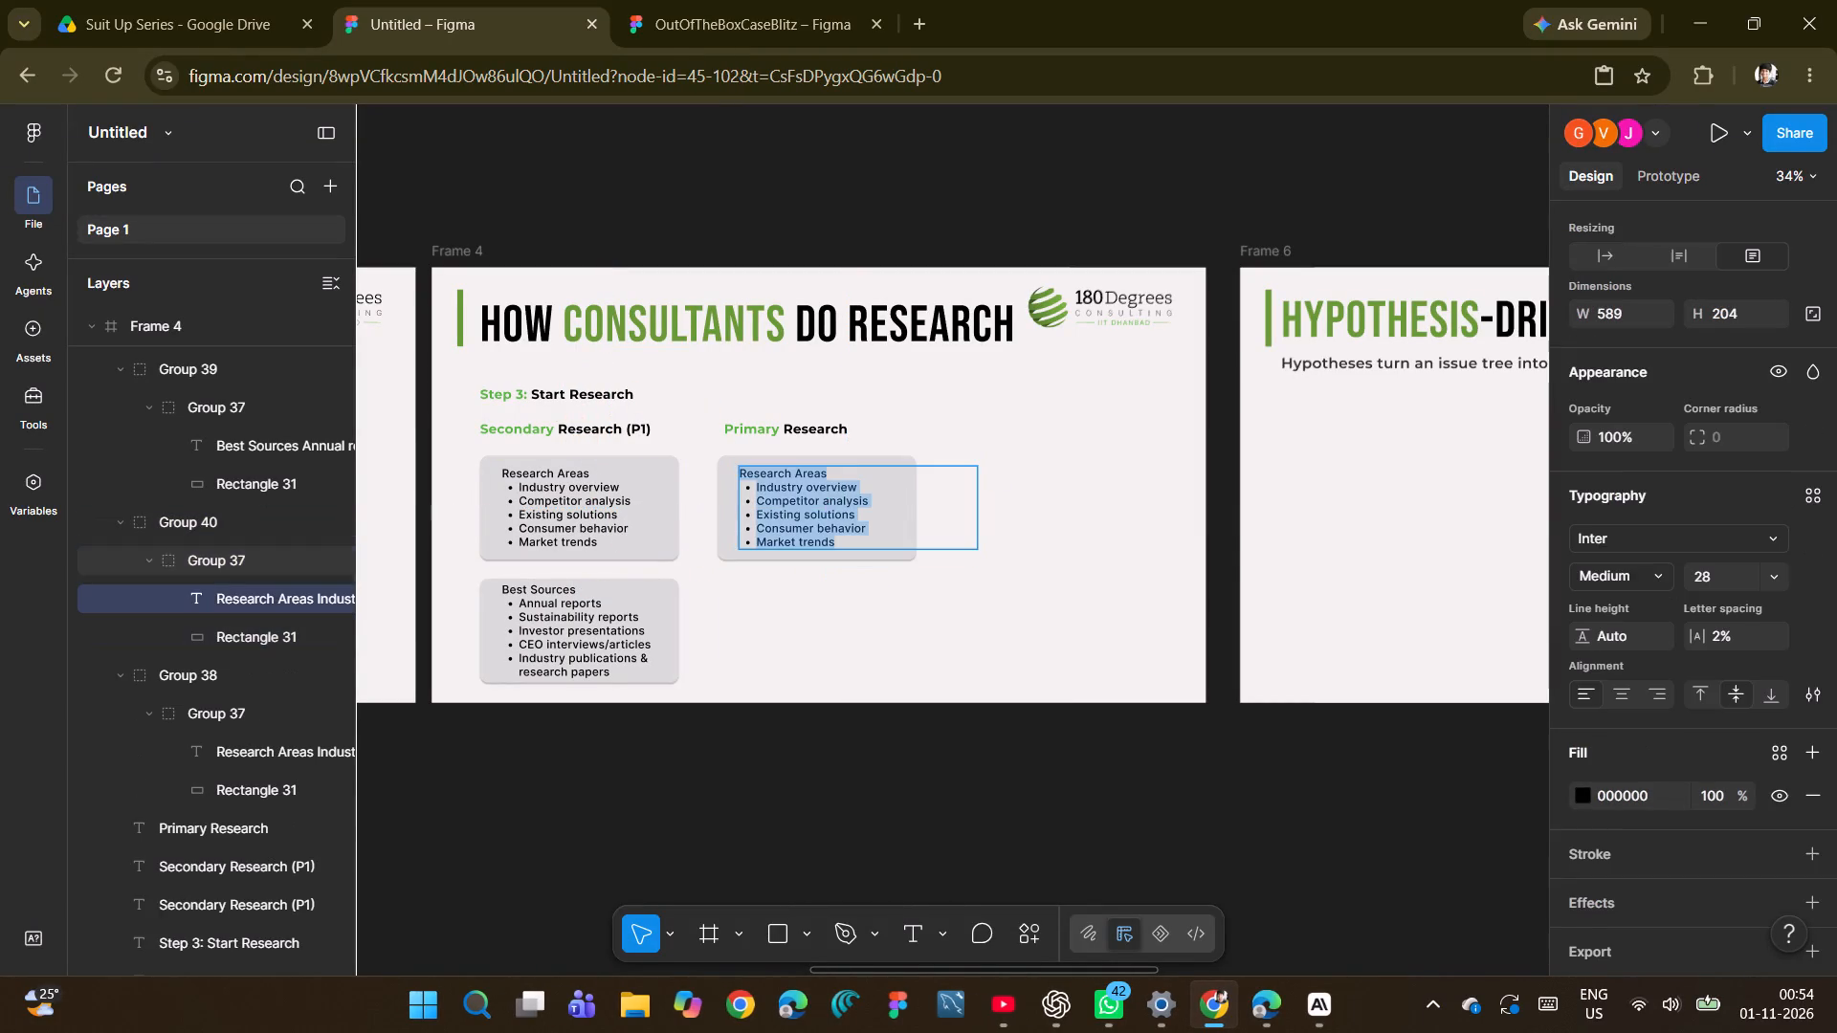
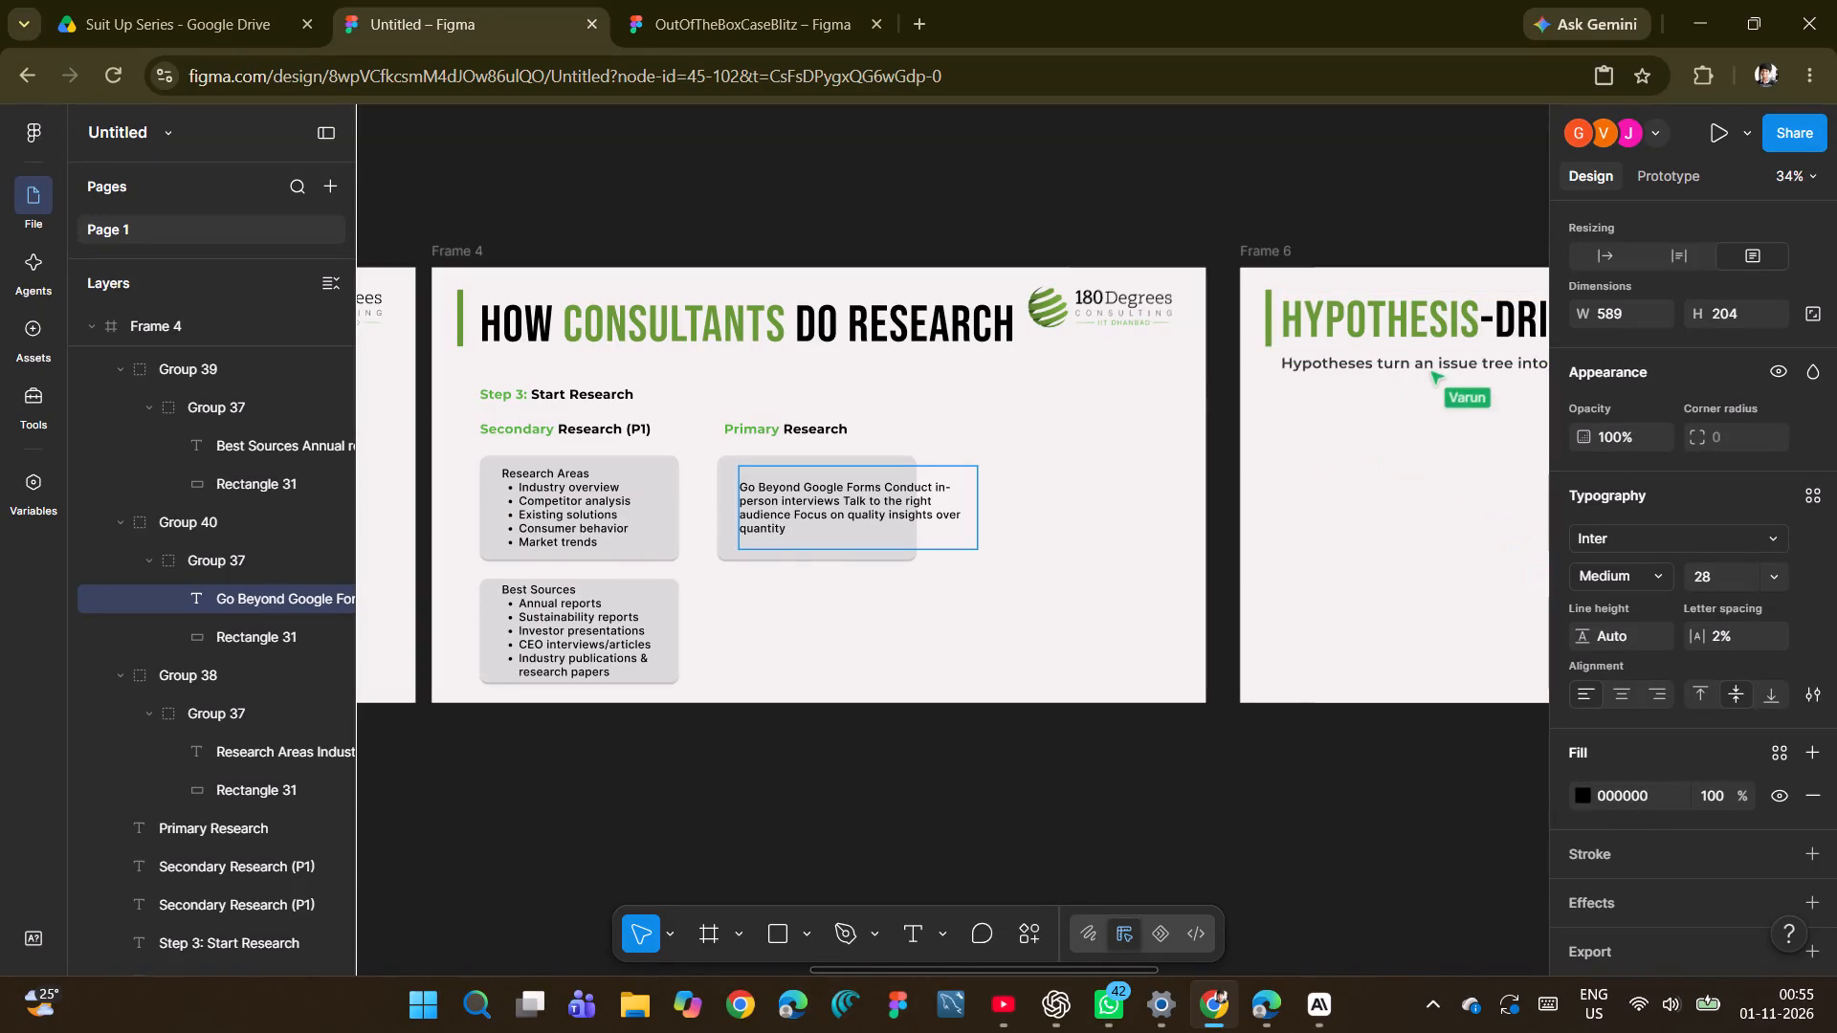
Break the Primary Research card's text into separate lines: Go Beyond Google Forms, Conduct in-person interviews, Talk to the right audience, Focus on quality insights over quantity.
{"action": "left_click", "coordinate": [886, 483]}
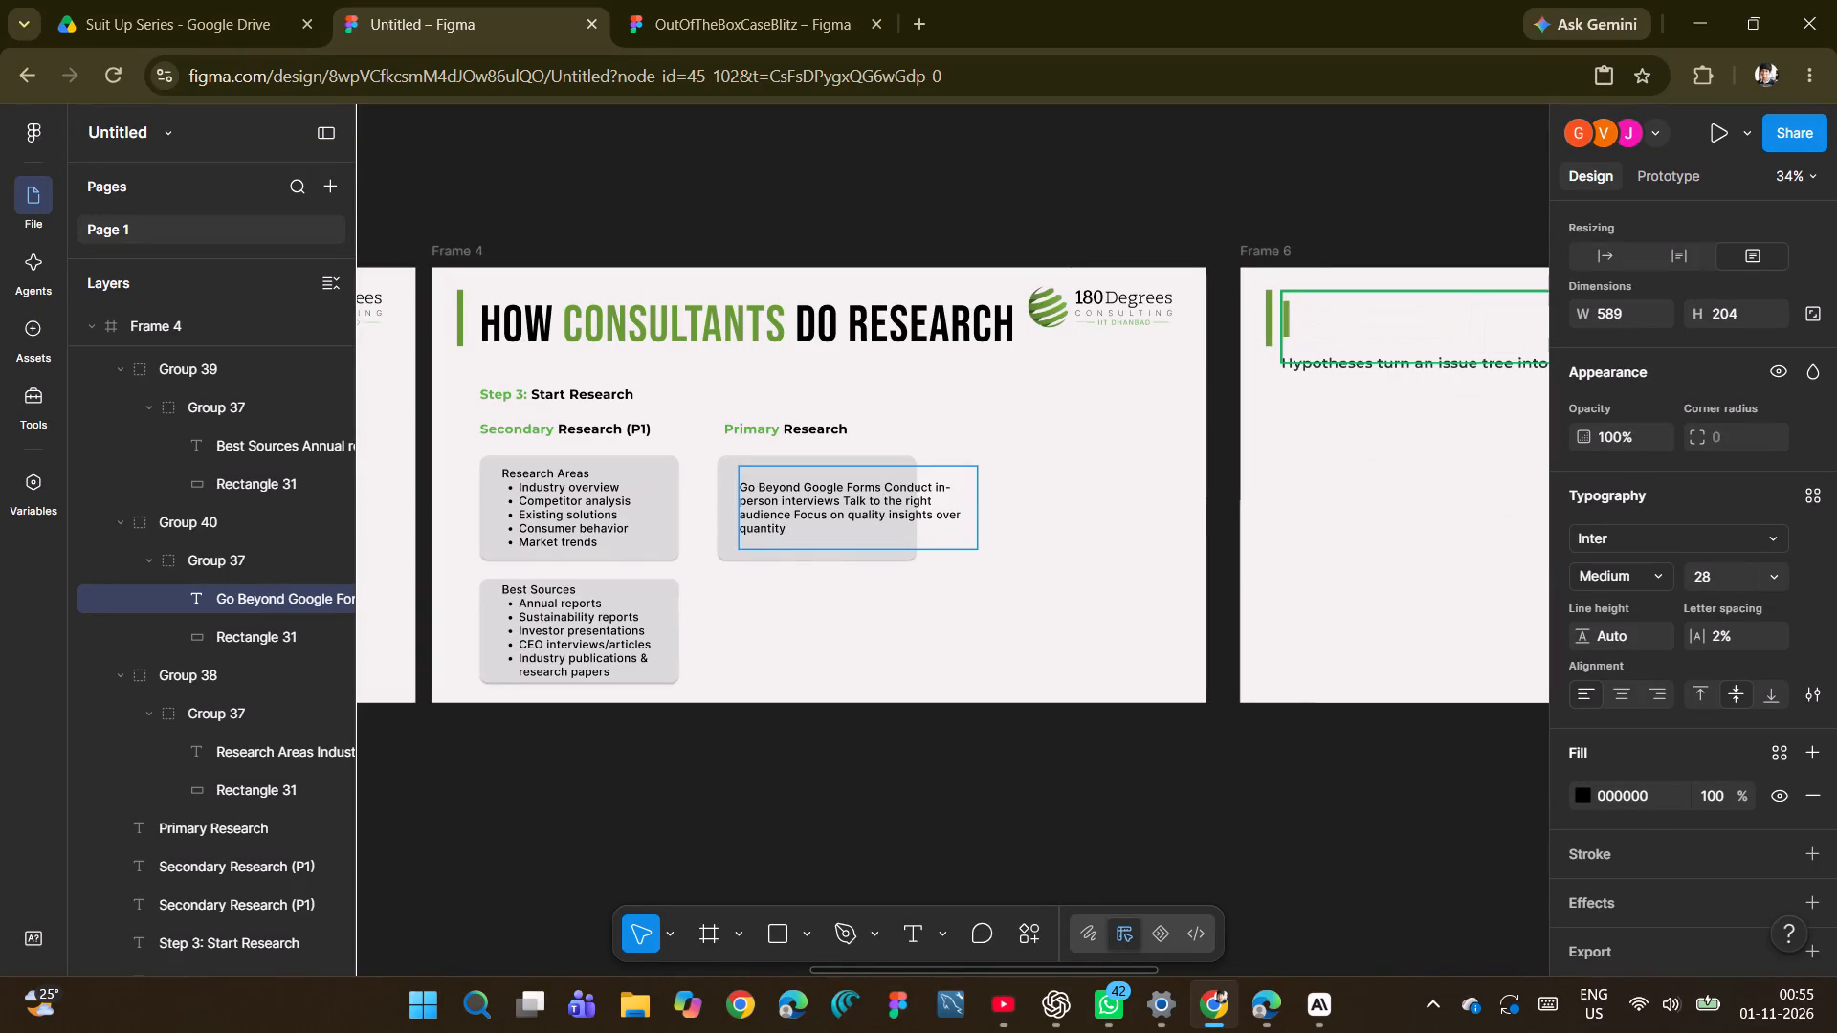
{"action": "key", "text": "Return"}
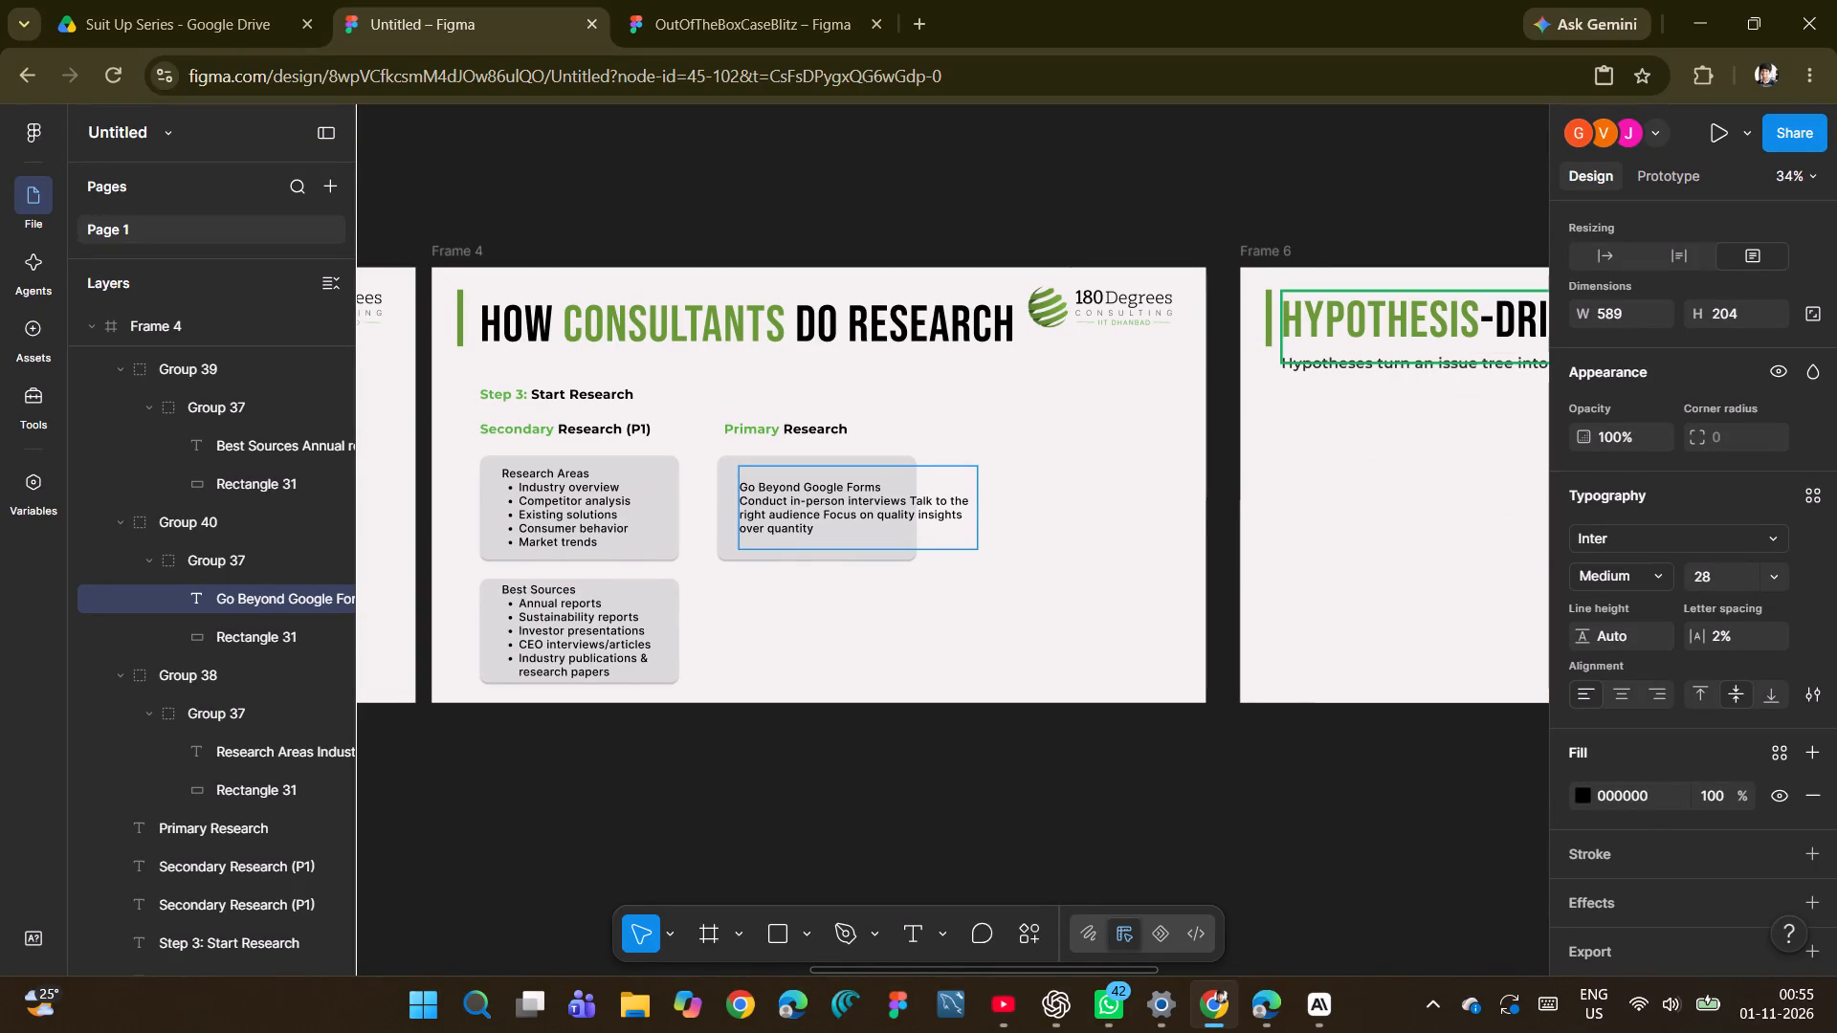
{"action": "left_click", "coordinate": [846, 501]}
{"action": "left_click", "coordinate": [913, 497]}
{"action": "key", "text": "Left"}
{"action": "key", "text": "Return"}
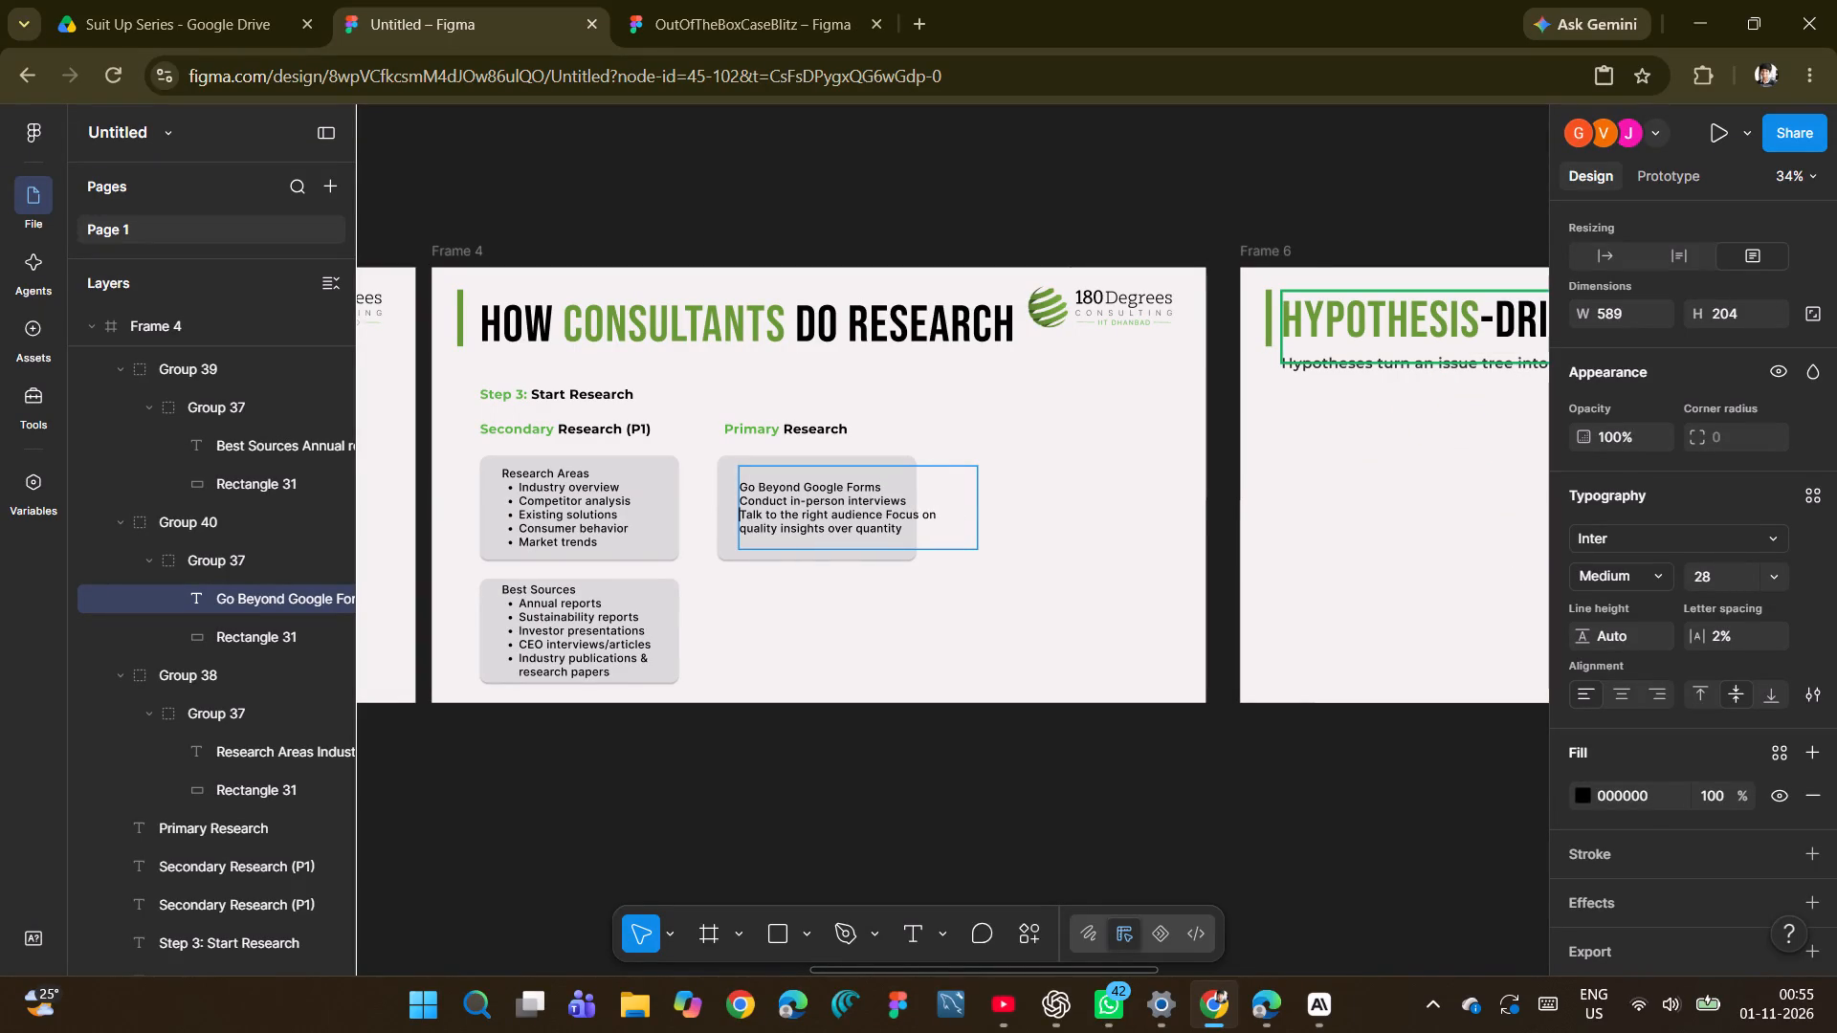
{"action": "left_click", "coordinate": [883, 511]}
{"action": "key", "text": "Right"}
{"action": "key", "text": "Return"}
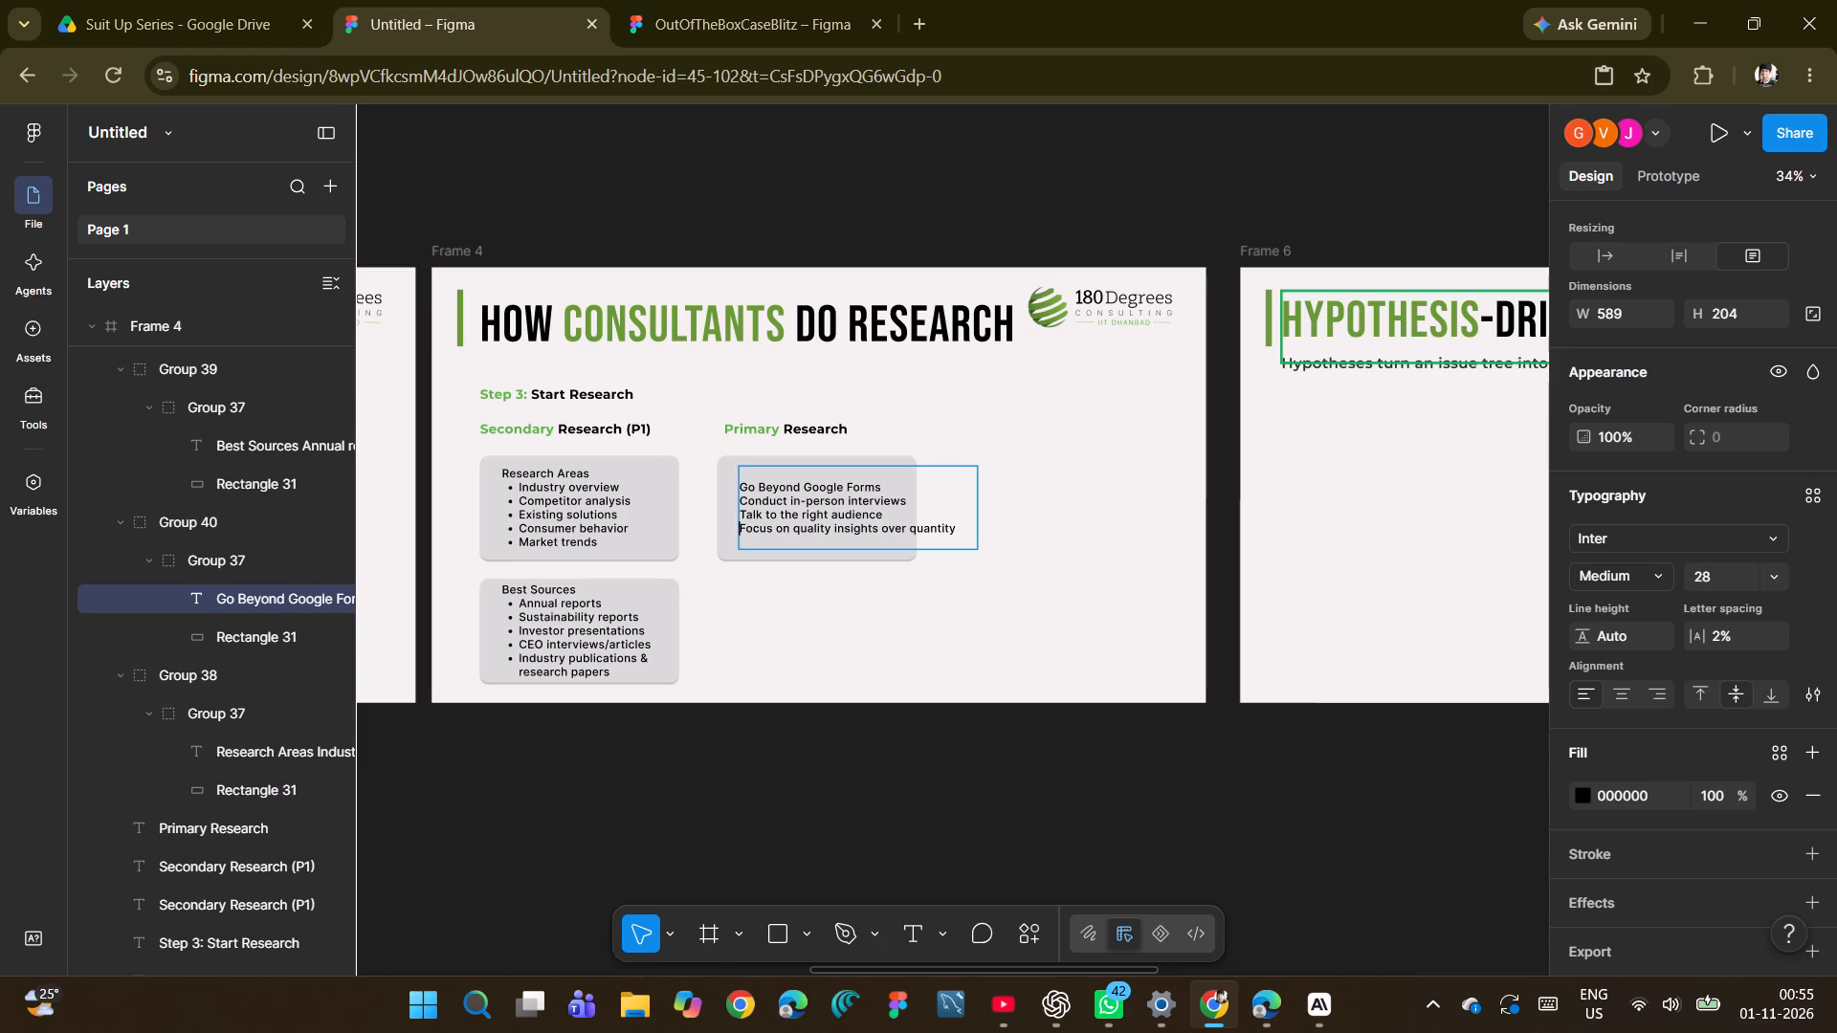
Format the three lines under Go Beyond Google Forms as a bulleted list.
{"action": "left_click", "coordinate": [830, 522]}
{"action": "left_click_drag", "start_coordinate": [962, 529], "coordinate": [732, 503]}
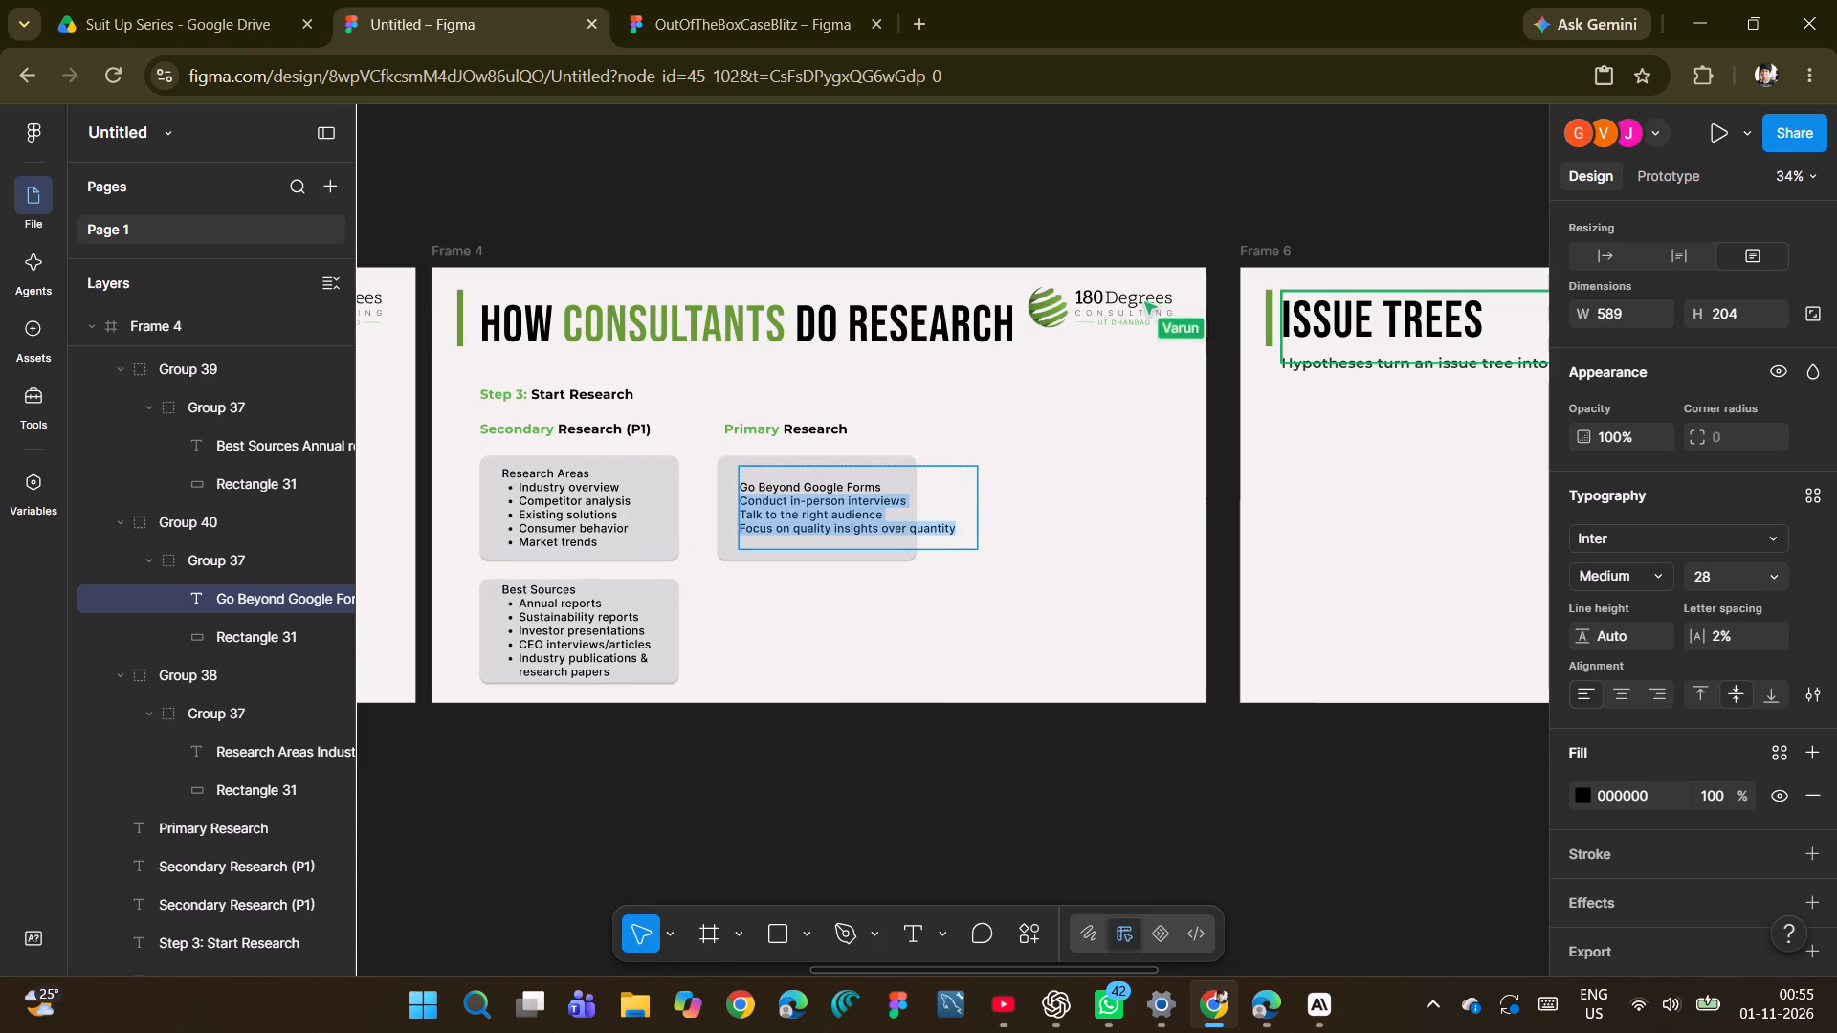
{"action": "key", "text": "ctrl+shift+8"}
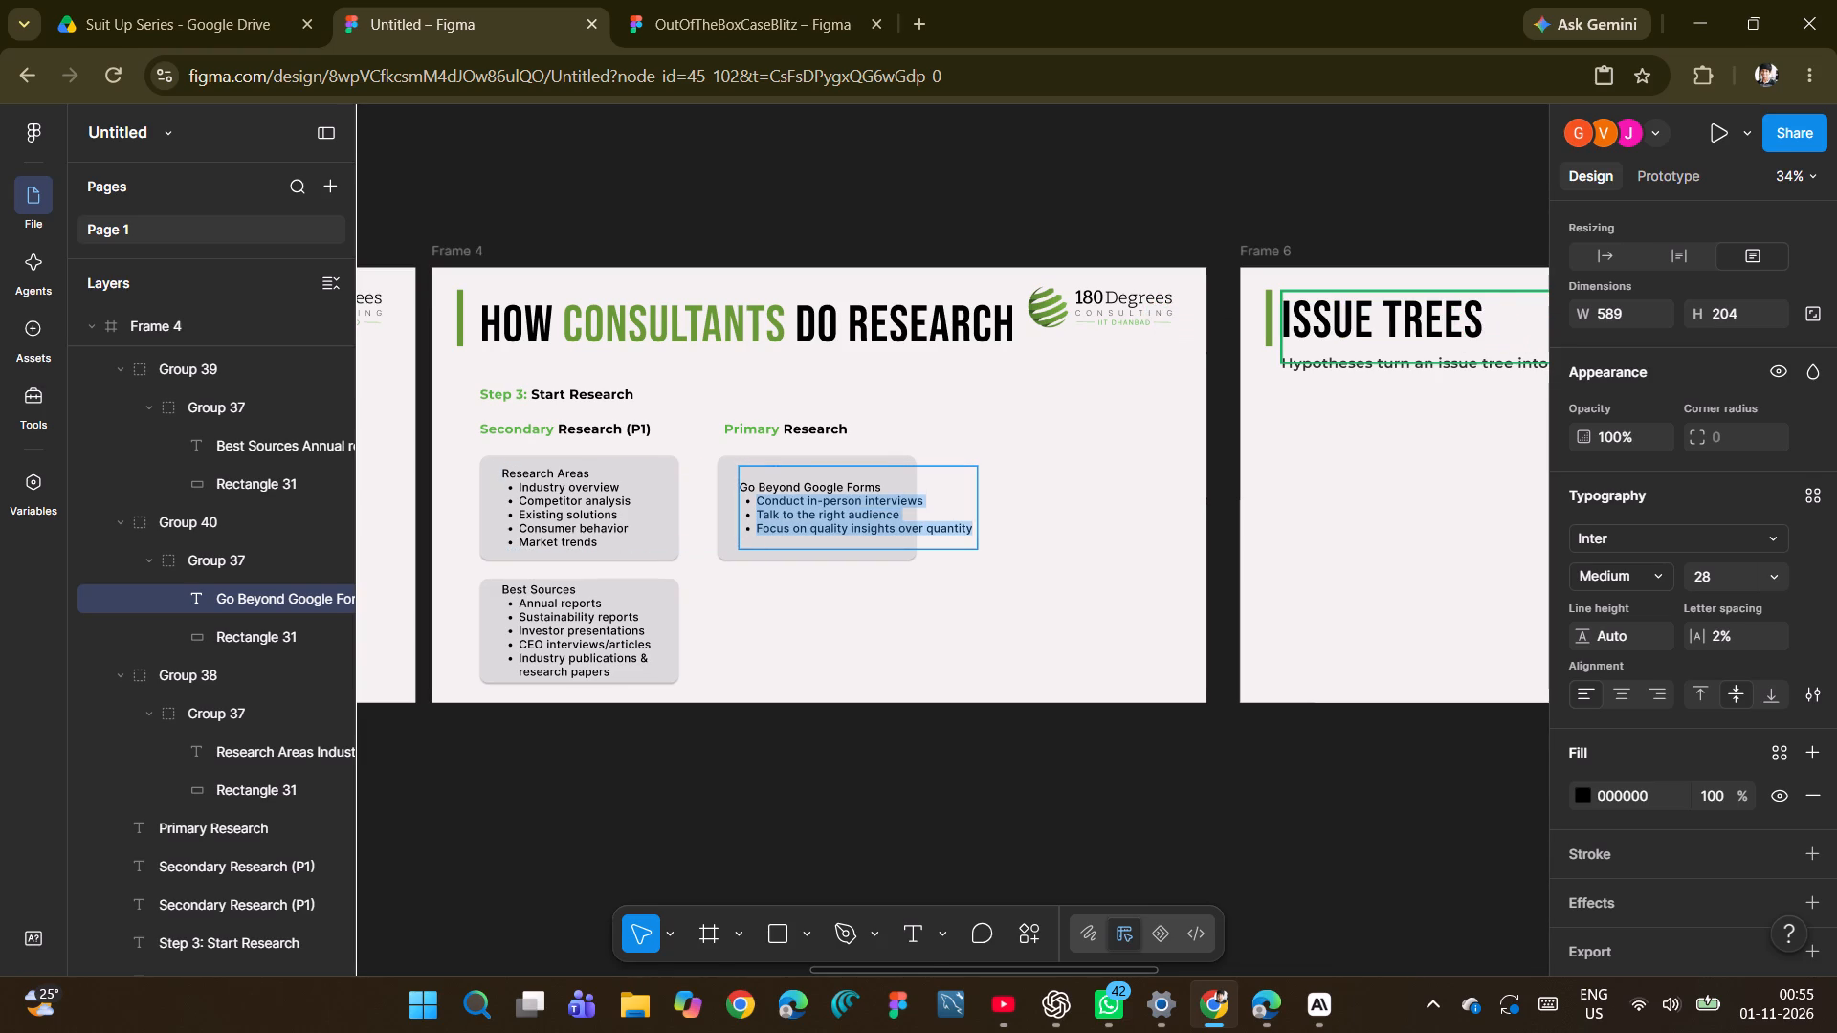
{"action": "left_click", "coordinate": [1017, 506]}
Narrow the Go Beyond Google Forms text box to 546 wide and position it inside its grey card, vertically centred.
{"action": "left_click_drag", "start_coordinate": [974, 506], "coordinate": [960, 506]}
{"action": "left_click_drag", "start_coordinate": [824, 503], "coordinate": [813, 502]}
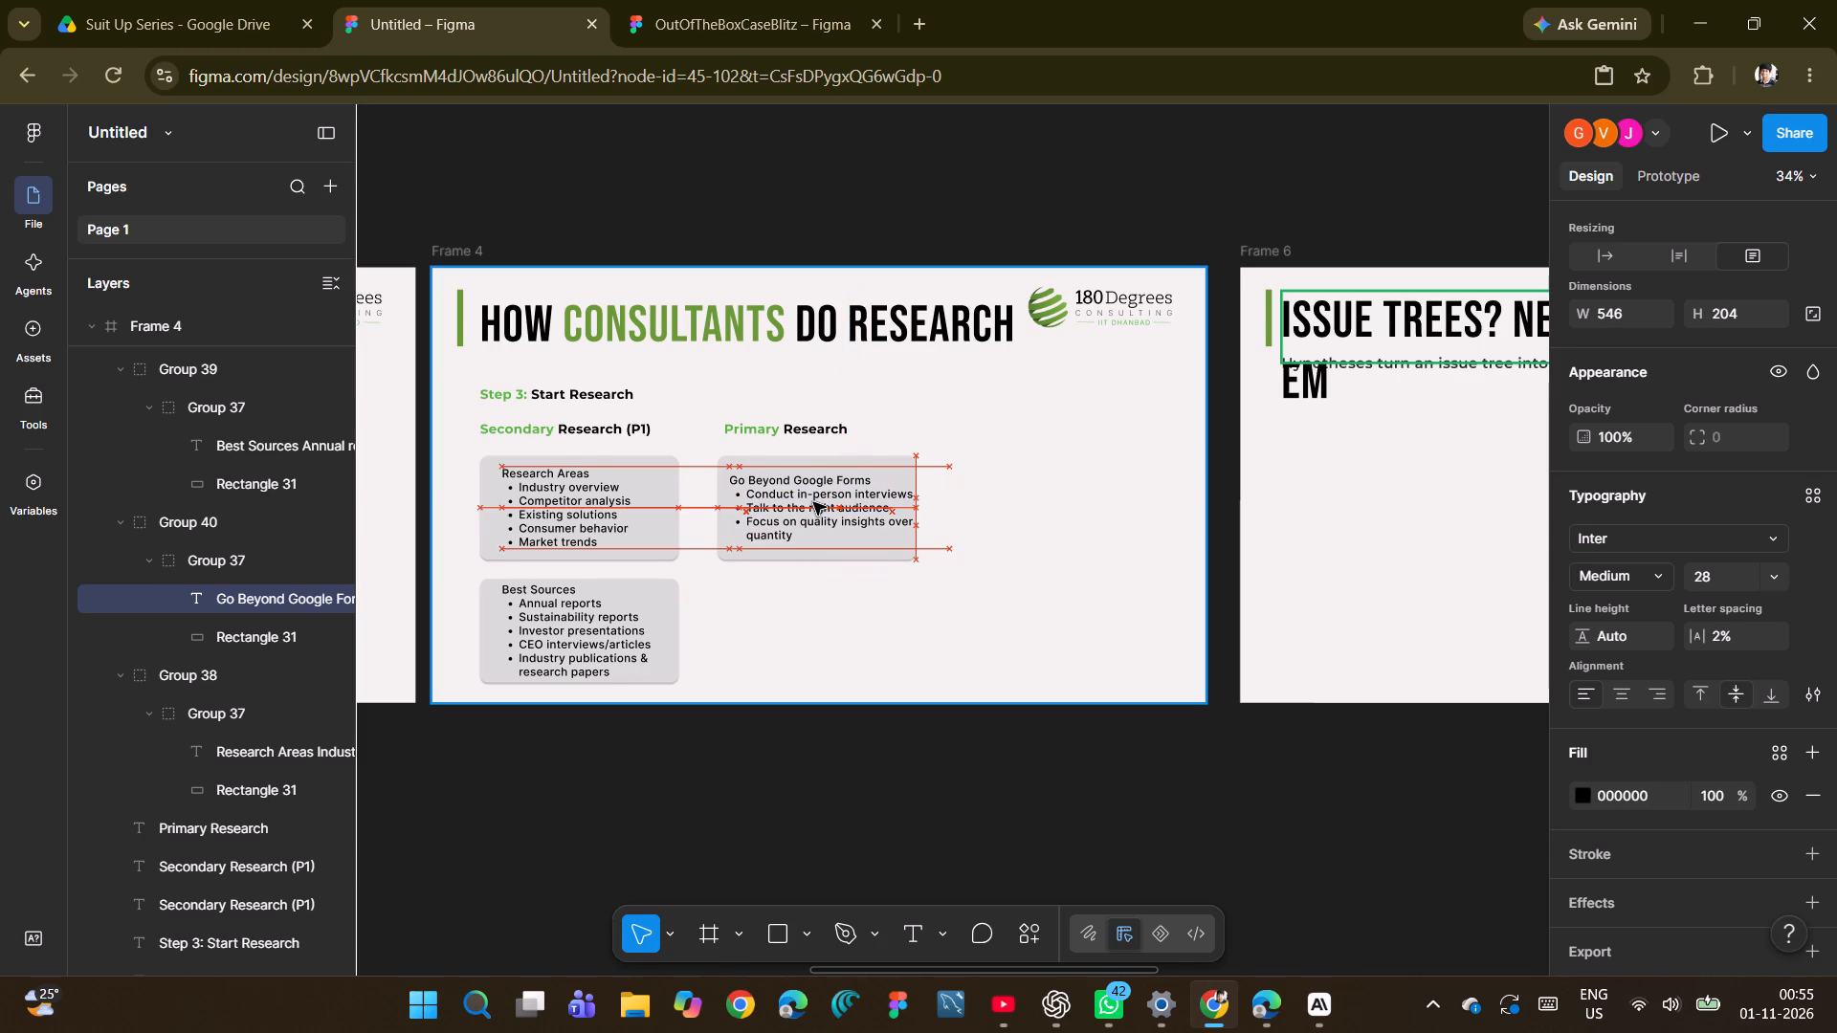
{"action": "left_click_drag", "start_coordinate": [813, 502], "coordinate": [813, 497]}
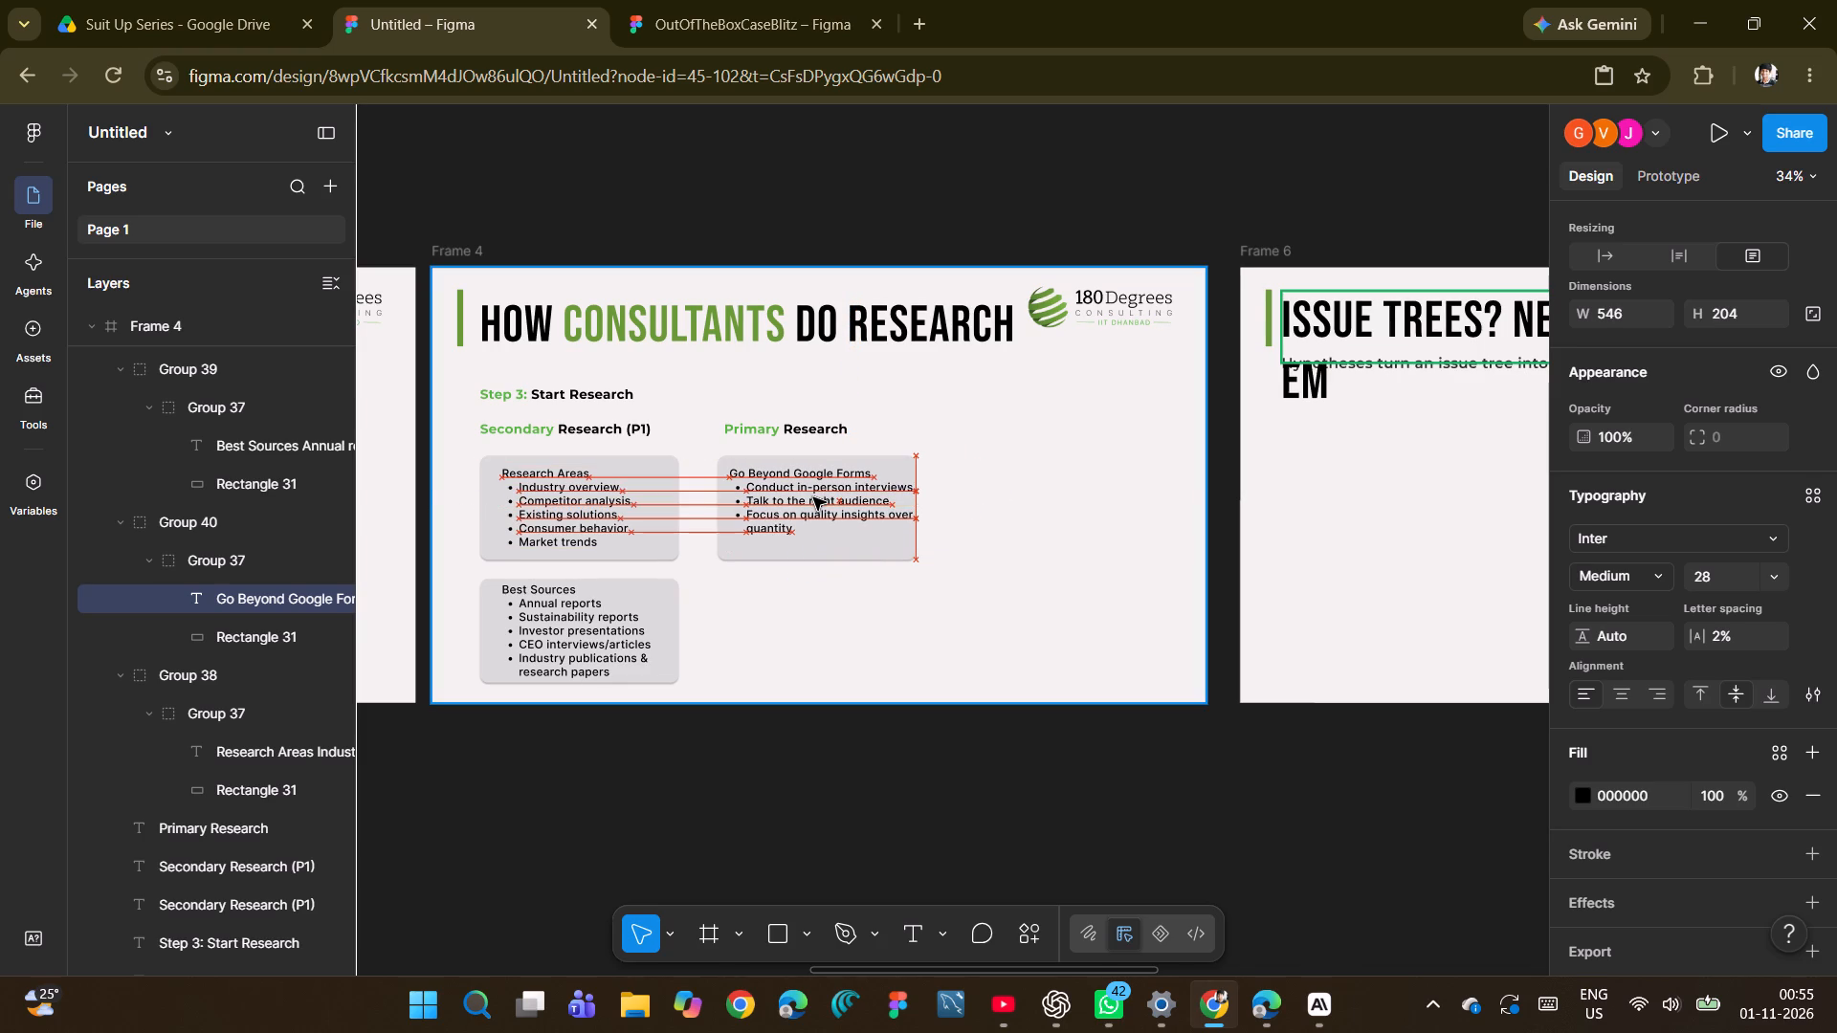
{"action": "left_click_drag", "start_coordinate": [813, 497], "coordinate": [813, 503]}
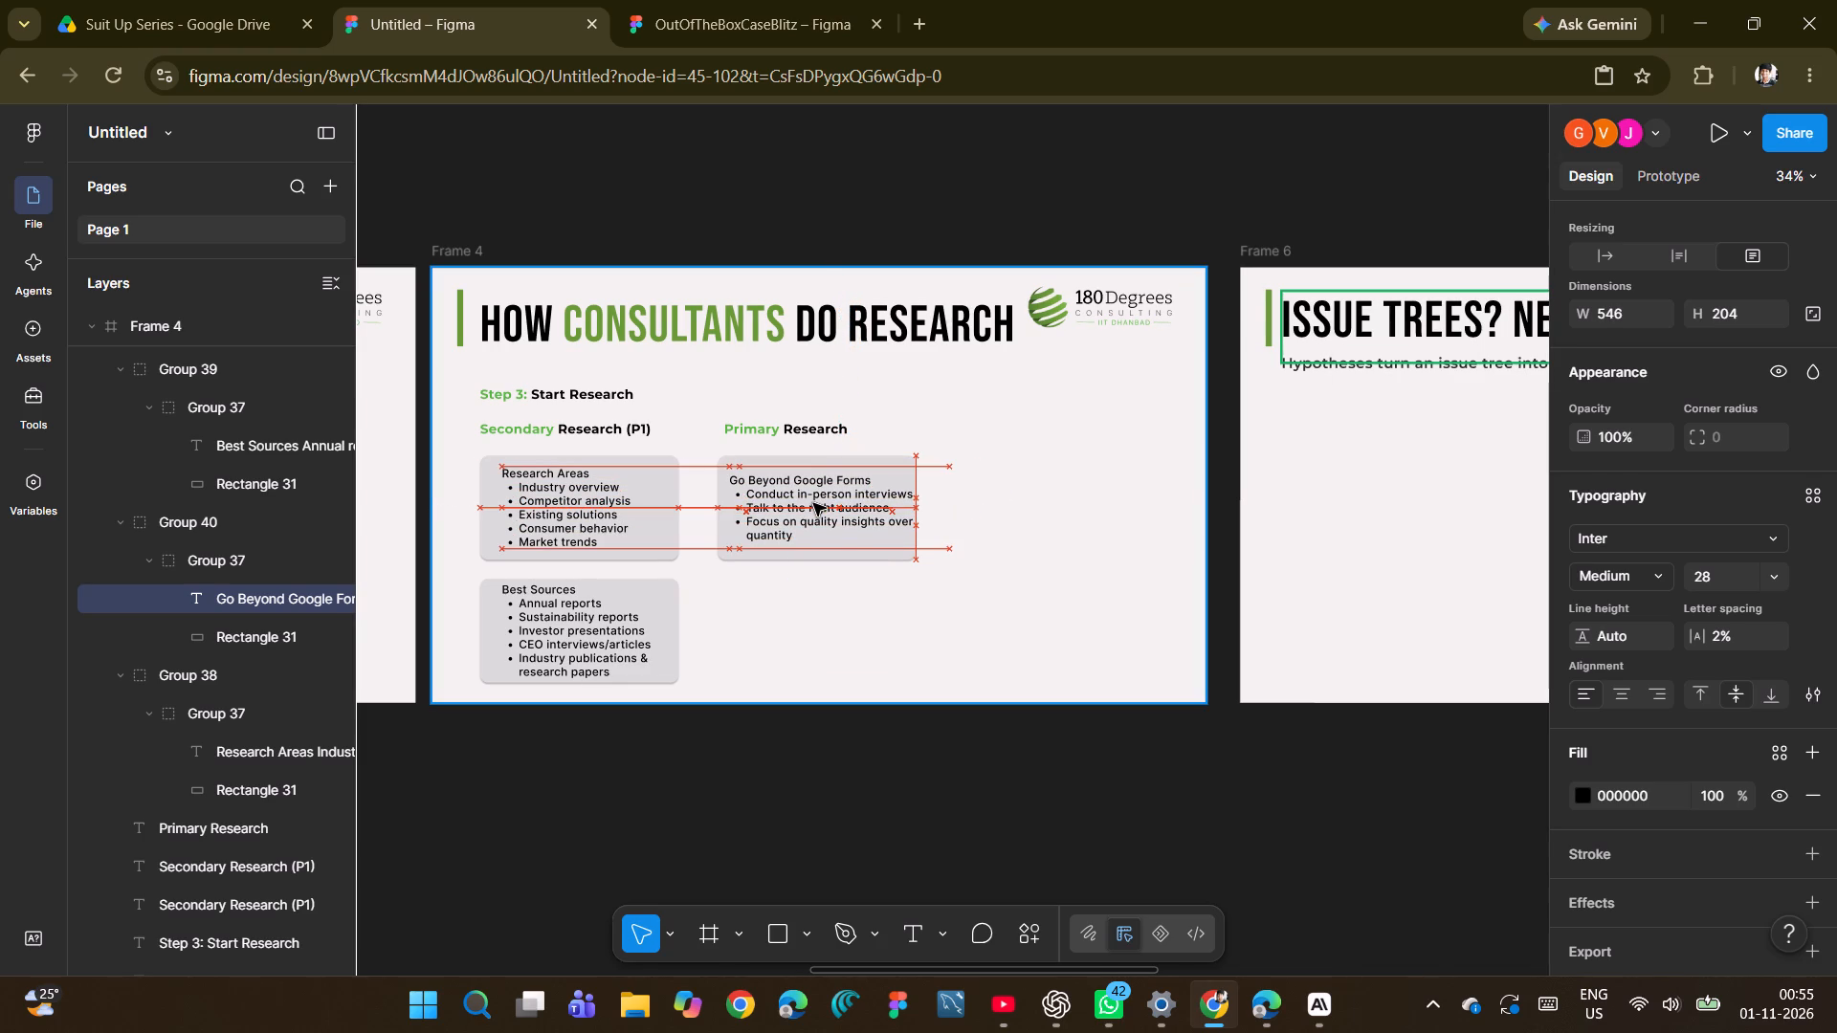
{"action": "left_click_drag", "start_coordinate": [813, 503], "coordinate": [812, 504]}
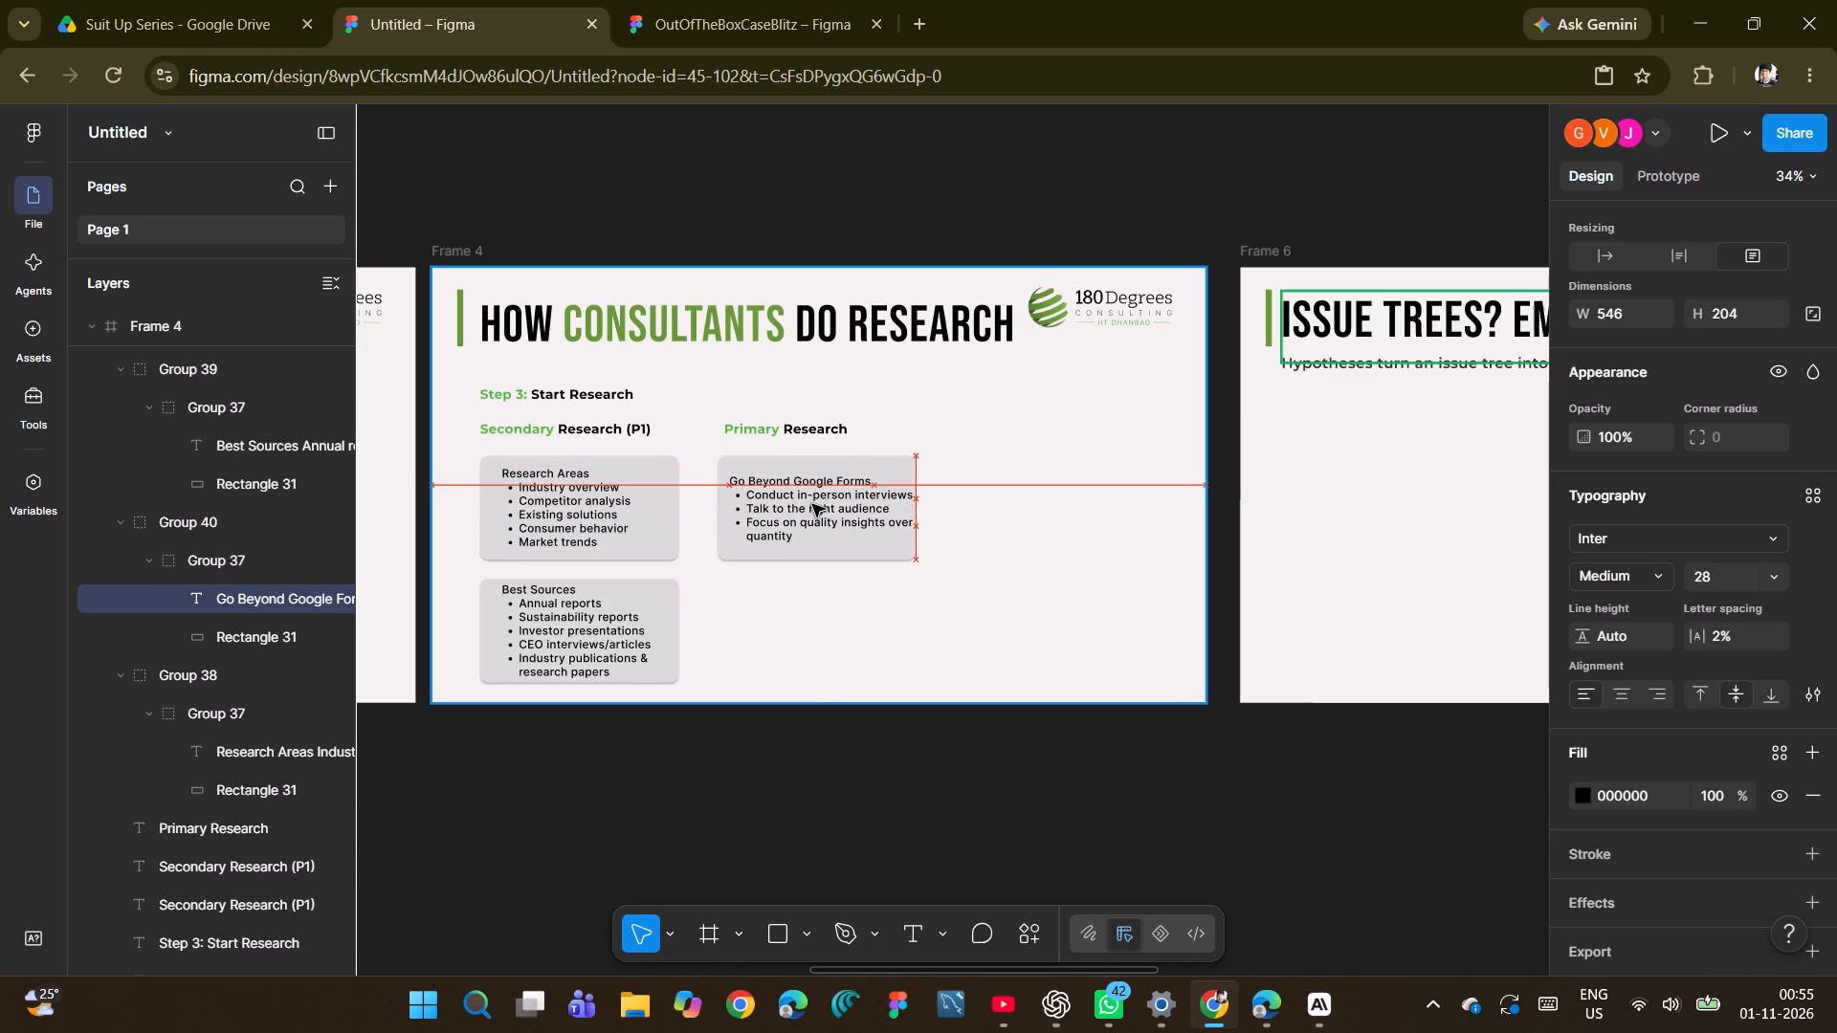
{"action": "left_click_drag", "start_coordinate": [812, 504], "coordinate": [812, 503]}
{"action": "left_click", "coordinate": [1002, 558]}
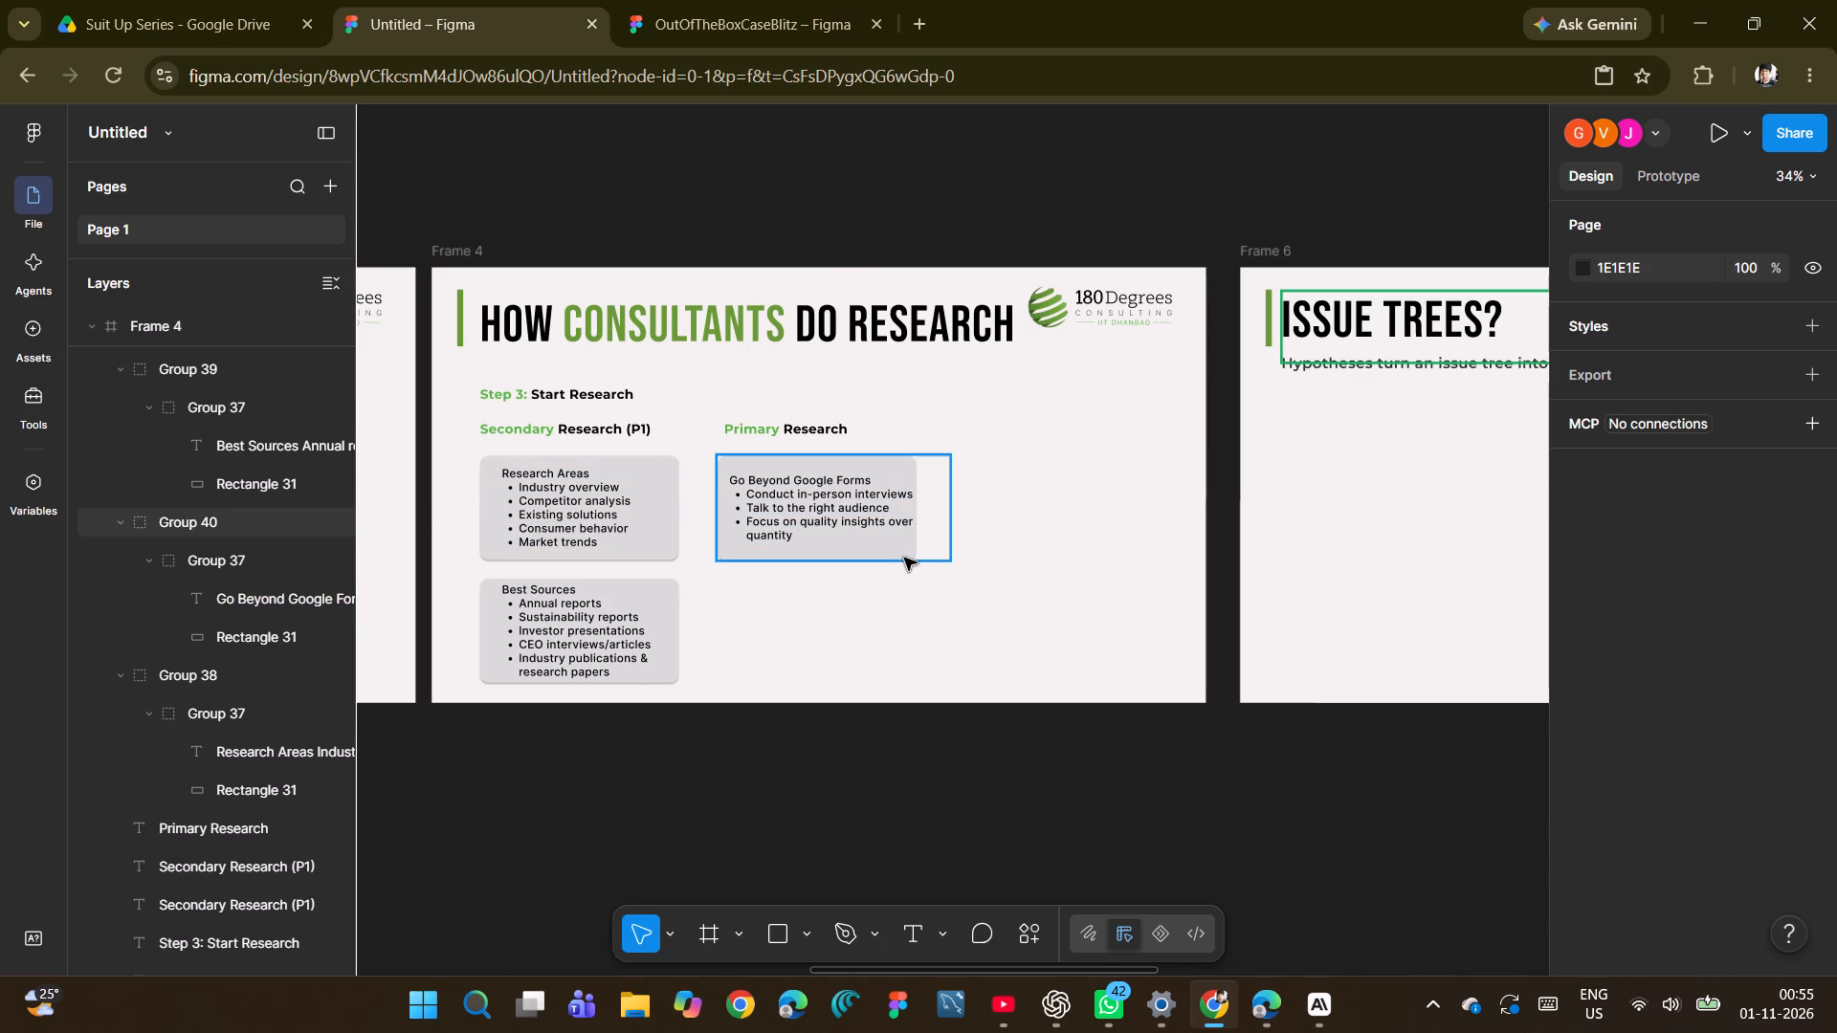
Nudge the inner group of the Go Beyond Google Forms card left to X 706, undoing the excess movement.
{"action": "double_click", "coordinate": [835, 529]}
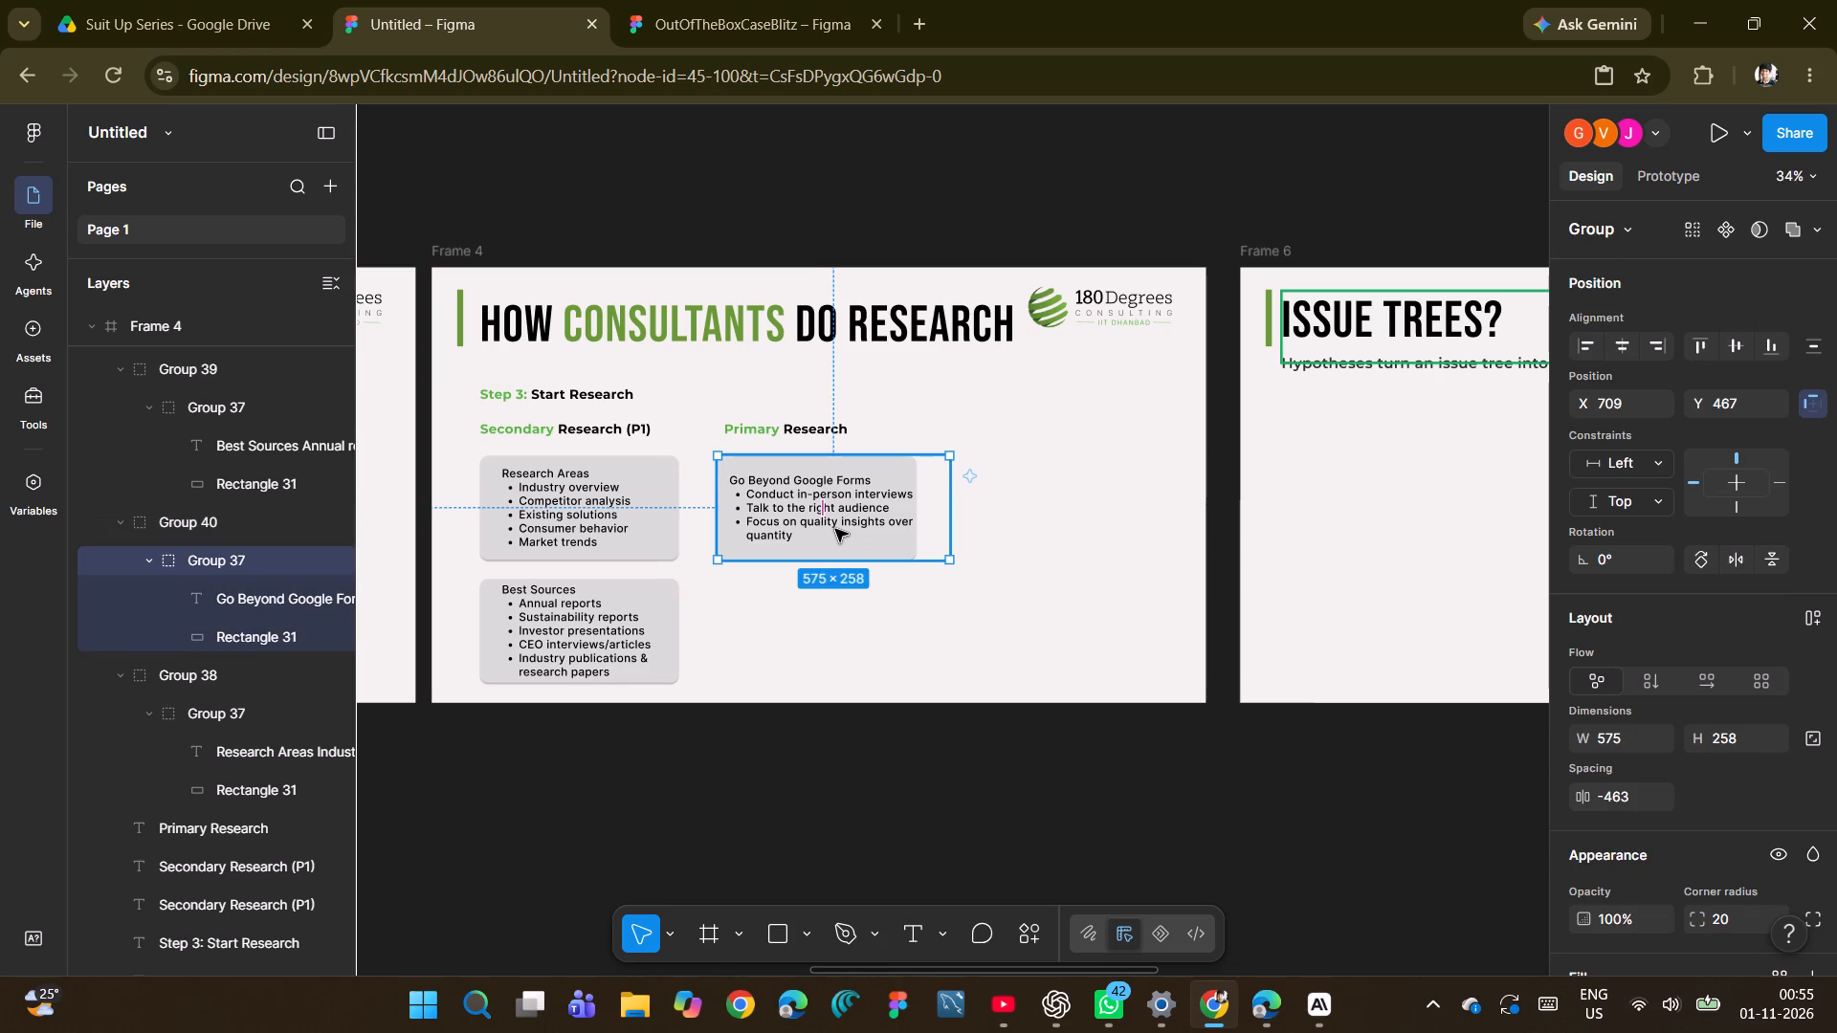
{"action": "key", "text": "Left"}
{"action": "key", "text": "Left"}
{"action": "key", "text": "Left"}
{"action": "key", "text": "Left"}
{"action": "key", "text": "Left"}
{"action": "key", "text": "Left"}
{"action": "key", "text": "Left"}
{"action": "key", "text": "Left"}
{"action": "key", "text": "Left"}
{"action": "key", "text": "Left"}
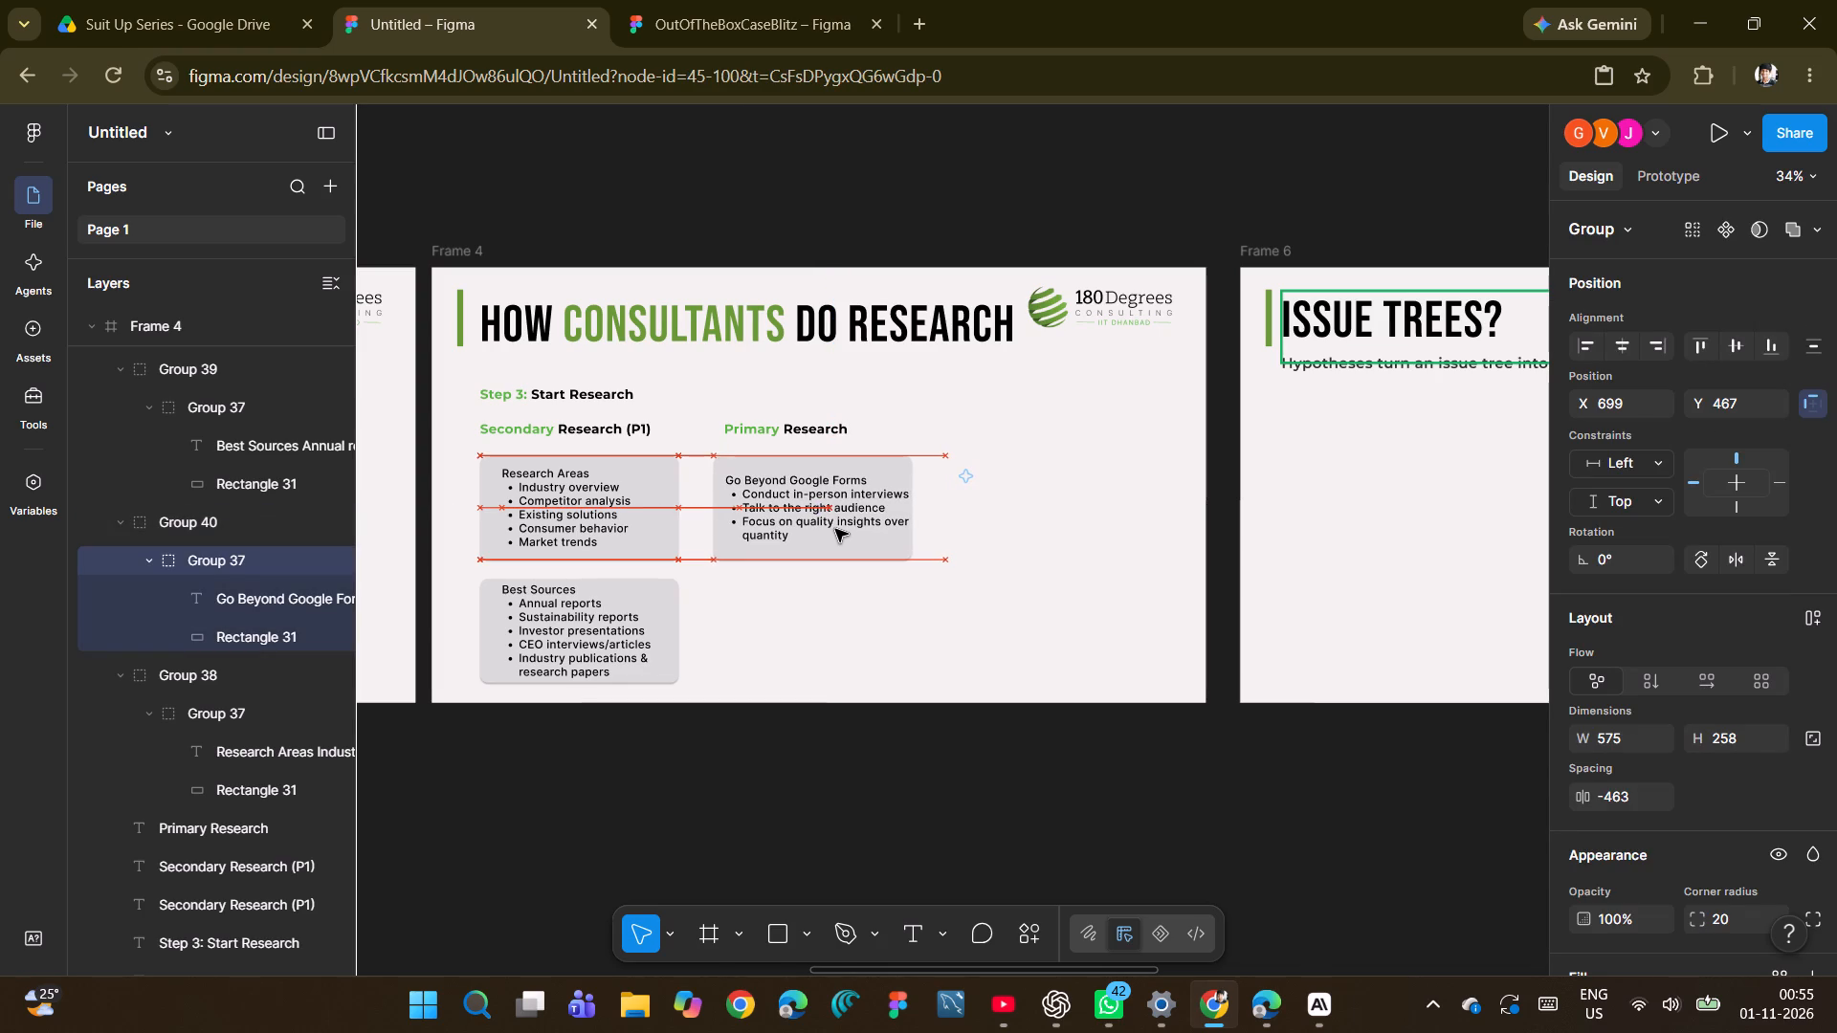
{"action": "key", "text": "ctrl+z"}
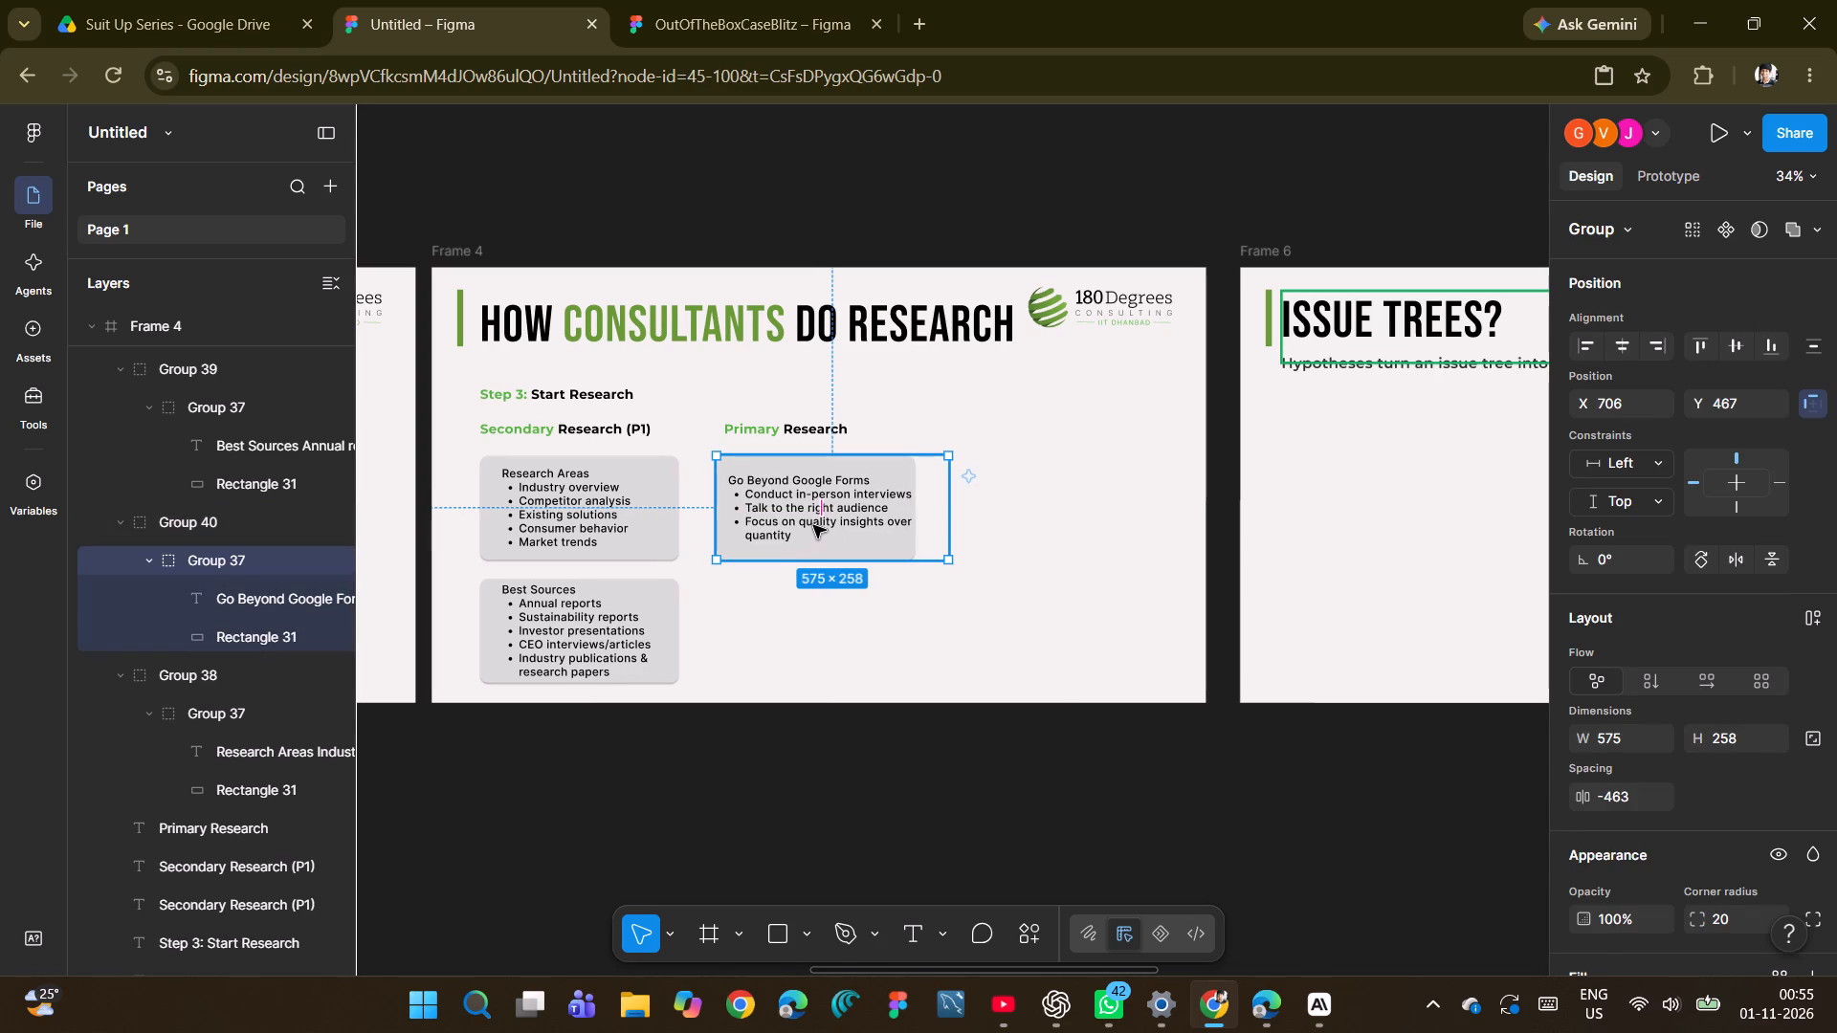
Nudge only the Go Beyond Google Forms text left within its card to X 731.
{"action": "double_click", "coordinate": [813, 525]}
{"action": "key", "text": "Left"}
{"action": "key", "text": "Left"}
{"action": "key", "text": "Left"}
{"action": "key", "text": "Left"}
{"action": "key", "text": "Left"}
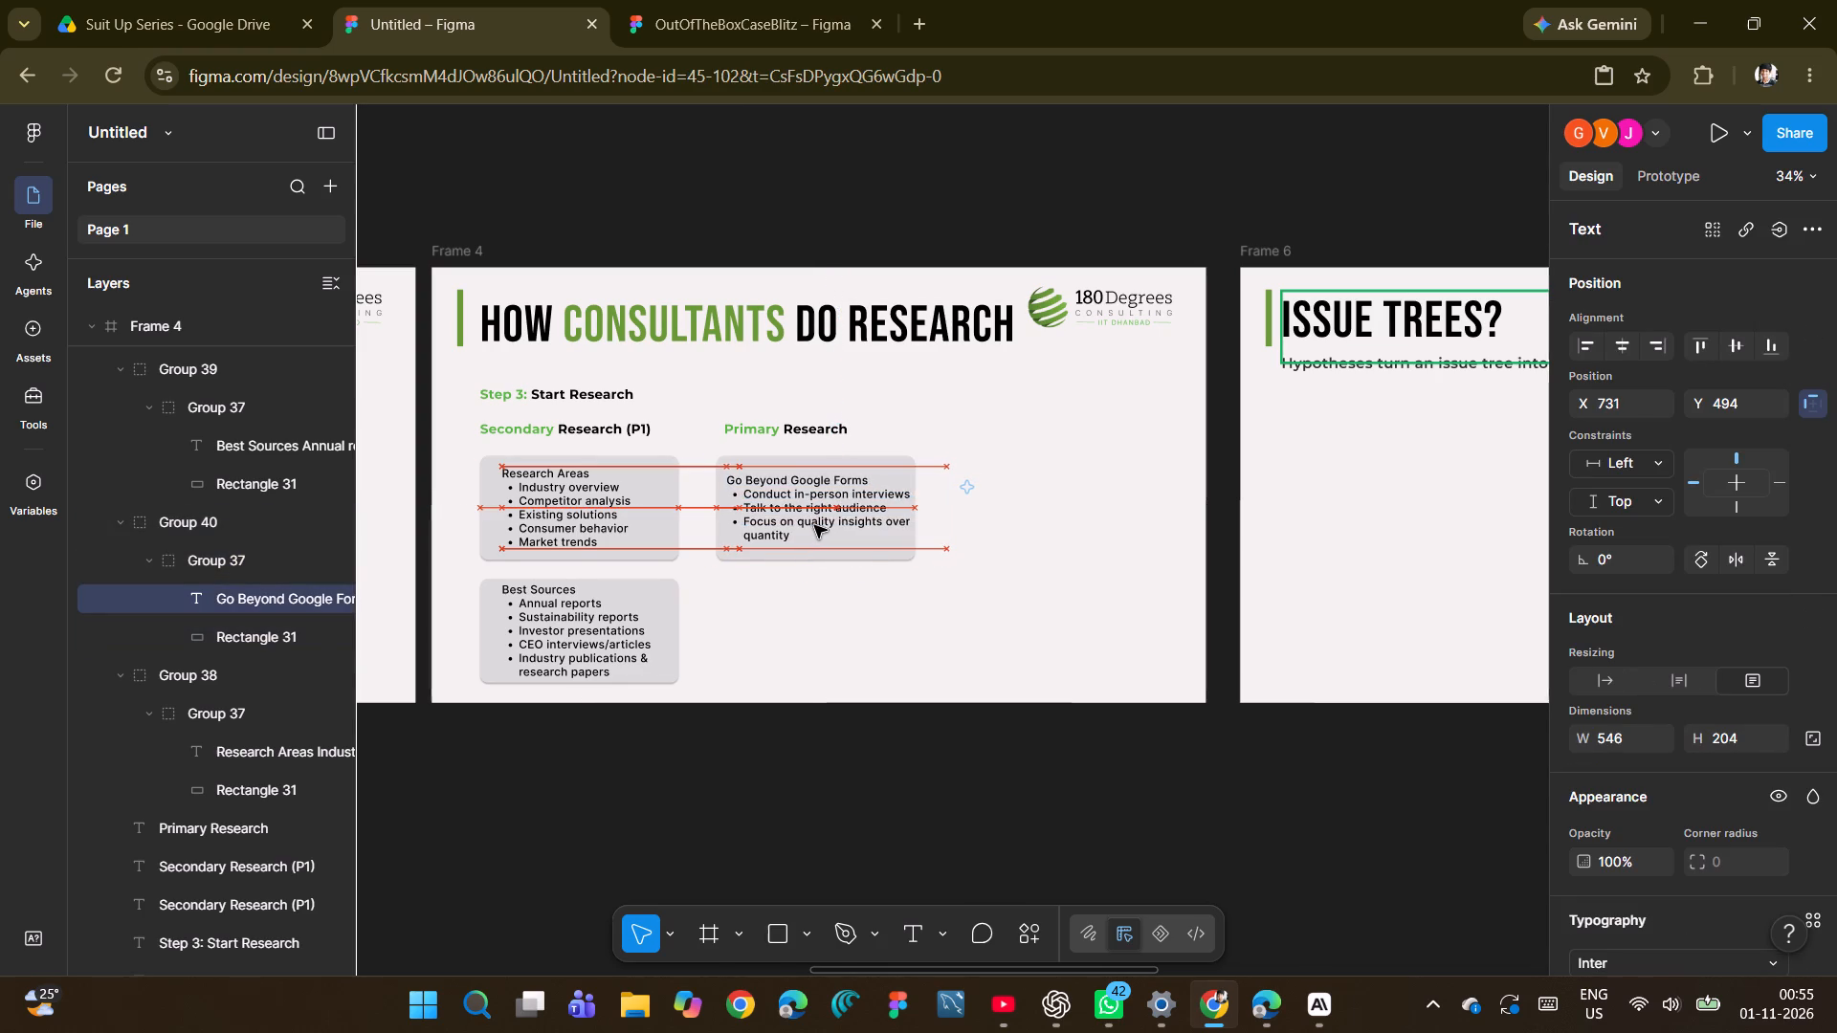
{"action": "left_click", "coordinate": [997, 542]}
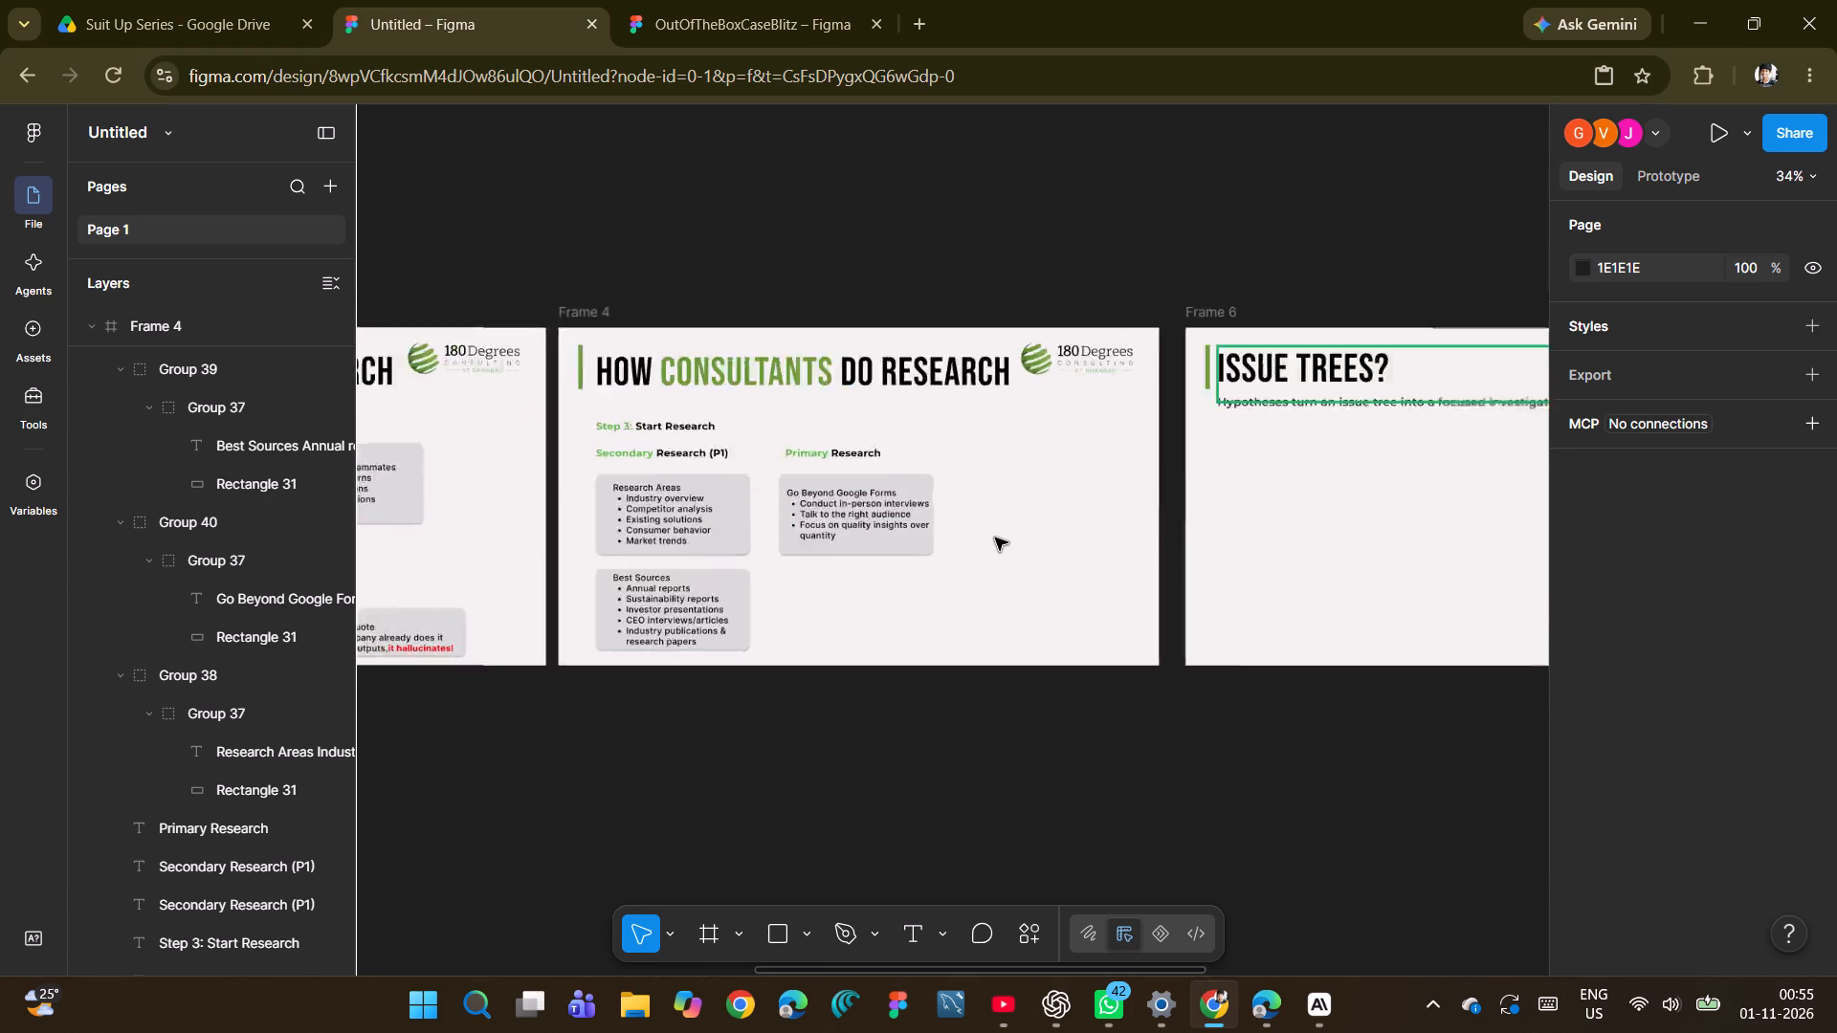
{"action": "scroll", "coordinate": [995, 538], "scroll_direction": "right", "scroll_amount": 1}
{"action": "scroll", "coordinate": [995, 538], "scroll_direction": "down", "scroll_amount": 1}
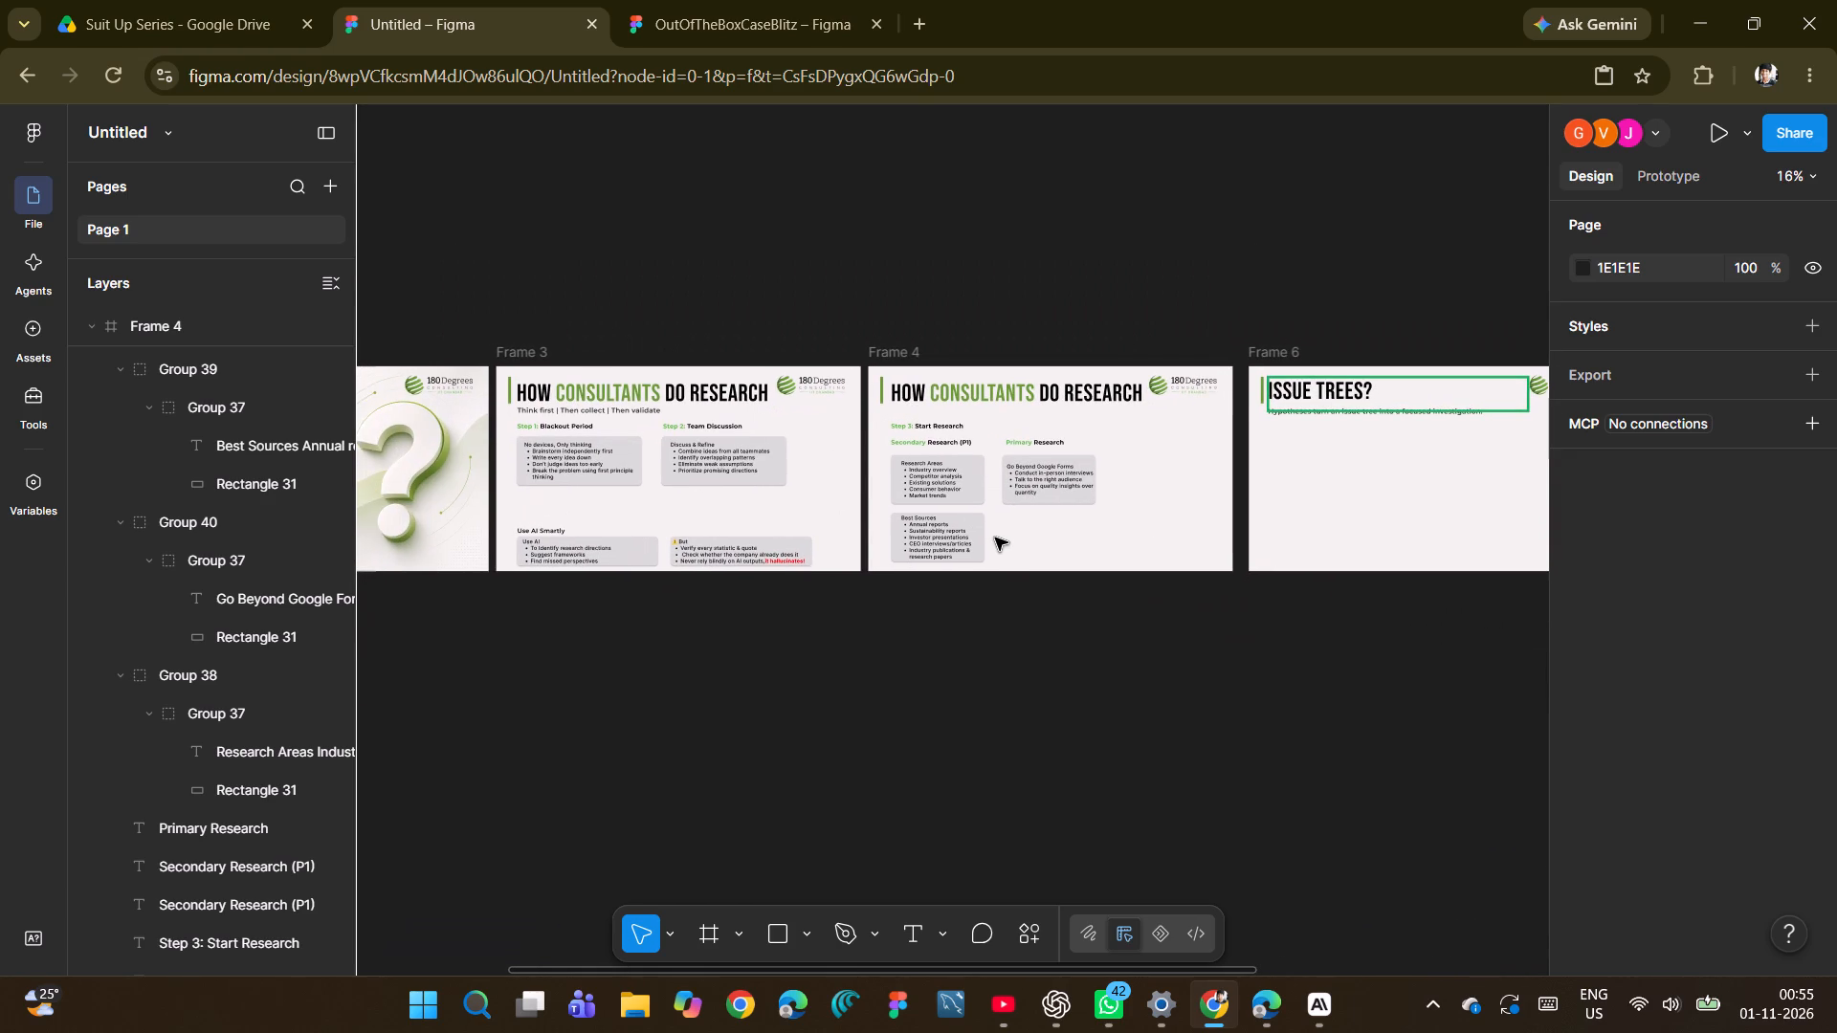
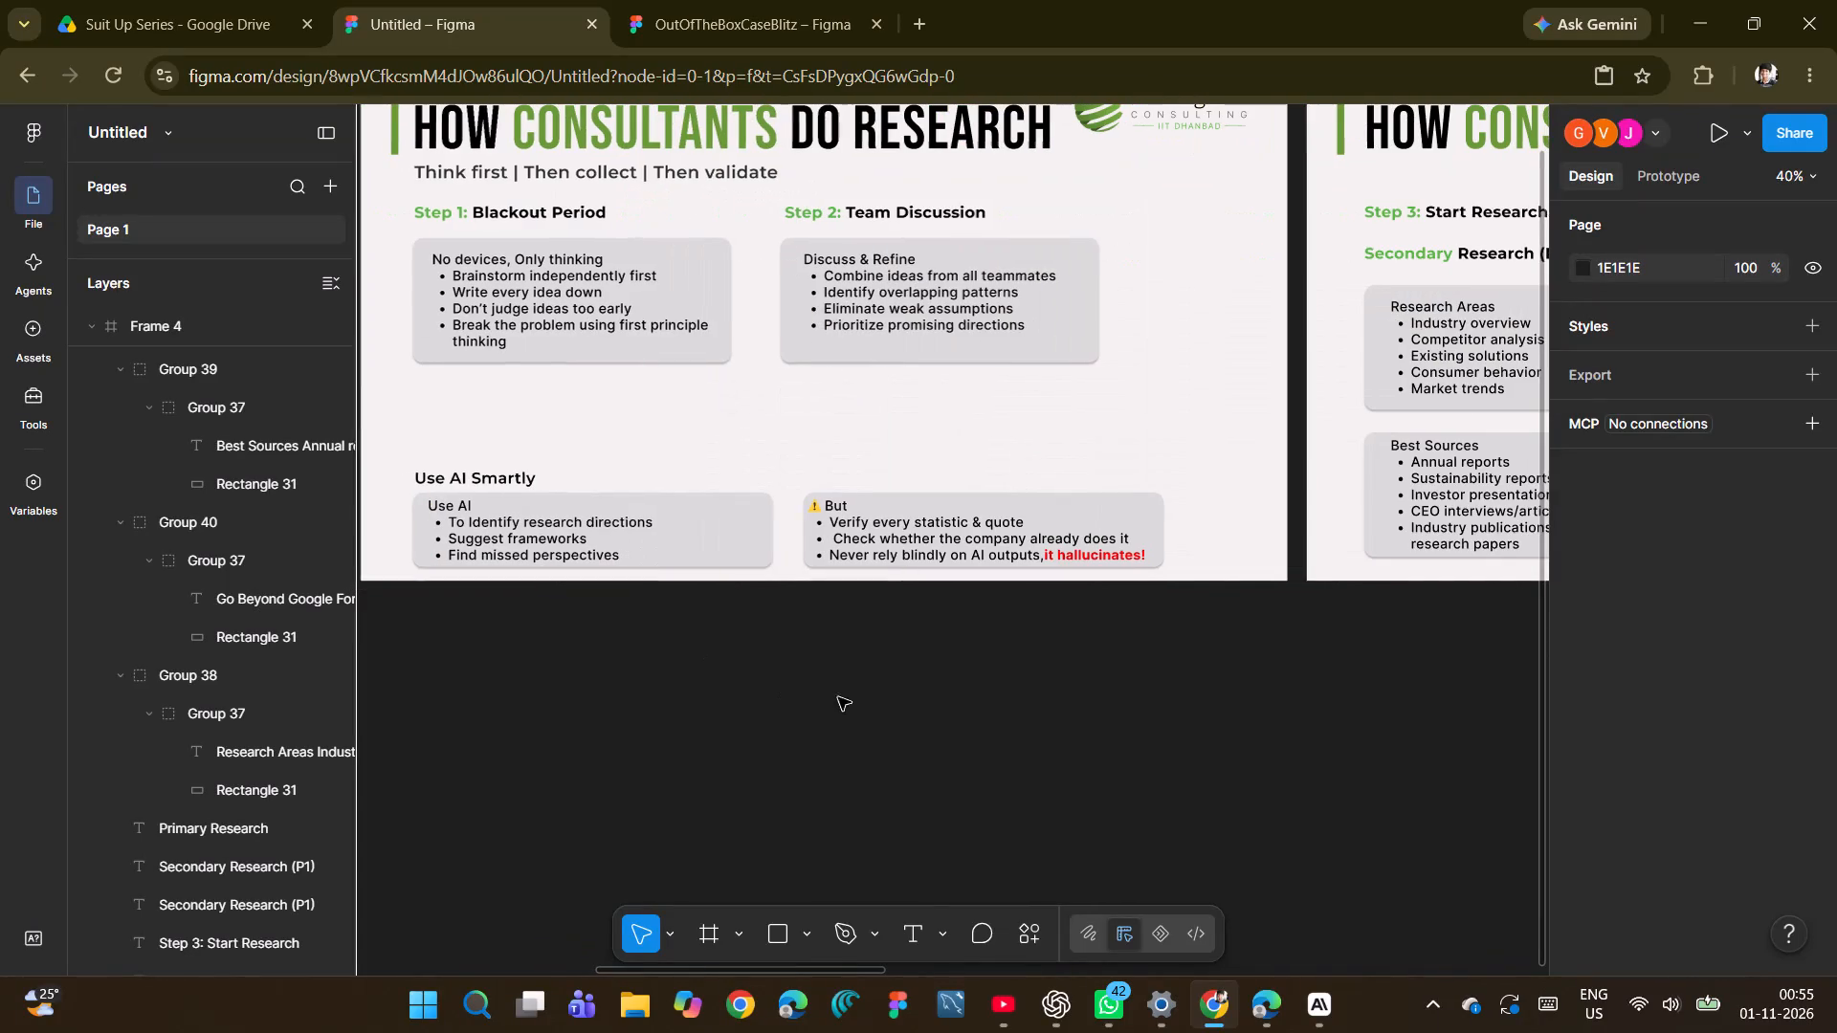
Duplicate the Go Beyond Google Forms card and place the copy below it at X 706, Y 772, level with the Best Sources card.
{"action": "left_click", "coordinate": [883, 694]}
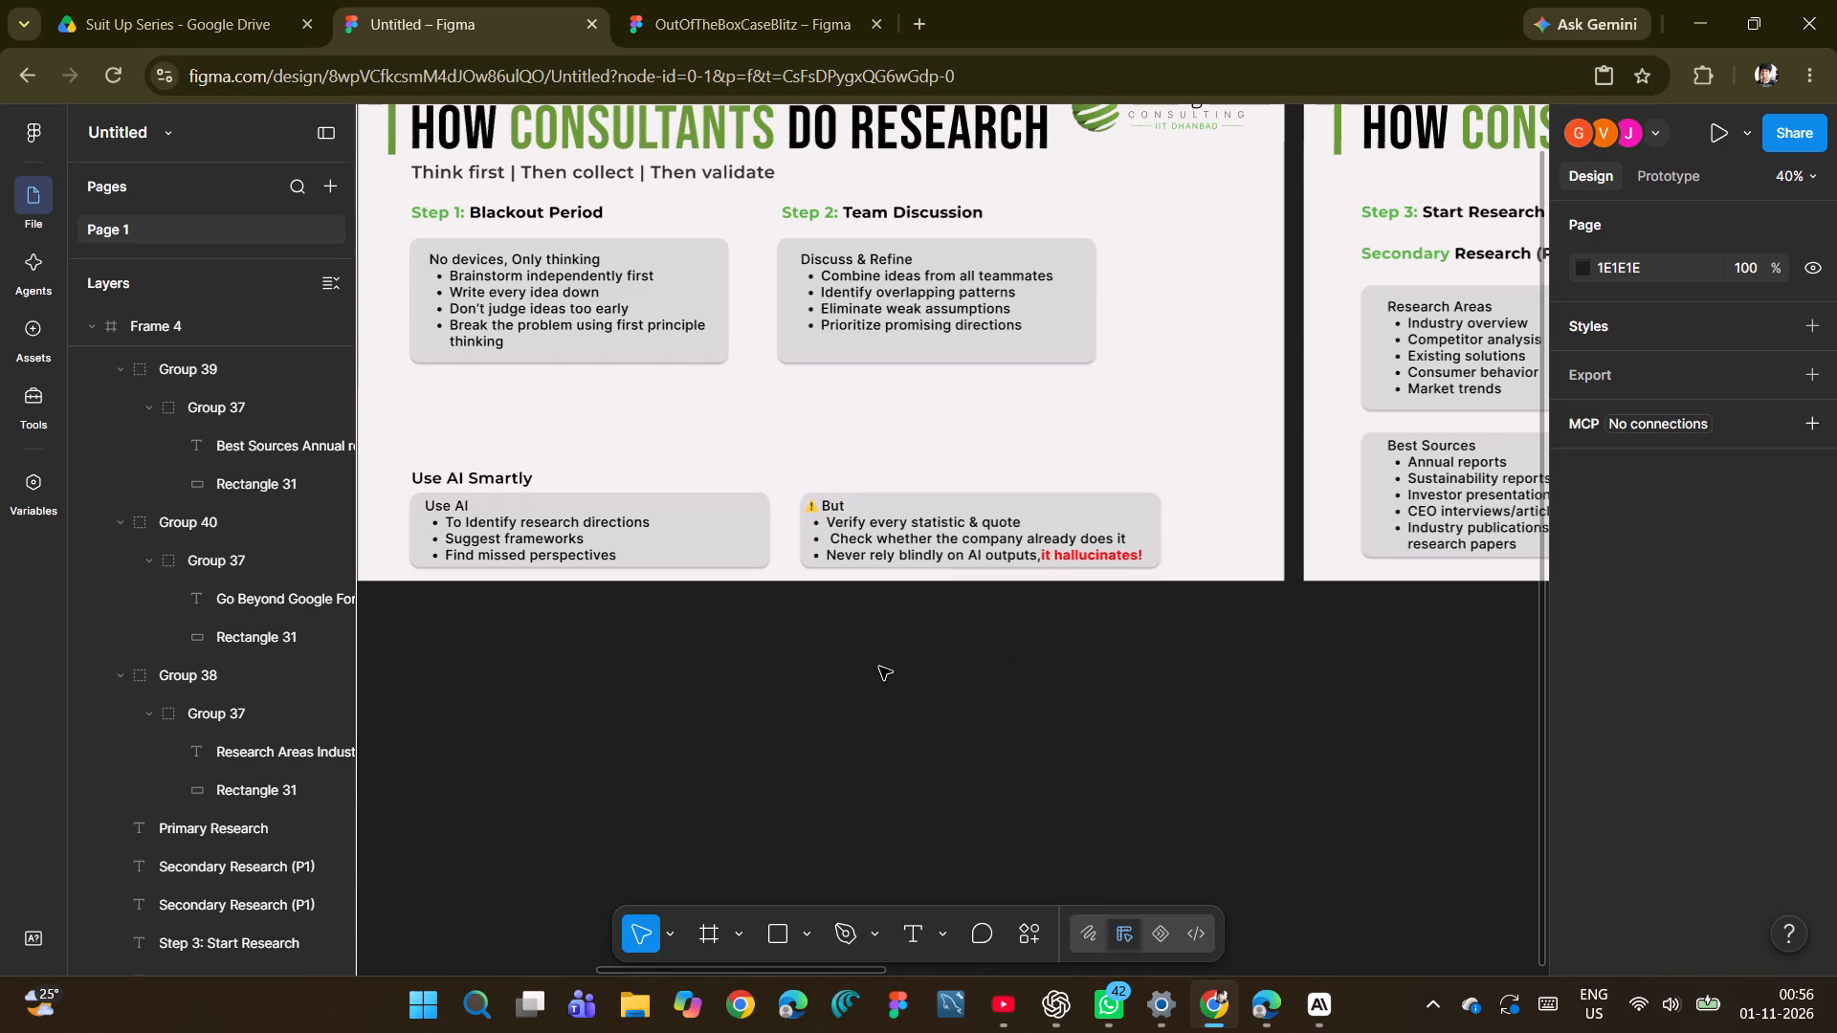
{"action": "scroll", "coordinate": [879, 667], "scroll_direction": "left", "scroll_amount": 3}
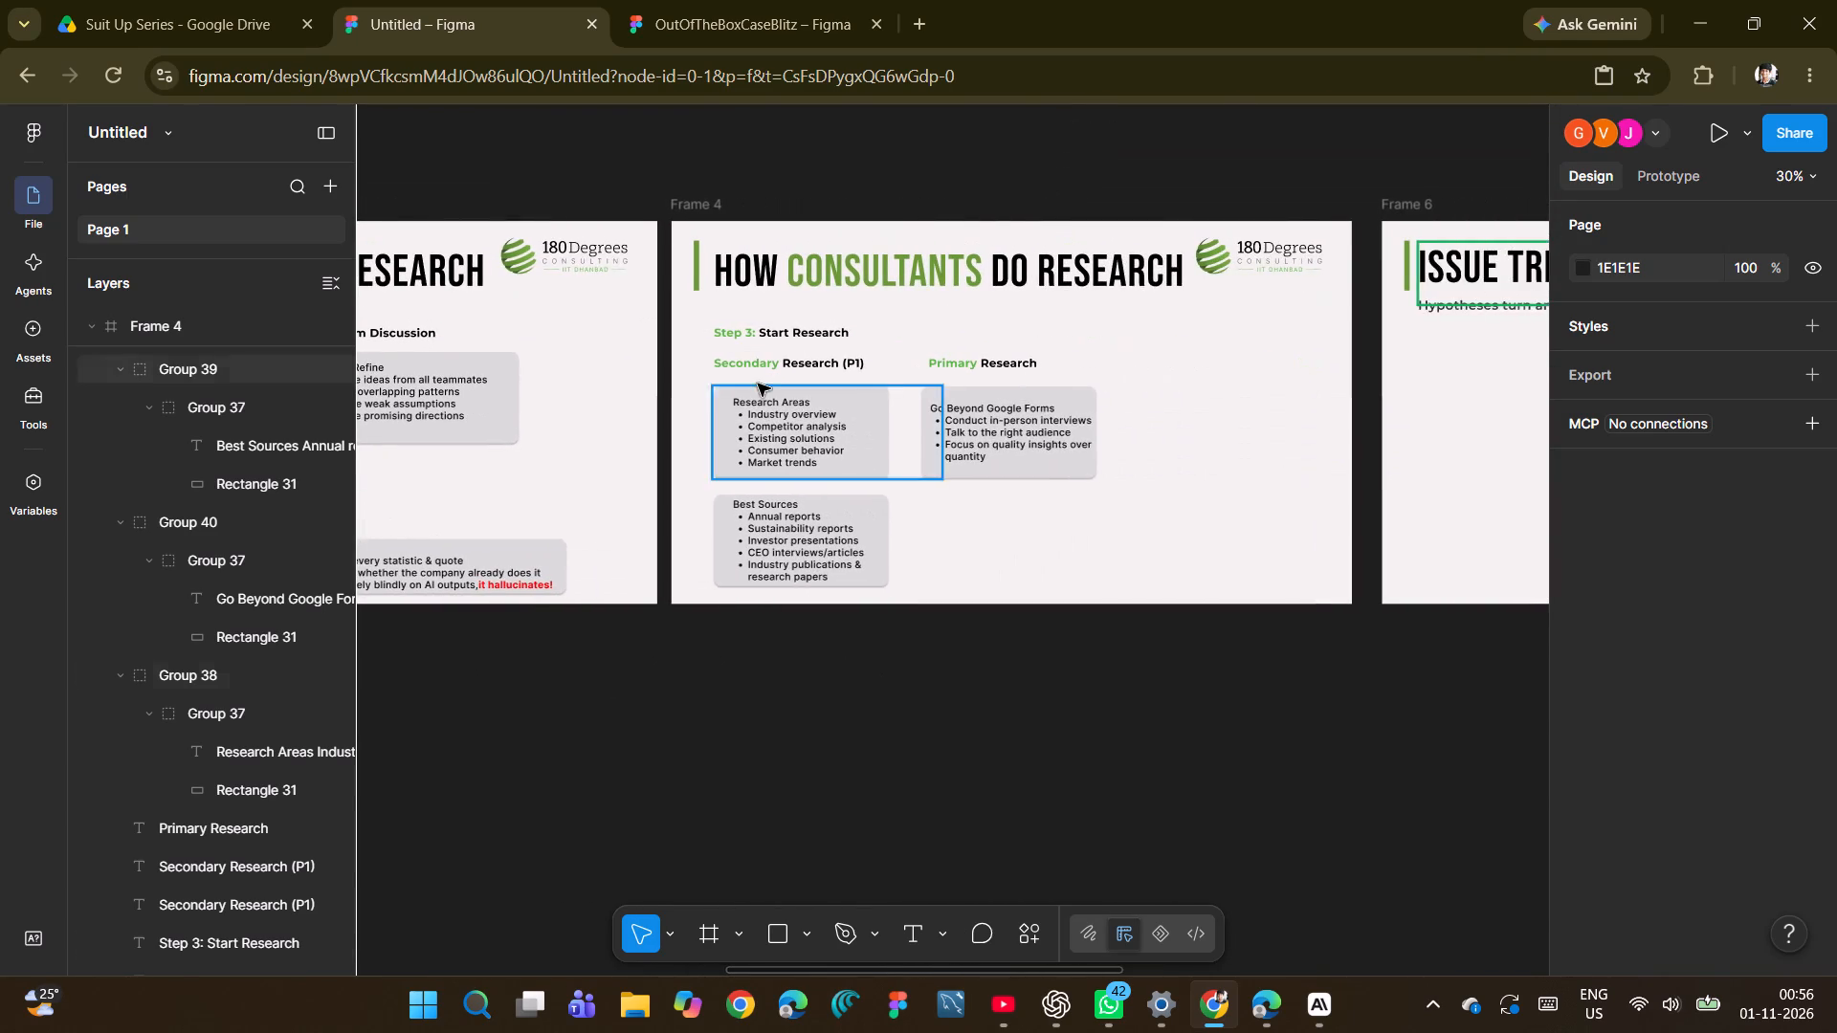
{"action": "scroll", "coordinate": [959, 528], "scroll_direction": "left", "scroll_amount": 1}
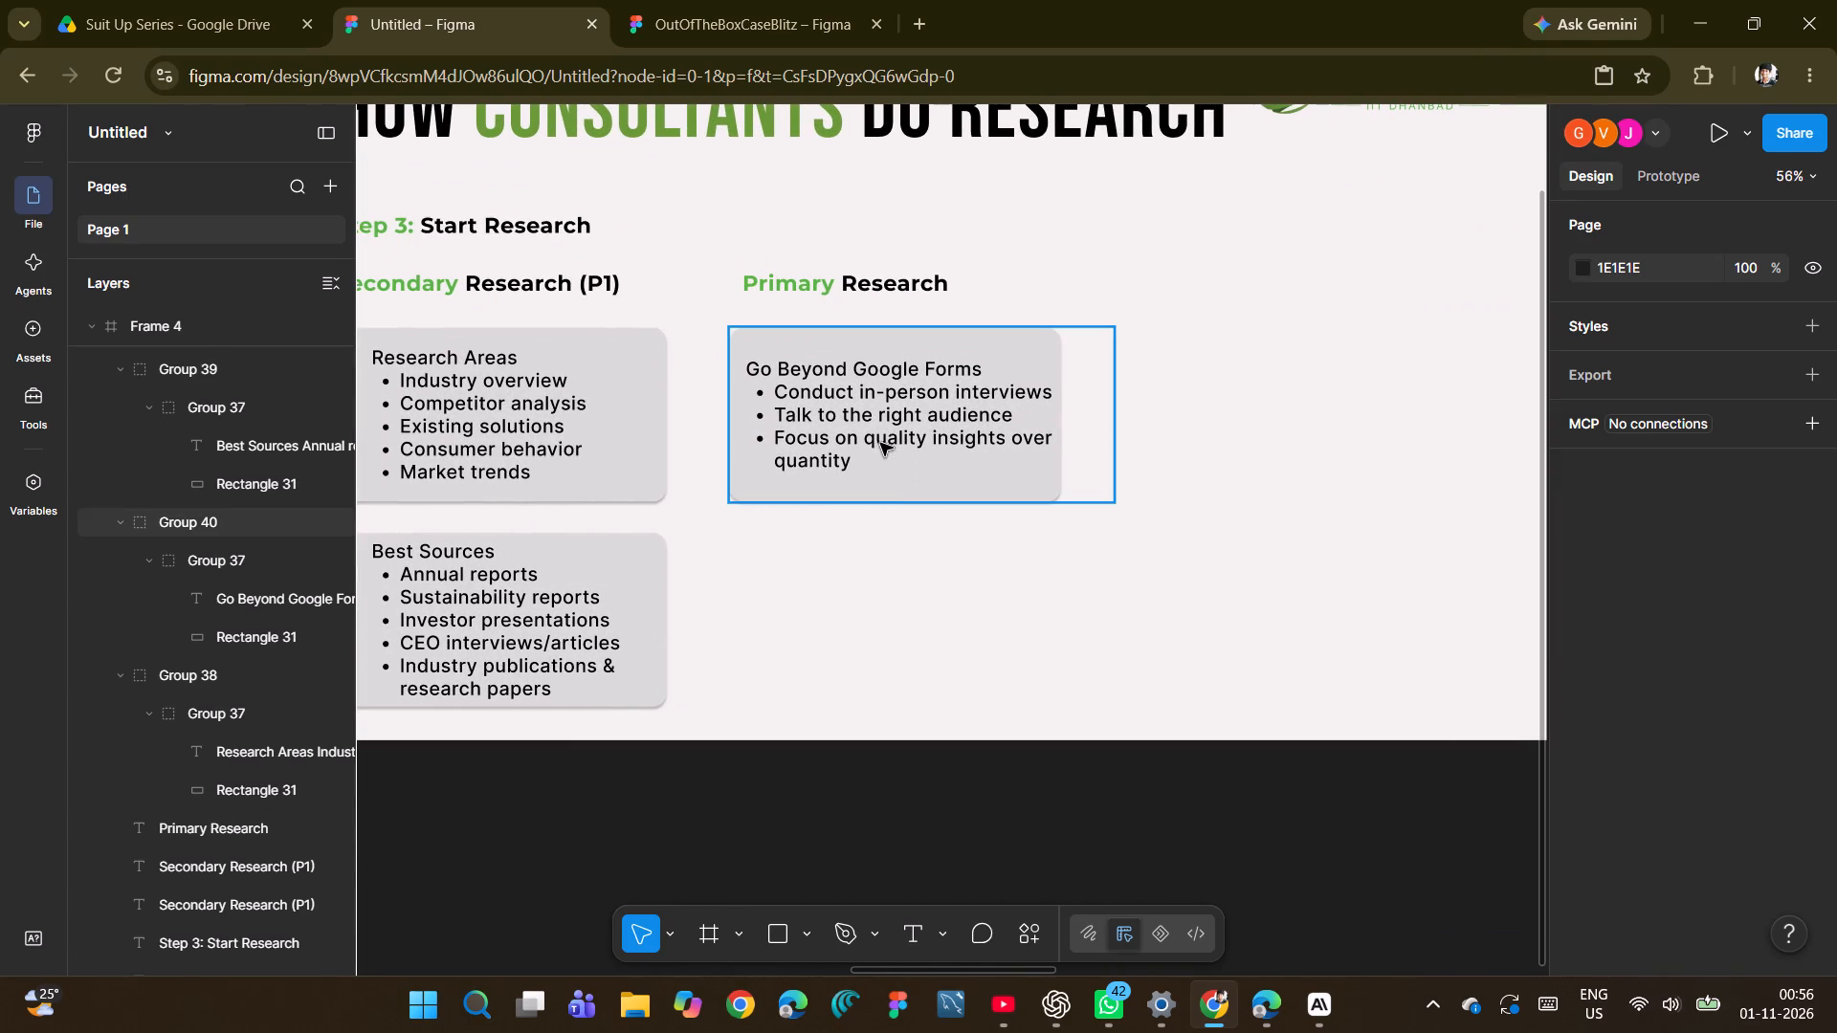
{"action": "left_click", "coordinate": [1012, 352]}
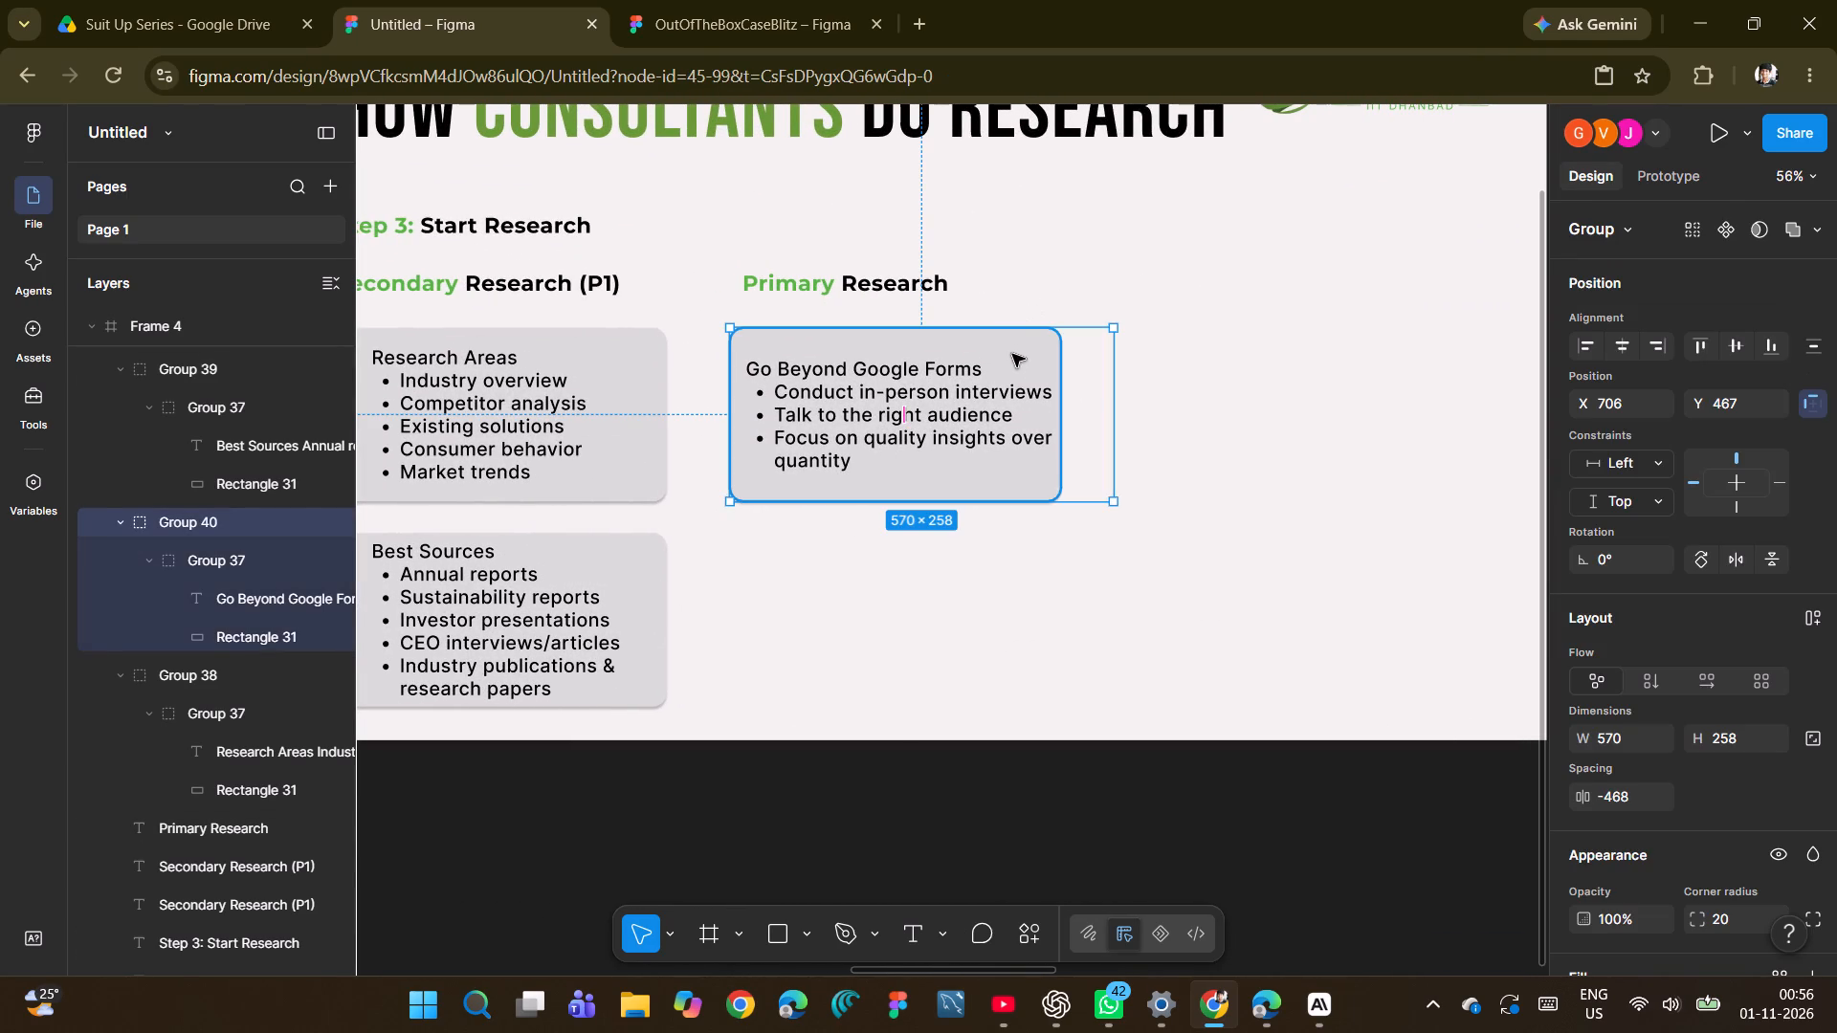
{"action": "key", "text": "ctrl+d"}
{"action": "left_click_drag", "start_coordinate": [1012, 354], "coordinate": [1007, 579]}
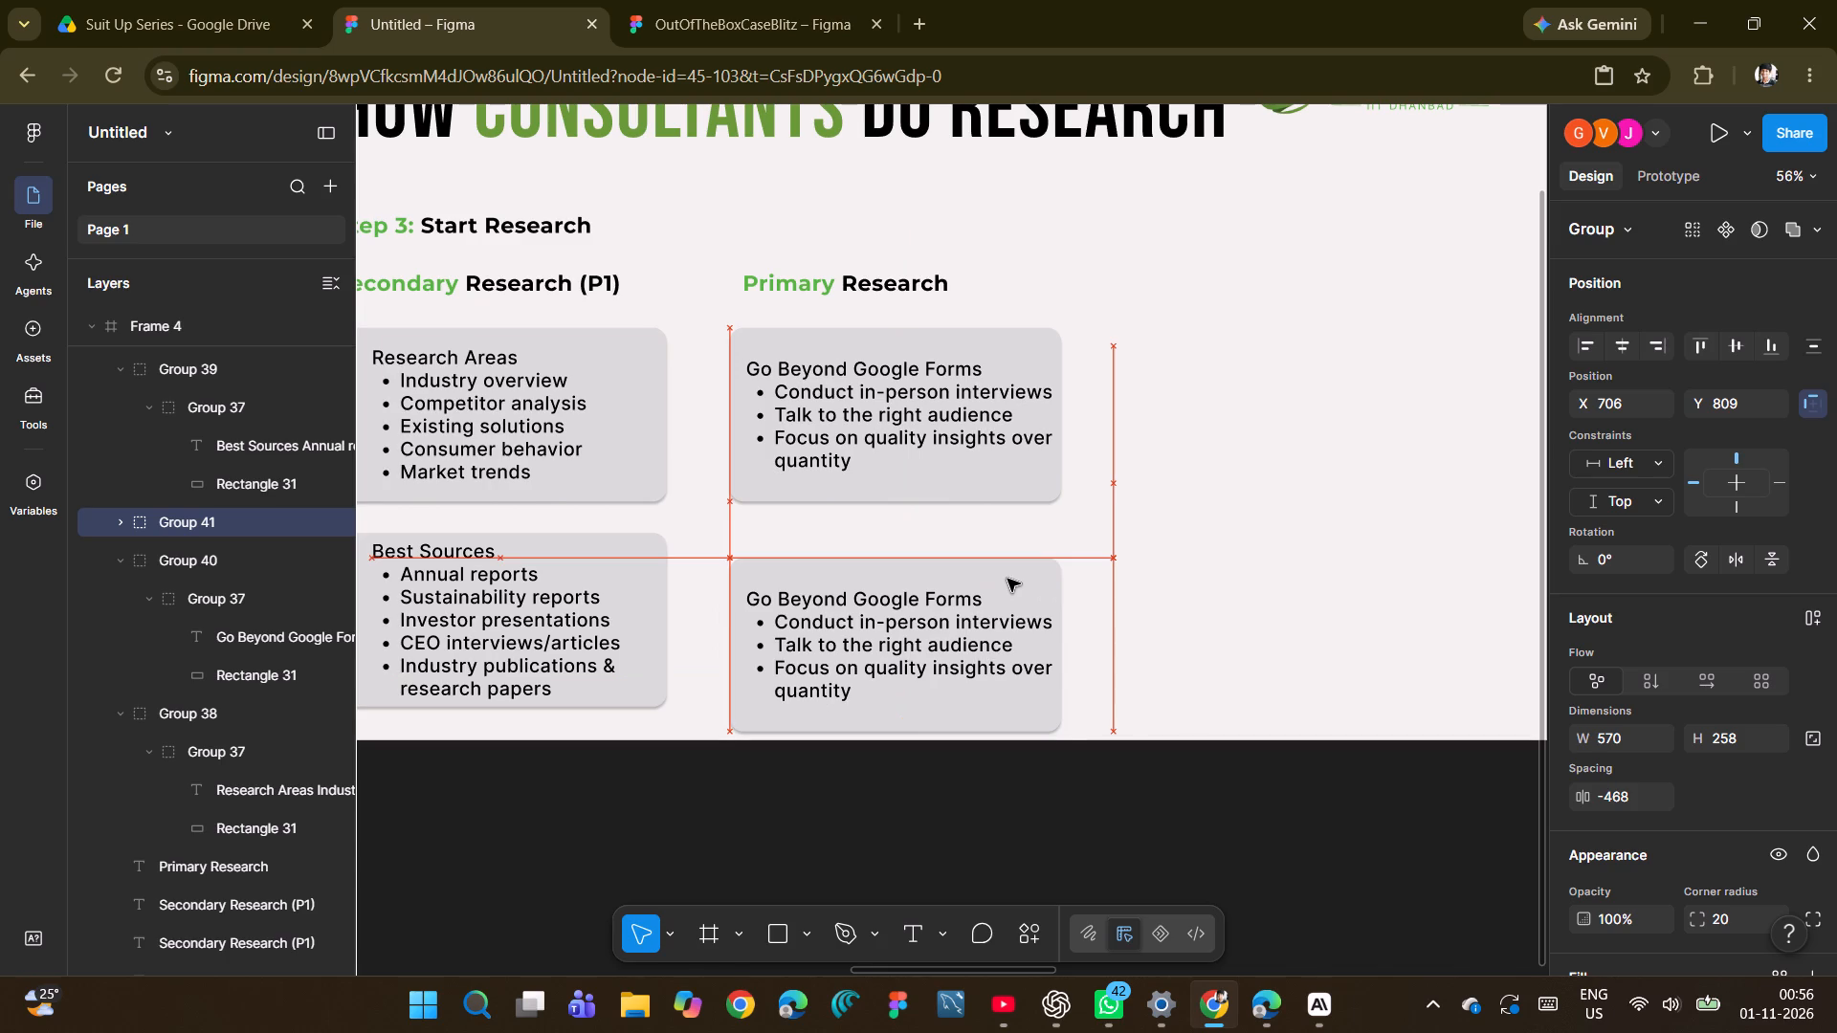
{"action": "left_click_drag", "start_coordinate": [1007, 579], "coordinate": [1007, 556]}
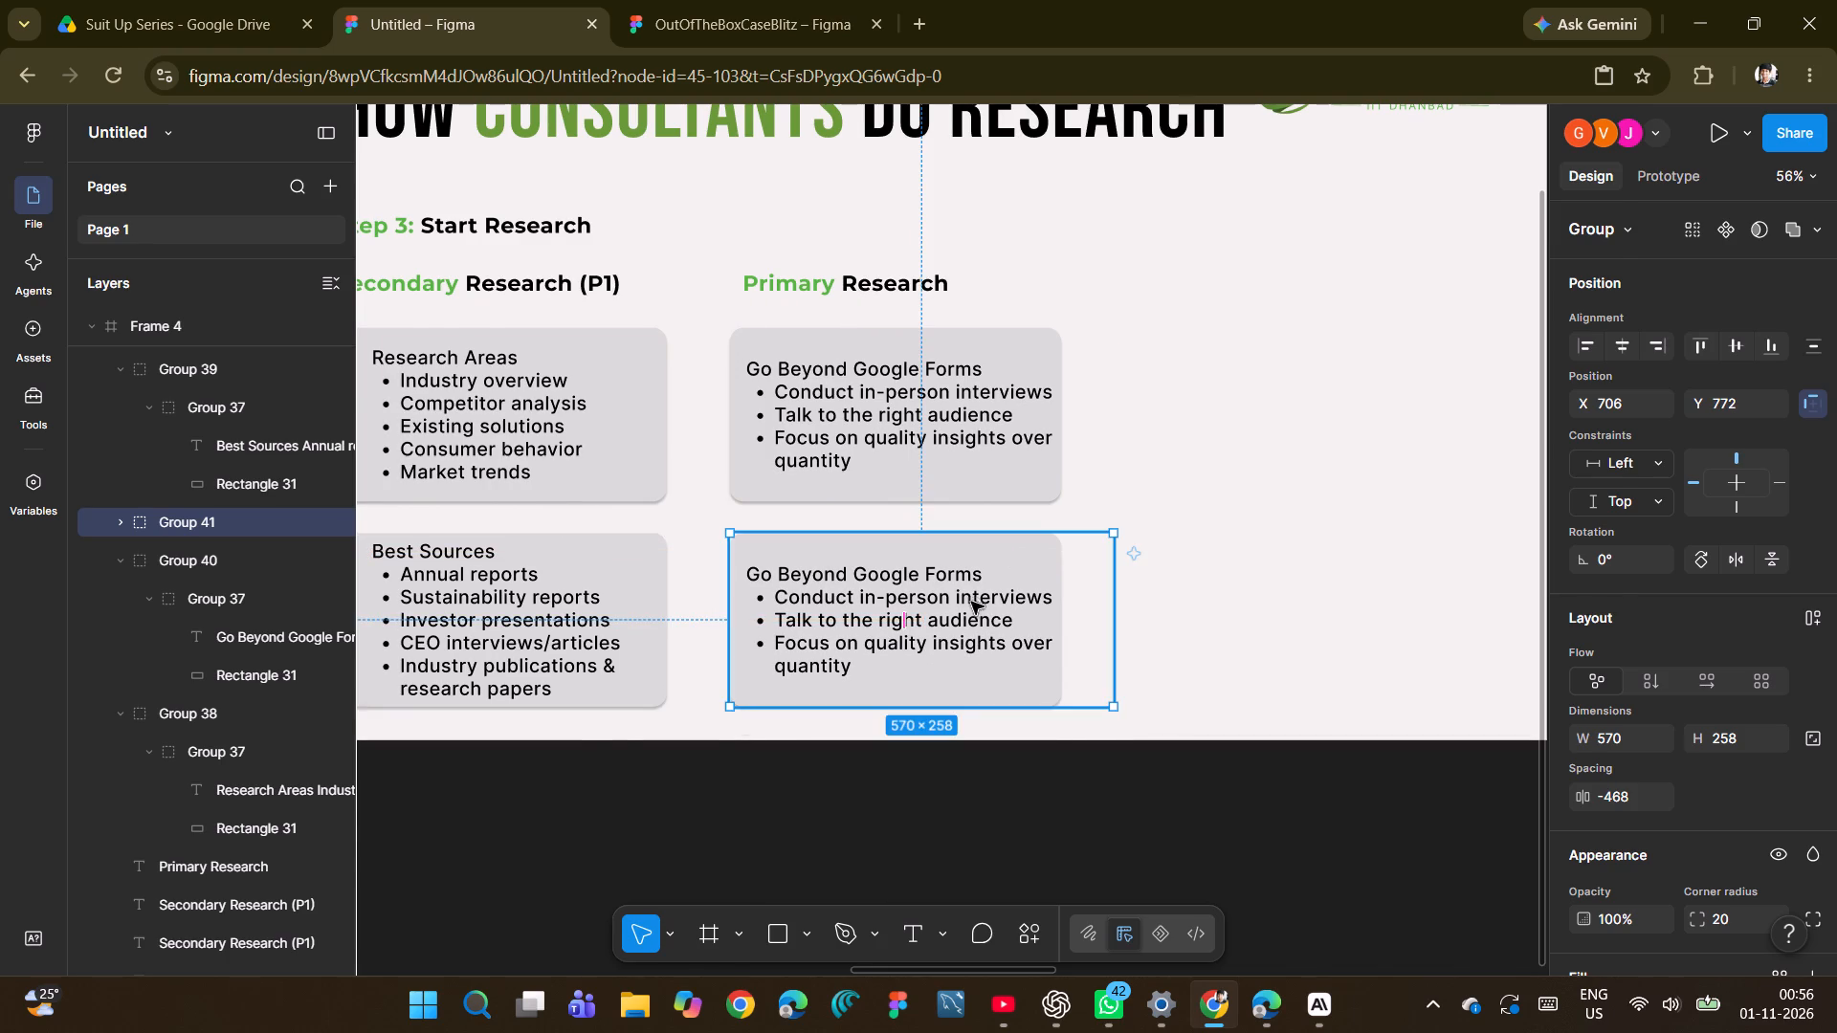
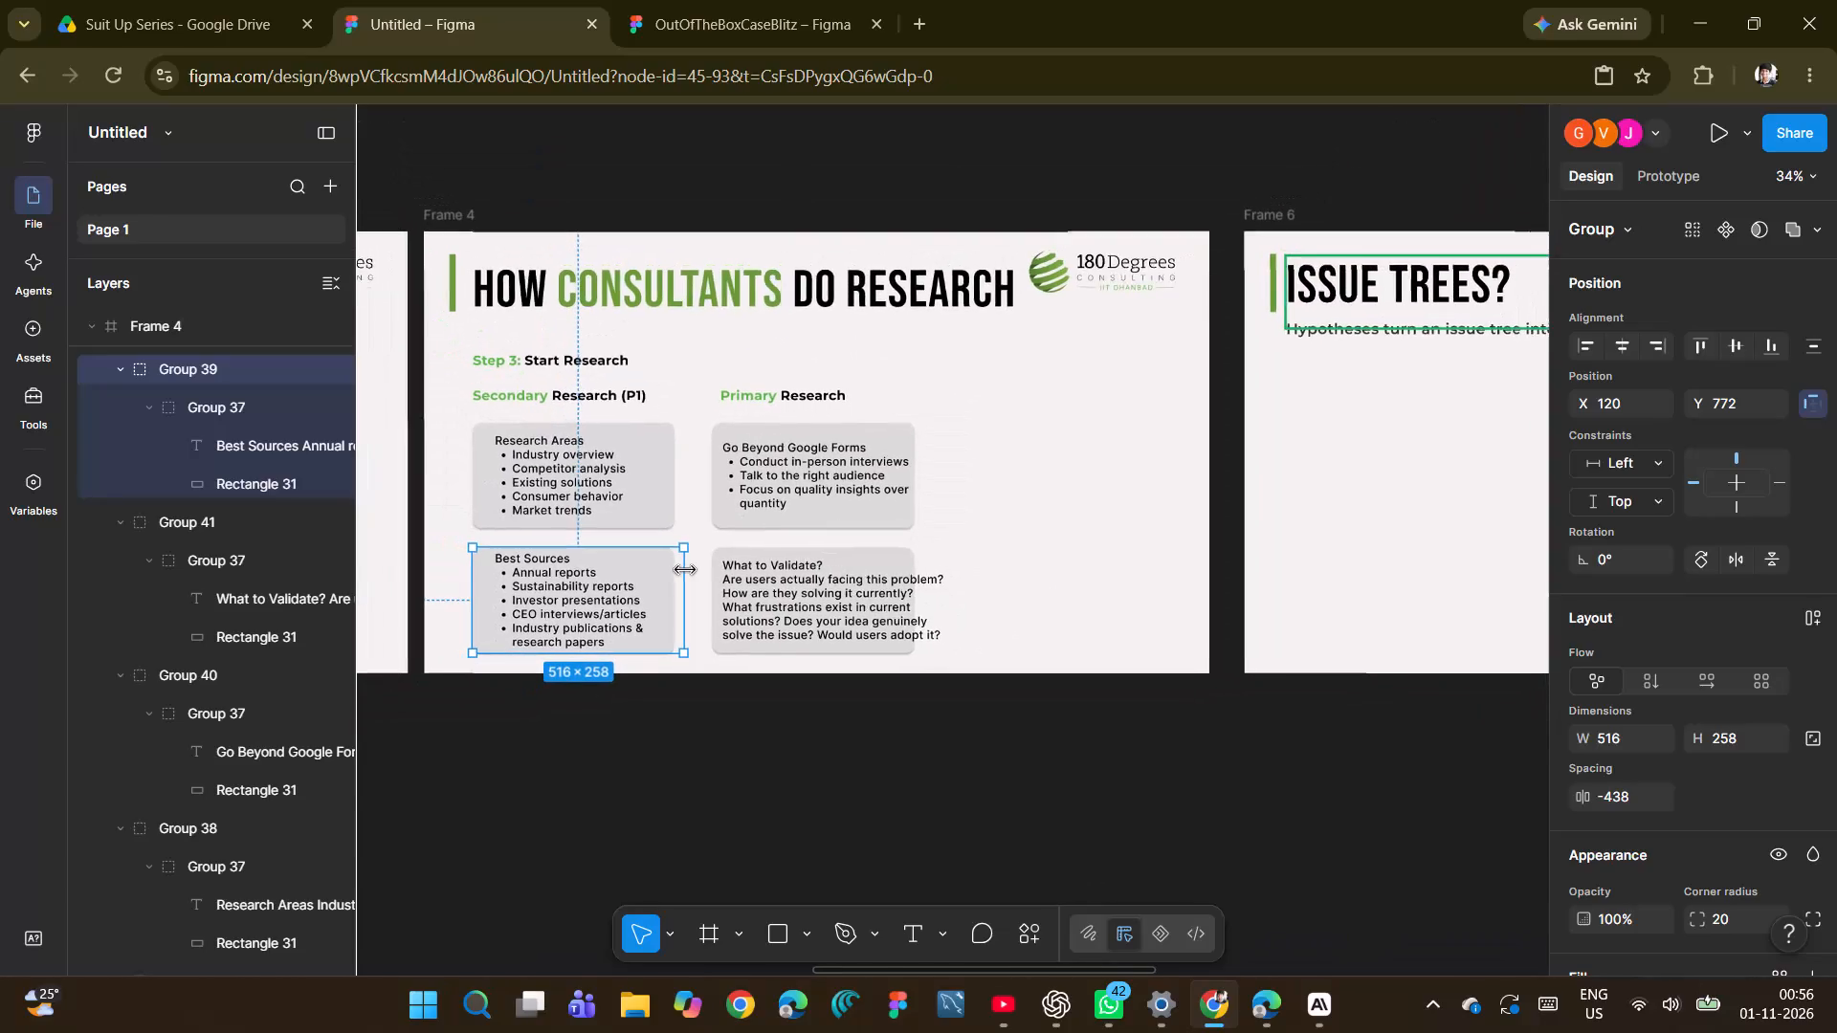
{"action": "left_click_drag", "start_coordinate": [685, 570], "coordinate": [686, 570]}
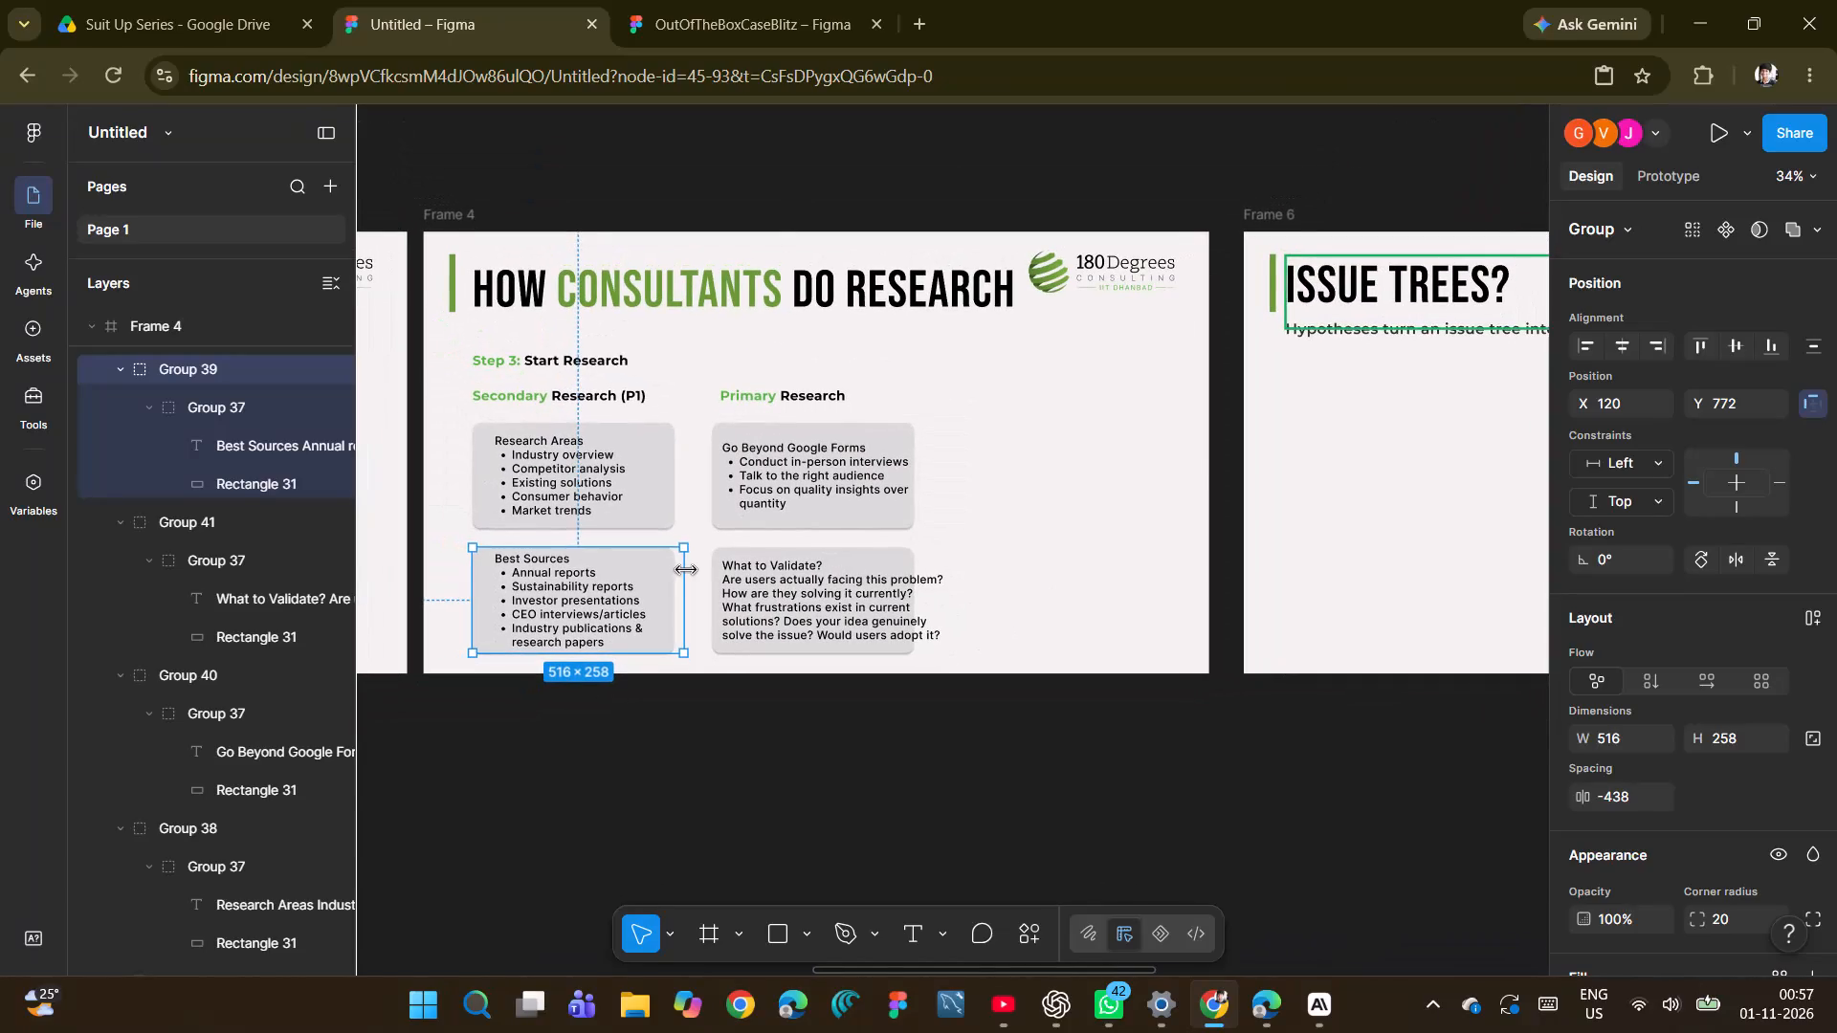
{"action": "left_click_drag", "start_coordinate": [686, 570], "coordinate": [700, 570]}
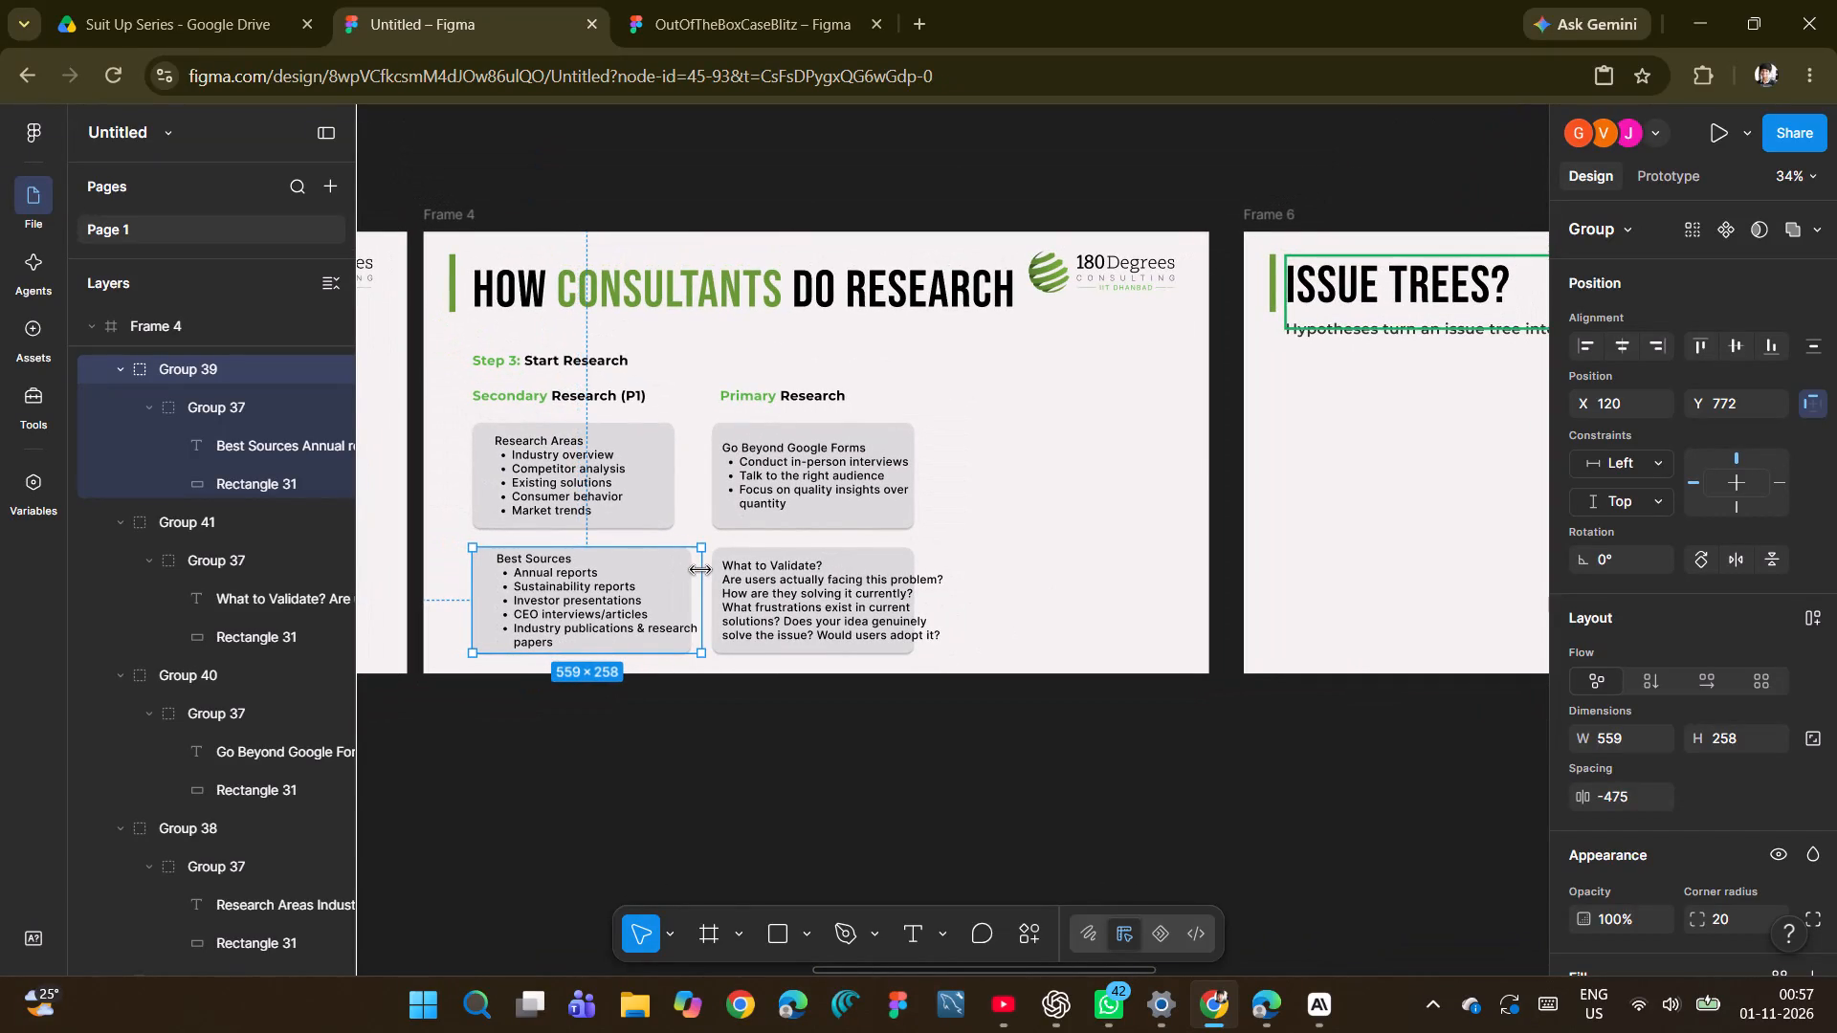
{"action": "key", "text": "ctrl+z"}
Widen the background rectangles of the Best Sources and Research Areas cards to about 559, without resizing their text.
{"action": "double_click", "coordinate": [670, 570]}
{"action": "double_click", "coordinate": [670, 570]}
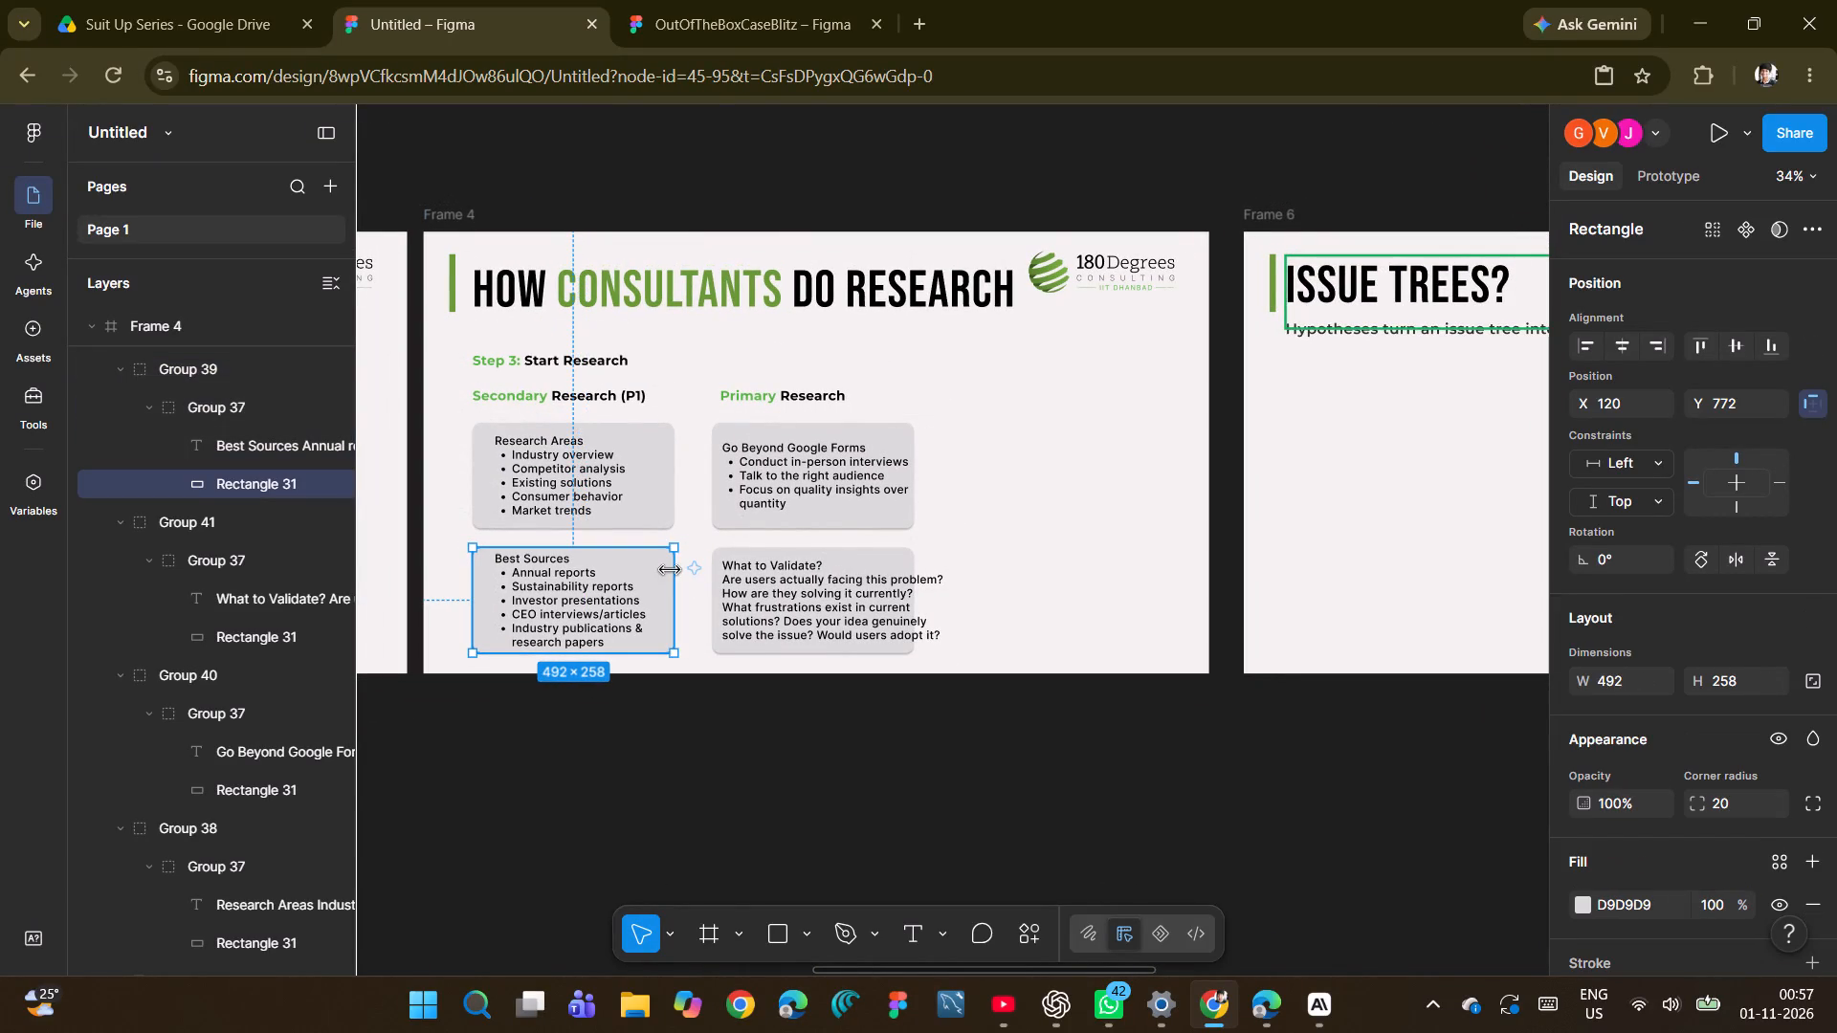
{"action": "left_click_drag", "start_coordinate": [670, 570], "coordinate": [701, 574]}
{"action": "double_click", "coordinate": [663, 496]}
{"action": "left_click", "coordinate": [663, 496]}
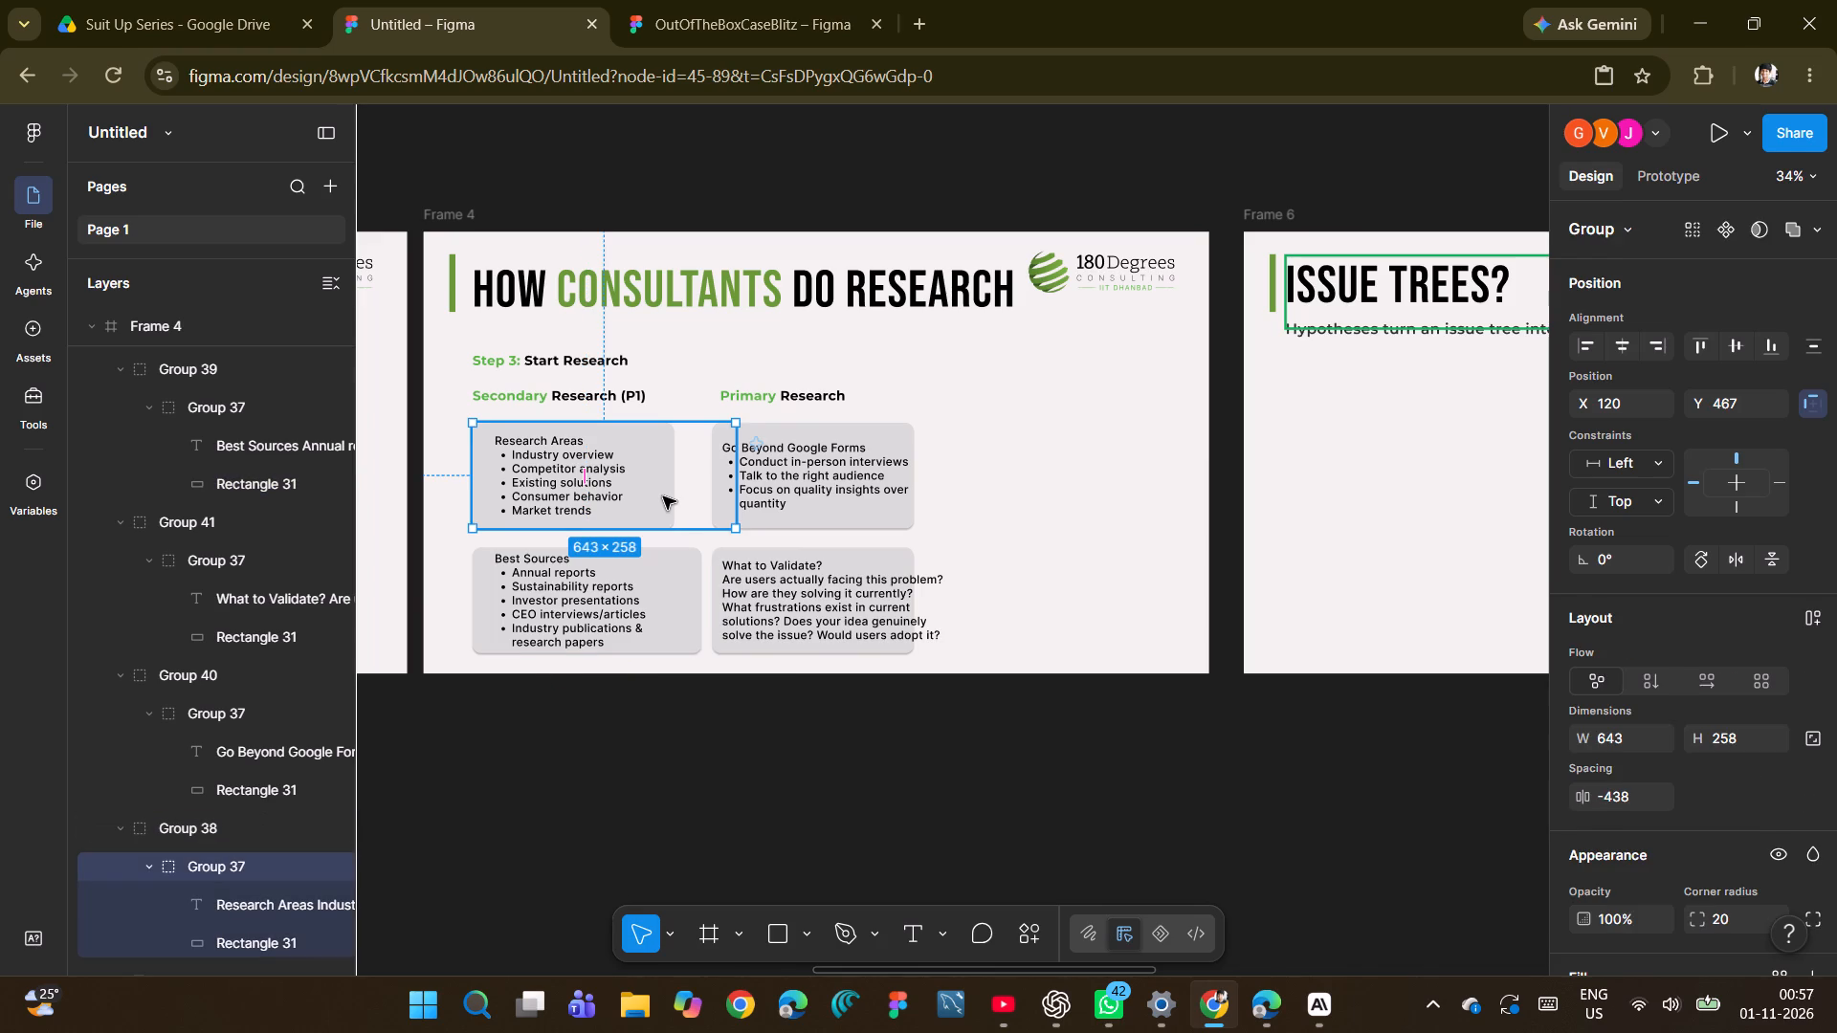
{"action": "left_click_drag", "start_coordinate": [667, 496], "coordinate": [703, 496]}
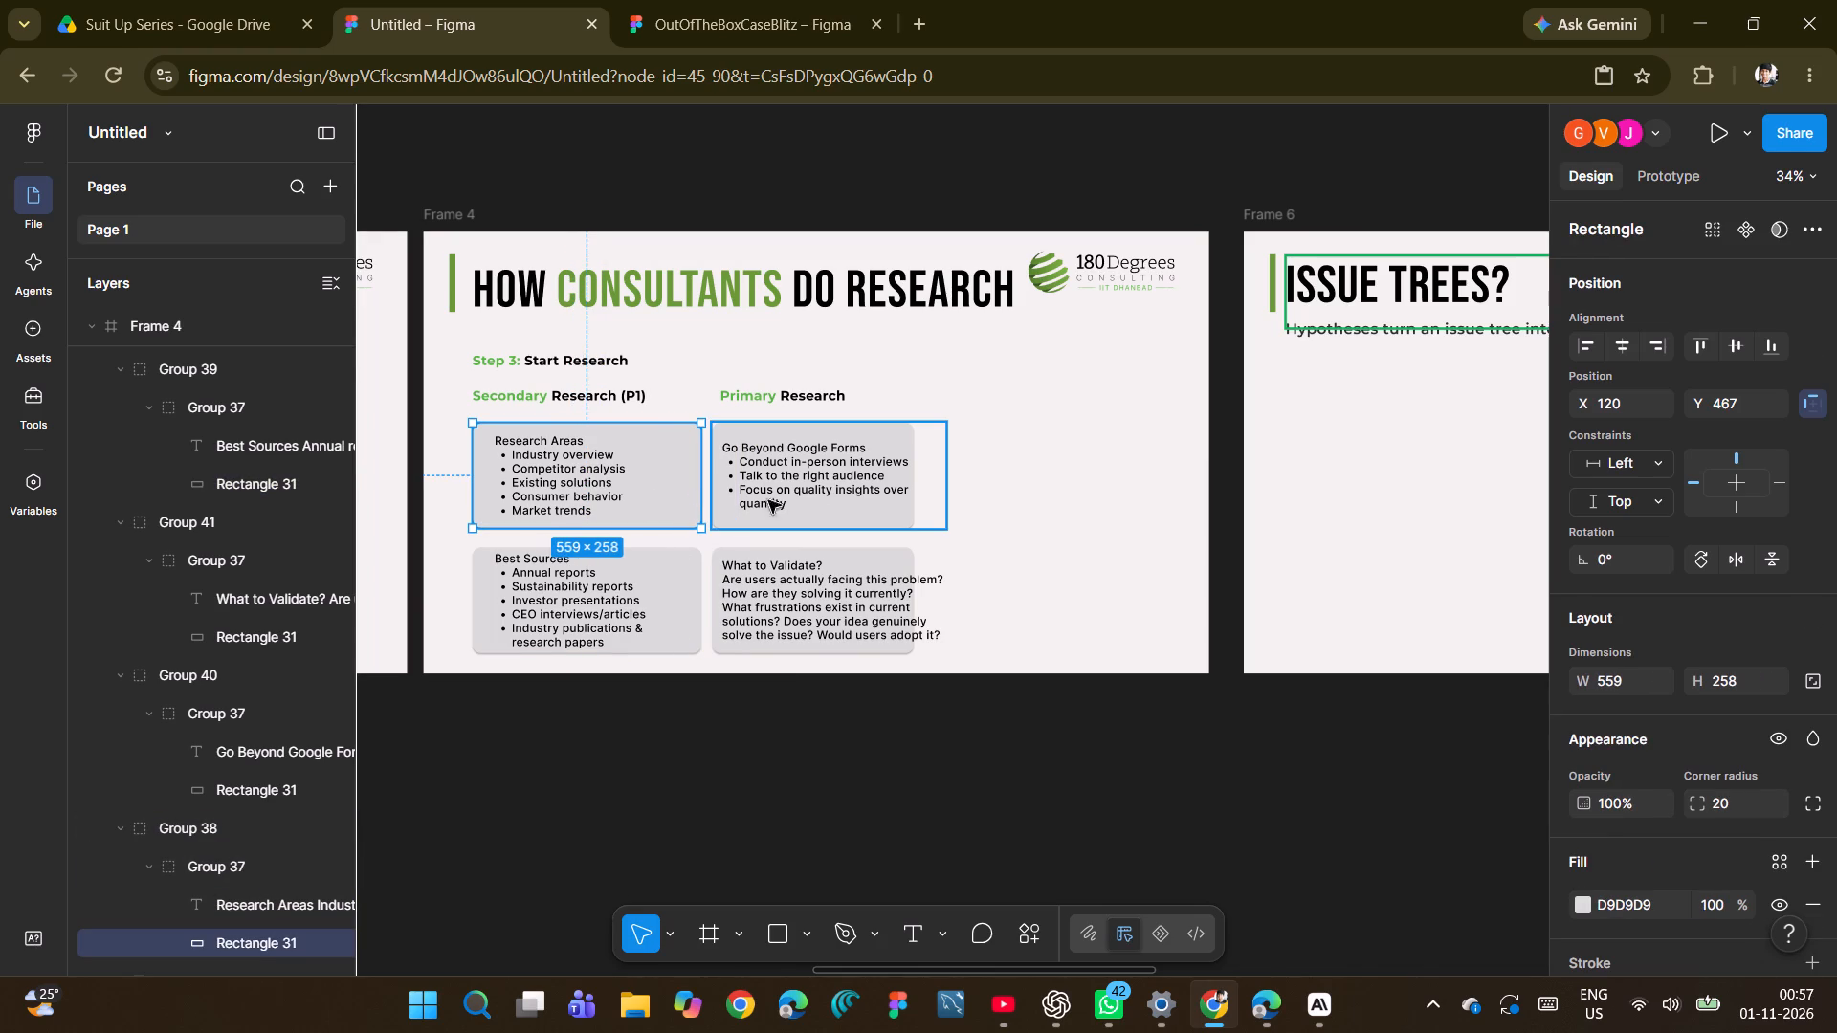
Widen the background rectangles of the Go Beyond Google Forms and What to Validate? cards to about 570.
{"action": "double_click", "coordinate": [891, 441]}
{"action": "double_click", "coordinate": [889, 443]}
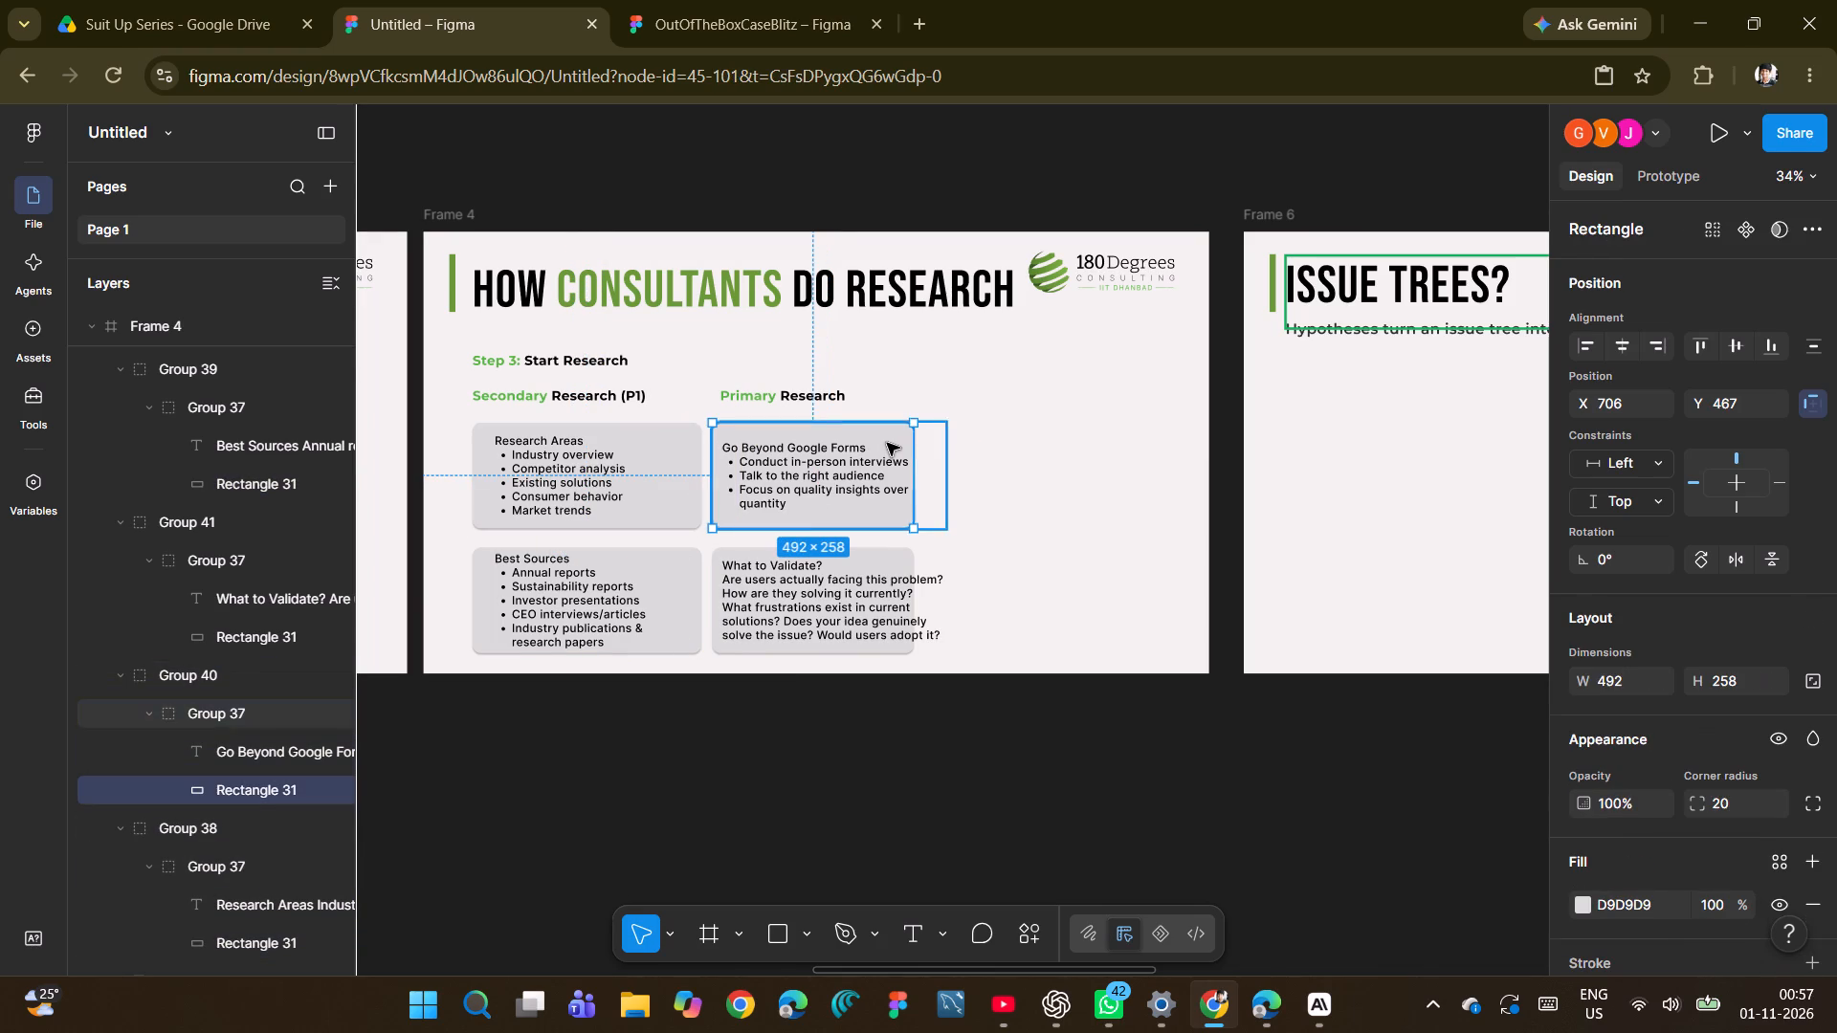
{"action": "left_click_drag", "start_coordinate": [916, 445], "coordinate": [944, 445]}
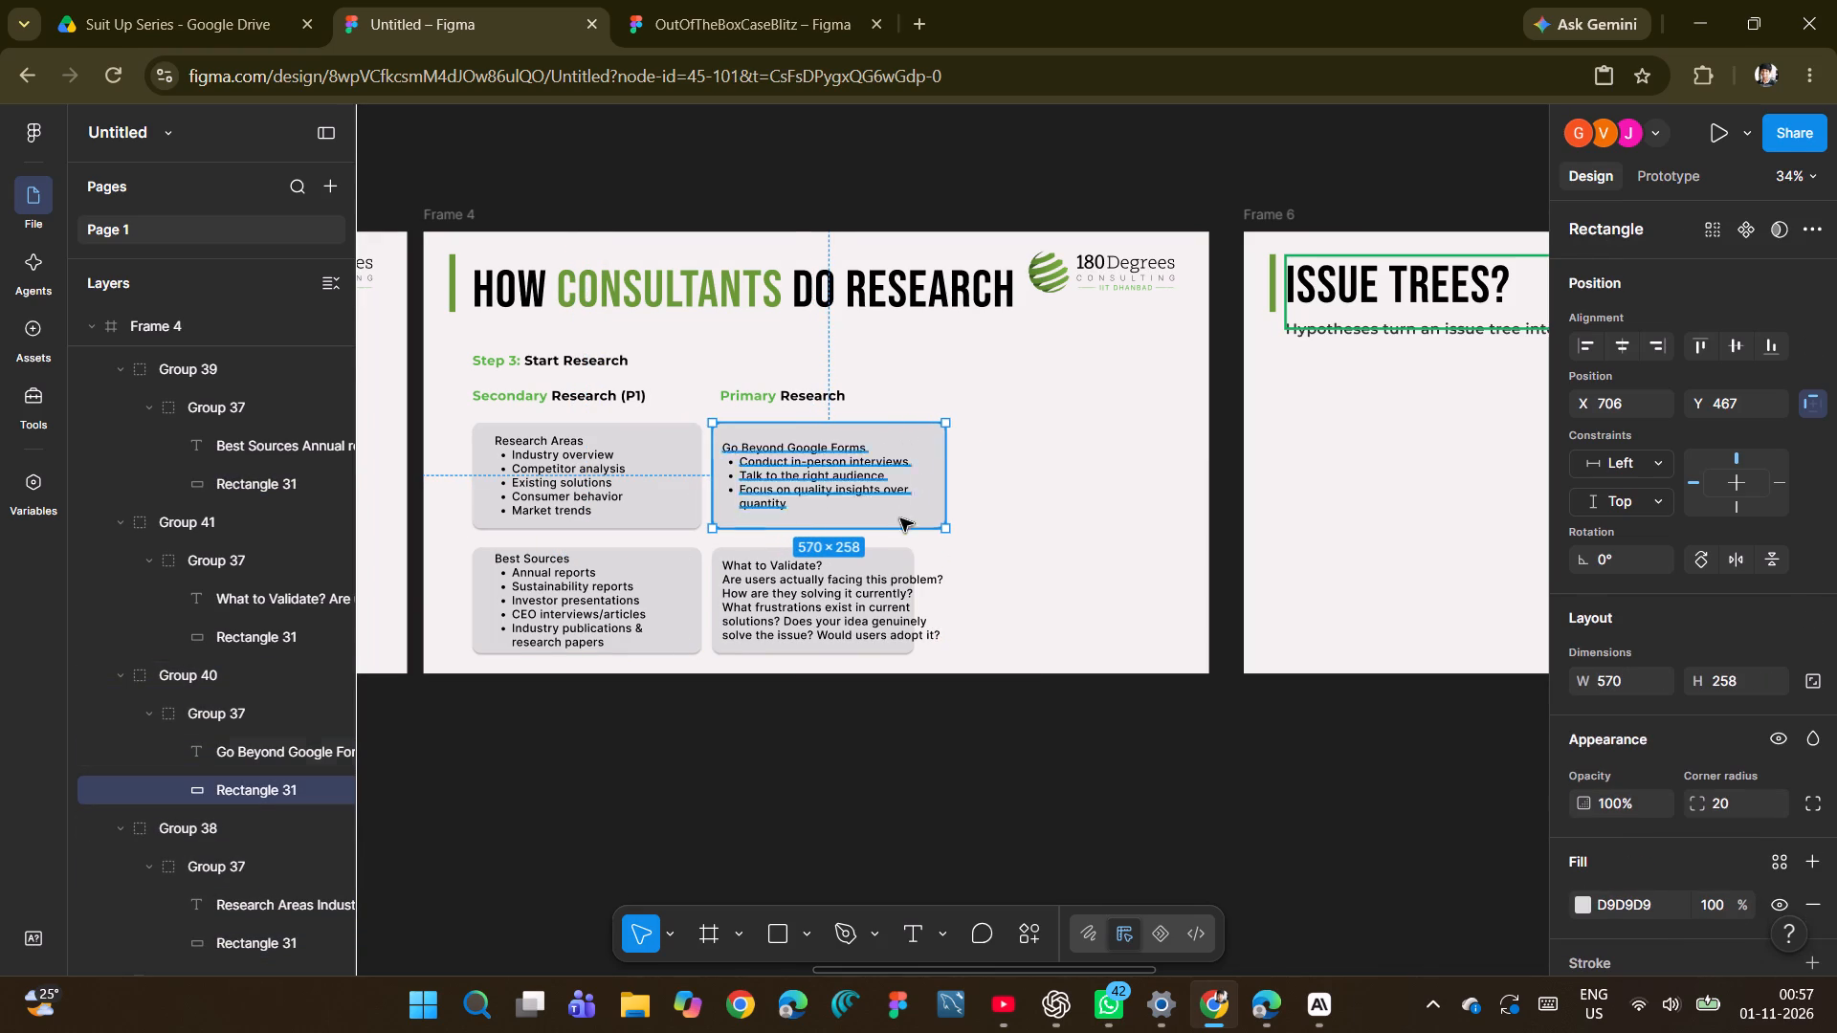
{"action": "double_click", "coordinate": [891, 560]}
{"action": "double_click", "coordinate": [891, 560]}
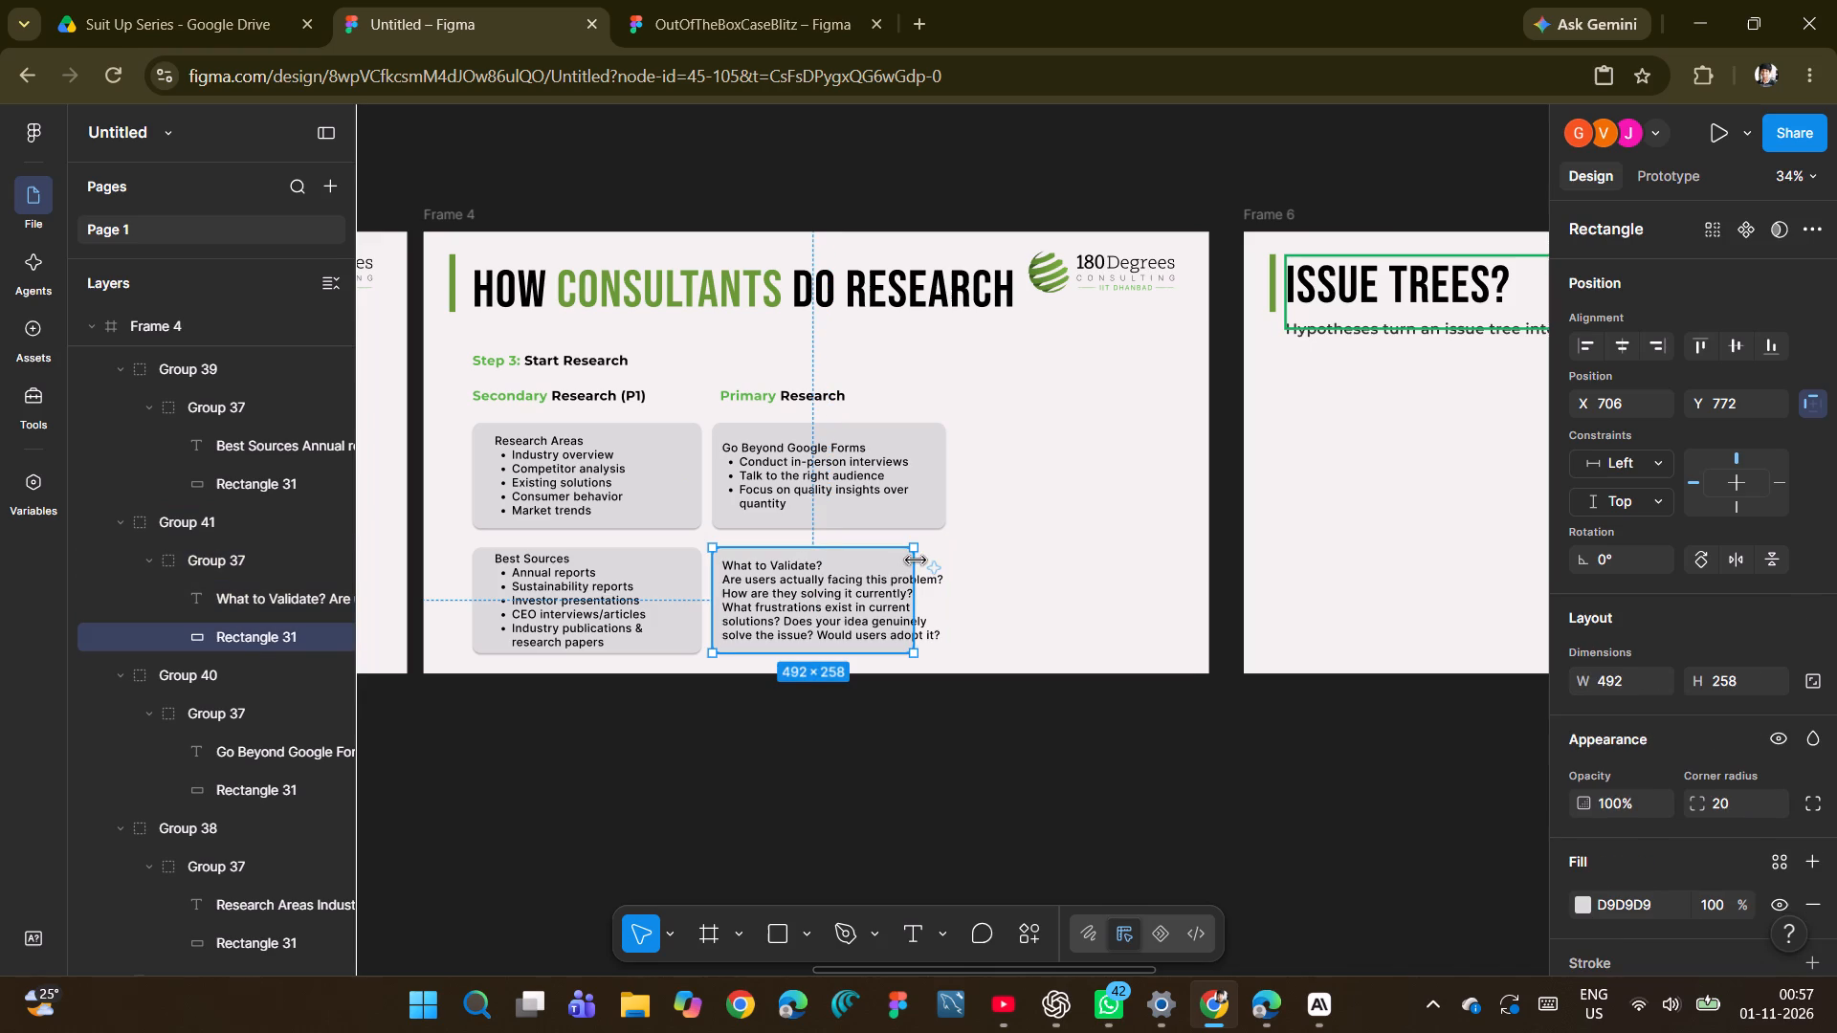
{"action": "left_click_drag", "start_coordinate": [916, 560], "coordinate": [947, 559]}
{"action": "left_click", "coordinate": [706, 624]}
Bullet the questions under What to Validate?, starting new bullets at "How are they solving it currently?" and "Does your idea genuinely solve the issue?".
{"action": "double_click", "coordinate": [782, 604]}
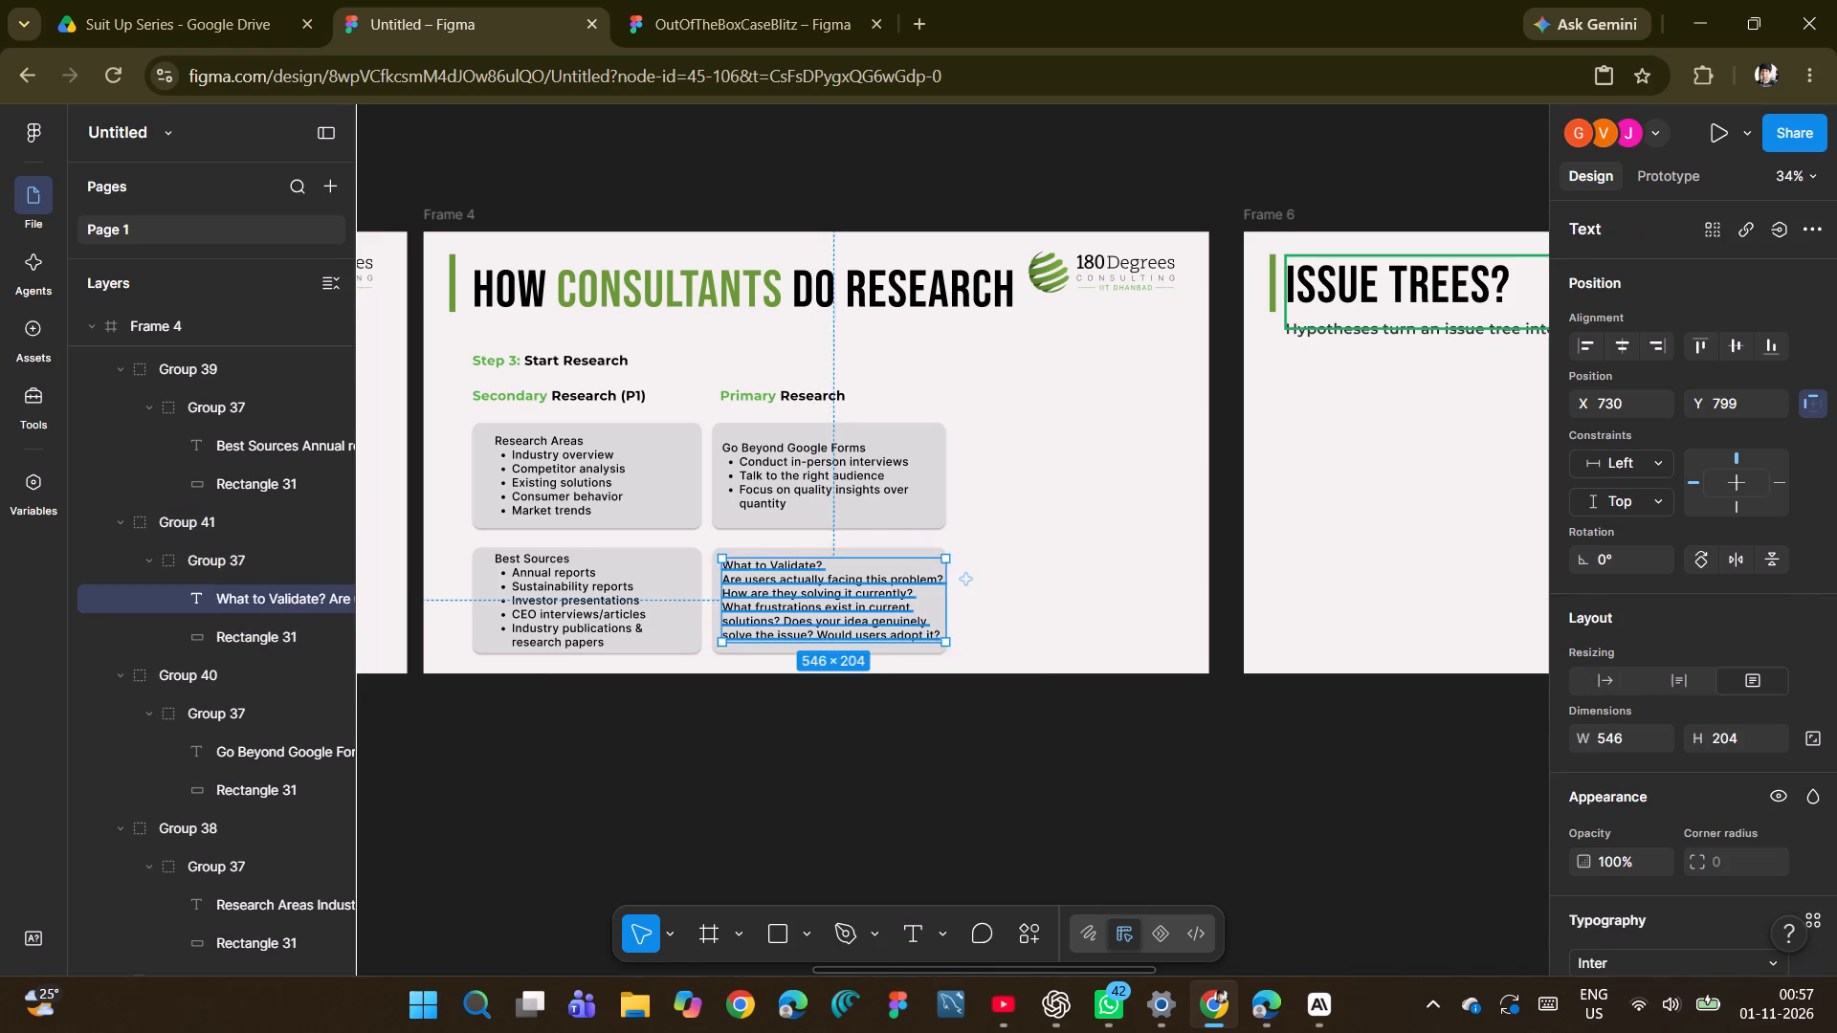
{"action": "left_click", "coordinate": [819, 588]}
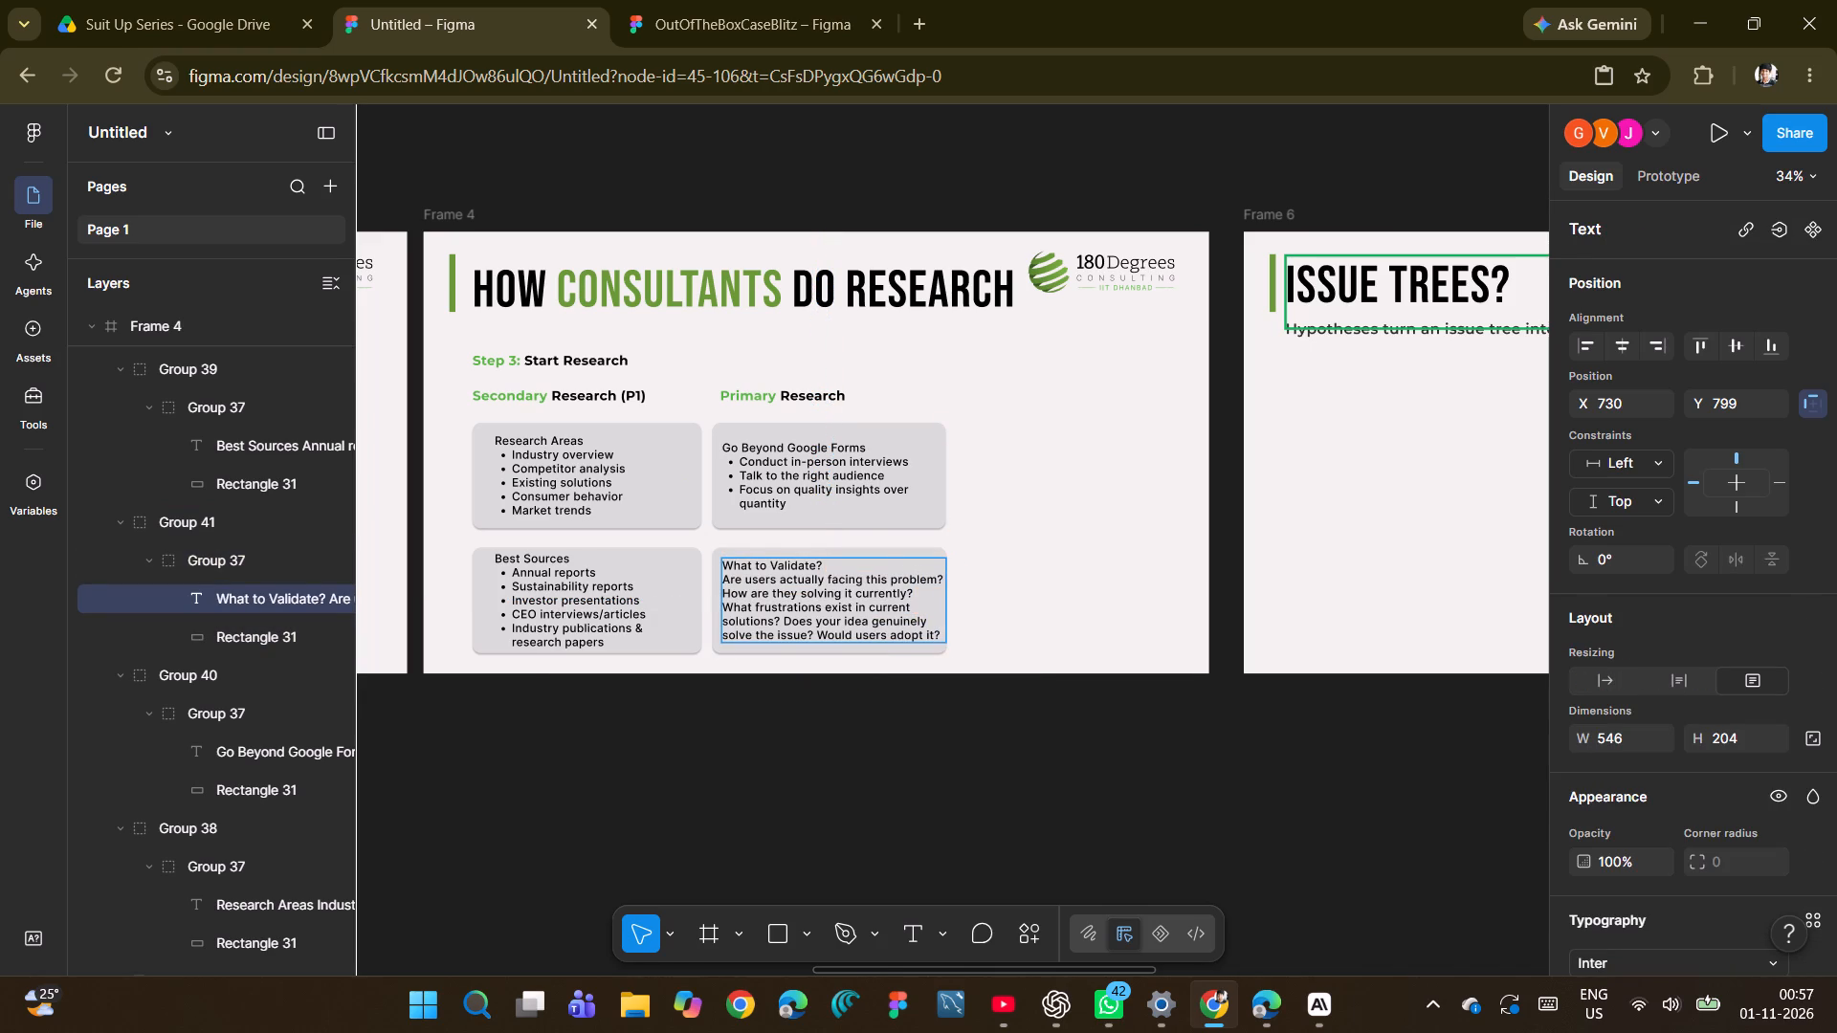
{"action": "left_click_drag", "start_coordinate": [941, 631], "coordinate": [701, 582]}
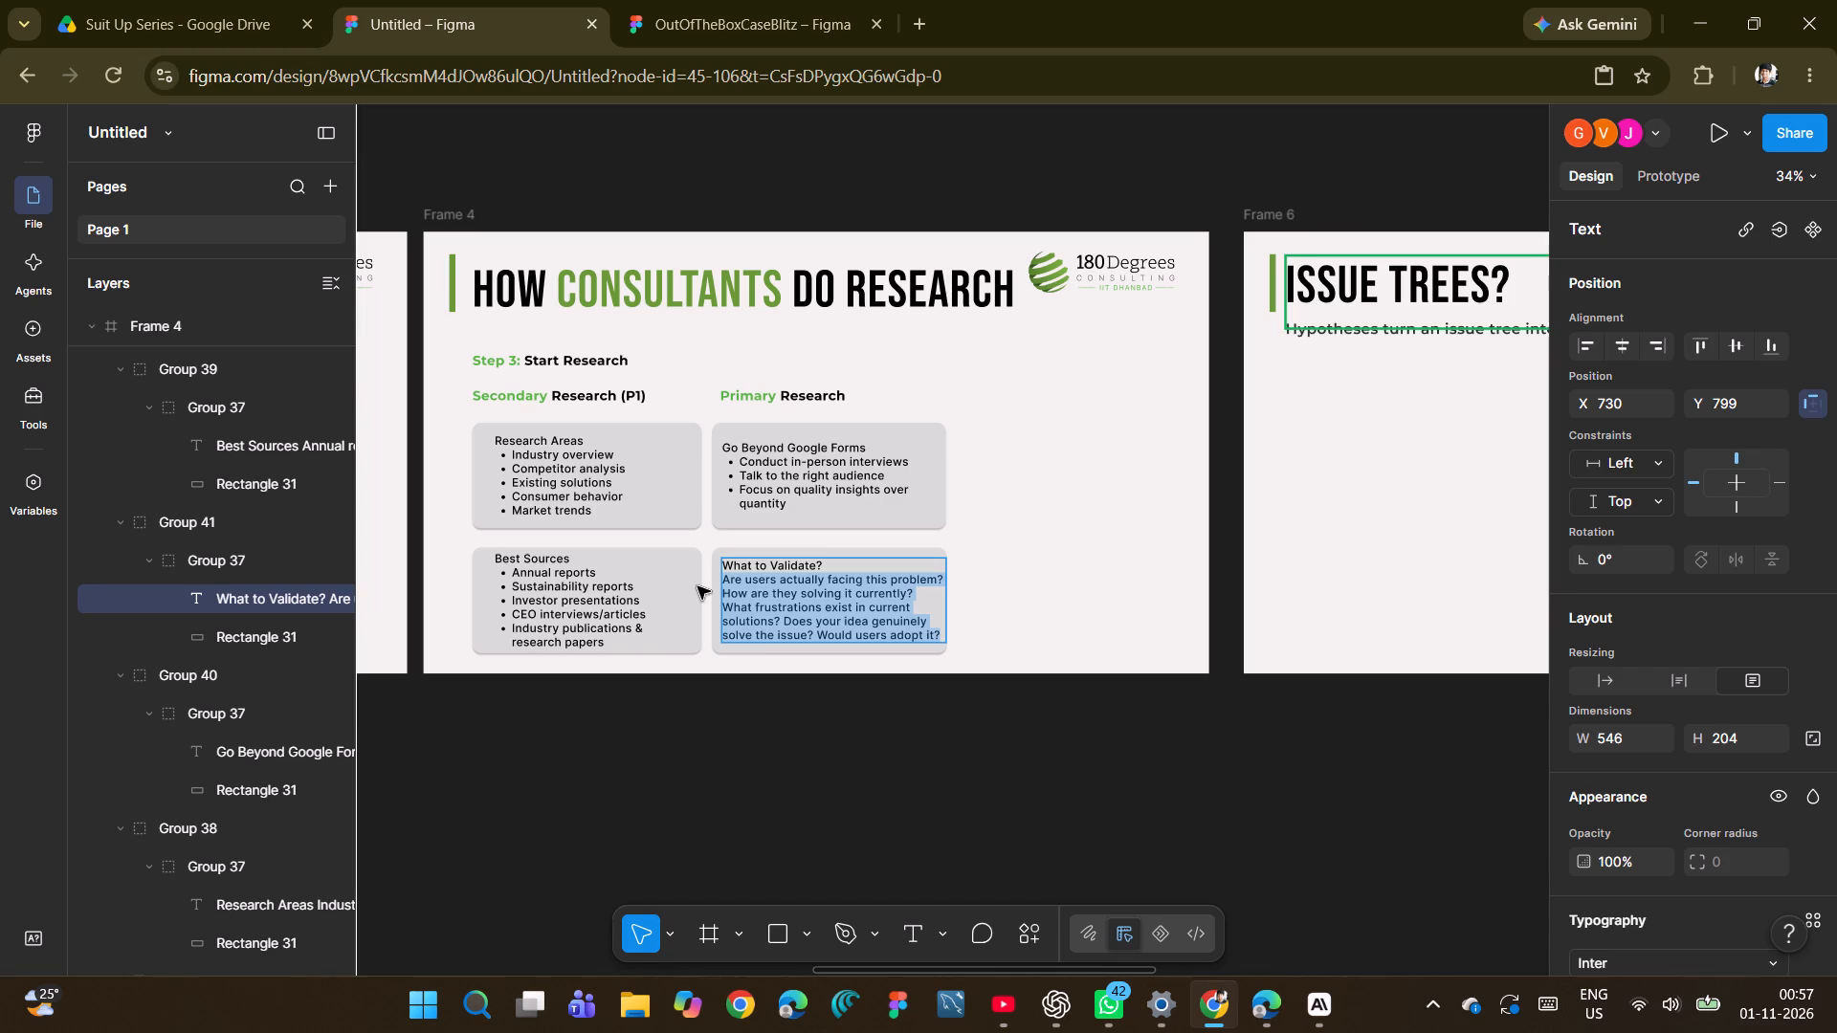
{"action": "key", "text": "ctrl+shift+8"}
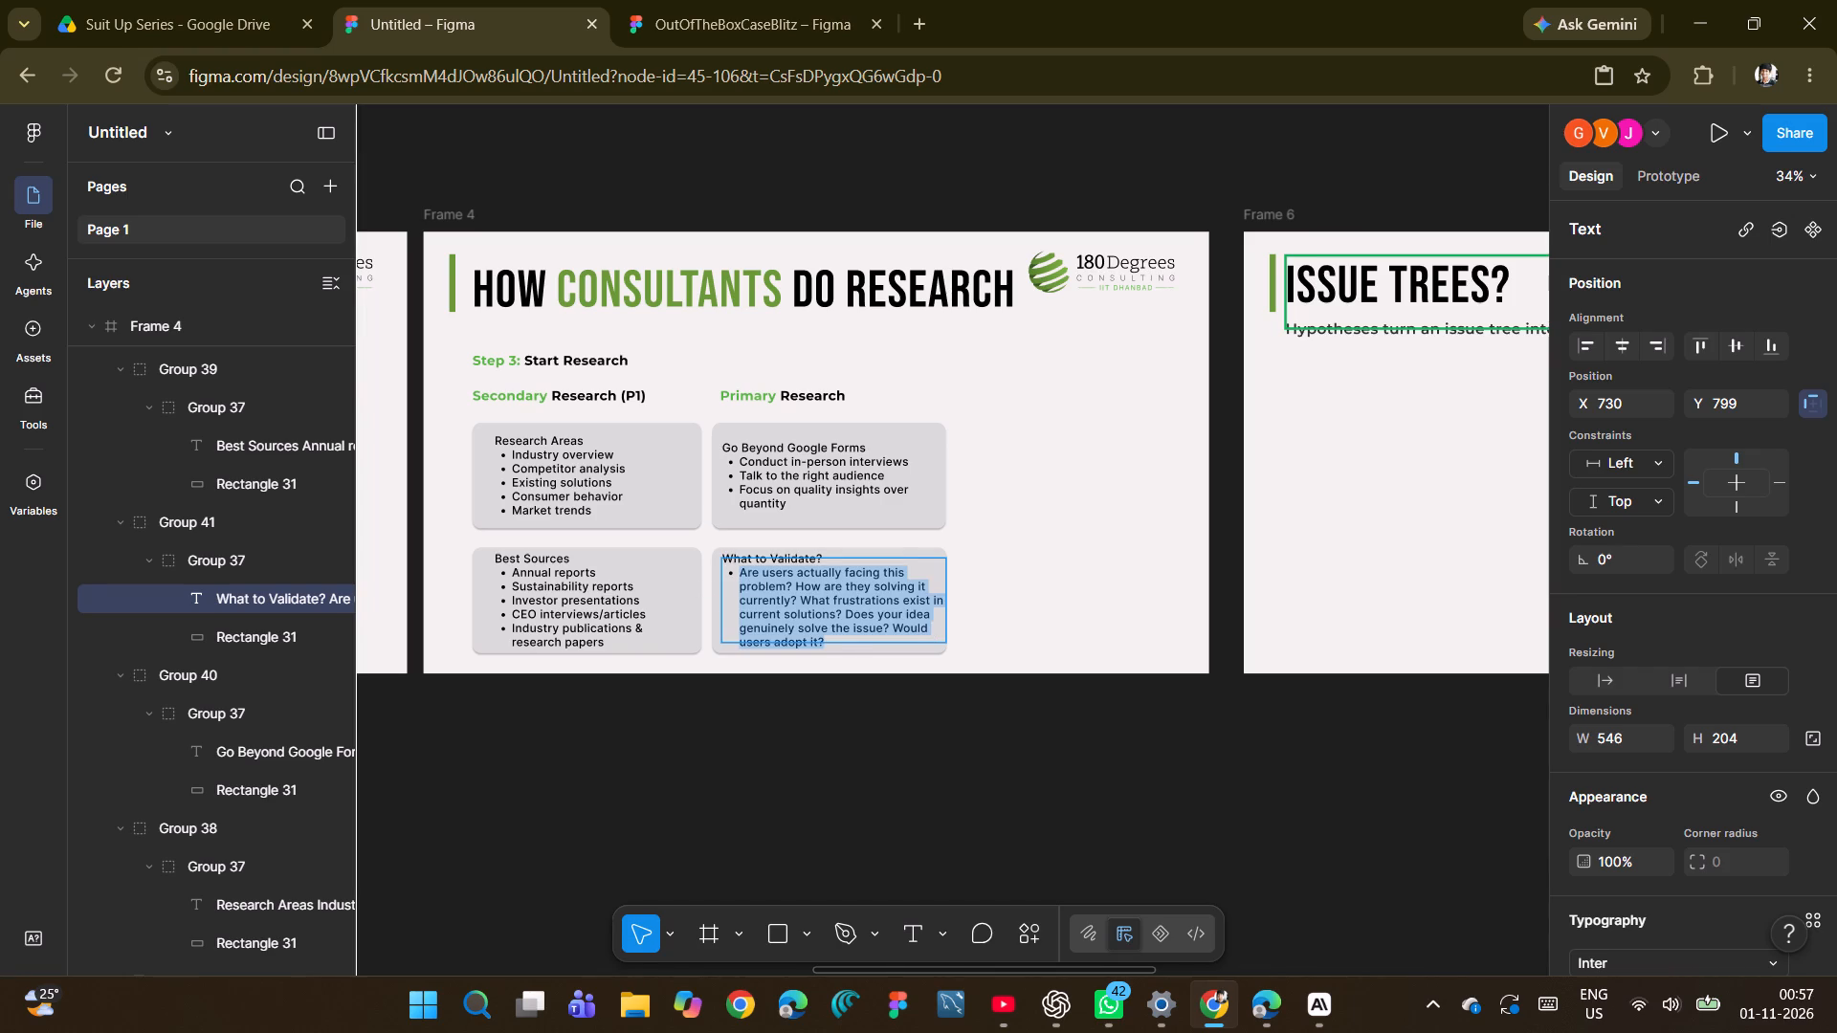
{"action": "left_click", "coordinate": [812, 597]}
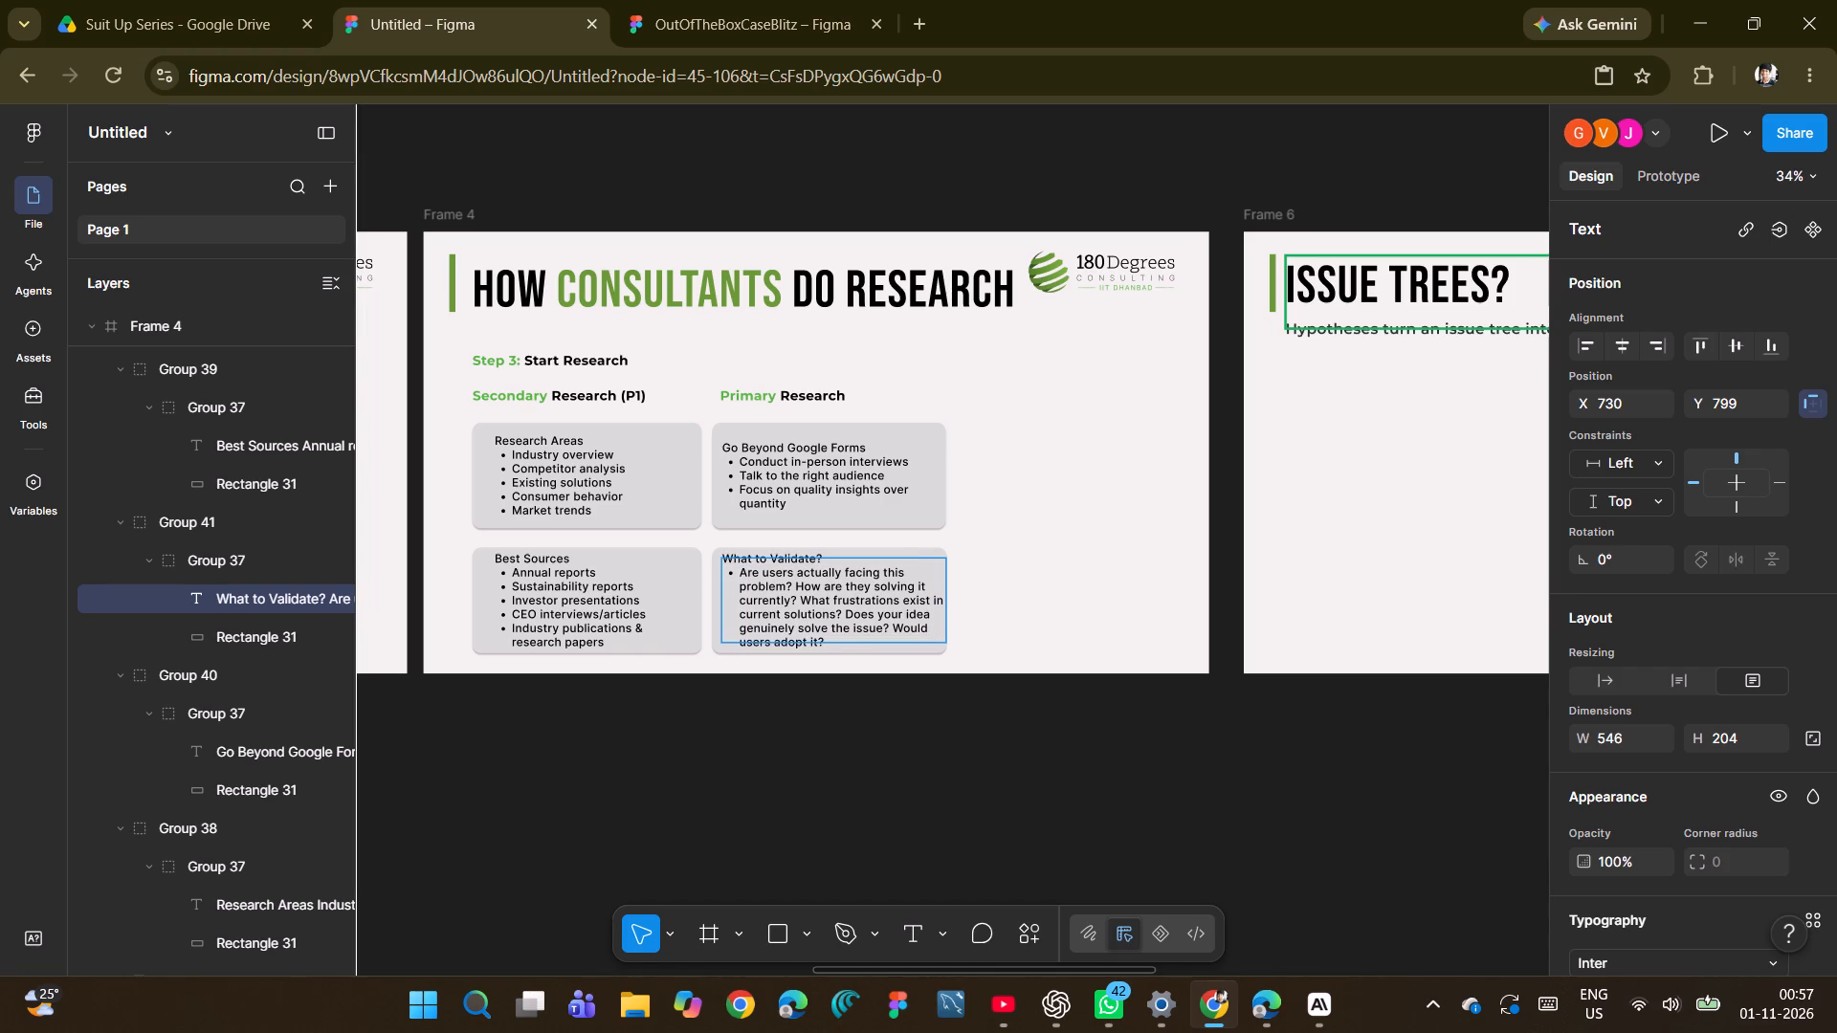
{"action": "left_click", "coordinate": [795, 582]}
{"action": "key", "text": "Return"}
{"action": "left_click", "coordinate": [800, 623]}
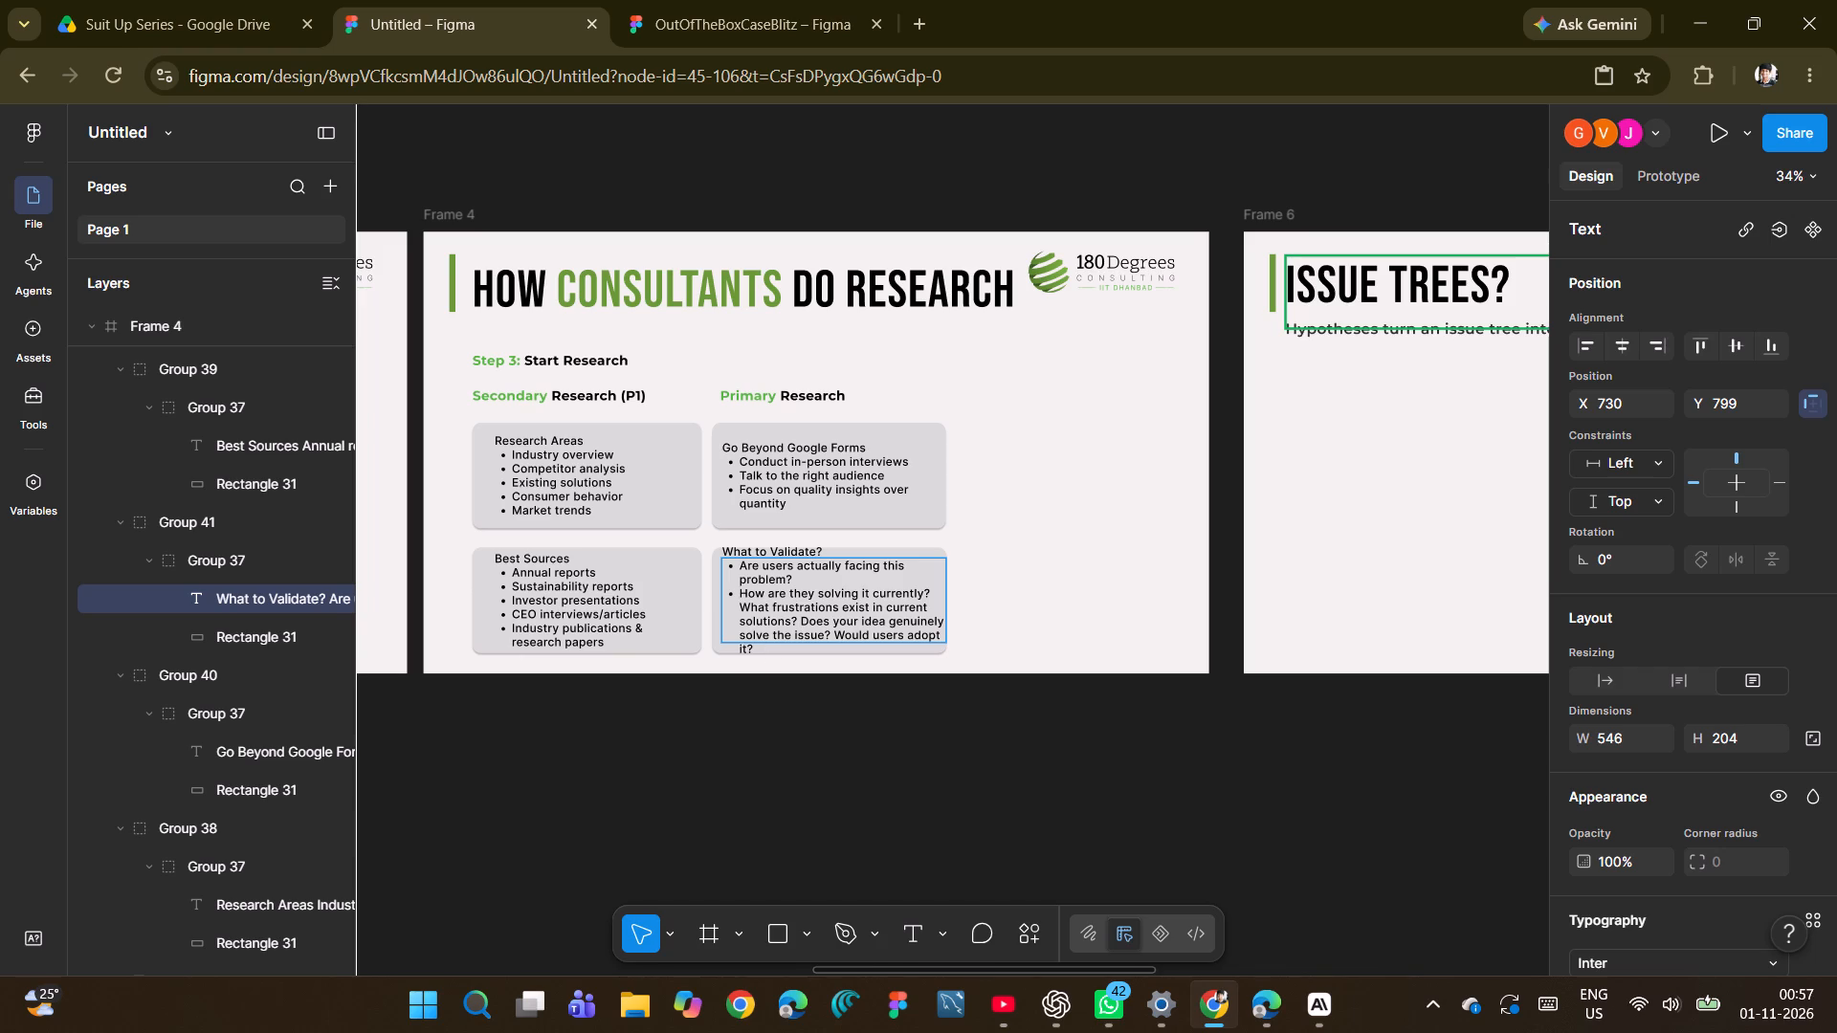
{"action": "key", "text": "Return"}
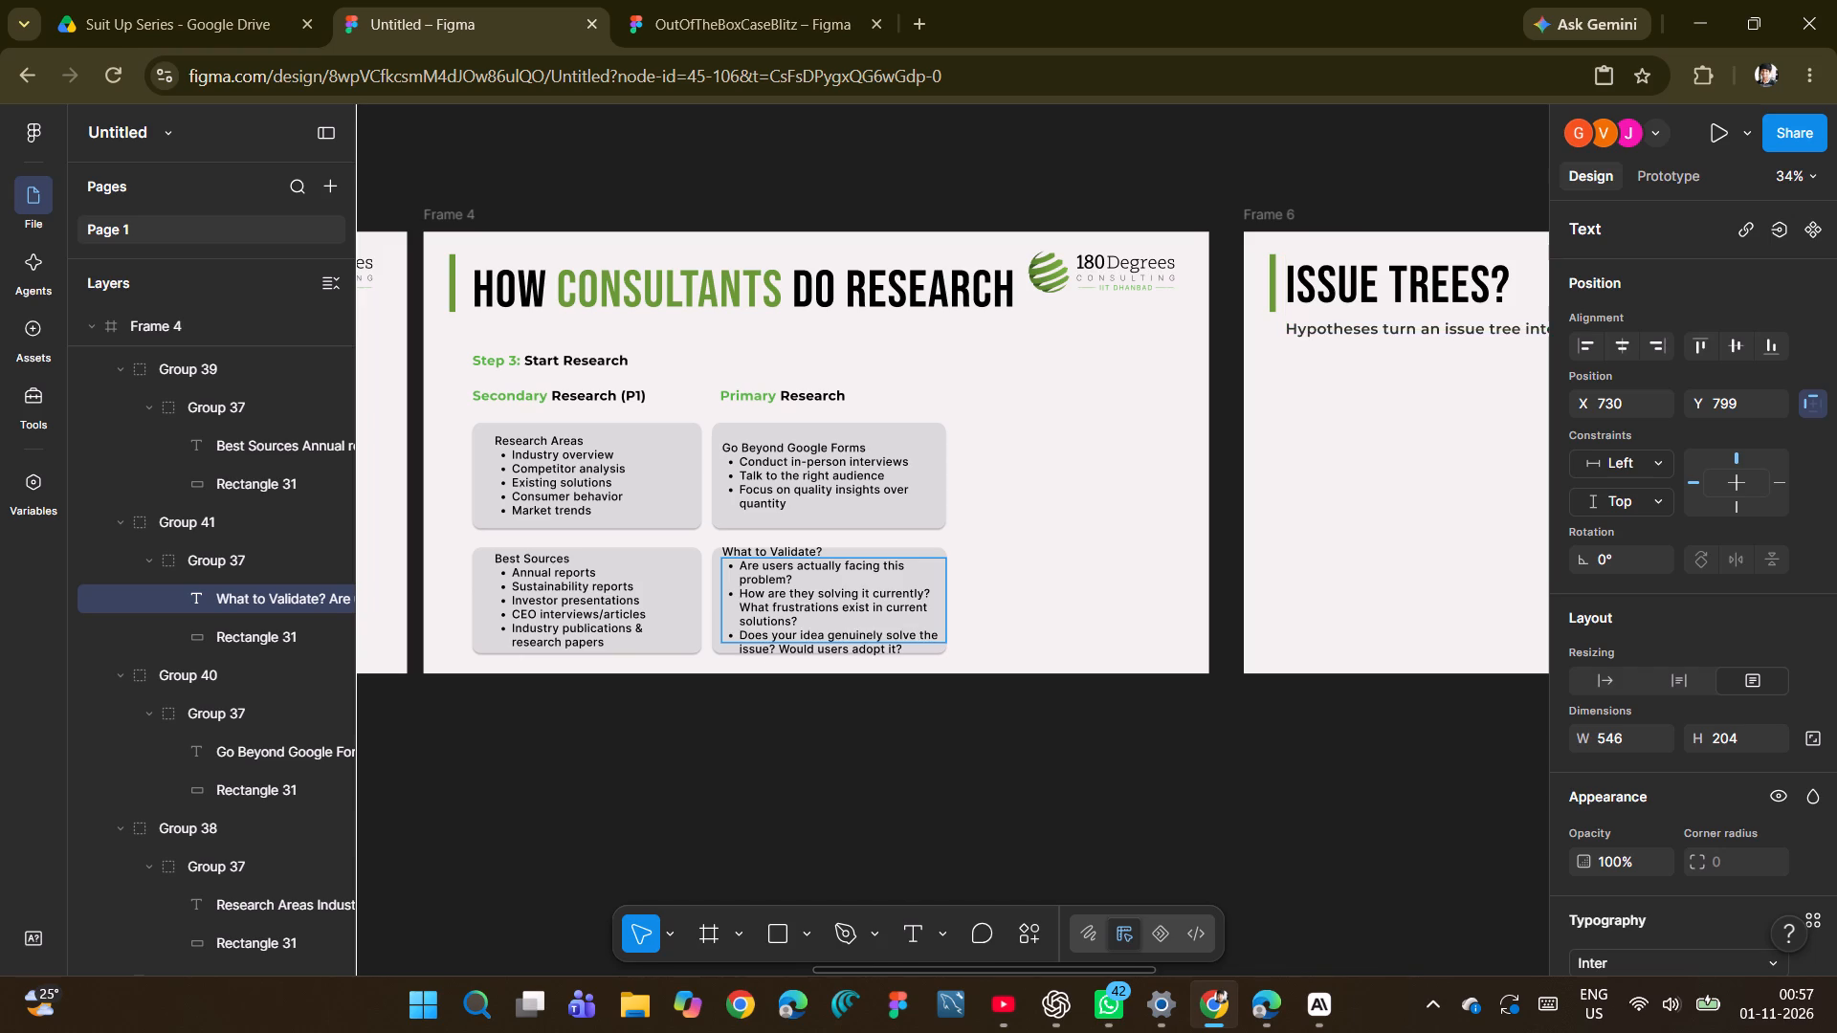
Extend the What to Validate? text box downward to a height of about 271.
{"action": "left_click_drag", "start_coordinate": [905, 642], "coordinate": [880, 646]}
{"action": "left_click_drag", "start_coordinate": [880, 646], "coordinate": [867, 646]}
{"action": "scroll", "coordinate": [754, 668], "scroll_direction": "down", "scroll_amount": 1}
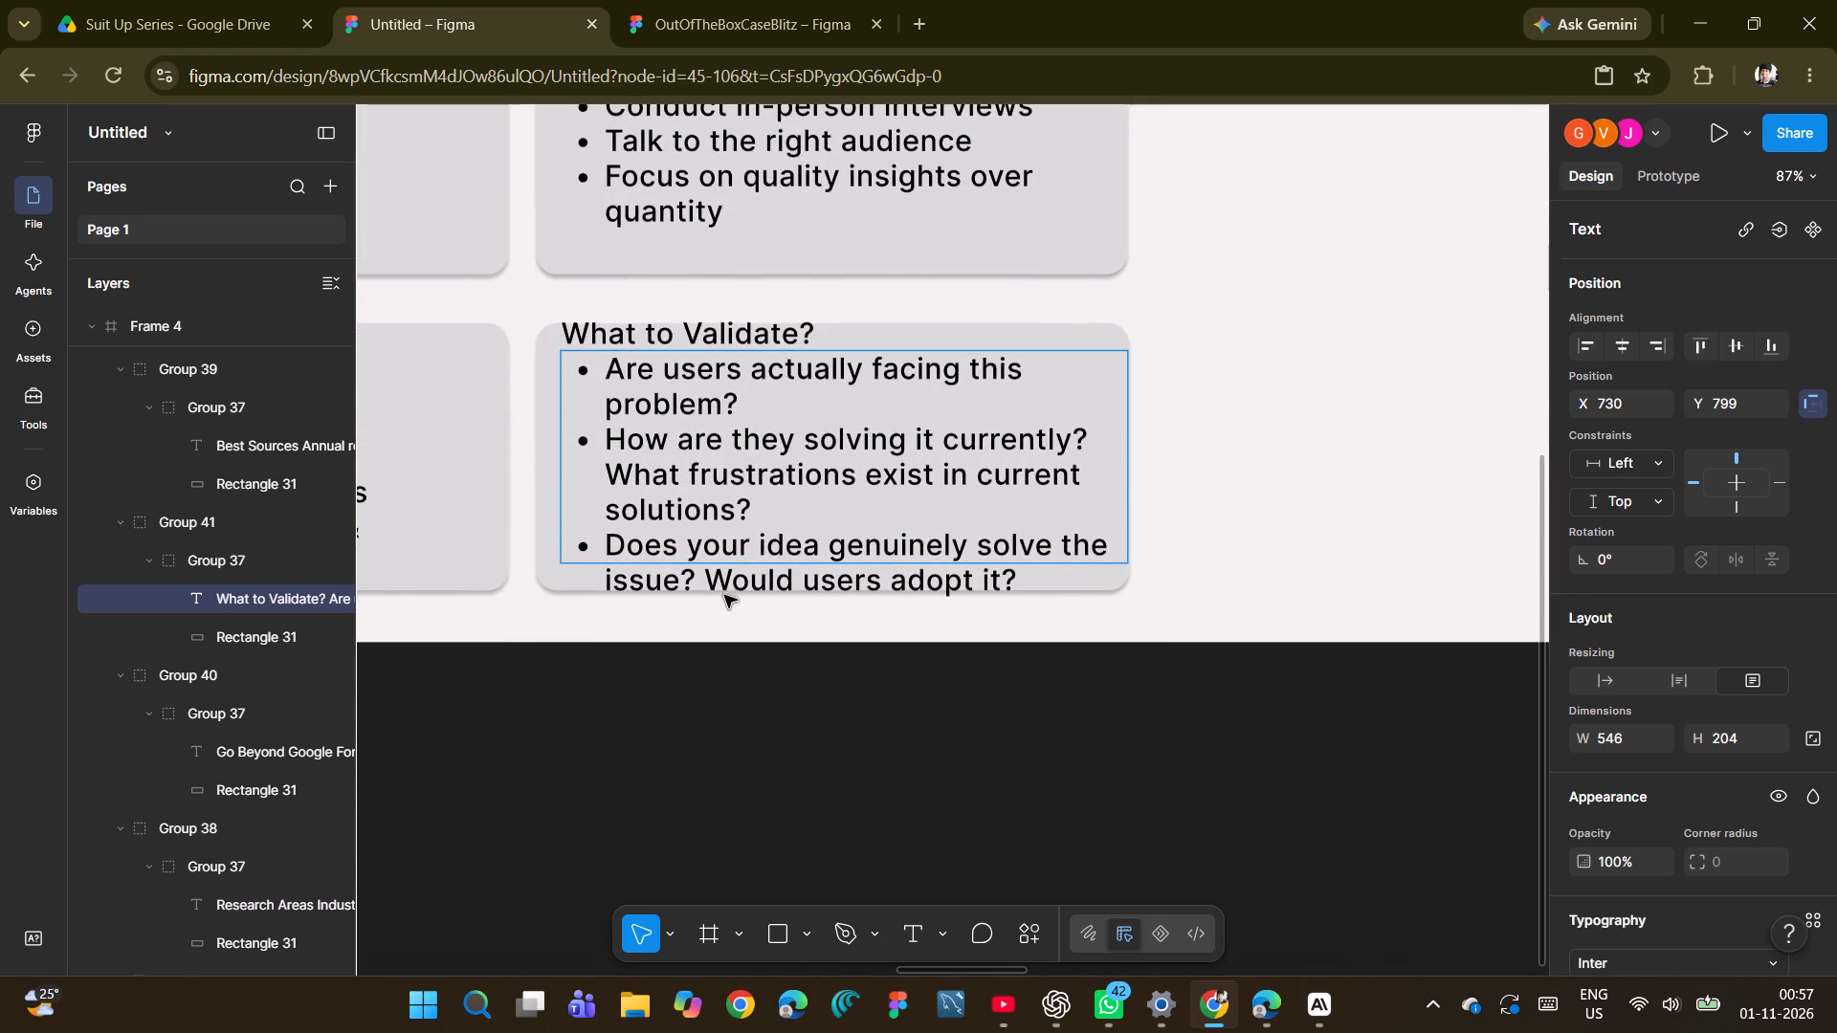
{"action": "double_click", "coordinate": [722, 582]}
{"action": "left_click", "coordinate": [714, 582]}
{"action": "double_click", "coordinate": [713, 581]}
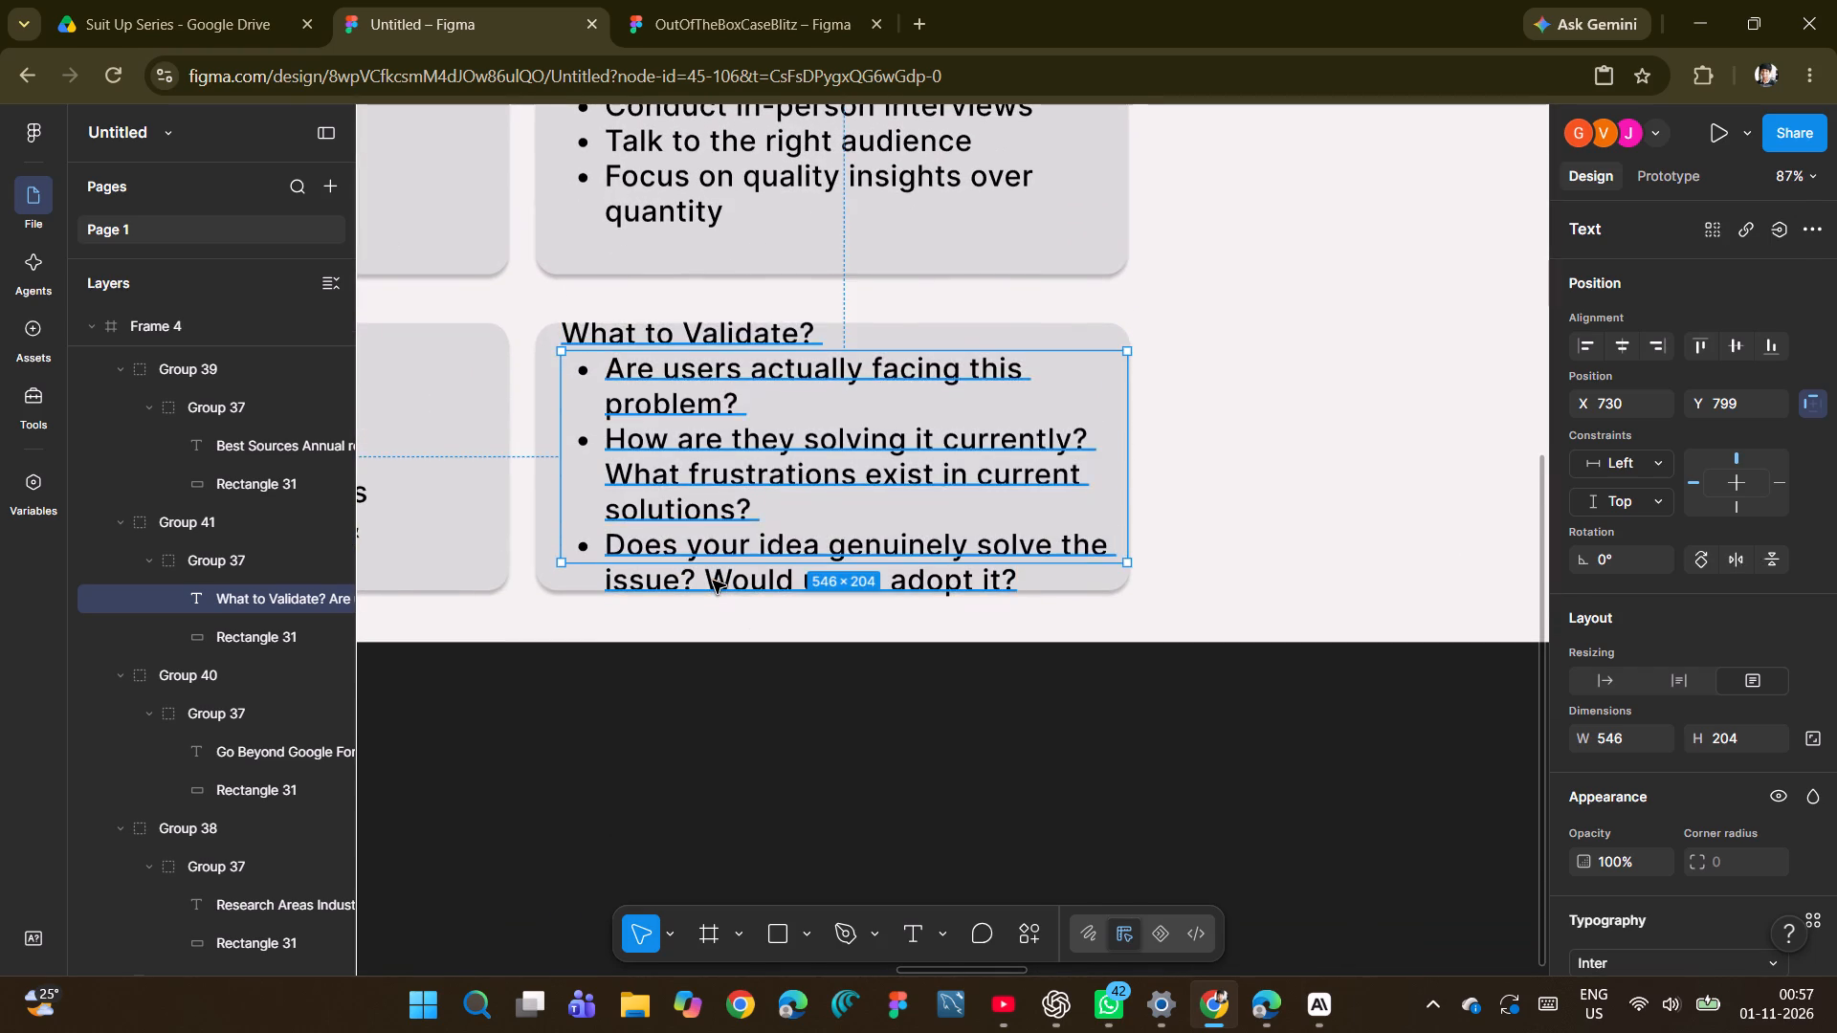
{"action": "double_click", "coordinate": [713, 581]}
{"action": "double_click", "coordinate": [710, 581]}
{"action": "left_click_drag", "start_coordinate": [803, 559], "coordinate": [803, 603]}
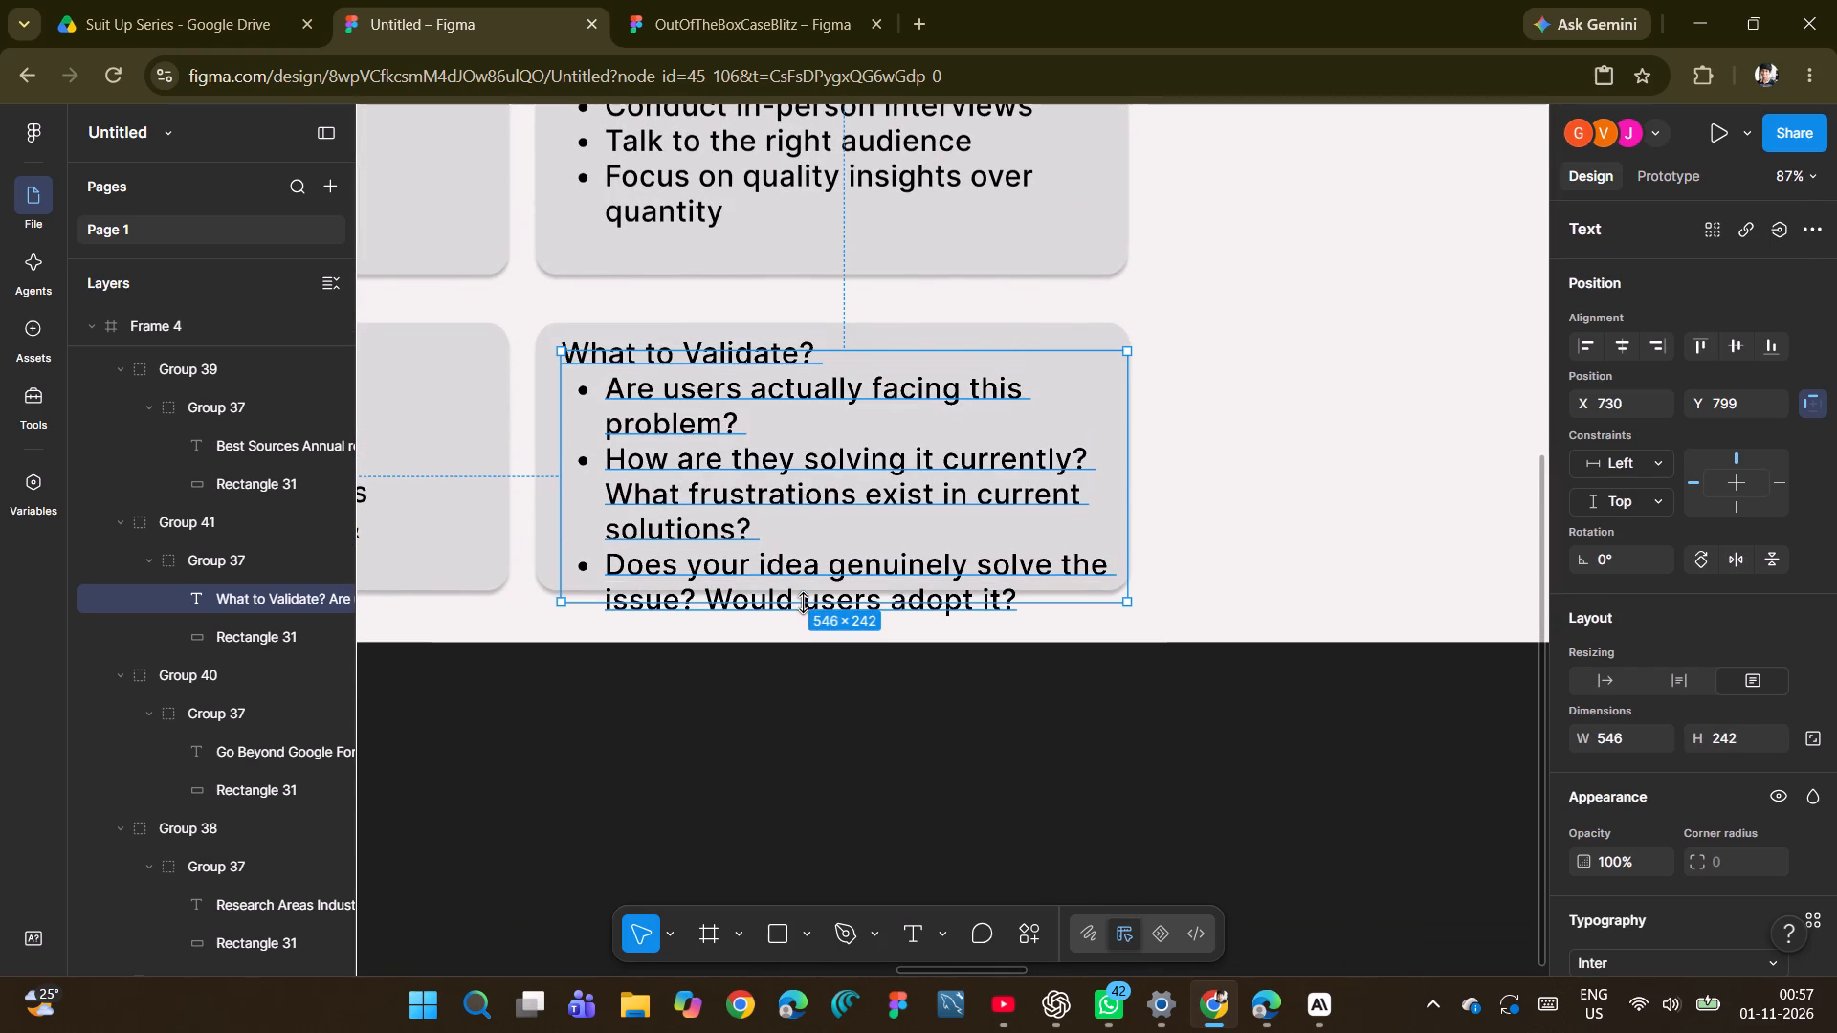
{"action": "left_click_drag", "start_coordinate": [803, 603], "coordinate": [803, 627]}
Delete the sentence "Would users adopt it?" from the last bullet of the What to Validate? card.
{"action": "double_click", "coordinate": [777, 612]}
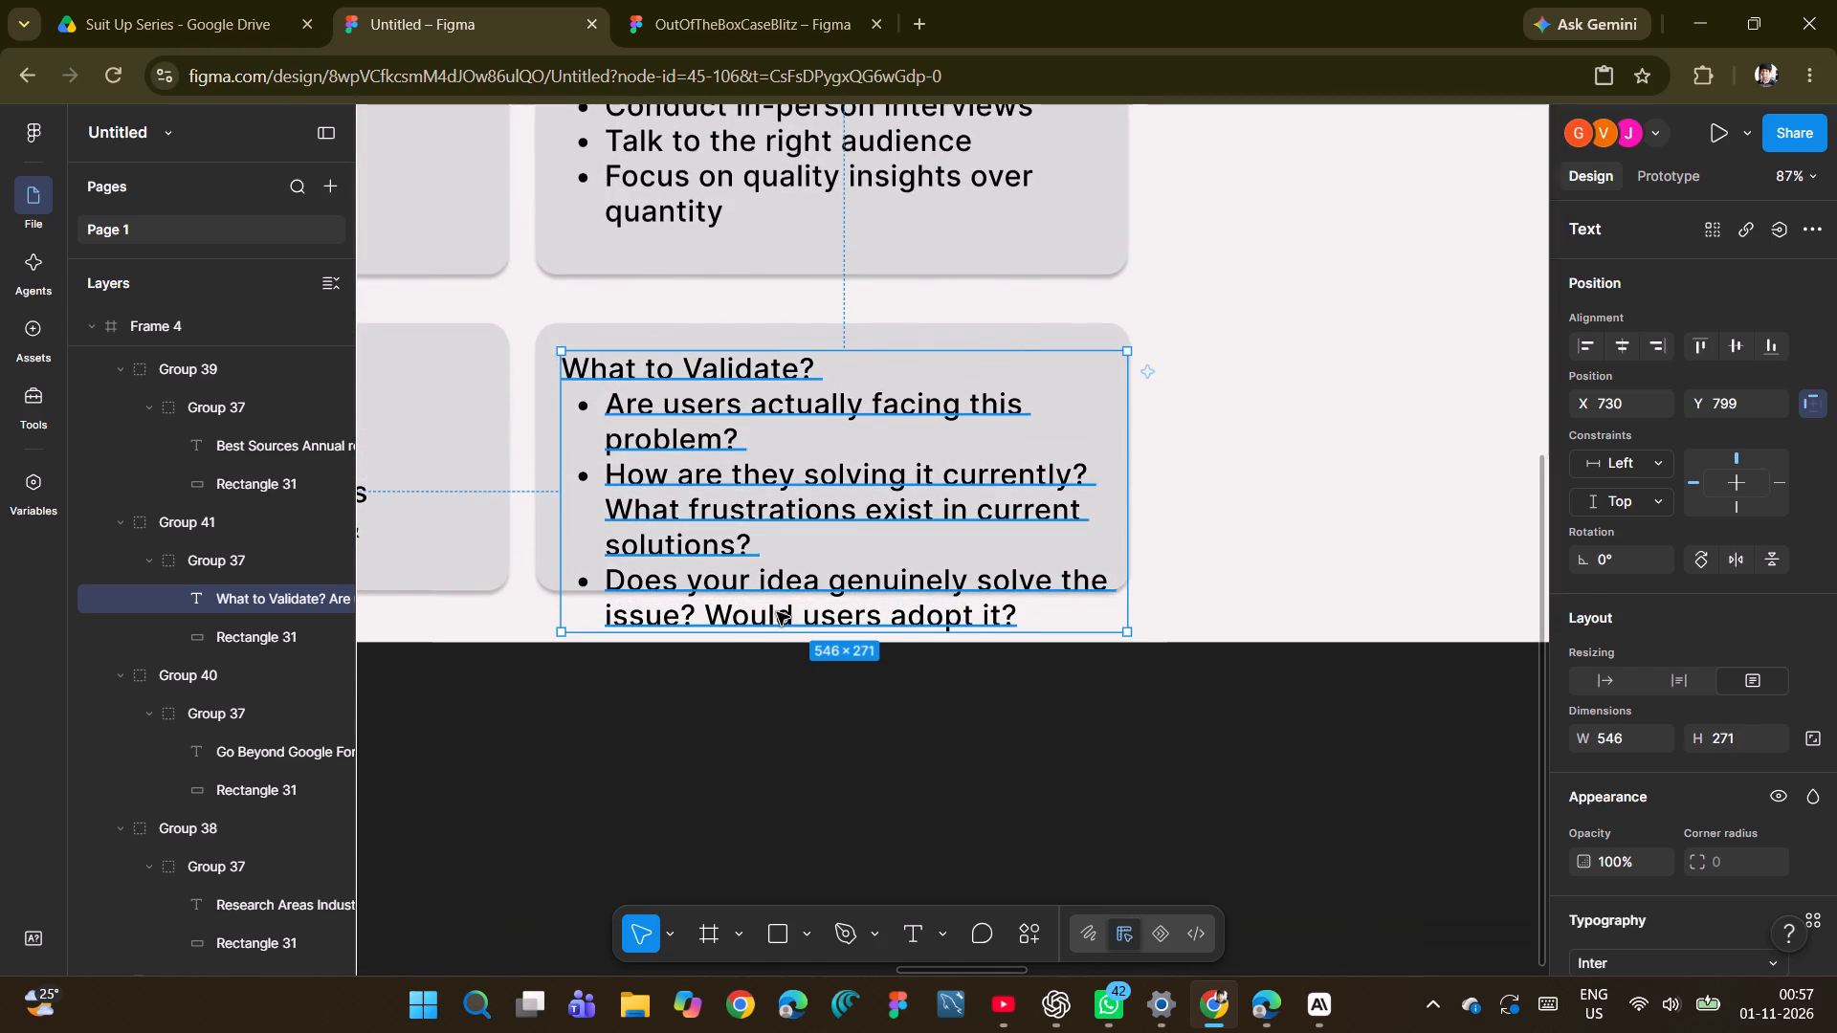
{"action": "left_click", "coordinate": [755, 614]}
{"action": "left_click_drag", "start_coordinate": [707, 618], "coordinate": [1015, 616]}
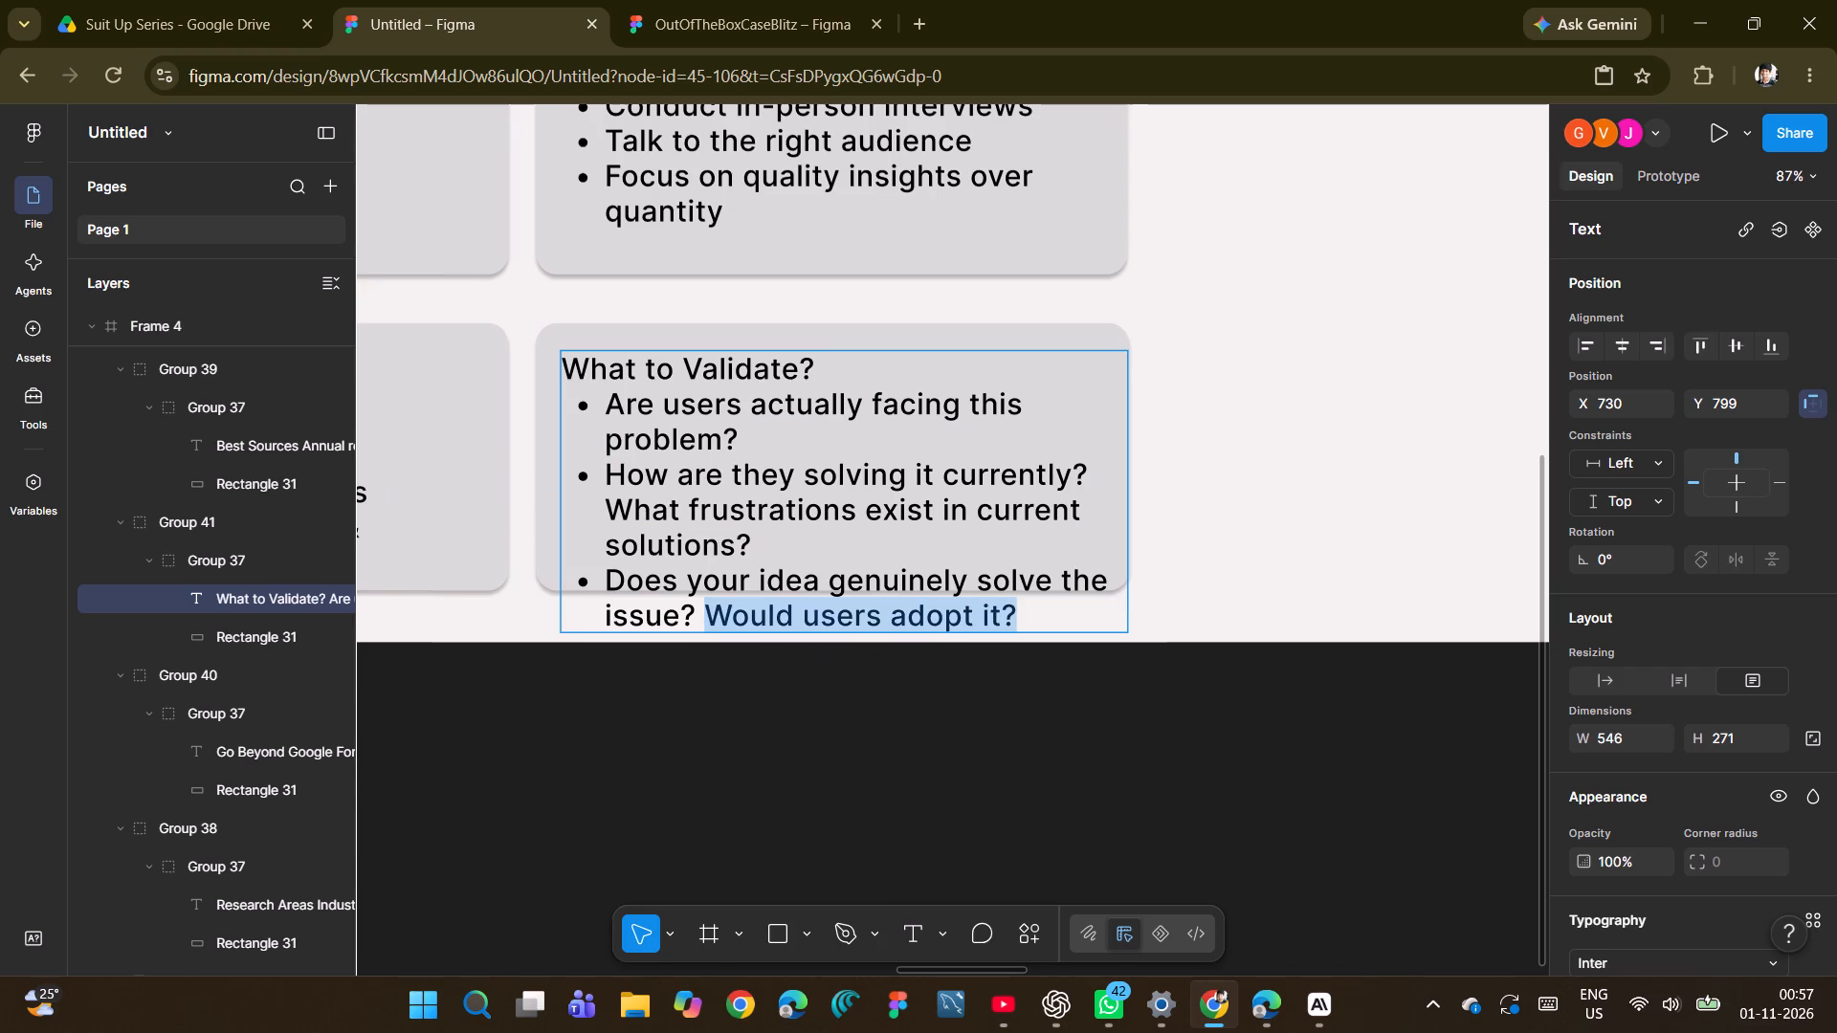
{"action": "left_click_drag", "start_coordinate": [1015, 616], "coordinate": [1021, 616]}
{"action": "key", "text": "BackSpace"}
{"action": "key", "text": "BackSpace"}
{"action": "left_click", "coordinate": [1235, 470]}
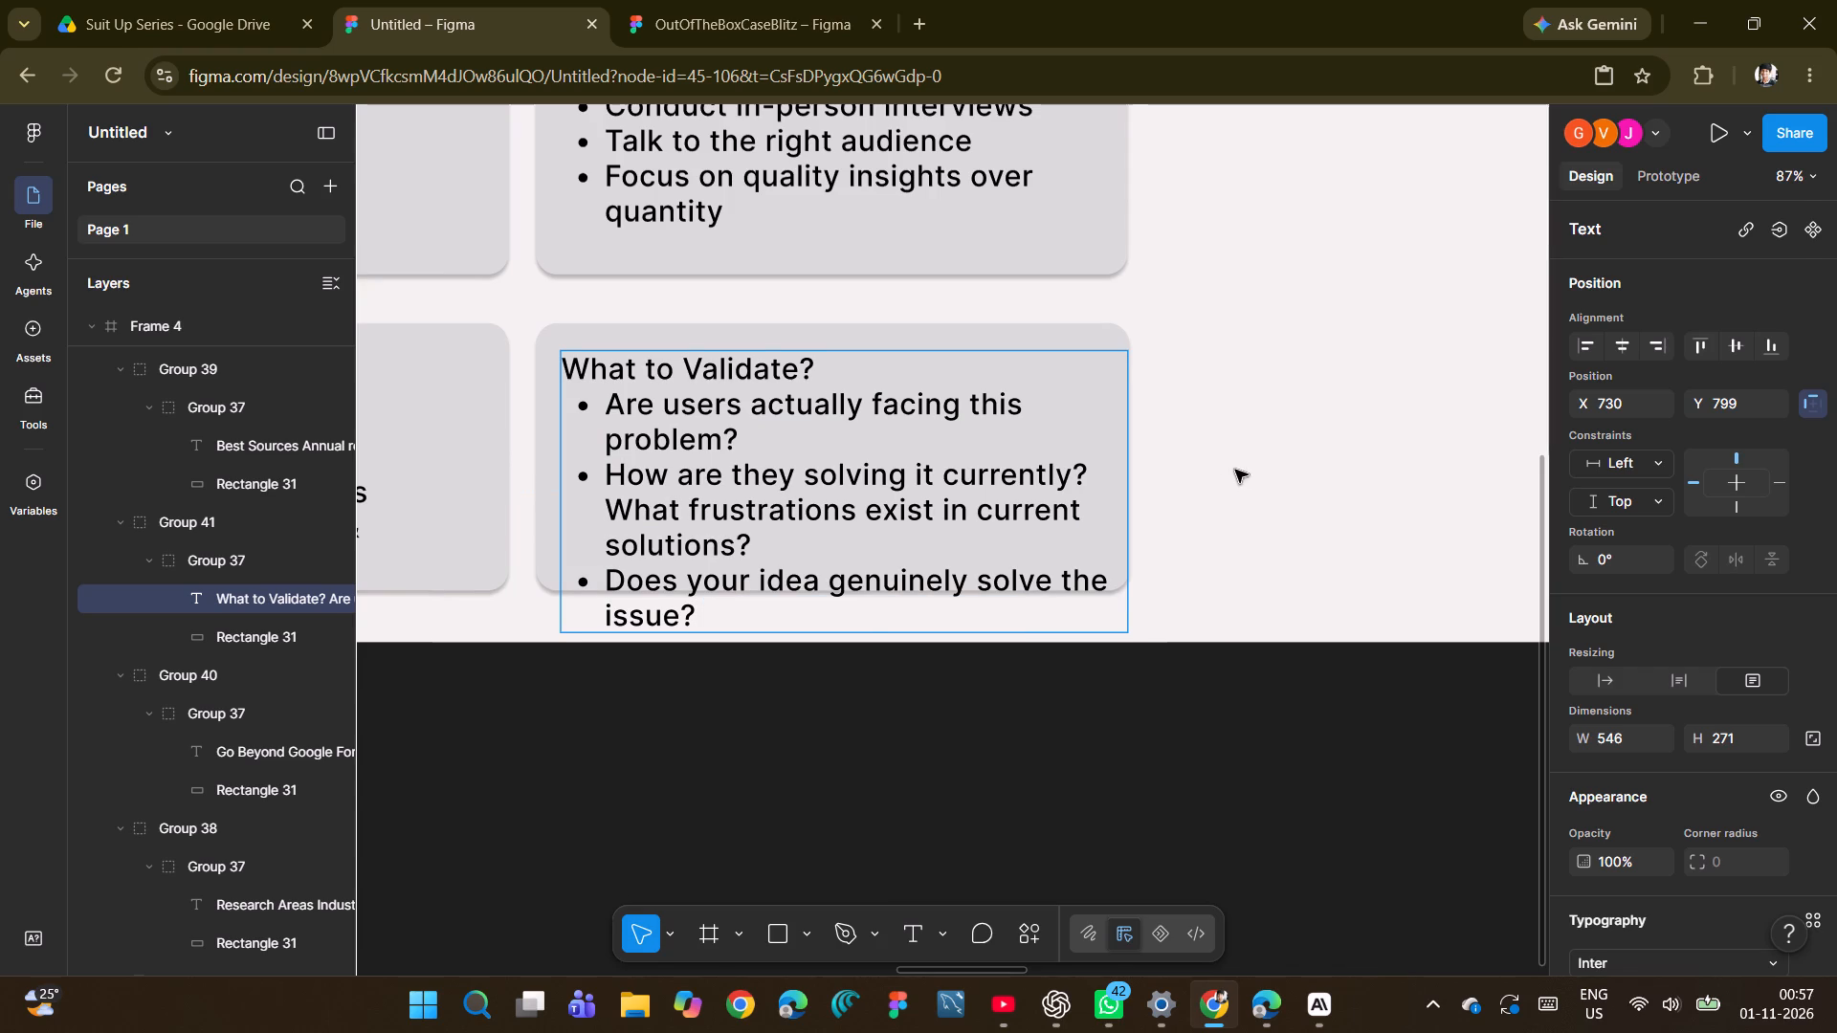
Move the What to Validate? text up to Y 782 and widen its card's inner group to about 611.
{"action": "left_click_drag", "start_coordinate": [664, 452], "coordinate": [664, 435]}
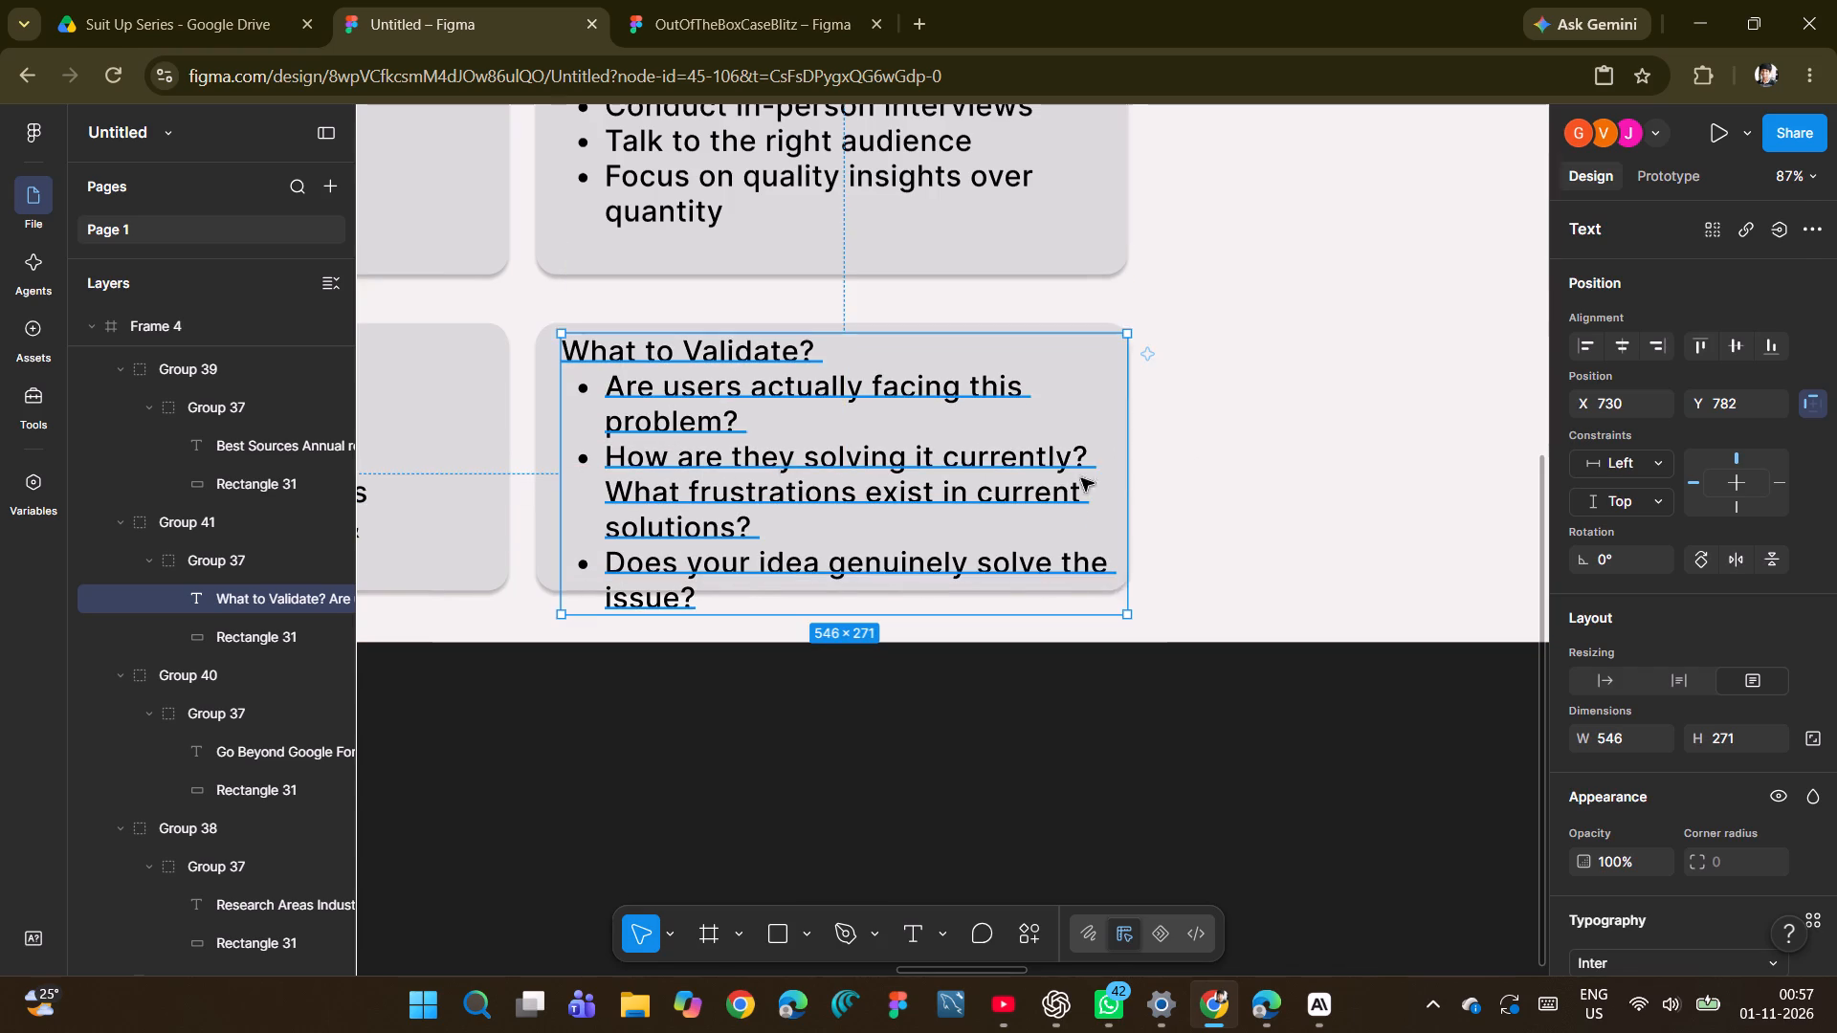
{"action": "left_click", "coordinate": [1220, 446]}
{"action": "double_click", "coordinate": [923, 450]}
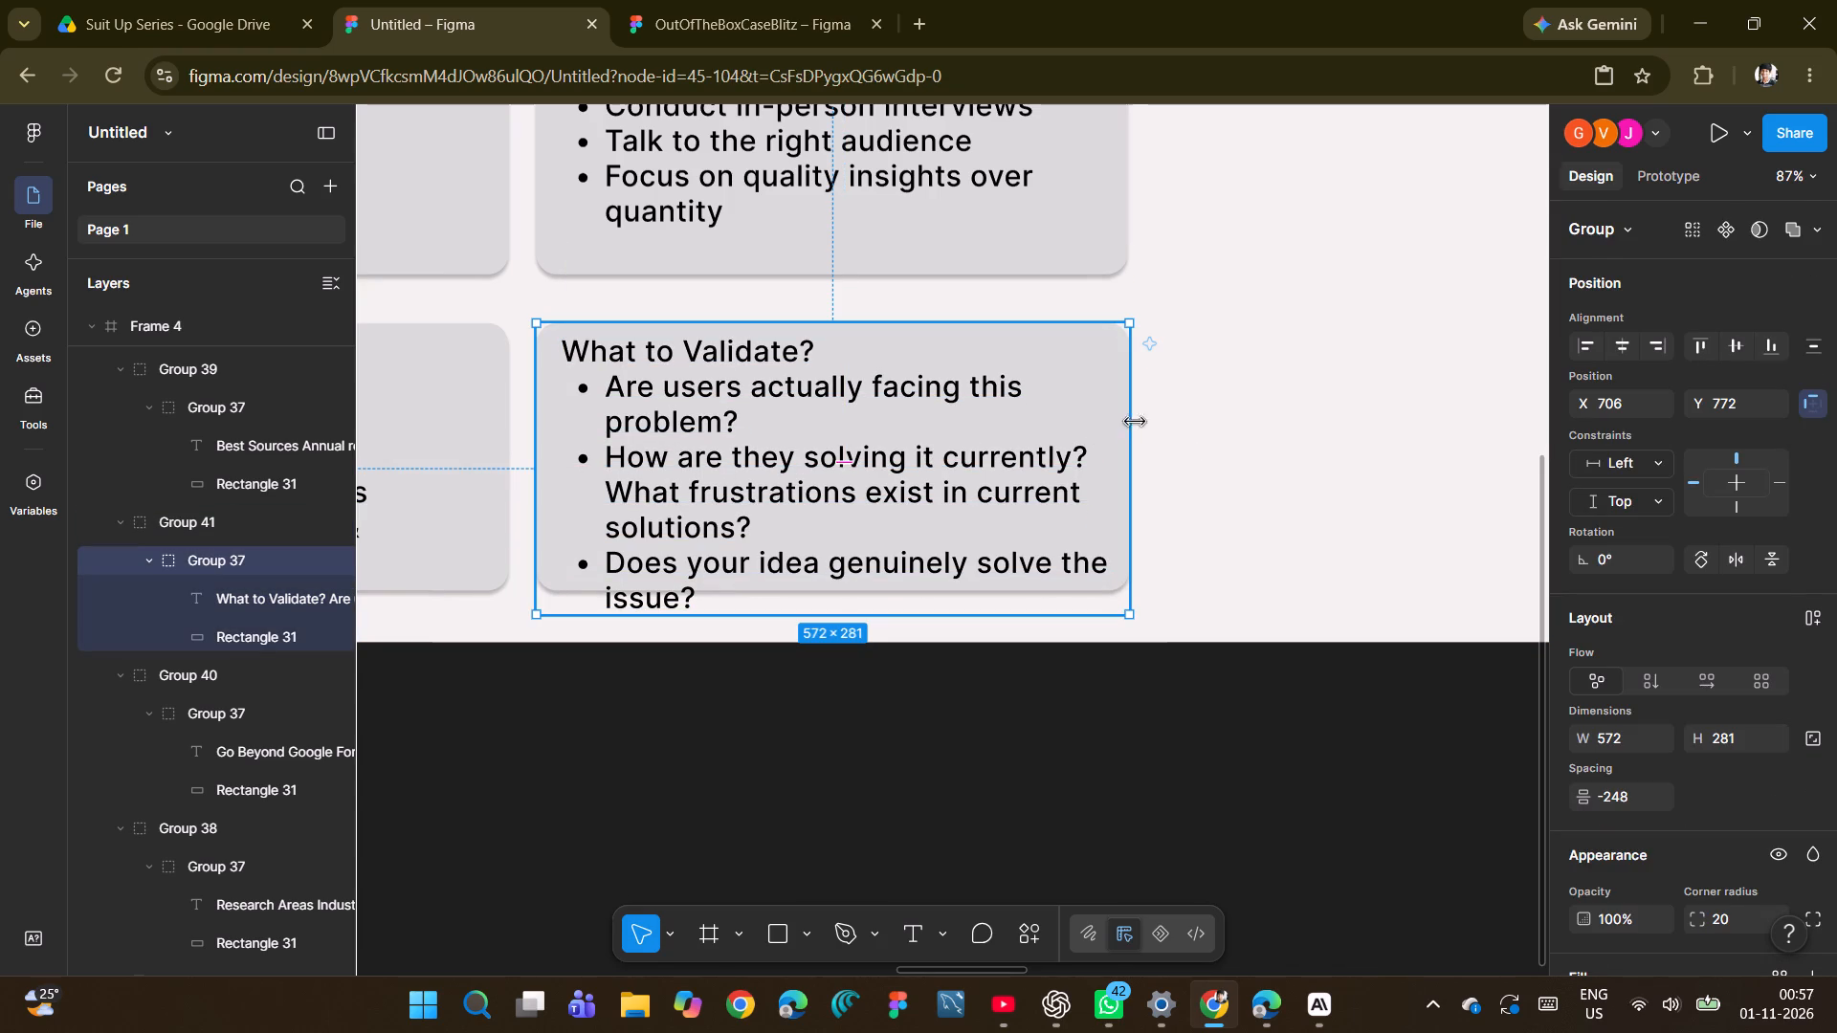
{"action": "left_click", "coordinate": [1215, 423]}
{"action": "double_click", "coordinate": [755, 464]}
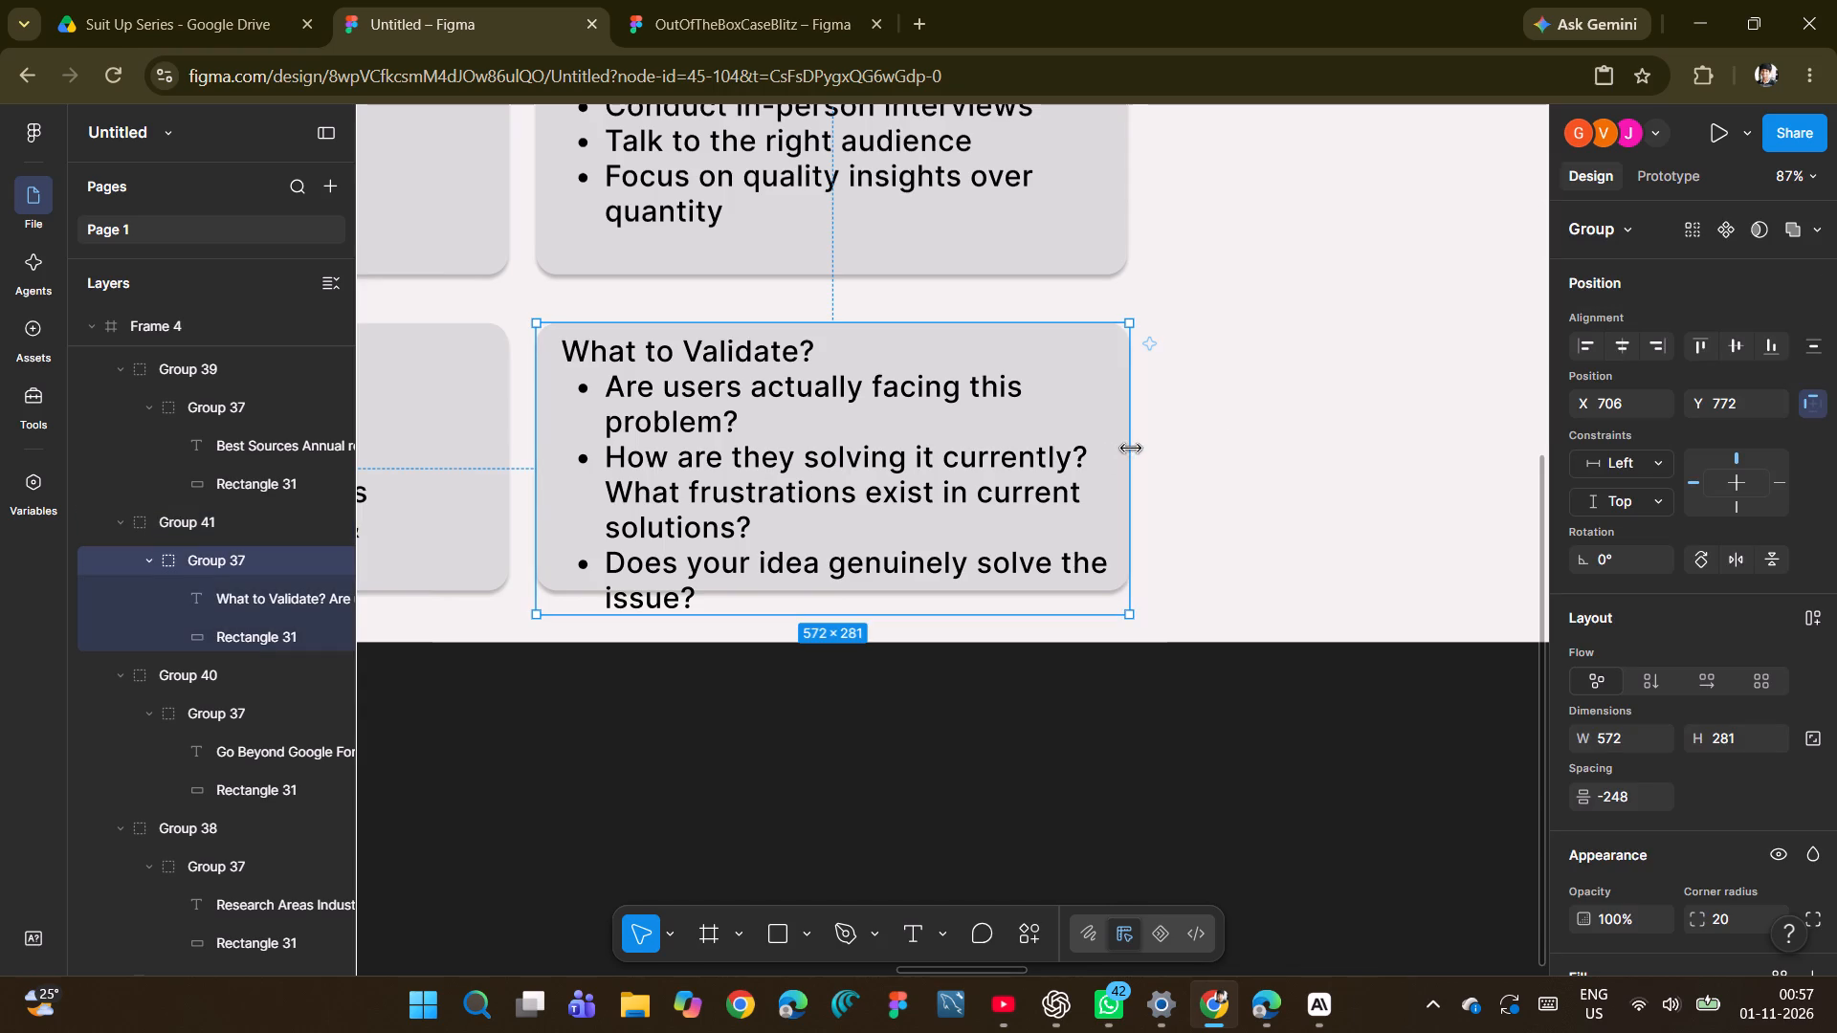
{"action": "left_click_drag", "start_coordinate": [1131, 444], "coordinate": [1193, 444]}
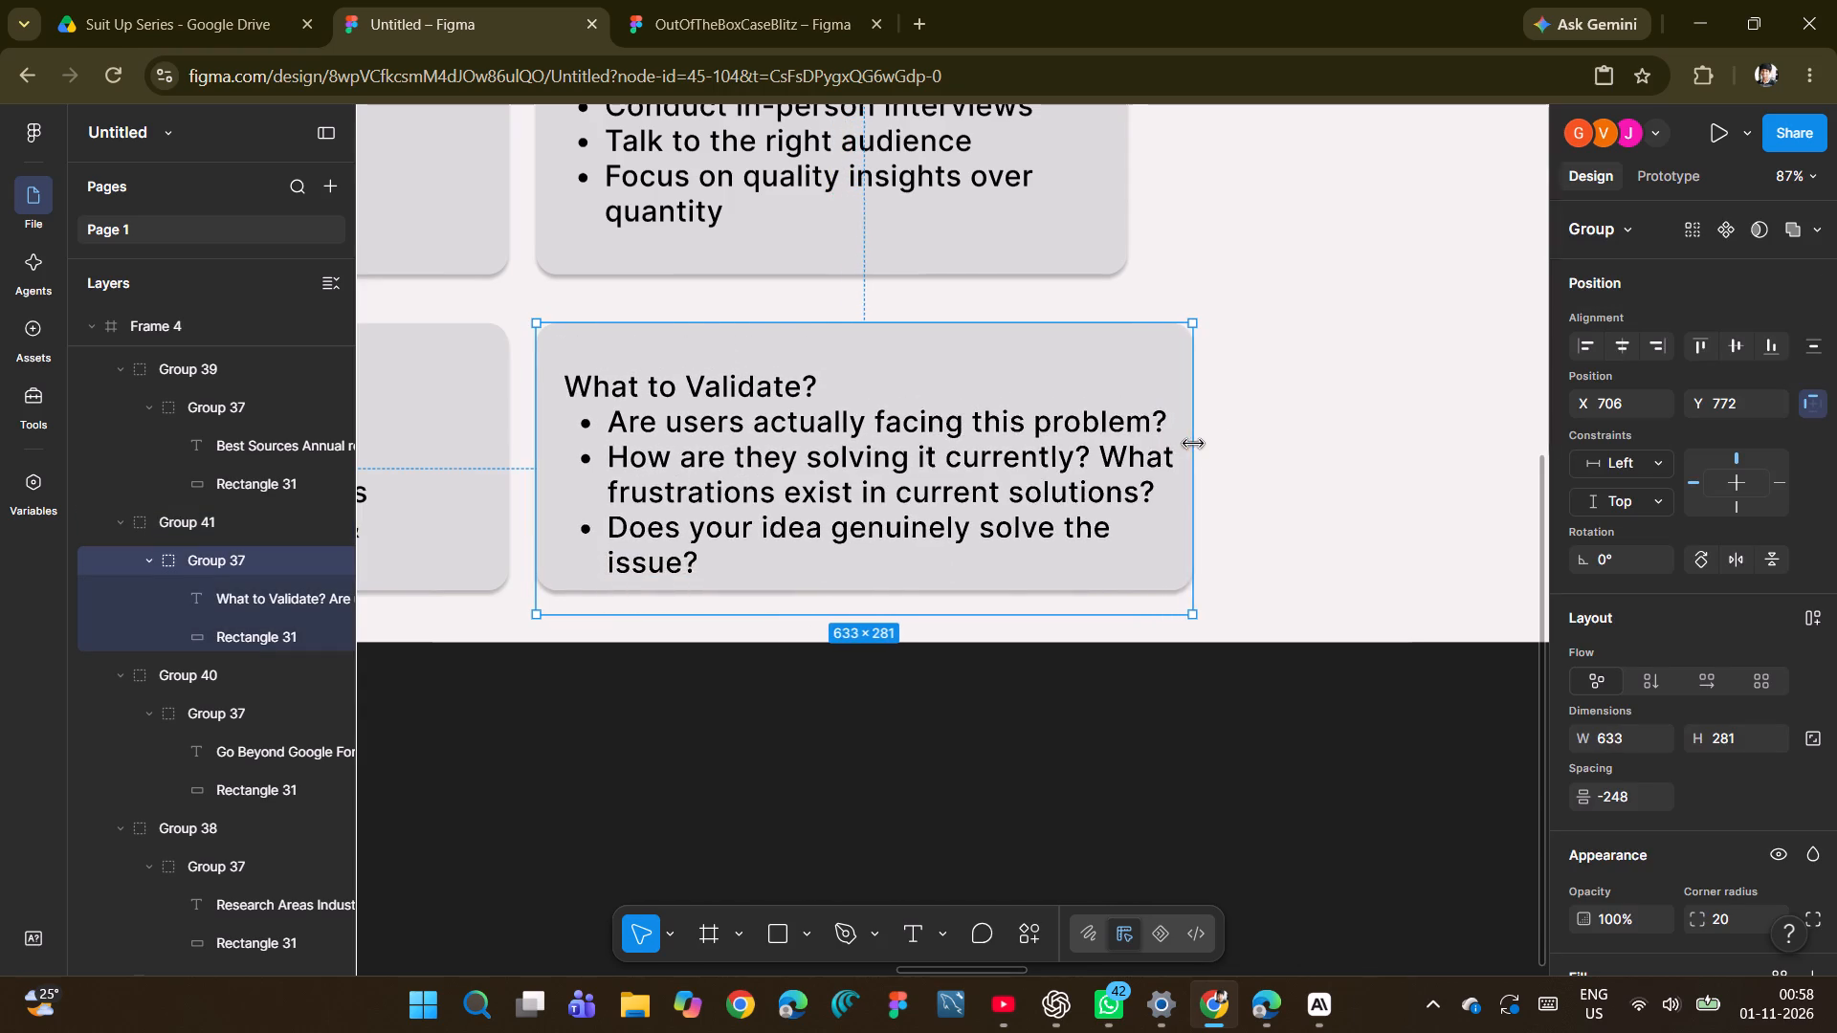
{"action": "left_click_drag", "start_coordinate": [1193, 444], "coordinate": [1171, 444]}
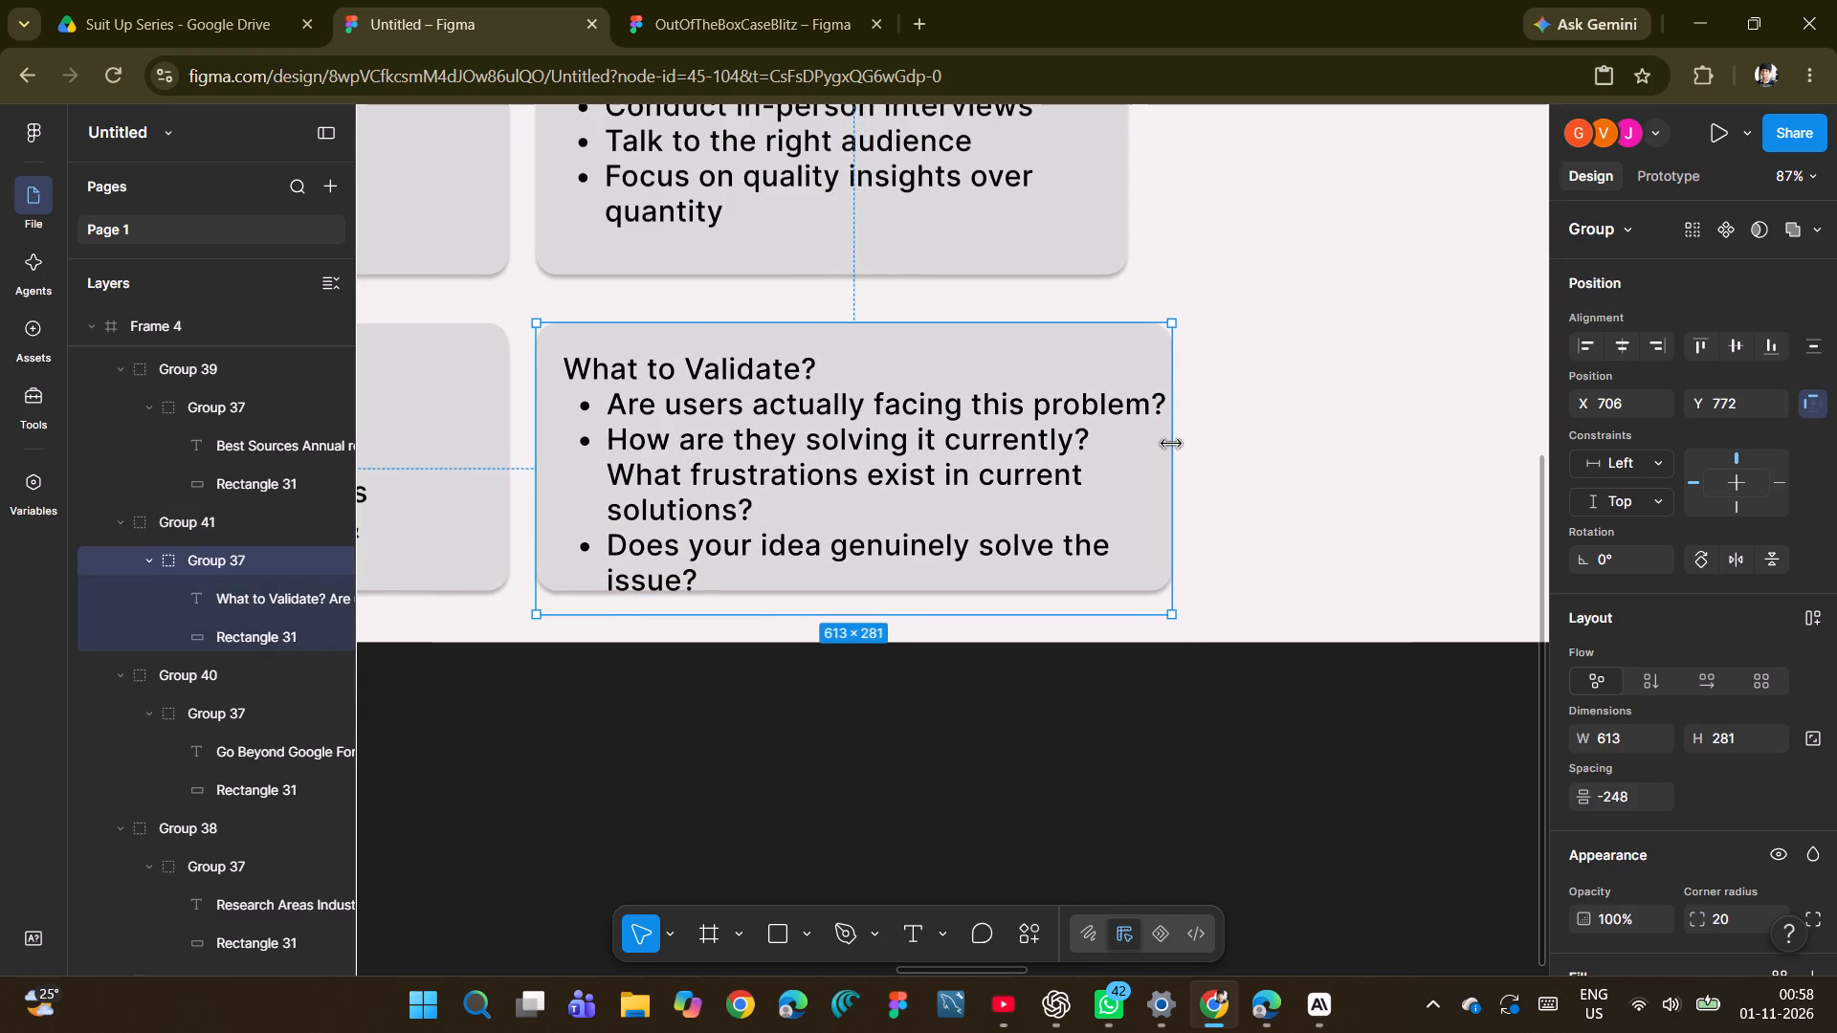
{"action": "left_click_drag", "start_coordinate": [1171, 444], "coordinate": [1170, 444]}
{"action": "left_click", "coordinate": [996, 433]}
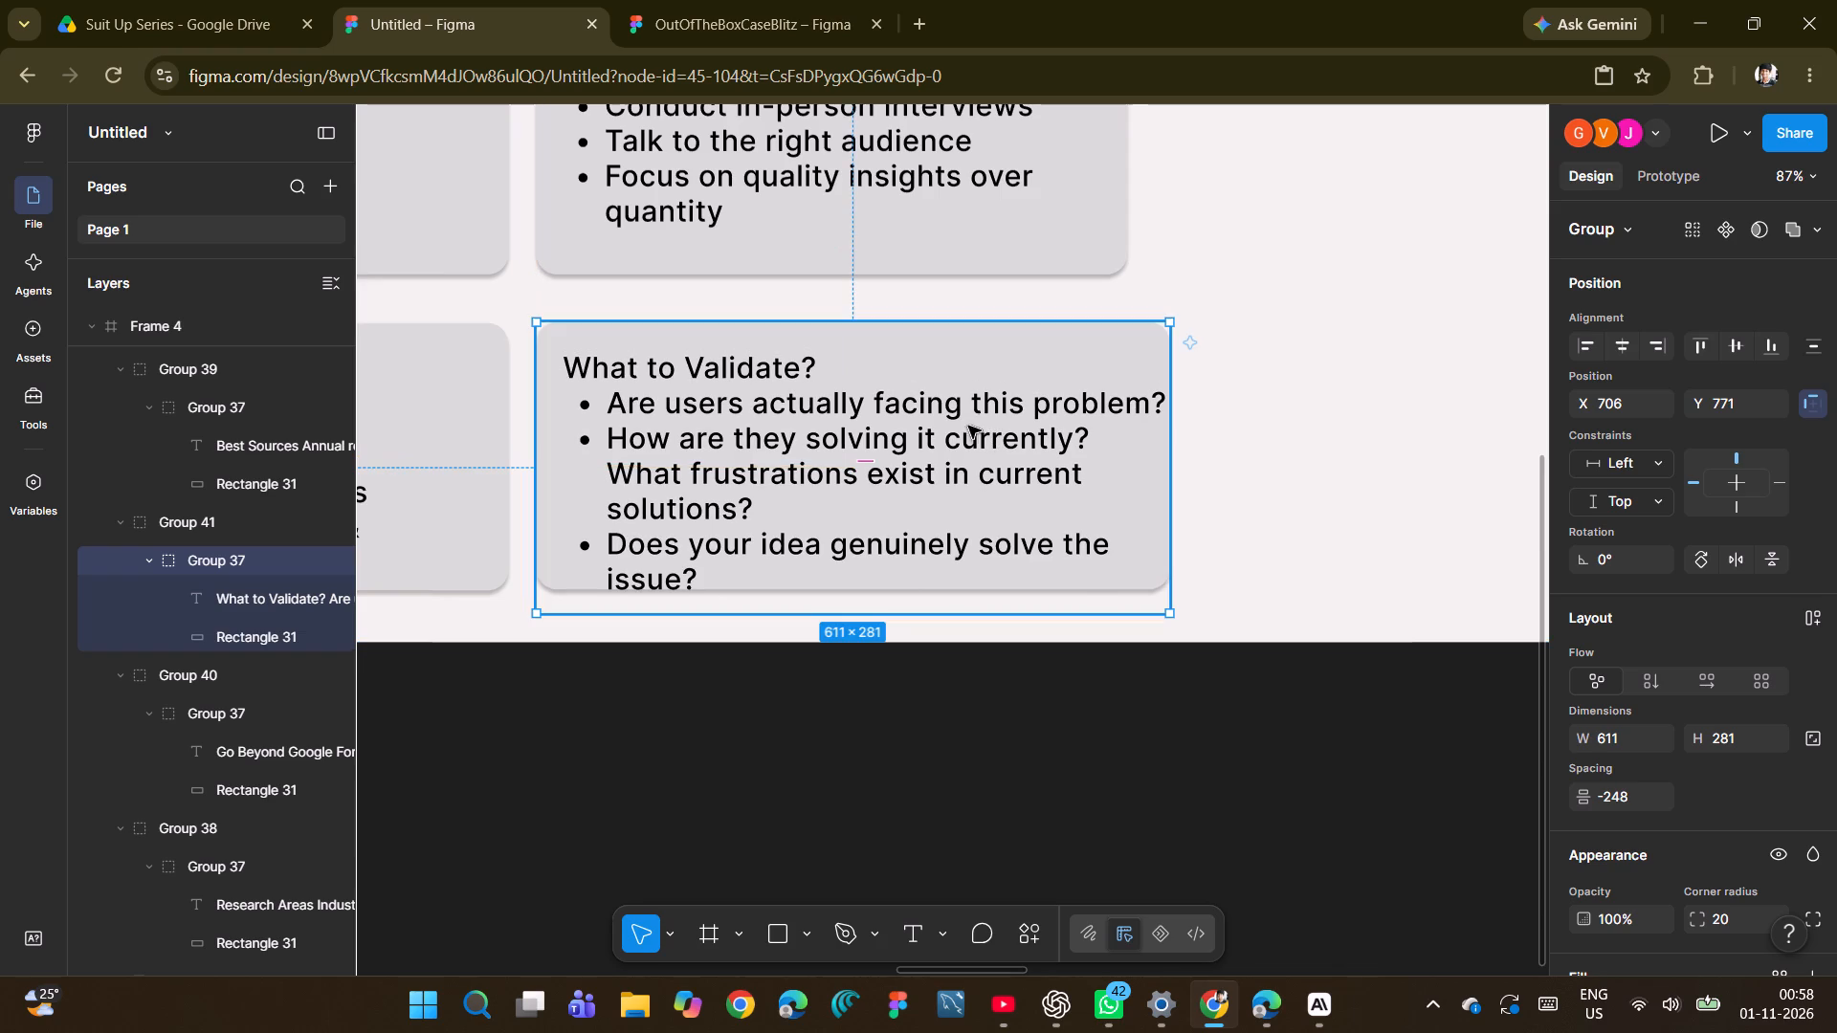
Reposition the What to Validate? text inside its card at about X 721, Y 771 so all bullets fit.
{"action": "double_click", "coordinate": [871, 416]}
{"action": "left_click_drag", "start_coordinate": [867, 418], "coordinate": [855, 409]}
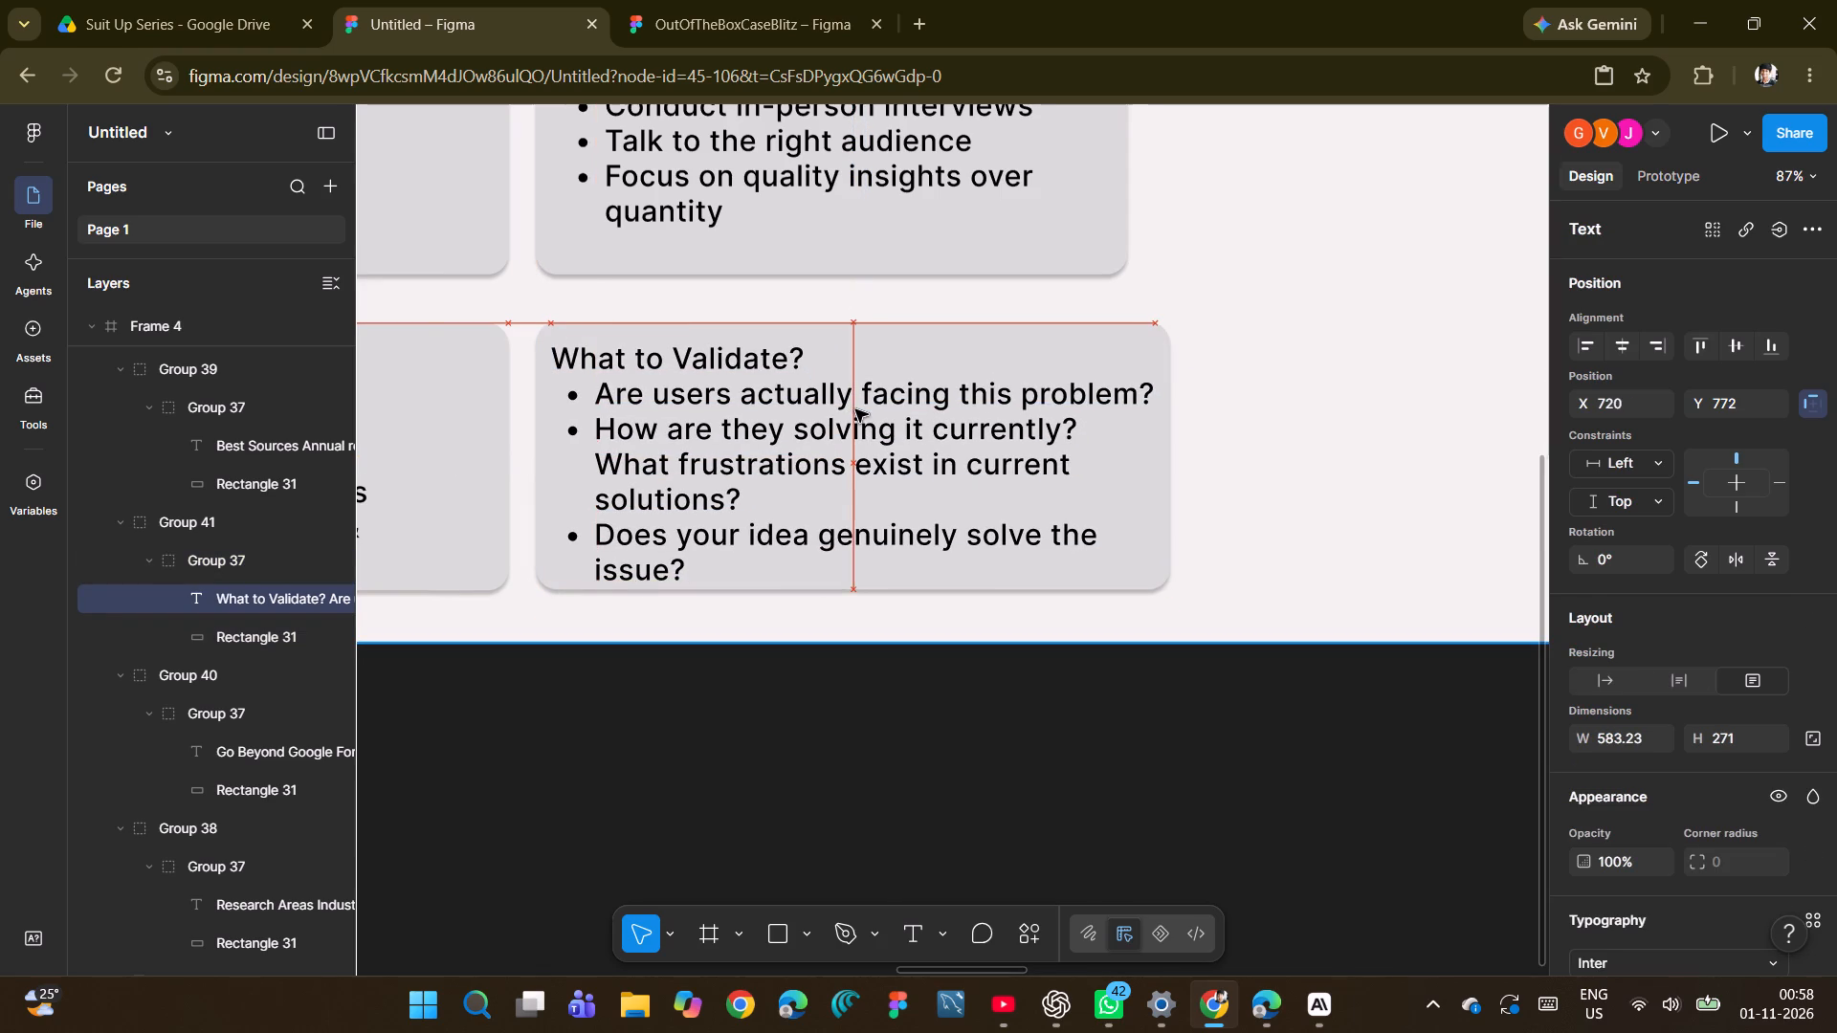
{"action": "left_click_drag", "start_coordinate": [855, 409], "coordinate": [858, 409]}
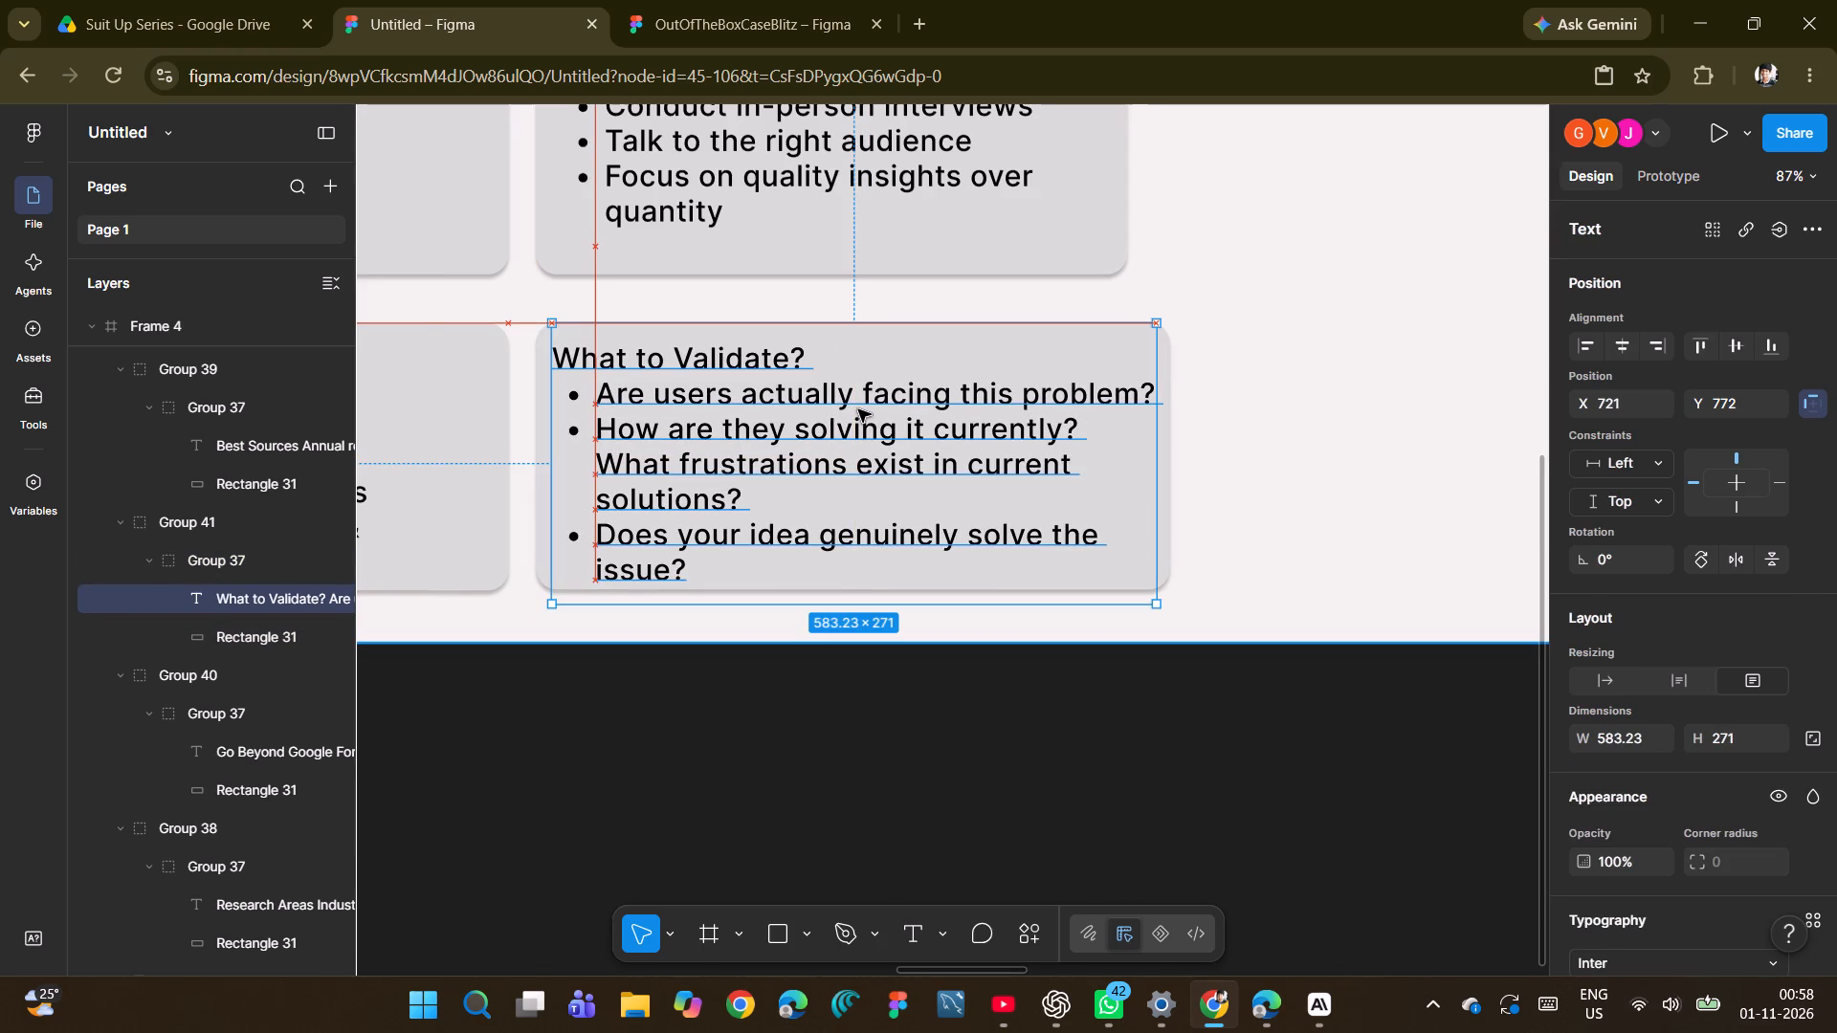
{"action": "left_click_drag", "start_coordinate": [858, 409], "coordinate": [858, 403]}
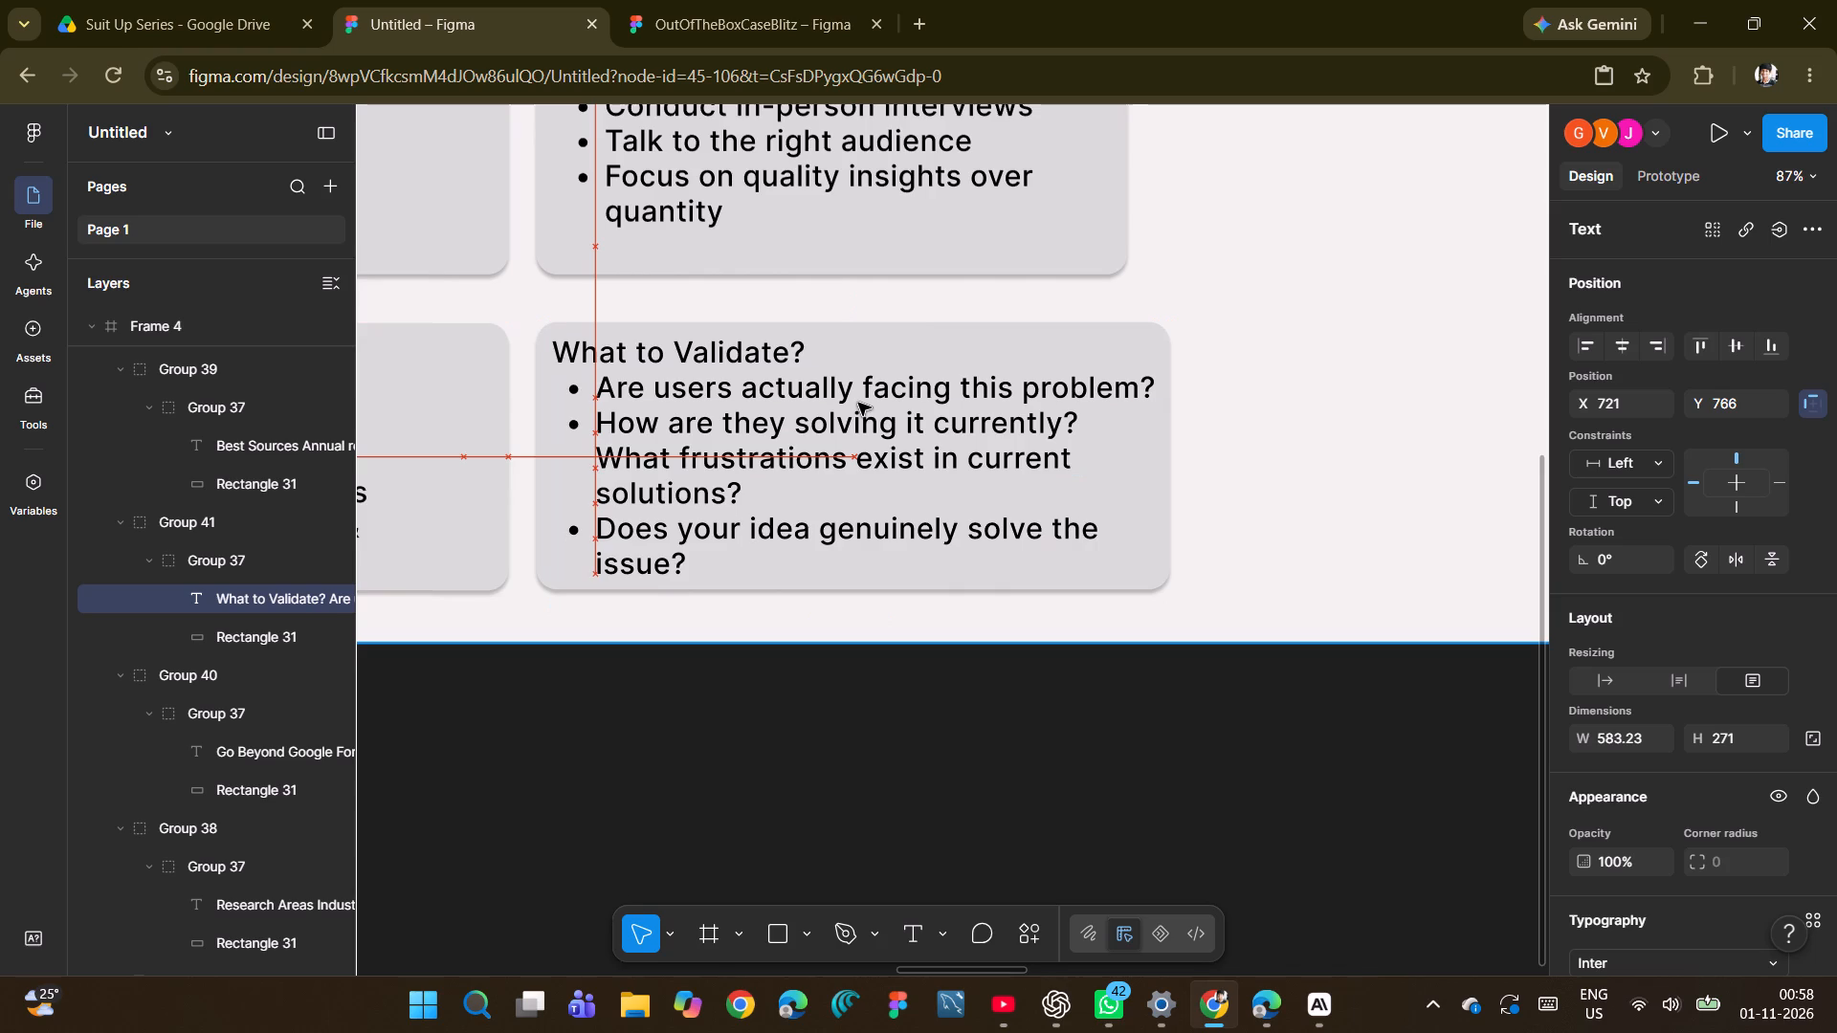
{"action": "left_click_drag", "start_coordinate": [858, 403], "coordinate": [858, 407]}
{"action": "left_click", "coordinate": [1215, 435]}
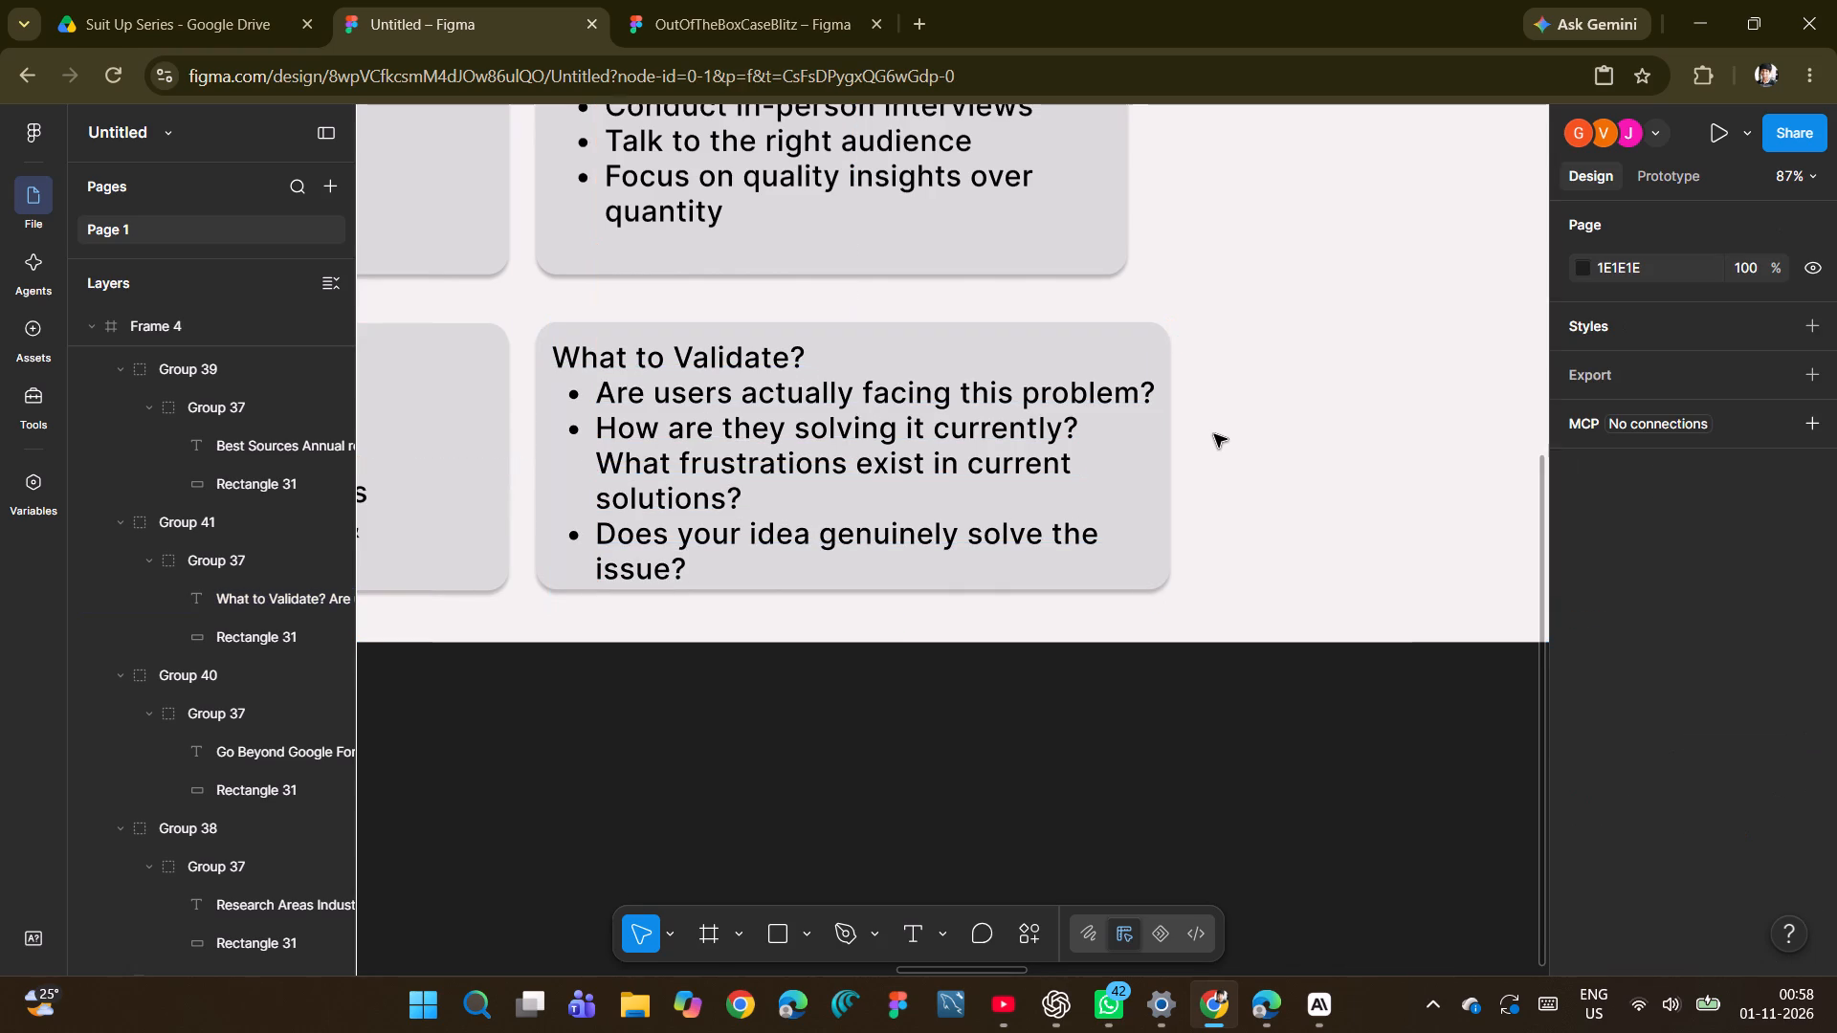
Move the What to Validate? text inside its card to about X 730, Y 766, aligning it with the Go Beyond Google Forms text.
{"action": "scroll", "coordinate": [1214, 434], "scroll_direction": "up", "scroll_amount": 1}
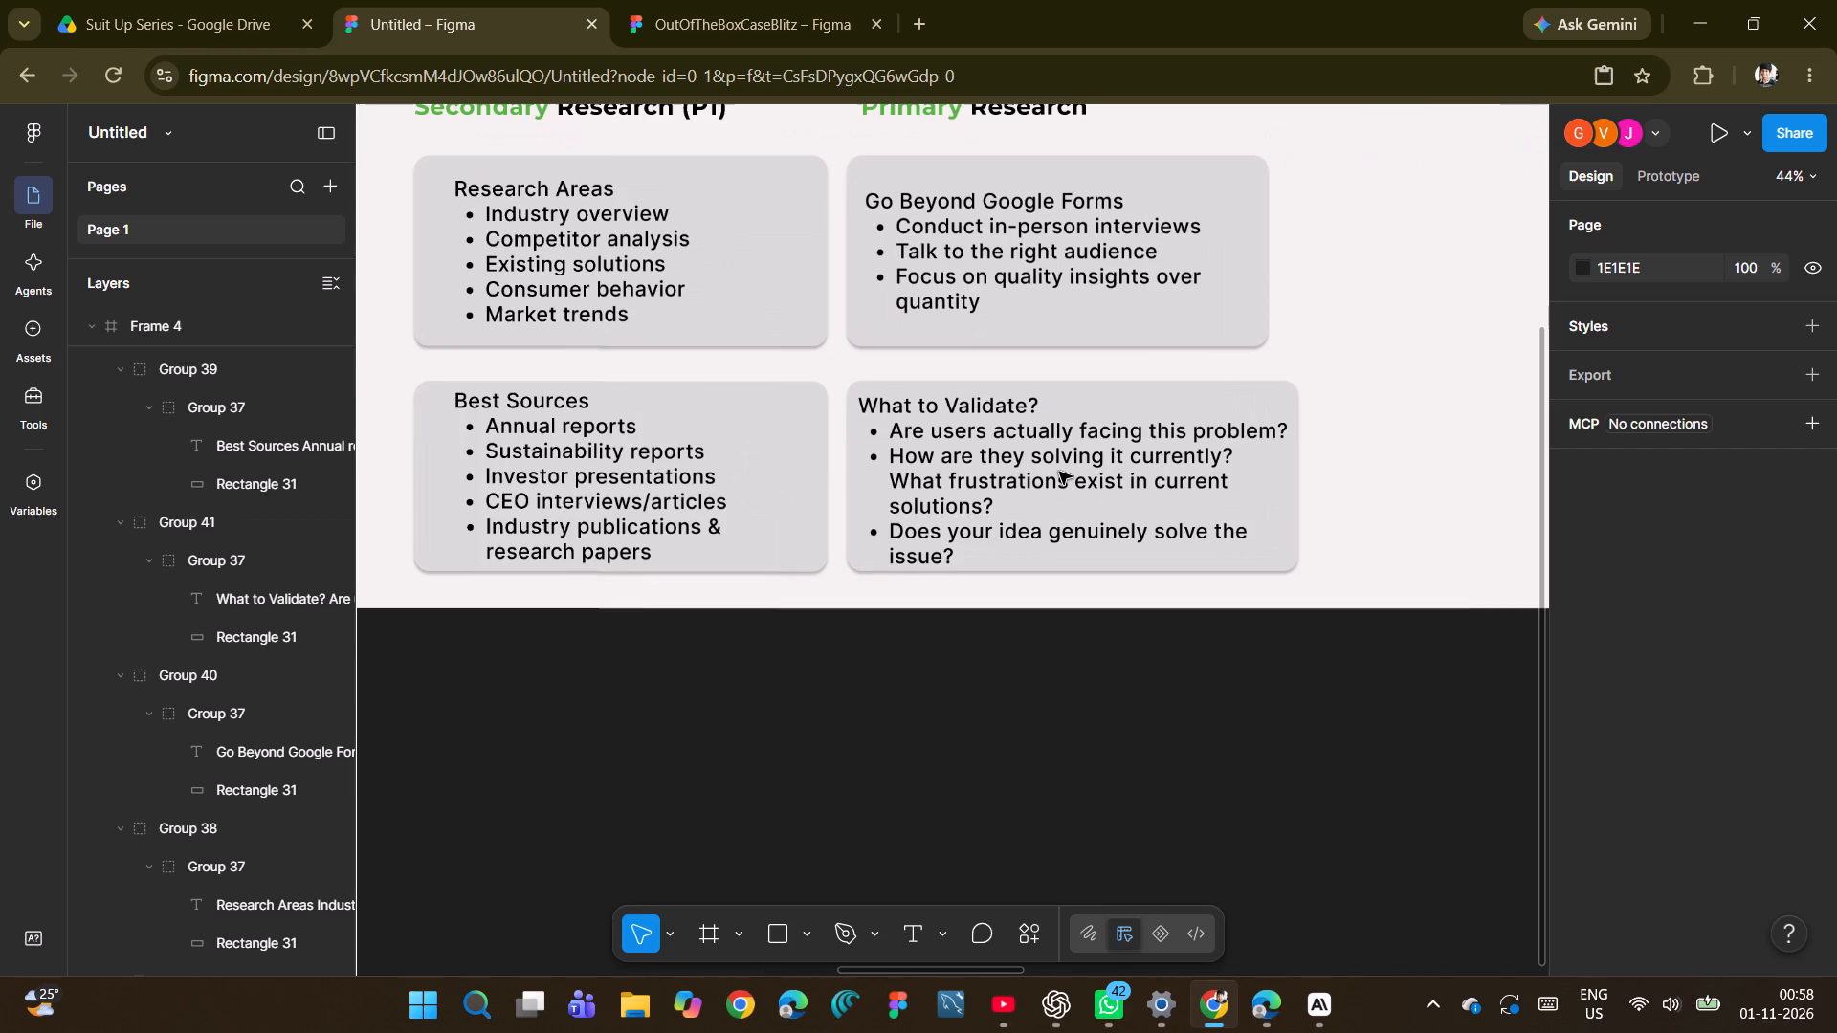
{"action": "double_click", "coordinate": [976, 477]}
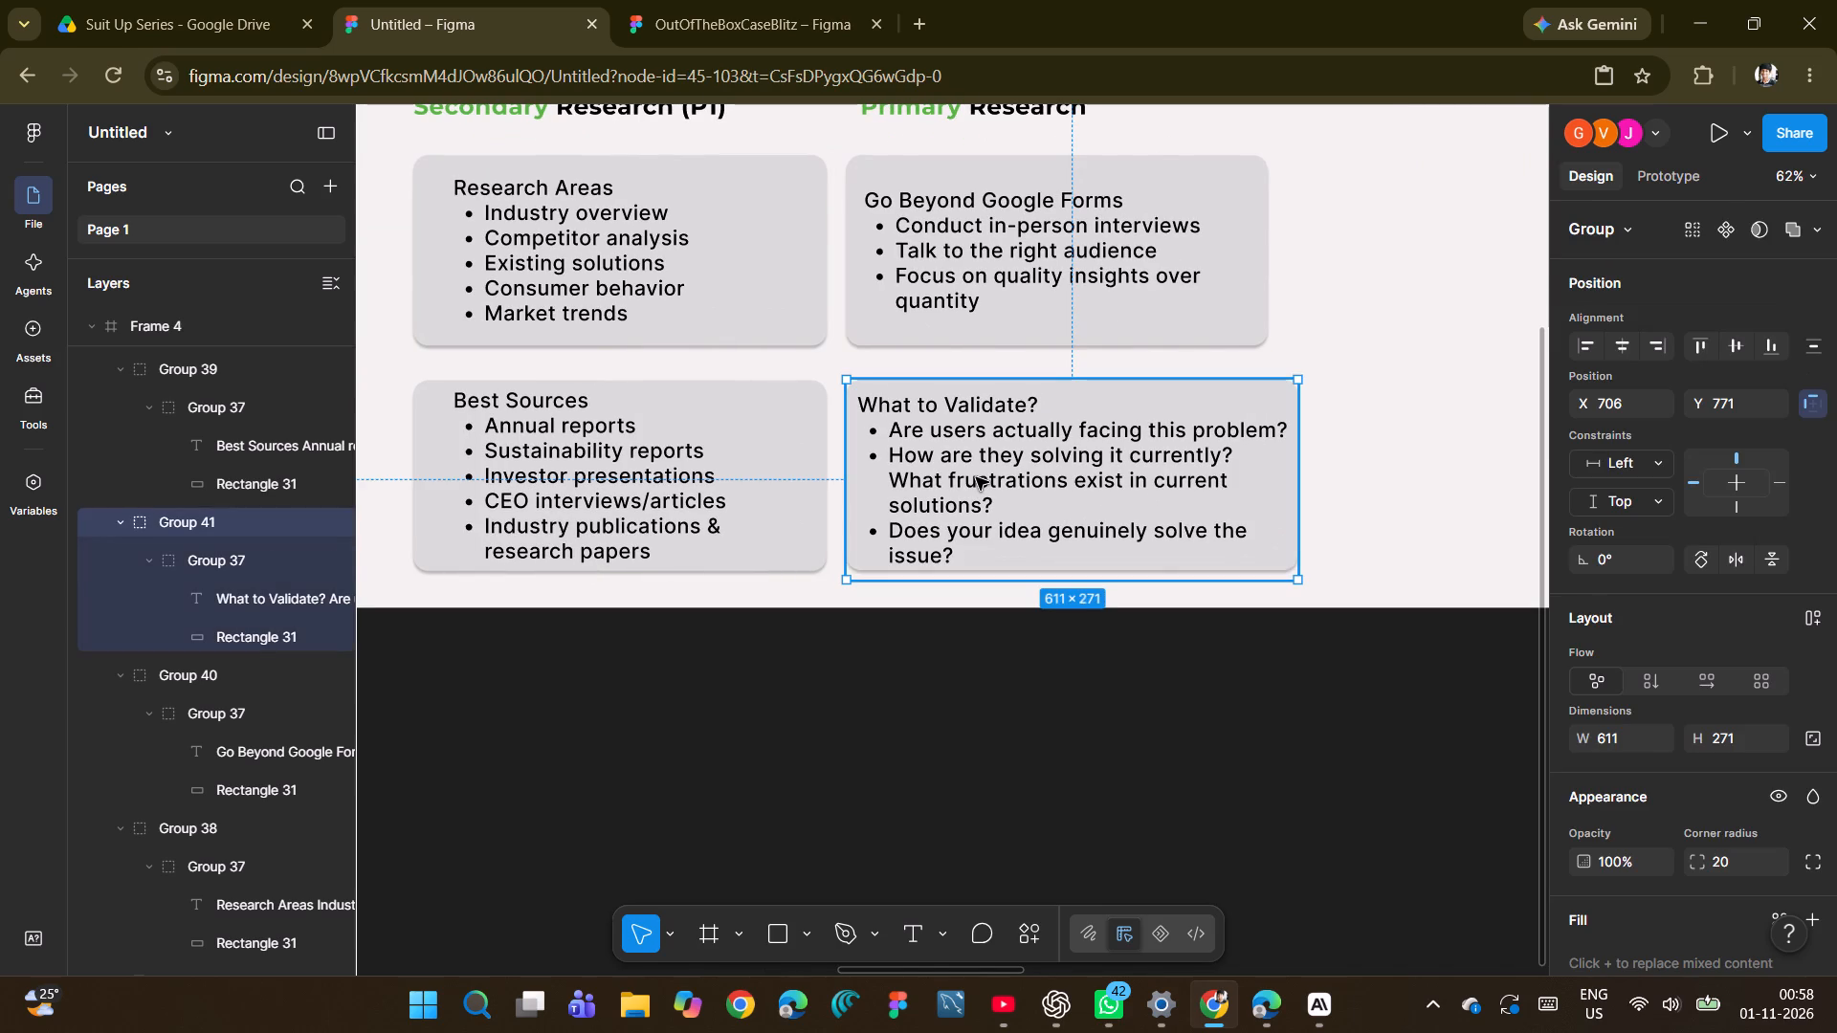
{"action": "double_click", "coordinate": [976, 477]}
{"action": "left_click", "coordinate": [976, 477]}
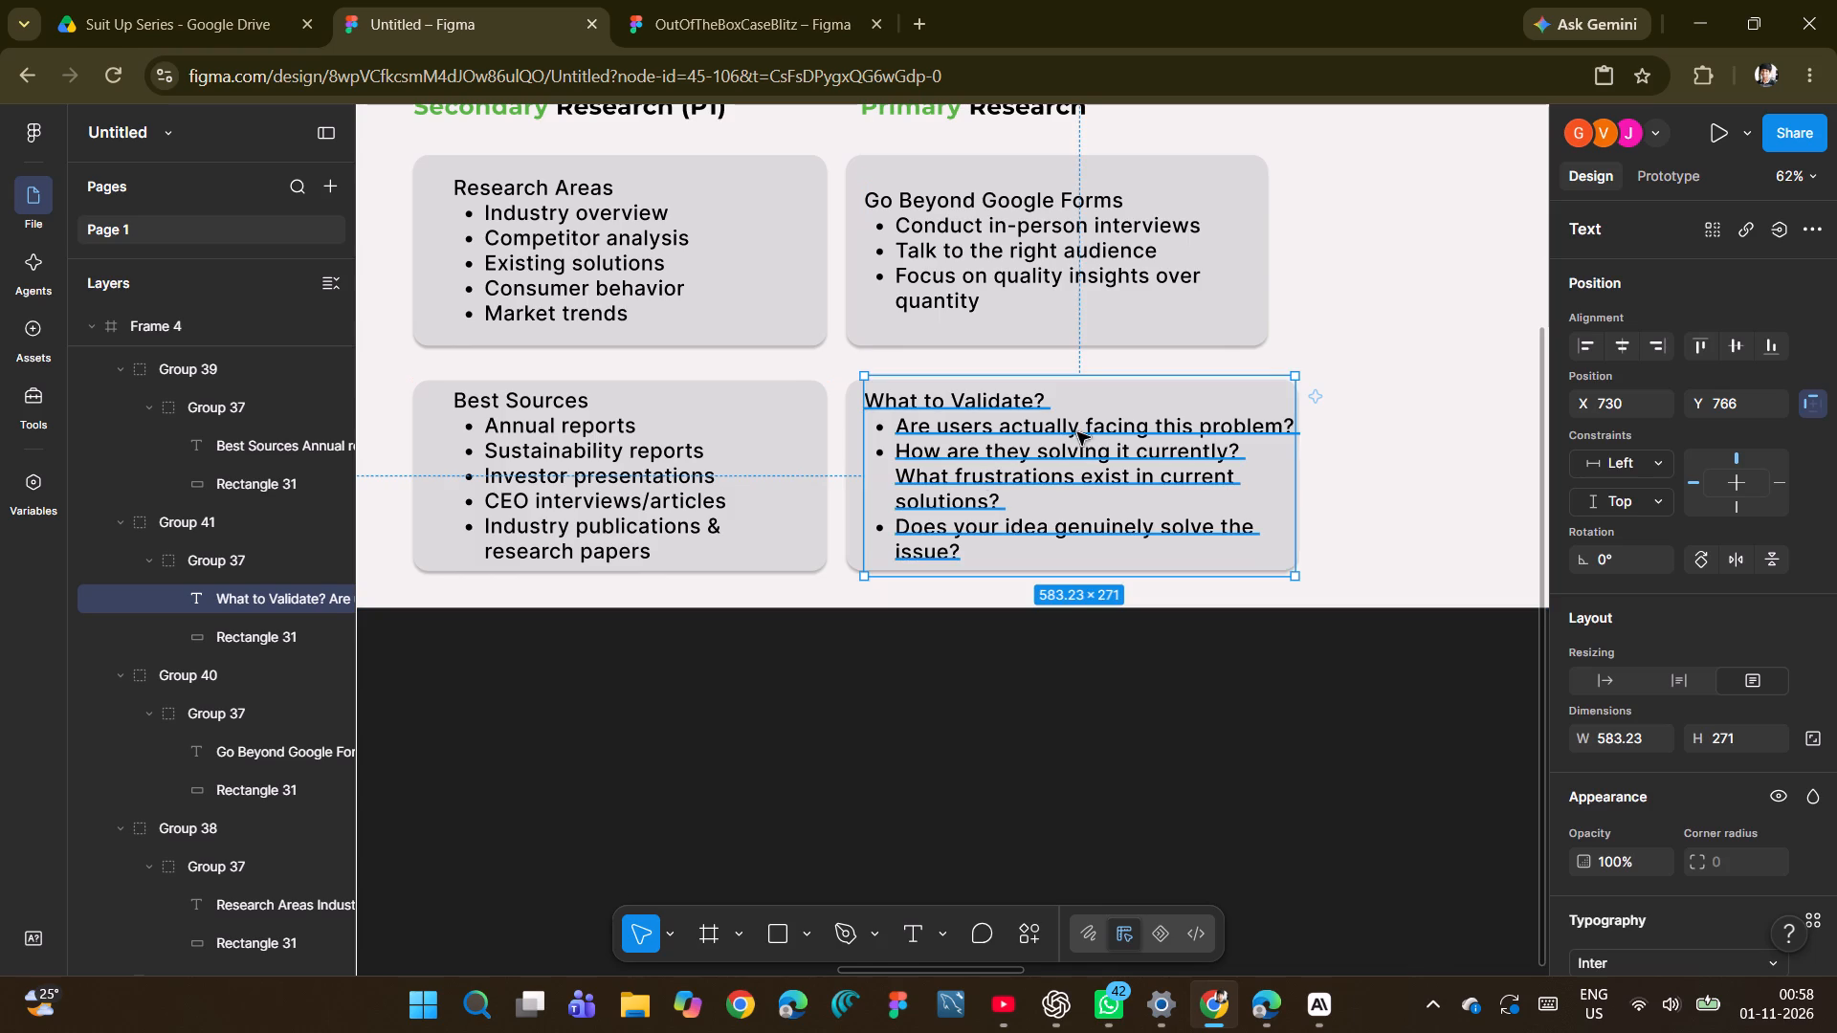
{"action": "left_click", "coordinate": [1374, 354]}
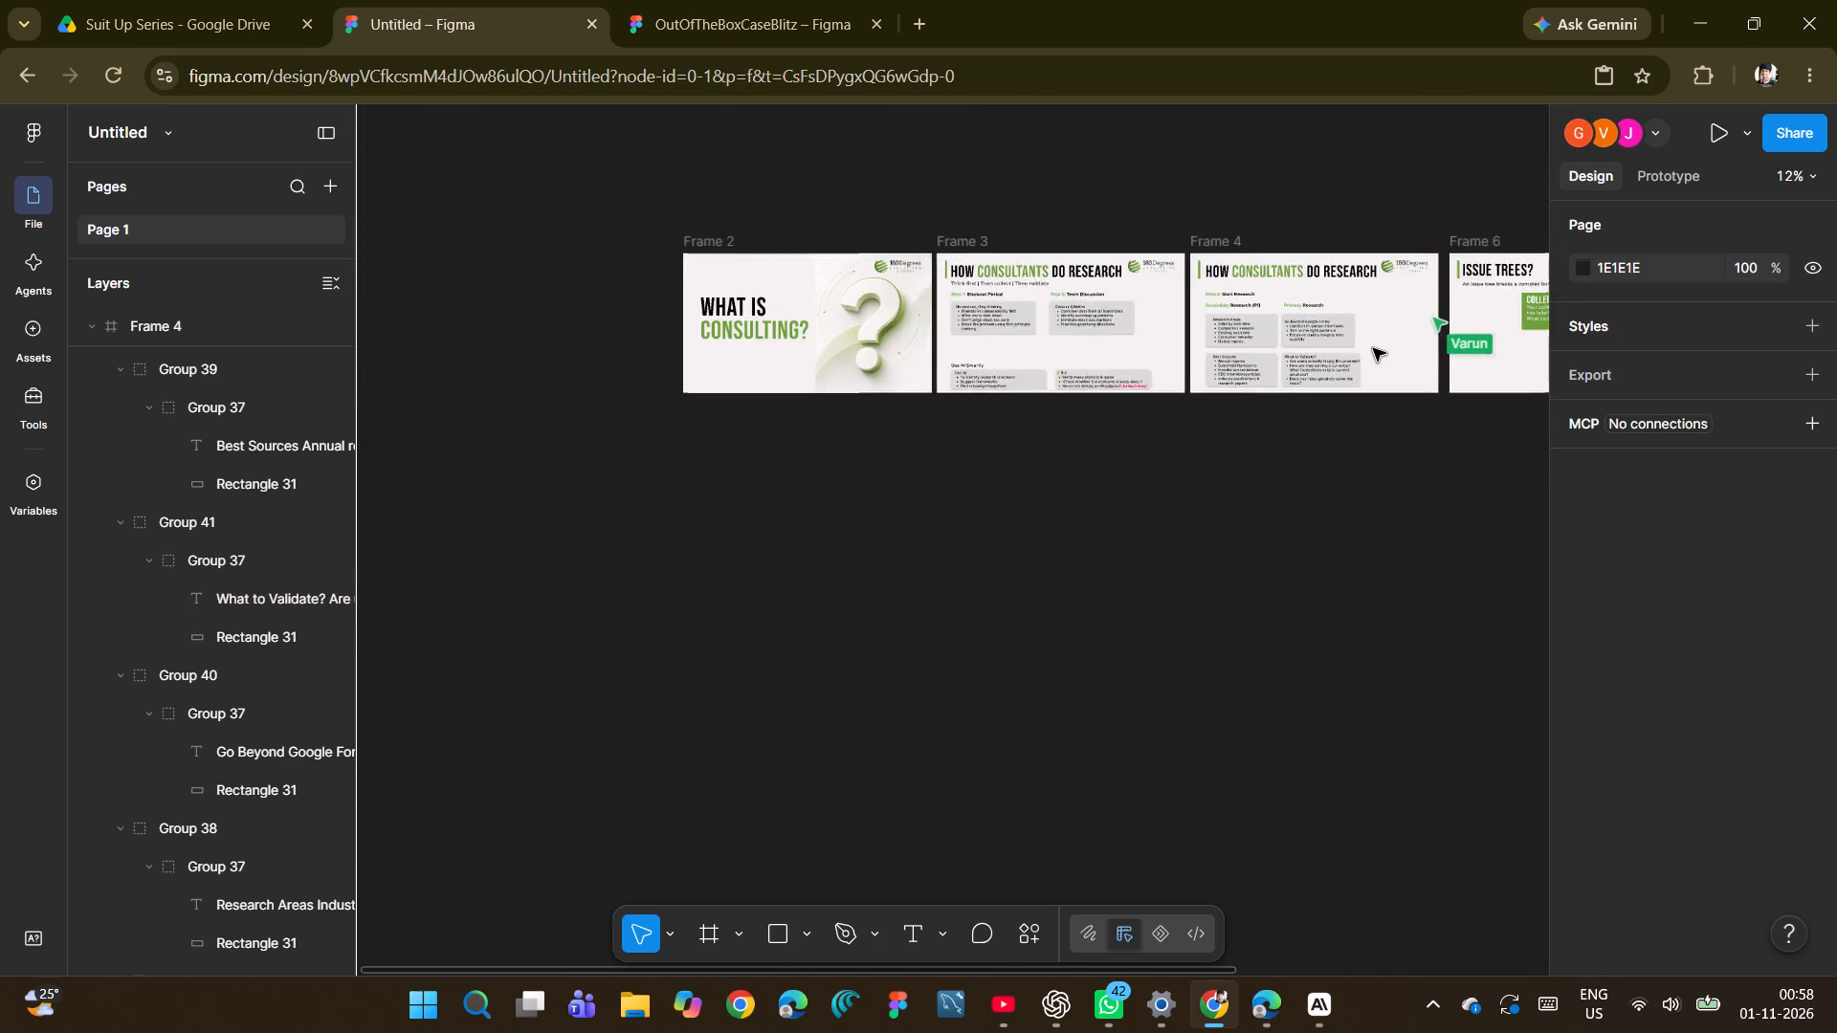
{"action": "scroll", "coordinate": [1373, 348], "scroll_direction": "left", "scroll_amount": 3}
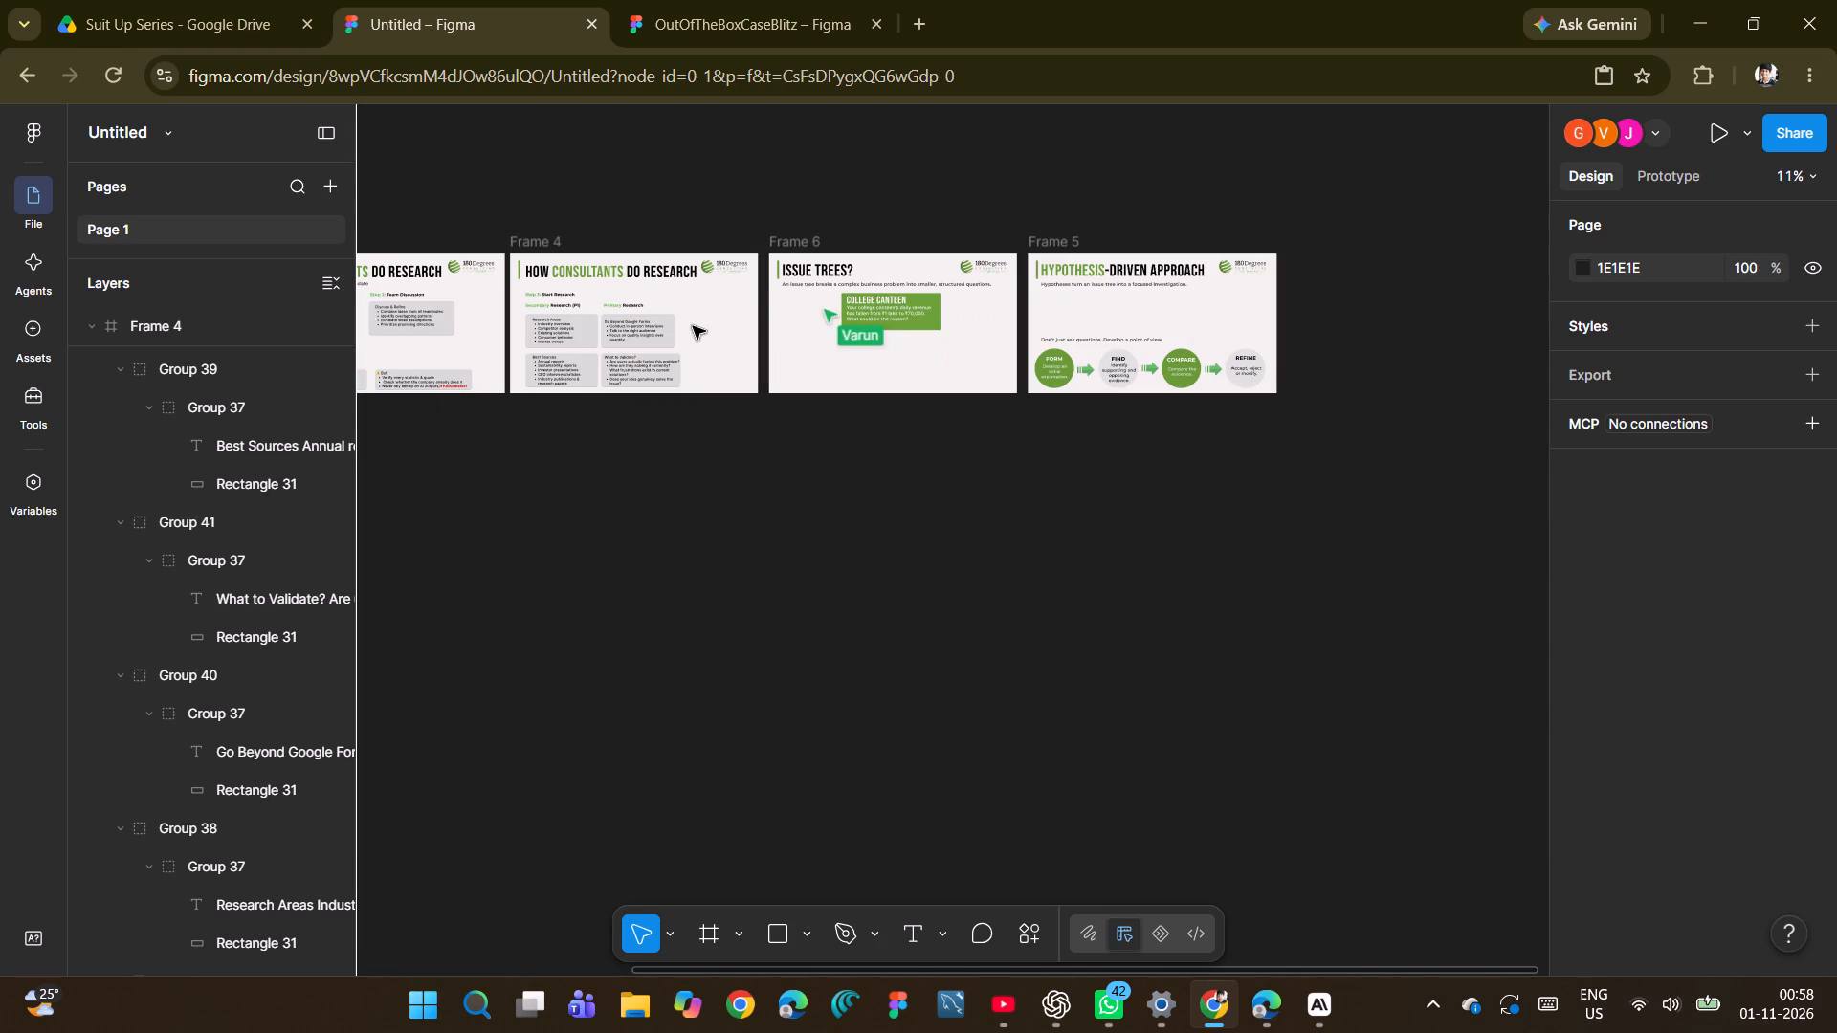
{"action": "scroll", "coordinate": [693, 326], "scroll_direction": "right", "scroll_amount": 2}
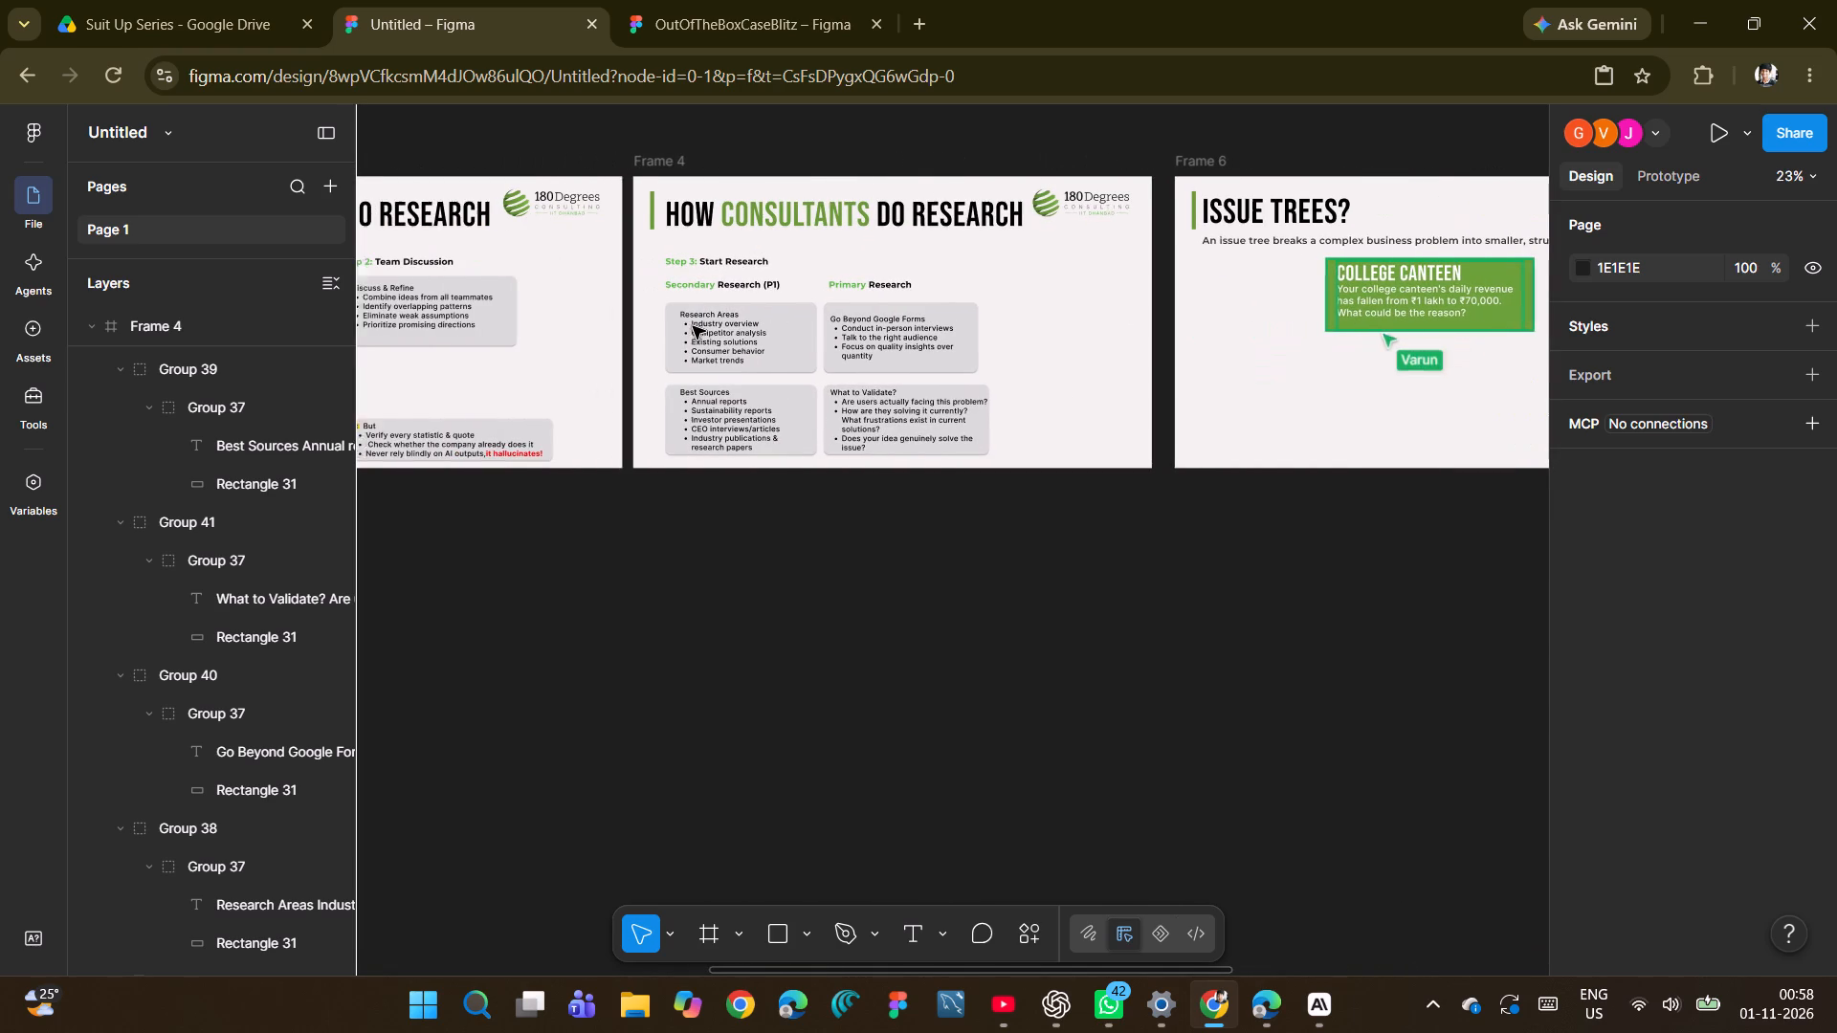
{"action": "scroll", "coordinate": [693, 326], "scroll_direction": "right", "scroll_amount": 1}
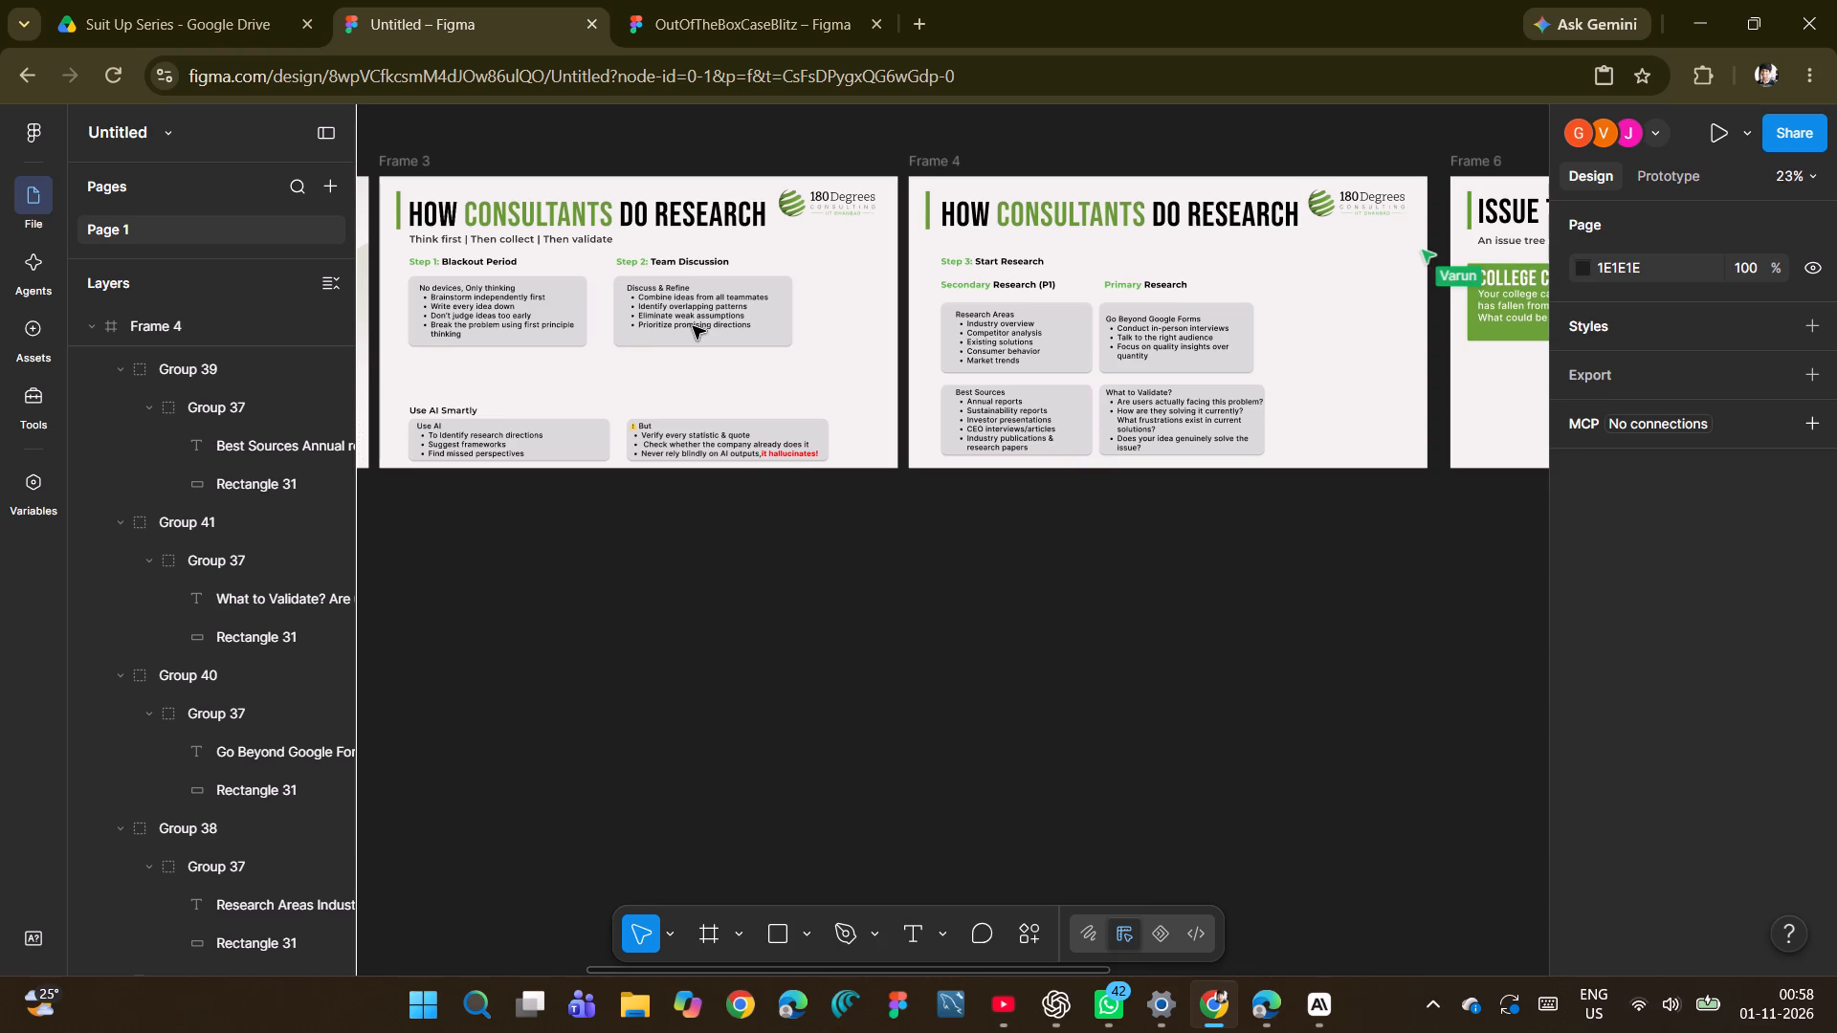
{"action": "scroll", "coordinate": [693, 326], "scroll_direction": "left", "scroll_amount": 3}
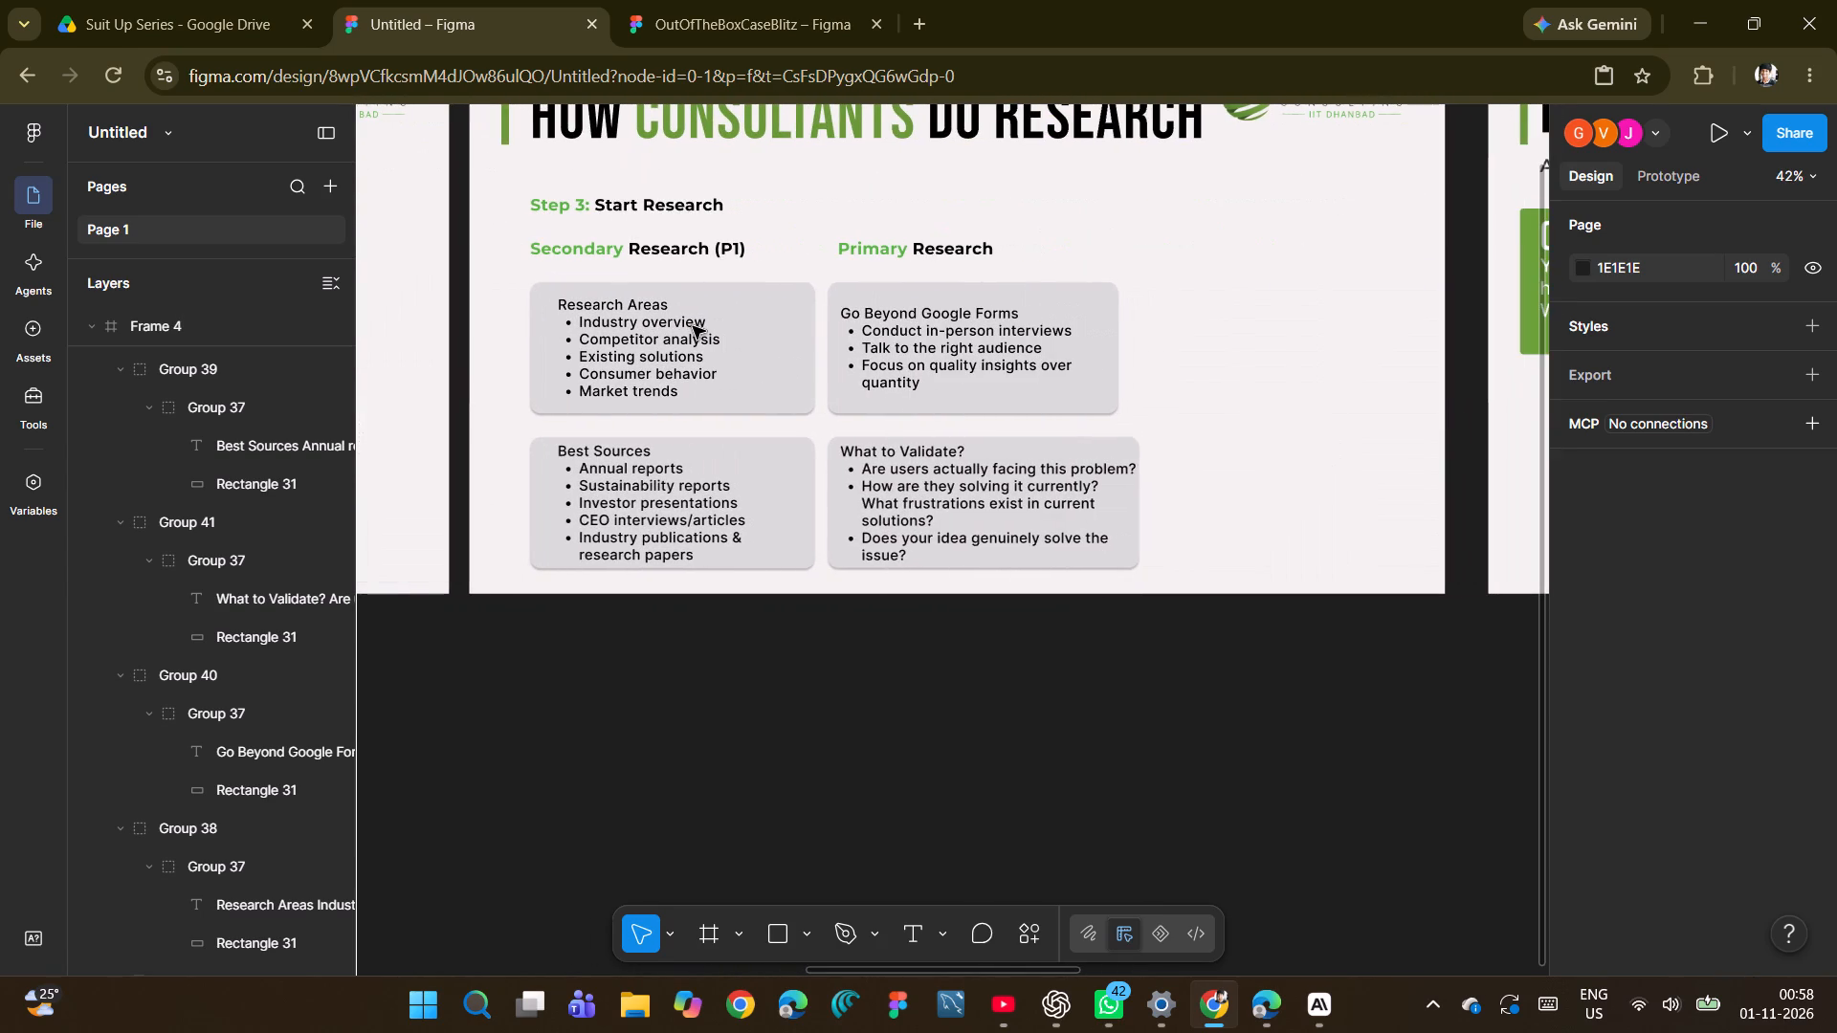
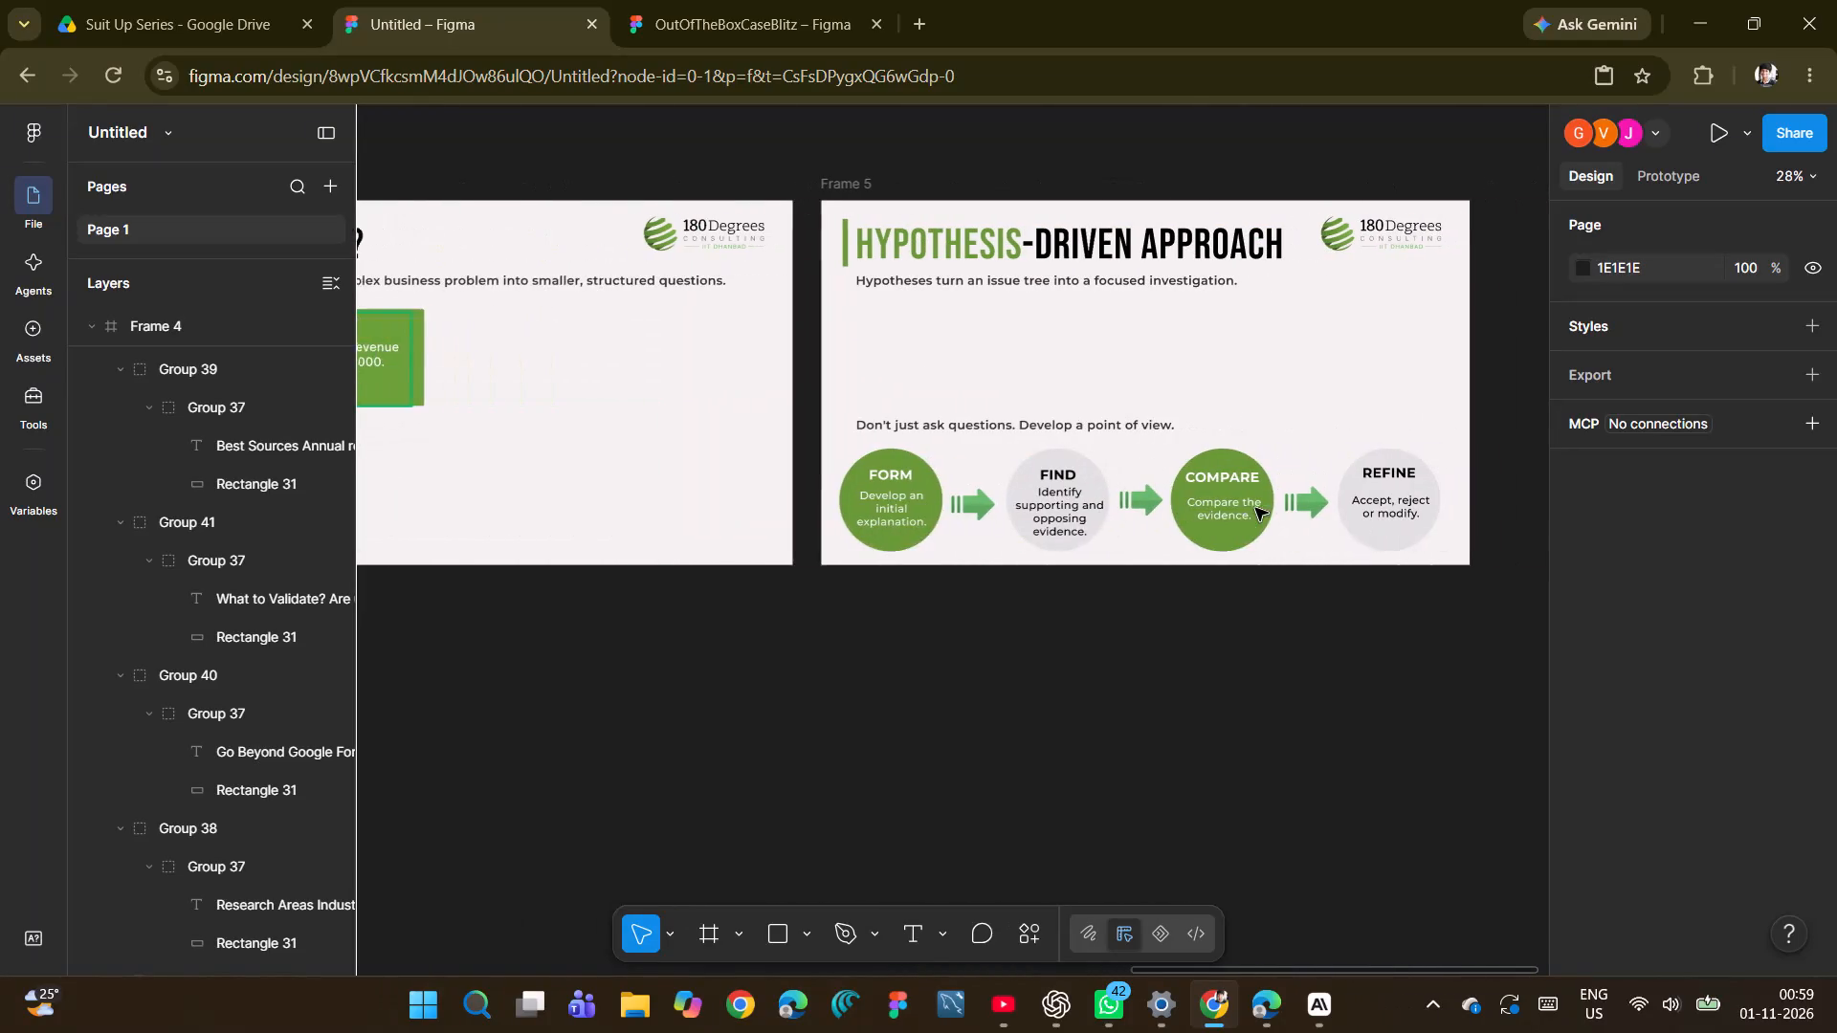
Duplicate the green arrow between FORM and FIND in Frame 5 and place the copy between Frame 4's Secondary and Primary Research headings.
{"action": "scroll", "coordinate": [1255, 508], "scroll_direction": "right", "scroll_amount": 1}
{"action": "left_click", "coordinate": [1069, 508]}
{"action": "left_click", "coordinate": [1083, 508]}
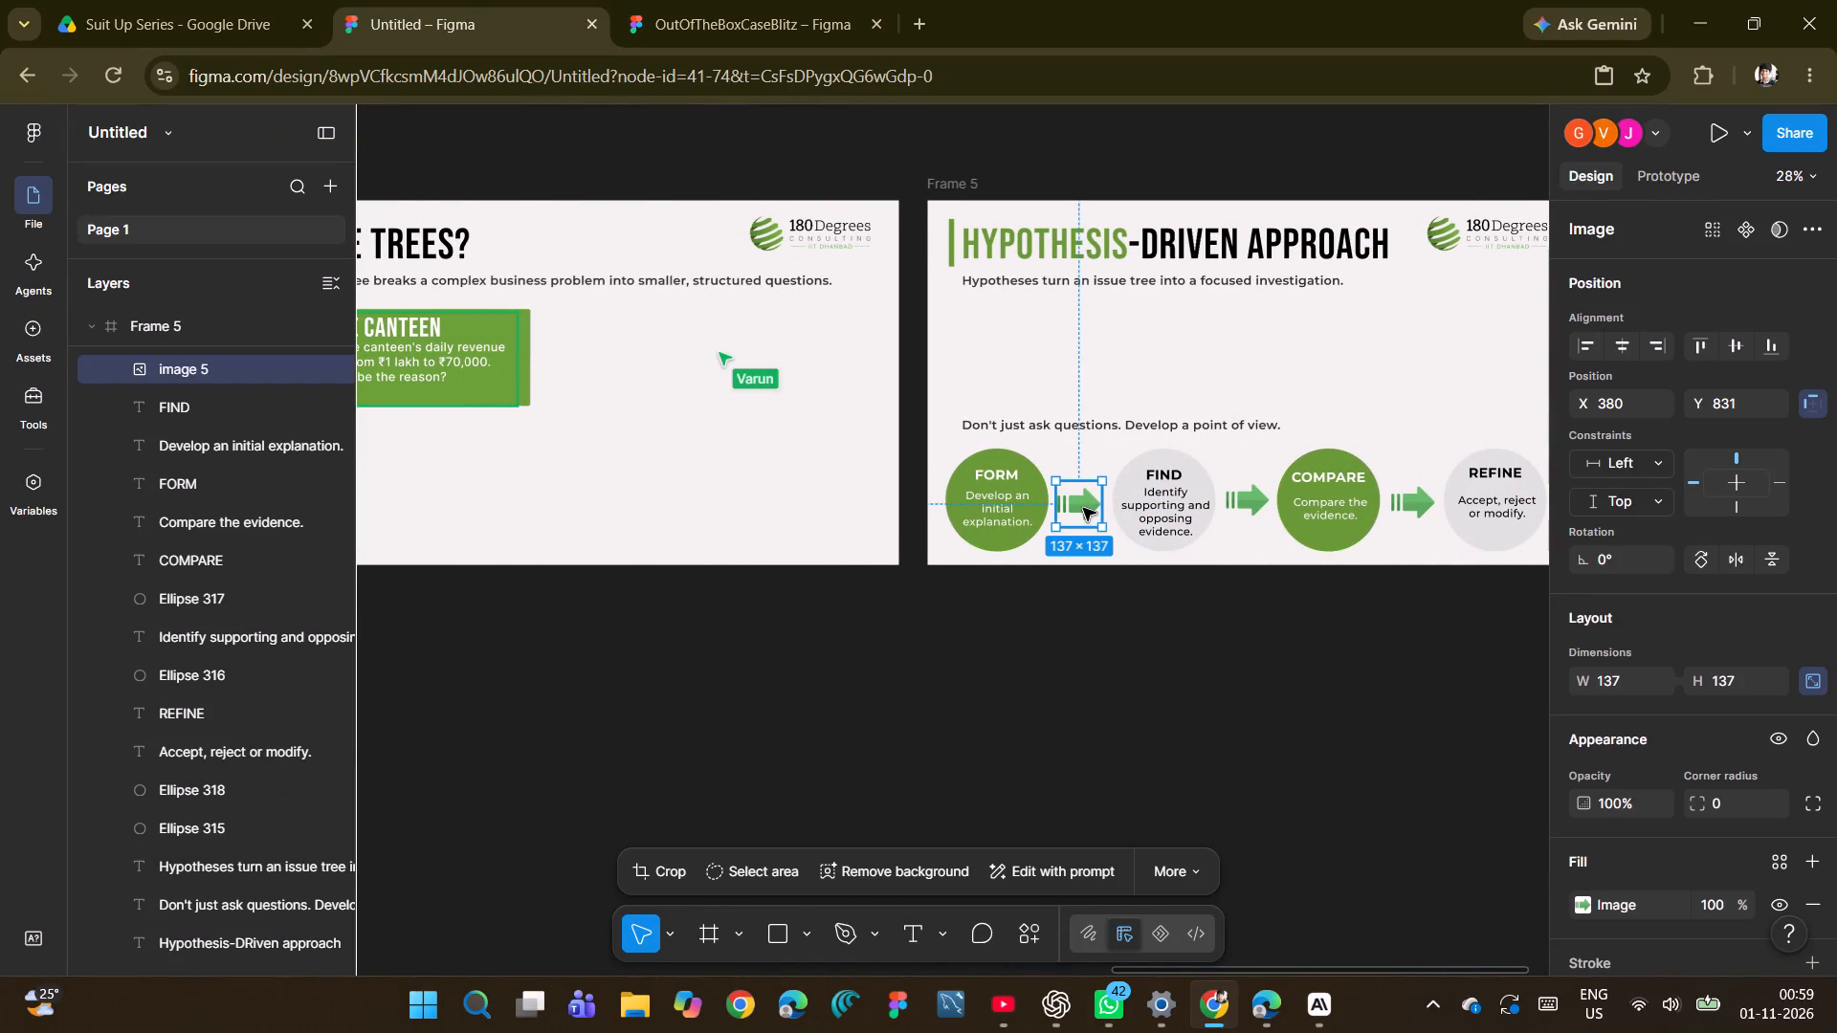
{"action": "key", "text": "ctrl+d"}
{"action": "left_click_drag", "start_coordinate": [1083, 508], "coordinate": [578, 438]}
{"action": "scroll", "coordinate": [563, 447], "scroll_direction": "right", "scroll_amount": 6}
{"action": "scroll", "coordinate": [1113, 397], "scroll_direction": "left", "scroll_amount": 3}
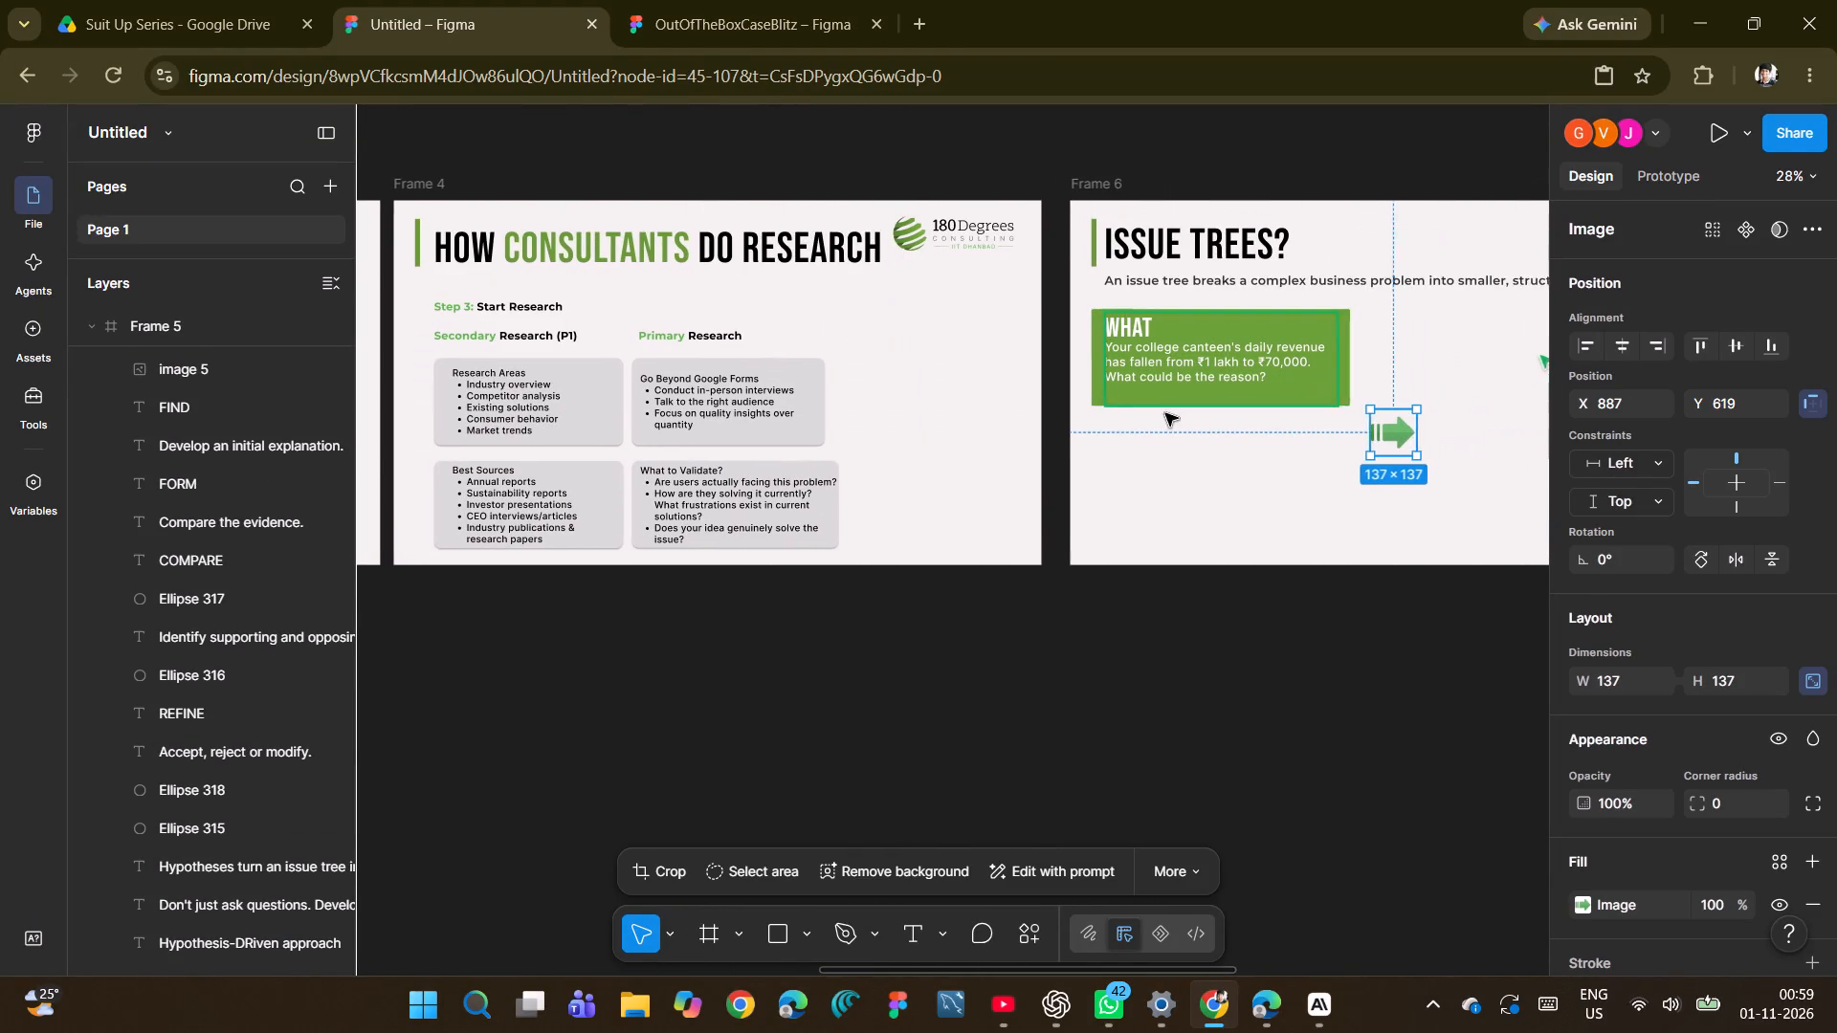
{"action": "scroll", "coordinate": [1165, 413], "scroll_direction": "left", "scroll_amount": 1}
{"action": "left_click_drag", "start_coordinate": [1395, 429], "coordinate": [615, 338]}
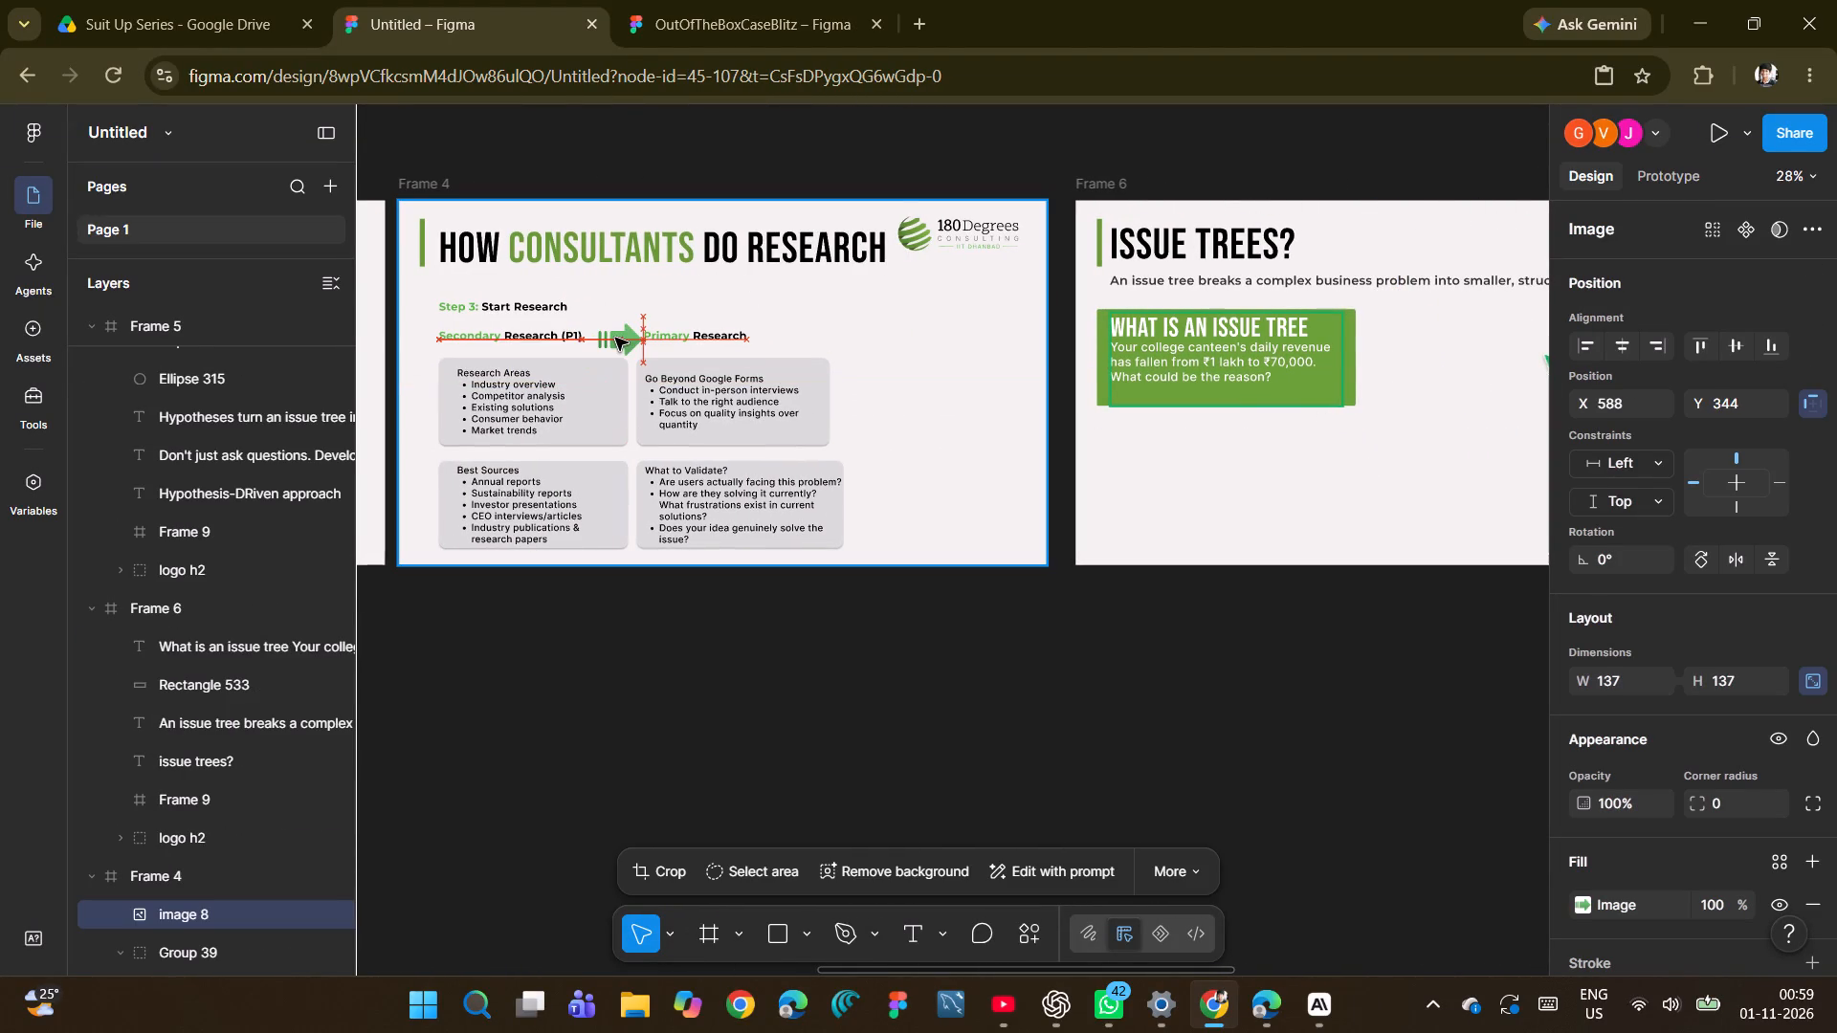
{"action": "left_click_drag", "start_coordinate": [615, 338], "coordinate": [609, 332]}
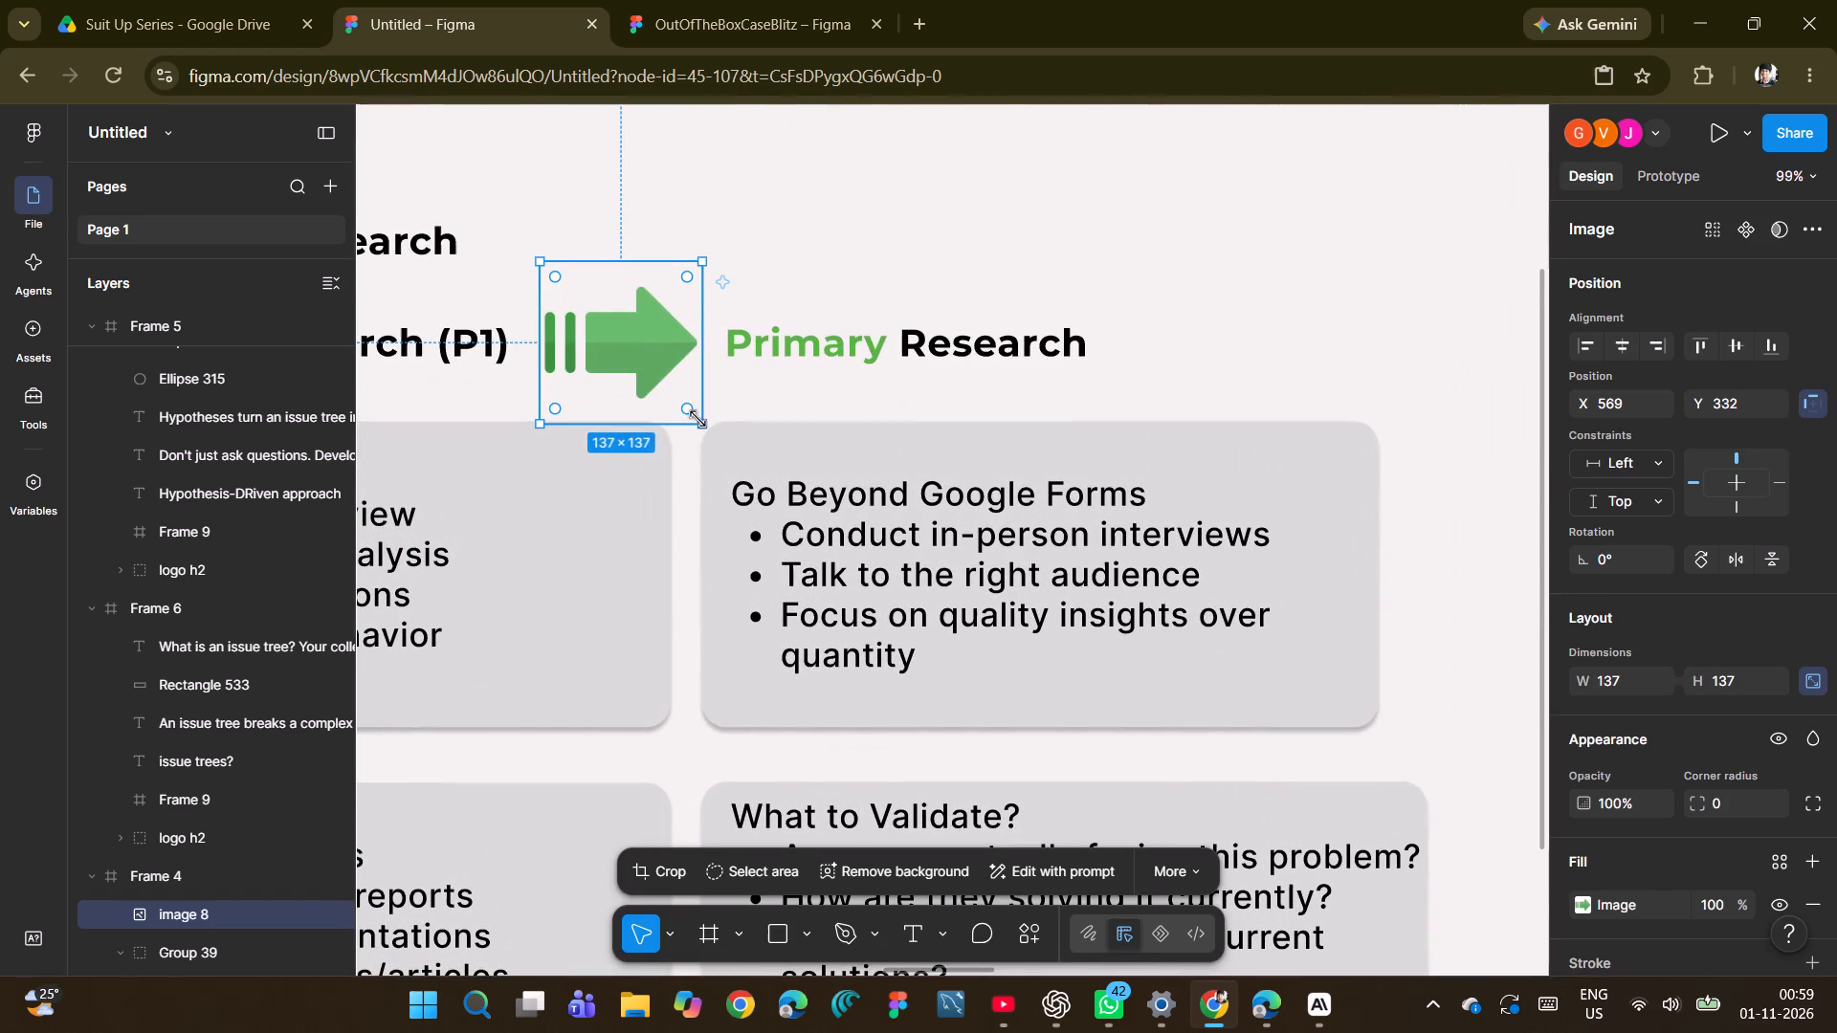
Shrink the arrow between the Secondary and Primary Research headings to 88 × 88 and position it at X 600, Y 356.
{"action": "left_click_drag", "start_coordinate": [699, 422], "coordinate": [640, 369]}
{"action": "left_click_drag", "start_coordinate": [590, 323], "coordinate": [609, 347]}
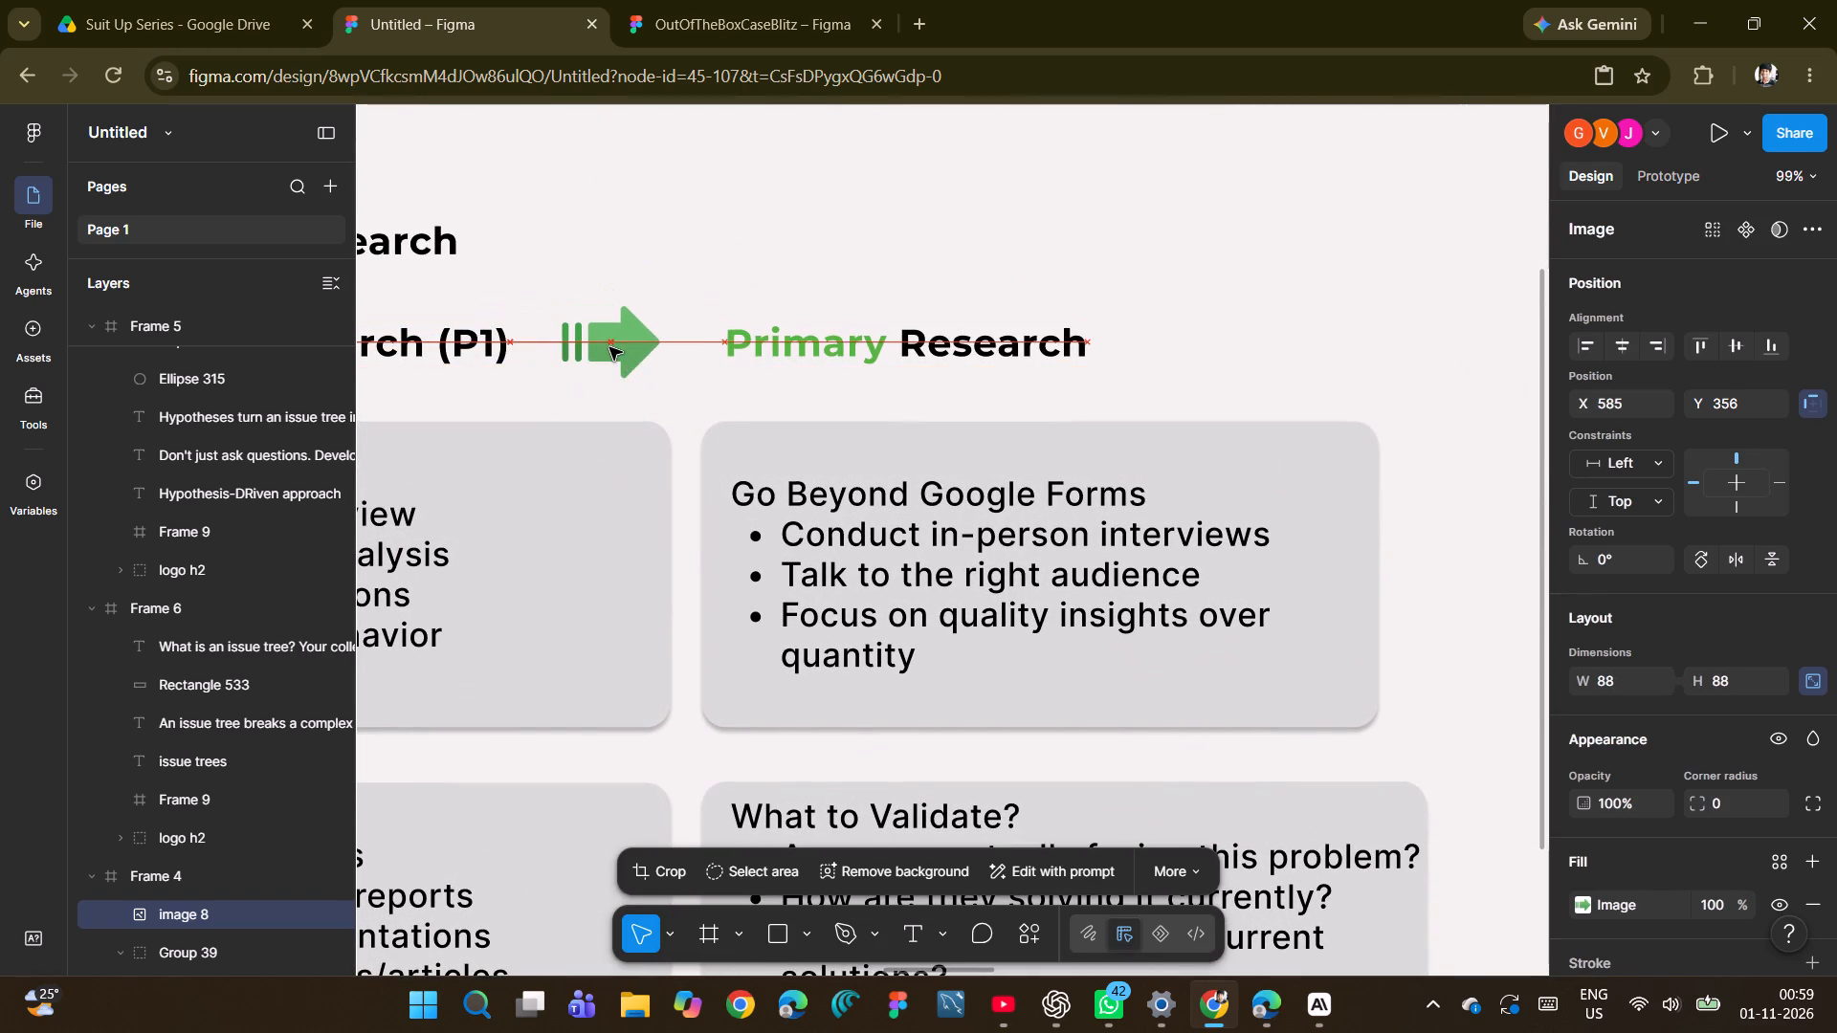
{"action": "left_click_drag", "start_coordinate": [609, 347], "coordinate": [628, 353]}
{"action": "left_click", "coordinate": [723, 242]}
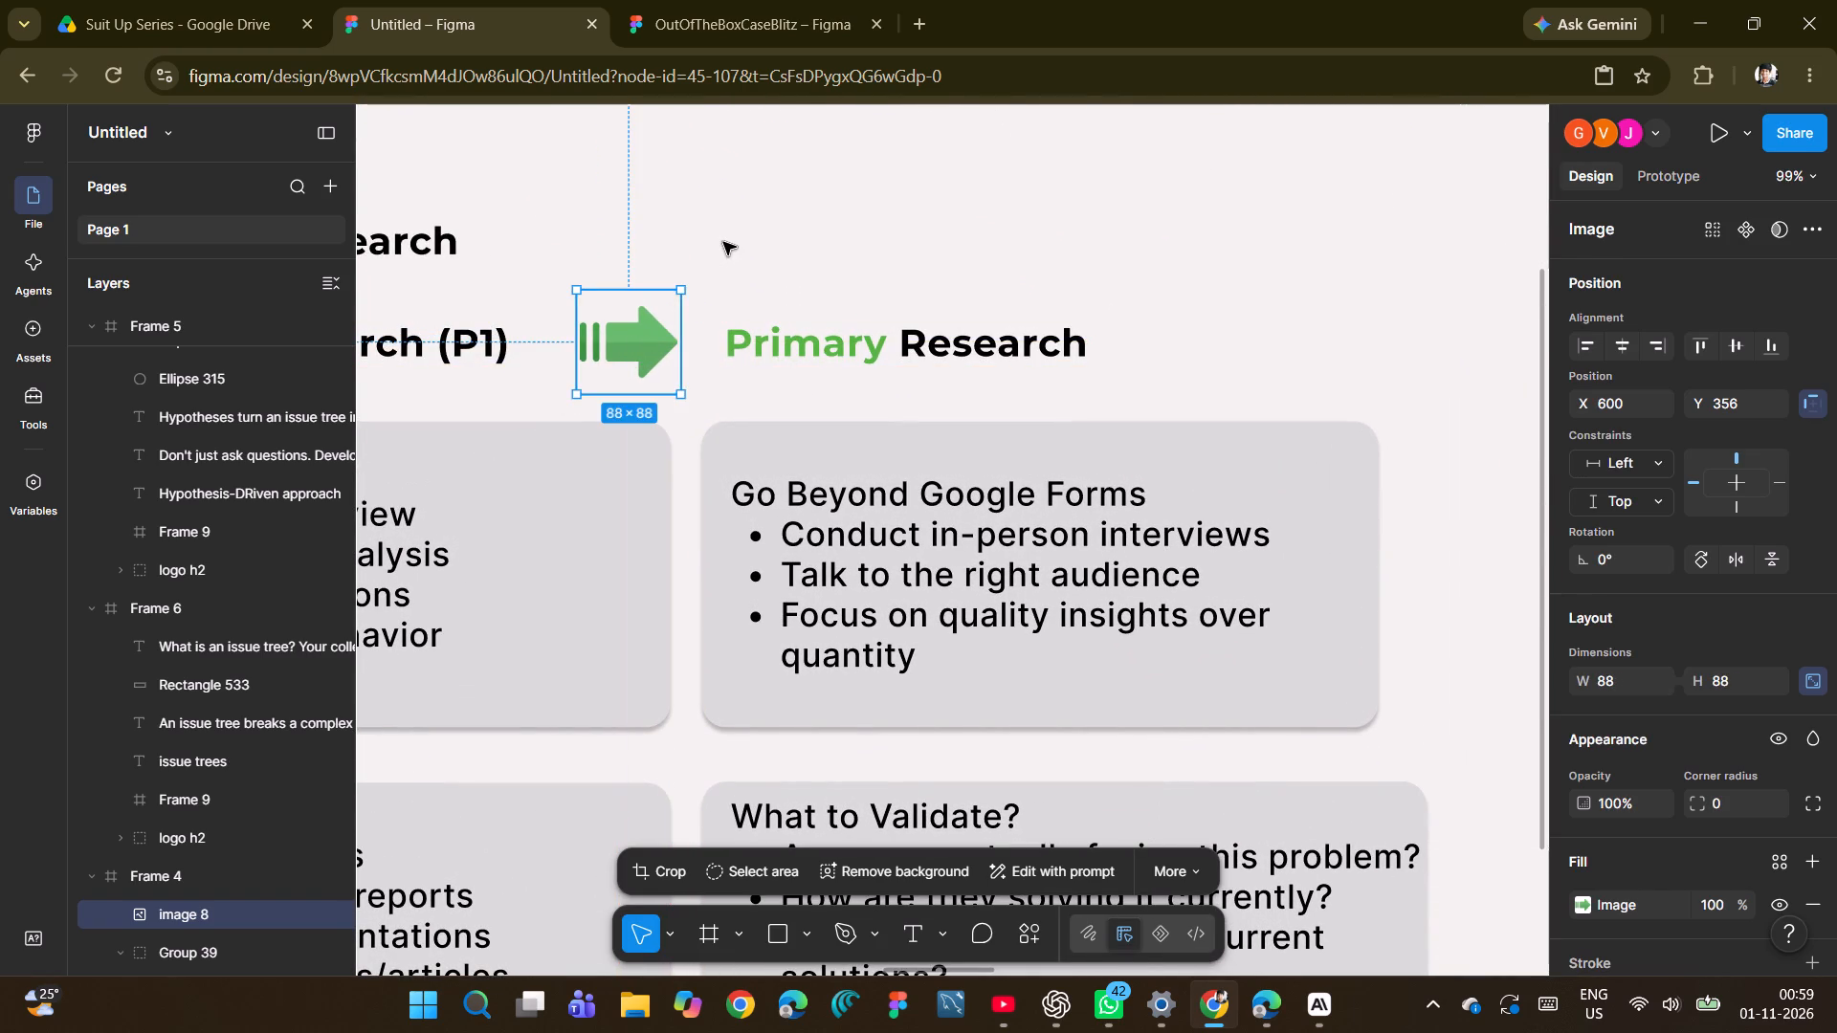
Duplicate the Primary Research heading and place the copy in the same row as a third column heading at about X 1361, Y 381.
{"action": "left_click", "coordinate": [800, 309]}
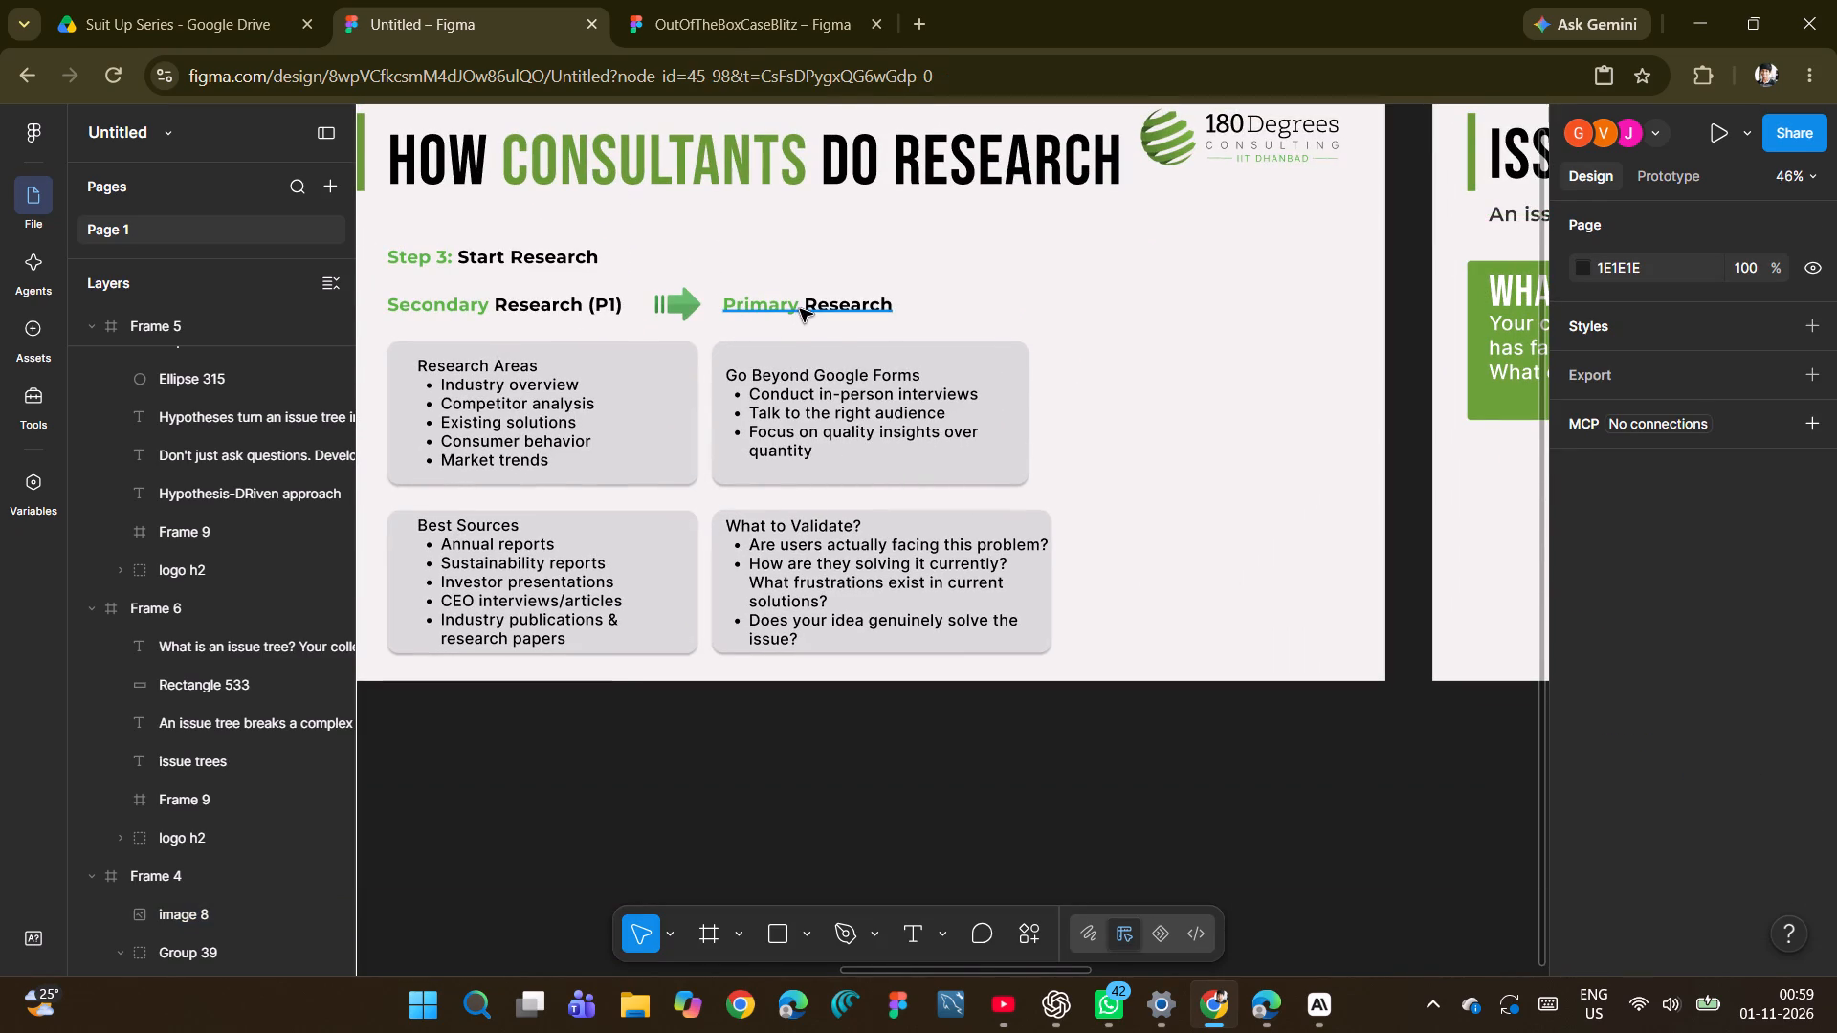
{"action": "key", "text": "ctrl+d"}
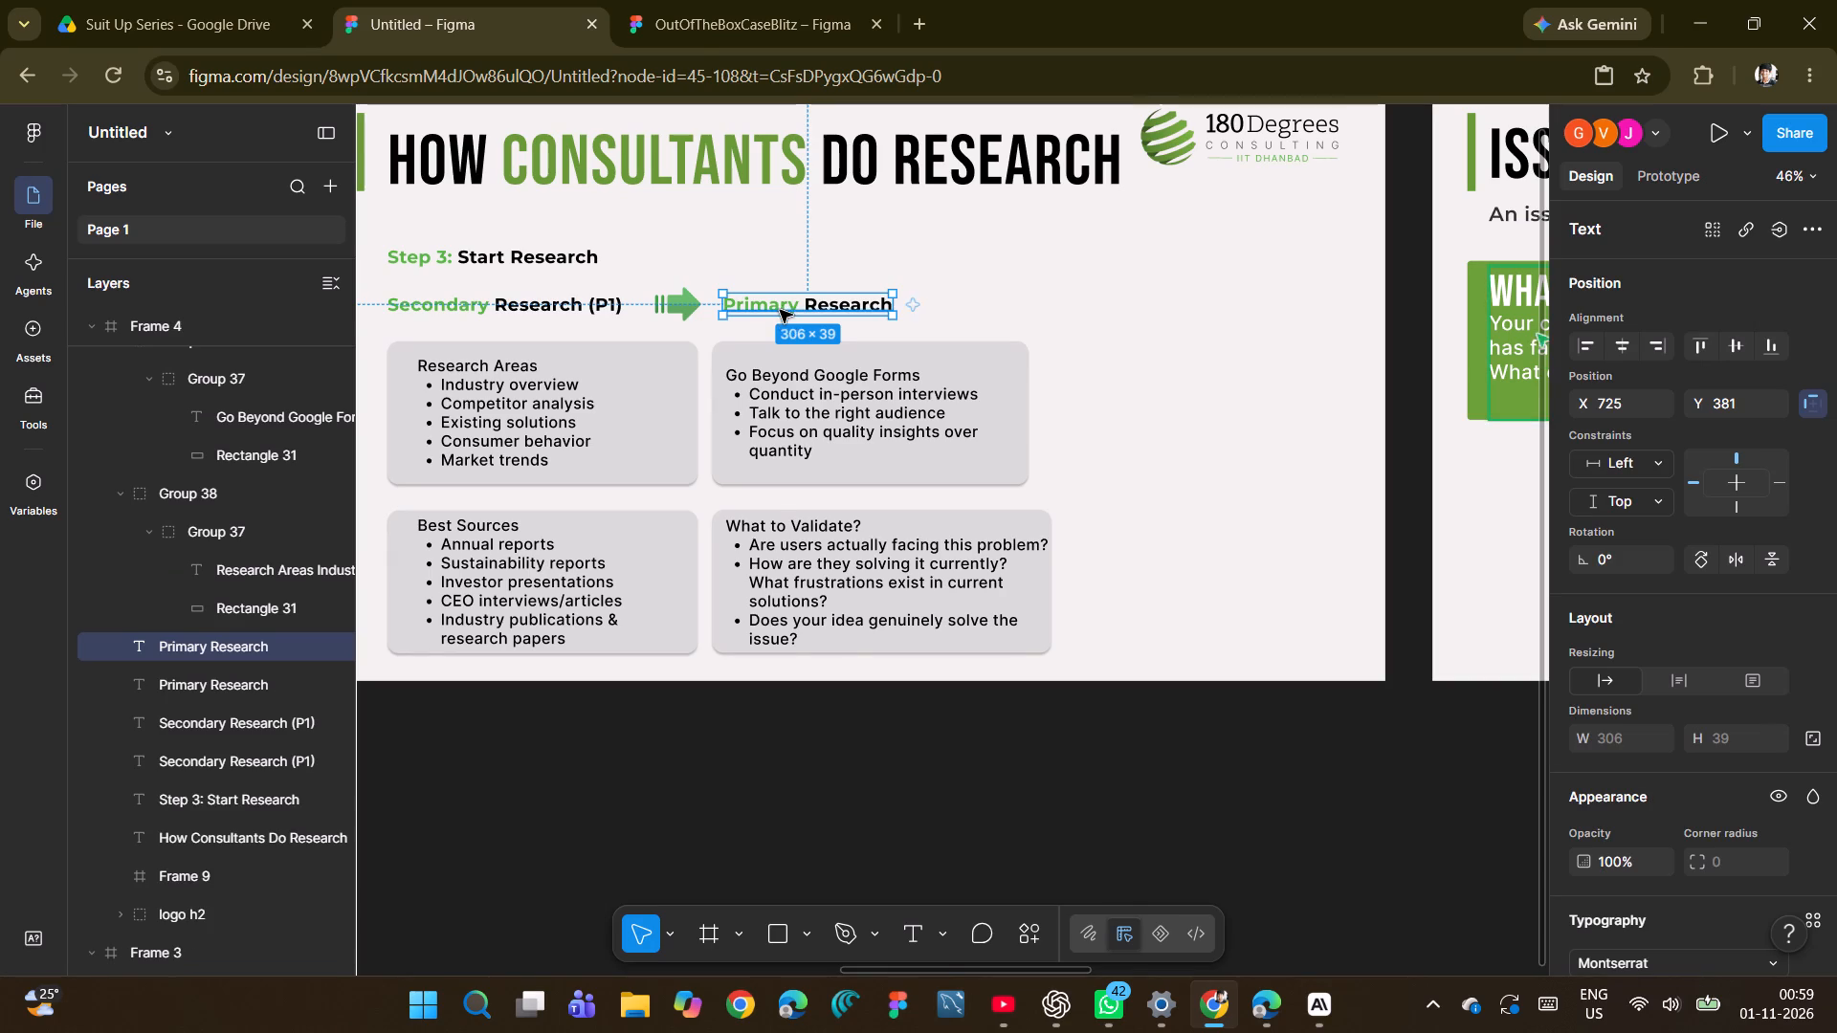
{"action": "left_click_drag", "start_coordinate": [780, 310], "coordinate": [1131, 307]}
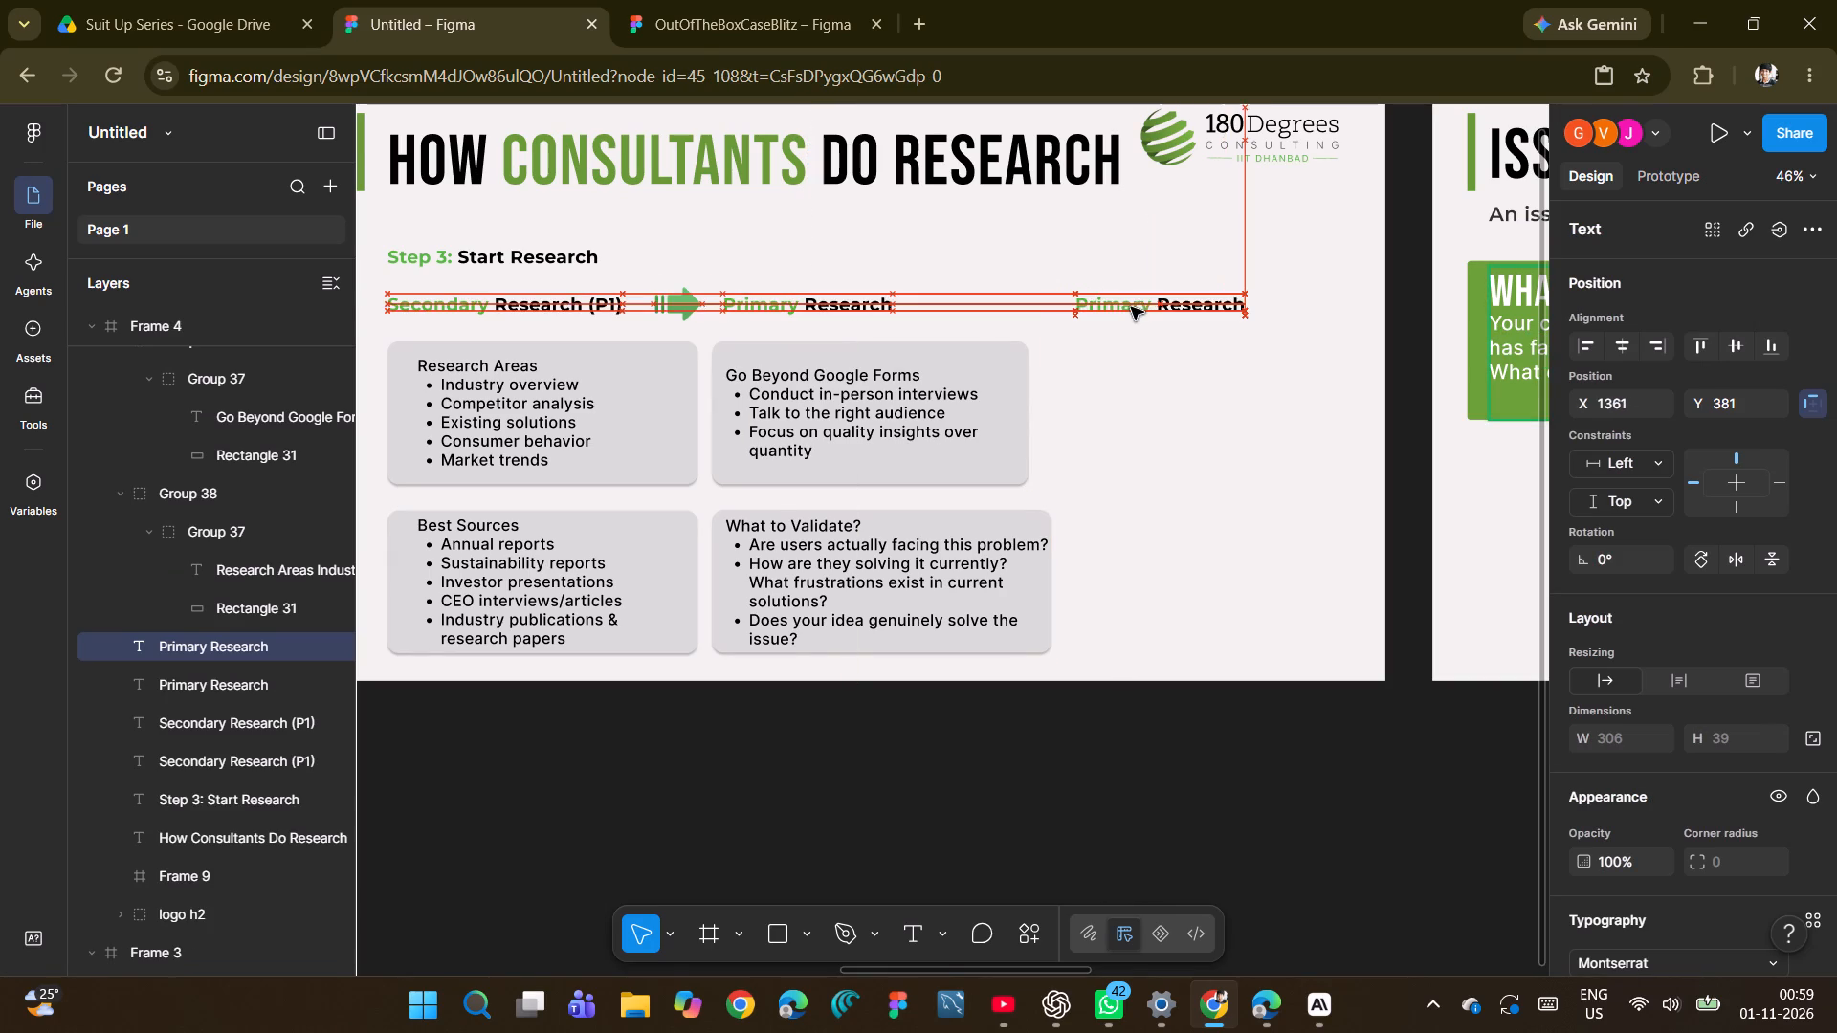
{"action": "left_click_drag", "start_coordinate": [1131, 307], "coordinate": [1133, 308]}
Switch to WhatsApp to check the third column of the reference Research slide.
{"action": "key", "text": "space"}
{"action": "key", "text": "Tab"}
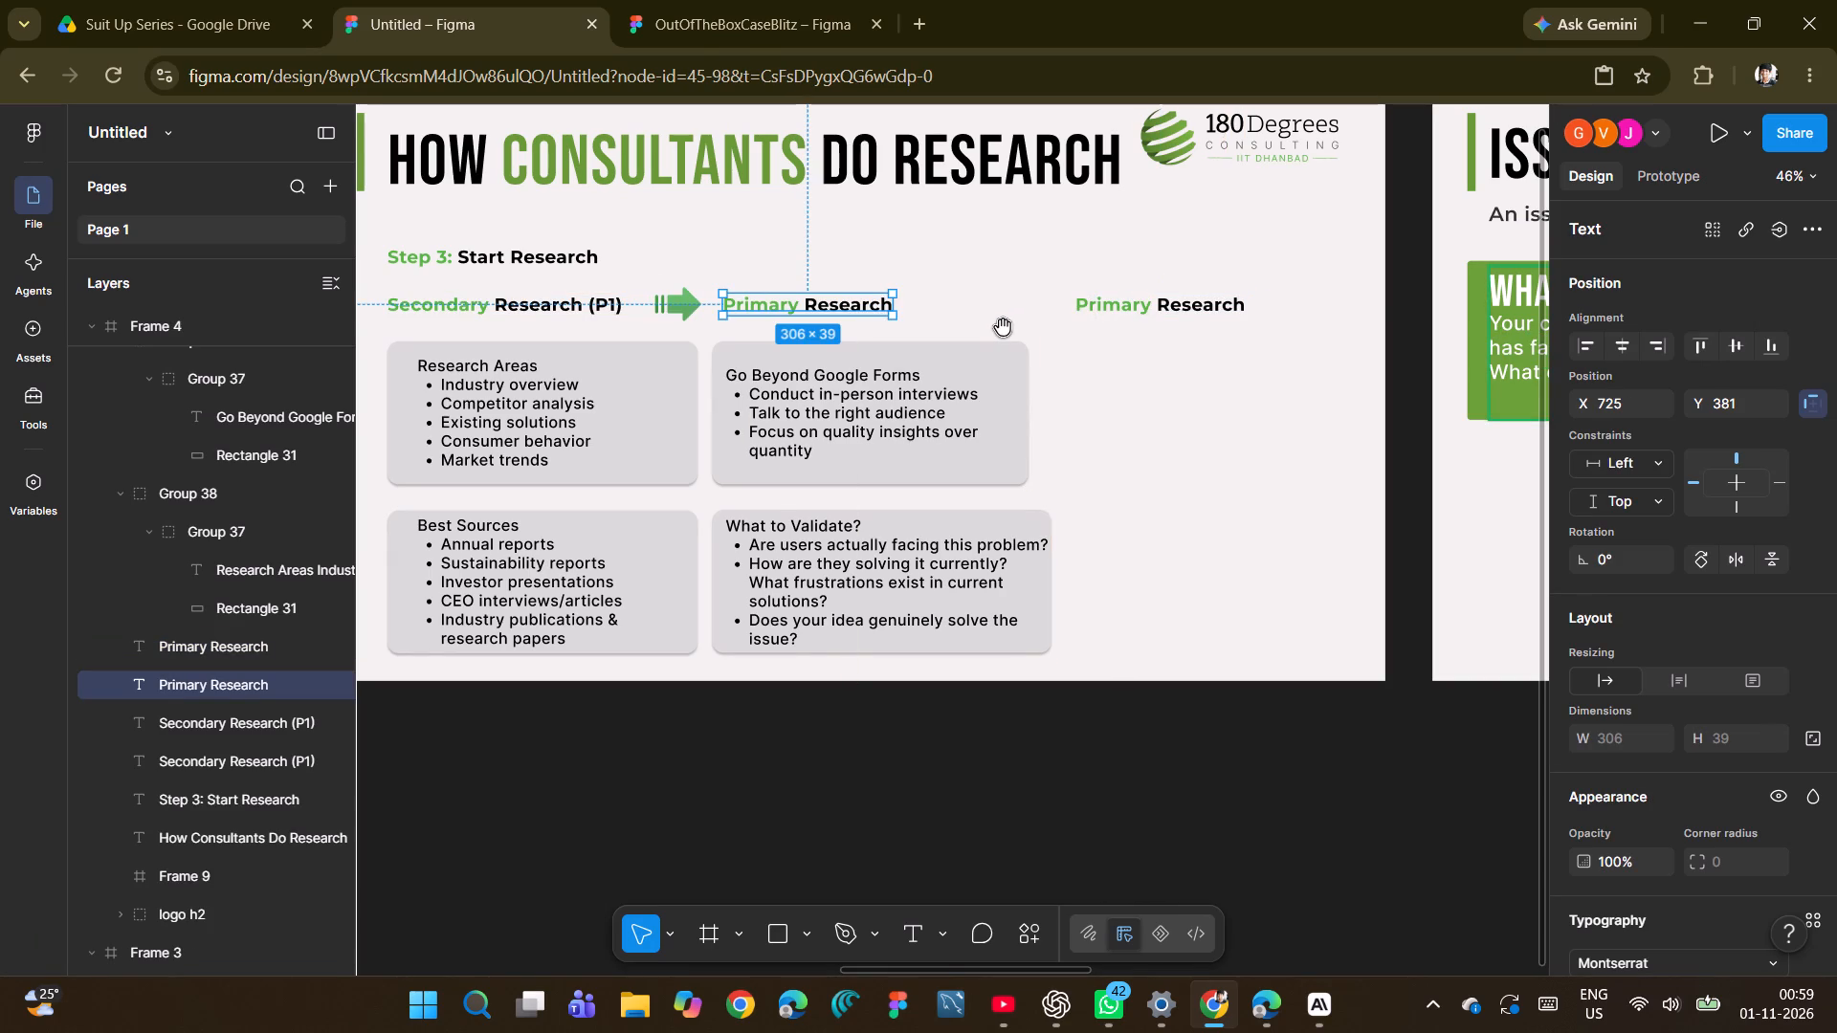
{"action": "key", "text": "alt+Tab"}
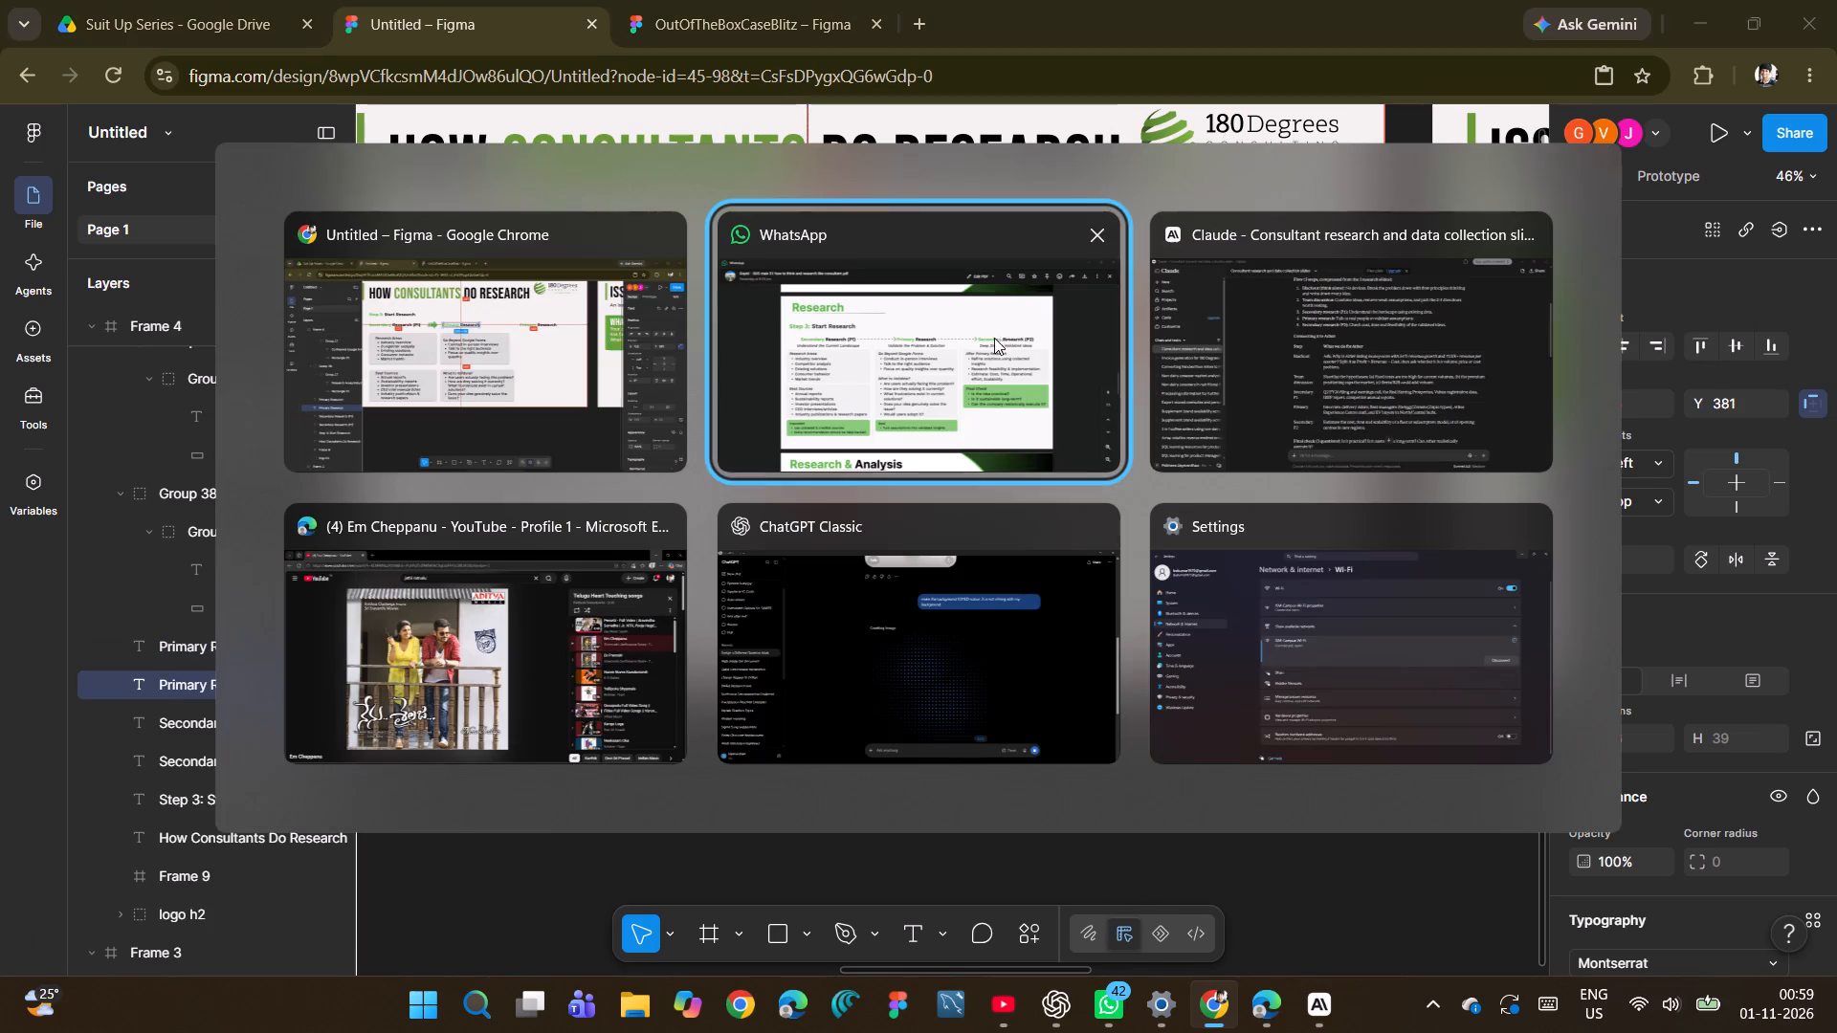
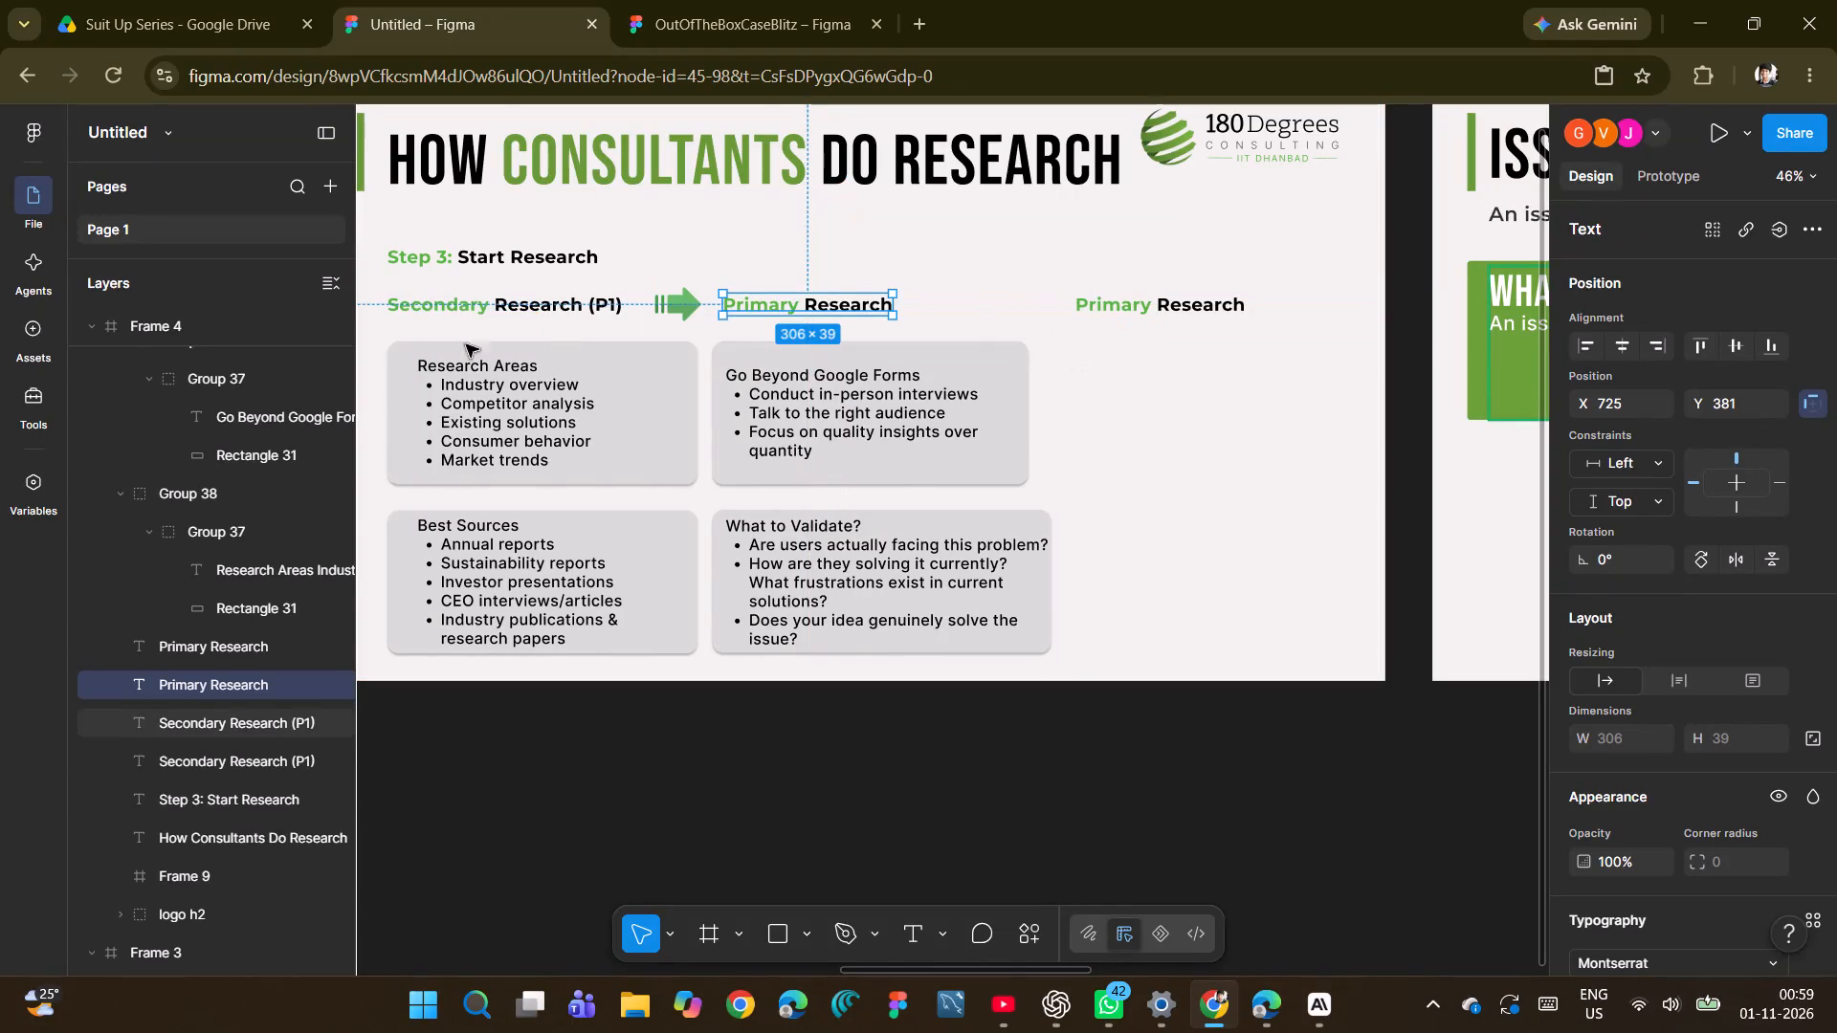
Delete the duplicated Primary Research heading from the third column of Frame 4.
{"action": "left_click", "coordinate": [570, 305]}
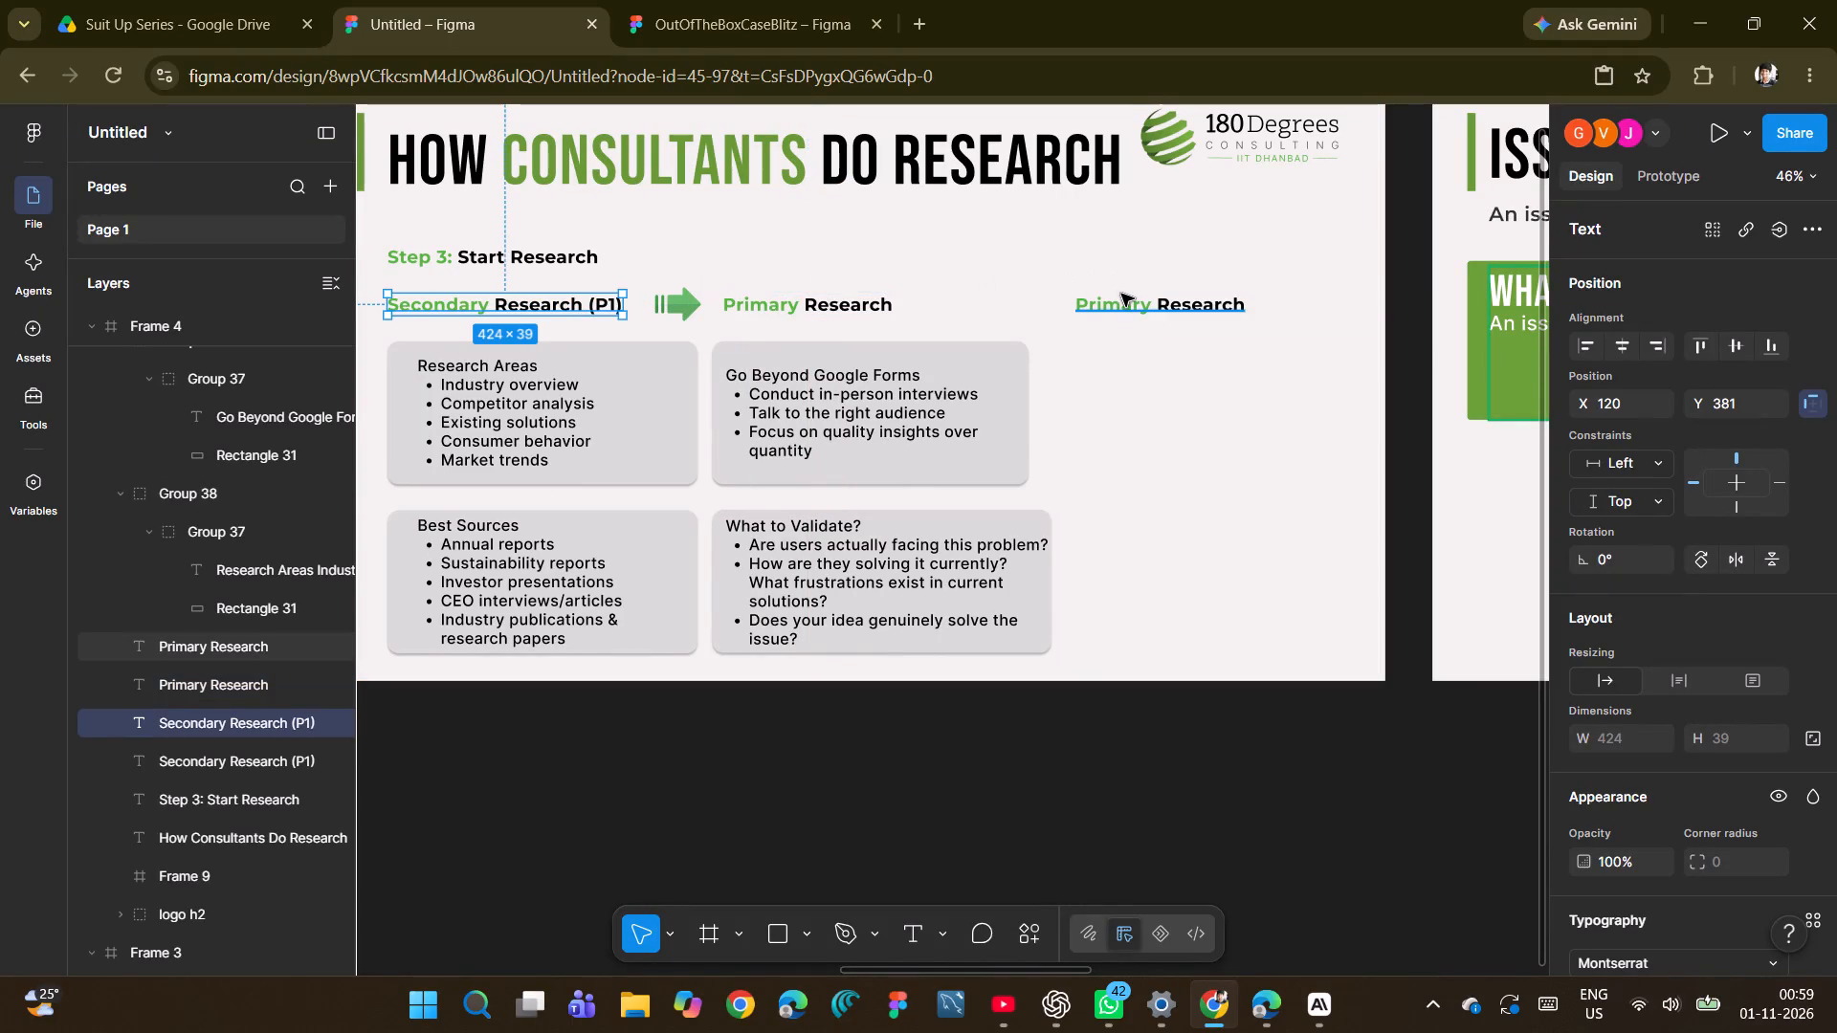
{"action": "left_click", "coordinate": [1121, 294]}
{"action": "key", "text": "BackSpace"}
Duplicate the Secondary Research (P1) heading and place the copy in the same row as the third column heading at about X 1384, Y 381.
{"action": "left_click", "coordinate": [535, 309]}
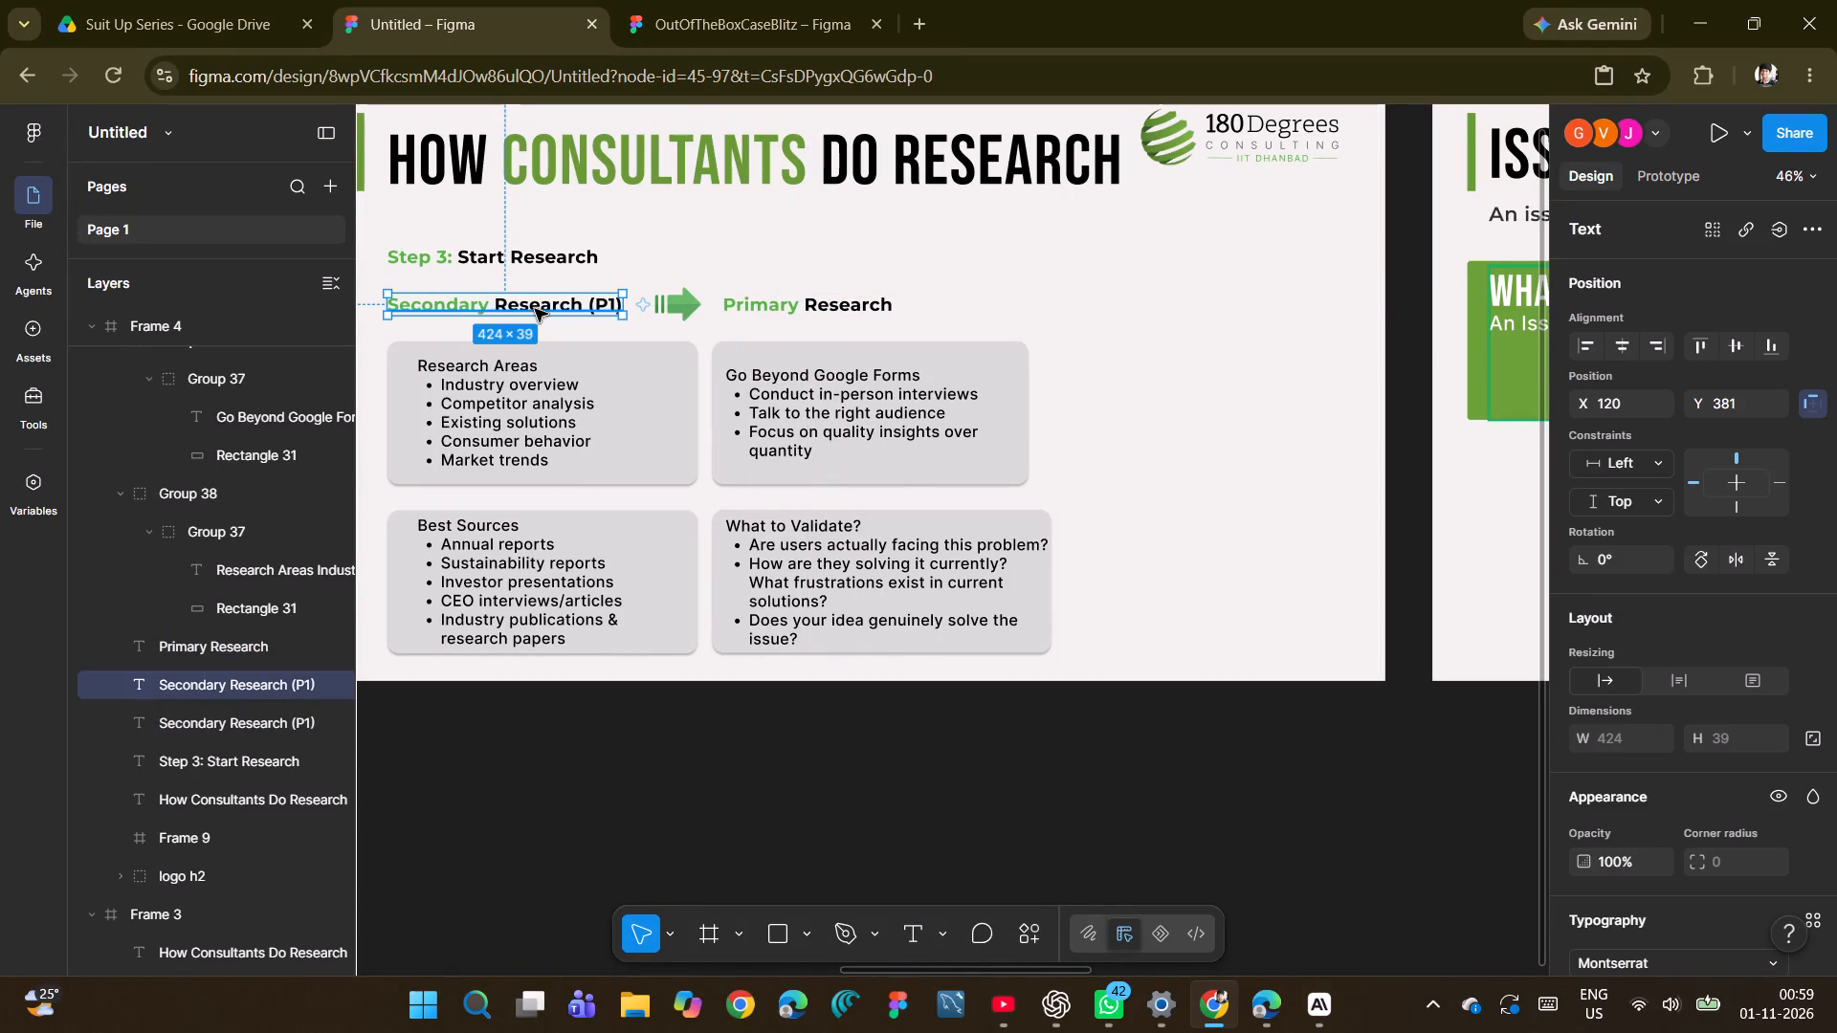
{"action": "key", "text": "ctrl+d"}
{"action": "left_click_drag", "start_coordinate": [520, 306], "coordinate": [1146, 311]}
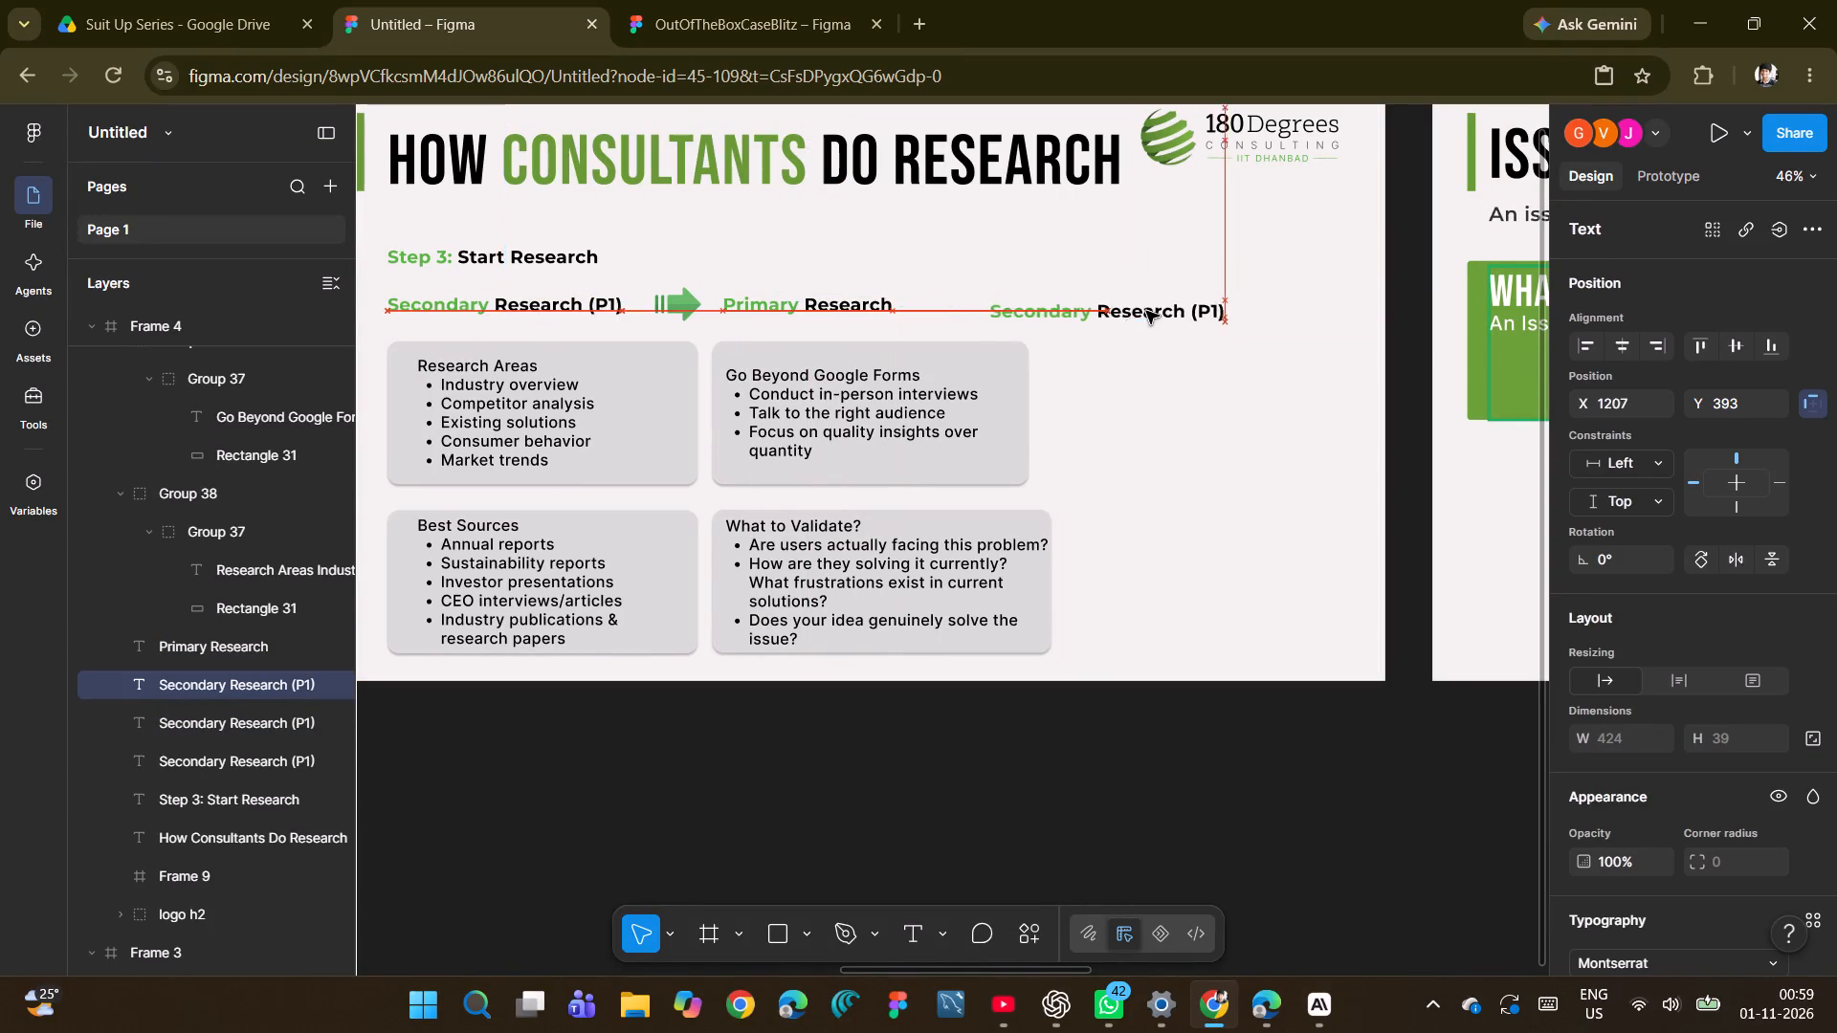
{"action": "left_click_drag", "start_coordinate": [1146, 311], "coordinate": [1220, 304]}
Open the text of the third column's Secondary Research (P1) heading for editing.
{"action": "double_click", "coordinate": [1220, 304]}
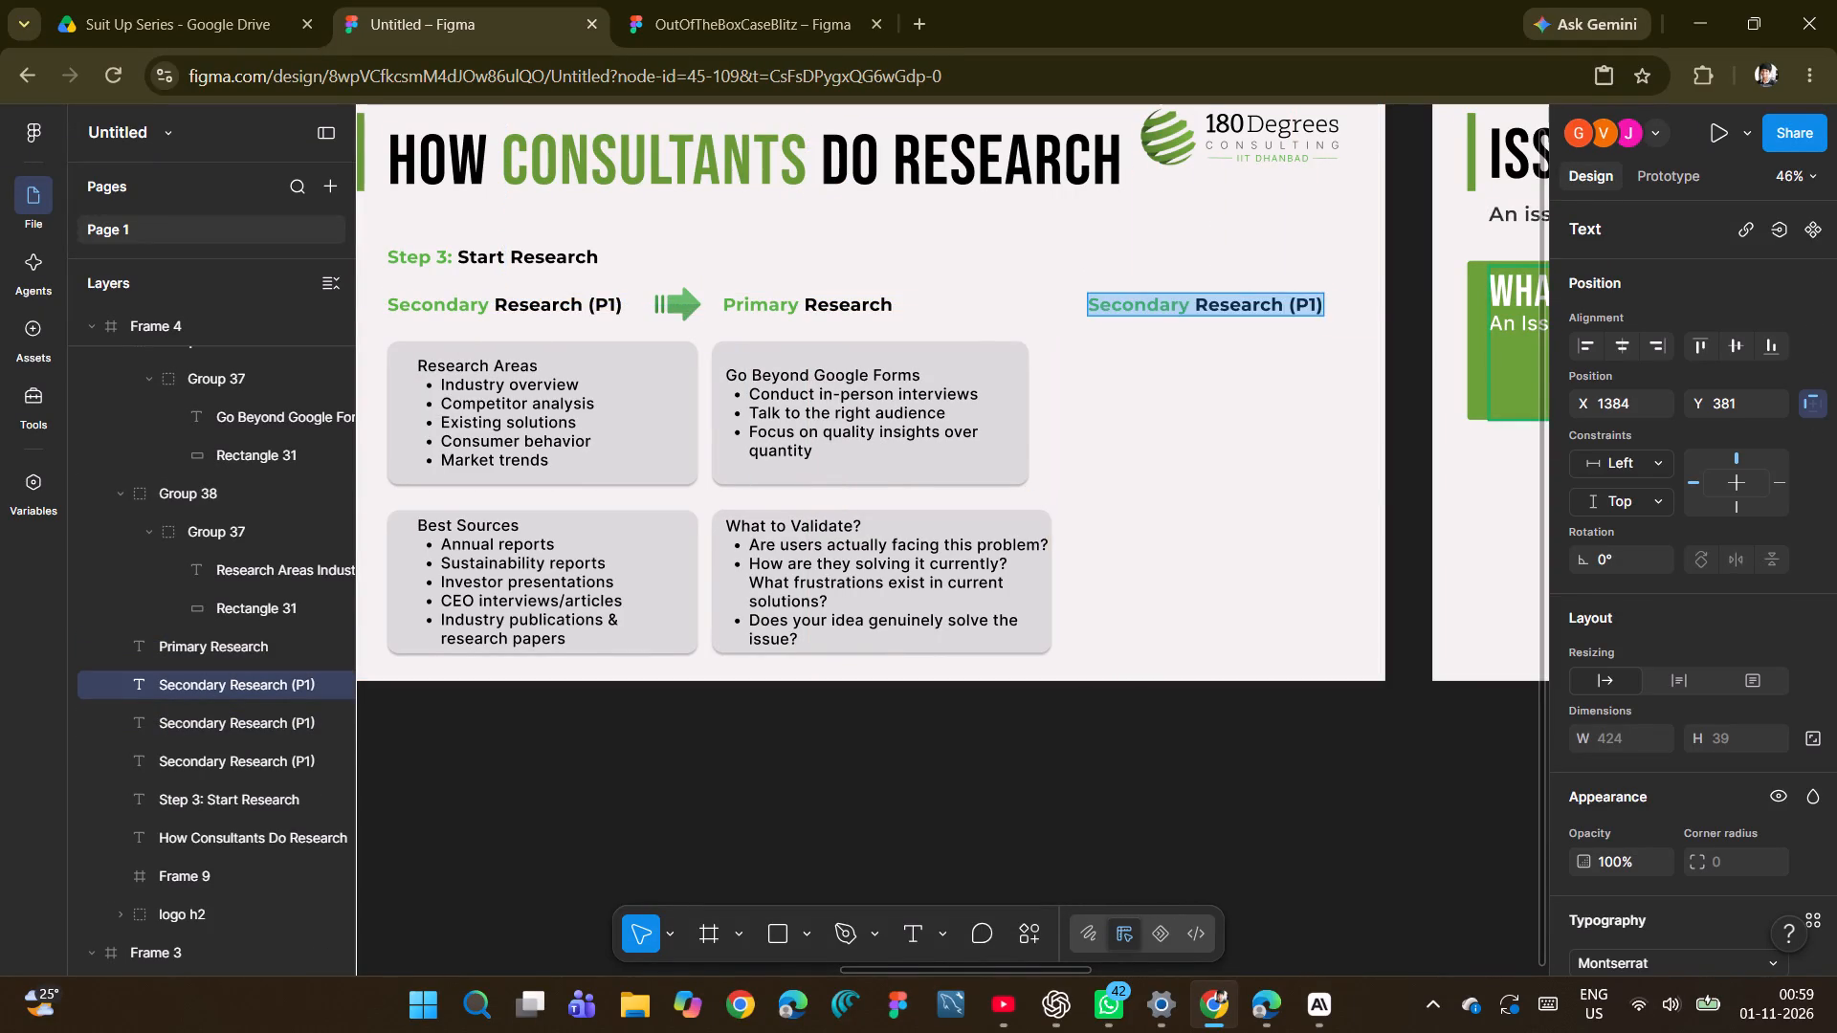
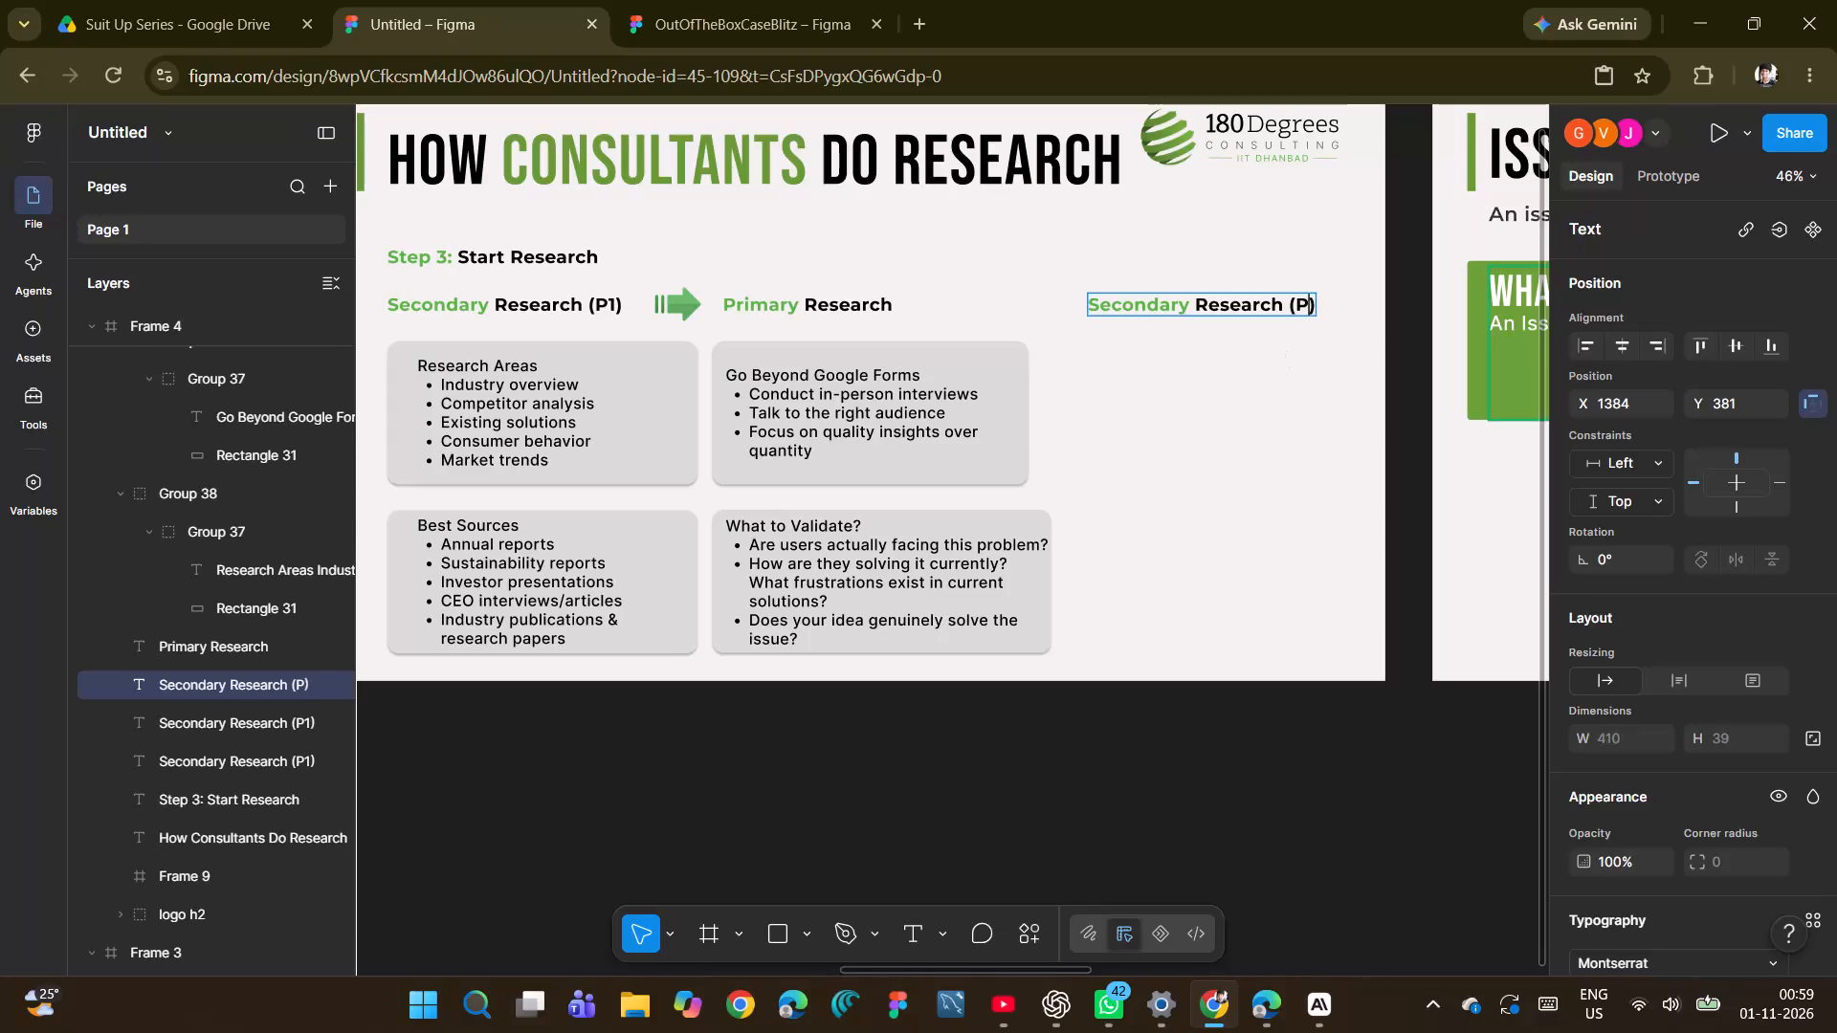
Finish the third column's heading text as Secondary Research (P2).
{"action": "left_click", "coordinate": [1199, 453]}
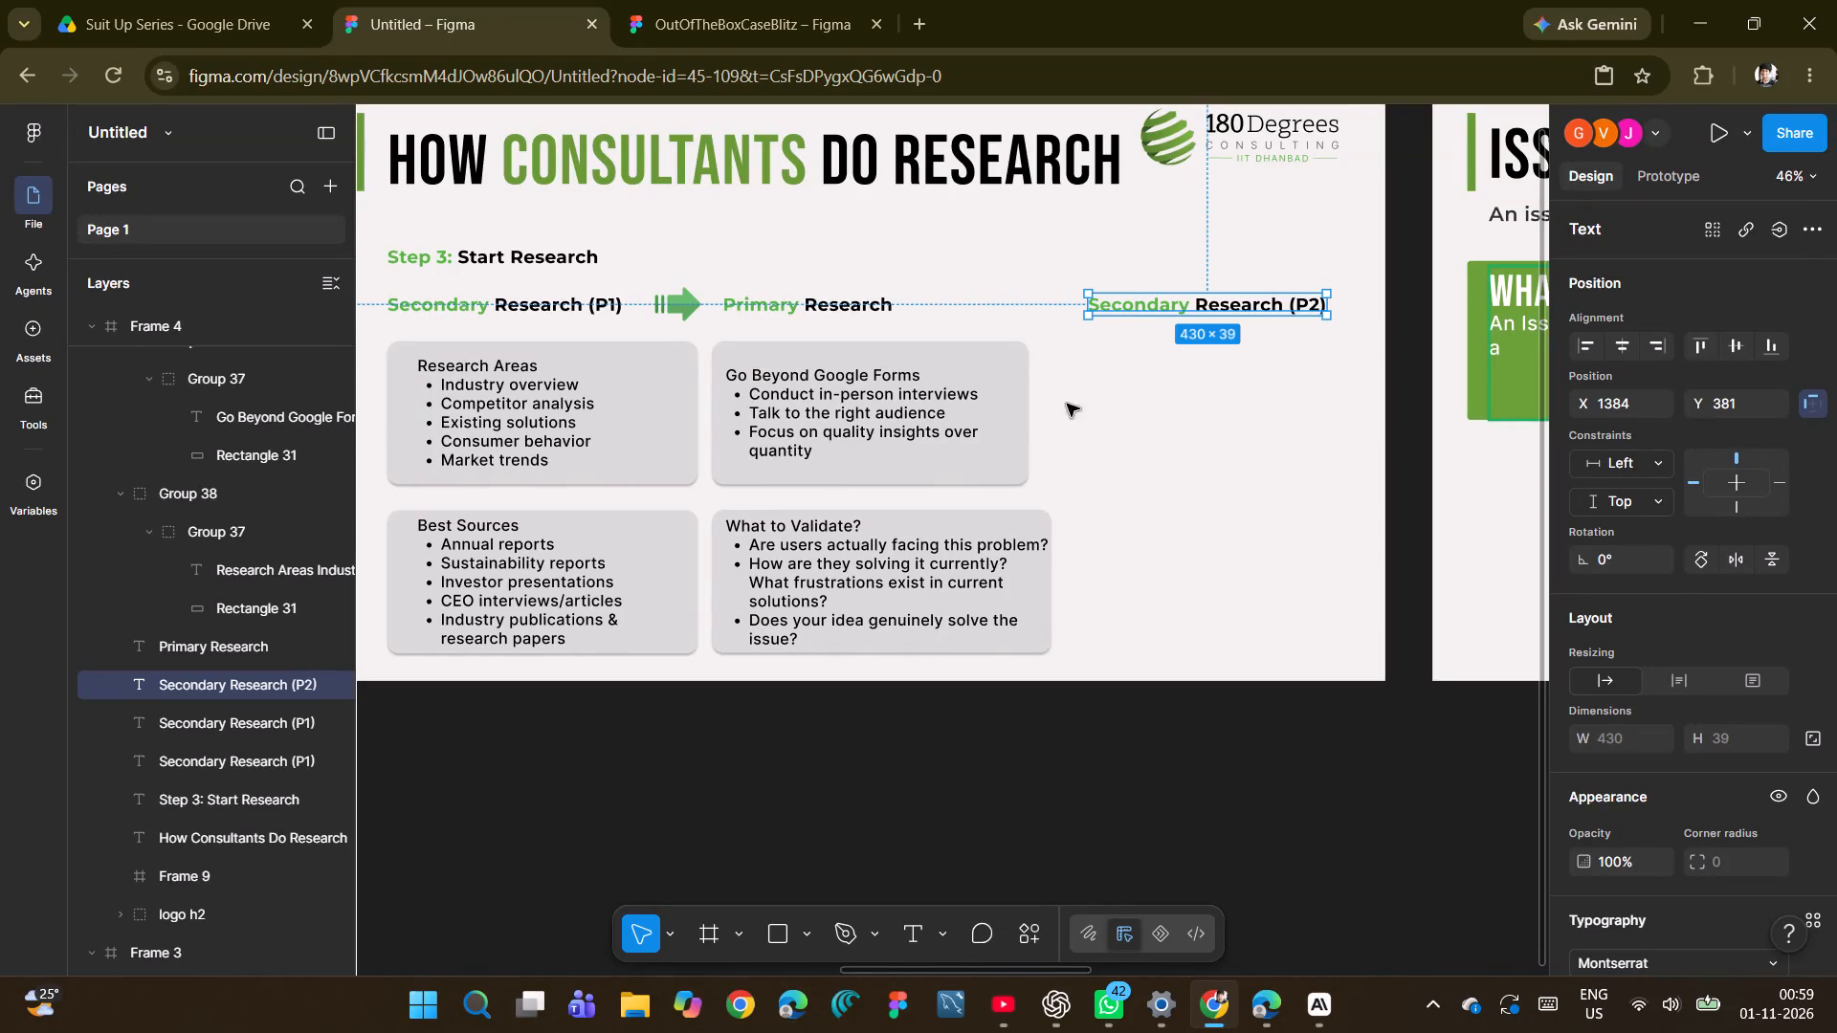
Duplicate the green arrow and place the copy between the Primary Research and Secondary Research (P2) headings at X 1204, Y 356.
{"action": "left_click", "coordinate": [675, 312]}
{"action": "key", "text": "ctrl+d"}
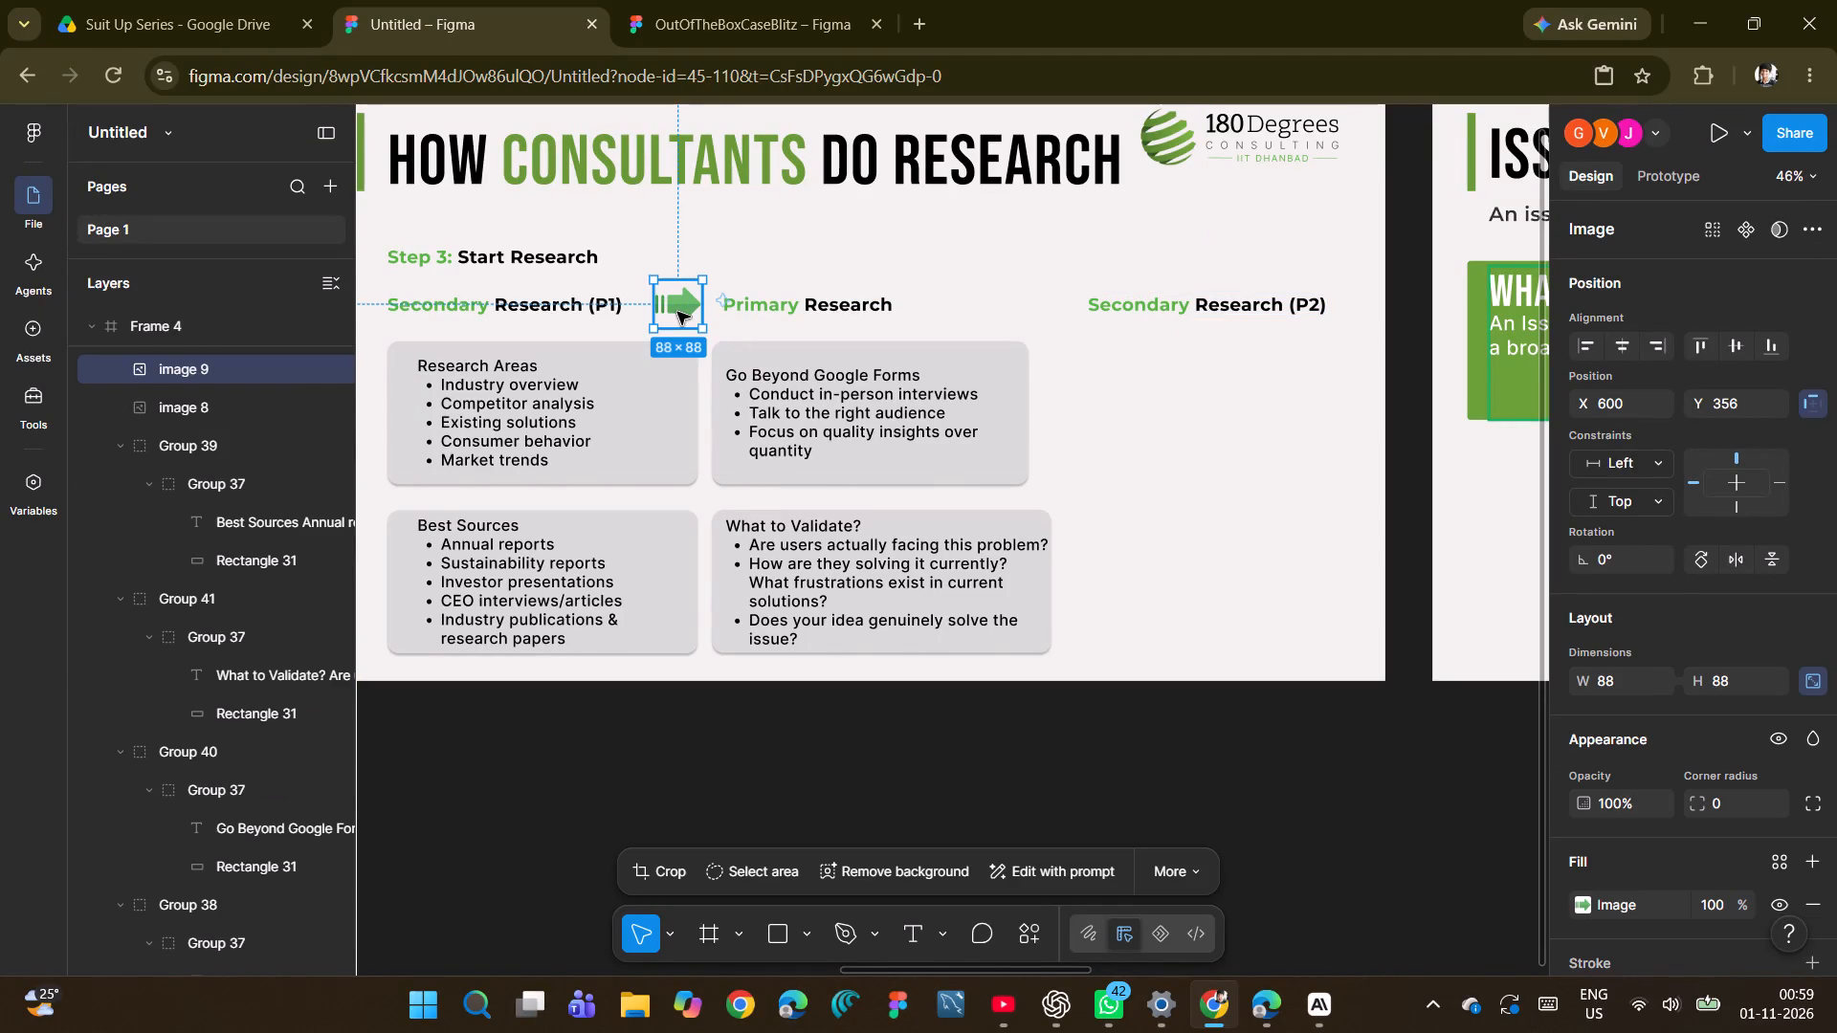
{"action": "left_click_drag", "start_coordinate": [677, 312], "coordinate": [997, 317]}
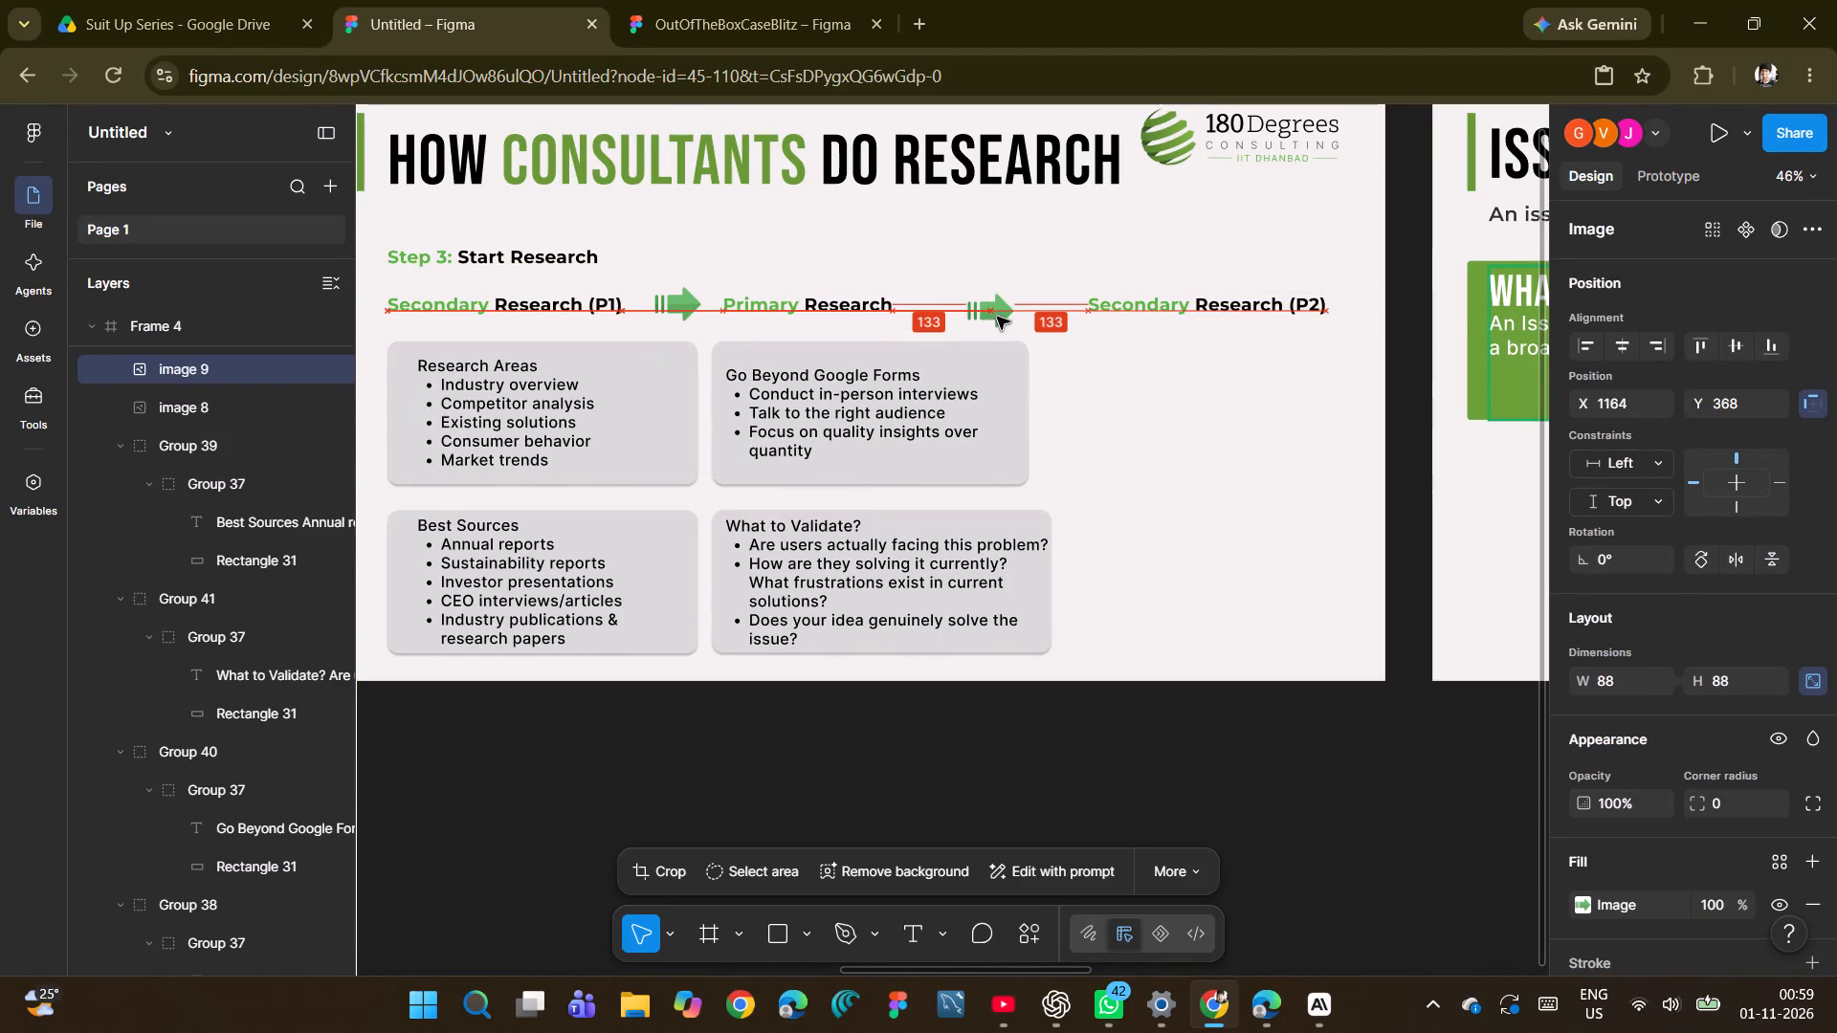
{"action": "left_click_drag", "start_coordinate": [997, 317], "coordinate": [1011, 314]}
{"action": "left_click", "coordinate": [1137, 348]}
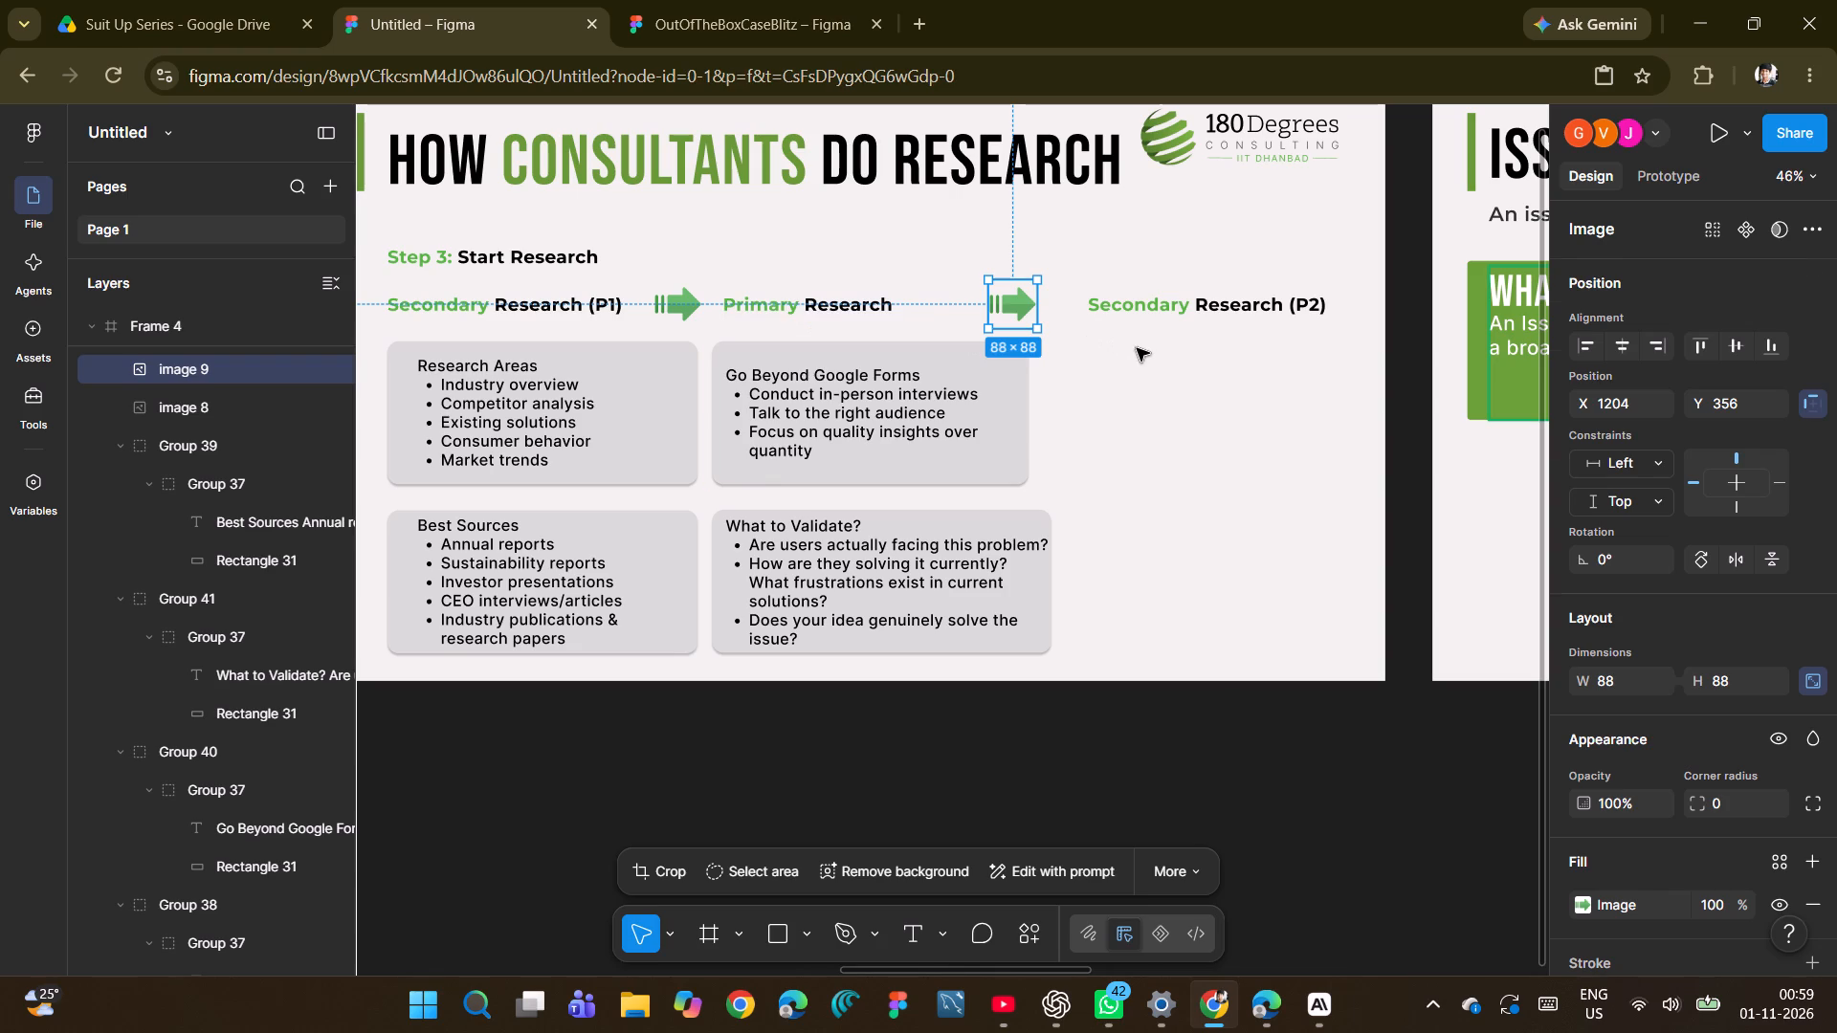
Widen the grey rectangle behind Go Beyond Google Forms until its right edge roughly lines up with the What to Validate? card below.
{"action": "double_click", "coordinate": [1004, 435]}
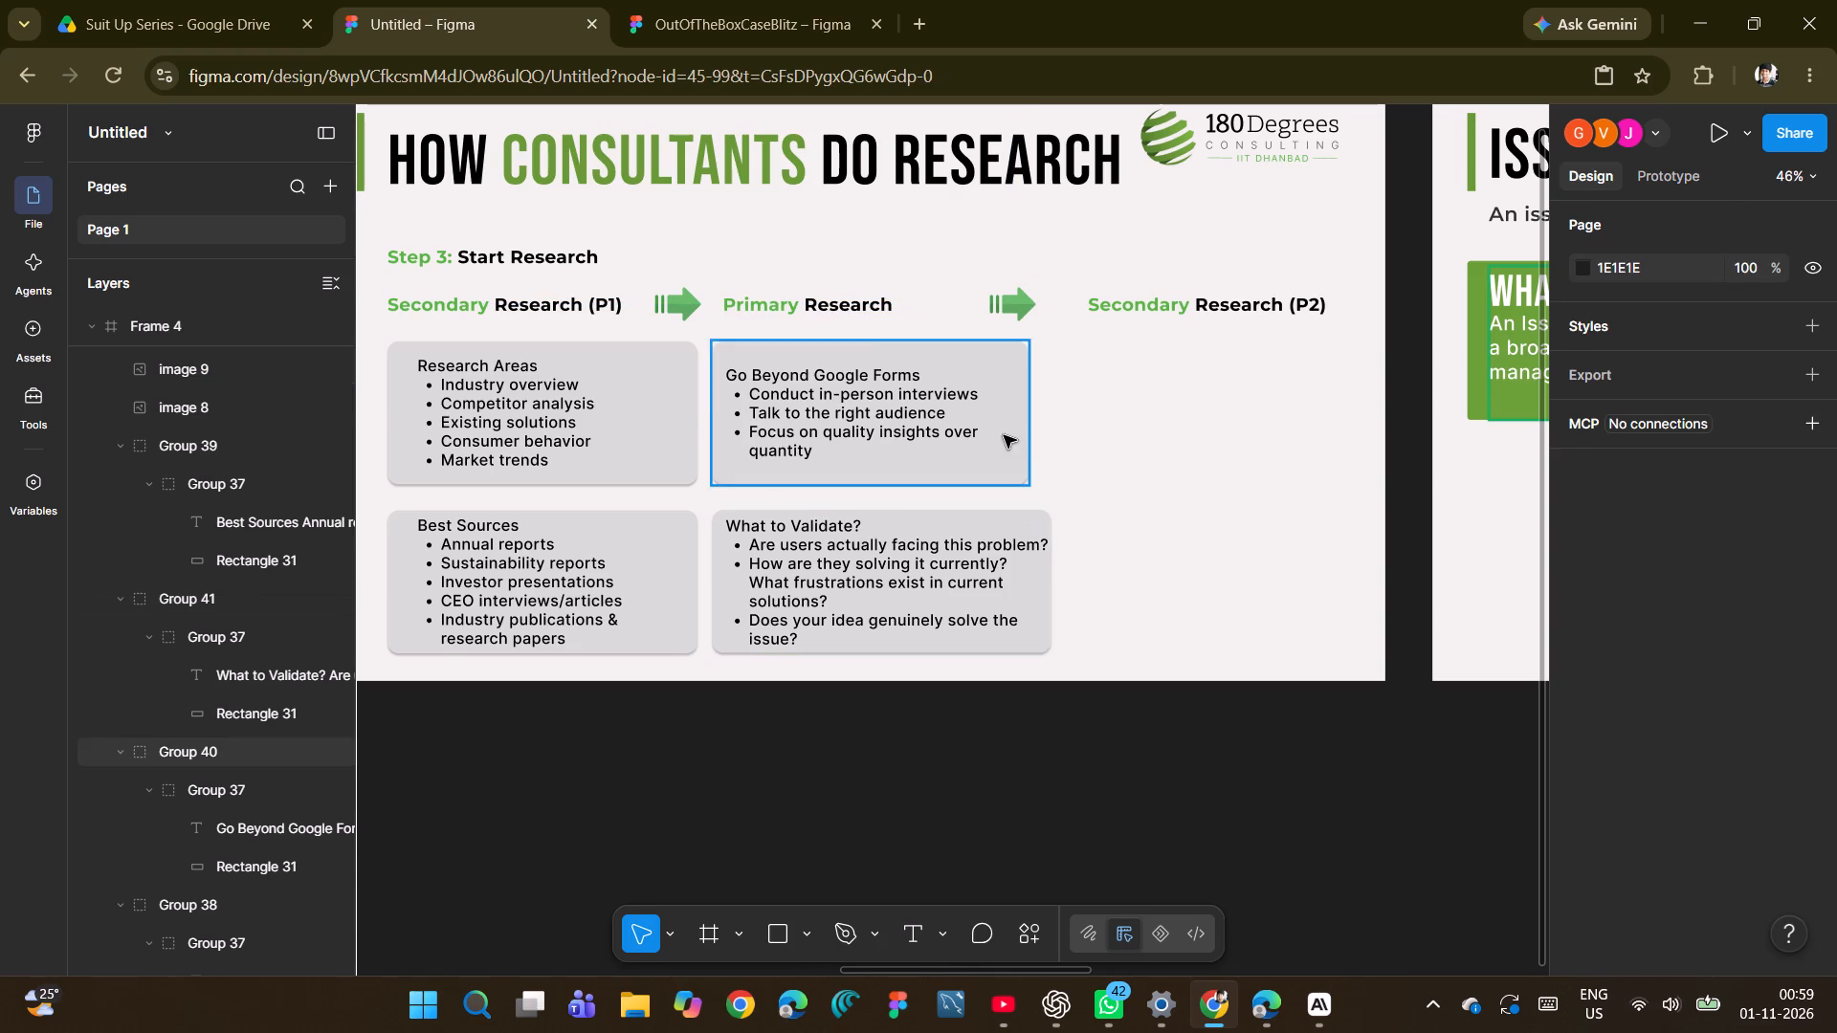
{"action": "double_click", "coordinate": [1006, 435]}
{"action": "left_click_drag", "start_coordinate": [1021, 435], "coordinate": [1039, 435]}
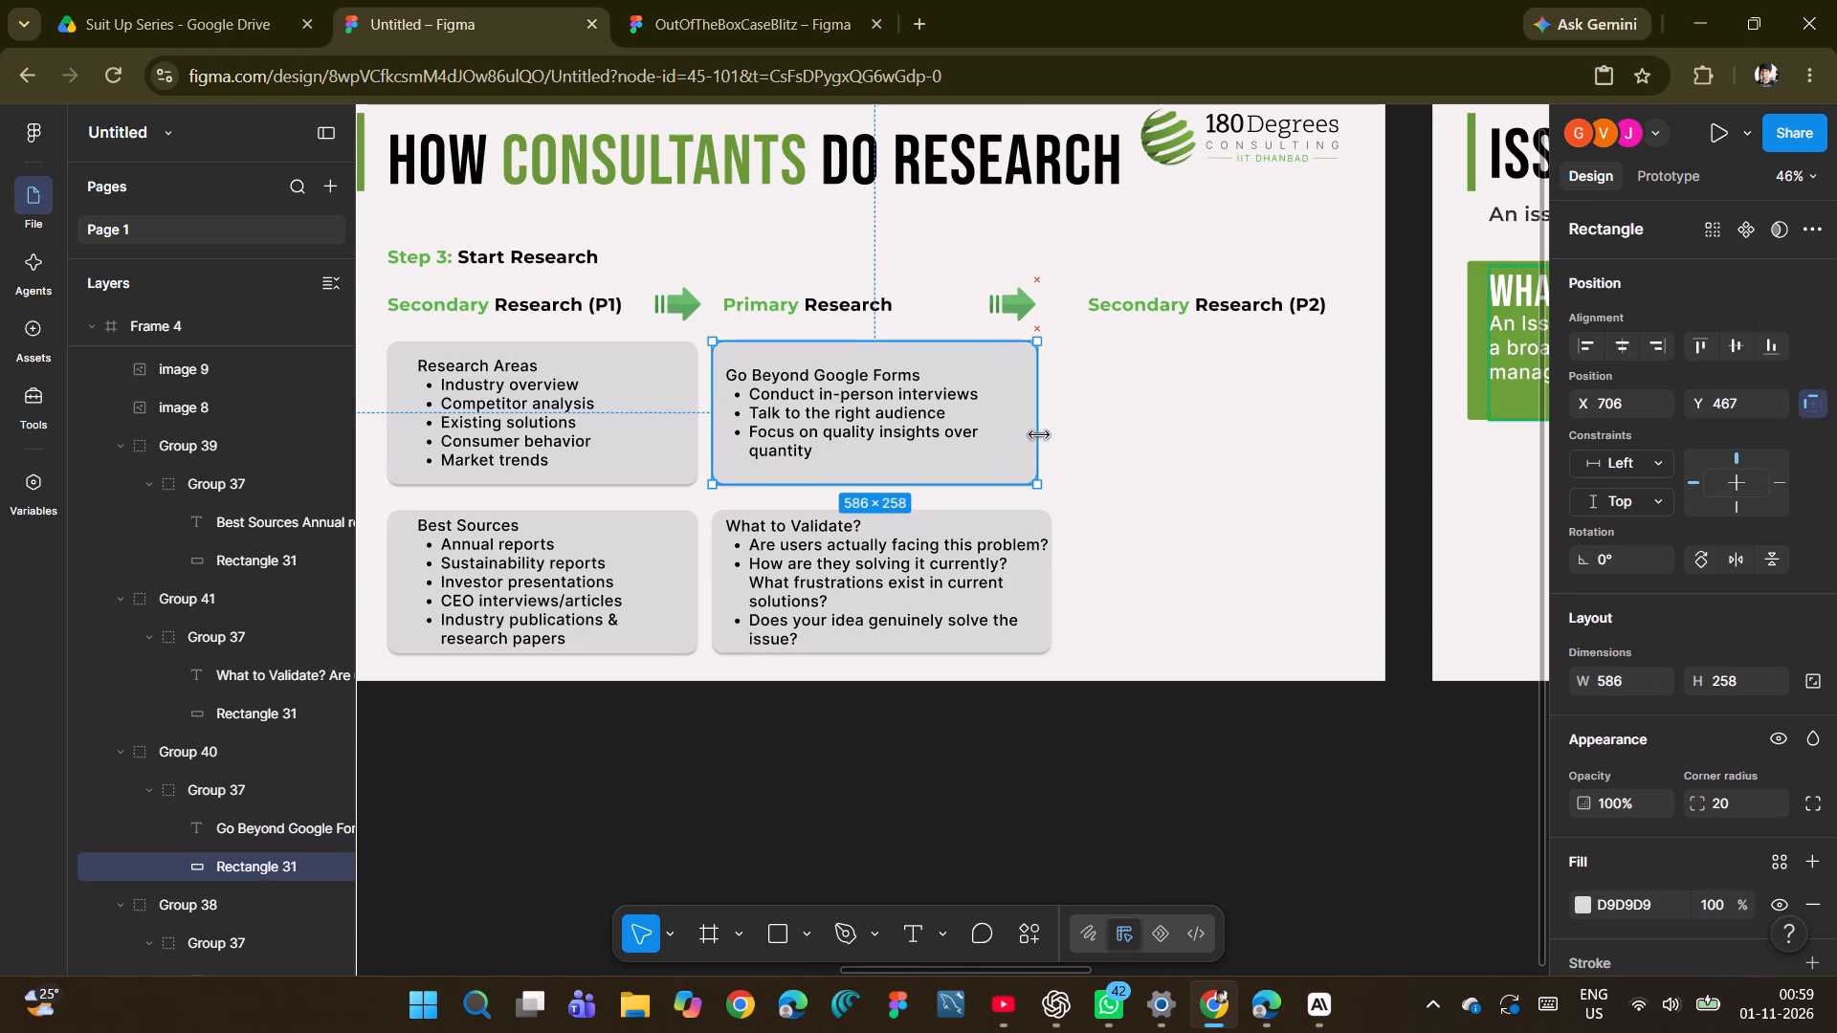
{"action": "left_click_drag", "start_coordinate": [1039, 435], "coordinate": [1045, 435]}
{"action": "left_click", "coordinate": [1120, 459]}
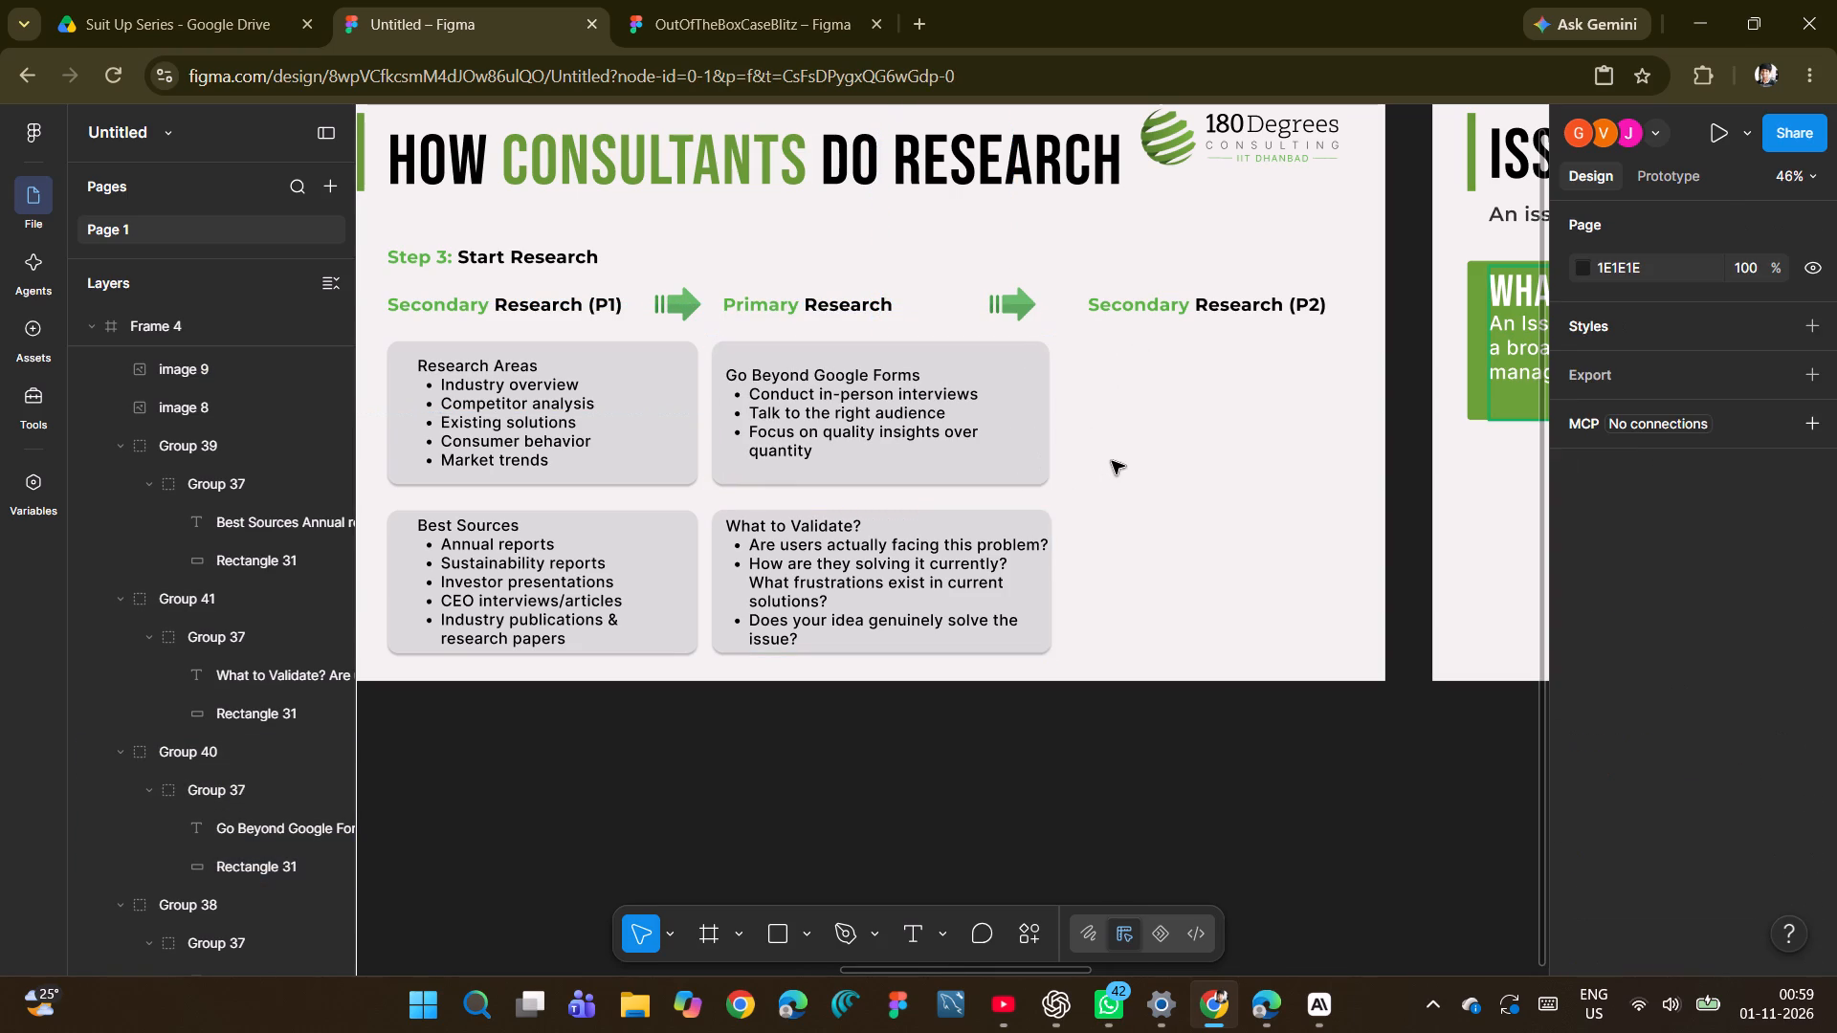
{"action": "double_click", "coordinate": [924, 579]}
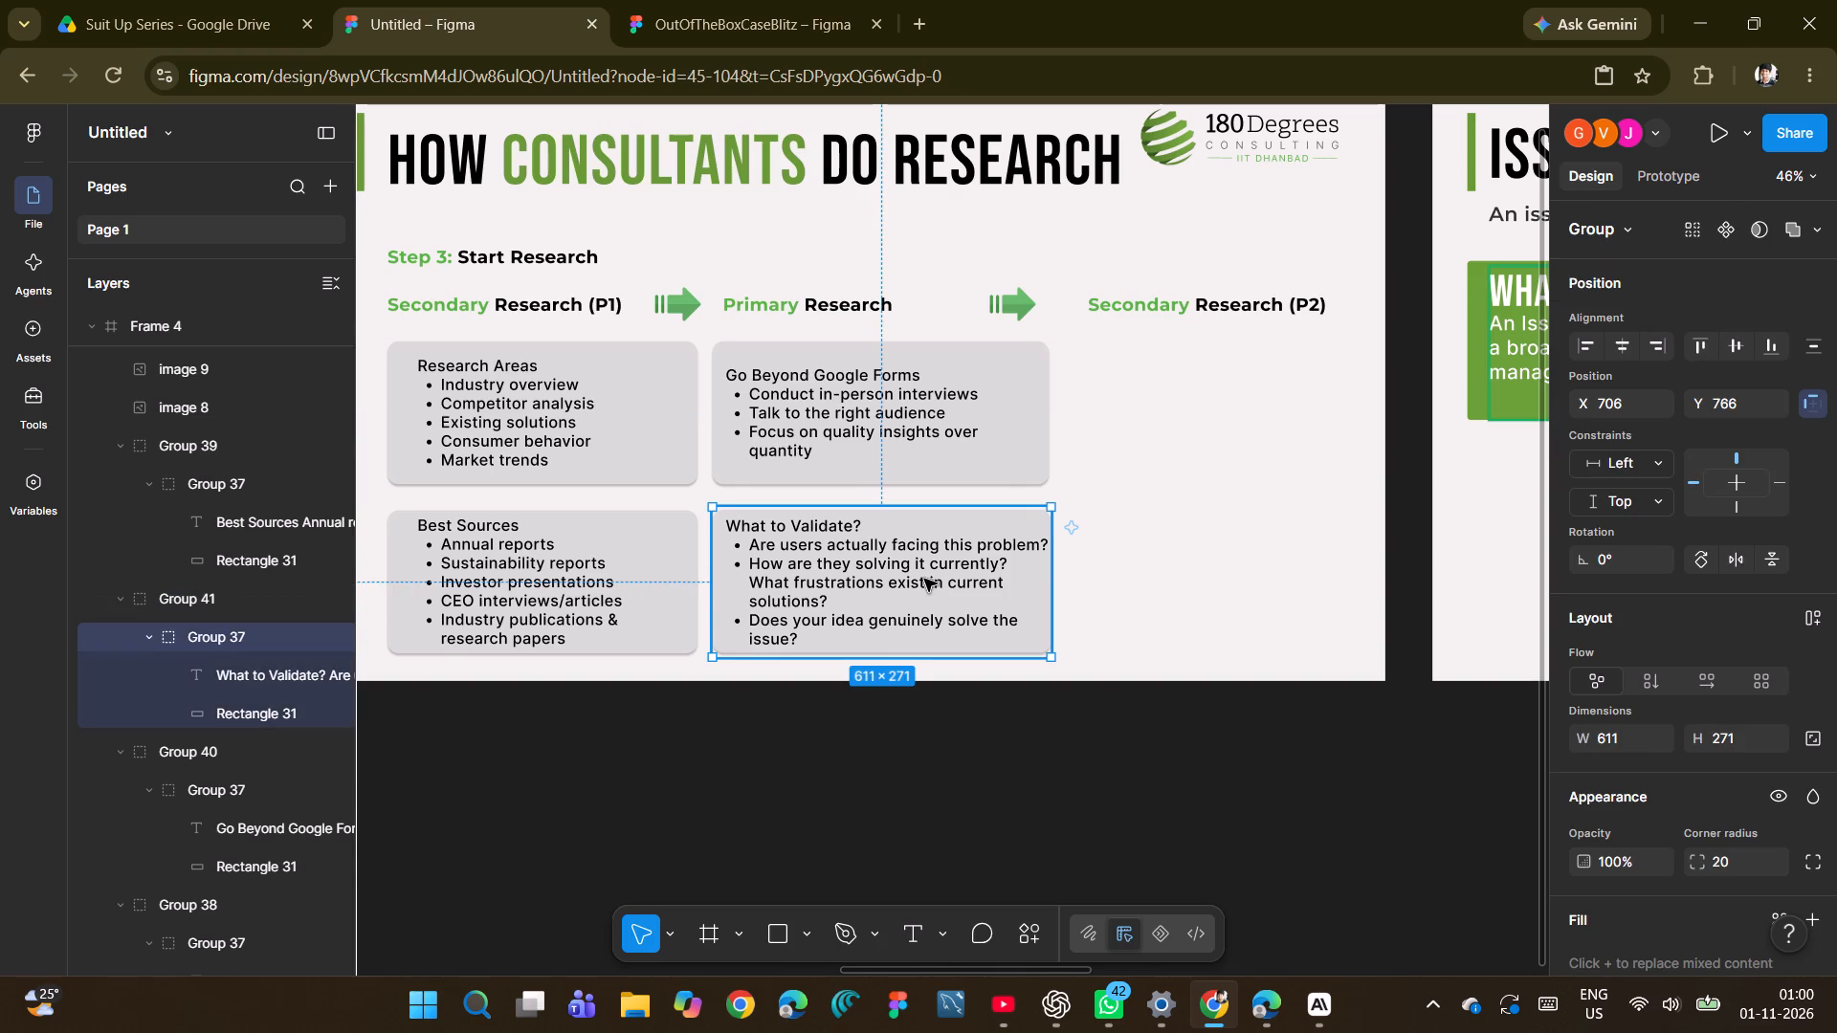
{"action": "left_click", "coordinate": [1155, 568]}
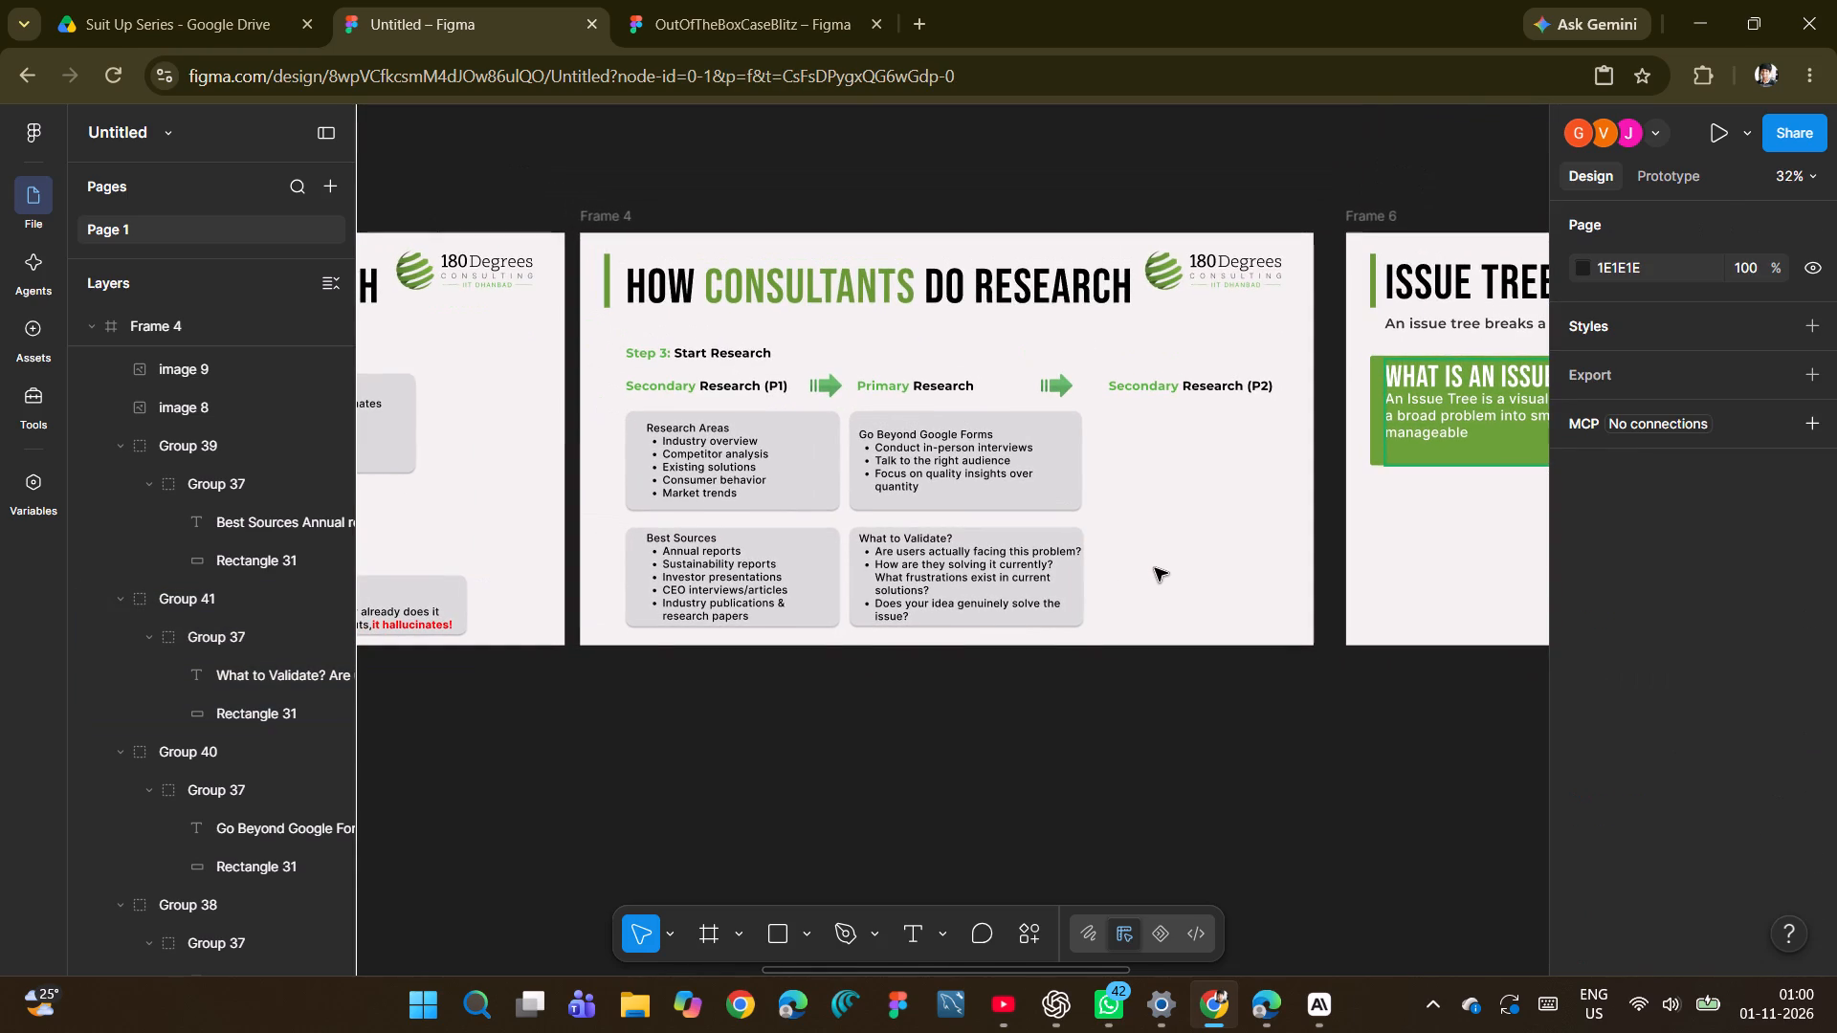
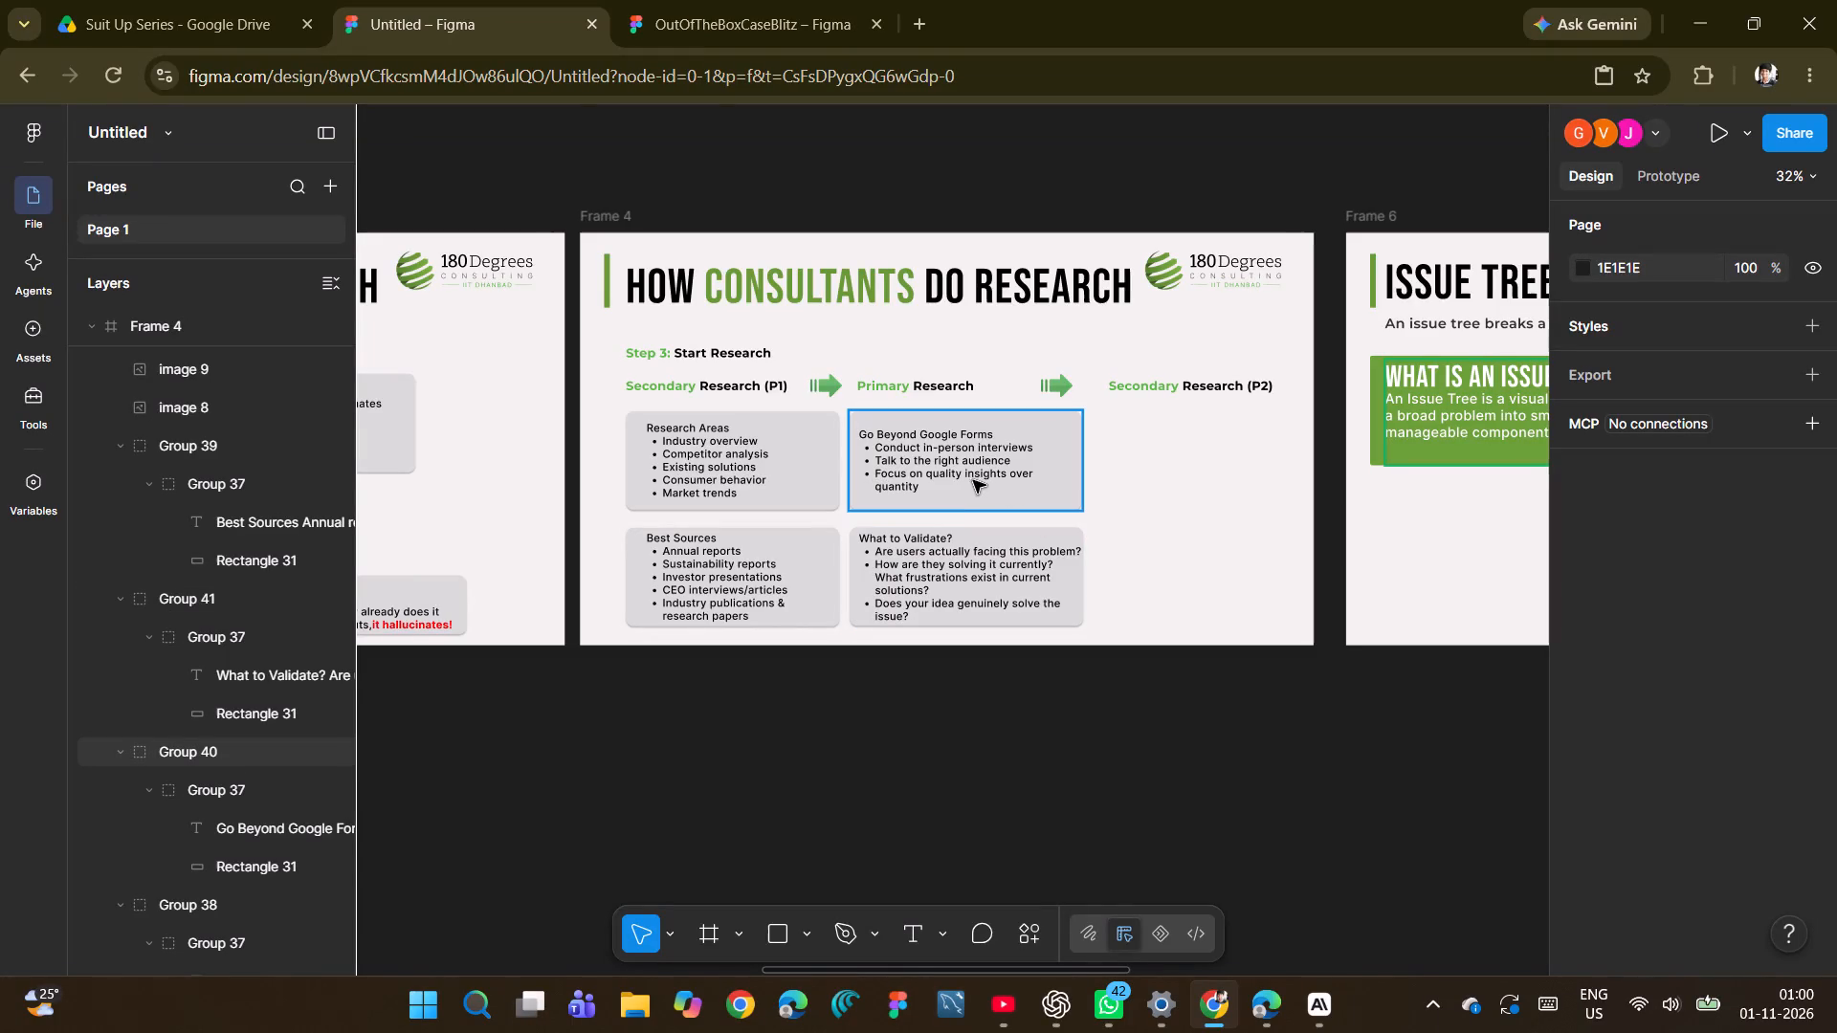
Move the Go Beyond Google Forms text block slightly up inside its grey card, to X 730, Y 477.
{"action": "double_click", "coordinate": [937, 476]}
{"action": "double_click", "coordinate": [921, 471]}
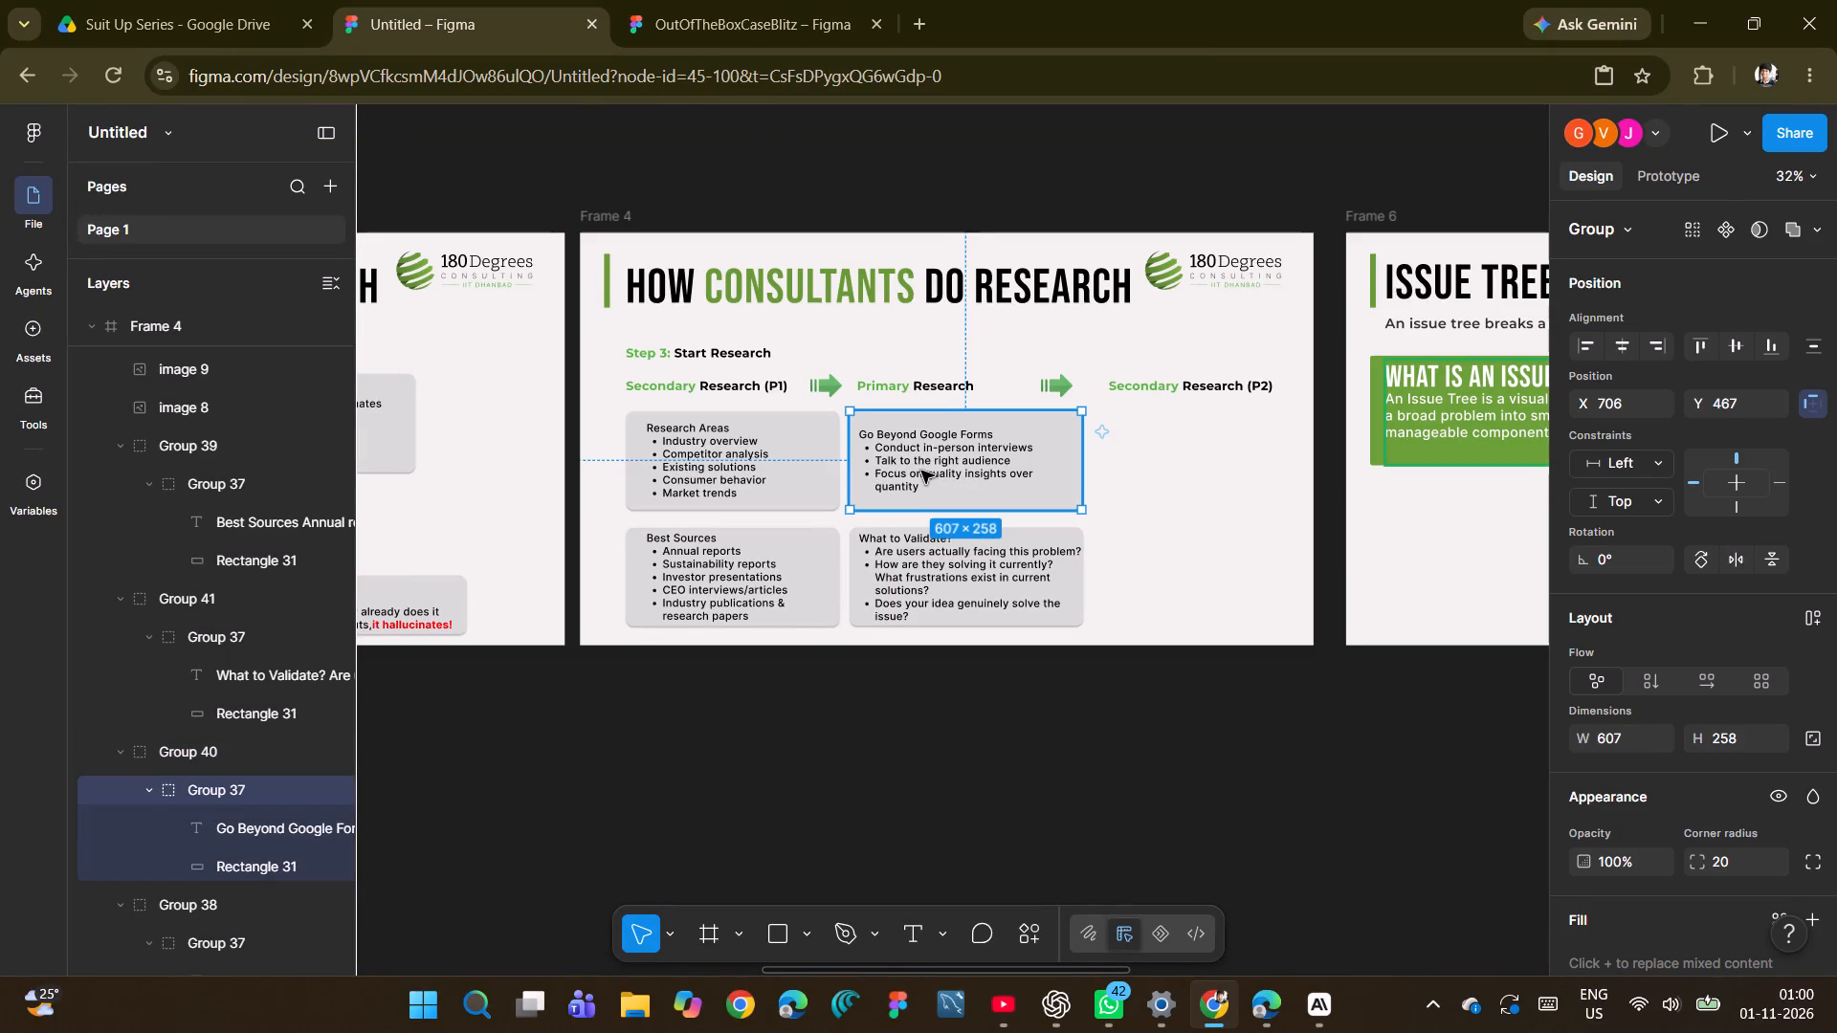
{"action": "left_click", "coordinate": [920, 465]}
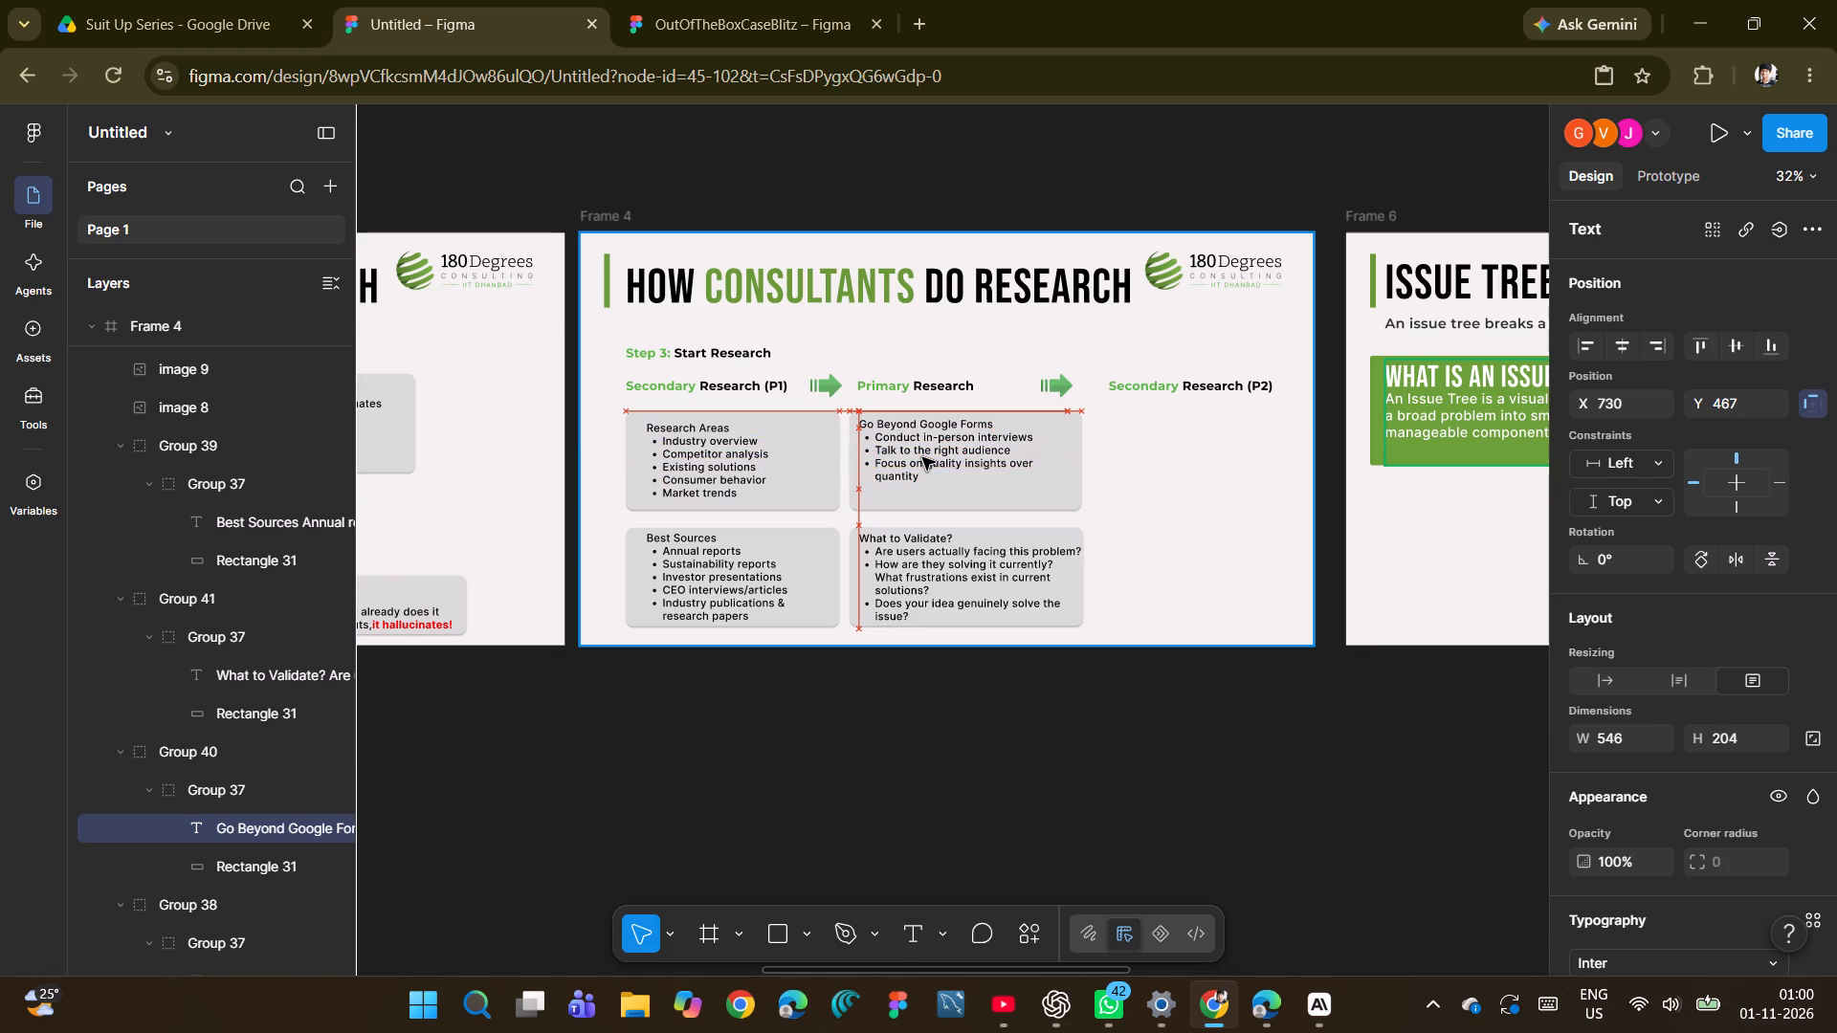
{"action": "left_click", "coordinate": [998, 371]}
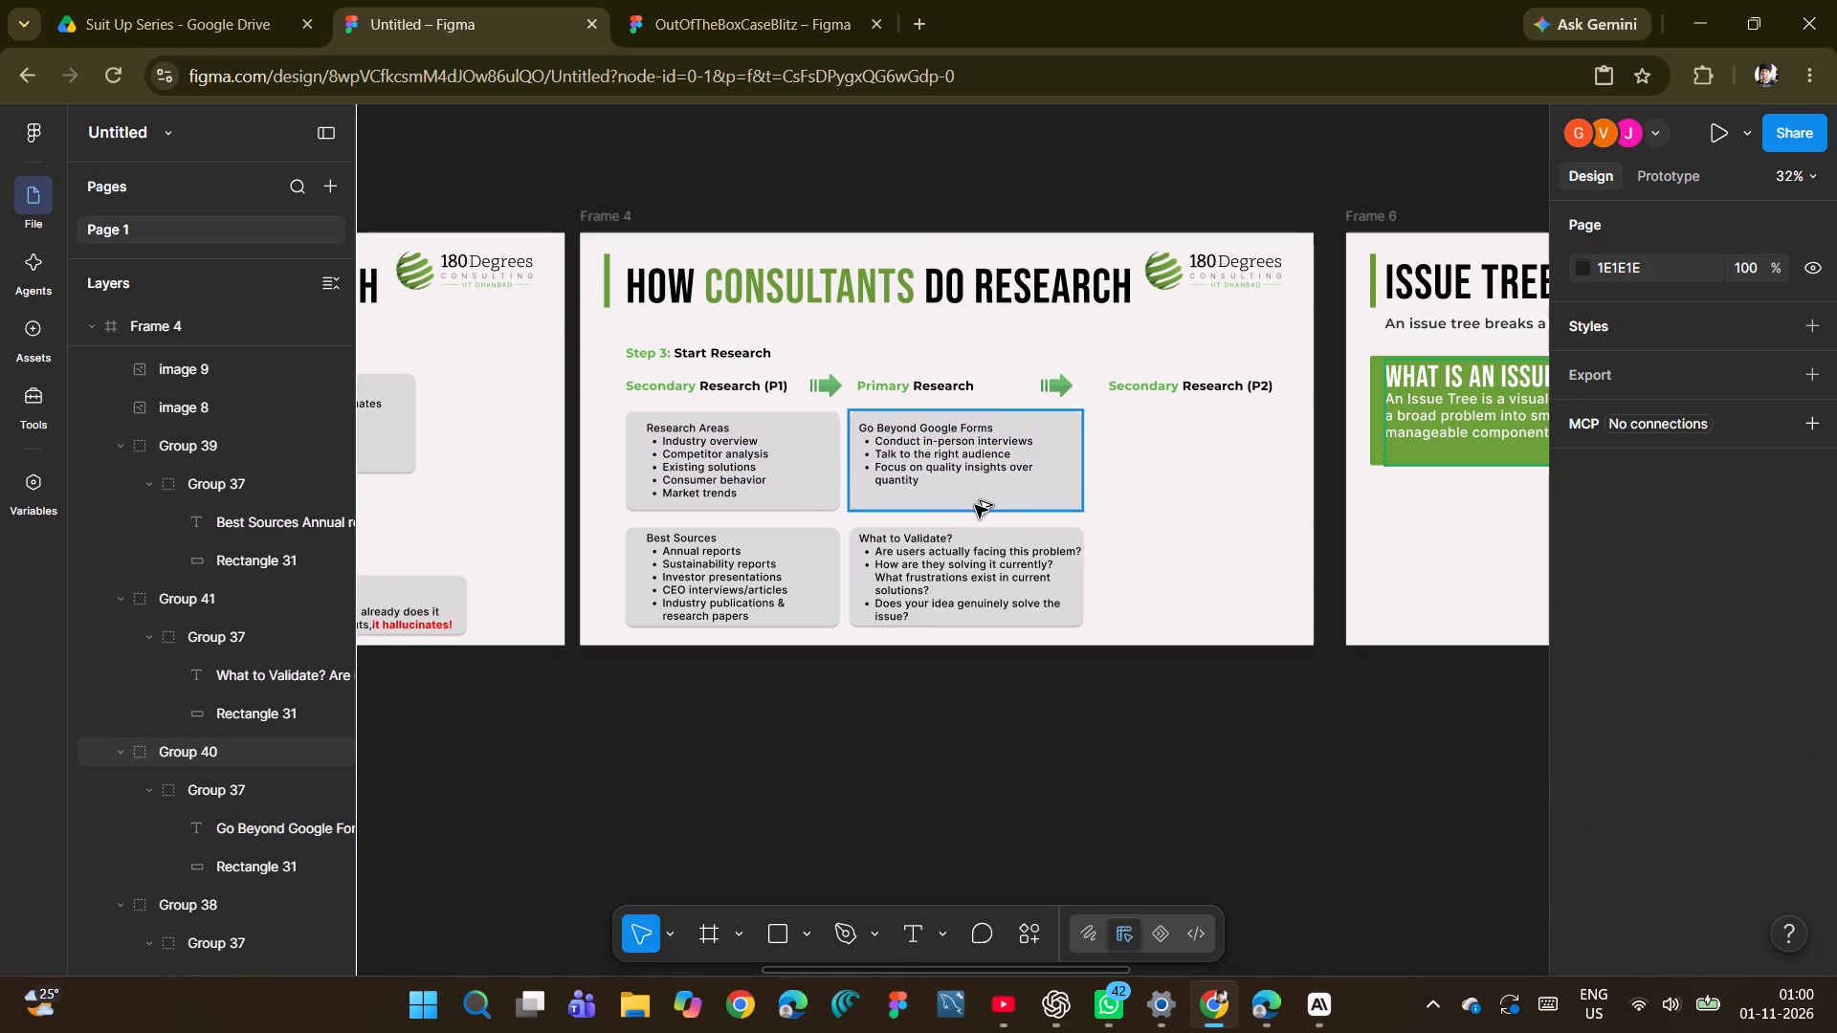
Duplicate the Go Beyond Google Forms card and place the copy under the Secondary Research (P2) heading at X 1327, Y 477.
{"action": "left_click", "coordinate": [1055, 429]}
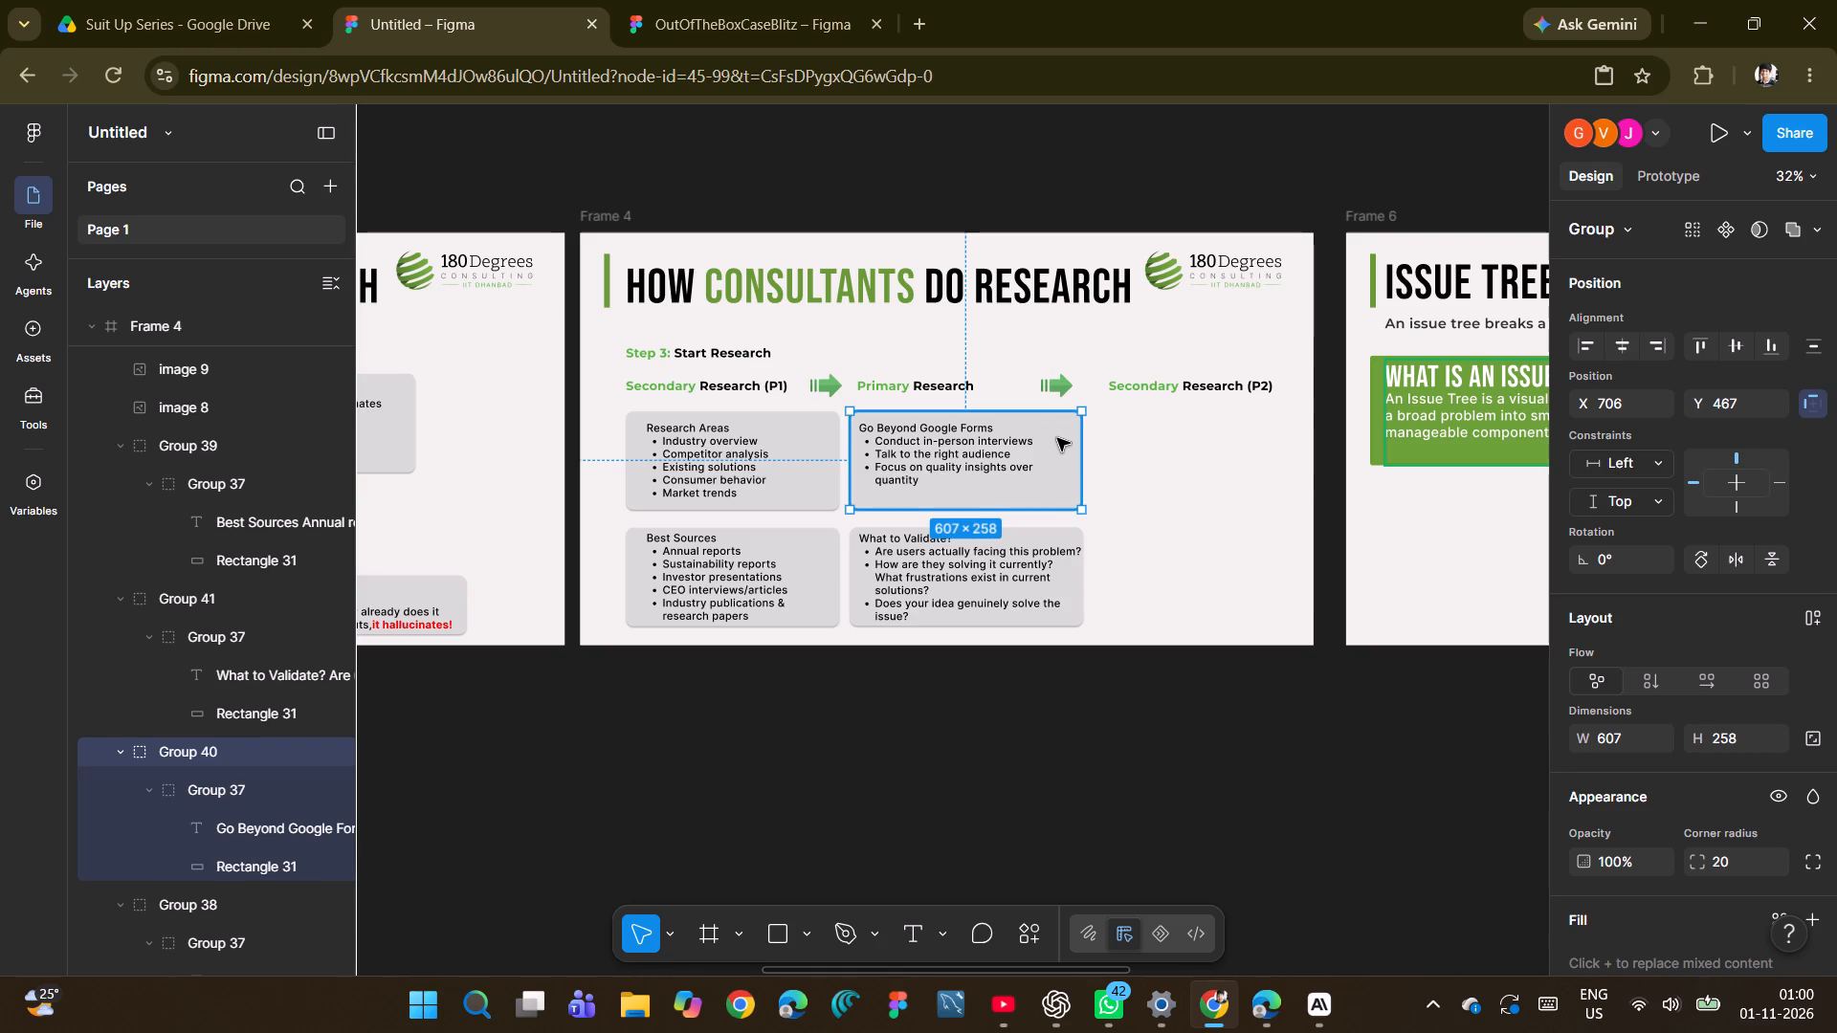
{"action": "key", "text": "ctrl+d"}
{"action": "left_click_drag", "start_coordinate": [1053, 440], "coordinate": [1293, 445]}
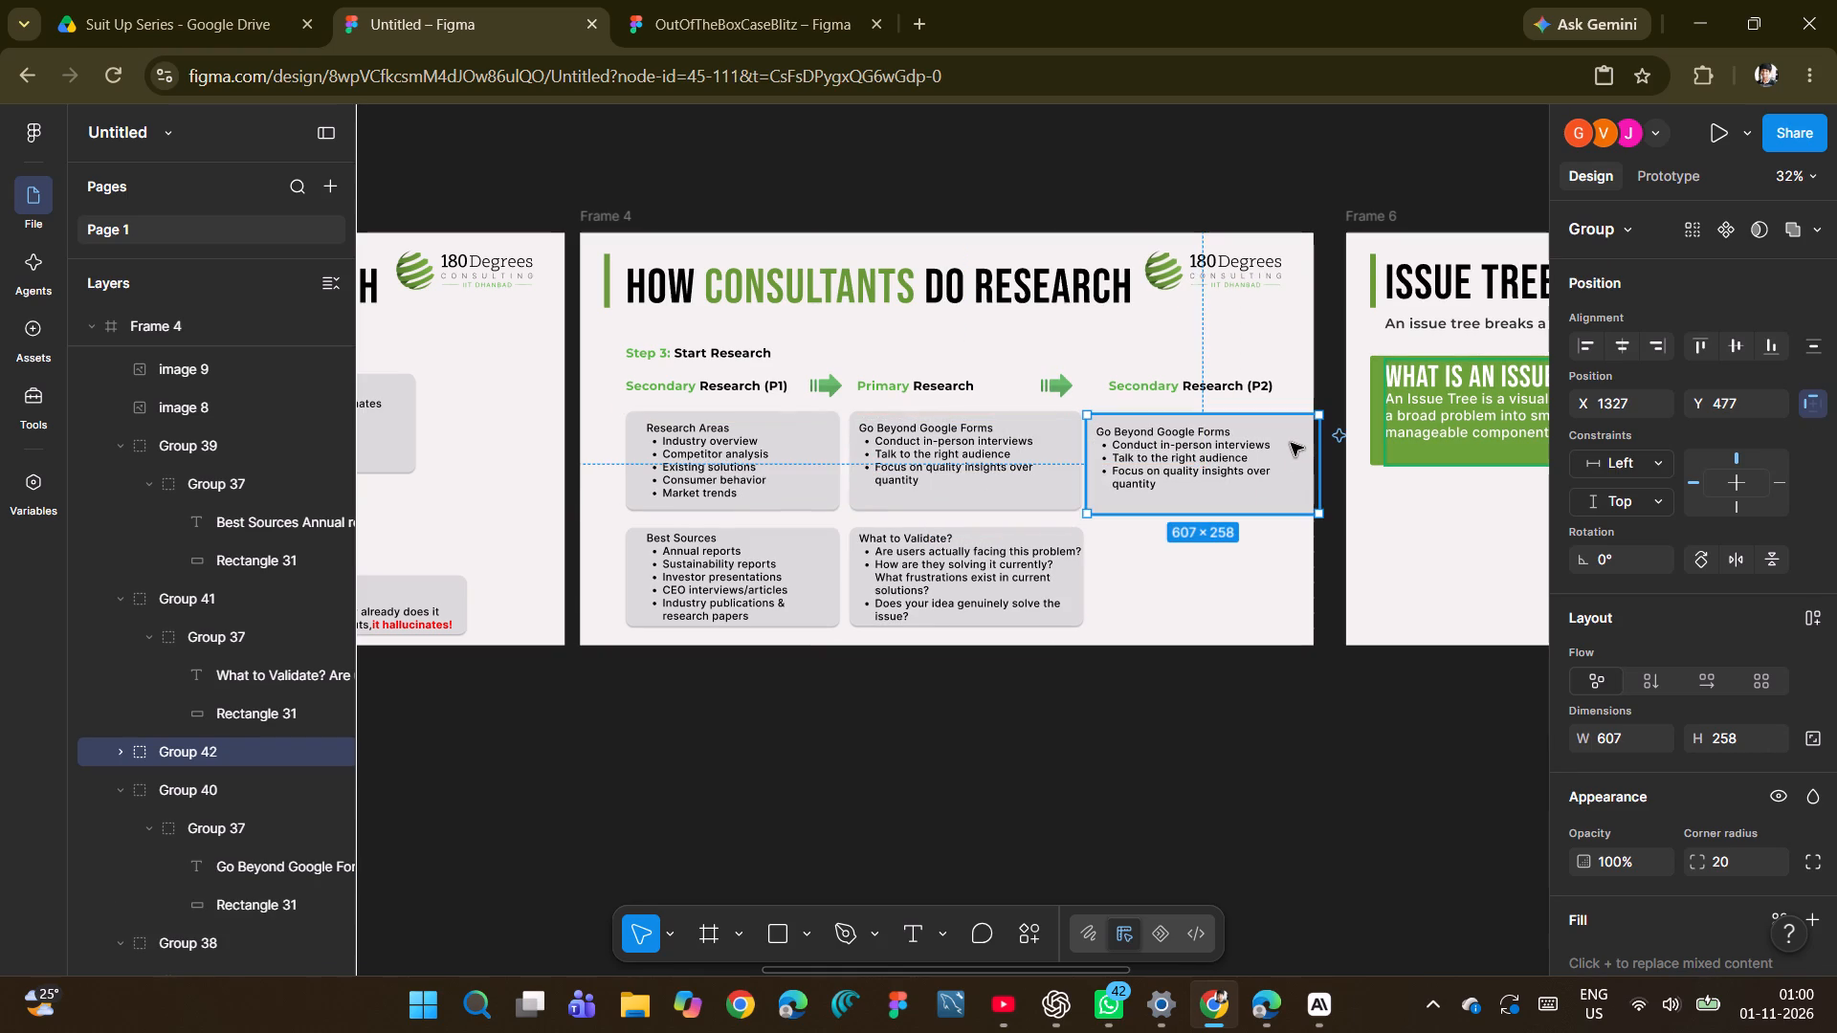
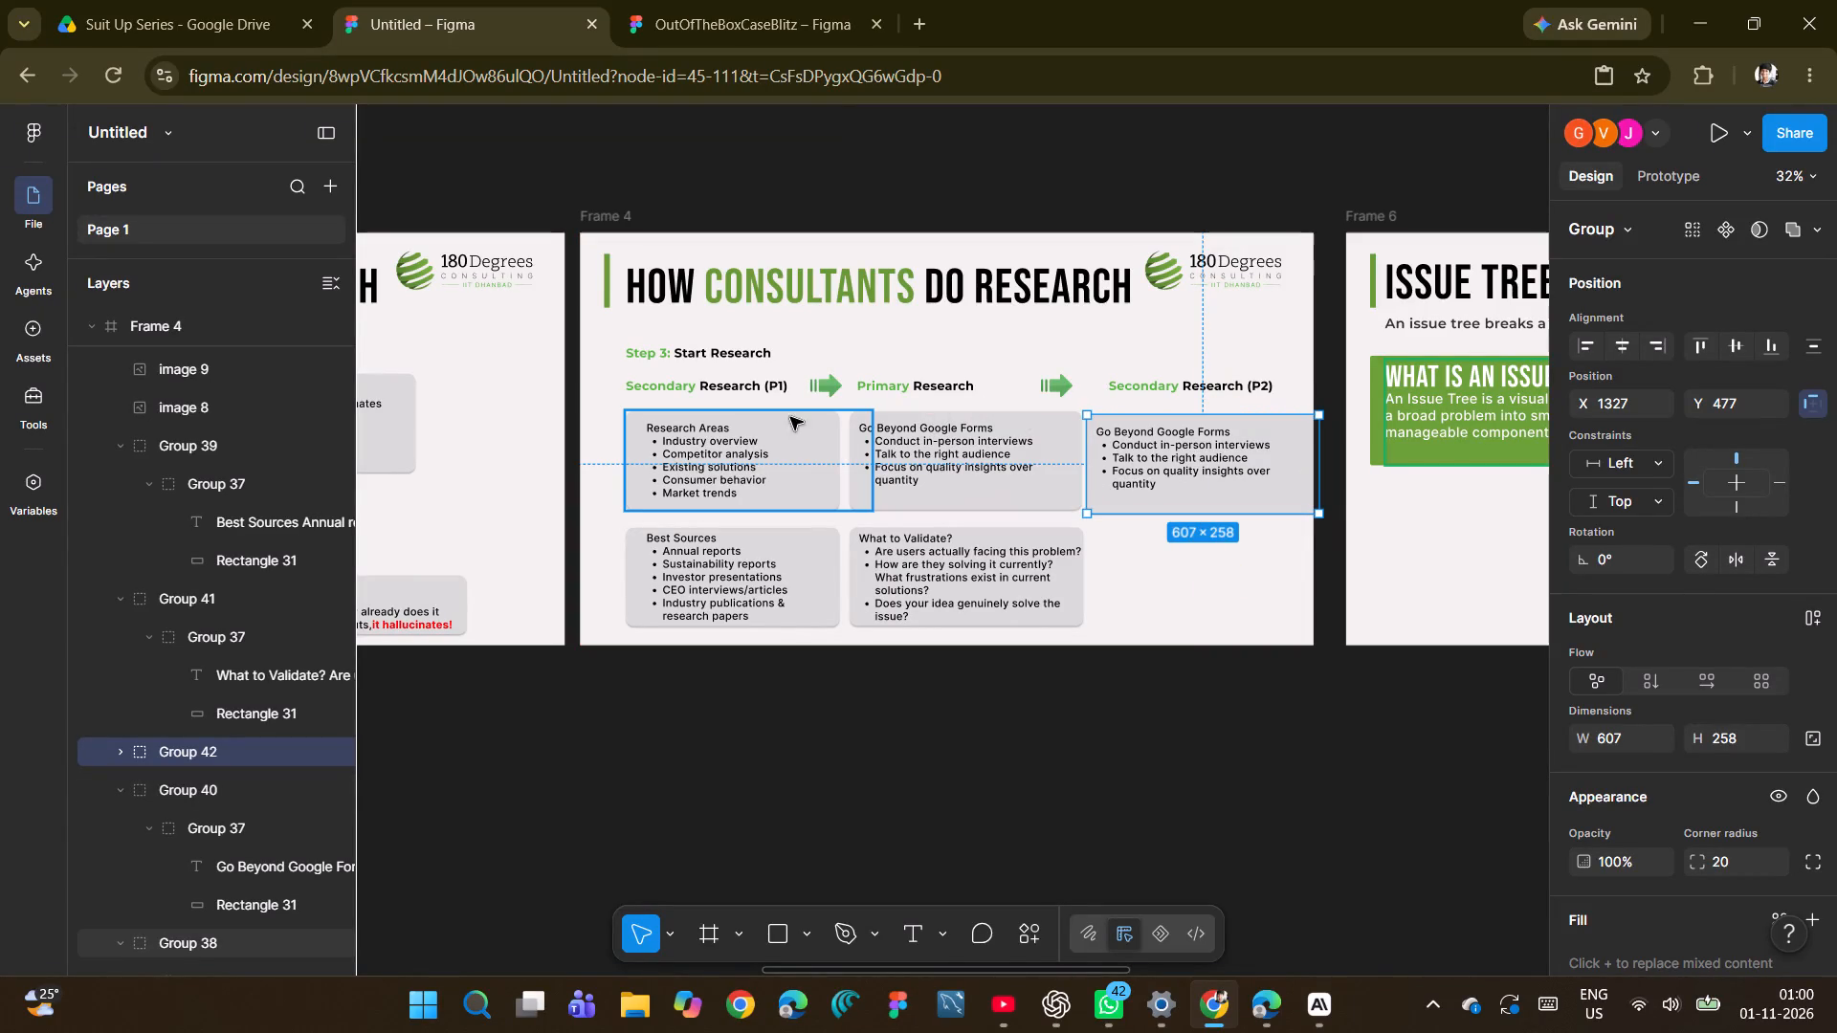
Duplicate Frame 6's issue tree subtitle text and place the copy under Frame 4's title at X 657, Y 235.
{"action": "left_click", "coordinate": [1422, 325]}
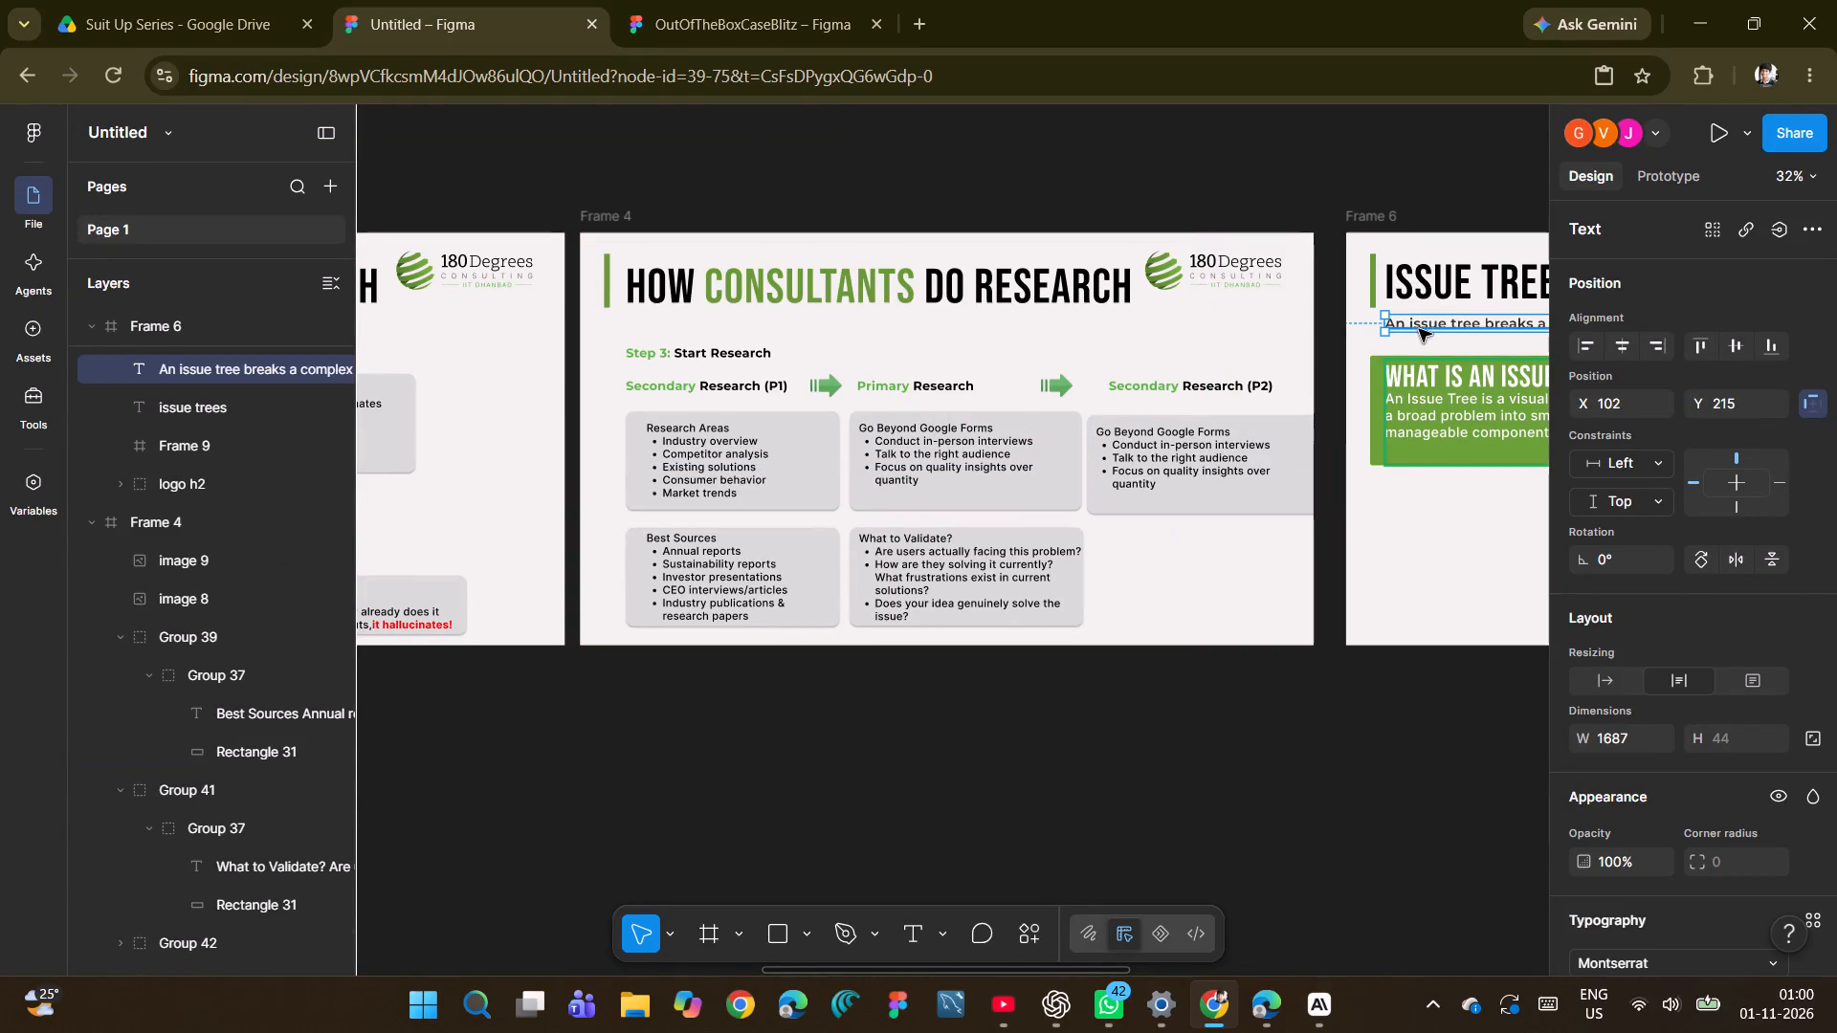
{"action": "key", "text": "ctrl+d"}
{"action": "left_click_drag", "start_coordinate": [1418, 329], "coordinate": [1021, 327]}
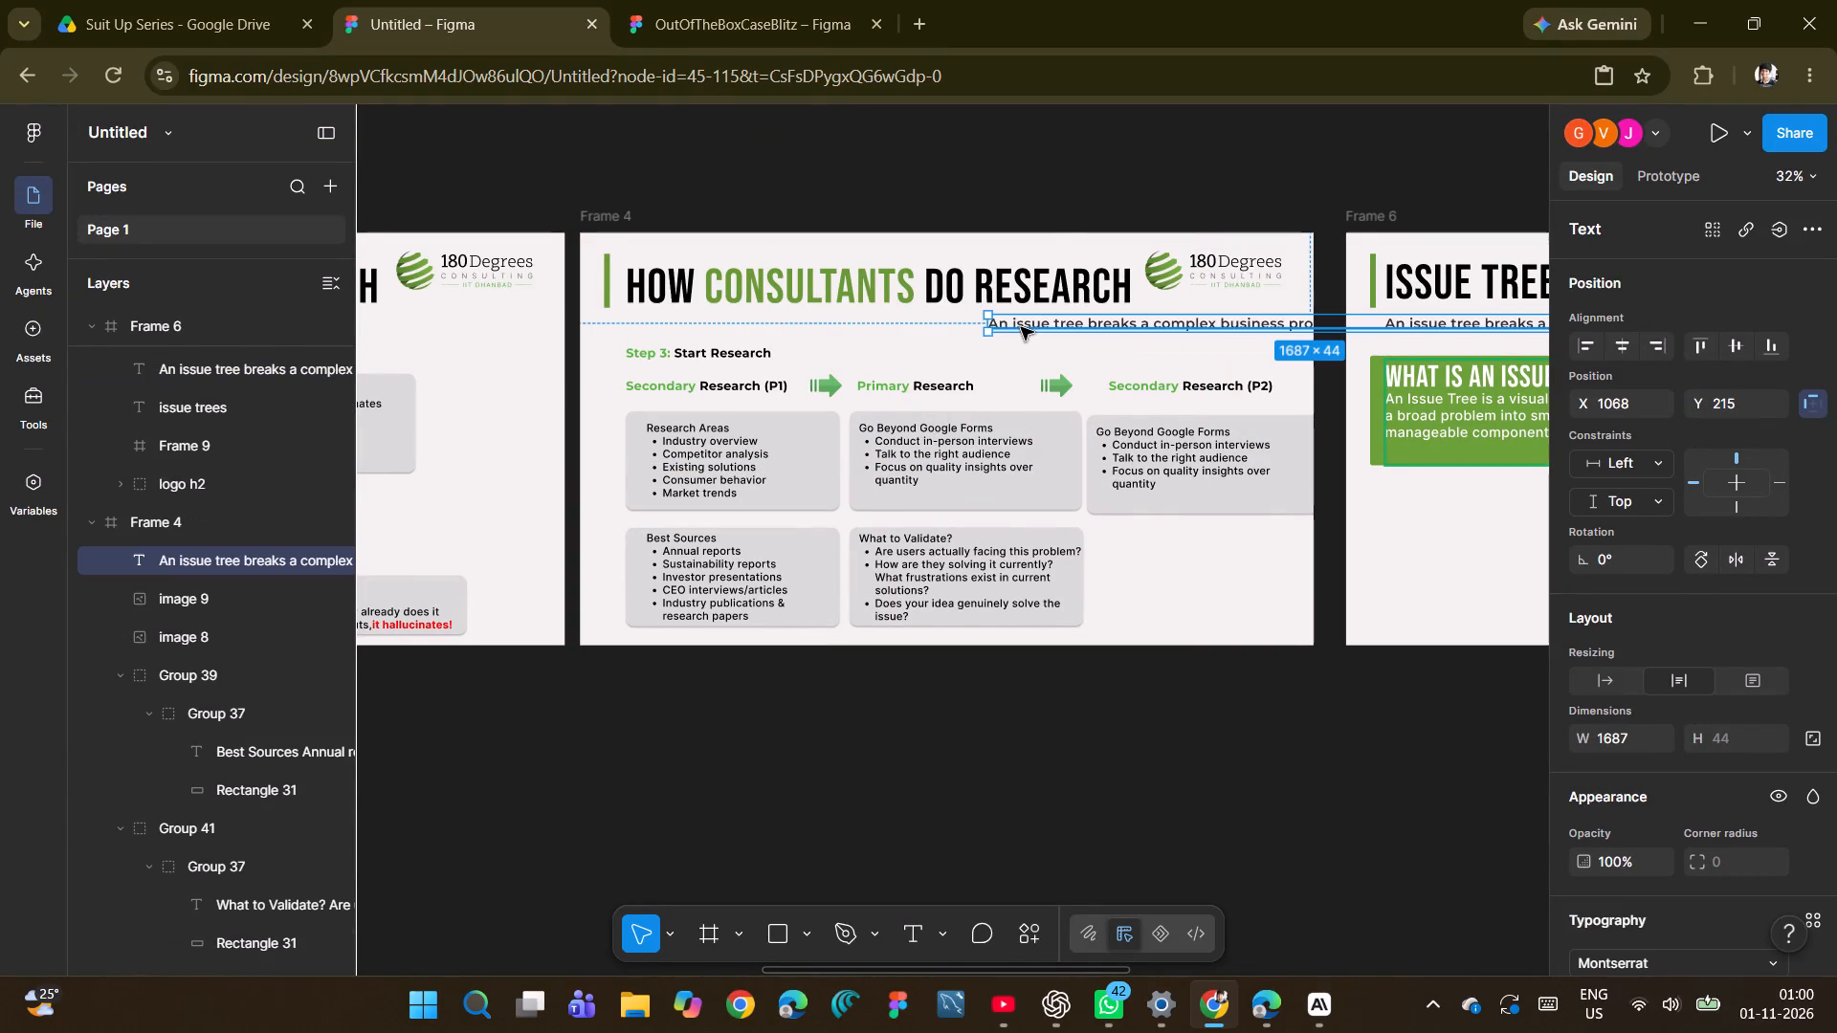
{"action": "left_click_drag", "start_coordinate": [1112, 325], "coordinate": [958, 333]}
Open the copied subtitle text in Frame 4 for editing with its whole content selected.
{"action": "double_click", "coordinate": [1070, 326]}
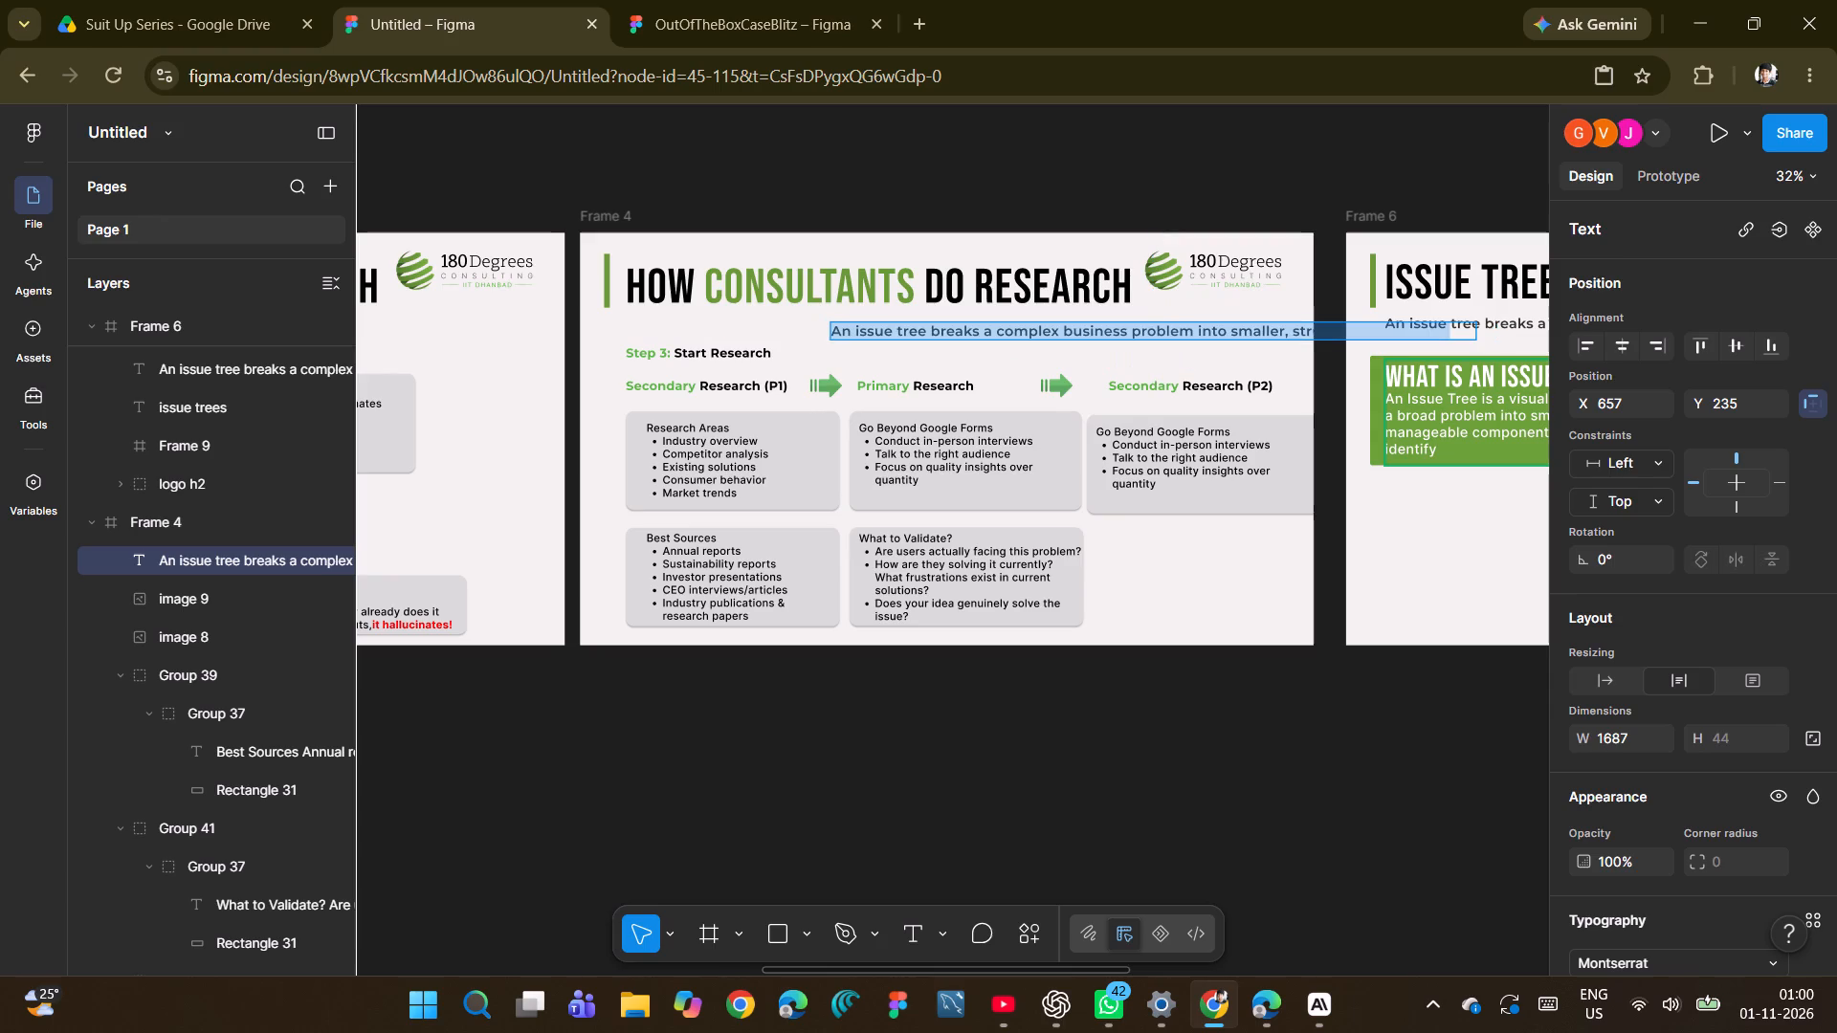
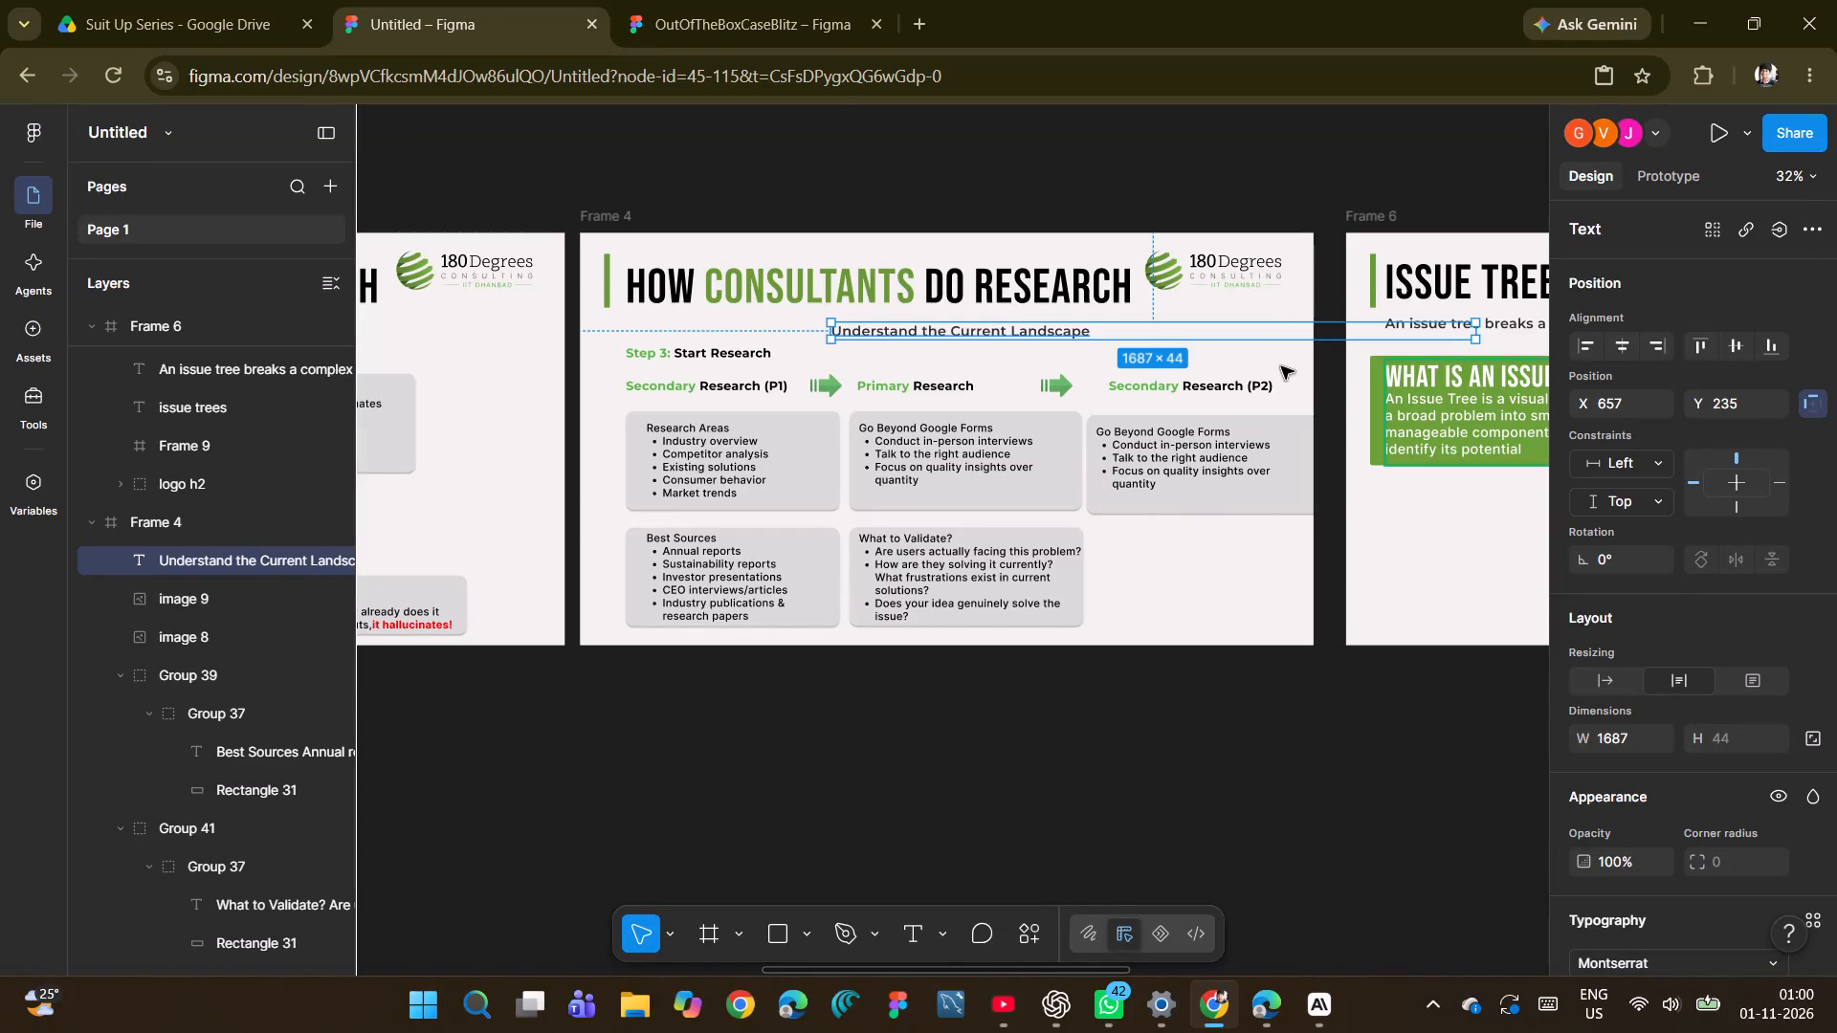
Narrow the "Understand the Current Landscape" text box in Frame 4 to a width of 686 so it fits its text.
{"action": "left_click", "coordinate": [1474, 331]}
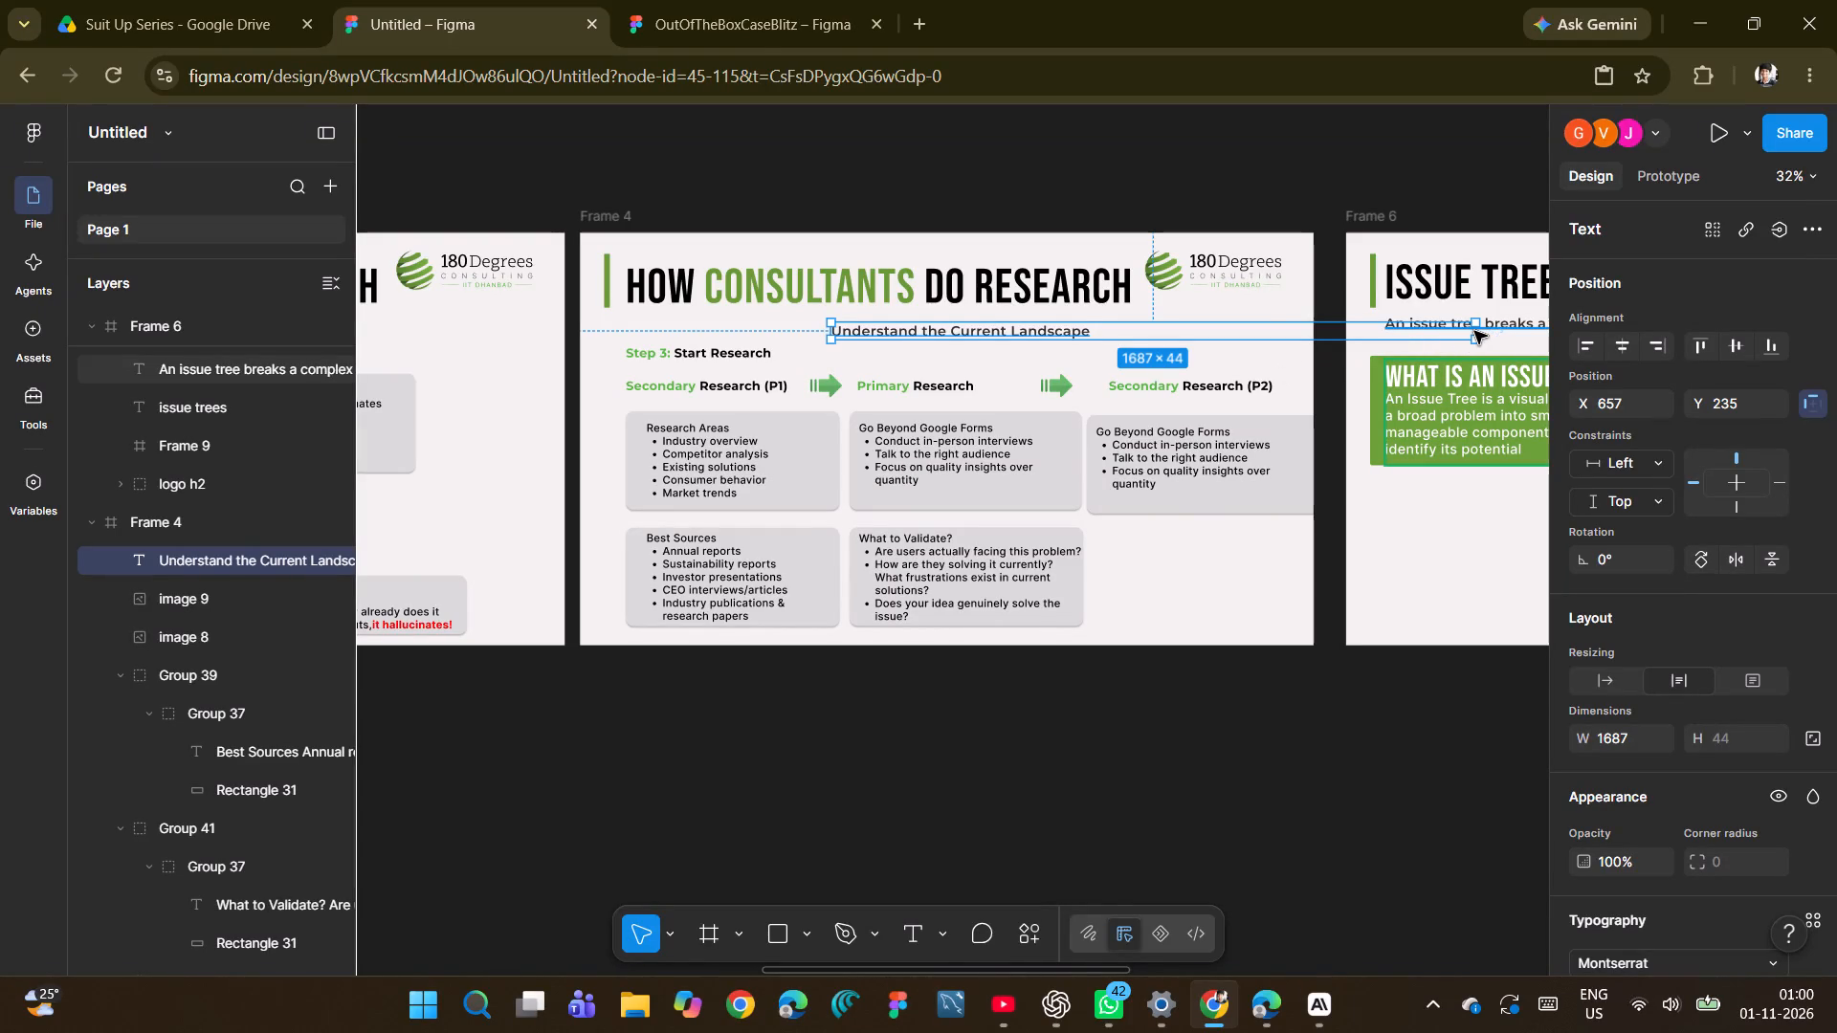
{"action": "left_click", "coordinate": [1044, 330]}
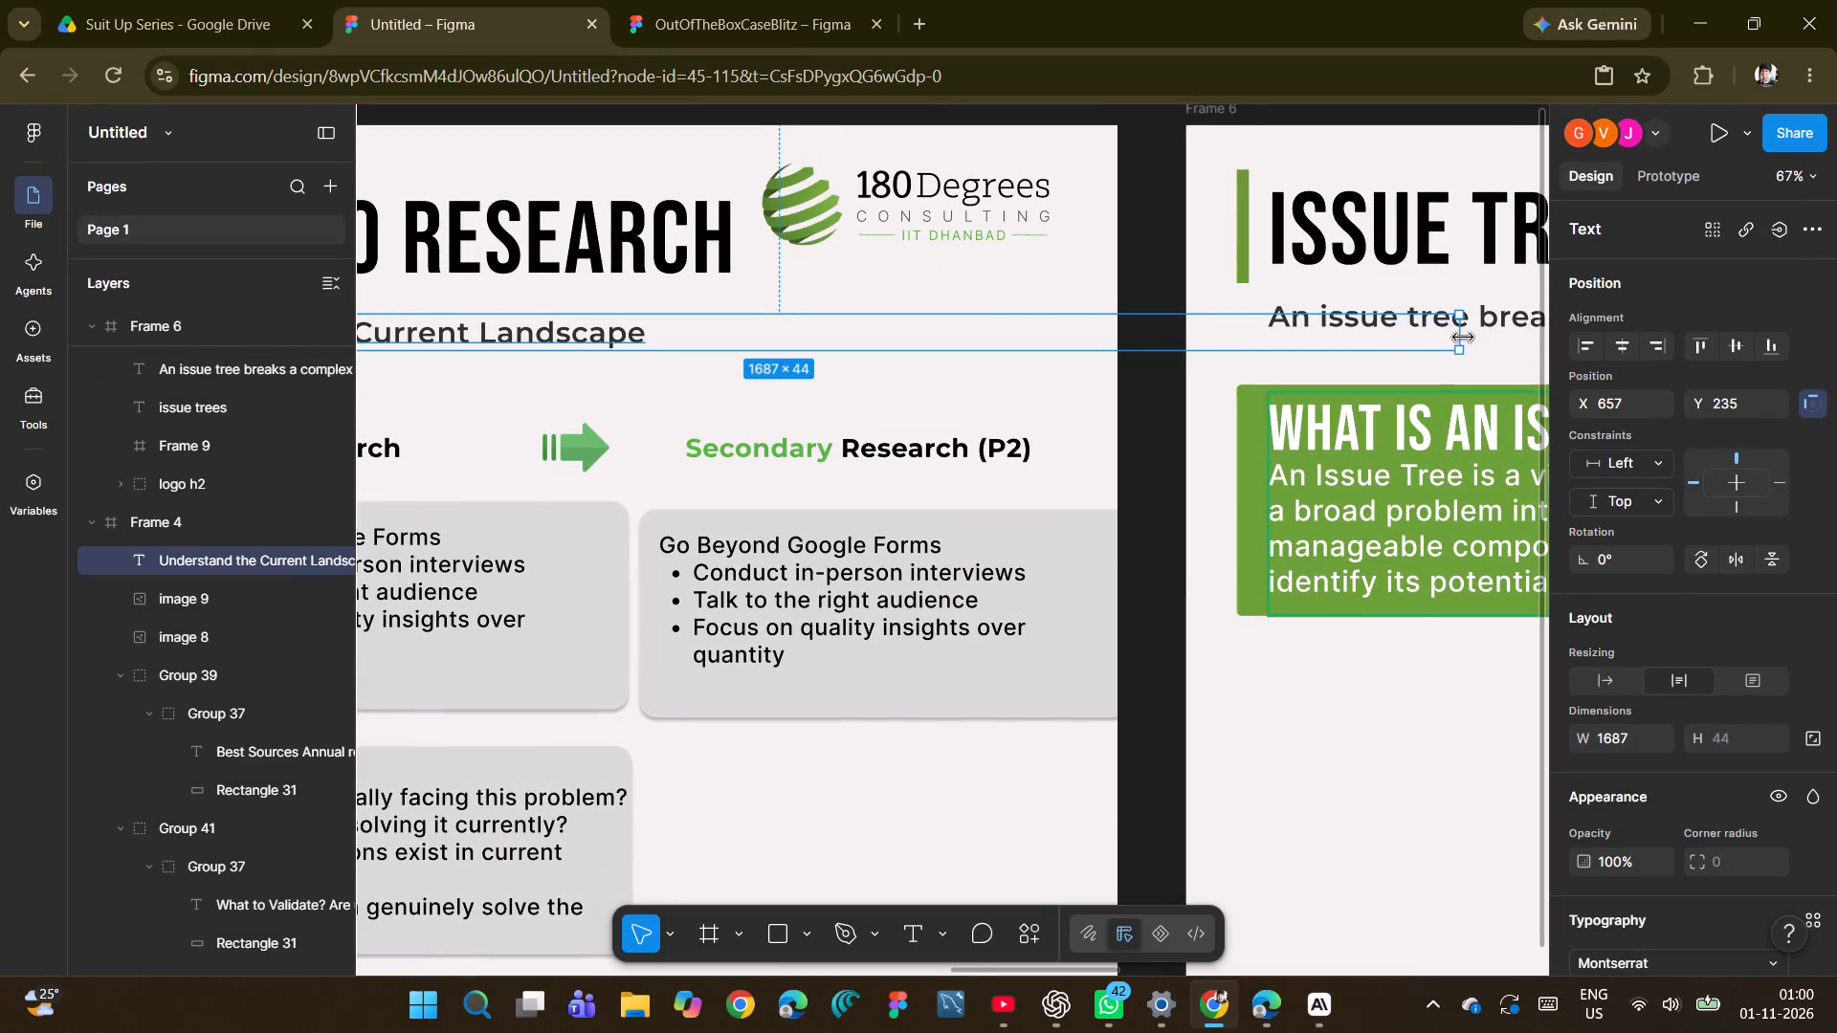
{"action": "left_click_drag", "start_coordinate": [1463, 338], "coordinate": [652, 334]}
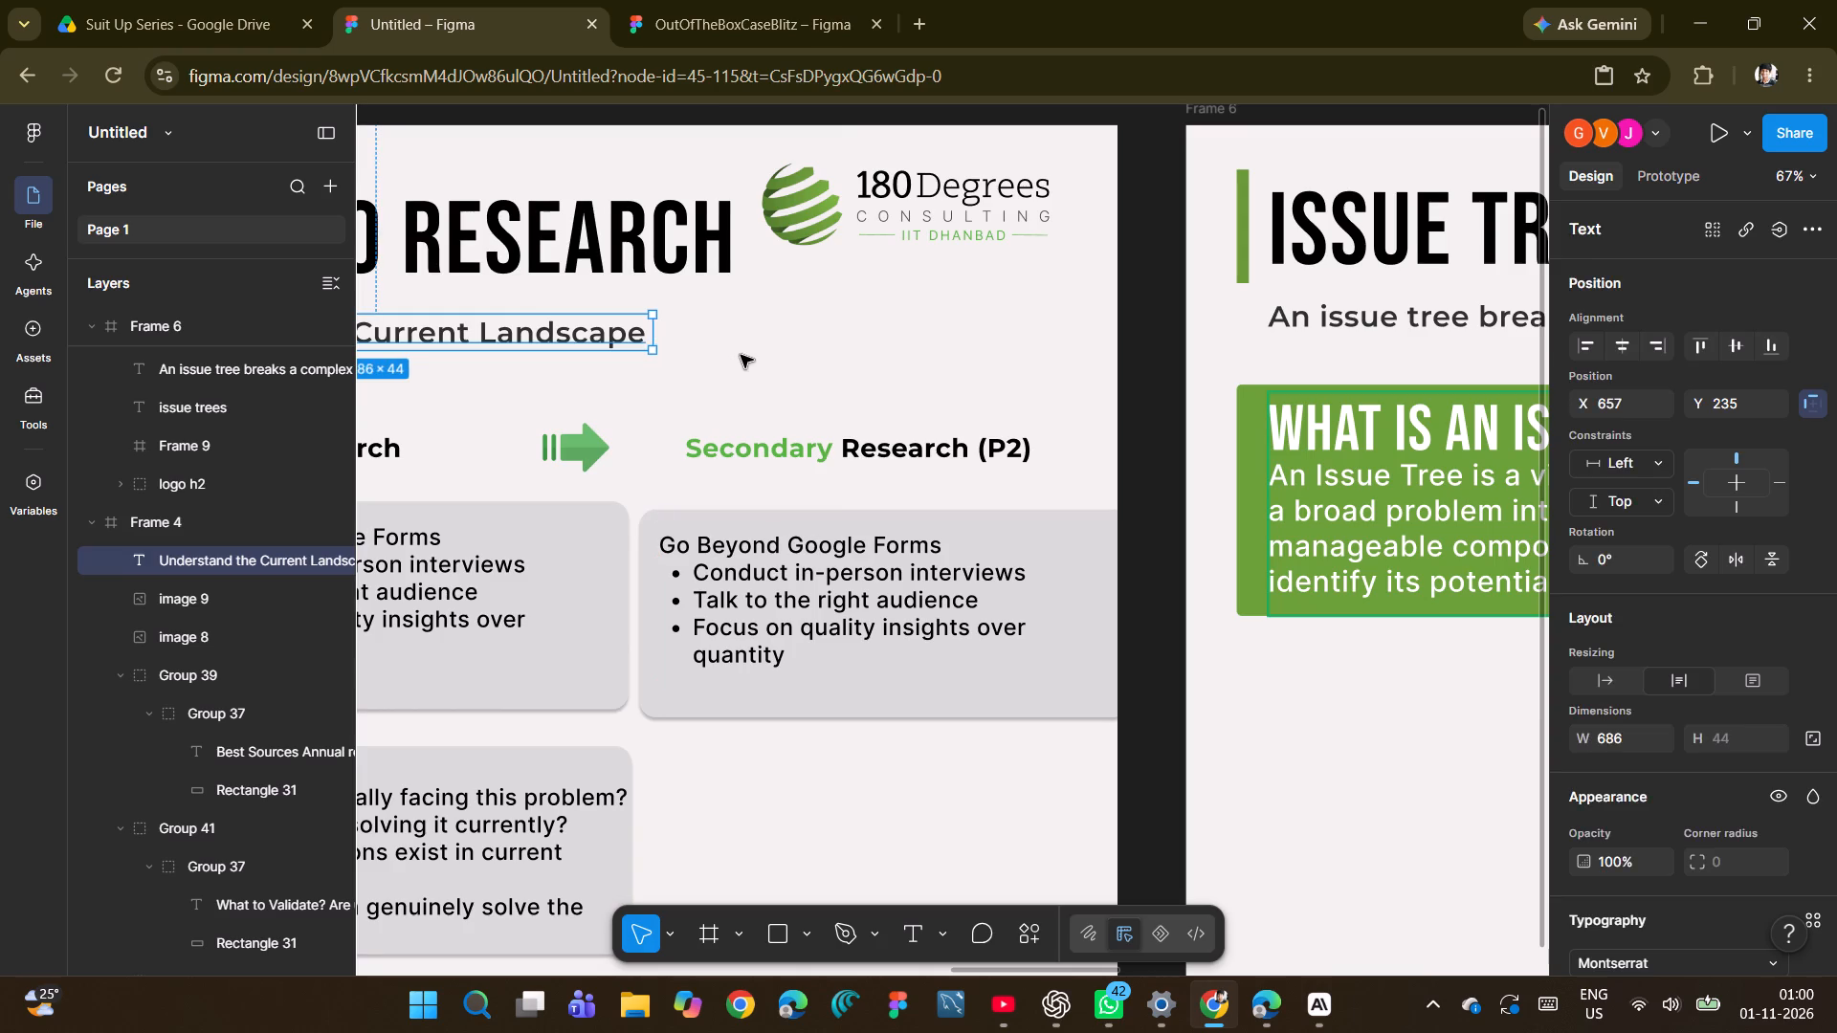
{"action": "left_click", "coordinate": [741, 355]}
Set the font size of Frame 4's "Understand the Current Landscape" text to 32.
{"action": "scroll", "coordinate": [741, 355], "scroll_direction": "right", "scroll_amount": 3}
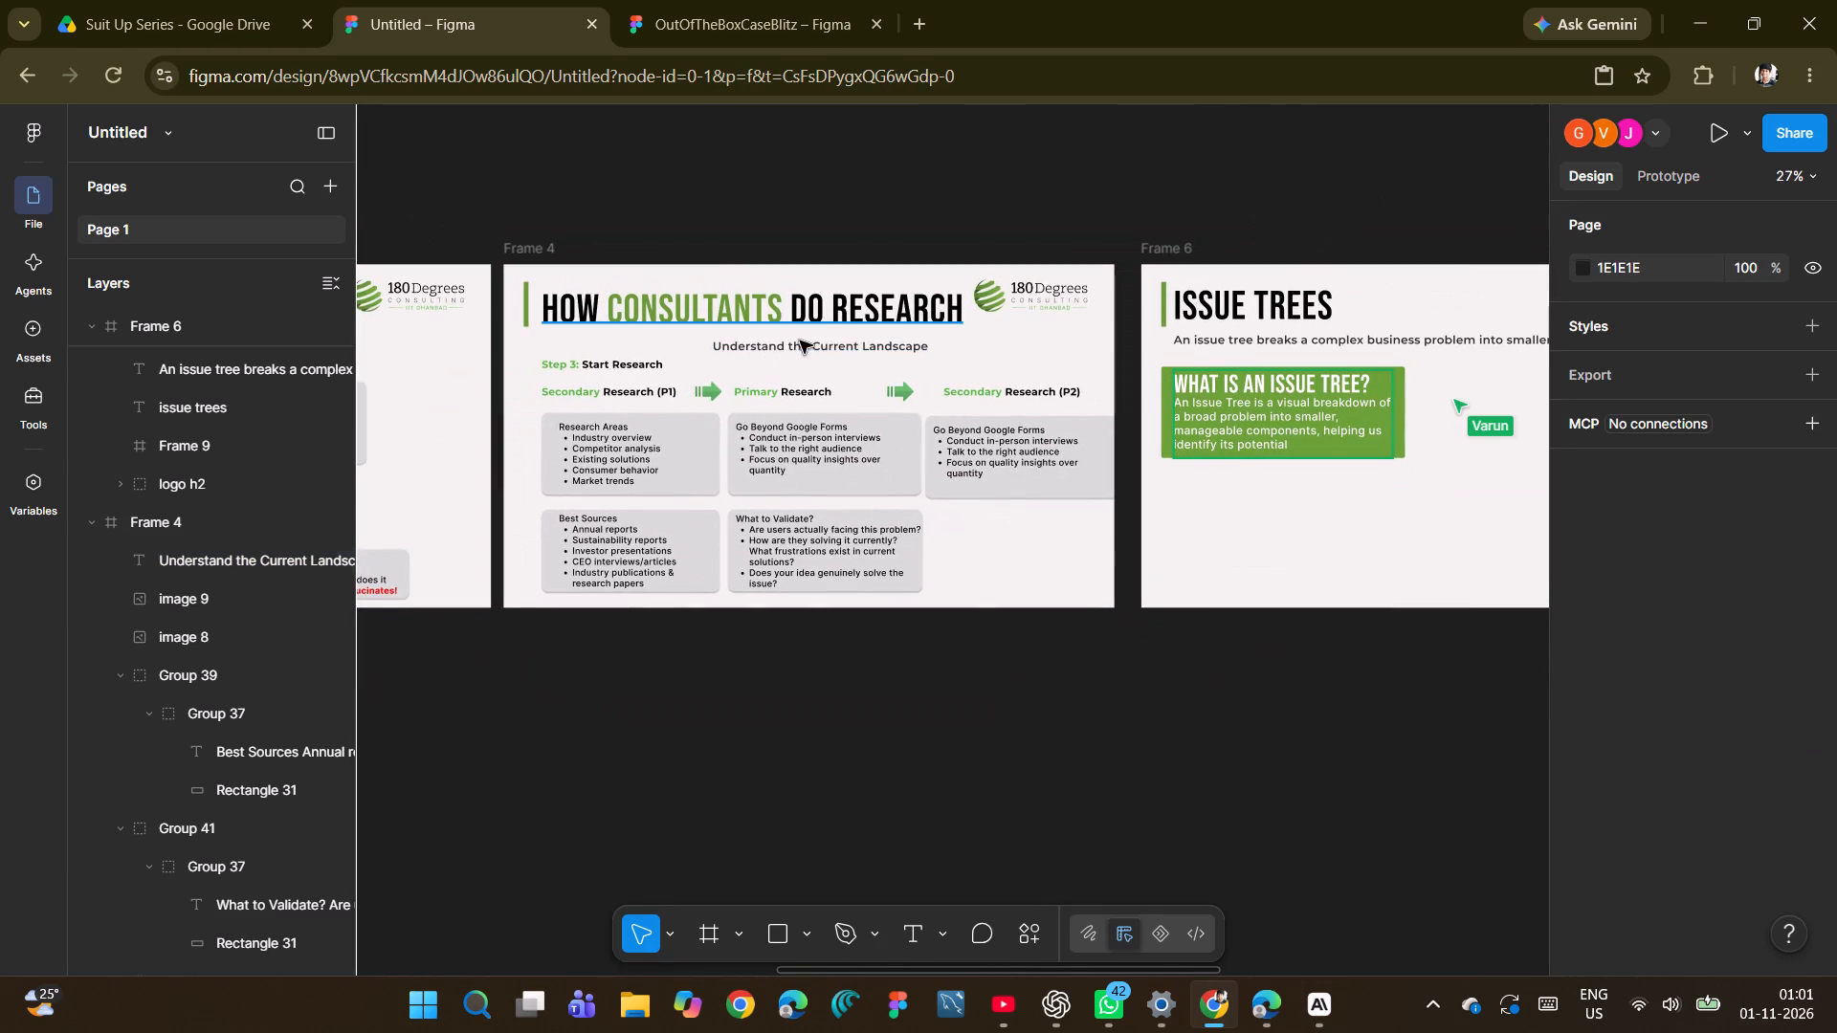
{"action": "left_click", "coordinate": [801, 343]}
{"action": "scroll", "coordinate": [1580, 738], "scroll_direction": "down", "scroll_amount": 4}
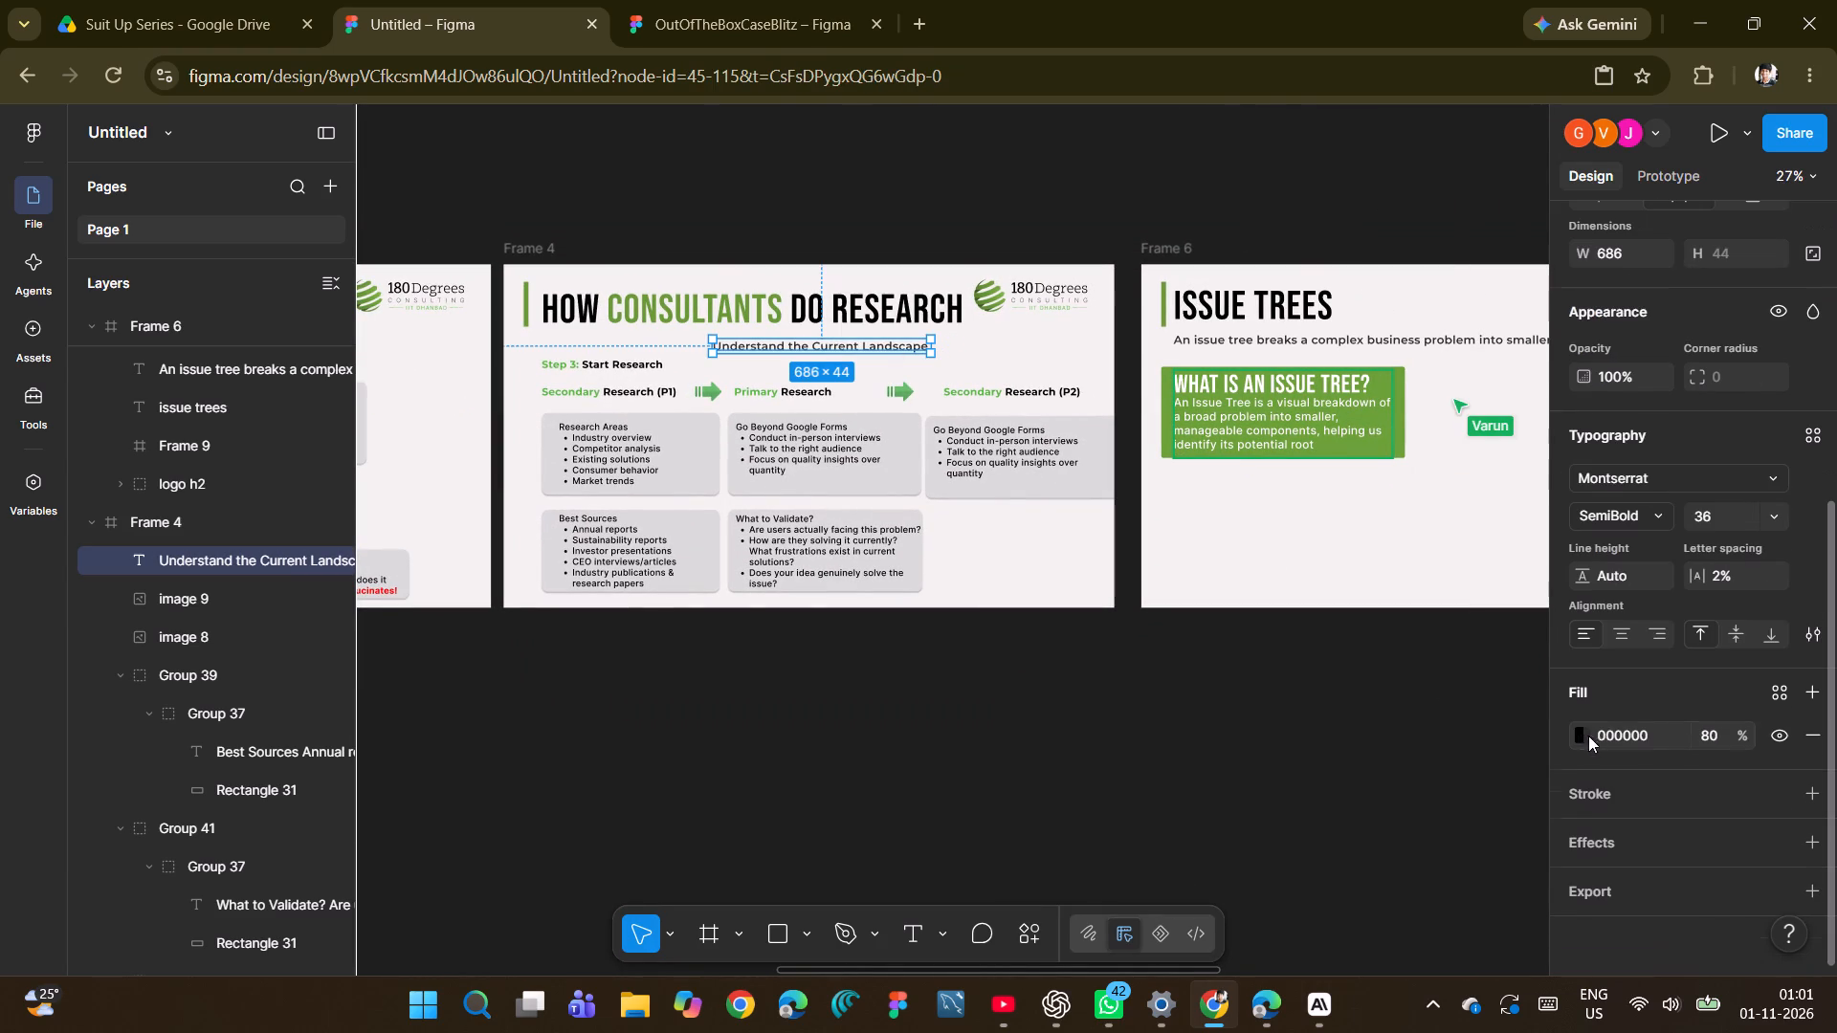
{"action": "left_click", "coordinate": [1725, 502]}
{"action": "key", "text": "3"}
{"action": "key", "text": "2"}
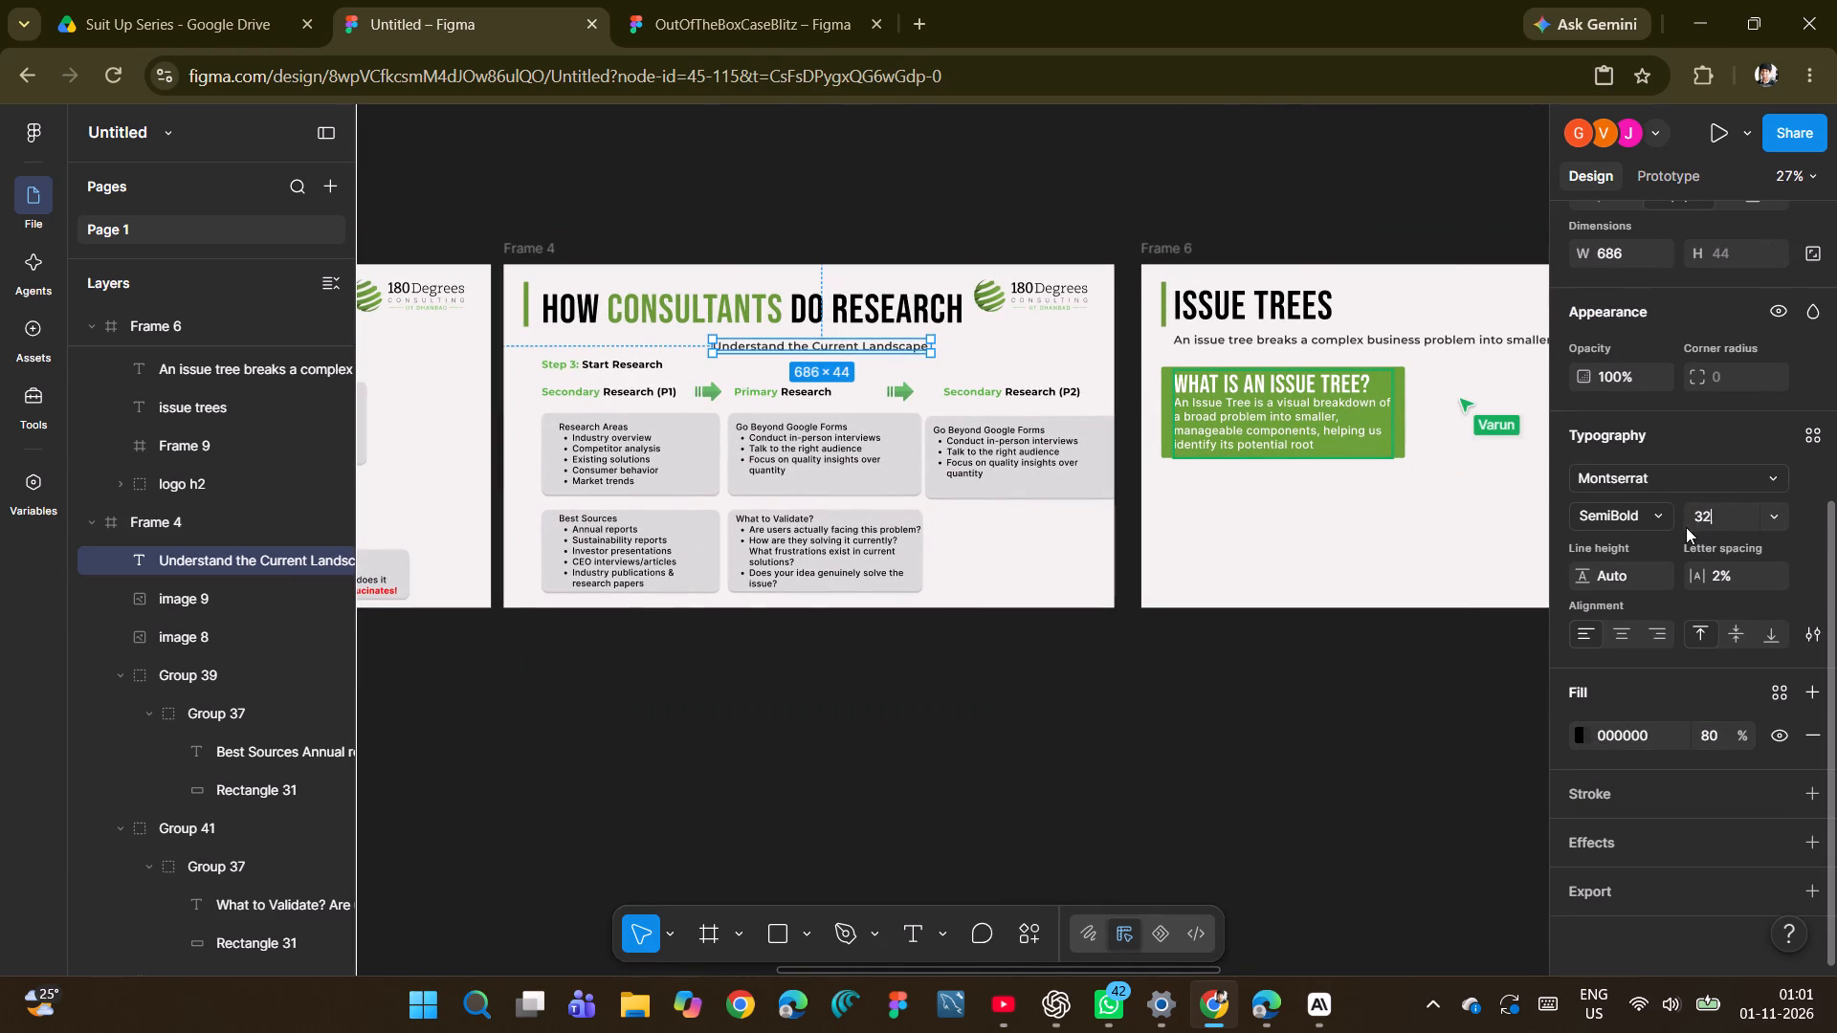
{"action": "key", "text": "Return"}
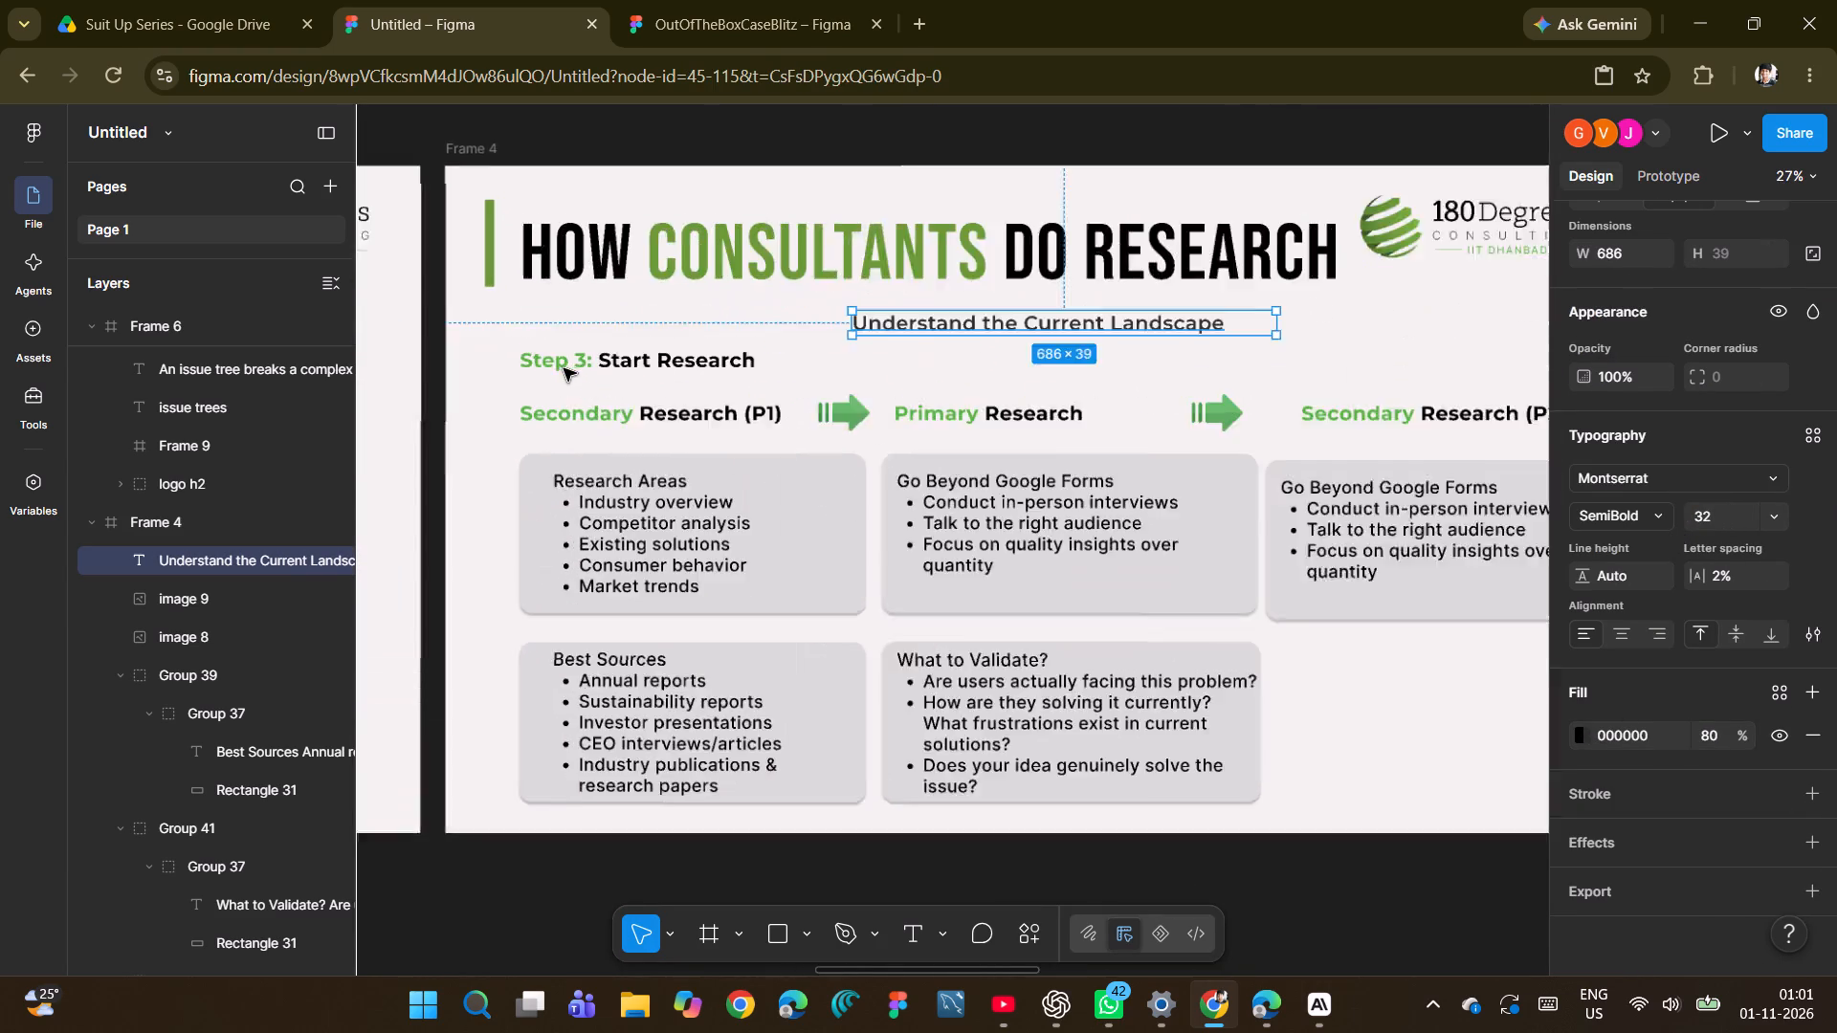
Move the "Understand the Current Landscape" text to just below the "Secondary Research (P1)" heading, above the Research Areas card.
{"action": "double_click", "coordinate": [1206, 302]}
{"action": "left_click", "coordinate": [1169, 331]}
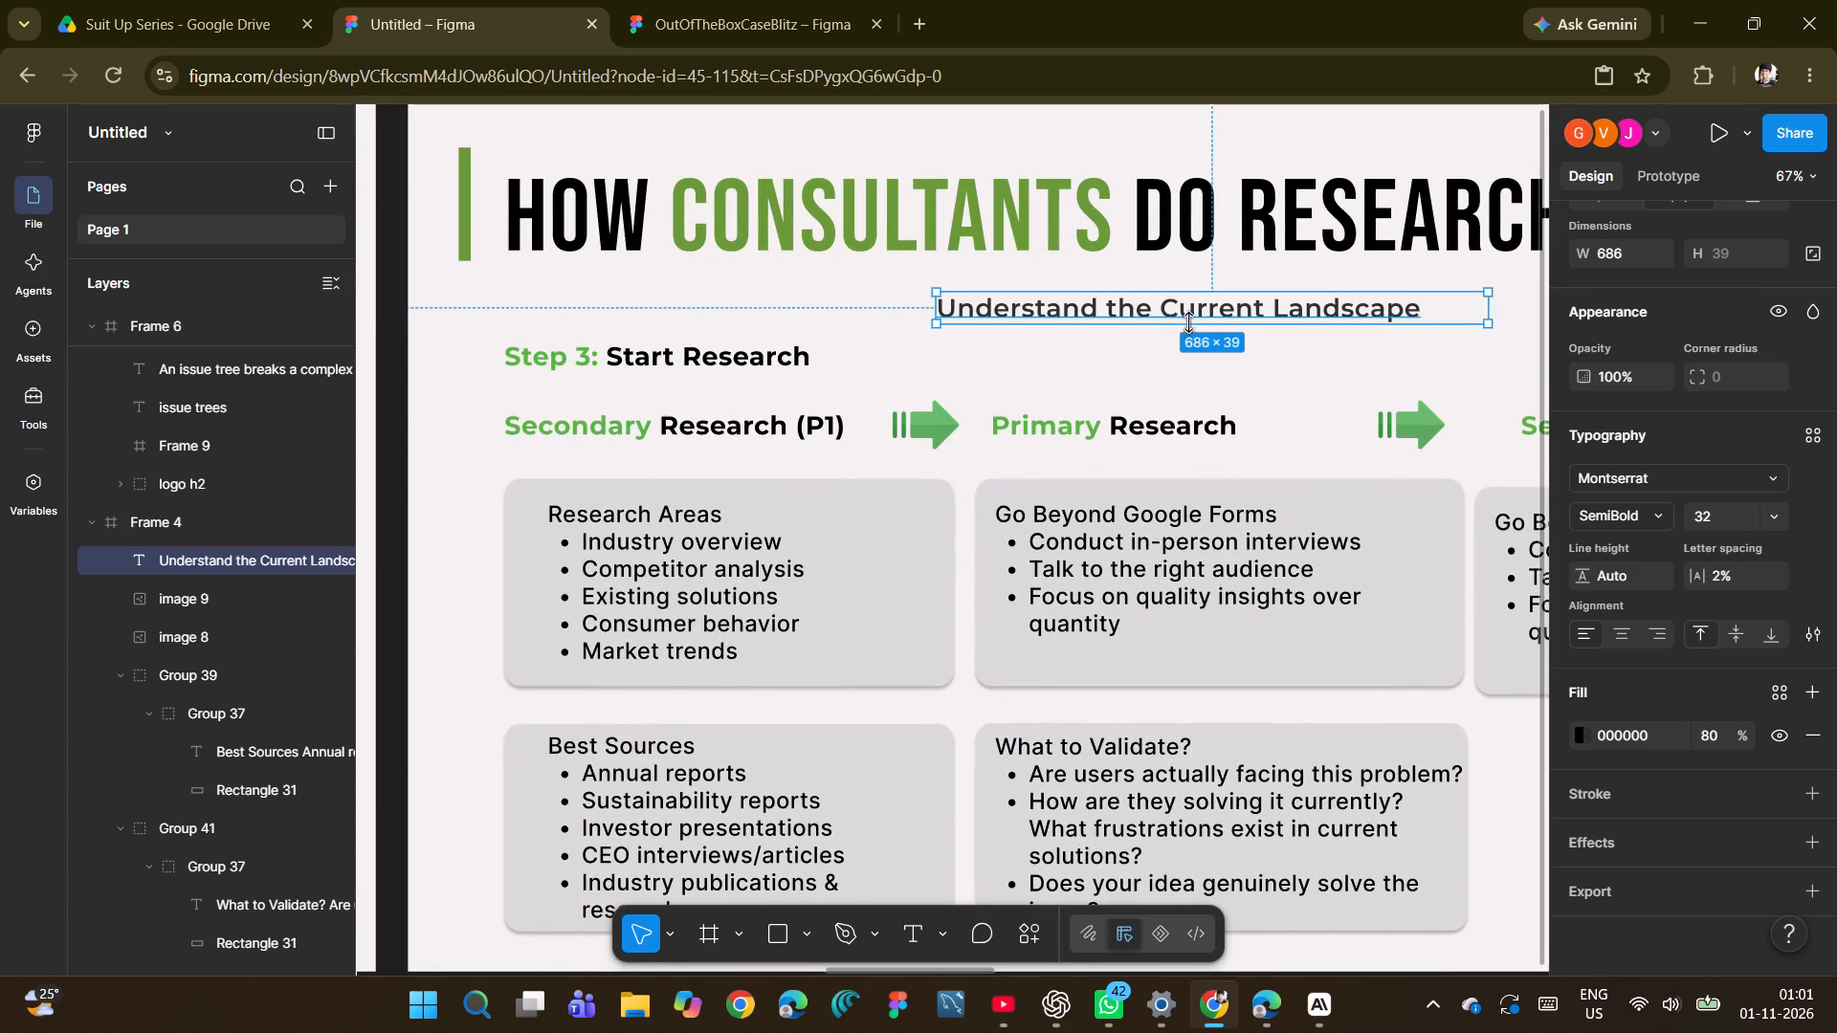
{"action": "left_click_drag", "start_coordinate": [1190, 313], "coordinate": [742, 469]}
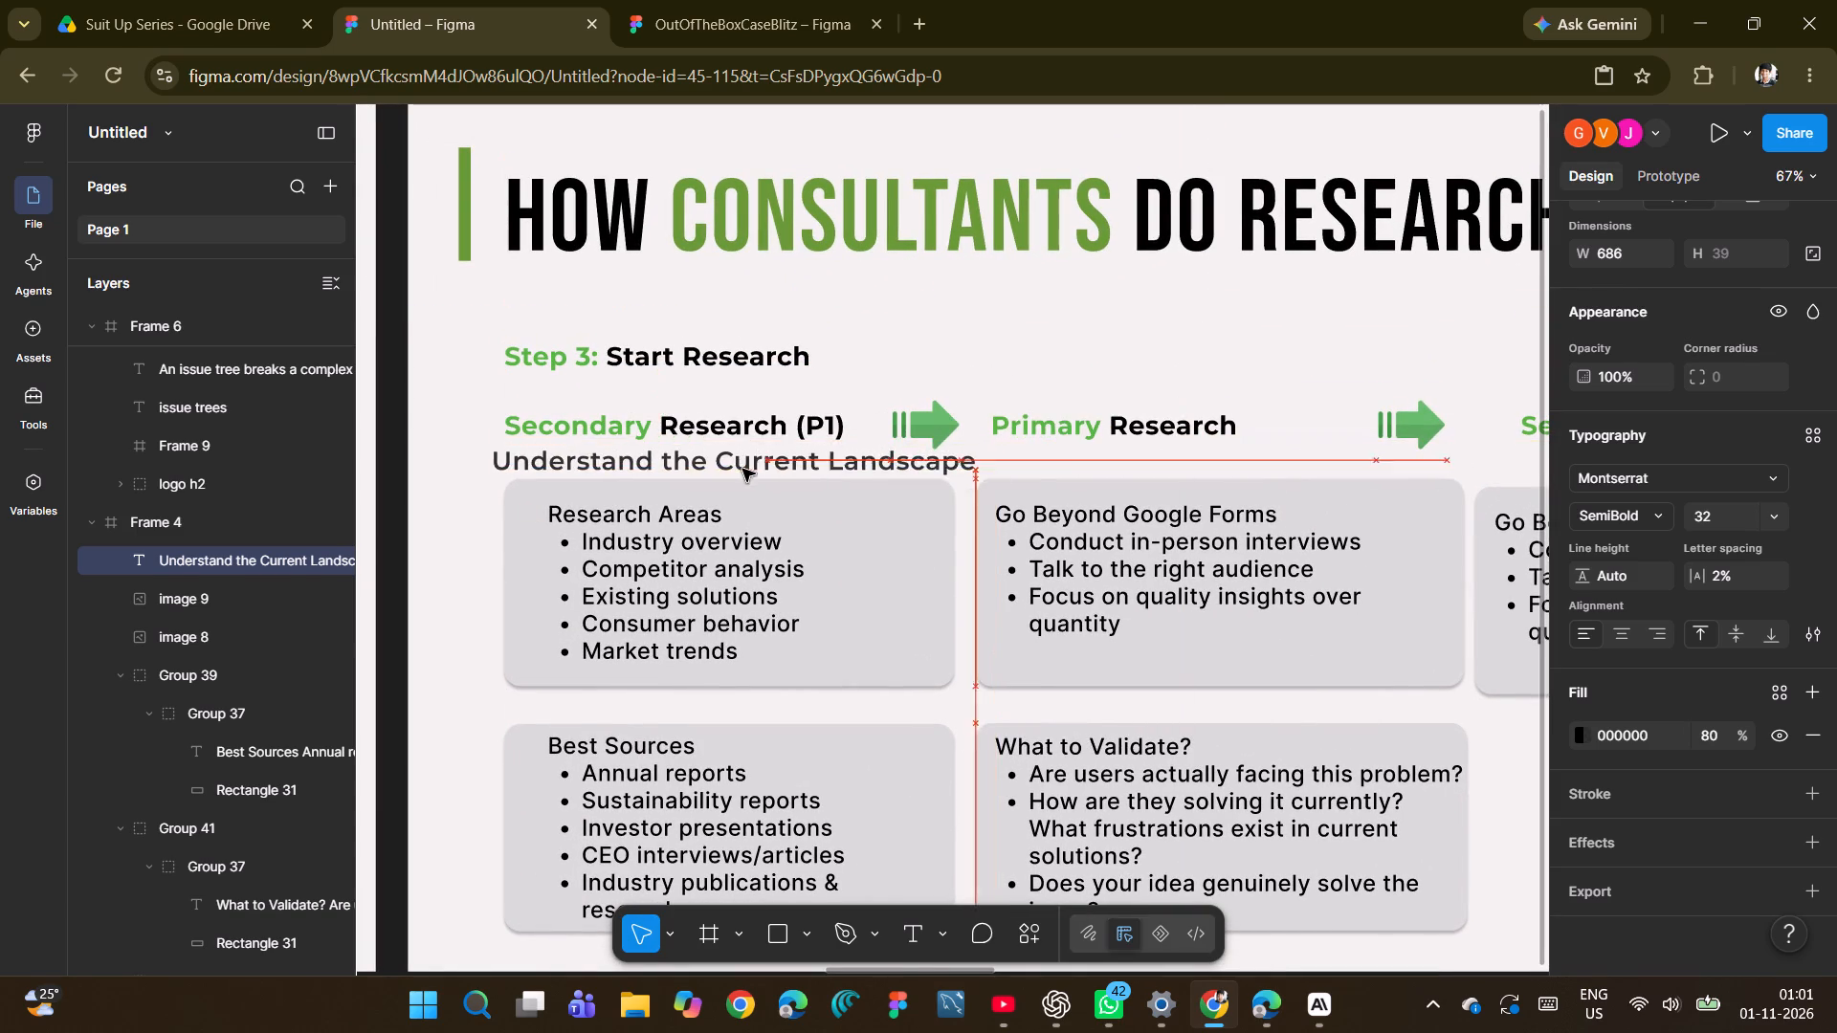
{"action": "left_click_drag", "start_coordinate": [742, 469], "coordinate": [745, 467]}
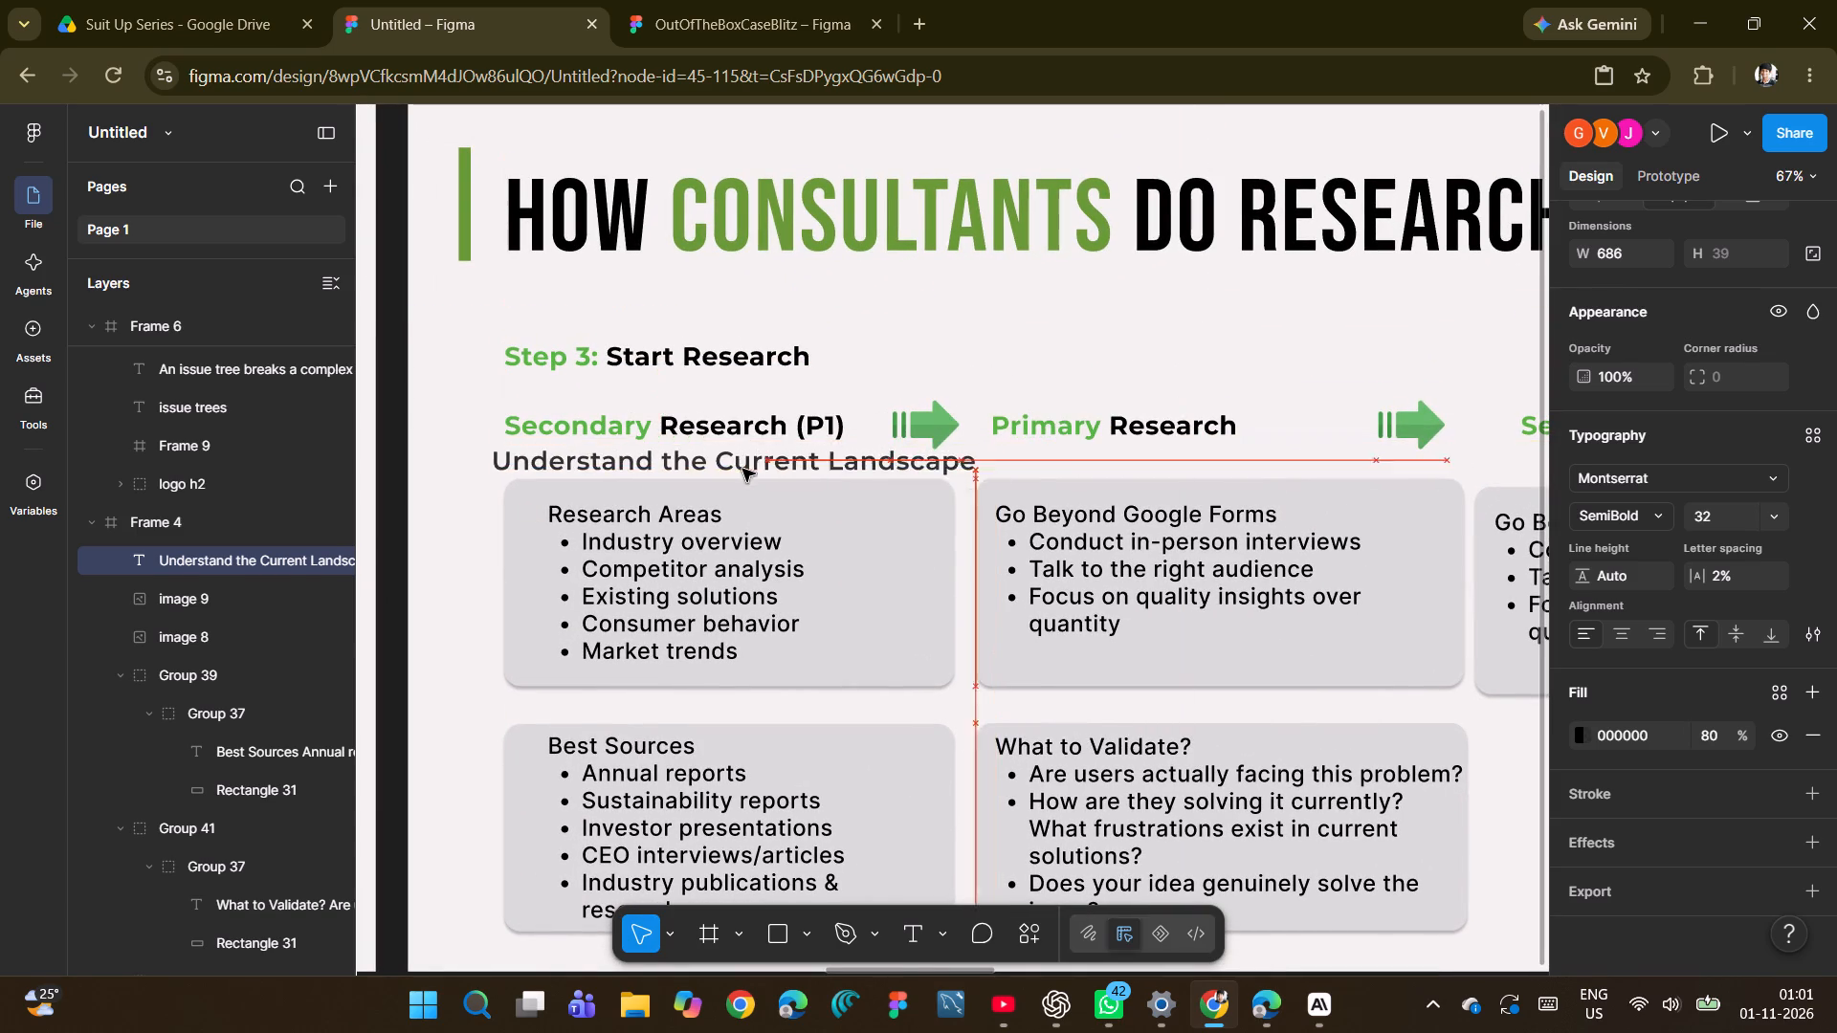
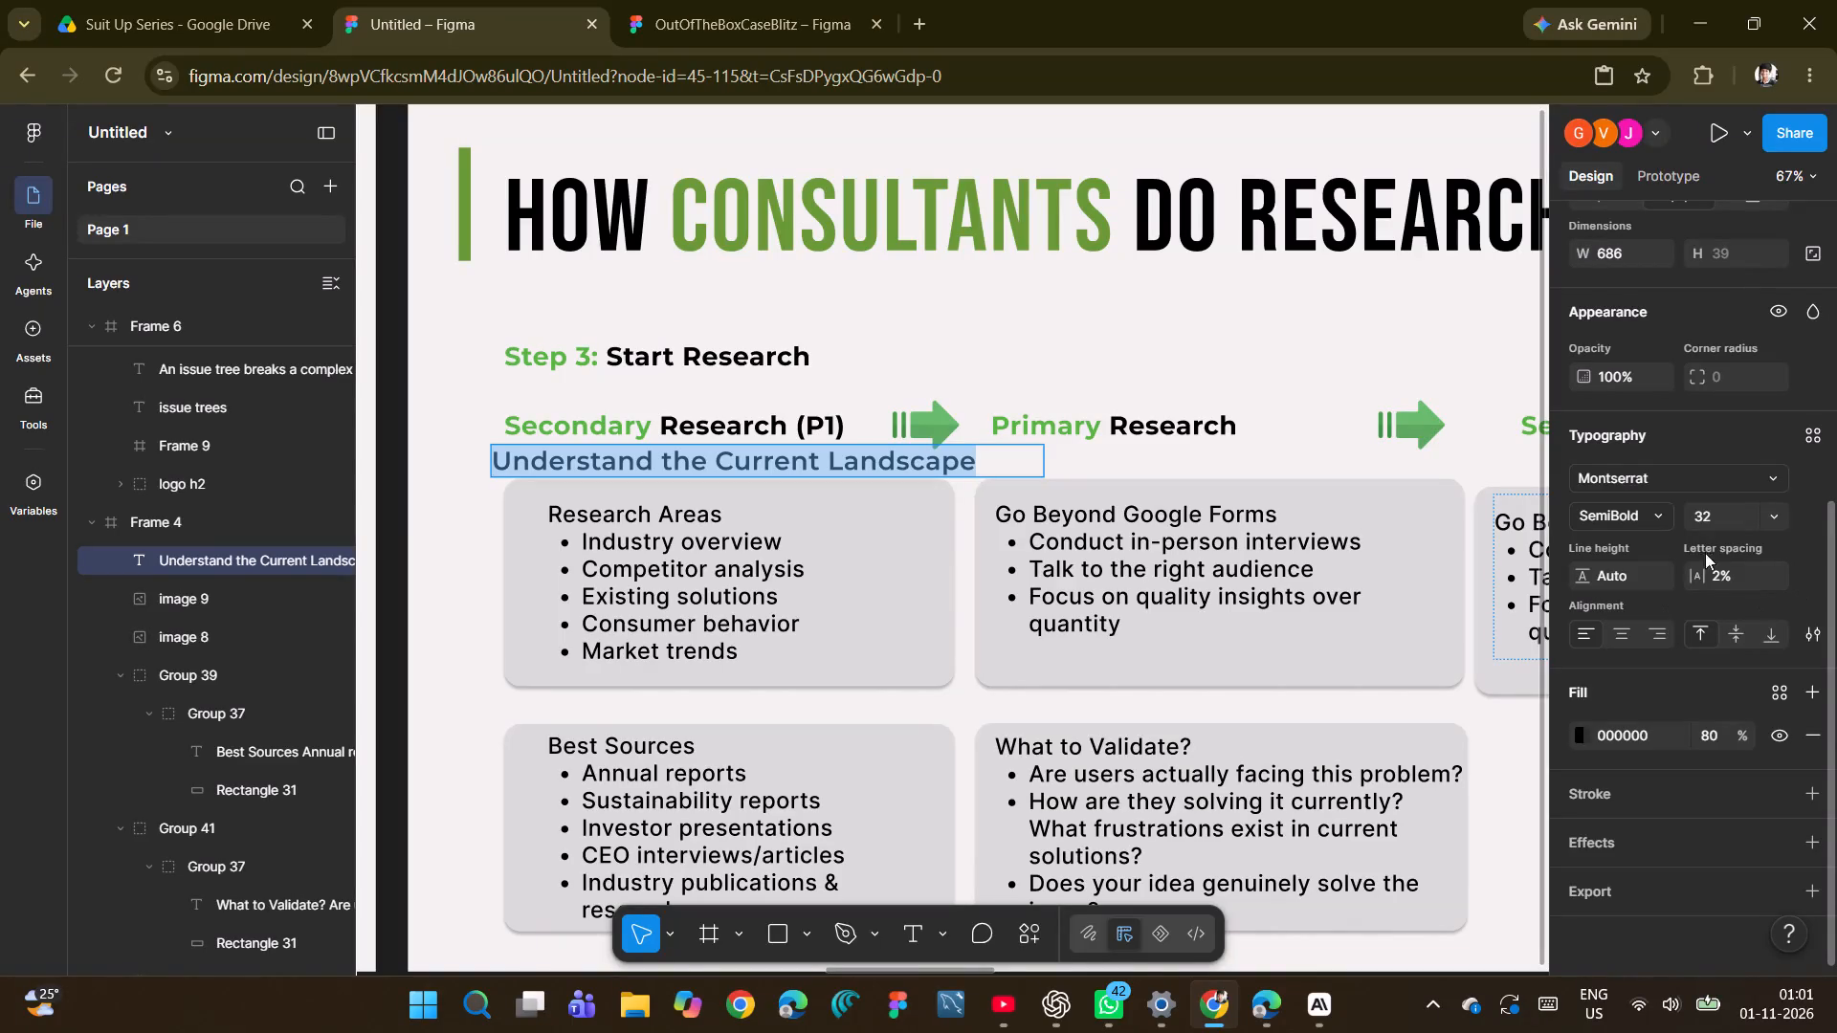
Restyle Frame 4's "Understand the Current Landscape" text as Montserrat Italic with a font size of 24.
{"action": "left_click", "coordinate": [1664, 512]}
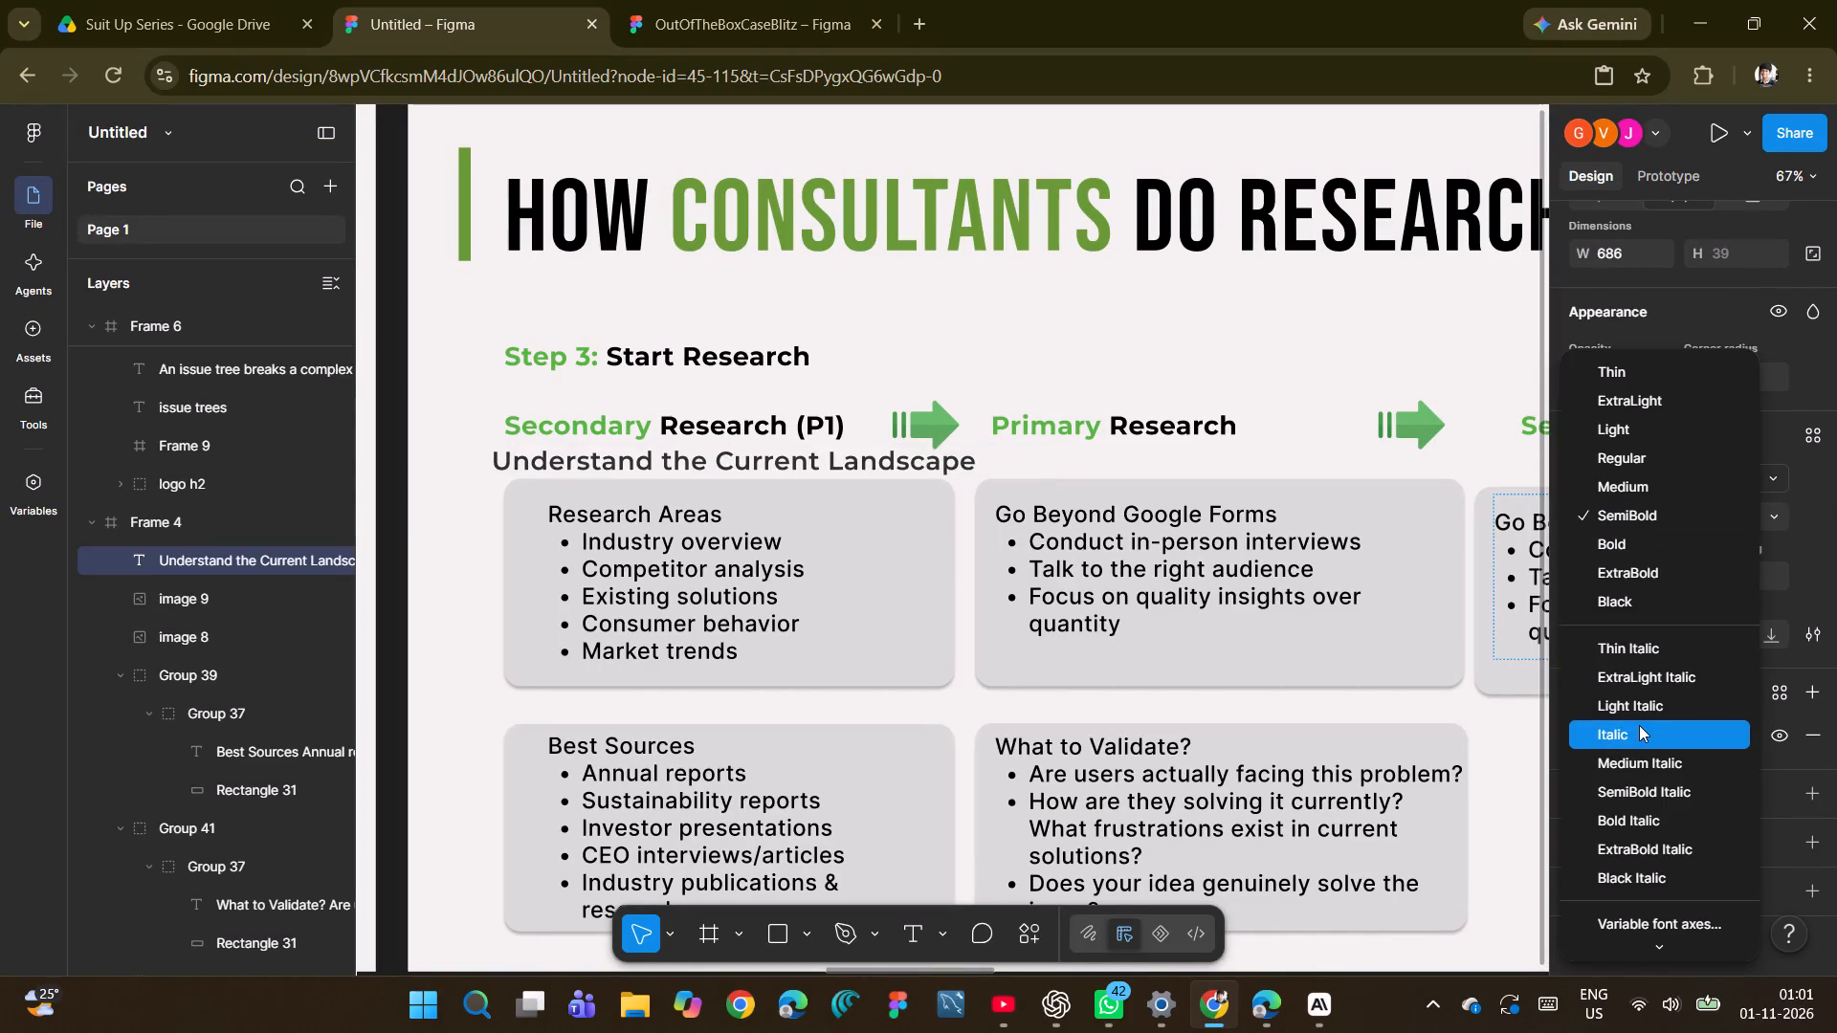
{"action": "left_click", "coordinate": [1637, 725]}
{"action": "left_click", "coordinate": [1704, 511]}
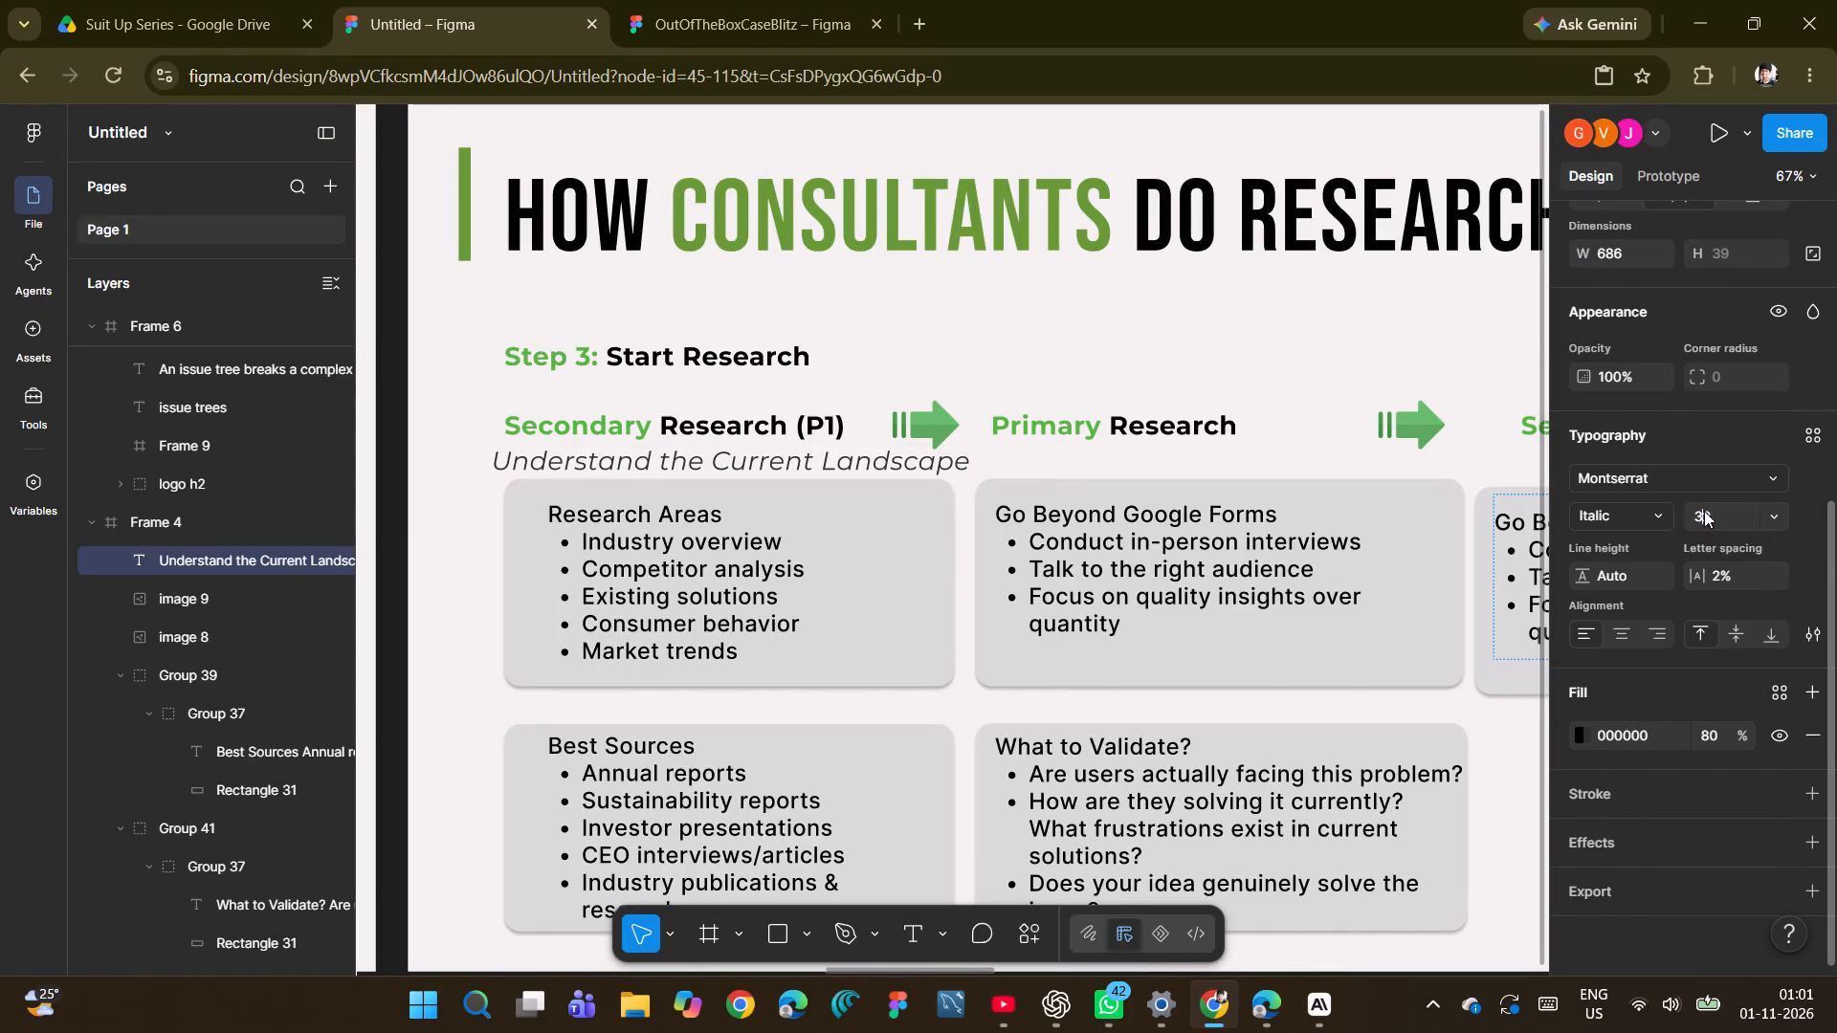
{"action": "key", "text": "2"}
{"action": "key", "text": "8"}
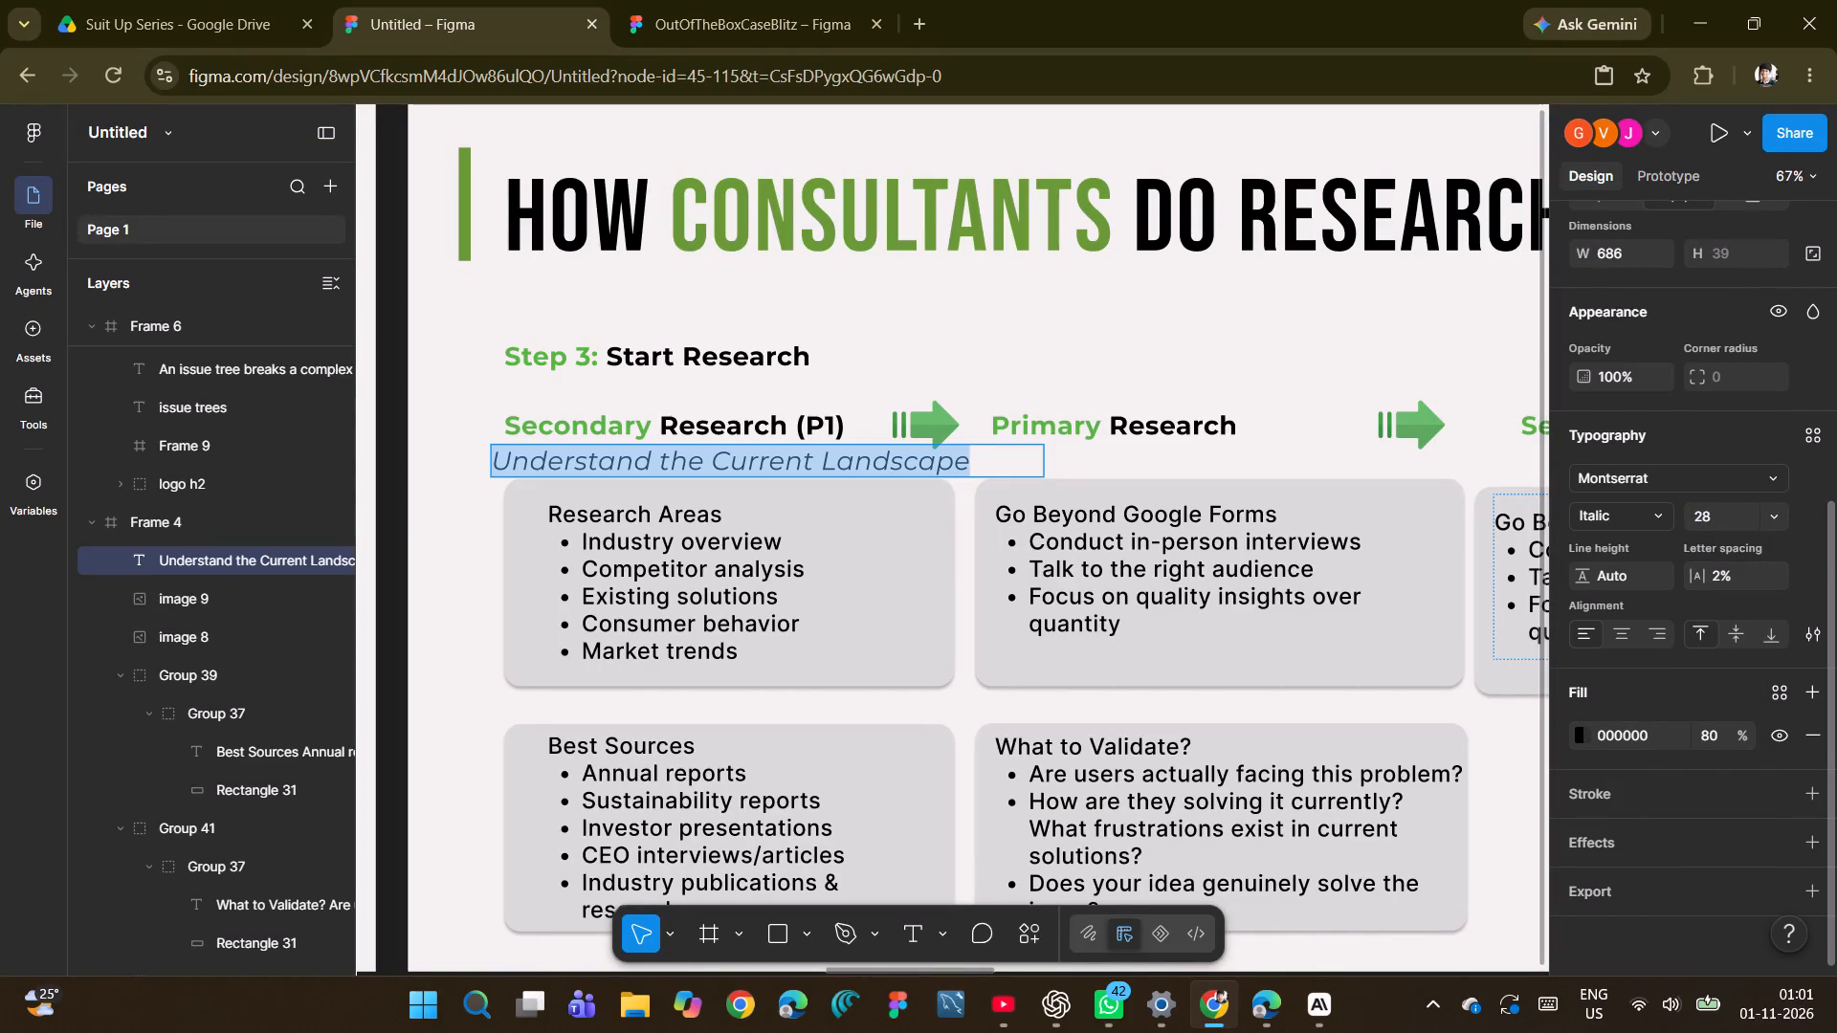
{"action": "key", "text": "Return"}
{"action": "left_click", "coordinate": [1707, 517]}
{"action": "key", "text": "2"}
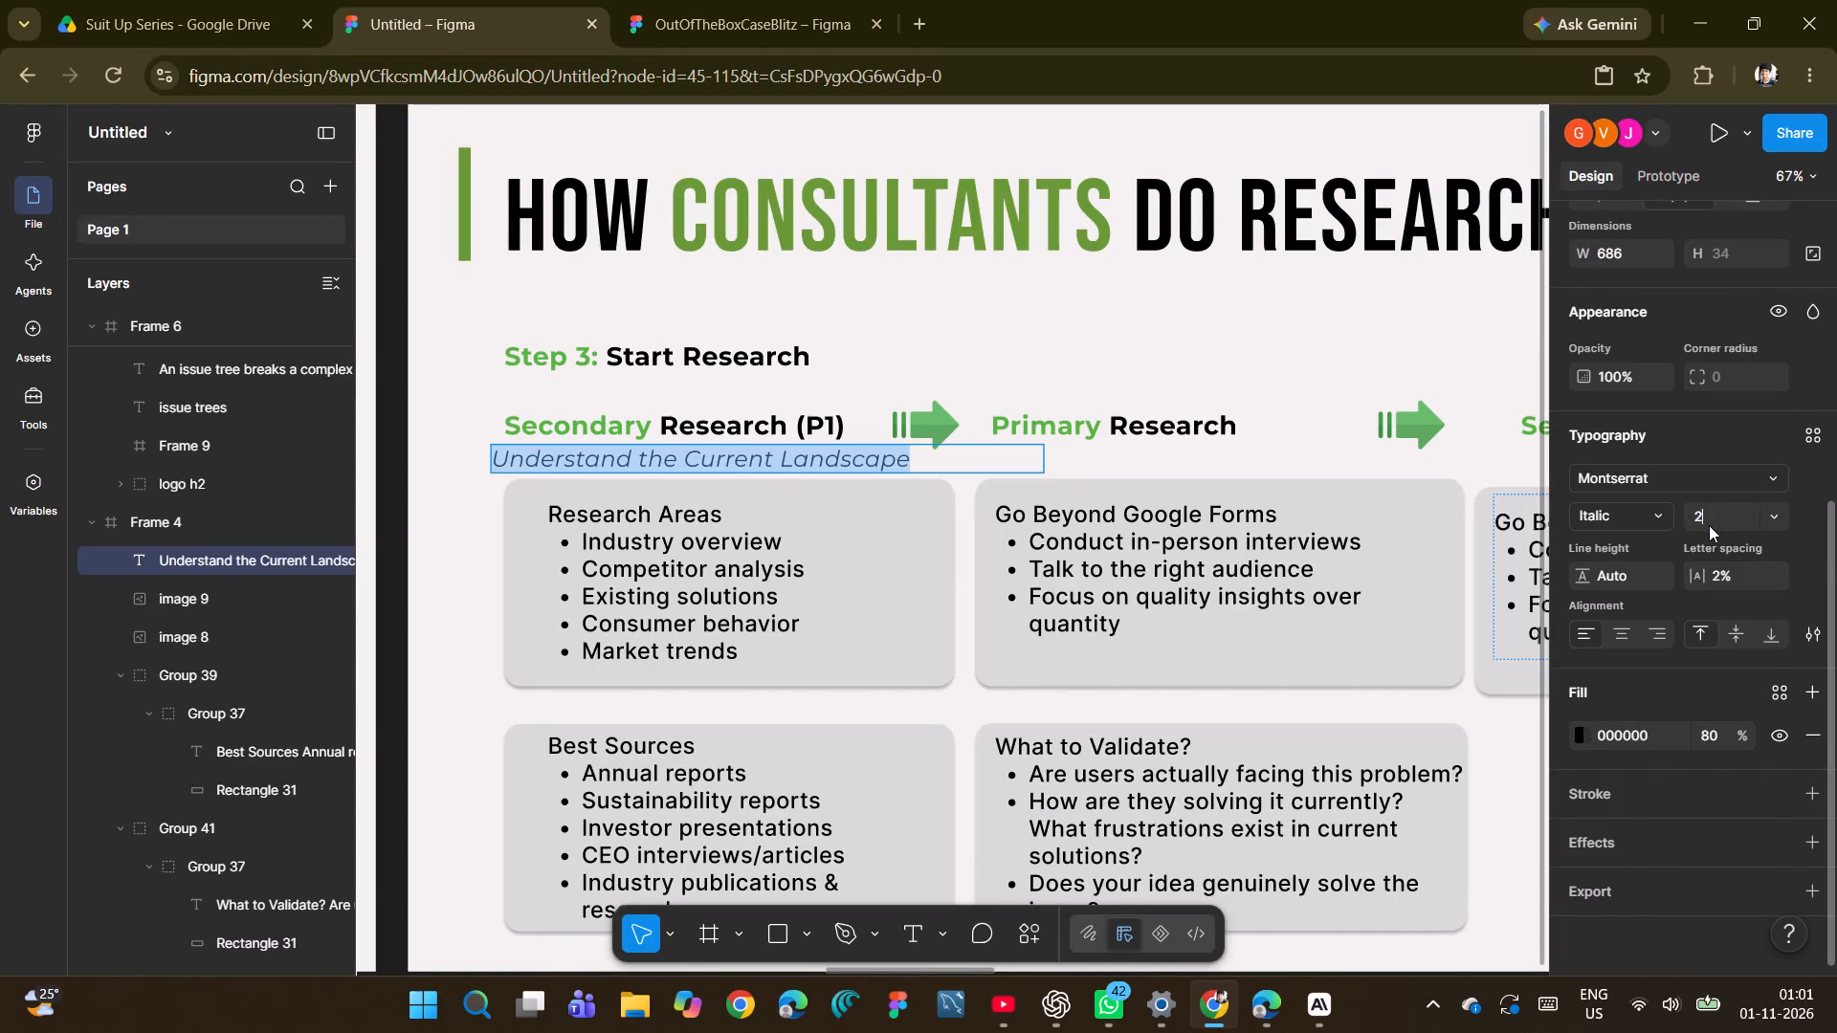
{"action": "key", "text": "4"}
{"action": "key", "text": "Return"}
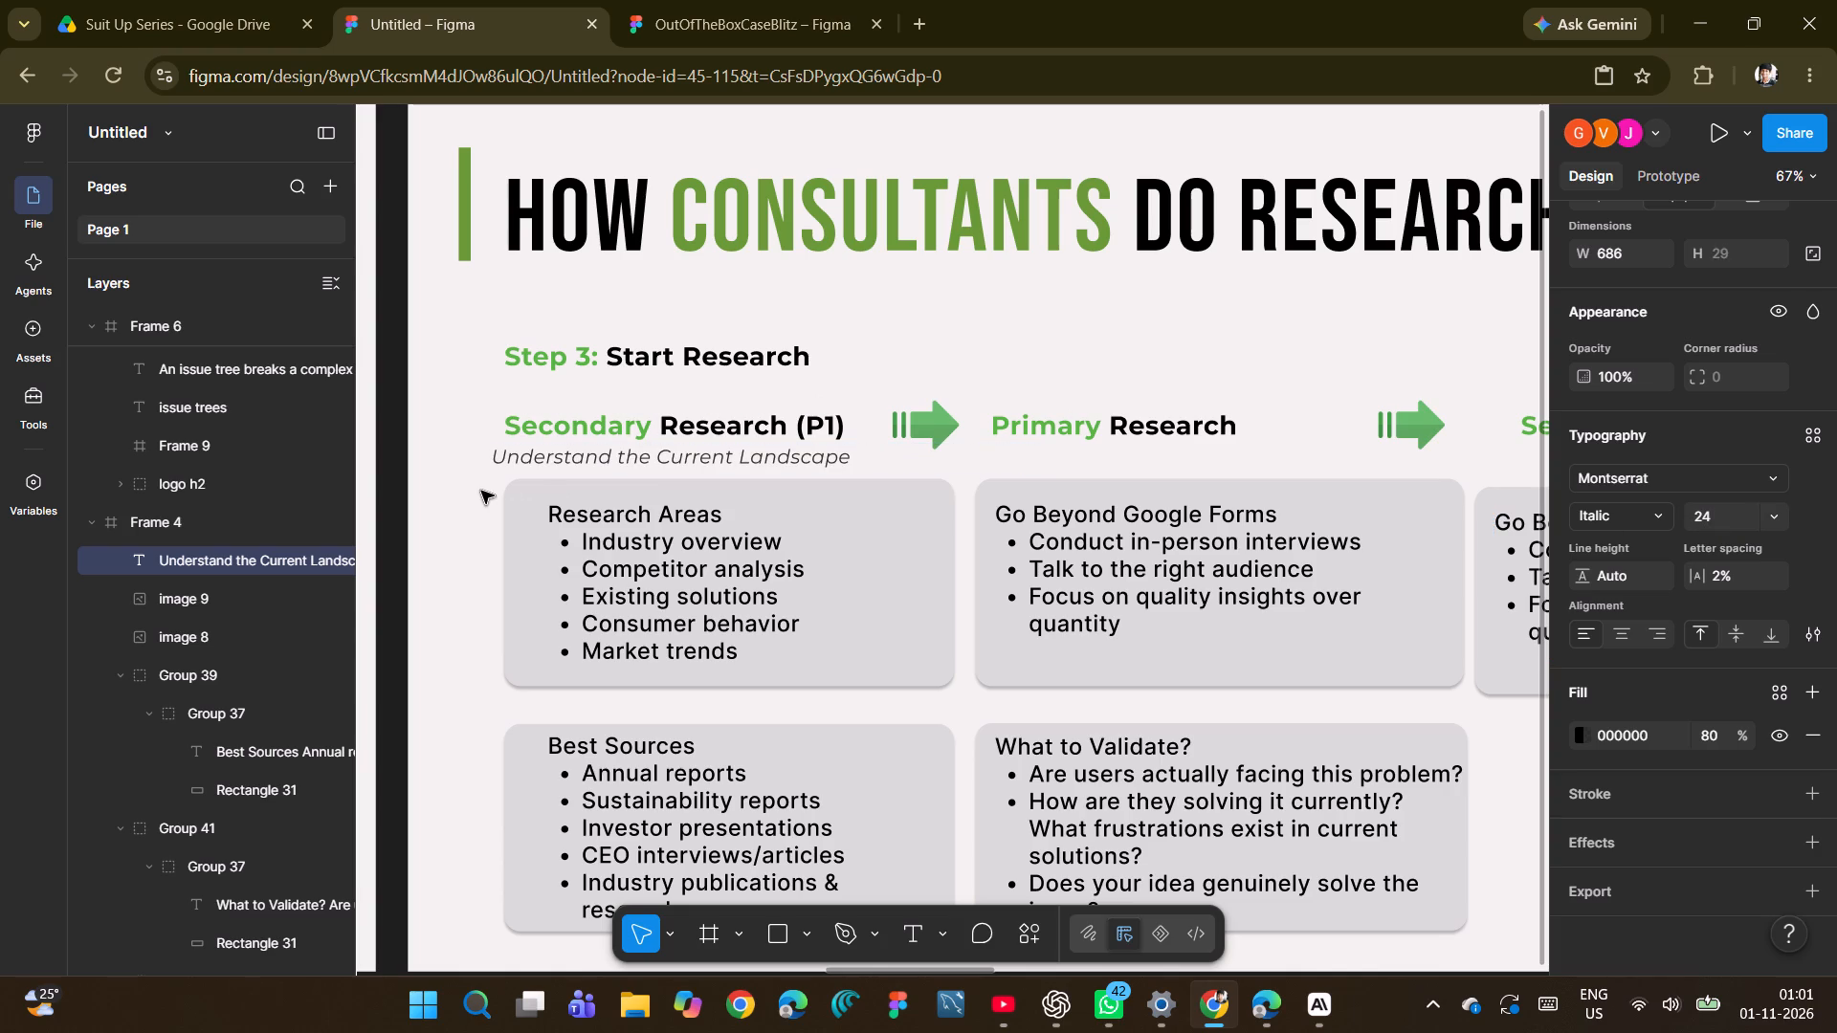
{"action": "left_click", "coordinate": [471, 491]}
Move the "Understand the Current Landscape" subtitle to X 120, Y 421, left-aligned directly beneath the "Secondary Research (P1)" heading.
{"action": "left_click_drag", "start_coordinate": [626, 459], "coordinate": [639, 459]}
{"action": "double_click", "coordinate": [639, 459]}
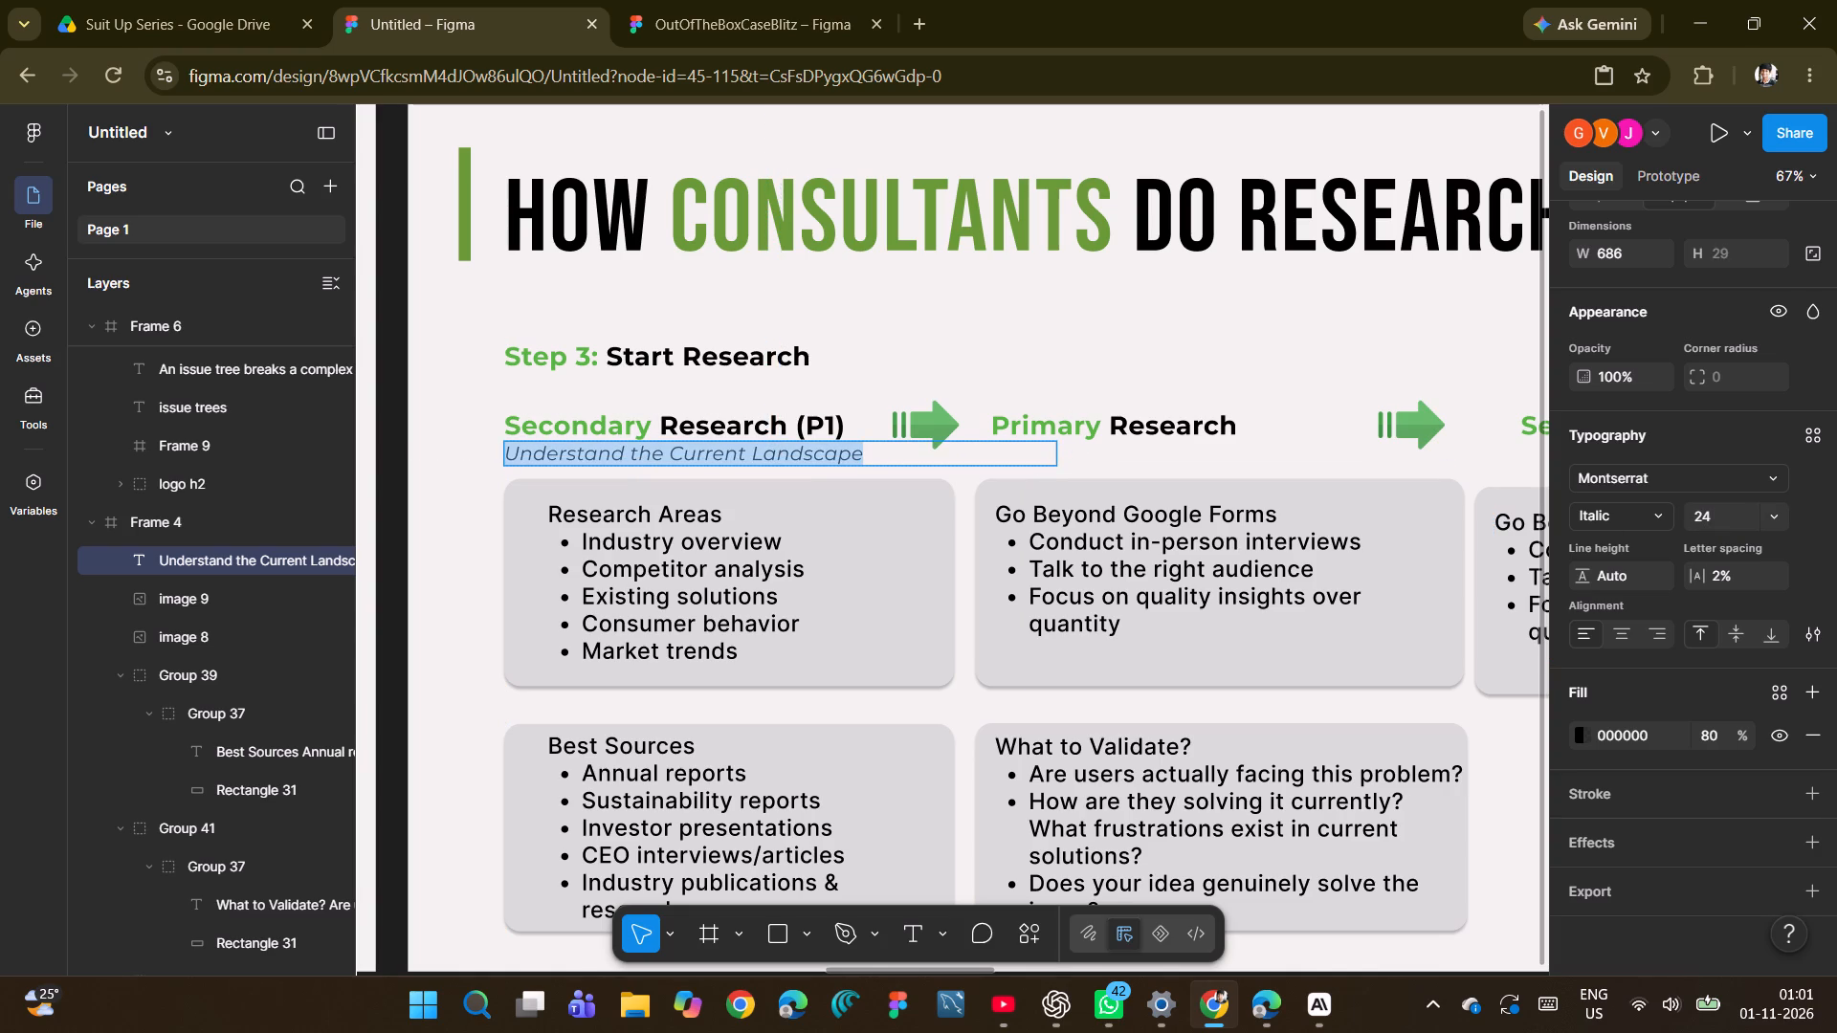
{"action": "left_click", "coordinate": [464, 476]}
{"action": "left_click", "coordinate": [487, 490]}
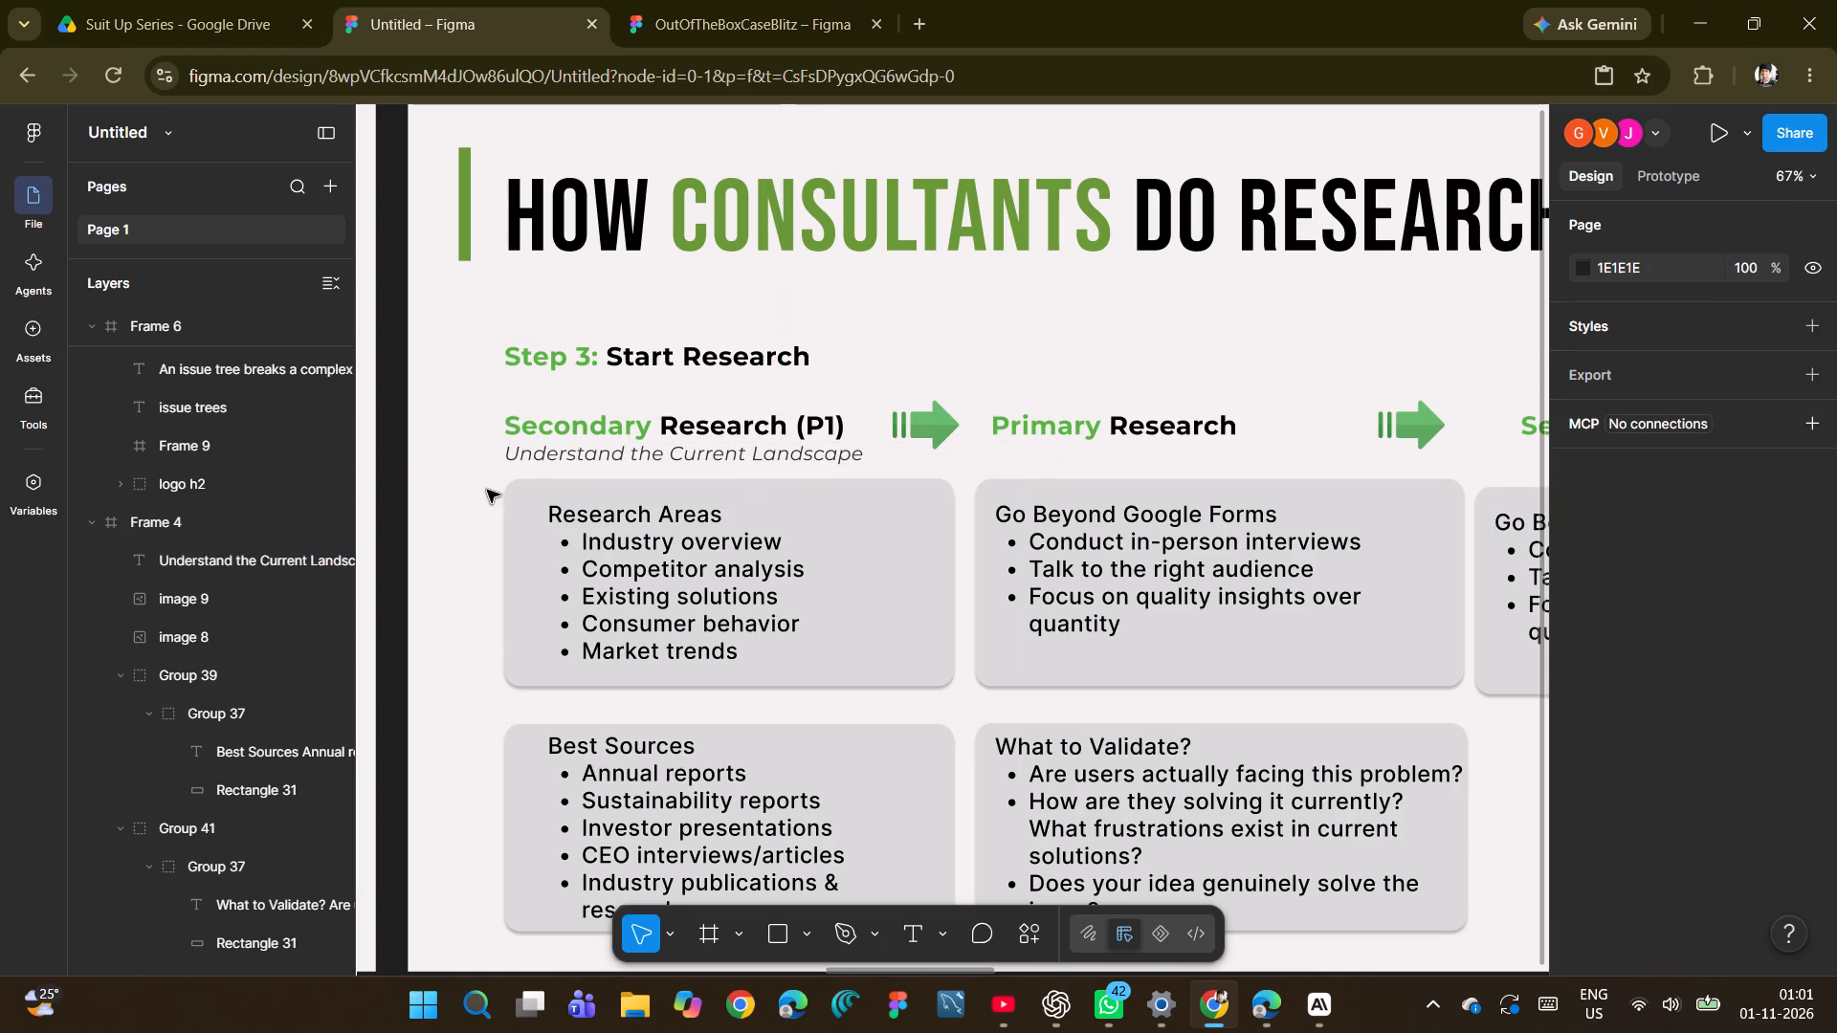
Narrow the "Understand the Current Landscape" text box to a width of 459 so it fits its text.
{"action": "left_click", "coordinate": [725, 456]}
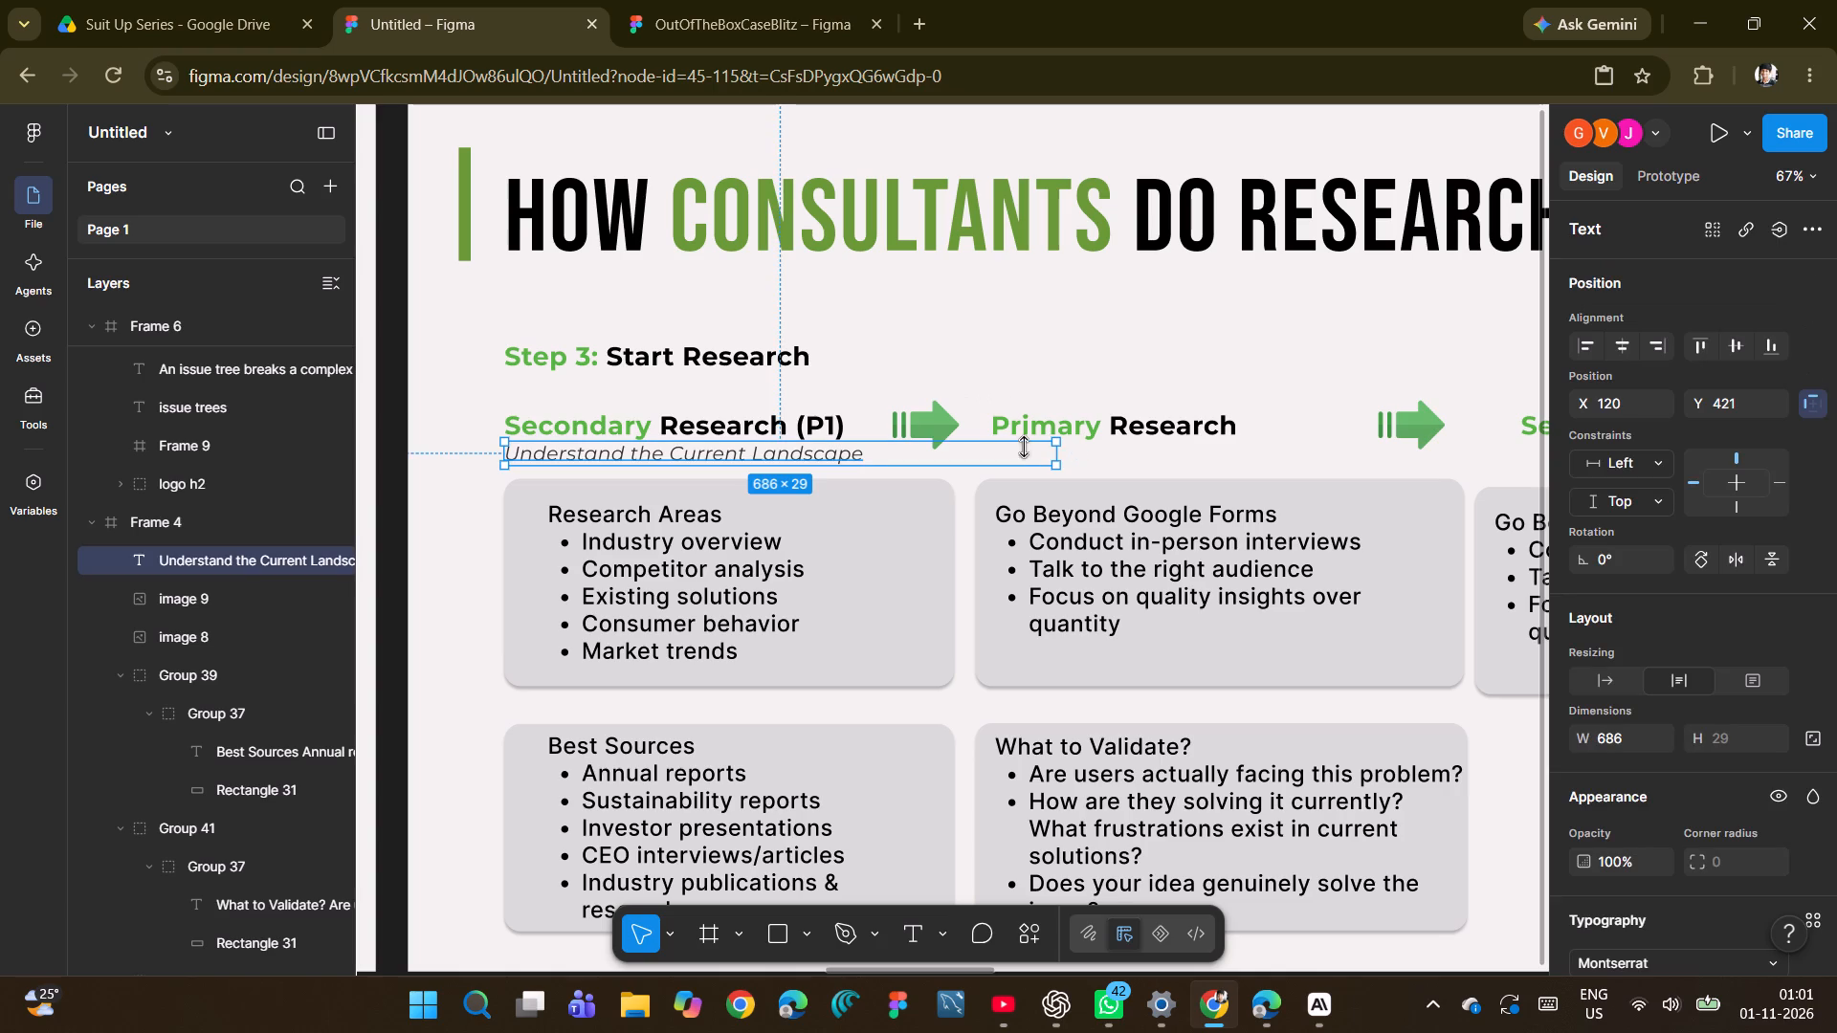
{"action": "left_click_drag", "start_coordinate": [1057, 460], "coordinate": [874, 457]}
{"action": "left_click", "coordinate": [872, 393]}
Duplicate the "Understand the Current Landscape" subtitle for use under the "Primary Research" heading.
{"action": "left_click", "coordinate": [850, 453]}
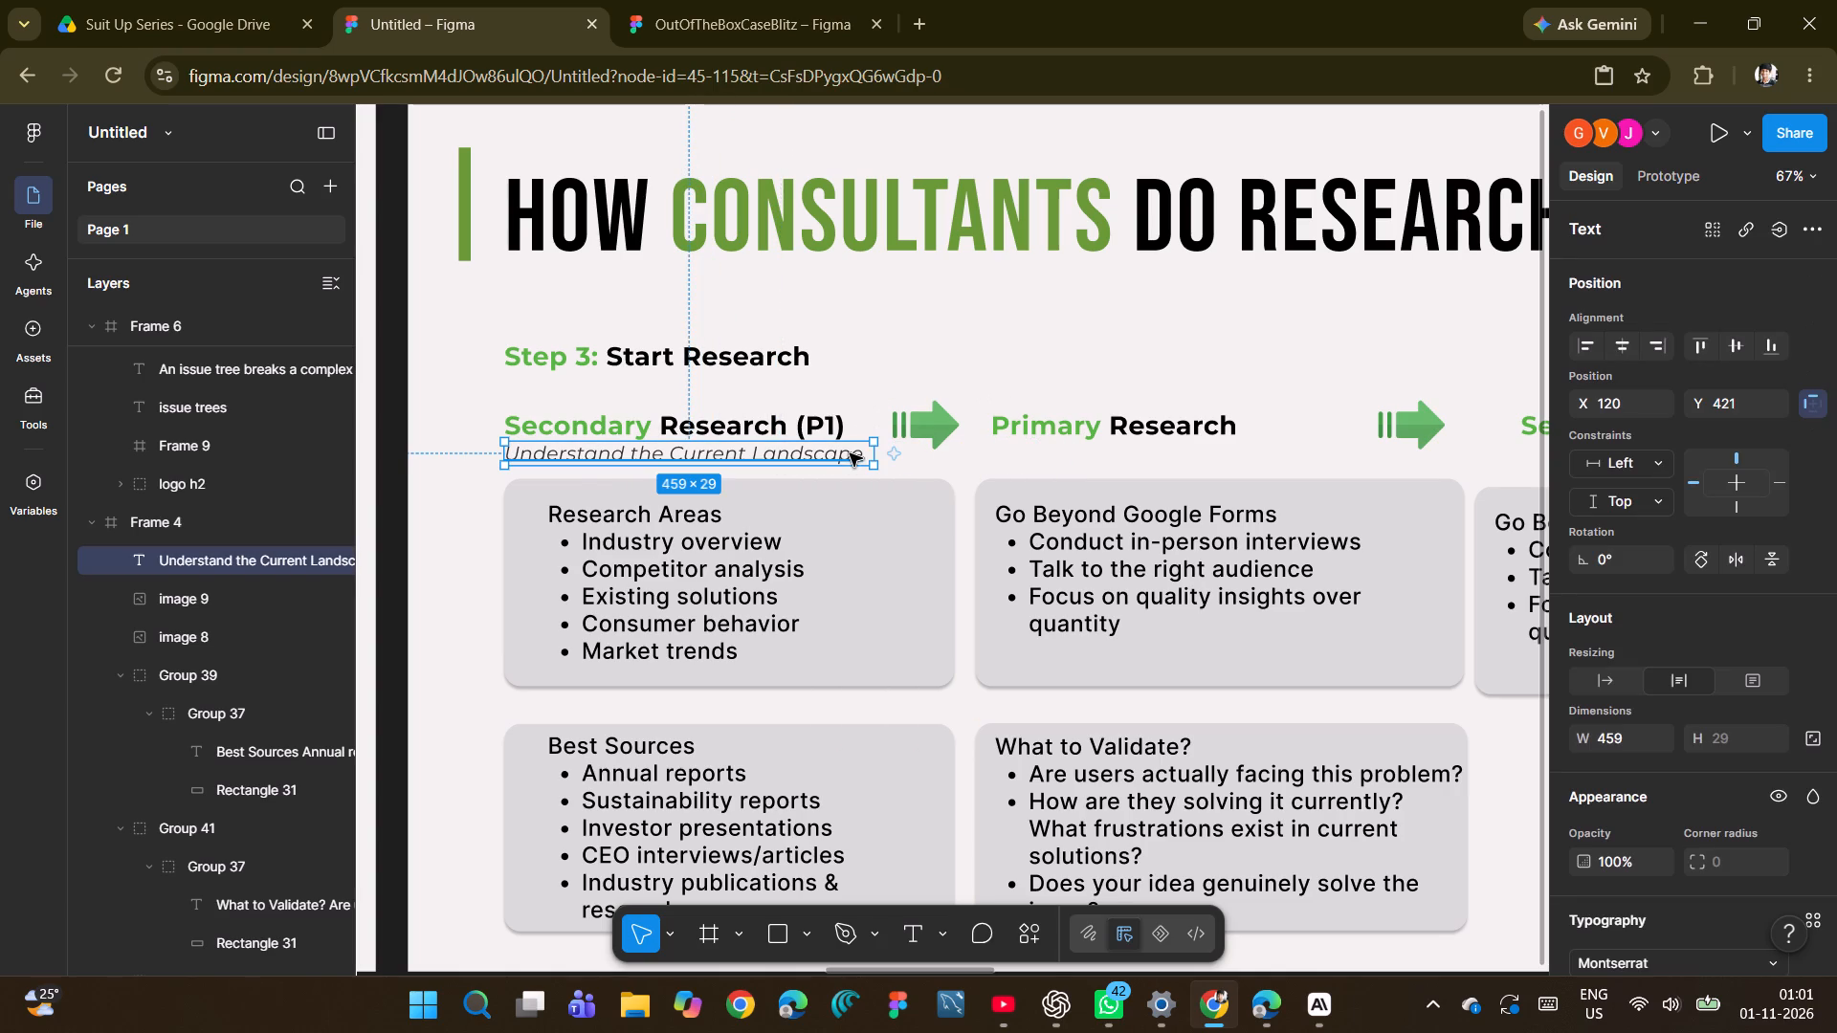
{"action": "key", "text": "ctrl+d"}
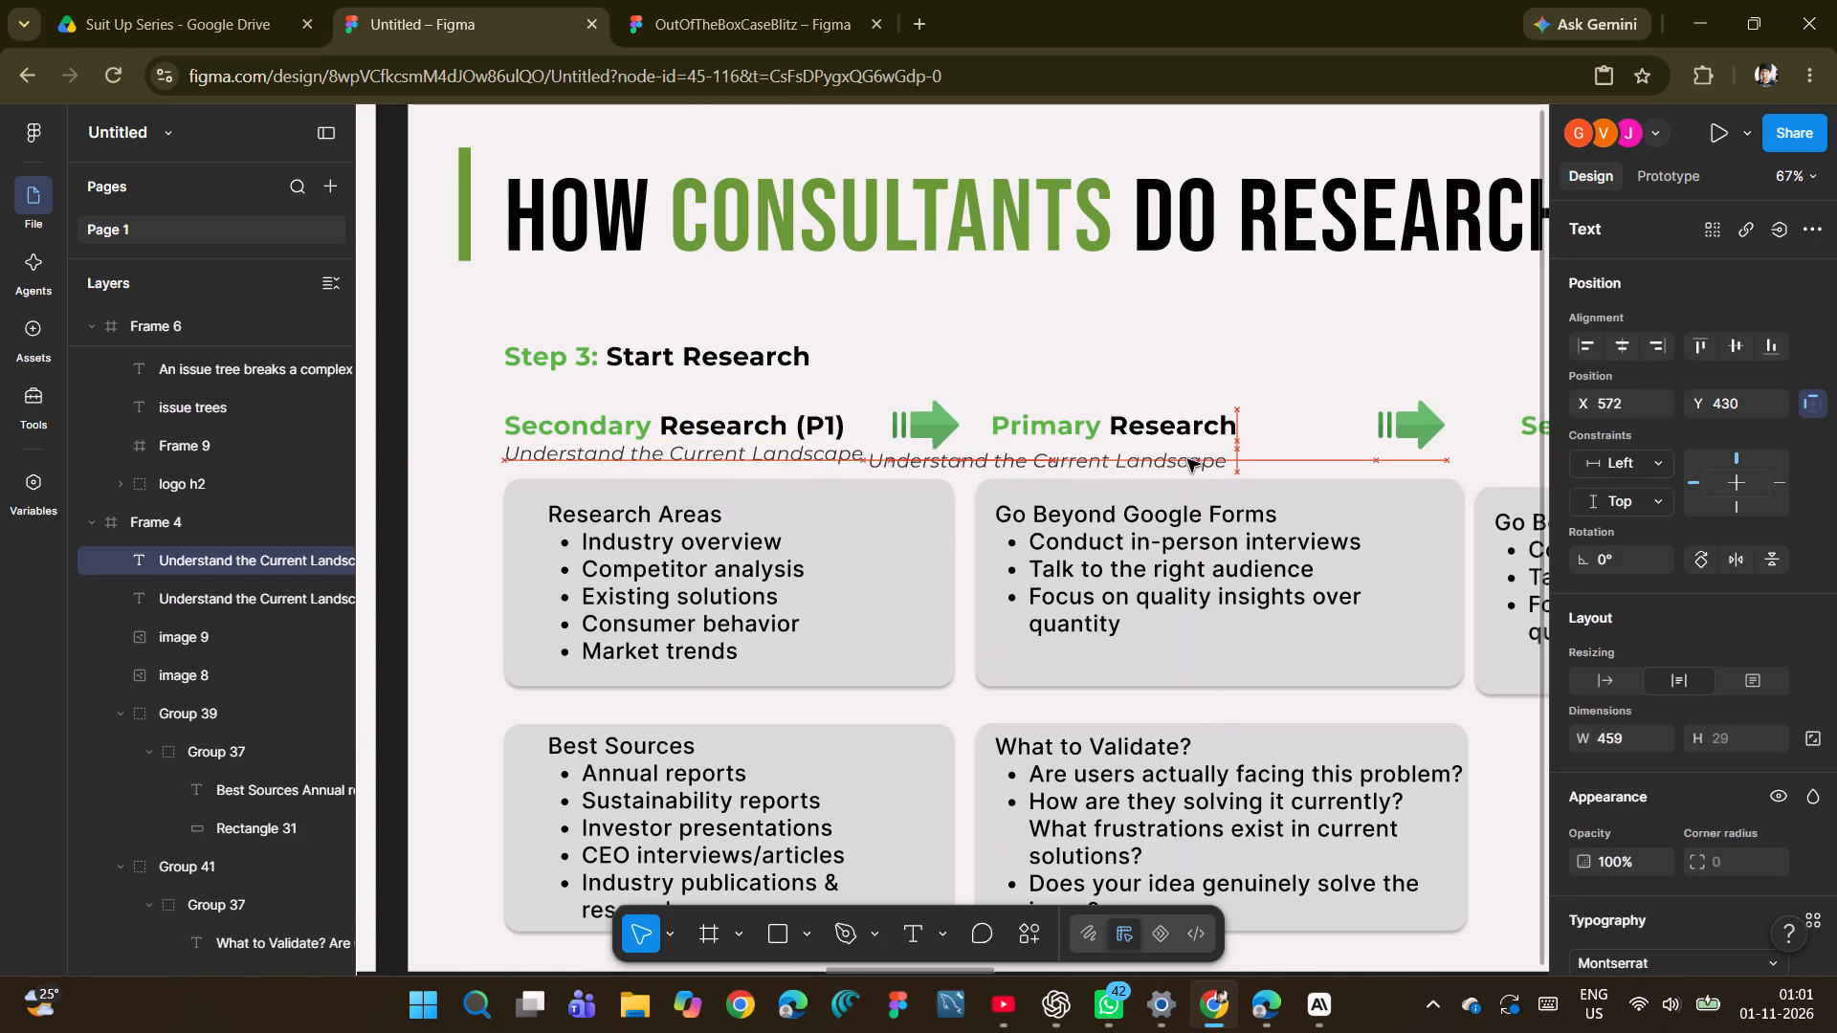
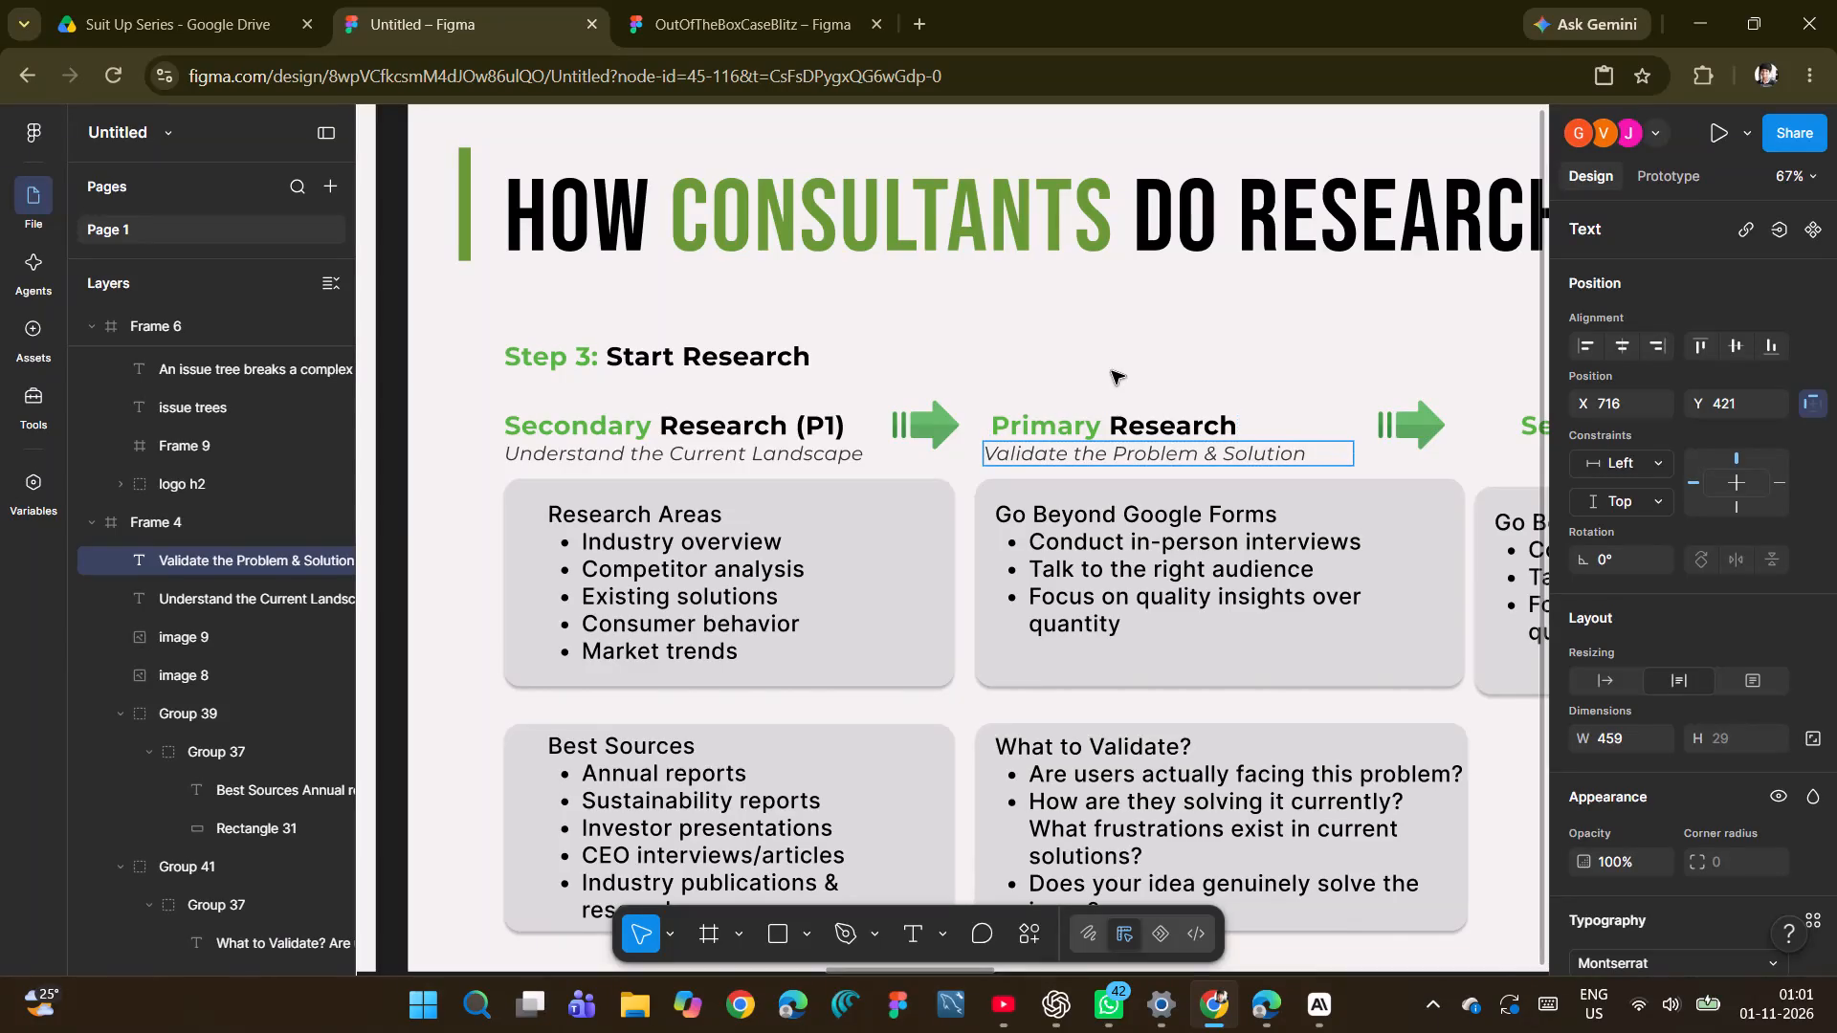
Narrow the "Validate the Problem & Solution" text box to a width of 410 so it fits its text.
{"action": "left_click", "coordinate": [1303, 400]}
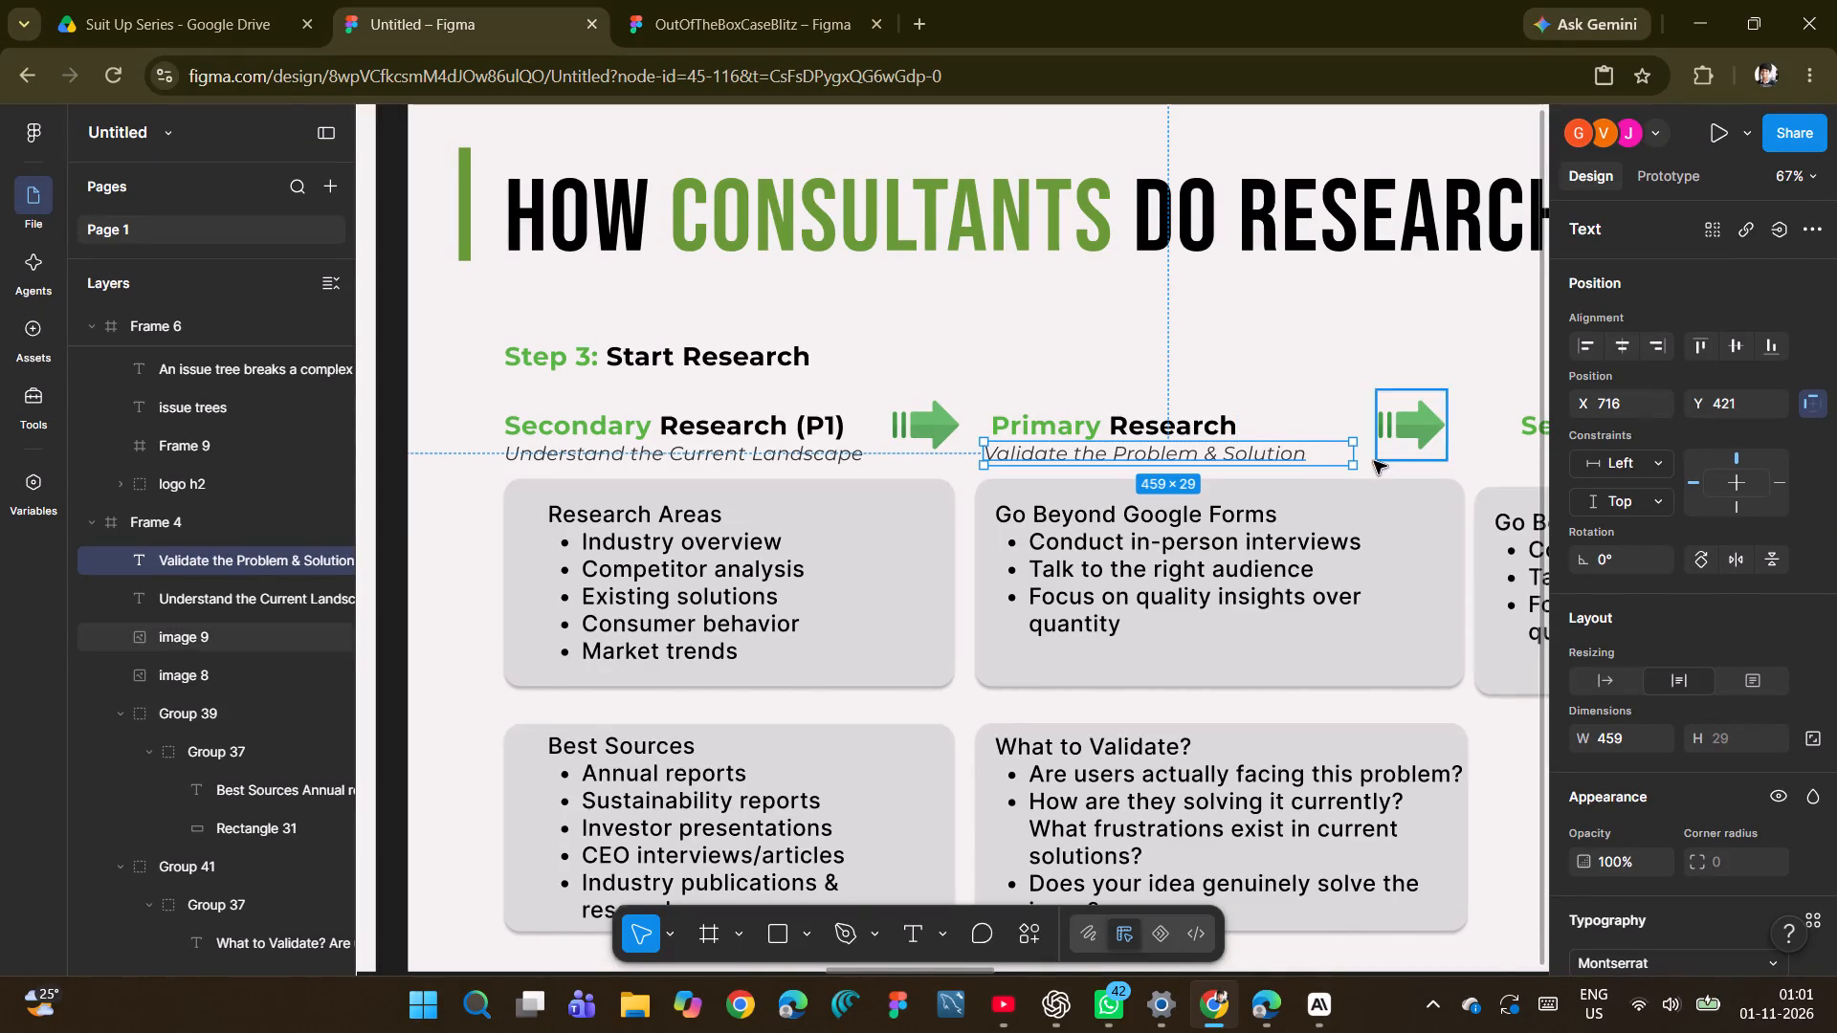
{"action": "left_click_drag", "start_coordinate": [1357, 455], "coordinate": [1314, 455]}
{"action": "left_click", "coordinate": [1313, 409]}
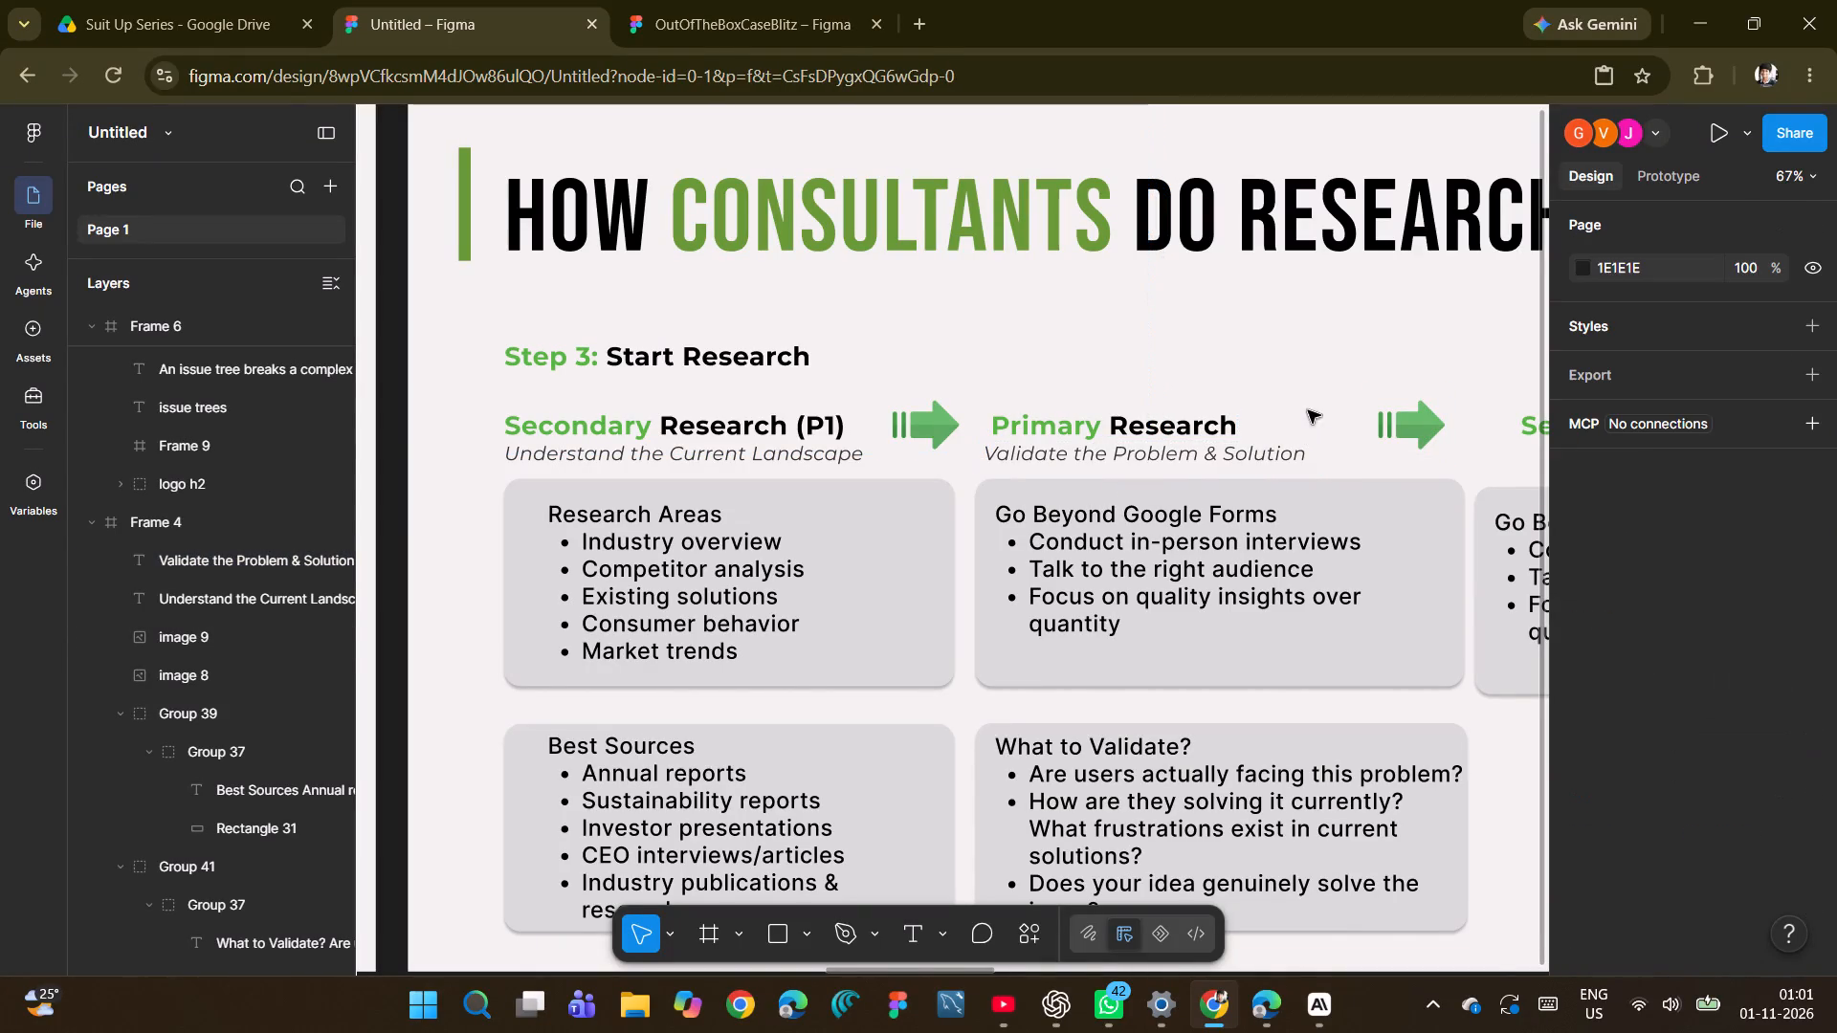
Move the "Validate the Problem & Solution" subtitle to X 725, Y 427, left-aligned beneath the "Primary Research" heading.
{"action": "left_click", "coordinate": [1242, 452]}
{"action": "left_click", "coordinate": [1214, 452]}
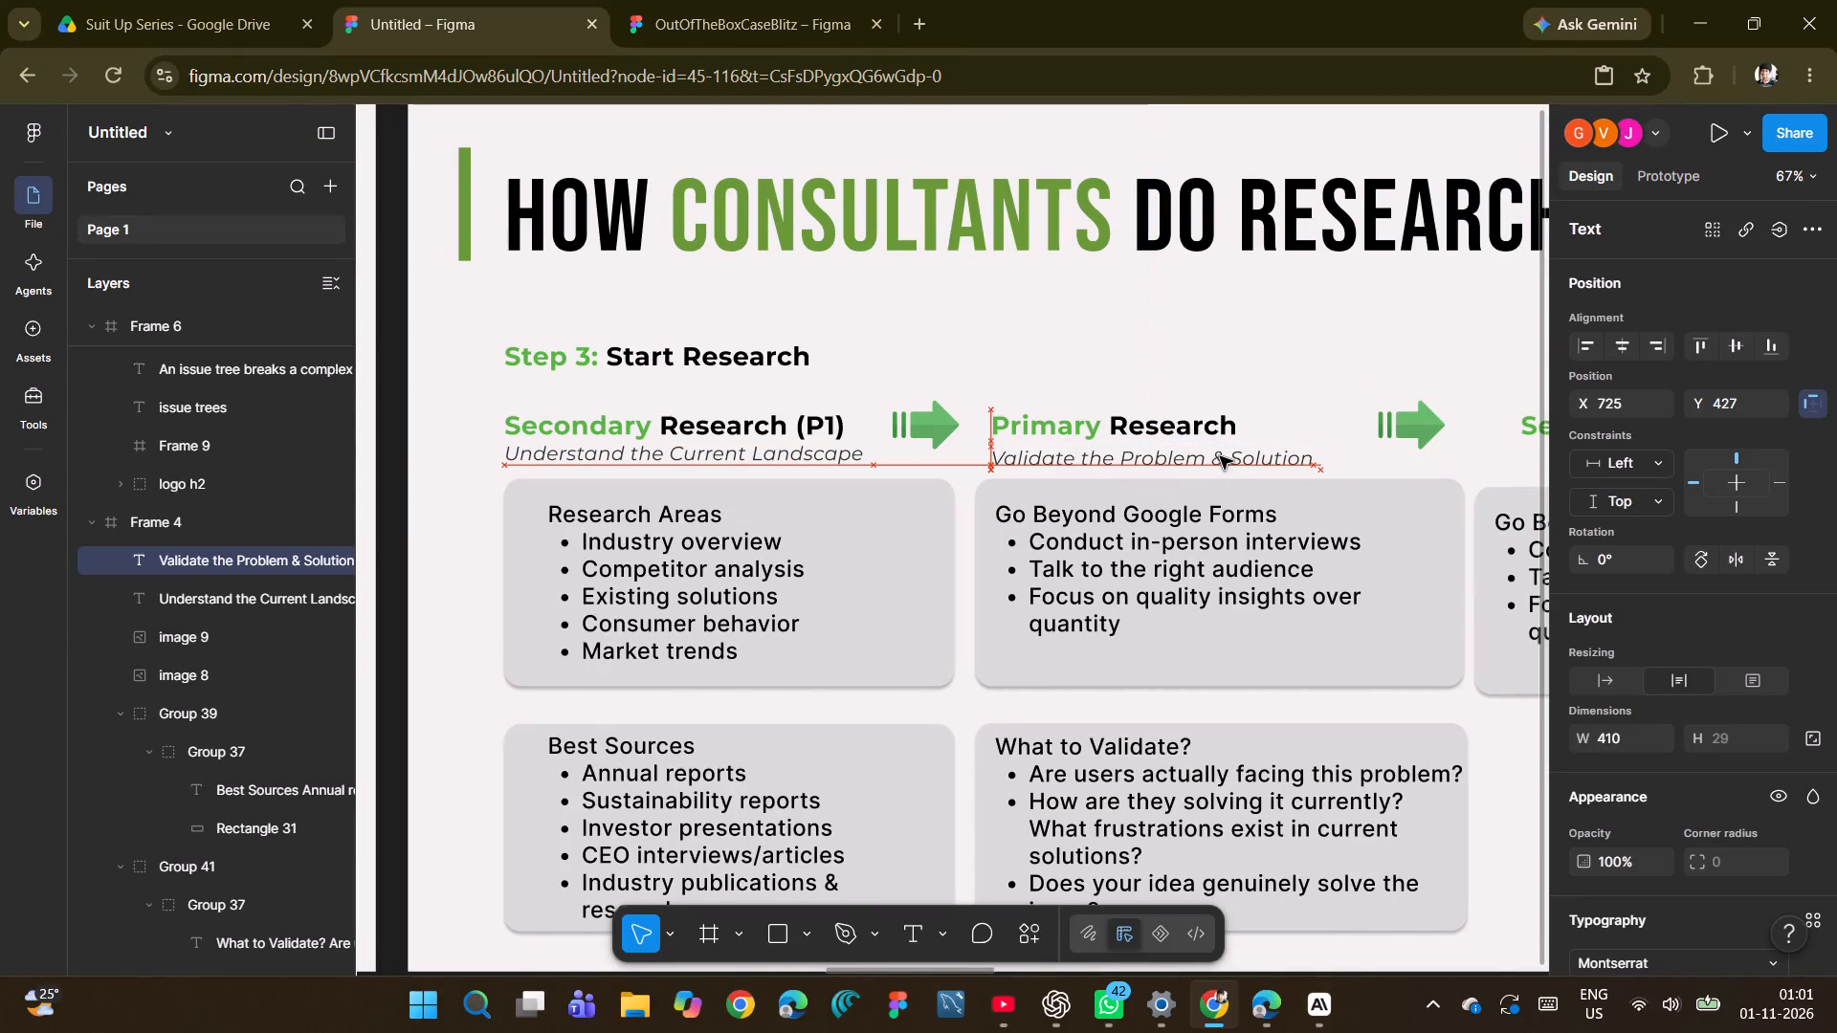
Duplicate the "Validate the Problem & Solution" subtitle and place the copy beneath the third research heading at about X 1292, Y 430.
{"action": "key", "text": "ctrl+d"}
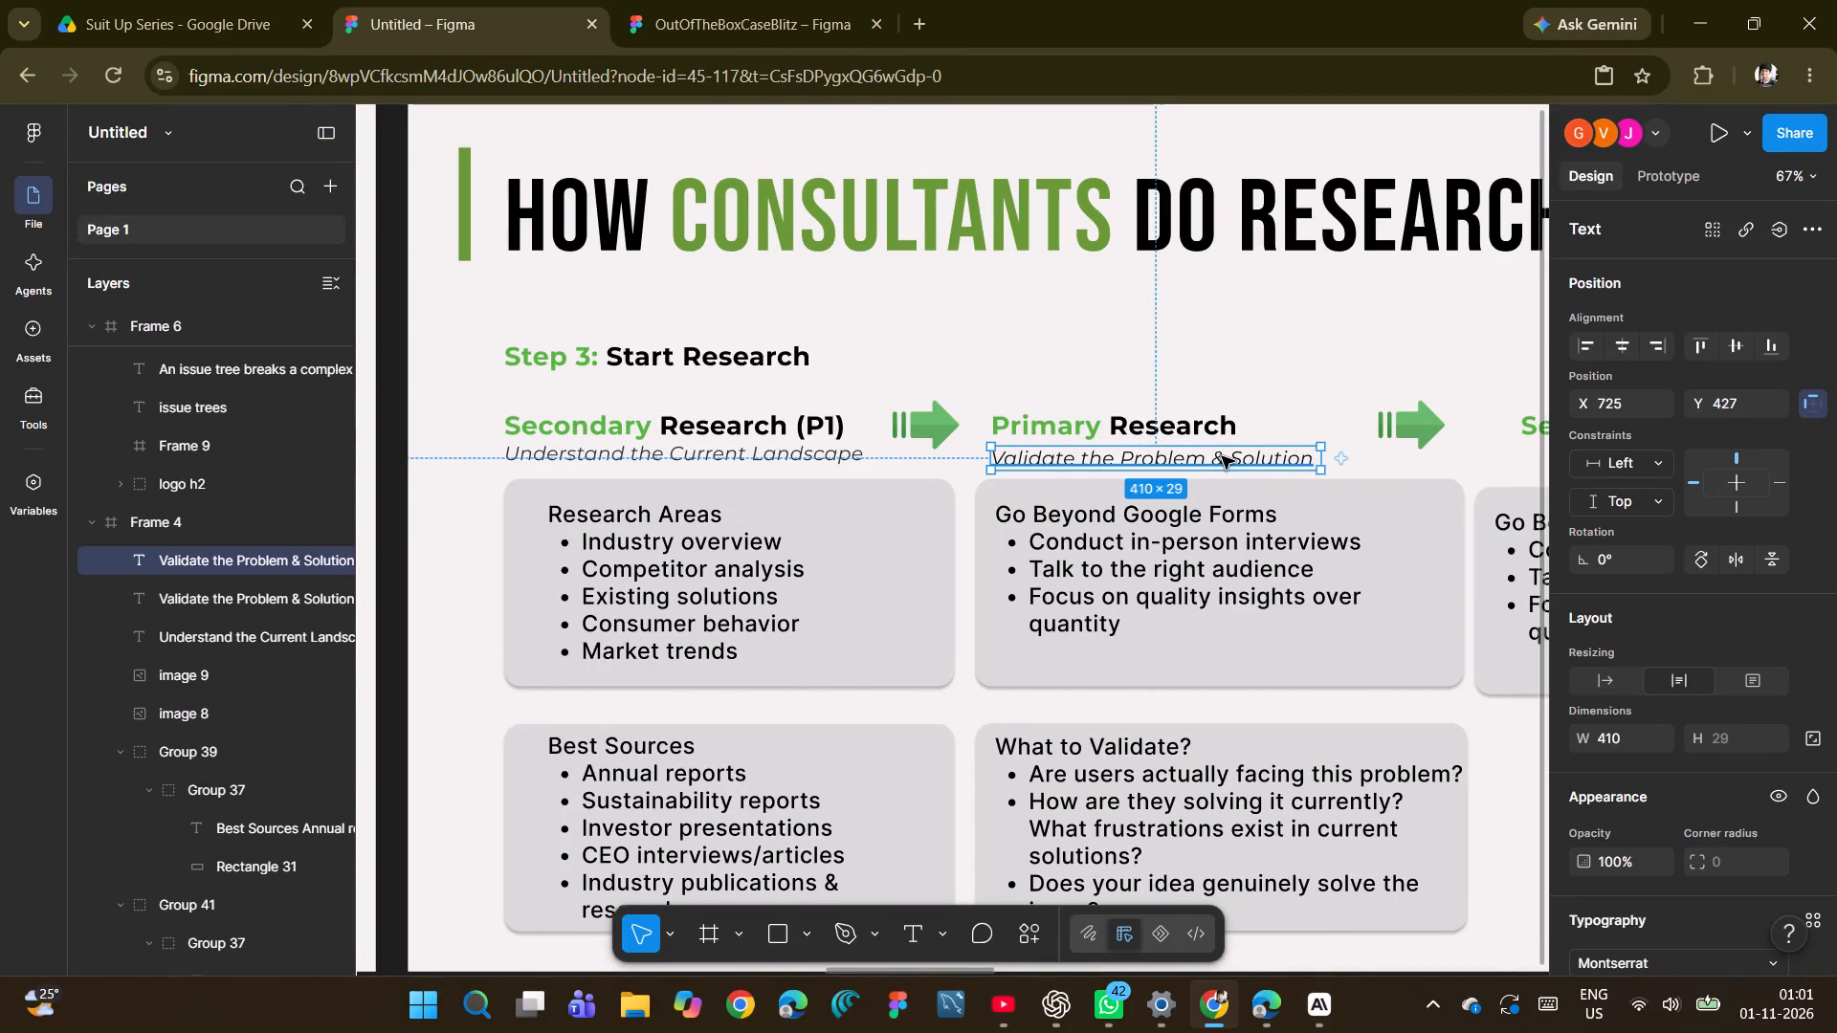
{"action": "scroll", "coordinate": [1228, 459], "scroll_direction": "left", "scroll_amount": 2}
{"action": "left_click_drag", "start_coordinate": [1005, 457], "coordinate": [1460, 461]}
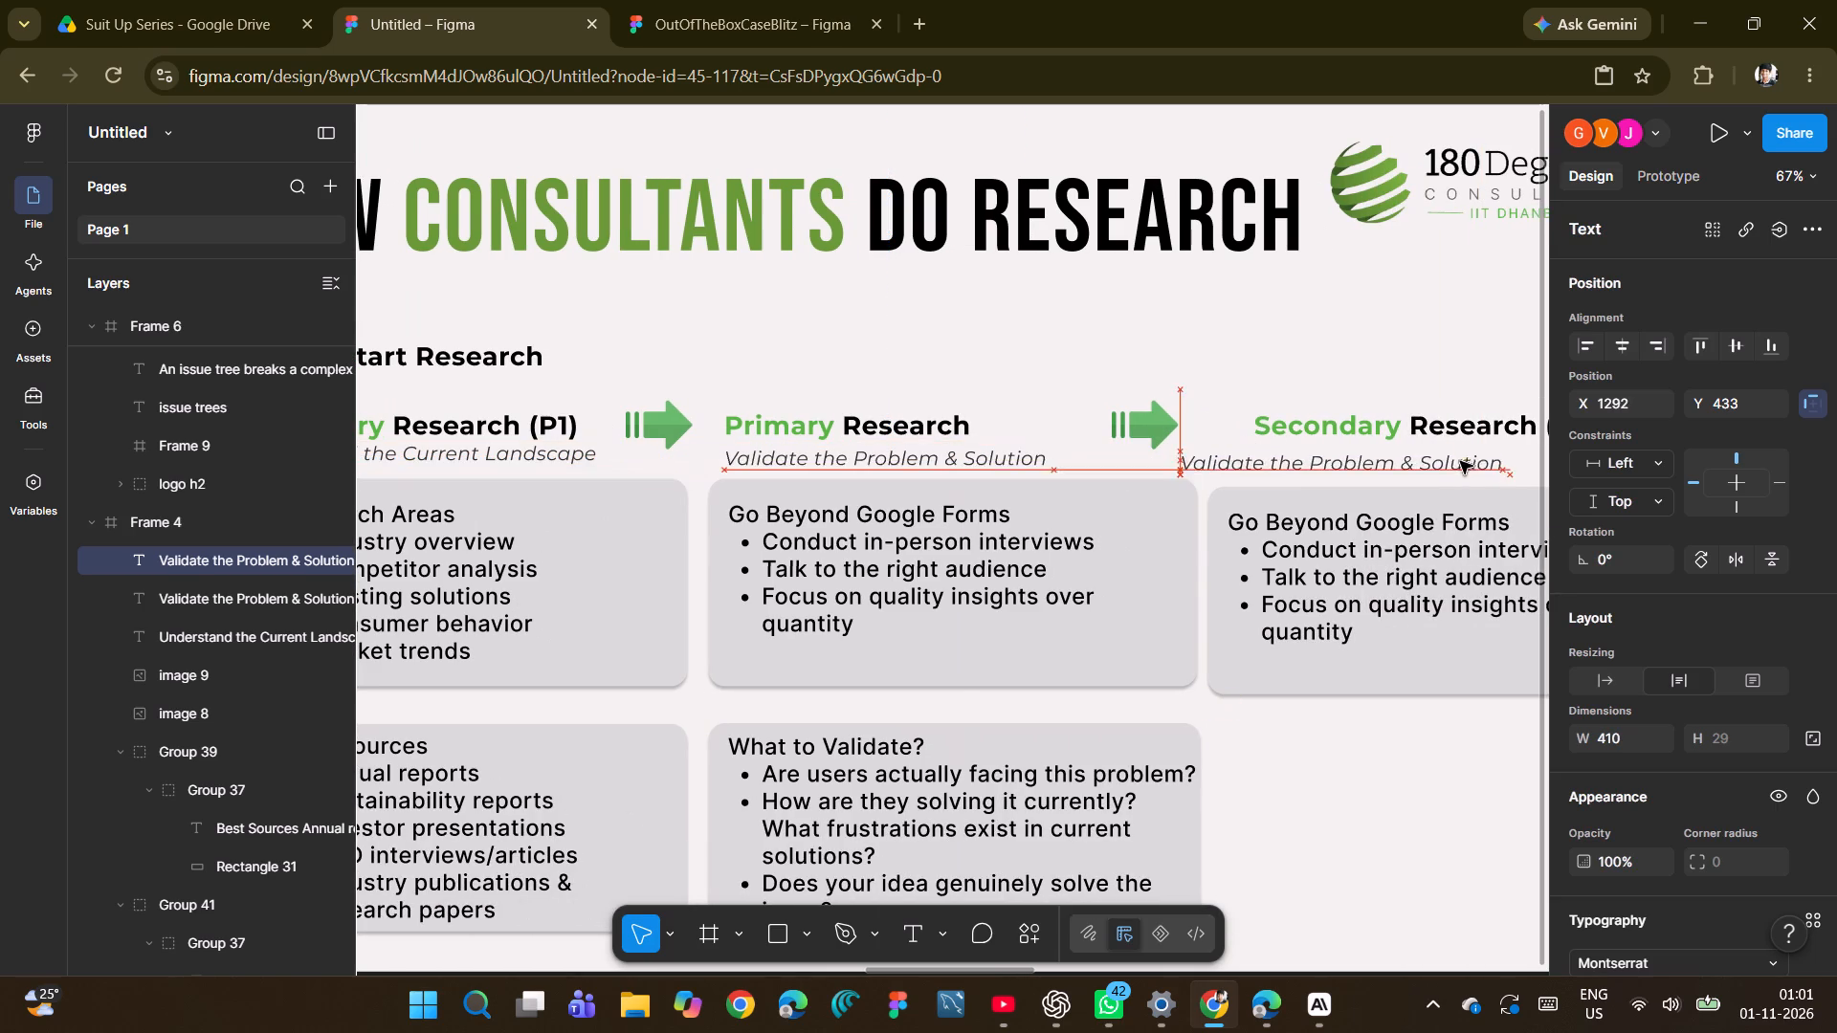
{"action": "left_click_drag", "start_coordinate": [1460, 461], "coordinate": [1465, 459]}
{"action": "left_click", "coordinate": [1459, 458]}
{"action": "left_click", "coordinate": [1450, 458]}
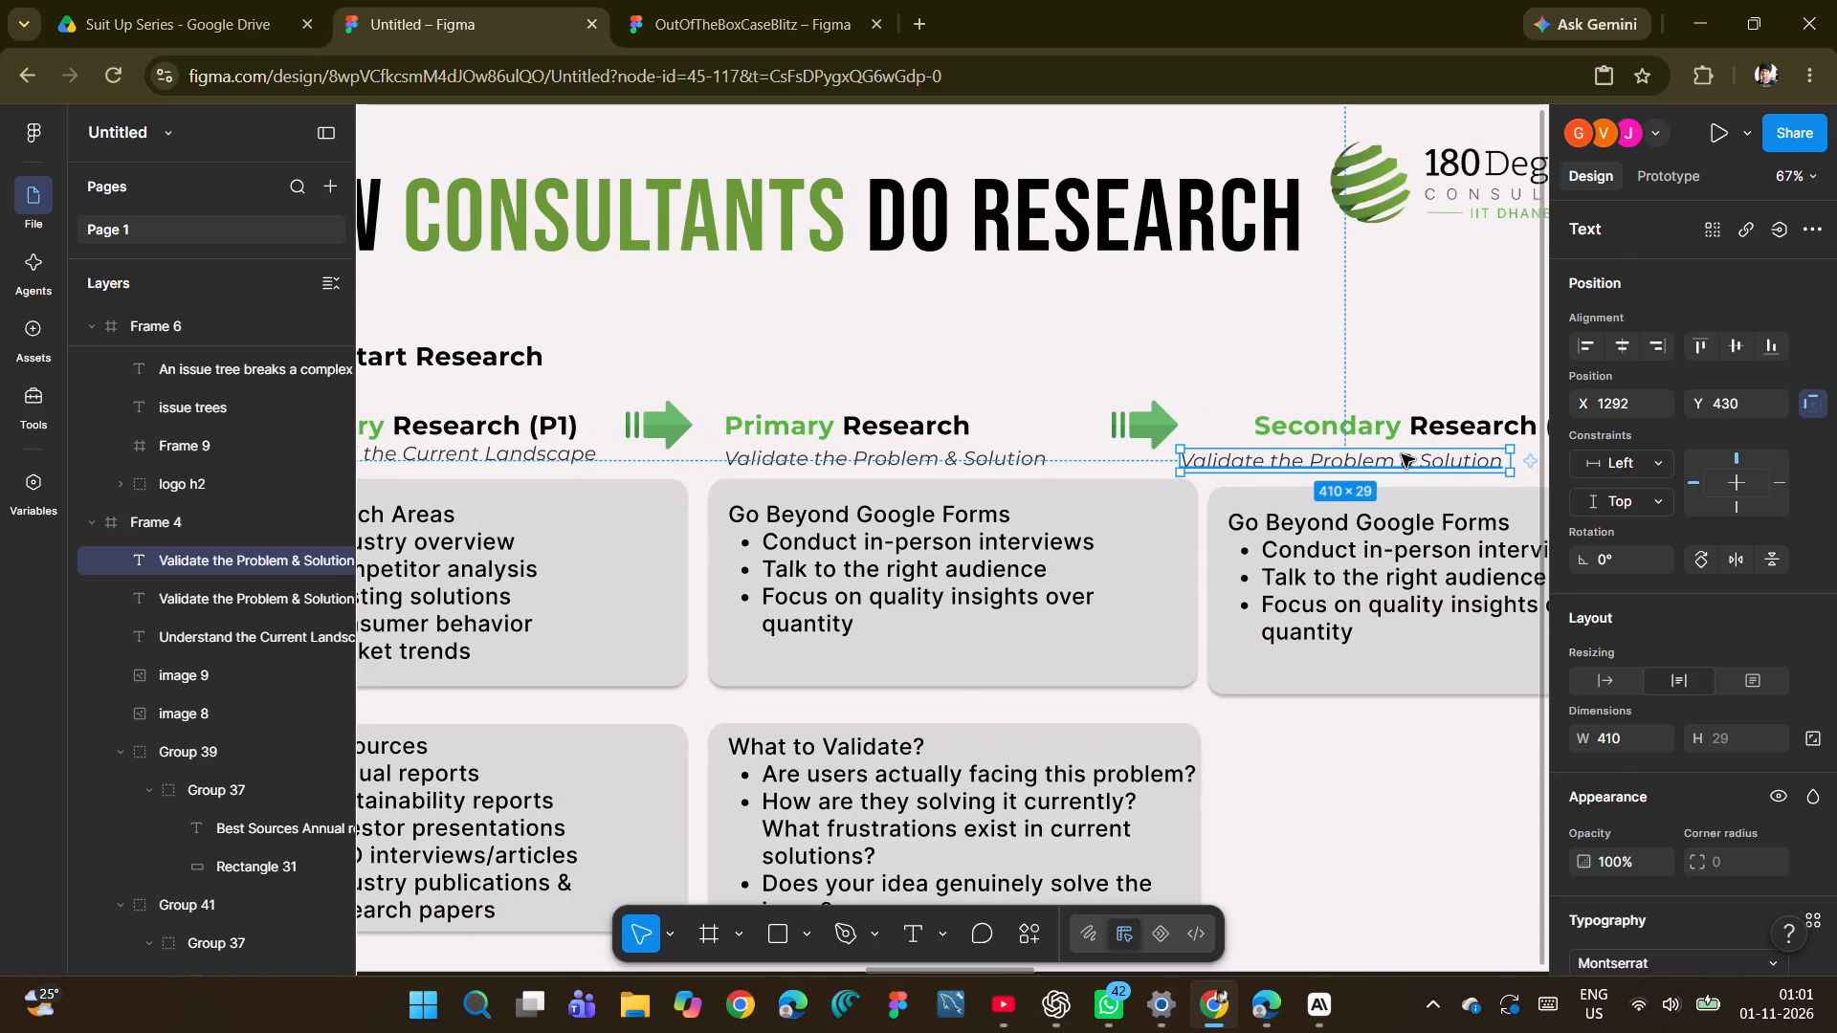
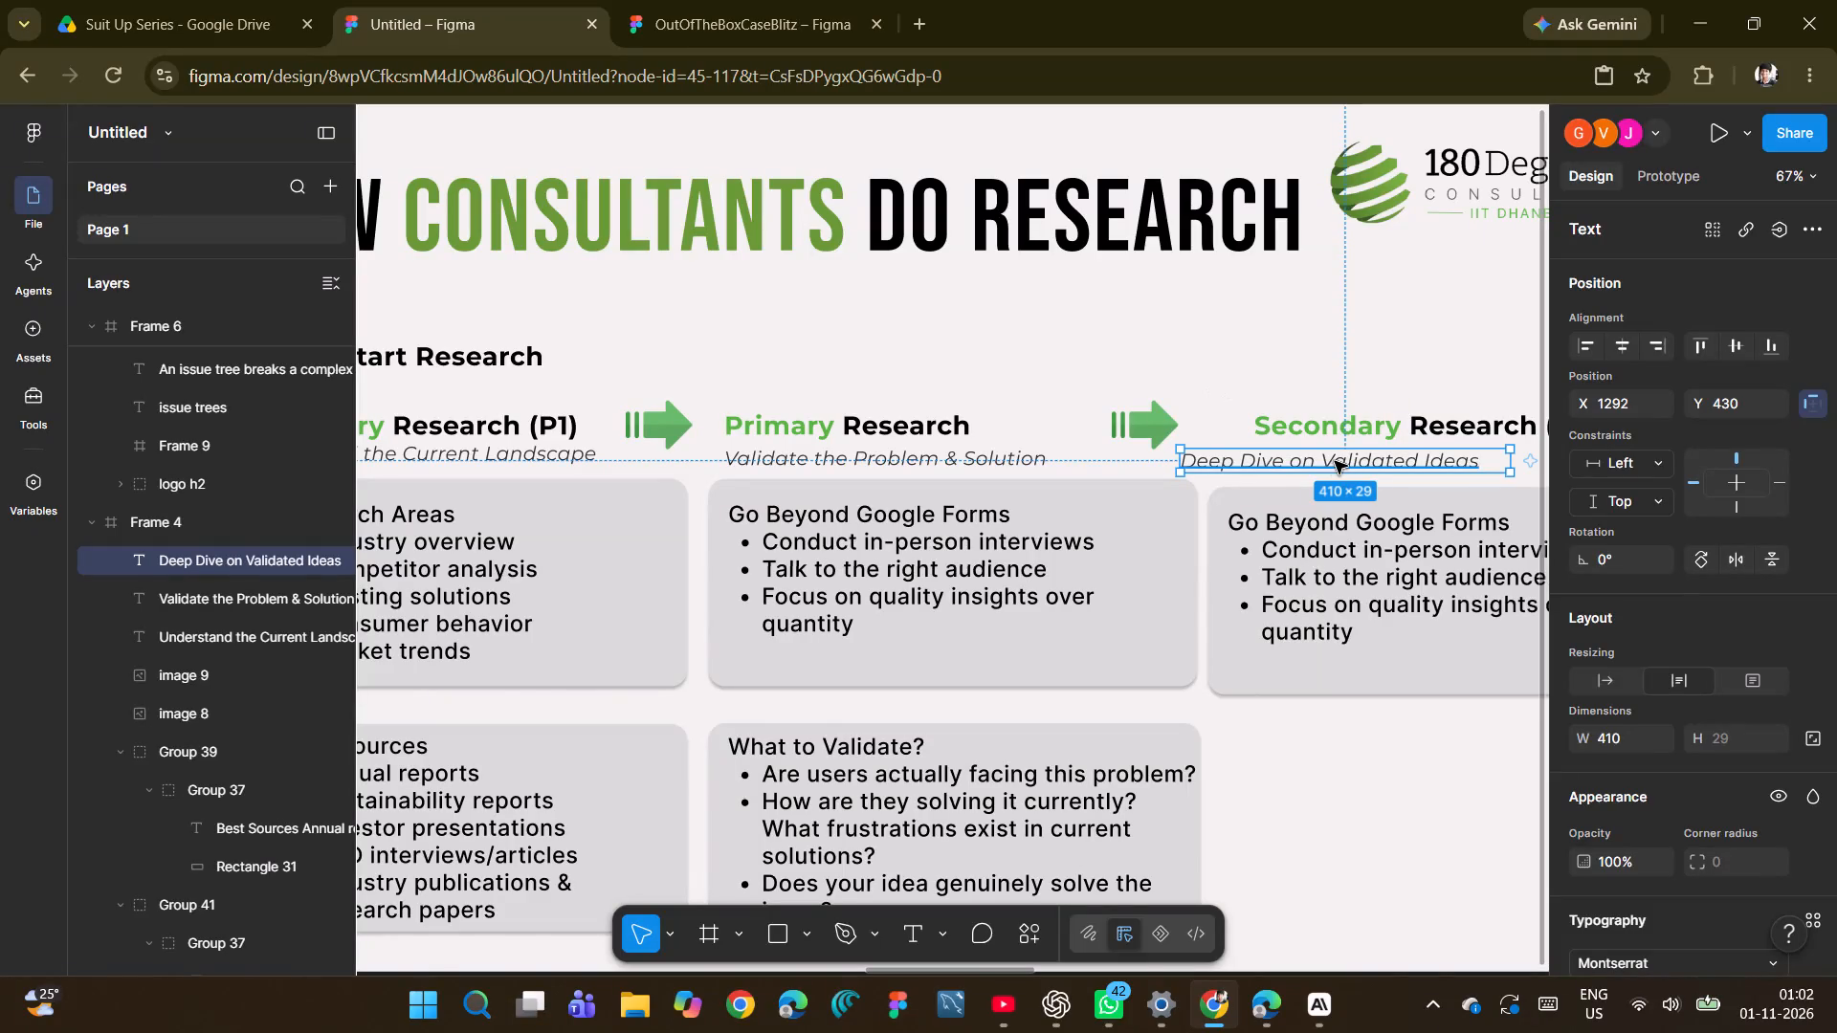
Move the "Deep Dive on Validated Ideas" subtitle to X 1351, Y 430, in line with the text of the card below it.
{"action": "left_click", "coordinate": [1234, 380]}
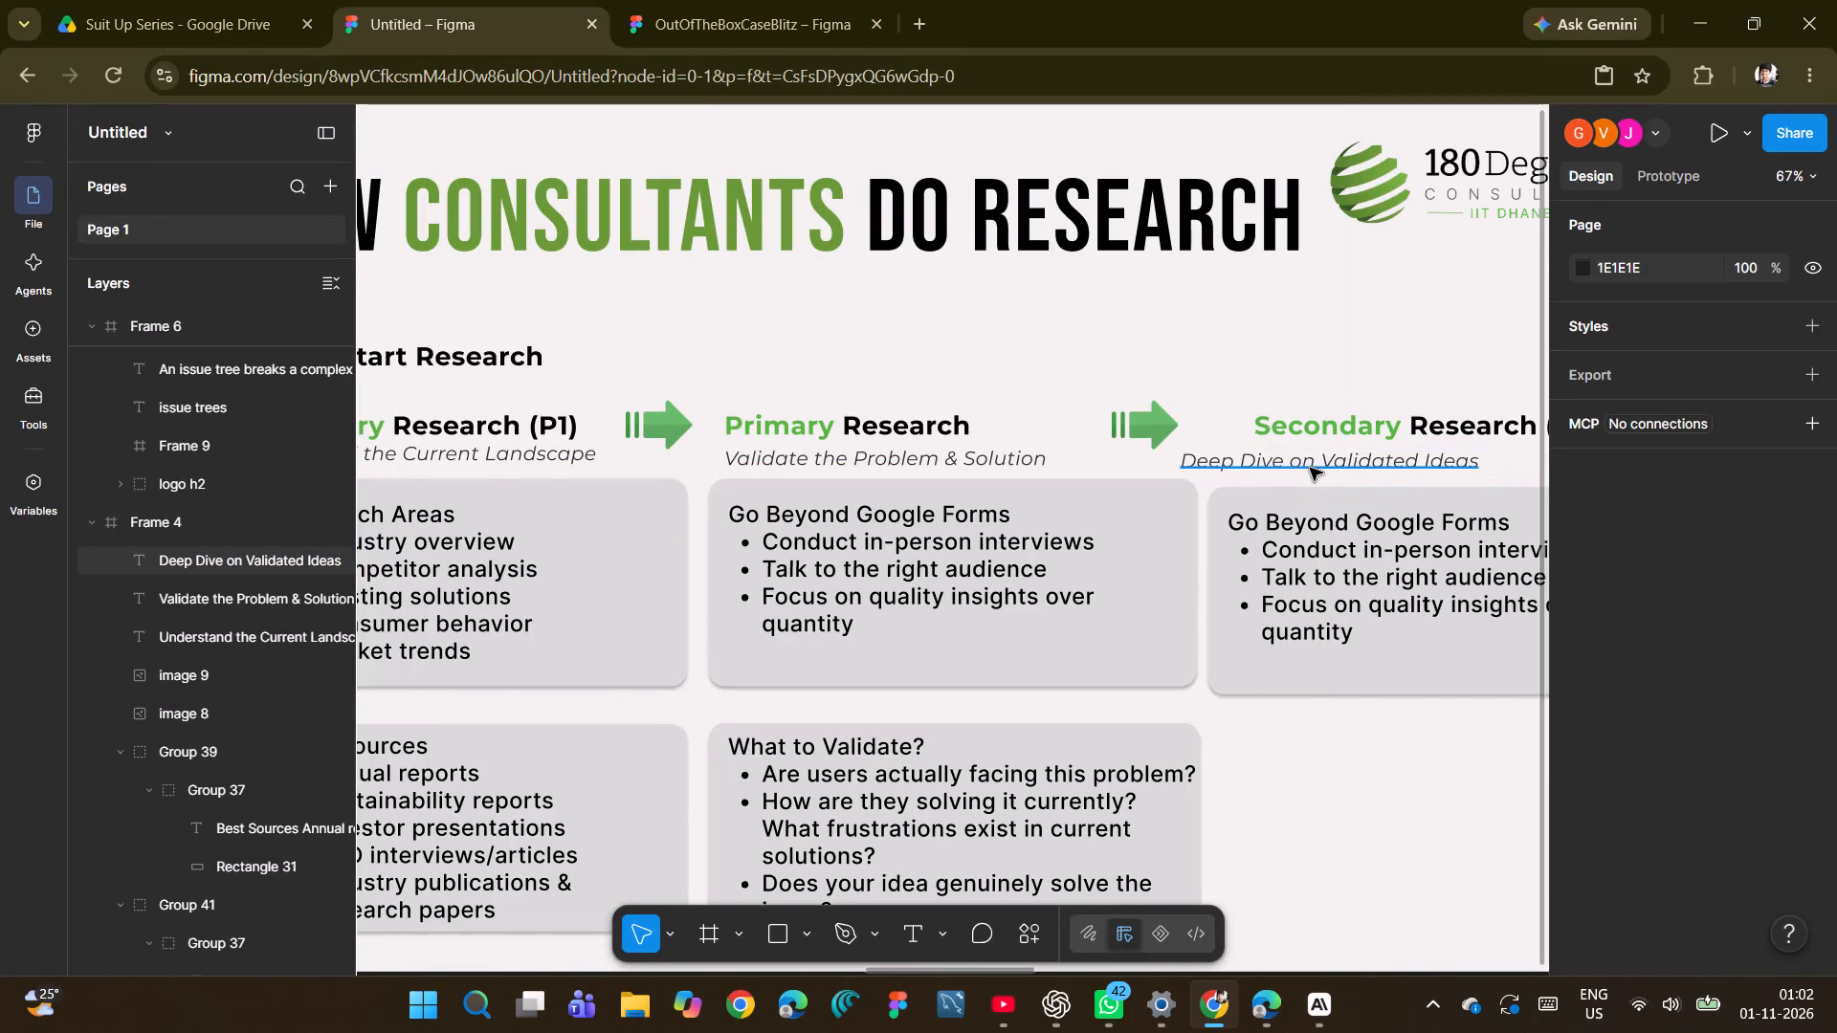
{"action": "left_click", "coordinate": [1310, 468]}
{"action": "left_click_drag", "start_coordinate": [1261, 462], "coordinate": [1312, 462]}
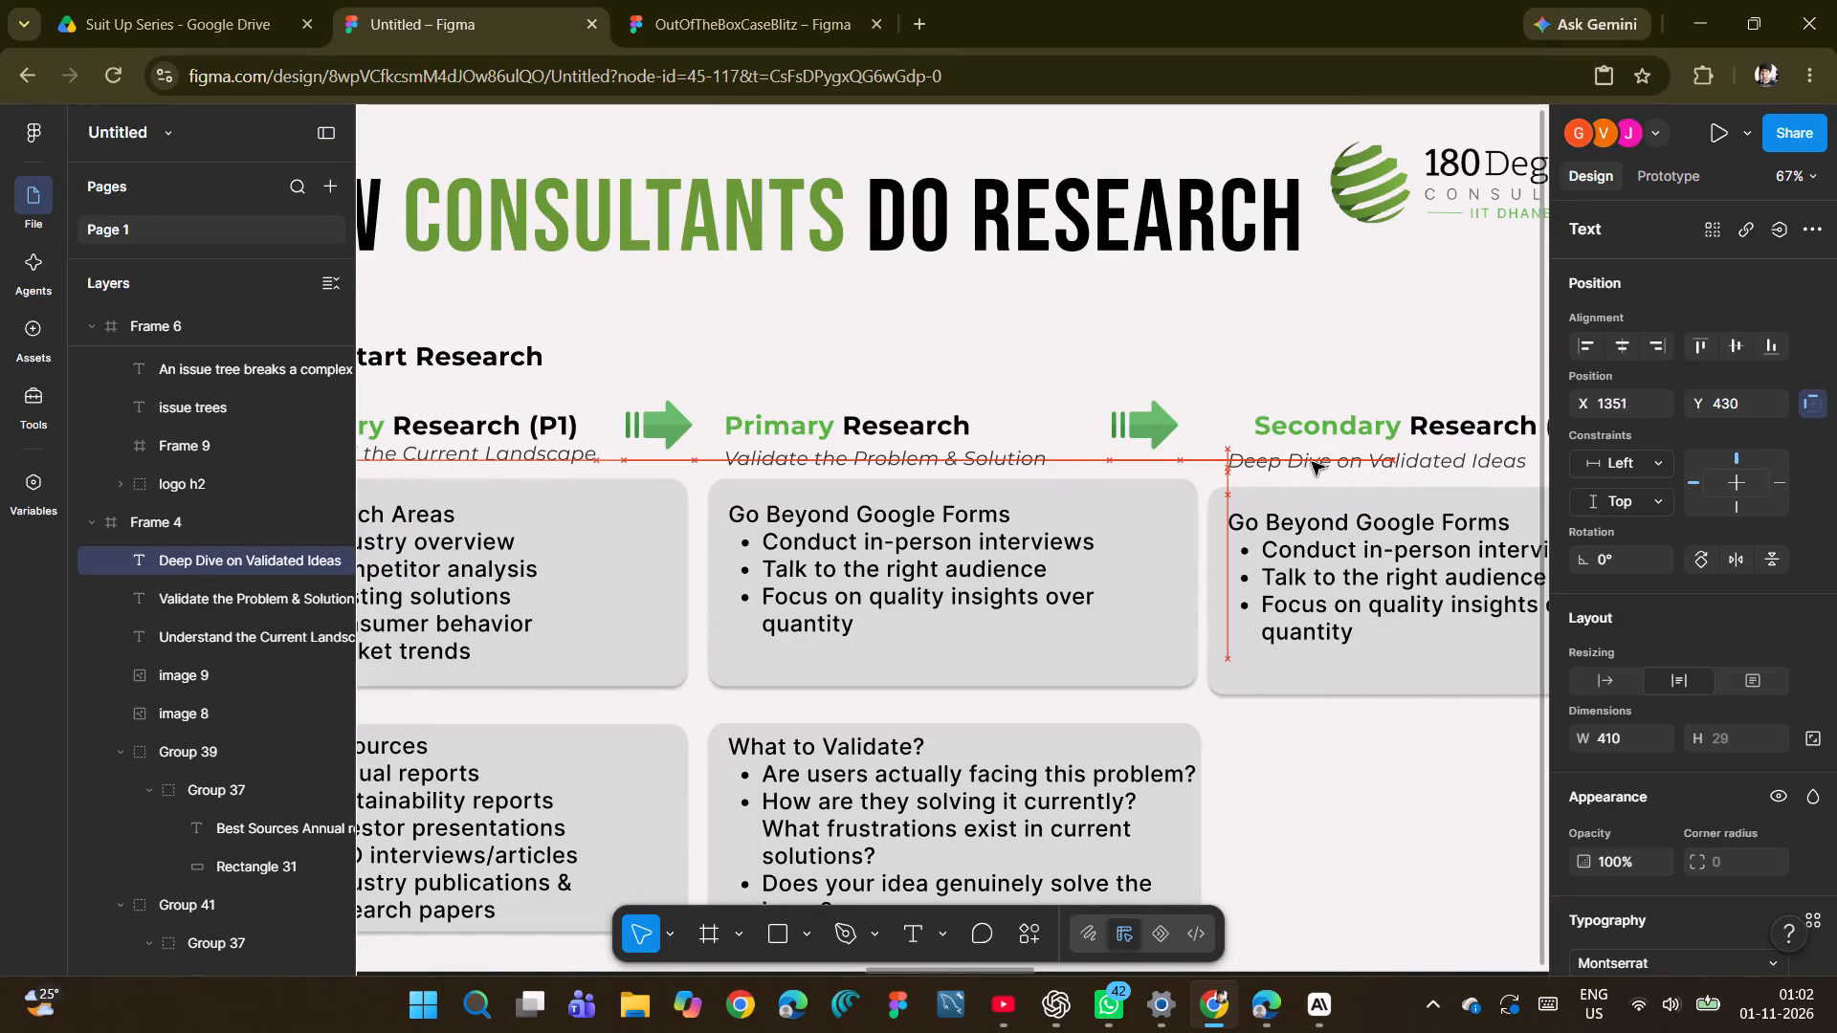
{"action": "left_click_drag", "start_coordinate": [1312, 462], "coordinate": [1307, 462]}
Move the "Secondary Research (P2)" heading so it is left-aligned with its subtitle and level with the "Primary Research" heading.
{"action": "left_click", "coordinate": [1329, 424]}
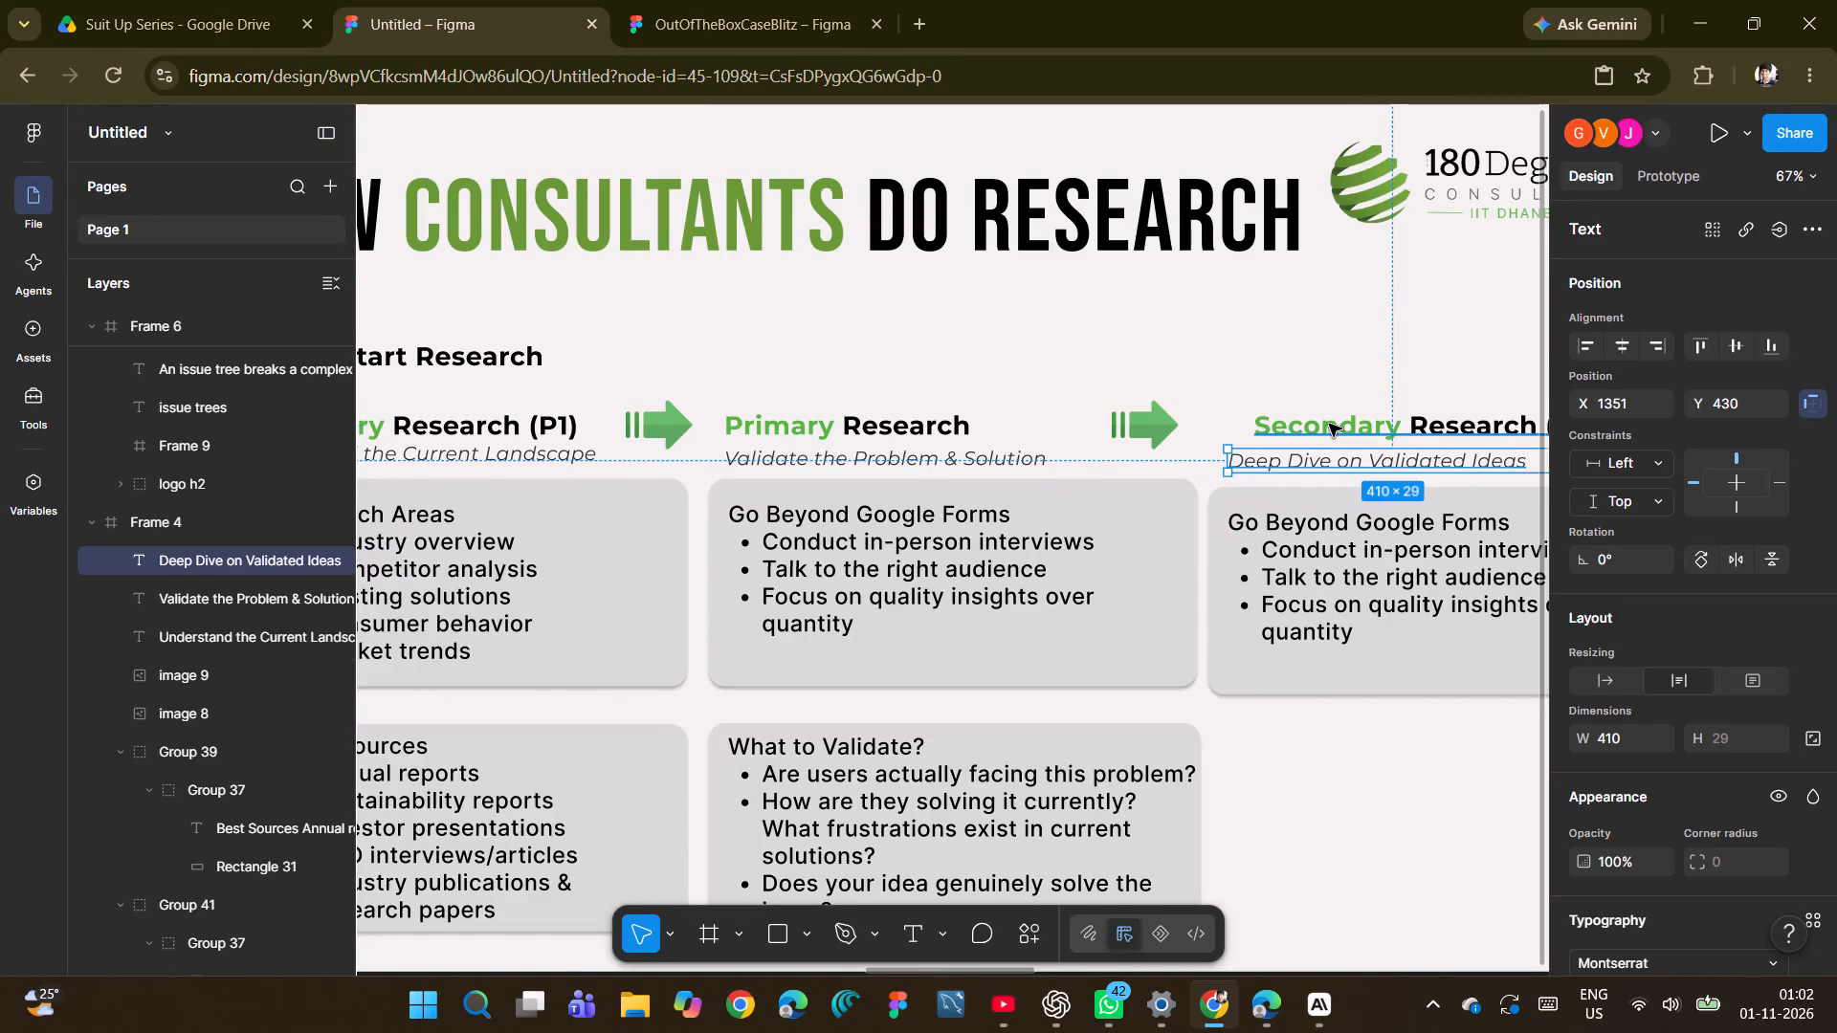
{"action": "left_click_drag", "start_coordinate": [1329, 424], "coordinate": [1297, 424]}
{"action": "left_click", "coordinate": [1228, 411]}
{"action": "left_click_drag", "start_coordinate": [1326, 430], "coordinate": [1282, 425]}
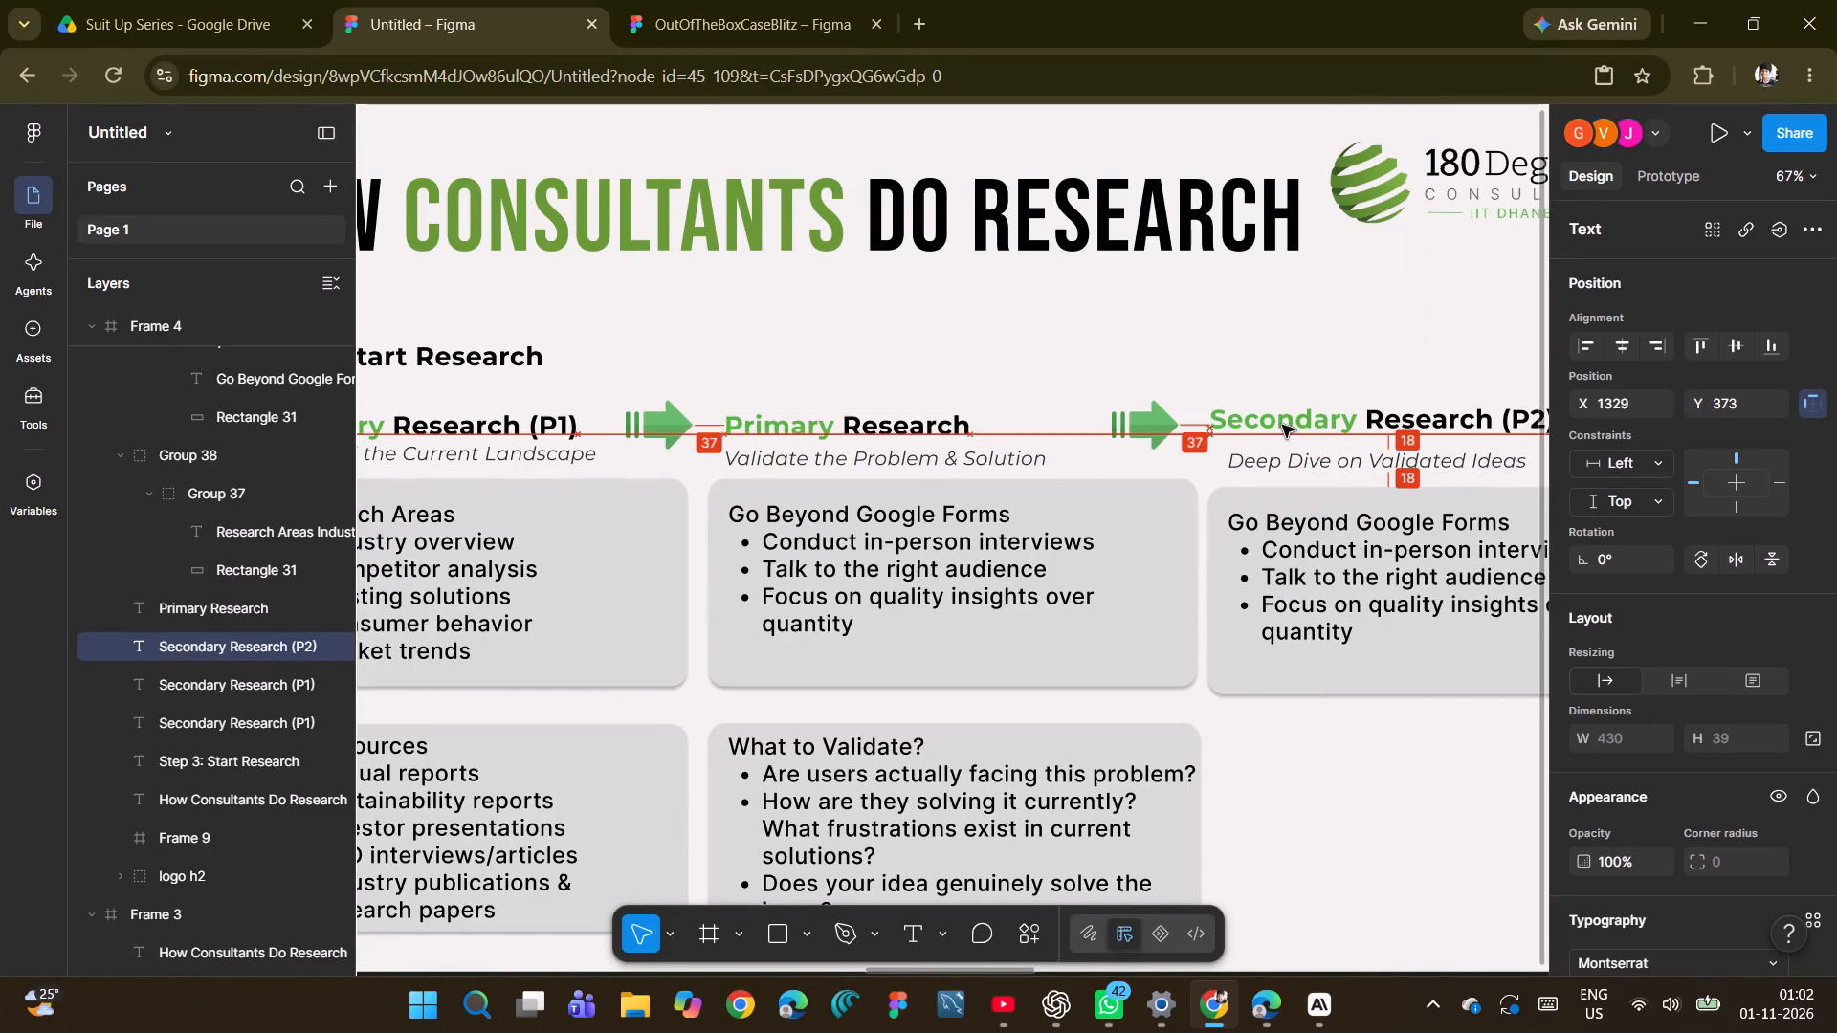
{"action": "left_click_drag", "start_coordinate": [1282, 425], "coordinate": [1299, 428]}
{"action": "left_click", "coordinate": [1061, 353]}
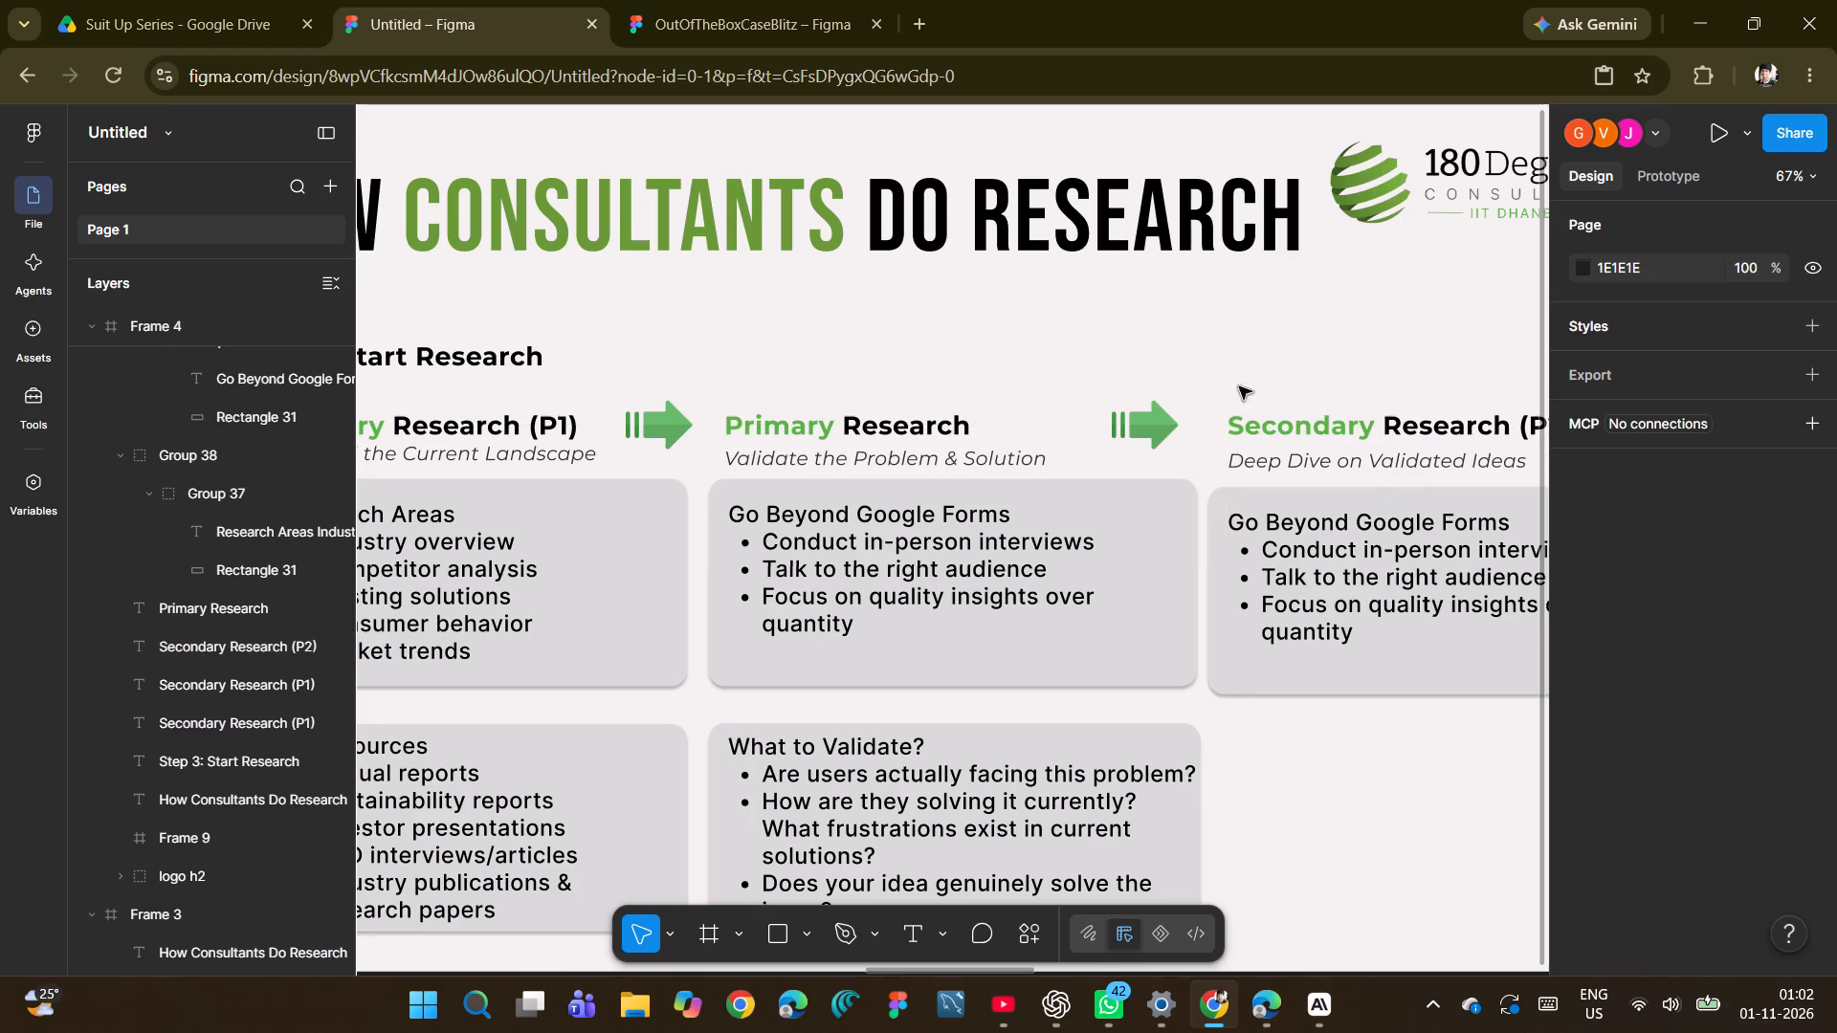
Move the card under "Secondary Research (P2)" to X 1348, Y 467, level with the other cards in the upper row.
{"action": "scroll", "coordinate": [1378, 428], "scroll_direction": "down", "scroll_amount": 1}
{"action": "left_click", "coordinate": [1297, 705]}
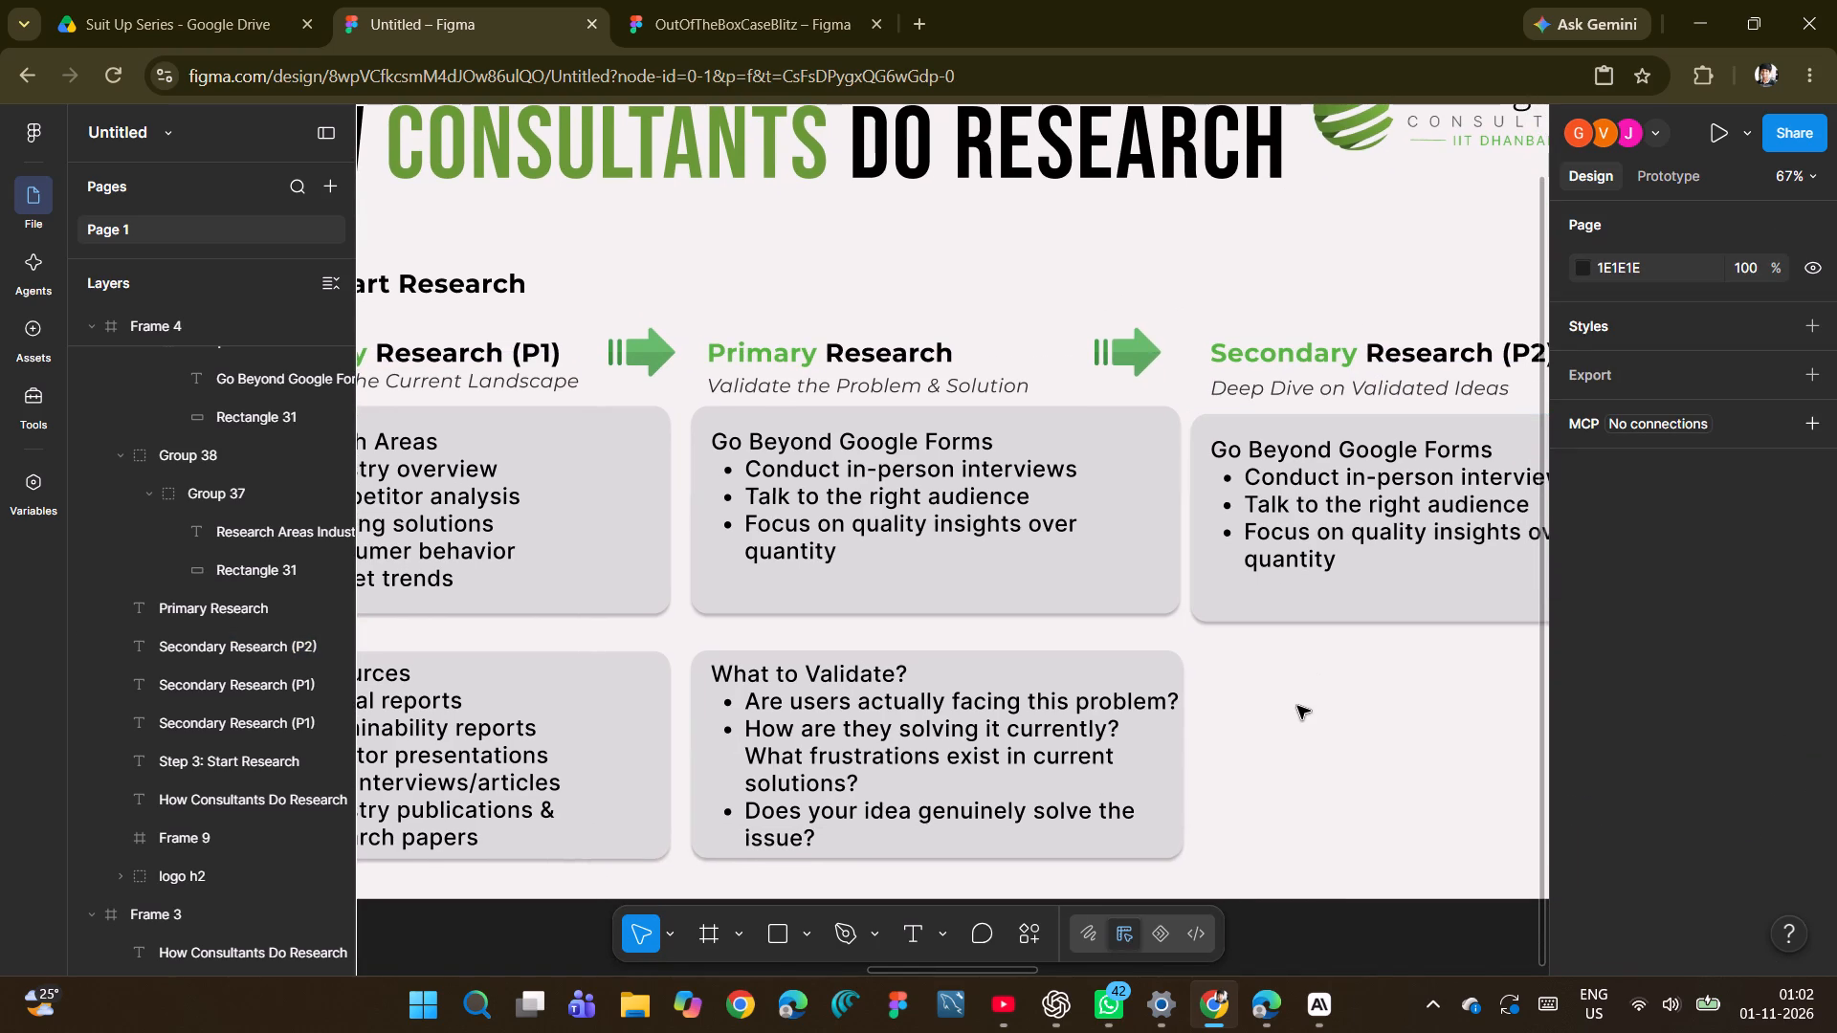
{"action": "left_click", "coordinate": [1344, 611]}
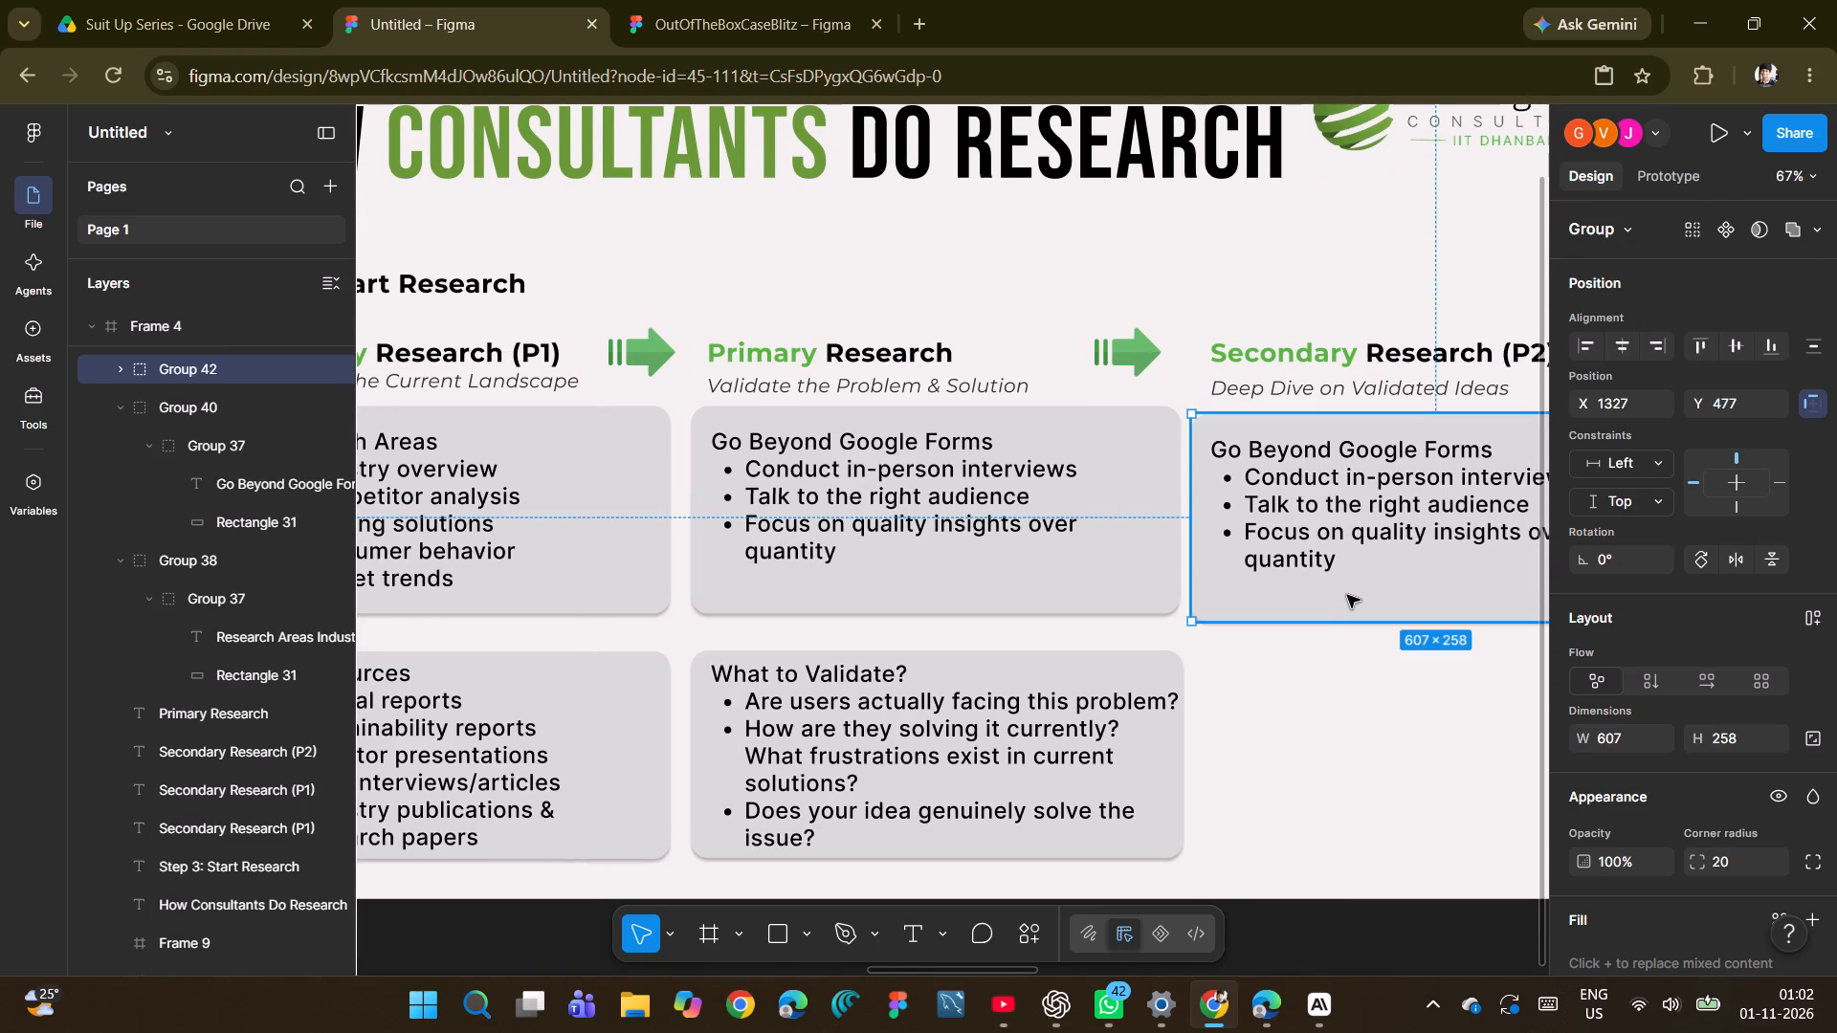
{"action": "left_click_drag", "start_coordinate": [1347, 595], "coordinate": [1356, 588]}
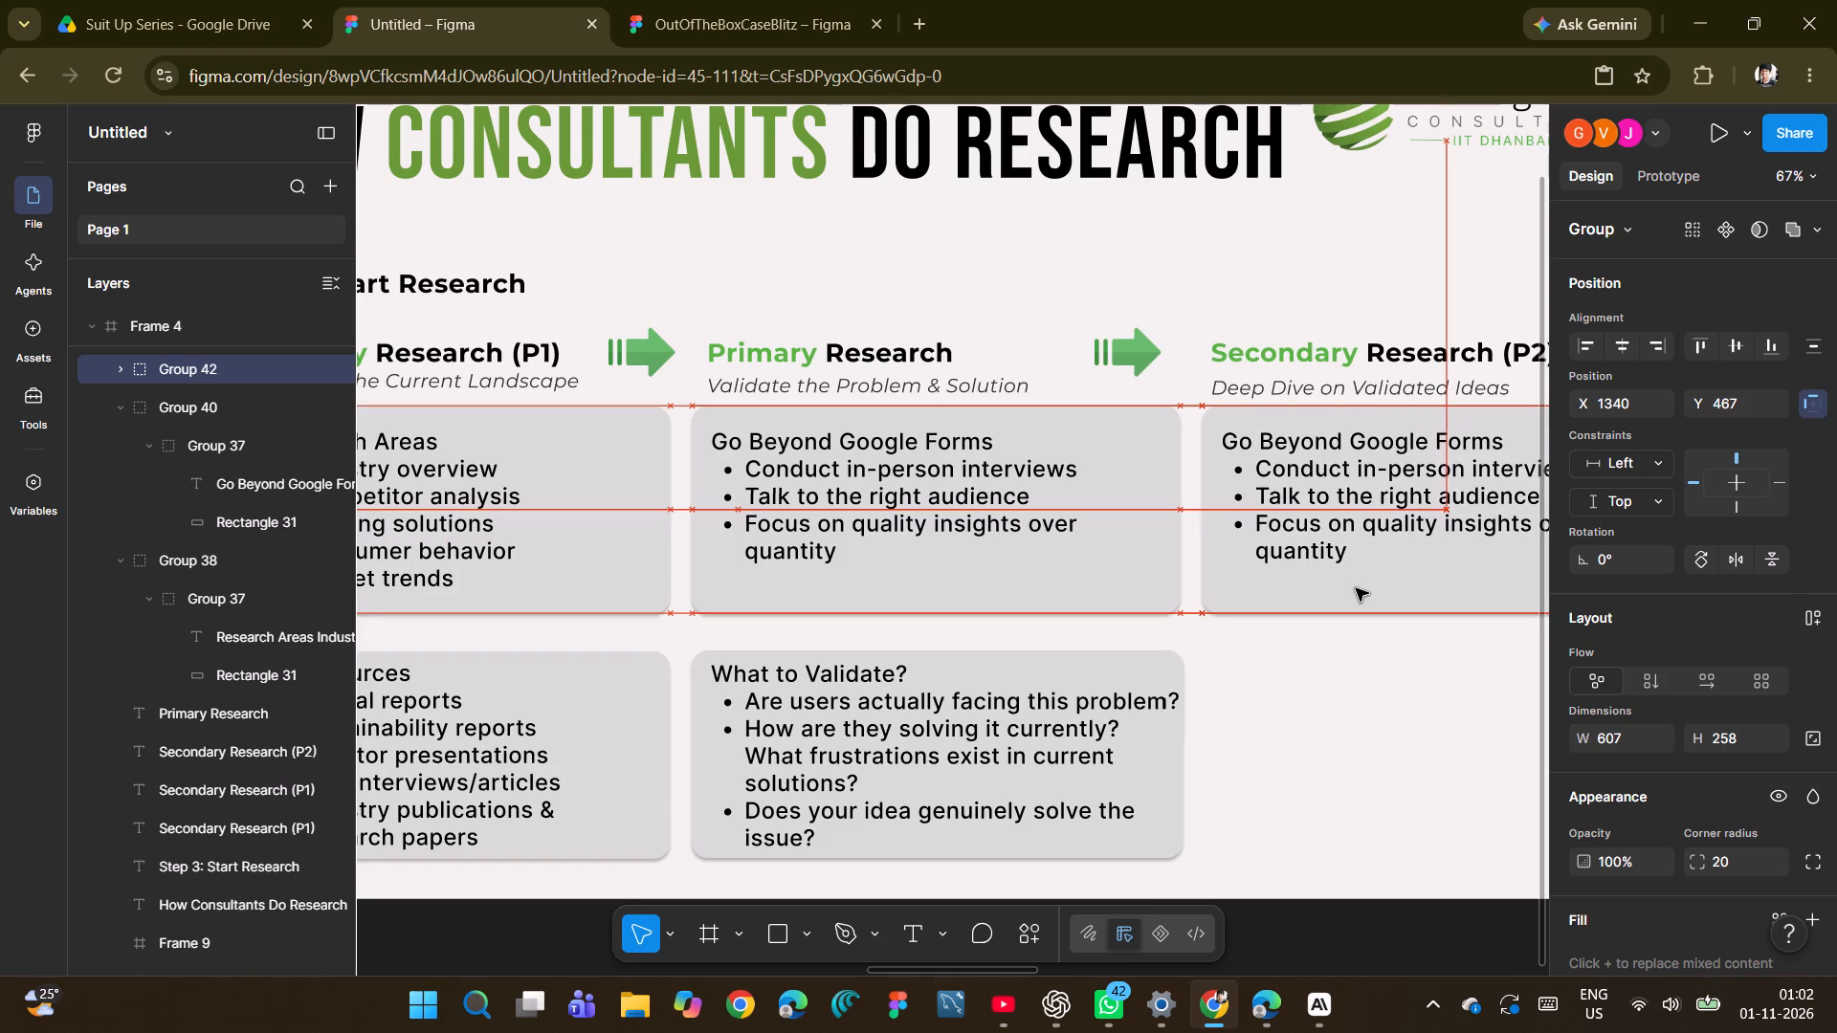
{"action": "left_click_drag", "start_coordinate": [1356, 588], "coordinate": [1362, 588]}
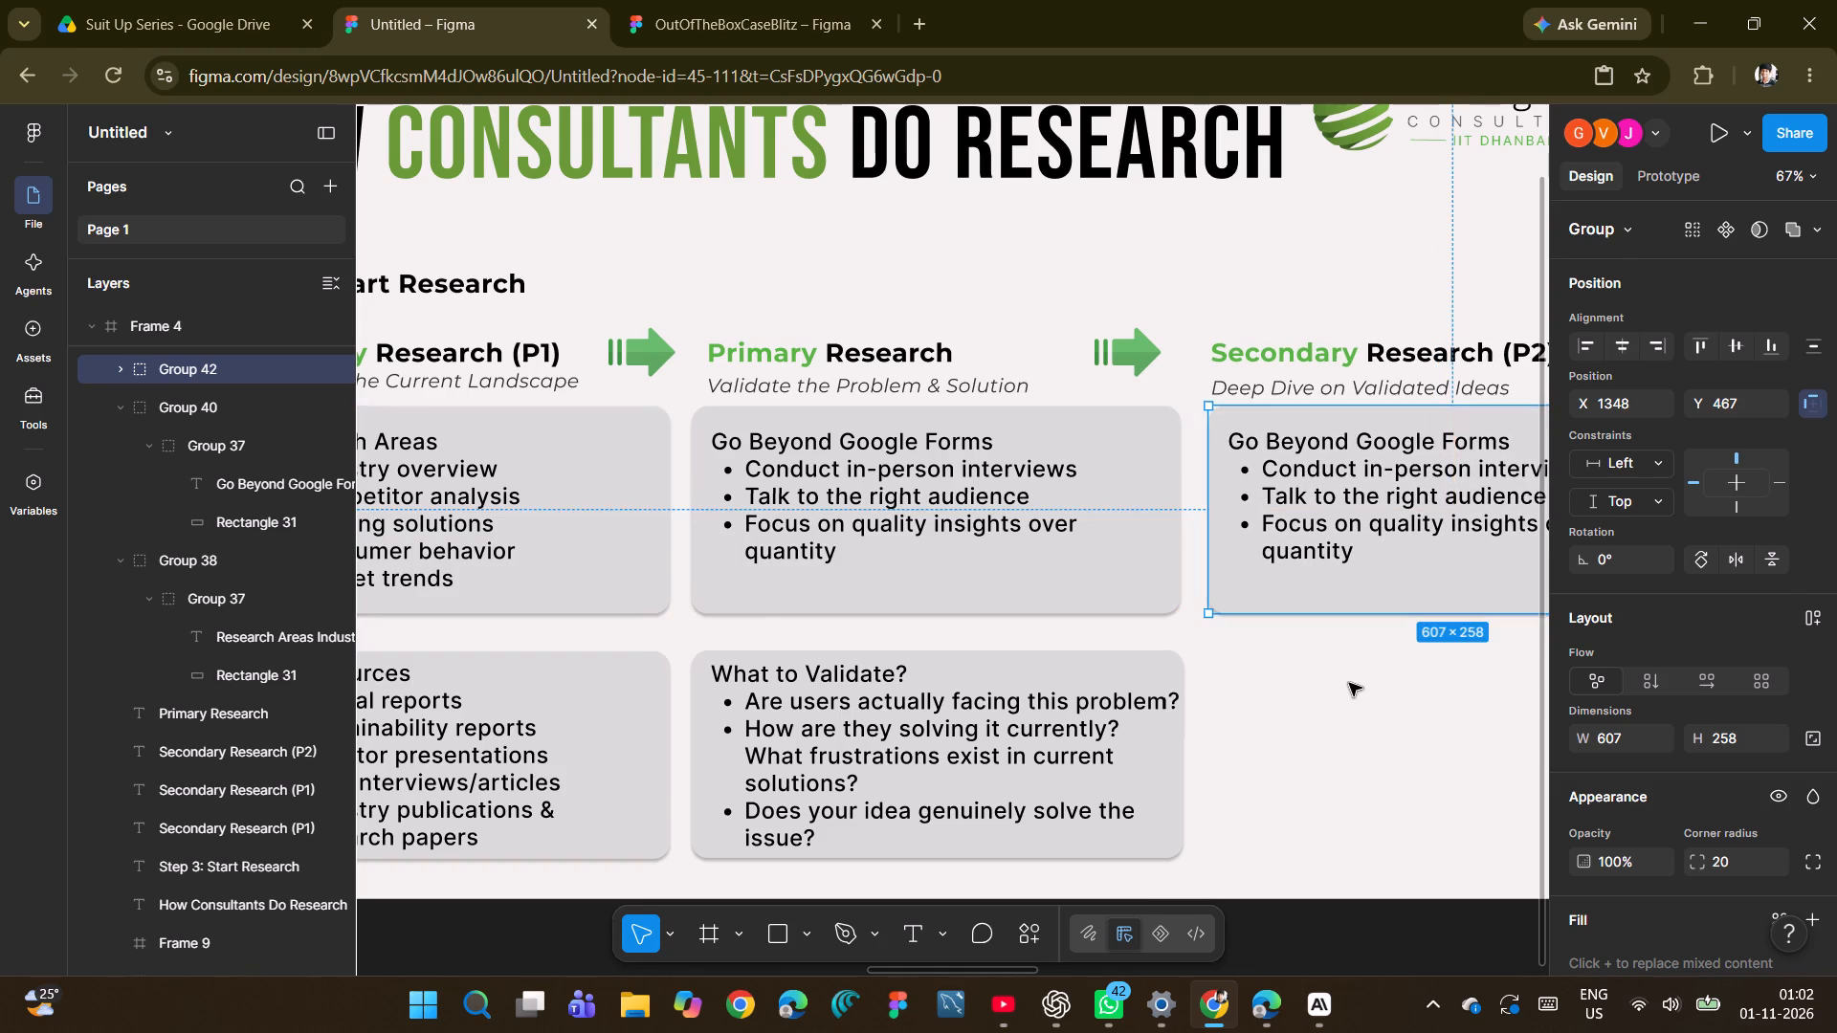
{"action": "left_click", "coordinate": [1349, 683]}
Narrow the grey background rectangle of the "Secondary Research (P2)" card from its outer side so it ends inside the frame.
{"action": "scroll", "coordinate": [1350, 683], "scroll_direction": "left", "scroll_amount": 2}
{"action": "scroll", "coordinate": [1200, 588], "scroll_direction": "left", "scroll_amount": 1}
{"action": "double_click", "coordinate": [1200, 588]}
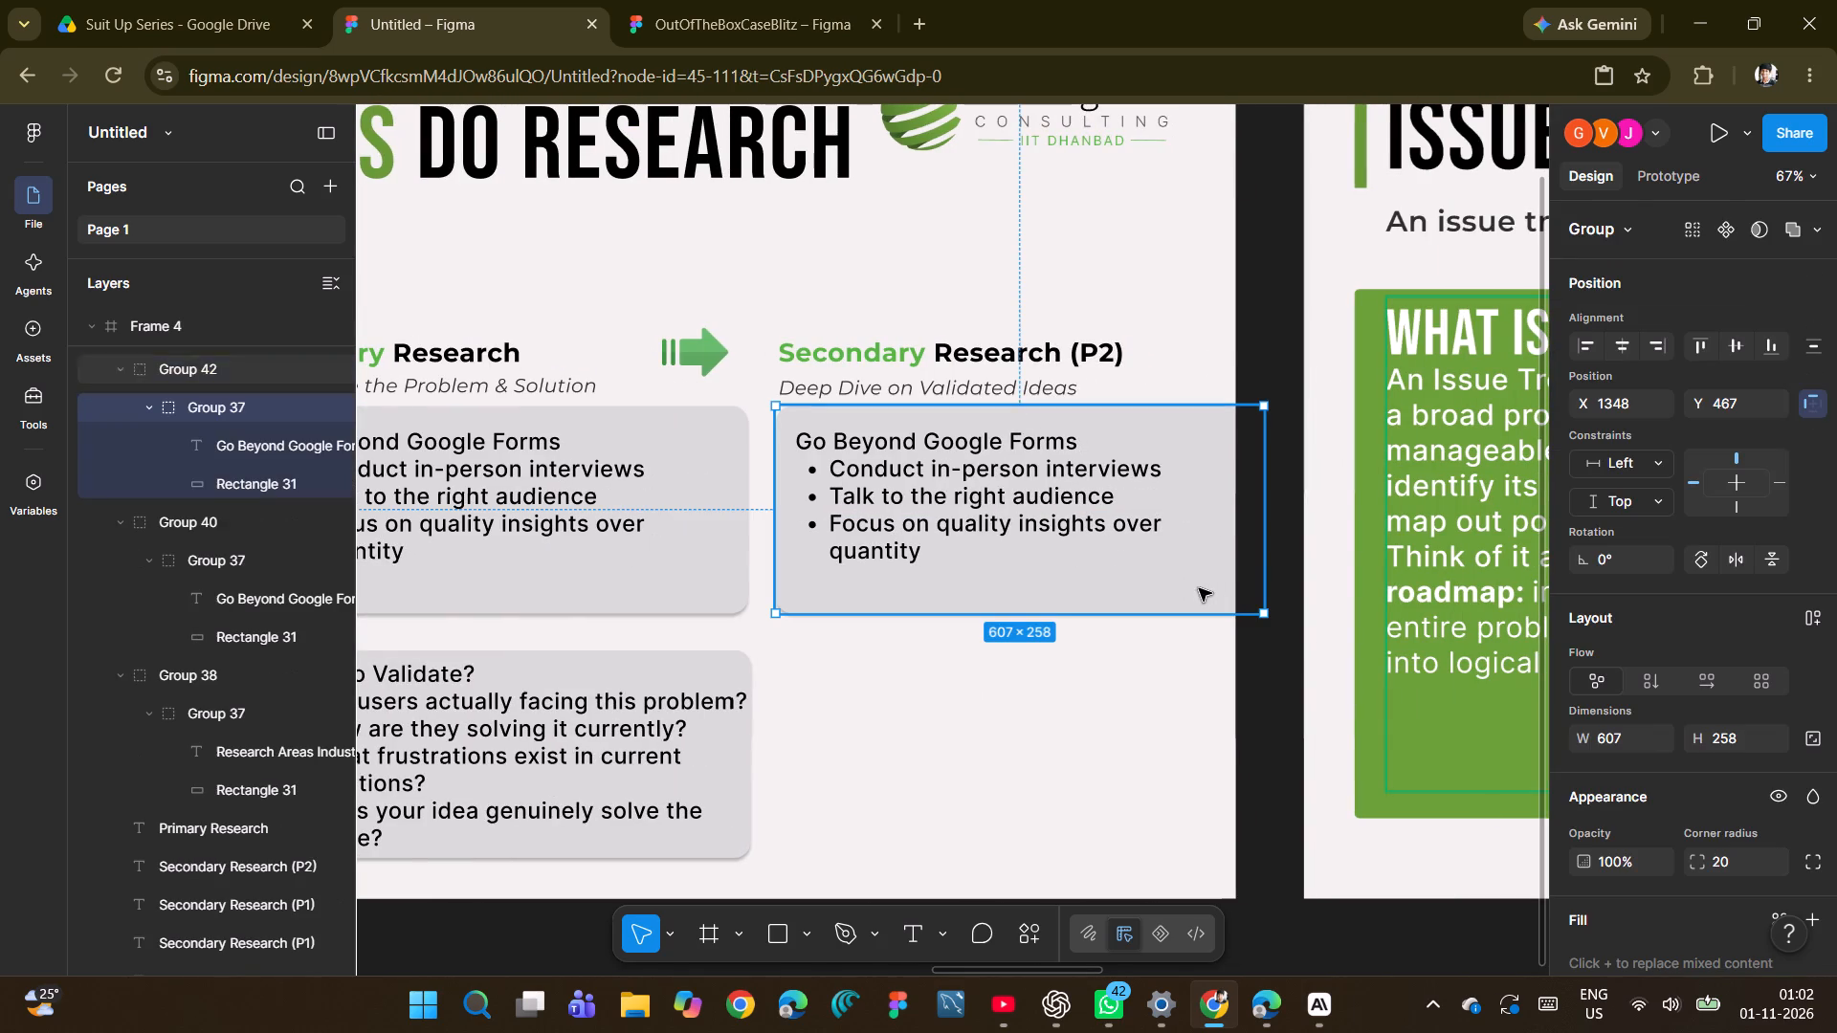
{"action": "double_click", "coordinate": [1194, 548]}
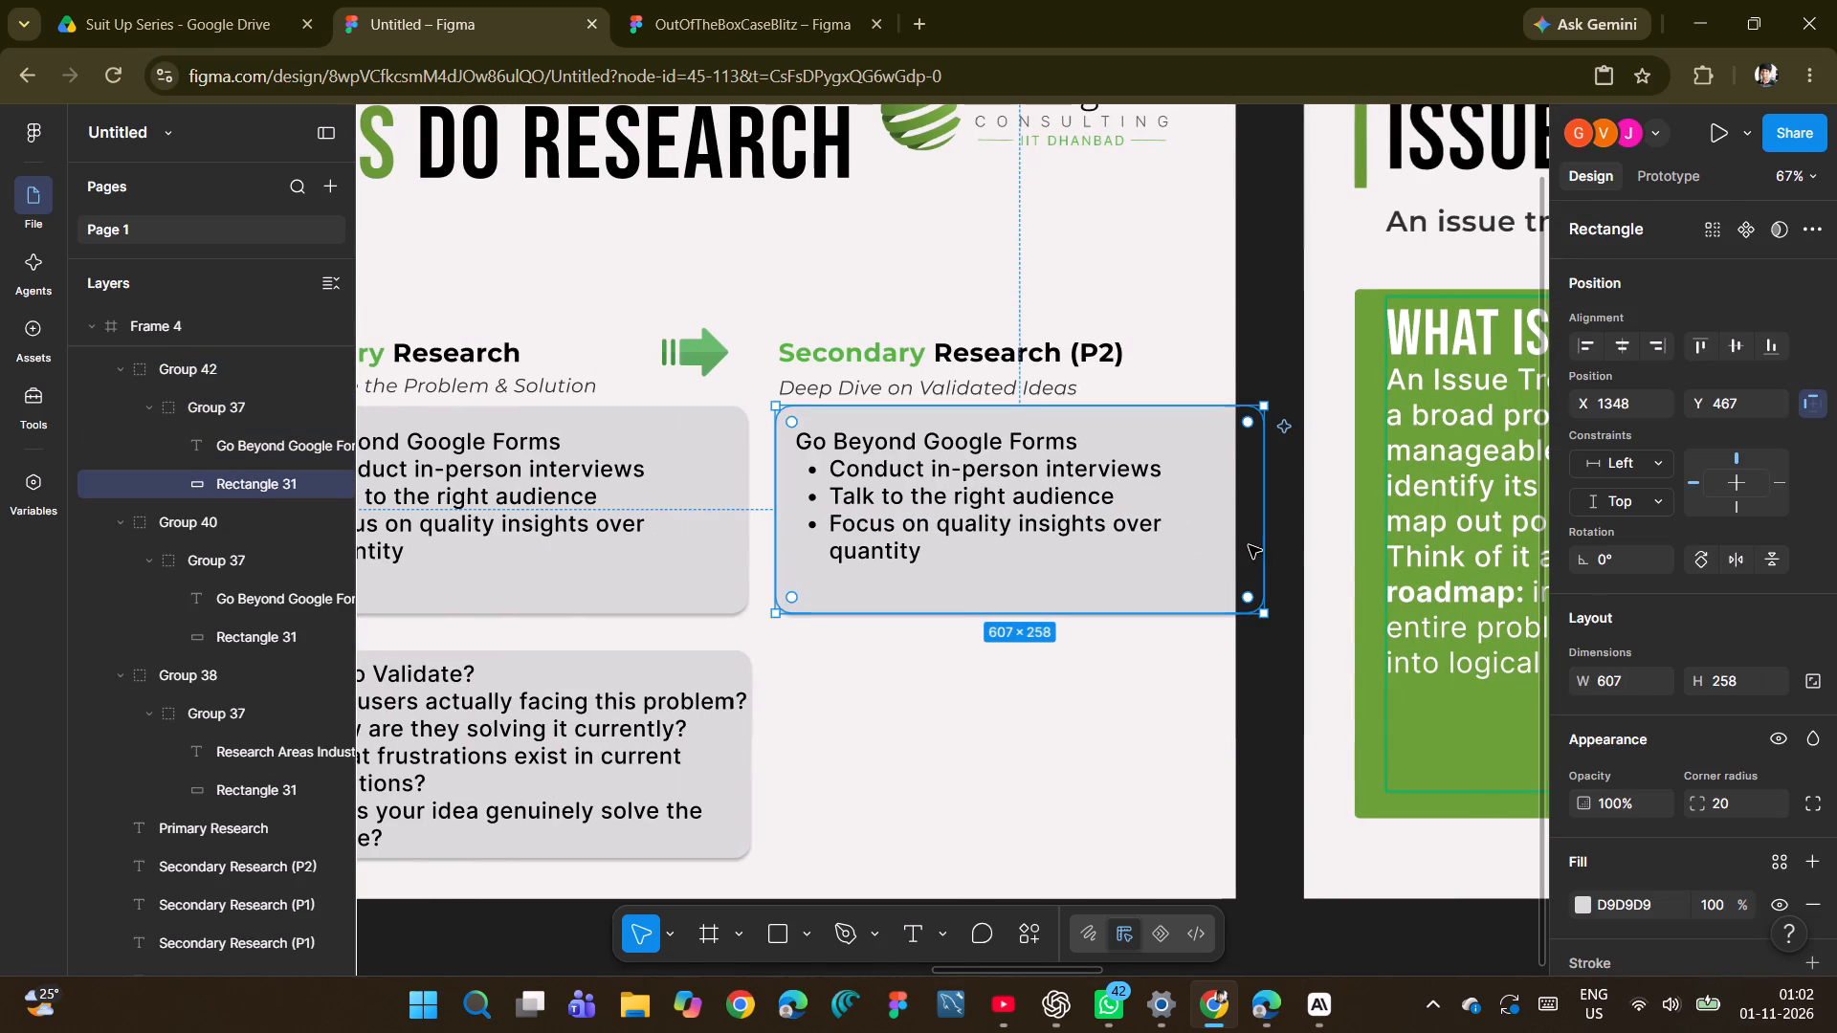
{"action": "left_click_drag", "start_coordinate": [1259, 545], "coordinate": [1217, 547]}
{"action": "left_click", "coordinate": [1255, 558]}
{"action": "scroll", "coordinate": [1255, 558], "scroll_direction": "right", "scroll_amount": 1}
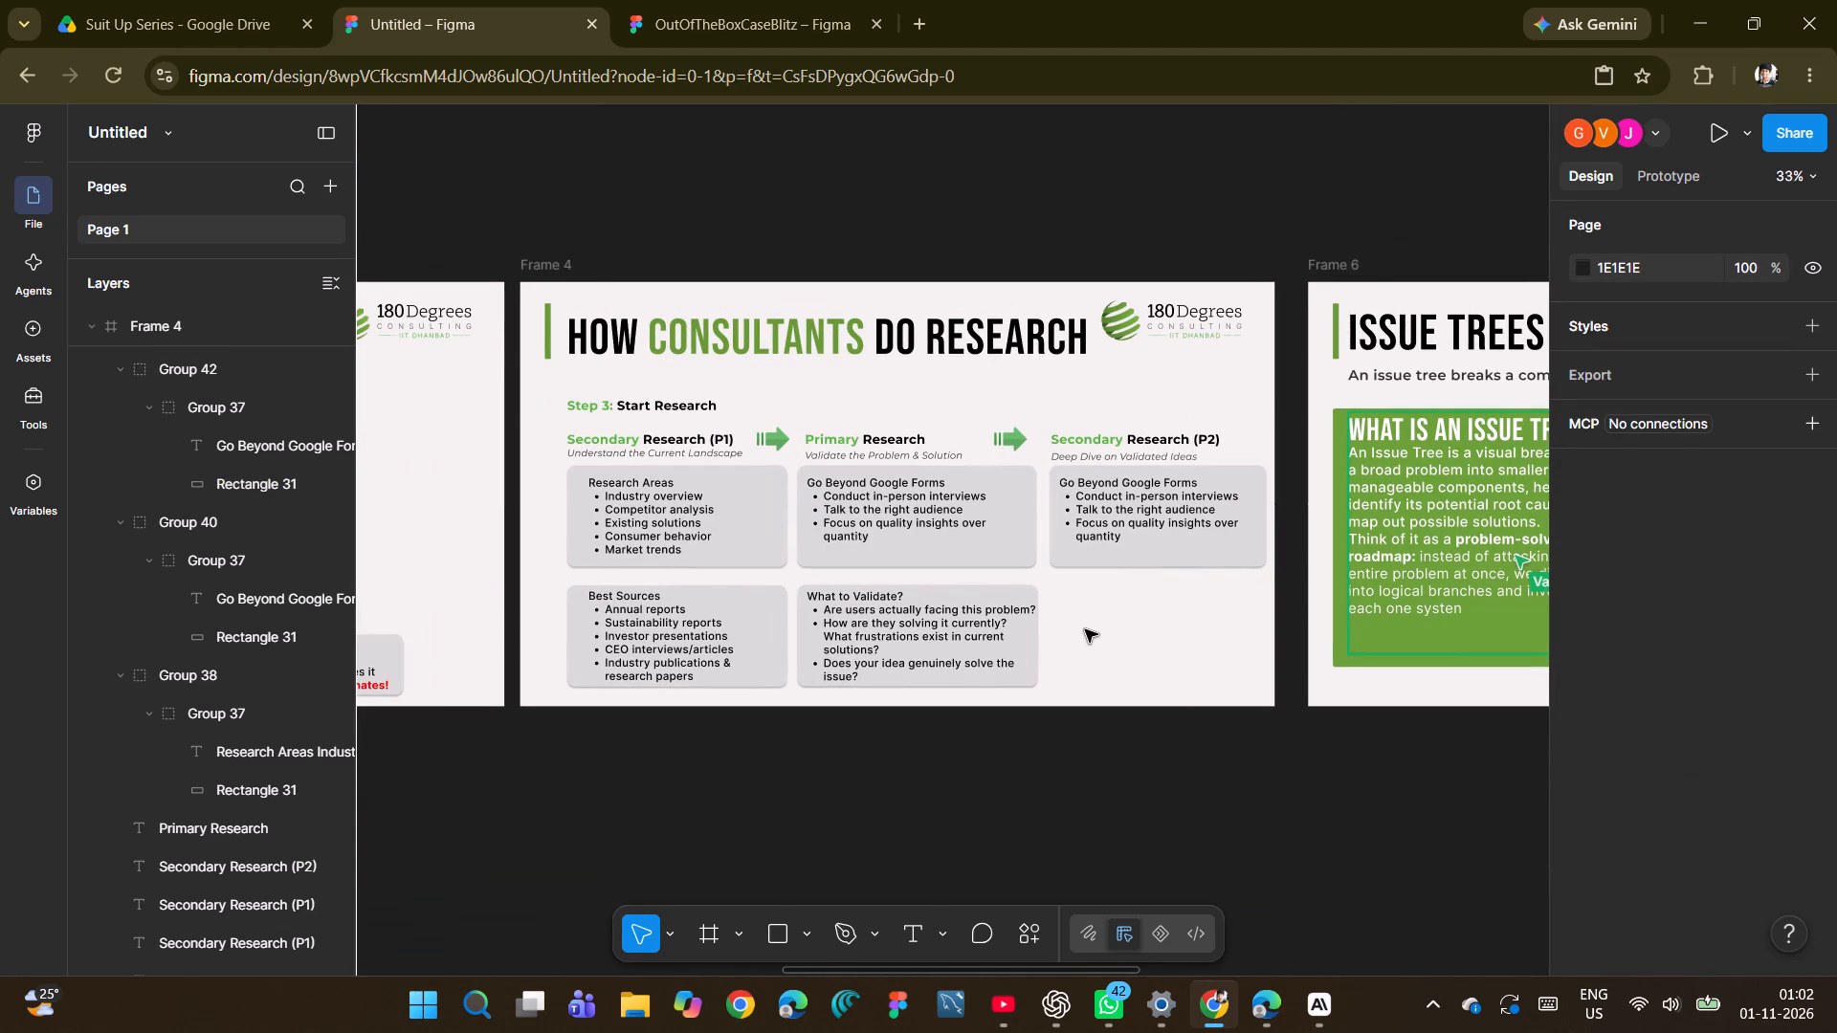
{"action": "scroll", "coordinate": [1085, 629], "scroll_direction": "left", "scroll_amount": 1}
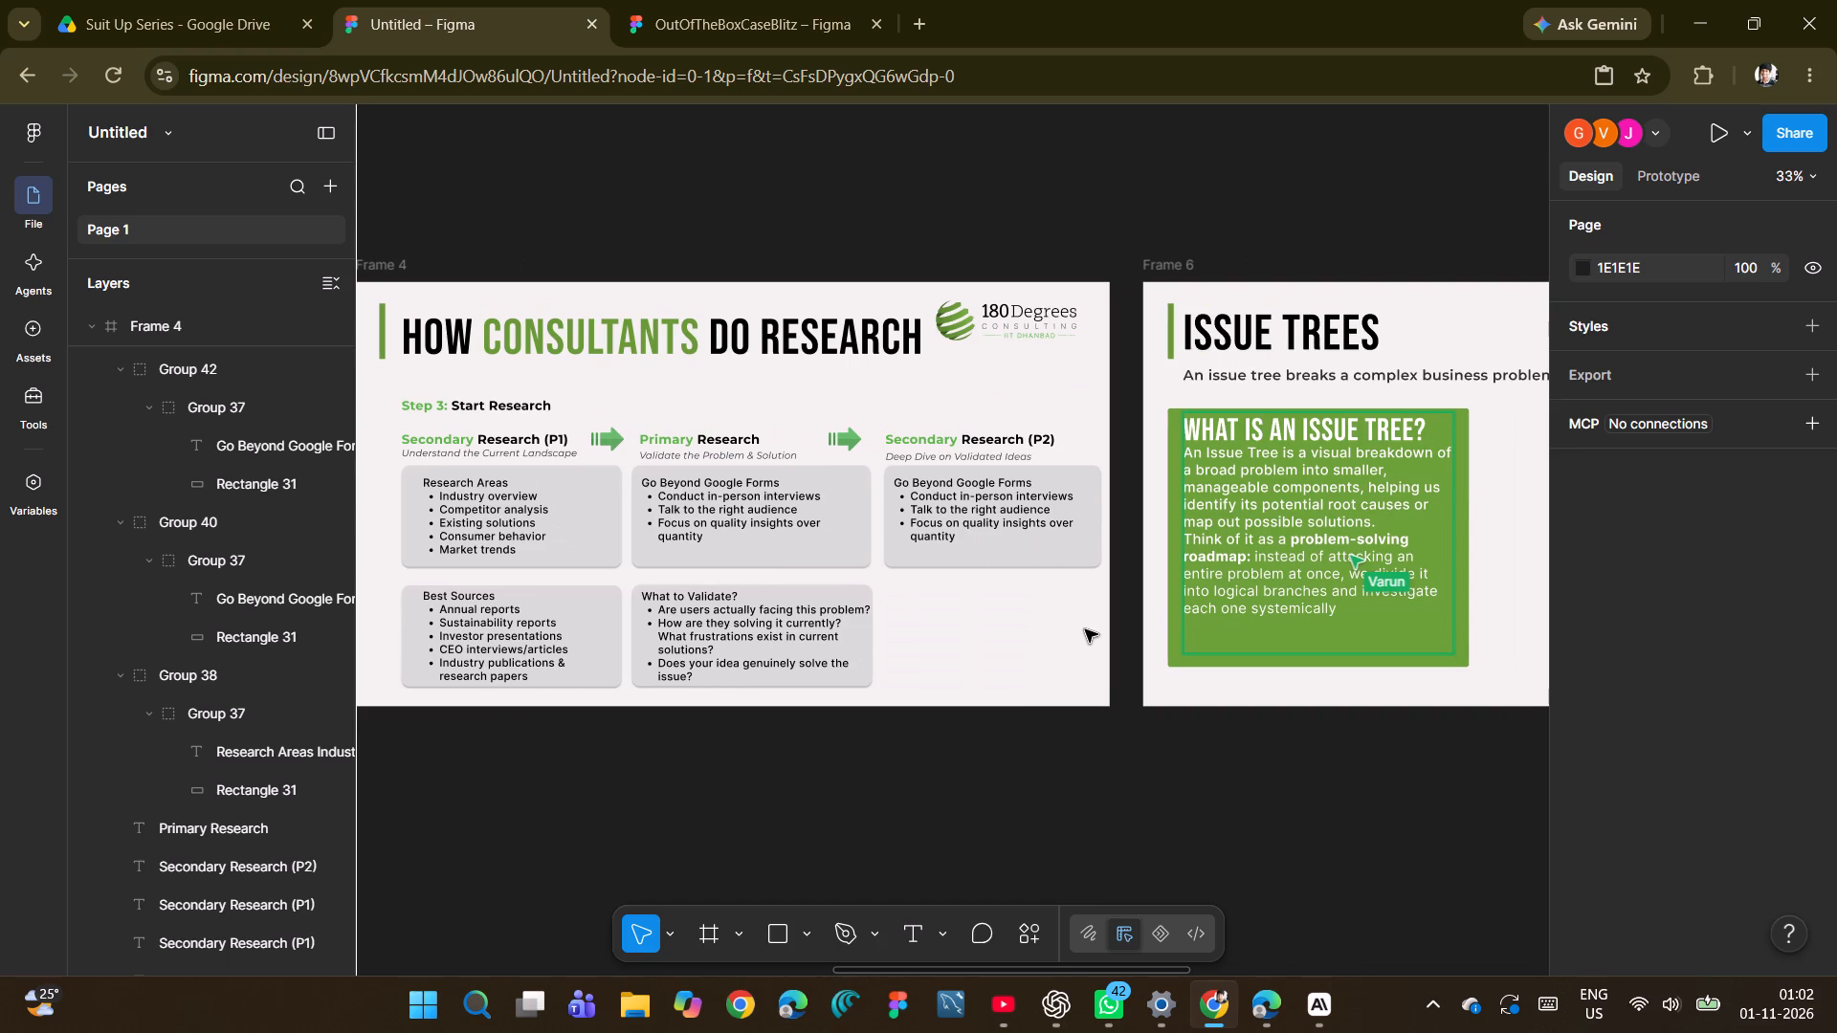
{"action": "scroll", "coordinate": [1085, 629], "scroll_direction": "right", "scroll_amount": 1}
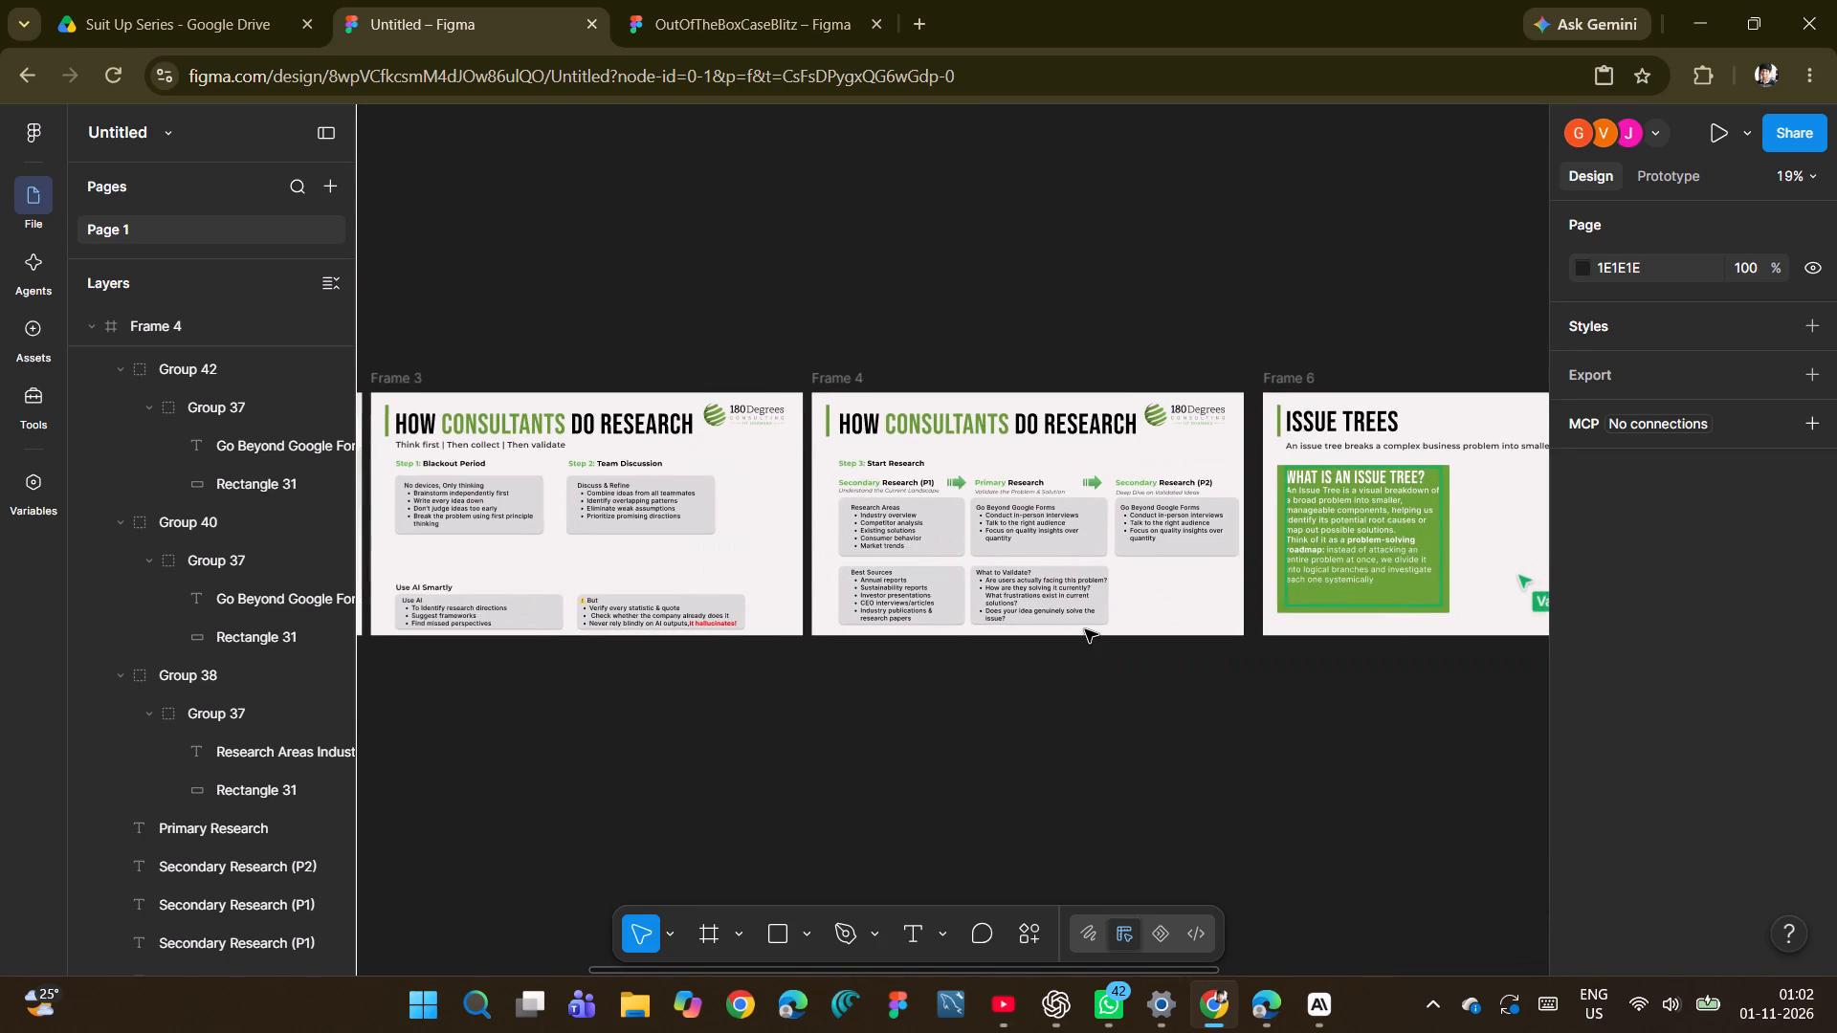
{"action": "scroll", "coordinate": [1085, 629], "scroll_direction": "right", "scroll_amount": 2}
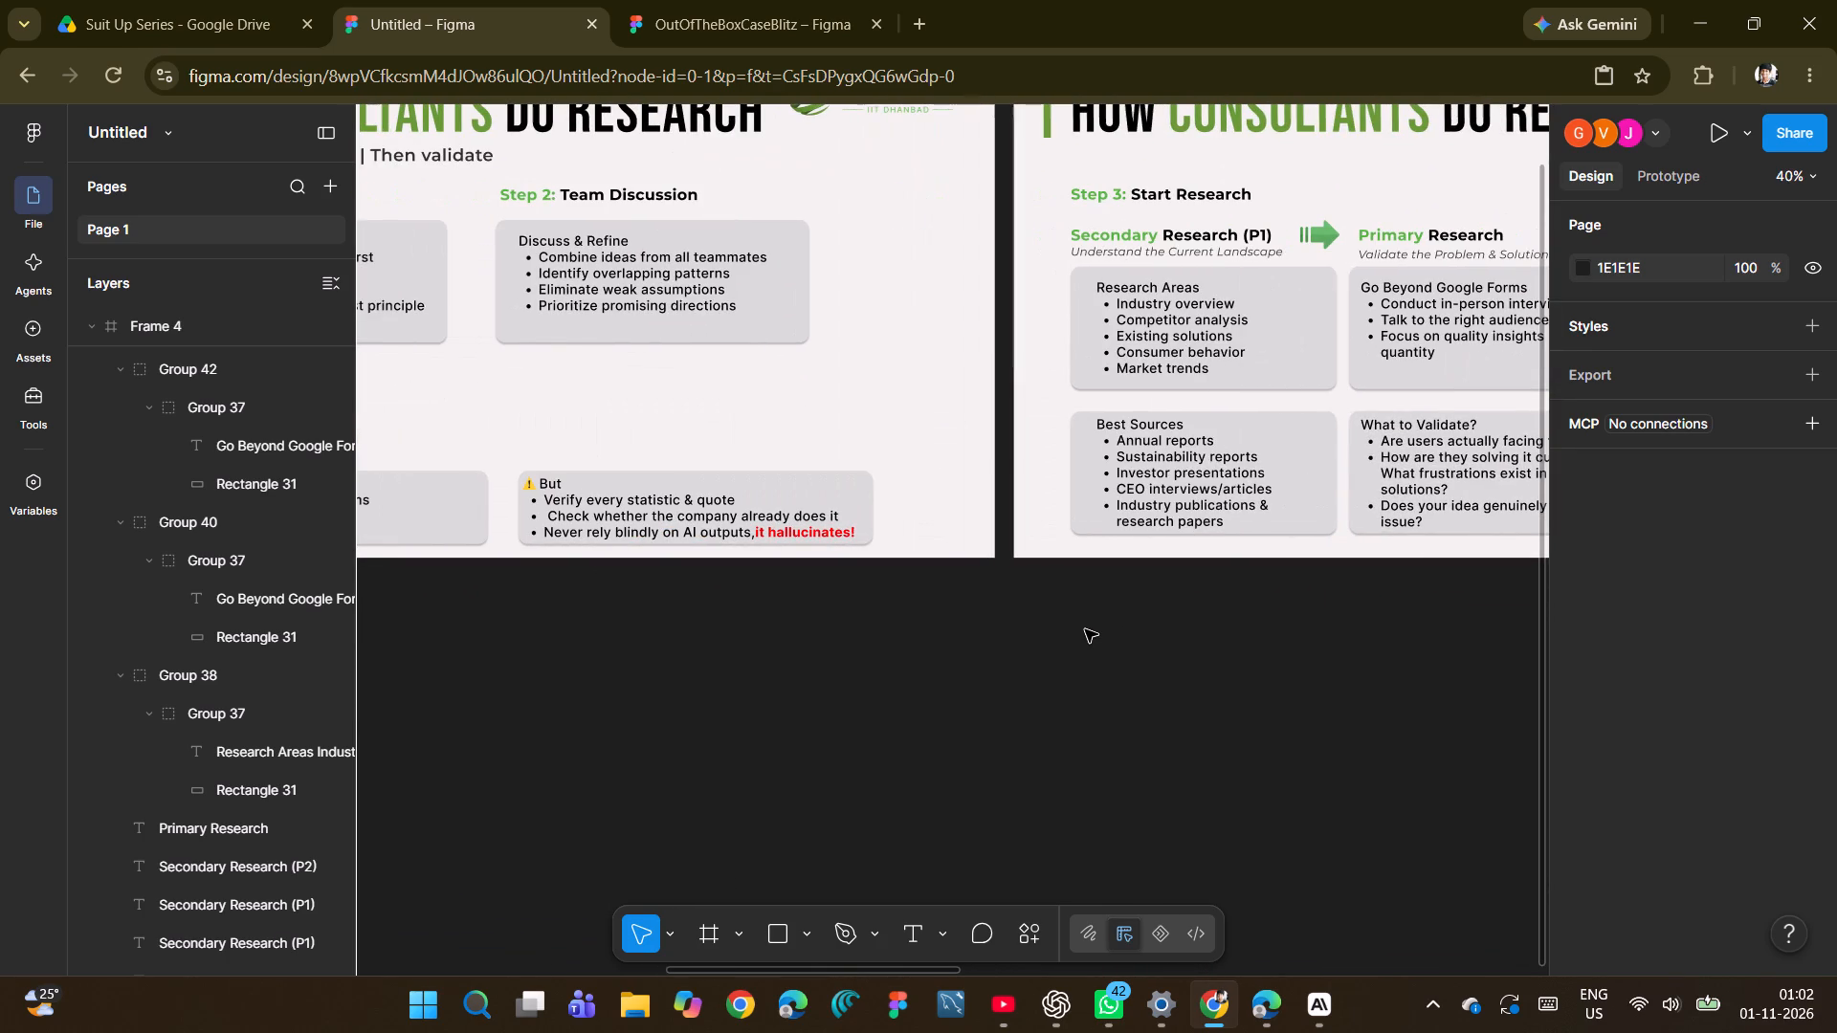
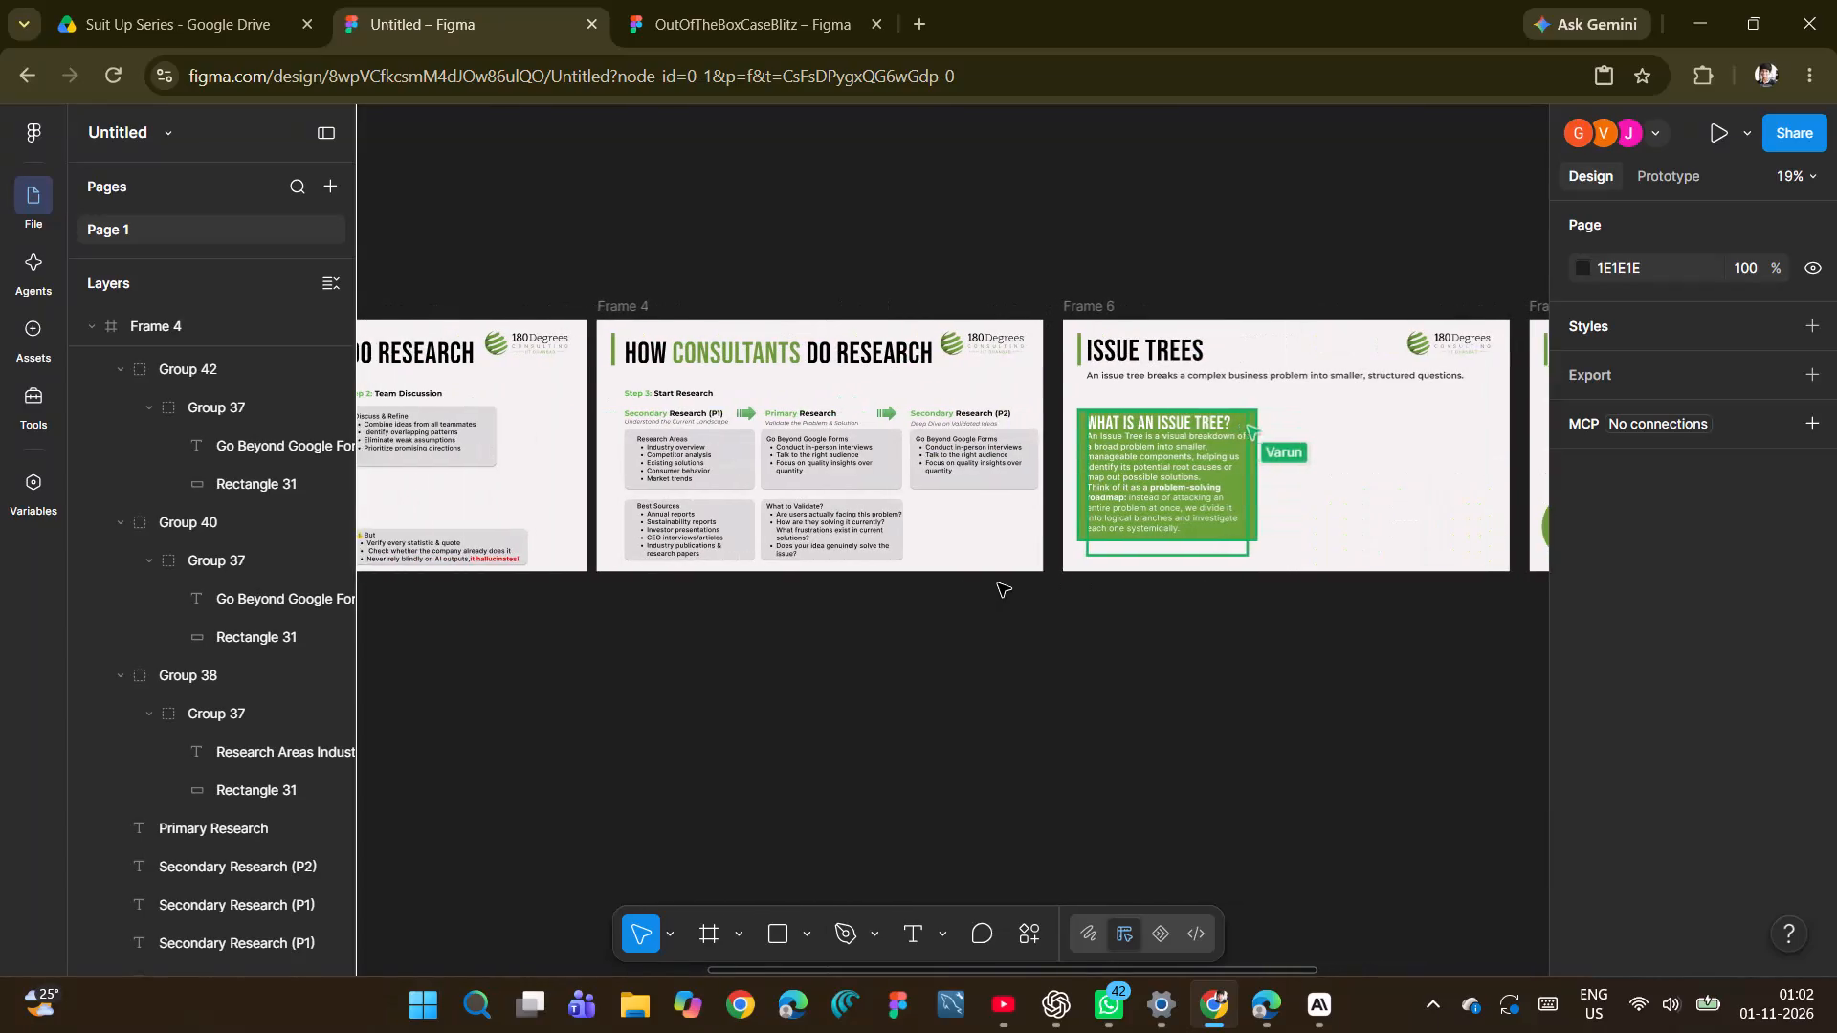
Nudge the "What to Validate?" text 5 px left inside its card under "Primary Research" in Frame 4.
{"action": "scroll", "coordinate": [998, 583], "scroll_direction": "right", "scroll_amount": 1}
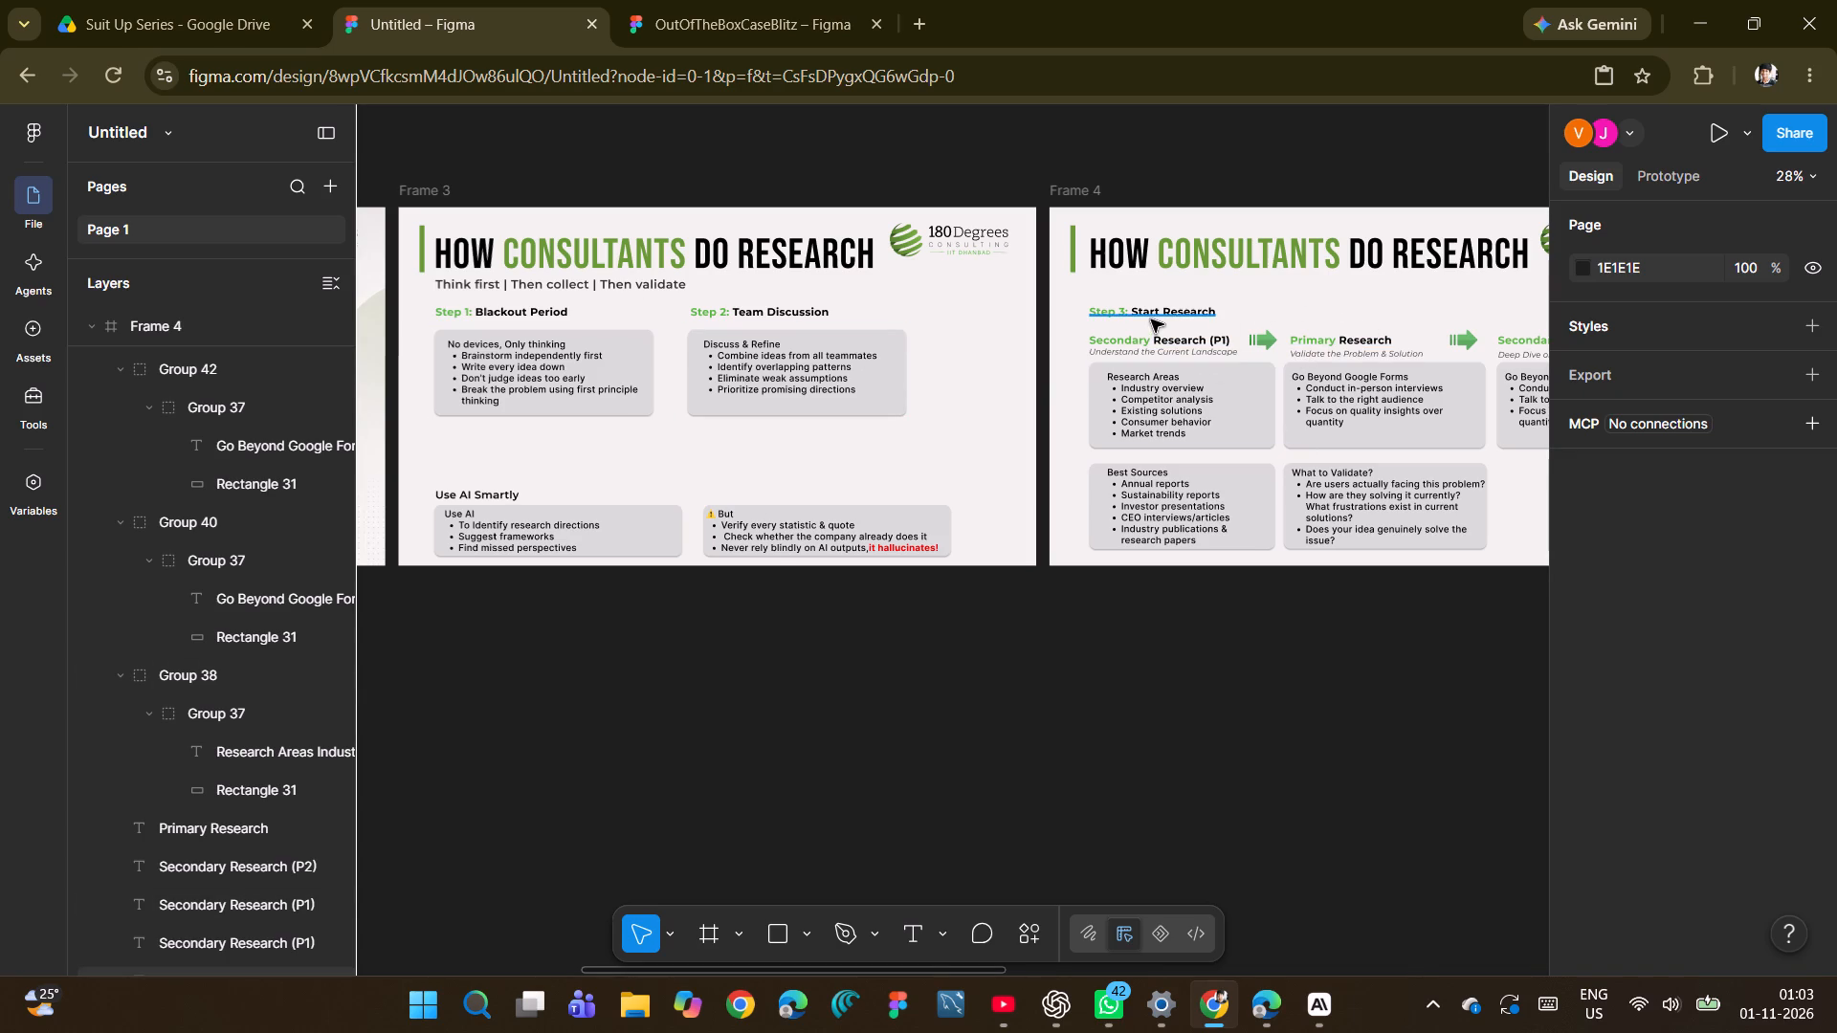
{"action": "scroll", "coordinate": [1223, 390], "scroll_direction": "left", "scroll_amount": 2}
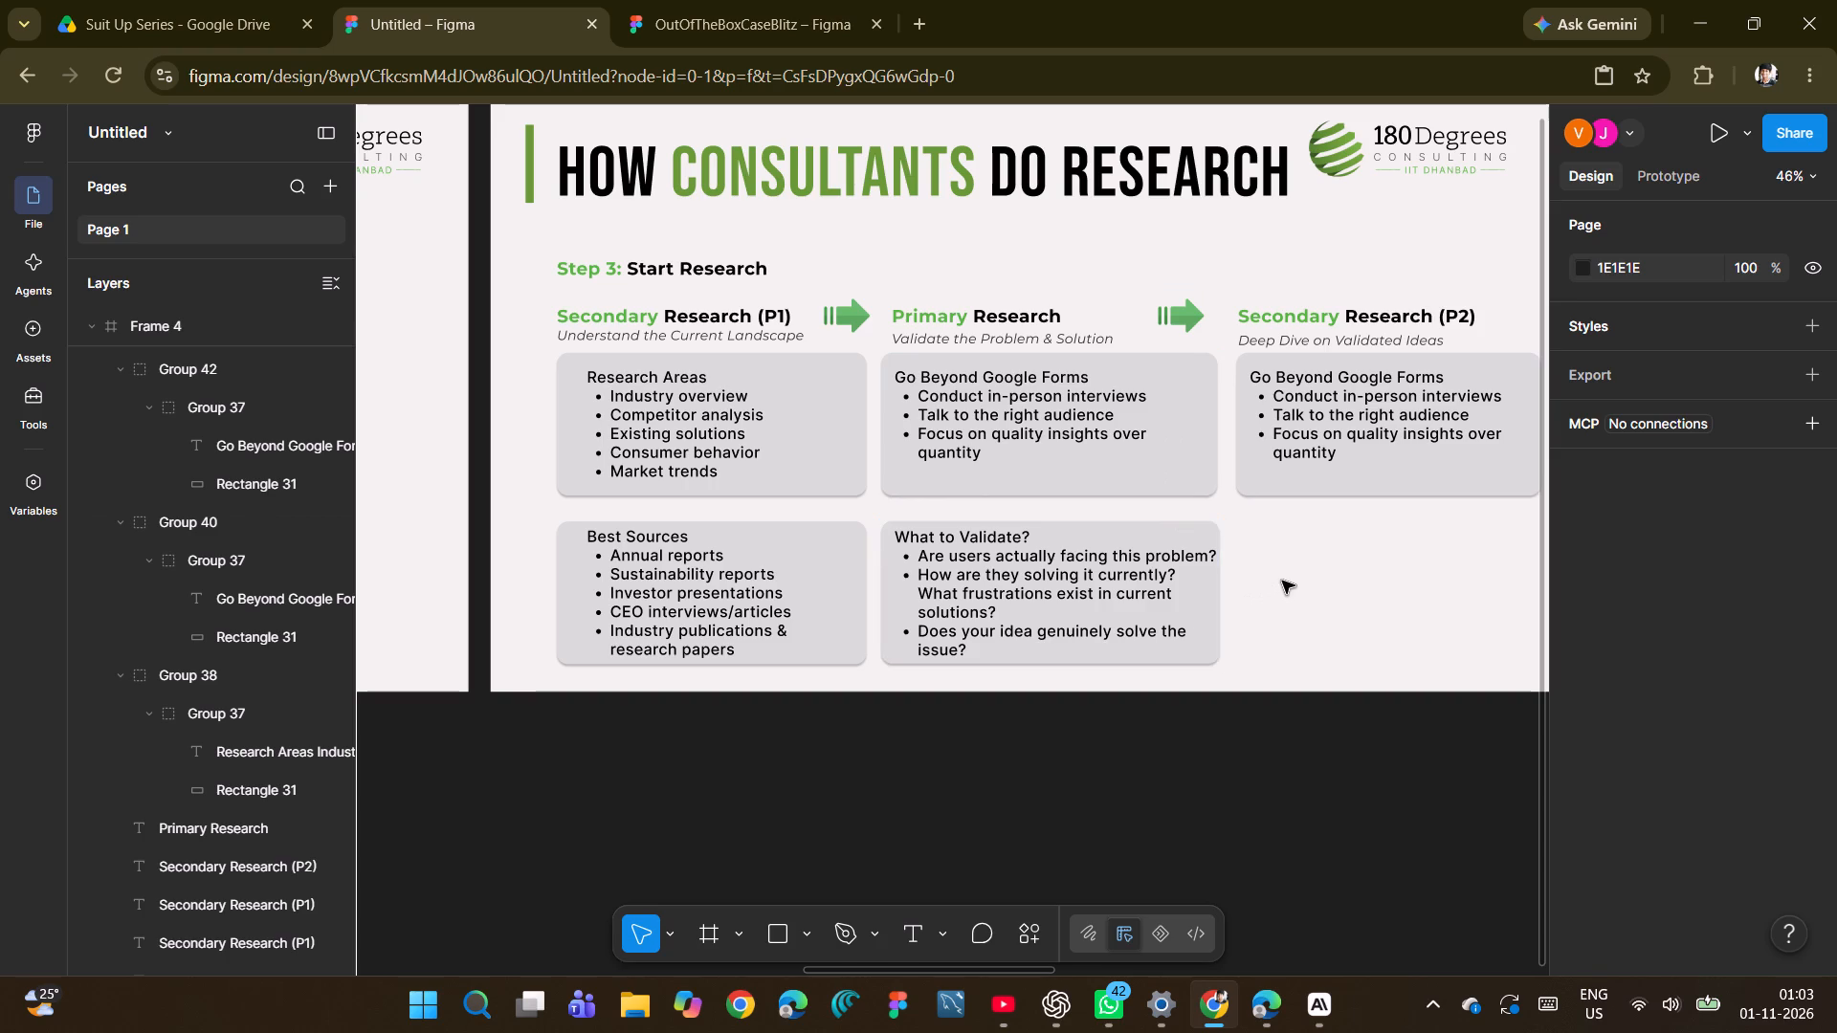
{"action": "double_click", "coordinate": [998, 575]}
{"action": "double_click", "coordinate": [998, 575]}
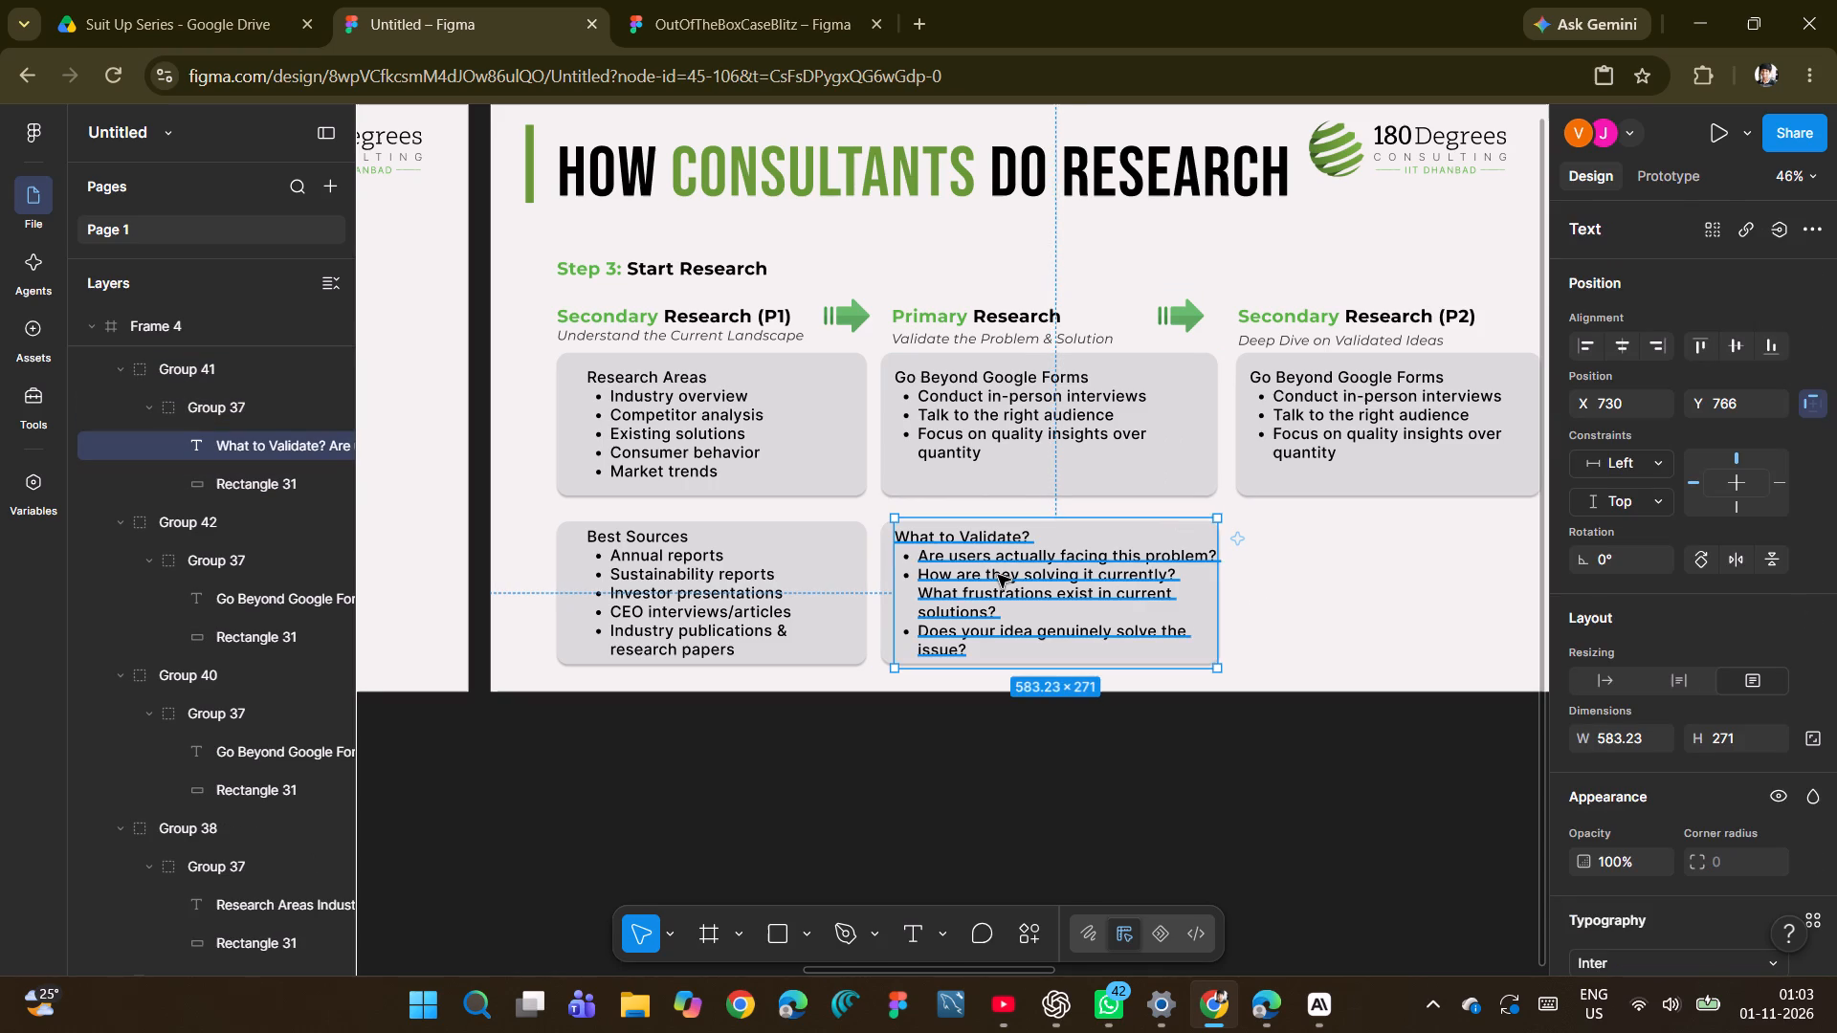
{"action": "key", "text": "Left"}
{"action": "key", "text": "Left"}
{"action": "key", "text": "Left"}
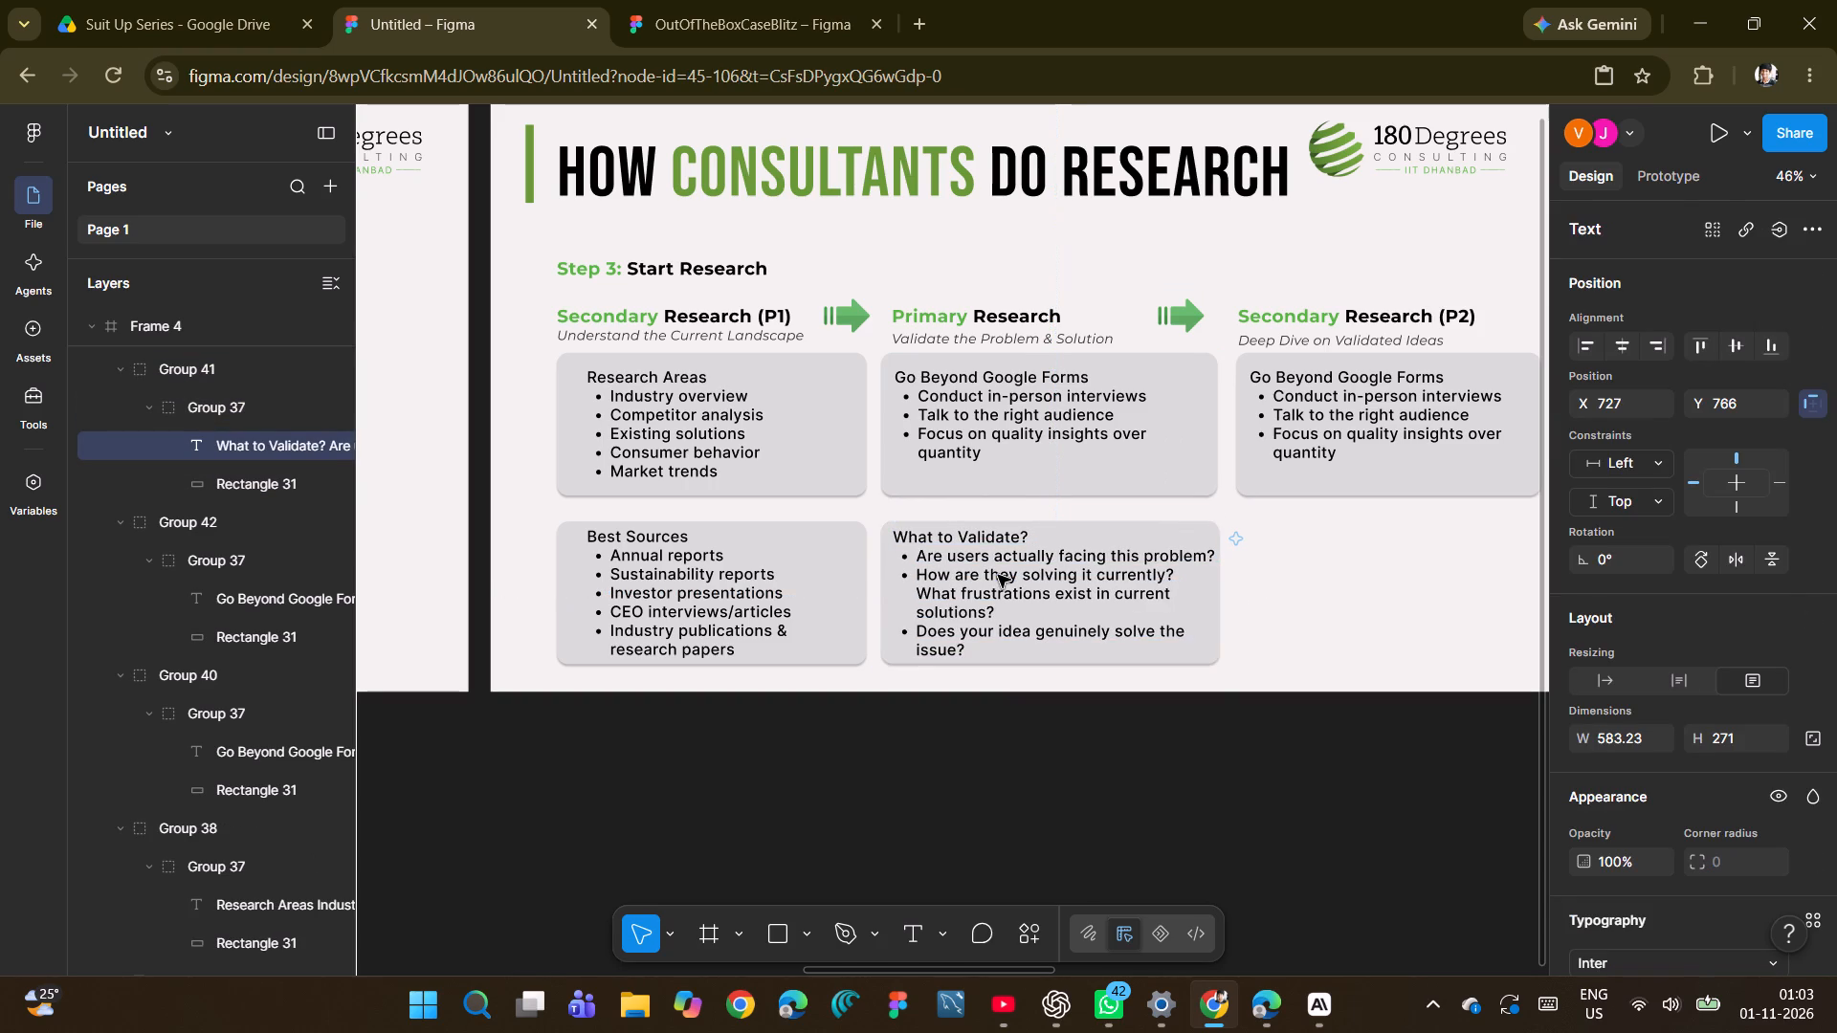
{"action": "key", "text": "Left"}
{"action": "key", "text": "Left"}
{"action": "left_click", "coordinate": [1007, 772]}
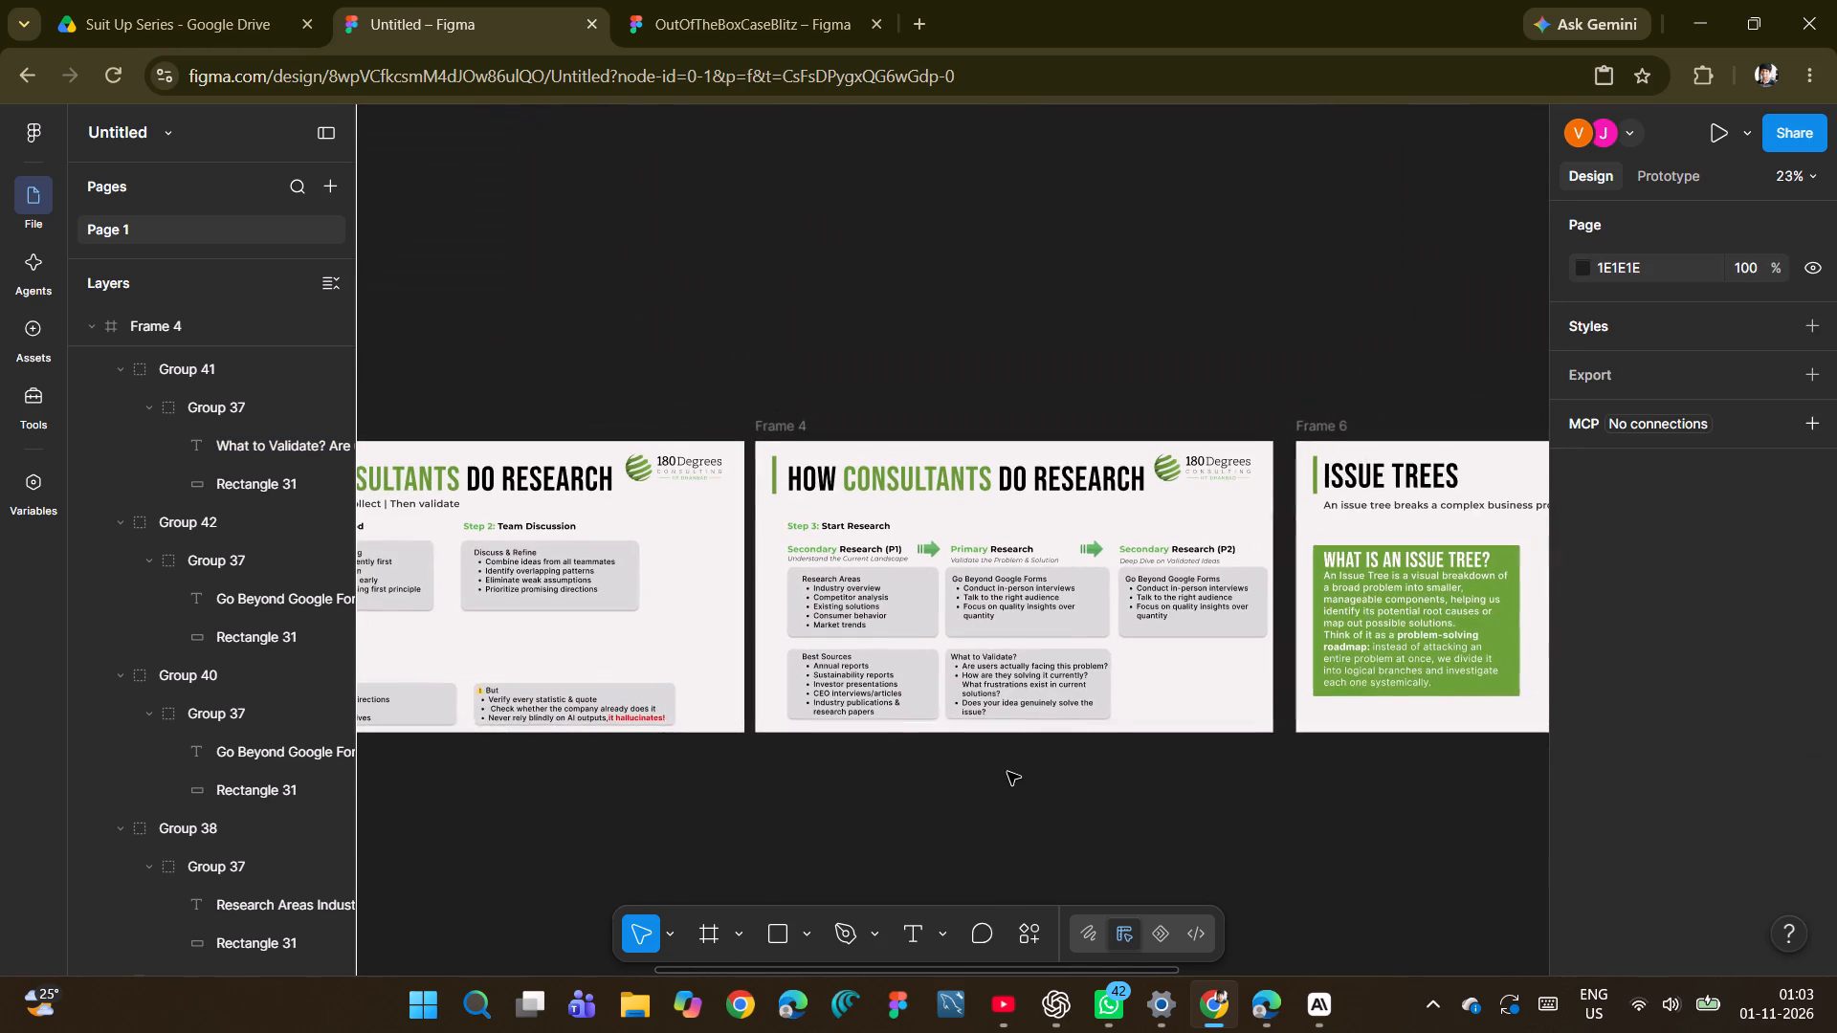
Duplicate the whole Frame 4 slide.
{"action": "scroll", "coordinate": [1007, 772], "scroll_direction": "right", "scroll_amount": 1}
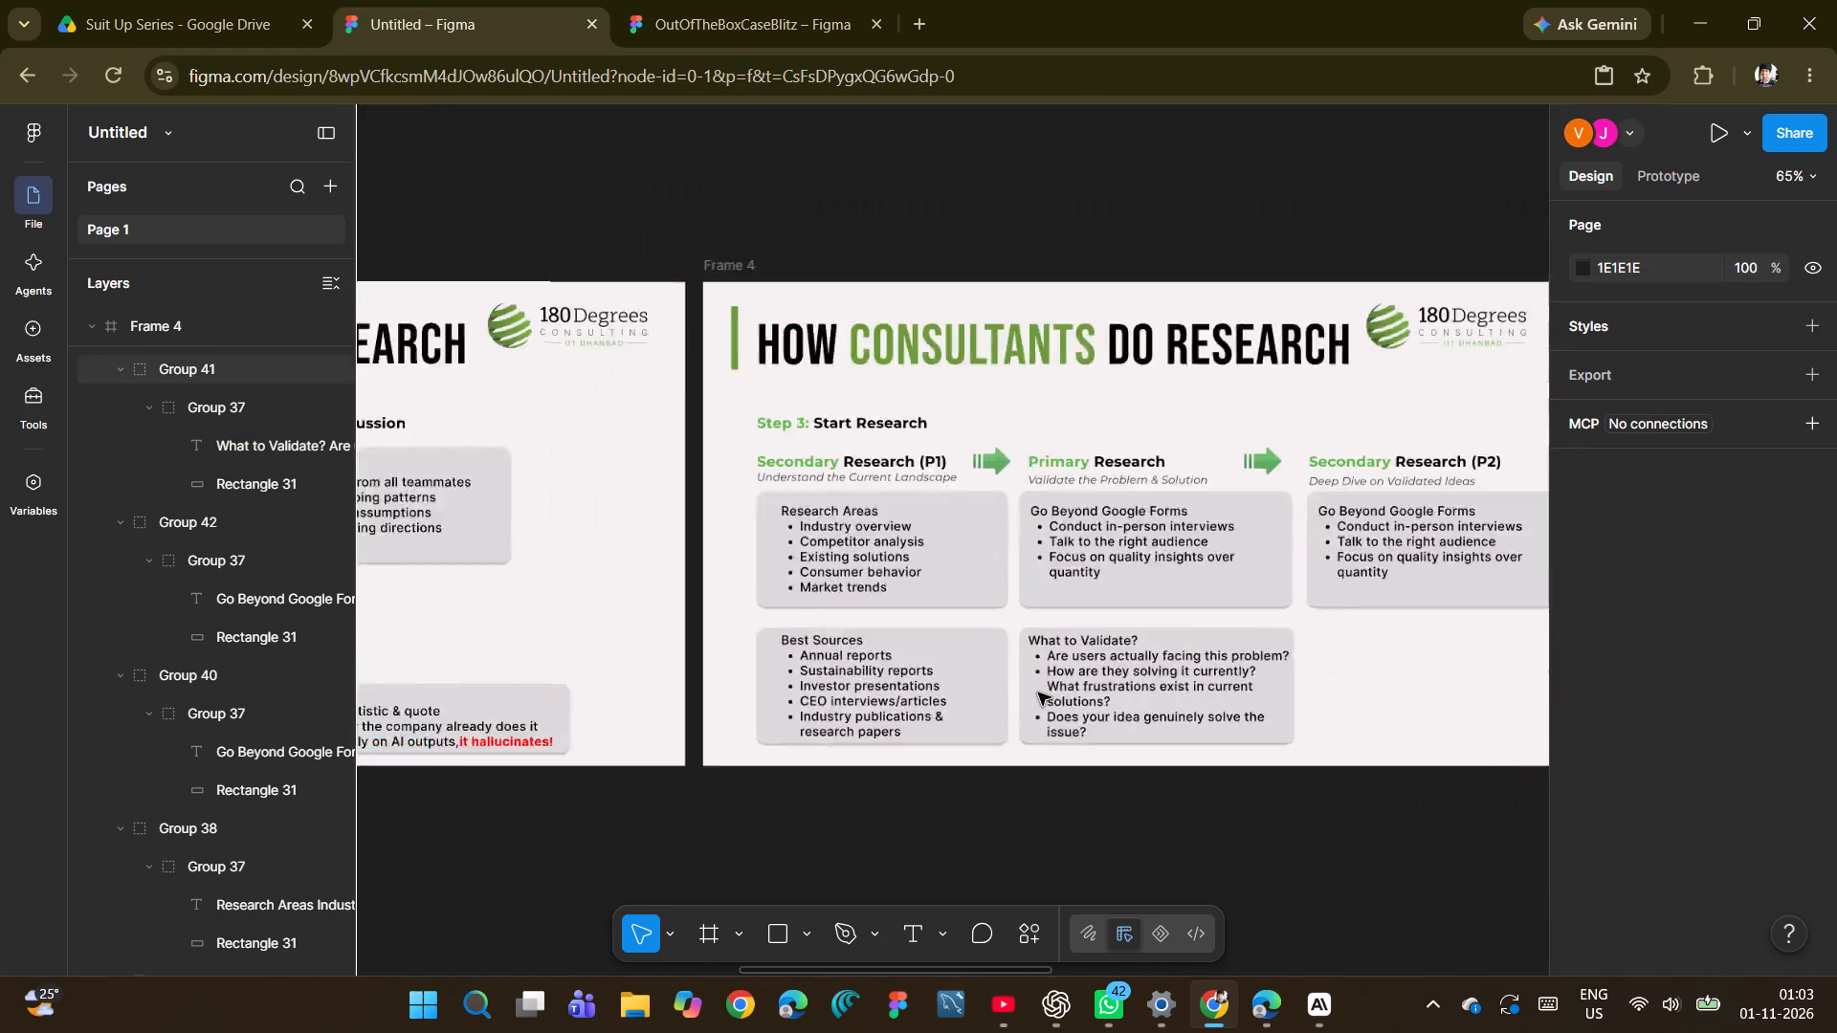
{"action": "left_click", "coordinate": [896, 764]}
{"action": "scroll", "coordinate": [896, 764], "scroll_direction": "right", "scroll_amount": 2}
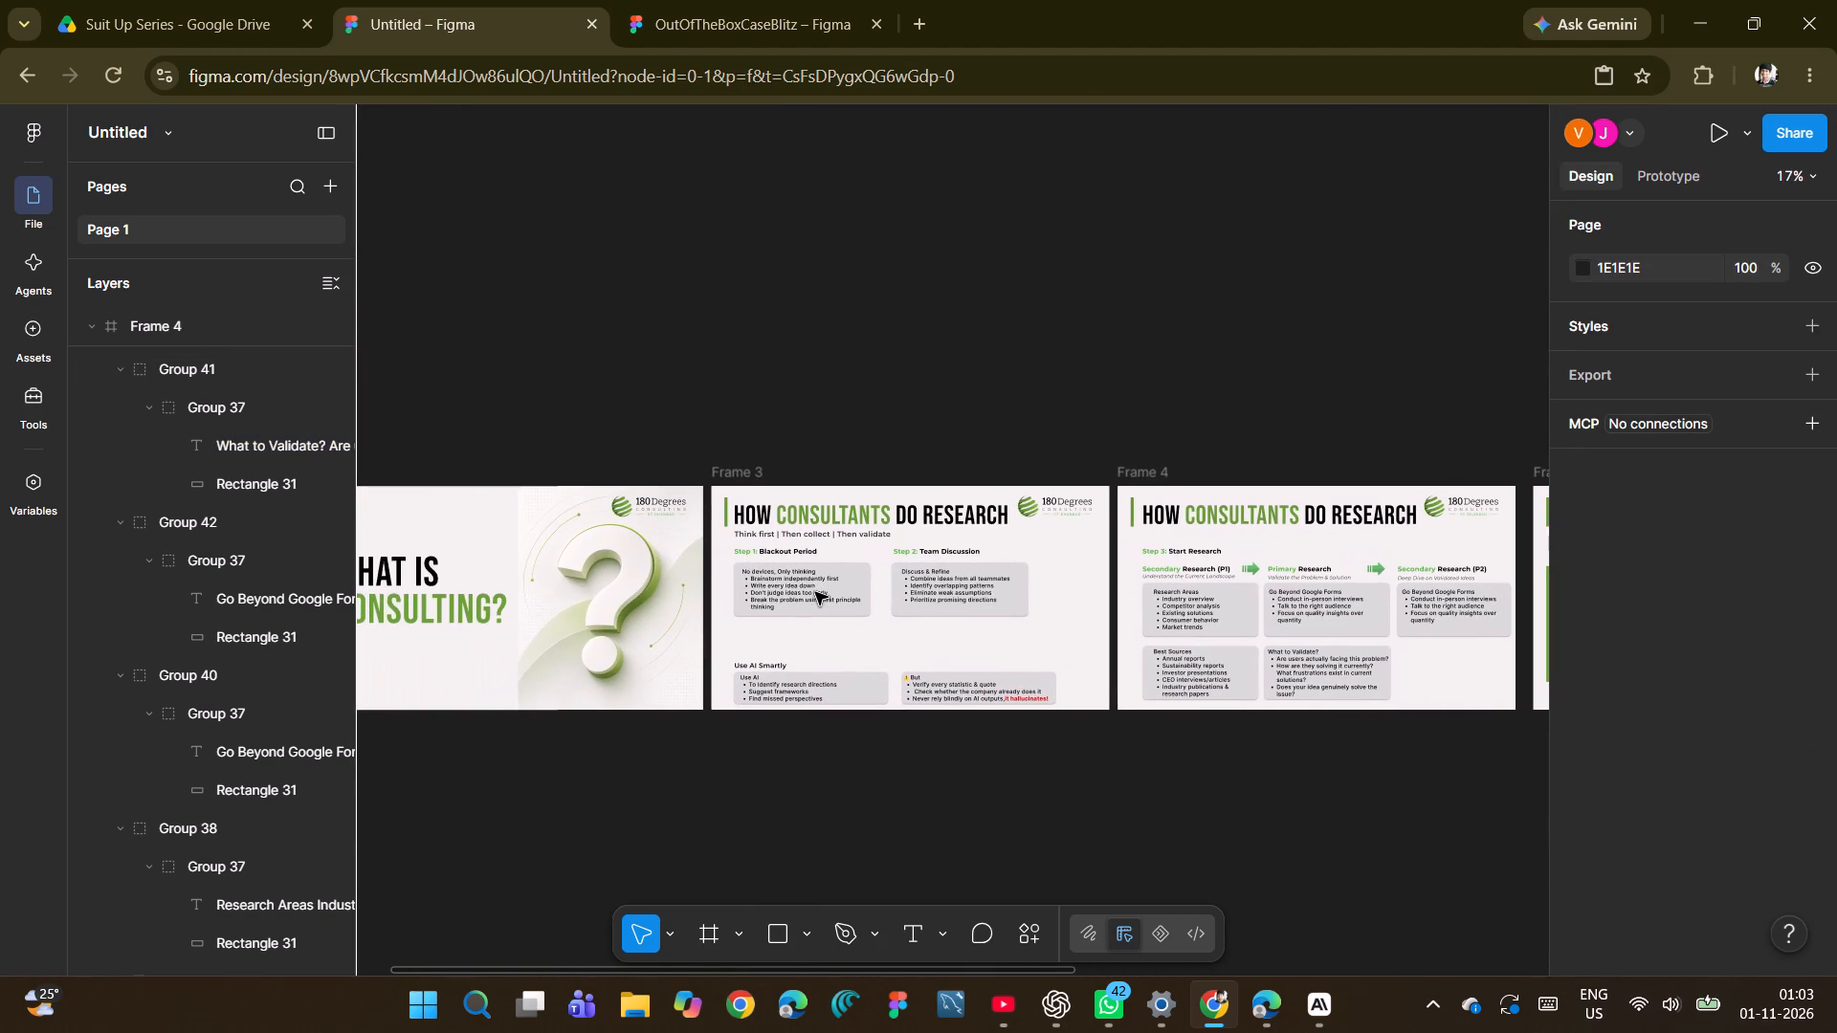
{"action": "left_click", "coordinate": [1127, 465]}
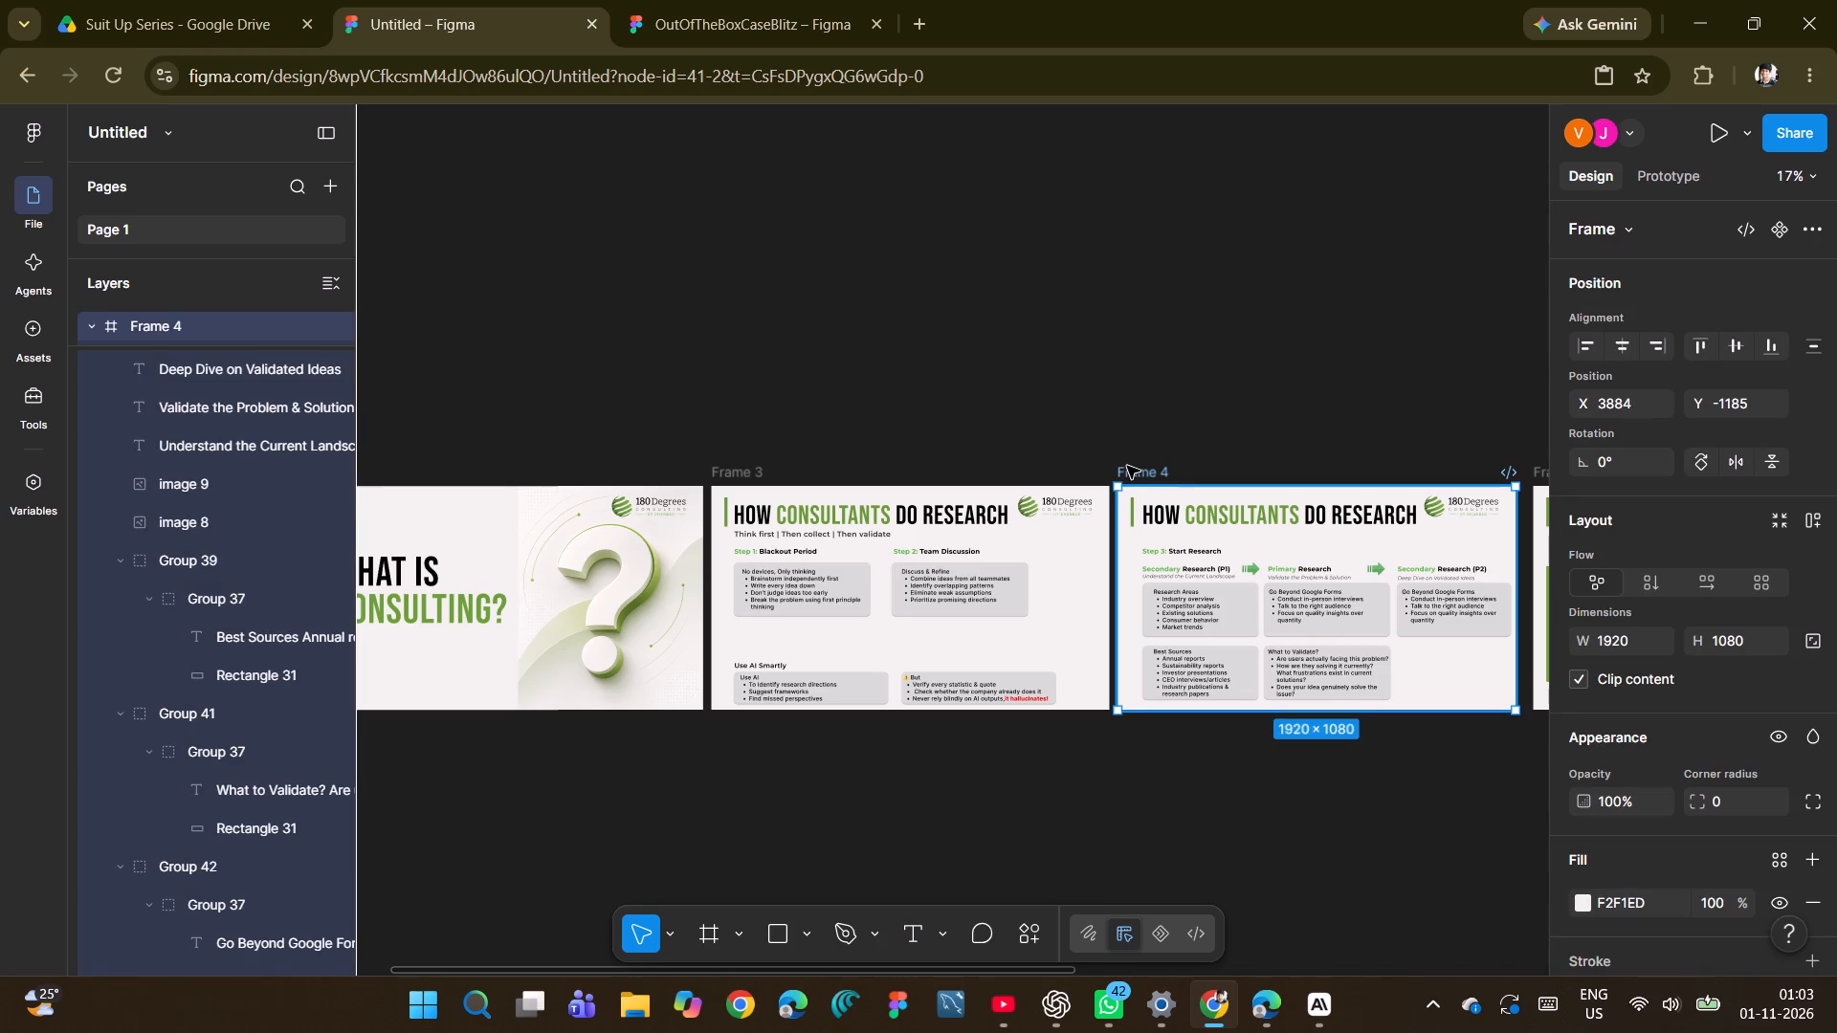
{"action": "key", "text": "ctrl+d"}
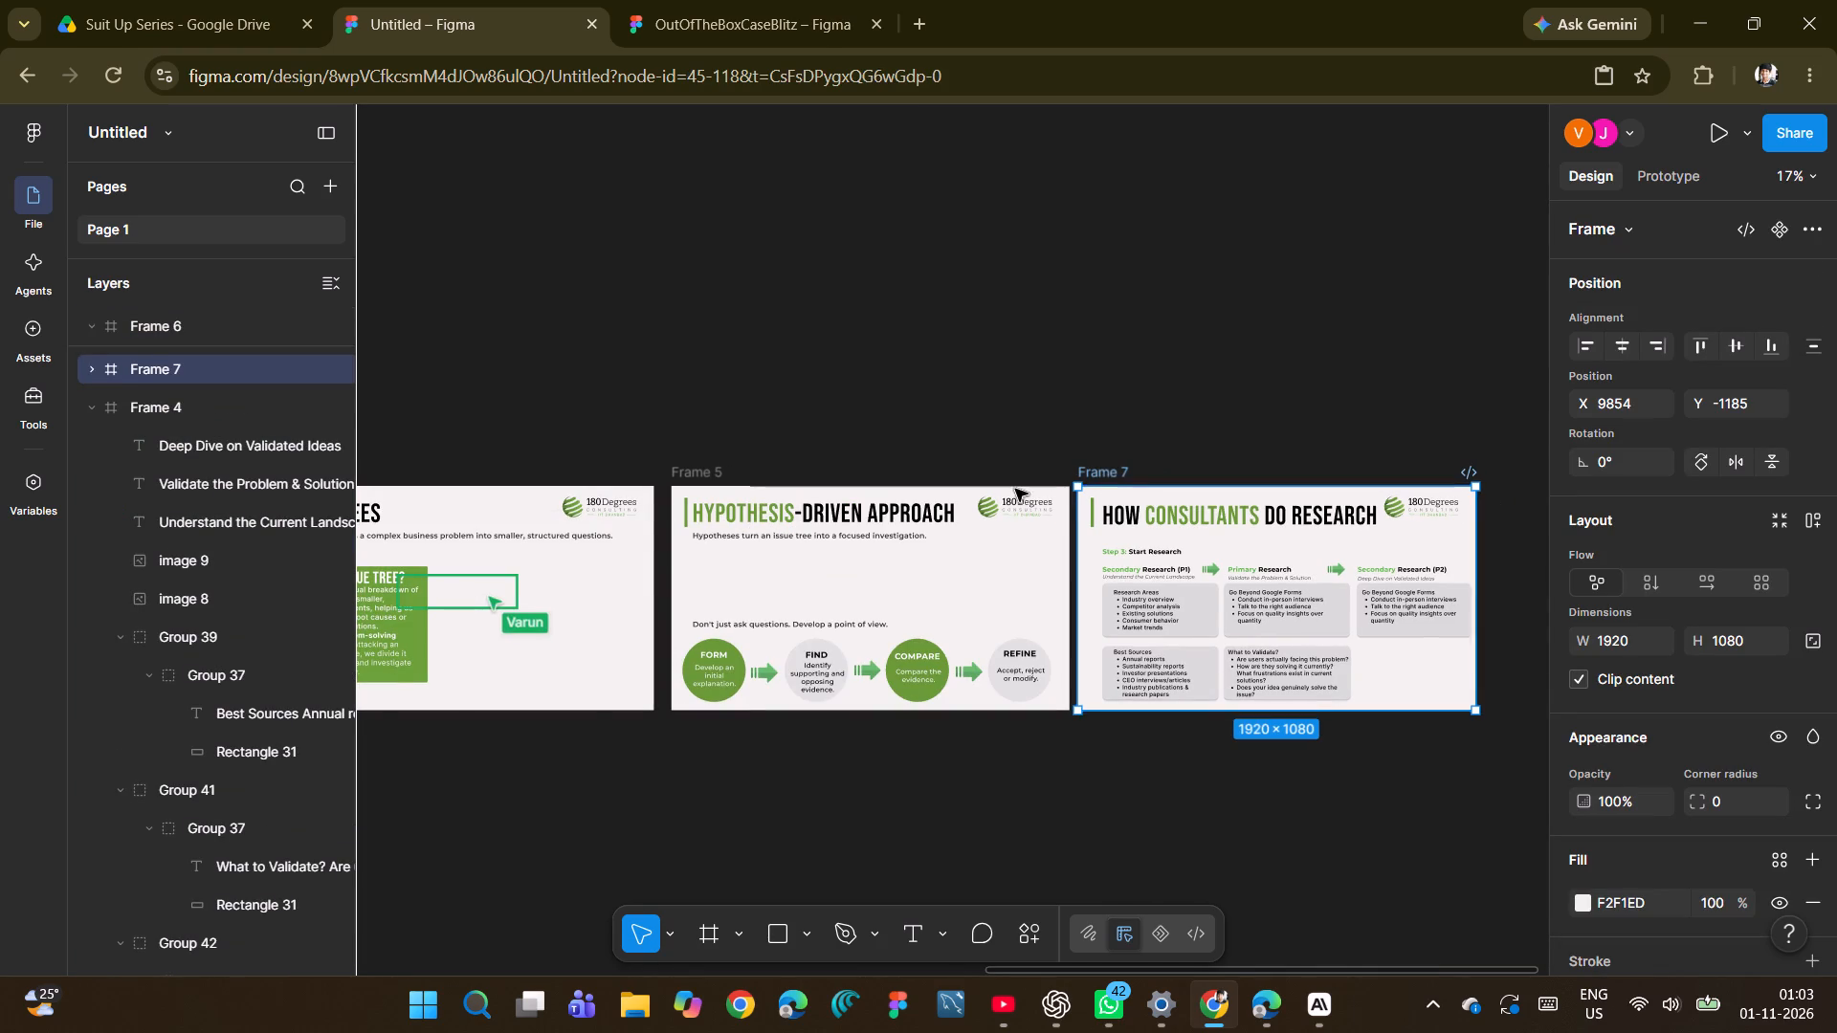
Move the duplicated slide directly below Frame 4, left-aligned with it, at X 3884, Y 4.
{"action": "scroll", "coordinate": [1015, 489], "scroll_direction": "right", "scroll_amount": 3}
{"action": "scroll", "coordinate": [1180, 431], "scroll_direction": "down", "scroll_amount": 2}
{"action": "scroll", "coordinate": [1180, 434], "scroll_direction": "left", "scroll_amount": 2}
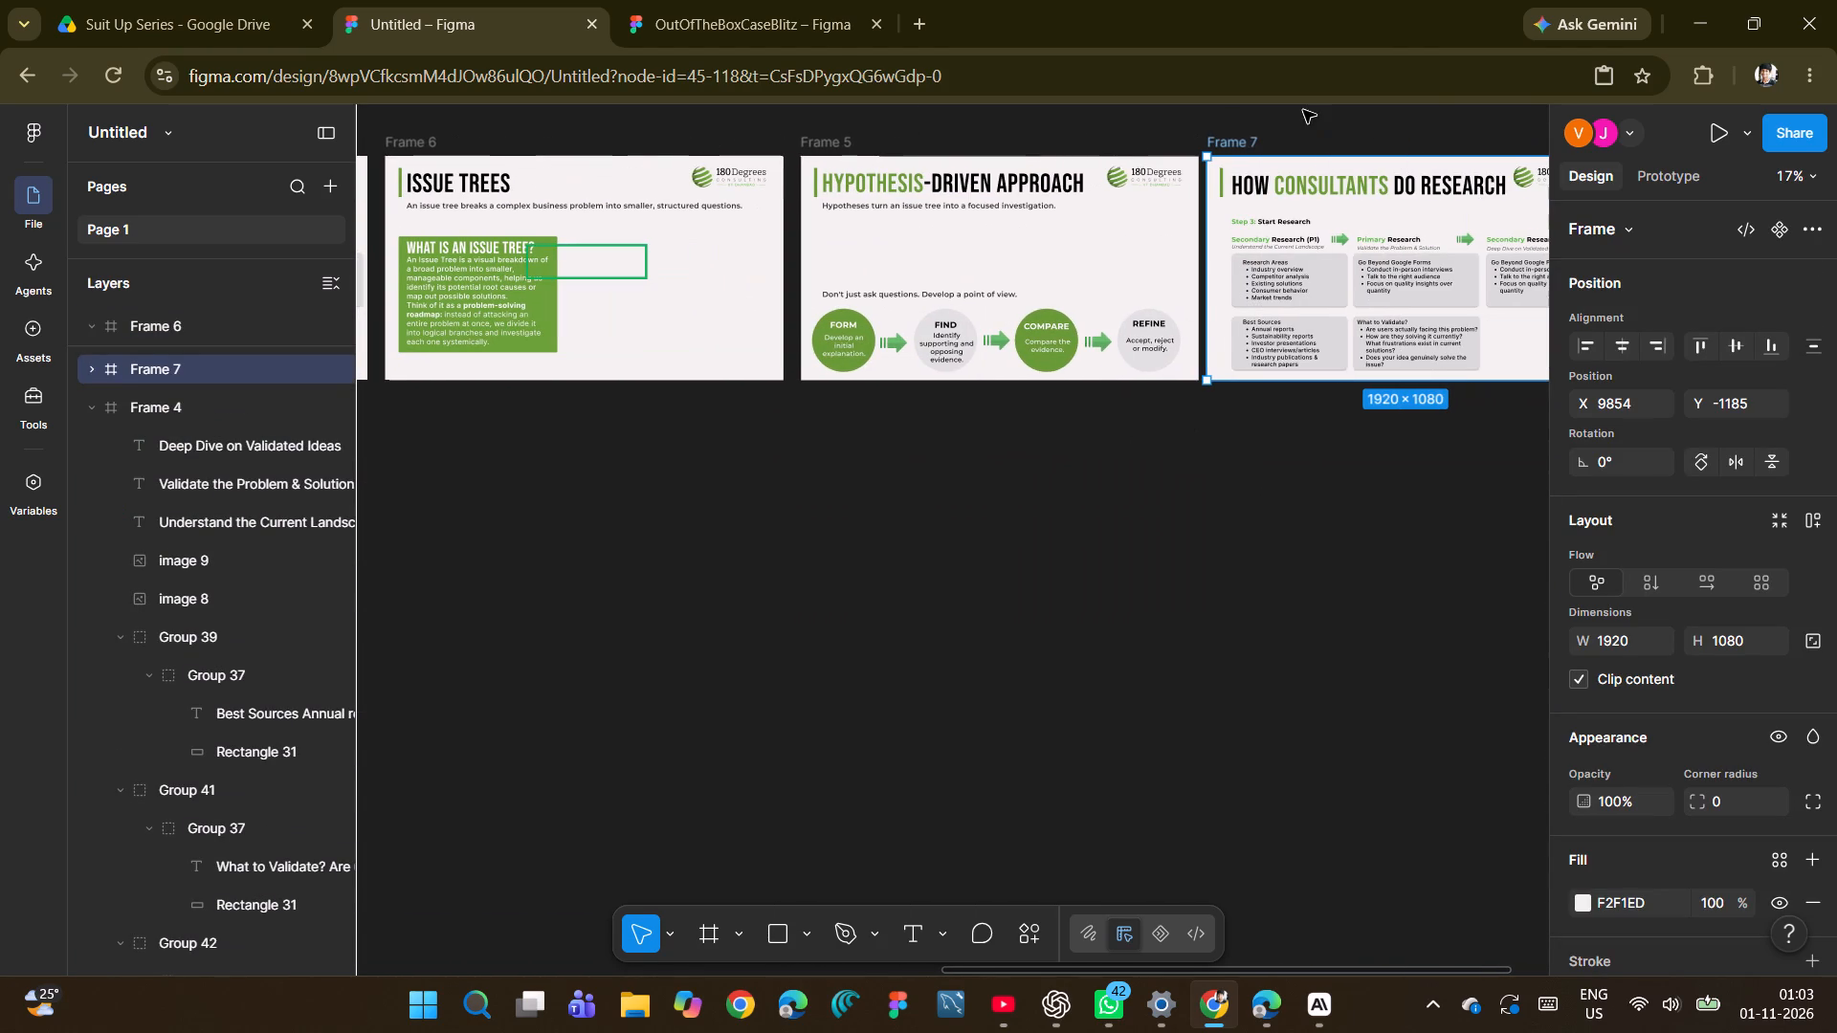
{"action": "left_click_drag", "start_coordinate": [1228, 137], "coordinate": [484, 402]}
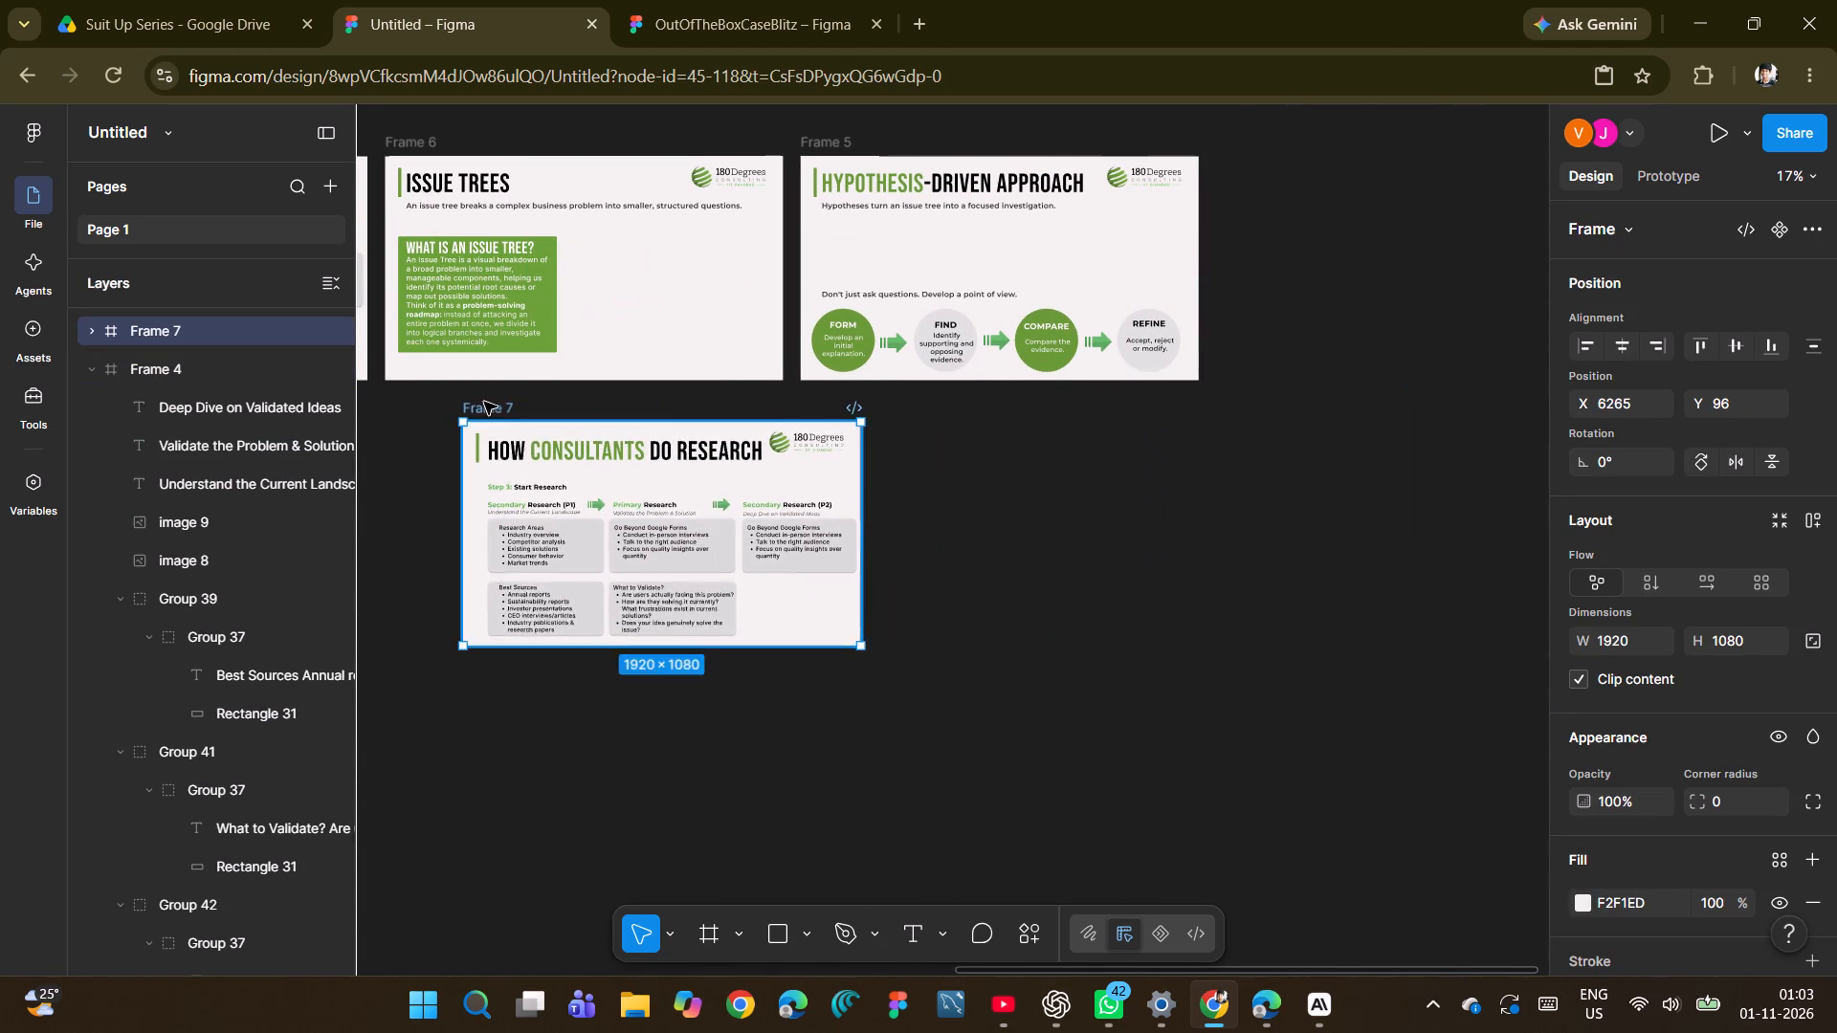
{"action": "scroll", "coordinate": [484, 402], "scroll_direction": "right", "scroll_amount": 4}
{"action": "left_click_drag", "start_coordinate": [1283, 356], "coordinate": [1110, 351]}
{"action": "left_click_drag", "start_coordinate": [1268, 358], "coordinate": [806, 359]}
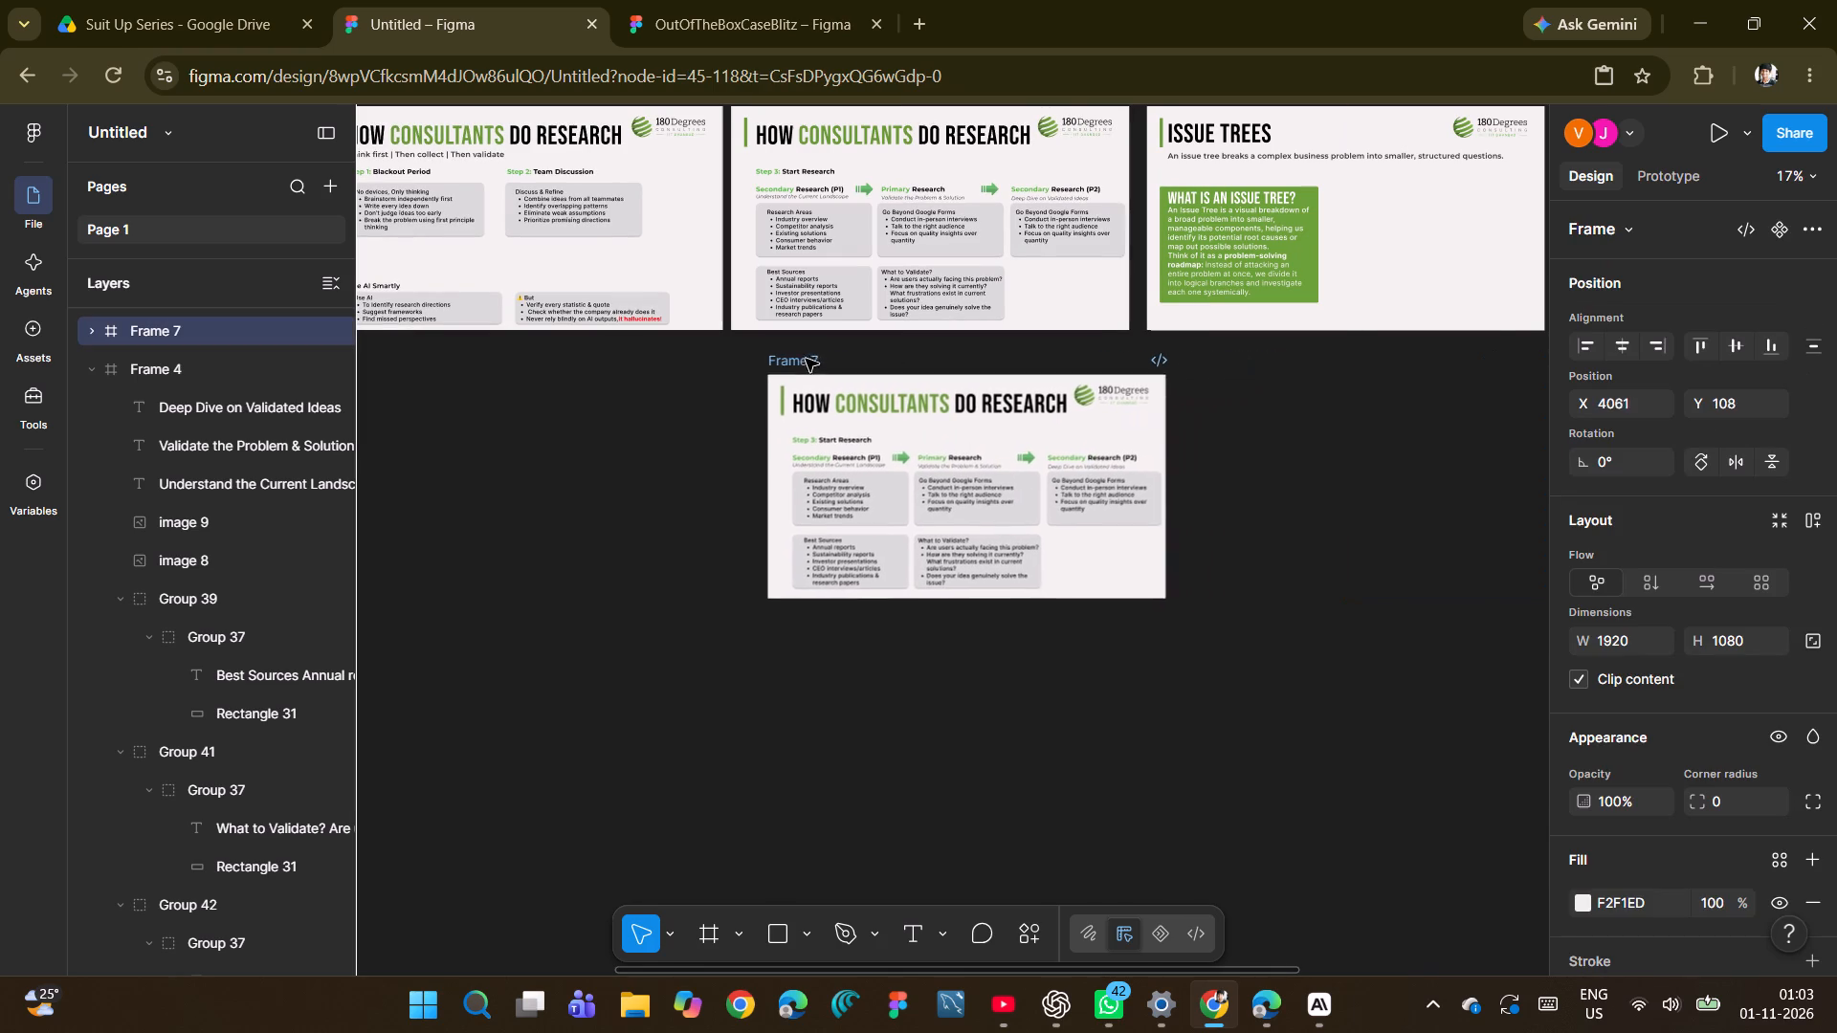
{"action": "left_click_drag", "start_coordinate": [806, 359], "coordinate": [775, 339]}
{"action": "left_click", "coordinate": [794, 622]}
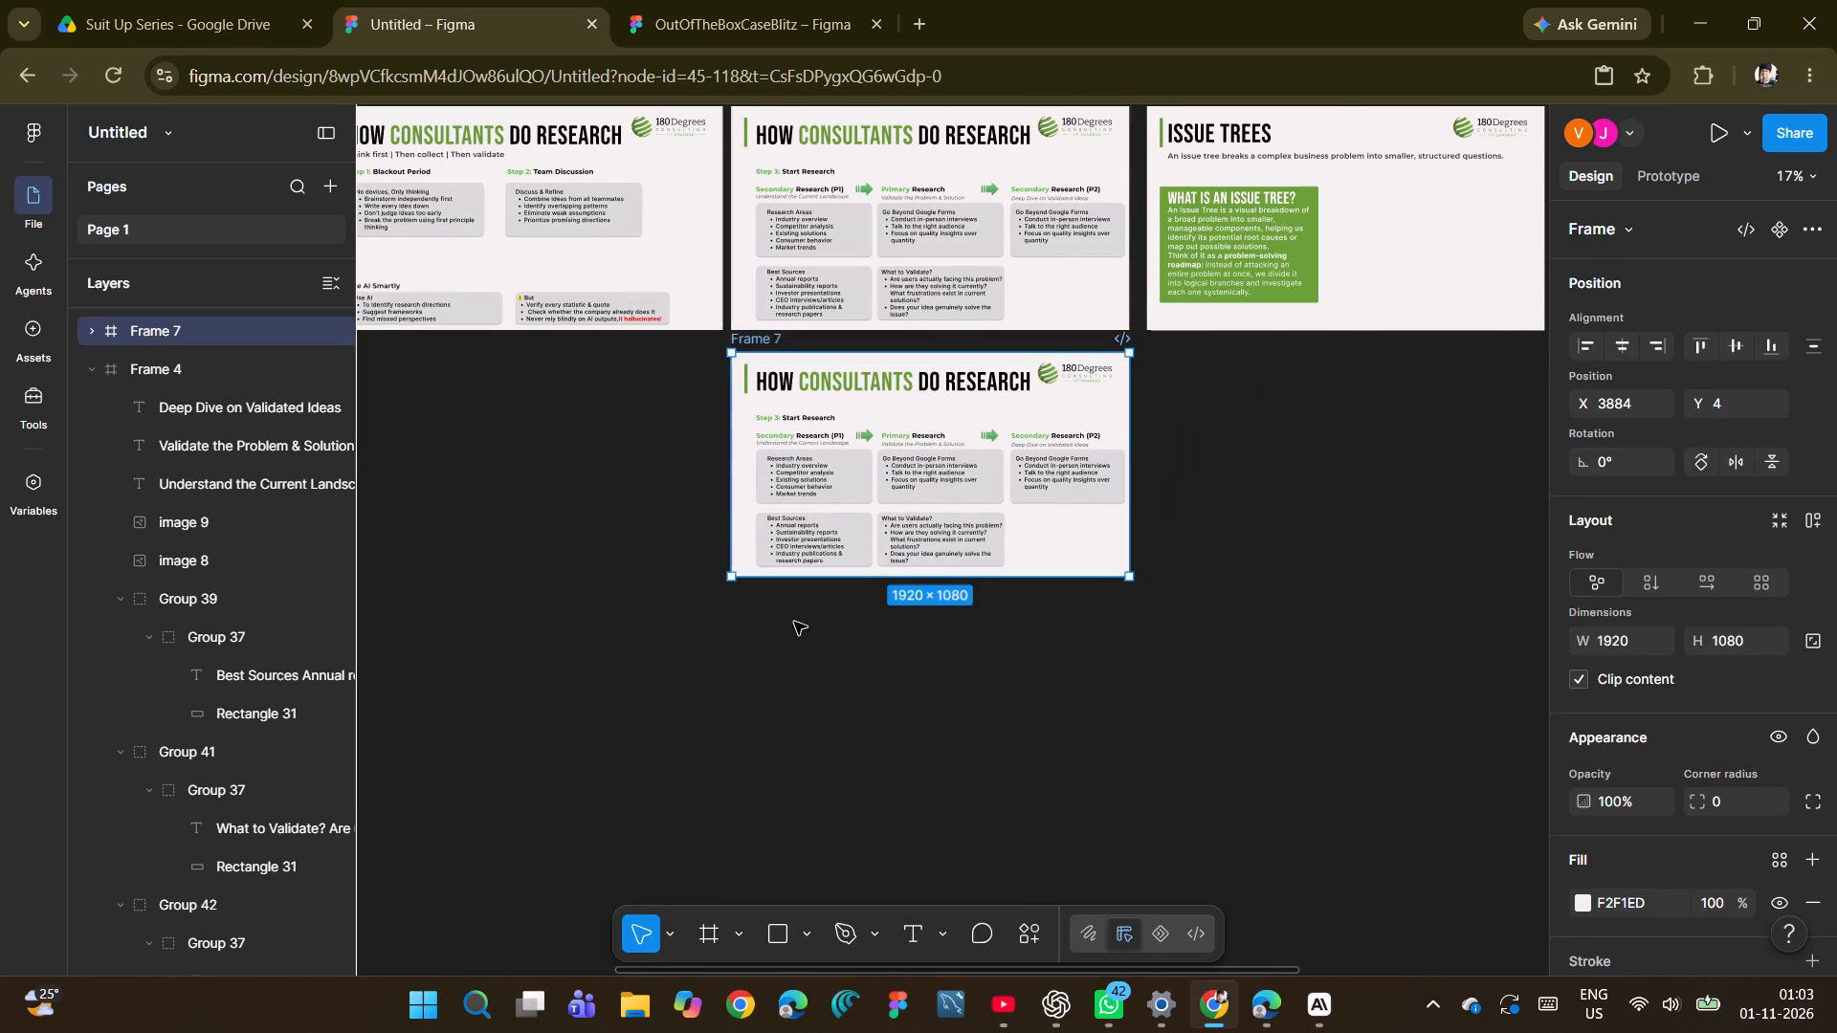
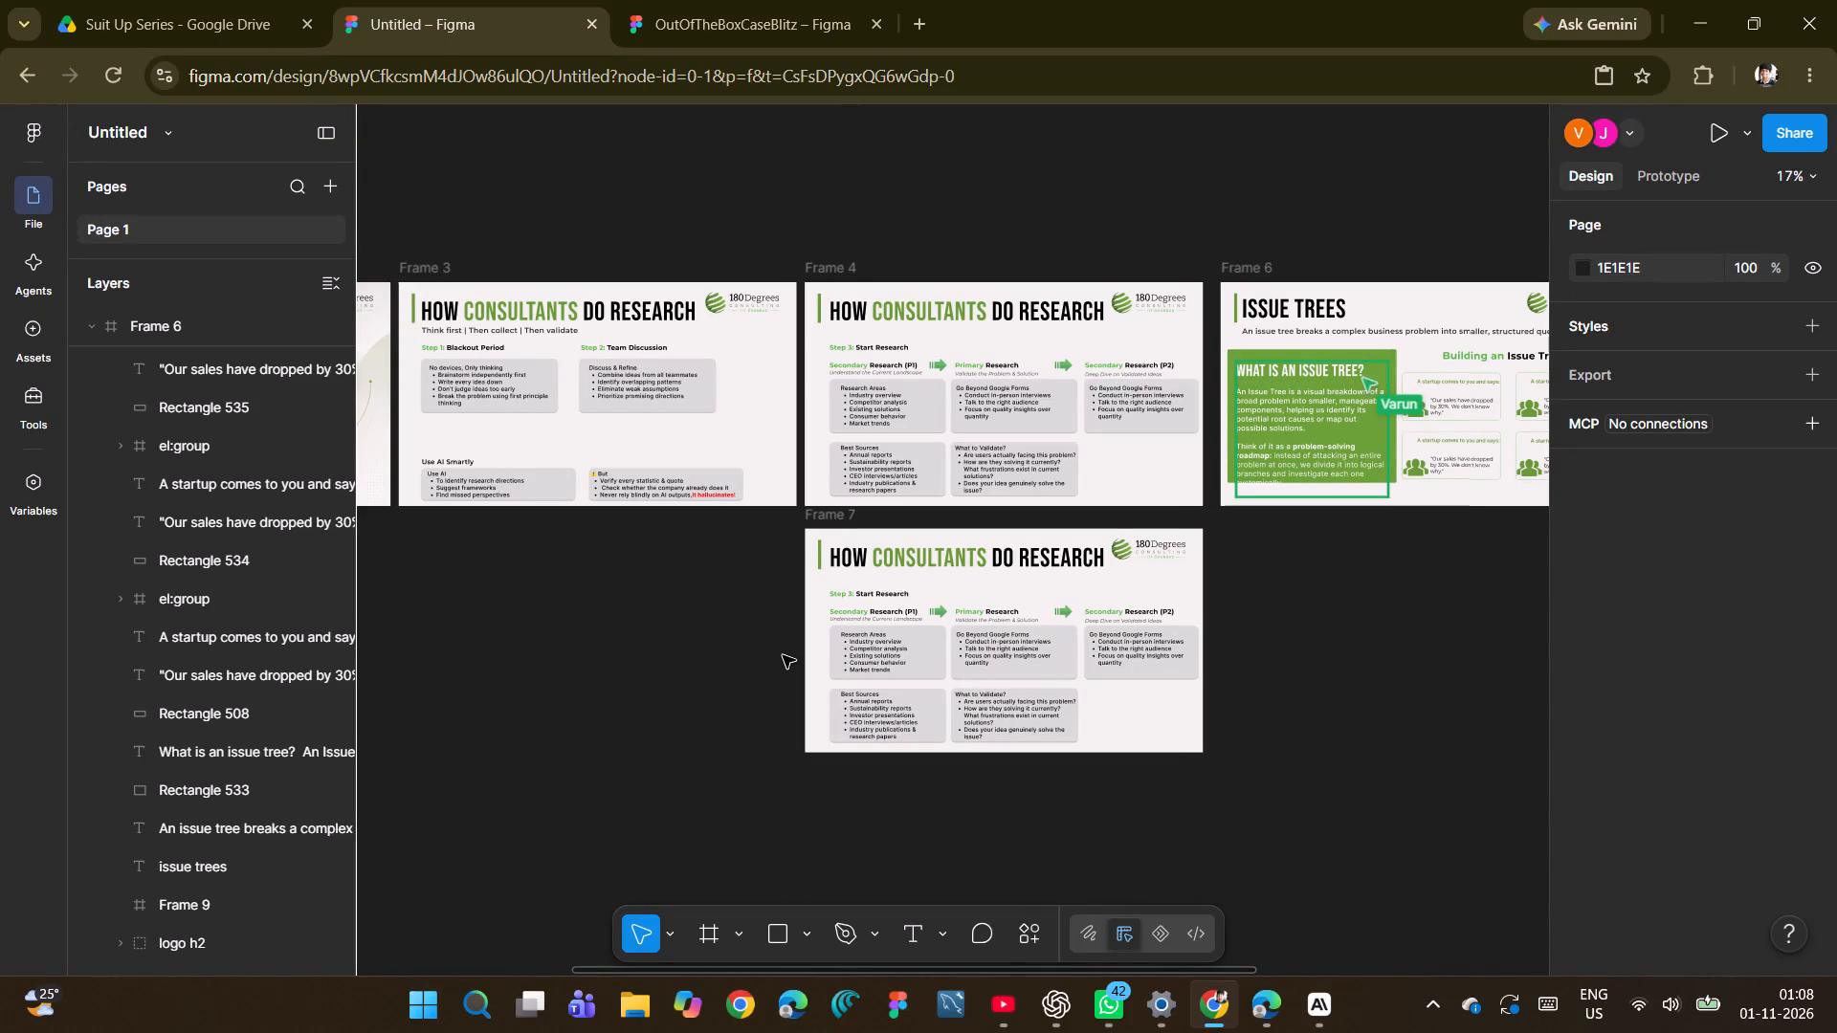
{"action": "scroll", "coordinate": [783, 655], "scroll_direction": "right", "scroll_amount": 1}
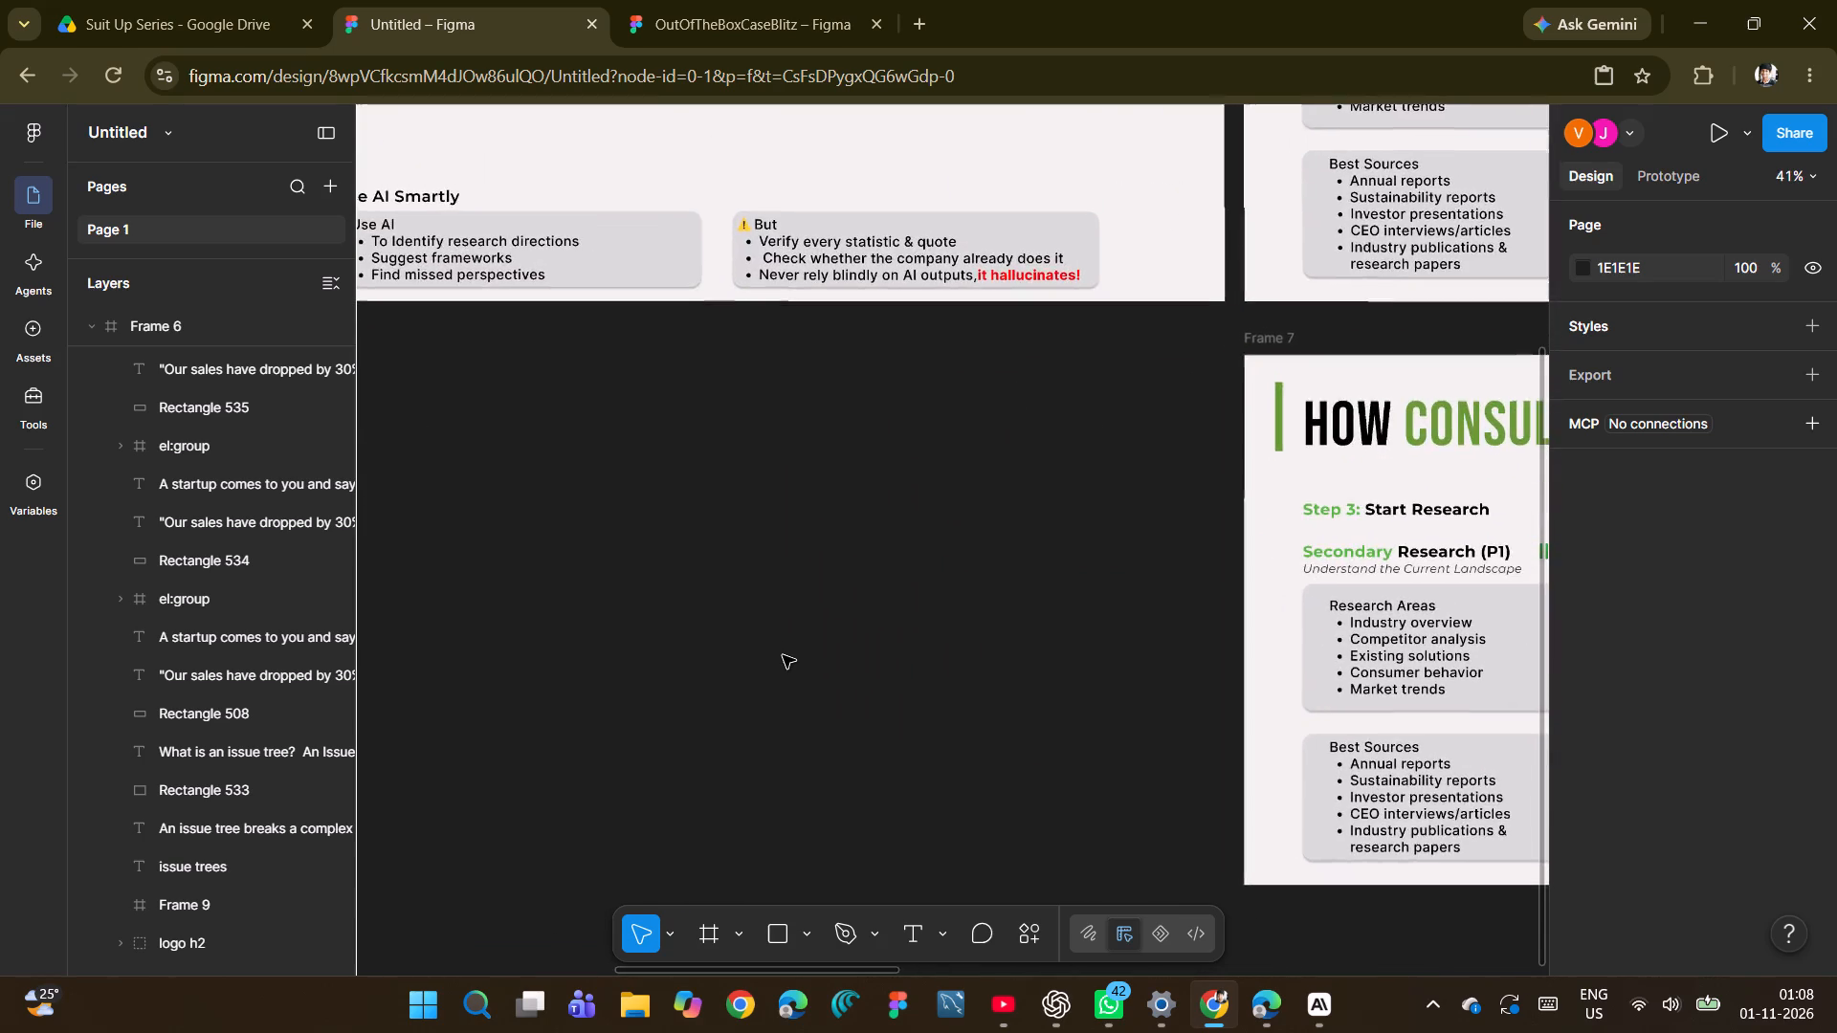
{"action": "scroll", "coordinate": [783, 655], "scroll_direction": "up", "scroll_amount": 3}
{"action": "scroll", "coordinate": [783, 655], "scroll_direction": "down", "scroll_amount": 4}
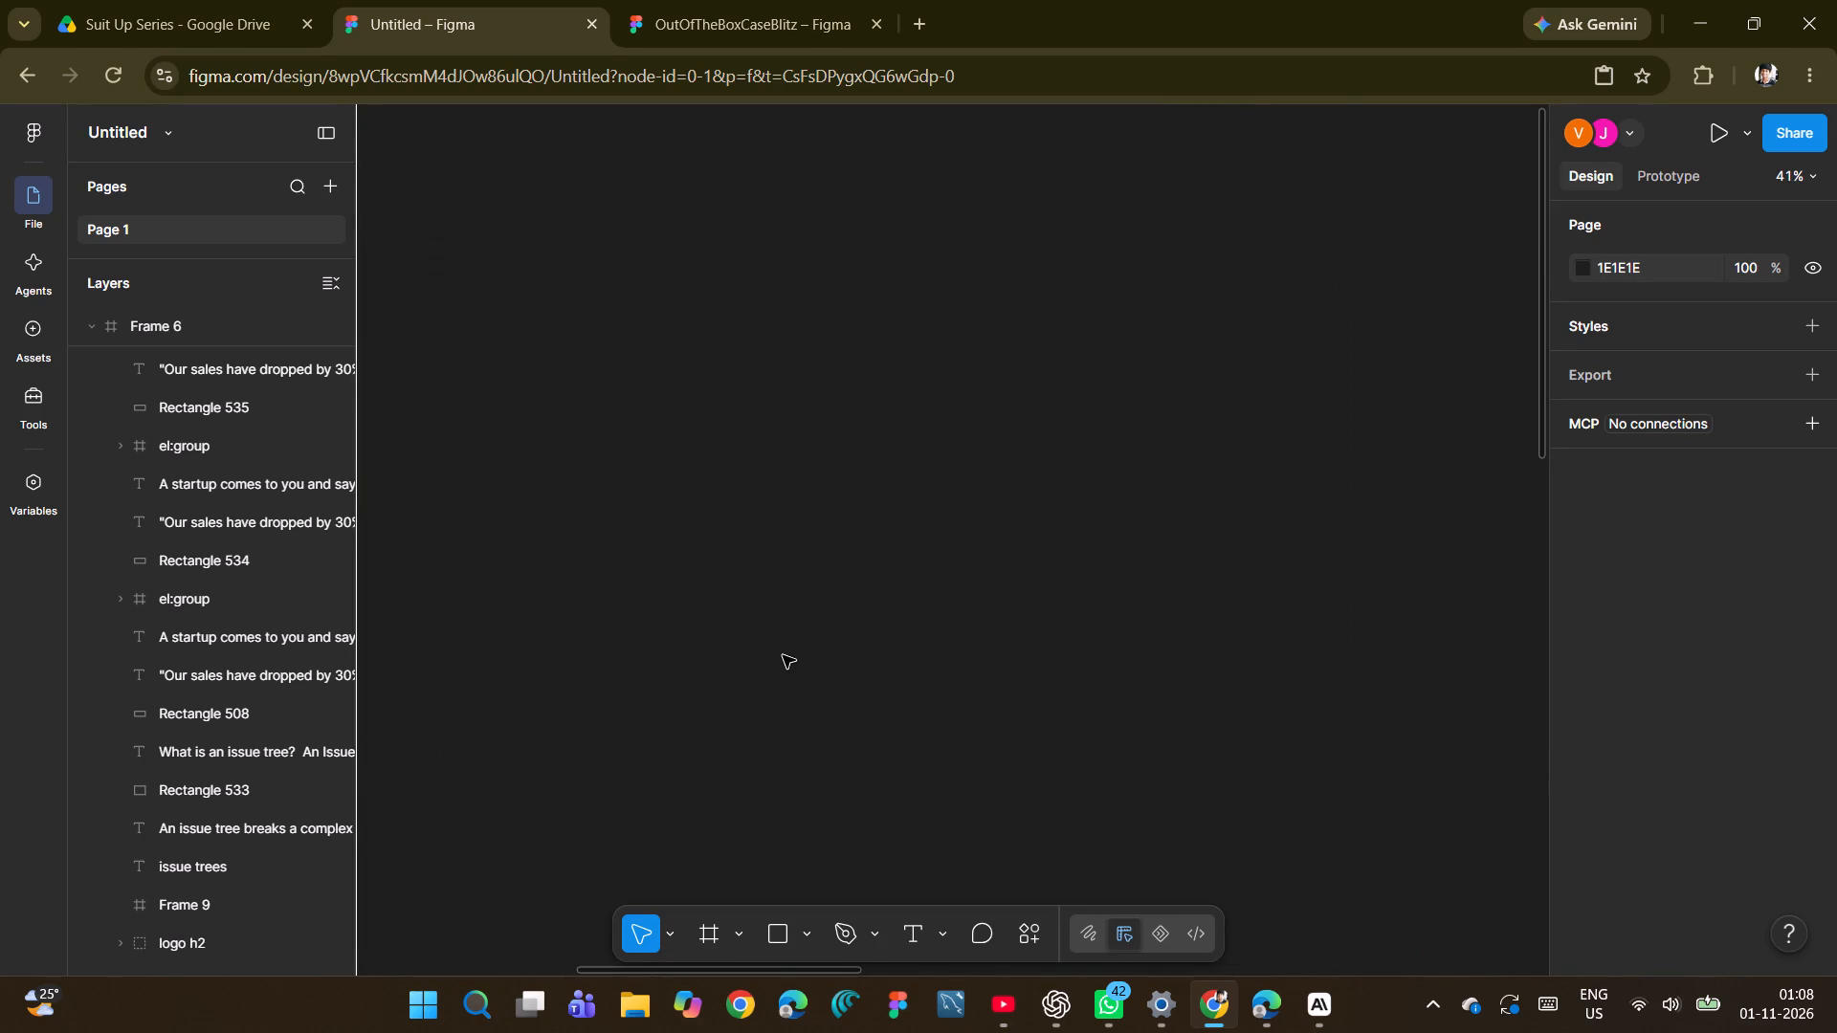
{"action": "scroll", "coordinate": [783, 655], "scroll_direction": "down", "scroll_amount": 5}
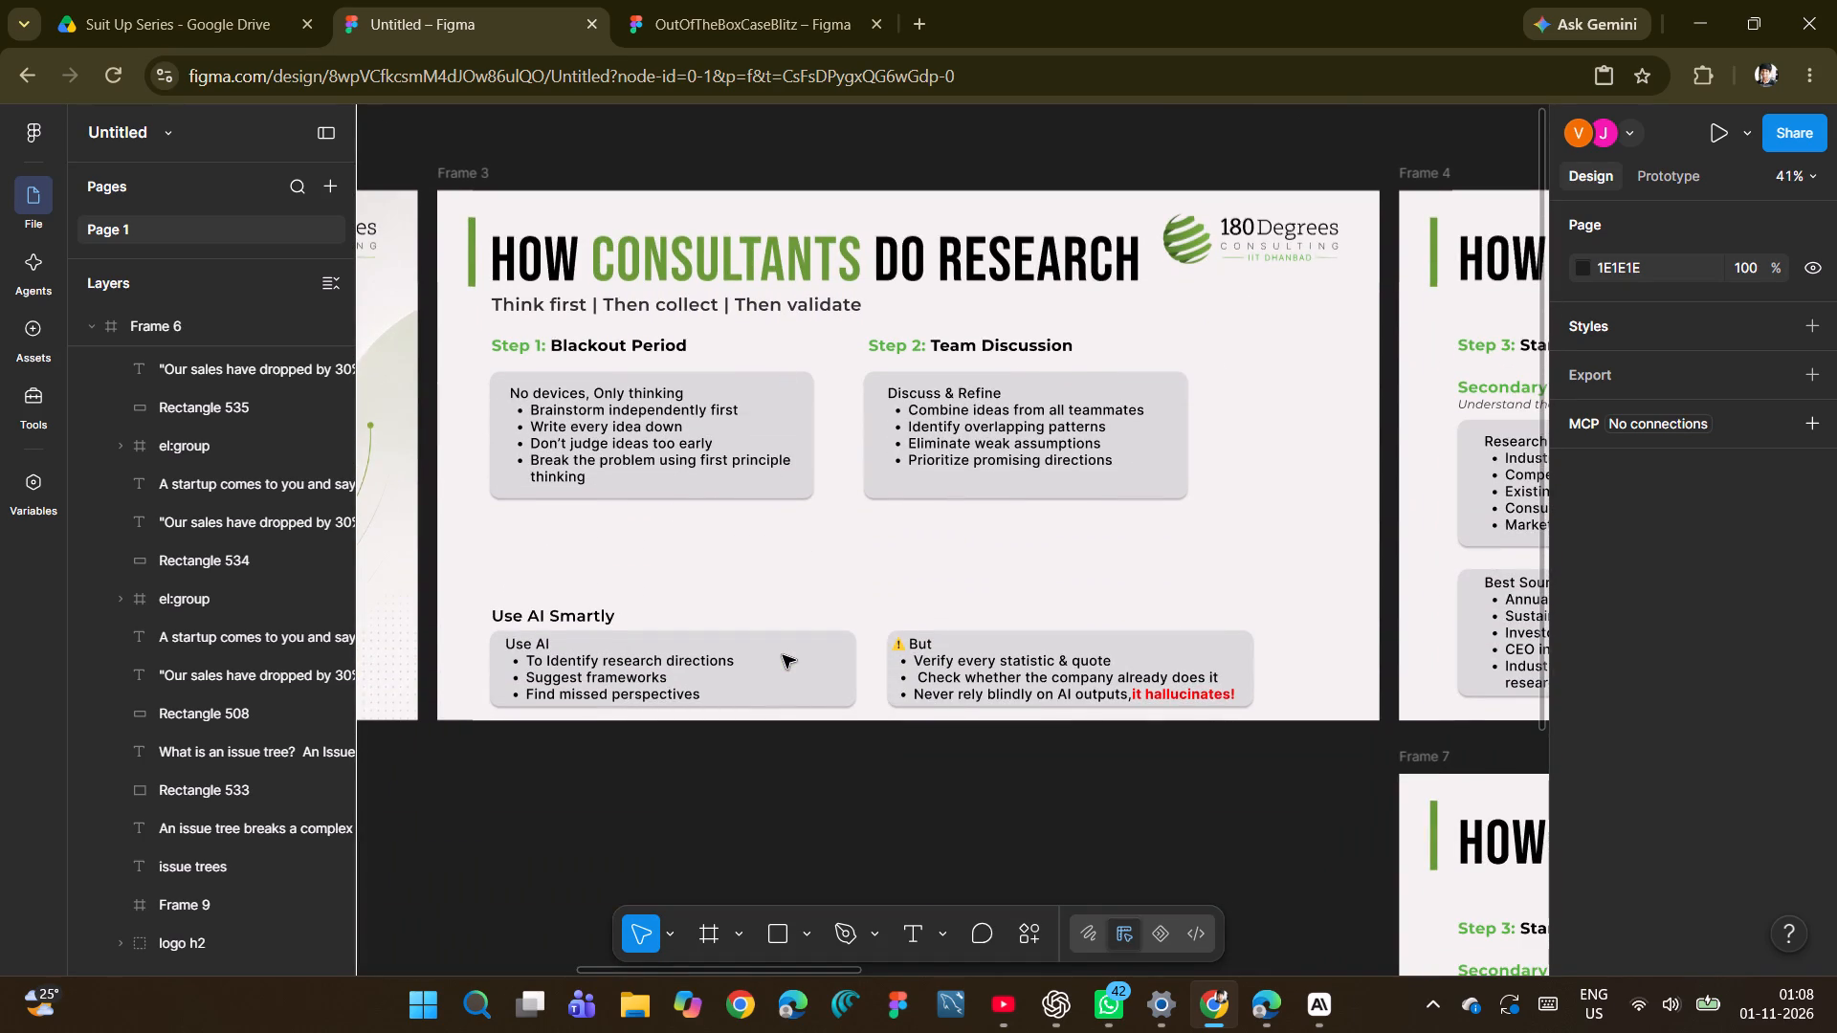
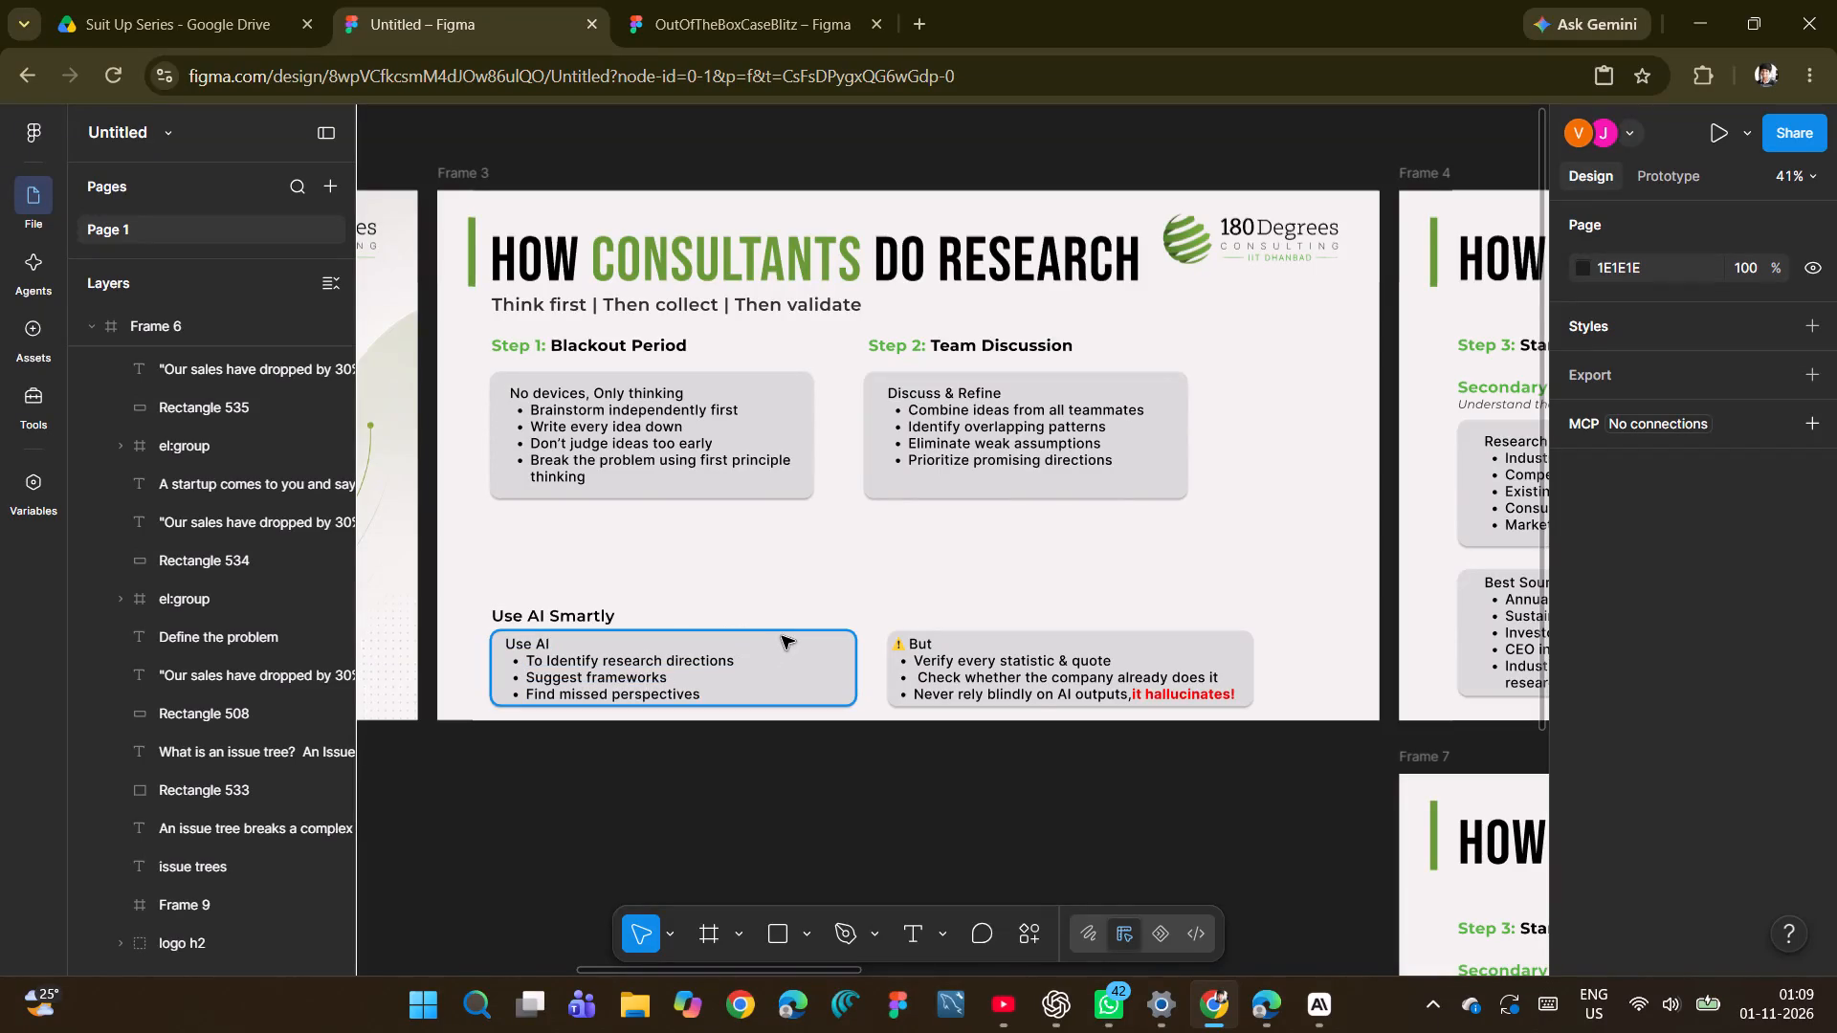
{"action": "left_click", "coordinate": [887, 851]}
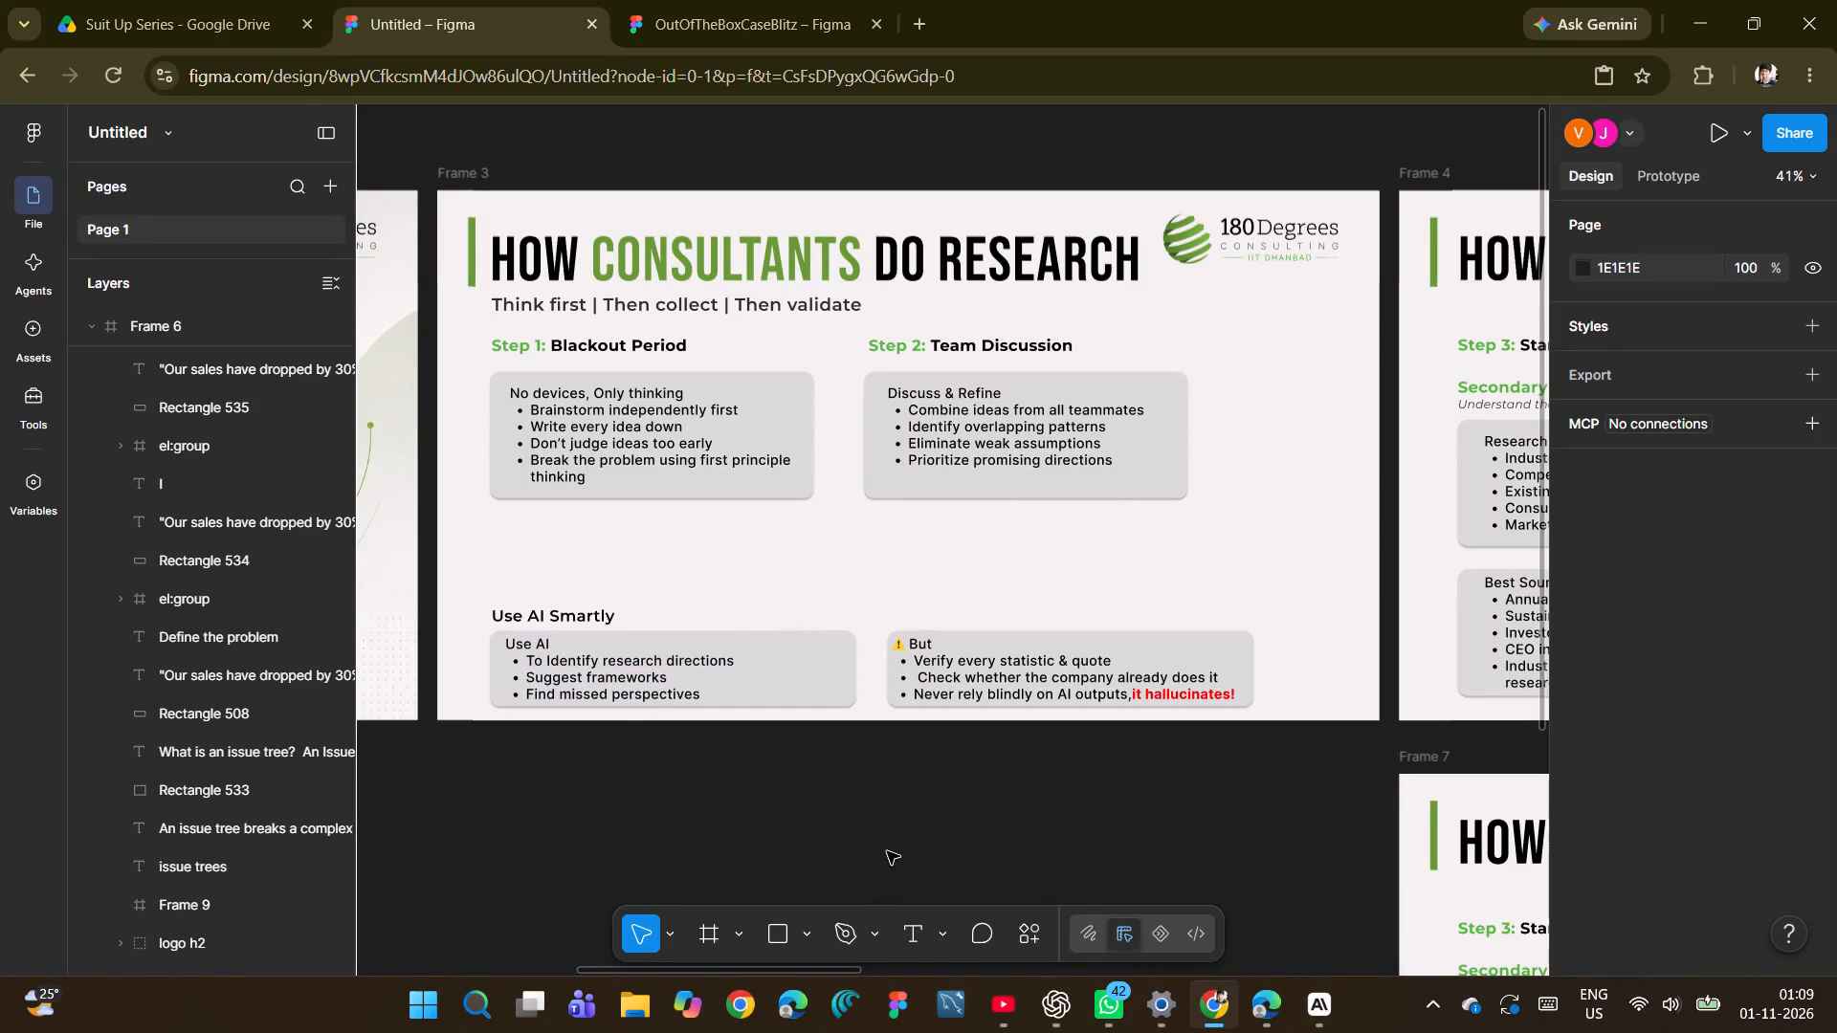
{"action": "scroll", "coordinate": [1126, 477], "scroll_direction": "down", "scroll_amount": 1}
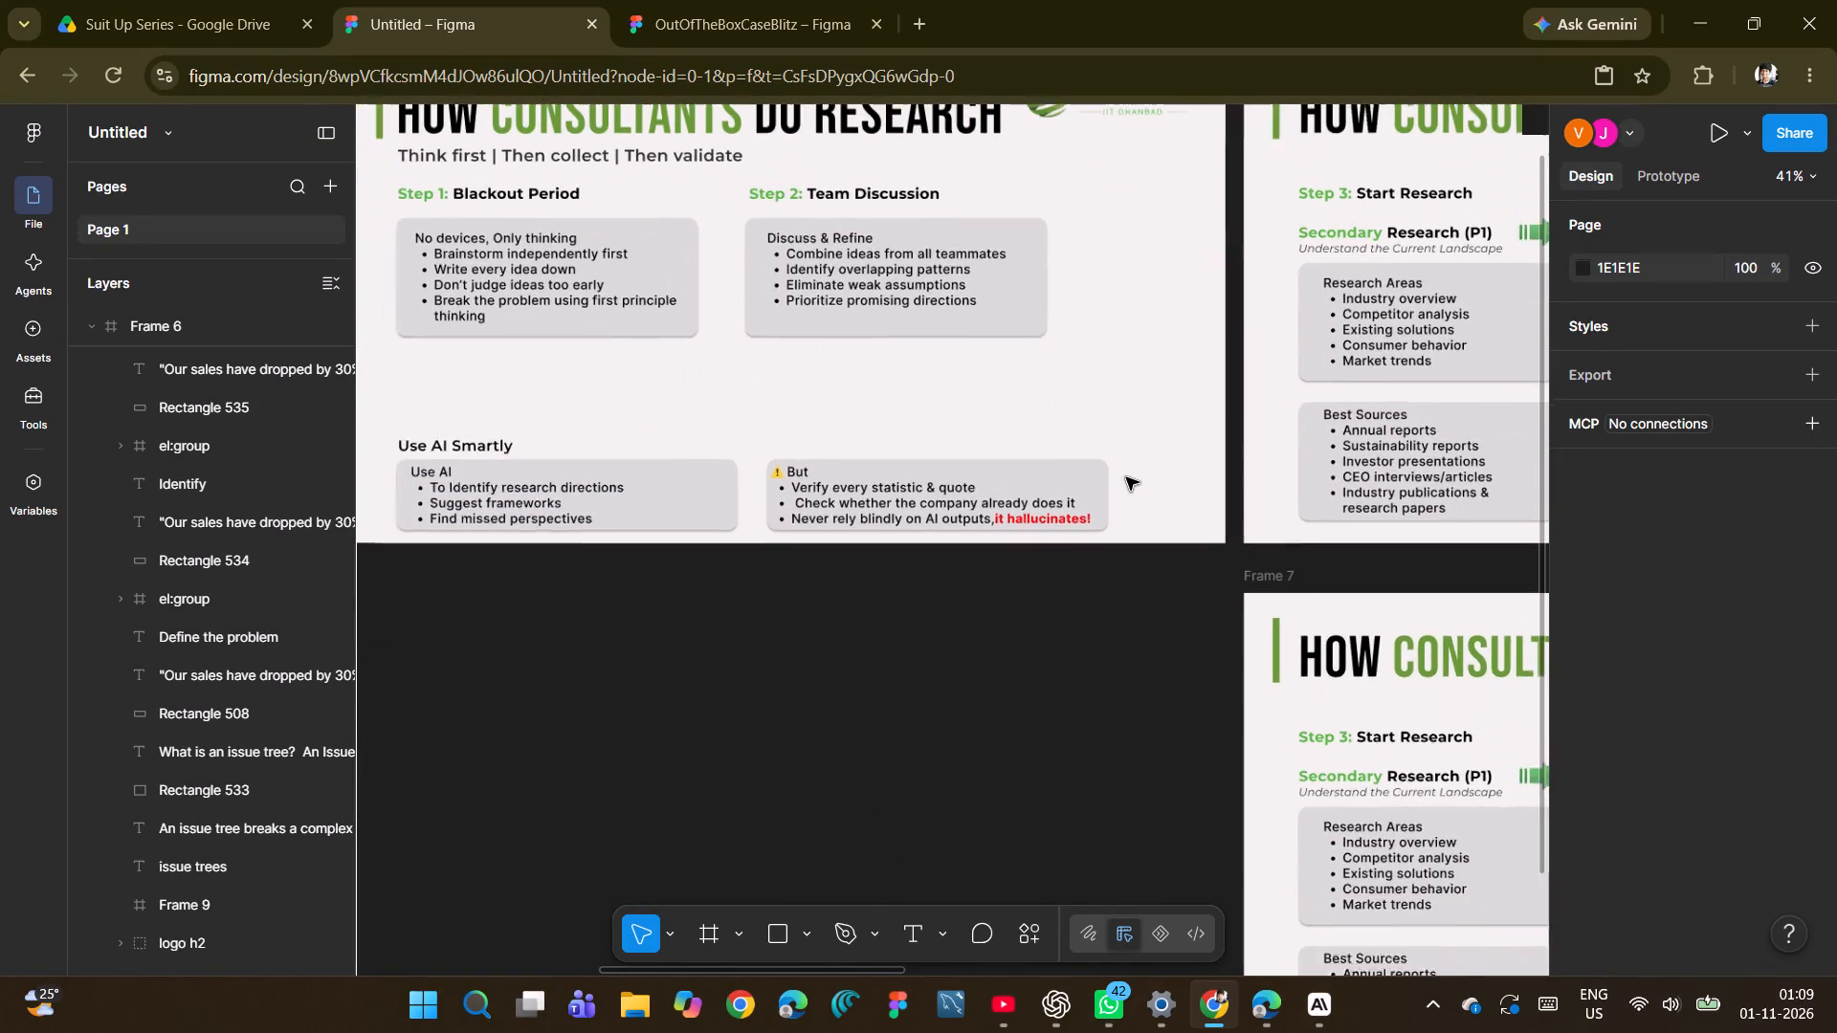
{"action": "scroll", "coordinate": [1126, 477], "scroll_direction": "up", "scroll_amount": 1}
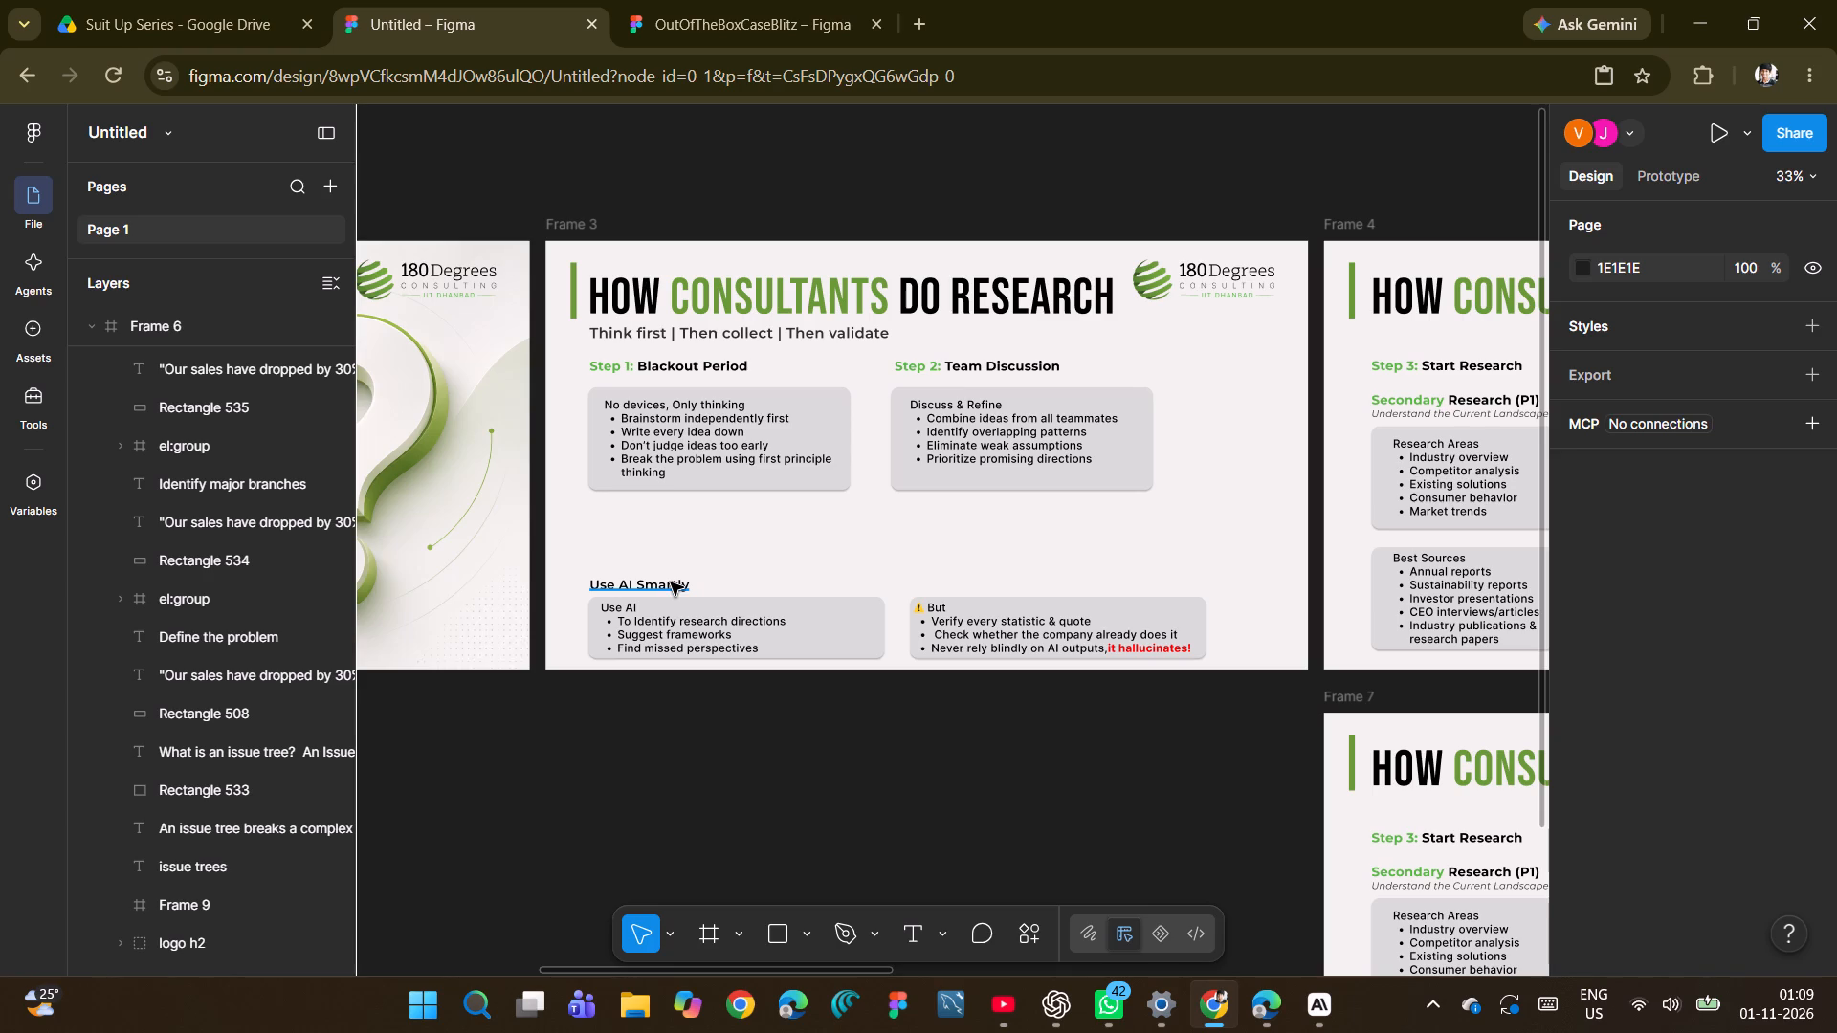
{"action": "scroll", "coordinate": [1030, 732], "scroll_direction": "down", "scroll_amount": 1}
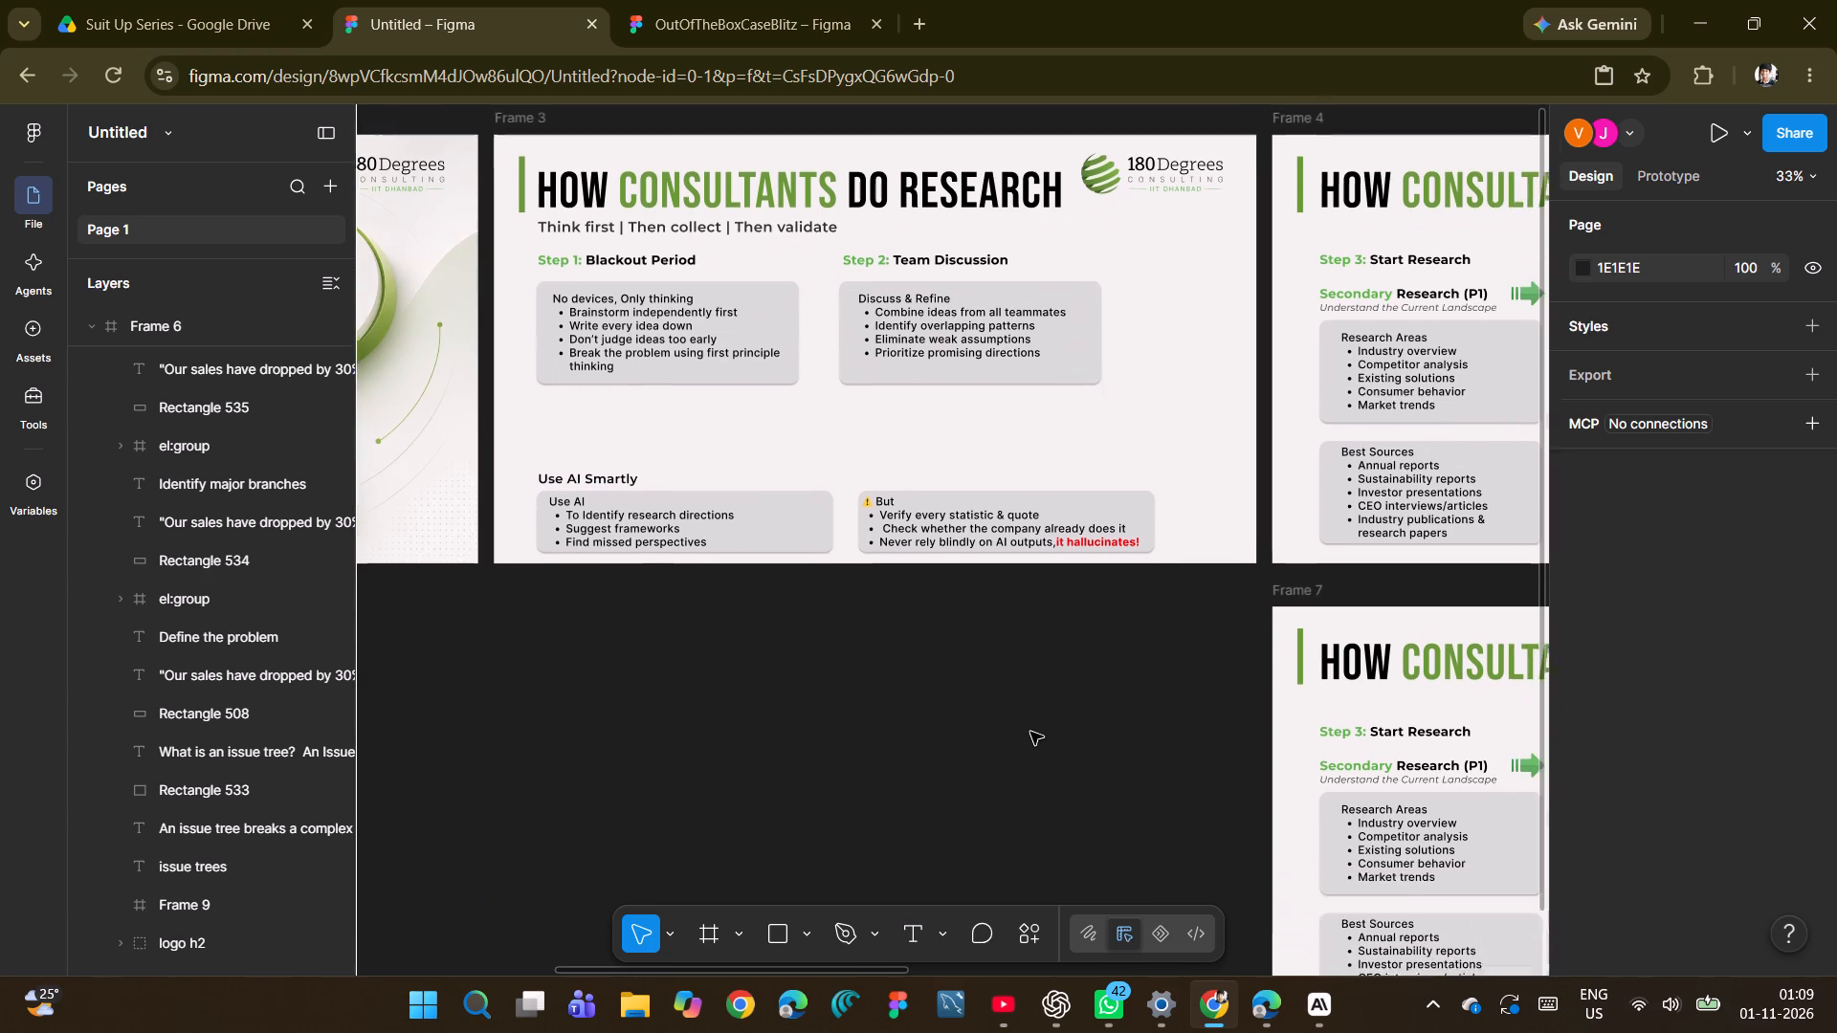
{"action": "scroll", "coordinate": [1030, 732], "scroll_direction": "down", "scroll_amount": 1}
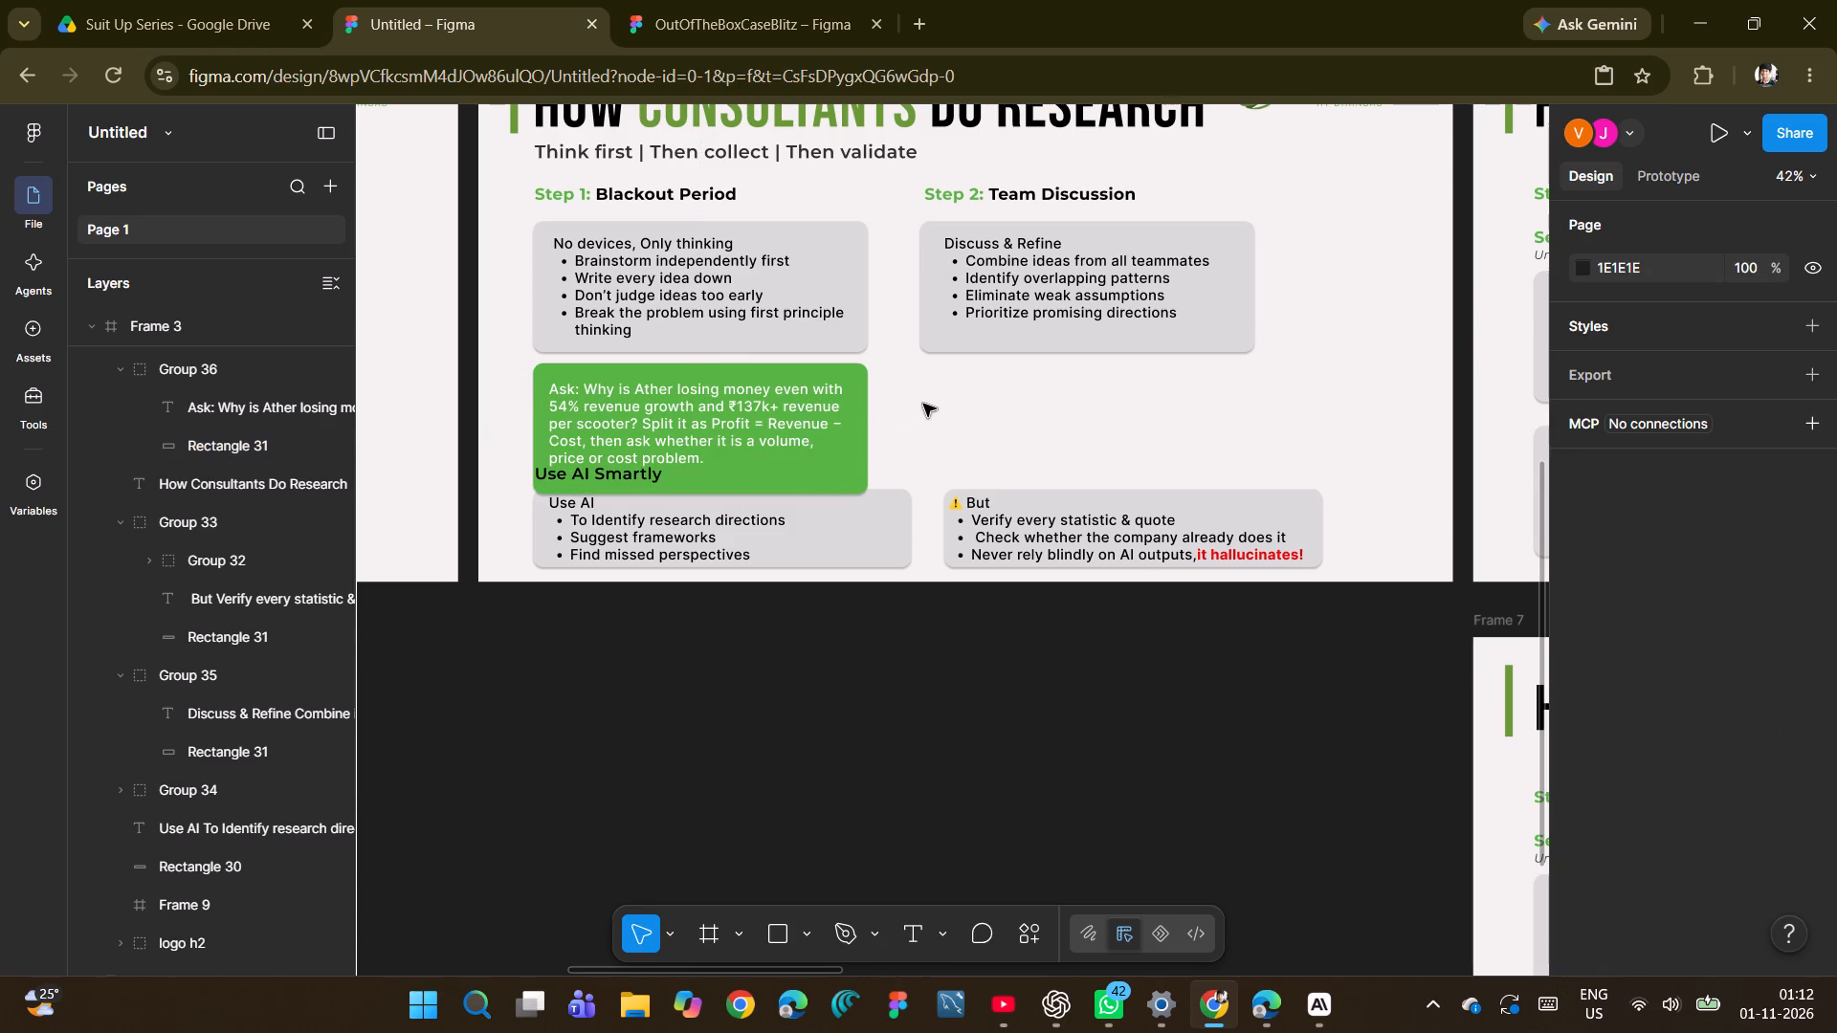
Move Frame 3's Team Discussion card and its Step 2 heading further right, keeping their left edges aligned.
{"action": "scroll", "coordinate": [798, 594], "scroll_direction": "up", "scroll_amount": 1}
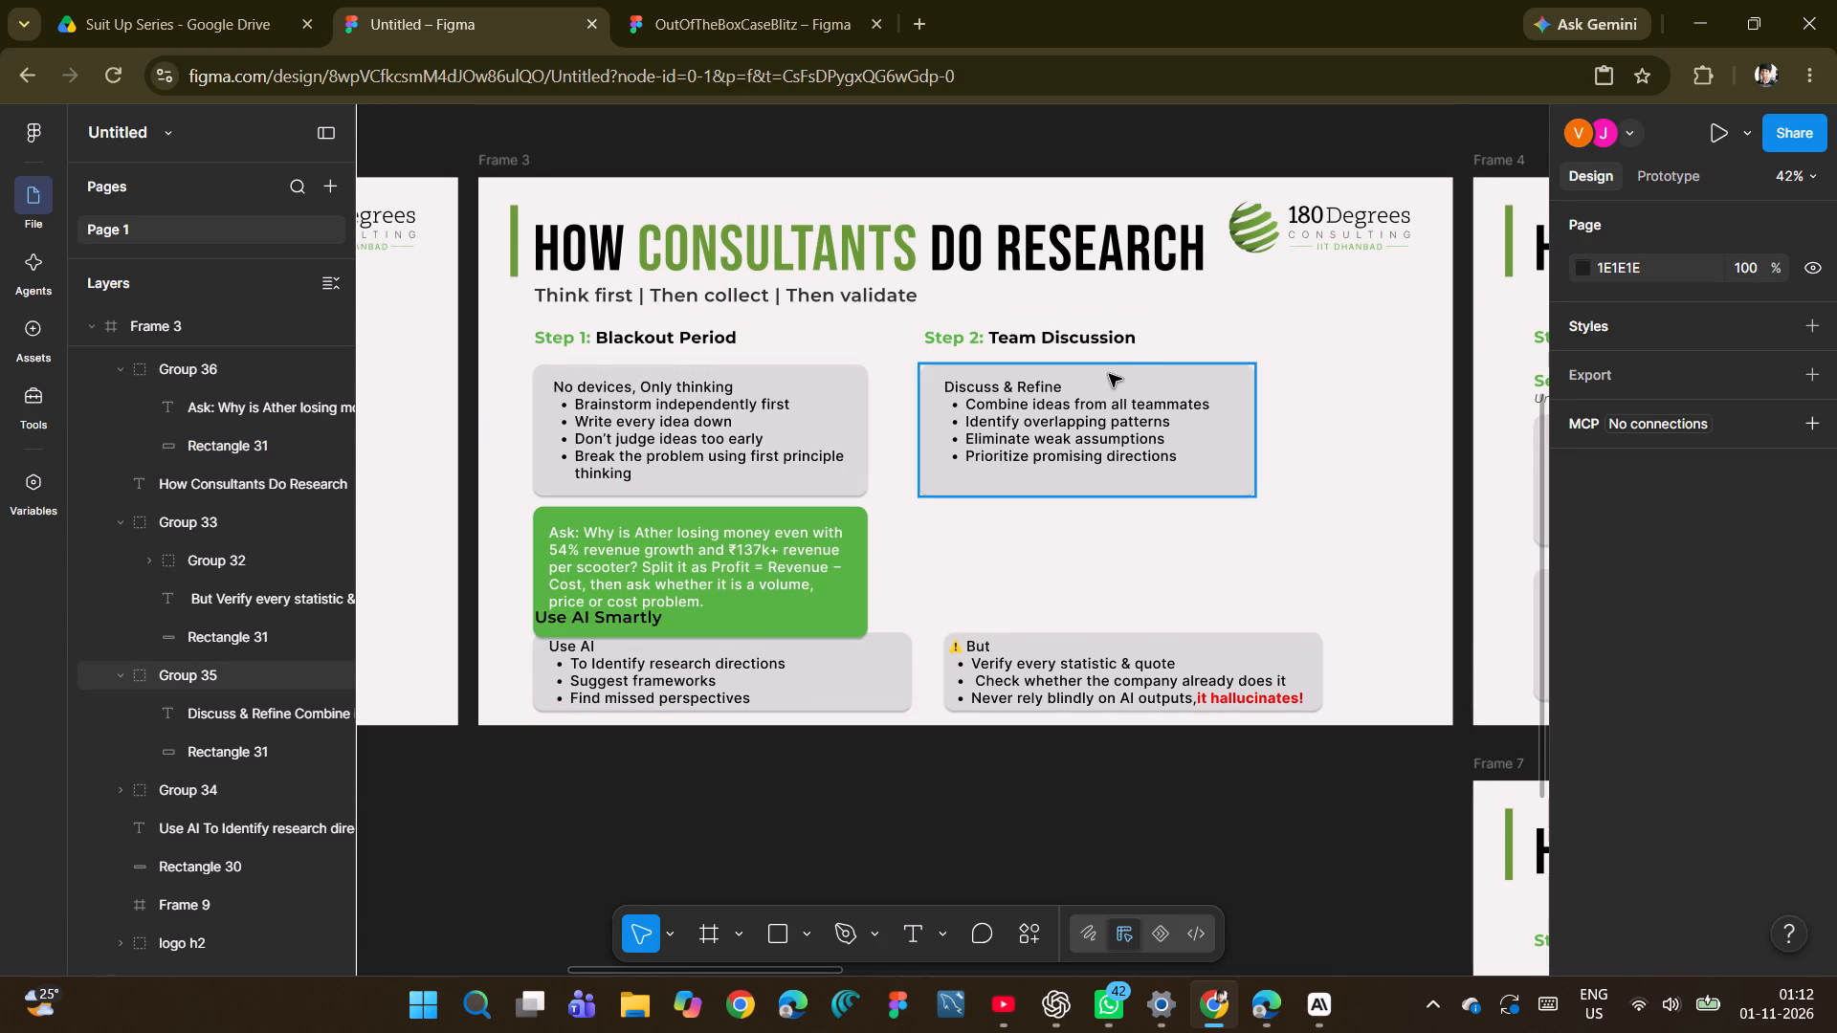
{"action": "left_click", "coordinate": [800, 409]}
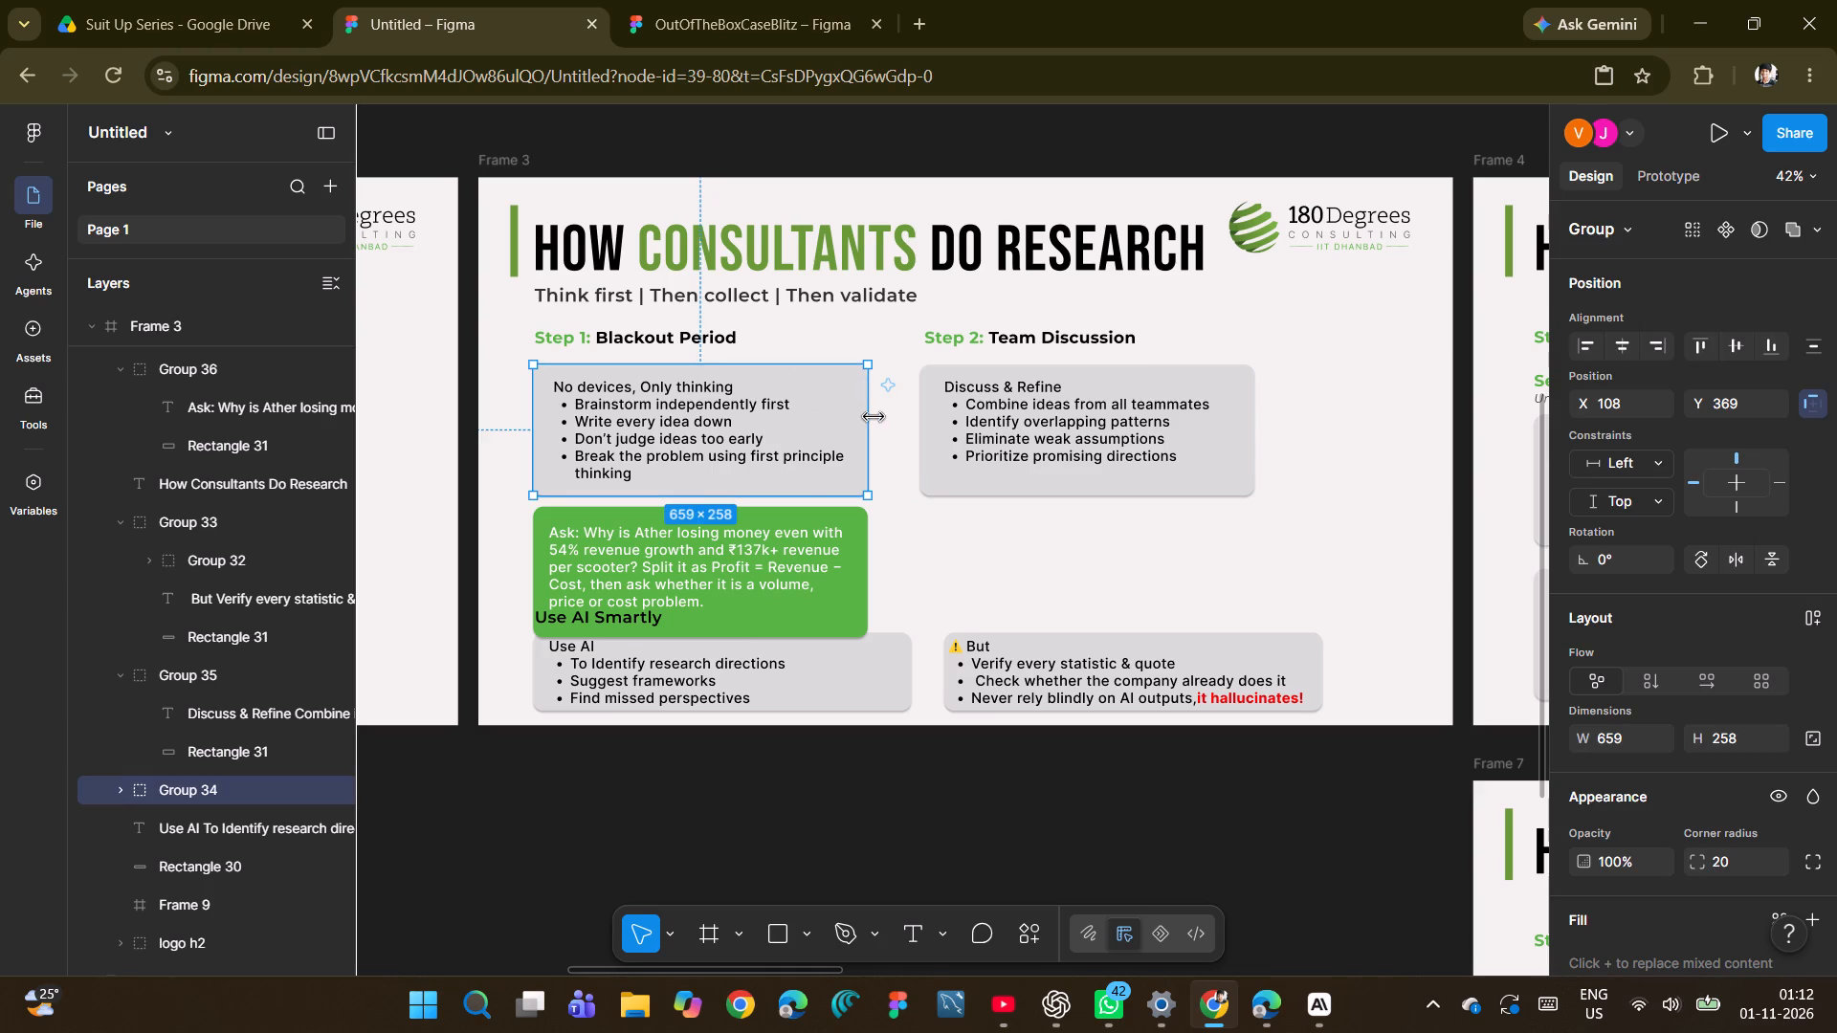
{"action": "left_click_drag", "start_coordinate": [1192, 389], "coordinate": [1251, 390]}
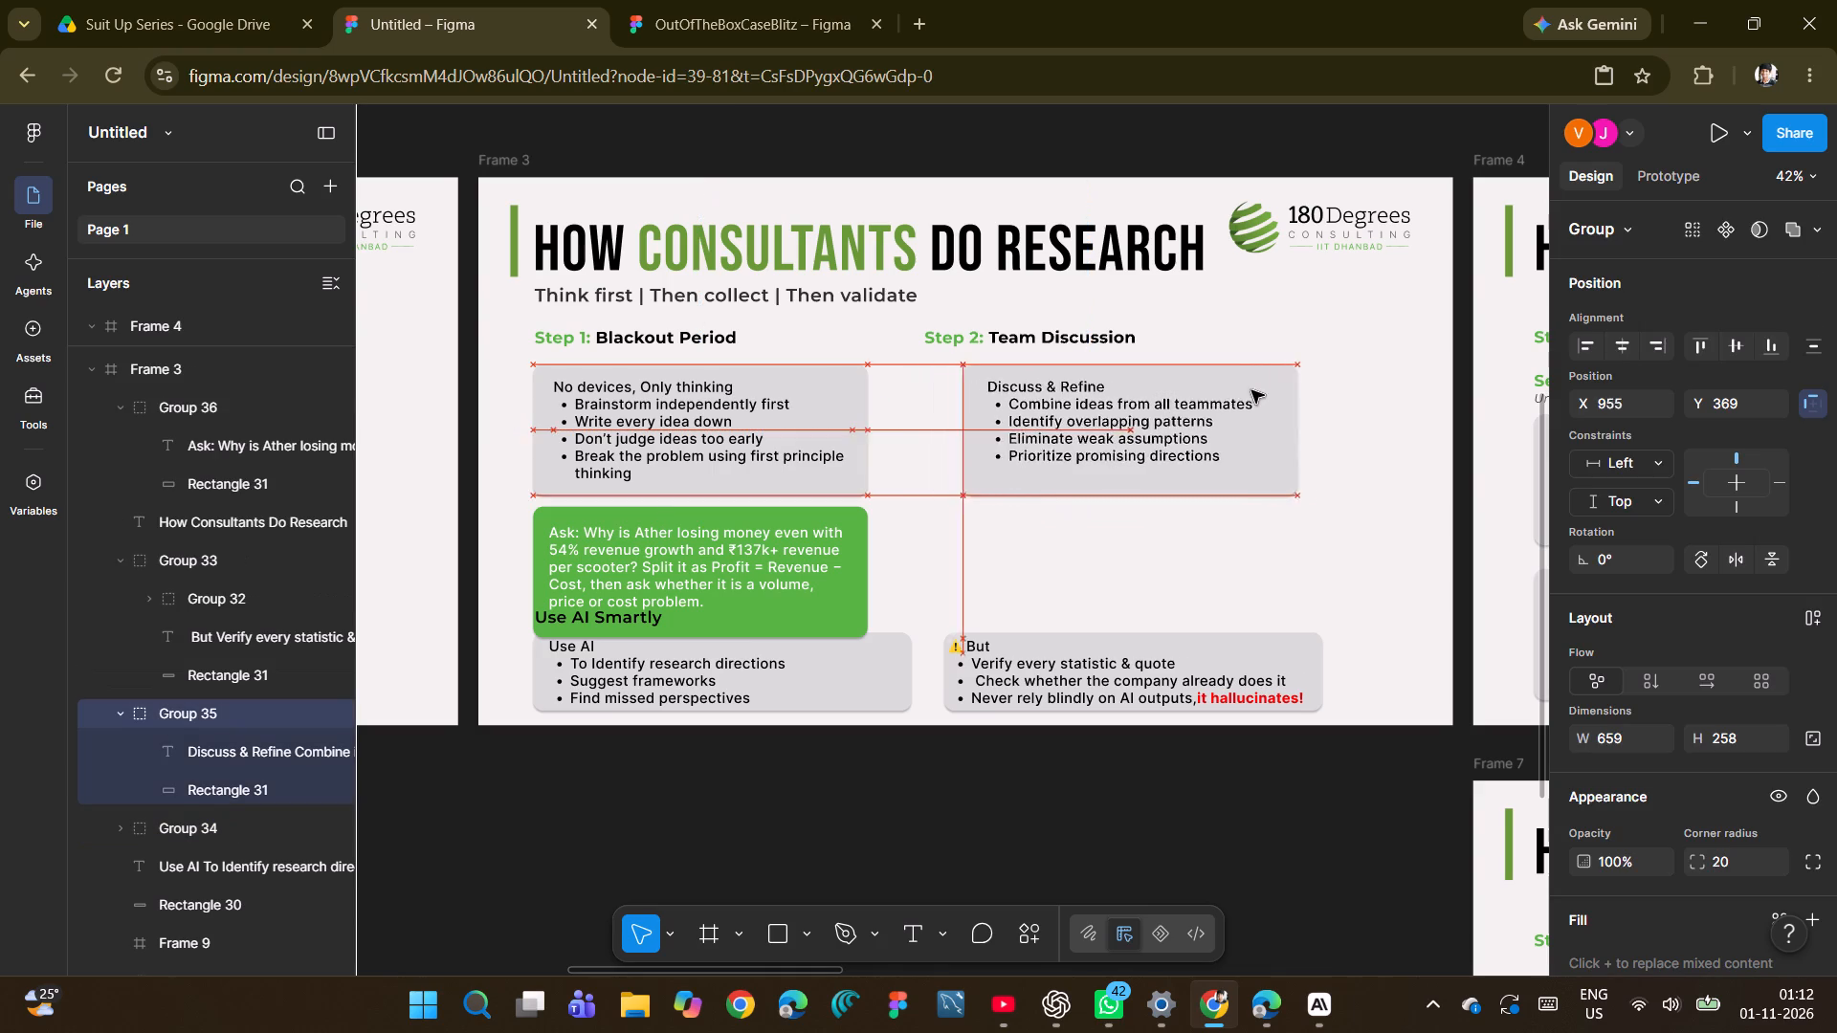
{"action": "left_click_drag", "start_coordinate": [1251, 390], "coordinate": [1298, 391]}
{"action": "left_click_drag", "start_coordinate": [1057, 343], "coordinate": [1157, 344]}
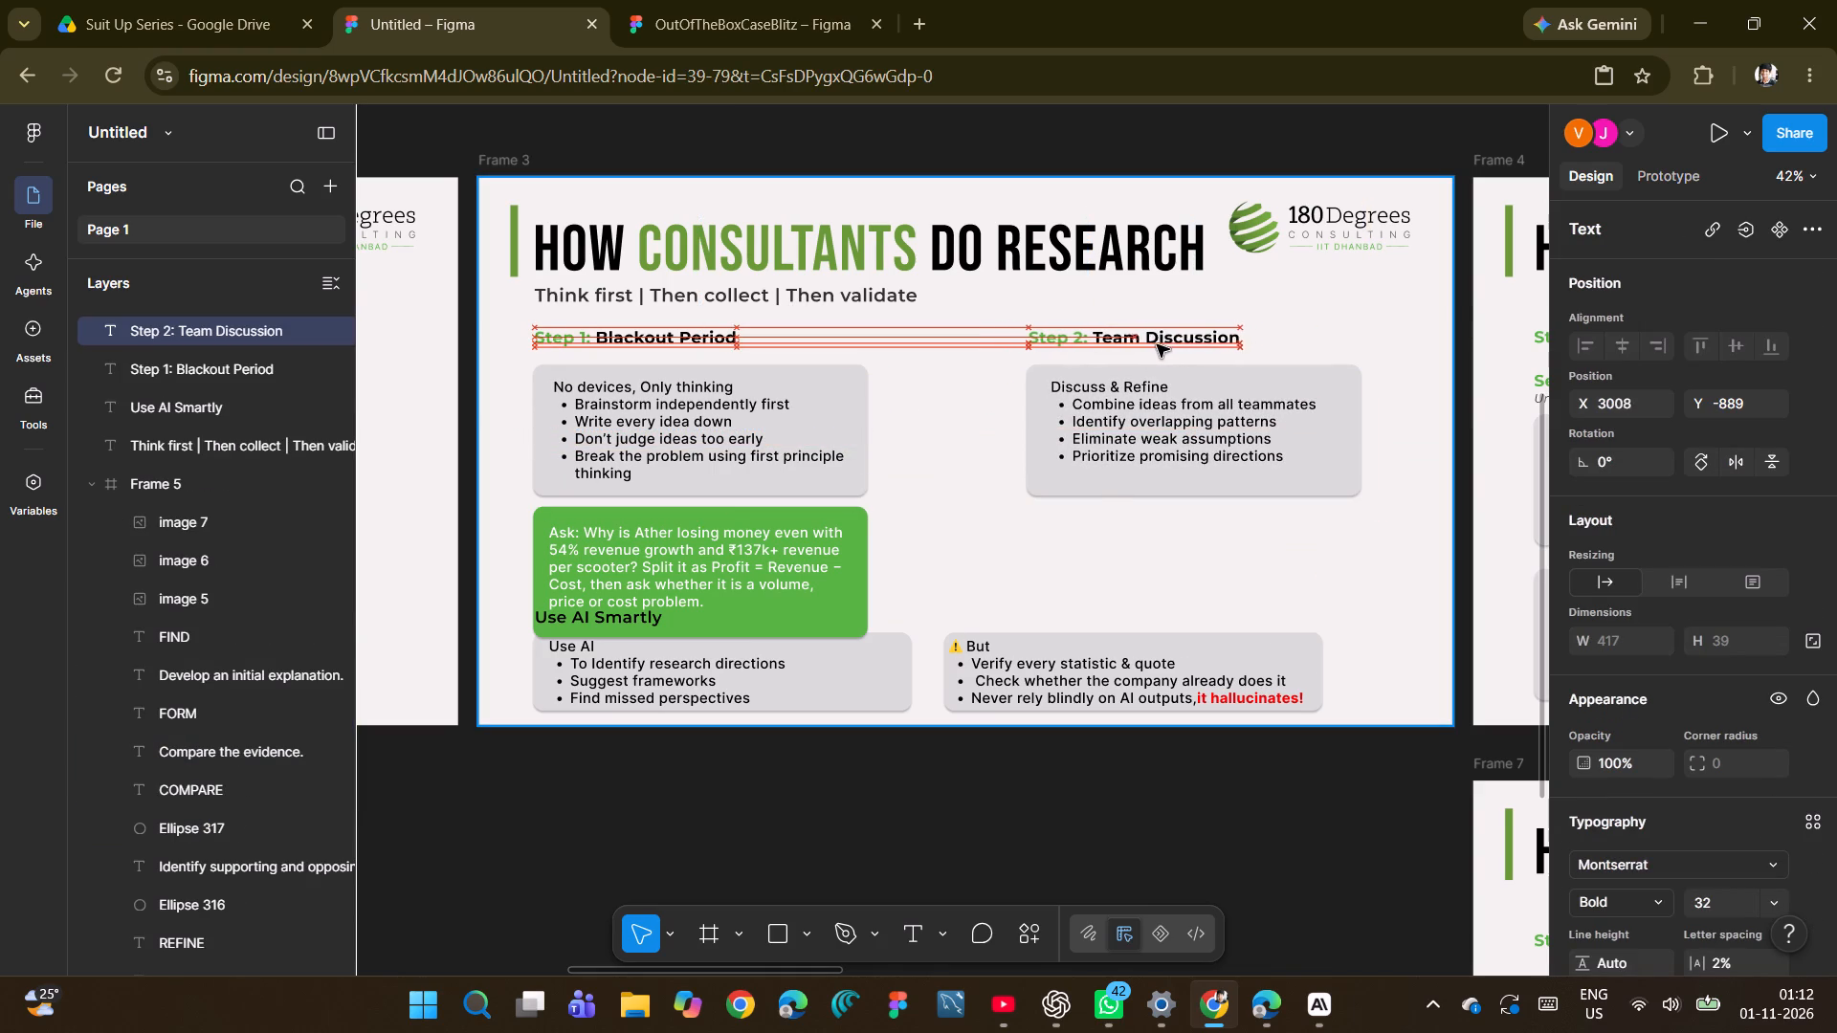
{"action": "left_click_drag", "start_coordinate": [1157, 344], "coordinate": [1158, 344]}
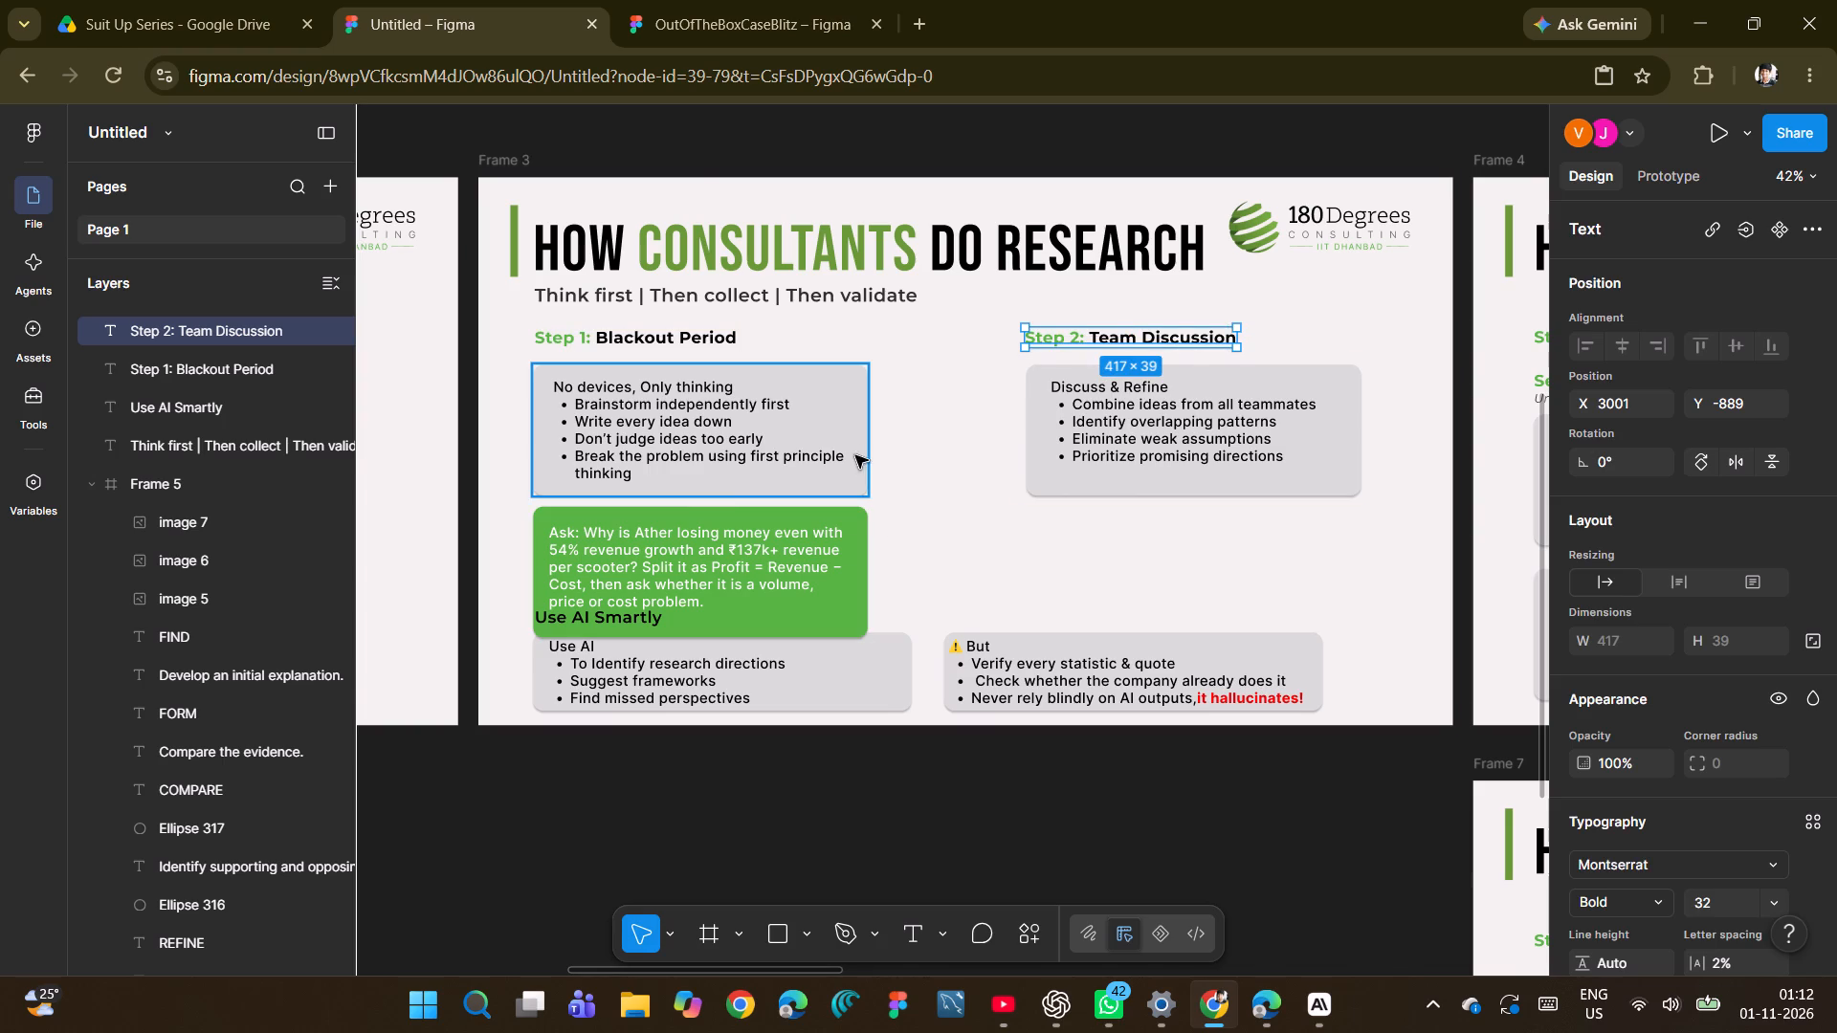
Widen the Blackout Period card and the green card beneath it to 745, matching the Use AI card's width.
{"action": "left_click", "coordinate": [857, 449]}
{"action": "left_click_drag", "start_coordinate": [868, 441], "coordinate": [914, 434]}
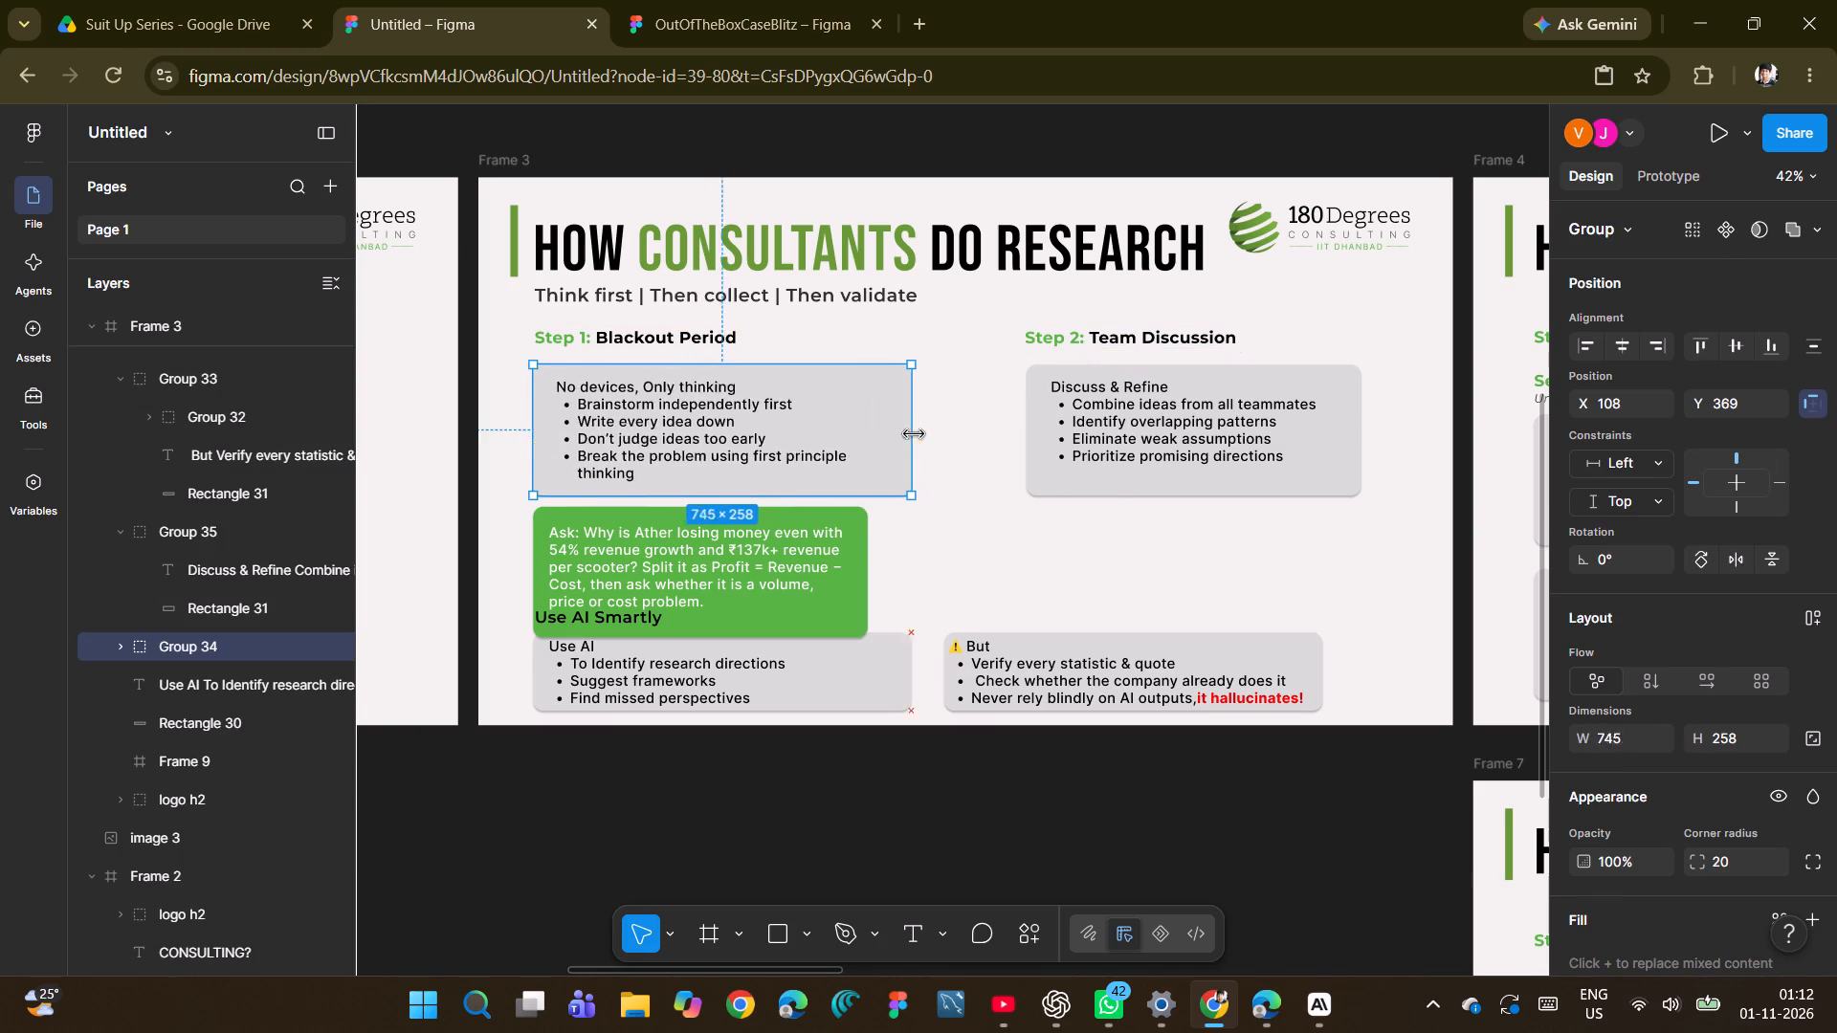
{"action": "left_click_drag", "start_coordinate": [914, 434], "coordinate": [907, 434]}
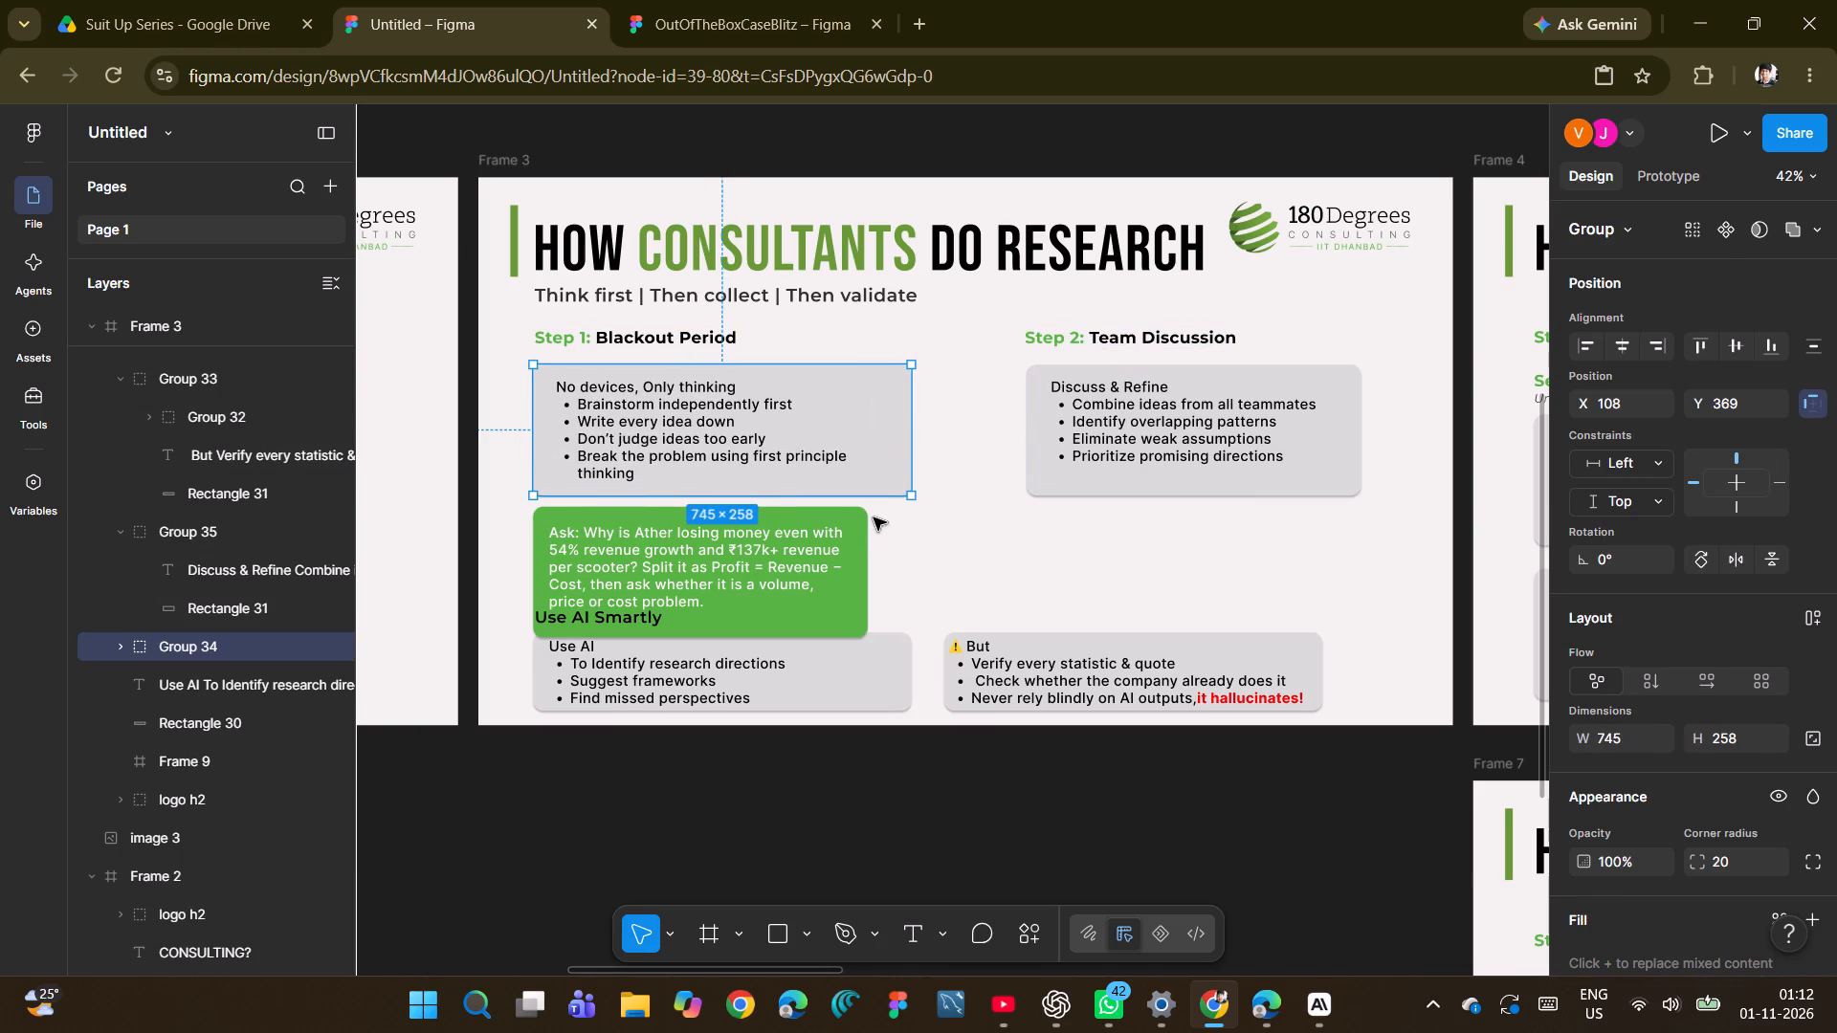
{"action": "left_click", "coordinate": [863, 531]}
{"action": "left_click_drag", "start_coordinate": [865, 535], "coordinate": [905, 535]}
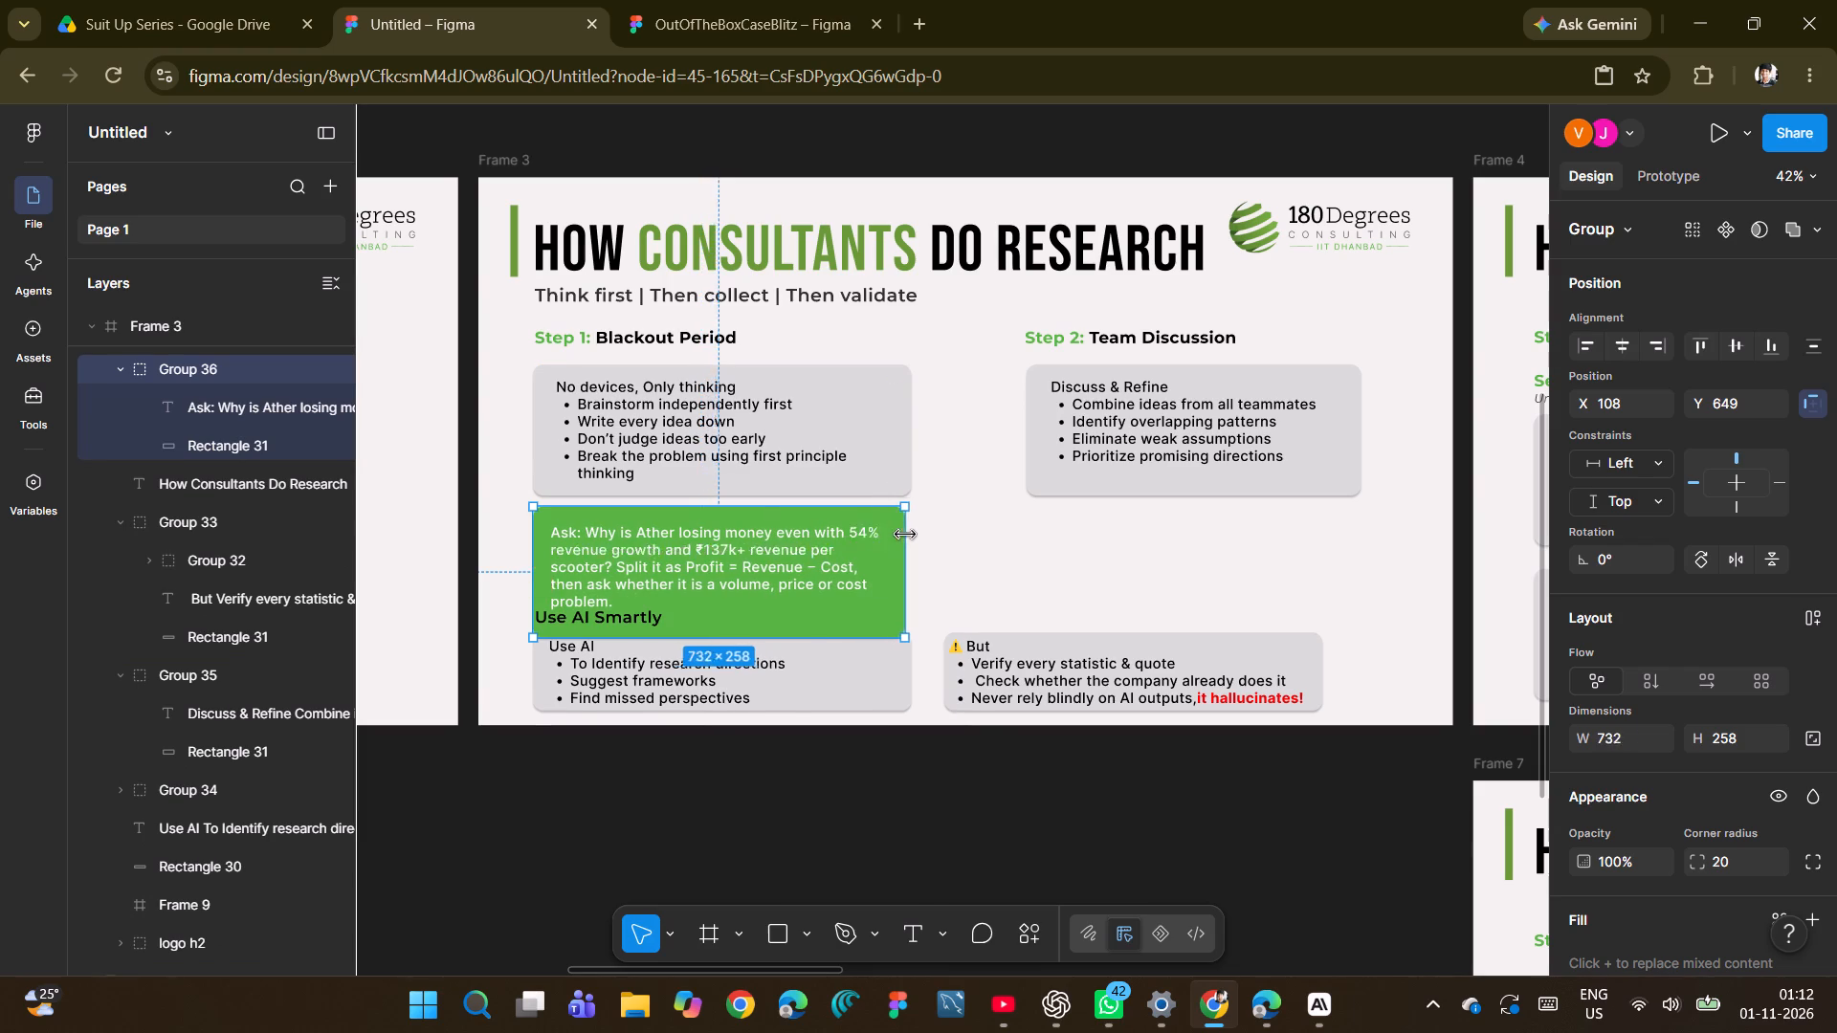
{"action": "left_click_drag", "start_coordinate": [905, 535], "coordinate": [915, 535]}
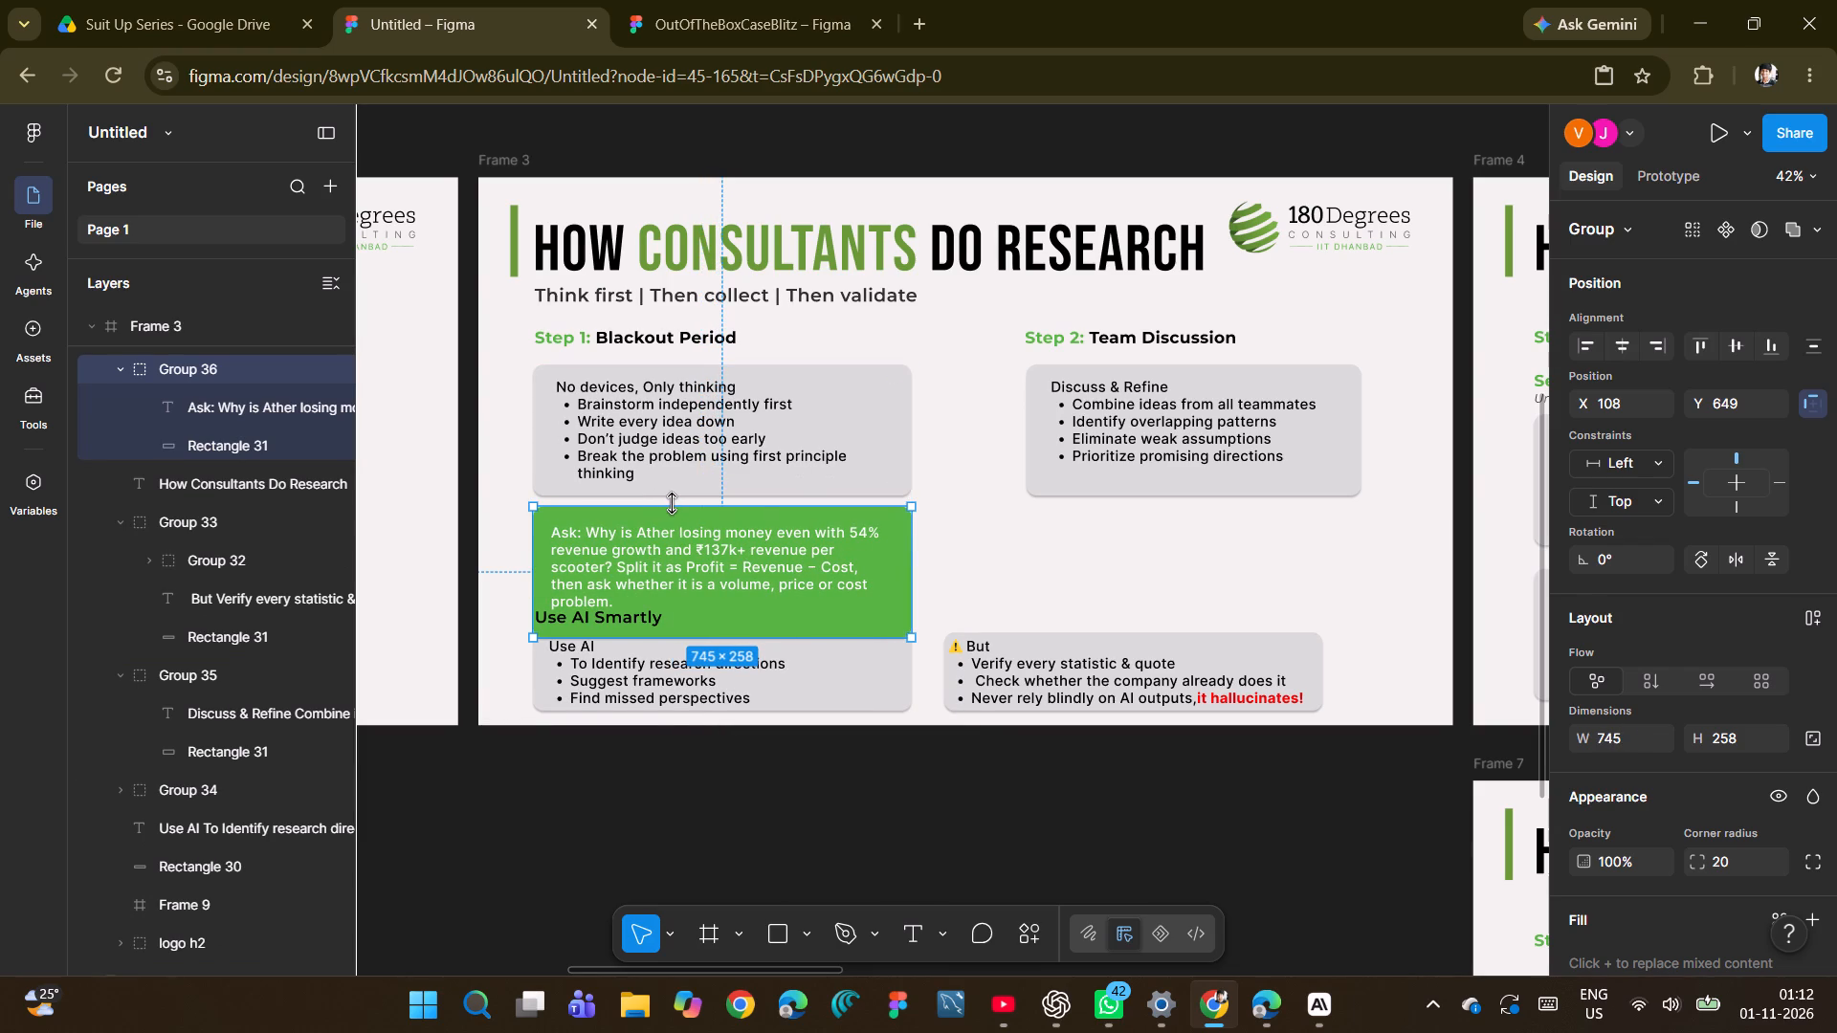
Shorten the green card's background rectangle to a height of 179 so it clears the Use AI Smartly heading.
{"action": "scroll", "coordinate": [673, 503], "scroll_direction": "down", "scroll_amount": 1}
{"action": "double_click", "coordinate": [658, 452]}
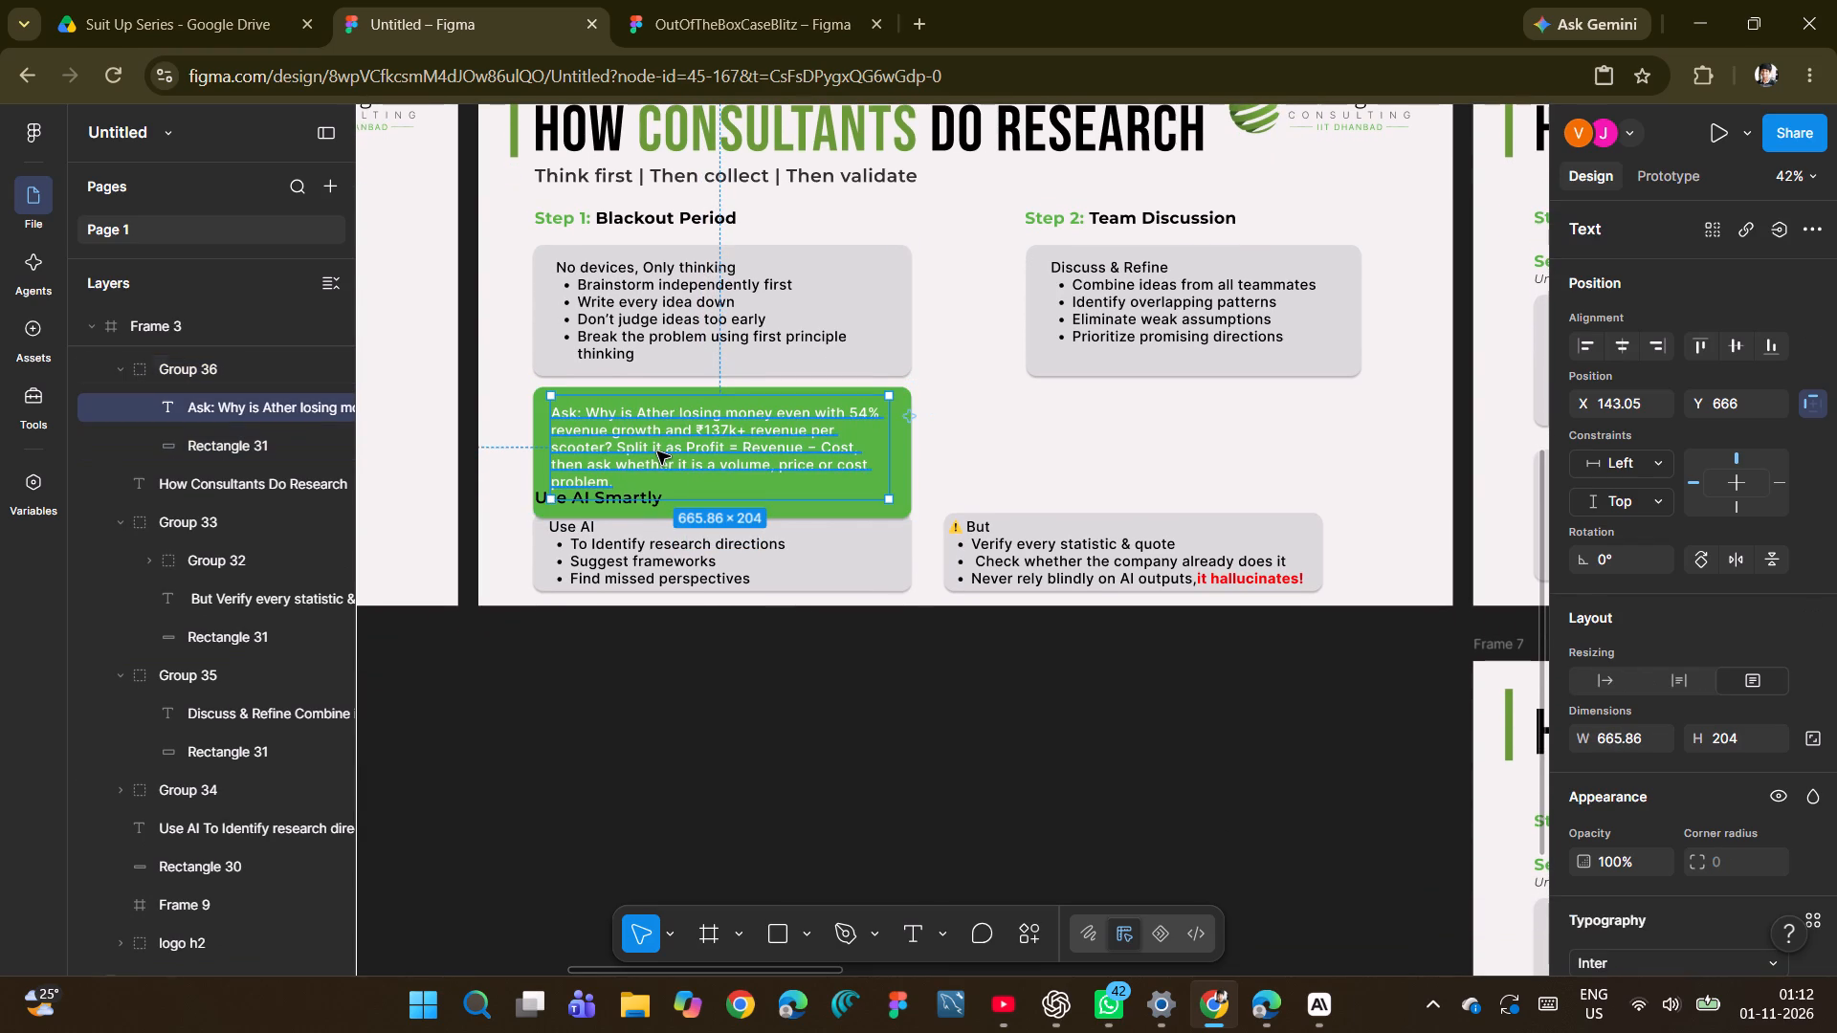
{"action": "double_click", "coordinate": [657, 451]}
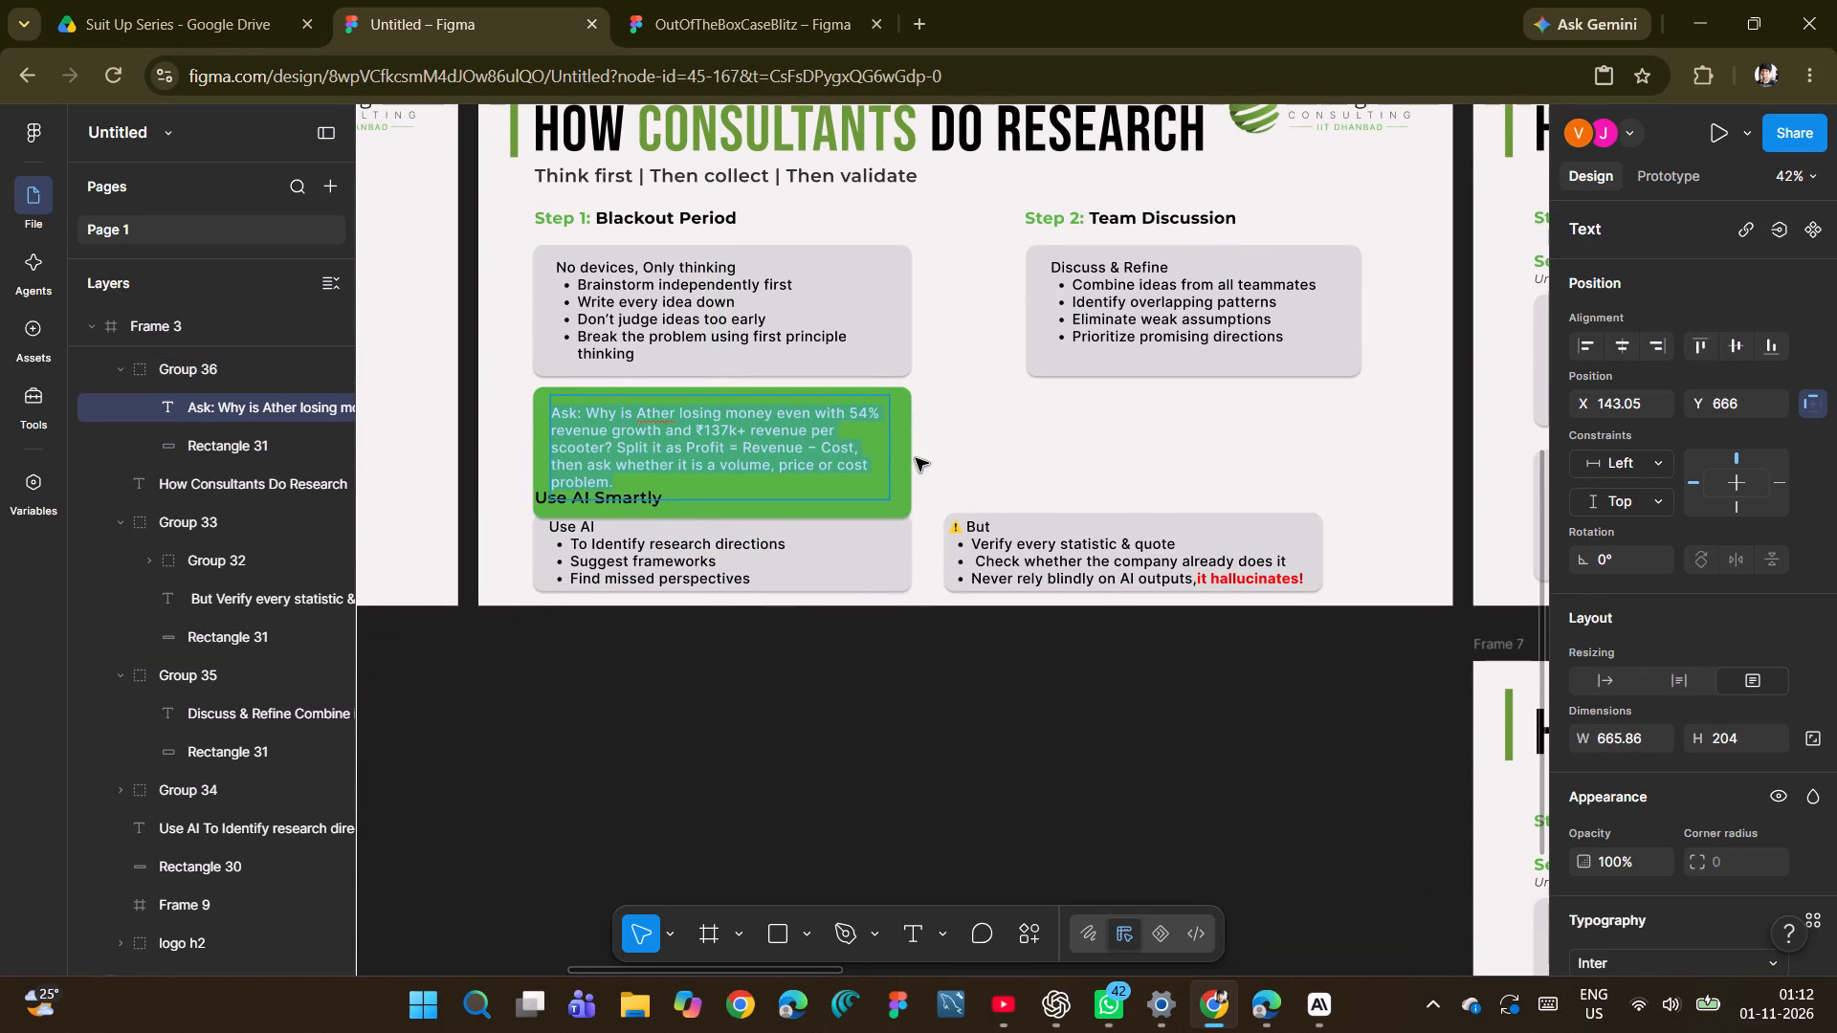
{"action": "left_click", "coordinate": [980, 475]}
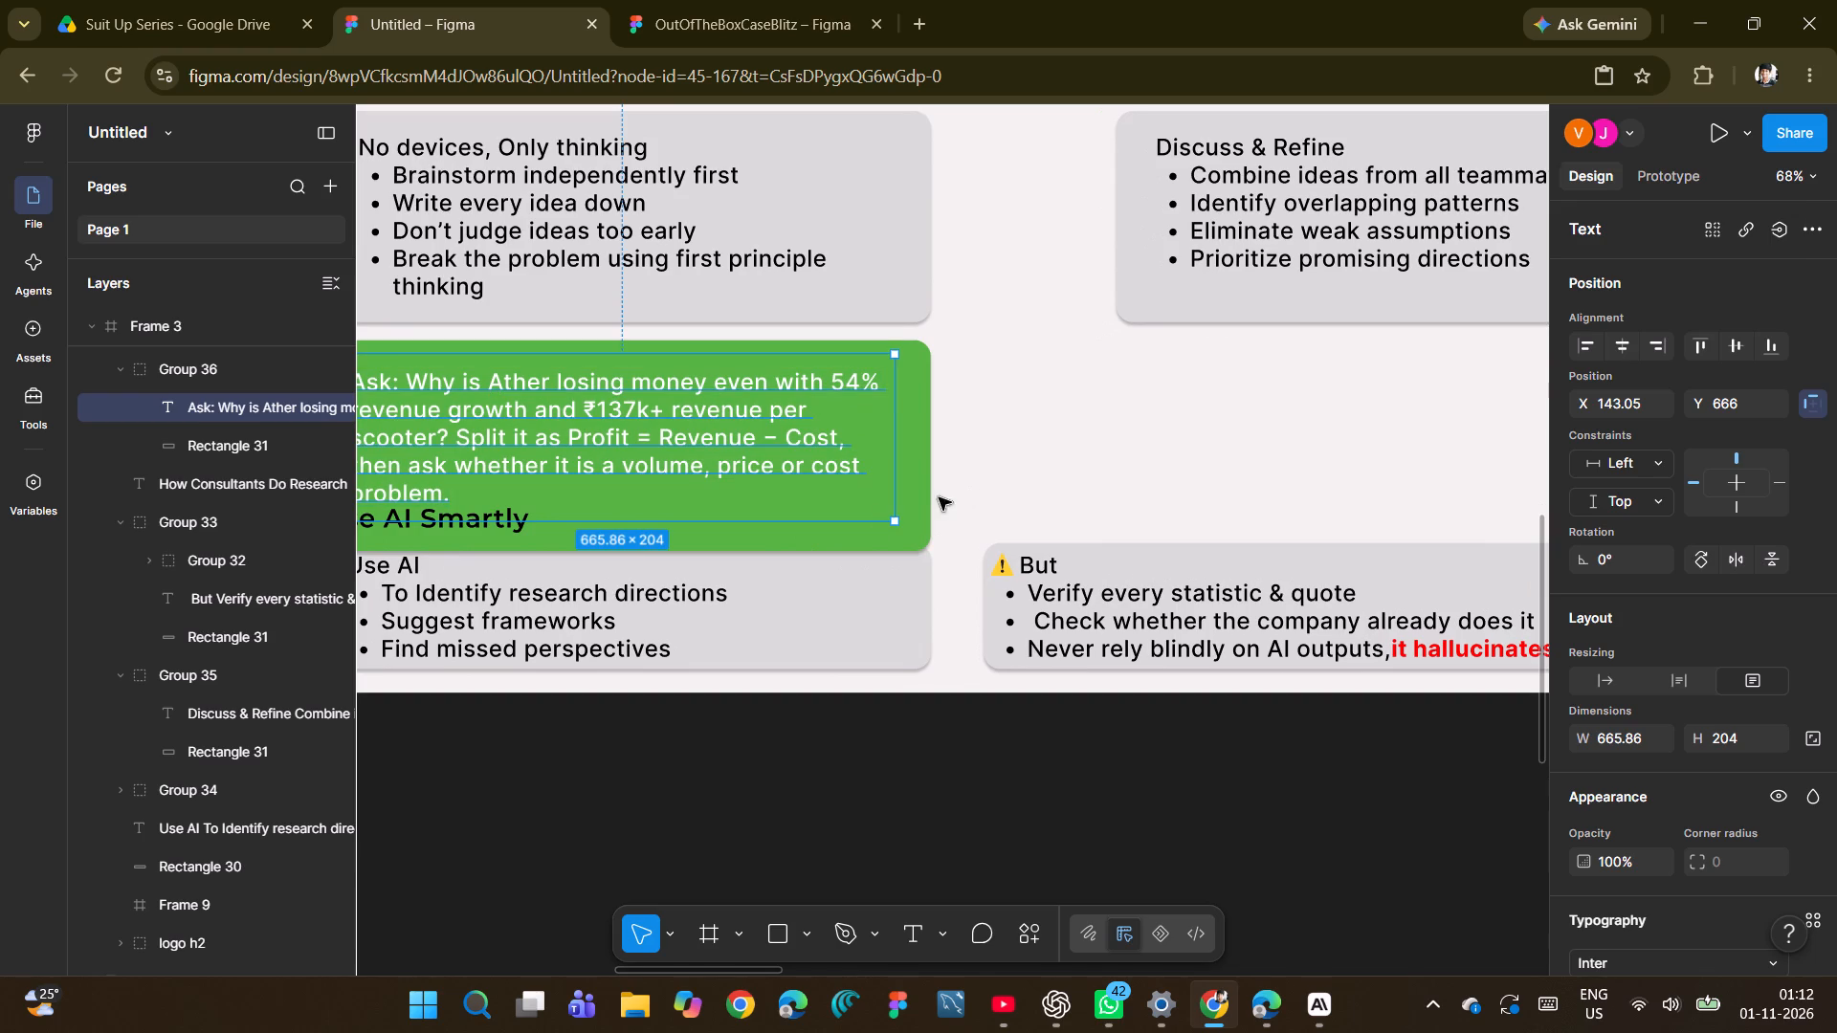
{"action": "left_click", "coordinate": [911, 514]}
{"action": "left_click", "coordinate": [916, 509]}
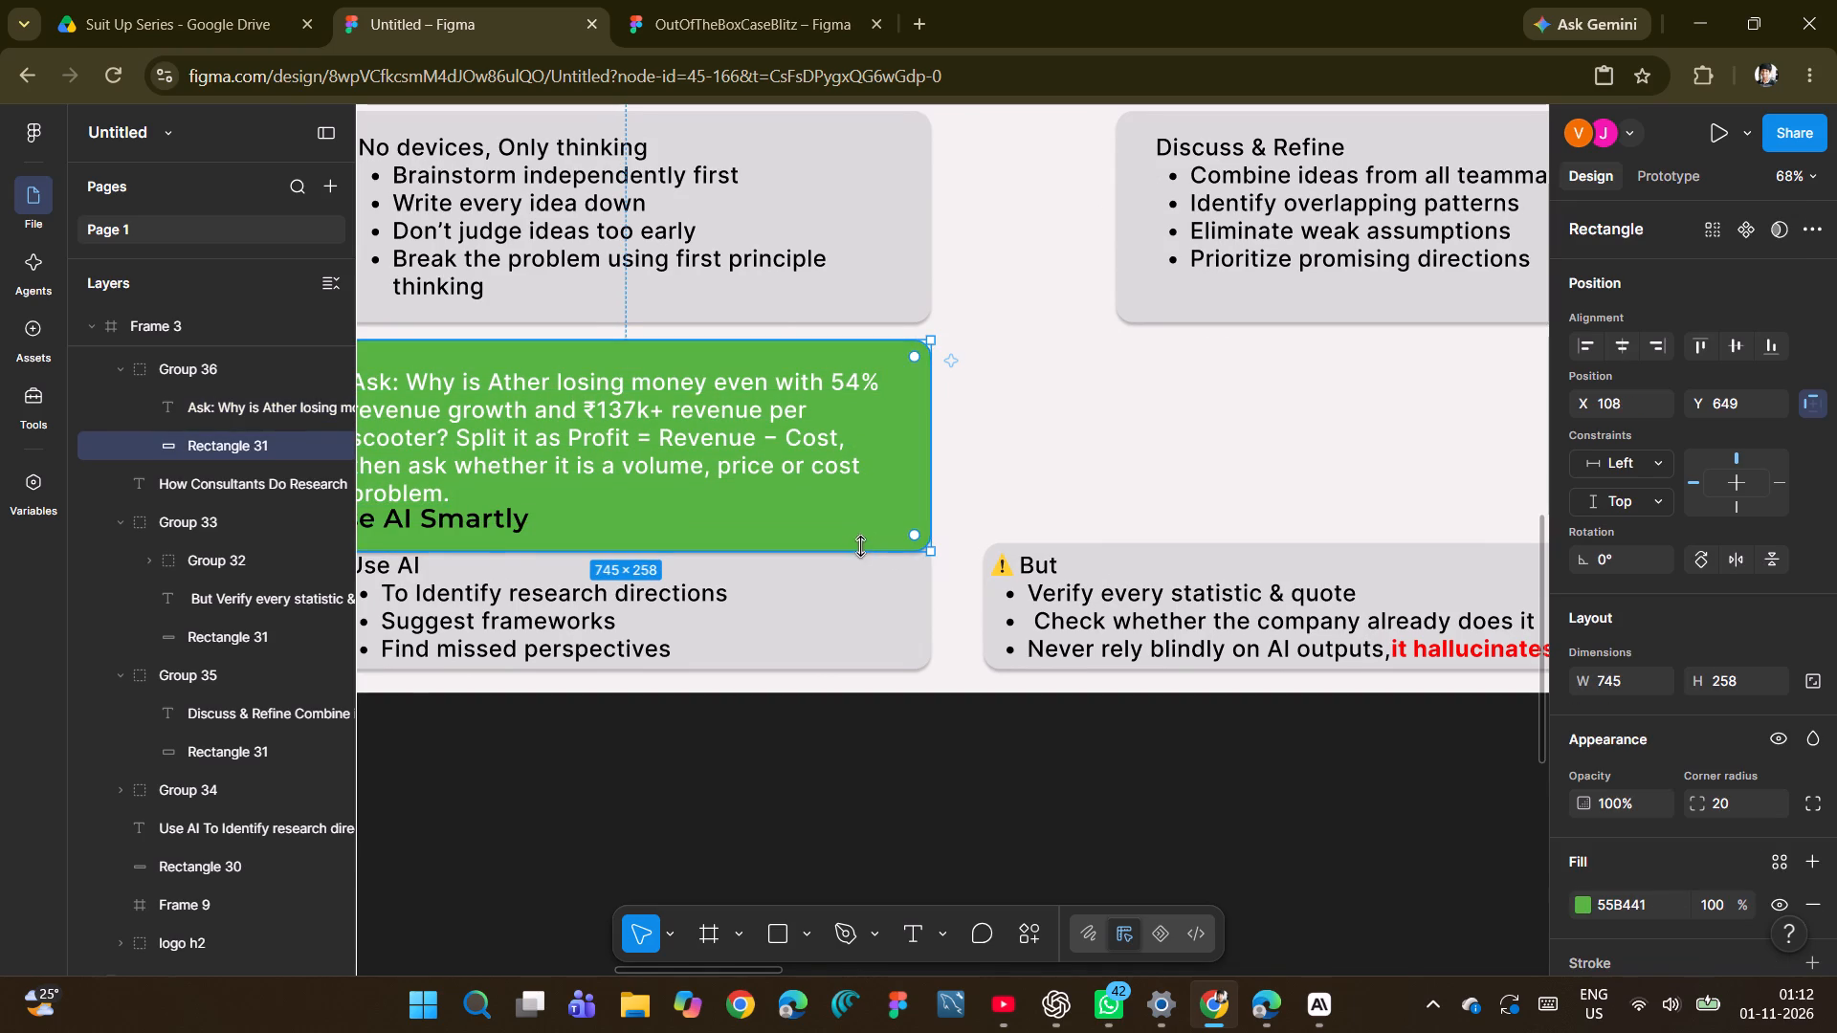
{"action": "scroll", "coordinate": [858, 551], "scroll_direction": "right", "scroll_amount": 1}
{"action": "left_click_drag", "start_coordinate": [860, 548], "coordinate": [870, 497]}
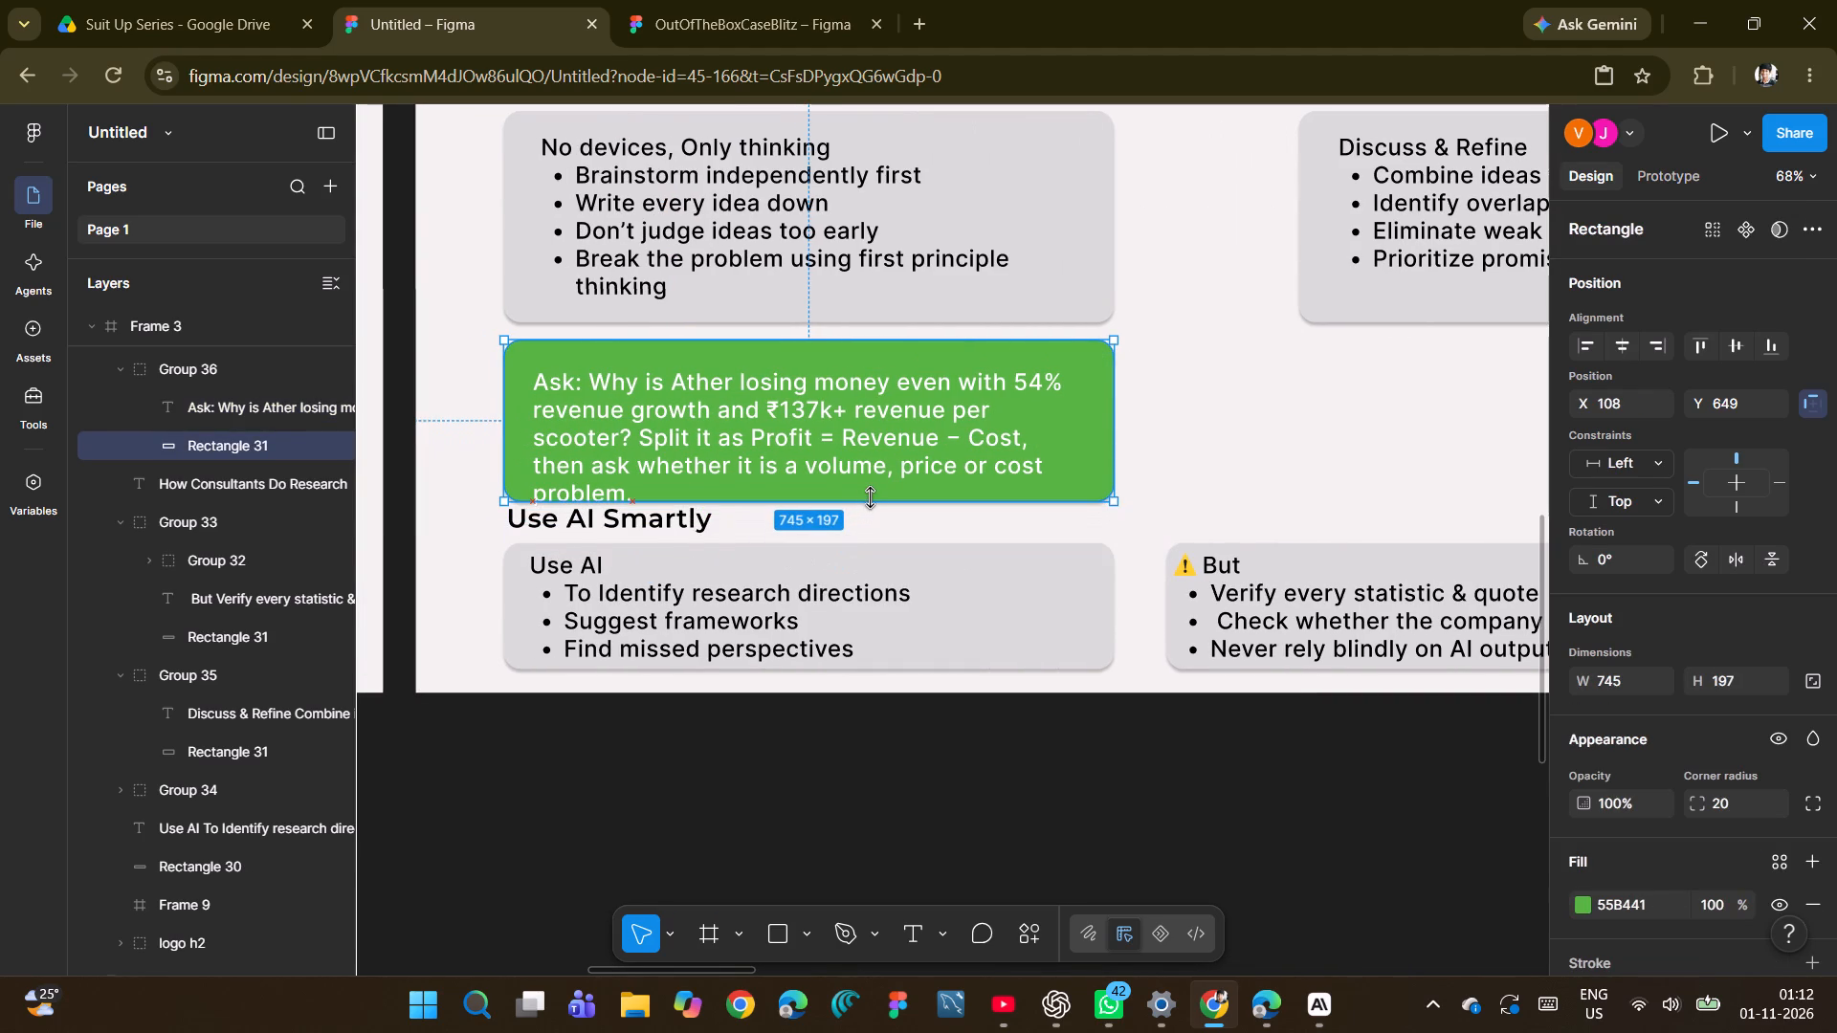
{"action": "left_click_drag", "start_coordinate": [870, 497], "coordinate": [875, 487]}
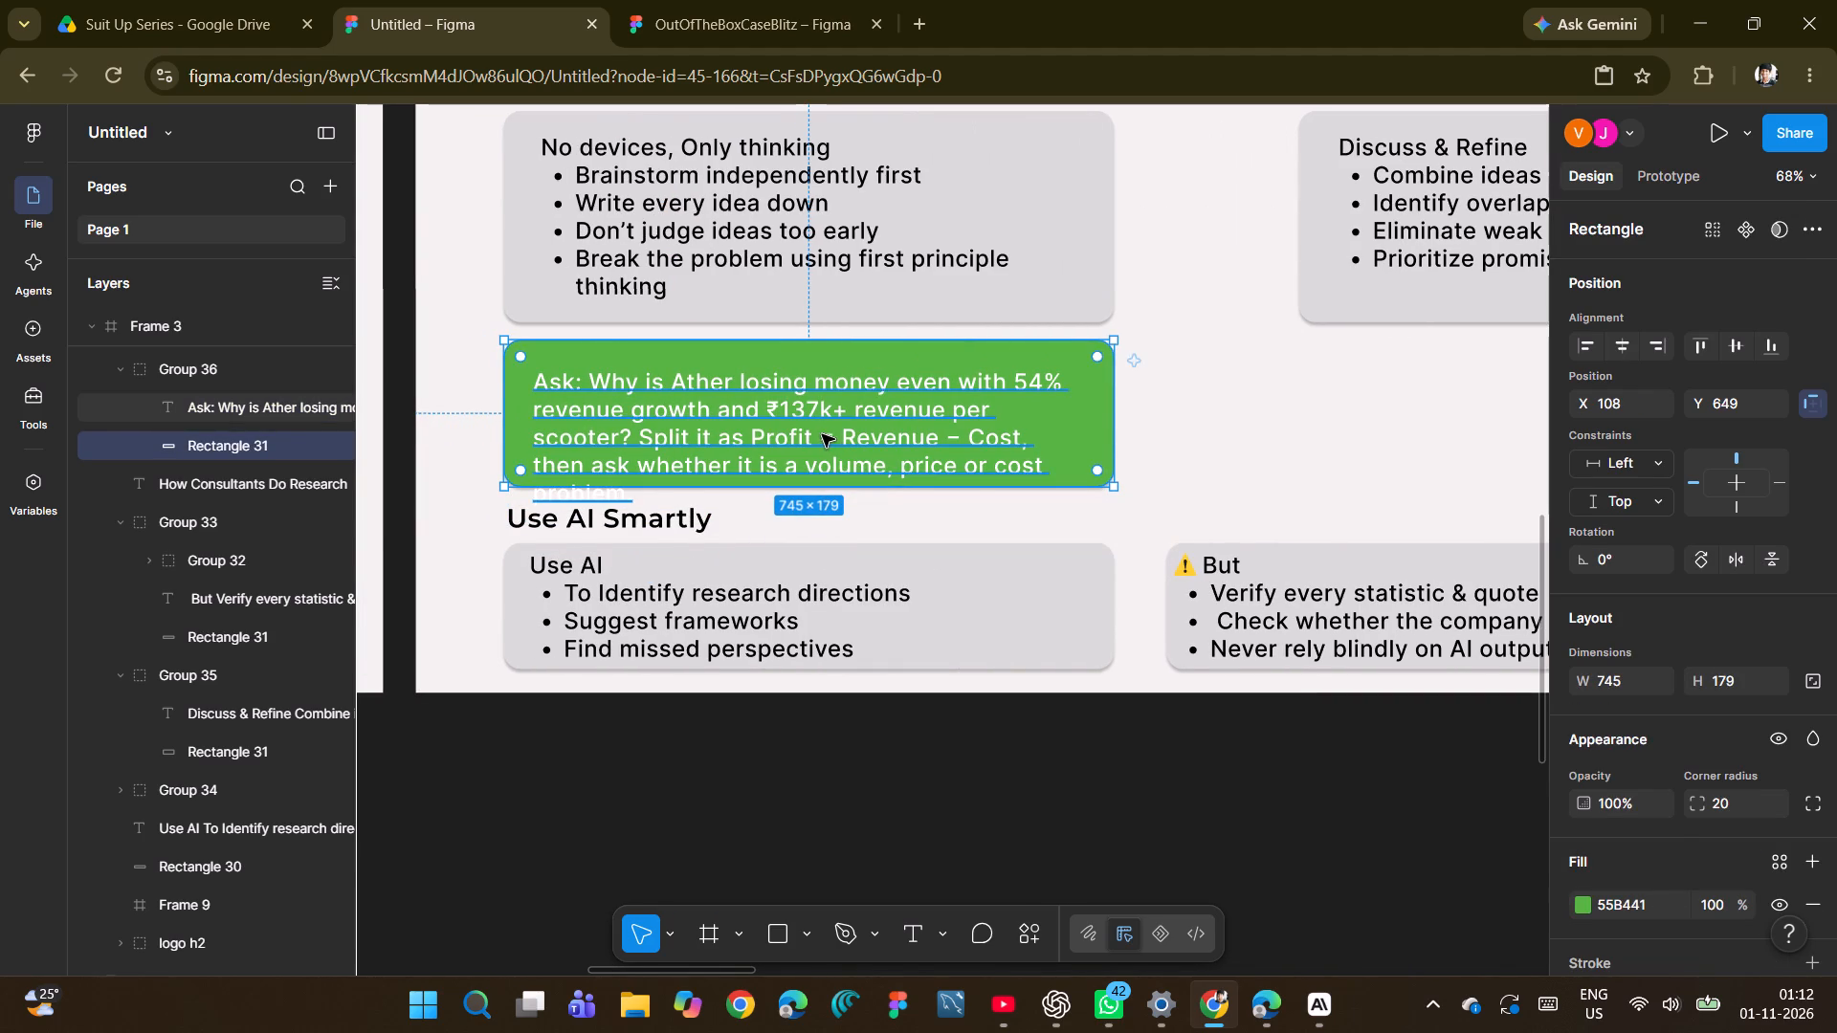
Widen the green card's text box to 812 and move it up to about X 130, Y 643.
{"action": "double_click", "coordinate": [822, 434]}
{"action": "left_click", "coordinate": [1119, 417]}
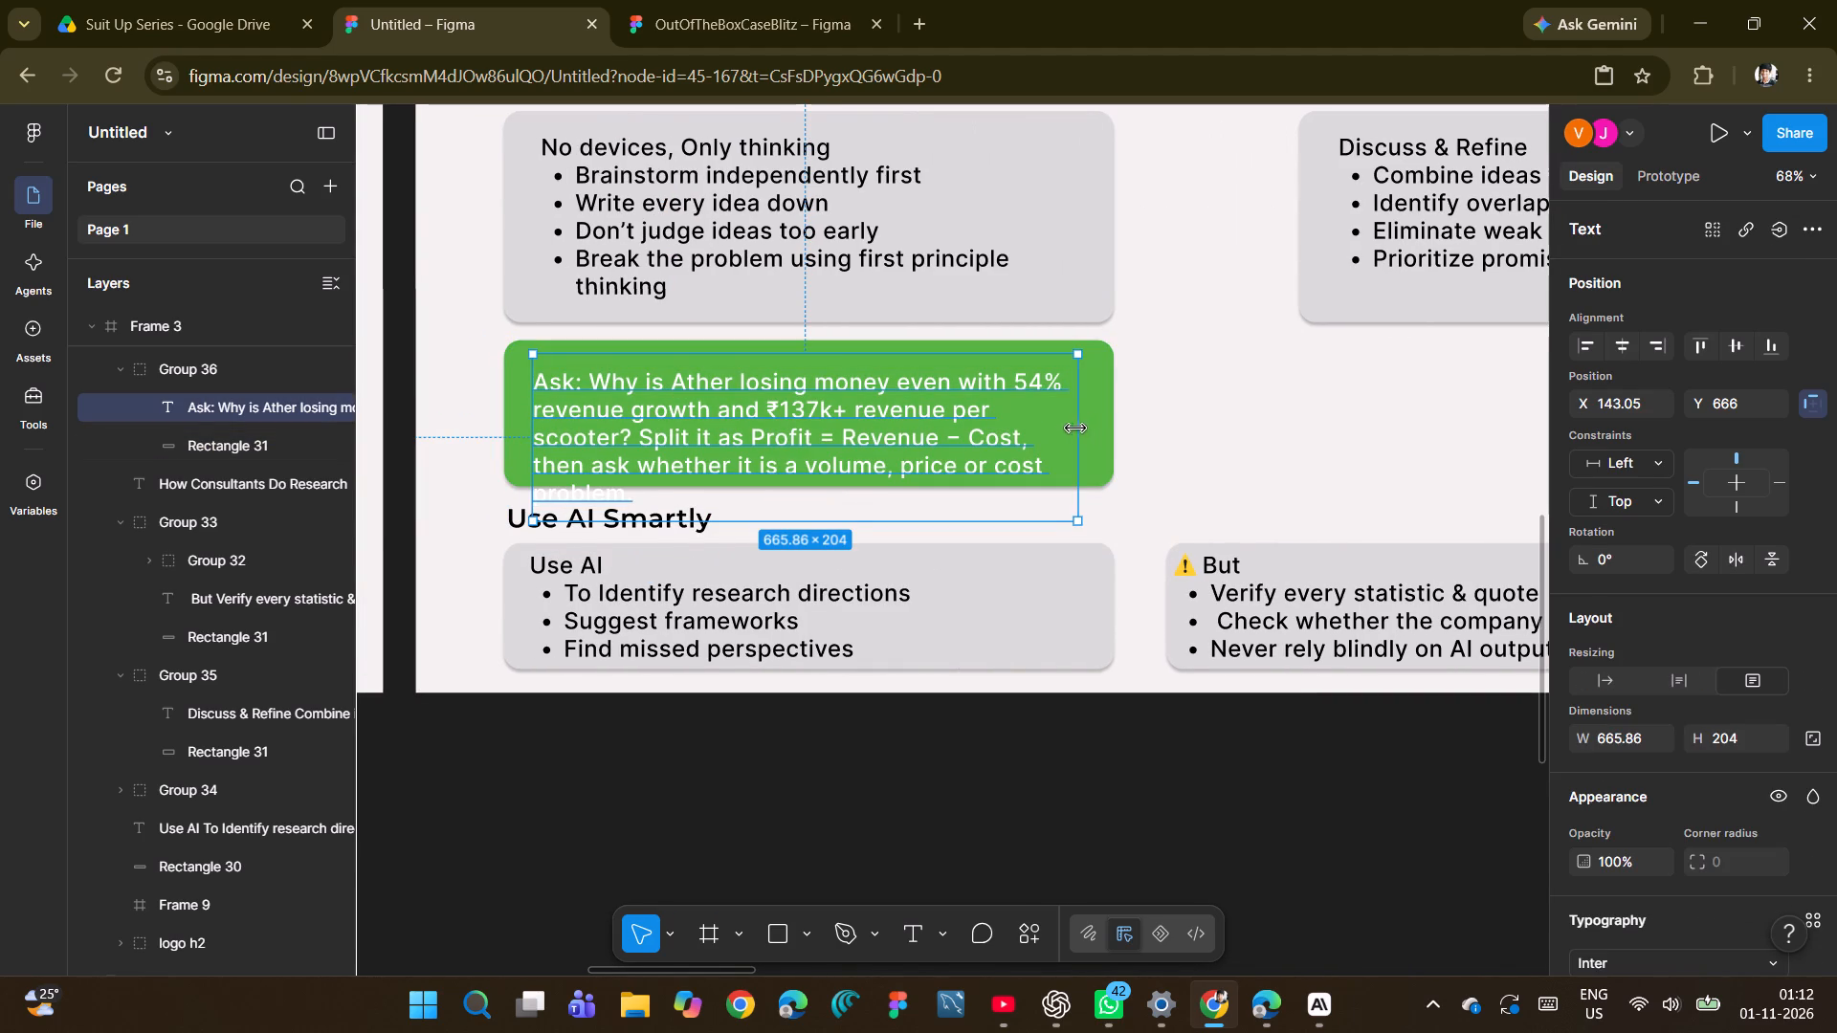
{"action": "left_click_drag", "start_coordinate": [1074, 429], "coordinate": [1202, 429]}
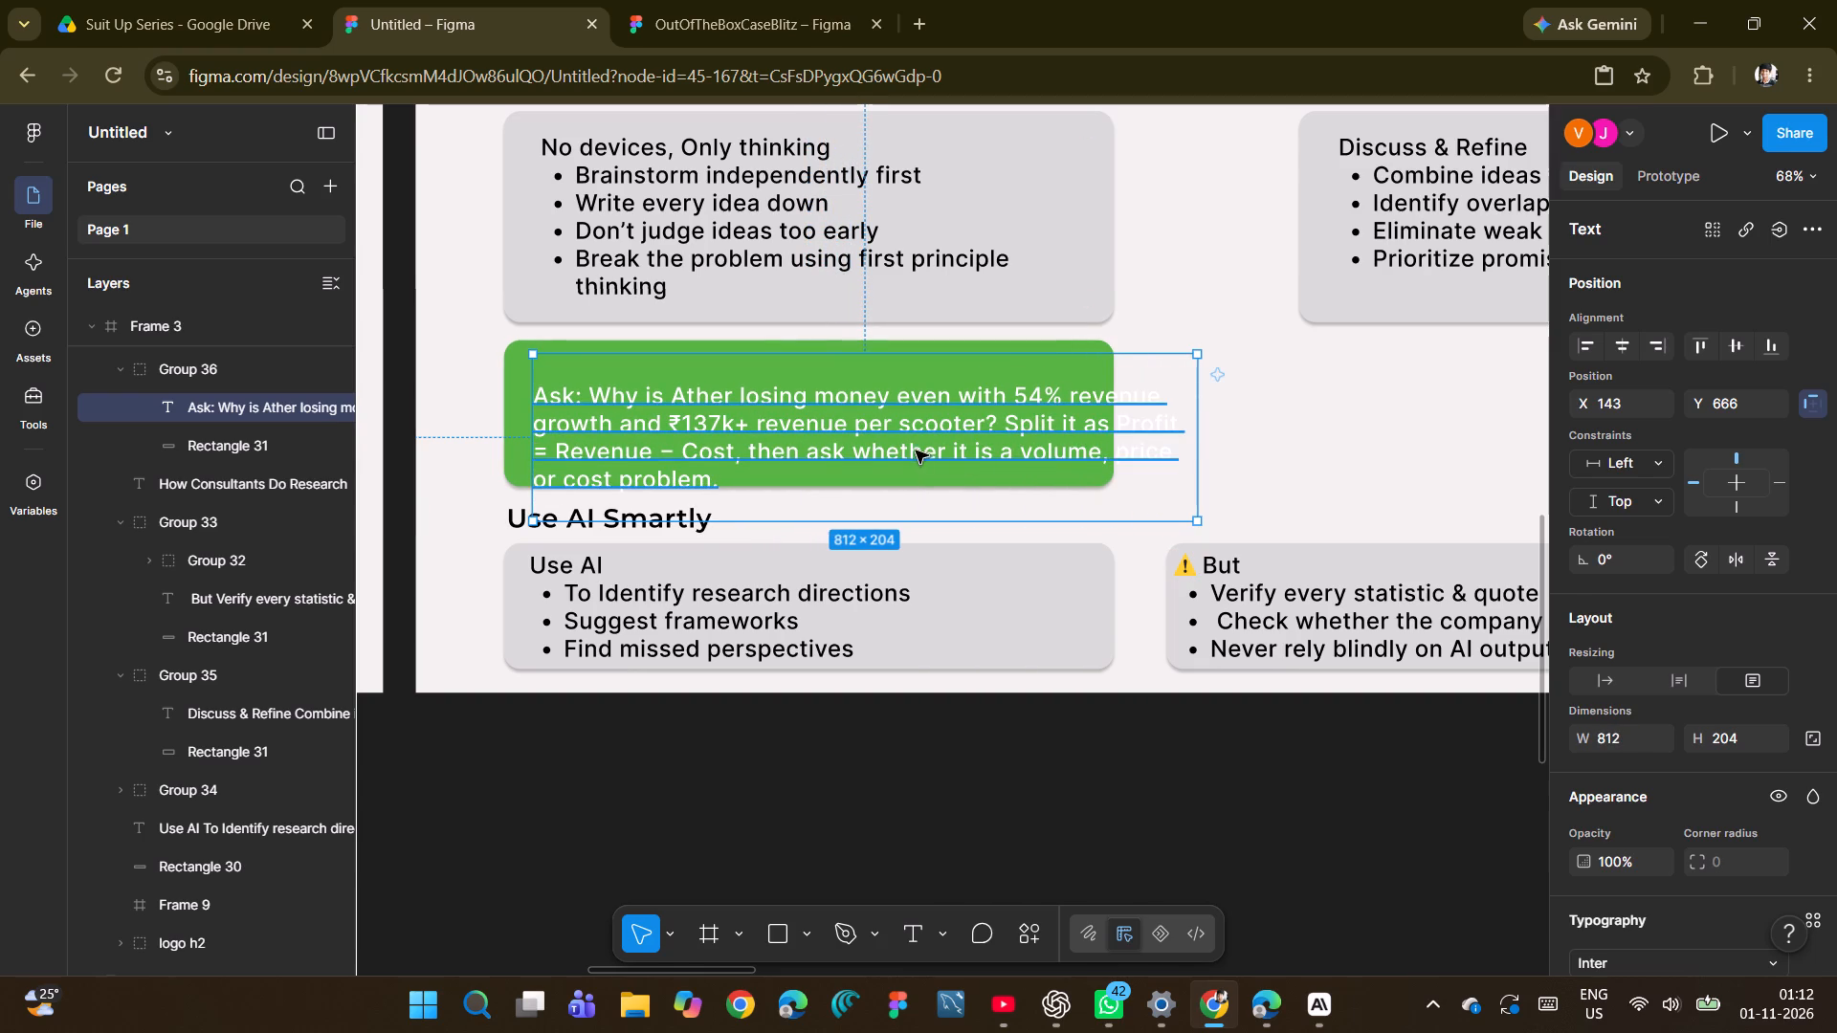
{"action": "left_click_drag", "start_coordinate": [916, 450], "coordinate": [907, 428]}
Remove the leading "Ask:" from the green card's text and enclose the whole passage in double quotation marks.
{"action": "double_click", "coordinate": [571, 421]}
{"action": "left_click", "coordinate": [569, 384]}
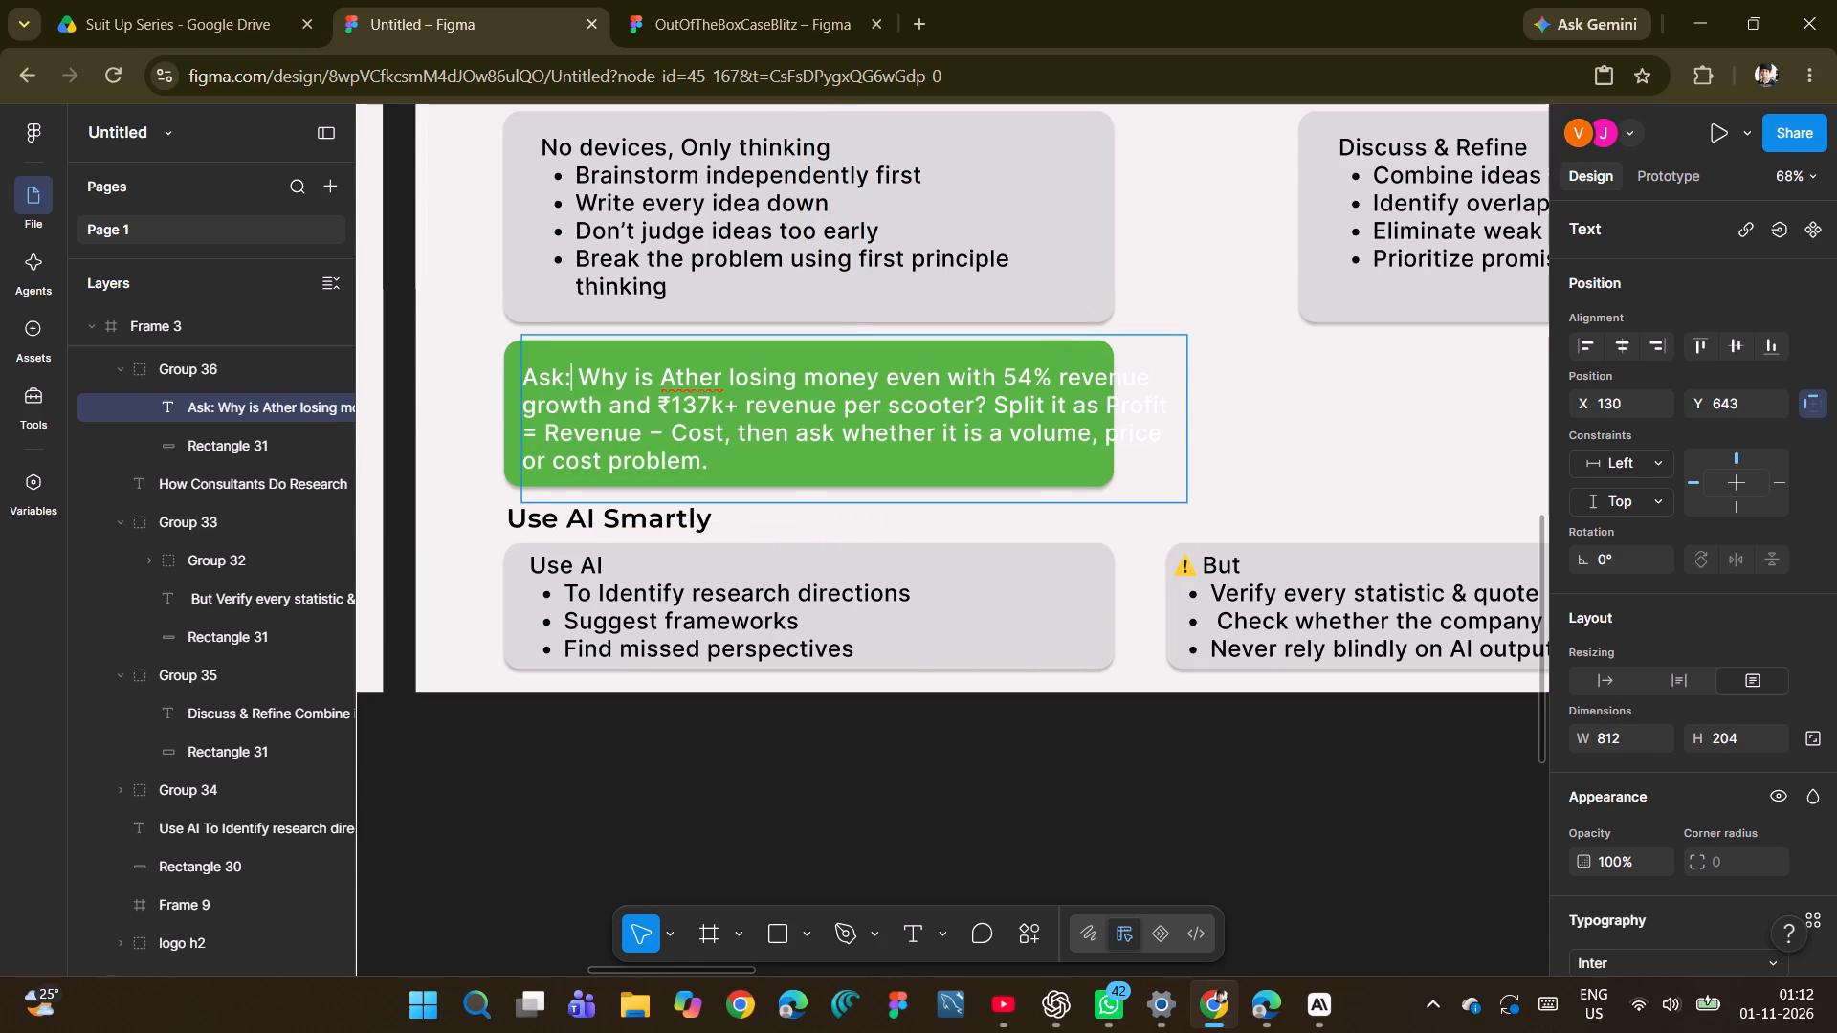
{"action": "left_click_drag", "start_coordinate": [569, 384], "coordinate": [527, 384]}
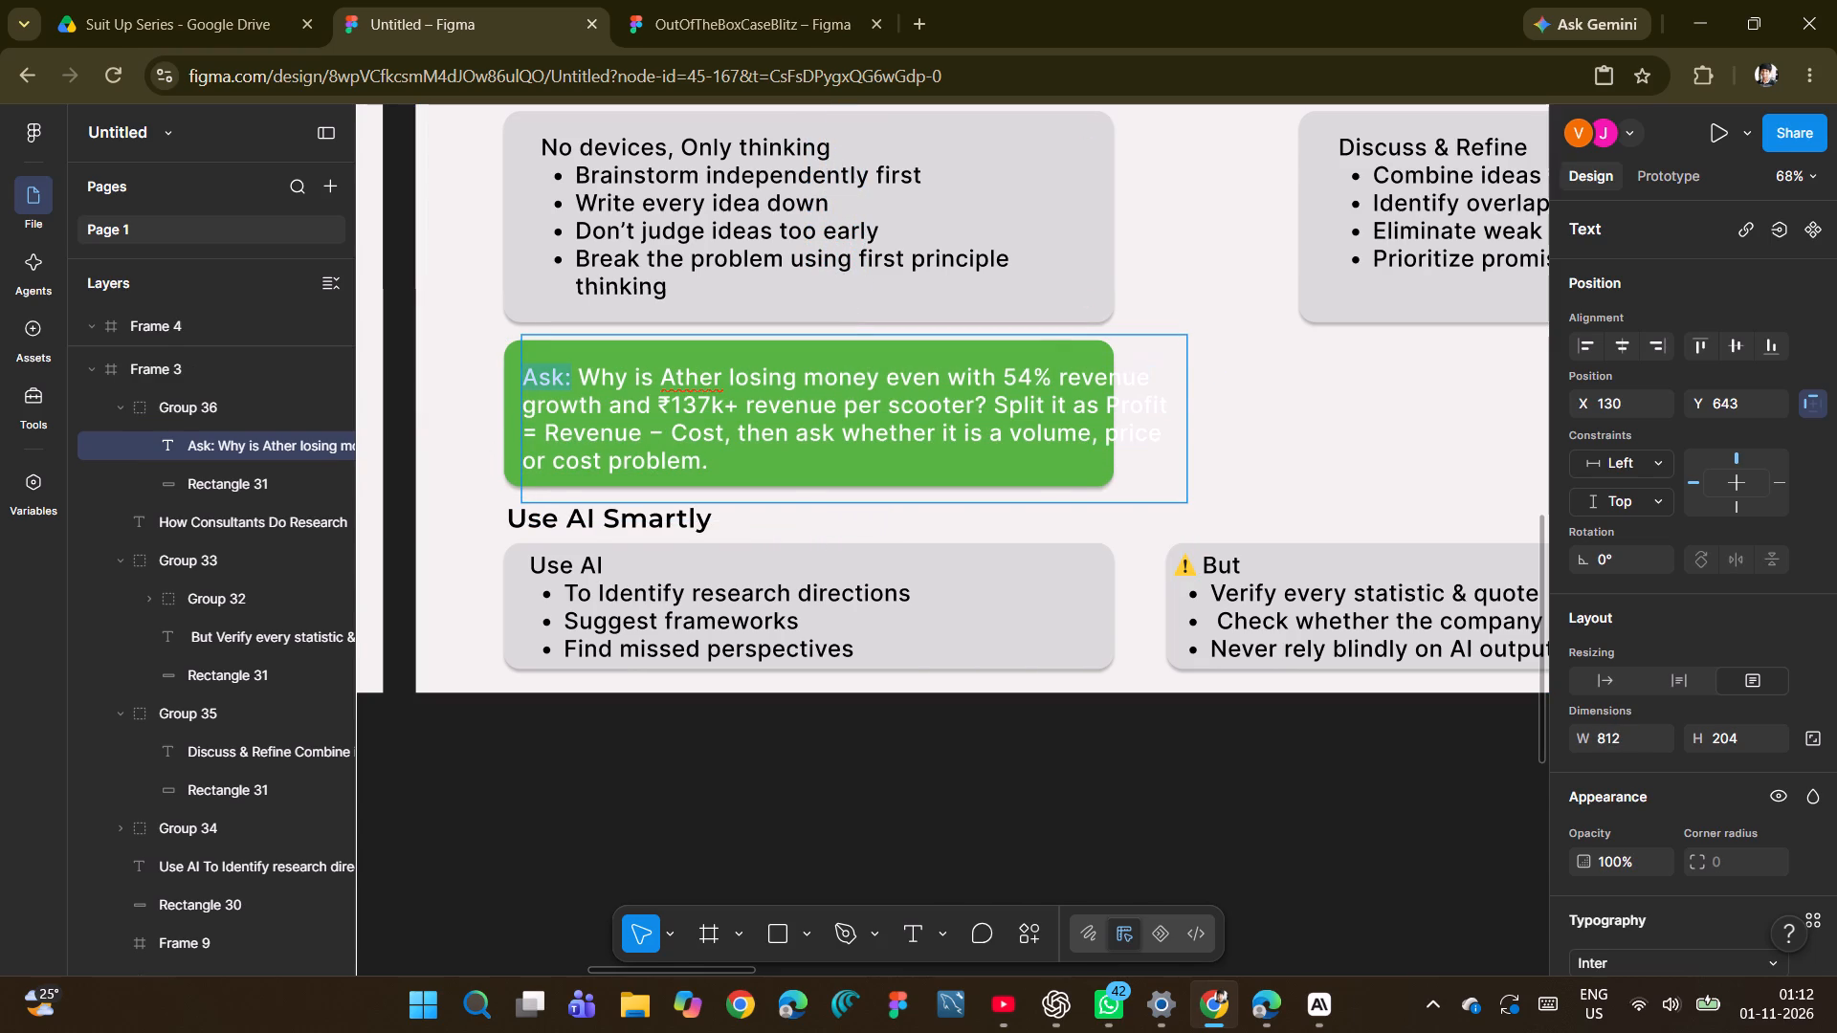
{"action": "key", "text": "BackSpace"}
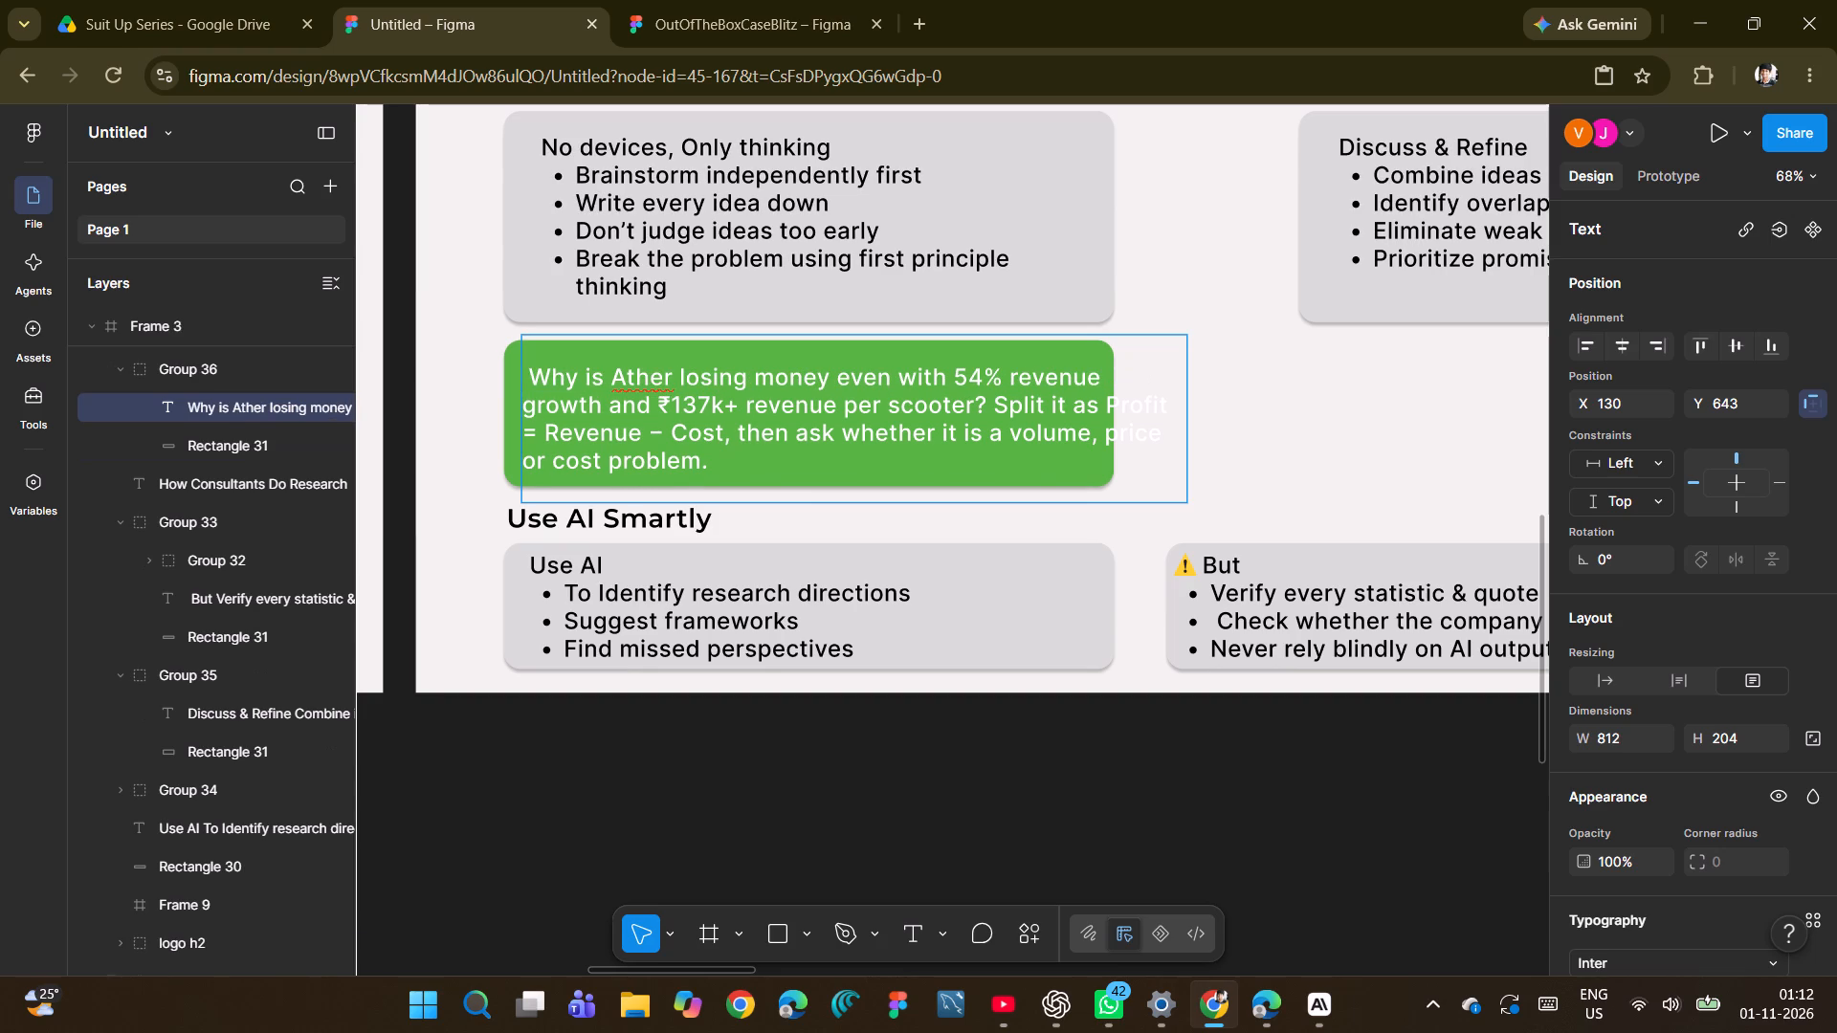
{"action": "key", "text": "Right"}
{"action": "key", "text": "BackSpace"}
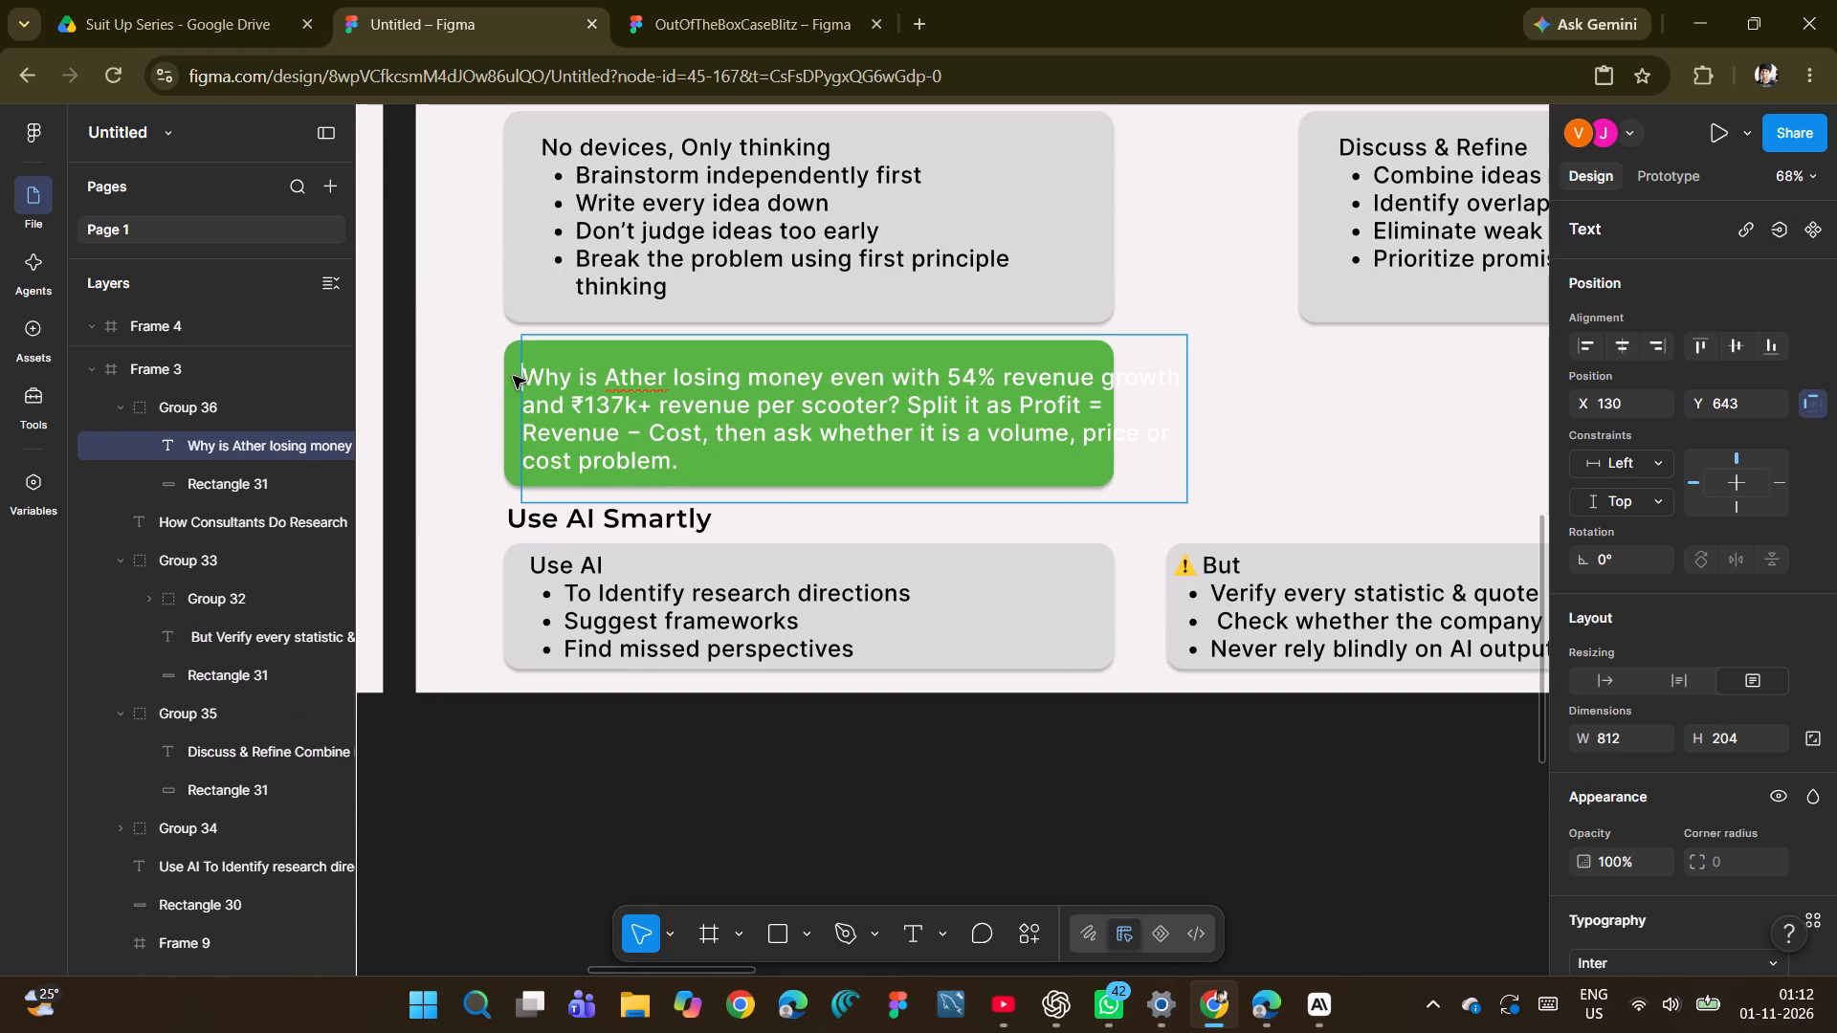
{"action": "key", "text": "shift+quotedbl"}
{"action": "left_click", "coordinate": [741, 462]}
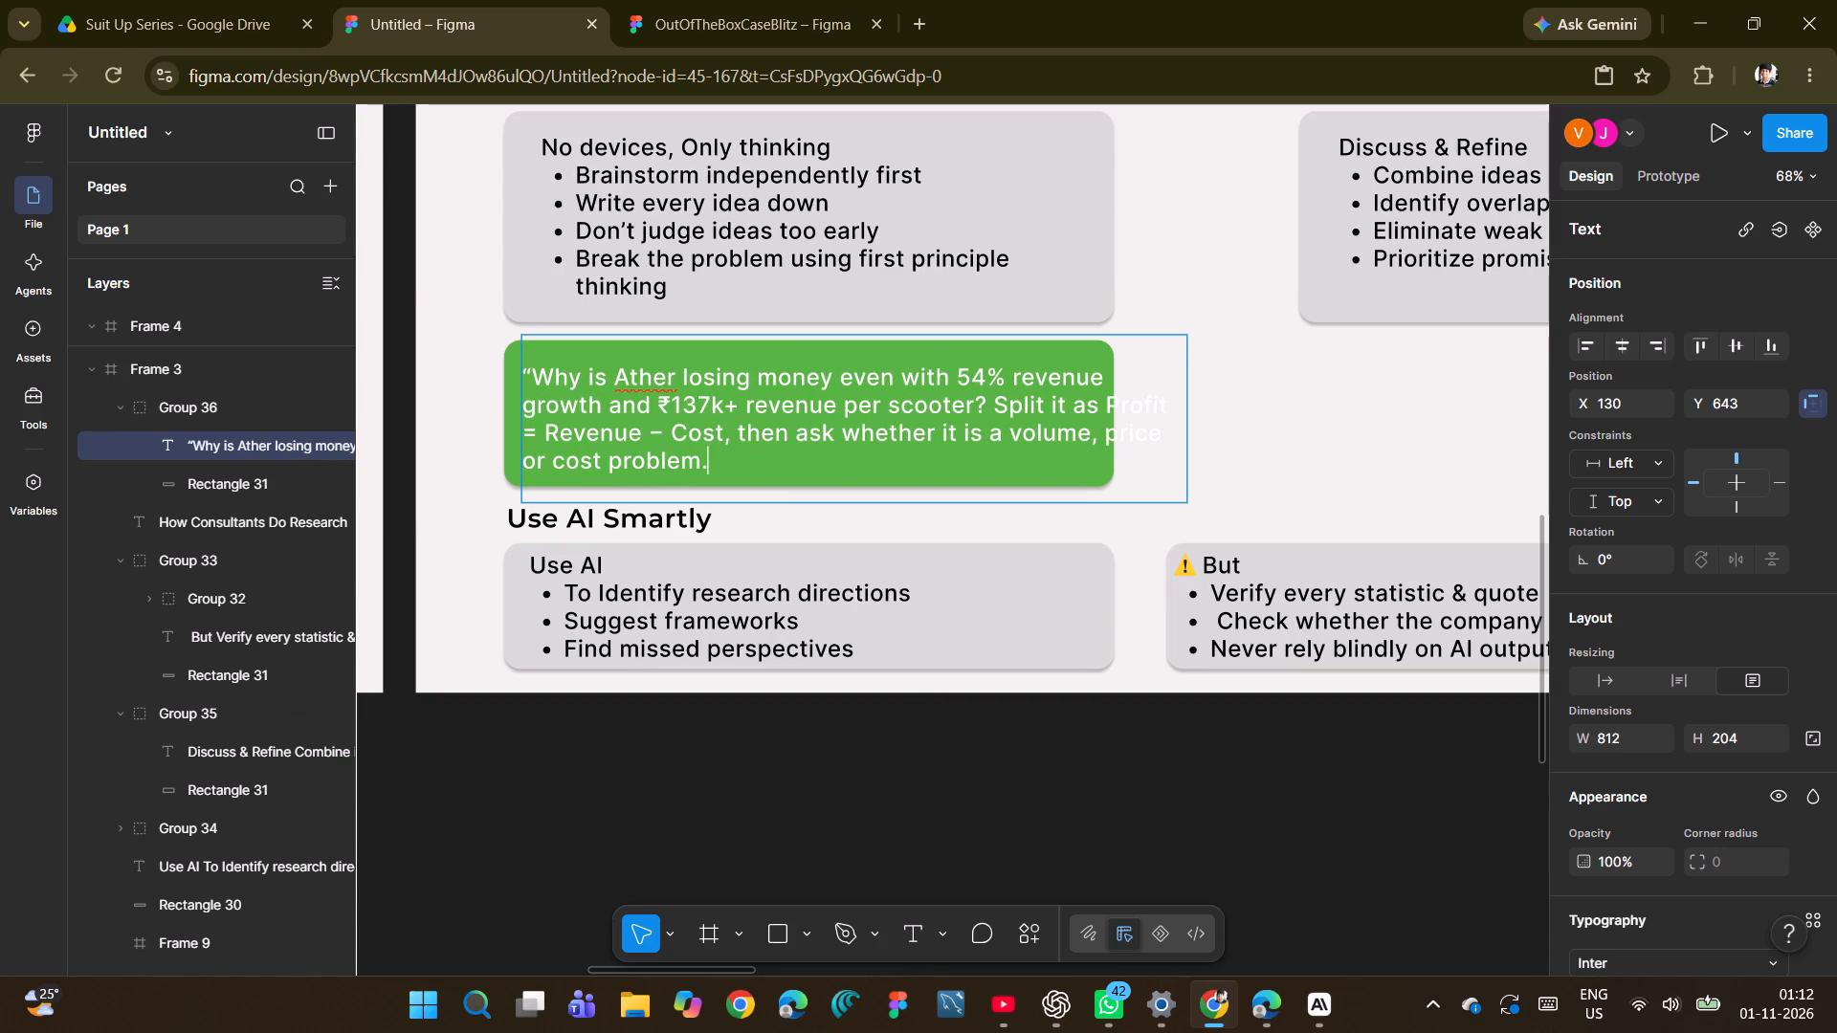
{"action": "key", "text": "shift+quotedbl"}
{"action": "left_click", "coordinate": [445, 423]}
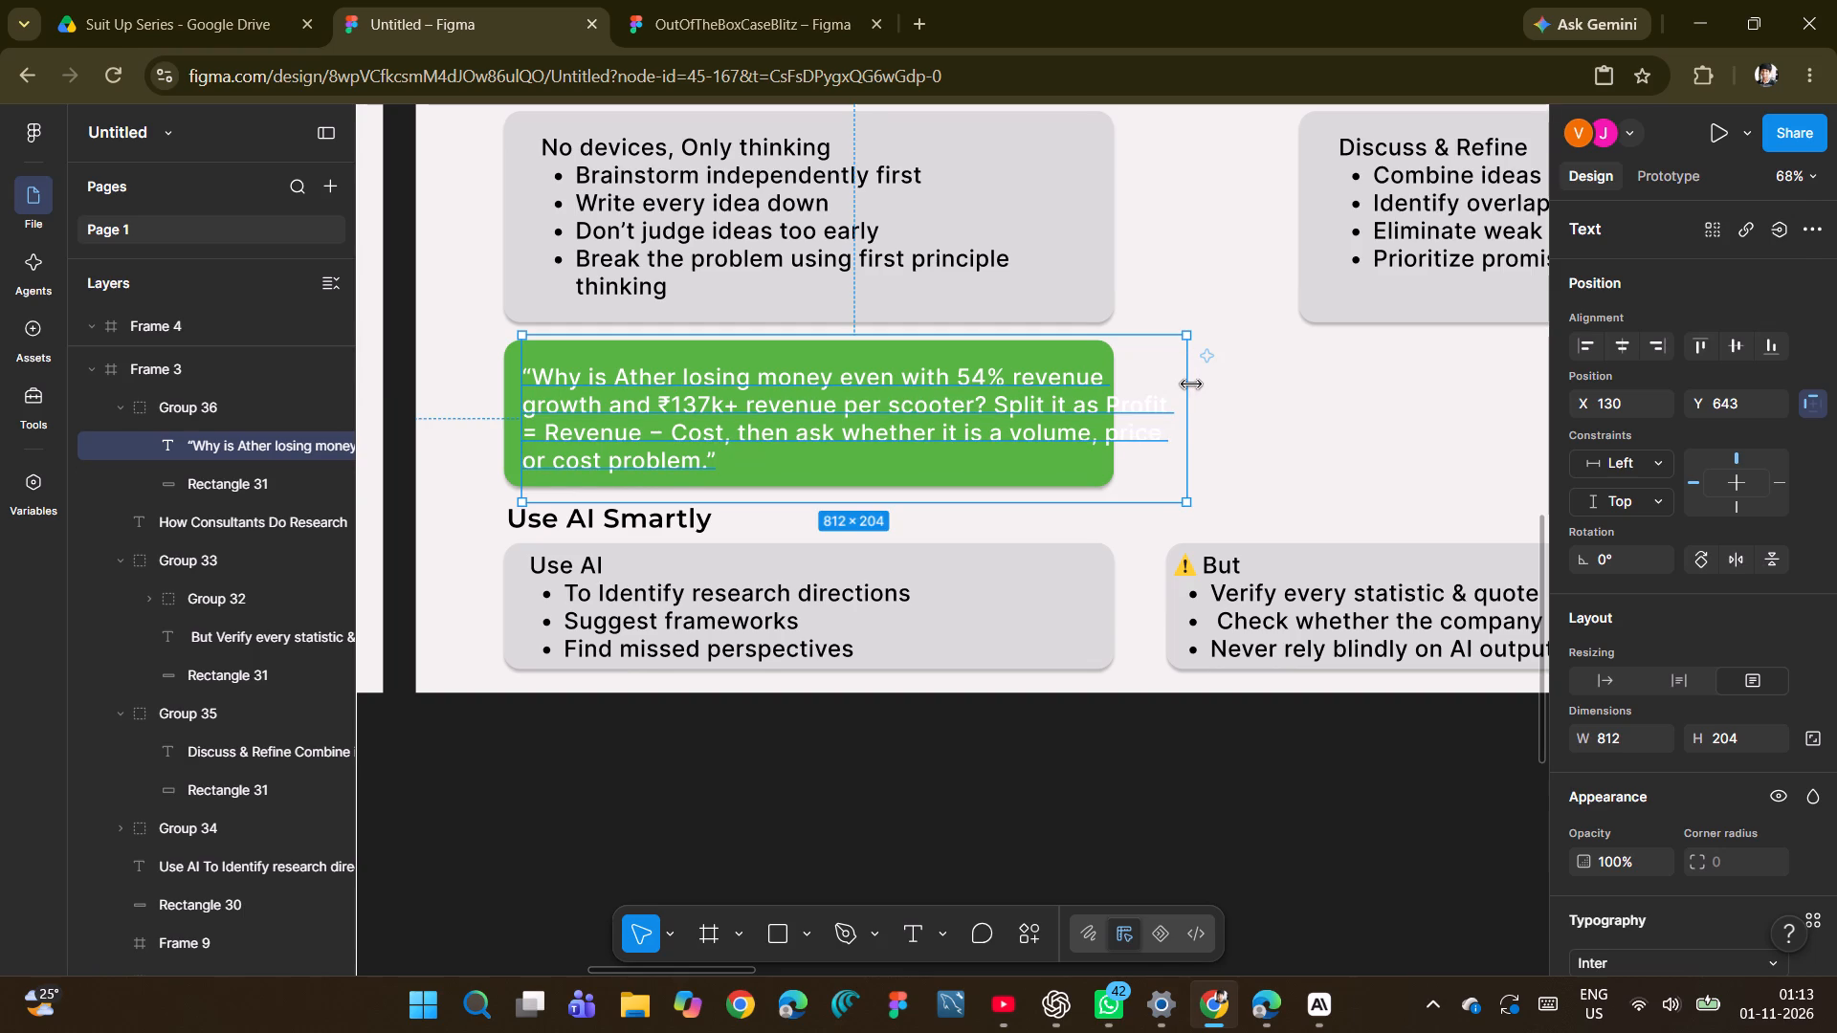
Narrow the green card's text box to a width of 736.
{"action": "left_click_drag", "start_coordinate": [1191, 385], "coordinate": [1124, 387]}
Delete "Split it as Profit = Revenue − Cost," from the green card's text and start "then ask whether…" on a new line.
{"action": "double_click", "coordinate": [793, 421]}
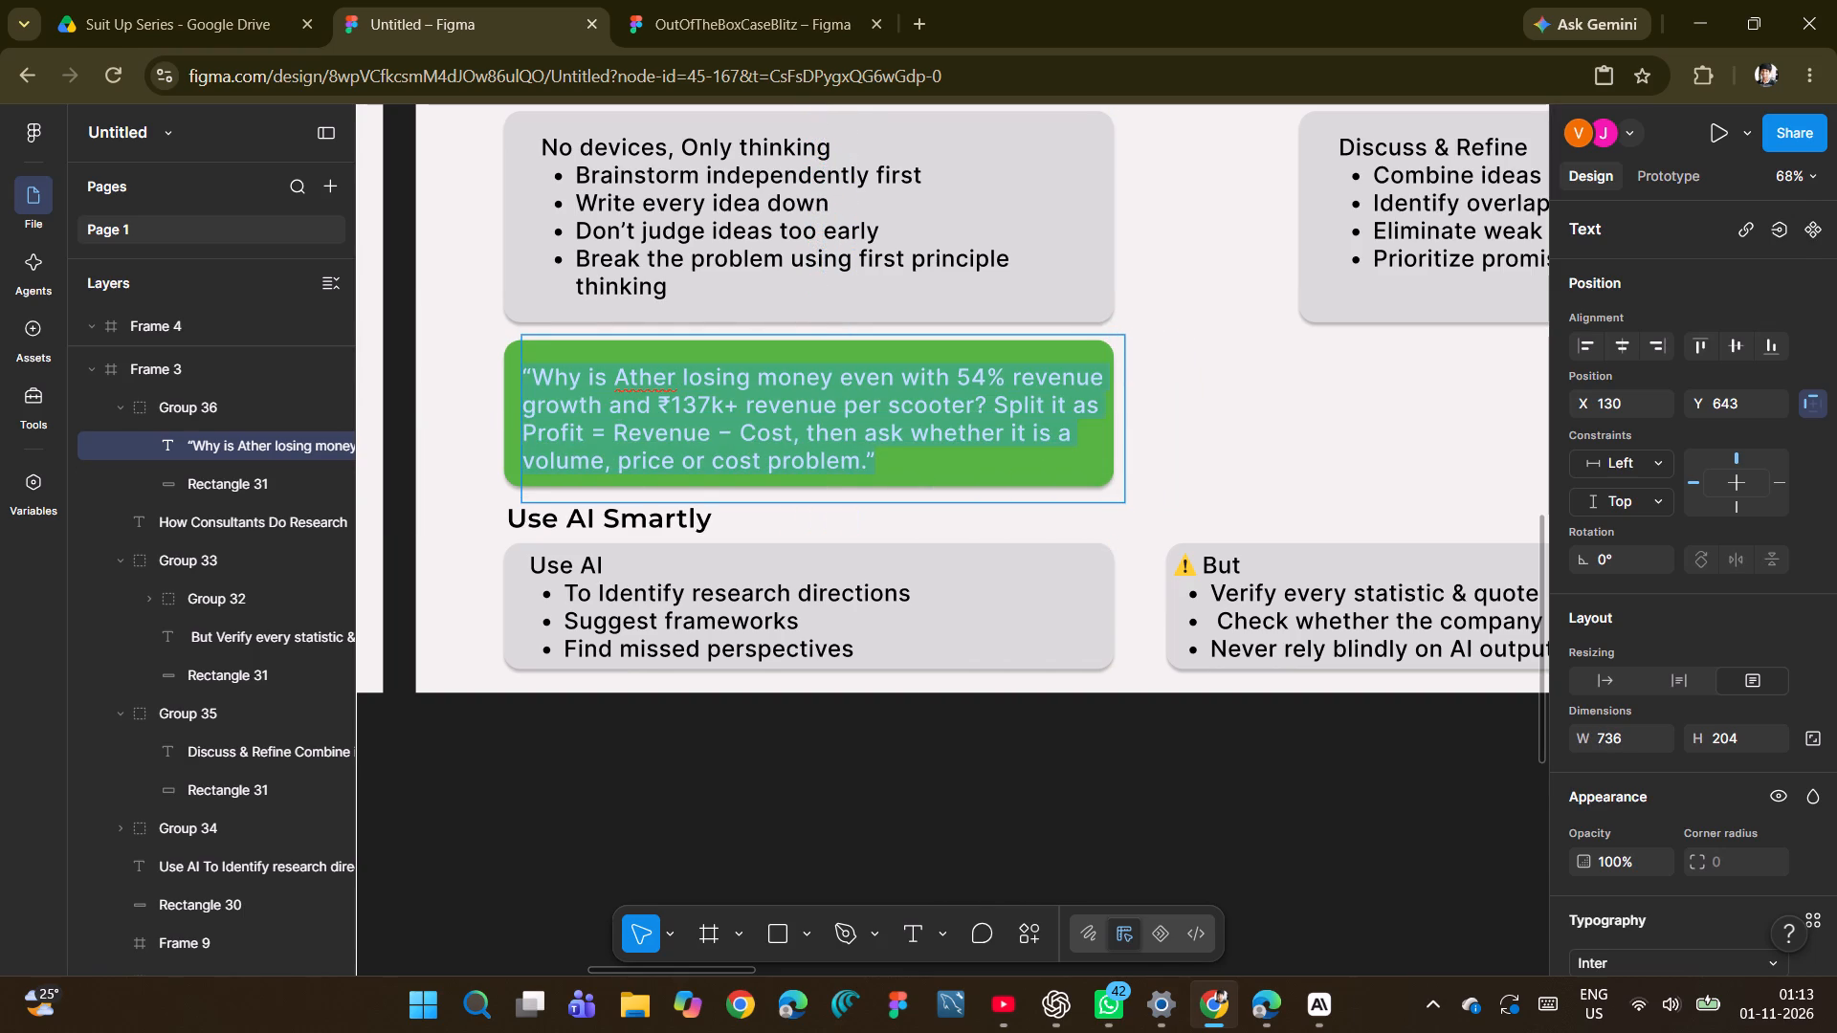
{"action": "left_click", "coordinate": [826, 436]}
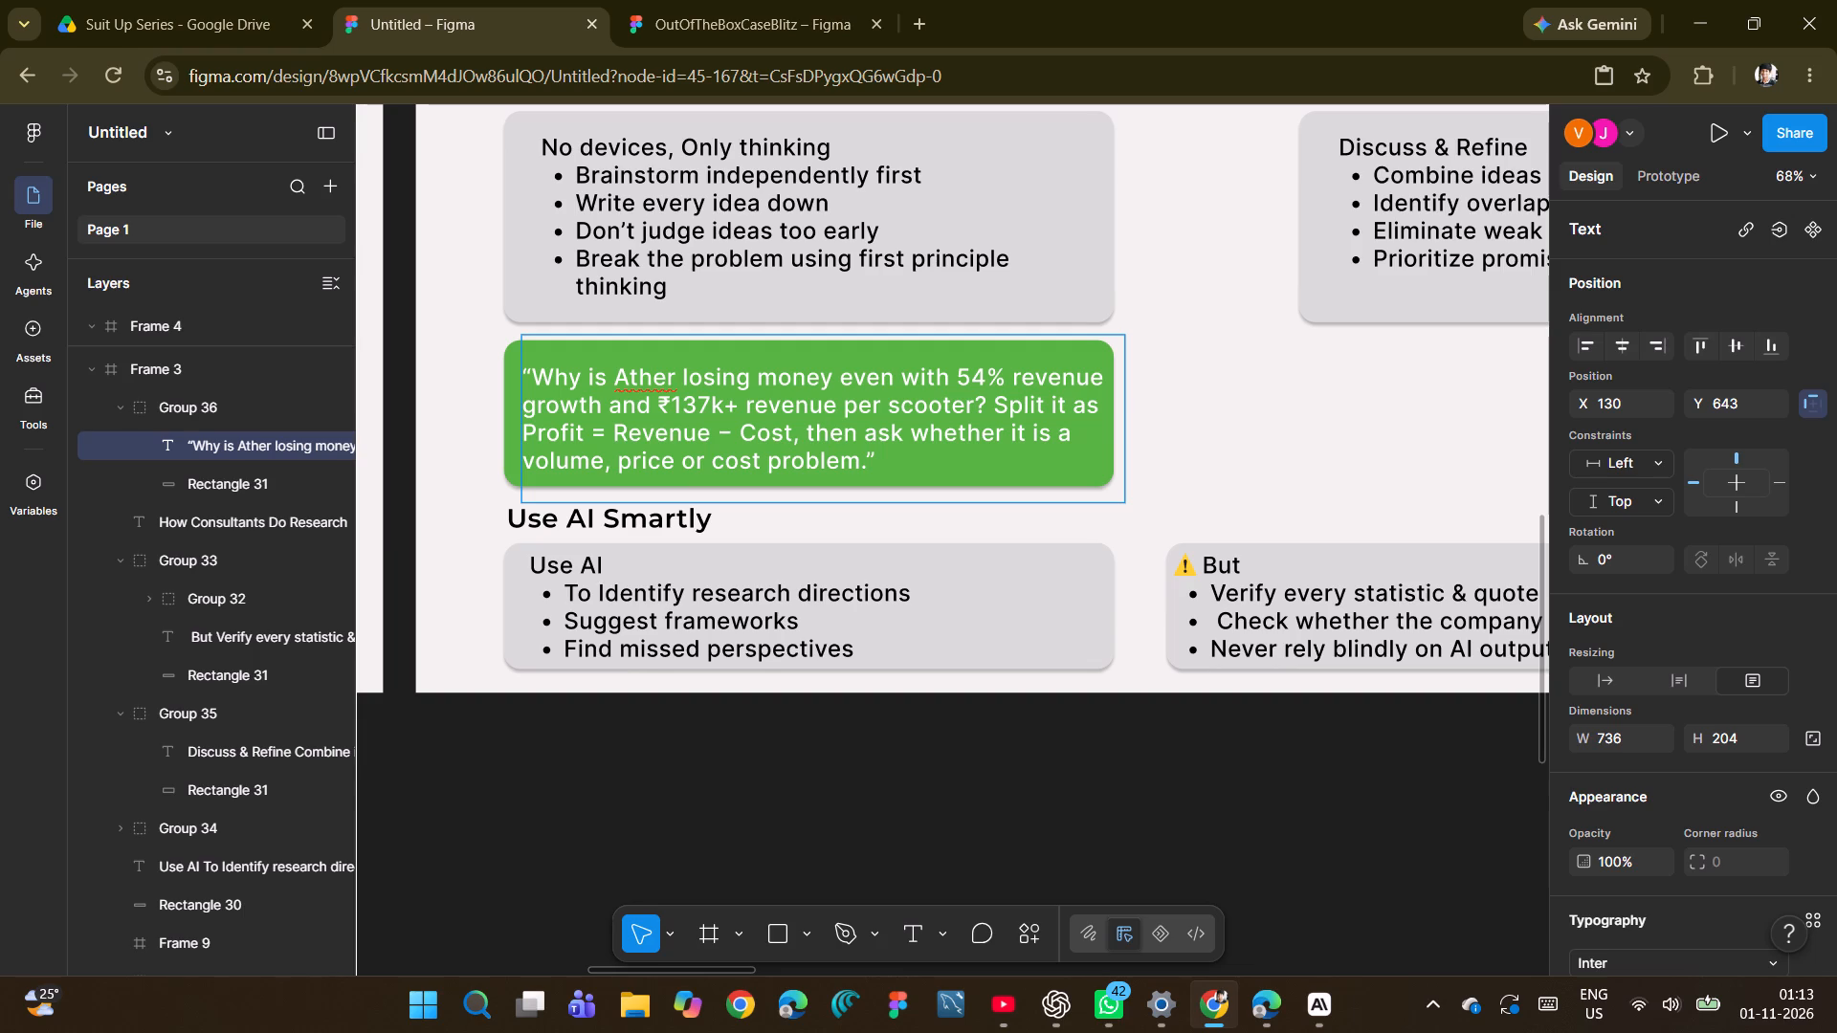
{"action": "left_click_drag", "start_coordinate": [992, 406], "coordinate": [1037, 475]}
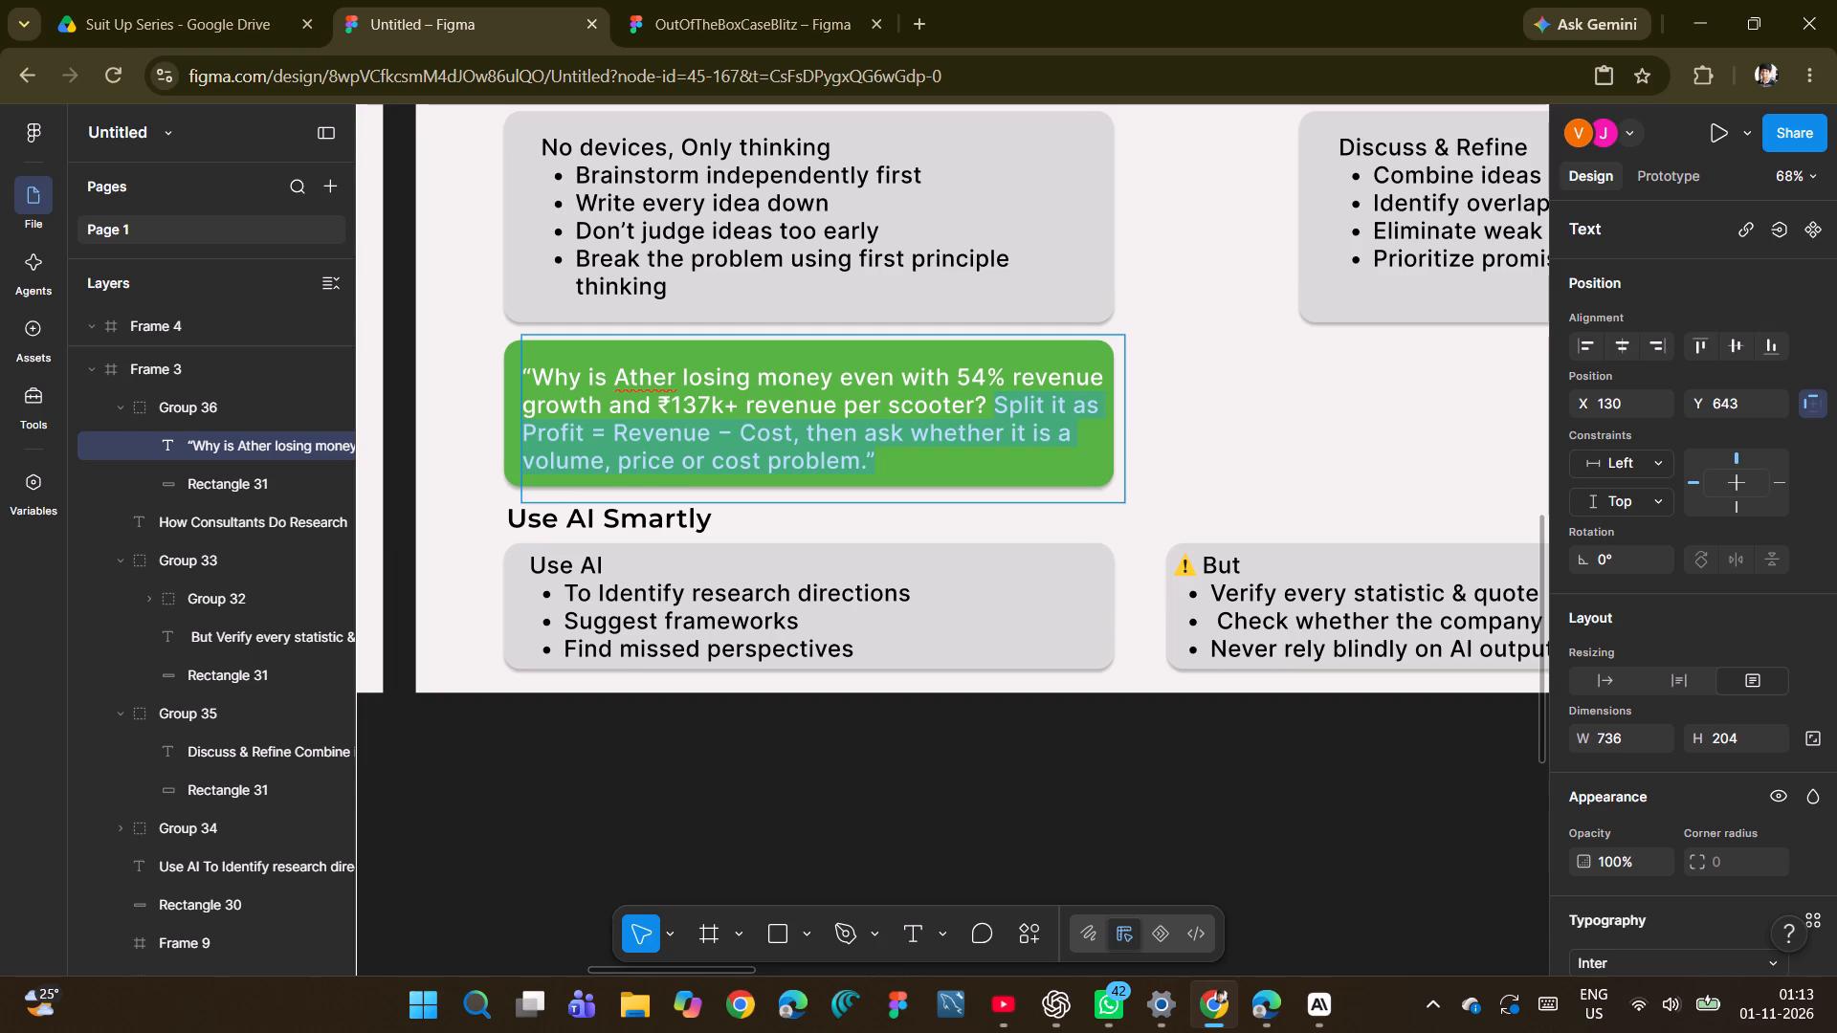
{"action": "left_click", "coordinate": [969, 397]}
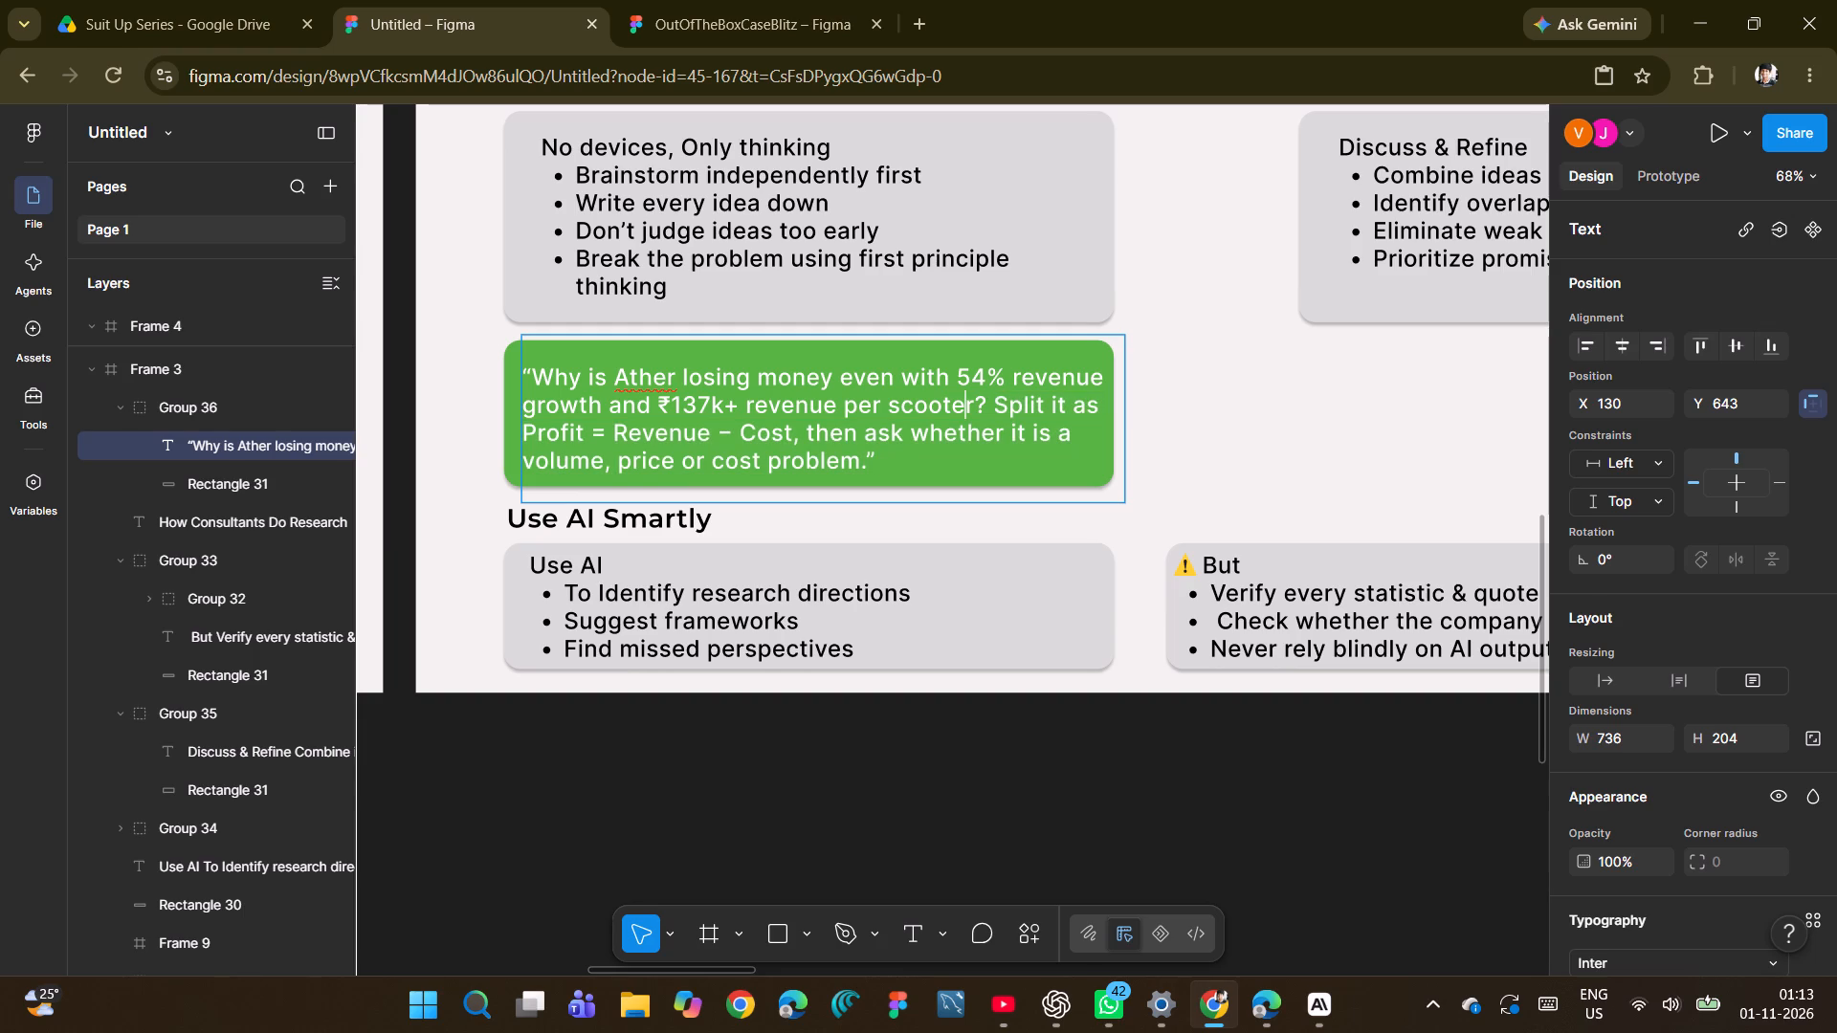
{"action": "left_click_drag", "start_coordinate": [999, 399], "coordinate": [811, 438]}
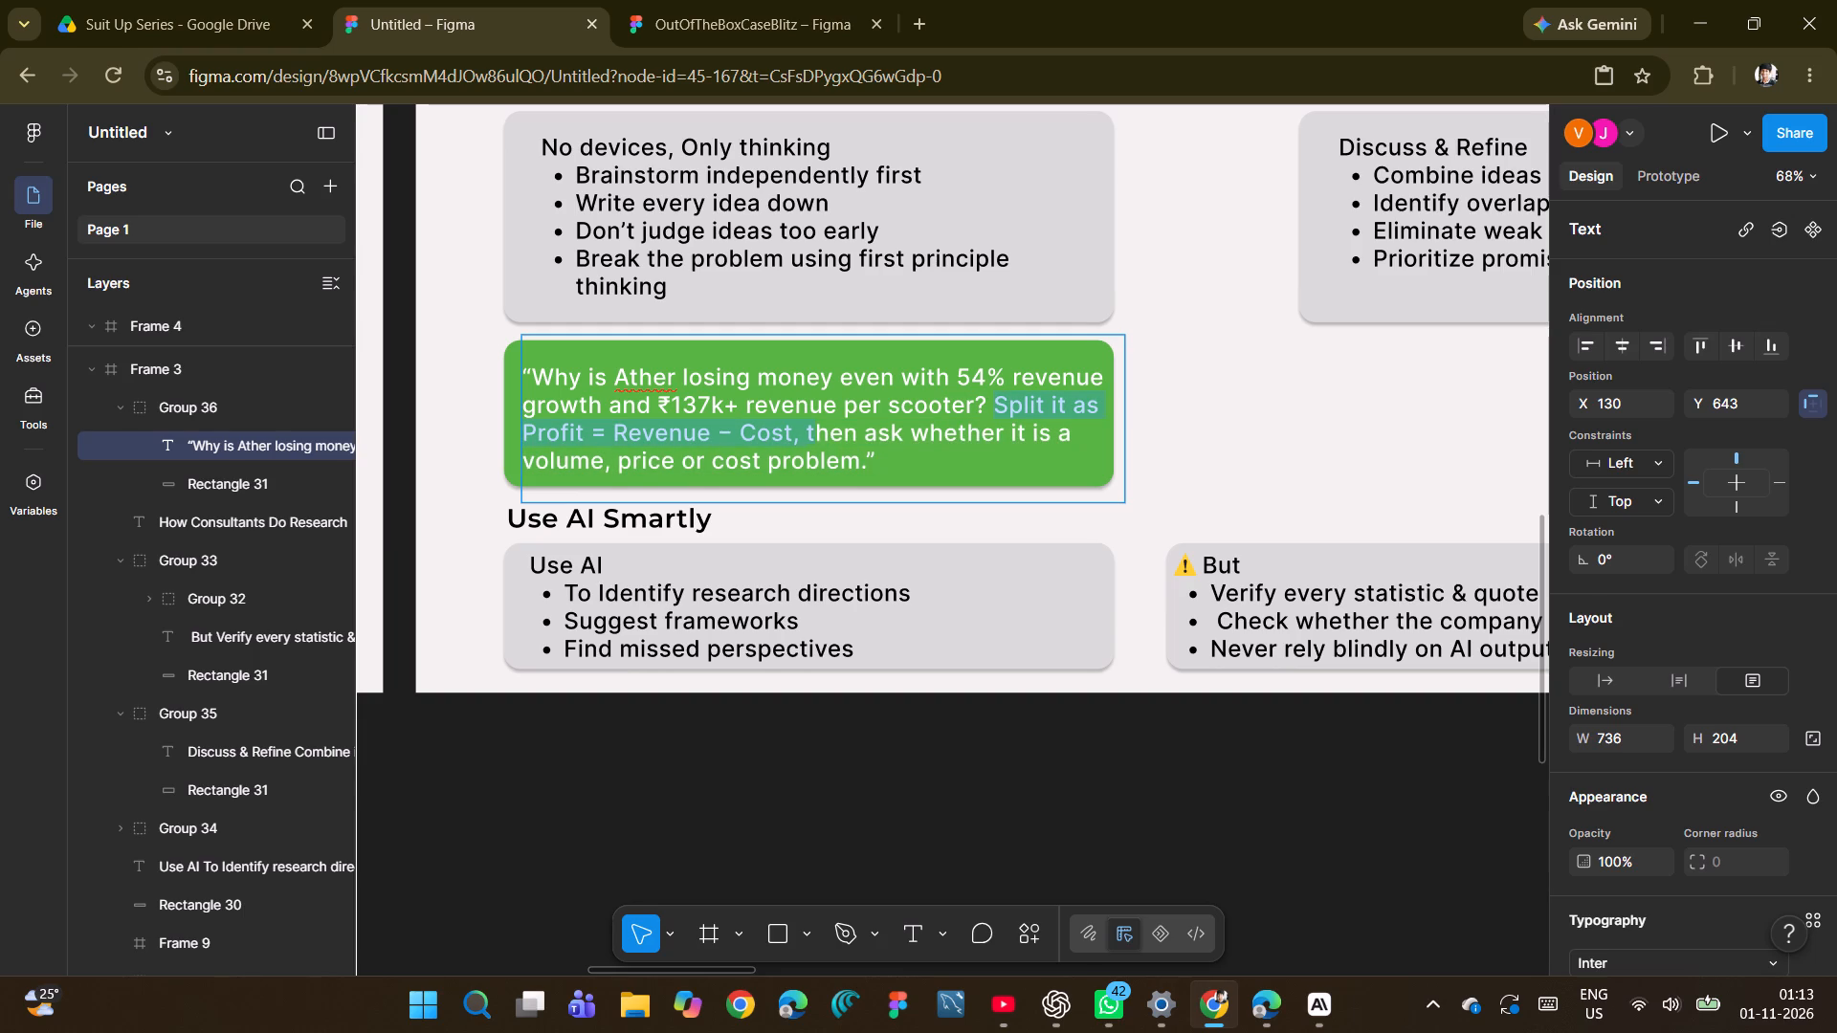
{"action": "left_click_drag", "start_coordinate": [811, 438], "coordinate": [797, 438]}
{"action": "key", "text": "BackSpace"}
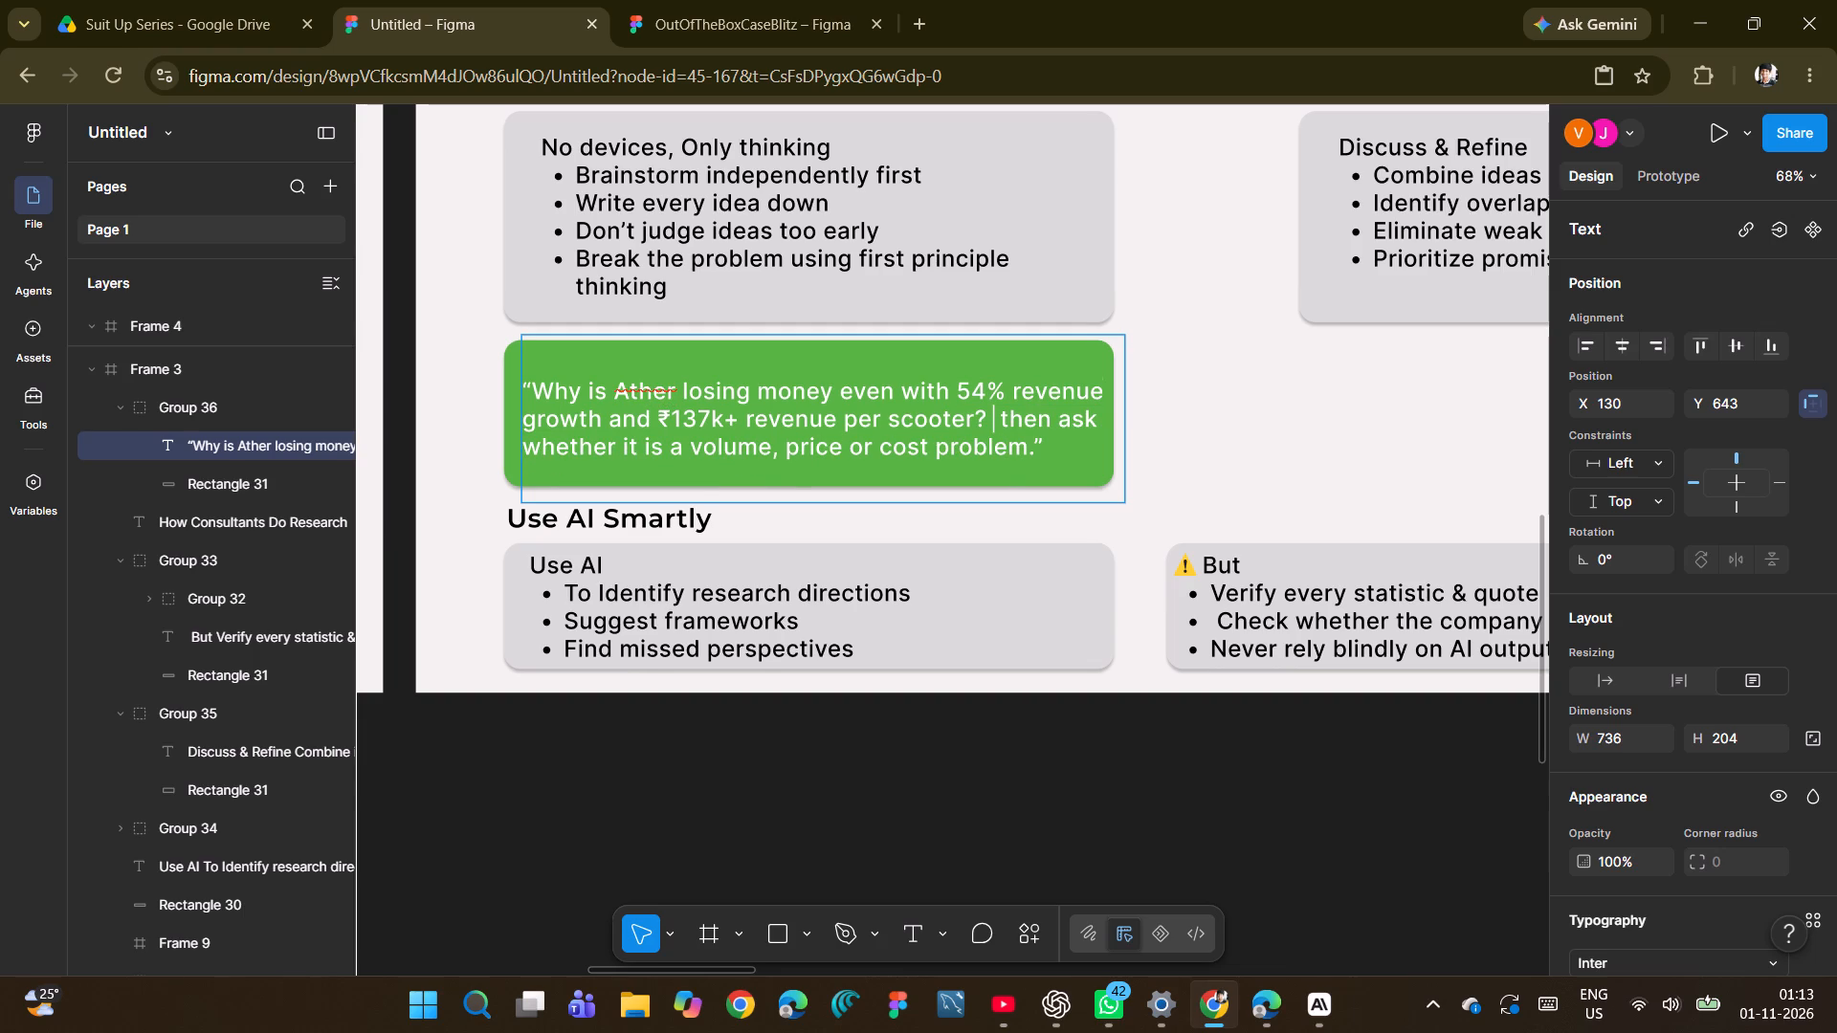
{"action": "key", "text": "Return"}
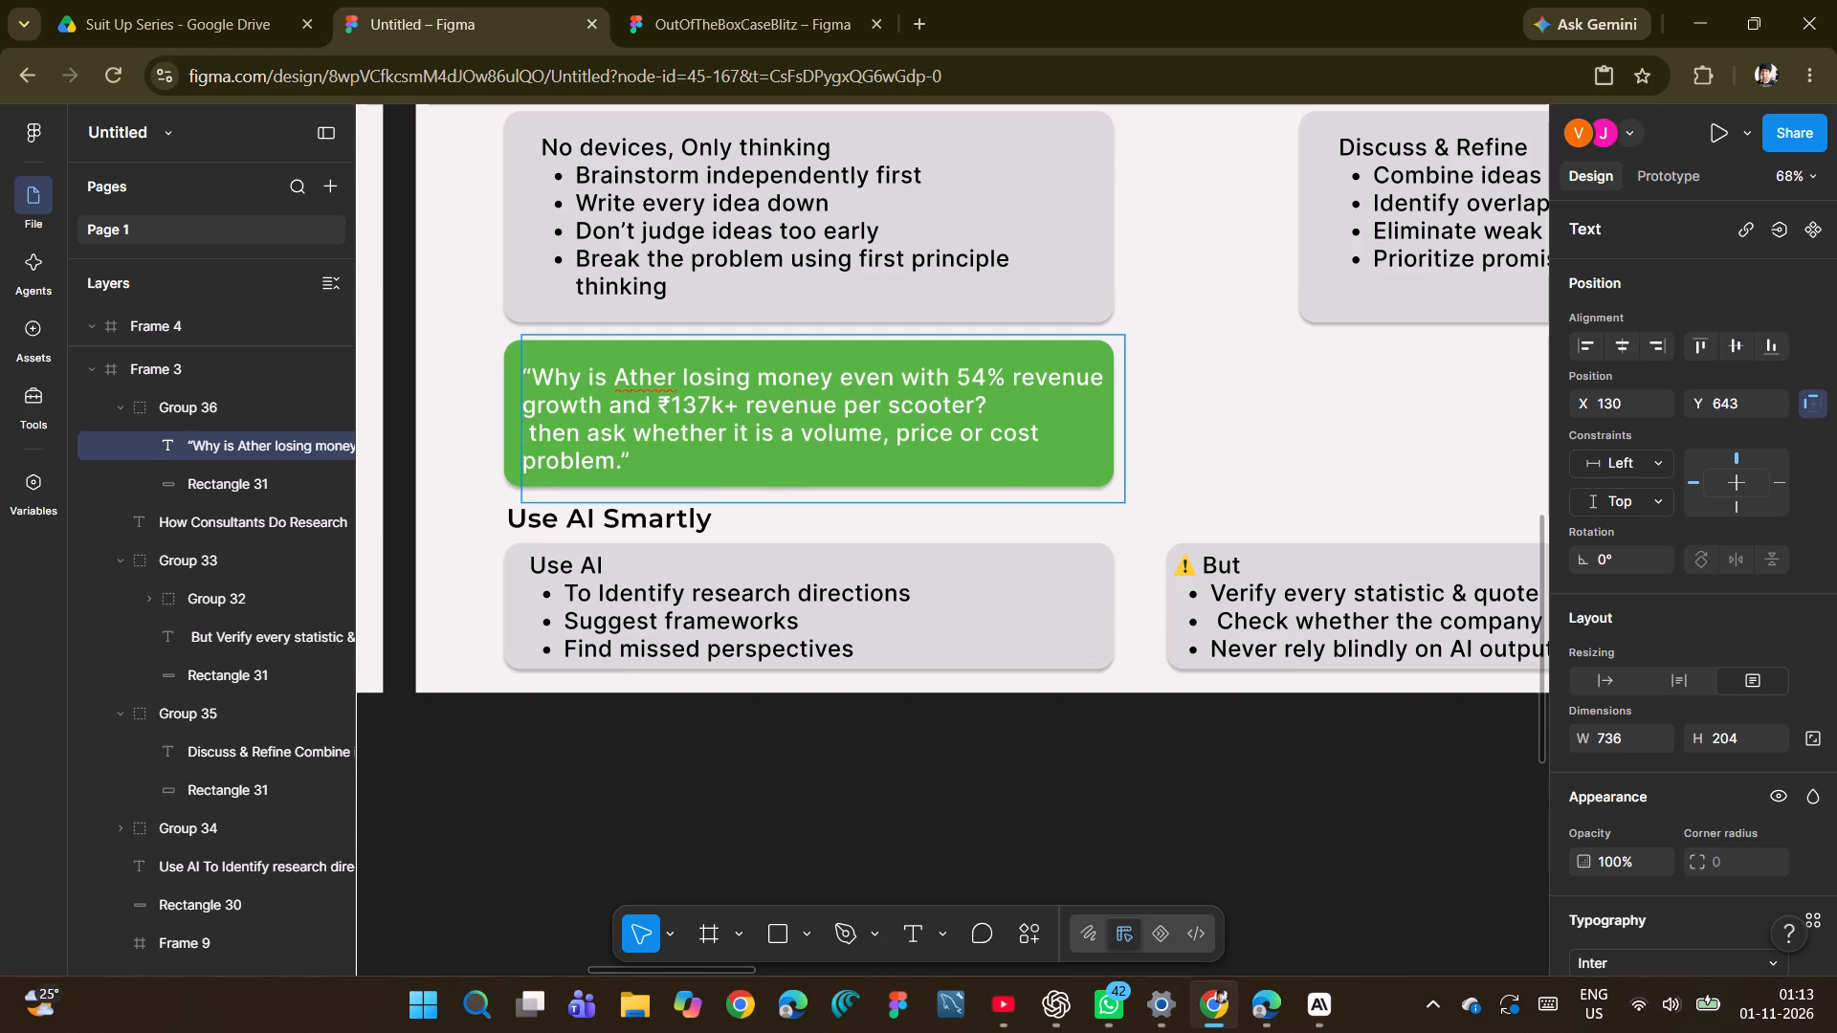
{"action": "key", "text": "Right"}
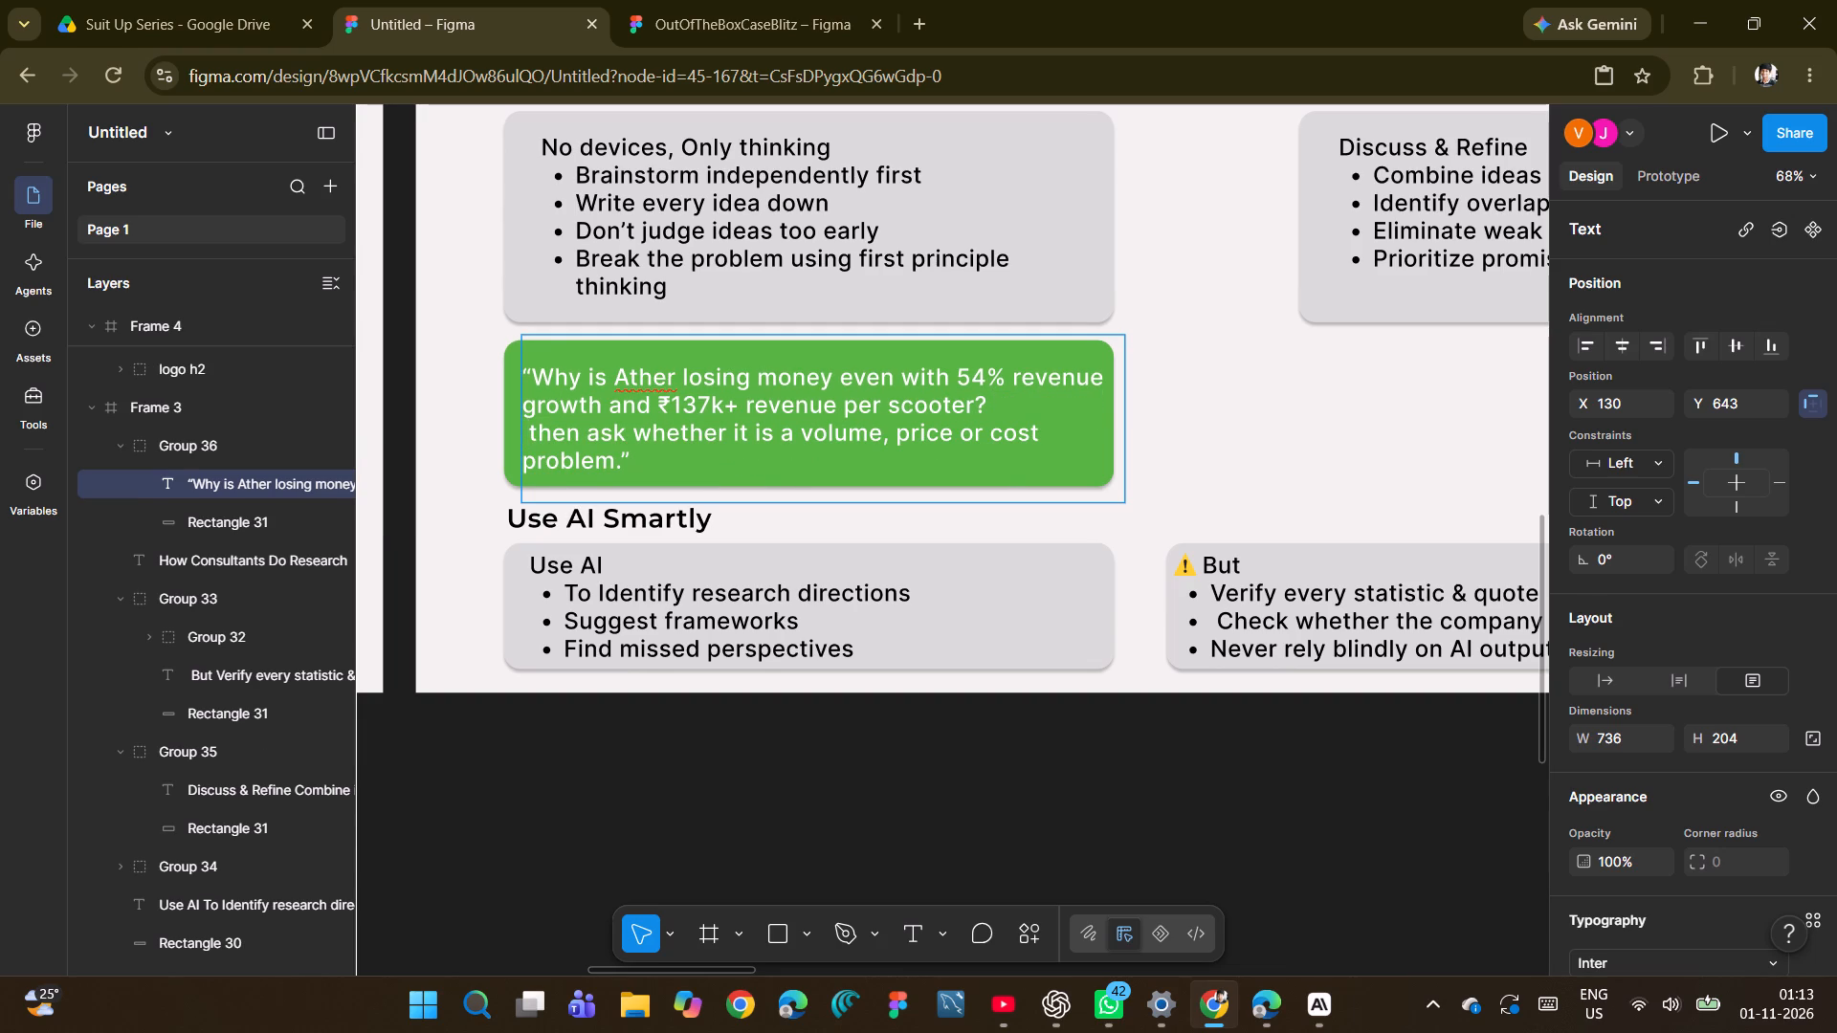
{"action": "key", "text": "BackSpace"}
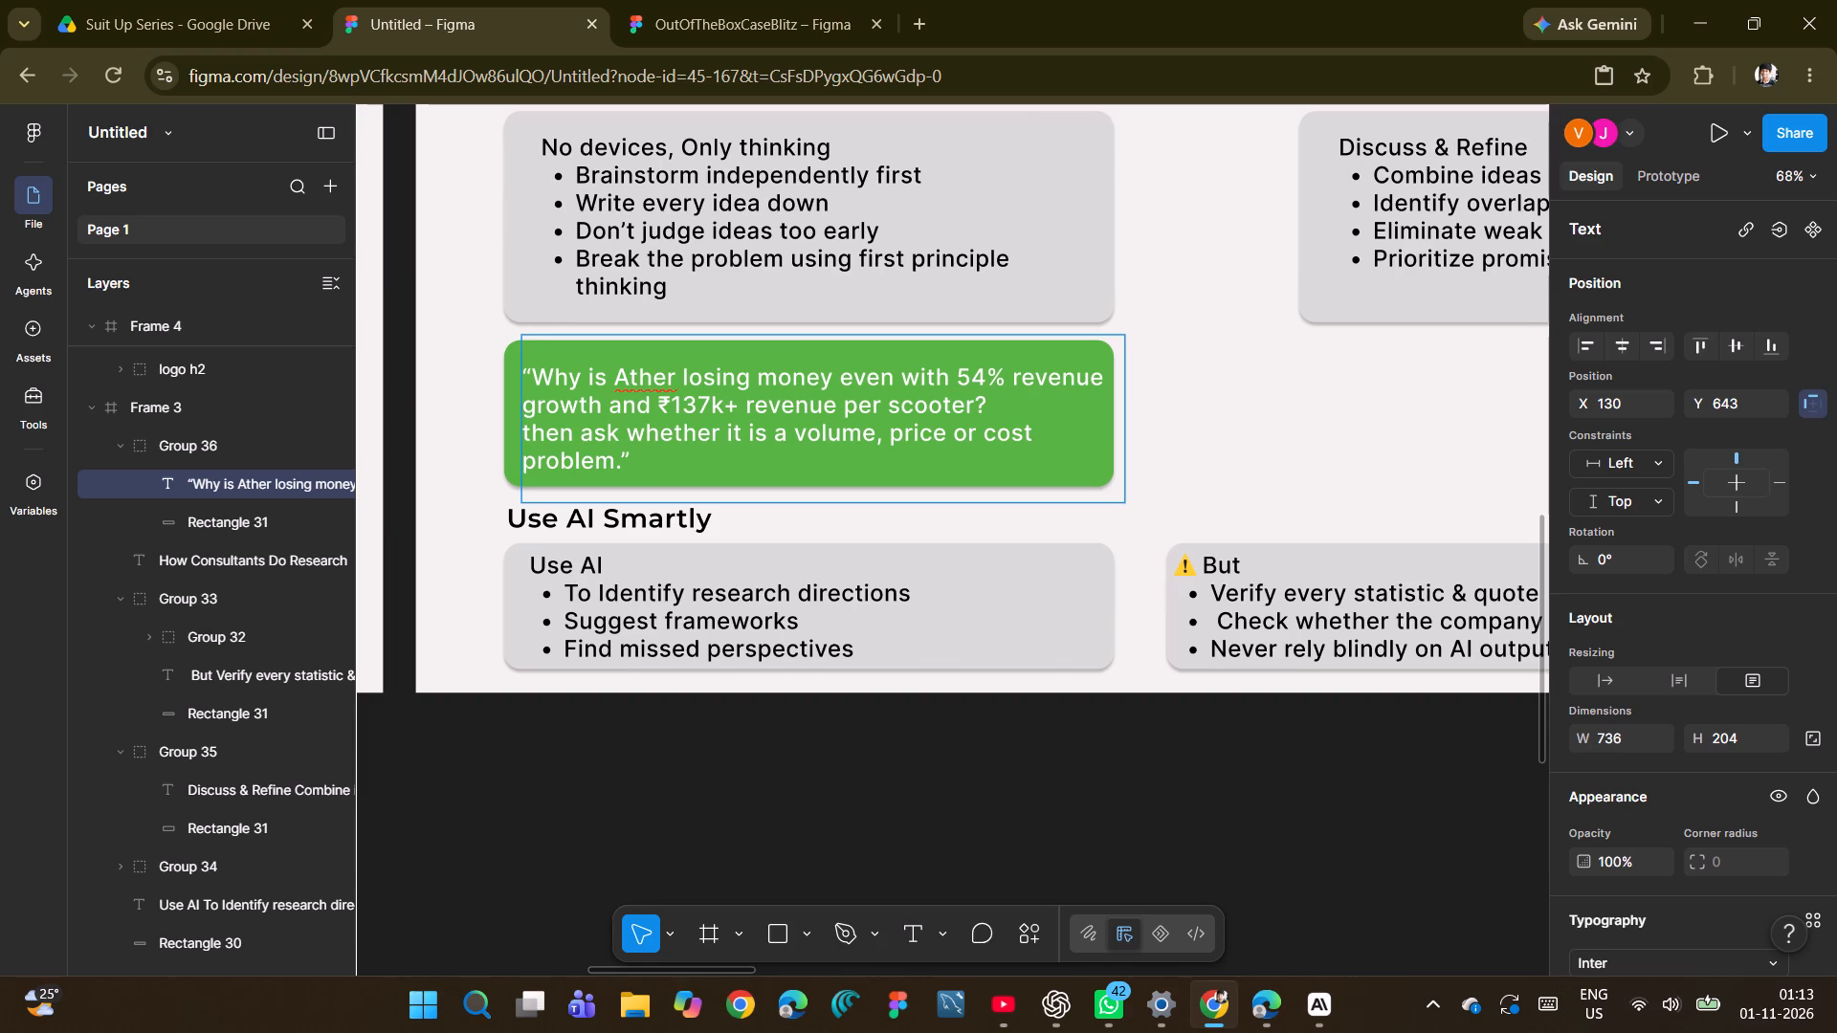
{"action": "left_click", "coordinate": [1202, 399]}
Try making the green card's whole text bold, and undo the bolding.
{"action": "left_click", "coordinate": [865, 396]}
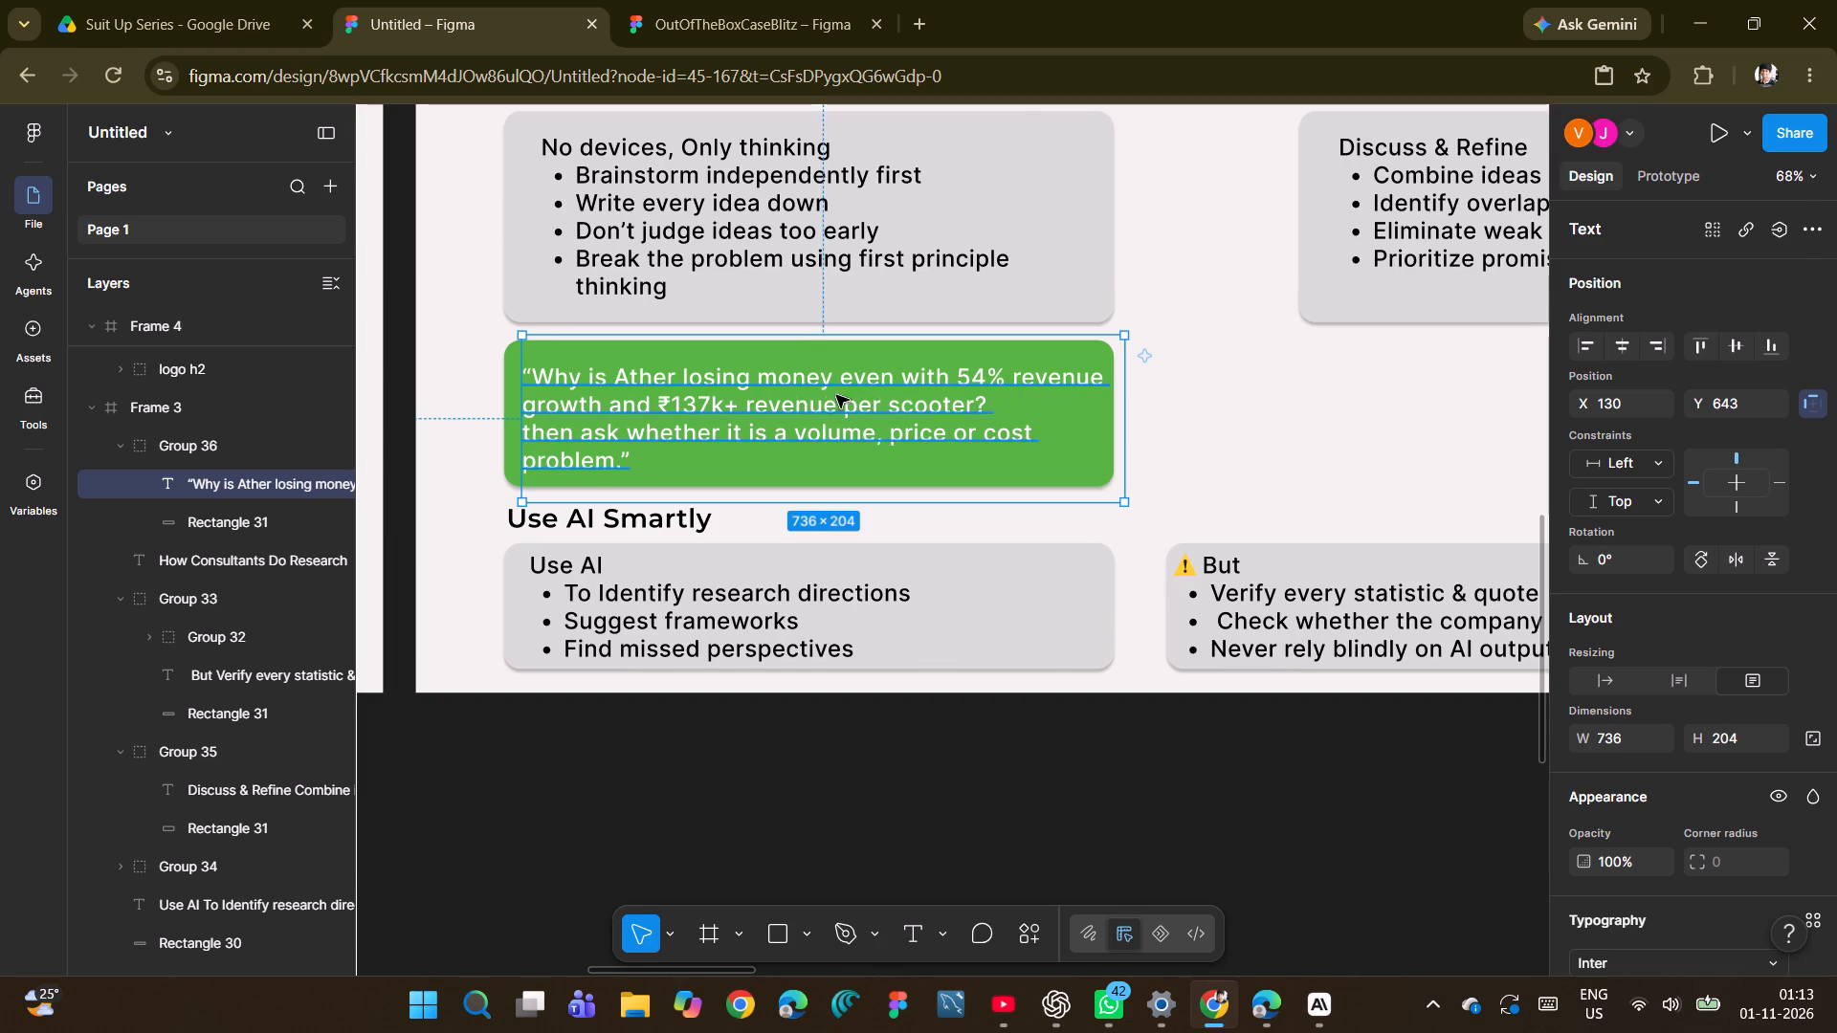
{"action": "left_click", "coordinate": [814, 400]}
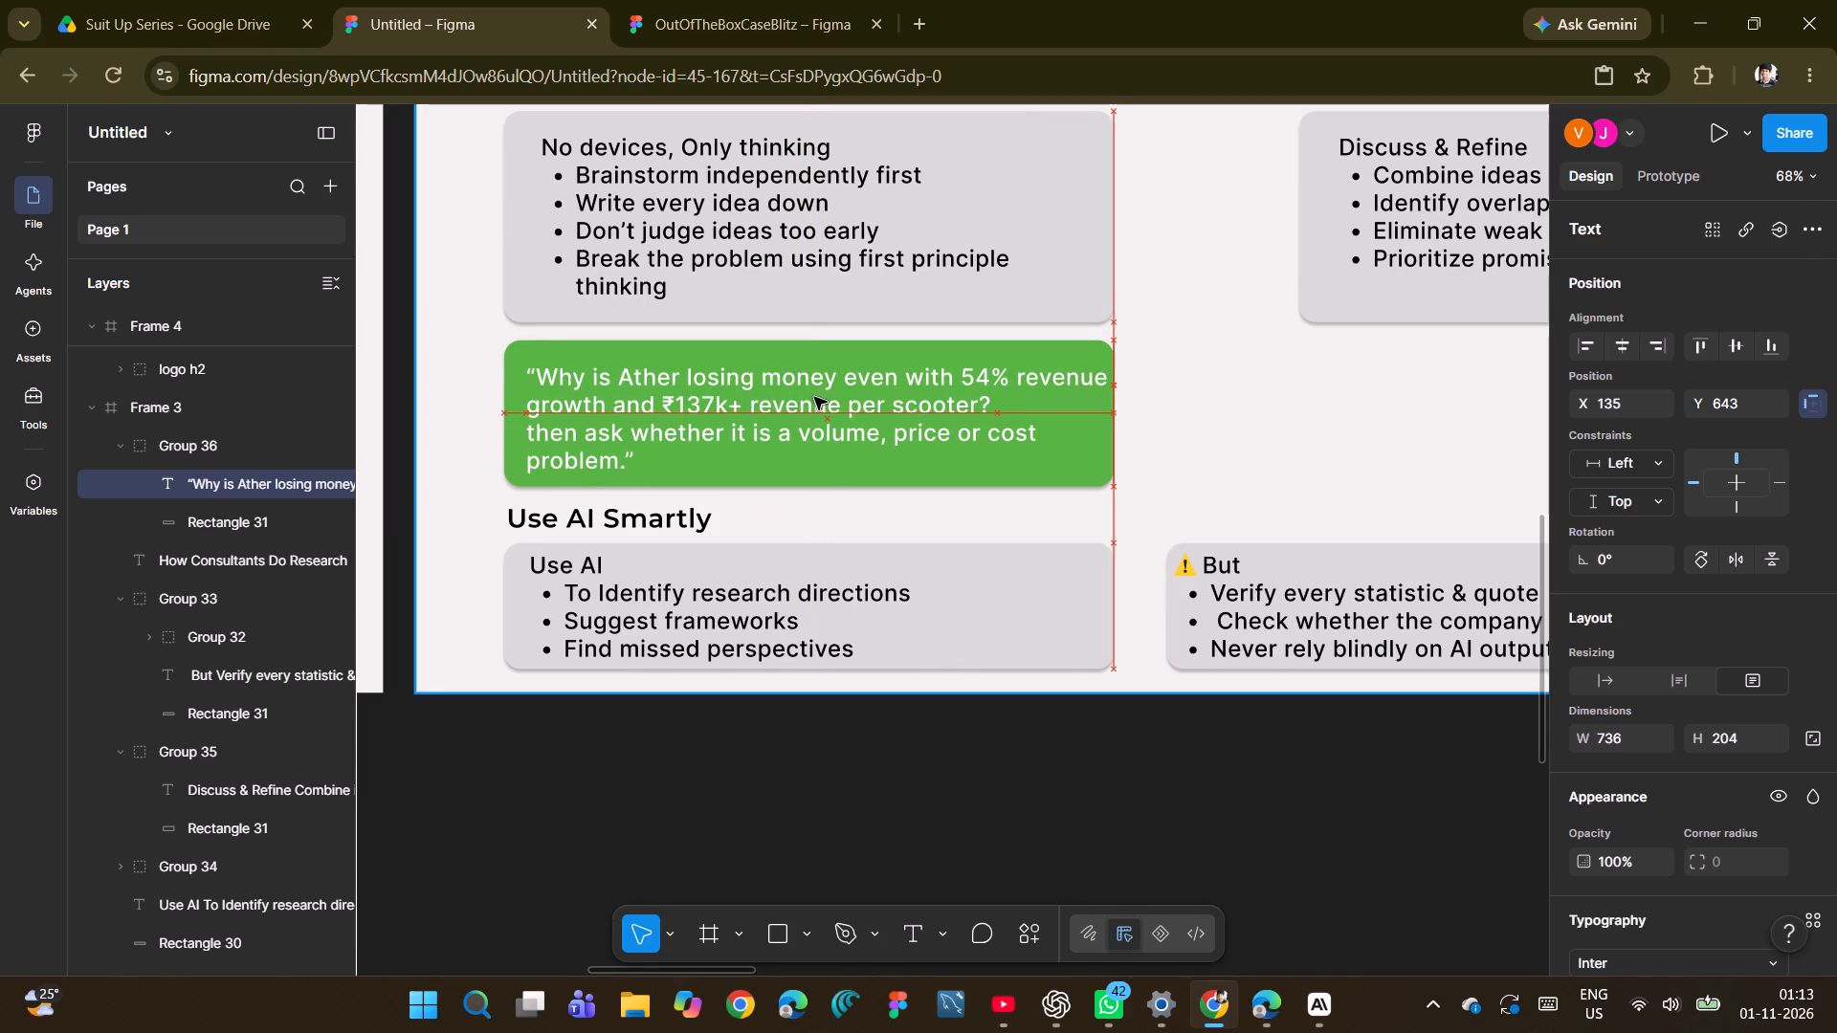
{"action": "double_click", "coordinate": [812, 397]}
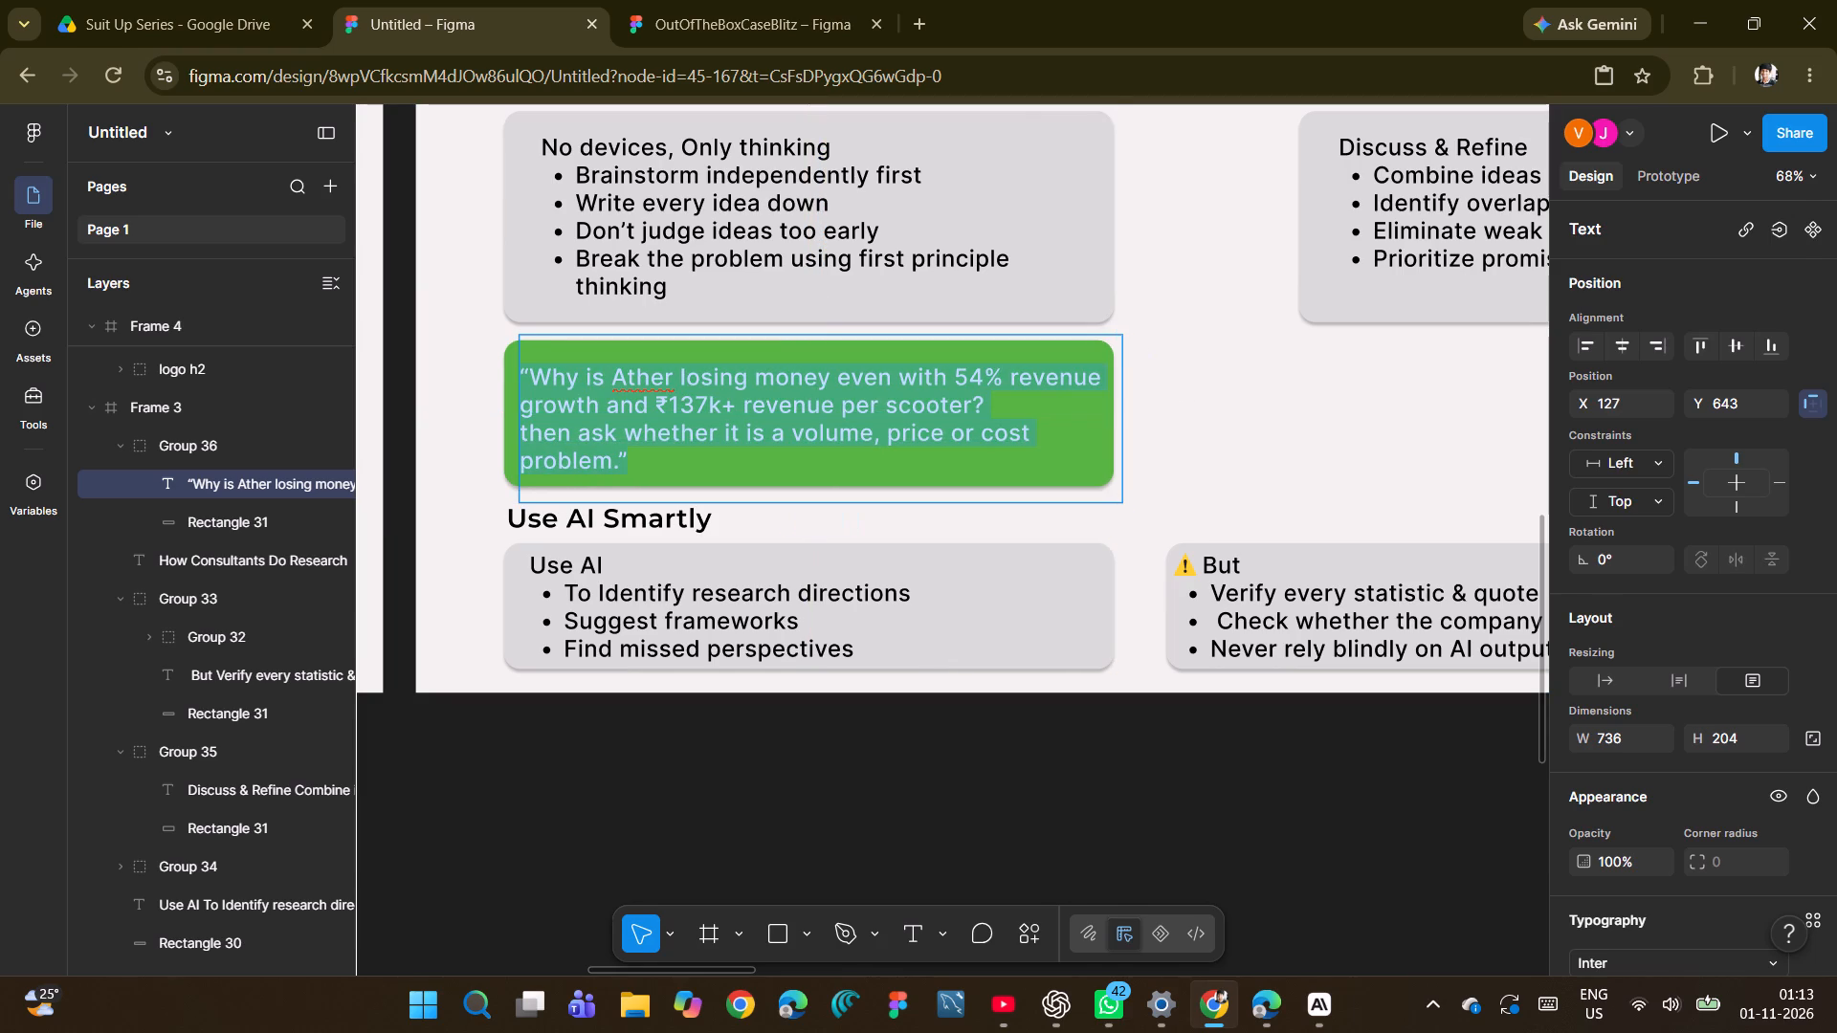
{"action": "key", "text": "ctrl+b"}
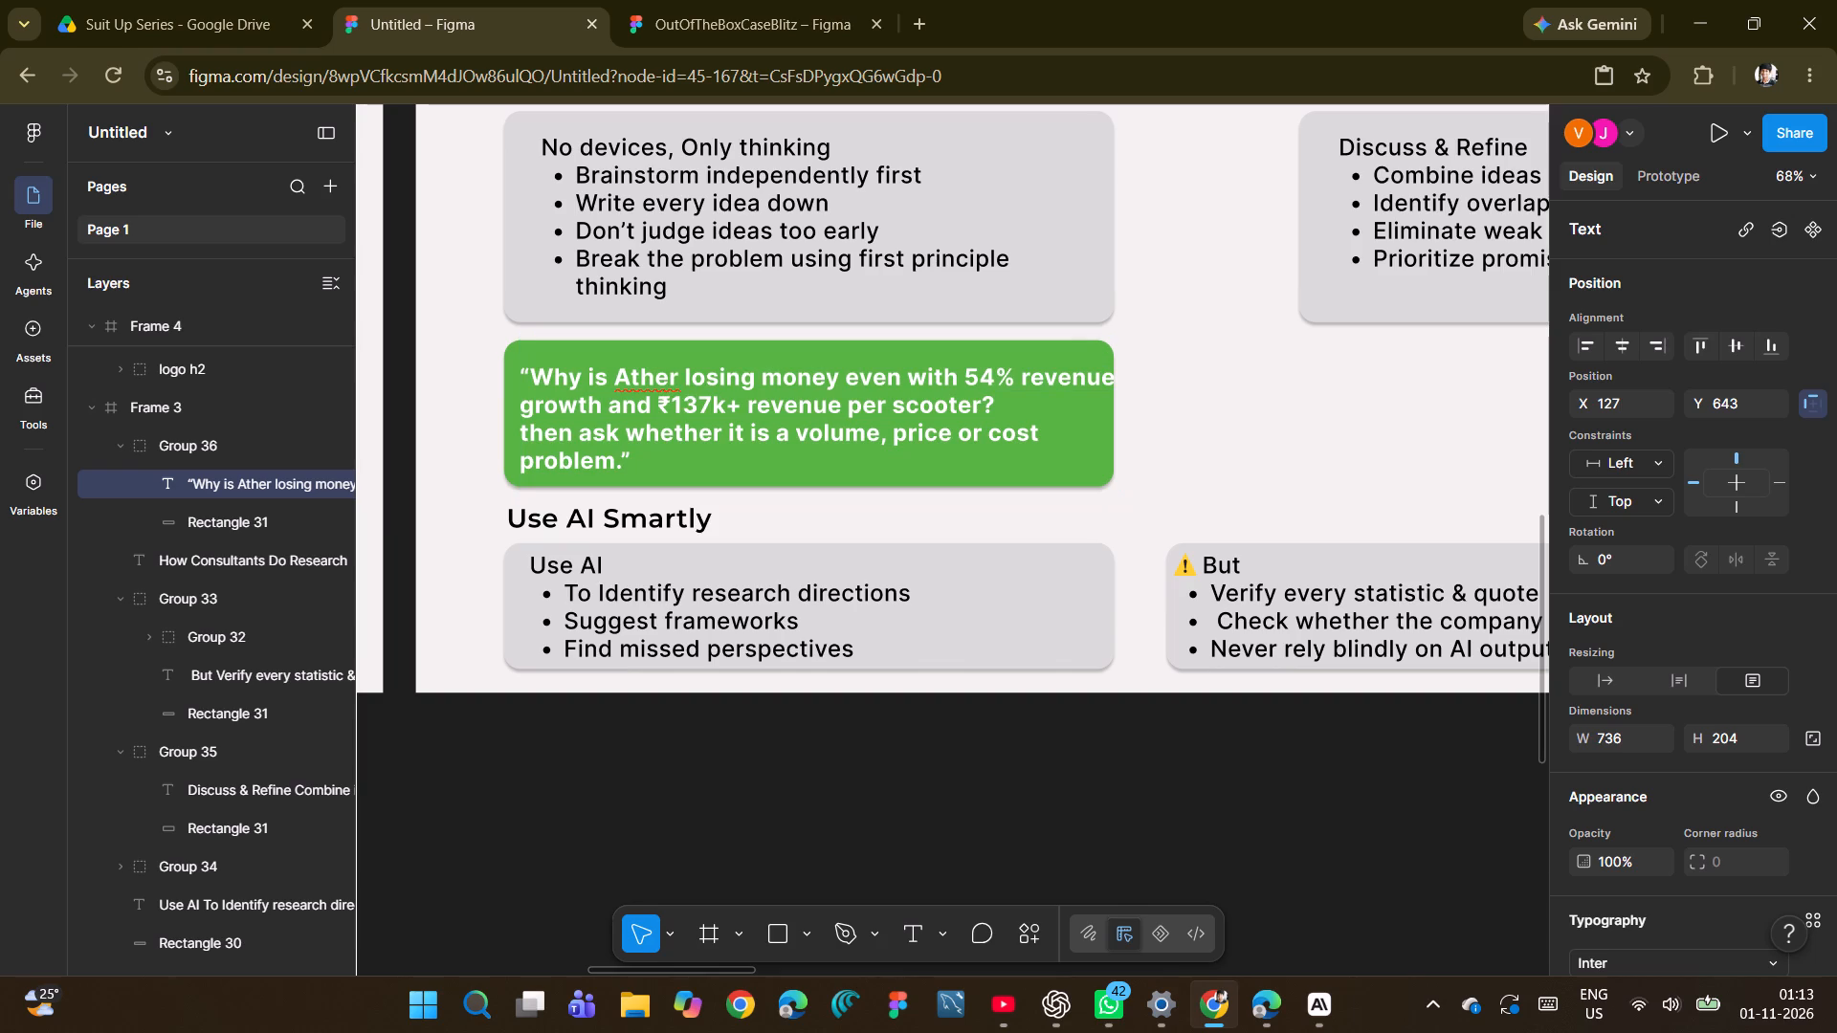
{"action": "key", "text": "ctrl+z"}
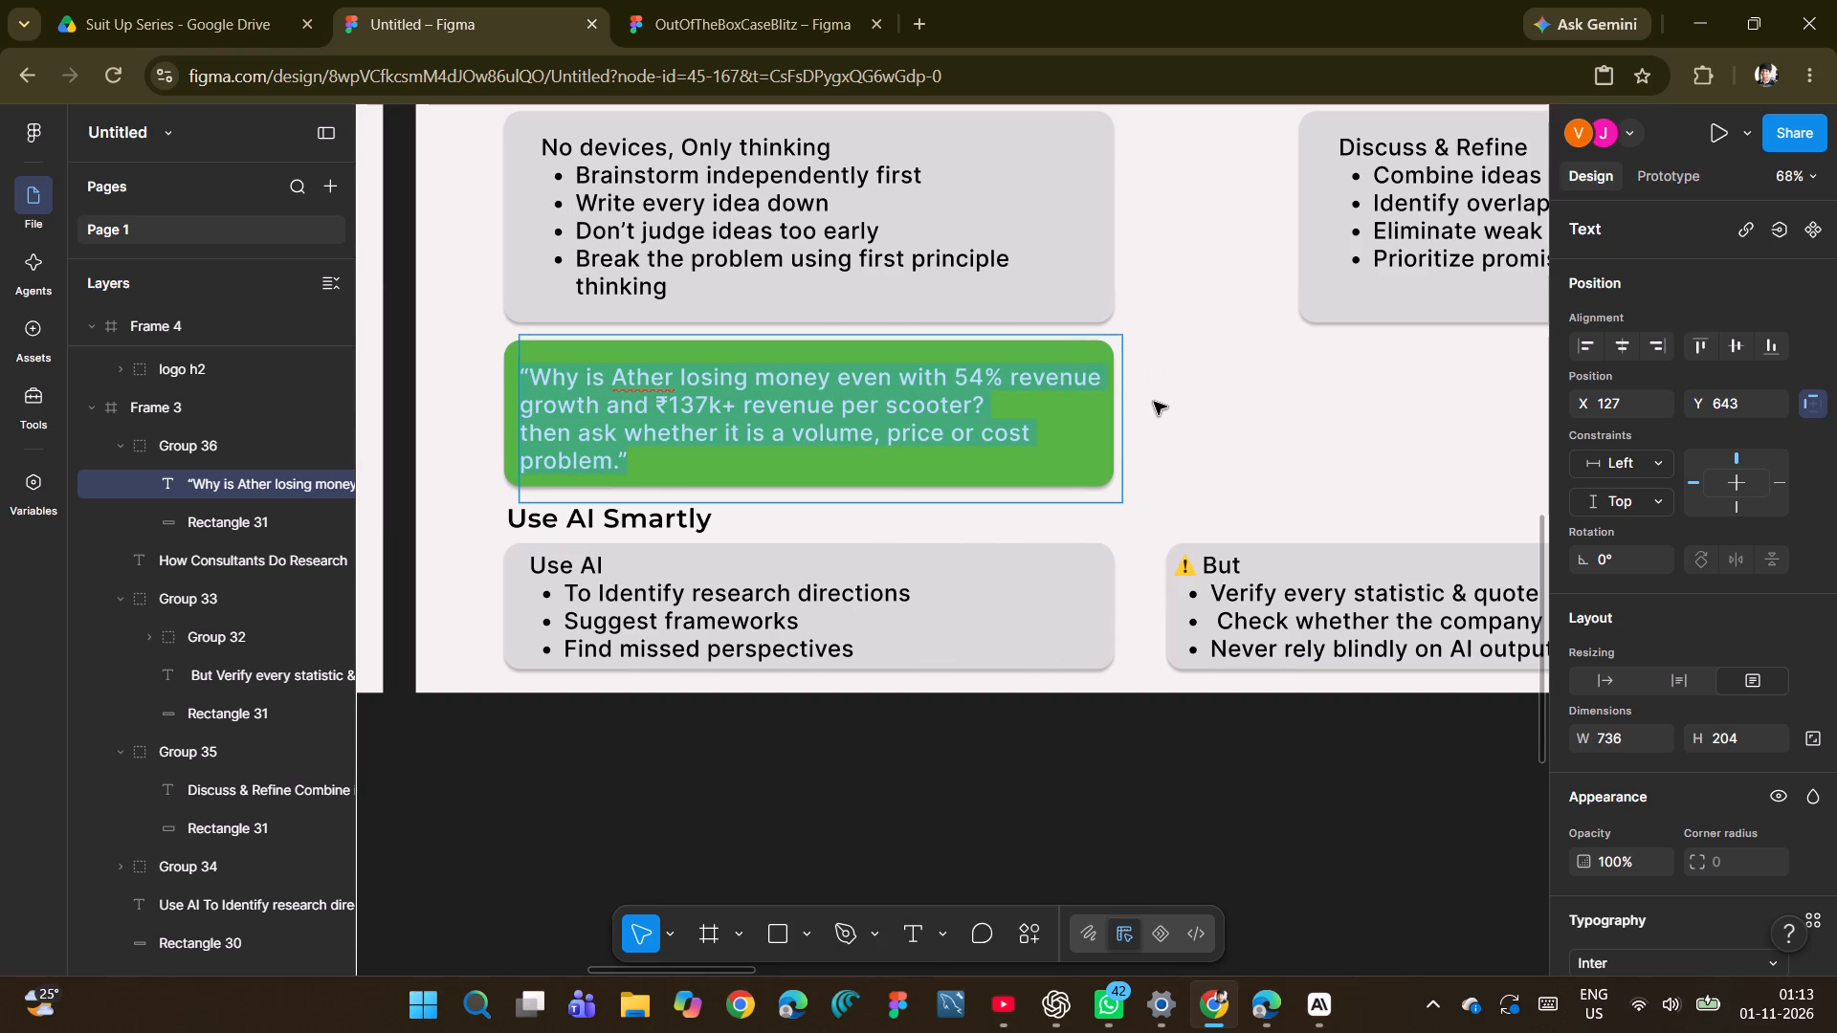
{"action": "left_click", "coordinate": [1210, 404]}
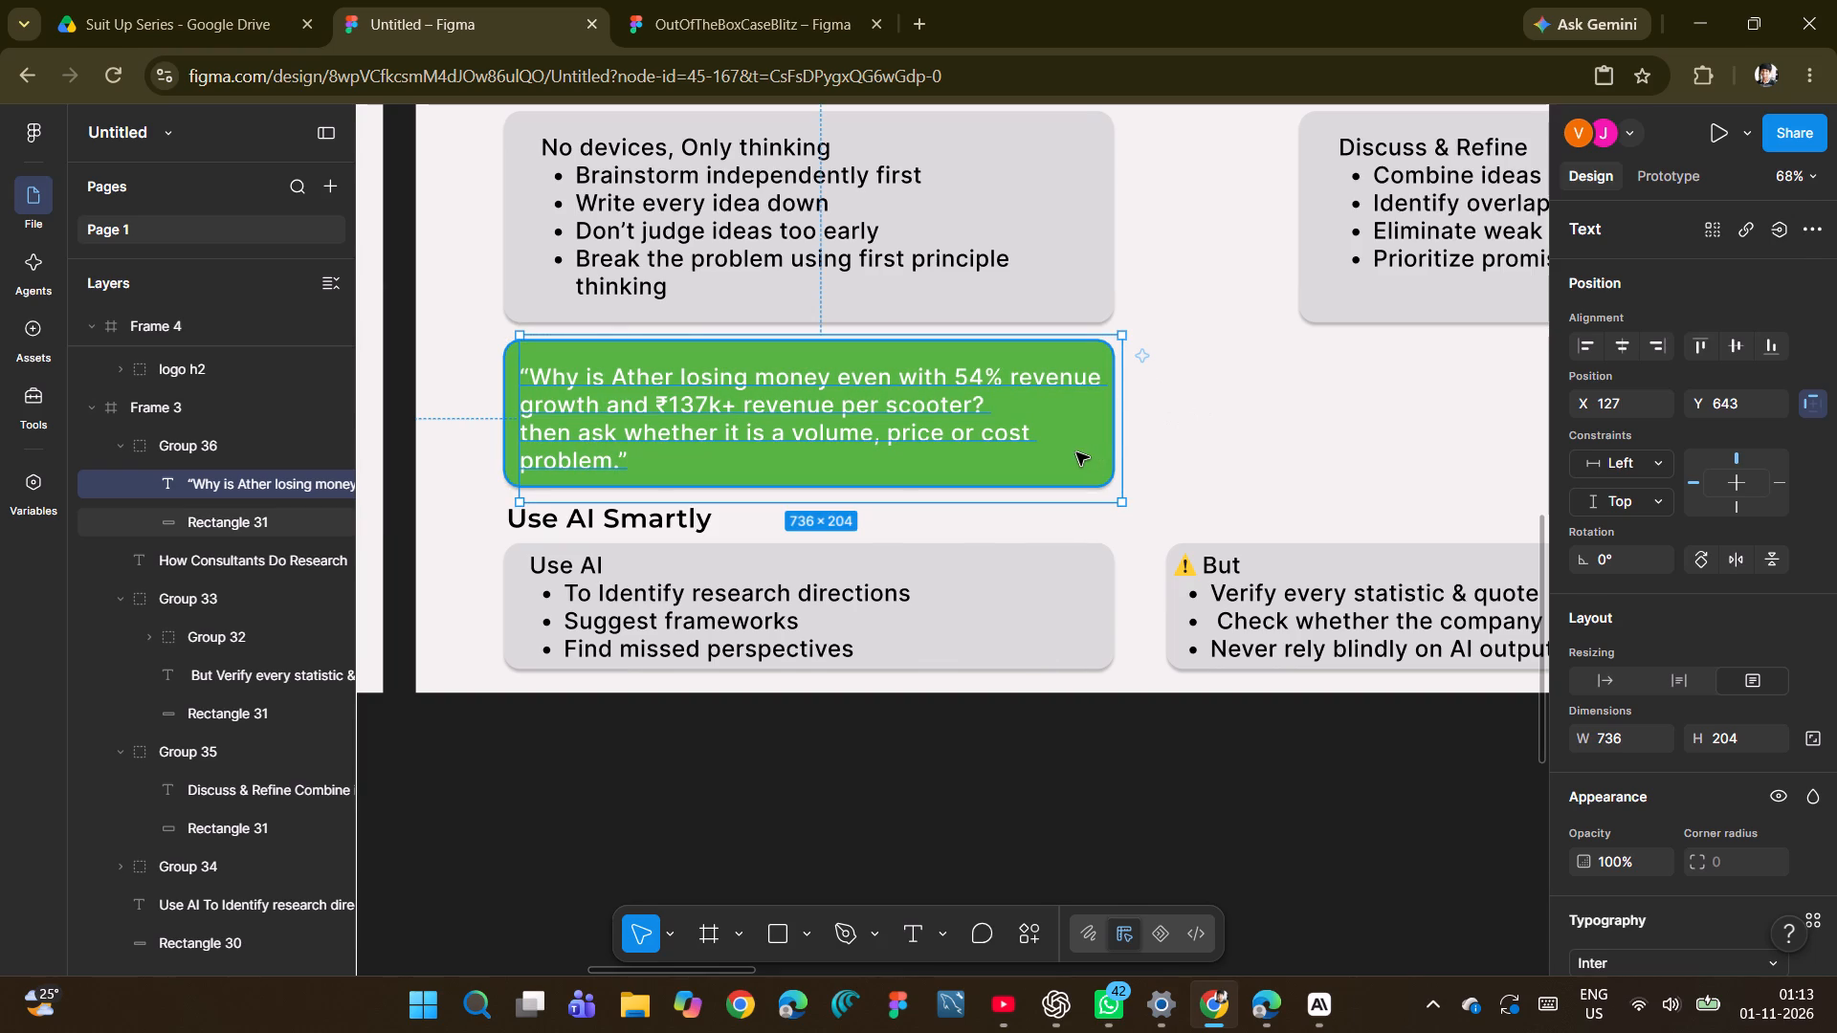
Set the font size of the green card's whole text to 26.
{"action": "double_click", "coordinate": [779, 428]}
{"action": "scroll", "coordinate": [1583, 668], "scroll_direction": "down", "scroll_amount": 4}
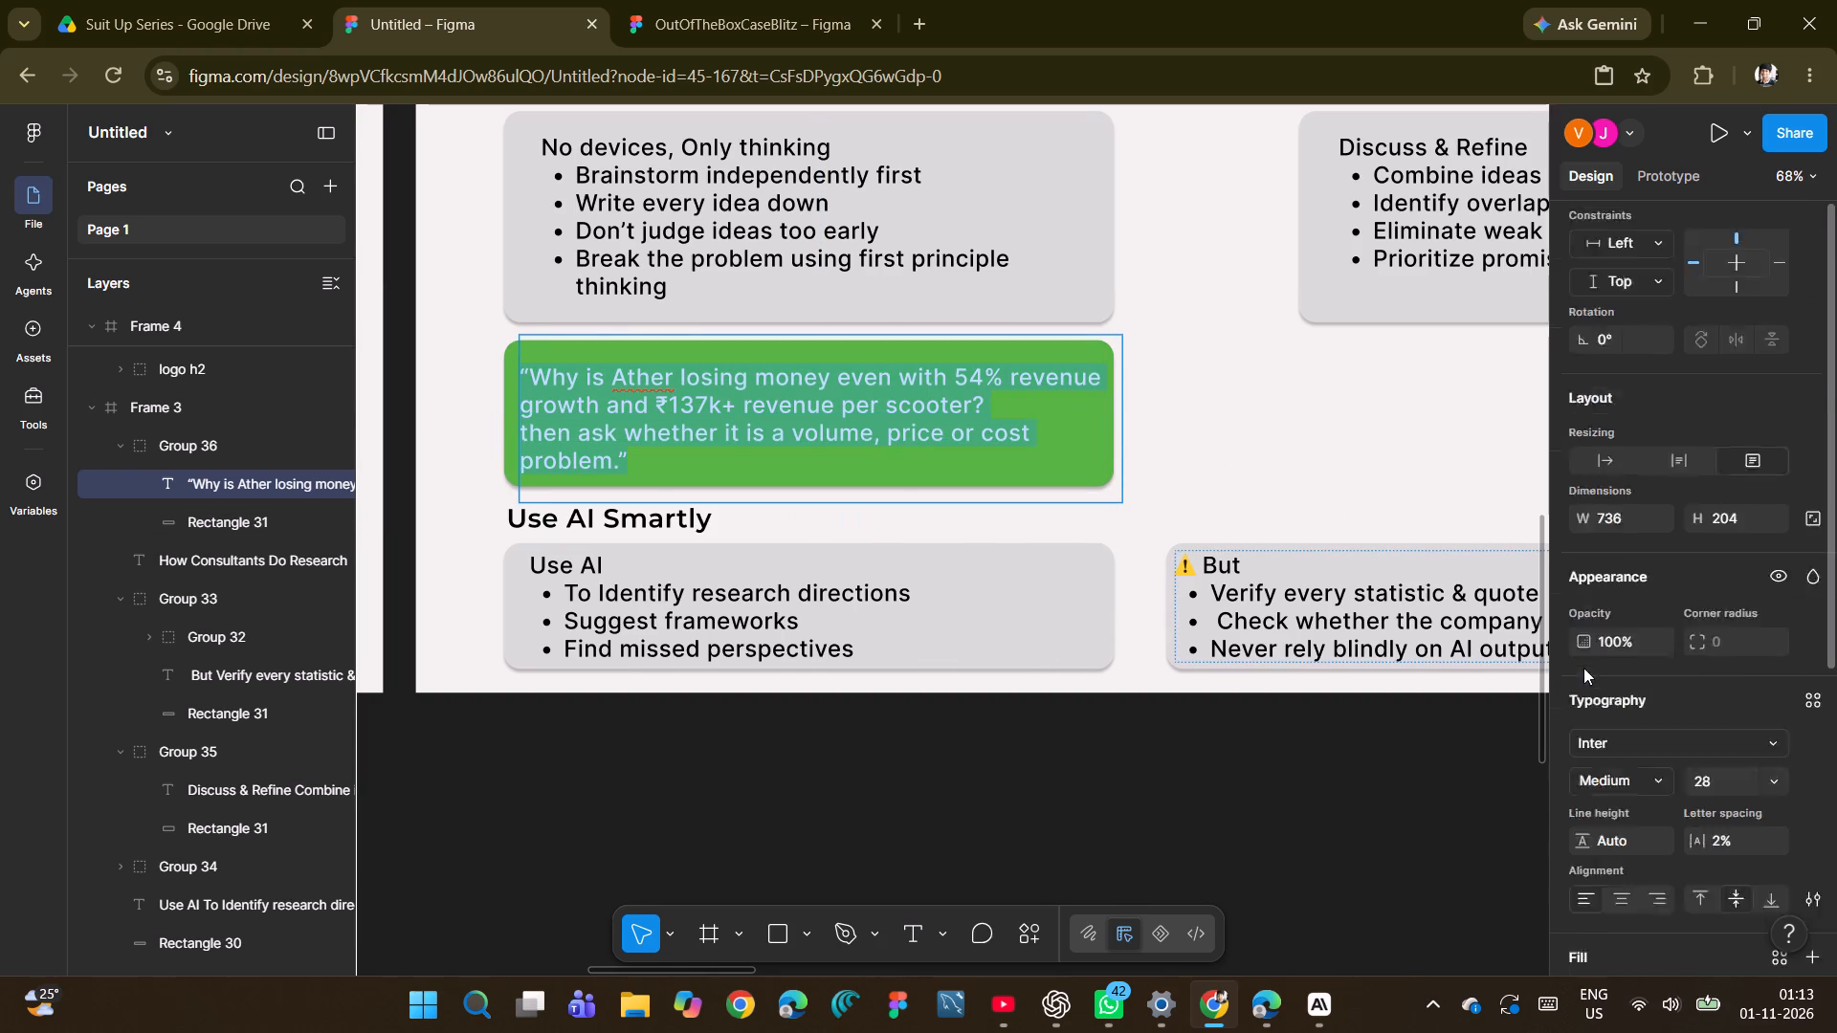
{"action": "left_click", "coordinate": [1702, 513]}
{"action": "key", "text": "2"}
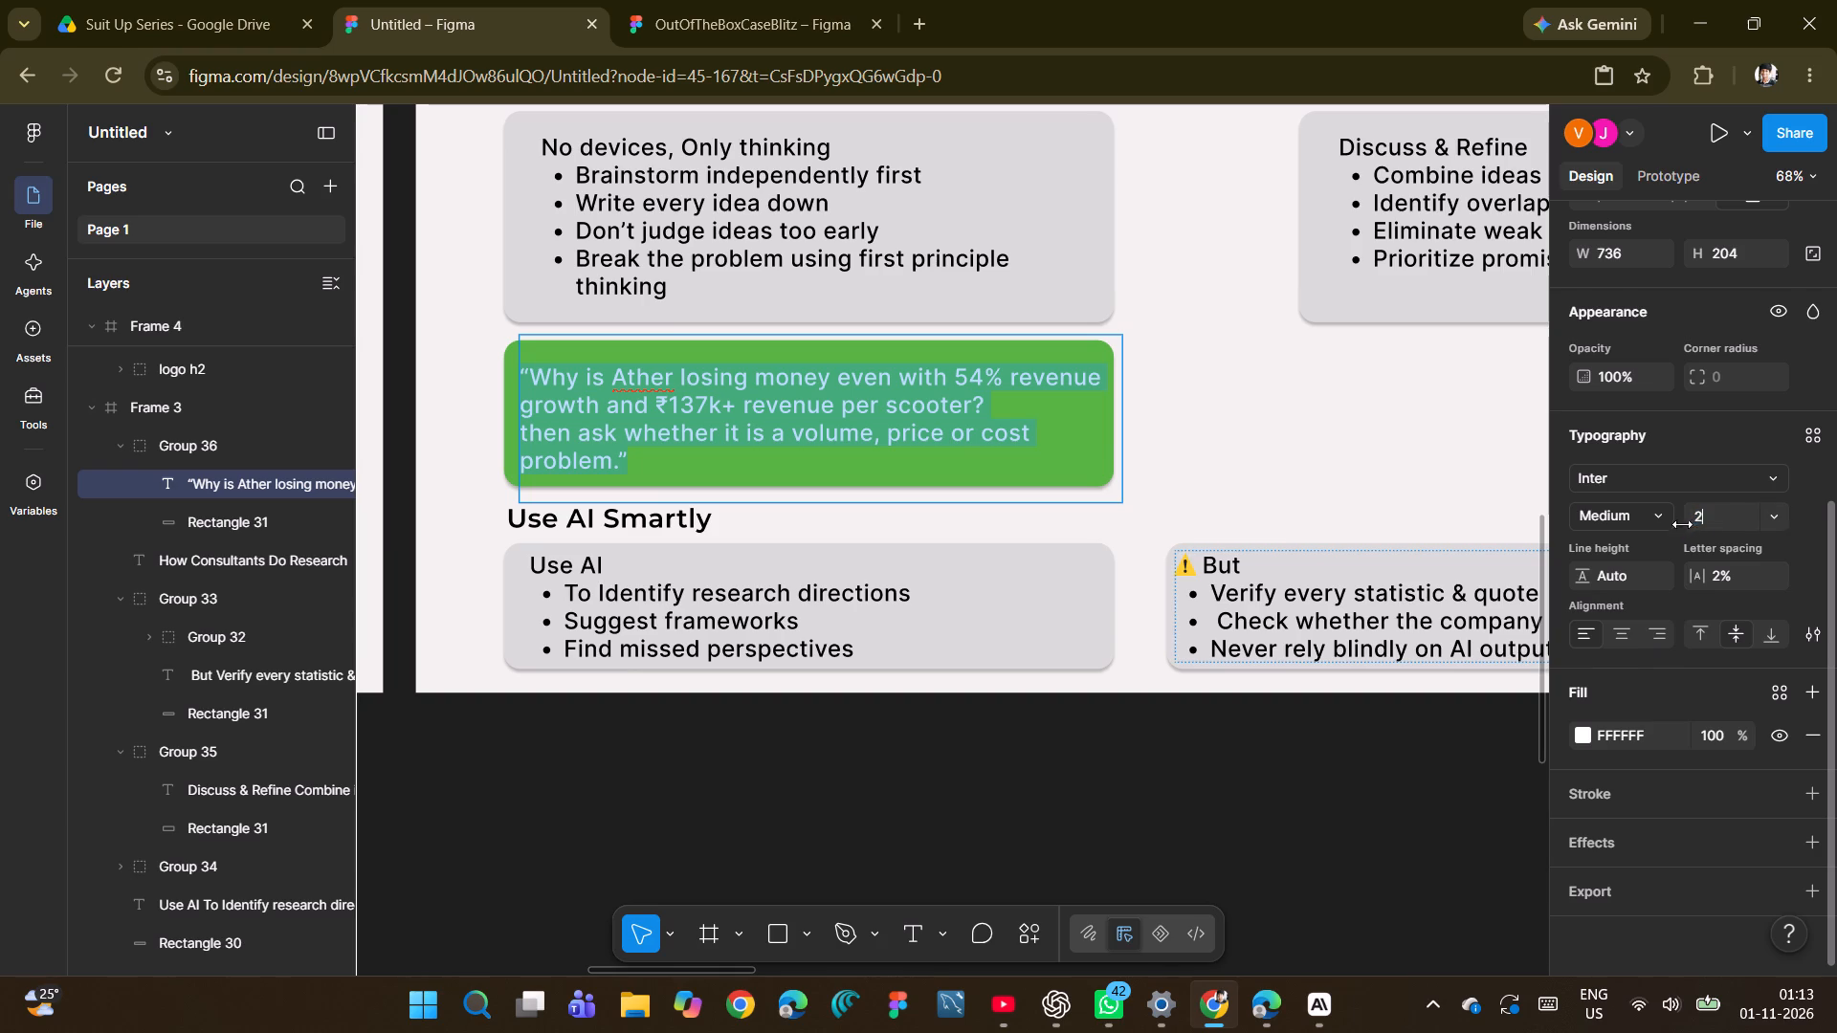
{"action": "key", "text": "6"}
{"action": "key", "text": "Return"}
{"action": "left_click", "coordinate": [1206, 414]}
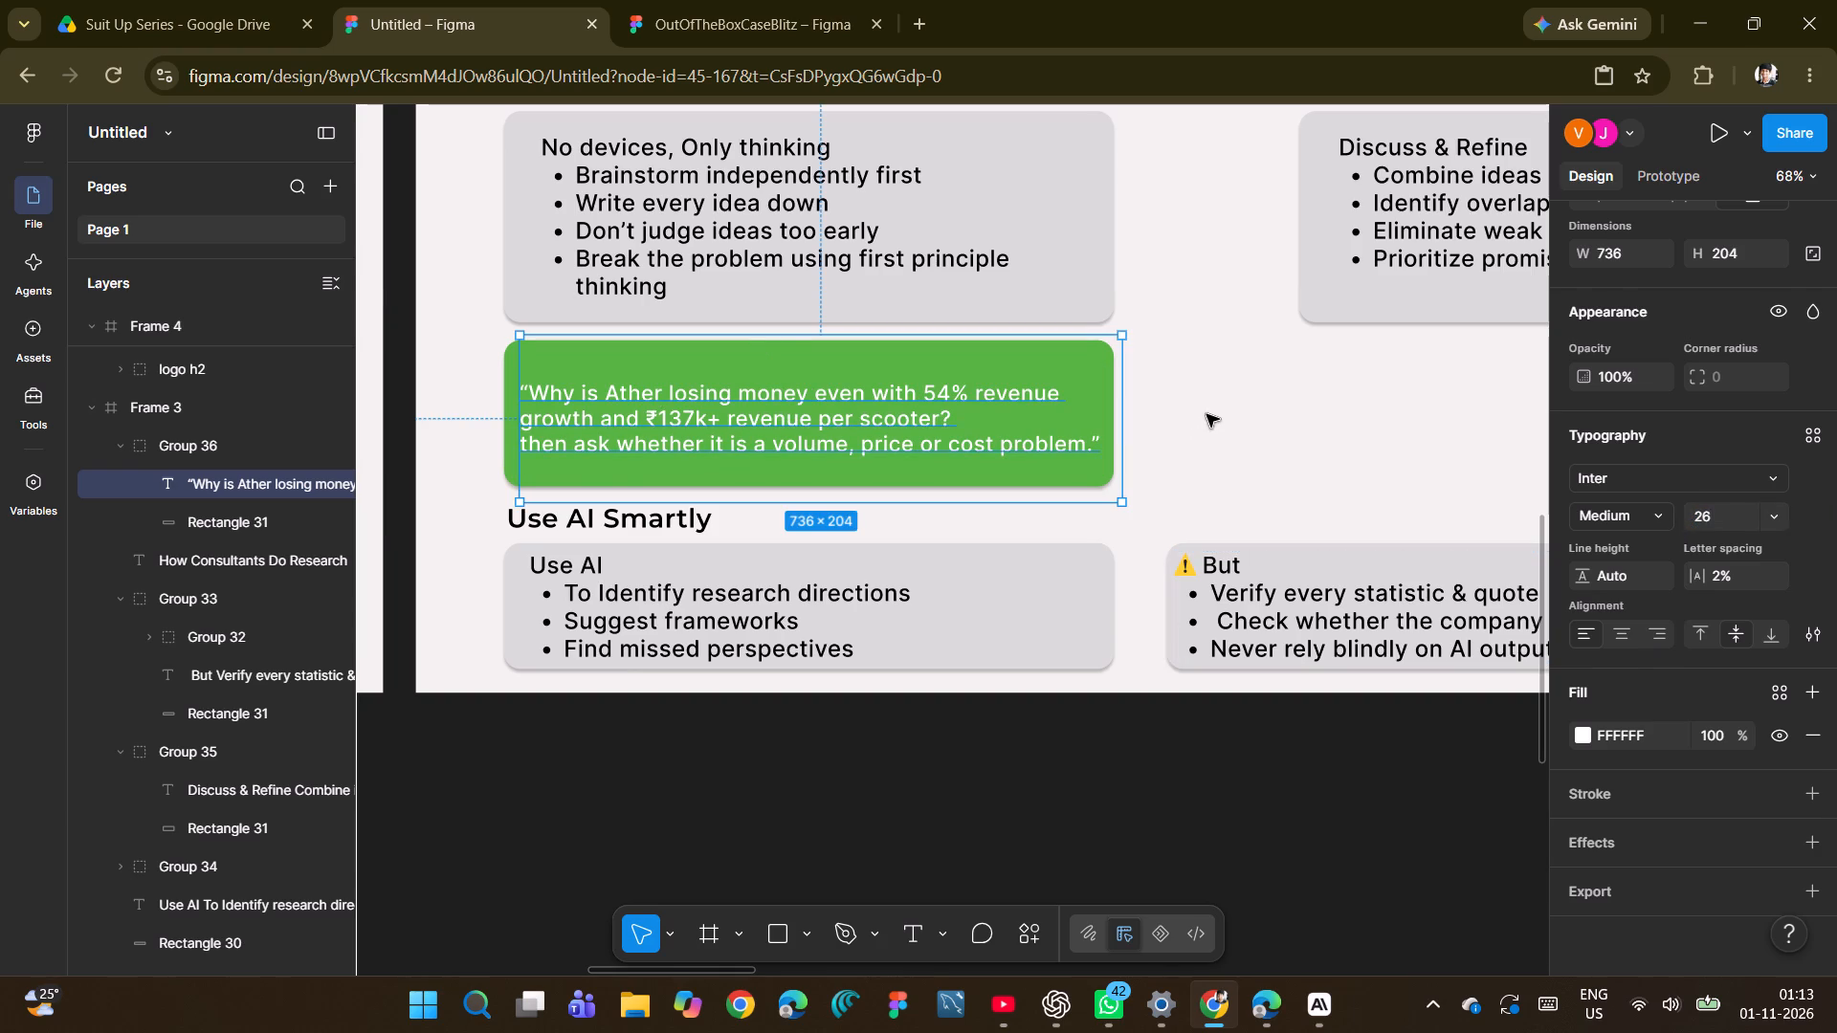
Move the green card's text to about X 131, Y 636 so it is vertically centred on the card.
{"action": "left_click", "coordinate": [826, 420]}
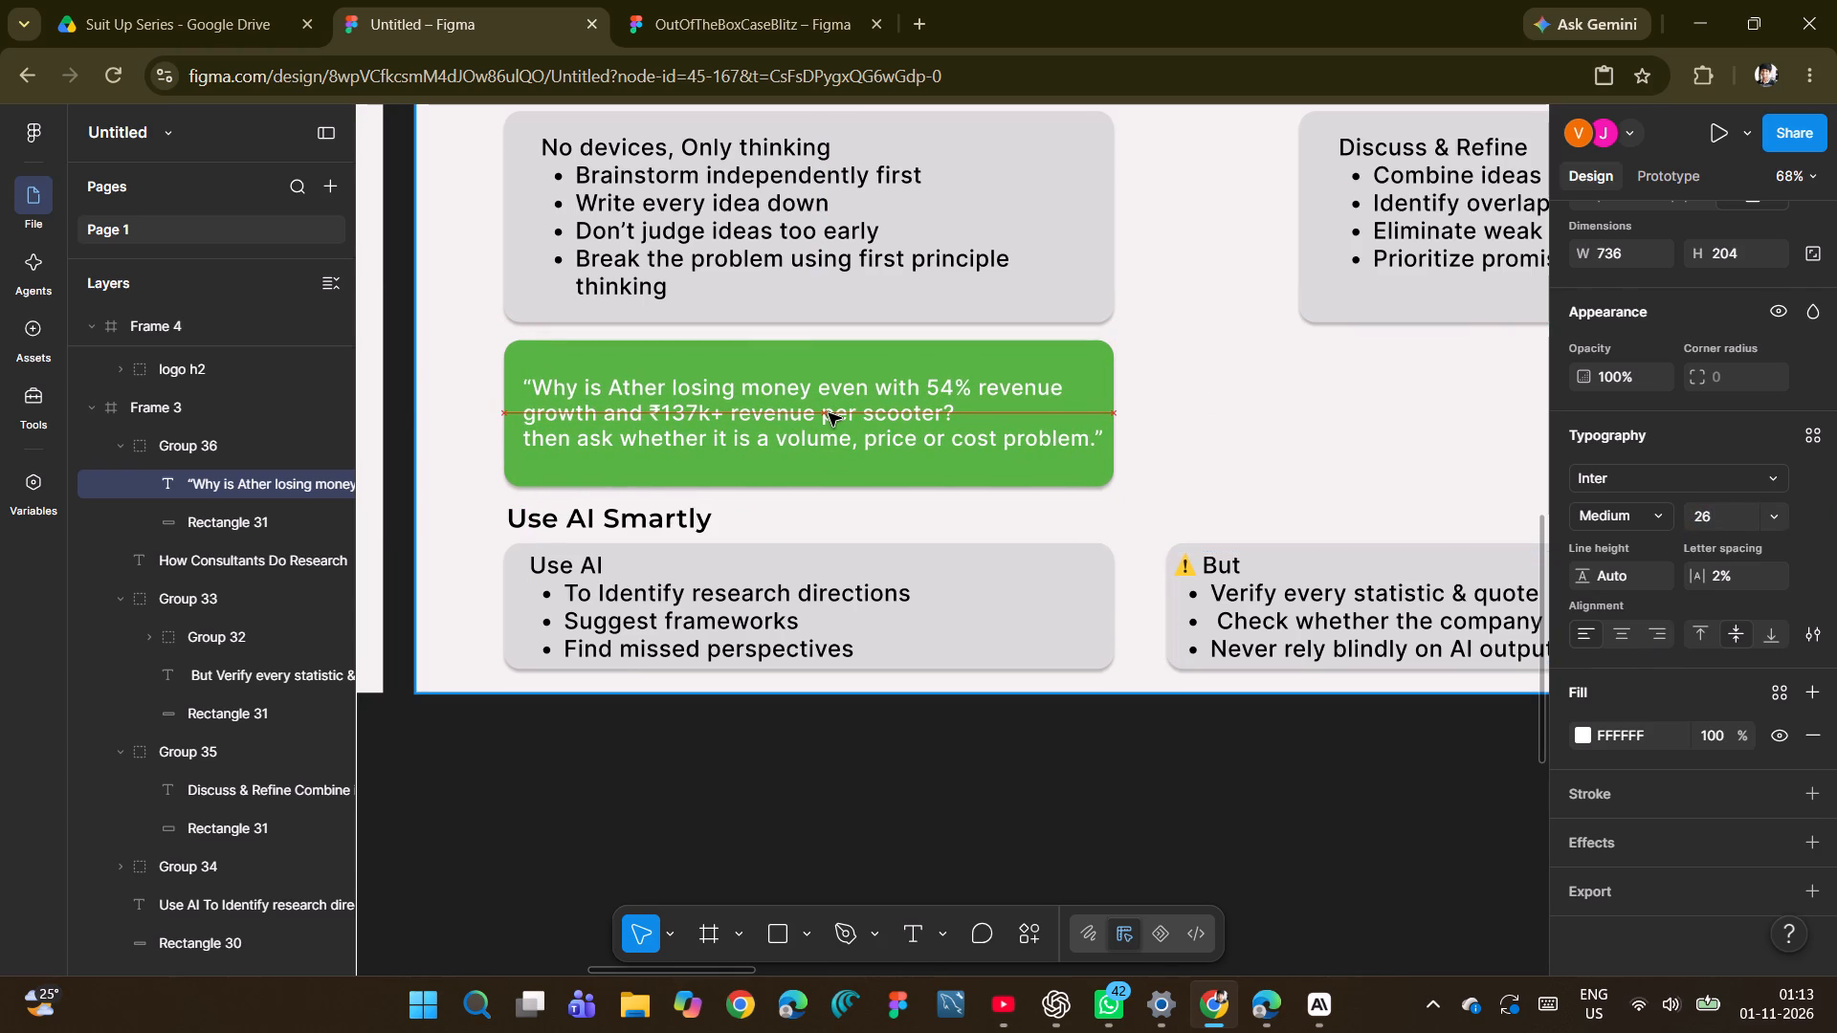
{"action": "left_click", "coordinate": [445, 411]}
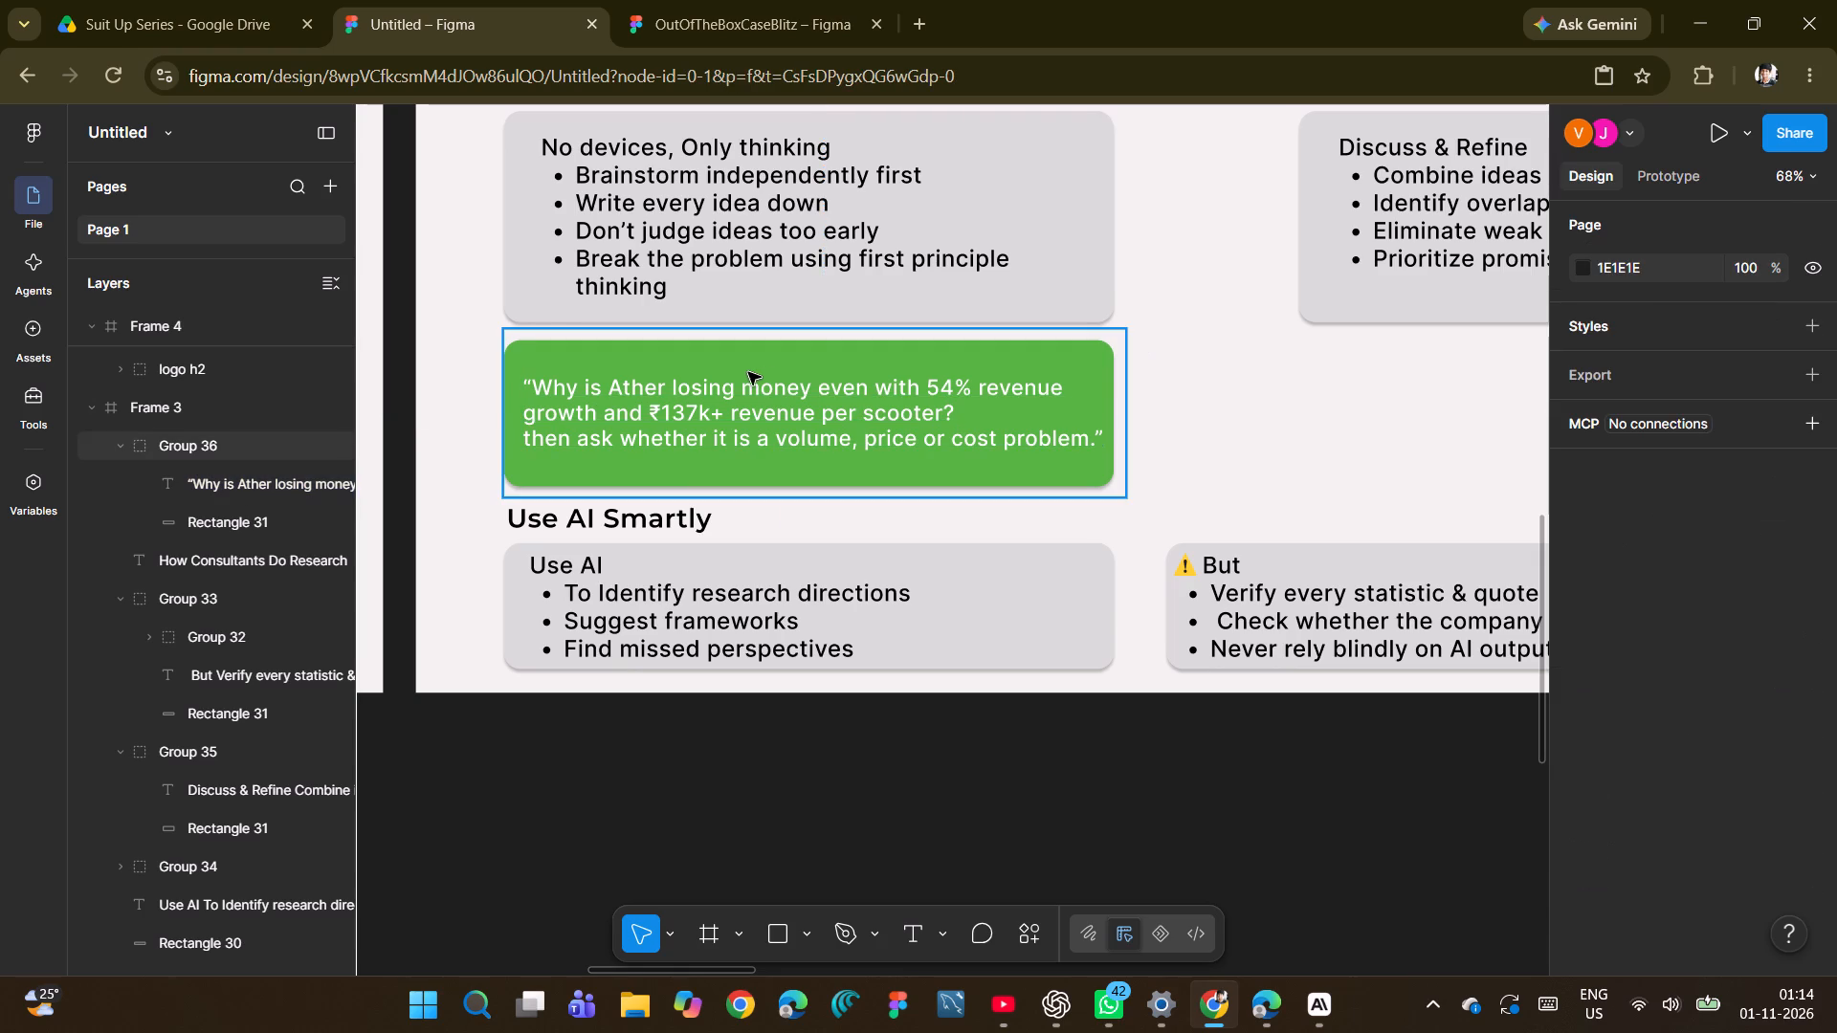
Duplicate the green card group and place the copy level with the original at about X 918, Y 636, above the But card.
{"action": "left_click", "coordinate": [913, 375]}
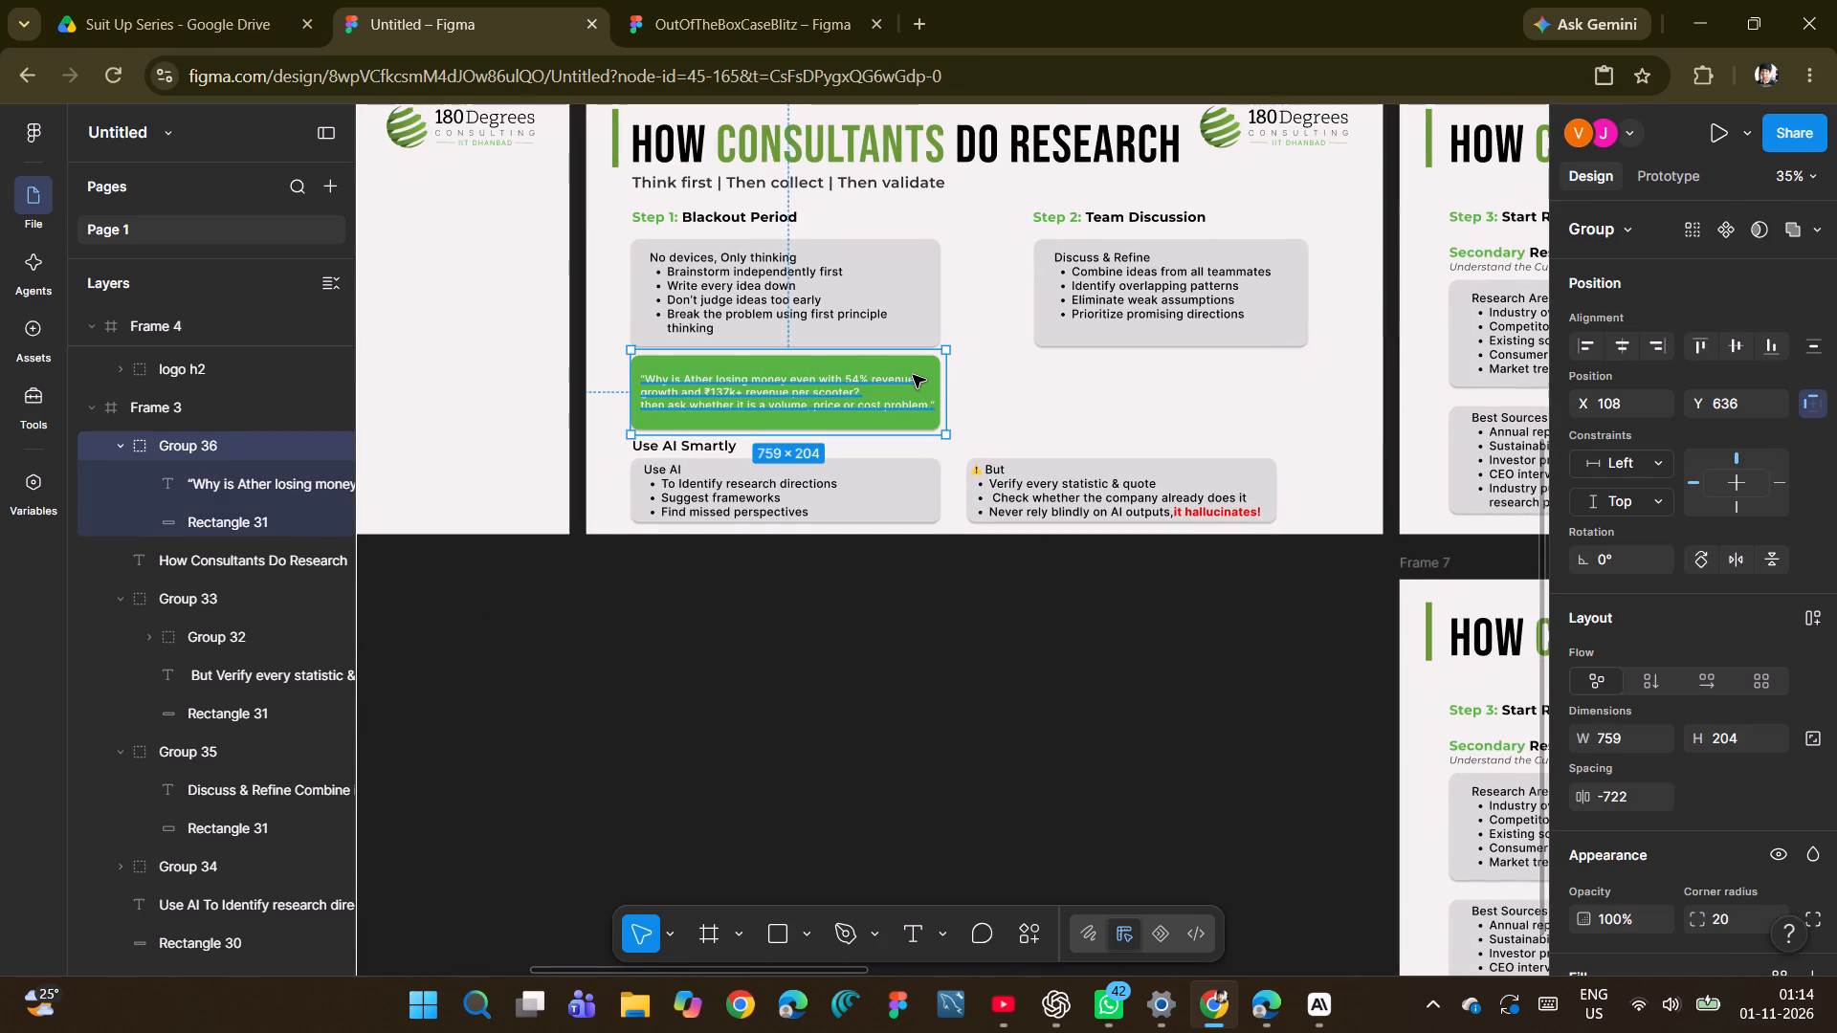
{"action": "key", "text": "ctrl+d"}
{"action": "left_click_drag", "start_coordinate": [913, 375], "coordinate": [1240, 384]}
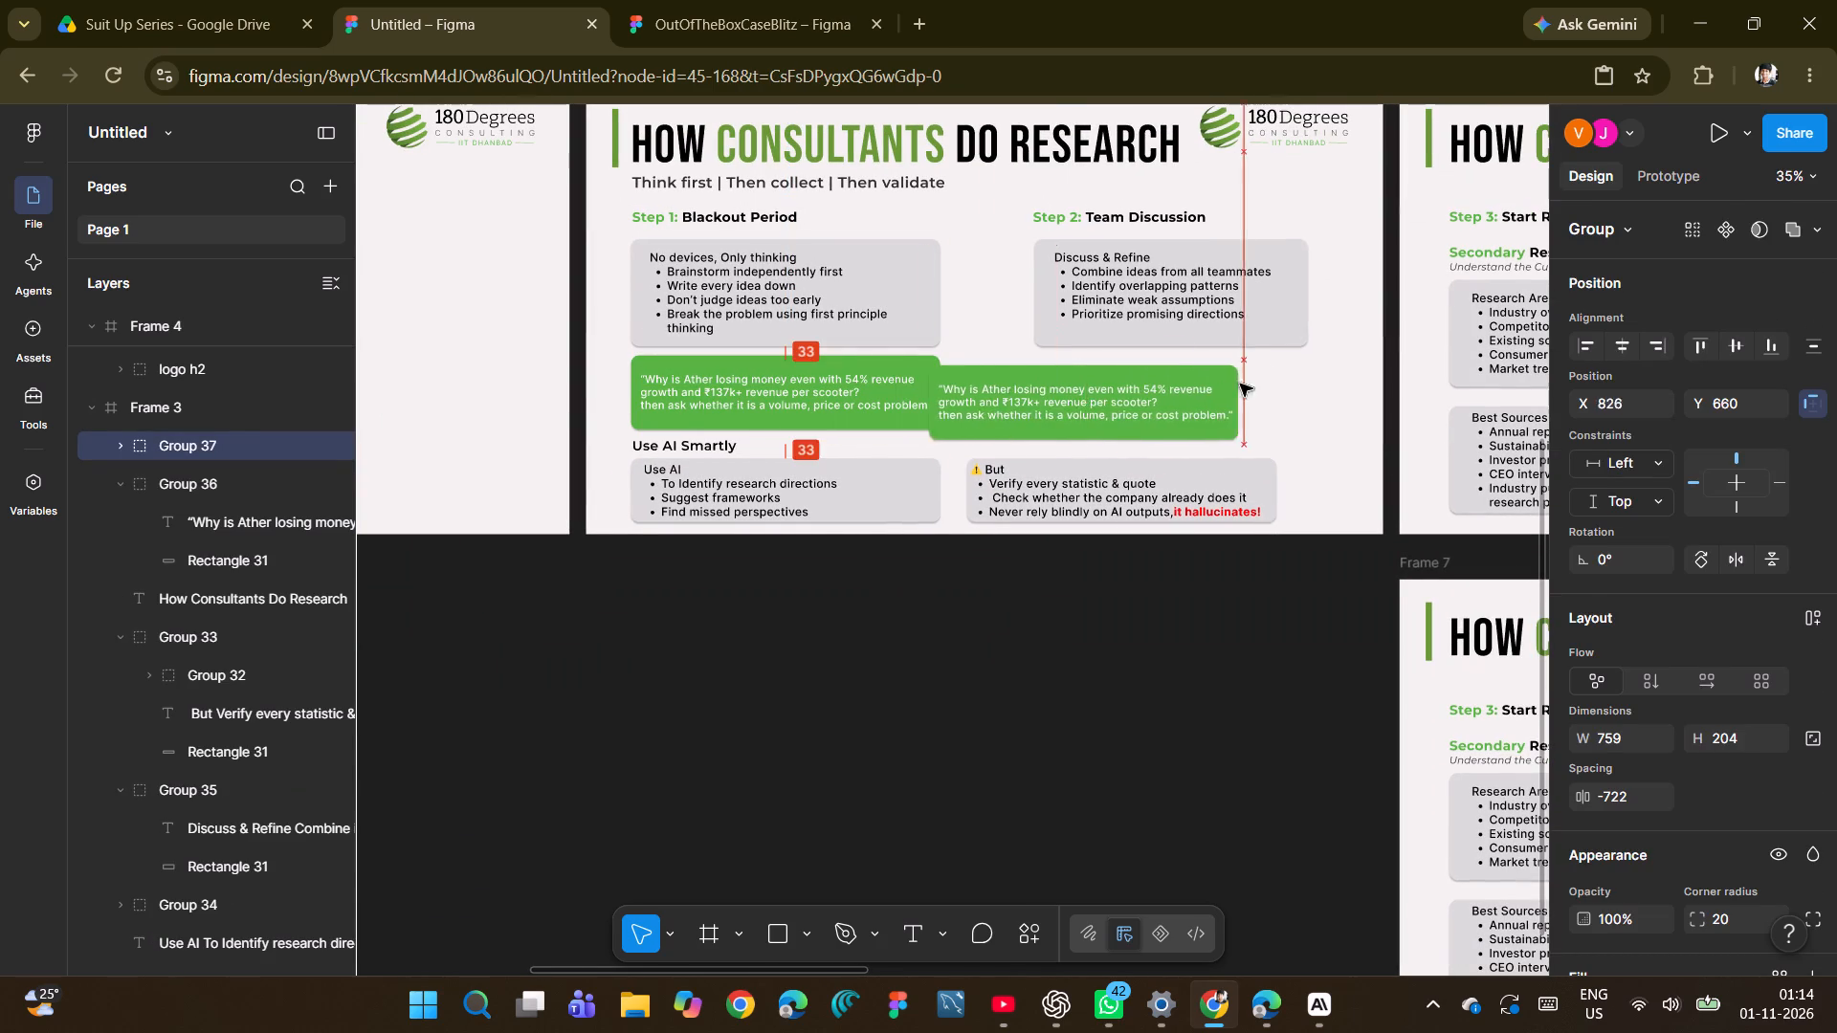
{"action": "left_click_drag", "start_coordinate": [1240, 384], "coordinate": [1246, 377]}
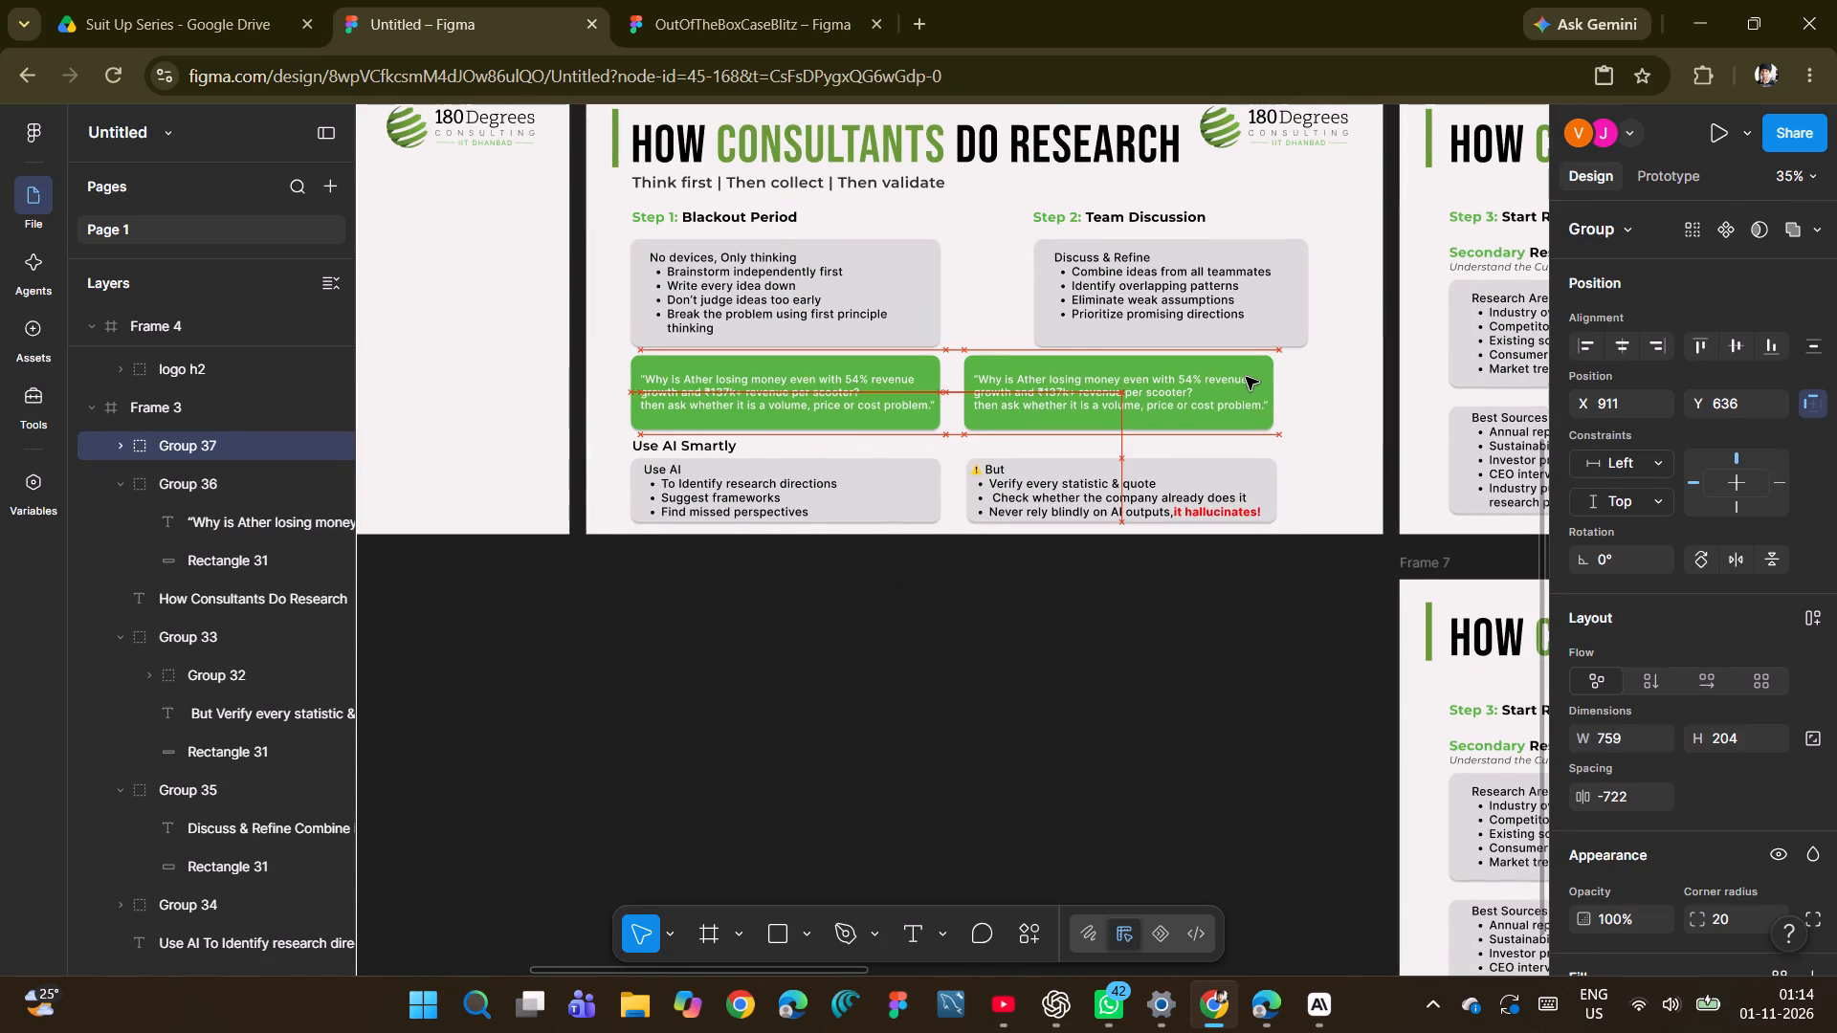
{"action": "left_click_drag", "start_coordinate": [1246, 377], "coordinate": [1245, 377]}
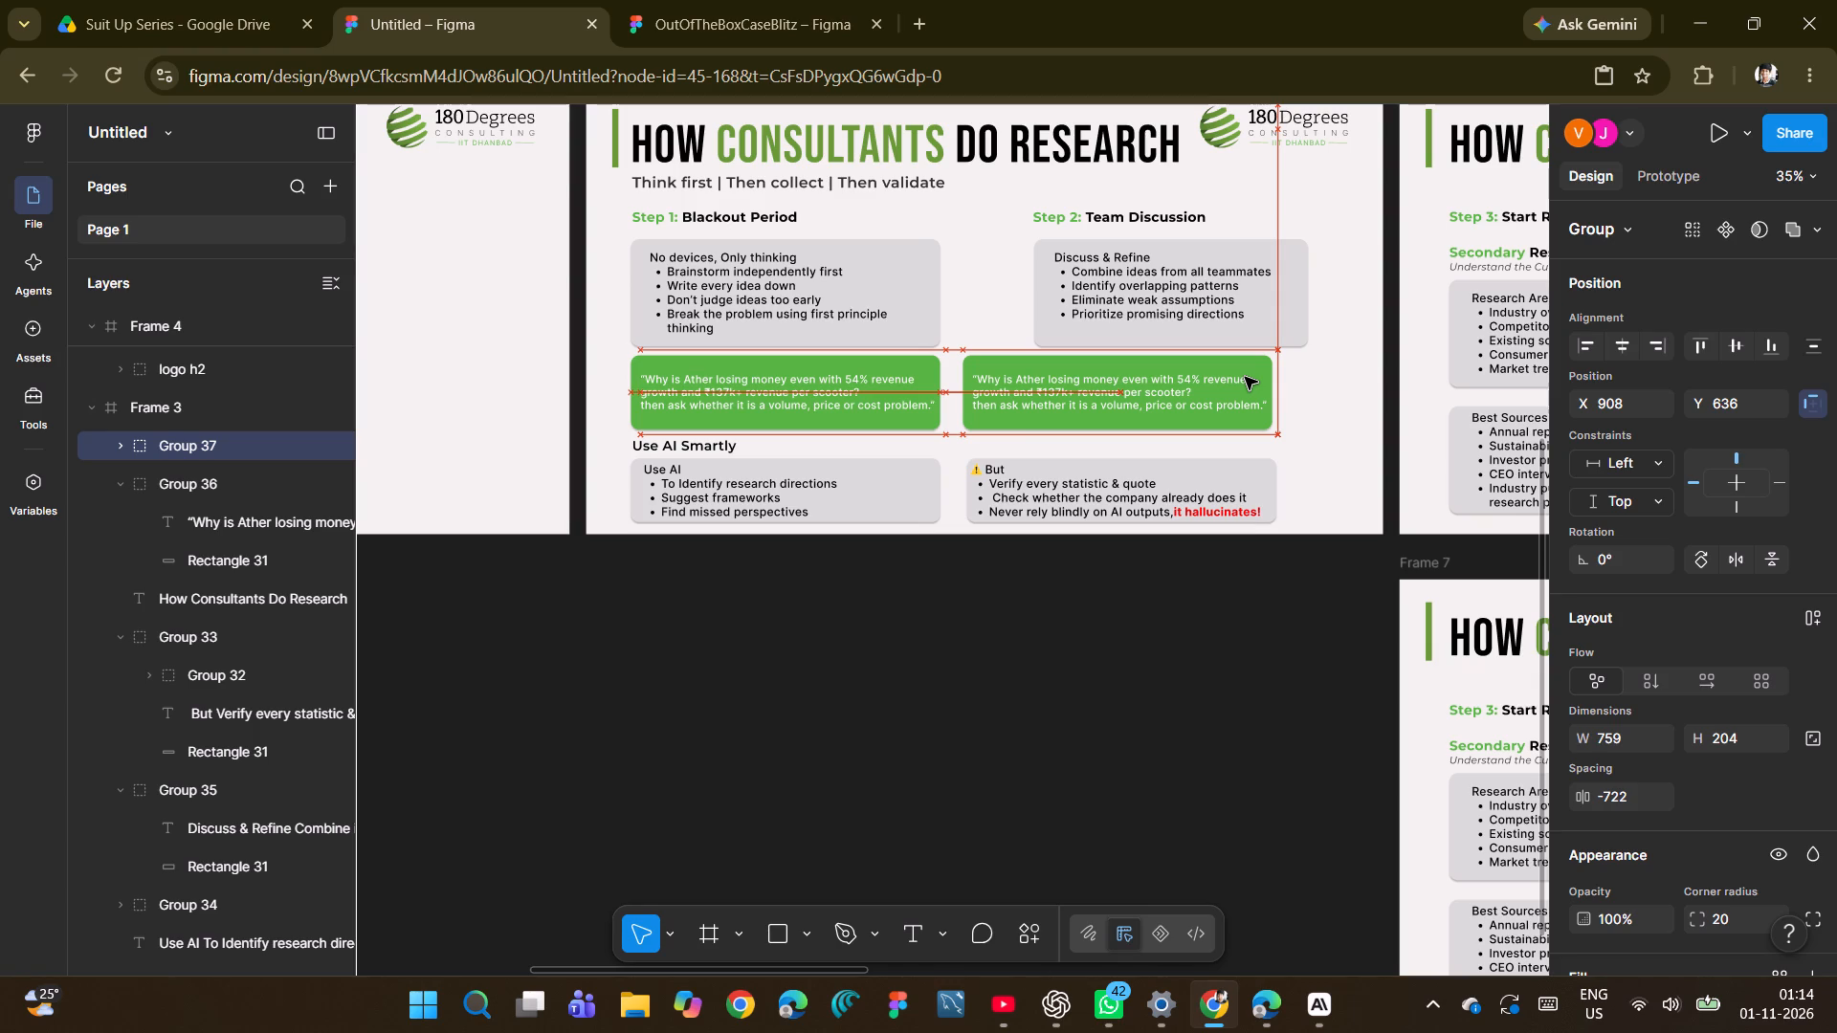
{"action": "left_click_drag", "start_coordinate": [1245, 377], "coordinate": [1249, 377]}
Move the Discuss & Refine card to X 918 and widen it to 745, matching the green card beneath it.
{"action": "left_click", "coordinate": [1261, 265]}
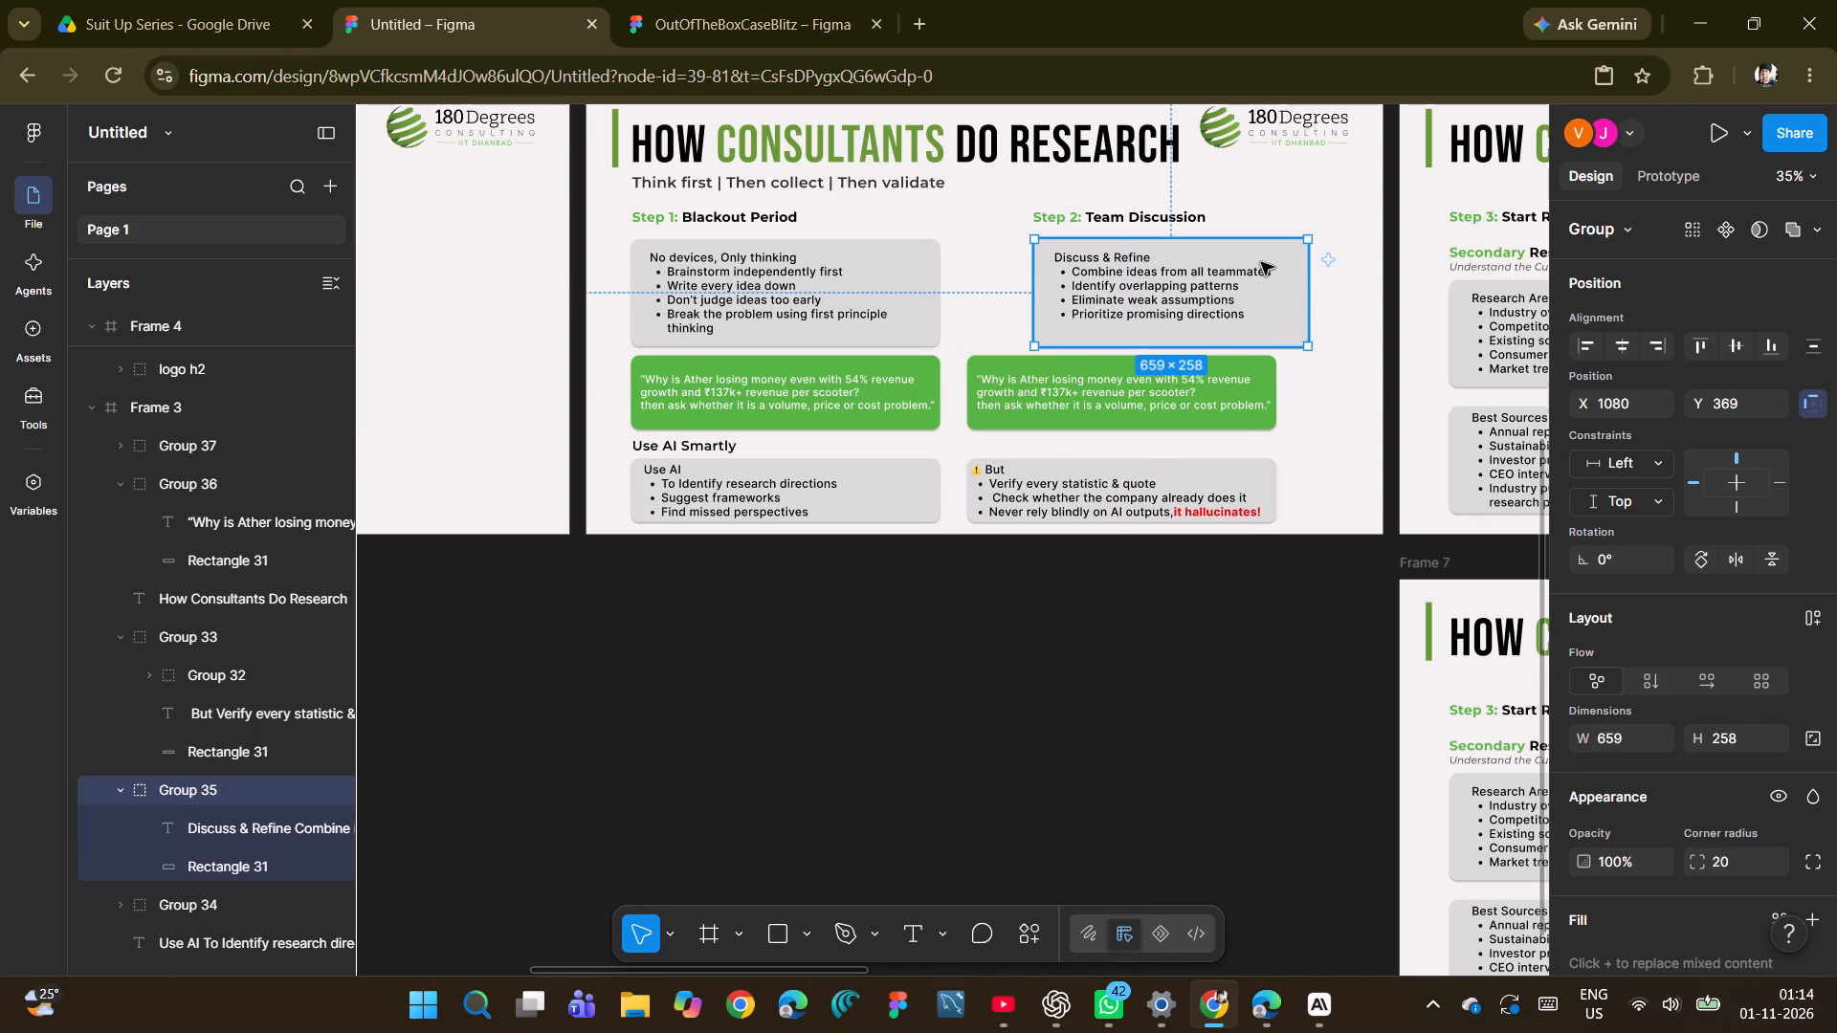
{"action": "left_click_drag", "start_coordinate": [1260, 259], "coordinate": [1190, 259]}
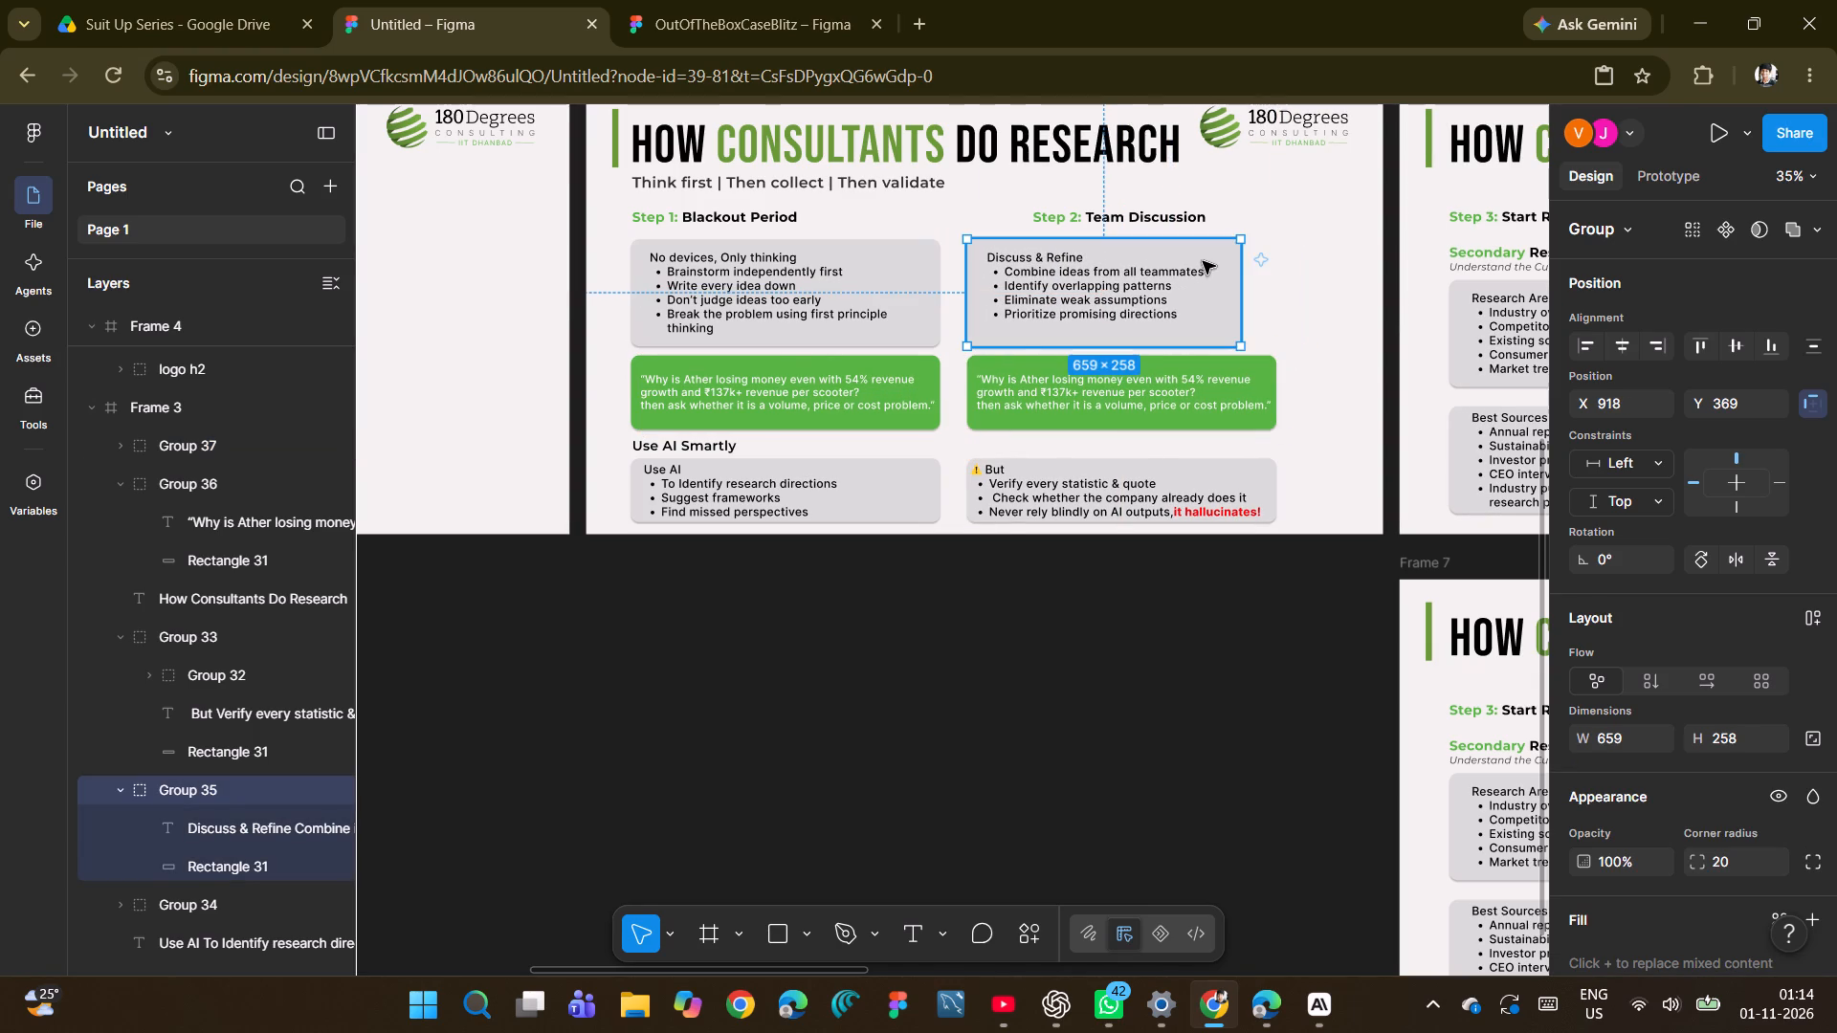
{"action": "left_click_drag", "start_coordinate": [1237, 266], "coordinate": [1276, 270]}
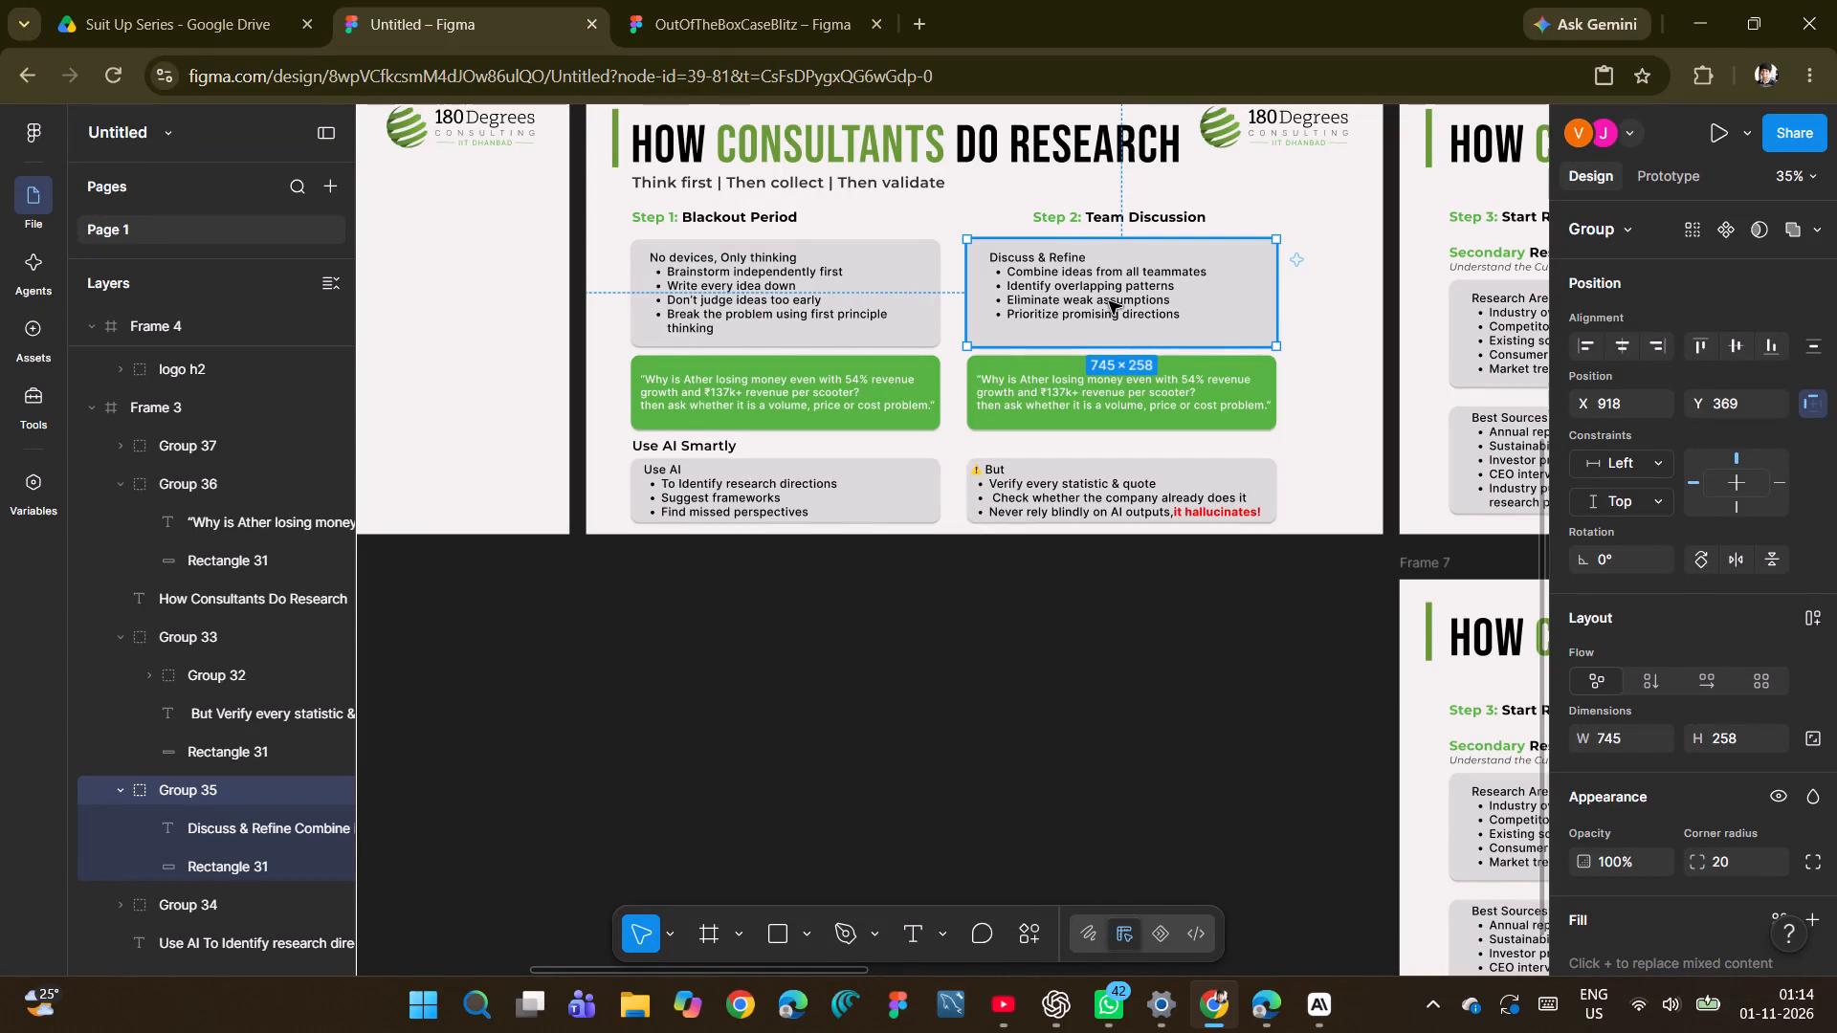
Move the "Step 2: Team Discussion" heading horizontally to align with the Discuss & Refine card's left edge, level with the Step 1 heading.
{"action": "left_click", "coordinate": [1106, 215]}
{"action": "left_click_drag", "start_coordinate": [1096, 215], "coordinate": [1053, 215]}
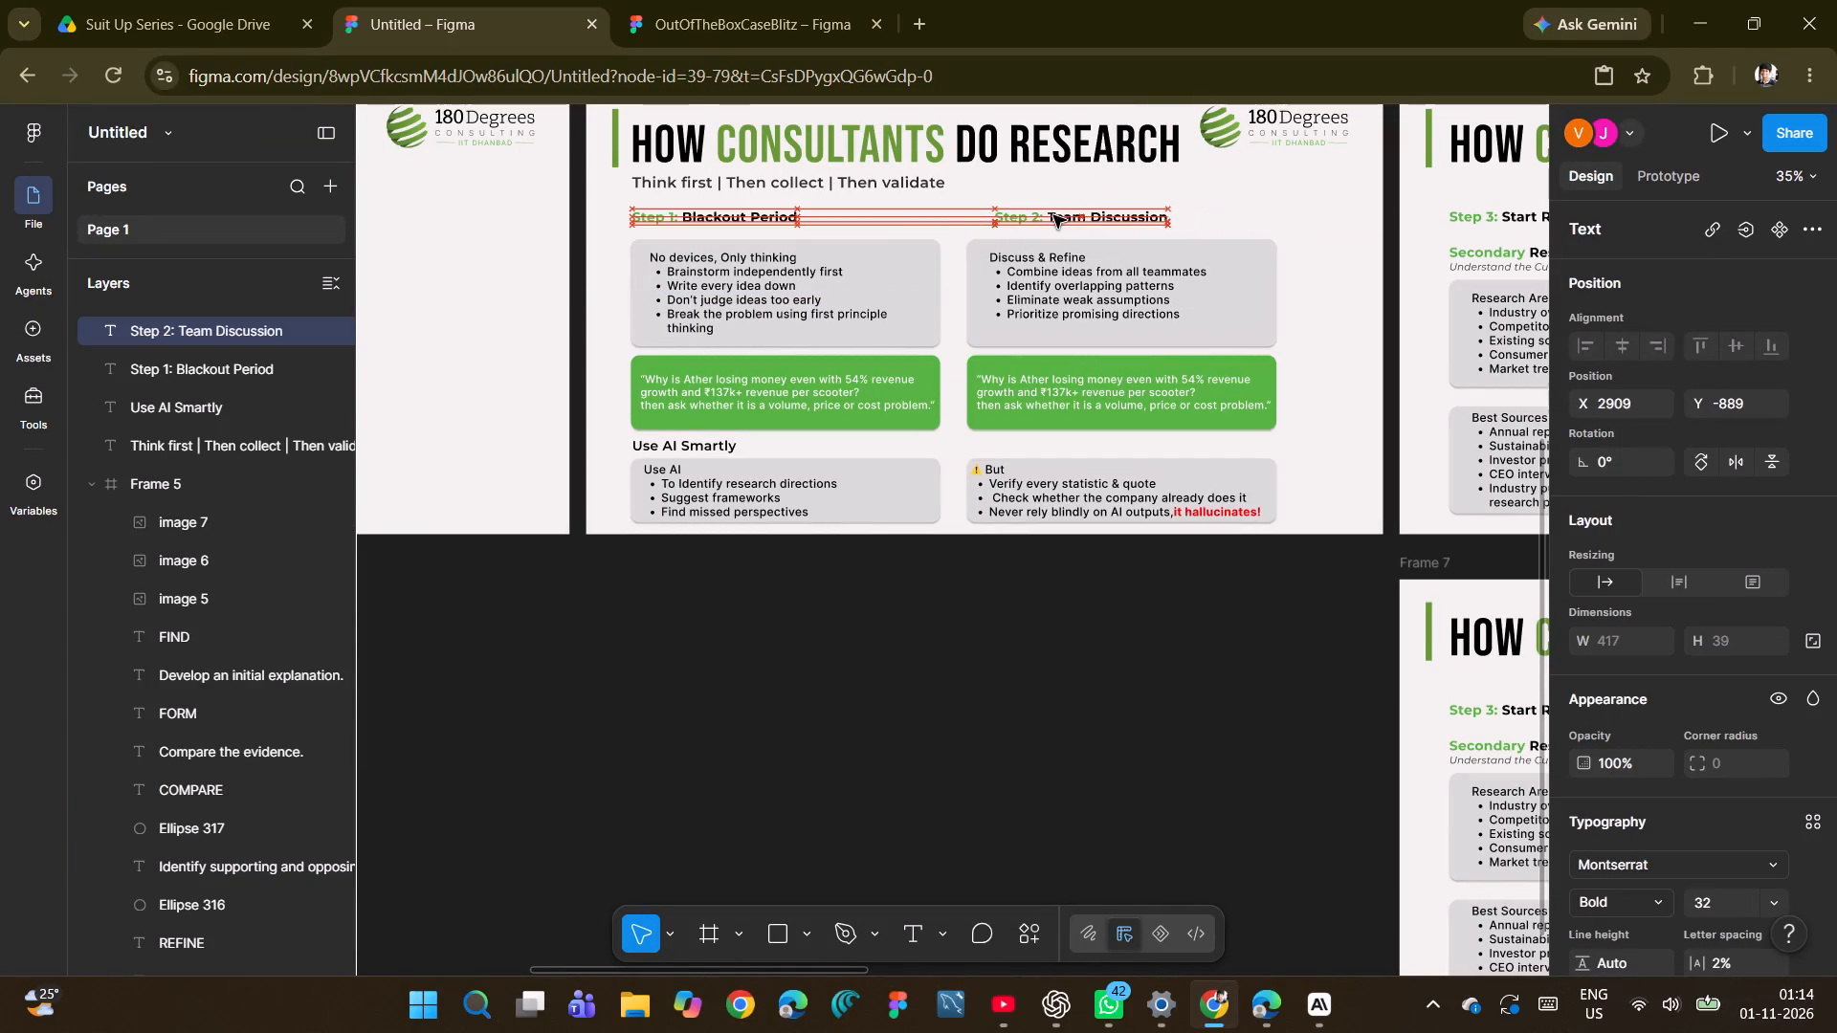
{"action": "left_click_drag", "start_coordinate": [1053, 215], "coordinate": [1034, 215]}
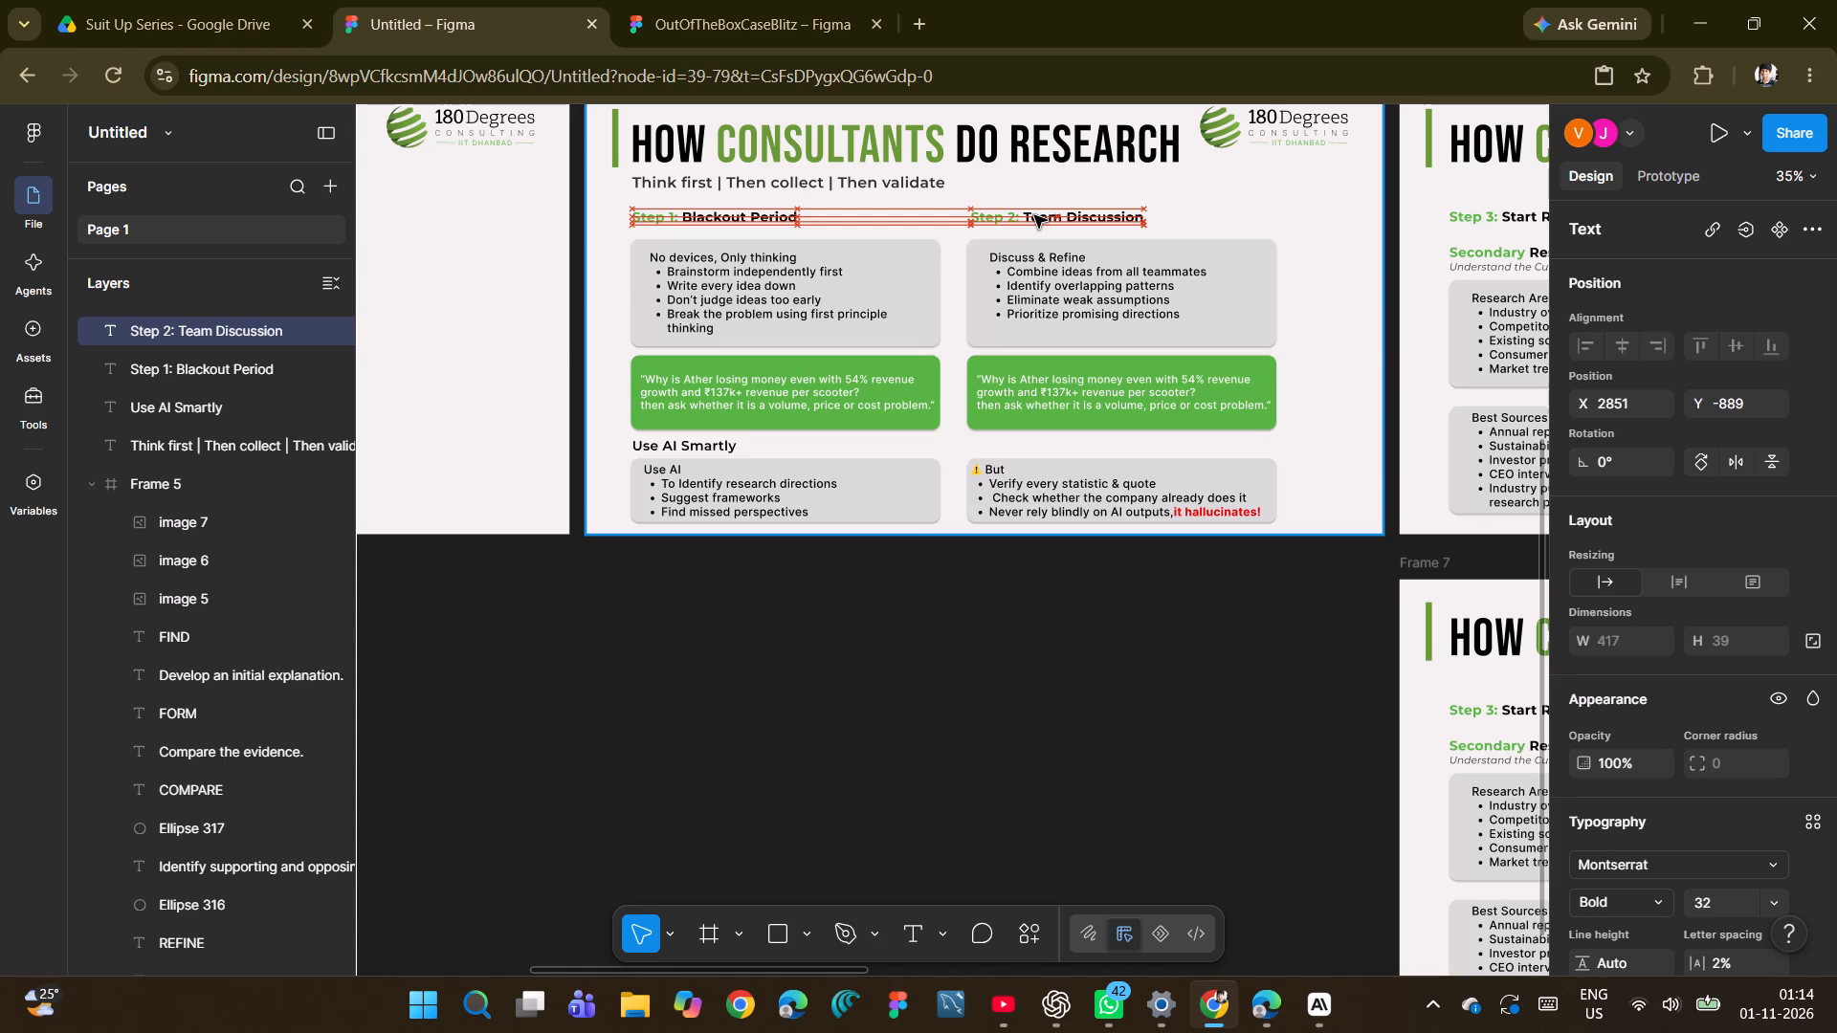
{"action": "left_click_drag", "start_coordinate": [1034, 215], "coordinate": [1033, 215]}
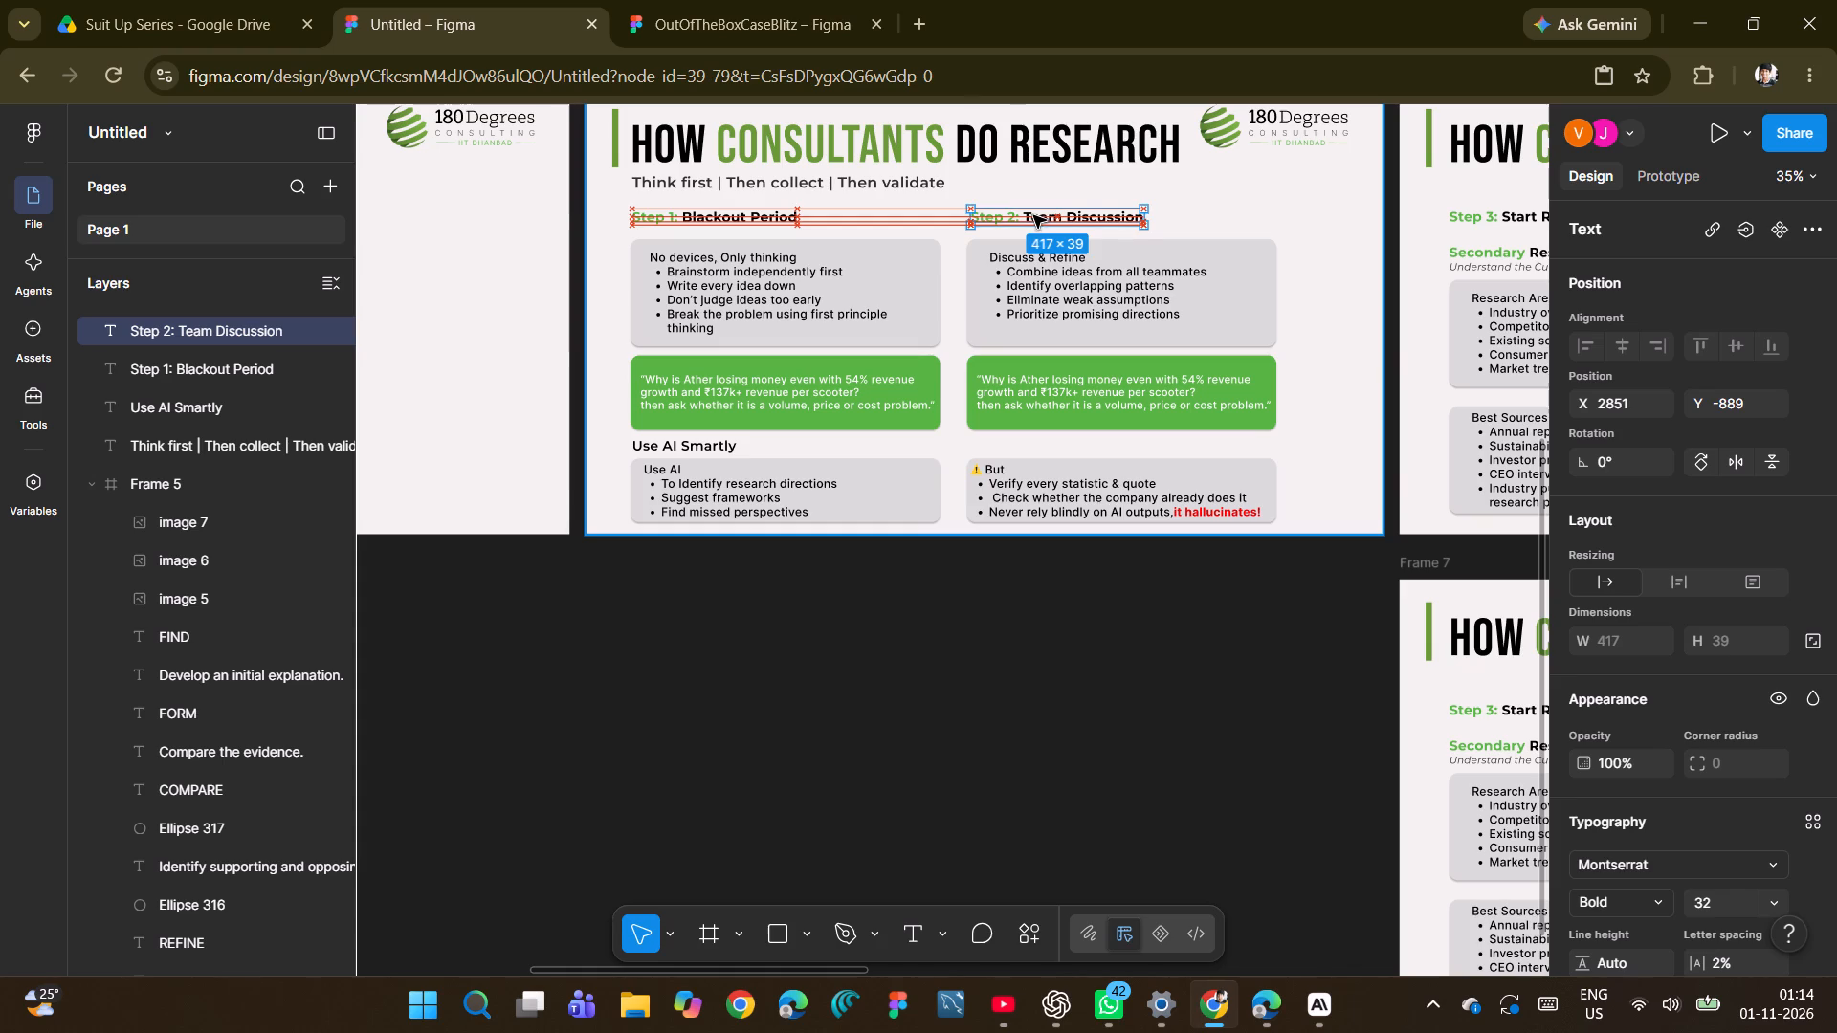
{"action": "left_click_drag", "start_coordinate": [1033, 215], "coordinate": [1032, 216]}
{"action": "left_click", "coordinate": [1029, 620]}
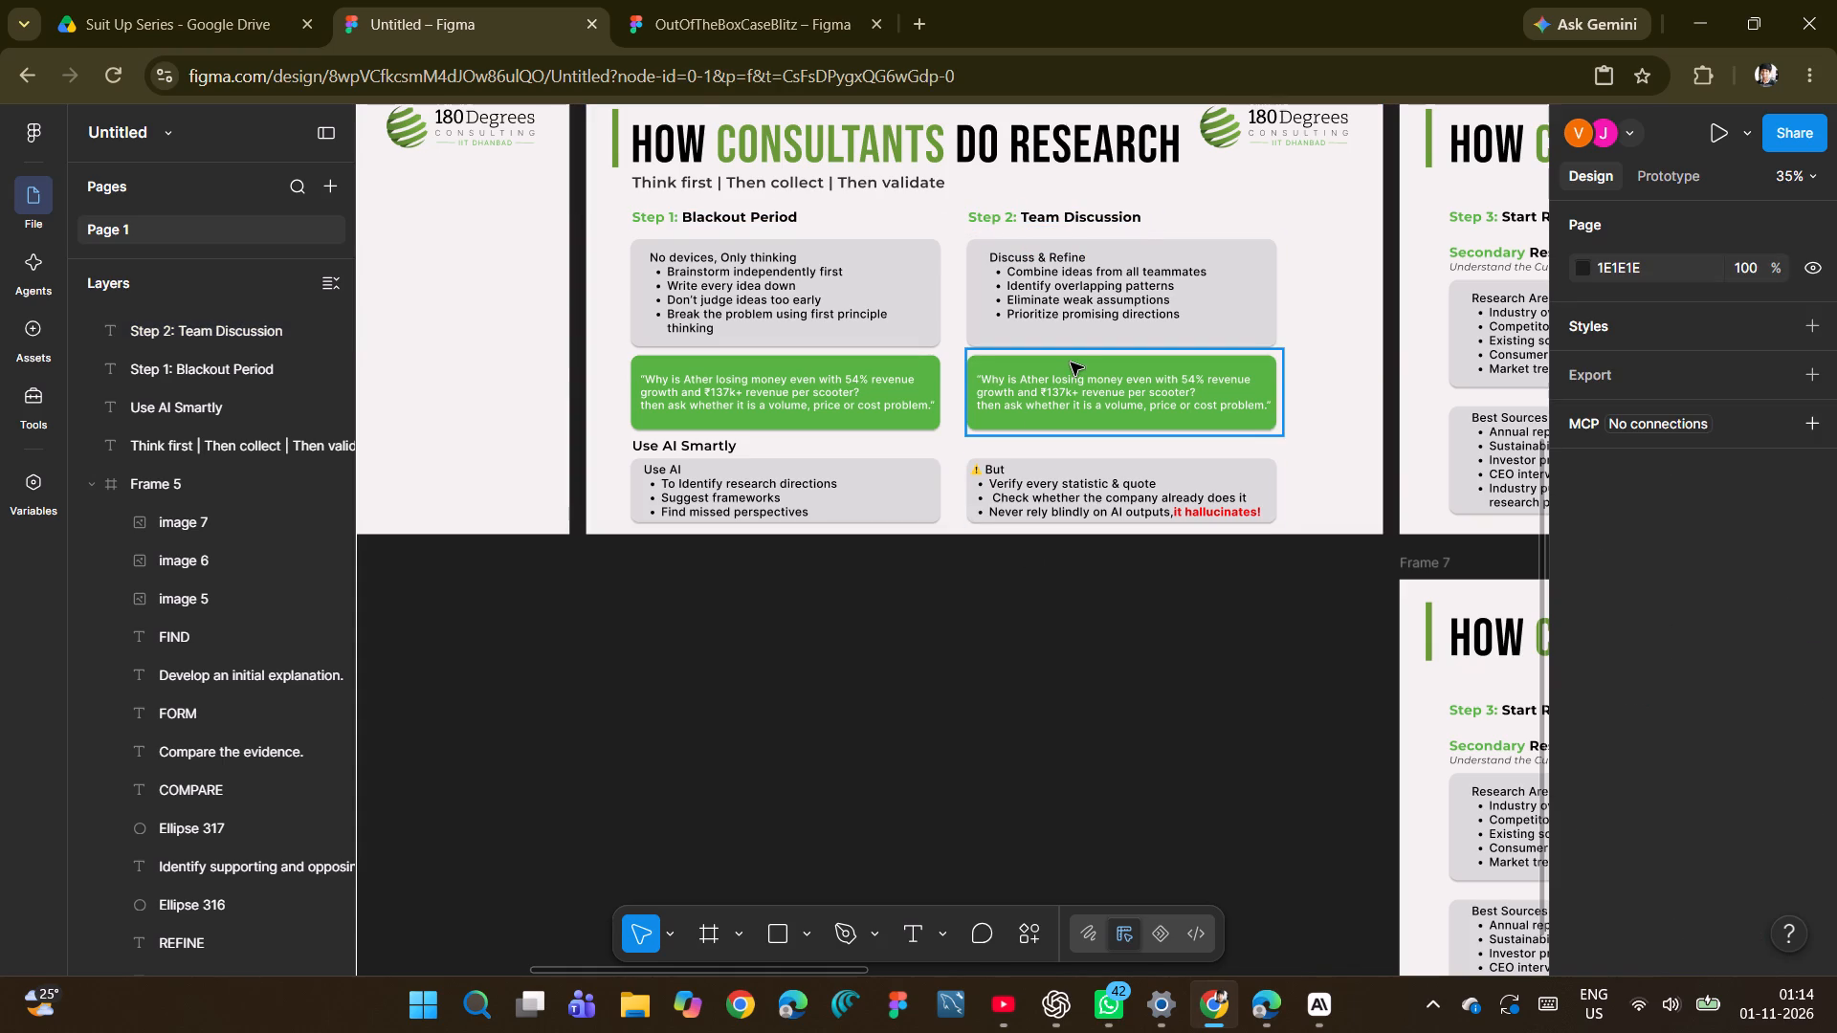
{"action": "left_click", "coordinate": [1071, 363]}
{"action": "double_click", "coordinate": [1061, 388]}
{"action": "double_click", "coordinate": [1061, 388]}
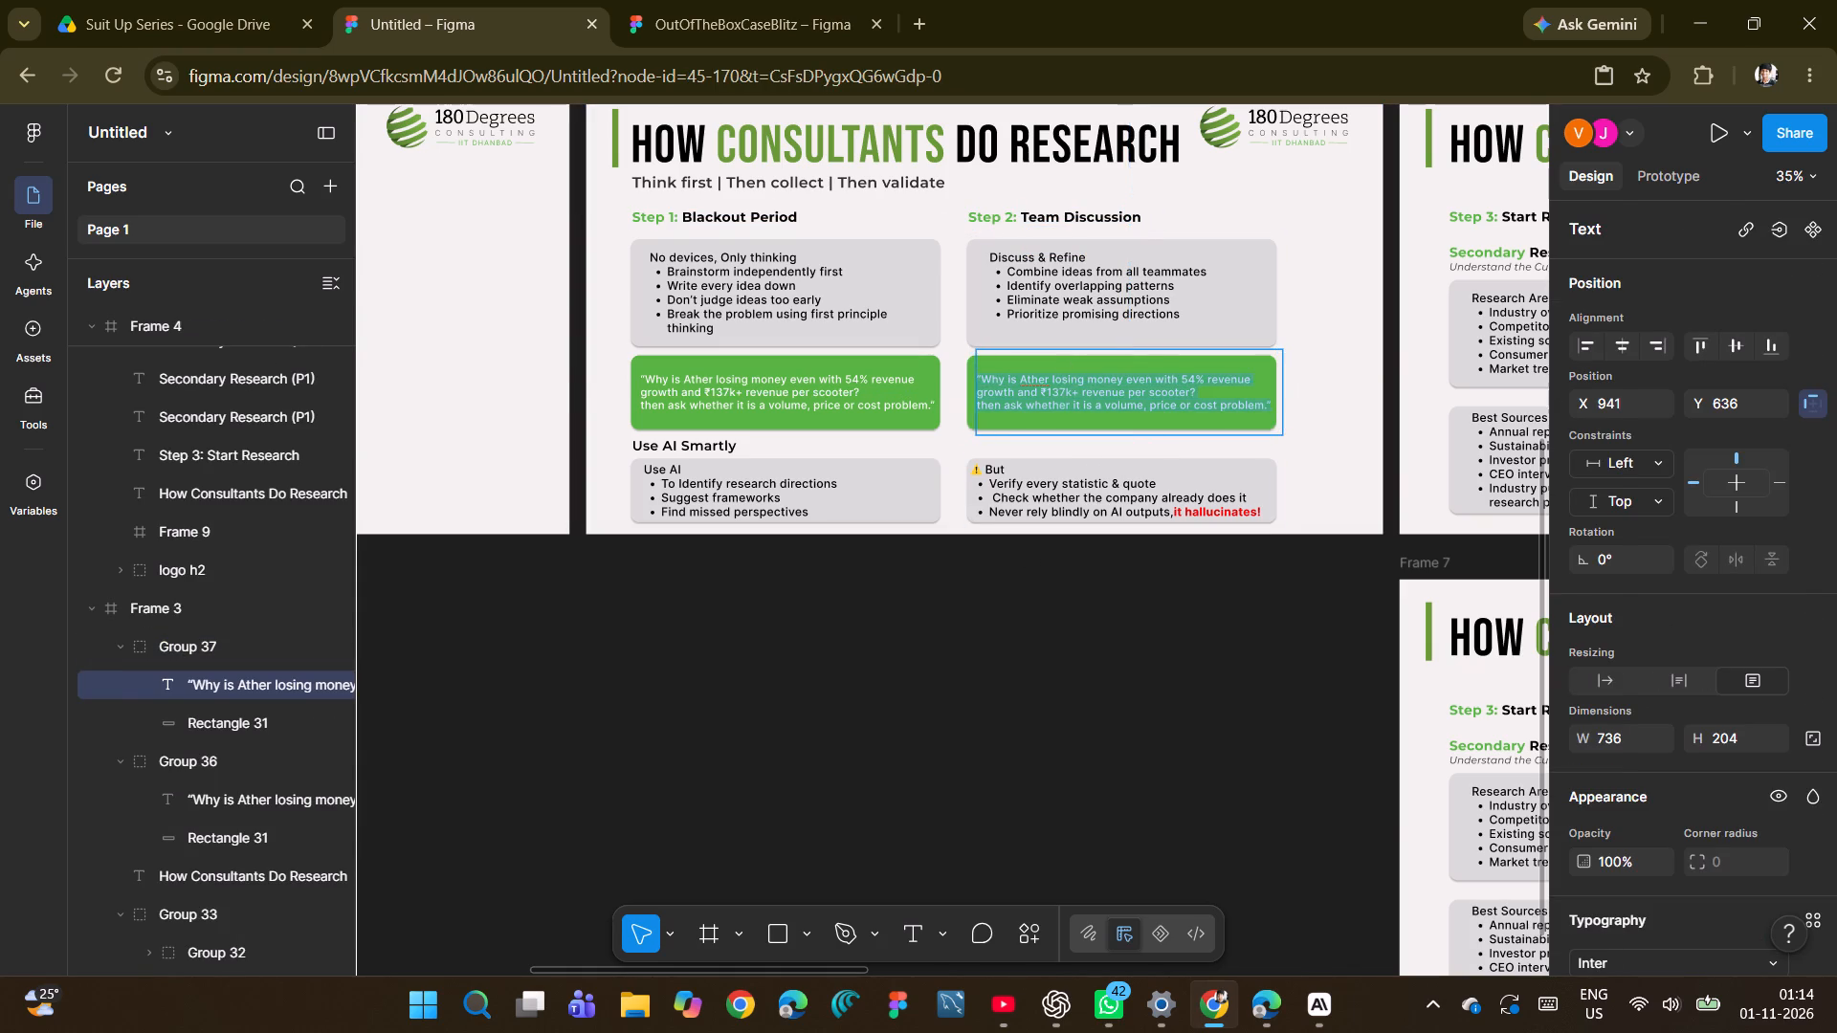
{"action": "key", "text": "alt+Tab"}
{"action": "left_click", "coordinate": [784, 592]}
{"action": "key", "text": "alt+Tab"}
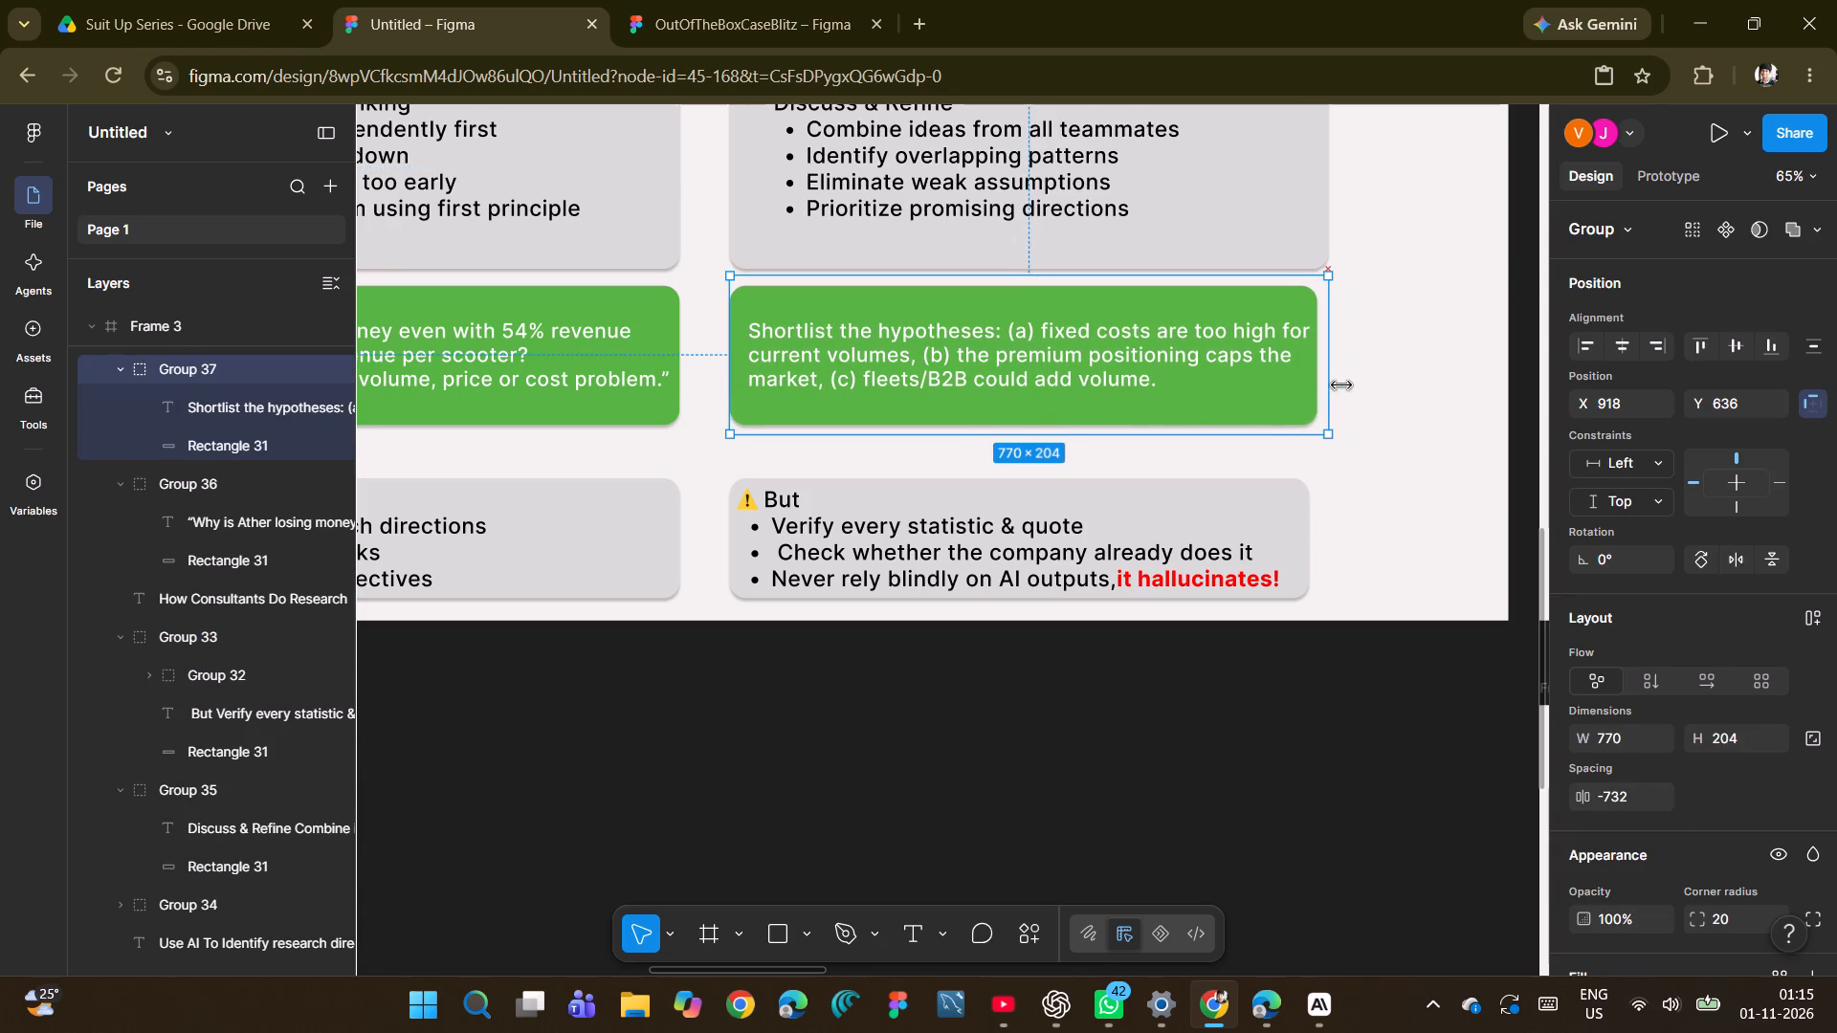
{"action": "left_click_drag", "start_coordinate": [1341, 385], "coordinate": [1344, 385]}
{"action": "left_click", "coordinate": [1277, 516]}
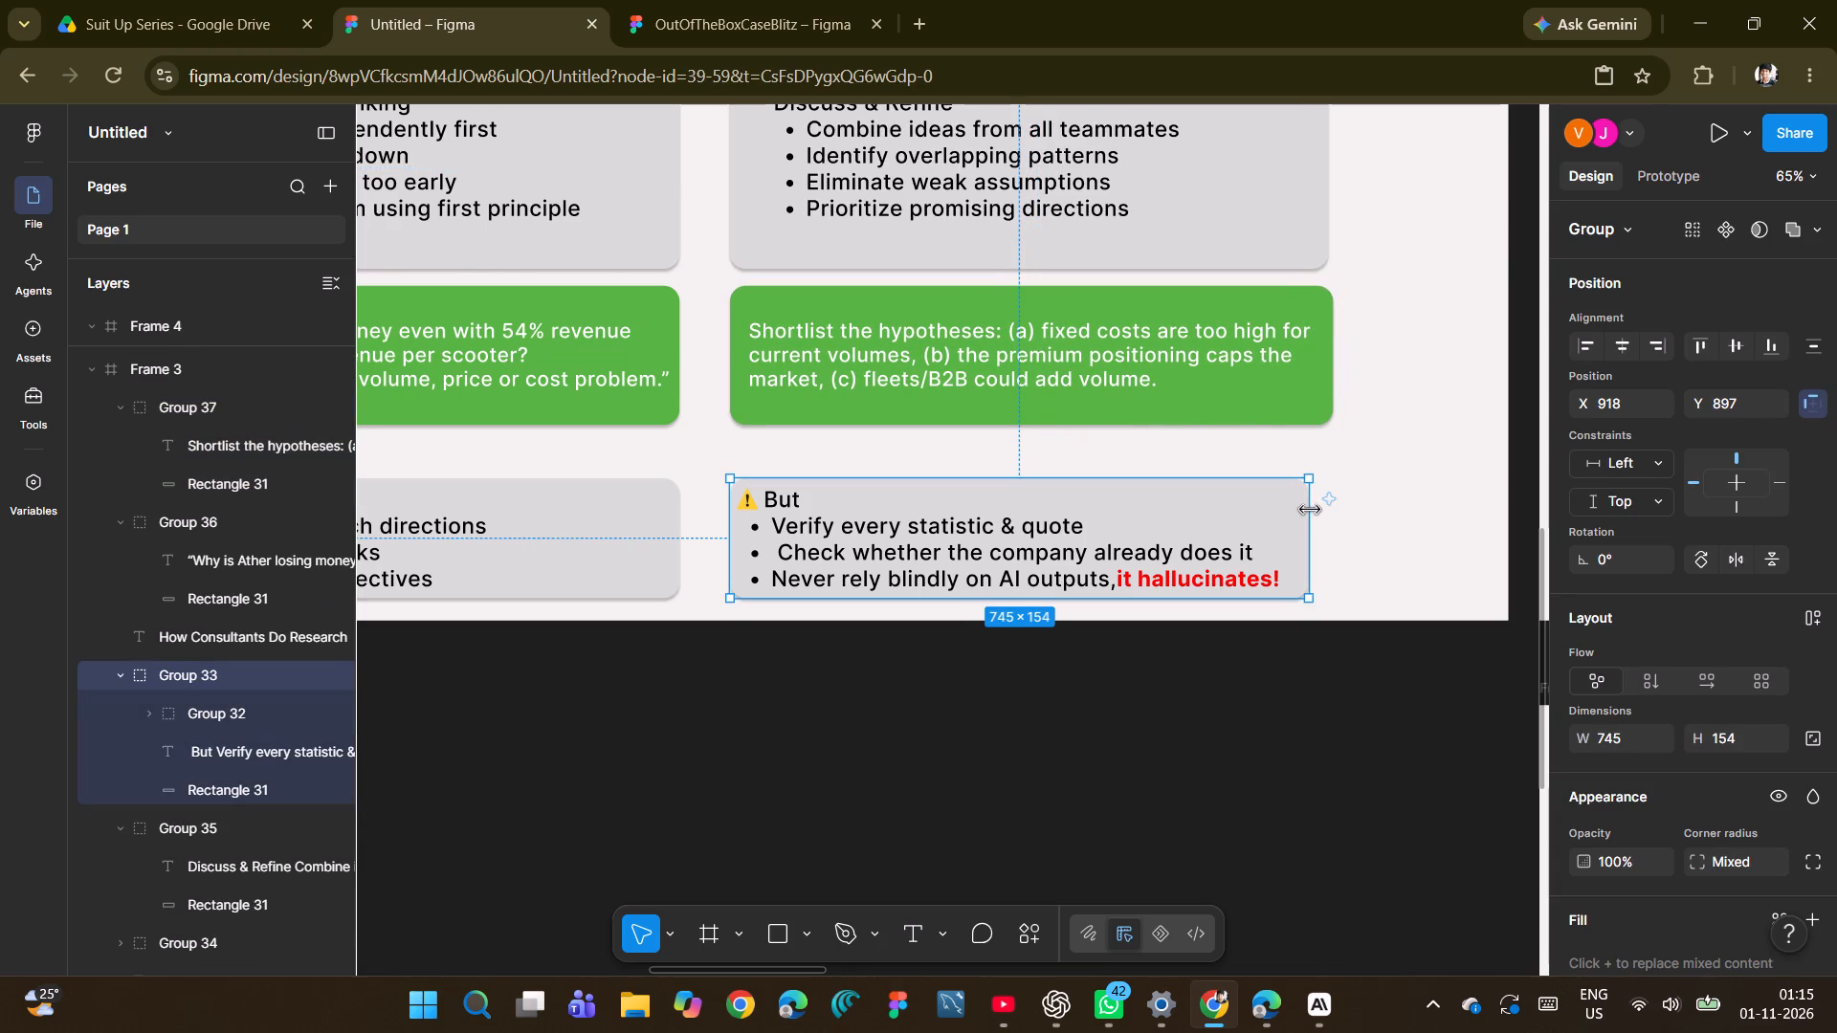
{"action": "left_click_drag", "start_coordinate": [1310, 510], "coordinate": [1327, 508]}
{"action": "double_click", "coordinate": [1311, 370]}
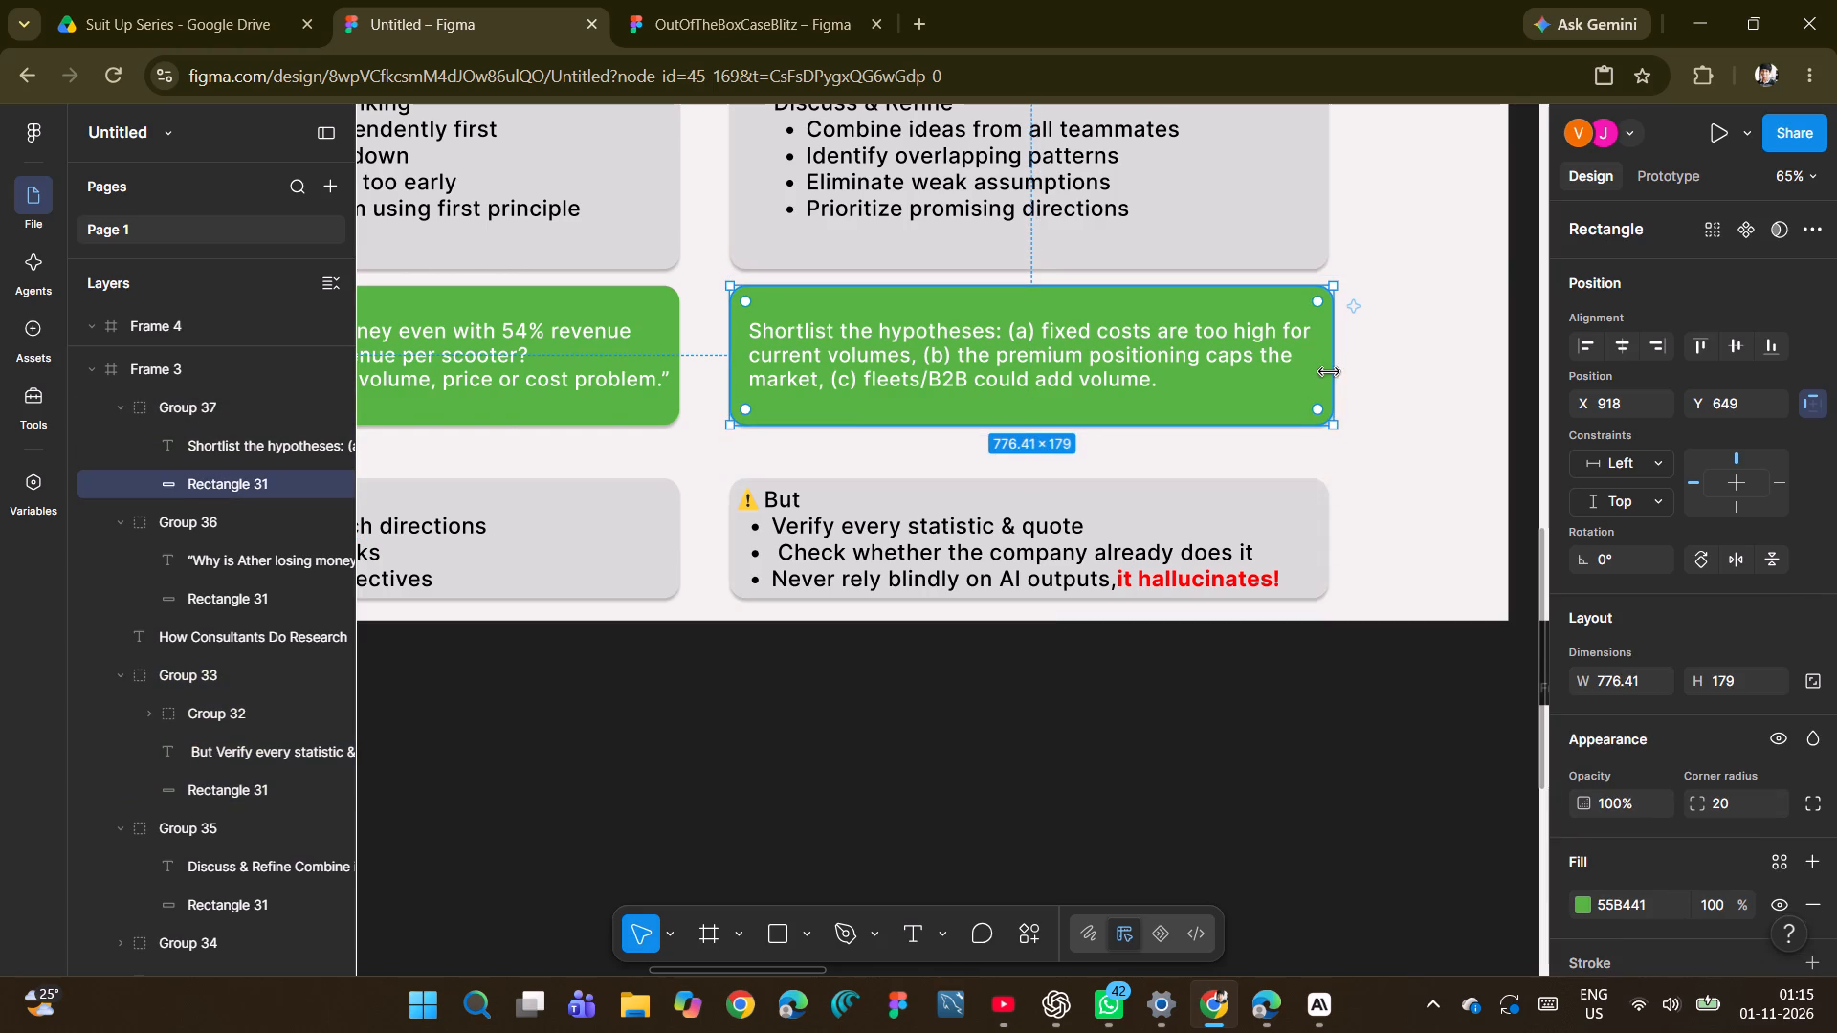
{"action": "left_click", "coordinate": [1329, 372]}
{"action": "left_click", "coordinate": [1339, 376]}
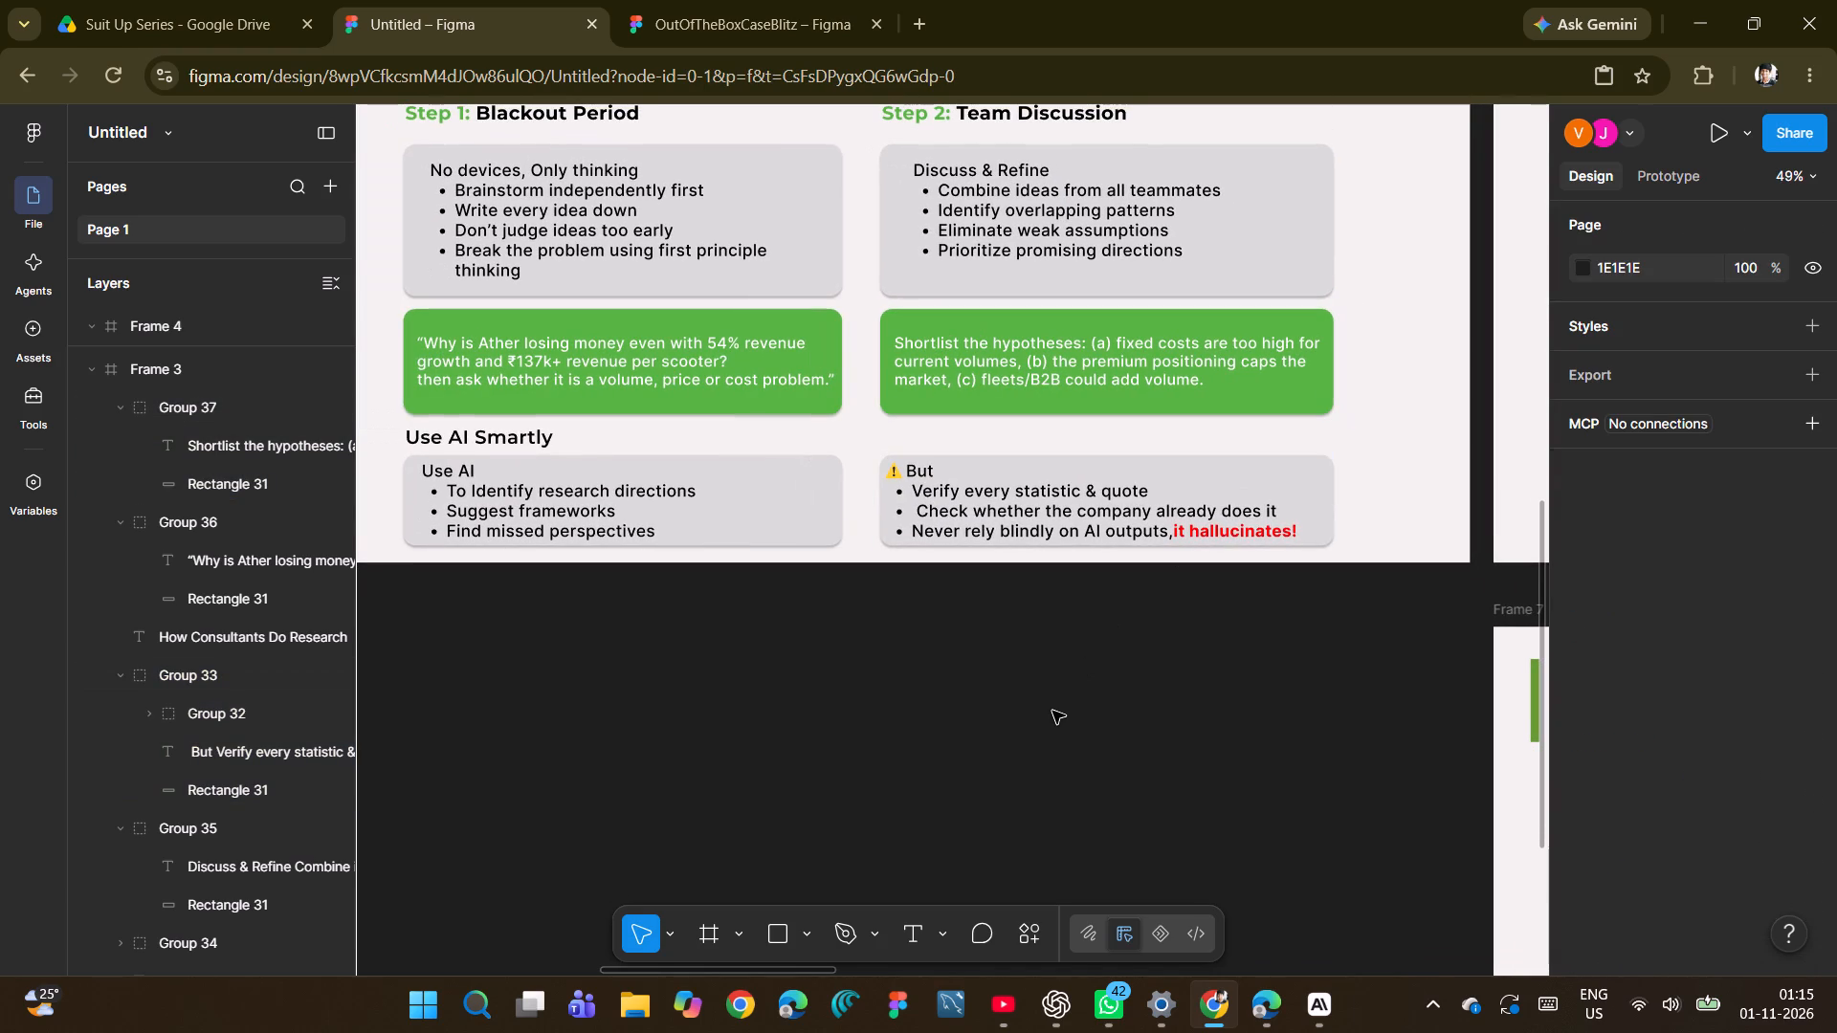
{"action": "left_click", "coordinate": [1052, 711]}
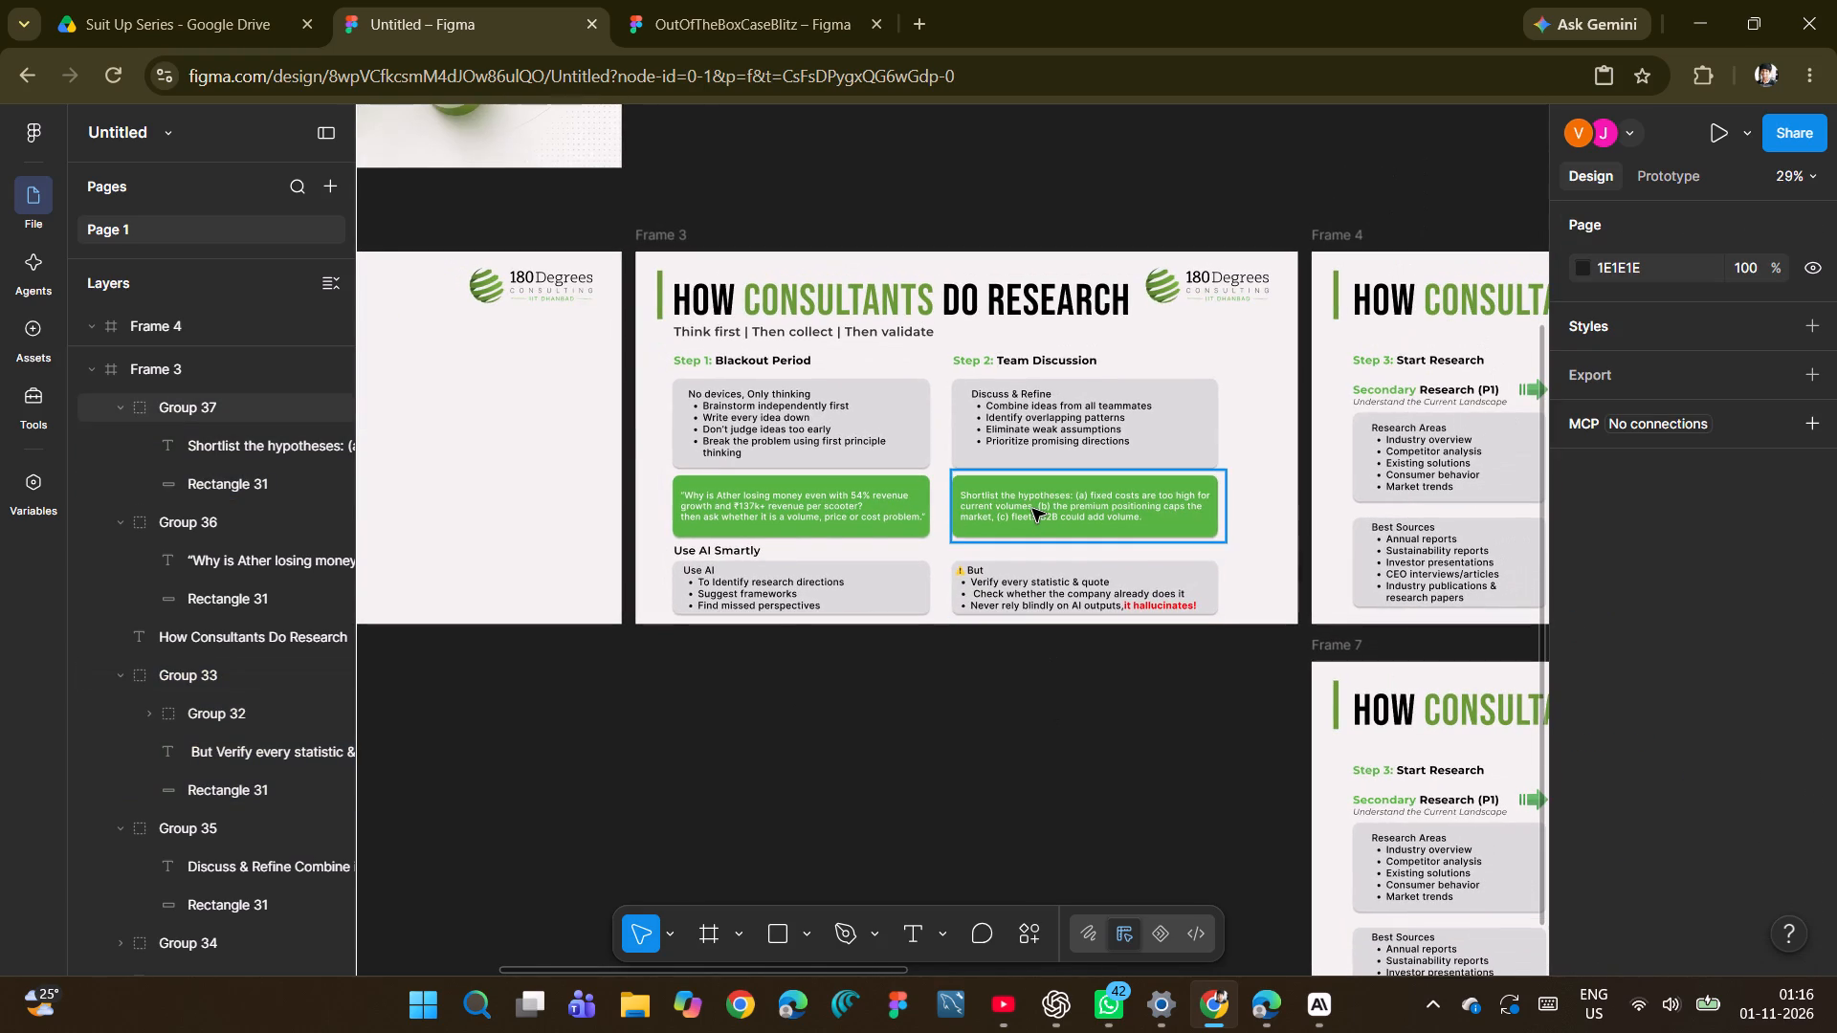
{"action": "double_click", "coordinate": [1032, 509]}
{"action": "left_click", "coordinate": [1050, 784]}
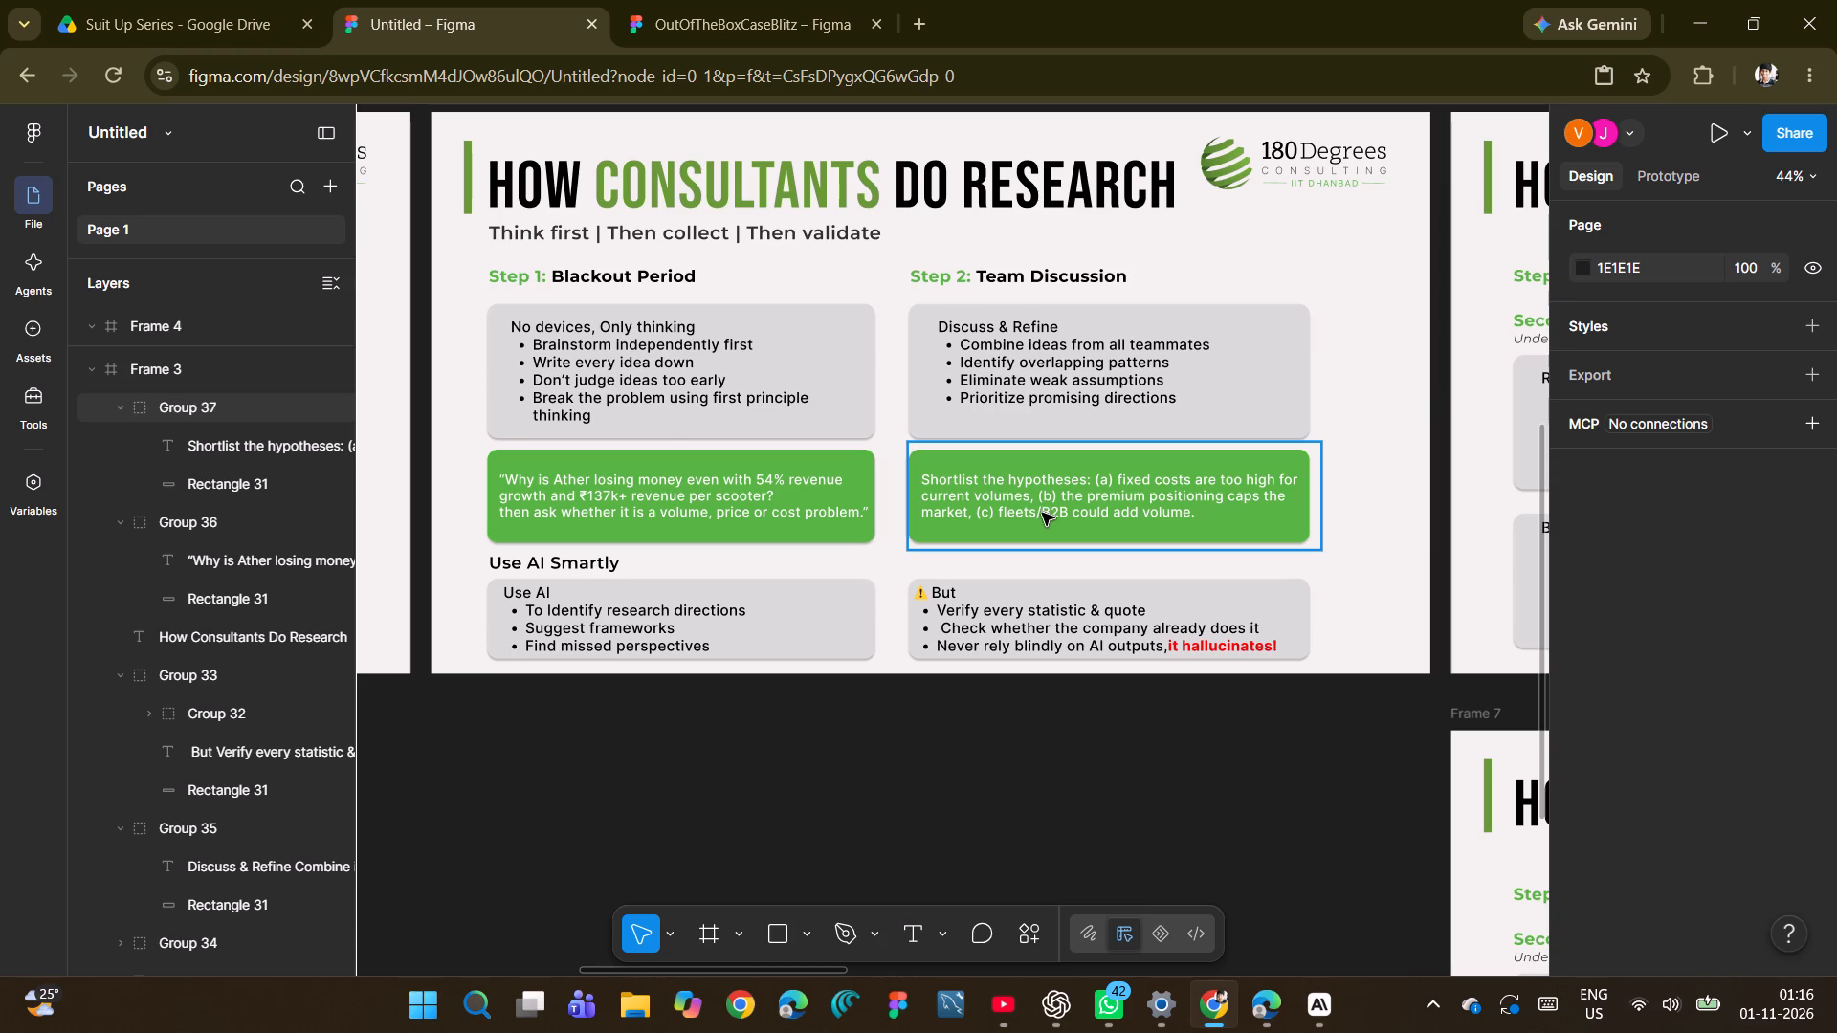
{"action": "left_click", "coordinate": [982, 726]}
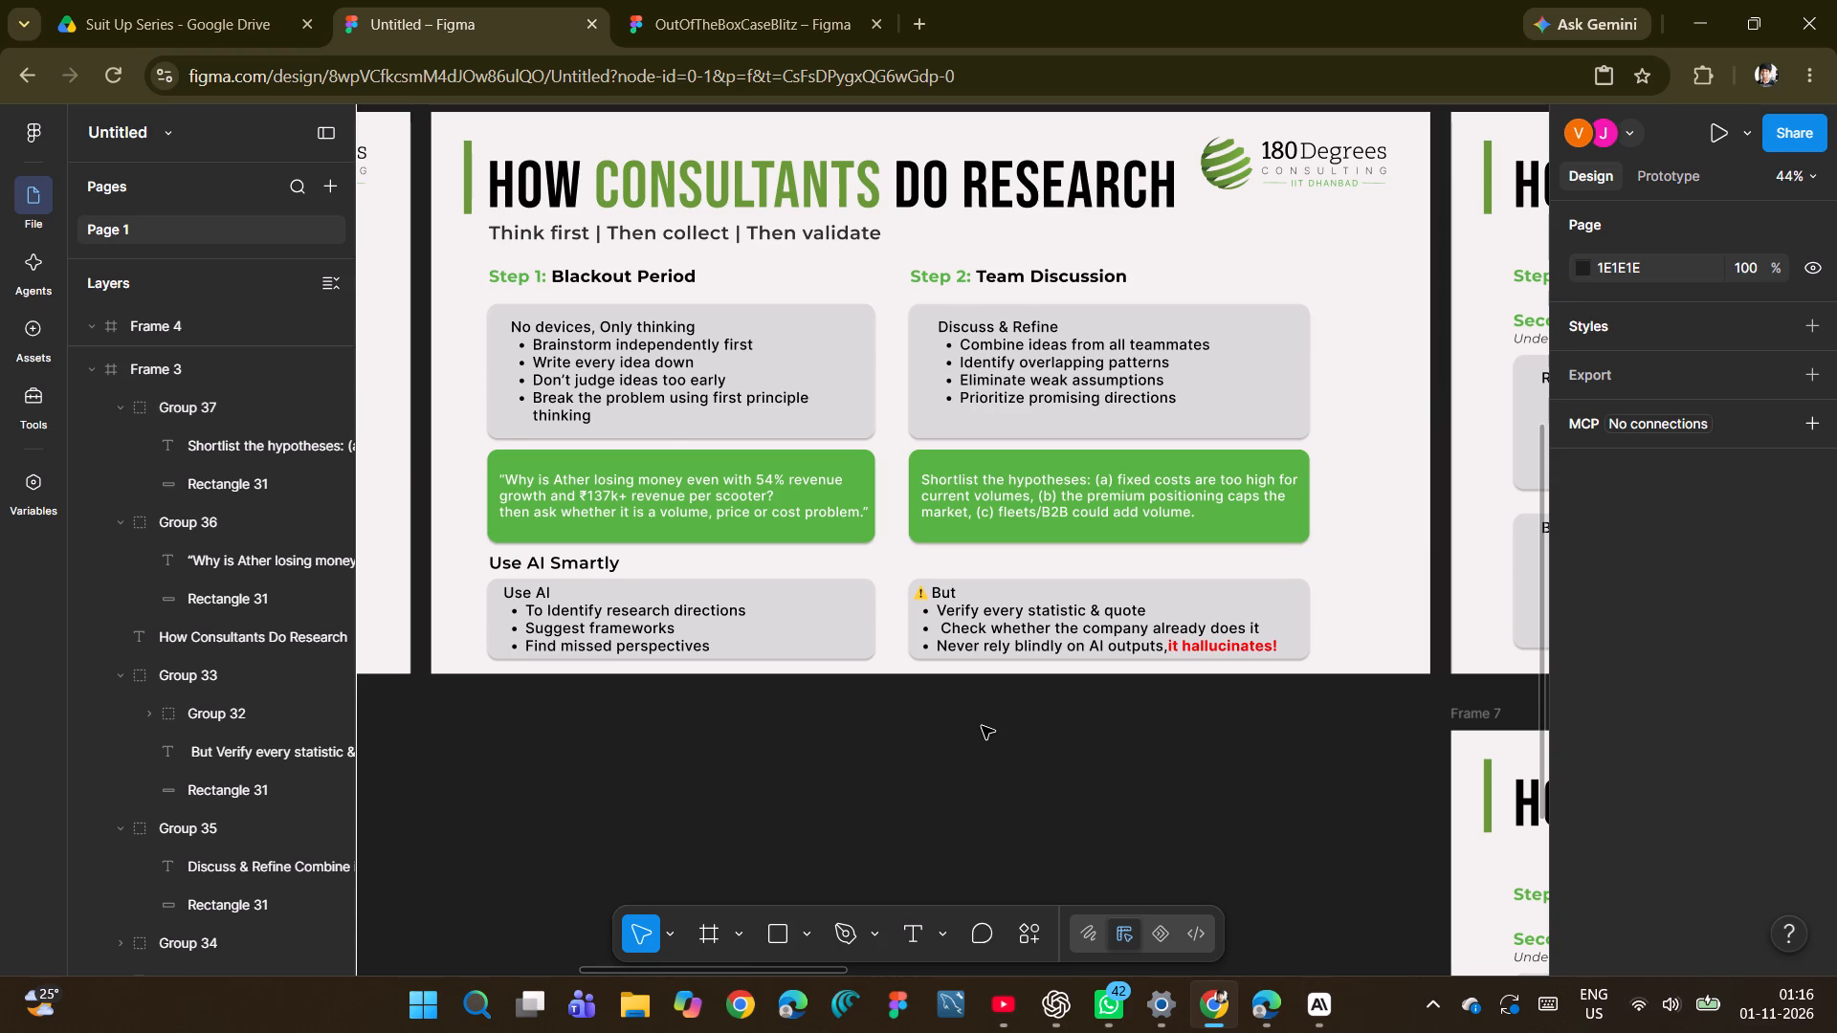
Nudge the "What to Validate?" text horizontally to X 727 within its card in Frame 4.
{"action": "scroll", "coordinate": [982, 726], "scroll_direction": "left", "scroll_amount": 1}
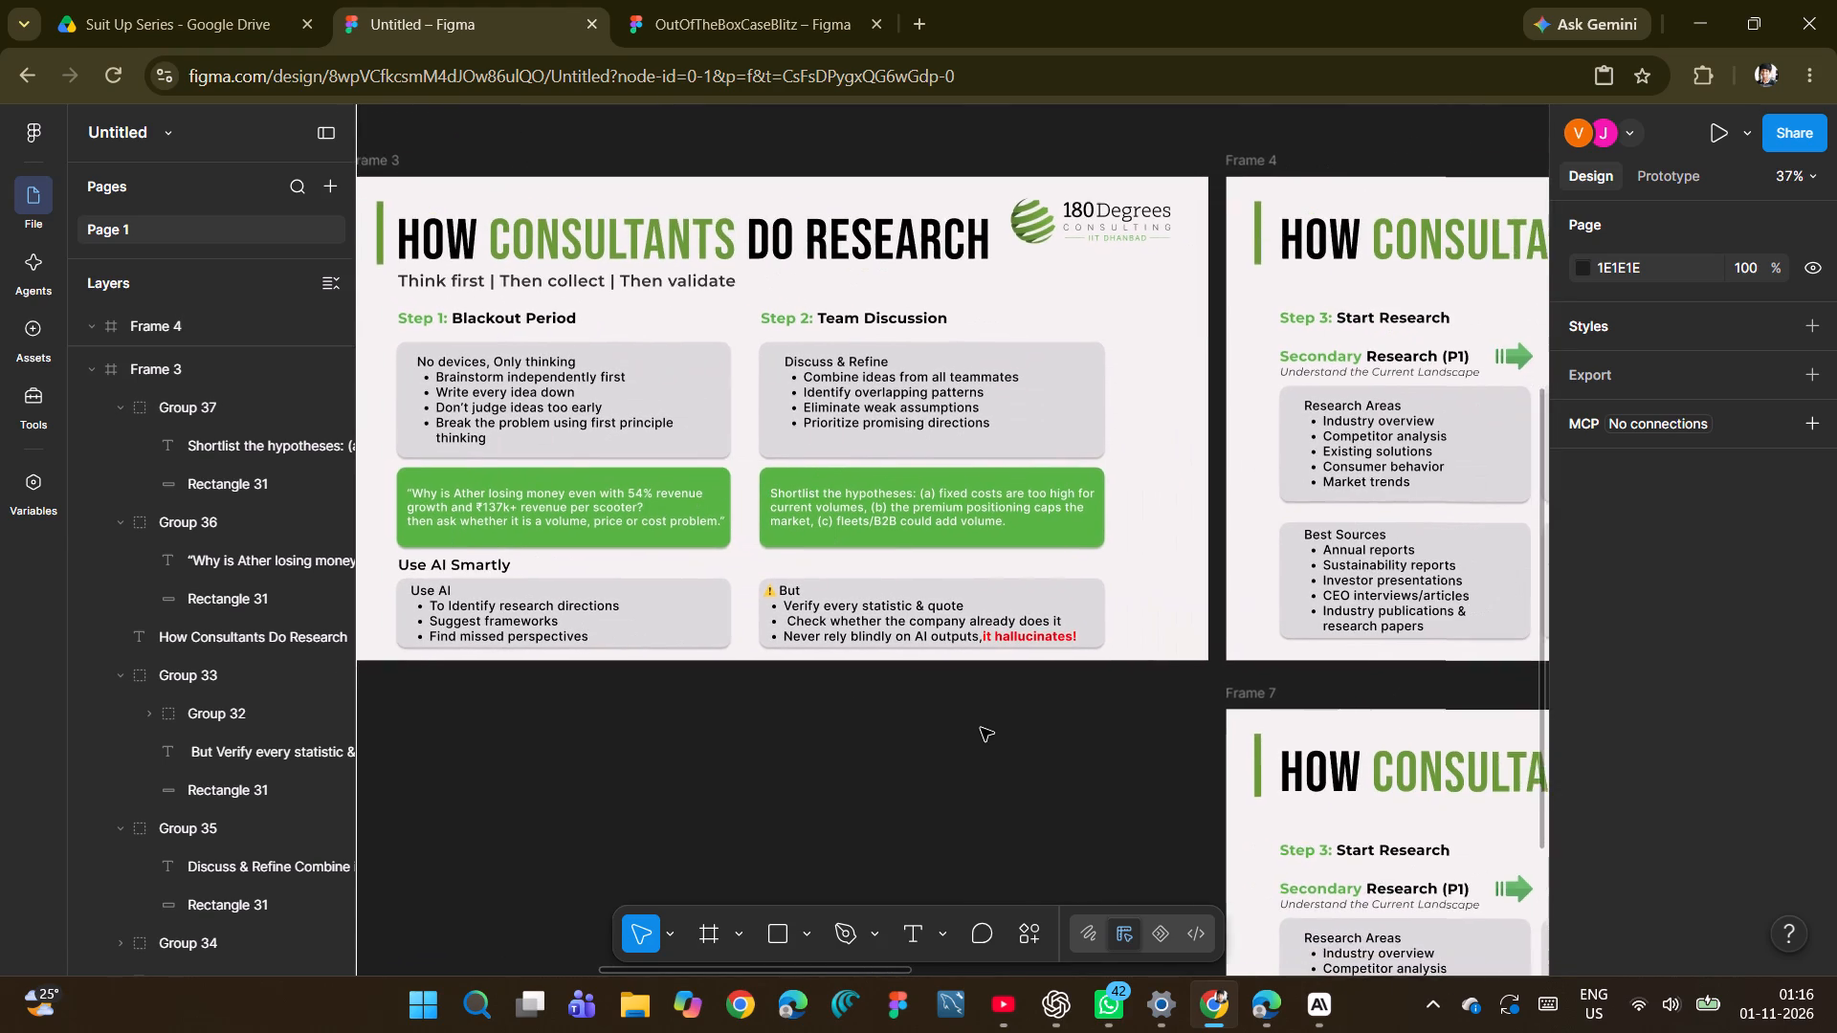
{"action": "scroll", "coordinate": [981, 728], "scroll_direction": "left", "scroll_amount": 3}
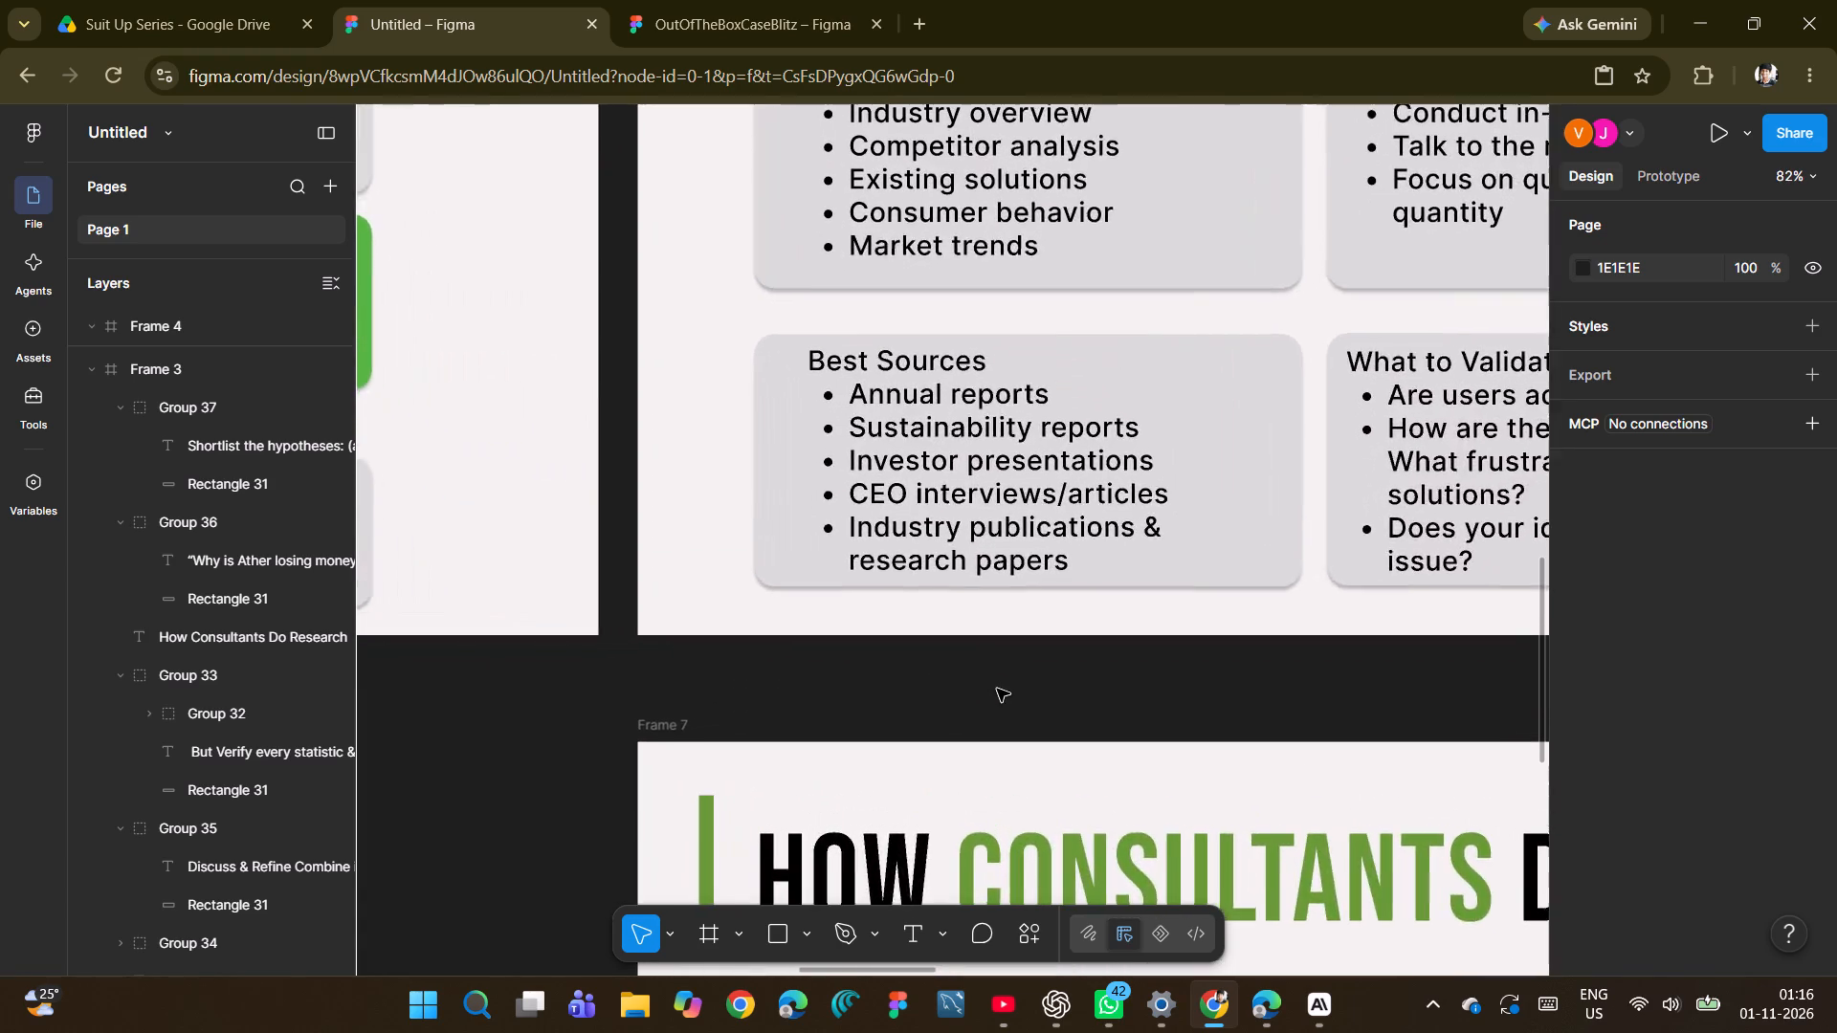
{"action": "scroll", "coordinate": [997, 689], "scroll_direction": "left", "scroll_amount": 1}
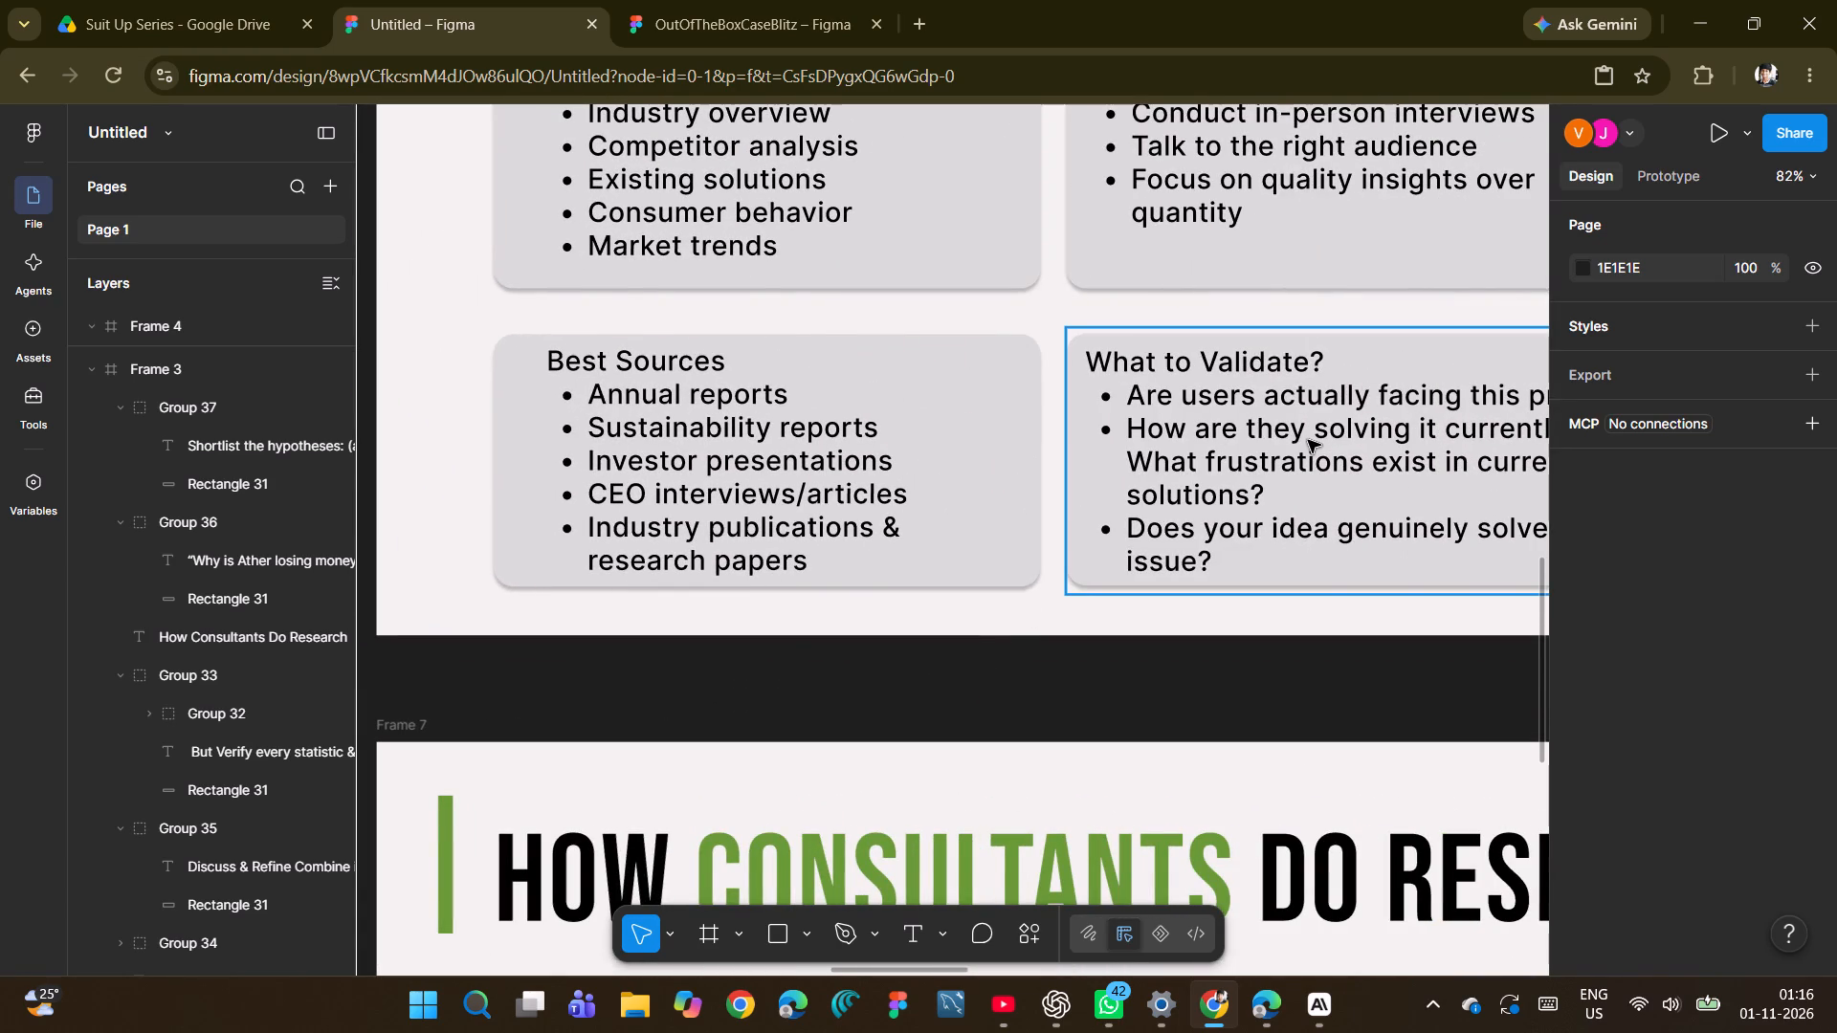
{"action": "double_click", "coordinate": [1261, 460]}
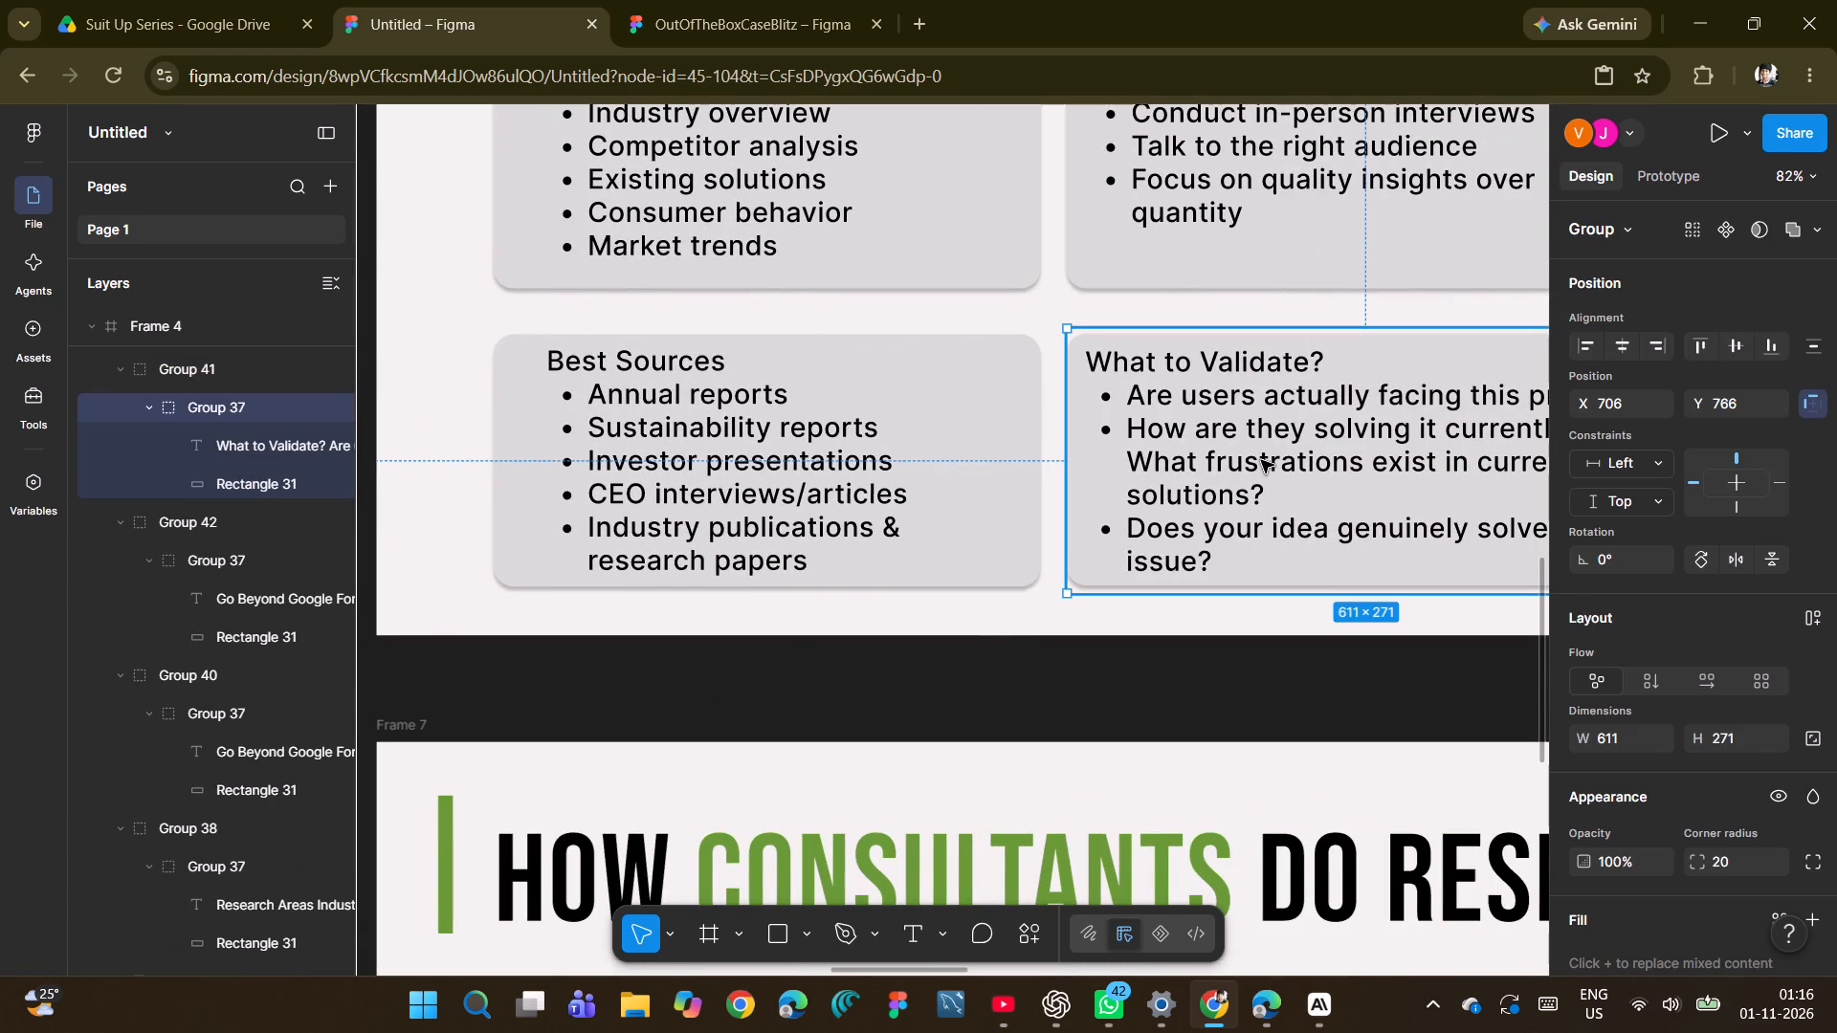
{"action": "scroll", "coordinate": [1180, 409], "scroll_direction": "left", "scroll_amount": 1}
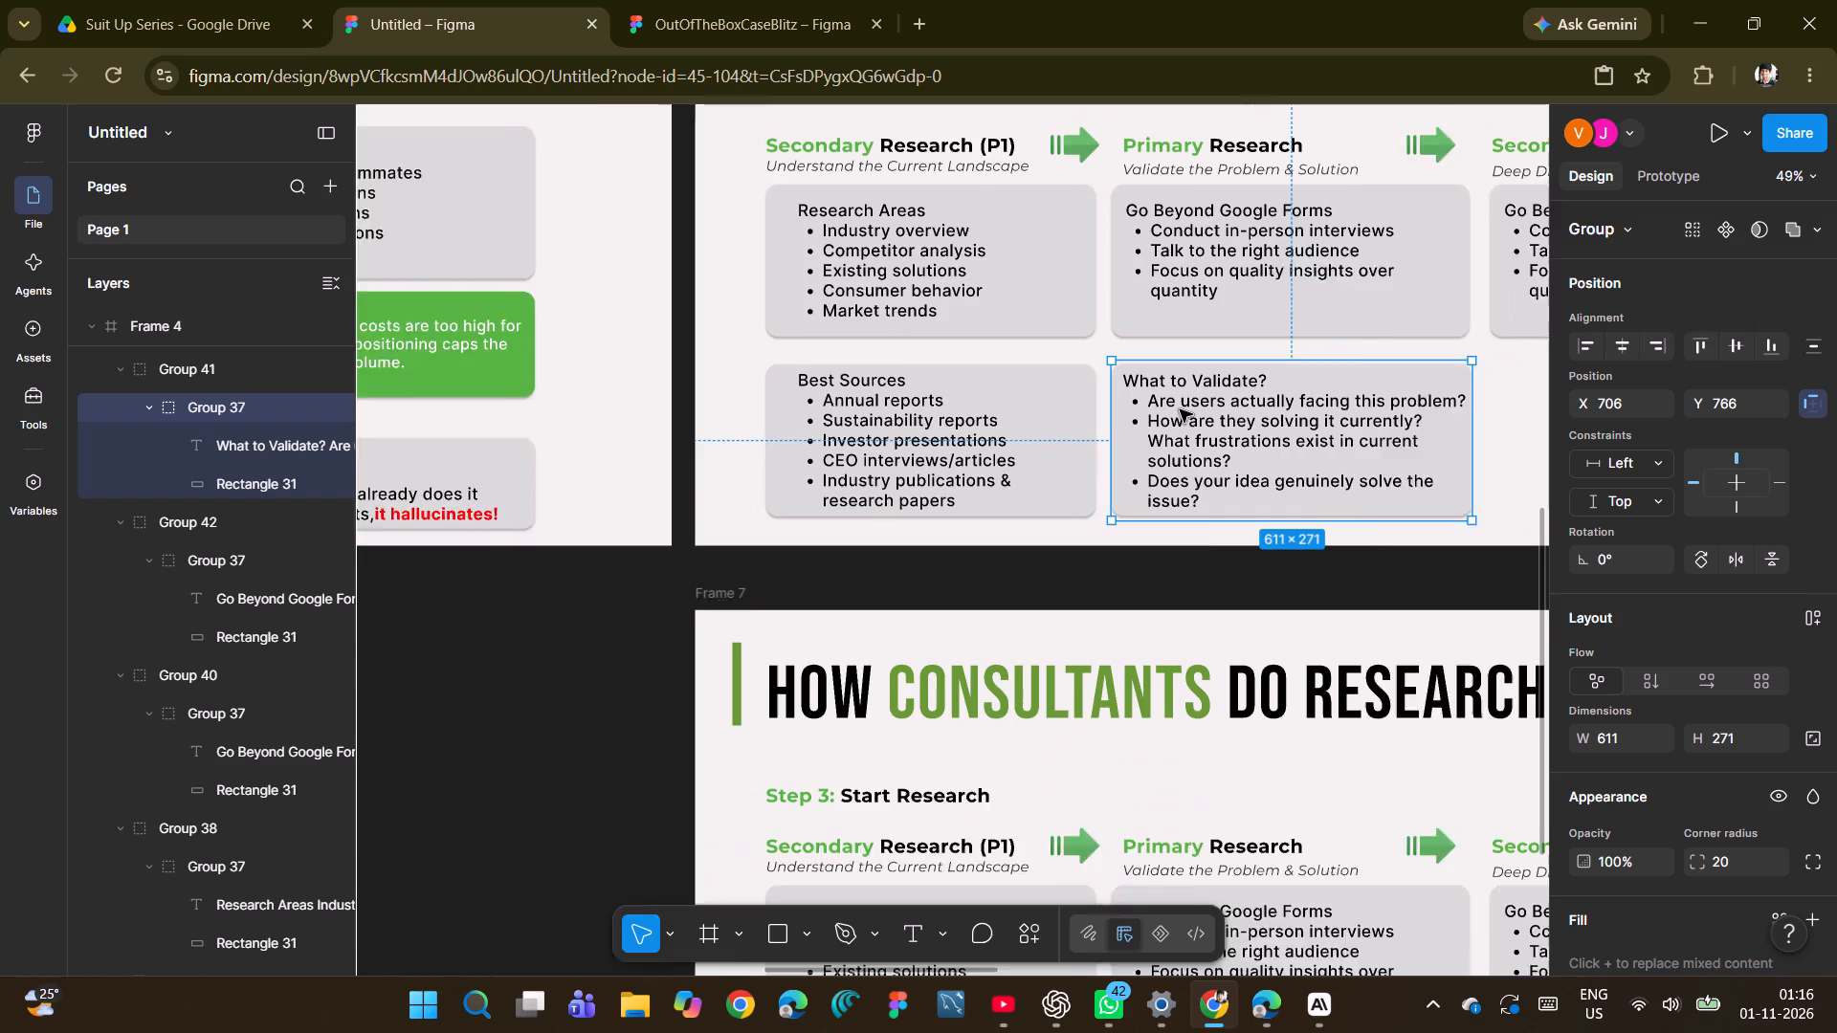
{"action": "scroll", "coordinate": [1180, 409], "scroll_direction": "left", "scroll_amount": 1}
{"action": "left_click", "coordinate": [1142, 437]}
{"action": "double_click", "coordinate": [1142, 437]}
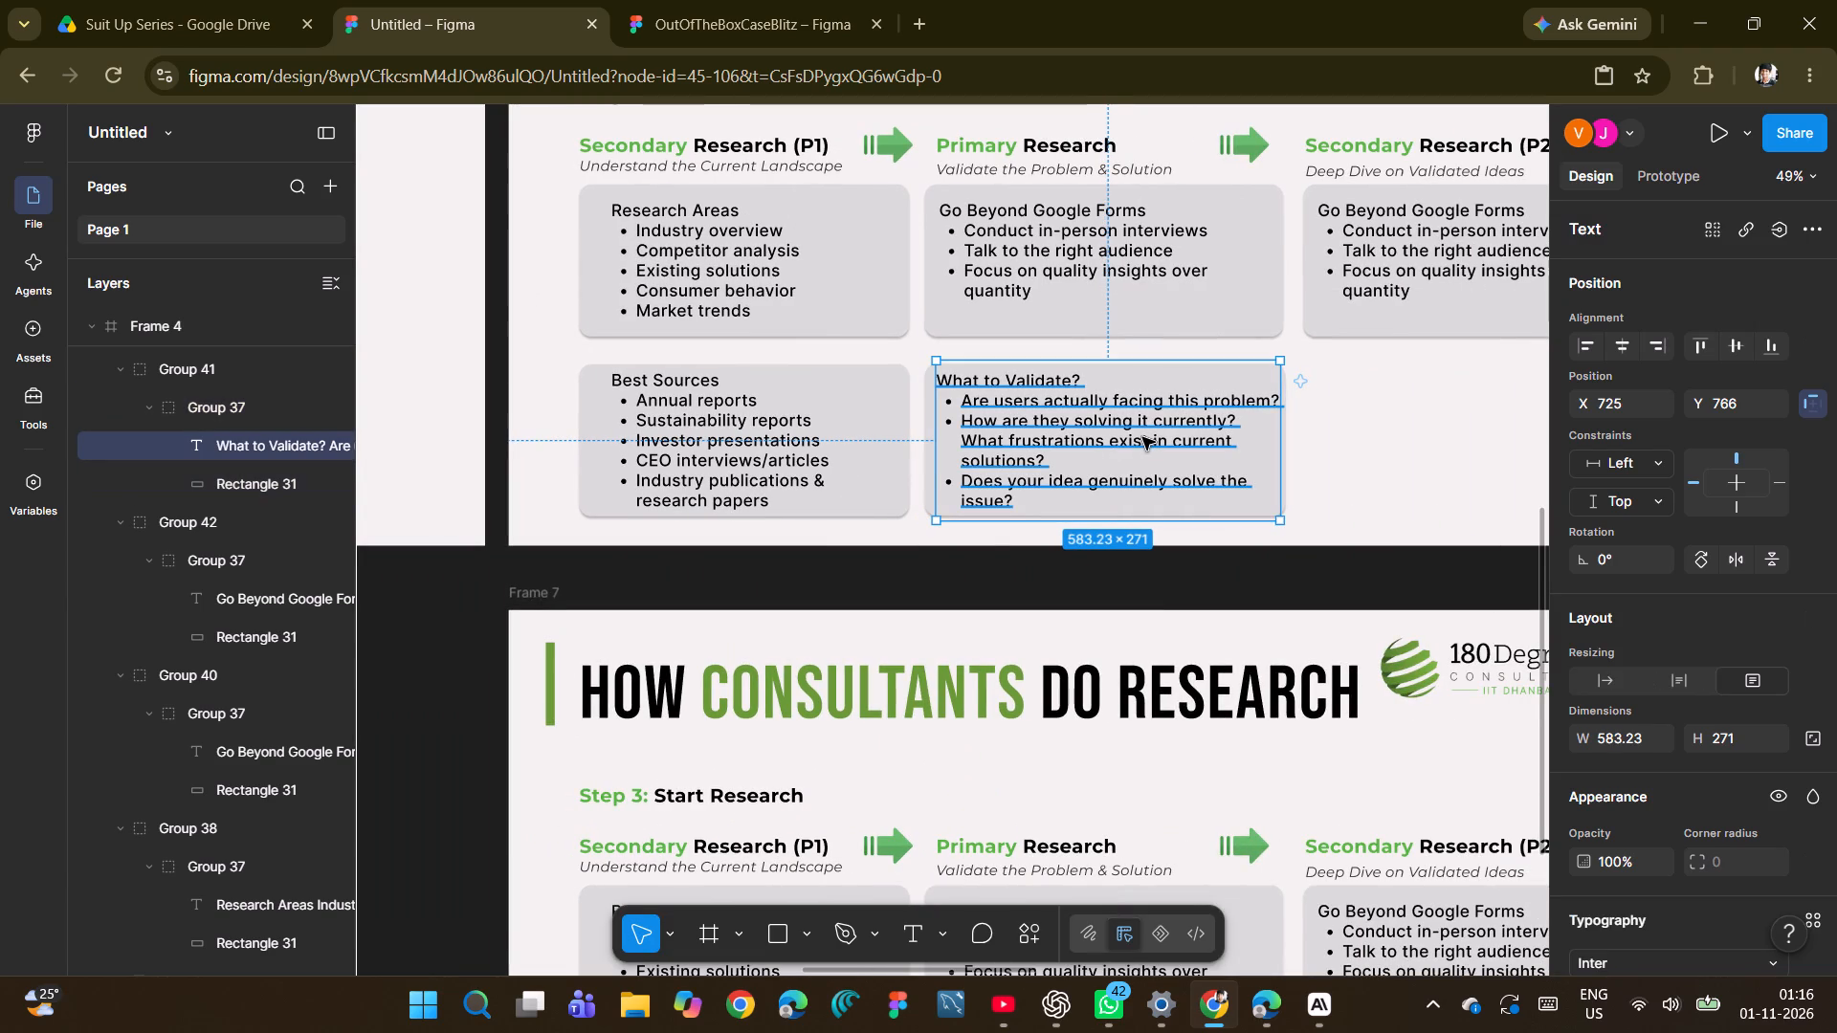
{"action": "key", "text": "Right"}
{"action": "key", "text": "Right"}
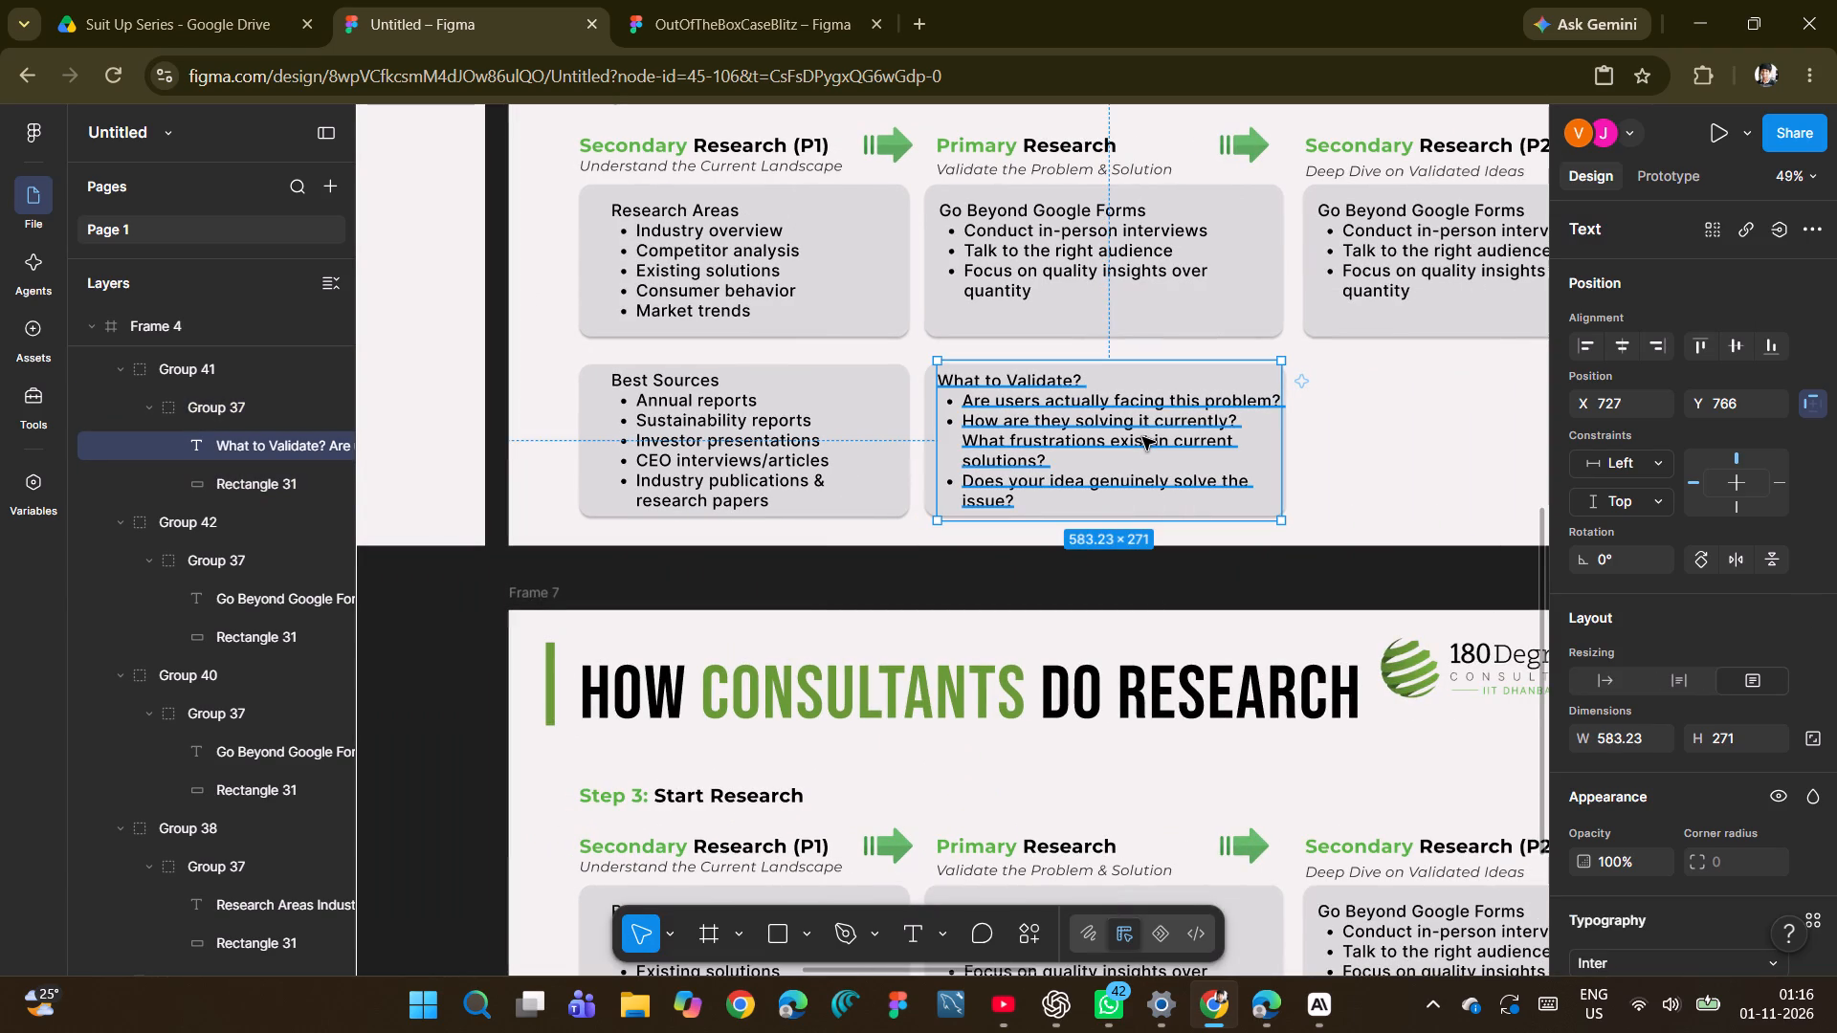
{"action": "left_click", "coordinate": [1383, 462]}
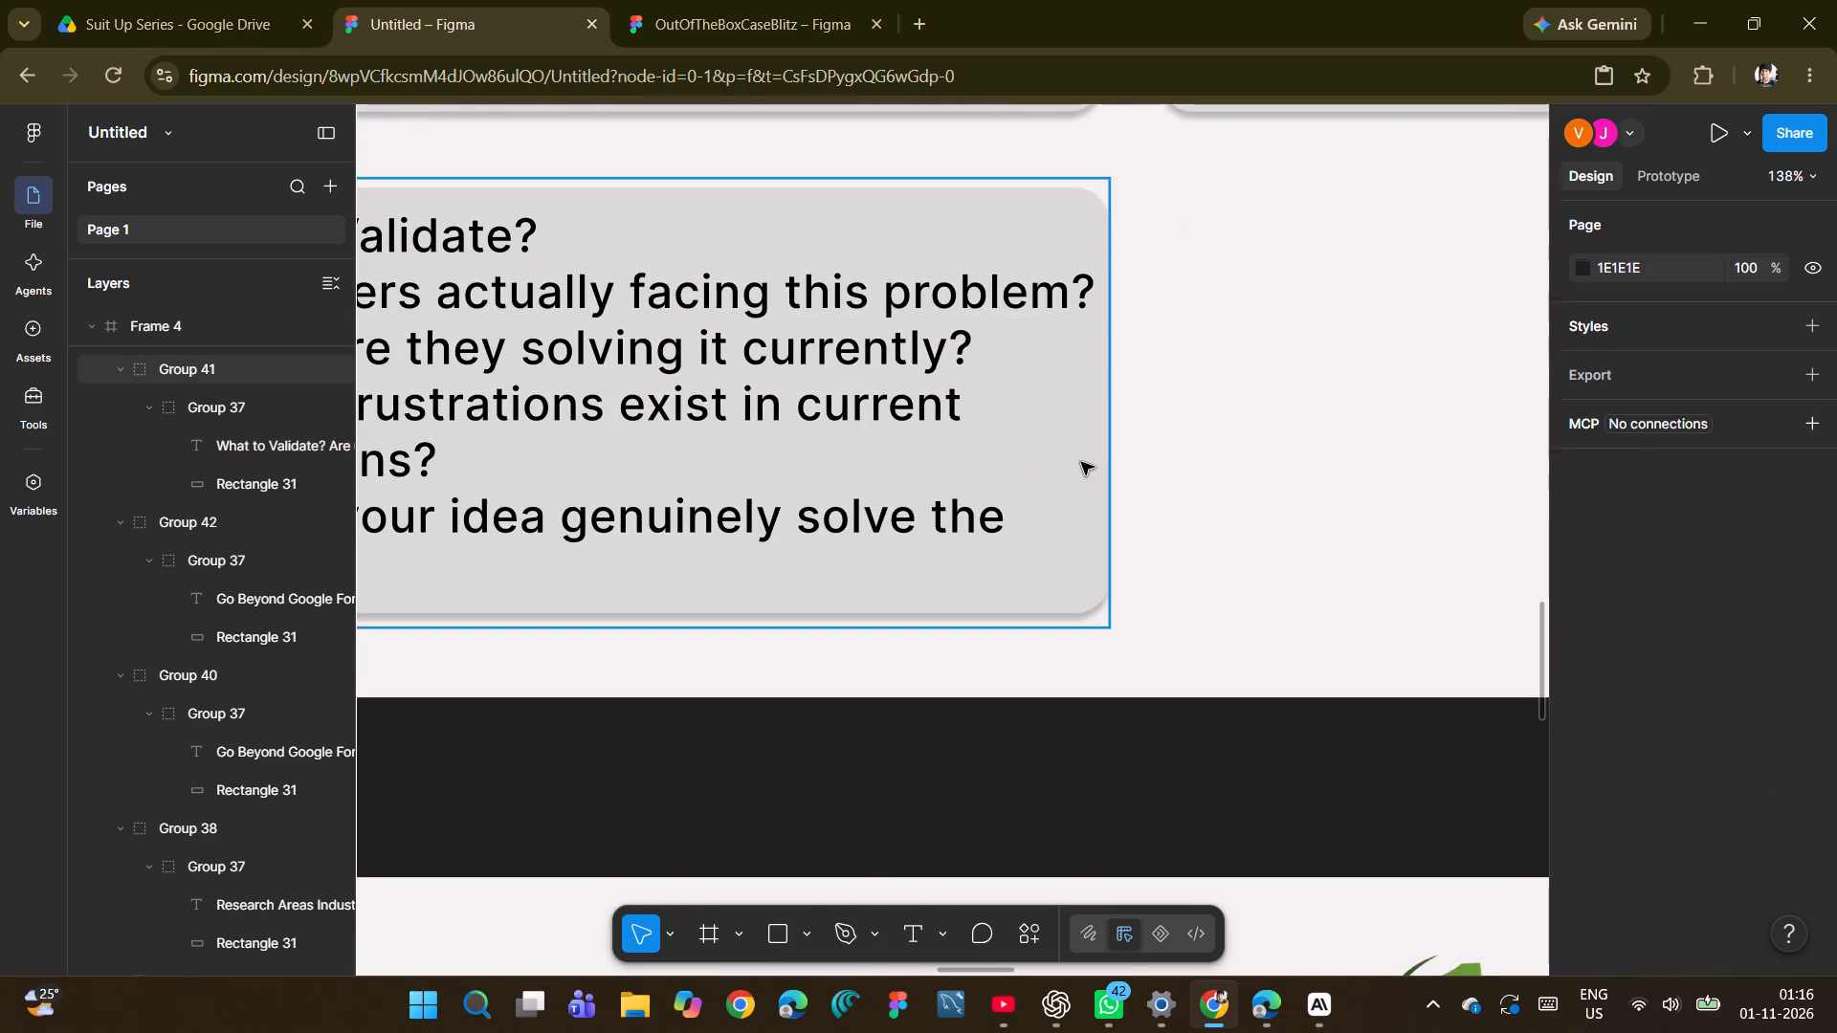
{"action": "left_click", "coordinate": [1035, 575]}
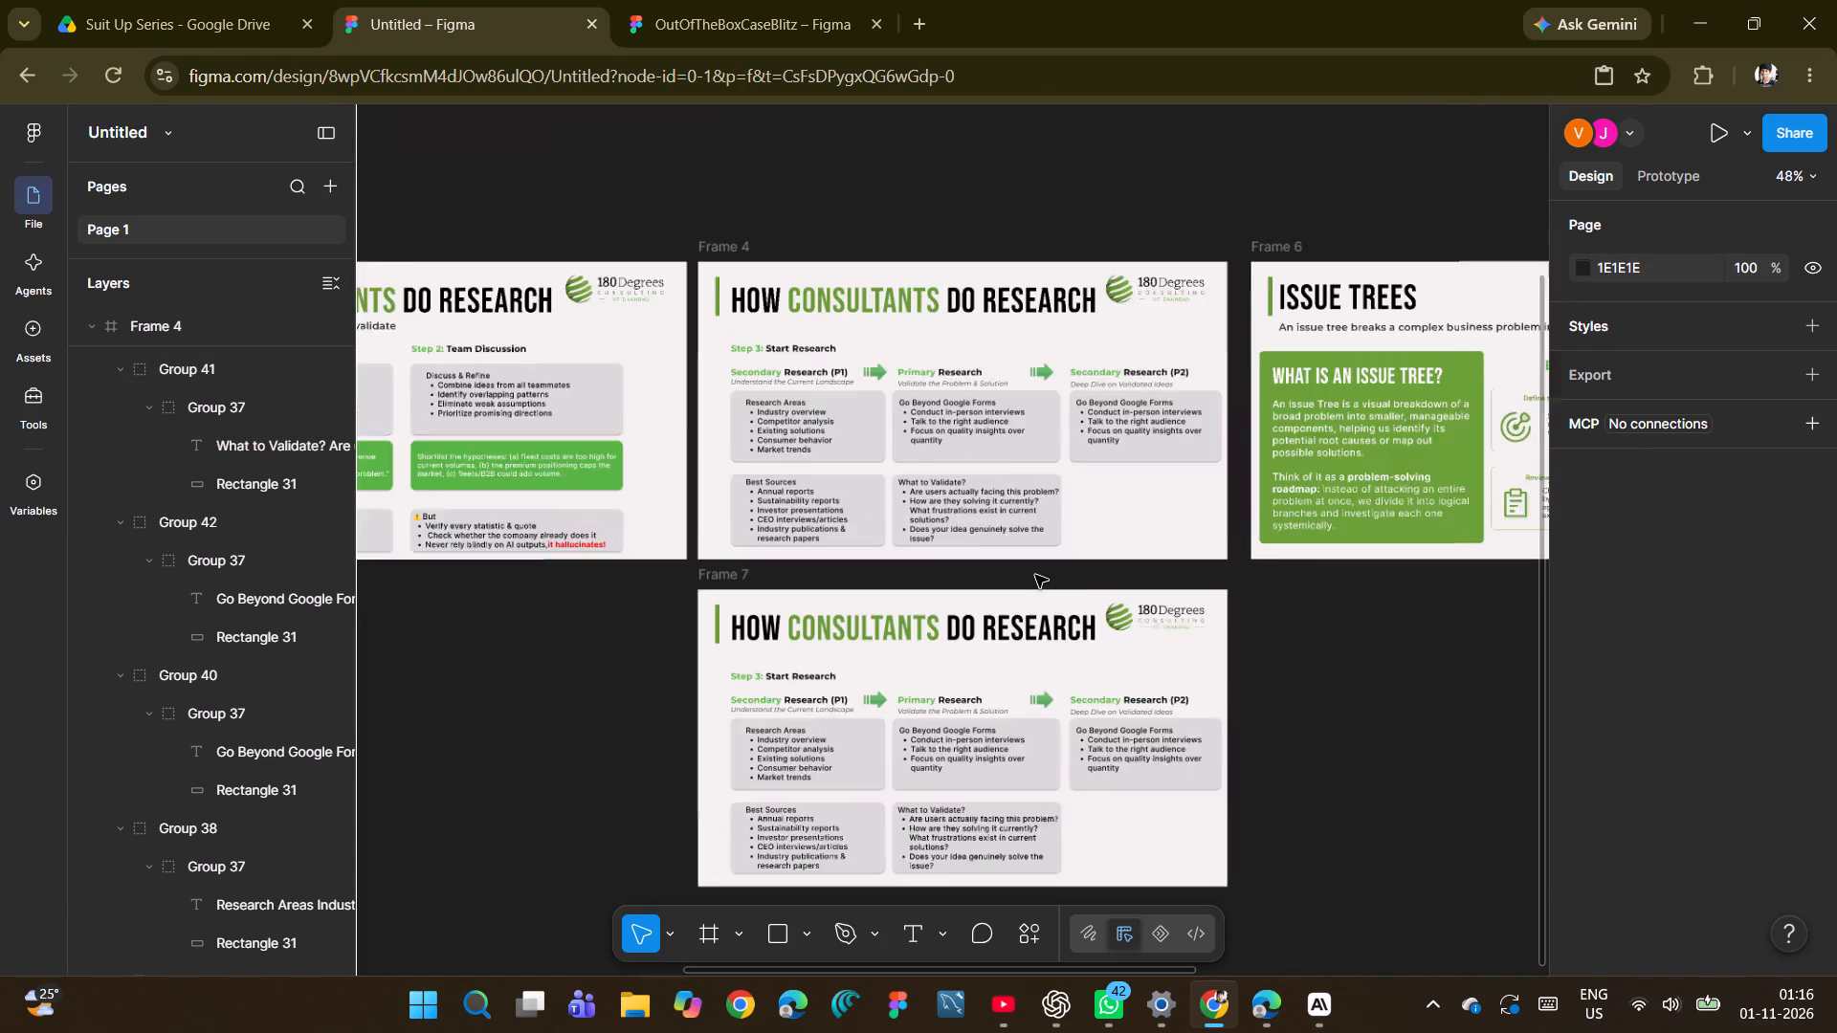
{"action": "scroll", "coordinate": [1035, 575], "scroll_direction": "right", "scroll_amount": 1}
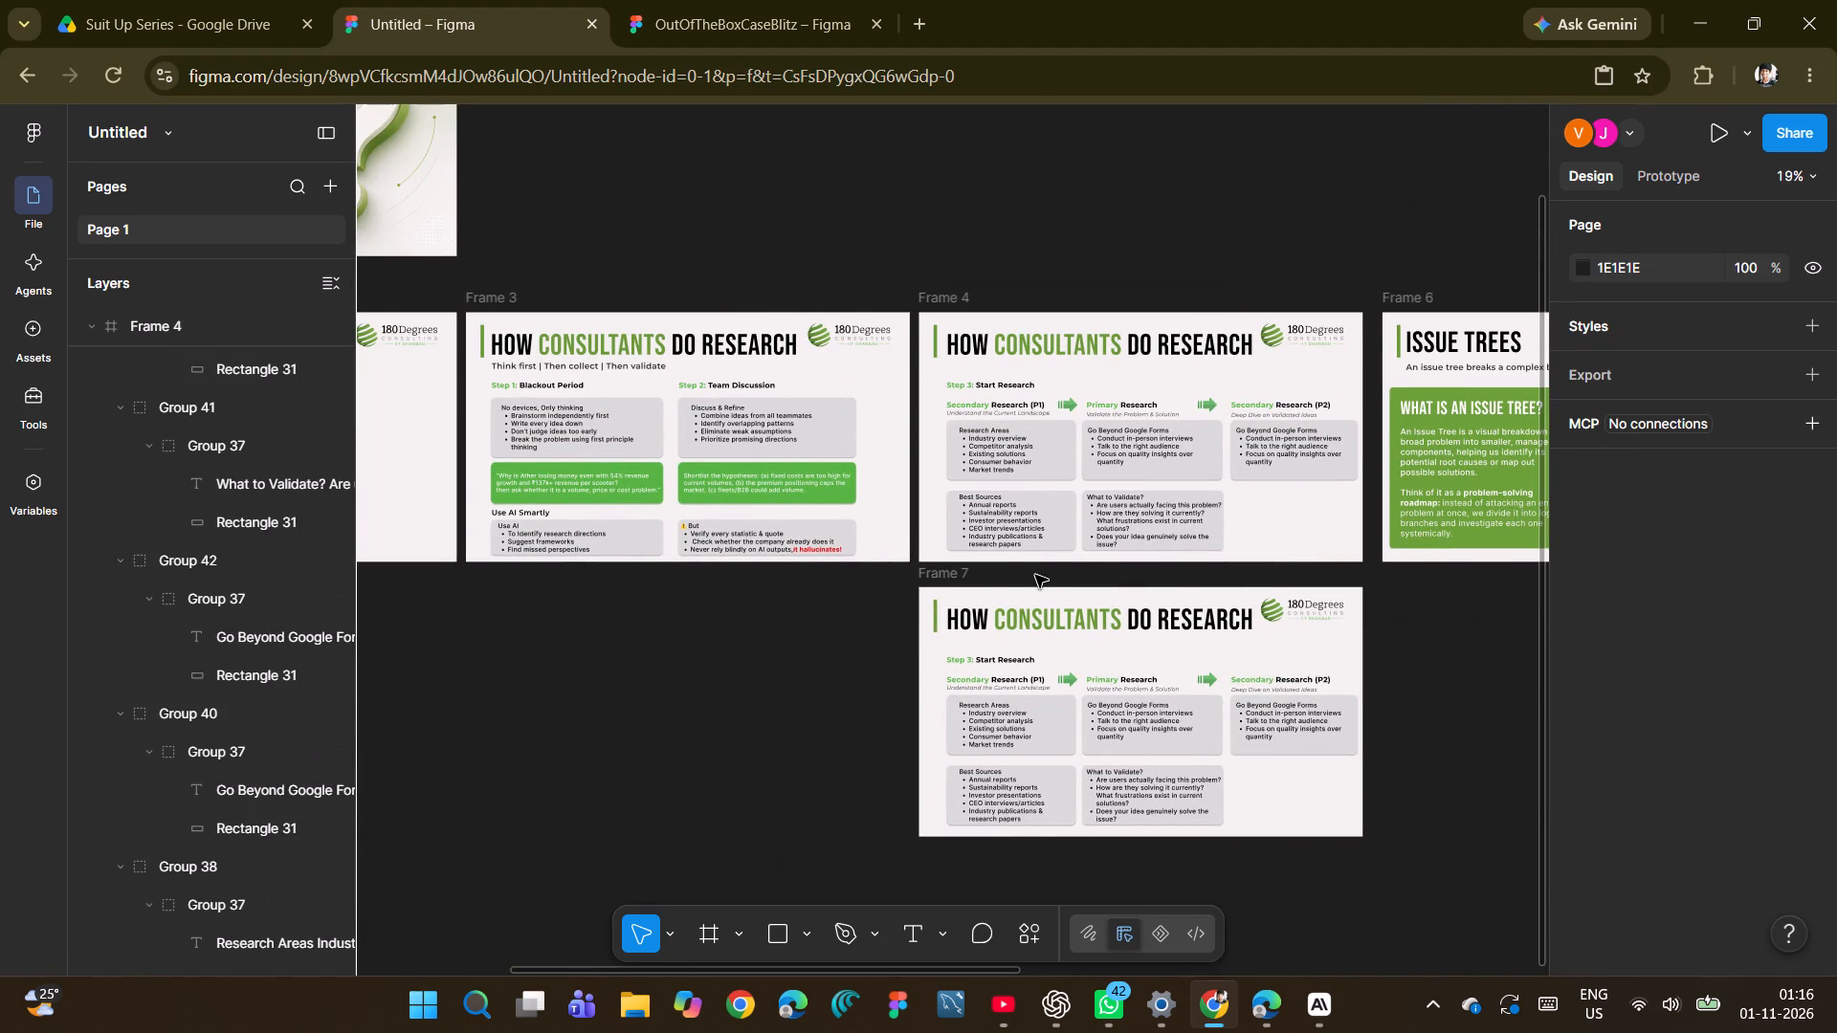
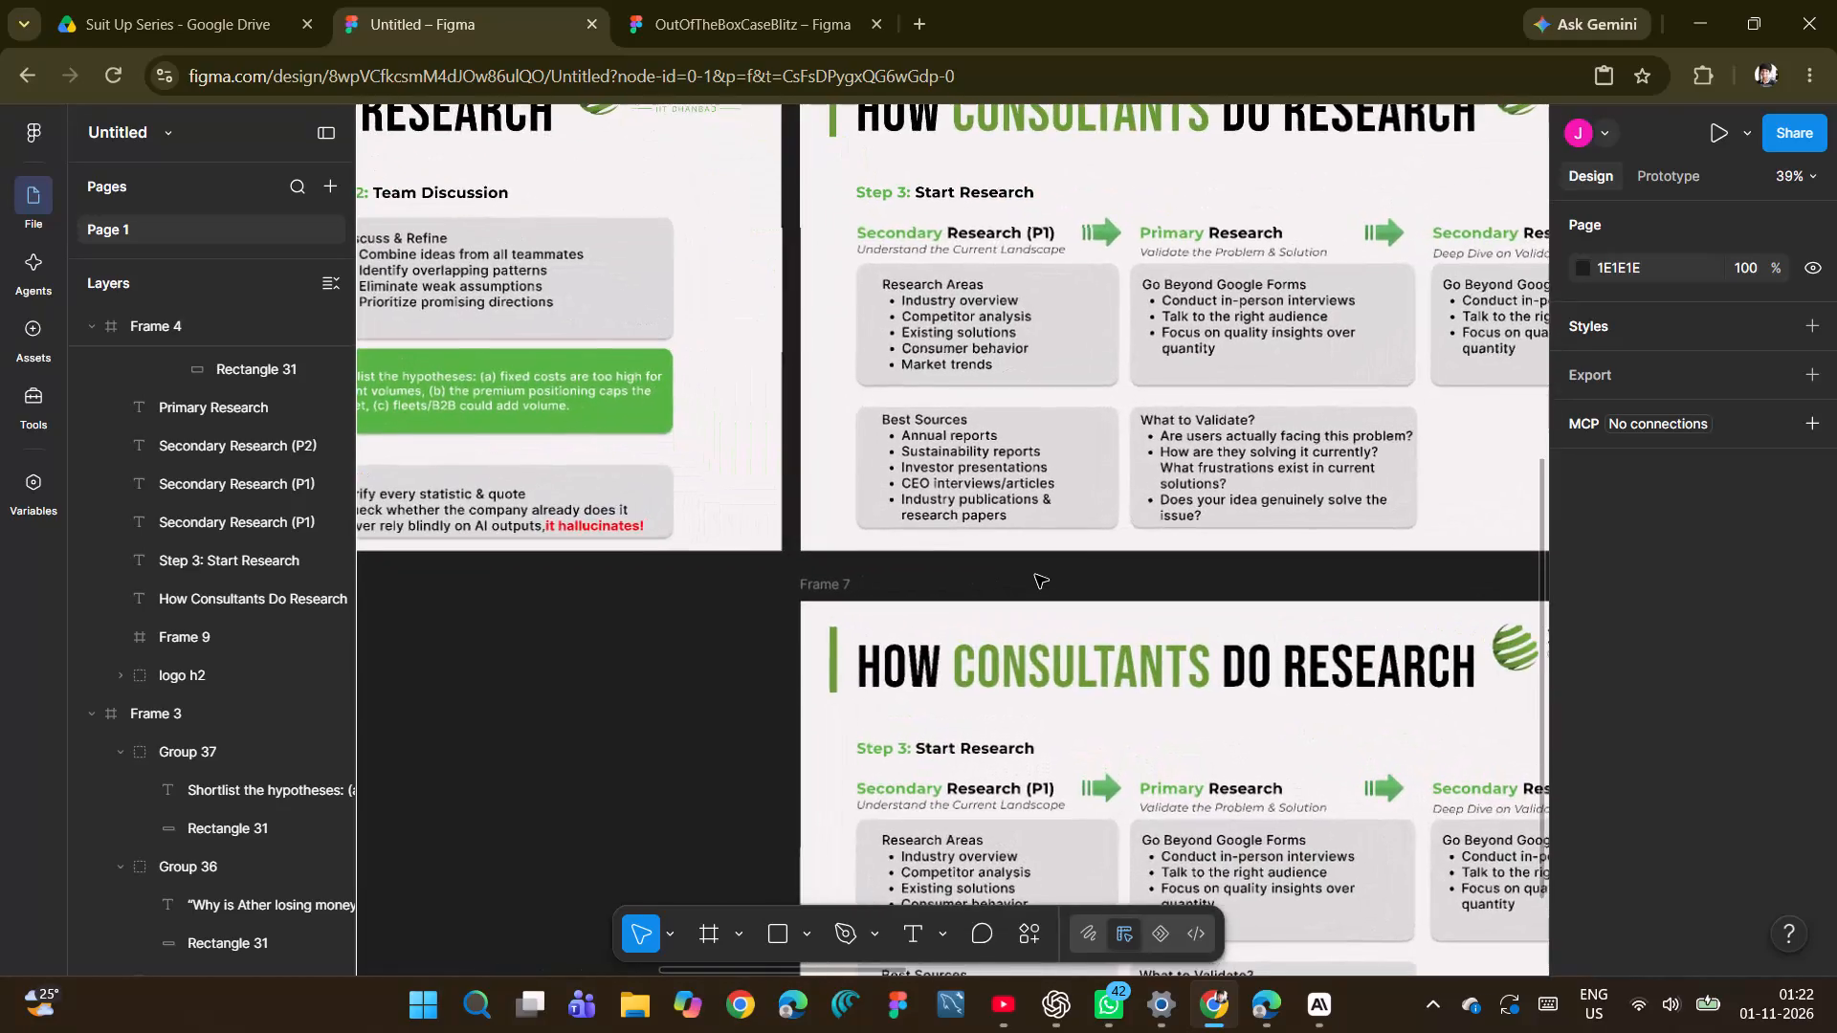
Move the "Step 1: Blackout Period" heading on Frame 3 up to Y -908.
{"action": "scroll", "coordinate": [1035, 575], "scroll_direction": "right", "scroll_amount": 4}
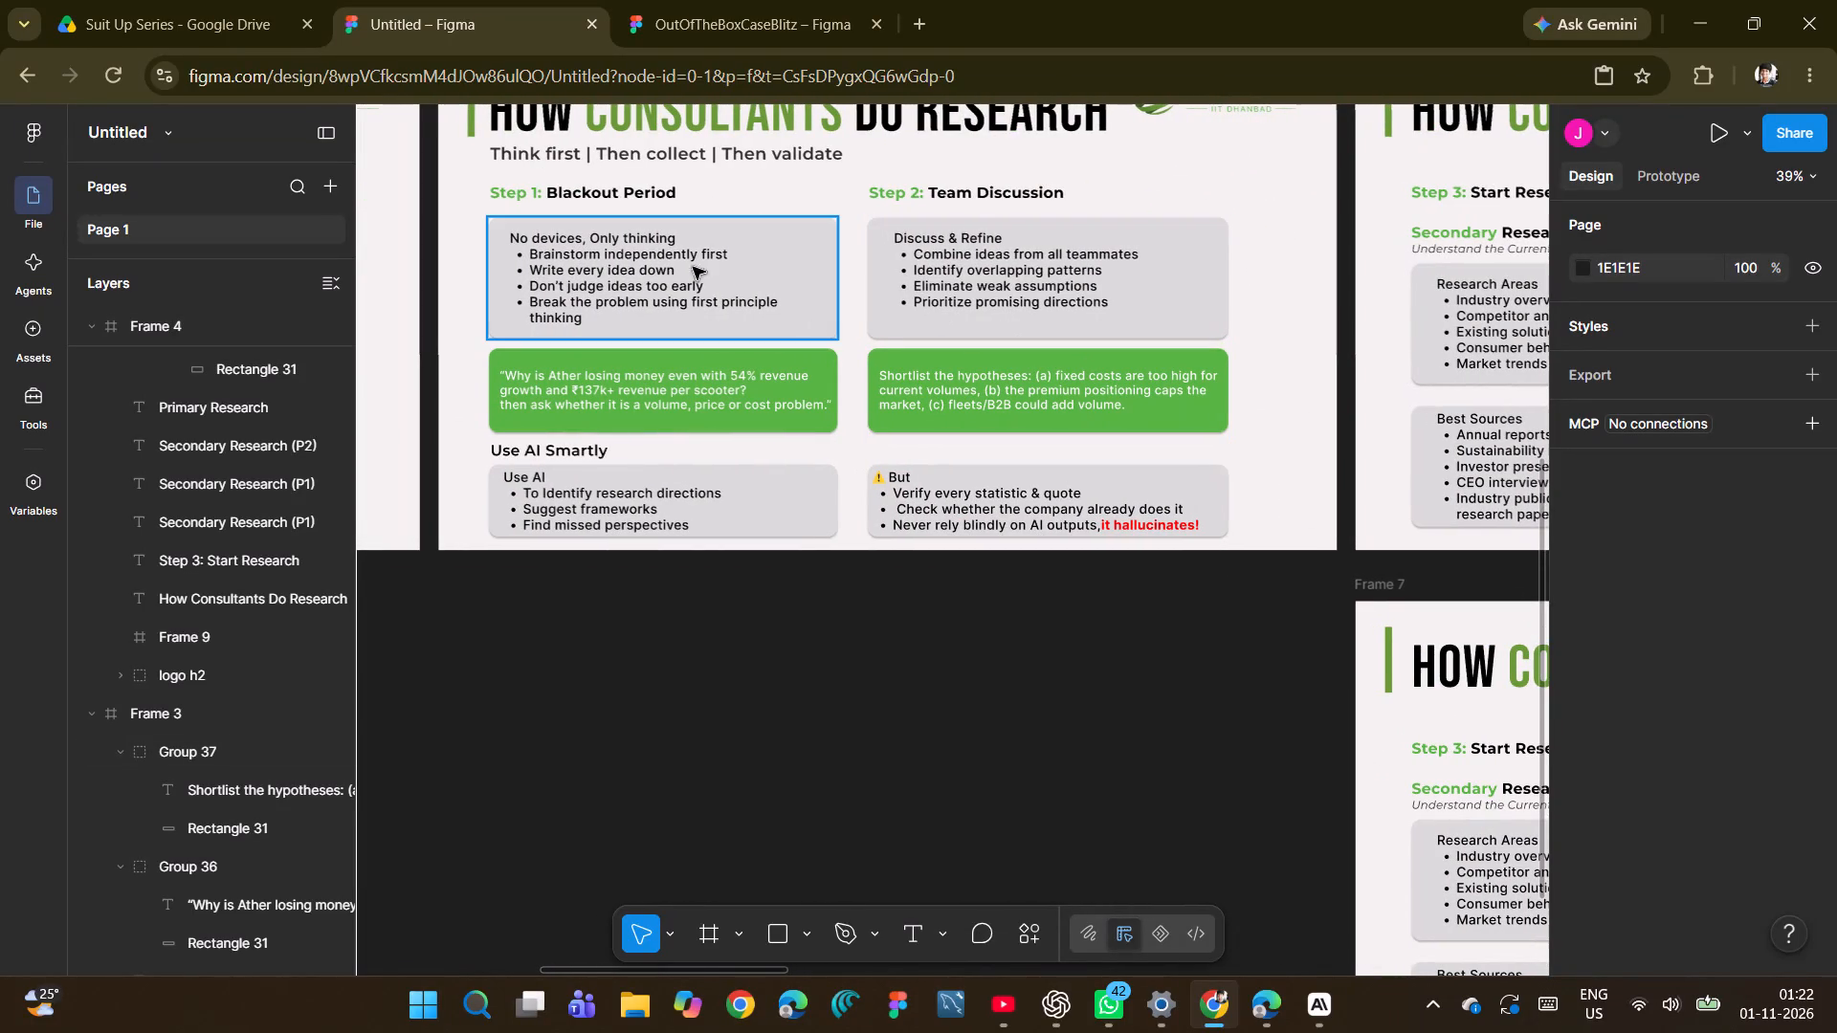
{"action": "left_click", "coordinate": [661, 193]}
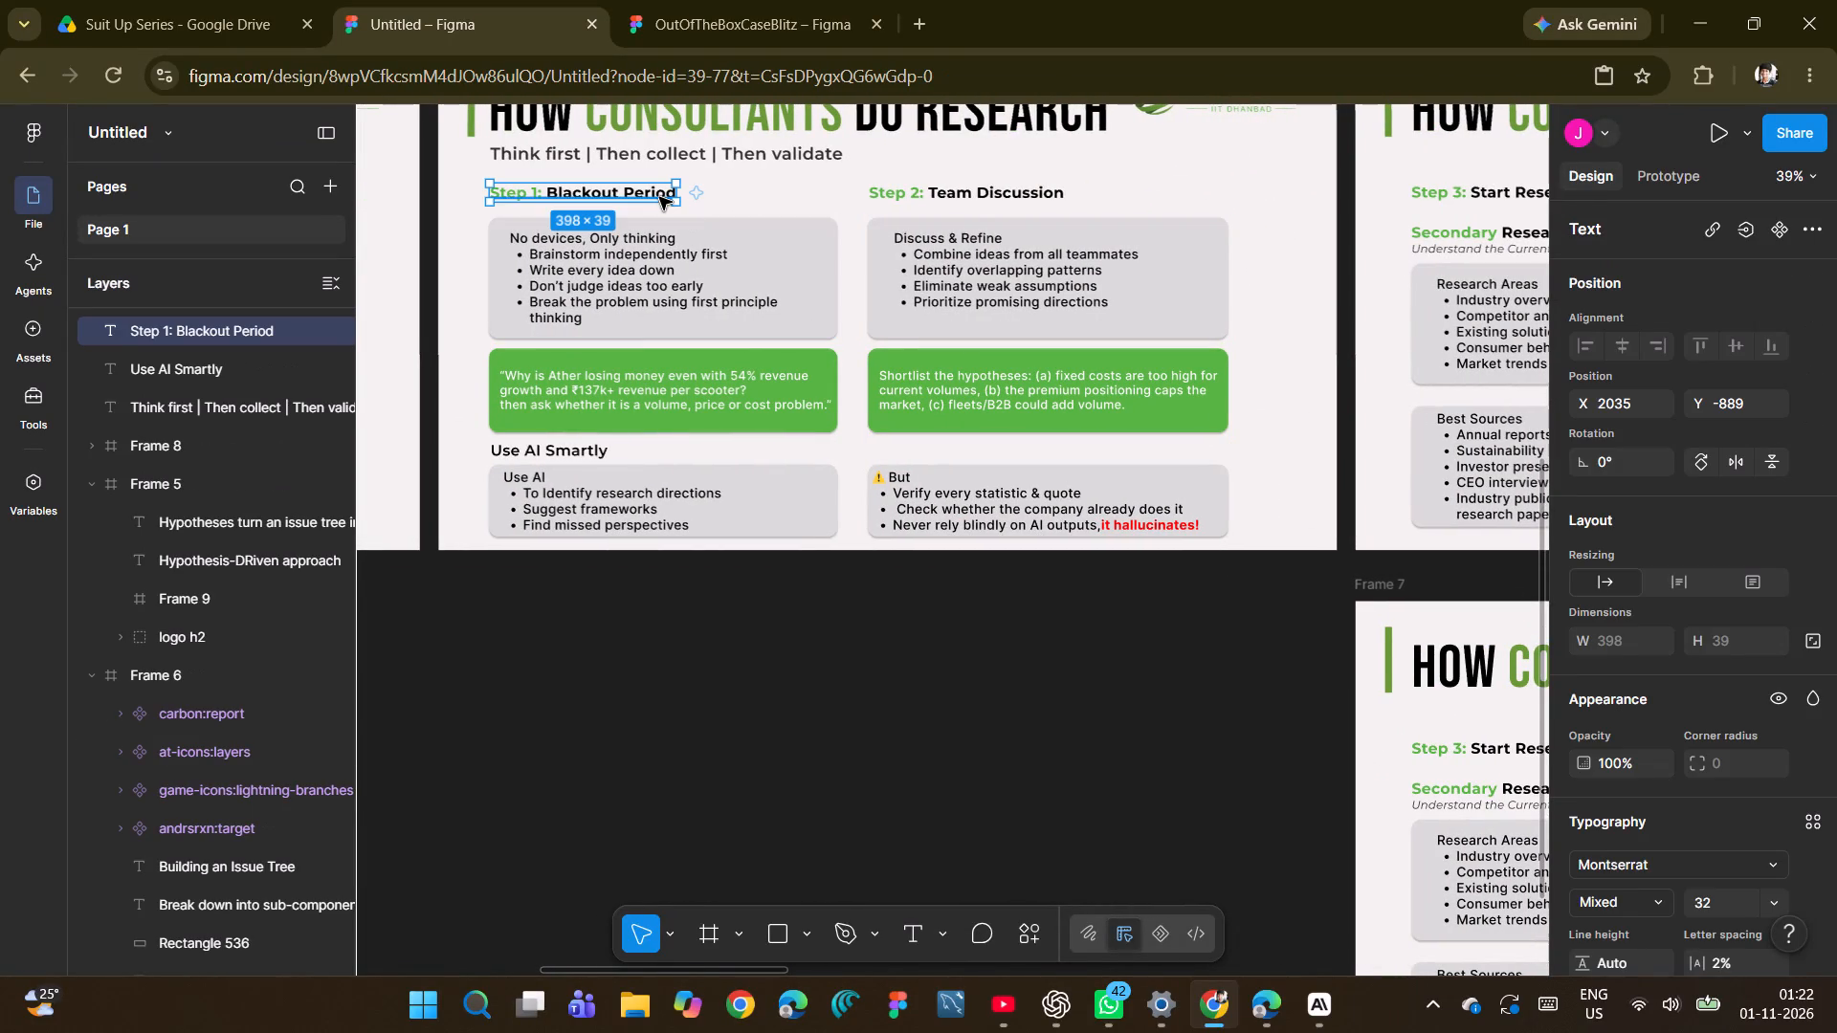
{"action": "key", "text": "Up"}
{"action": "key", "text": "Up"}
{"action": "key", "text": "Up"}
{"action": "key", "text": "Up"}
{"action": "key", "text": "Up"}
{"action": "key", "text": "Up"}
{"action": "key", "text": "Up"}
{"action": "key", "text": "Up"}
{"action": "key", "text": "Up"}
{"action": "key", "text": "Up"}
{"action": "key", "text": "Up"}
{"action": "key", "text": "Up"}
{"action": "key", "text": "Up"}
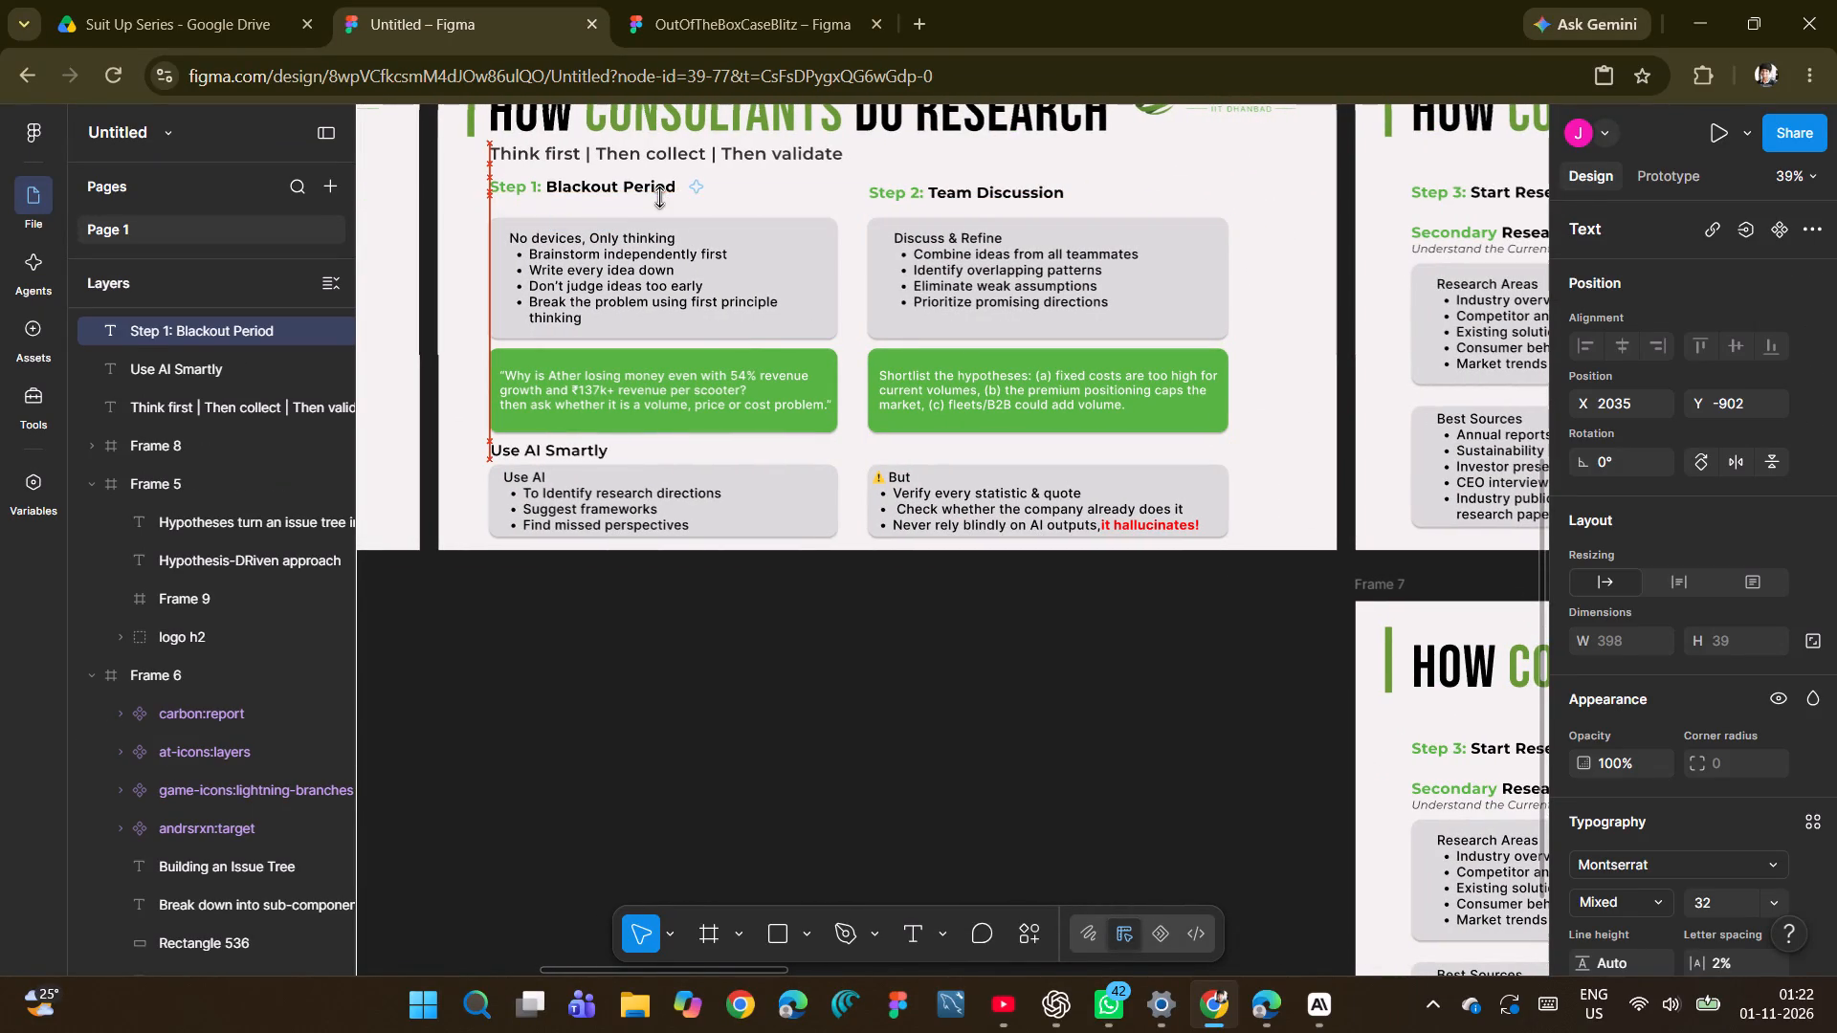
{"action": "key", "text": "Up"}
{"action": "key", "text": "Up"}
{"action": "key", "text": "Up"}
{"action": "key", "text": "Up"}
{"action": "key", "text": "Up"}
{"action": "key", "text": "Up"}
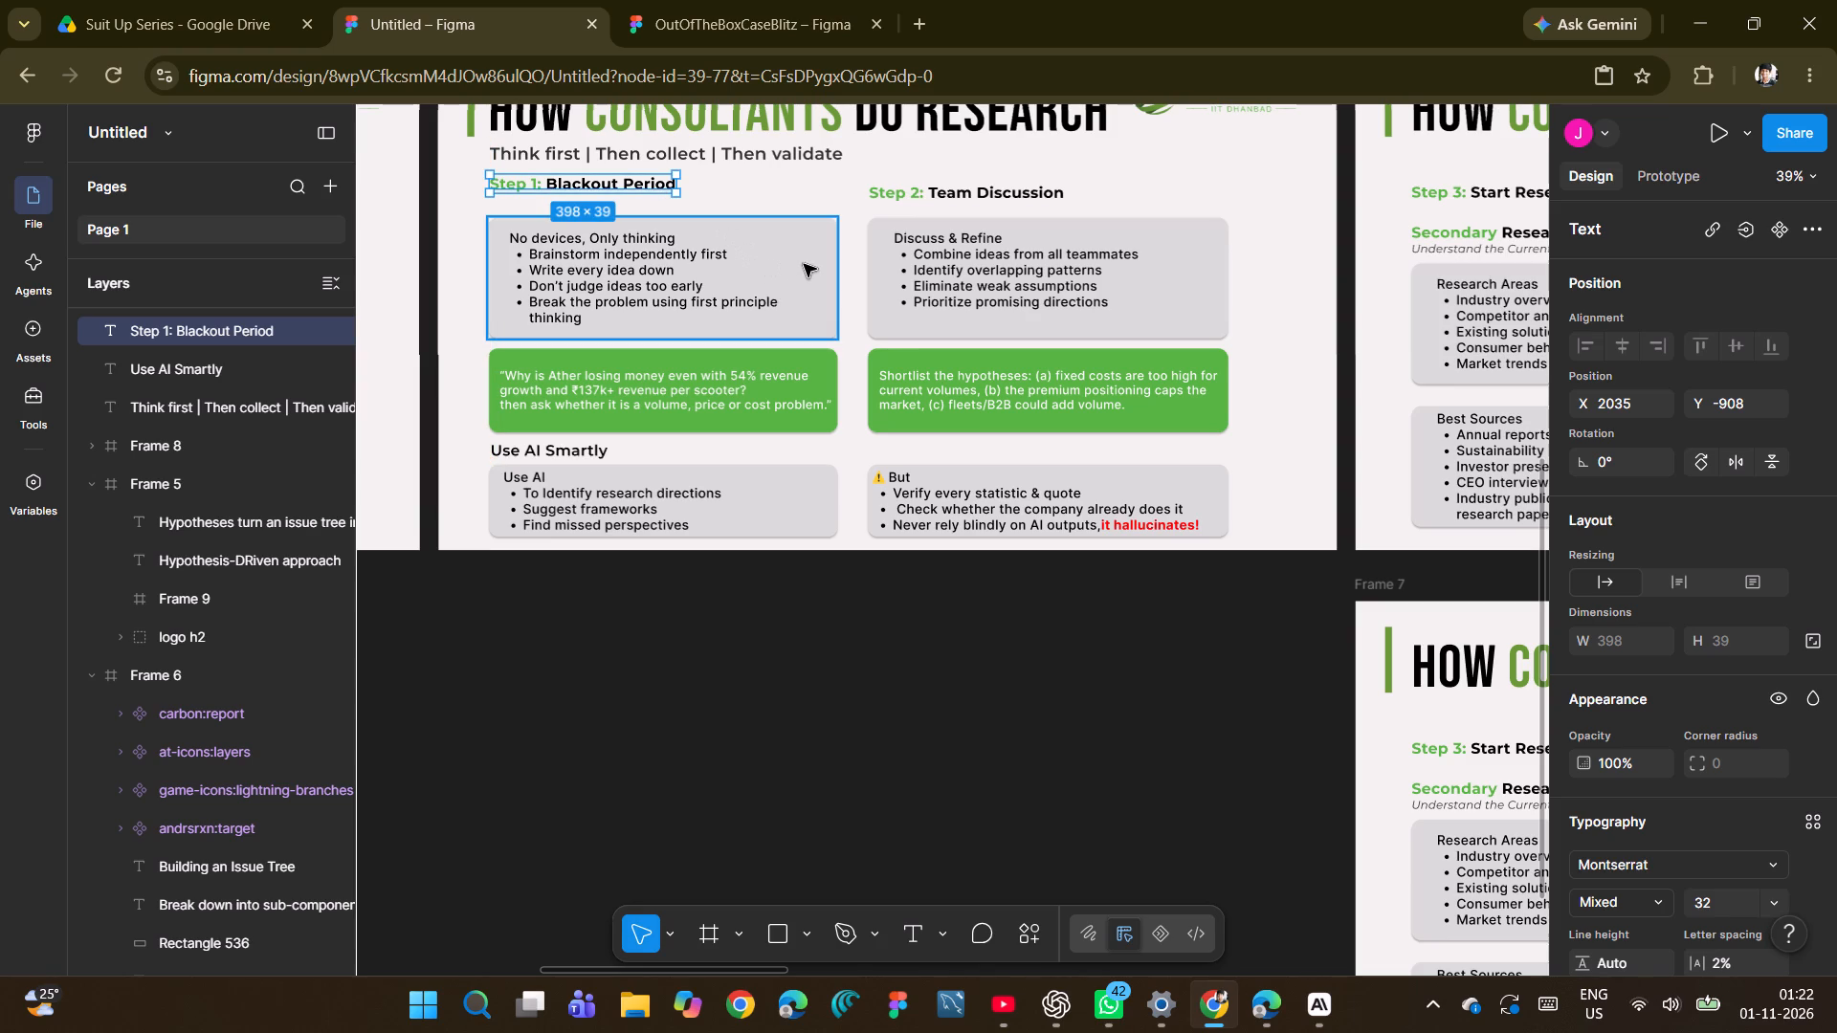
Move the grey "No devices, Only thinking" box up beneath the Step 1 heading, to Y 328.
{"action": "left_click_drag", "start_coordinate": [804, 264], "coordinate": [805, 245]}
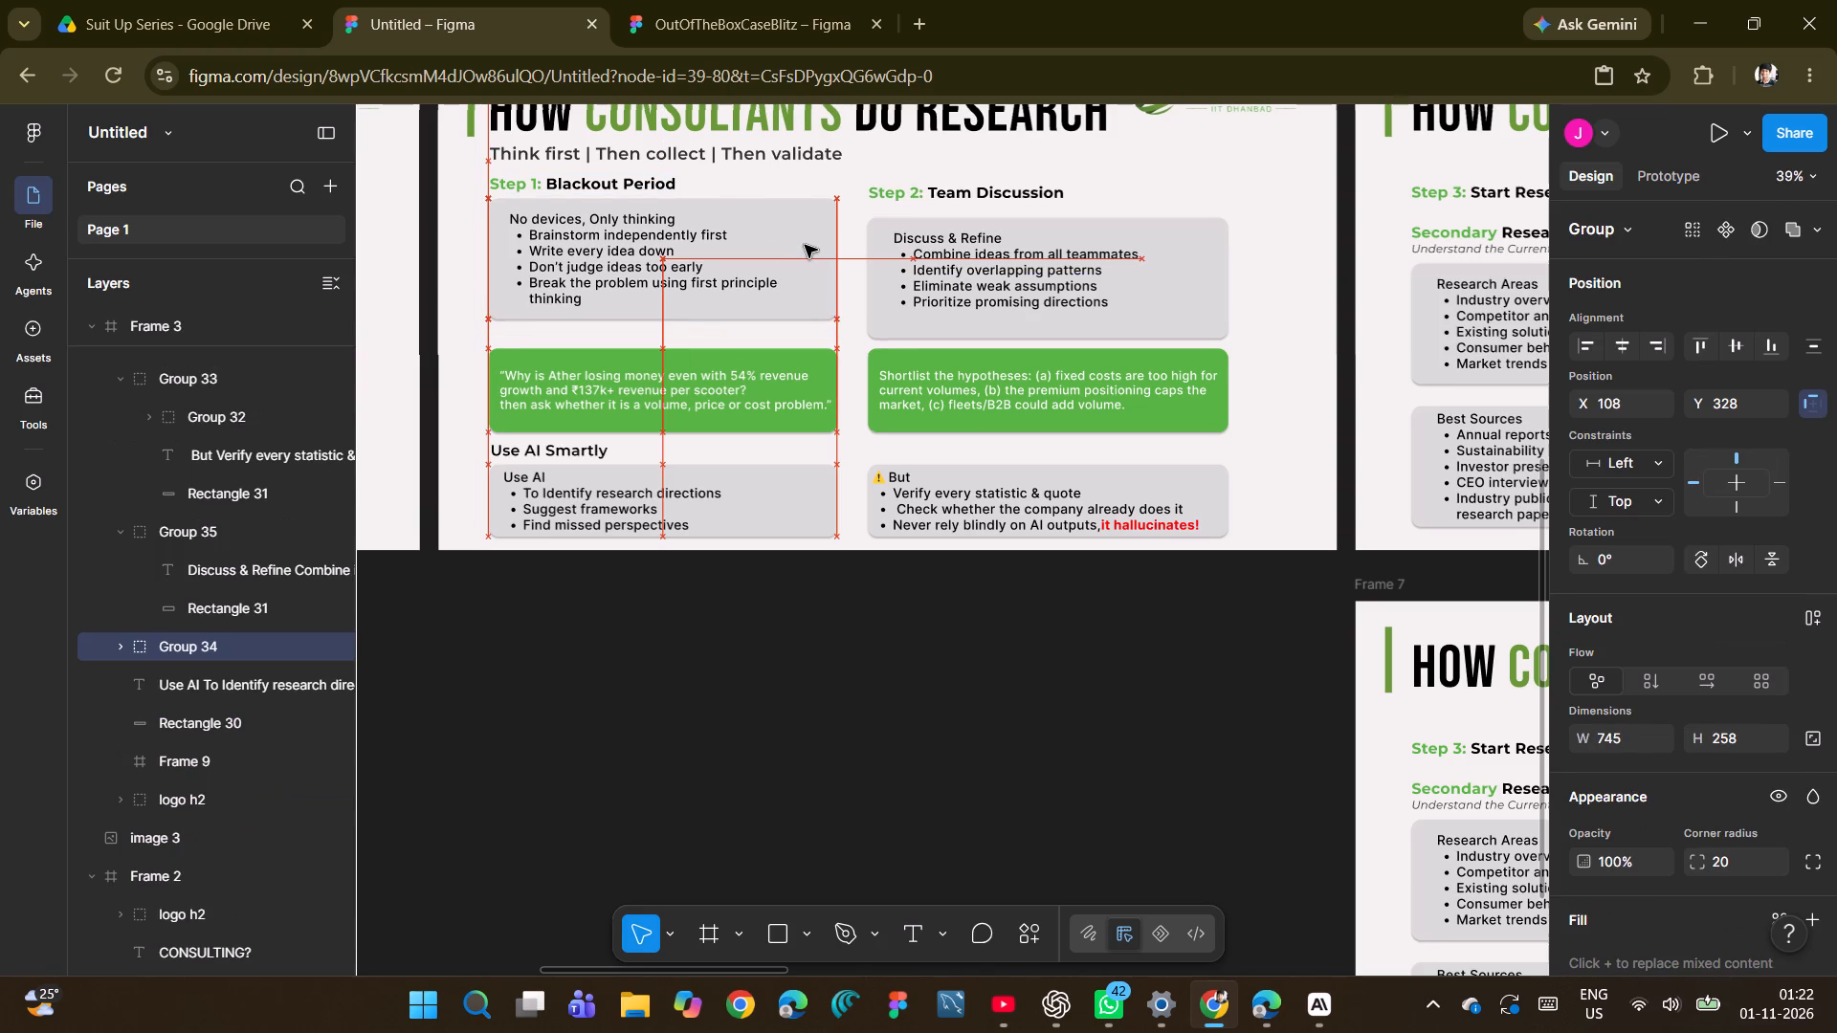
{"action": "left_click_drag", "start_coordinate": [805, 245], "coordinate": [806, 245]}
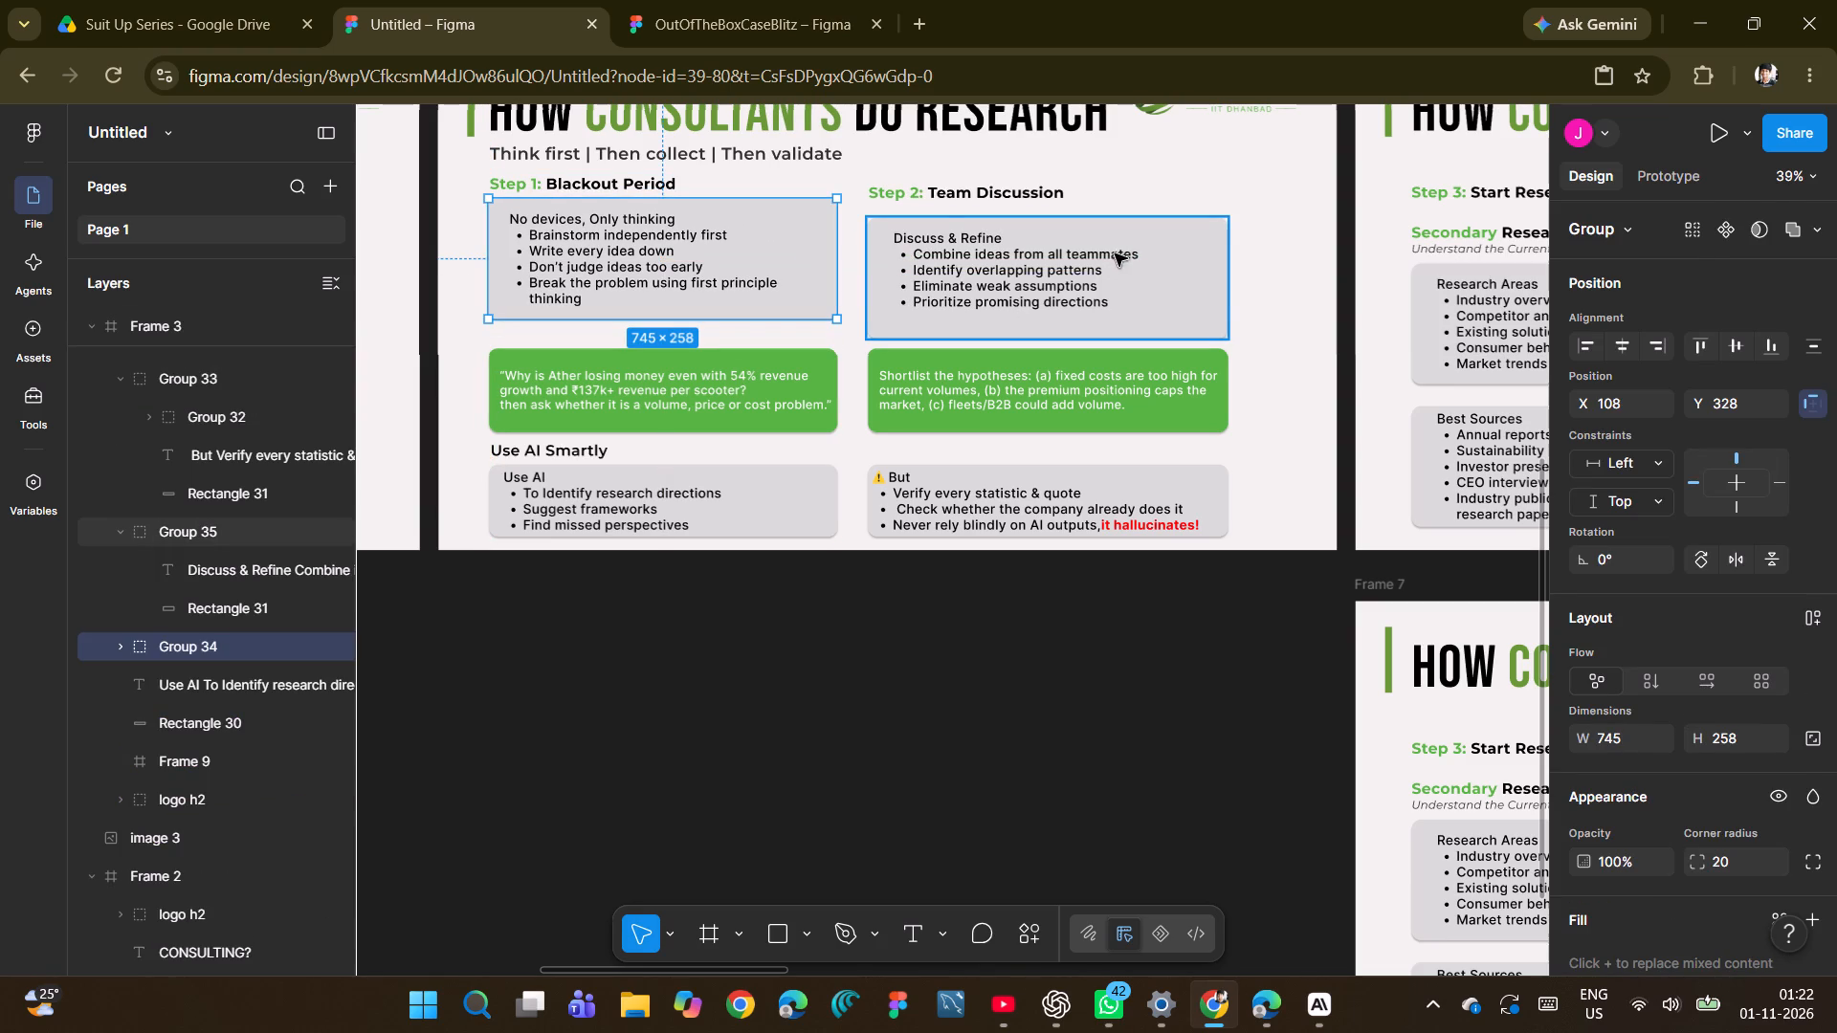
Move the grey "Discuss & Refine" box up beside the Step 1 box, to about X 918, Y 321.
{"action": "left_click_drag", "start_coordinate": [1150, 241], "coordinate": [845, 355]}
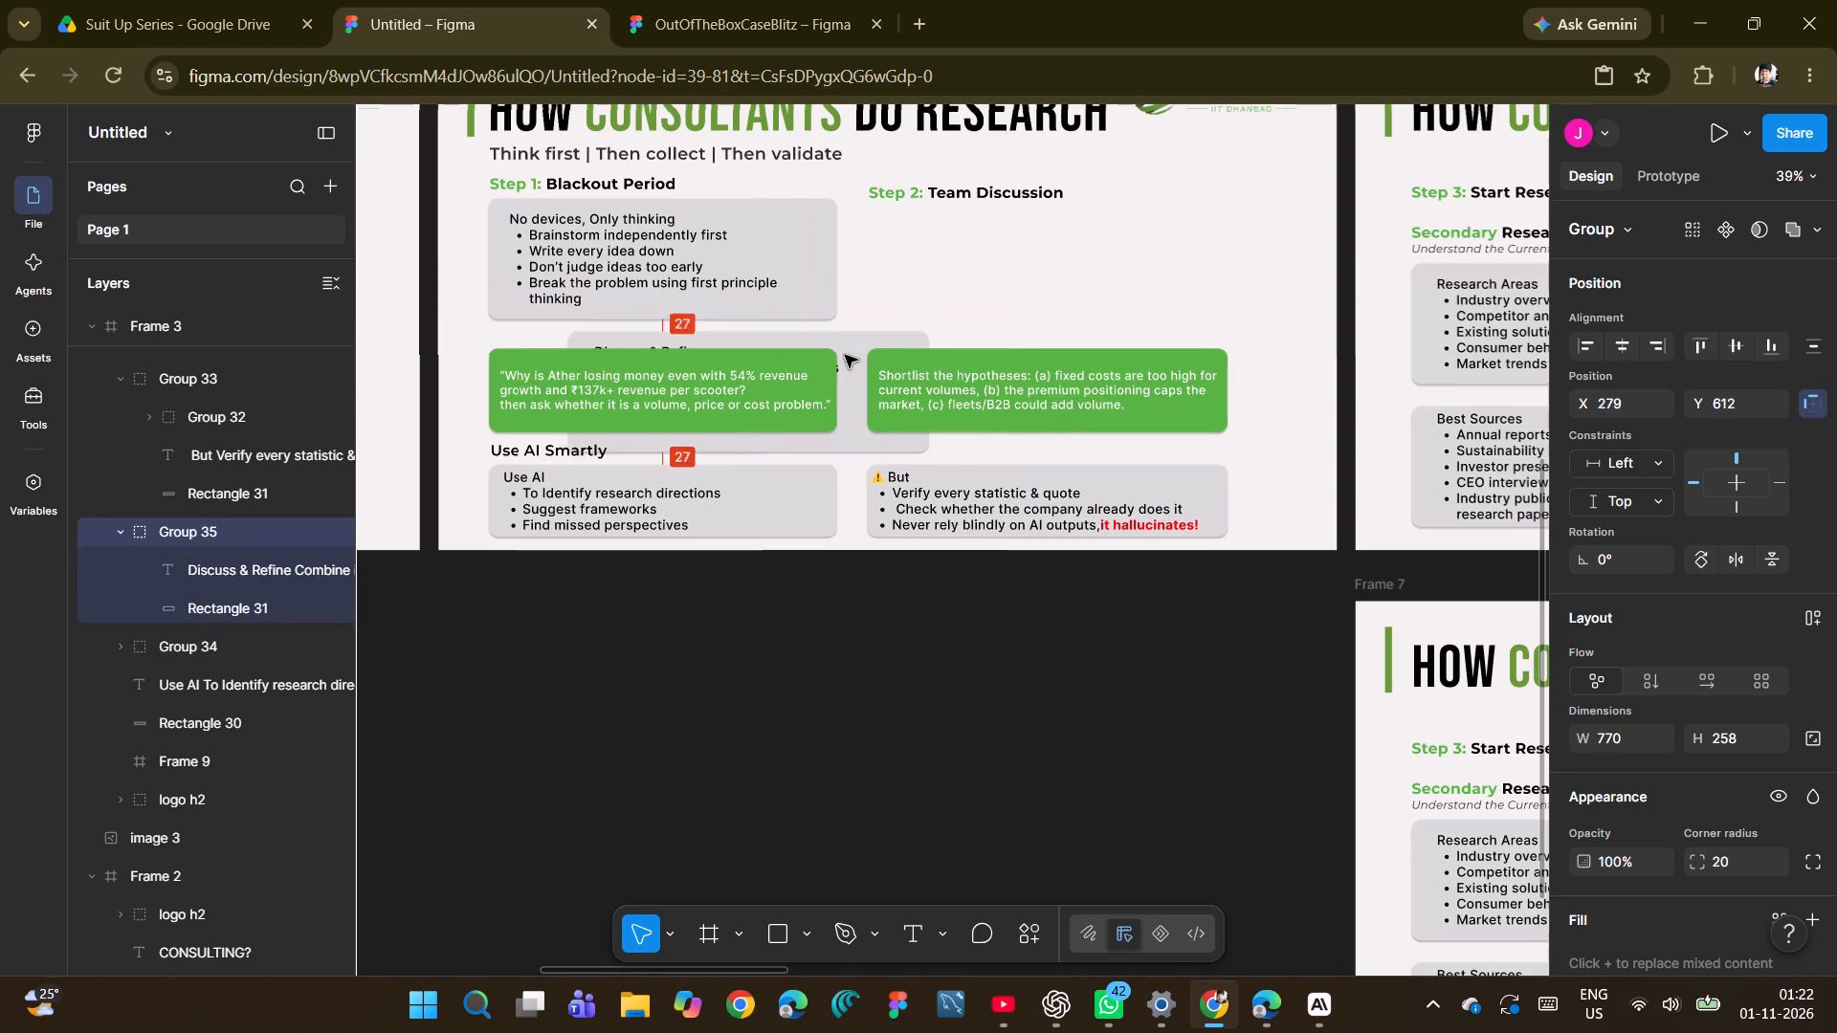
{"action": "left_click_drag", "start_coordinate": [845, 355], "coordinate": [767, 357]}
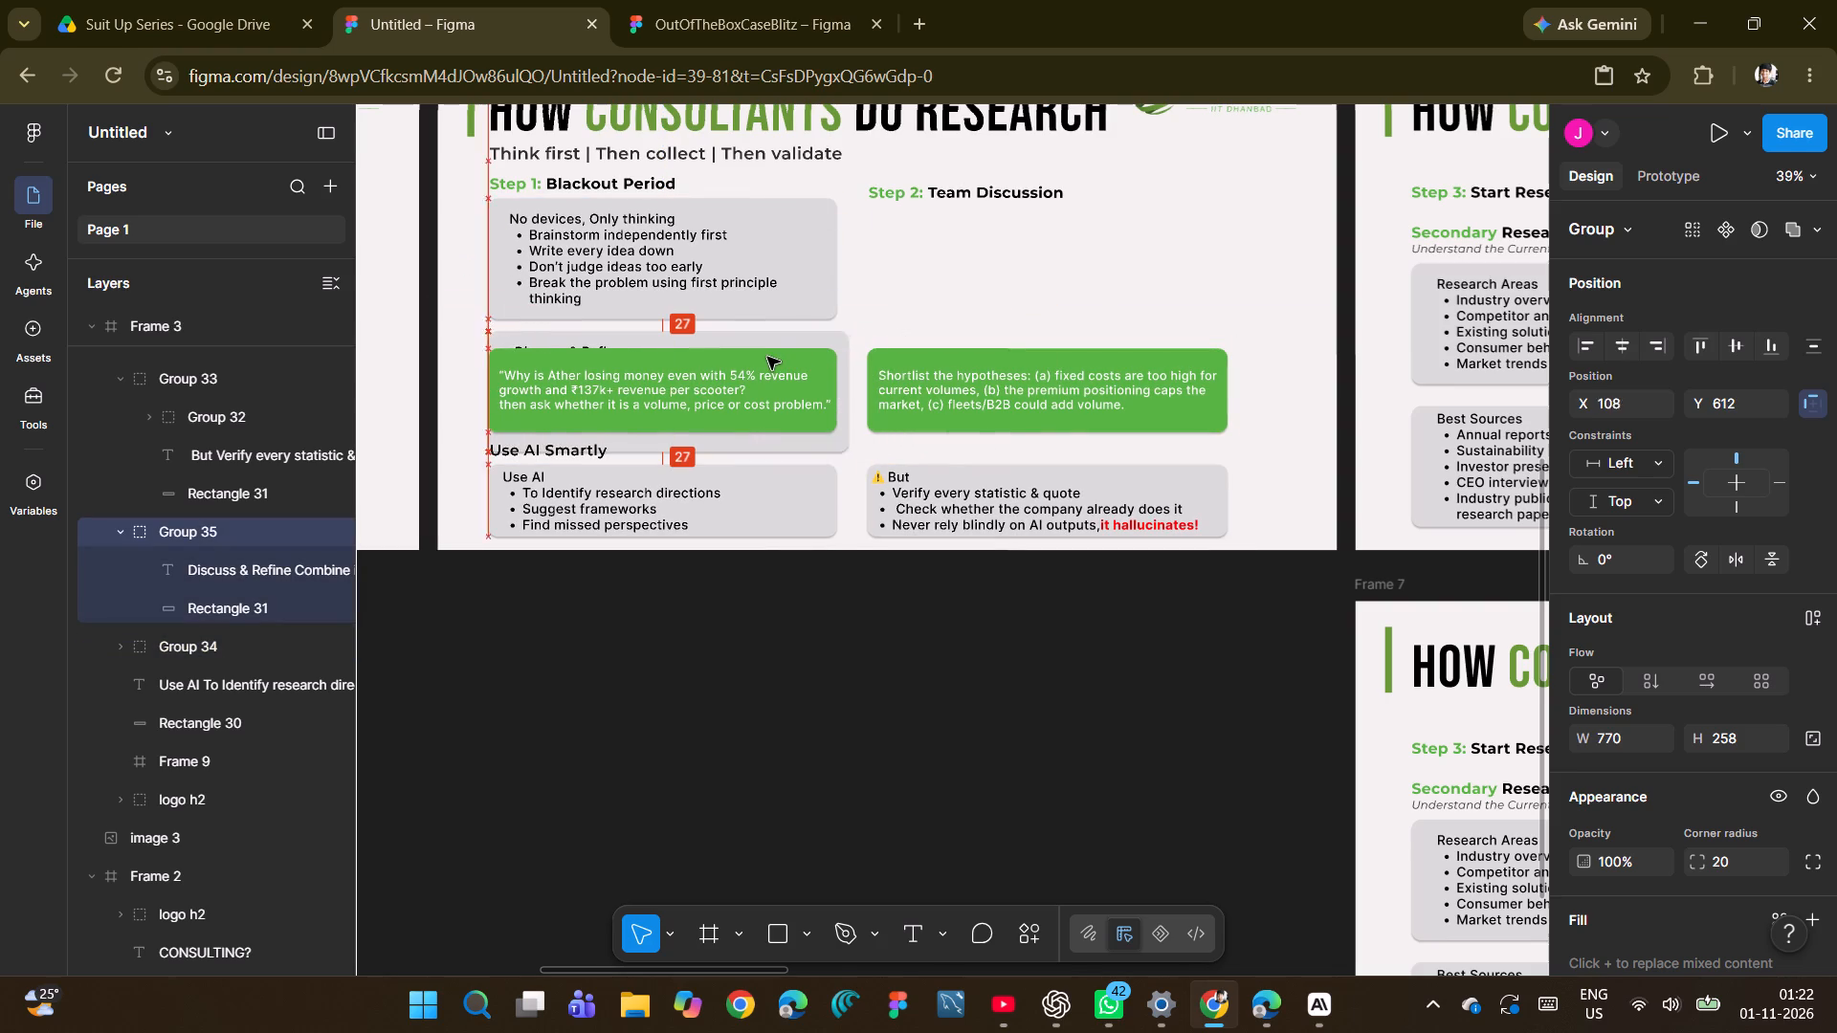
{"action": "left_click_drag", "start_coordinate": [767, 357], "coordinate": [764, 357]}
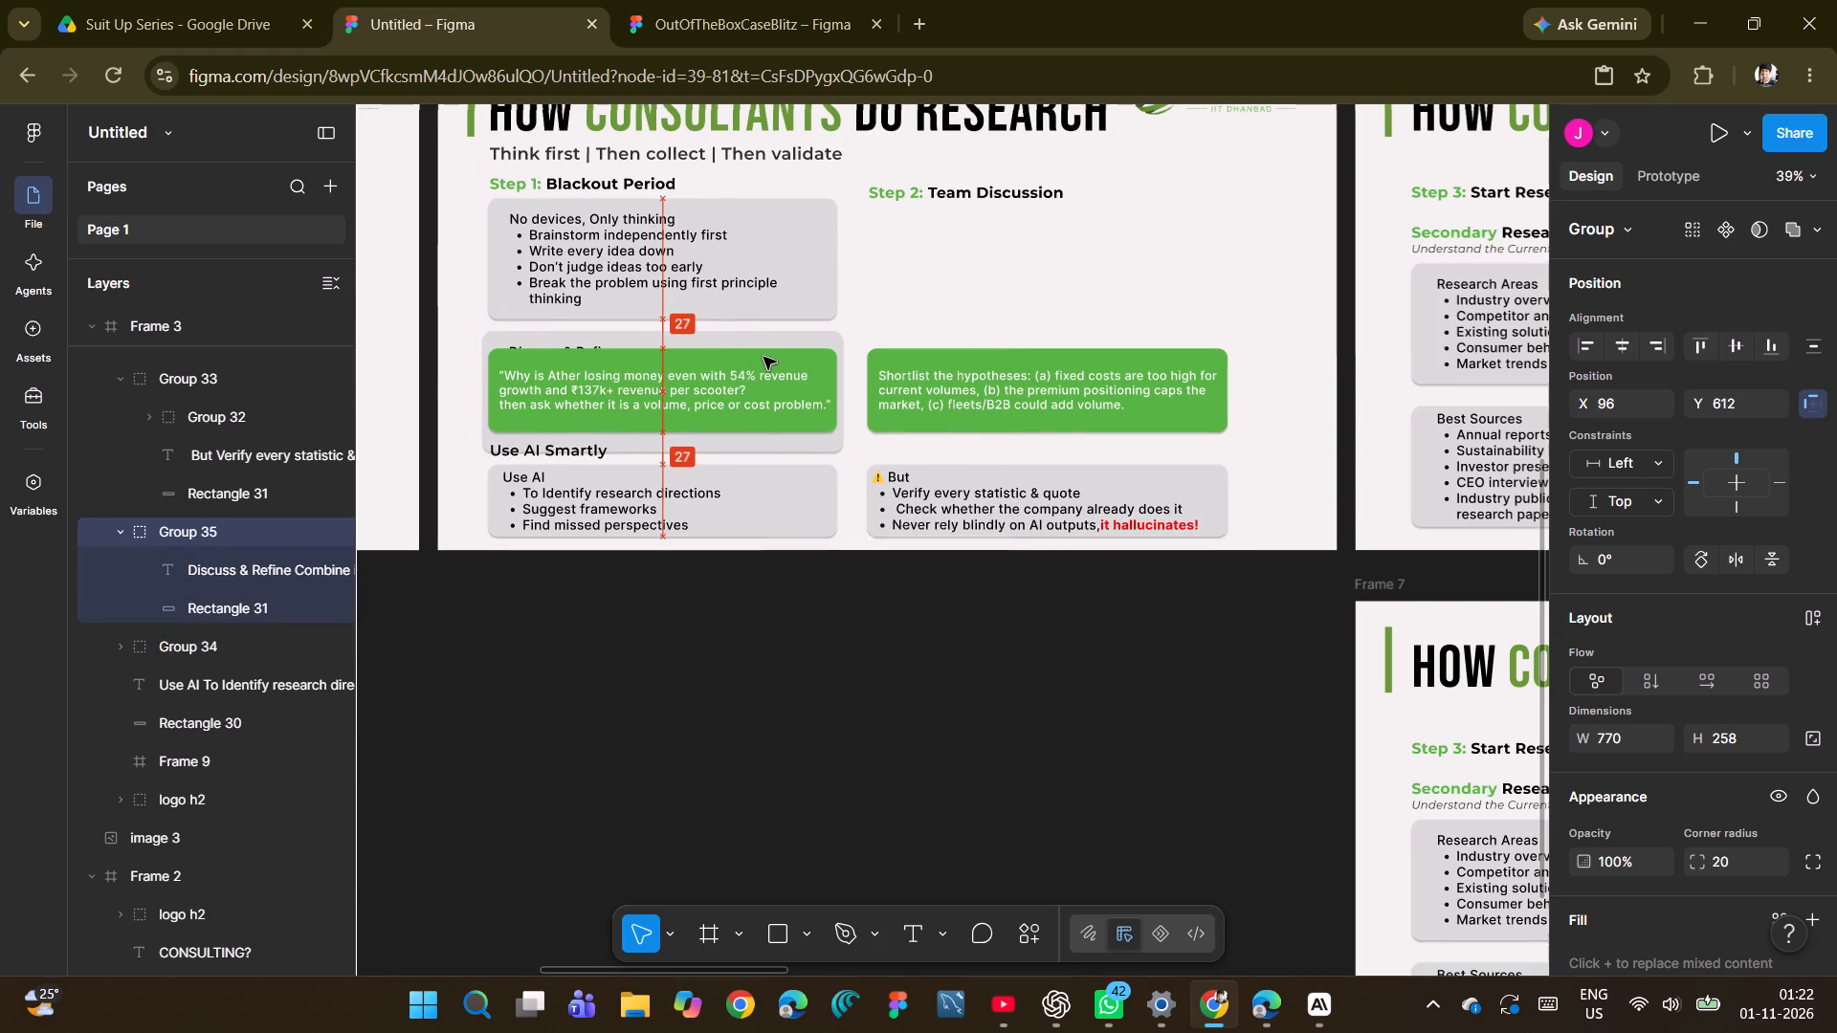
{"action": "left_click_drag", "start_coordinate": [764, 357], "coordinate": [1156, 227]}
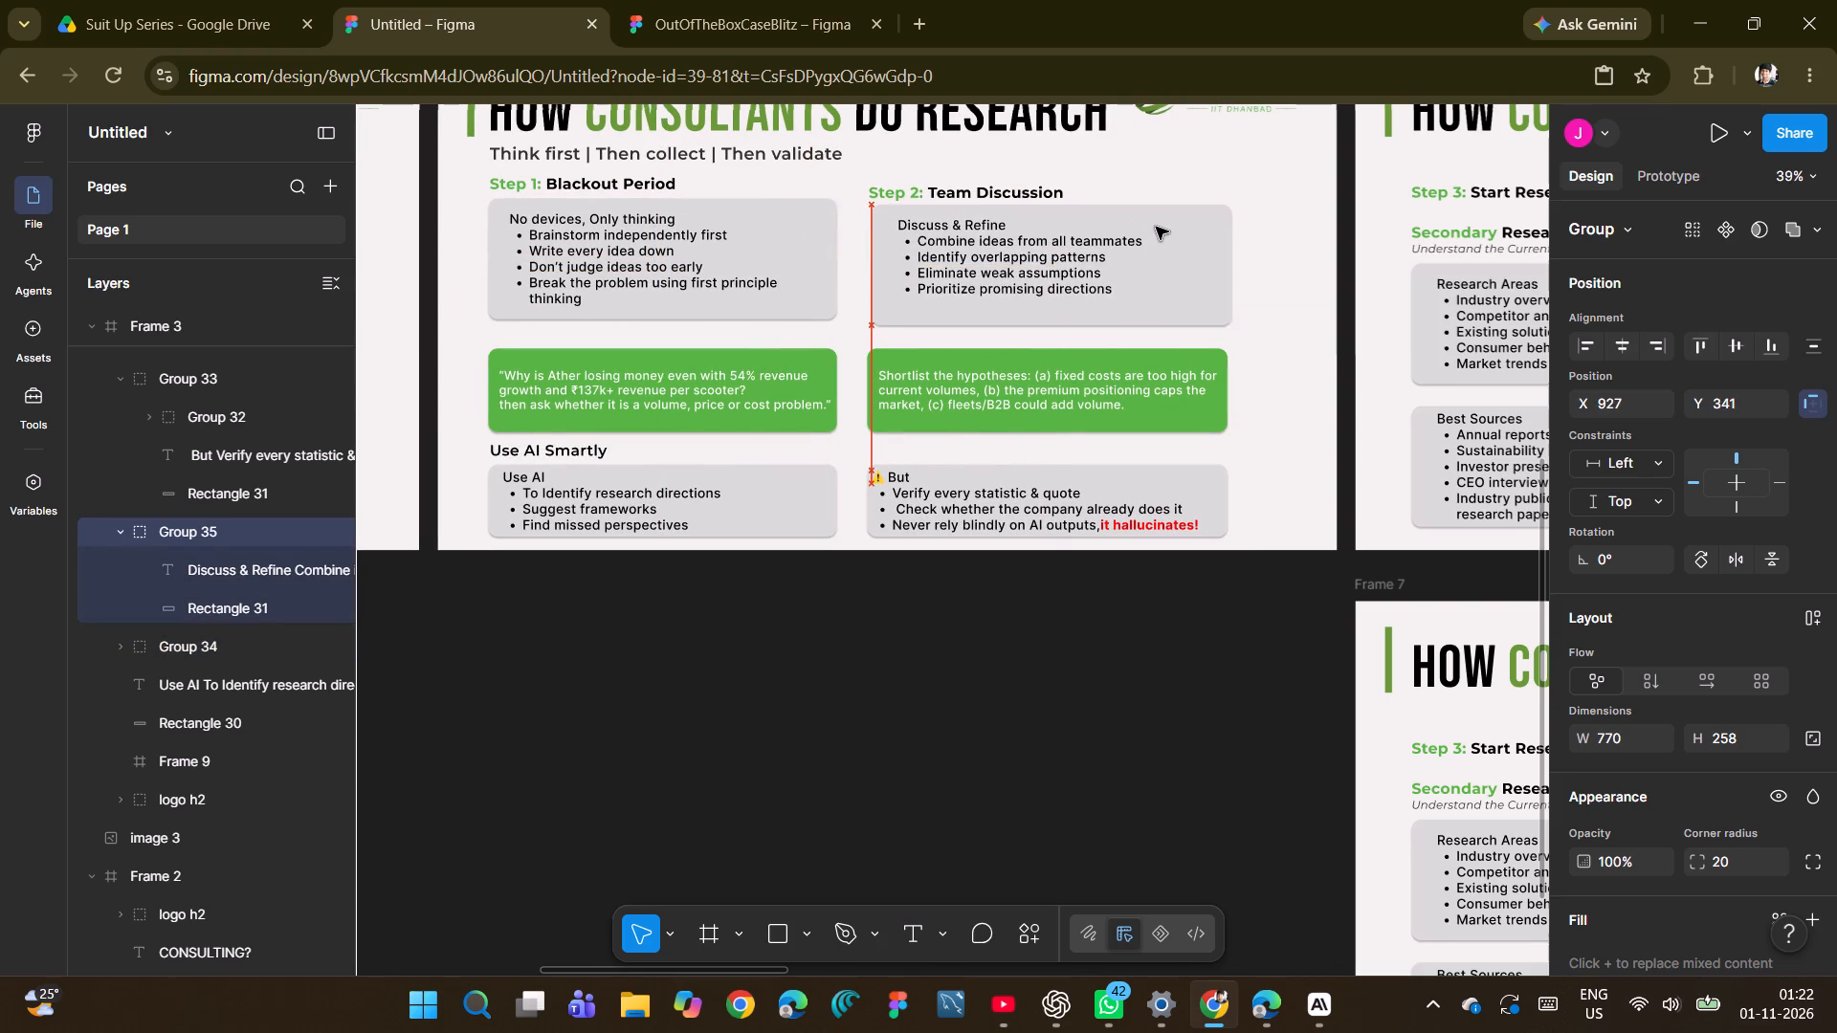
{"action": "left_click_drag", "start_coordinate": [1156, 227], "coordinate": [1156, 223]}
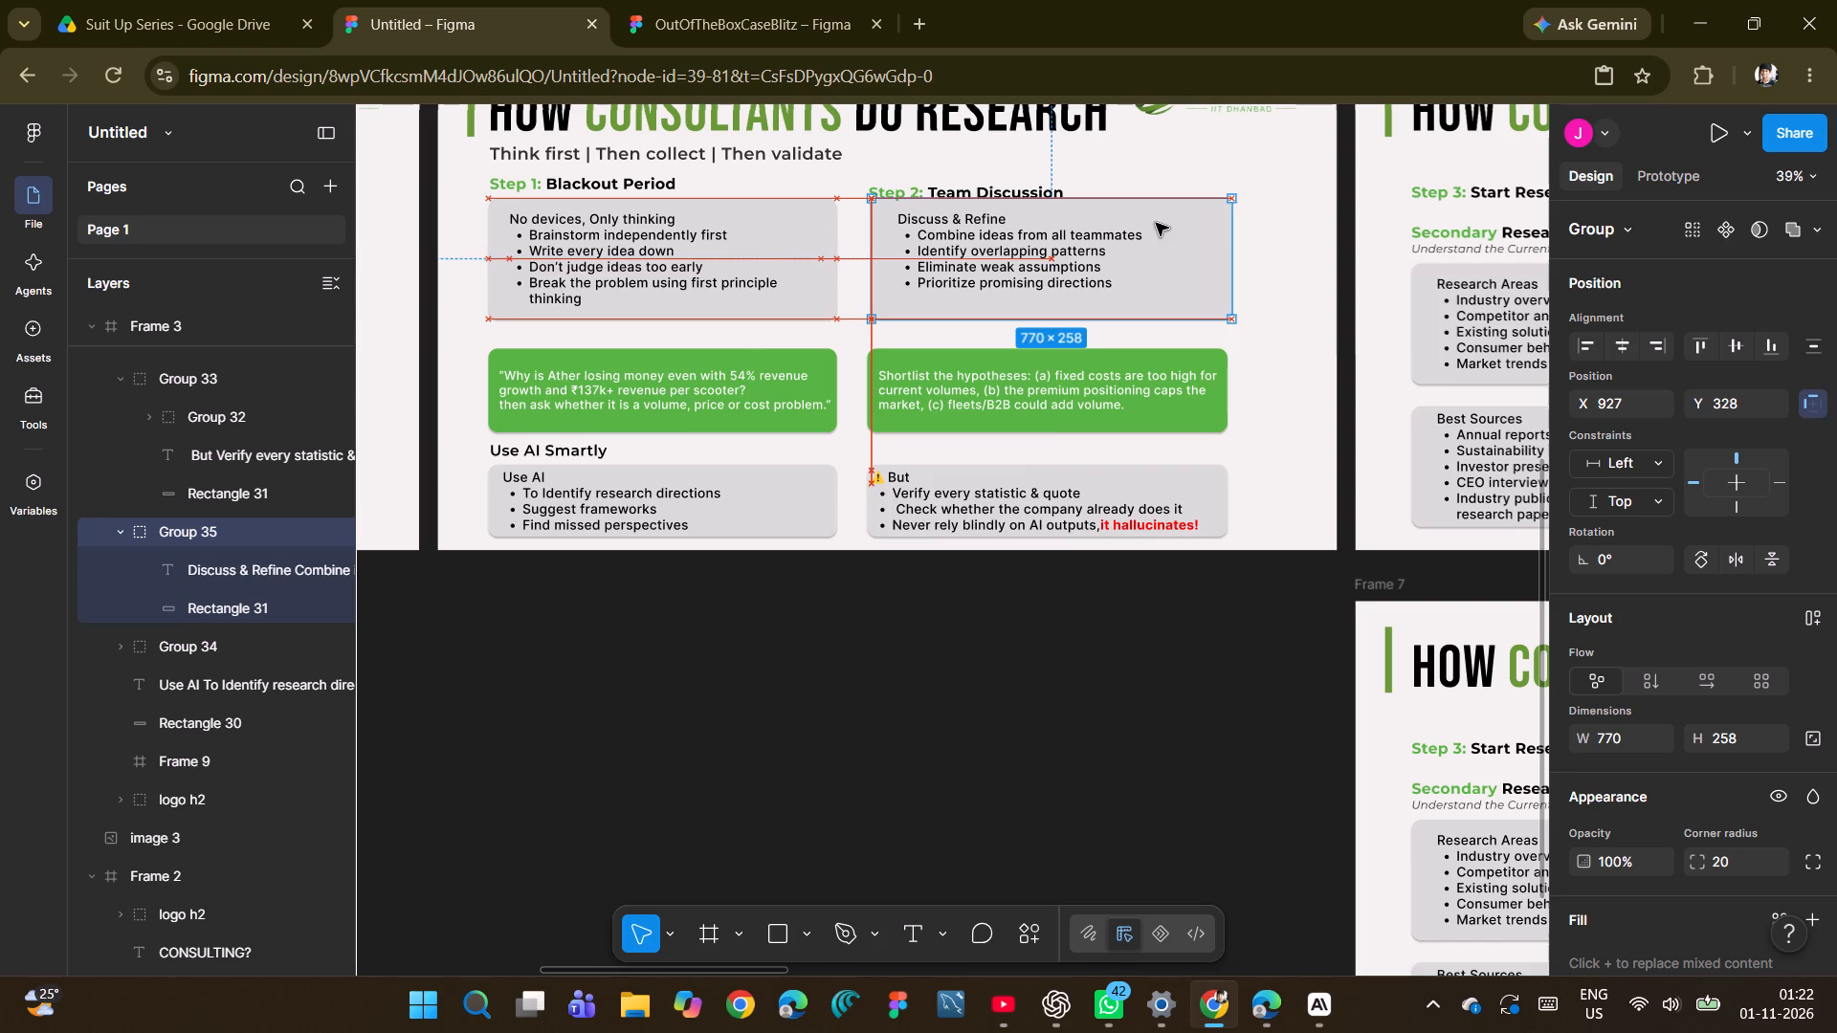
{"action": "left_click_drag", "start_coordinate": [1156, 223], "coordinate": [1150, 220]}
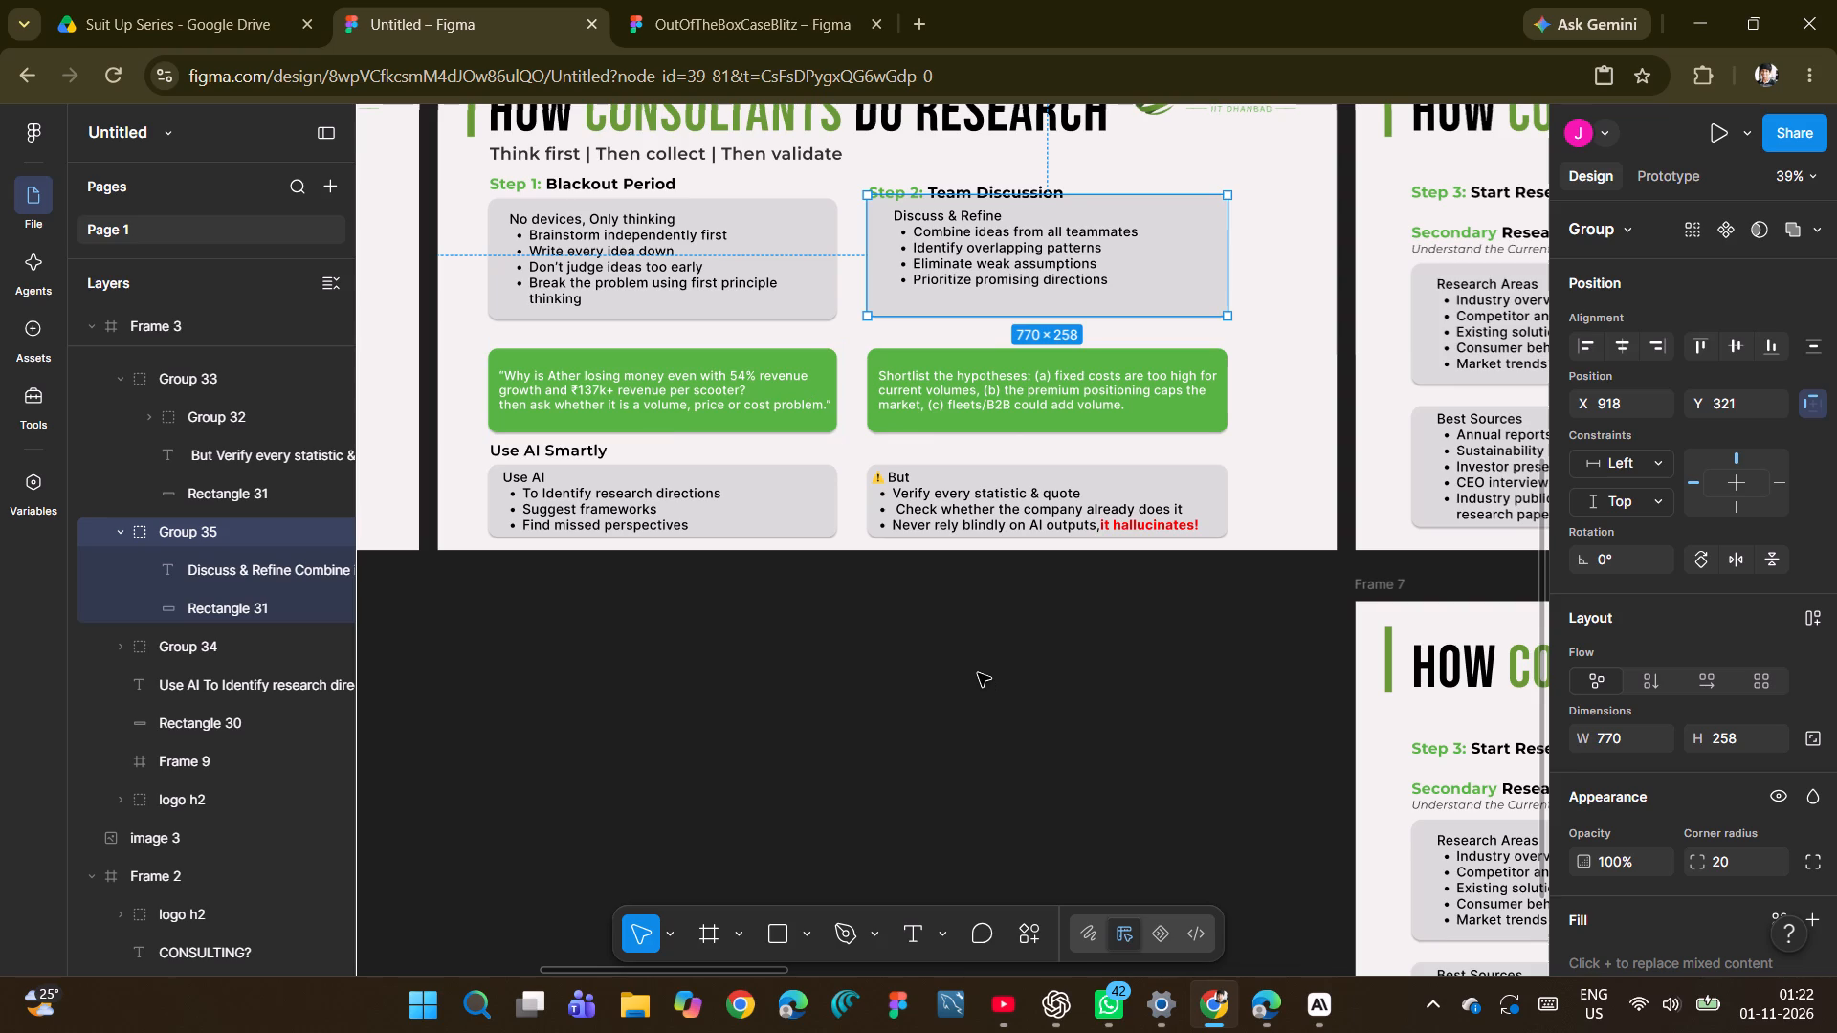
Look over the neighbouring slides from Frame 4 to Frame 8 to compare their layouts with Frame 3.
{"action": "scroll", "coordinate": [978, 673], "scroll_direction": "left", "scroll_amount": 4}
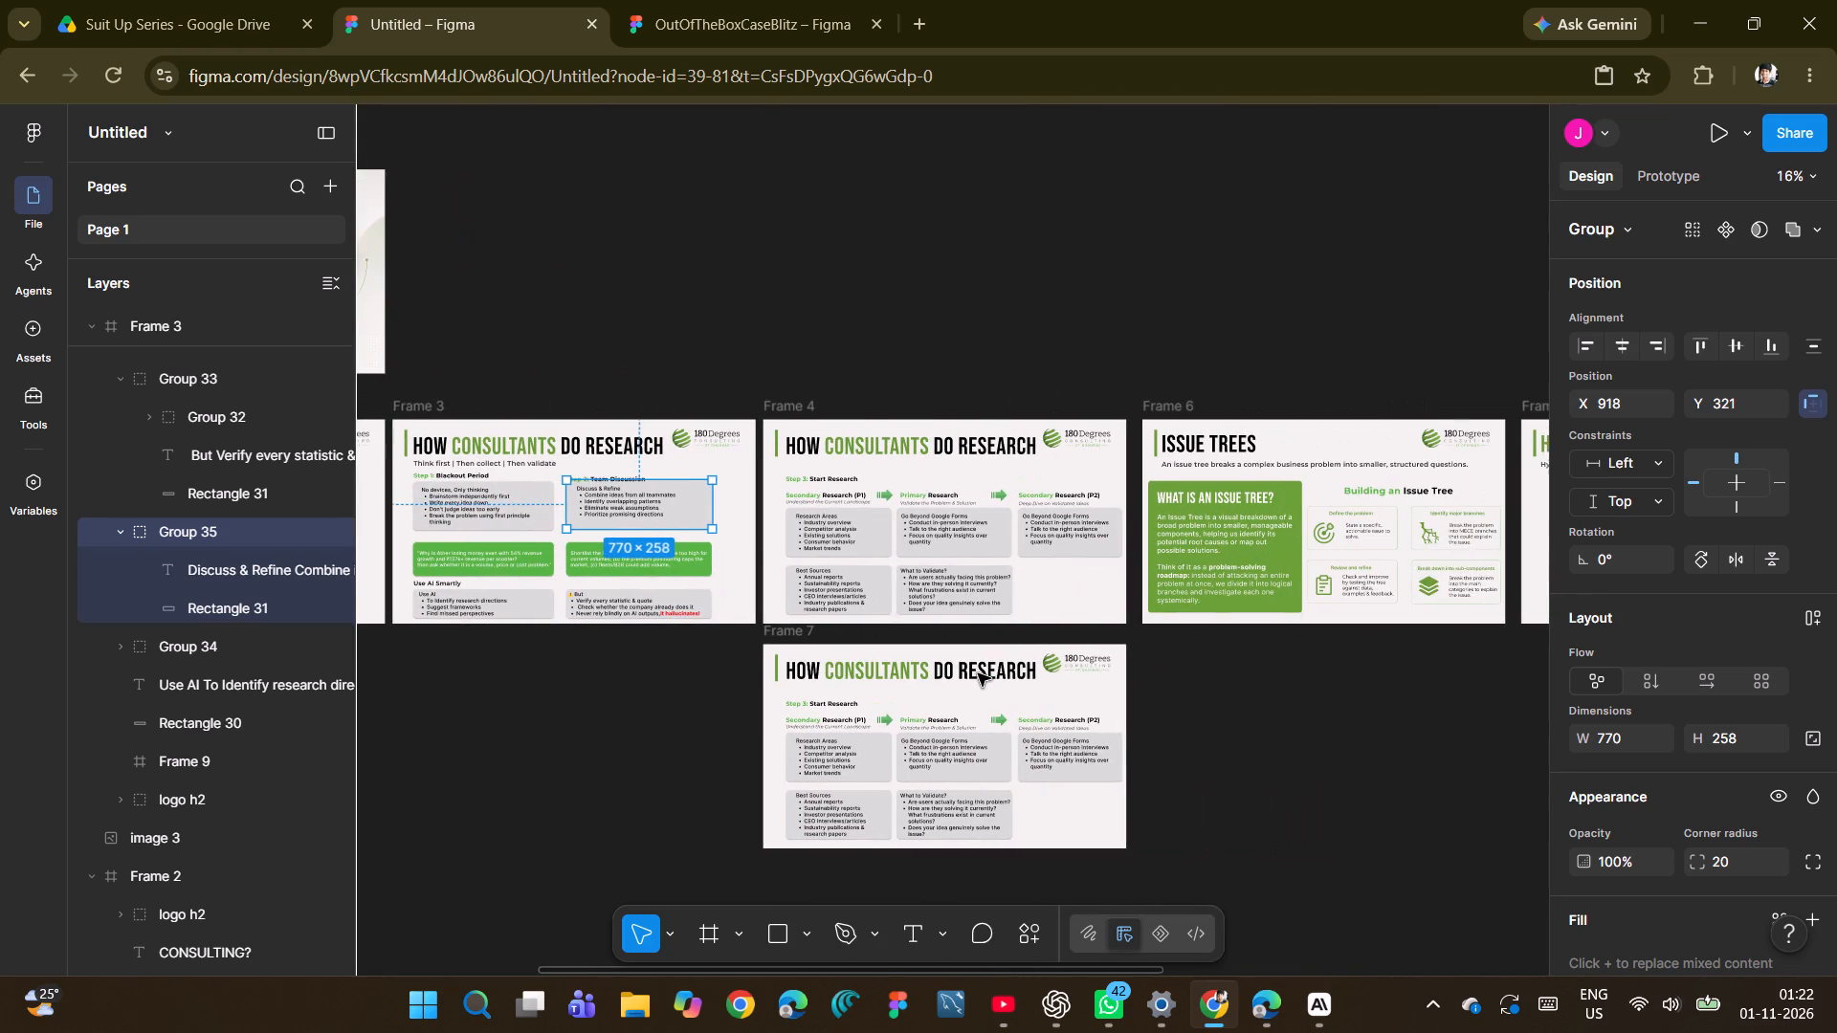
{"action": "scroll", "coordinate": [978, 673], "scroll_direction": "left", "scroll_amount": 4}
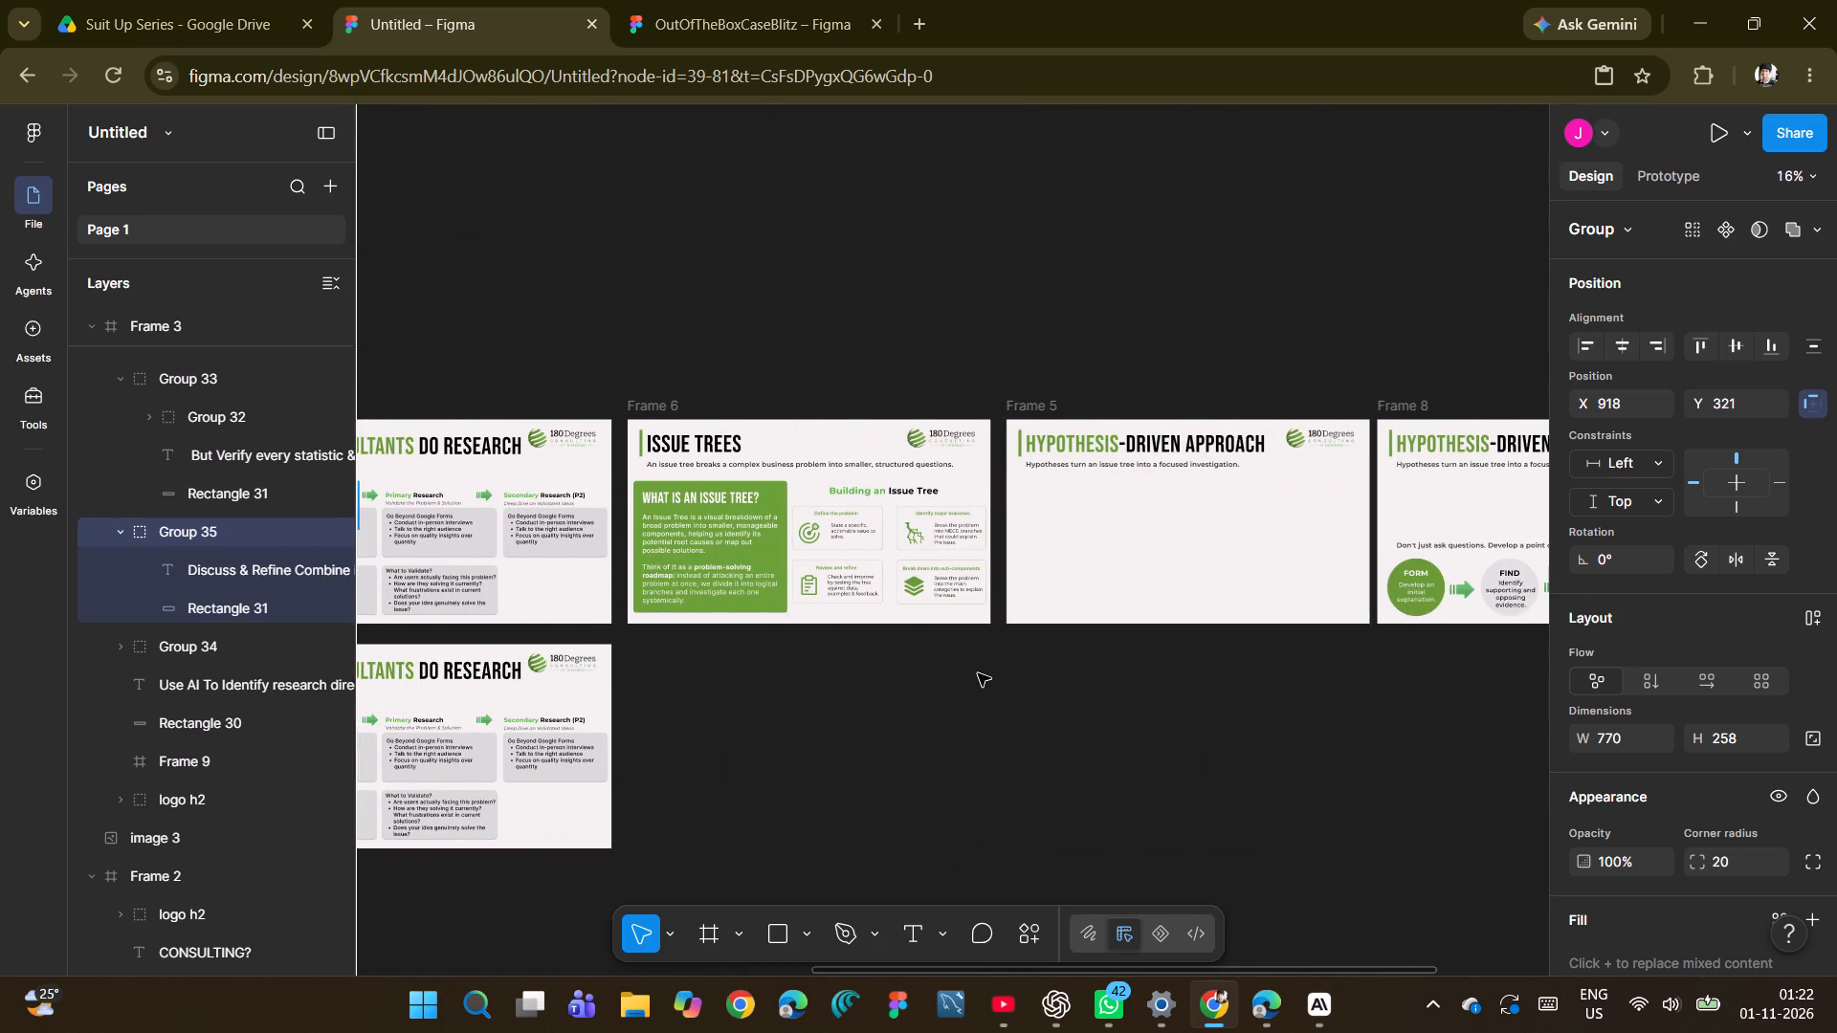
{"action": "scroll", "coordinate": [978, 673], "scroll_direction": "left", "scroll_amount": 1}
{"action": "scroll", "coordinate": [978, 673], "scroll_direction": "right", "scroll_amount": 2}
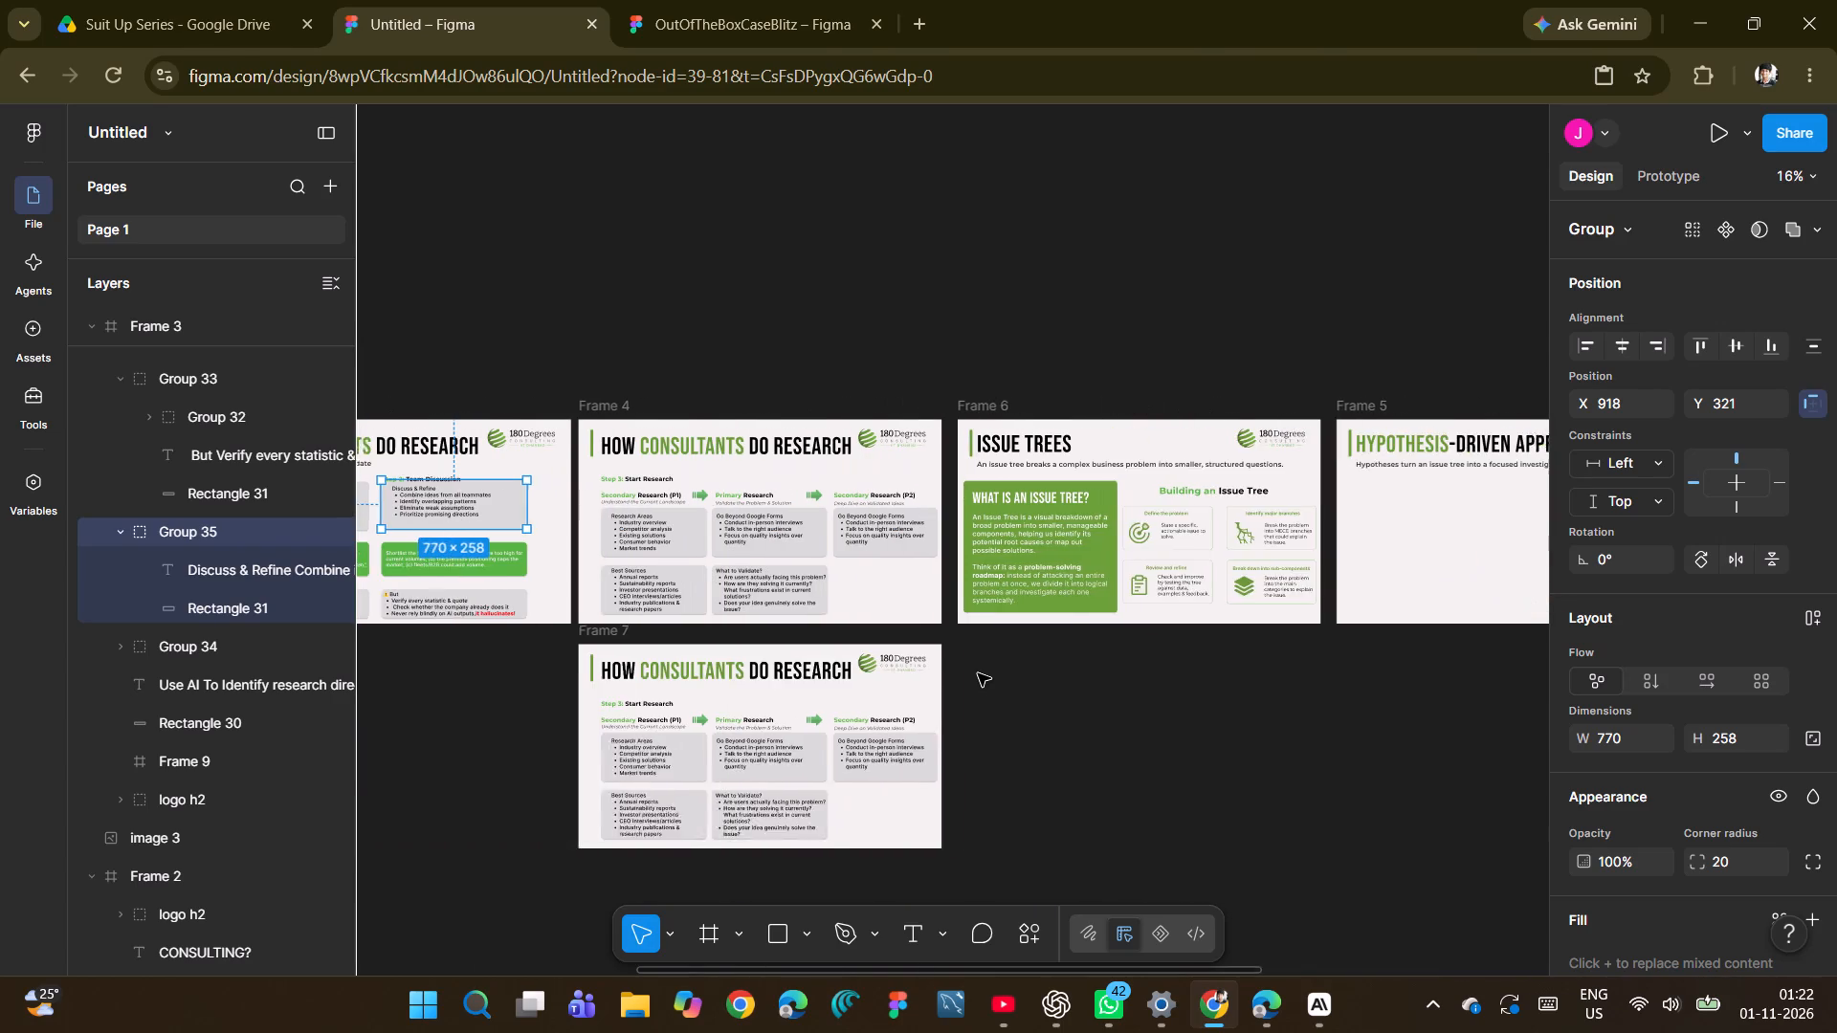
{"action": "scroll", "coordinate": [978, 673], "scroll_direction": "right", "scroll_amount": 3}
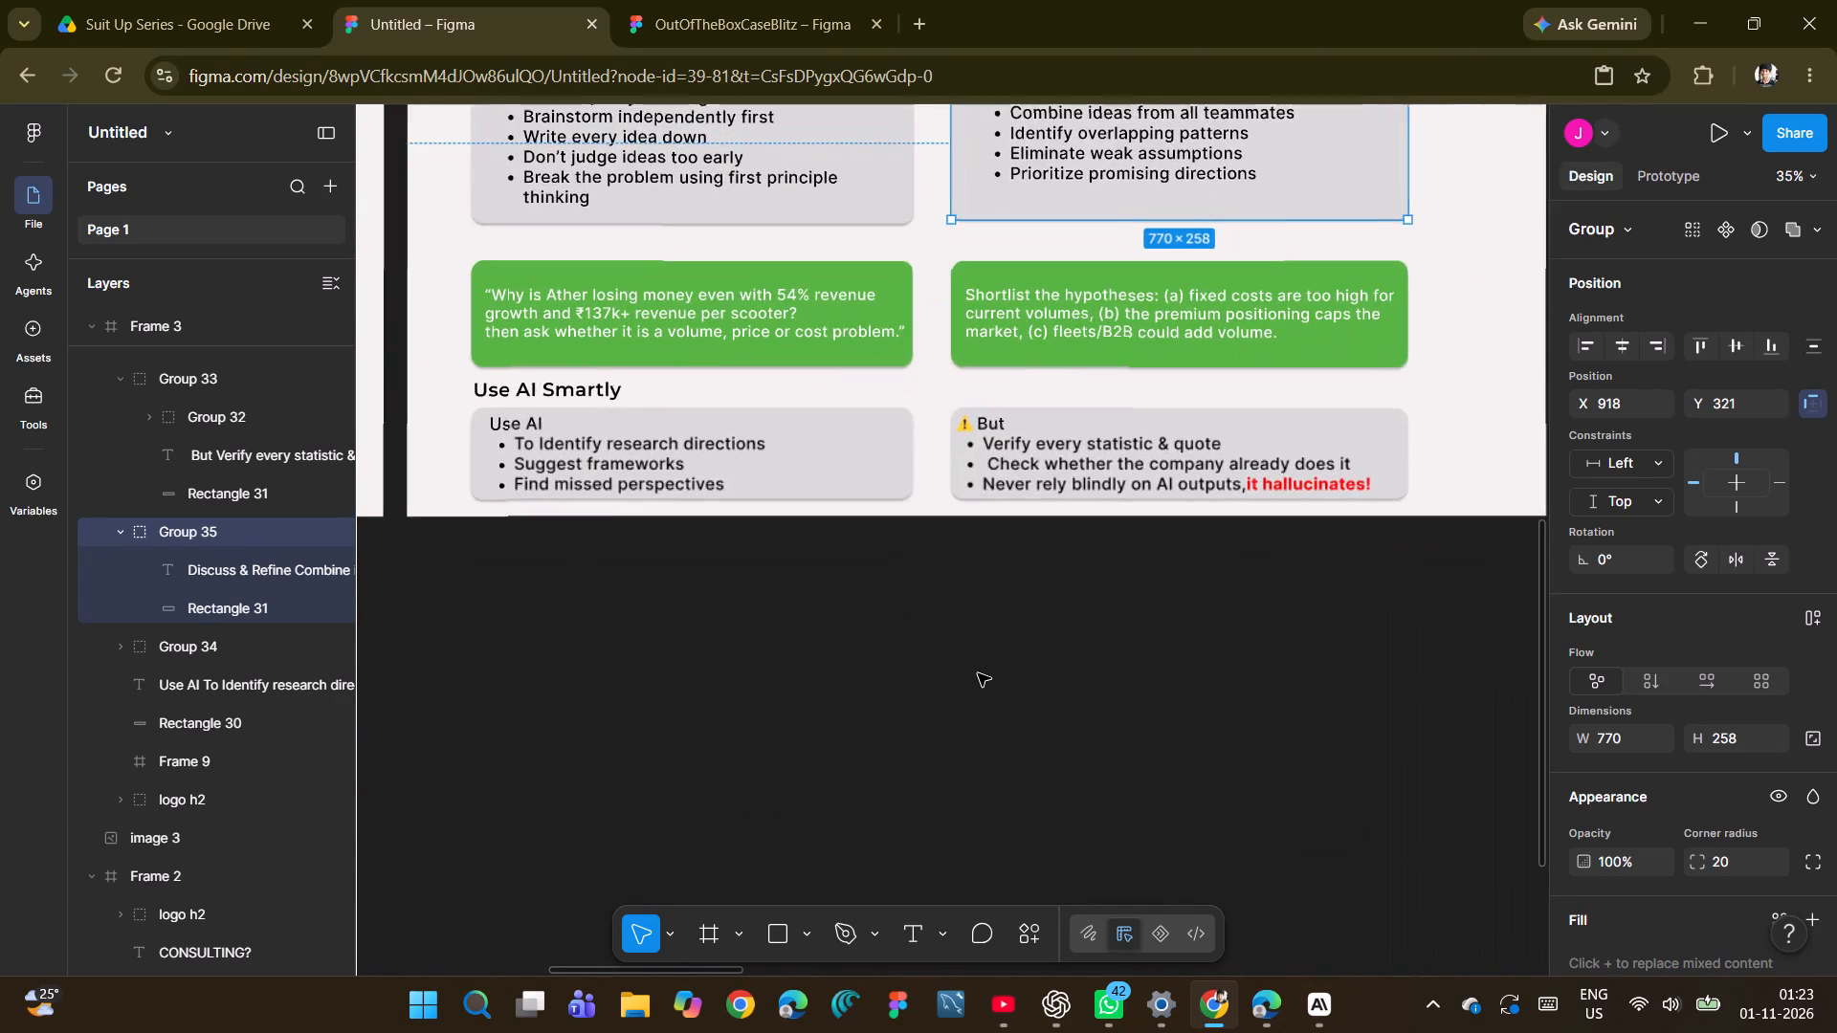
Remove "then ask whether it is a volume, price or cost problem." from the Step 1 green box, ending the quote after "scooter?".
{"action": "scroll", "coordinate": [978, 673], "scroll_direction": "up", "scroll_amount": 1}
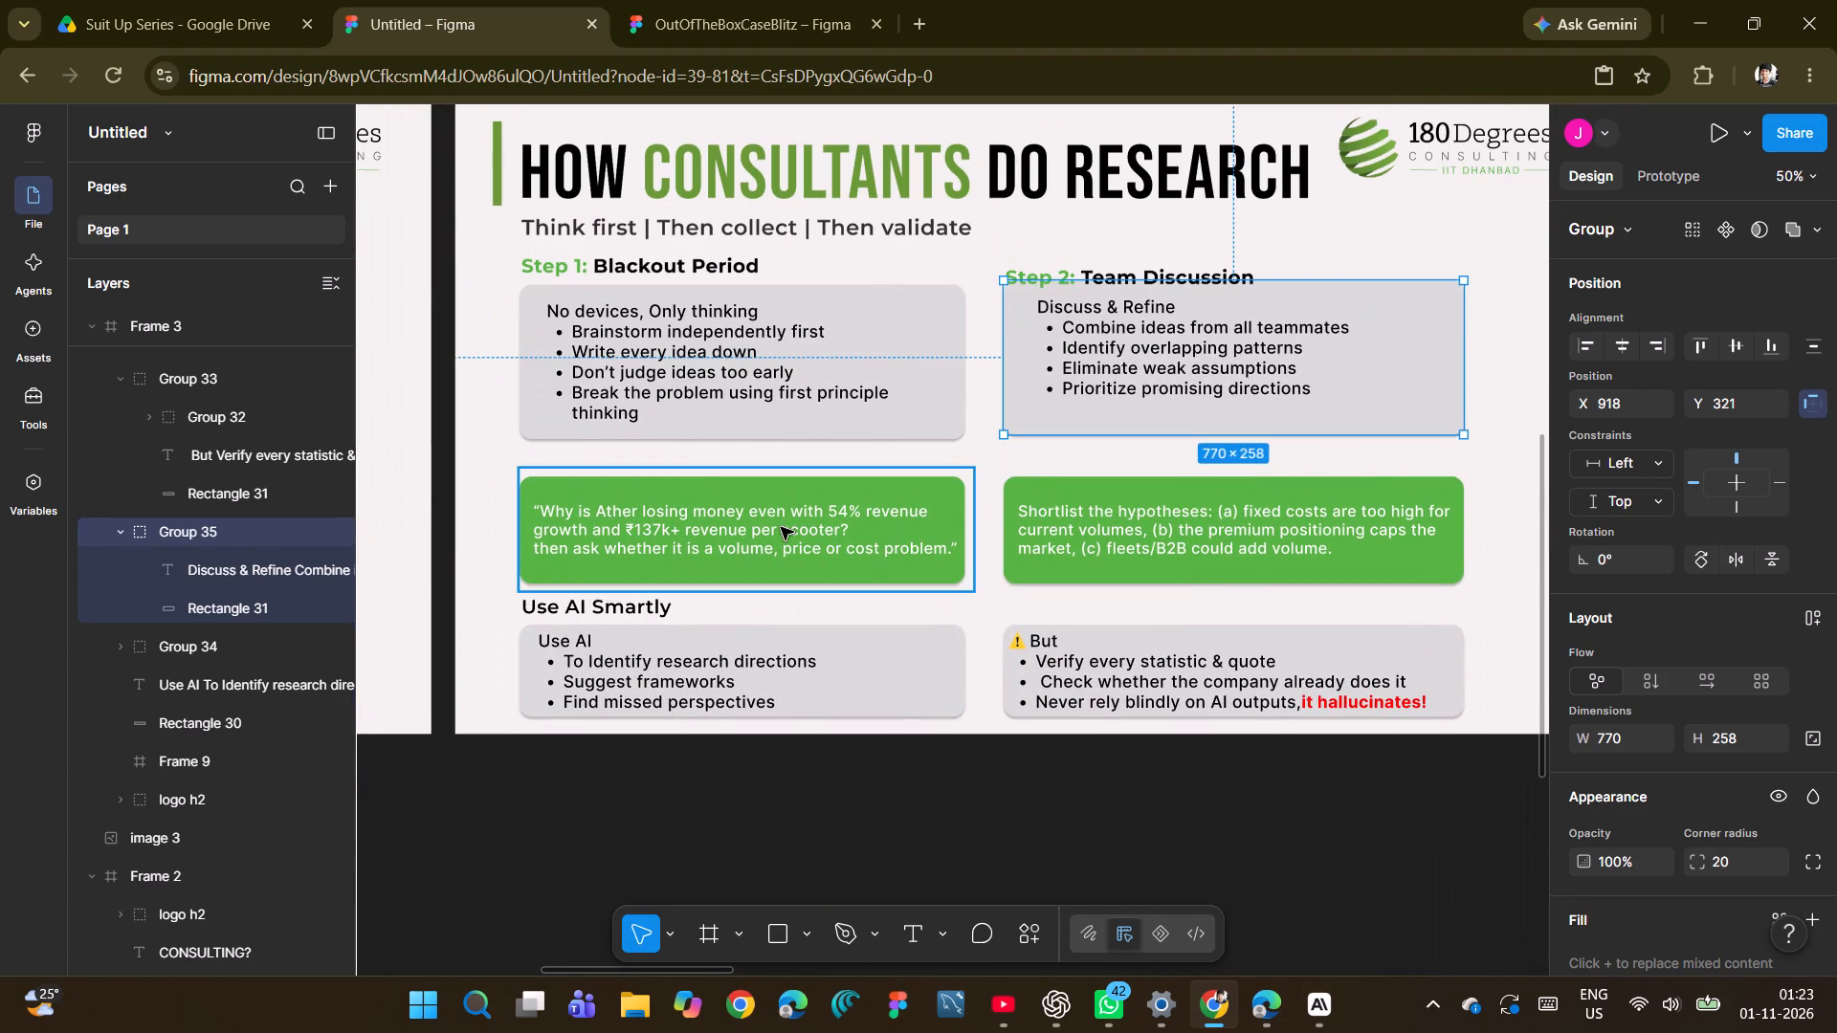
{"action": "double_click", "coordinate": [774, 524]}
{"action": "double_click", "coordinate": [774, 524]}
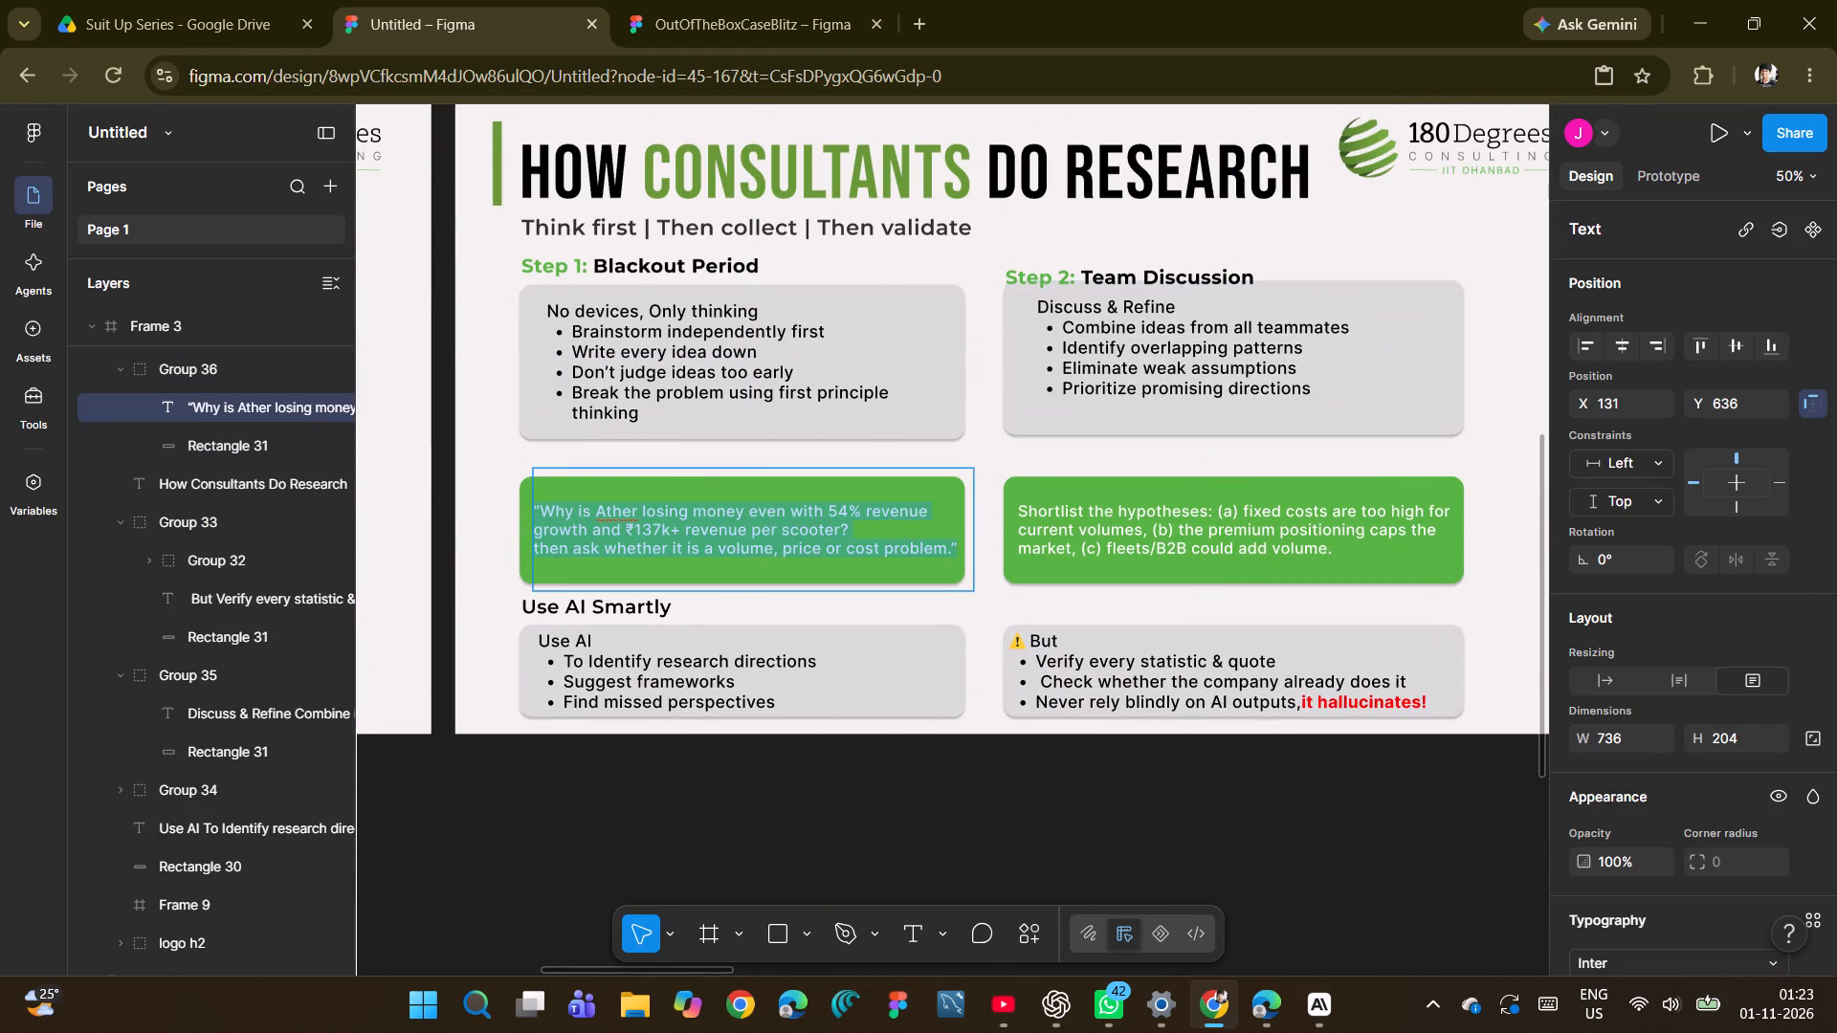
{"action": "left_click", "coordinate": [963, 551]}
{"action": "left_click_drag", "start_coordinate": [963, 551], "coordinate": [392, 518]}
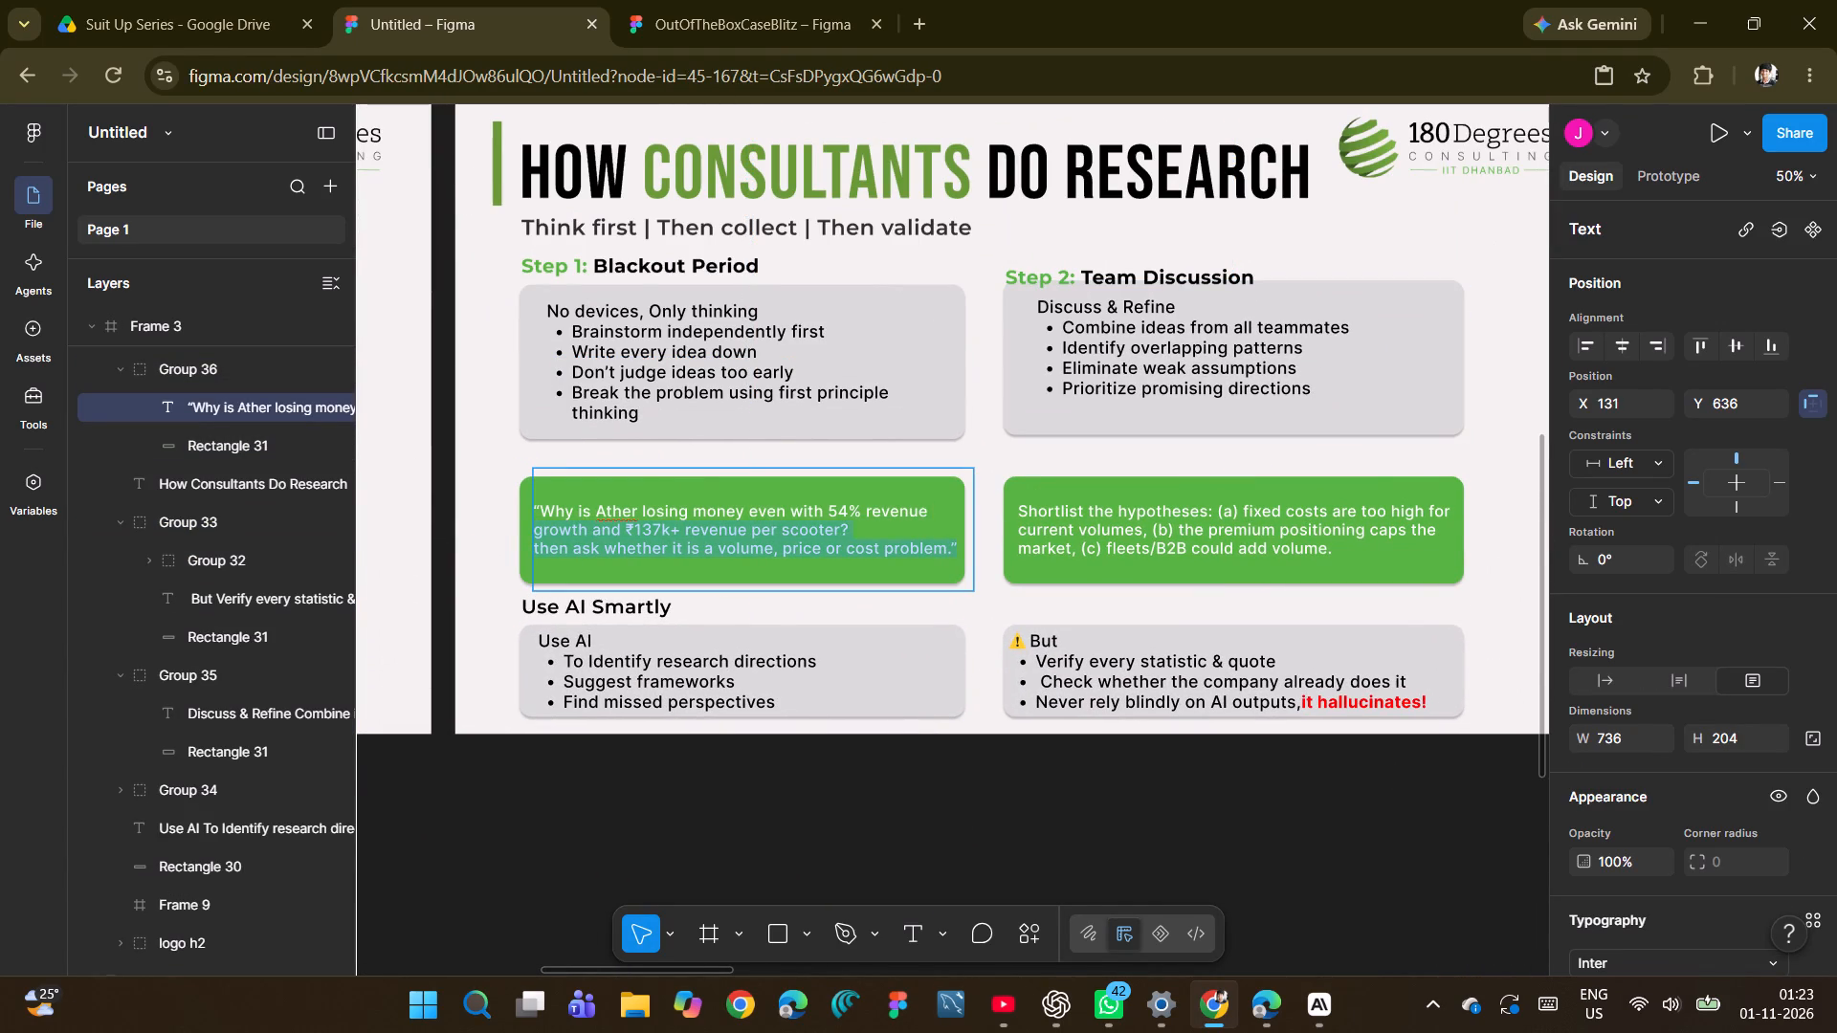
{"action": "left_click_drag", "start_coordinate": [392, 518], "coordinate": [401, 550]}
{"action": "key", "text": "BackSpace"}
{"action": "key", "text": "BackSpace"}
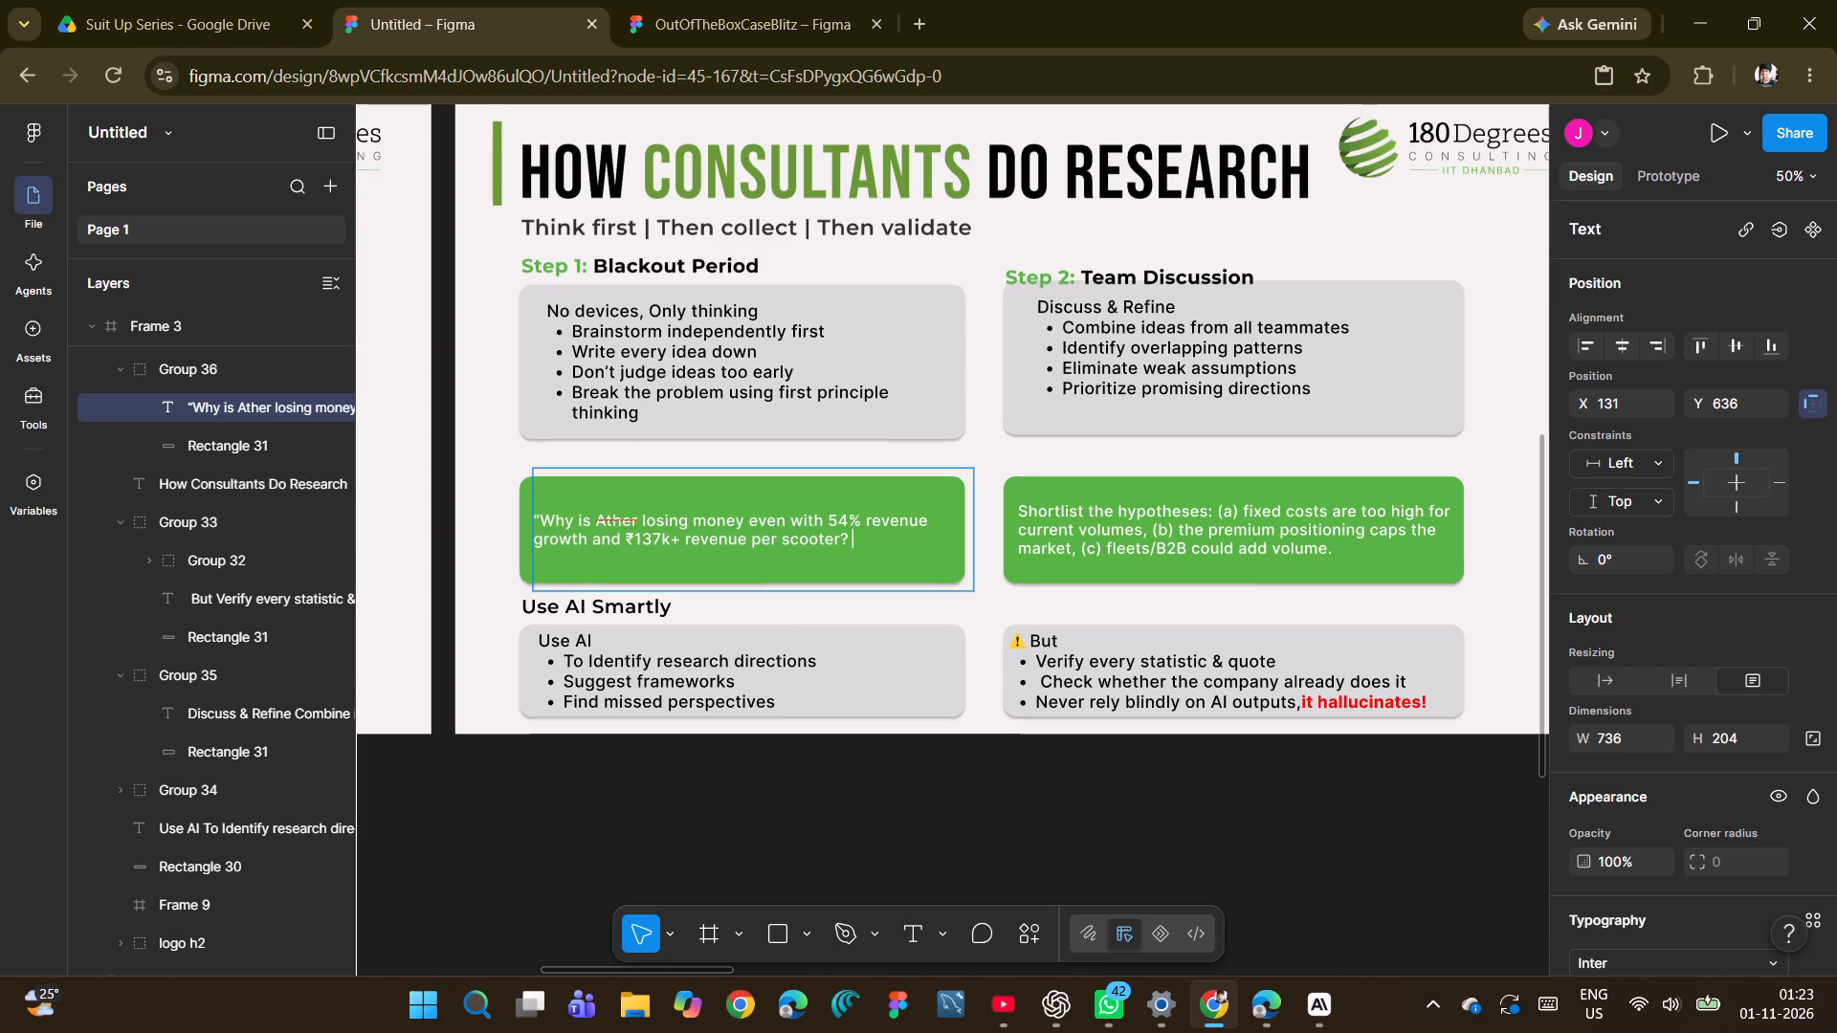
{"action": "key", "text": "BackSpace"}
{"action": "key", "text": "shift+quotedbl"}
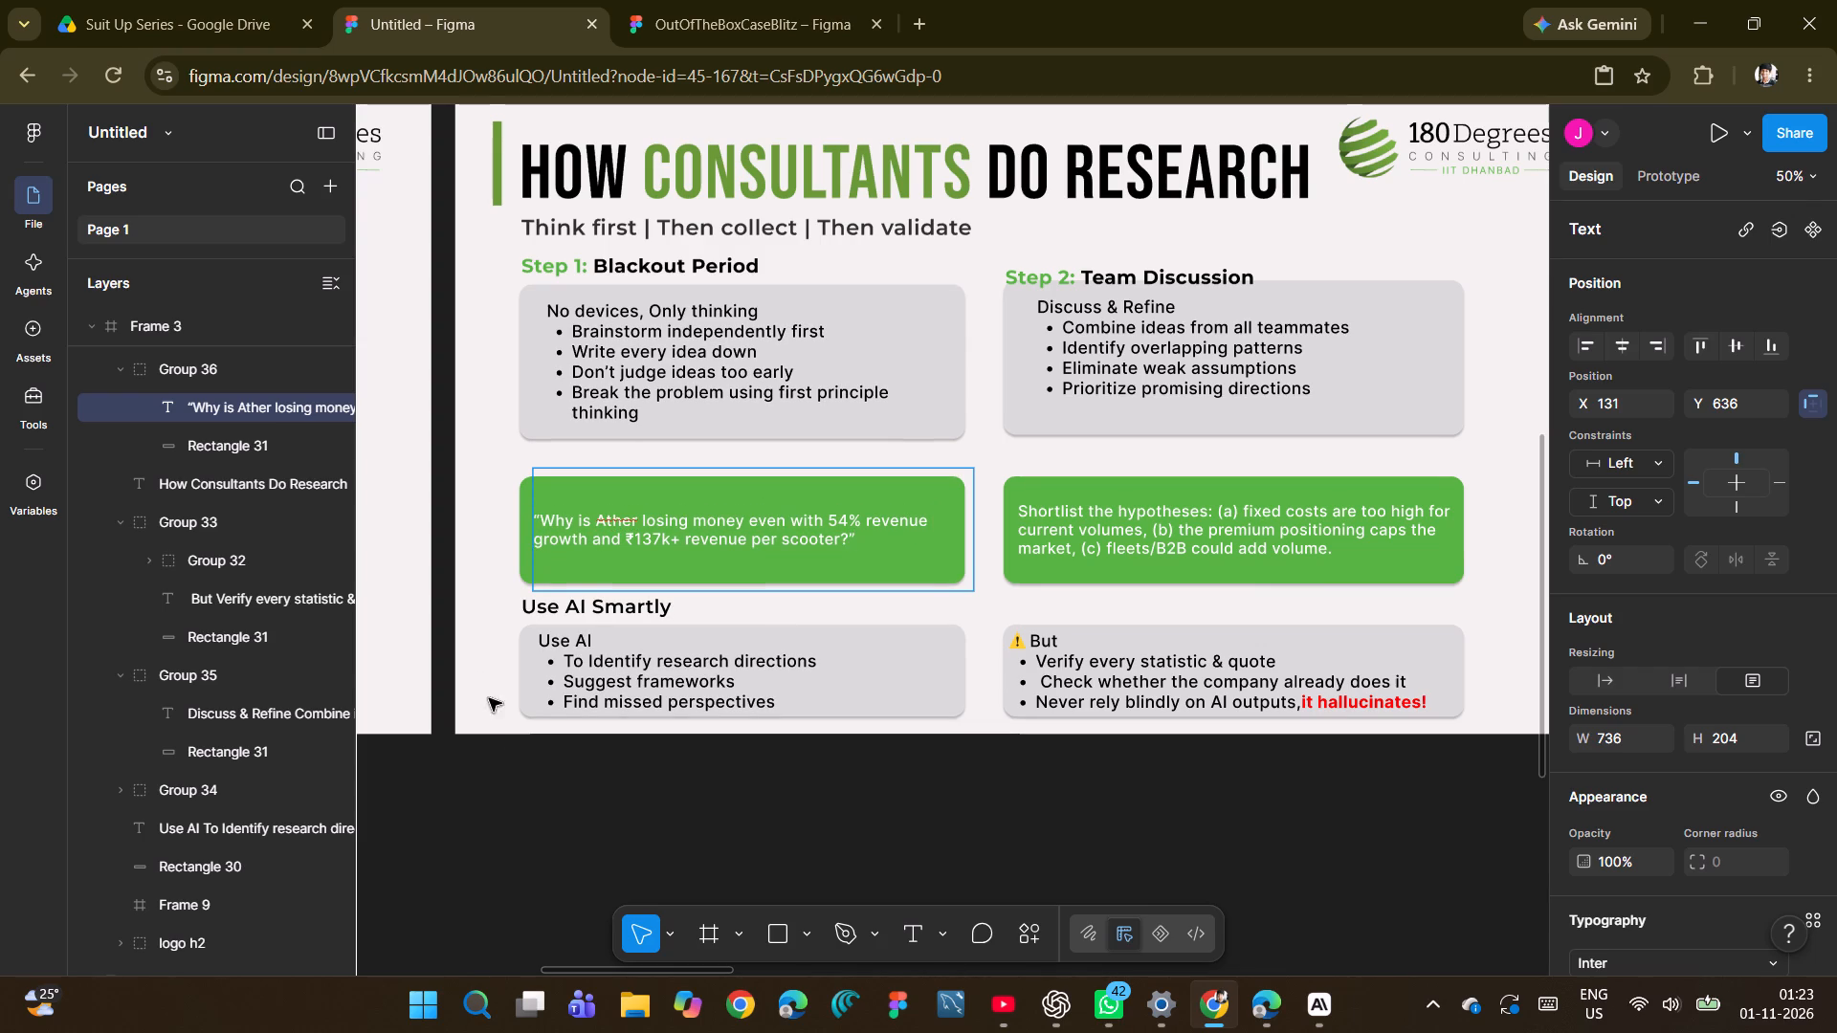
{"action": "left_click", "coordinate": [509, 792]}
Copy the green FORM circle from Frame 8, paste it into Frame 3 and move it onto the canvas at the slide's lower edge.
{"action": "scroll", "coordinate": [509, 792], "scroll_direction": "left", "scroll_amount": 1}
{"action": "scroll", "coordinate": [509, 792], "scroll_direction": "down", "scroll_amount": 1}
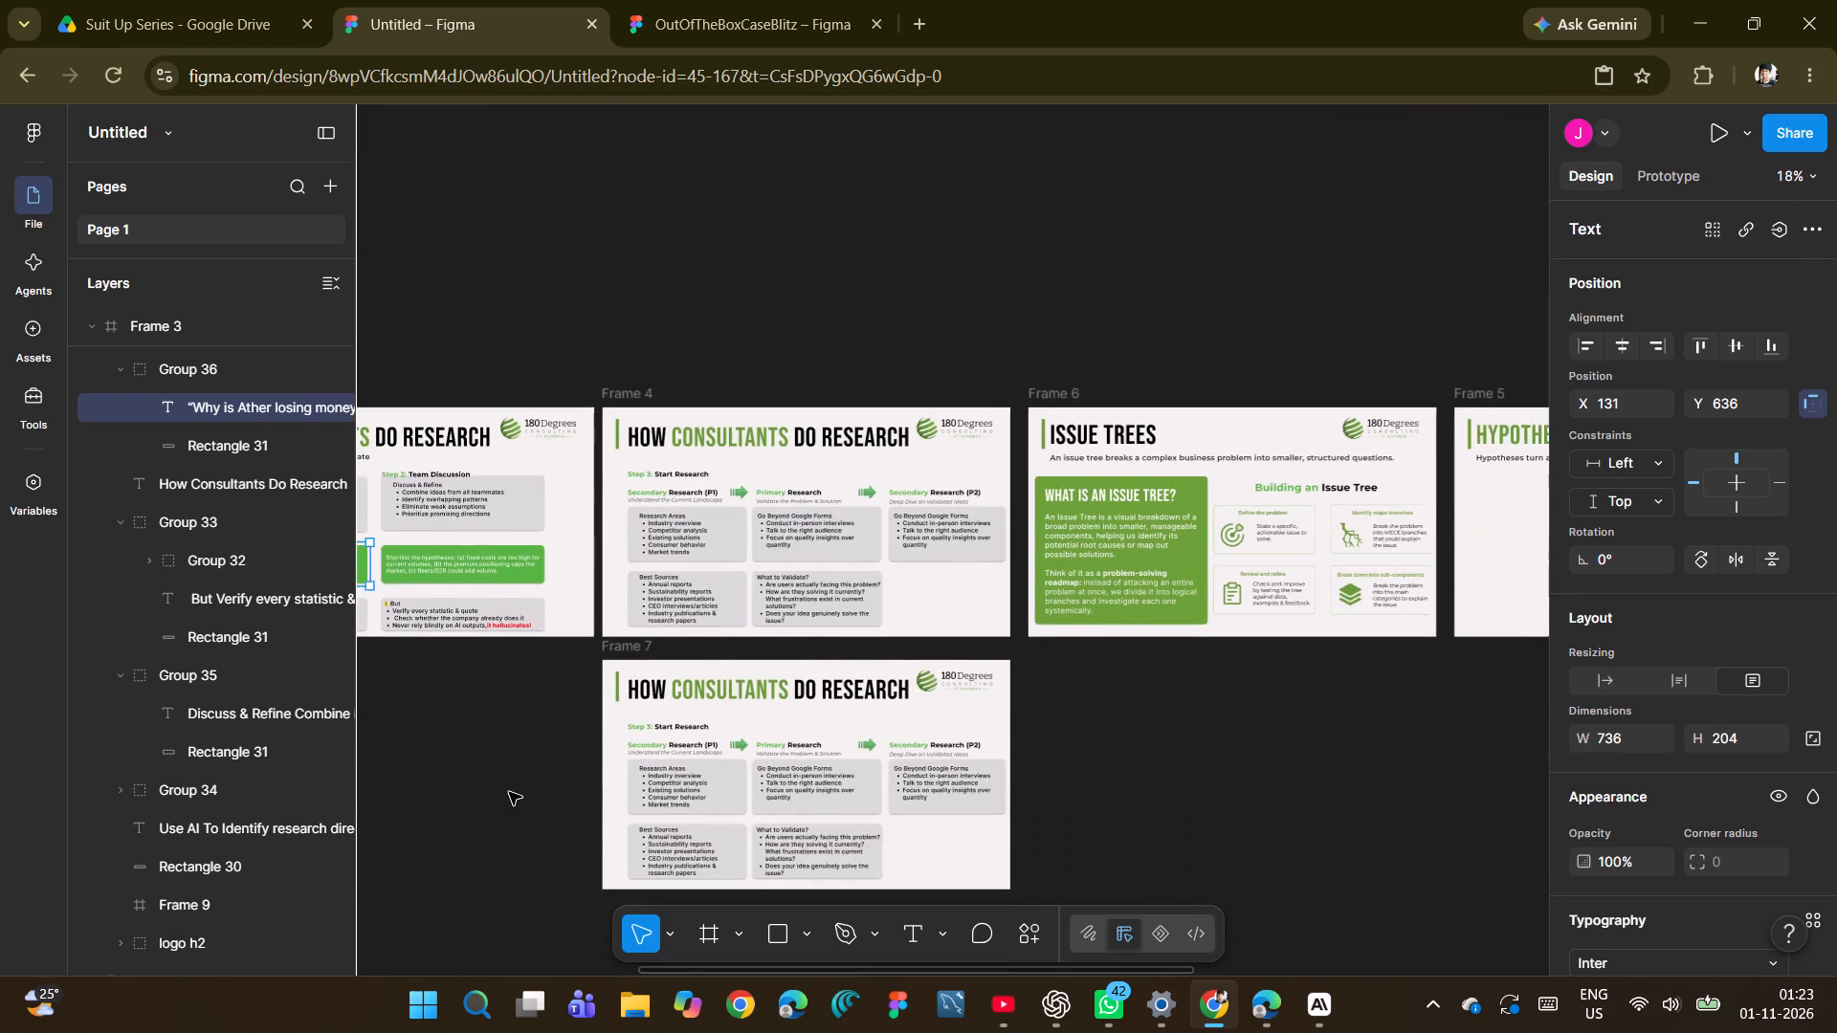
{"action": "scroll", "coordinate": [509, 792], "scroll_direction": "left", "scroll_amount": 2}
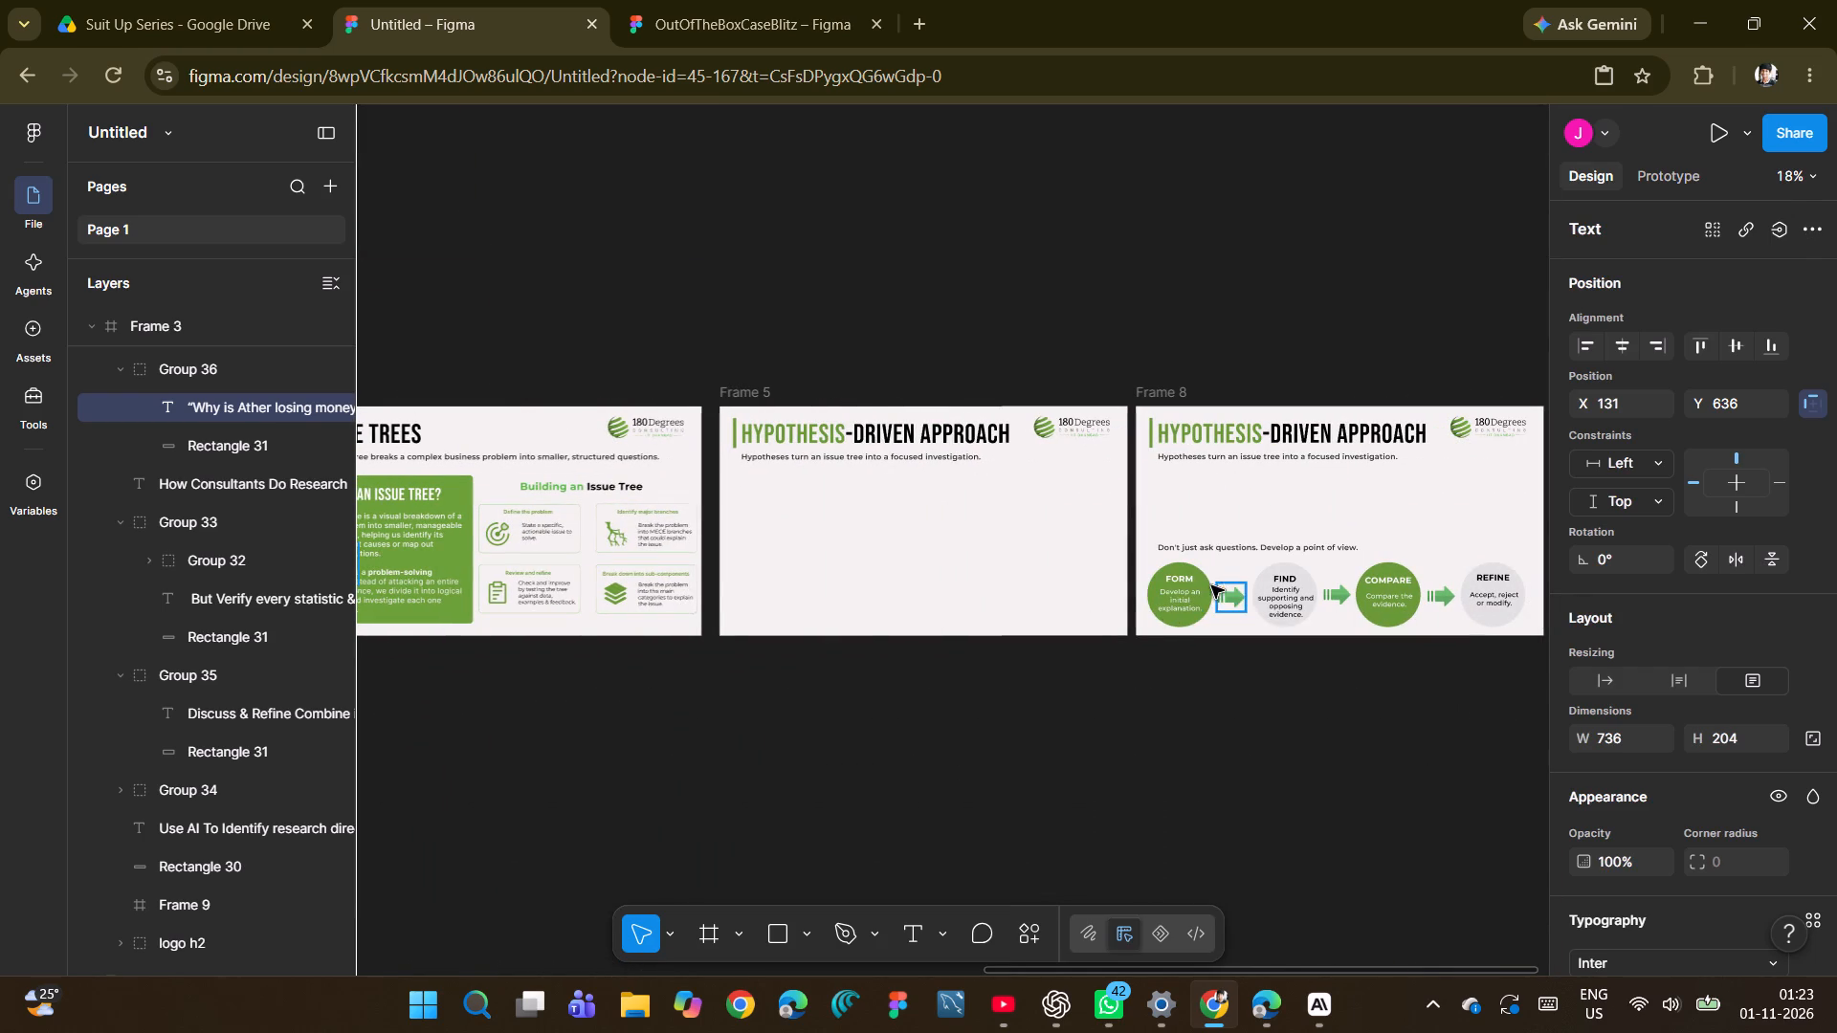
{"action": "left_click", "coordinate": [1205, 577]}
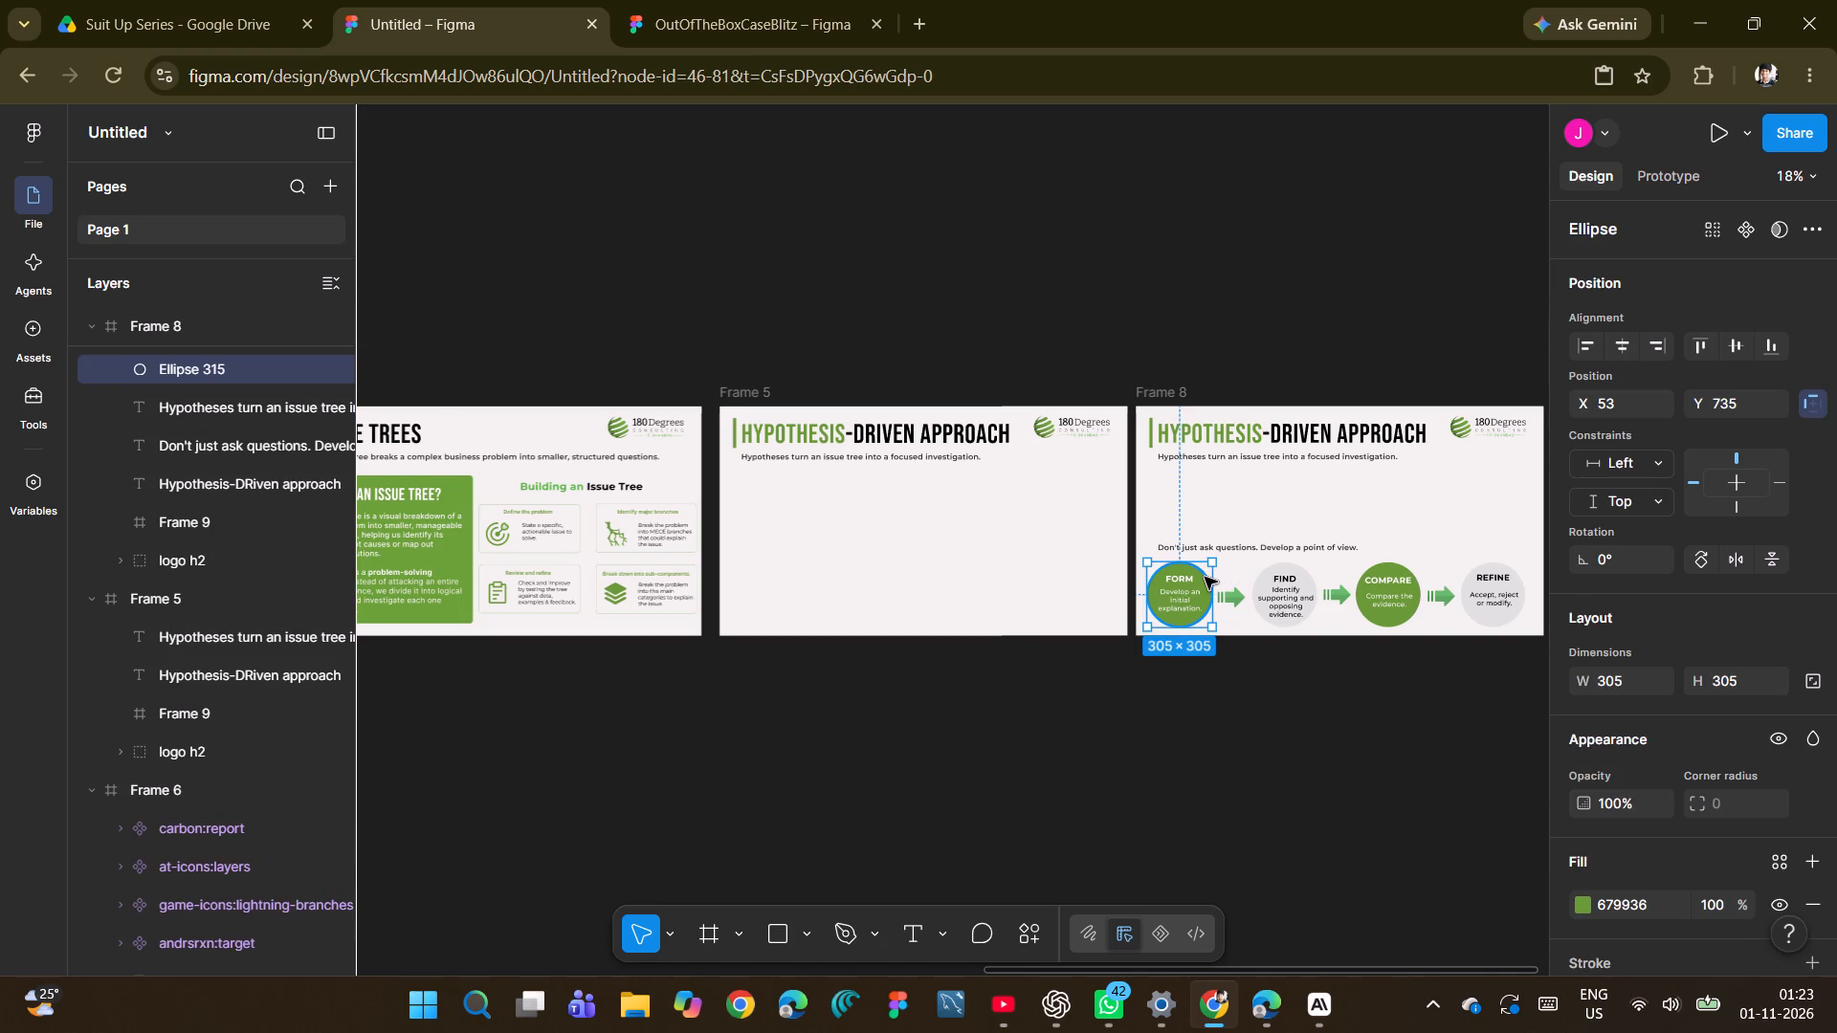
{"action": "key", "text": "ctrl+c"}
{"action": "scroll", "coordinate": [1205, 577], "scroll_direction": "right", "scroll_amount": 7}
{"action": "left_click", "coordinate": [594, 682]}
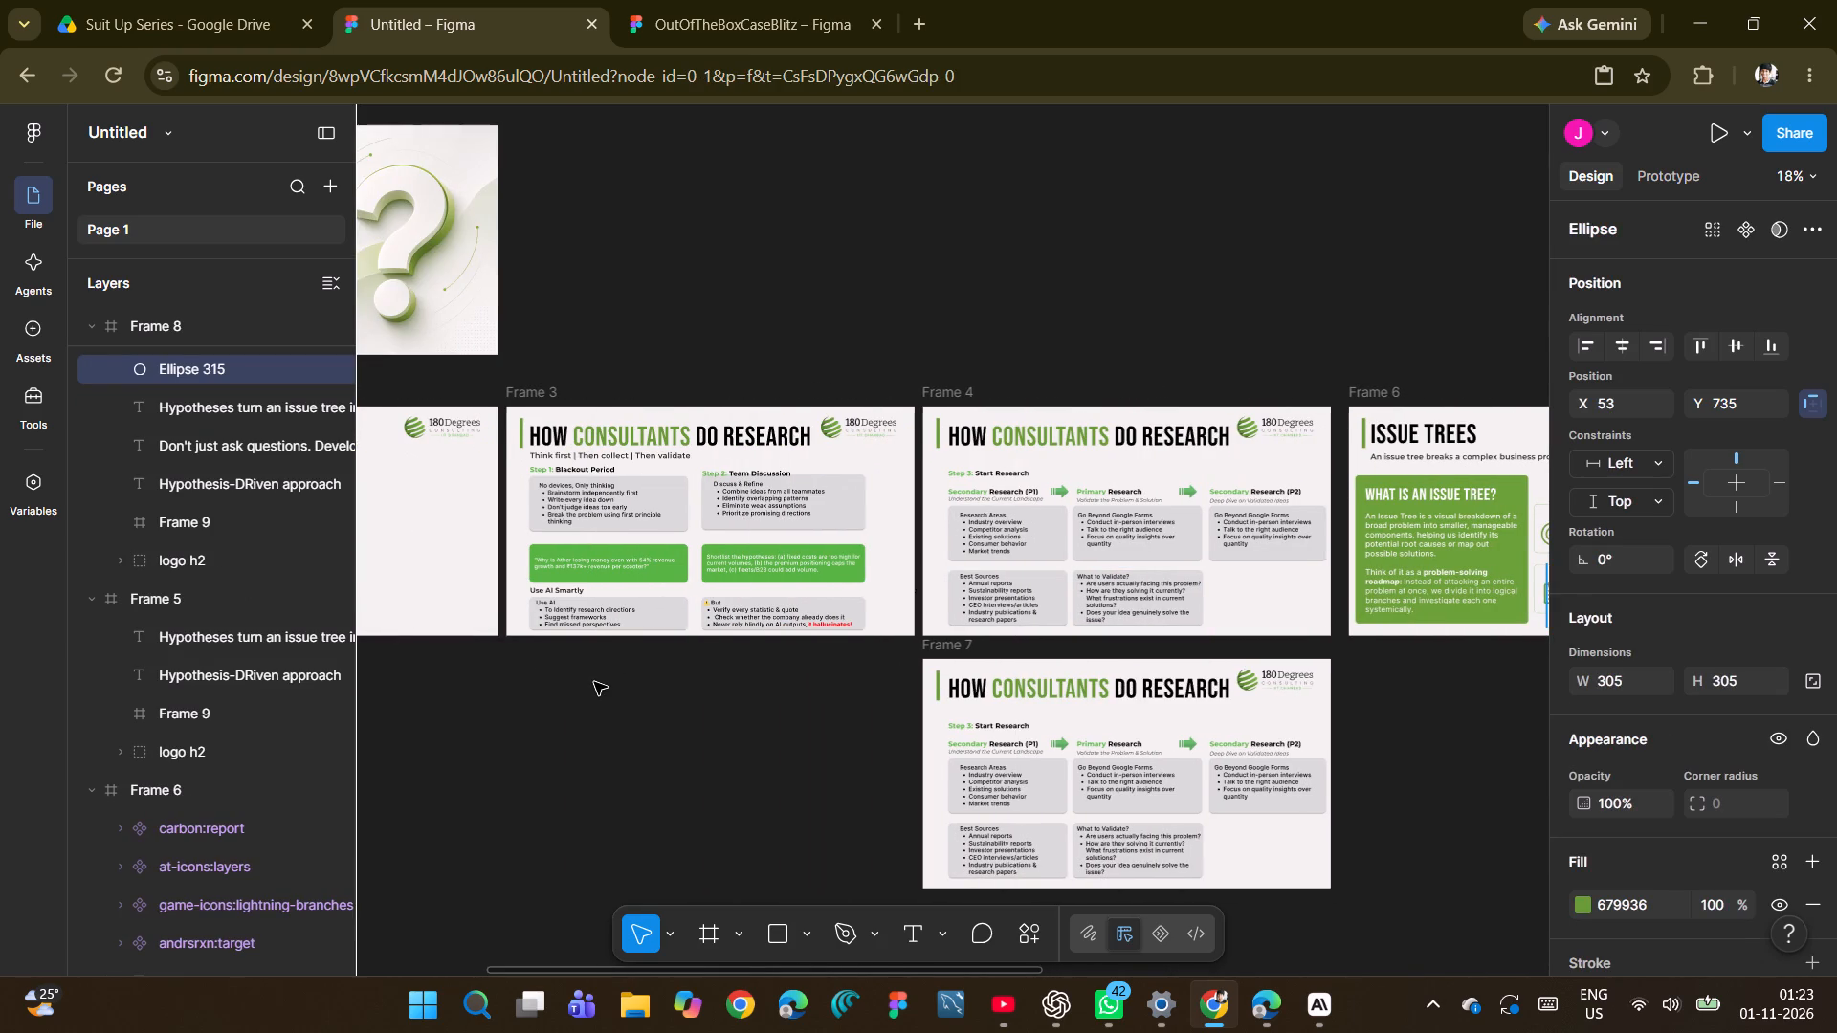
{"action": "scroll", "coordinate": [594, 682], "scroll_direction": "up", "scroll_amount": 1}
{"action": "scroll", "coordinate": [594, 682], "scroll_direction": "right", "scroll_amount": 1}
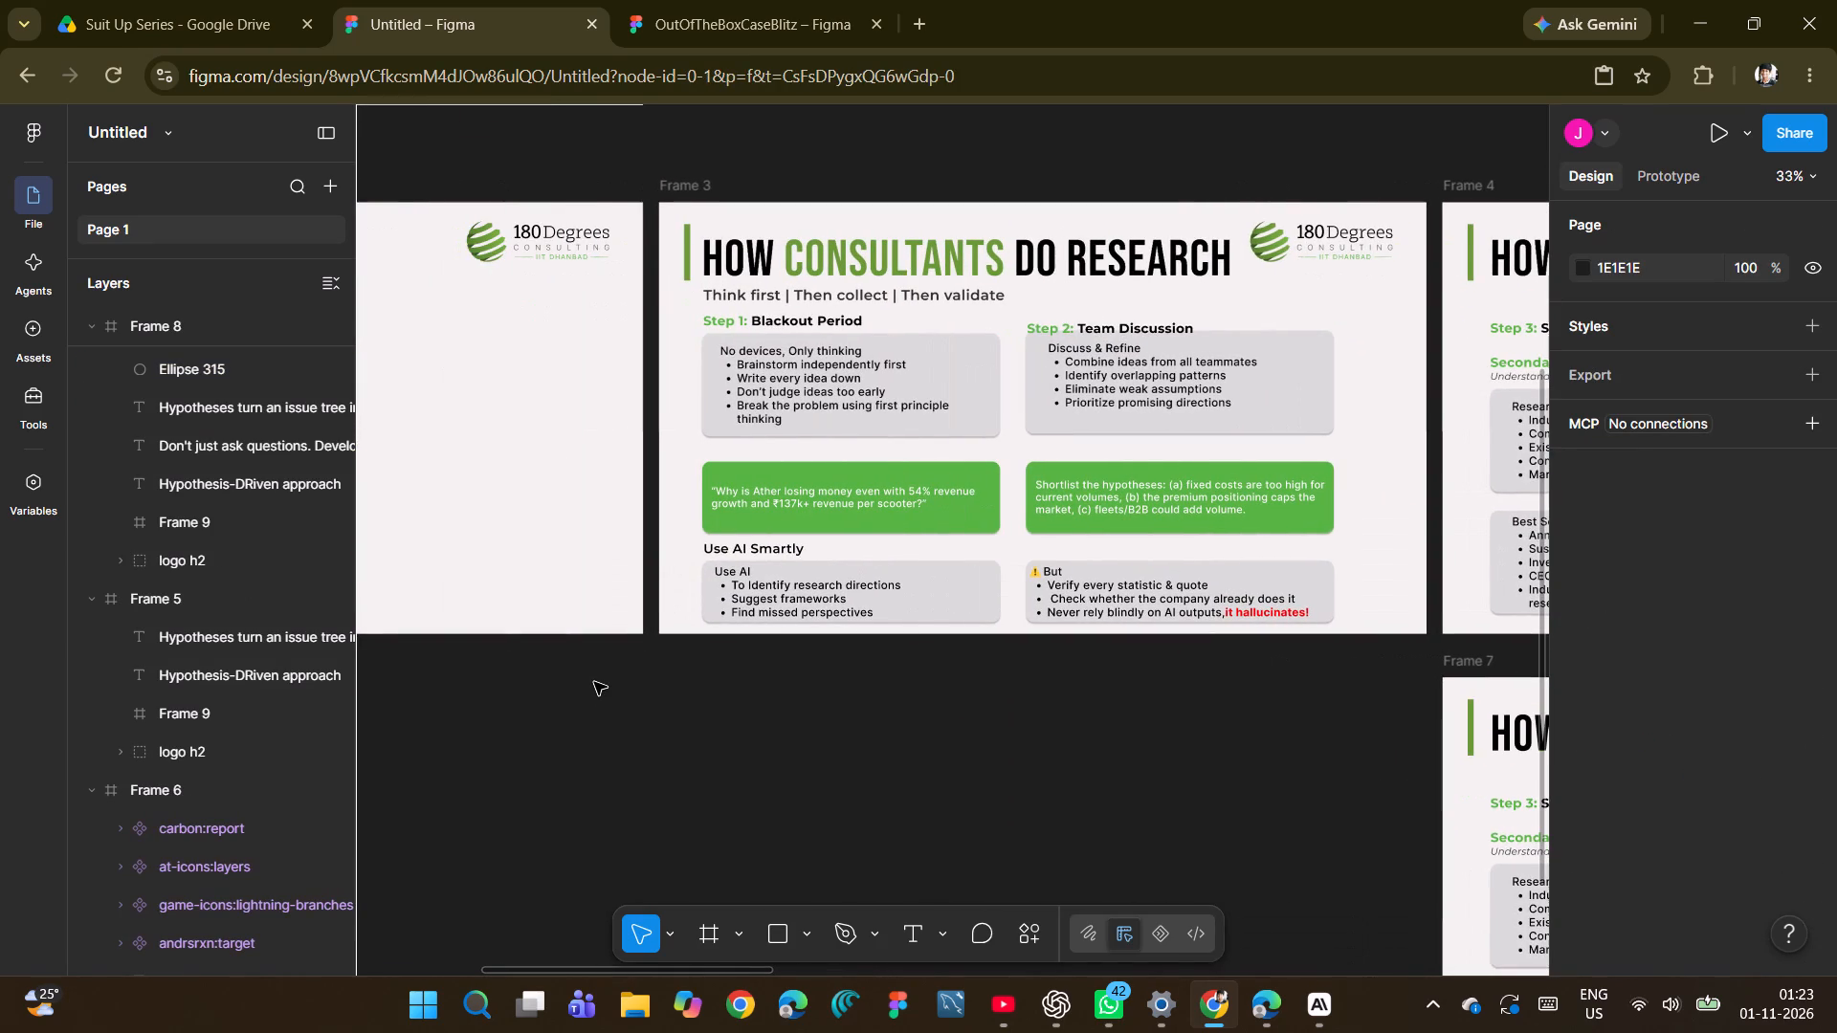
{"action": "key", "text": "ctrl+v"}
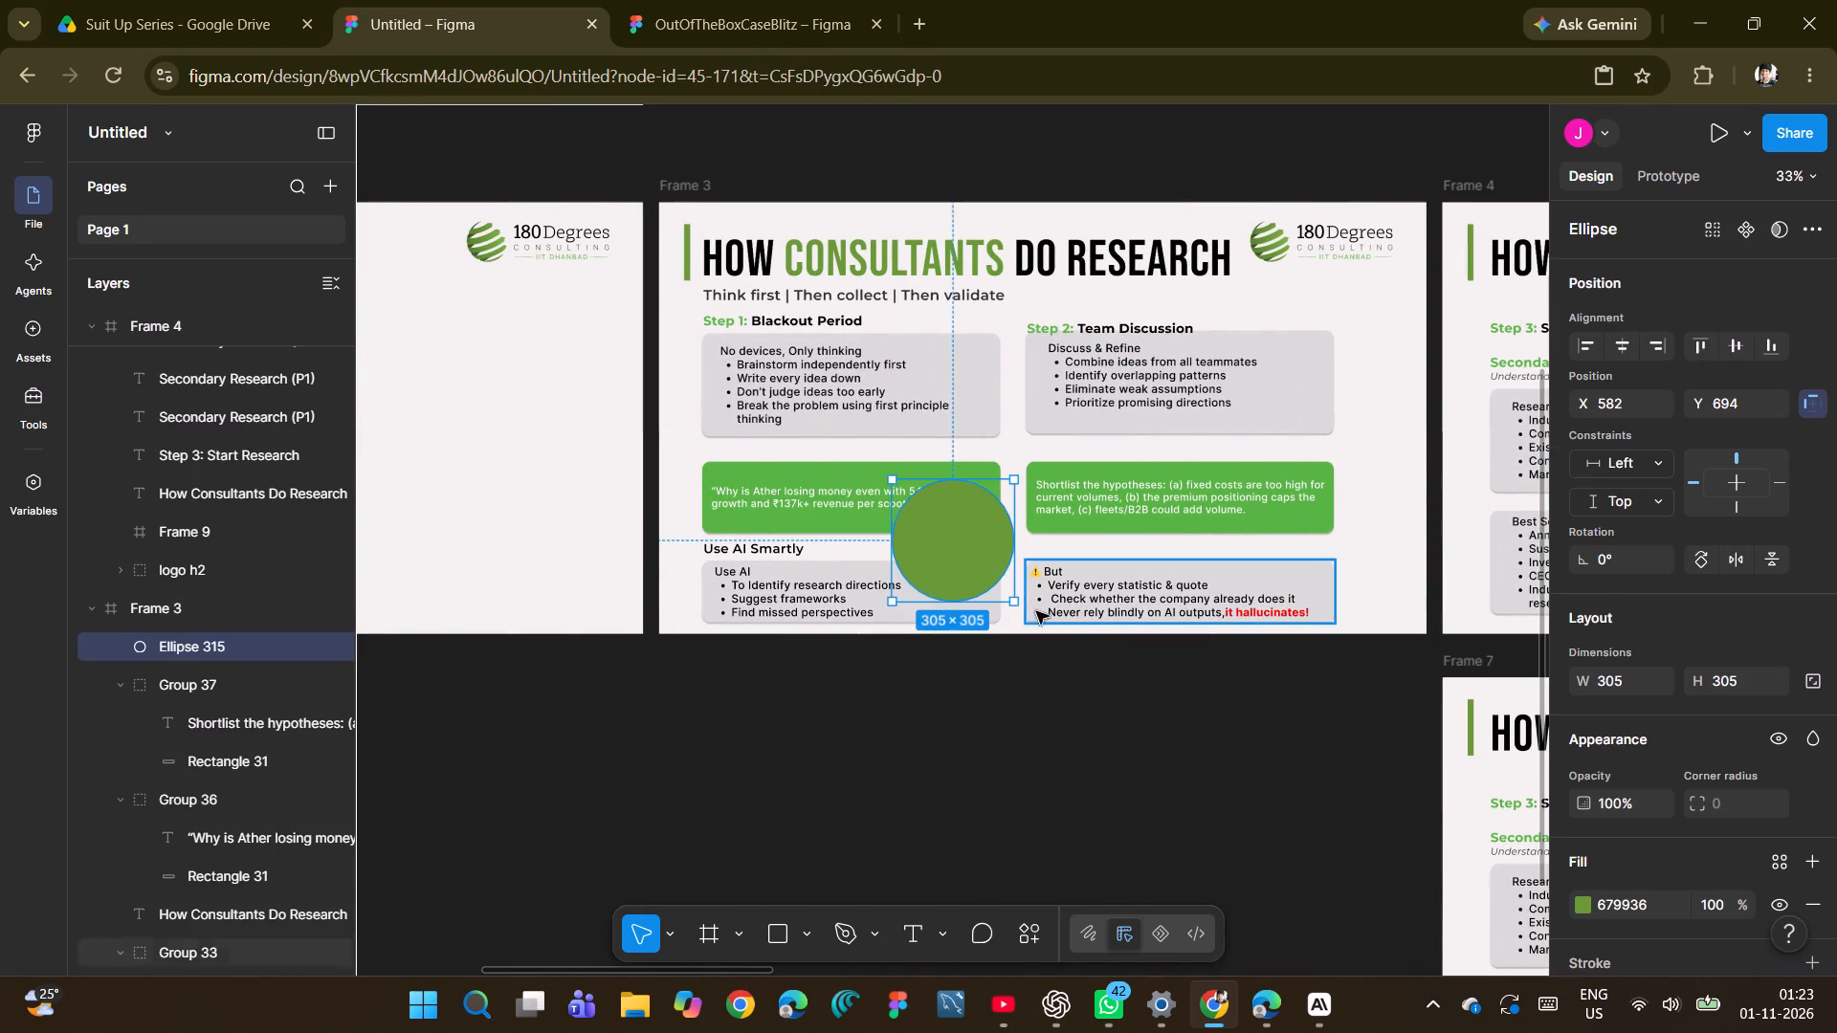
{"action": "left_click_drag", "start_coordinate": [954, 526], "coordinate": [1031, 662]}
Move the "Why is Ather losing money" and "Shortlist the hypotheses" texts out of their green boxes onto the canvas below Frame 3.
{"action": "left_click", "coordinate": [972, 523]}
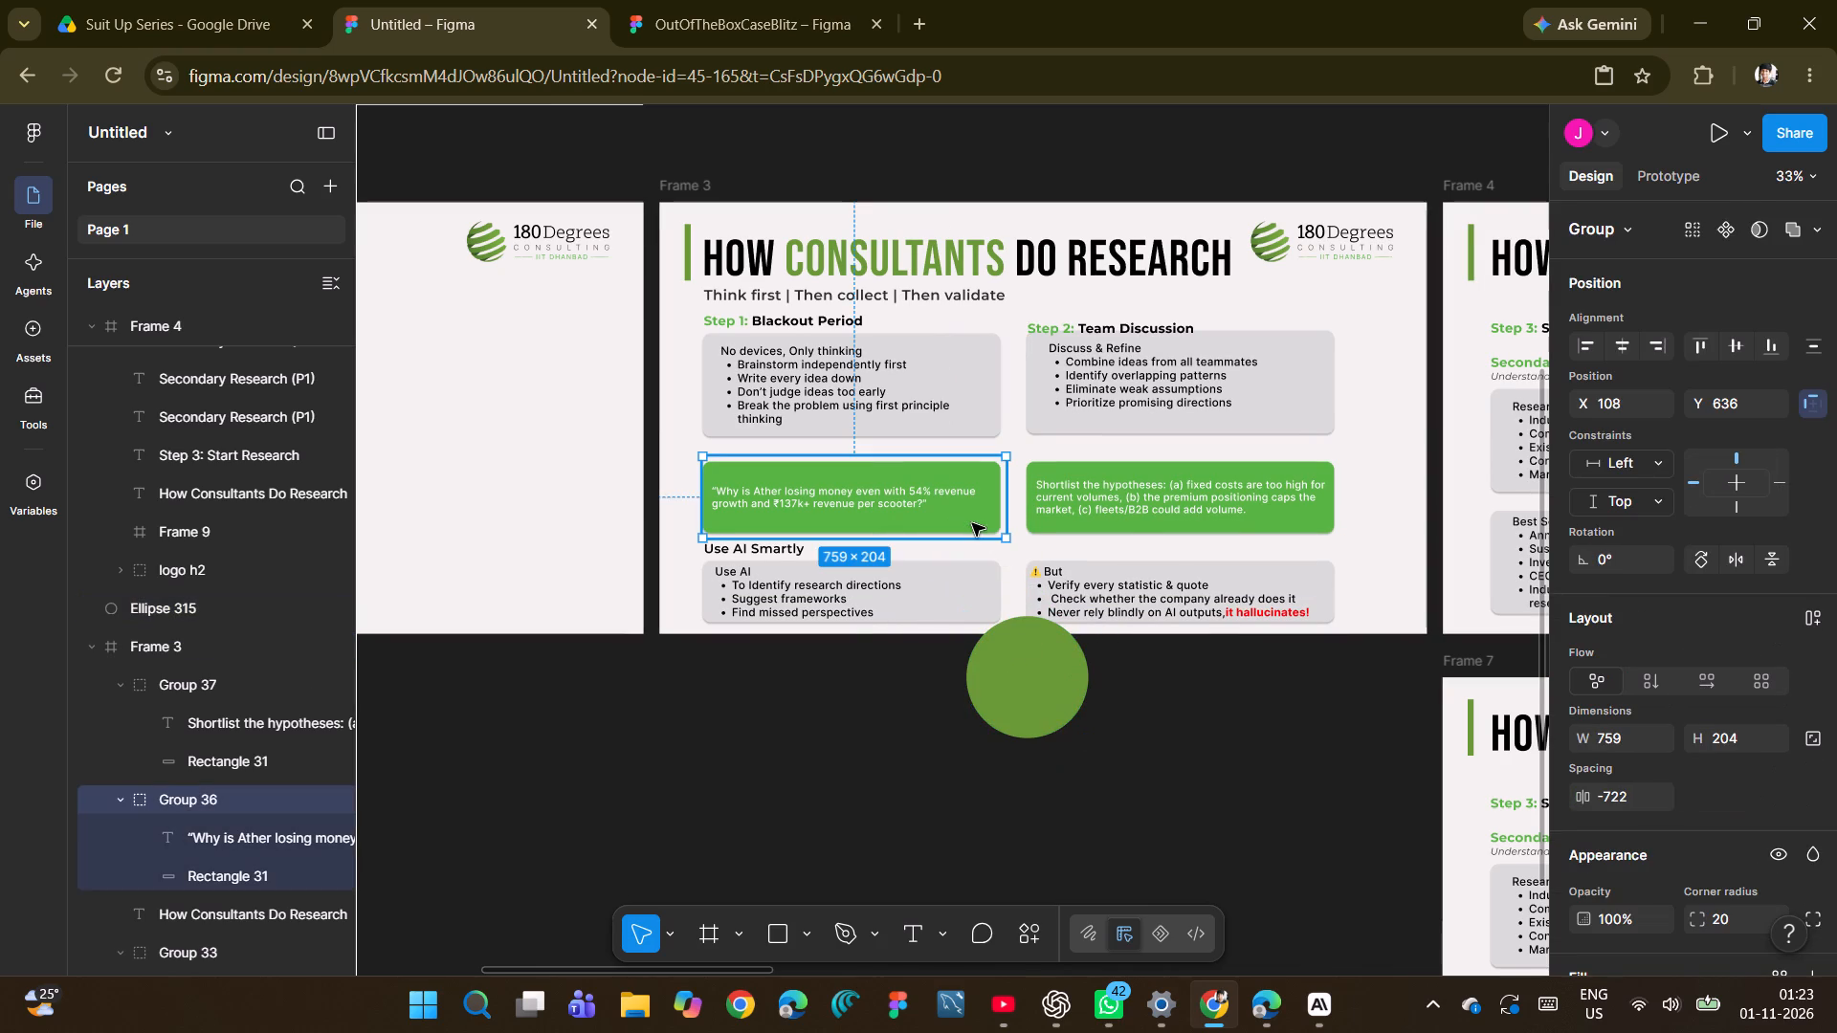
{"action": "double_click", "coordinate": [852, 495]}
{"action": "left_click_drag", "start_coordinate": [850, 495], "coordinate": [1070, 688]}
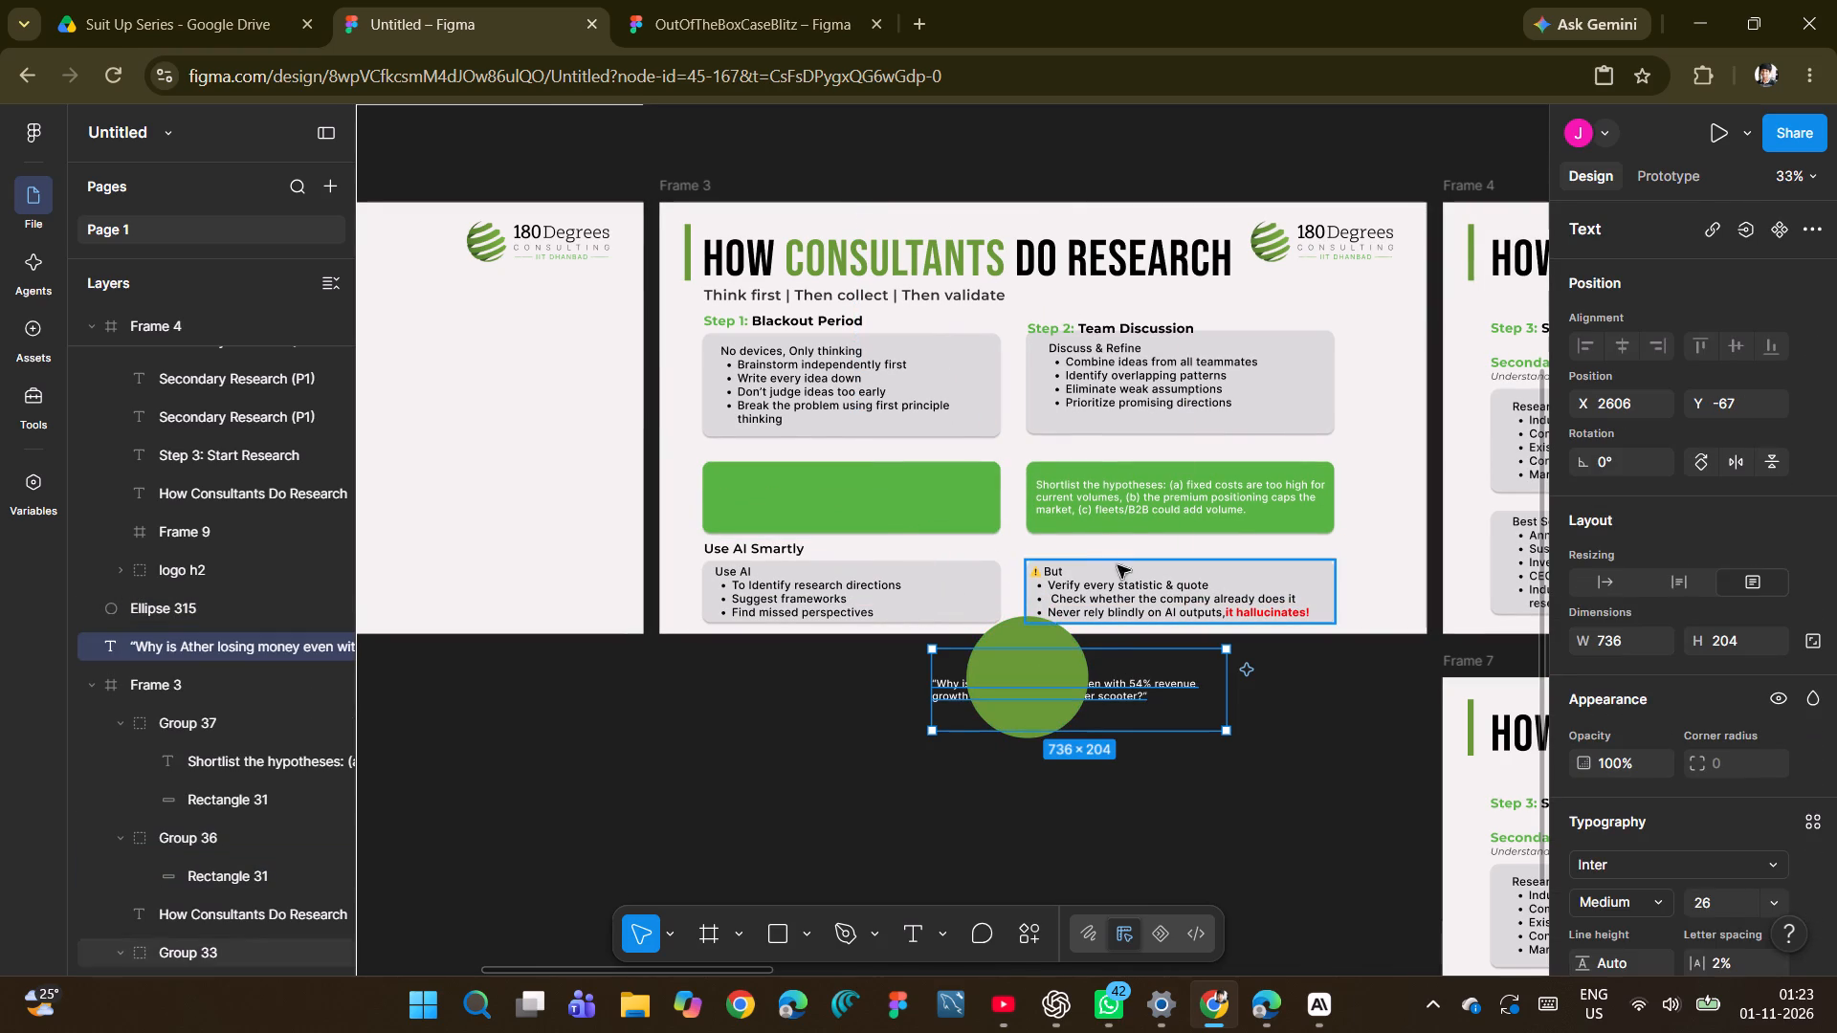
{"action": "double_click", "coordinate": [1118, 512]}
{"action": "left_click_drag", "start_coordinate": [1118, 503], "coordinate": [1130, 783]}
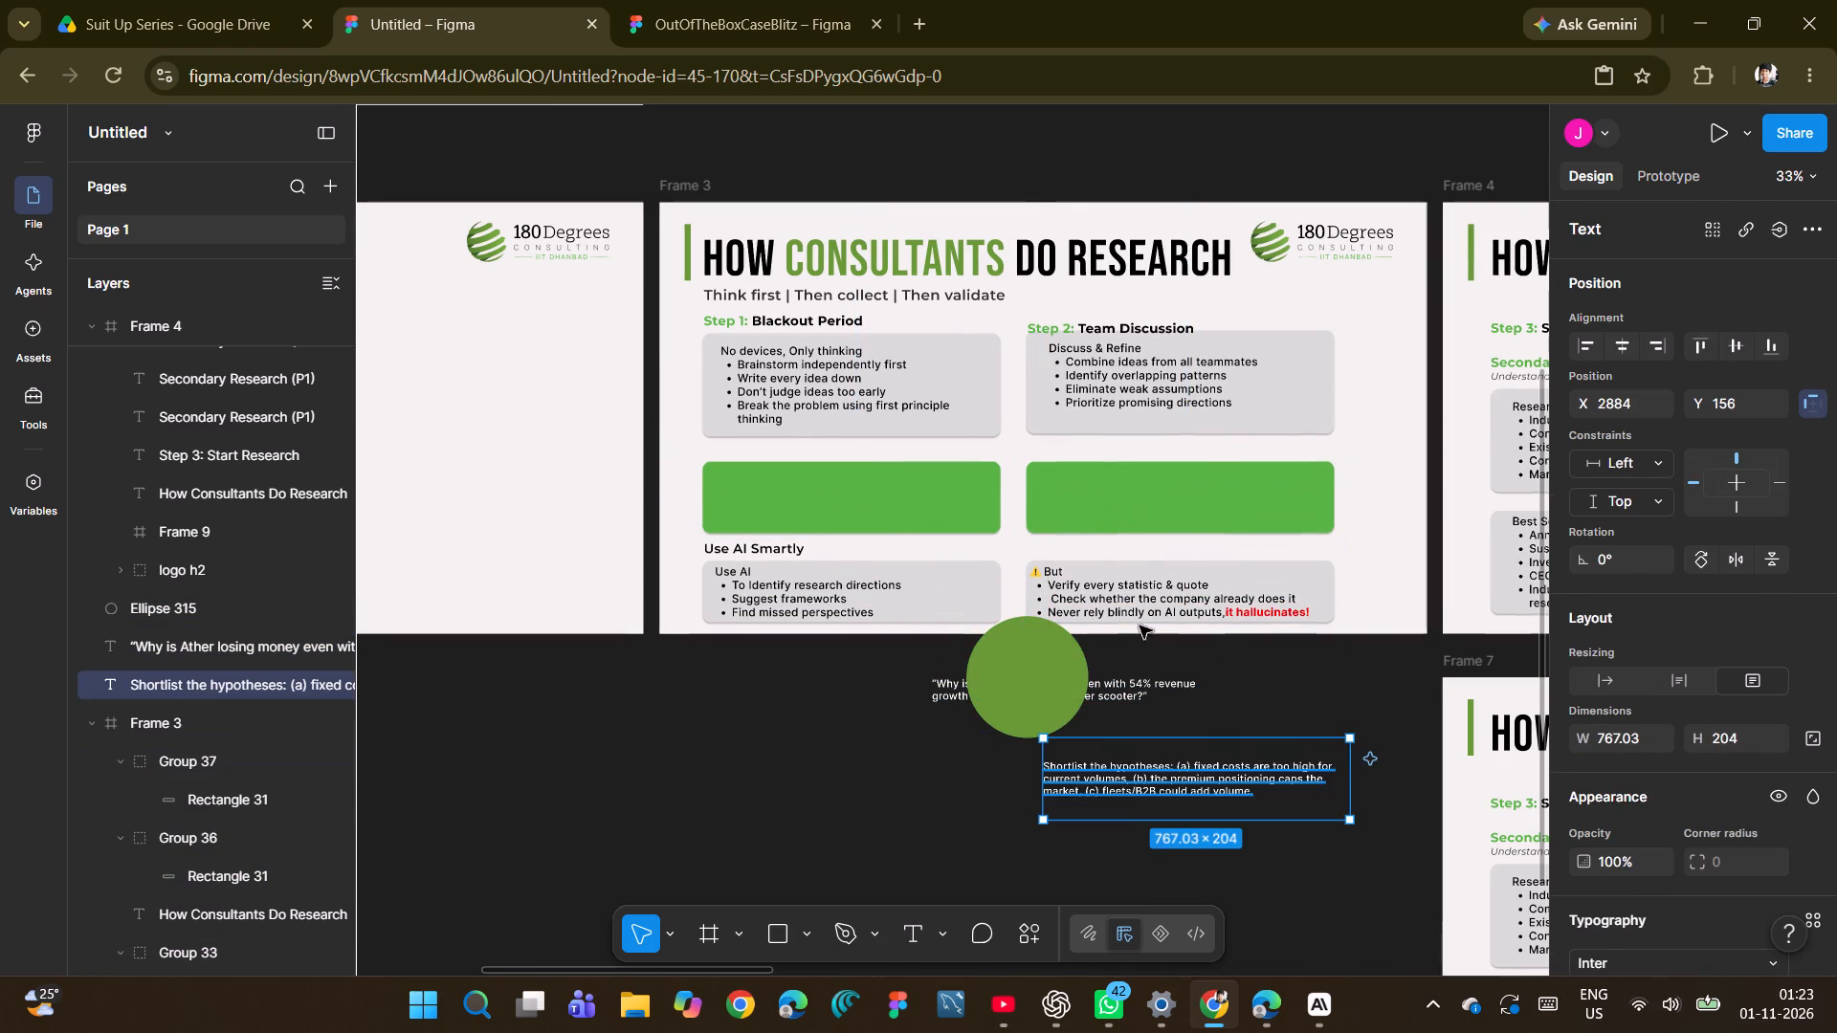
Delete the two empty green boxes from Frame 3.
{"action": "left_click", "coordinate": [1129, 499]}
{"action": "left_click", "coordinate": [908, 492], "text": "shift"}
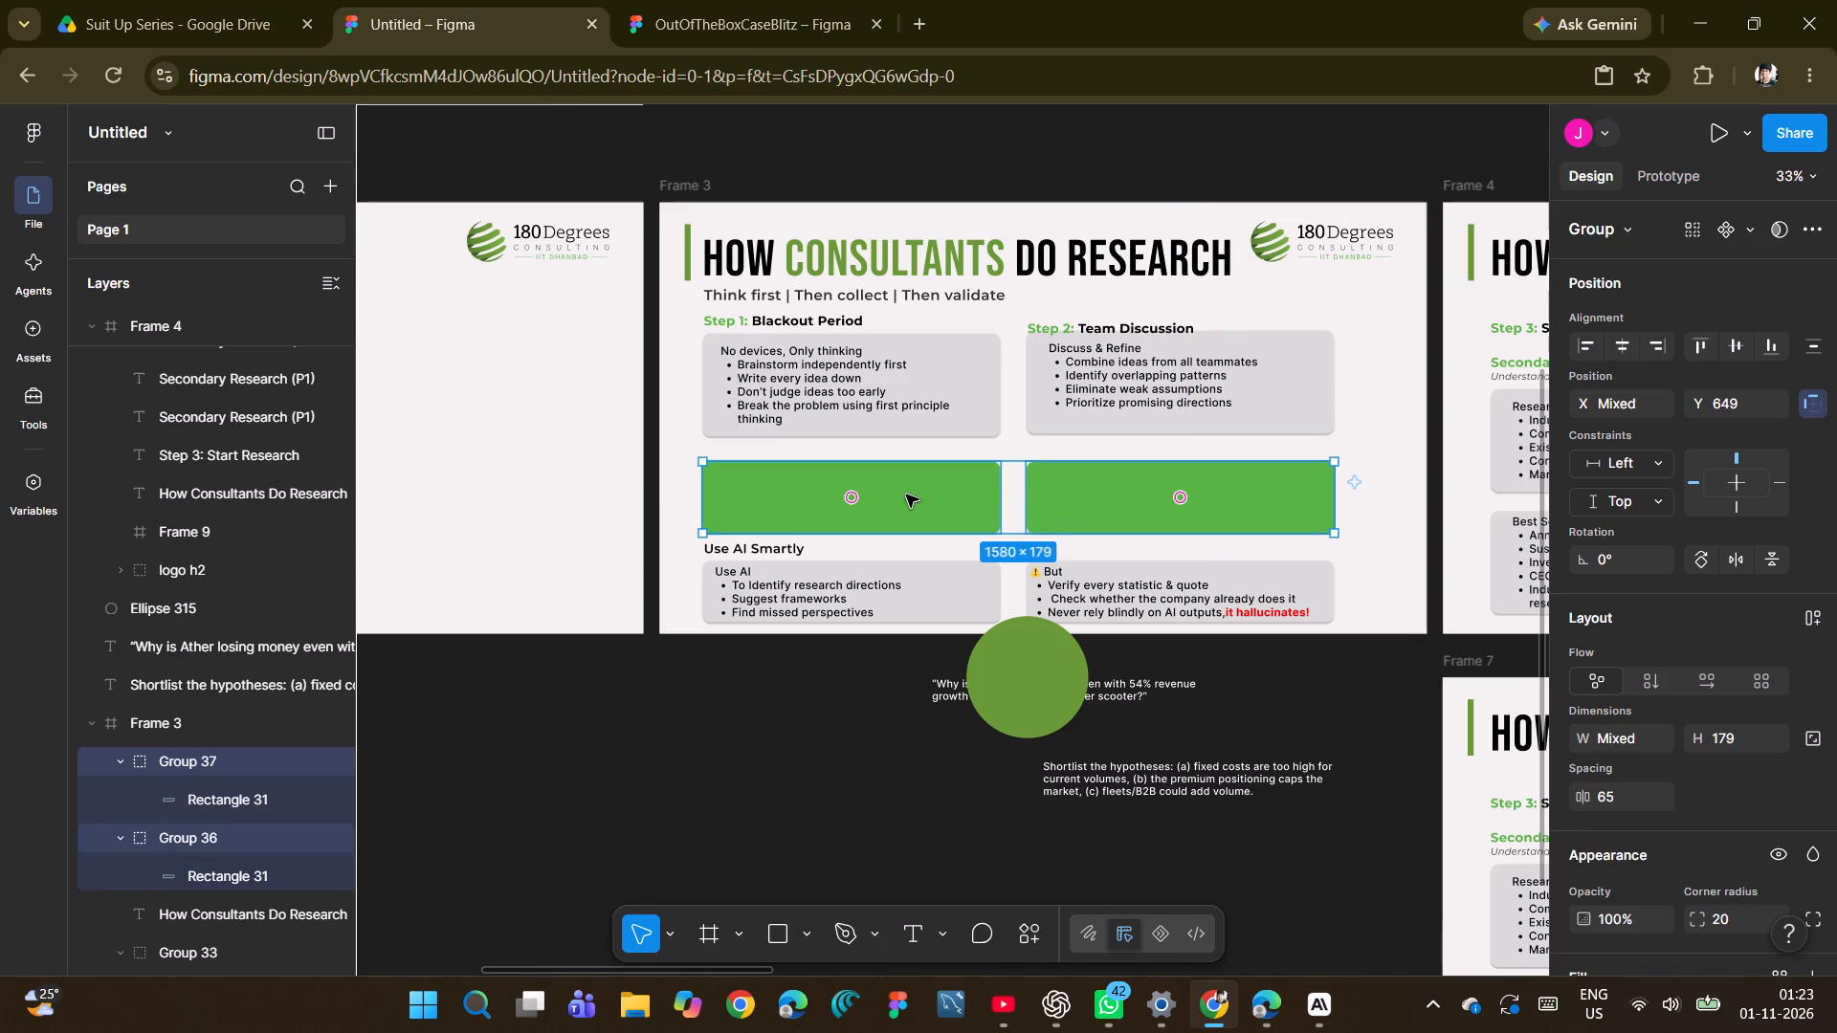
{"action": "key", "text": "BackSpace"}
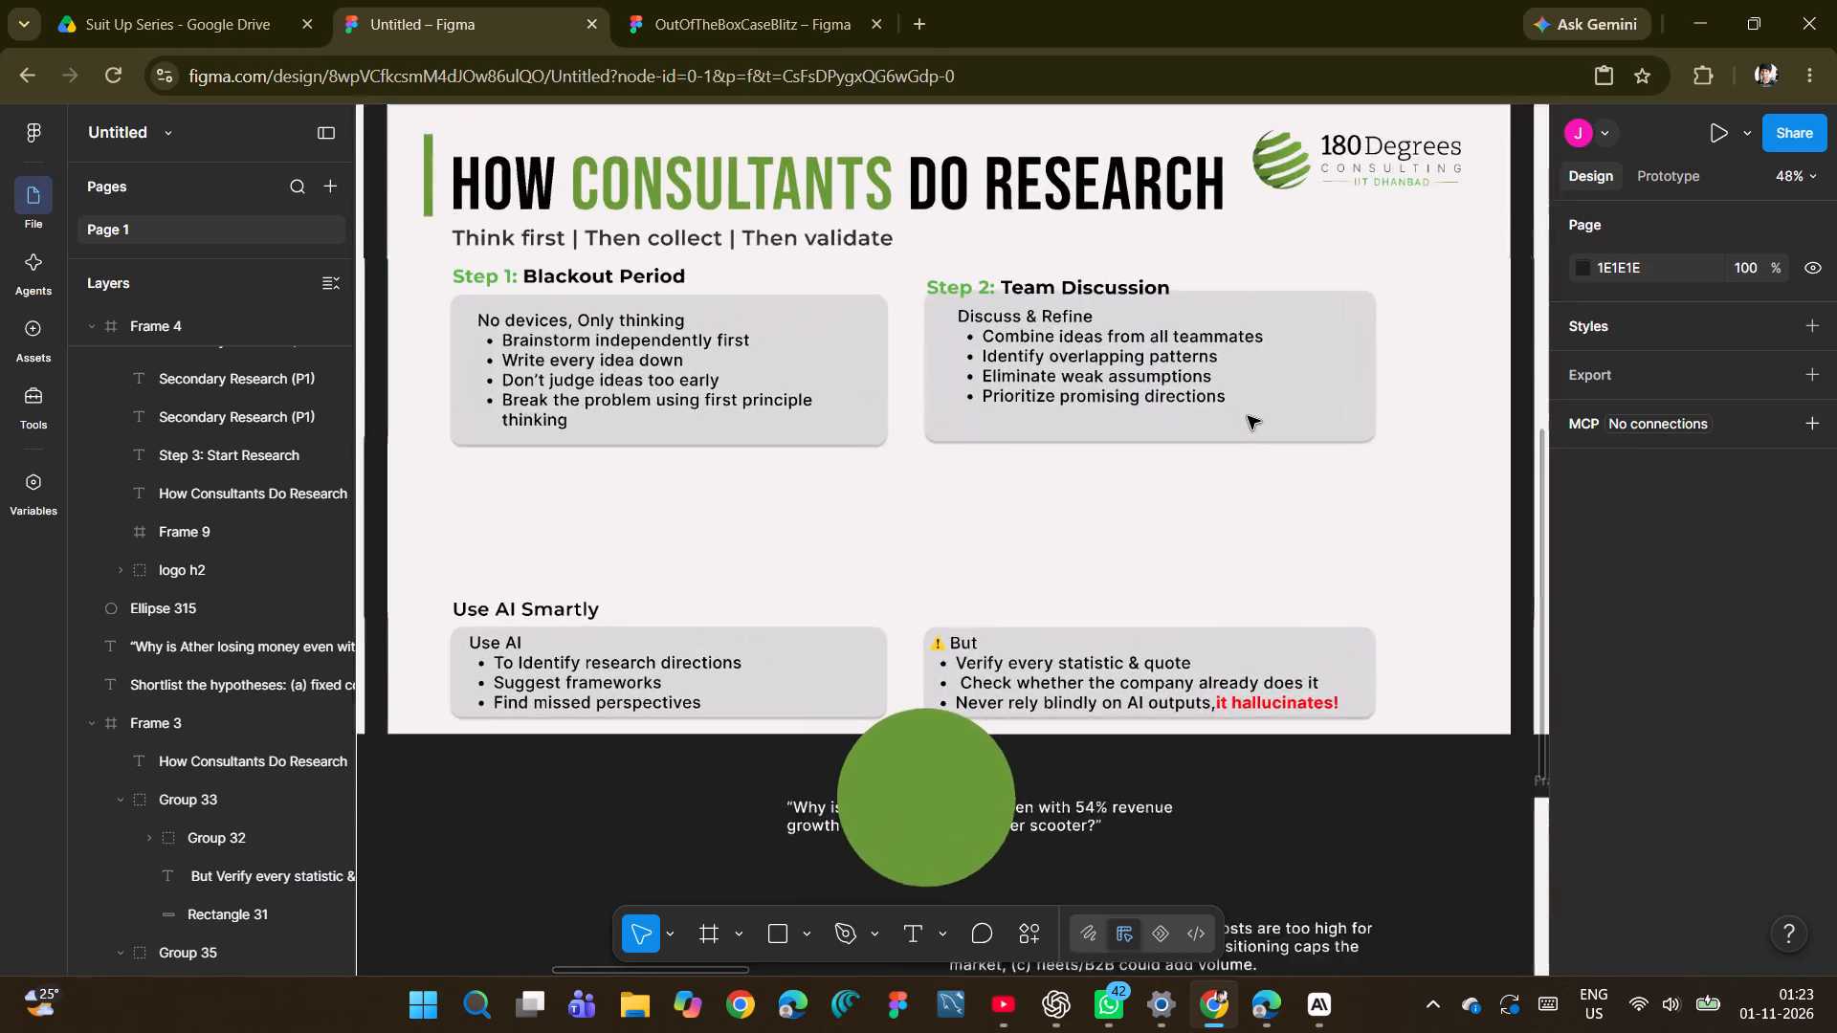
Nudge the "Step 1: Blackout Period" heading further up to Y -914.
{"action": "scroll", "coordinate": [1248, 416], "scroll_direction": "right", "scroll_amount": 1}
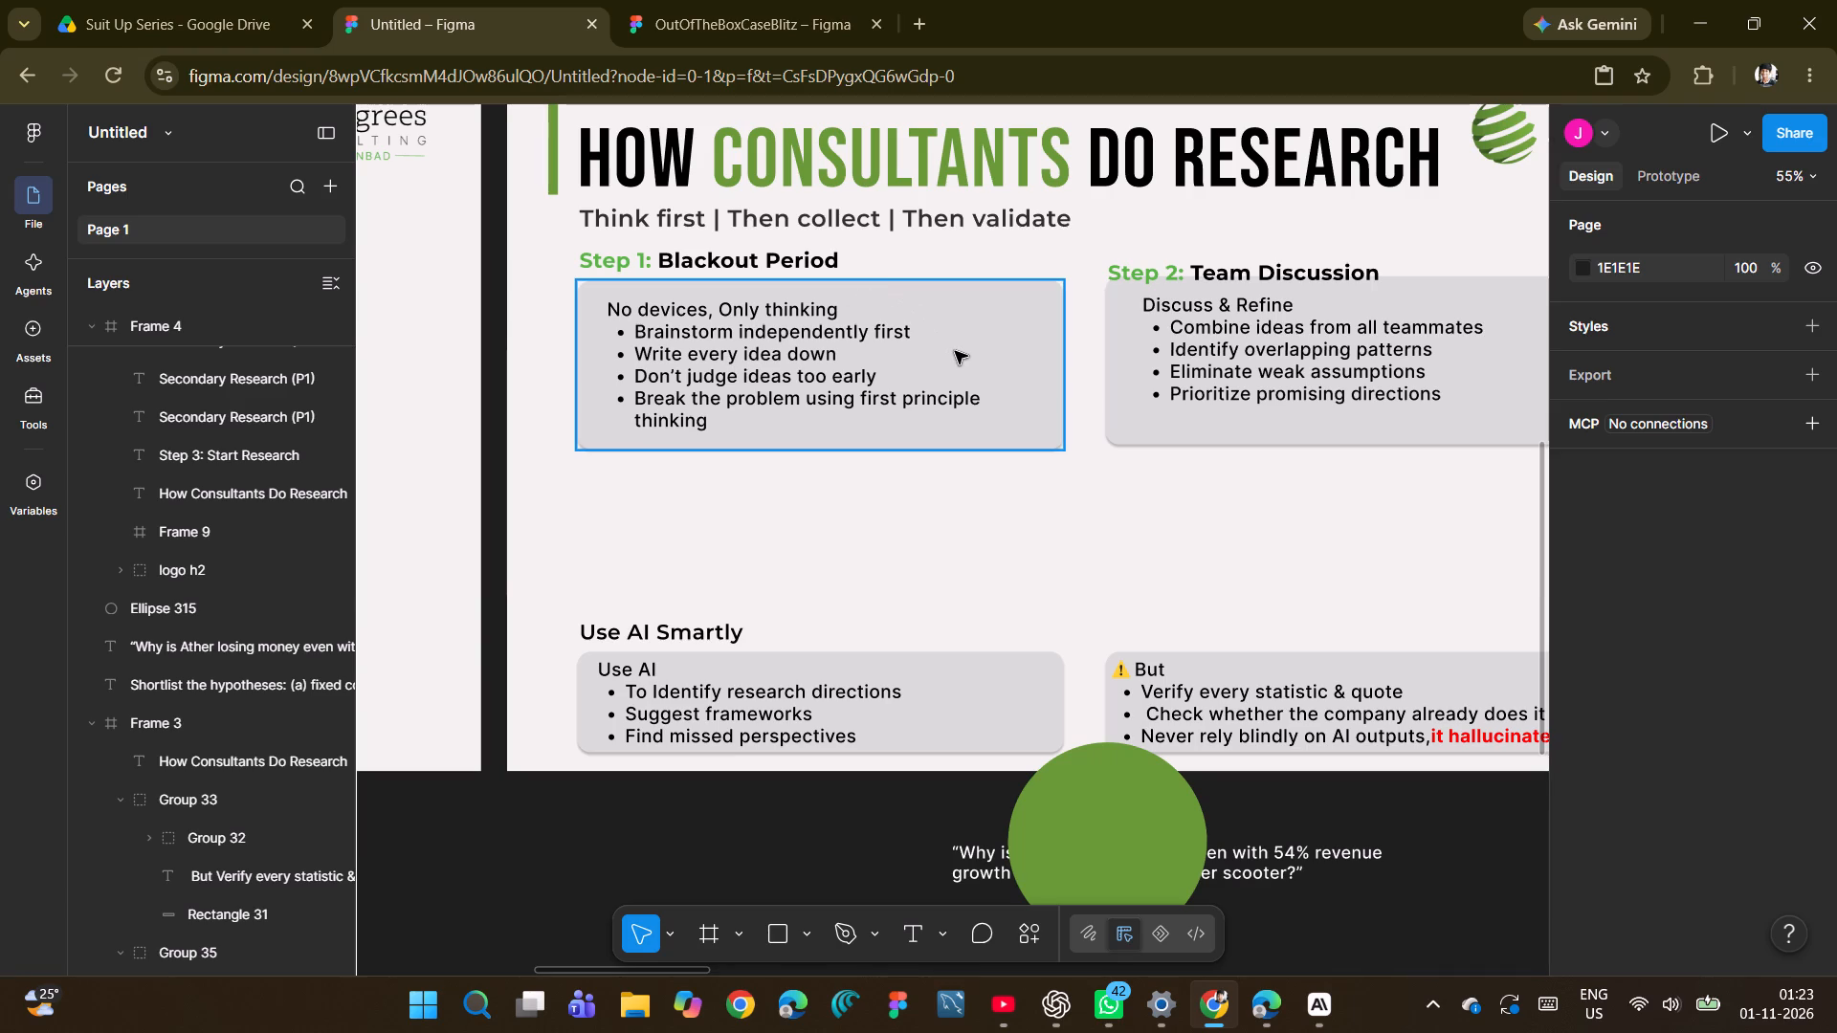
{"action": "left_click", "coordinate": [758, 252]}
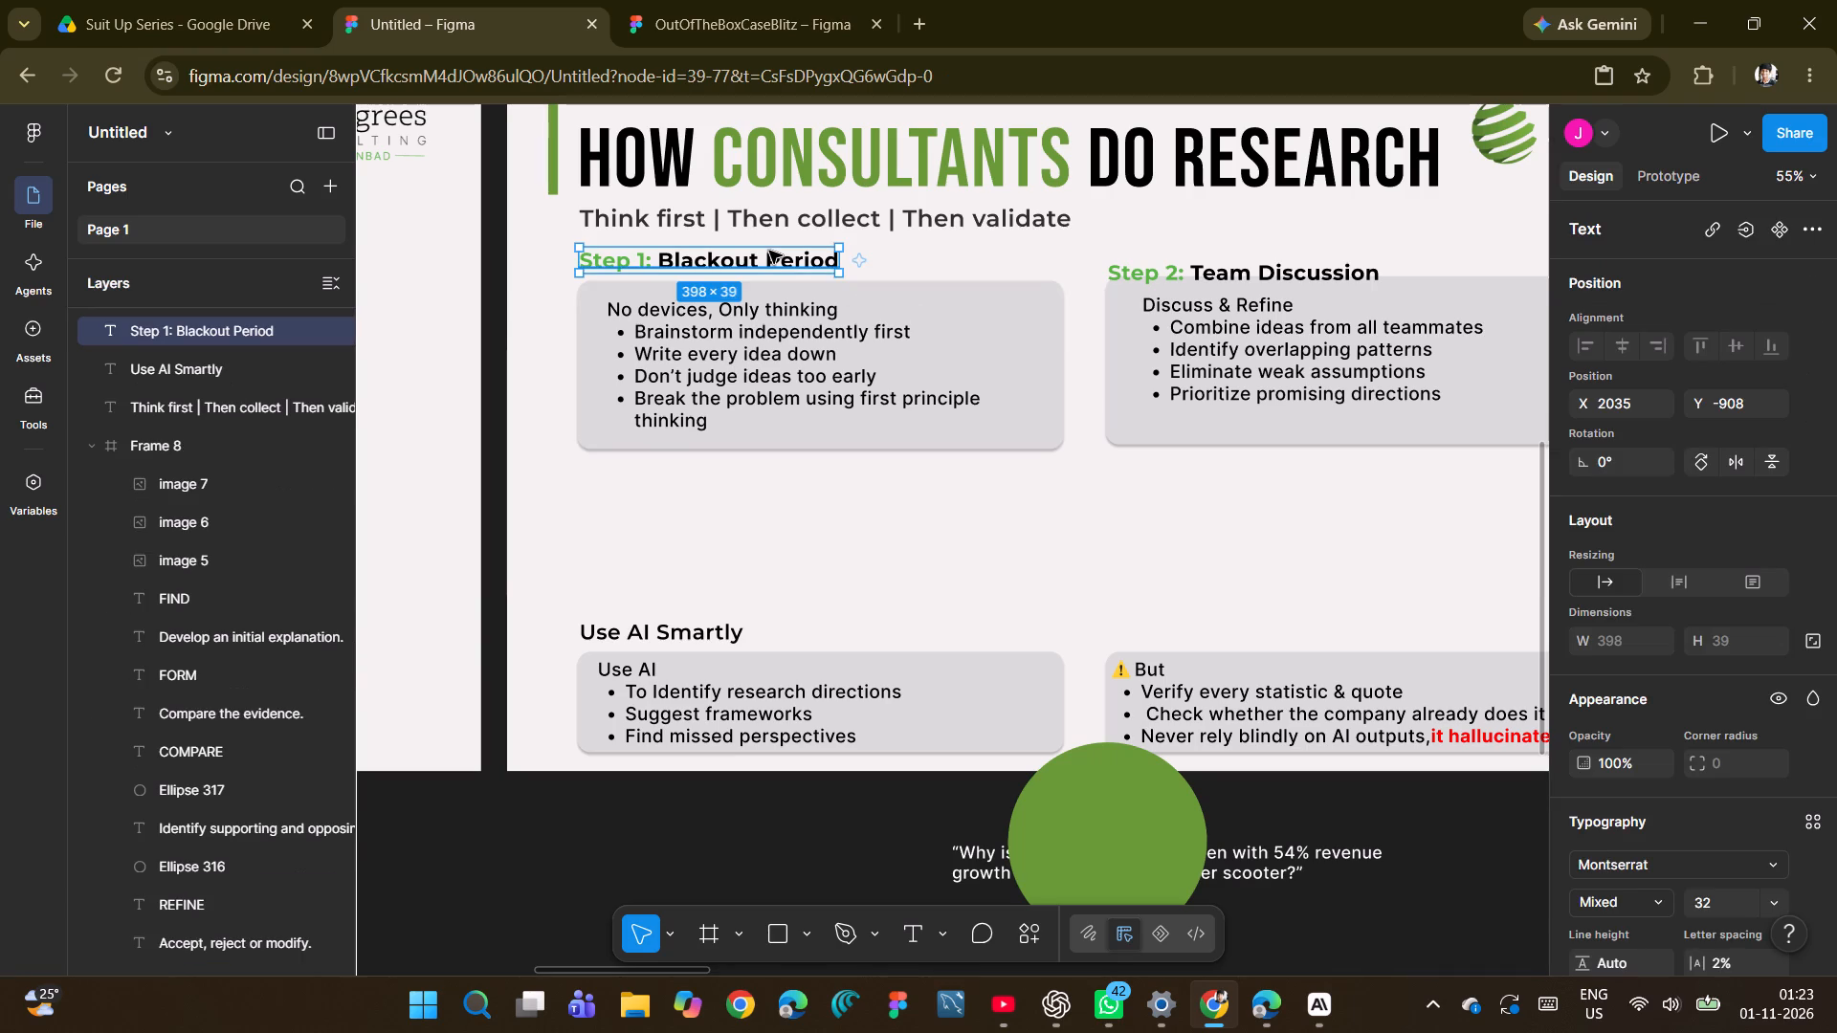
{"action": "key", "text": "Up"}
{"action": "key", "text": "Up"}
{"action": "key", "text": "Up"}
{"action": "key", "text": "Up"}
{"action": "key", "text": "Up"}
{"action": "key", "text": "Up"}
Nudge the grey "No devices, Only thinking" box up to Y 317, beneath the Step 1 heading.
{"action": "left_click", "coordinate": [964, 316]}
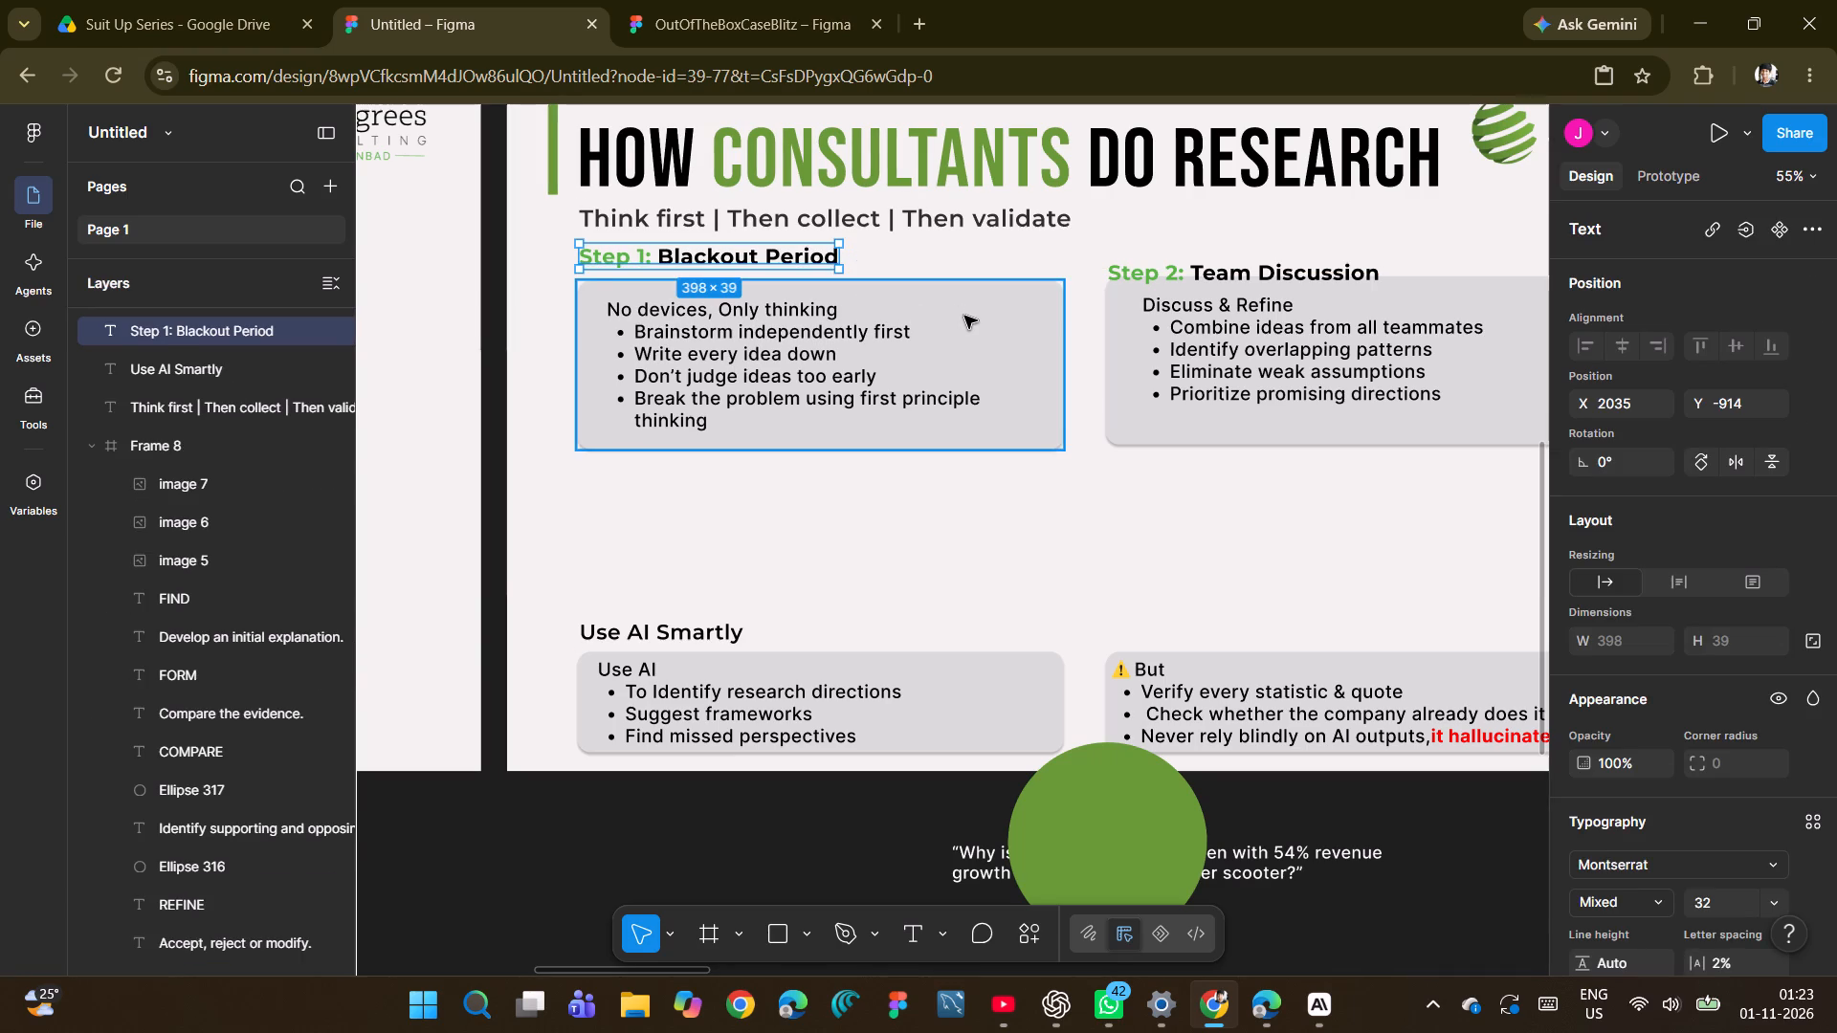
{"action": "key", "text": "Up"}
{"action": "key", "text": "Up"}
{"action": "key", "text": "Up"}
{"action": "key", "text": "Up"}
{"action": "key", "text": "Up"}
{"action": "key", "text": "Up"}
{"action": "key", "text": "Up"}
{"action": "key", "text": "Up"}
{"action": "key", "text": "Up"}
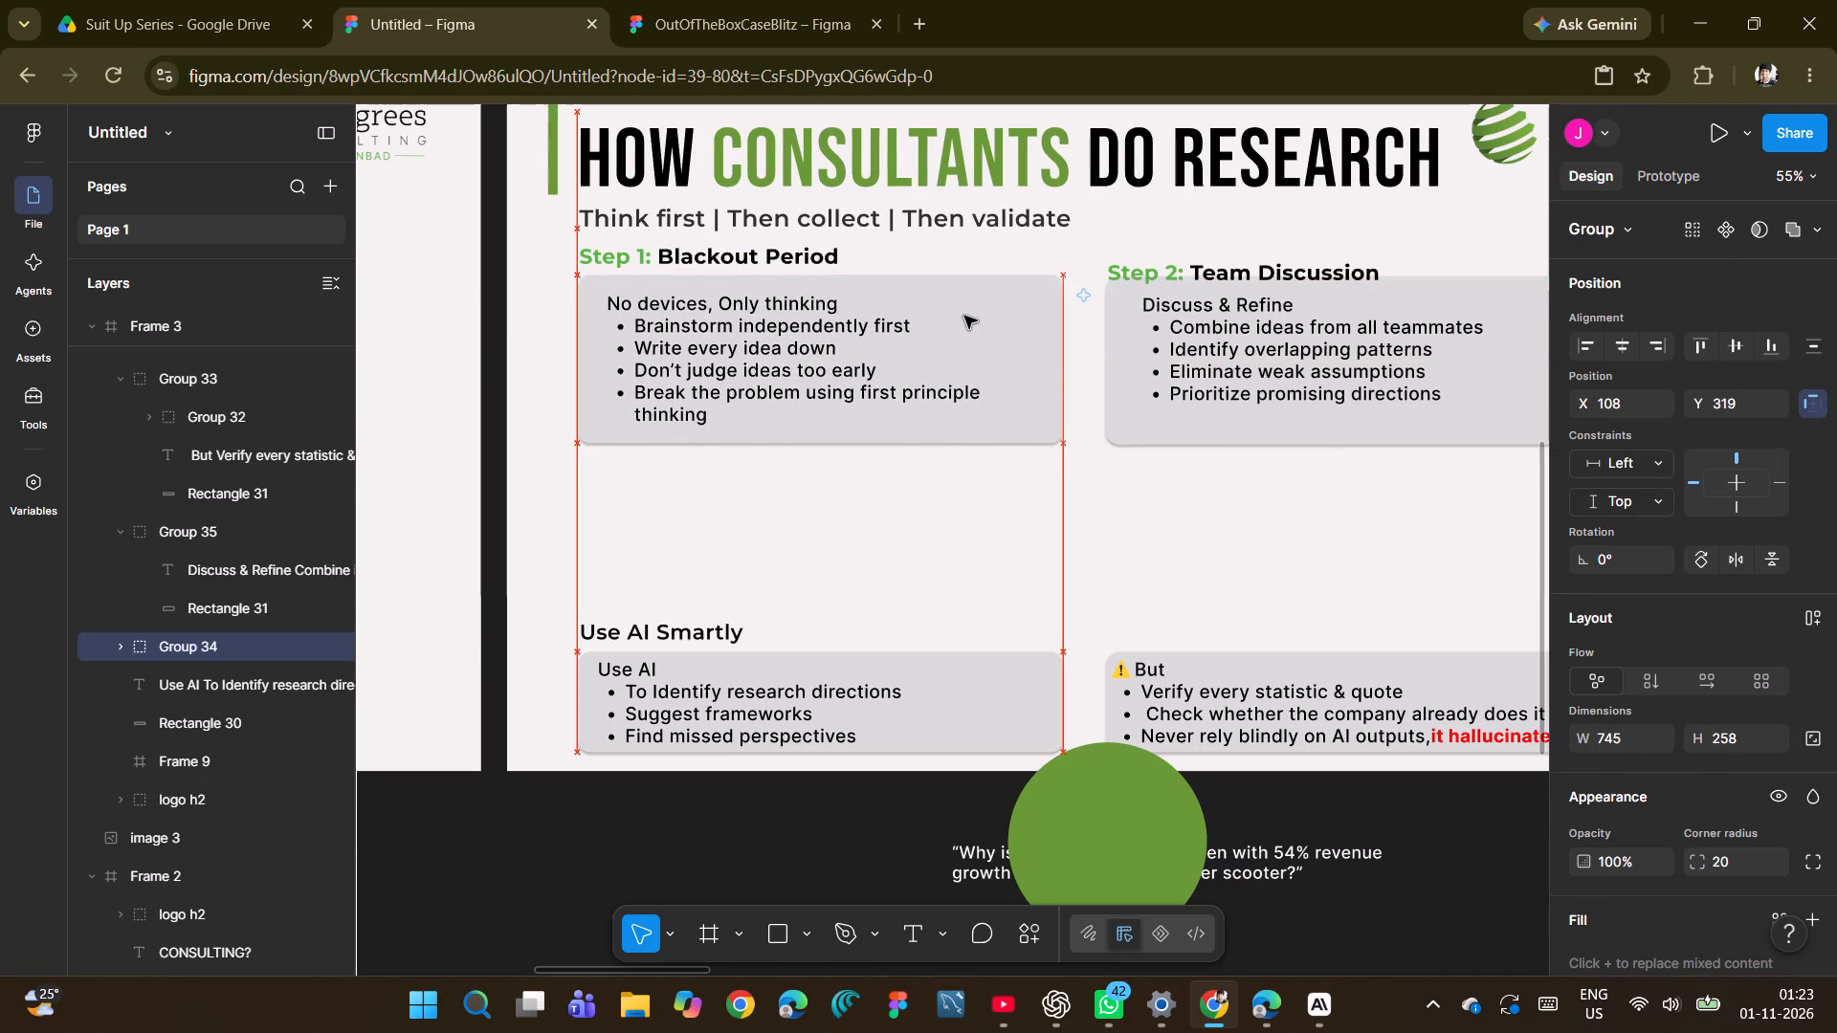
{"action": "key", "text": "Up"}
{"action": "key", "text": "Up"}
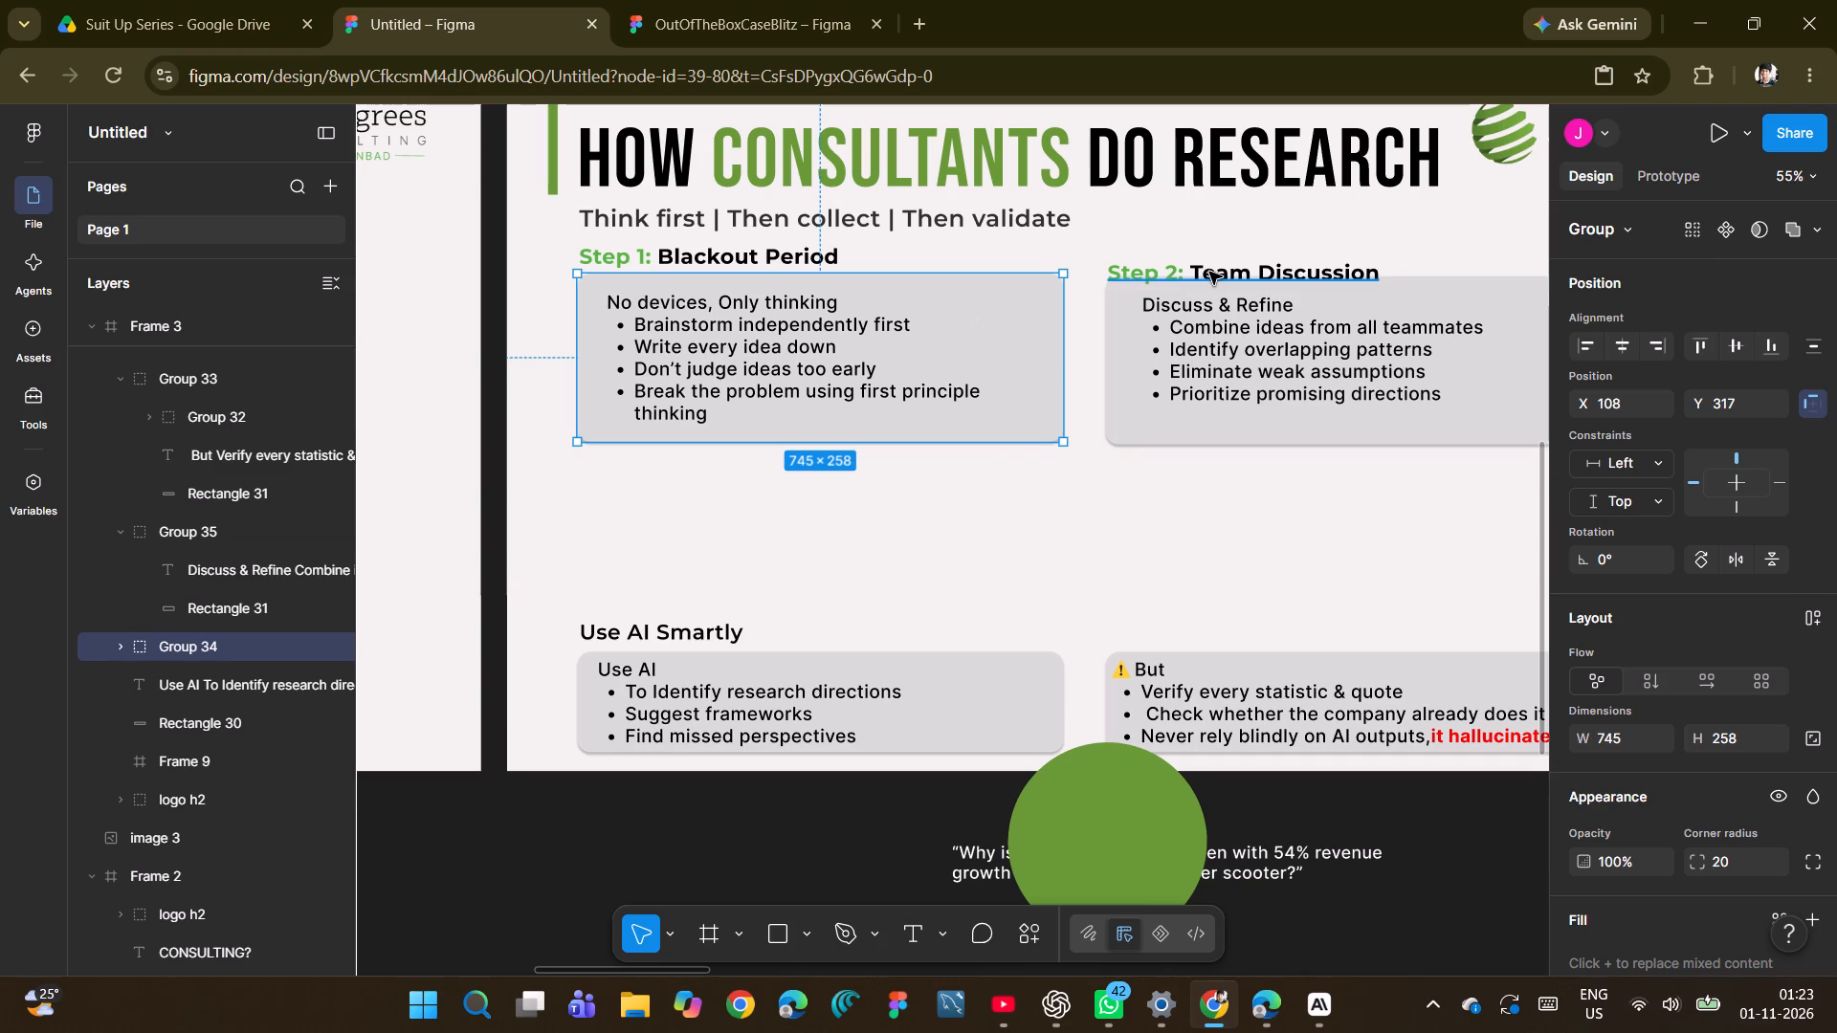
Move the "Step 2: Team Discussion" heading below the Step 1 box, left-aligned with the Step 1 heading at X 2035, Y -597.
{"action": "left_click", "coordinate": [1209, 272]}
{"action": "left_click_drag", "start_coordinate": [1209, 272], "coordinate": [678, 465]}
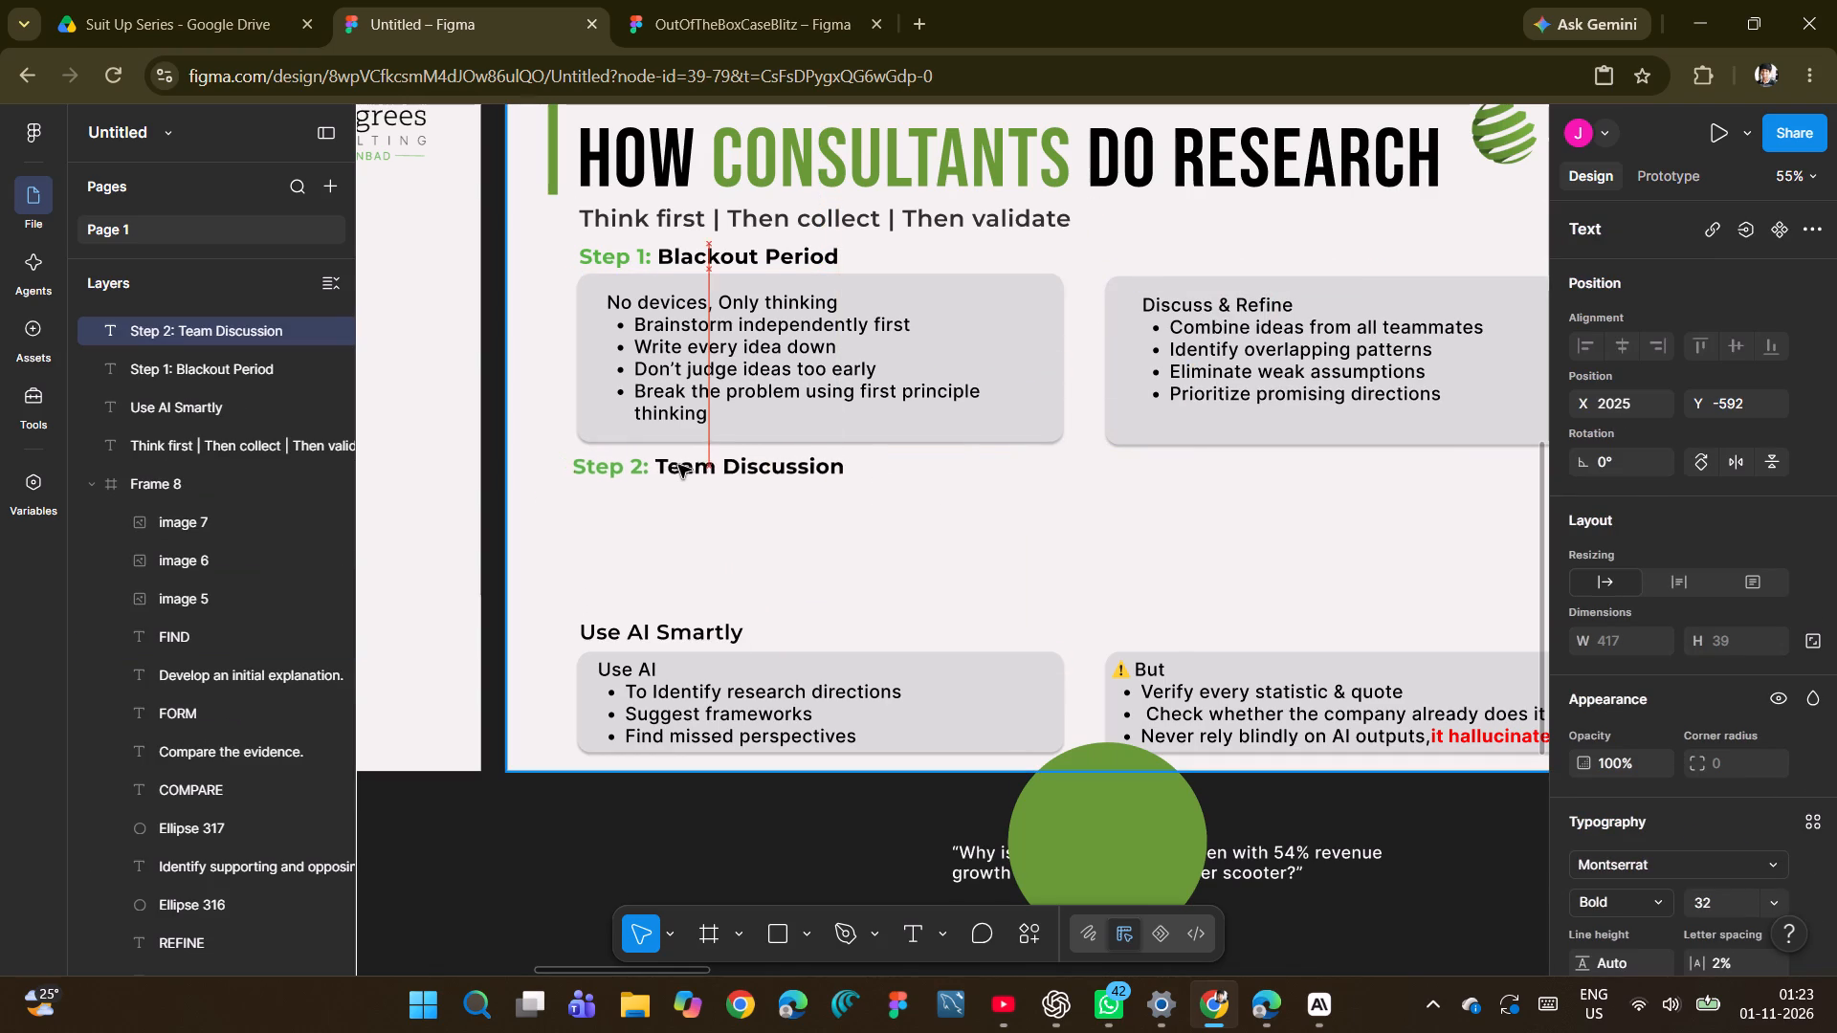
{"action": "left_click_drag", "start_coordinate": [678, 465], "coordinate": [680, 462]}
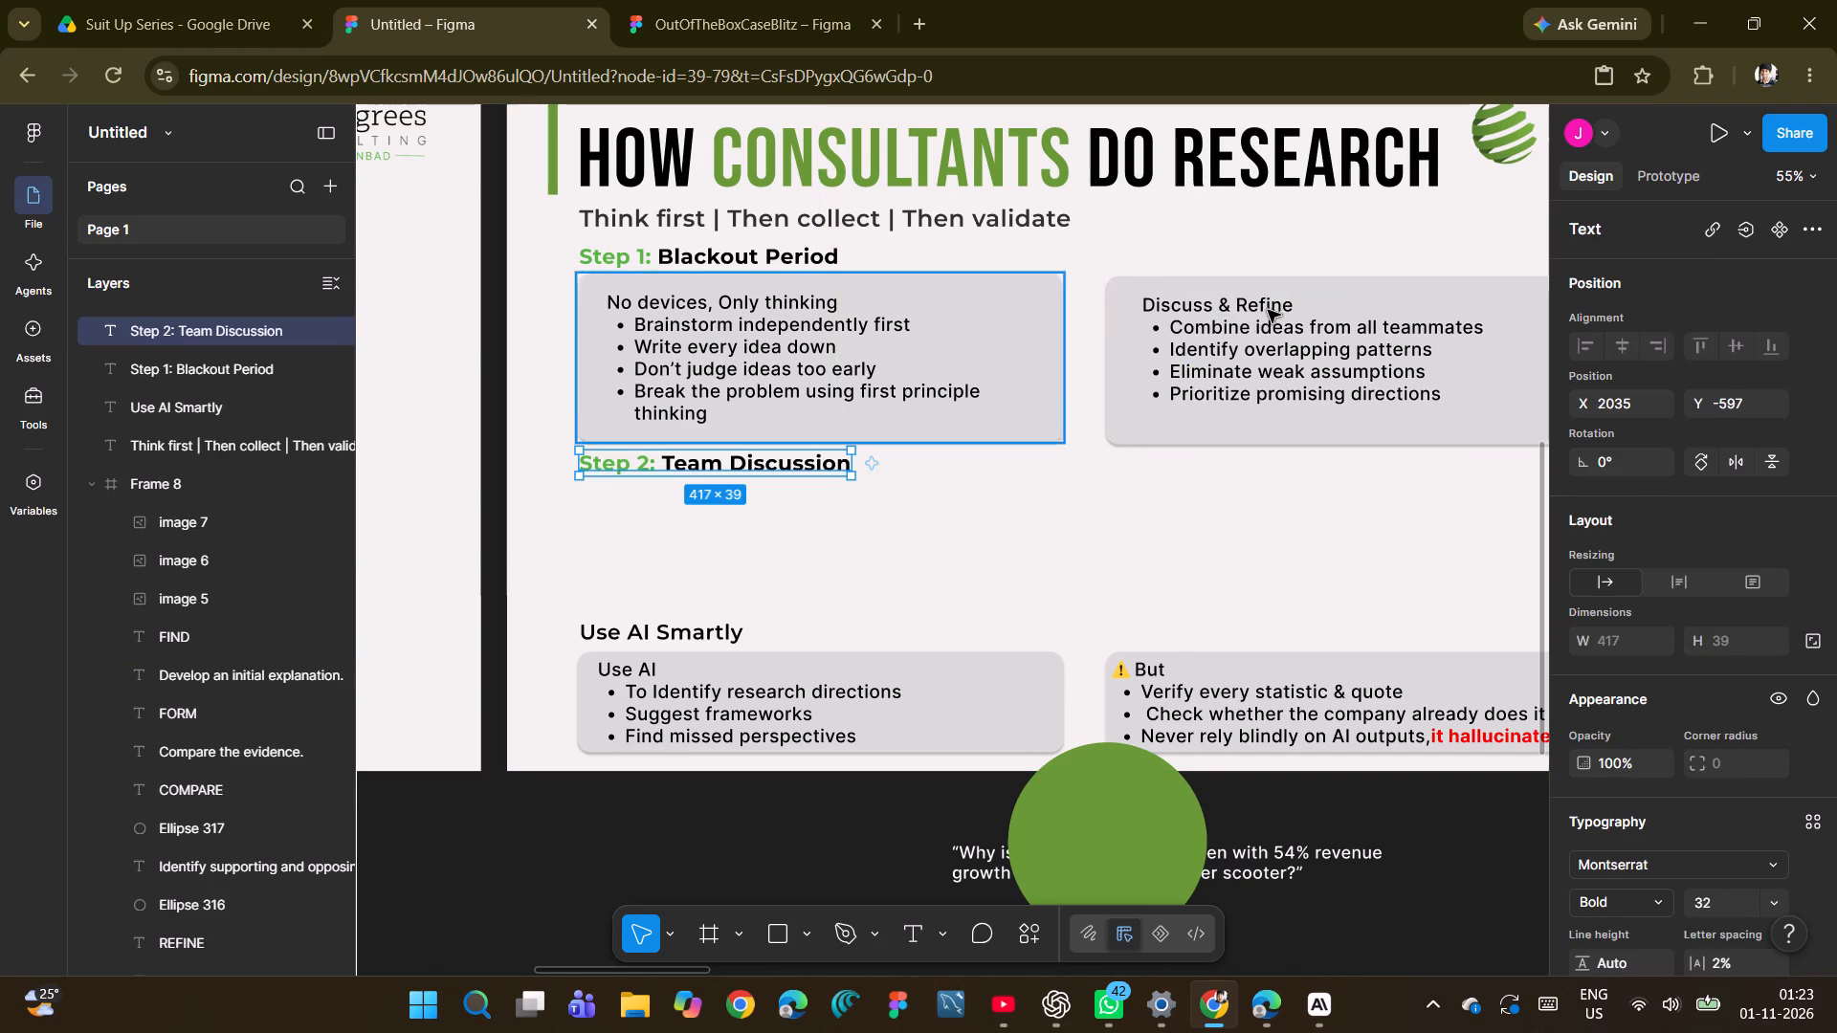
Move the grey "Discuss & Refine" box under the Step 2 heading, to X 108, Y 639.
{"action": "left_click", "coordinate": [1334, 295]}
{"action": "left_click_drag", "start_coordinate": [1334, 295], "coordinate": [827, 499]}
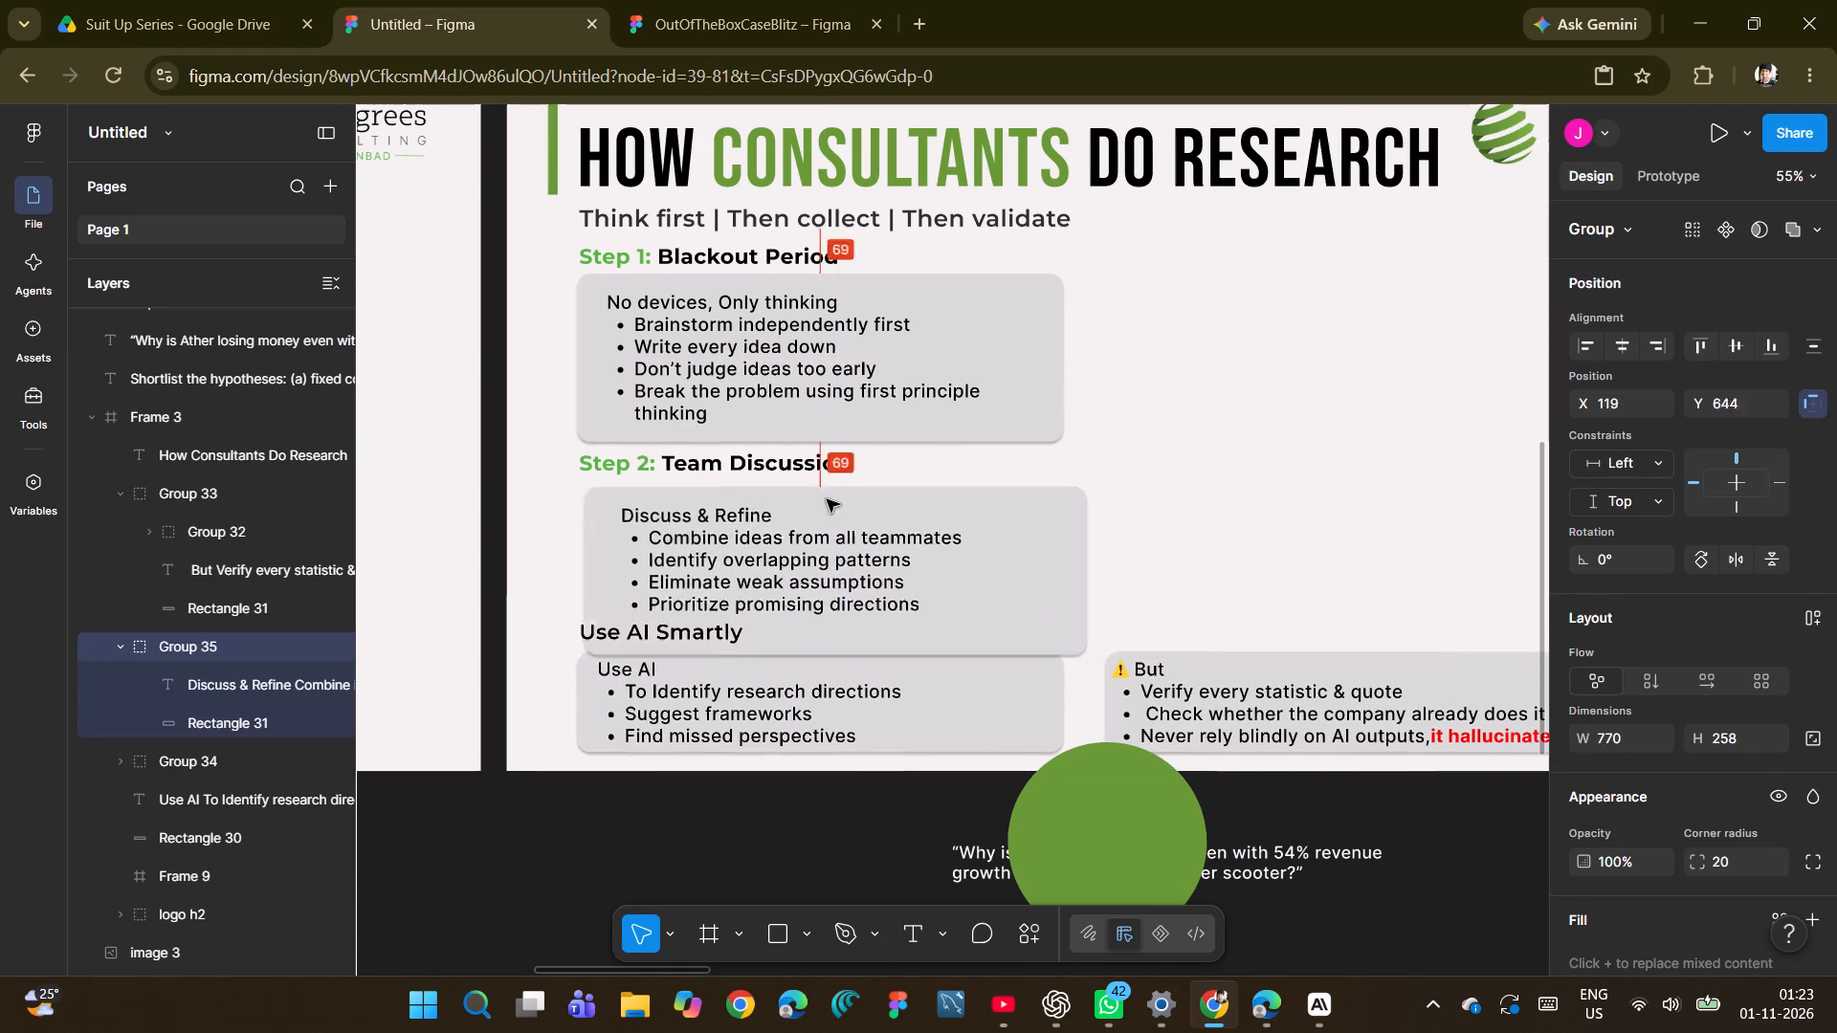
{"action": "left_click_drag", "start_coordinate": [827, 499], "coordinate": [799, 499]}
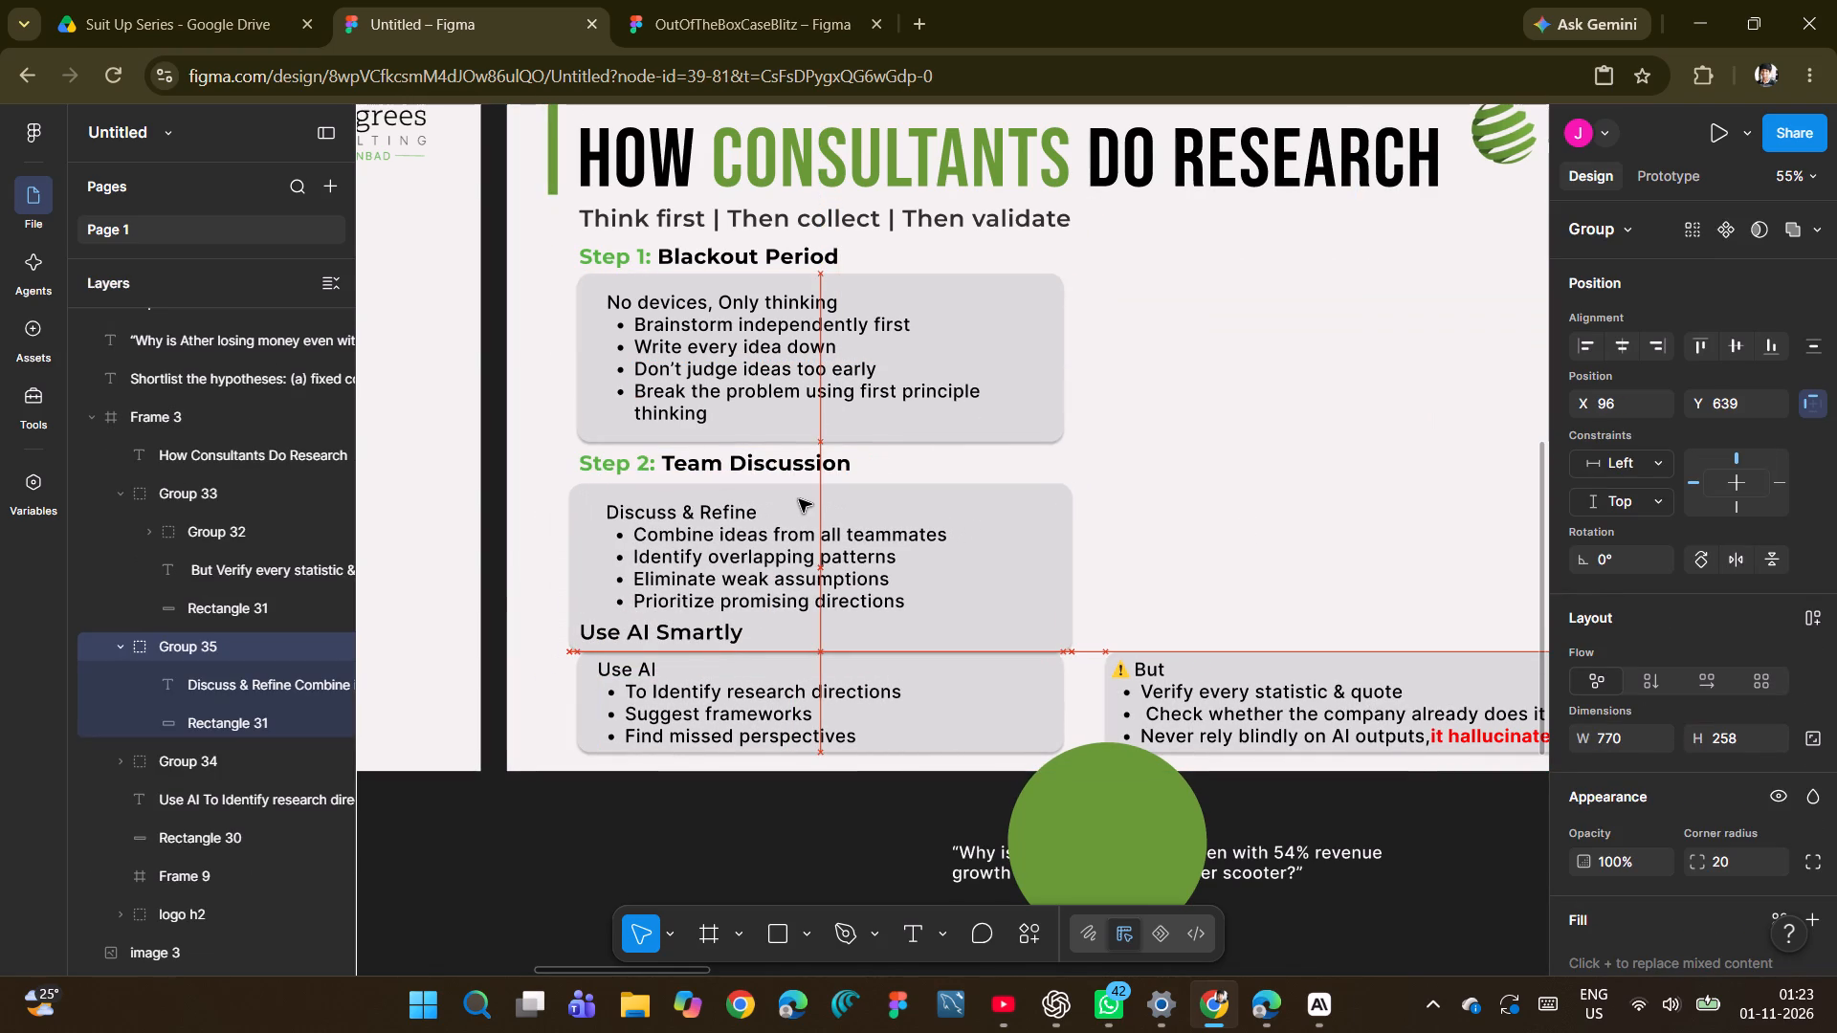
{"action": "left_click_drag", "start_coordinate": [799, 499], "coordinate": [805, 497]}
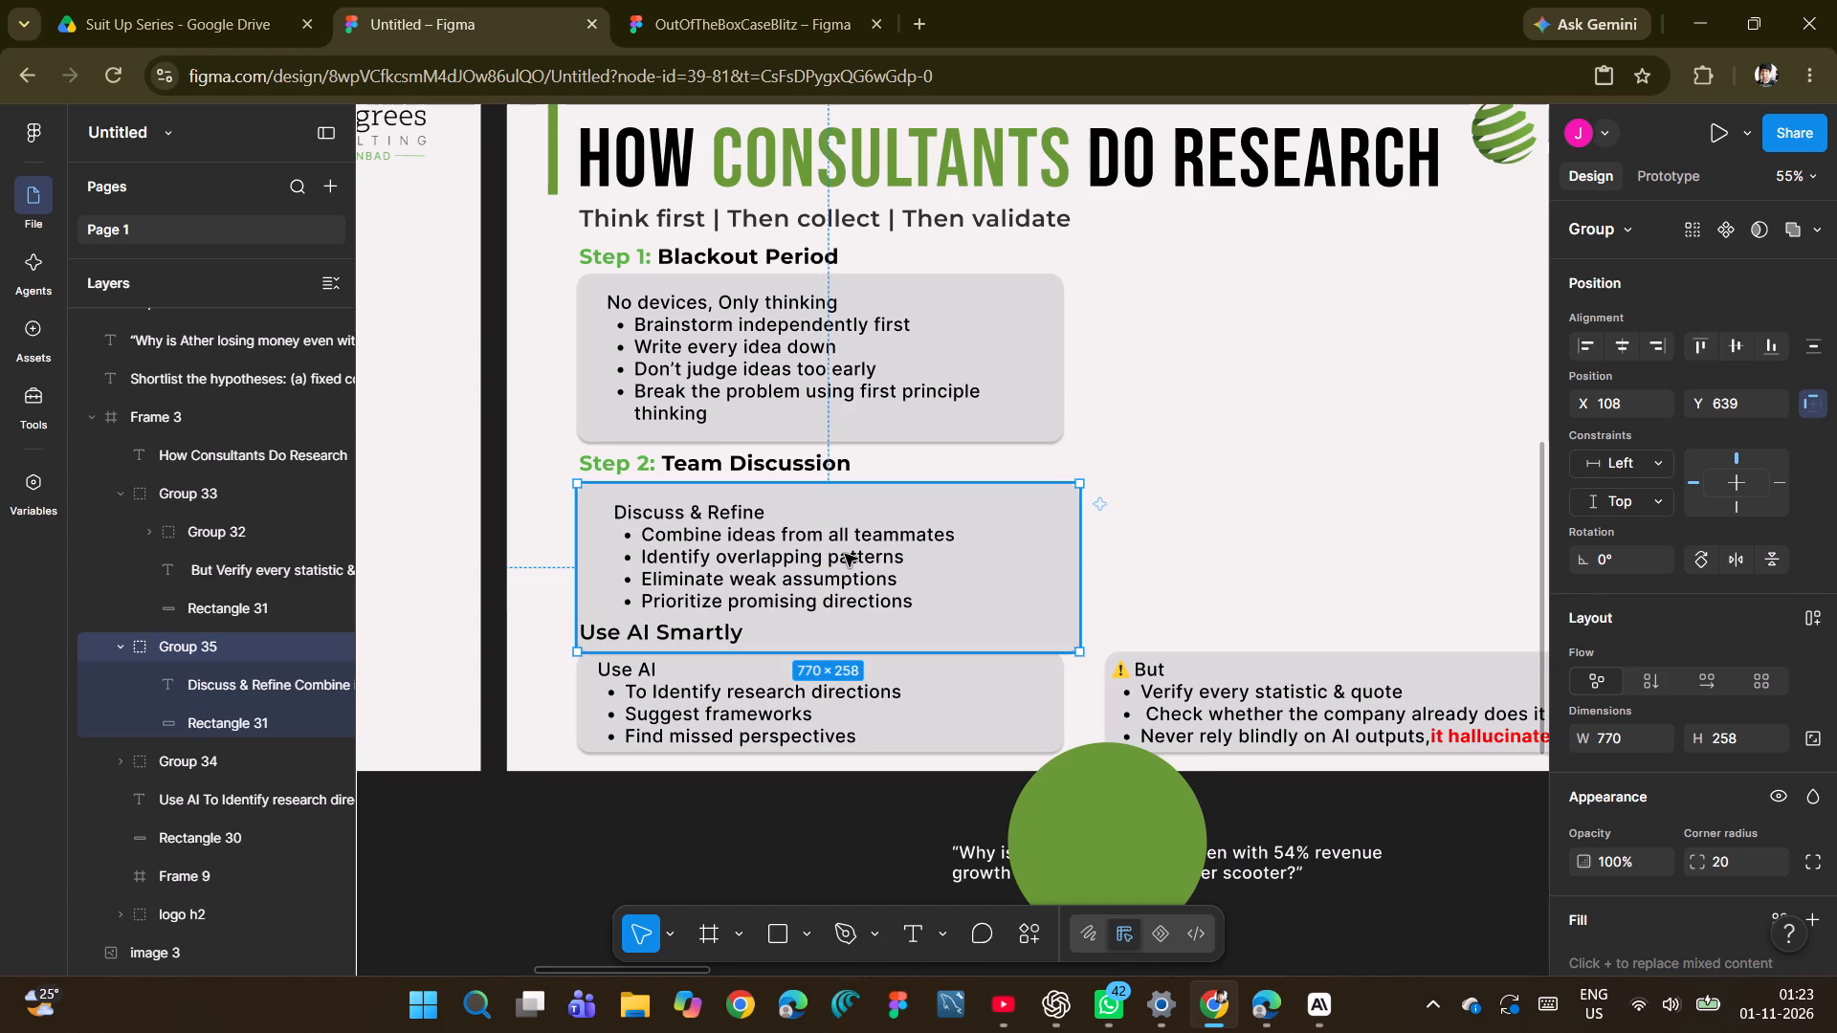
Delete the "Eliminate weak assumptions" bullet and its empty line from the "Discuss & Refine" text.
{"action": "double_click", "coordinate": [813, 560]}
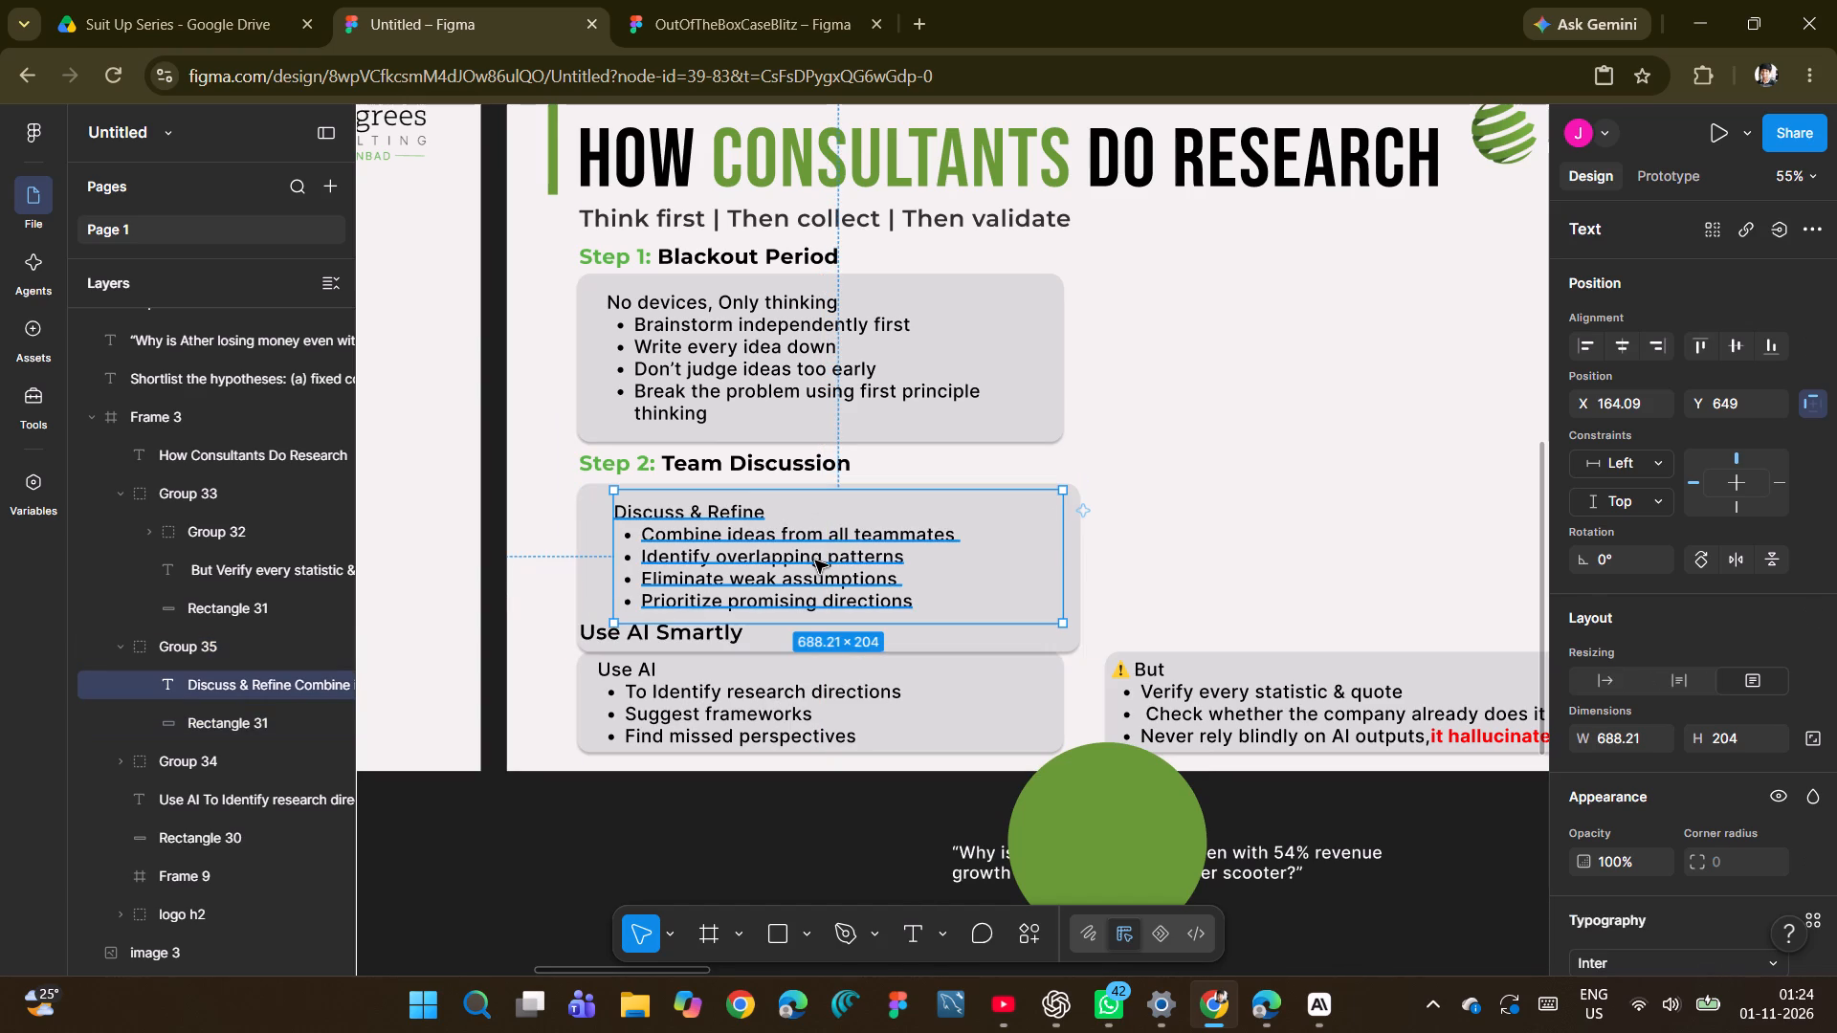
{"action": "double_click", "coordinate": [815, 560]}
{"action": "left_click", "coordinate": [815, 560]}
{"action": "left_click_drag", "start_coordinate": [896, 580], "coordinate": [757, 569]}
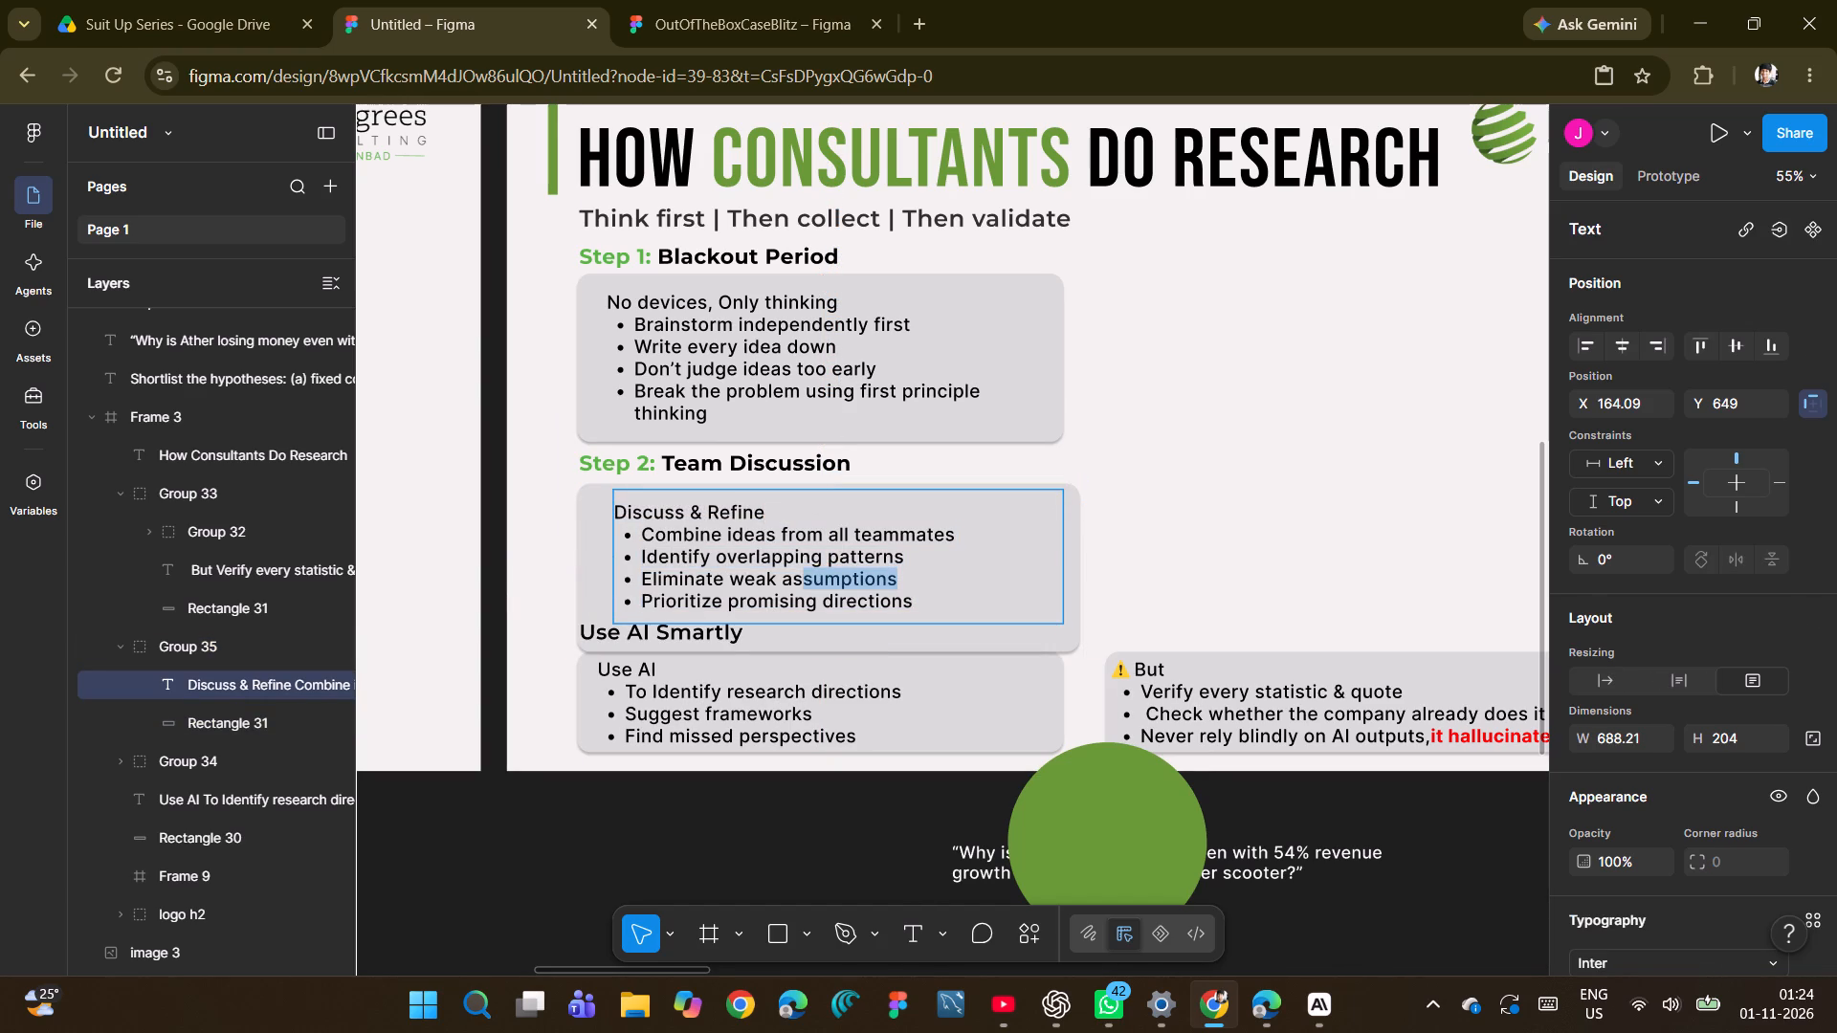
{"action": "left_click_drag", "start_coordinate": [757, 569], "coordinate": [619, 571]}
{"action": "key", "text": "BackSpace"}
{"action": "key", "text": "BackSpace"}
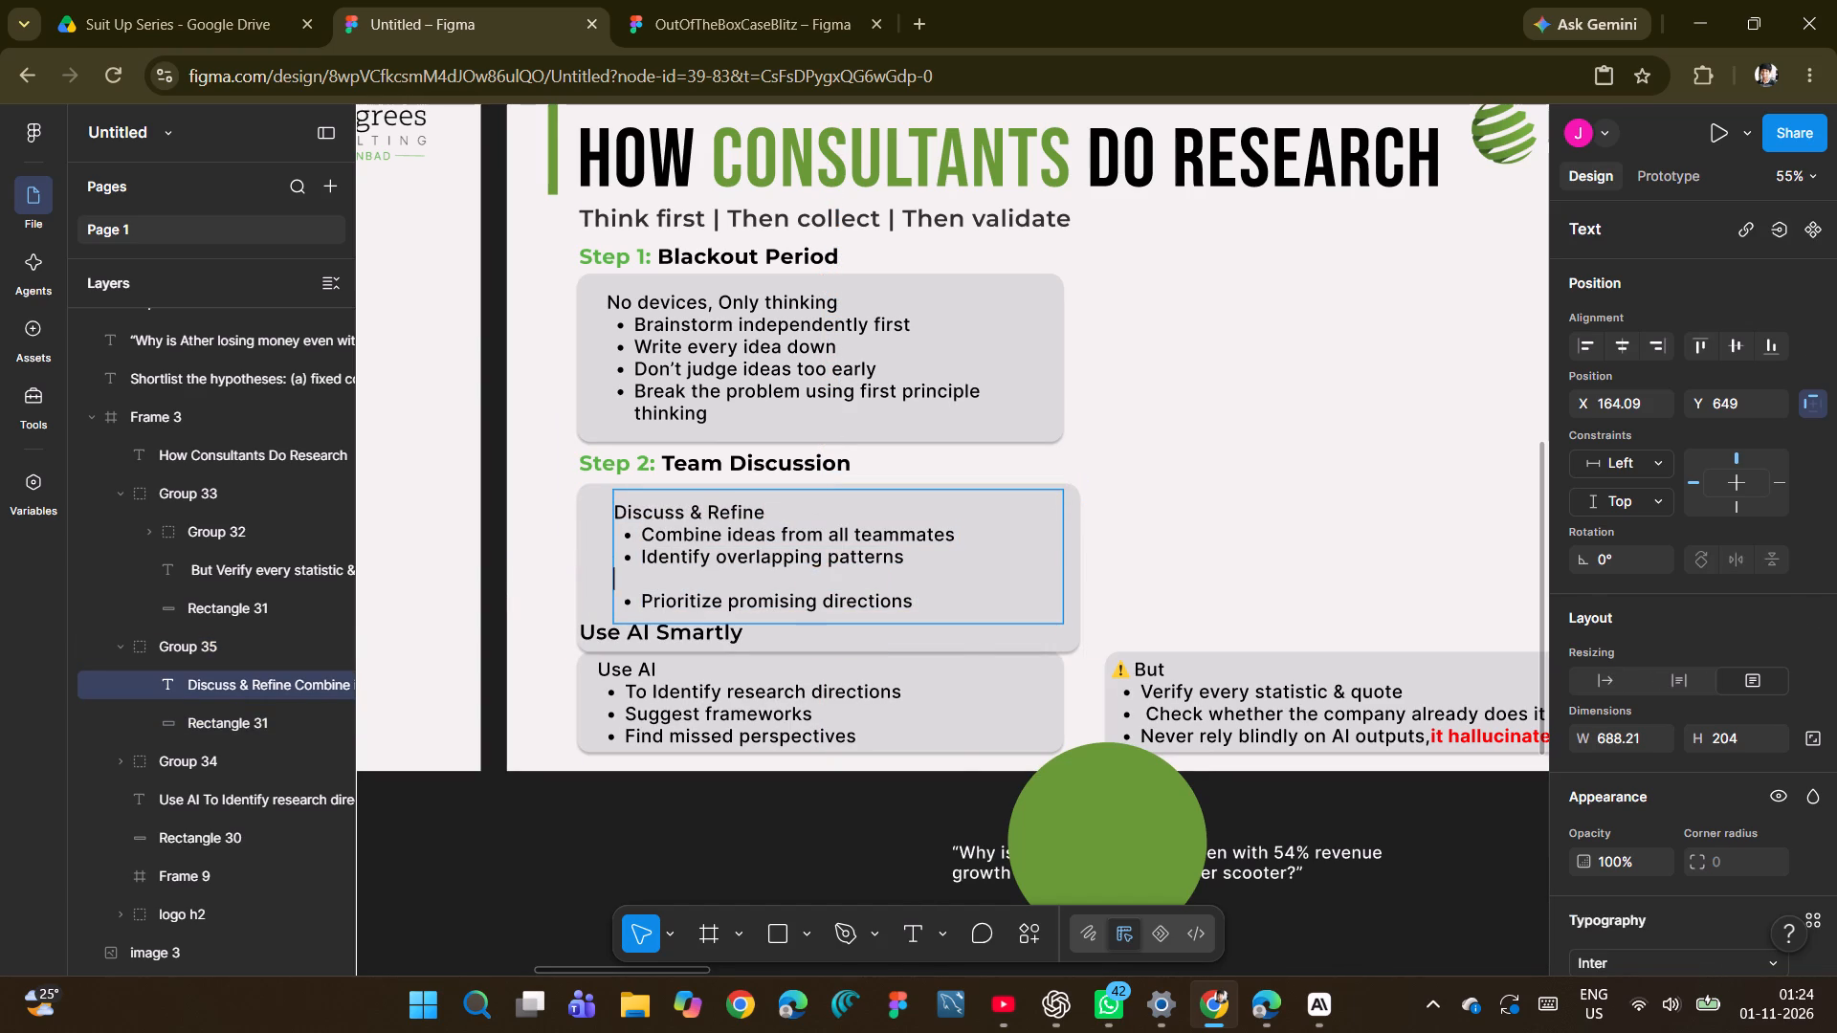
{"action": "key", "text": "BackSpace"}
{"action": "left_click", "coordinate": [1164, 536]}
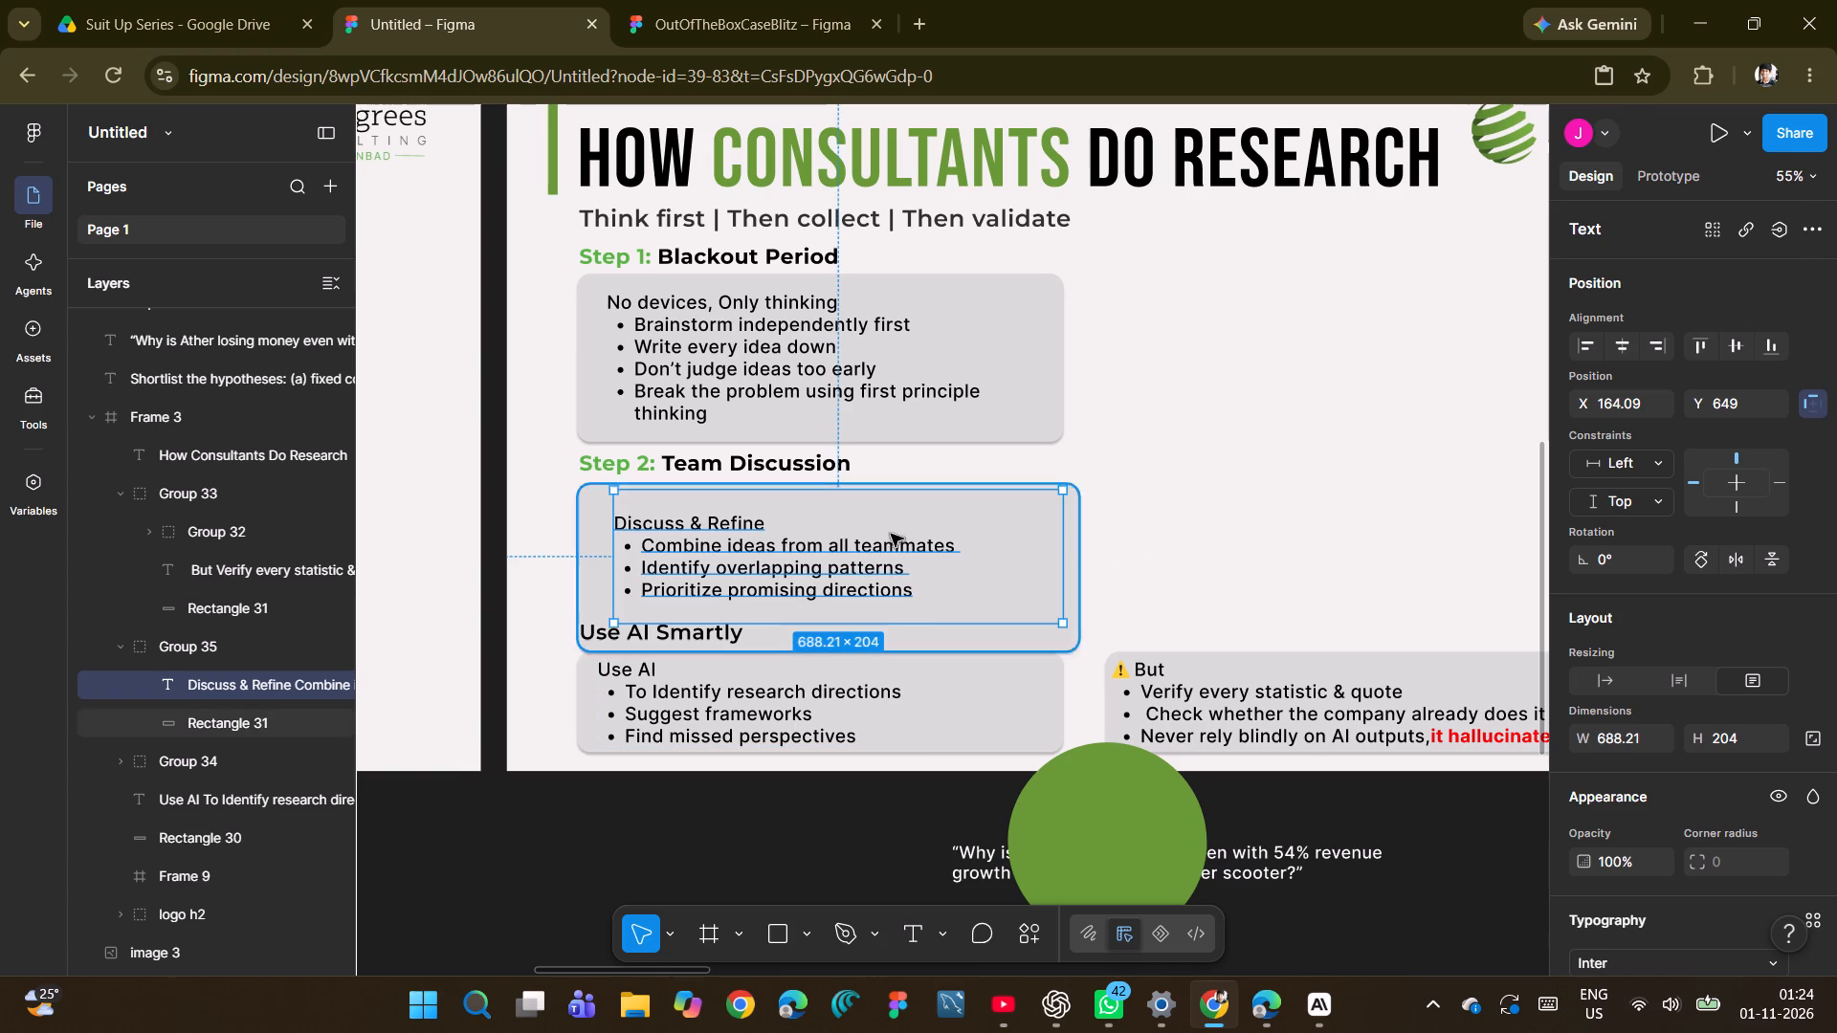
Nudge the "Discuss & Refine" text up and left inside its box to X 151.09, Y 620.
{"action": "key", "text": "Up"}
{"action": "key", "text": "Up"}
{"action": "key", "text": "Up"}
{"action": "key", "text": "Up"}
{"action": "key", "text": "Up"}
{"action": "key", "text": "Up"}
{"action": "key", "text": "Up"}
{"action": "key", "text": "Up"}
{"action": "key", "text": "Up"}
{"action": "key", "text": "Up"}
{"action": "key", "text": "Up"}
{"action": "key", "text": "Up"}
{"action": "key", "text": "Up"}
{"action": "key", "text": "Up"}
{"action": "key", "text": "Up"}
{"action": "key", "text": "Up"}
{"action": "key", "text": "Up"}
{"action": "key", "text": "Up"}
{"action": "key", "text": "Up"}
{"action": "key", "text": "Up"}
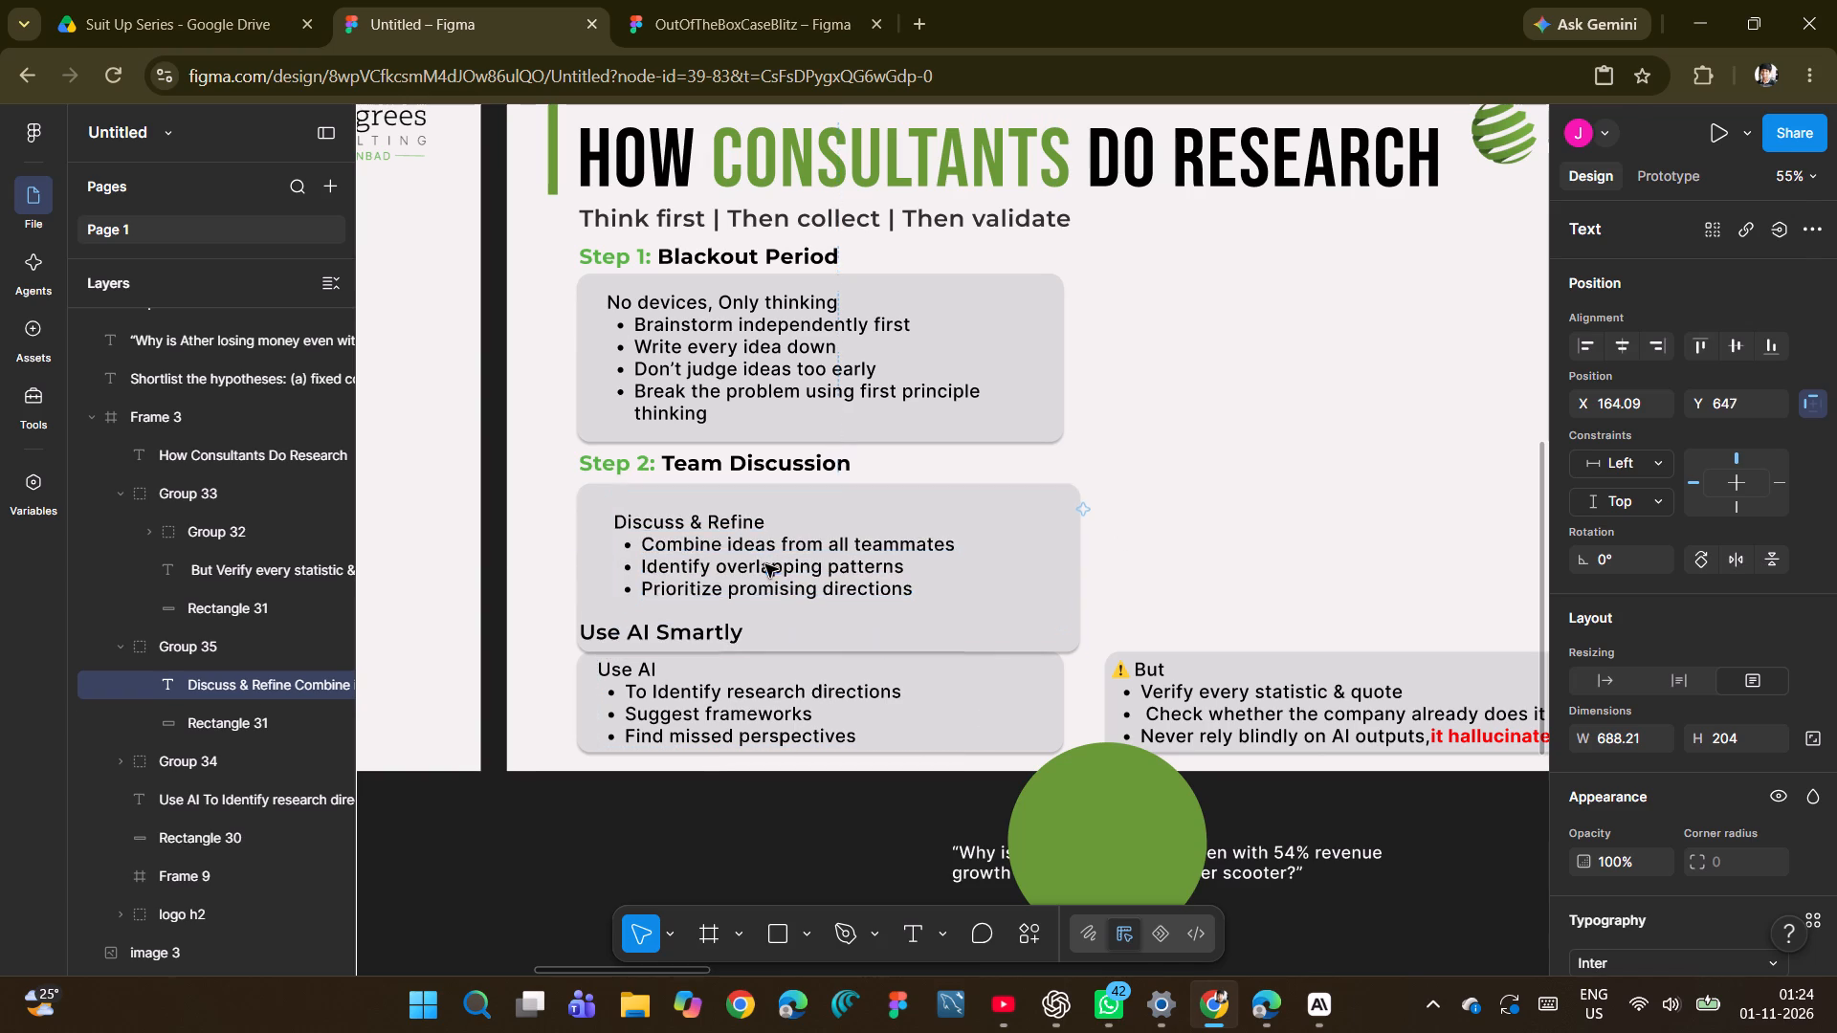
{"action": "key", "text": "Left"}
{"action": "key", "text": "Left"}
{"action": "key", "text": "Left"}
{"action": "key", "text": "Left"}
{"action": "key", "text": "Left"}
{"action": "key", "text": "Left"}
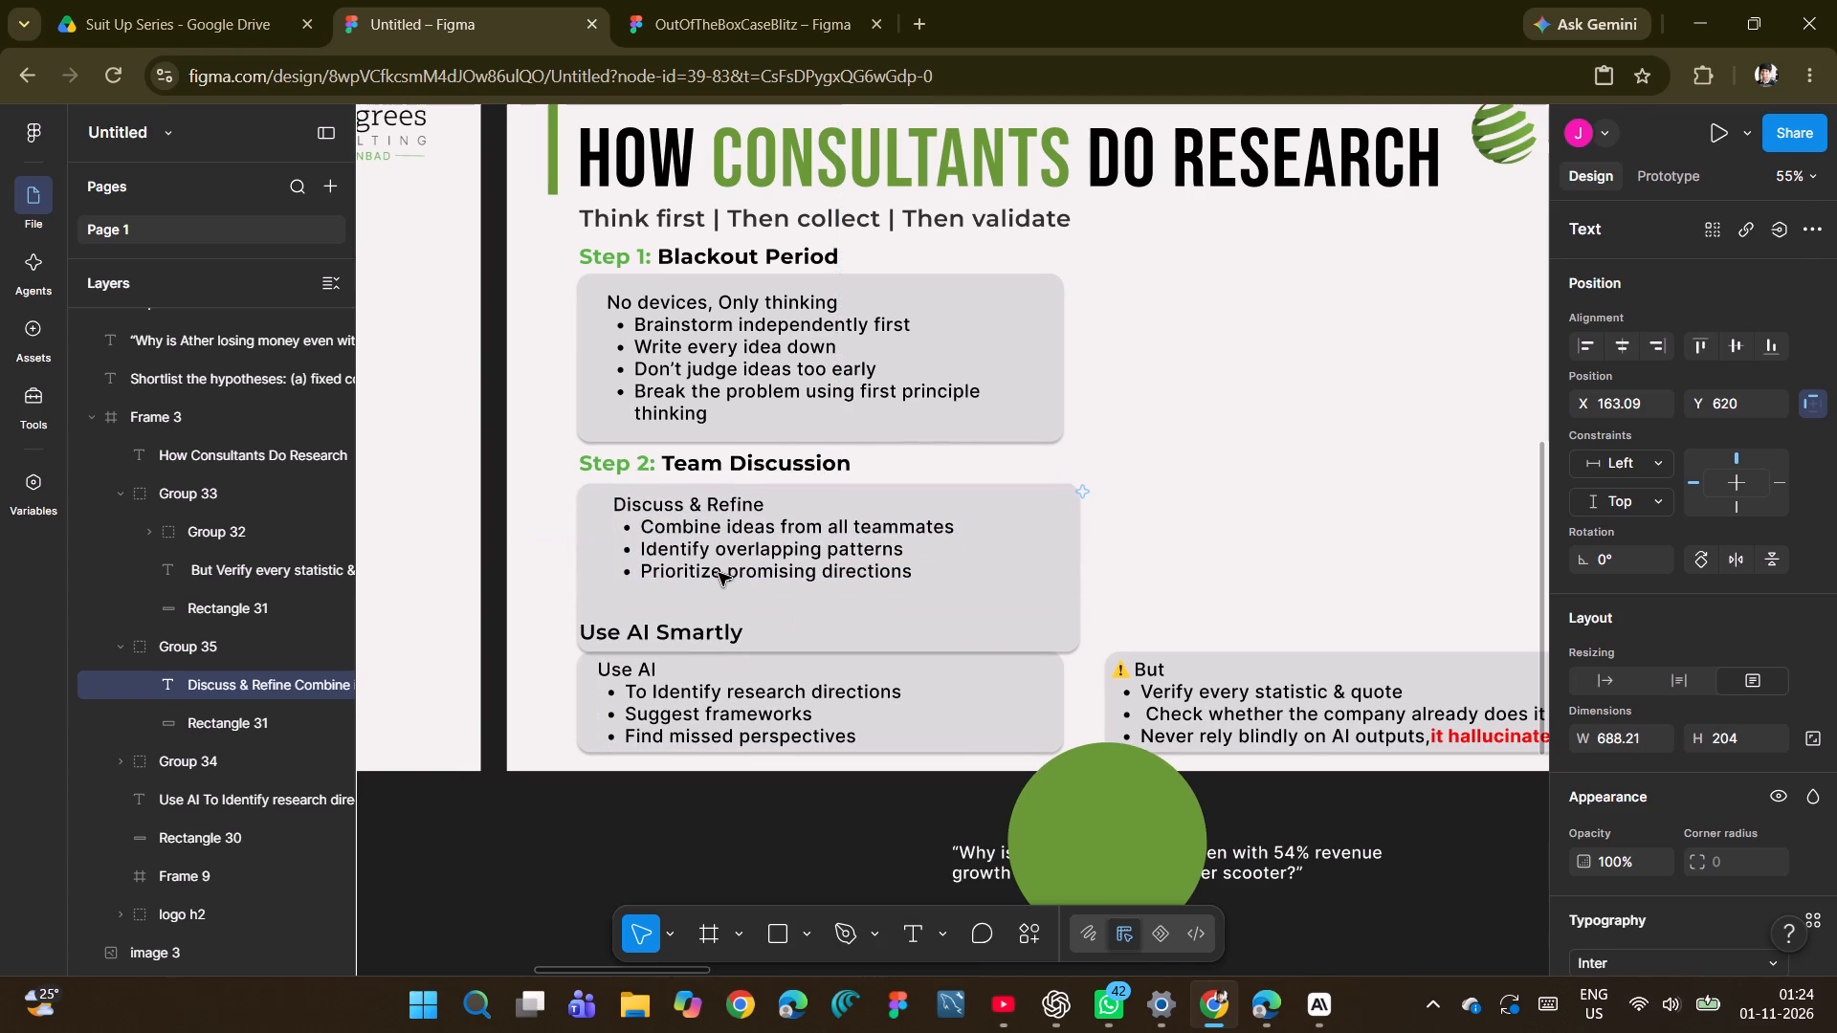
{"action": "key", "text": "Left"}
{"action": "key", "text": "Left"}
{"action": "key", "text": "Left"}
{"action": "key", "text": "Left"}
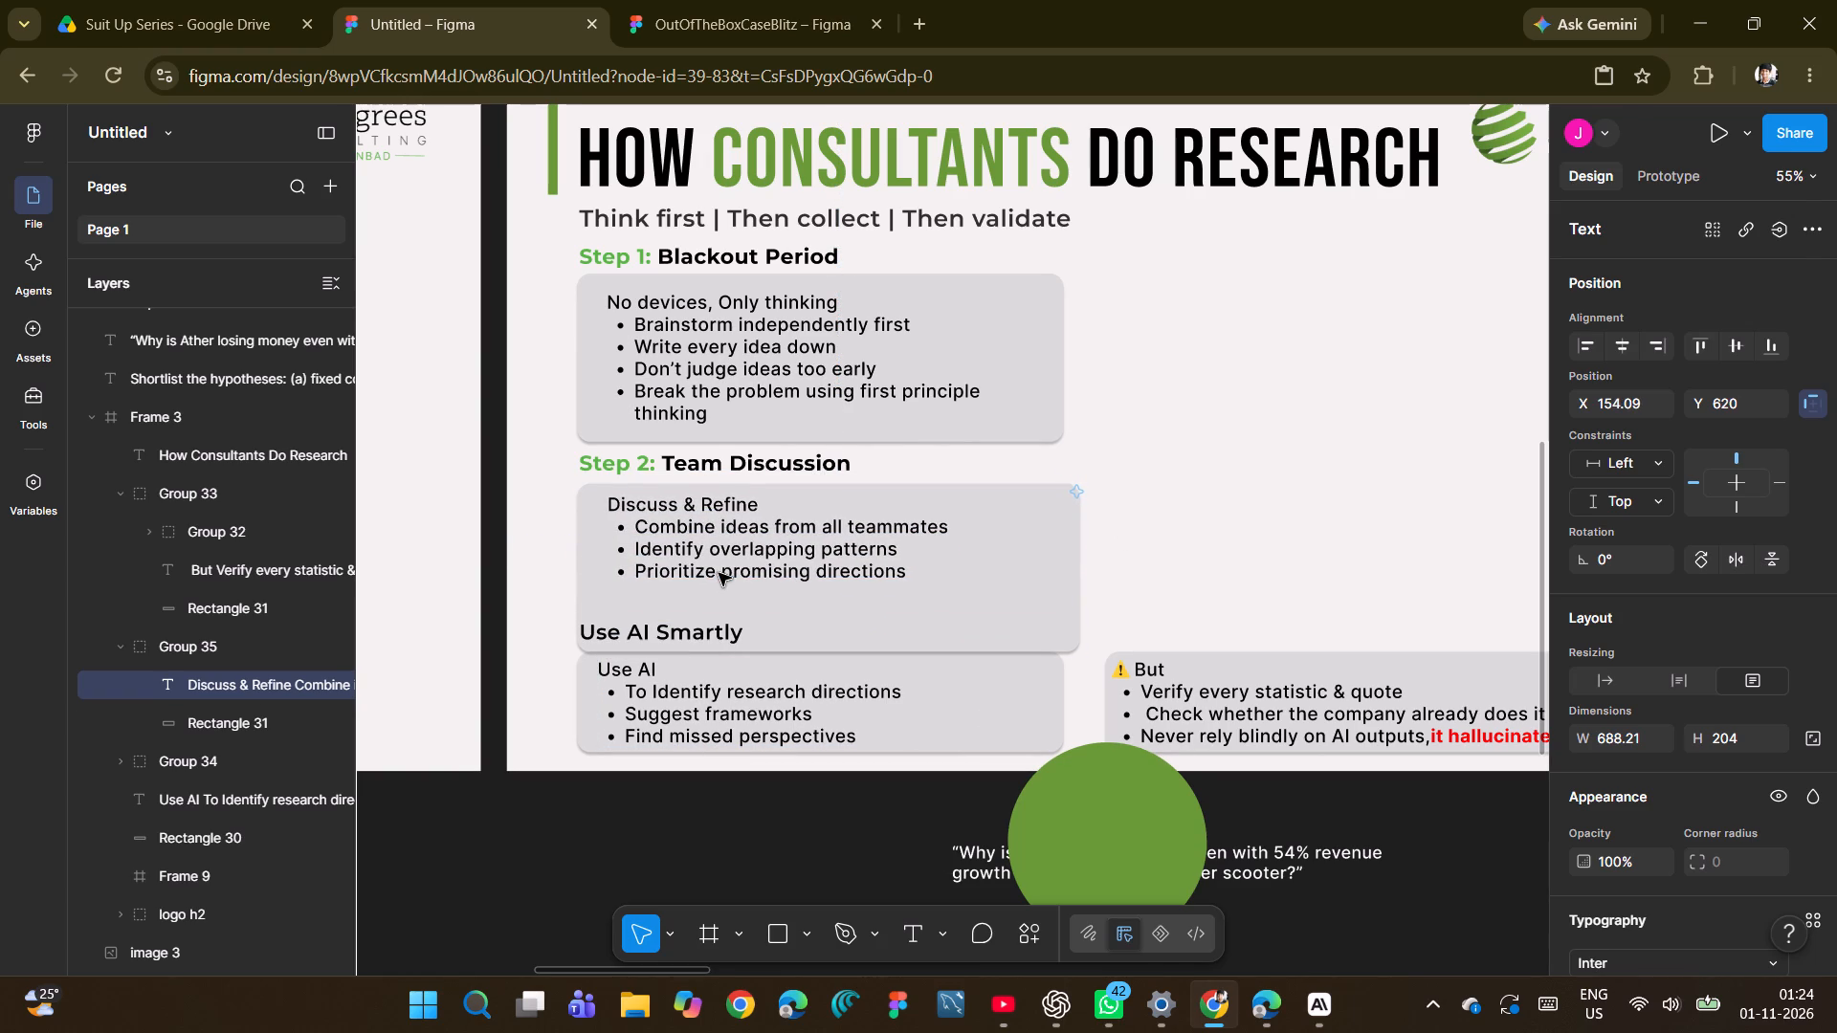
{"action": "key", "text": "Left"}
{"action": "key", "text": "Left"}
{"action": "key", "text": "Left"}
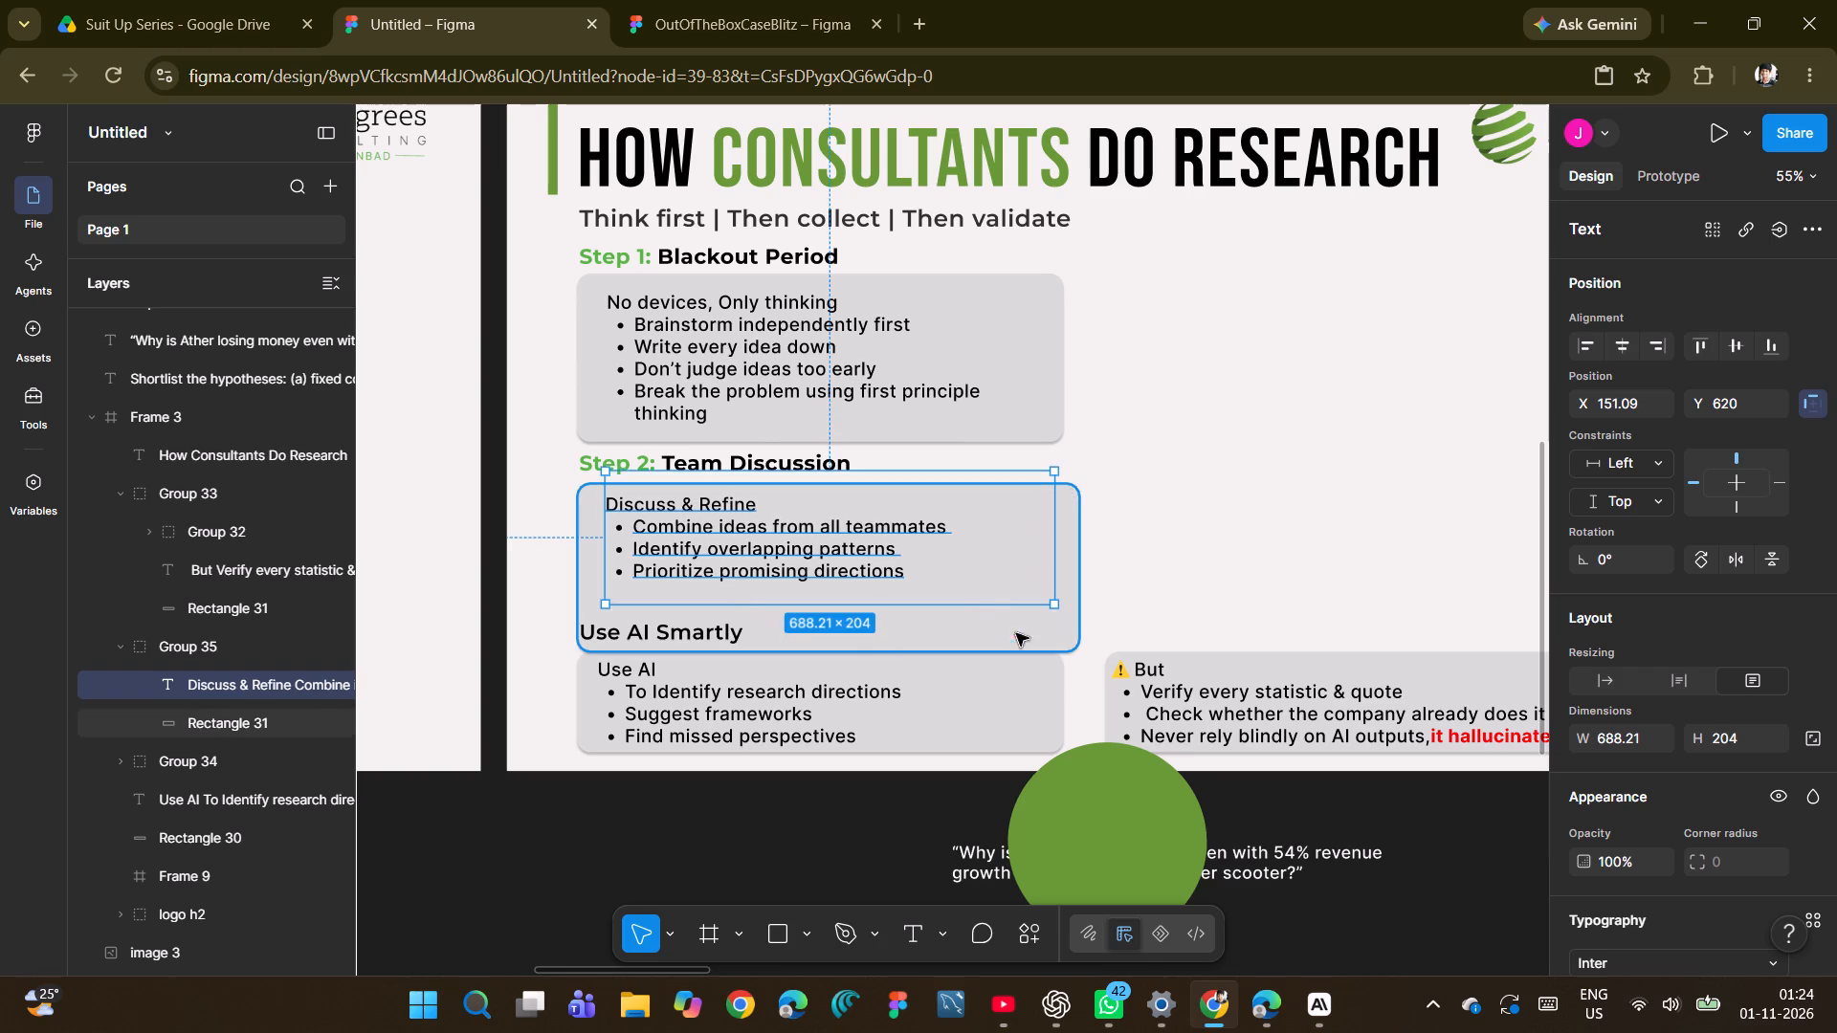
Resize the grey rectangle behind "Discuss & Refine" to a height of 196 and the same width as the Step 1 box.
{"action": "left_click", "coordinate": [1050, 649]}
{"action": "left_click_drag", "start_coordinate": [1024, 648], "coordinate": [1028, 604]}
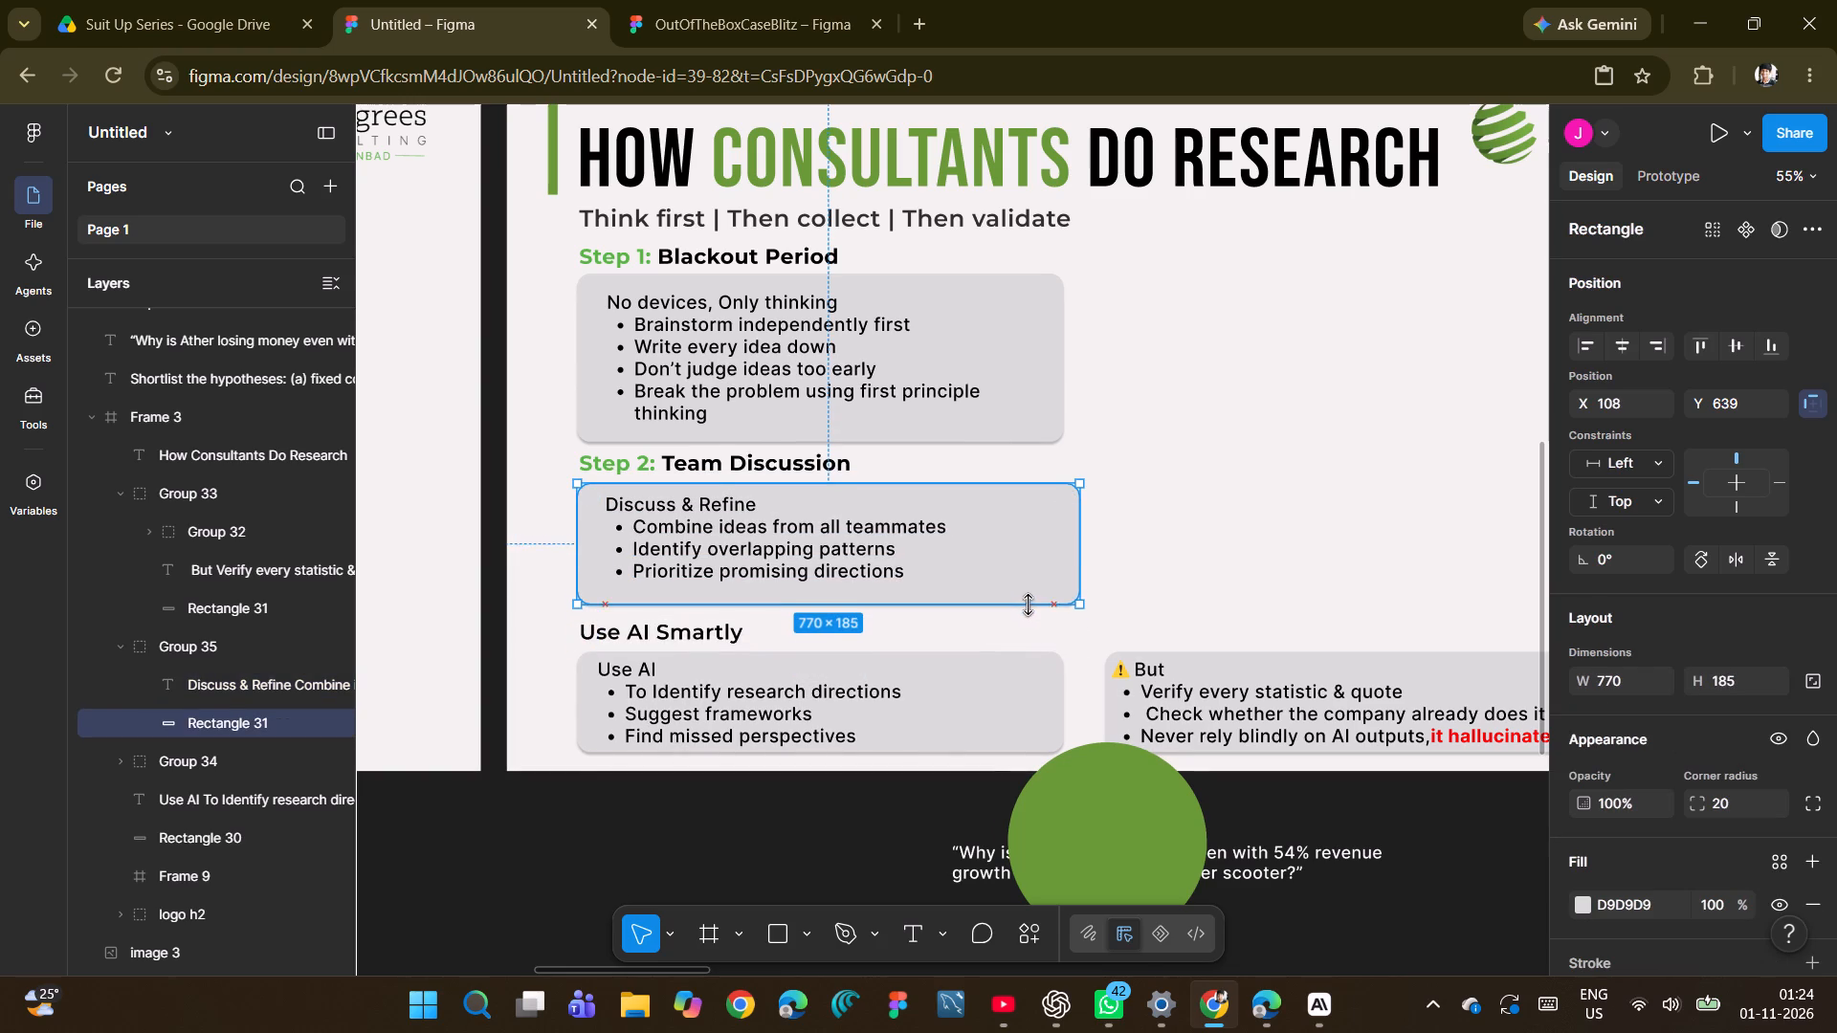
{"action": "left_click_drag", "start_coordinate": [1028, 604], "coordinate": [1029, 611]}
{"action": "left_click_drag", "start_coordinate": [1079, 548], "coordinate": [1072, 548]}
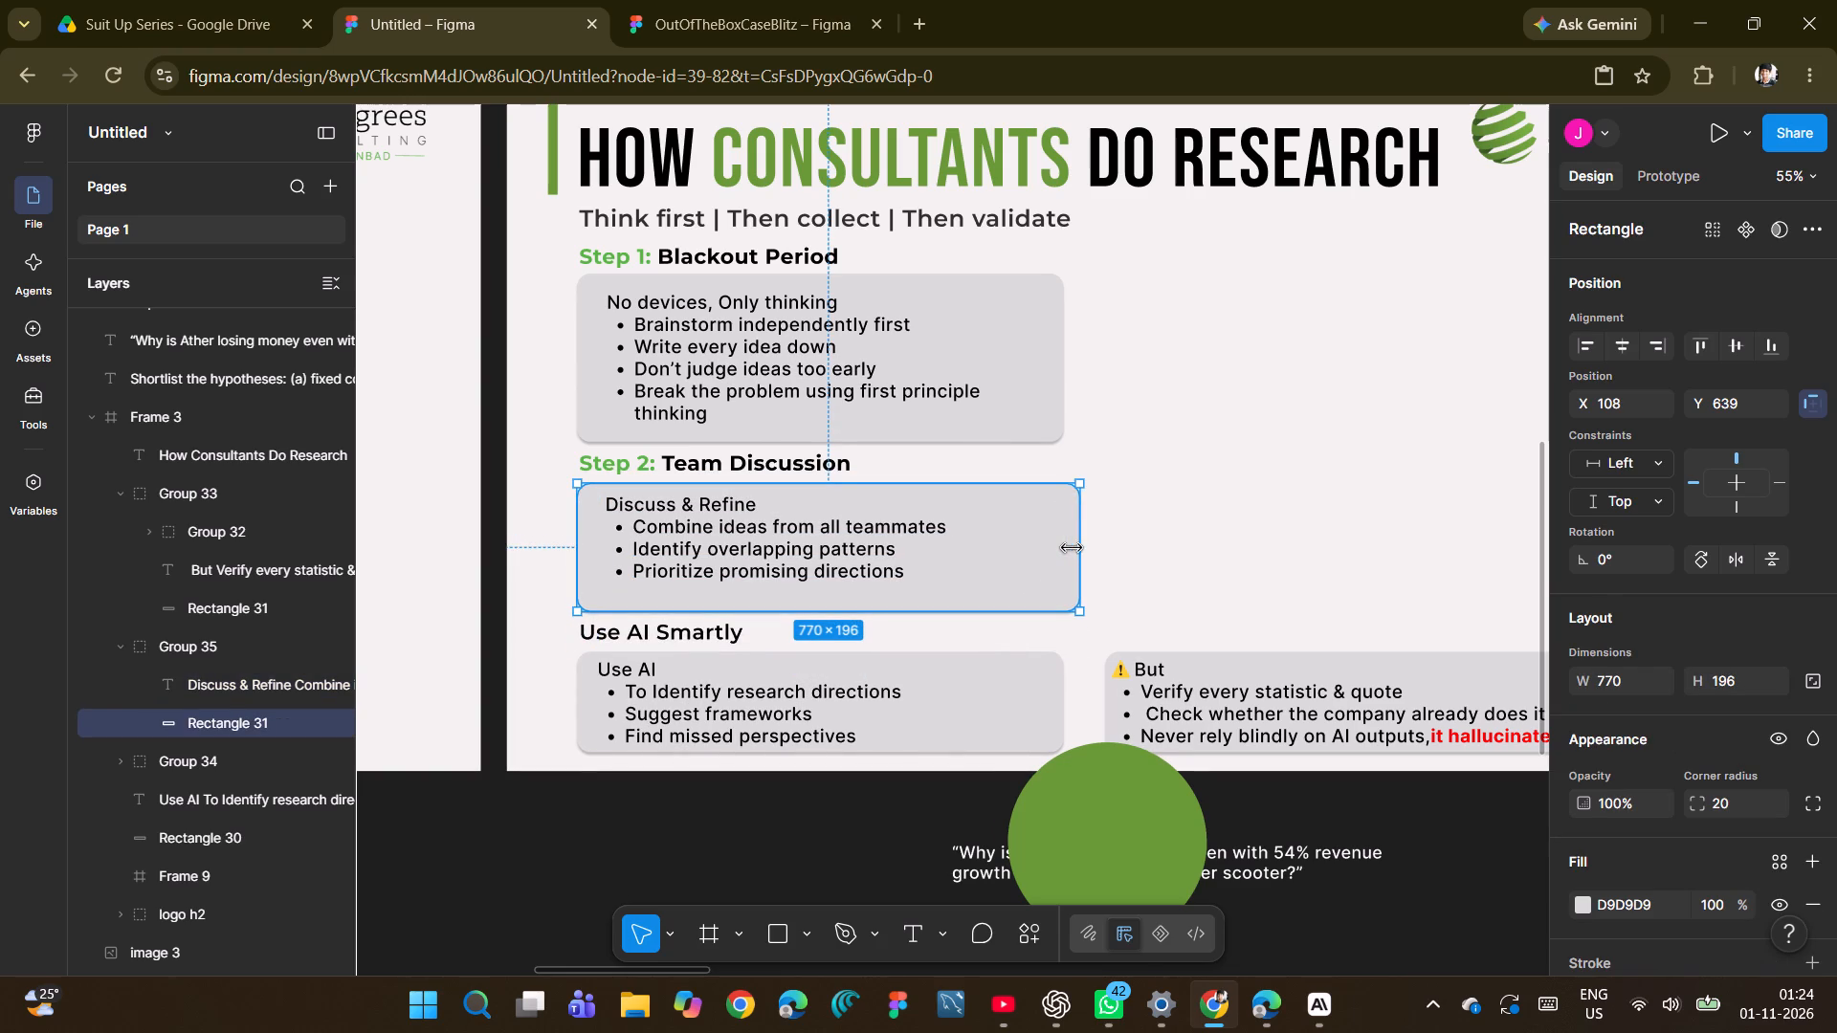
{"action": "left_click_drag", "start_coordinate": [1072, 548], "coordinate": [1063, 549]}
{"action": "left_click", "coordinate": [1135, 540]}
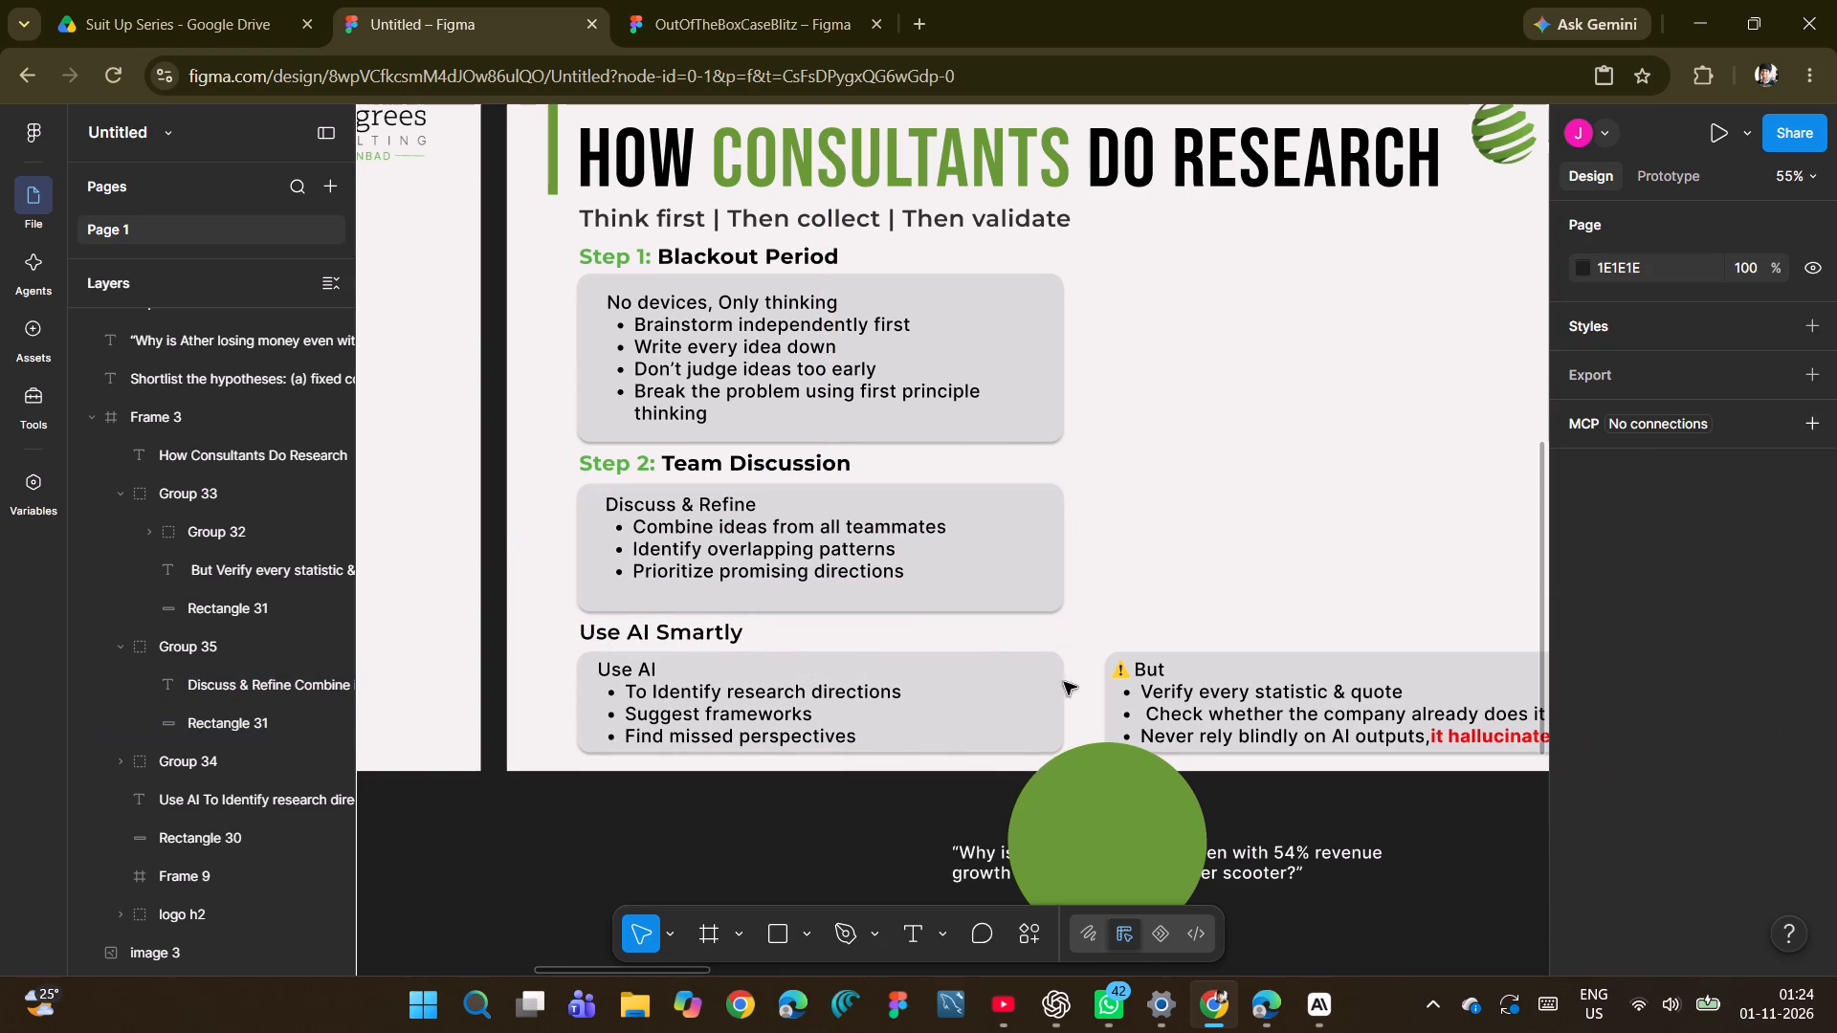
Move the green circle into the empty area beside the Step 1 box, to X 3037, Y -883.
{"action": "left_click_drag", "start_coordinate": [1102, 770], "coordinate": [1273, 274]}
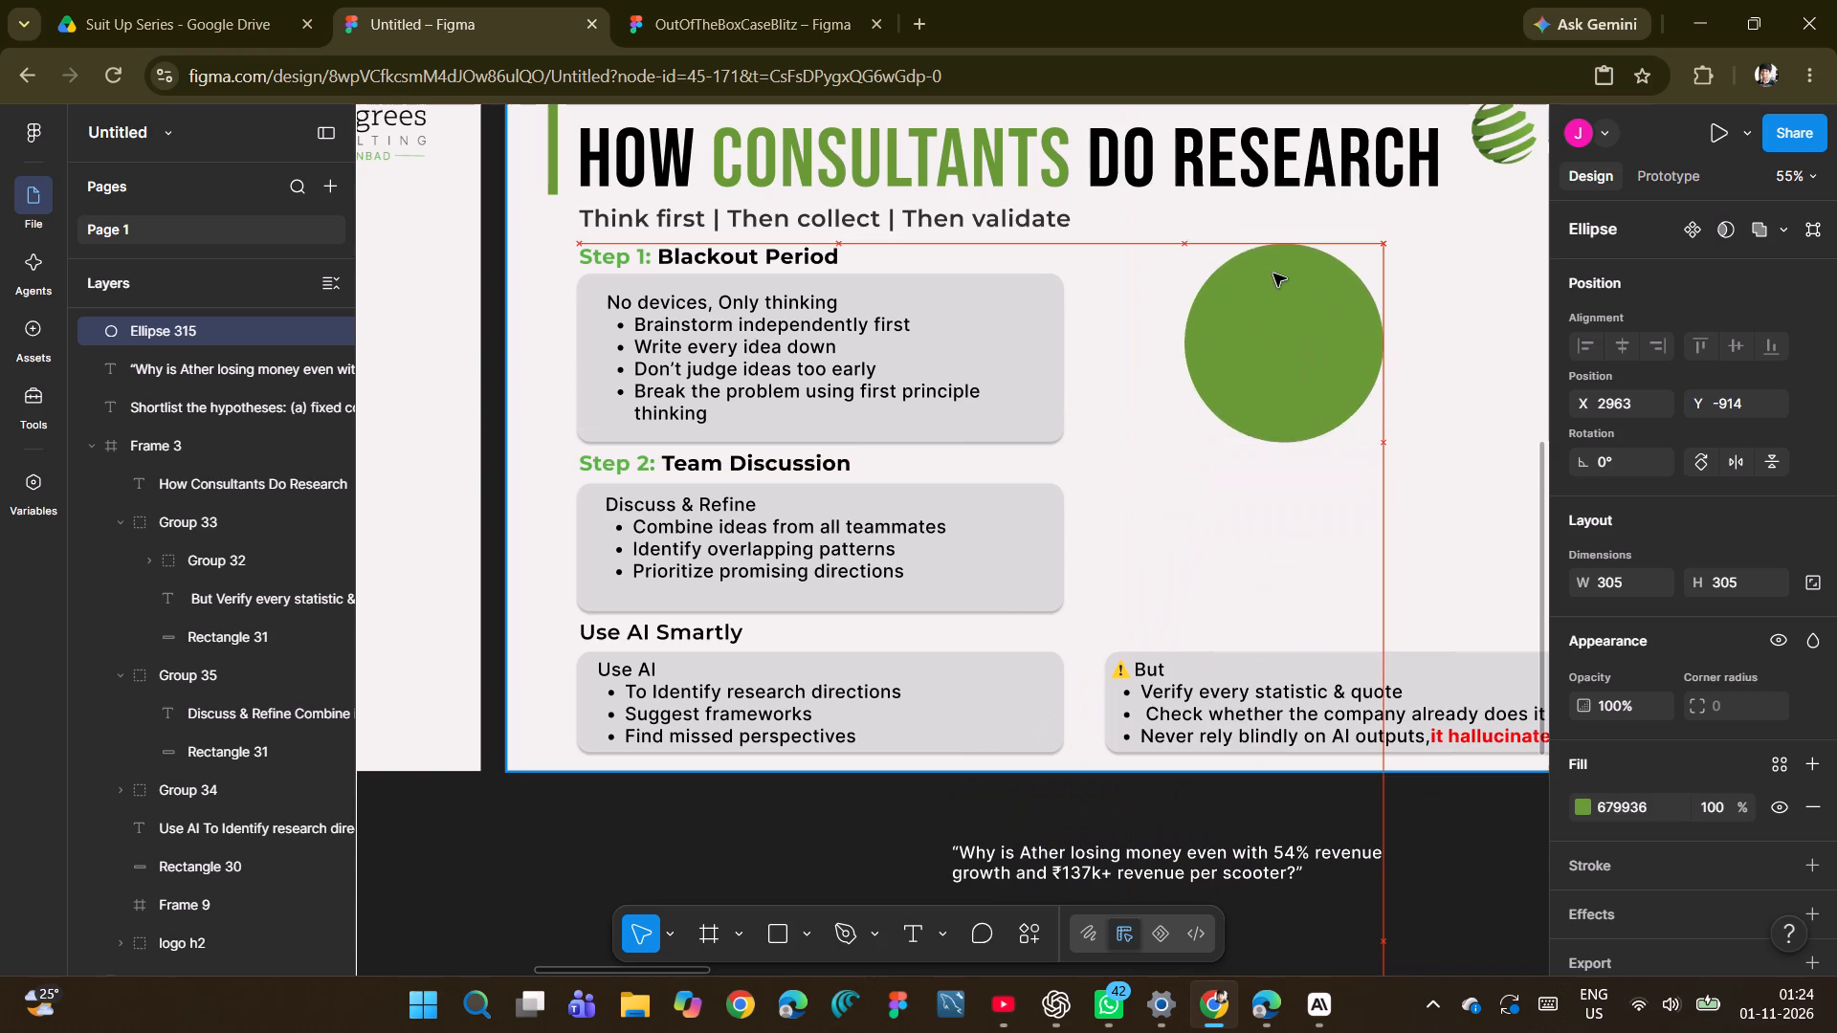
{"action": "left_click_drag", "start_coordinate": [1273, 274], "coordinate": [1271, 290]}
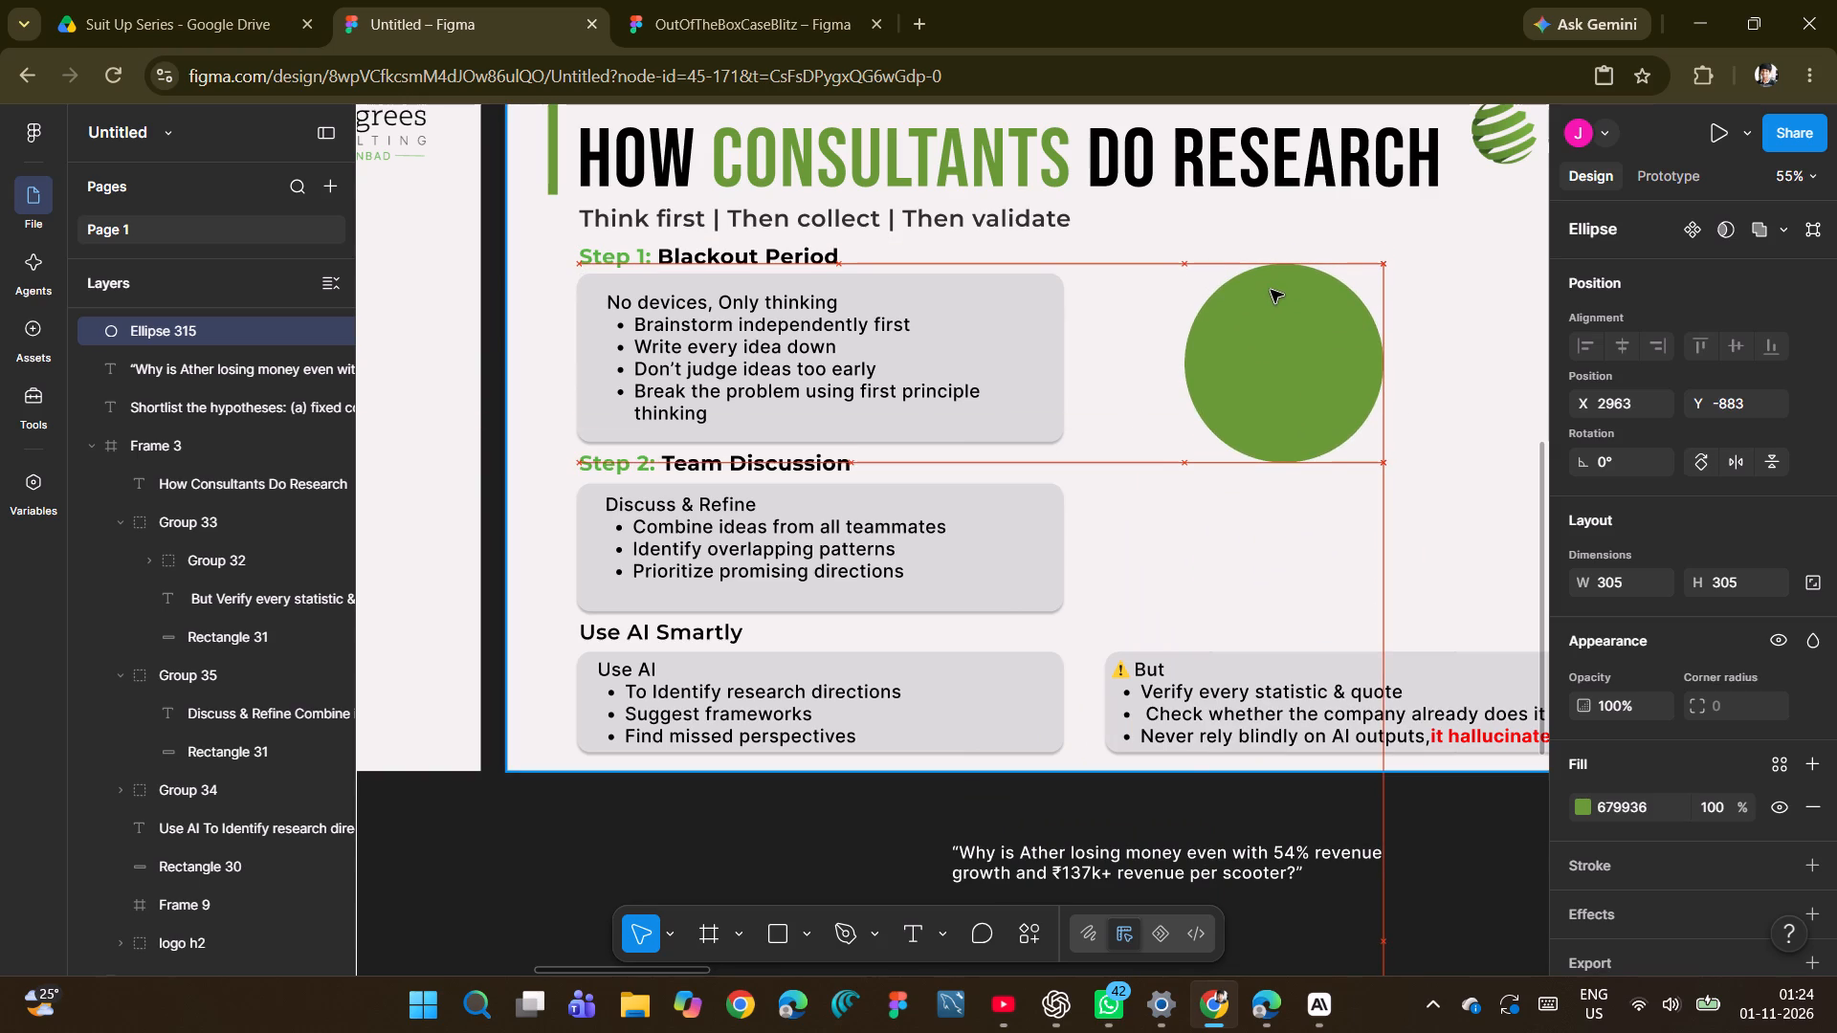
{"action": "left_click_drag", "start_coordinate": [1271, 290], "coordinate": [1328, 294]}
Move the "Why is Ather losing money" text over the green circle at X 1044, Y 418, and resize its text box to 430 × 98.
{"action": "scroll", "coordinate": [1326, 335], "scroll_direction": "left", "scroll_amount": 1}
{"action": "left_click", "coordinate": [986, 868]}
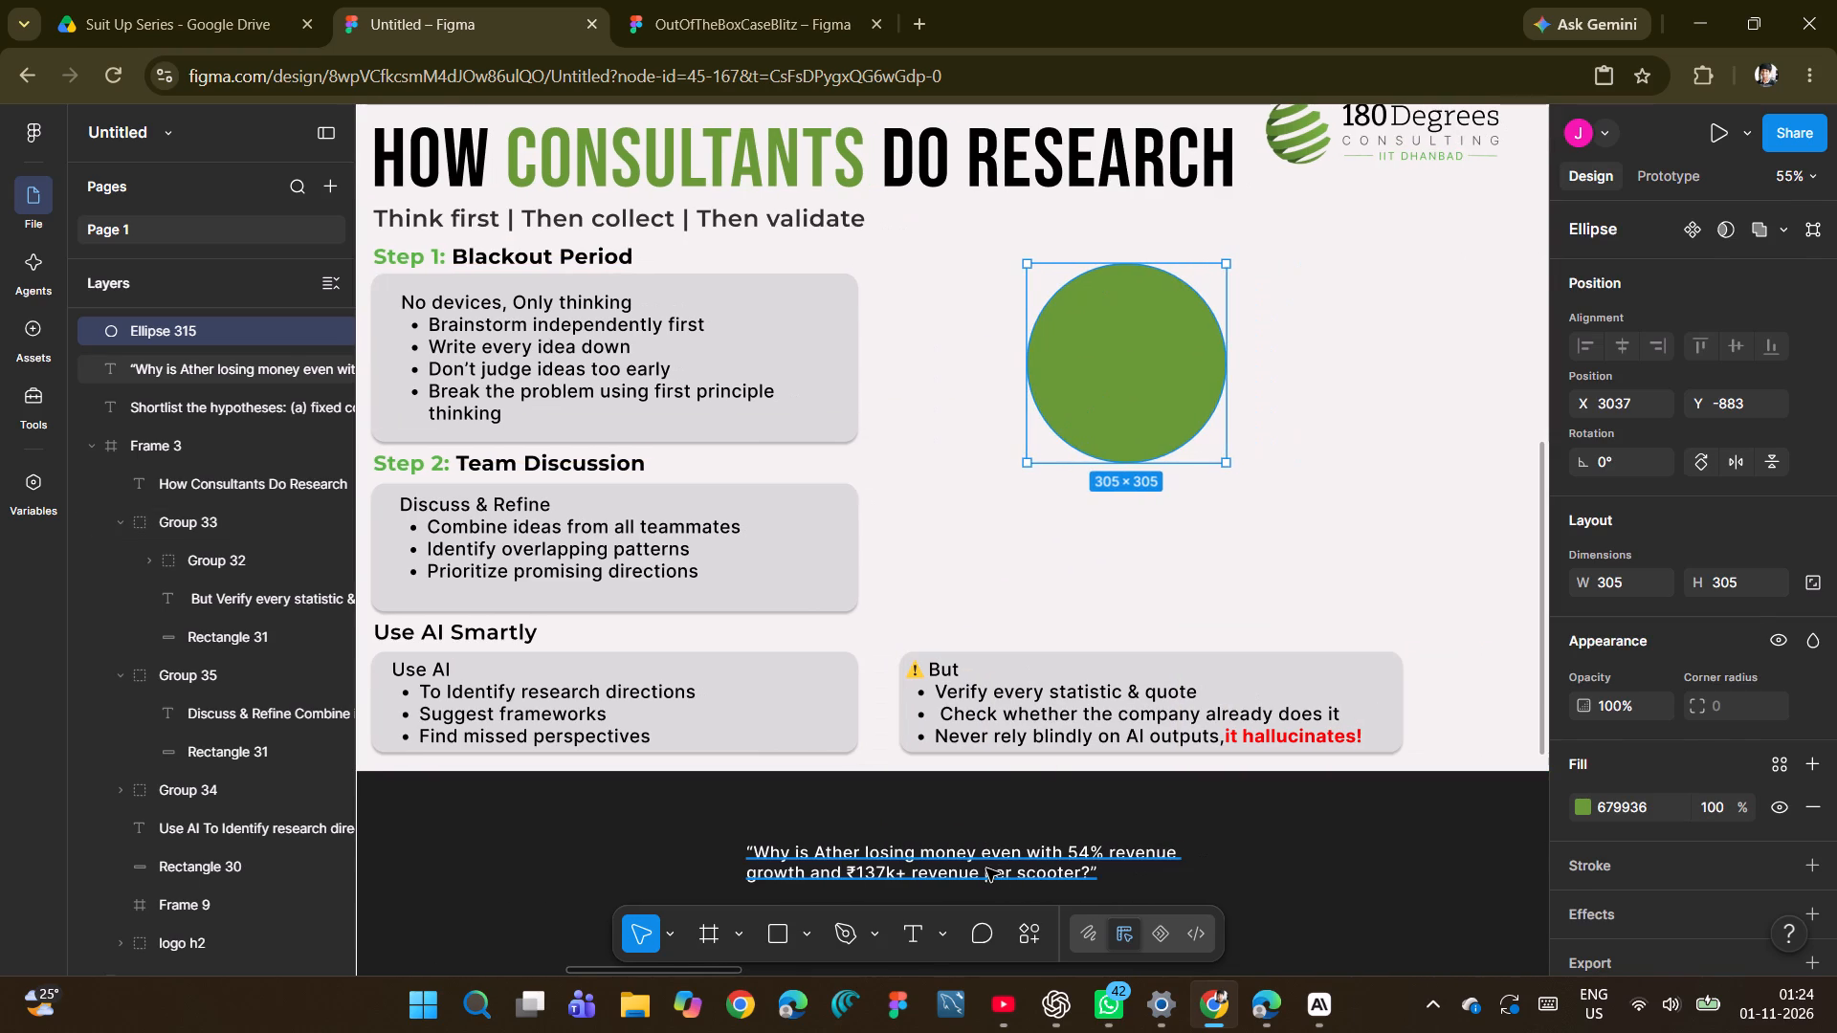
{"action": "left_click_drag", "start_coordinate": [986, 868], "coordinate": [1306, 414]}
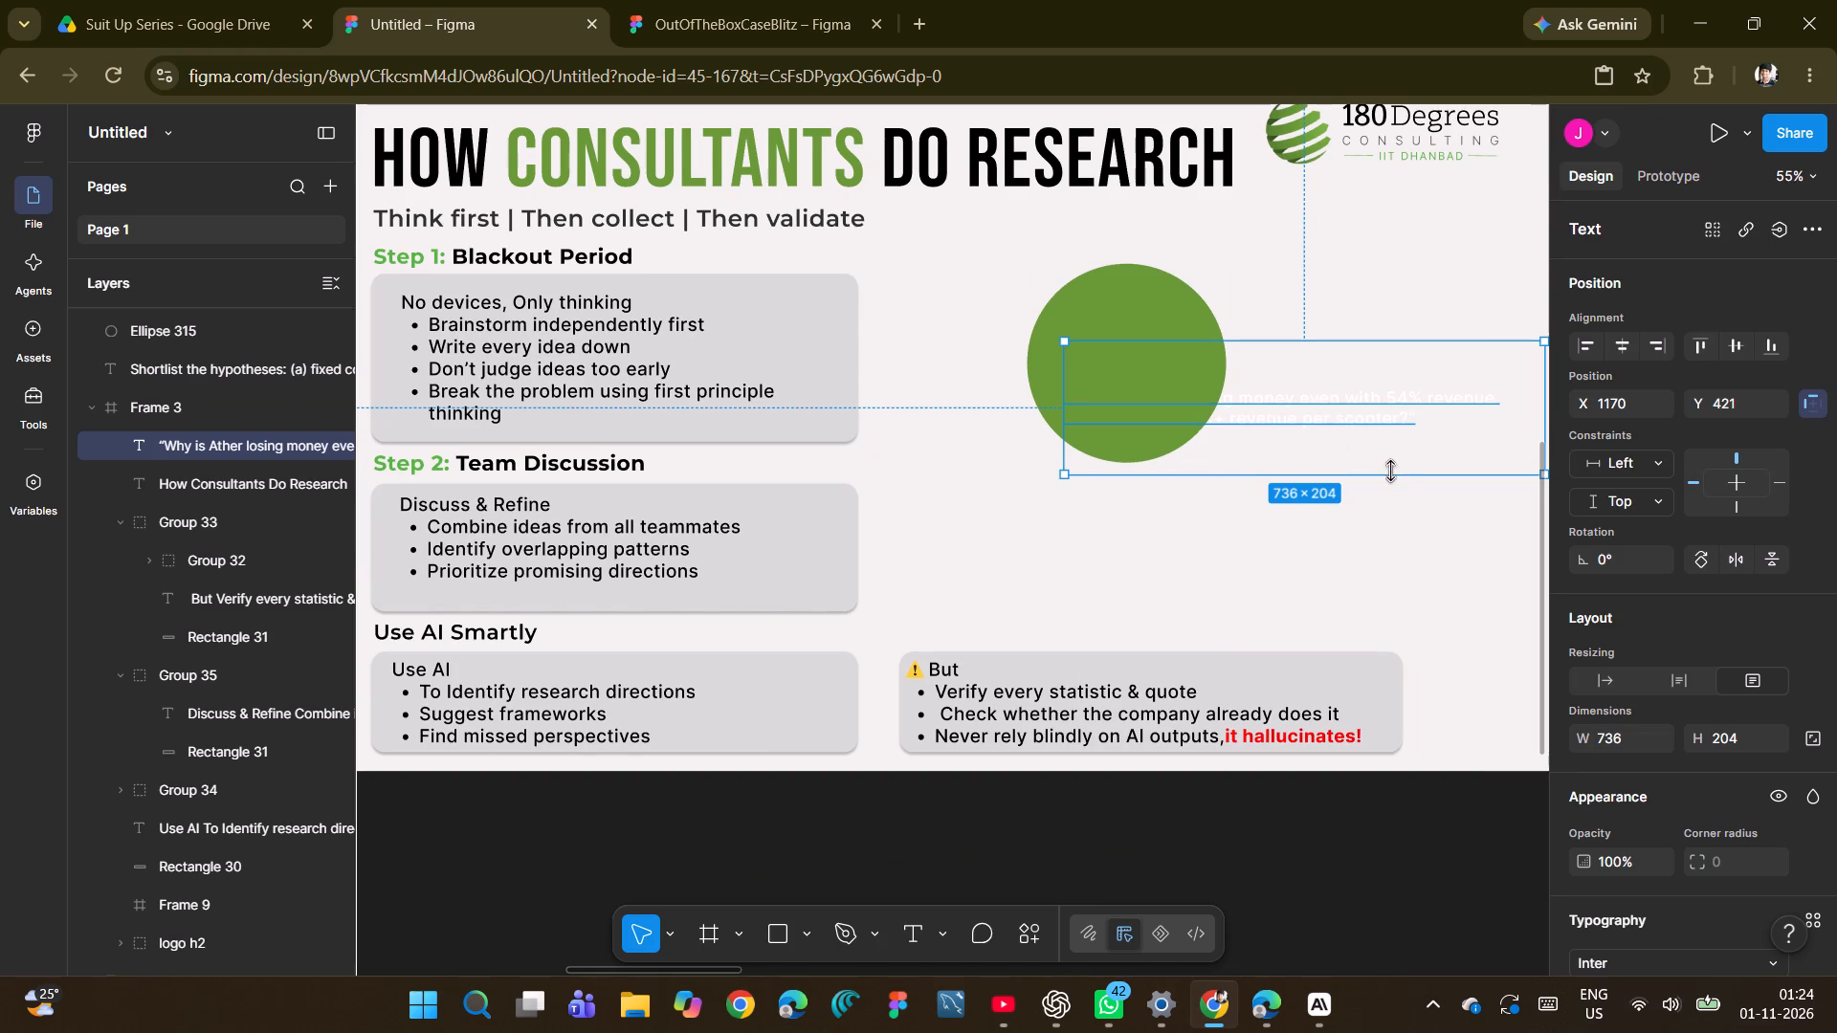
{"action": "left_click_drag", "start_coordinate": [1391, 477], "coordinate": [1389, 406]}
{"action": "scroll", "coordinate": [1358, 411], "scroll_direction": "left", "scroll_amount": 1}
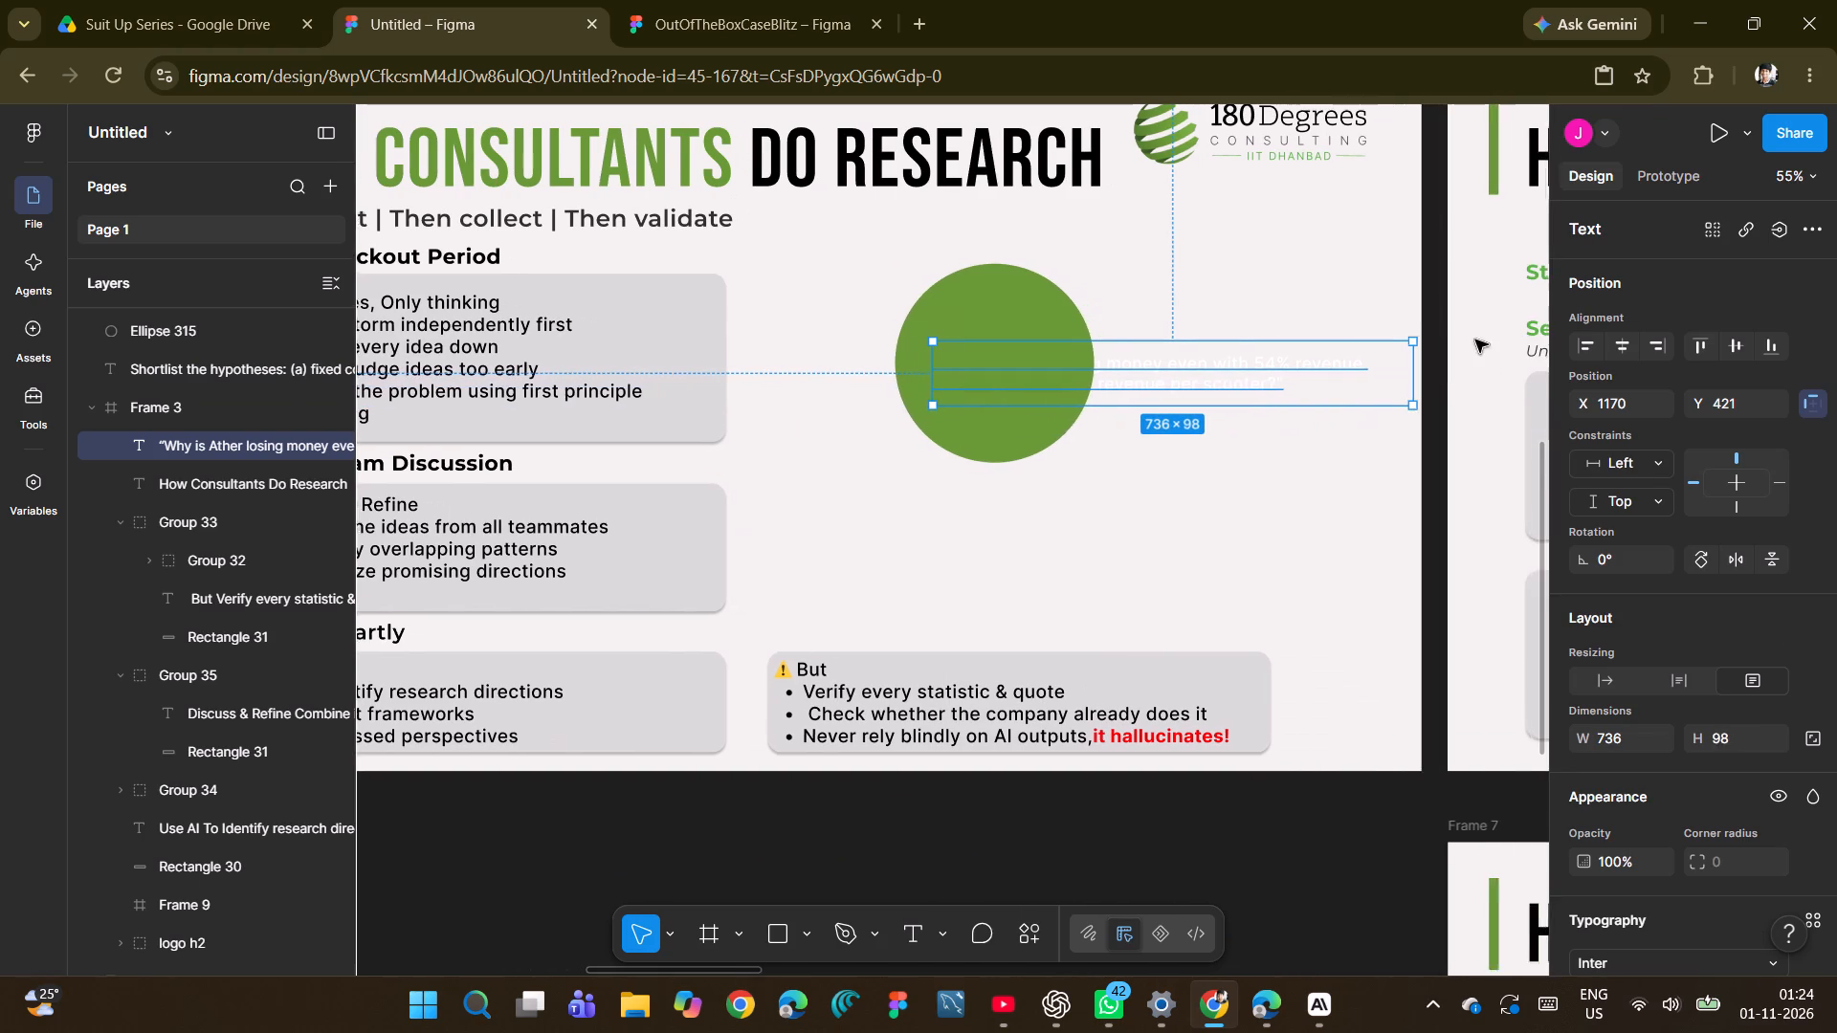
{"action": "scroll", "coordinate": [1475, 340], "scroll_direction": "left", "scroll_amount": 1}
{"action": "left_click_drag", "start_coordinate": [1372, 381], "coordinate": [1167, 400]}
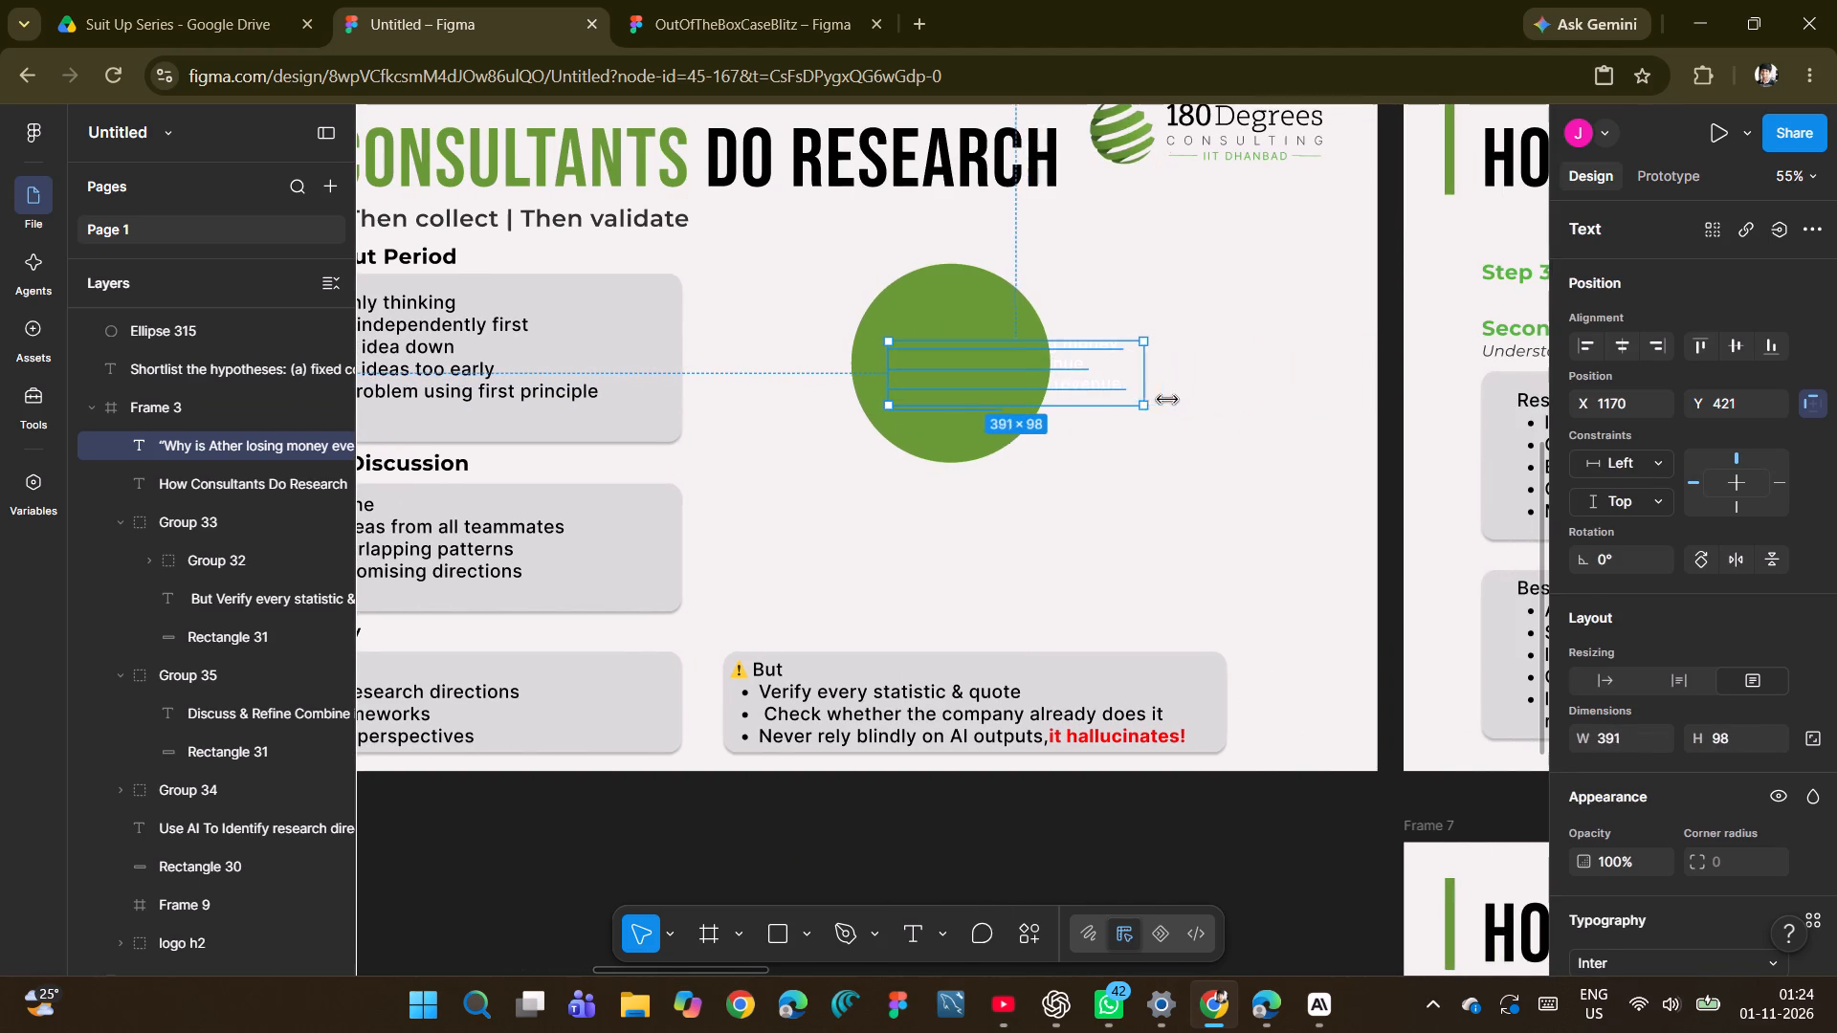
{"action": "left_click_drag", "start_coordinate": [1167, 400], "coordinate": [1174, 400]}
{"action": "left_click_drag", "start_coordinate": [1118, 378], "coordinate": [1035, 375]}
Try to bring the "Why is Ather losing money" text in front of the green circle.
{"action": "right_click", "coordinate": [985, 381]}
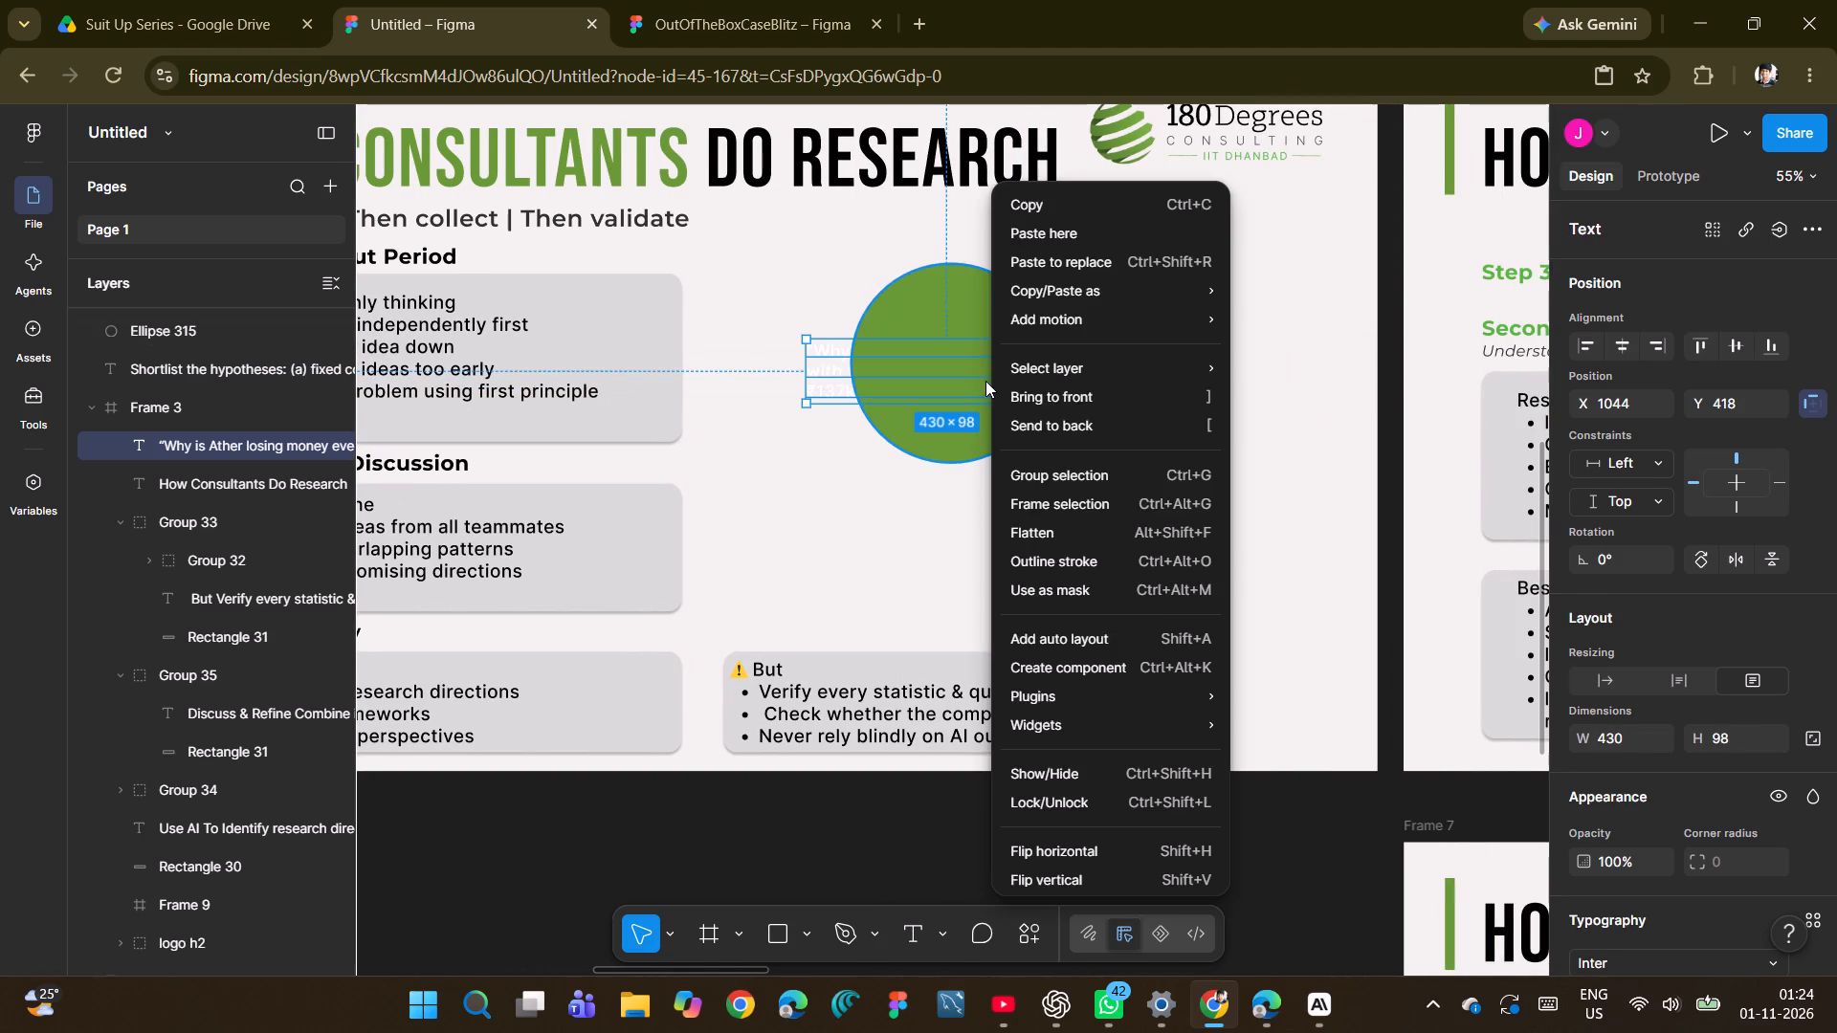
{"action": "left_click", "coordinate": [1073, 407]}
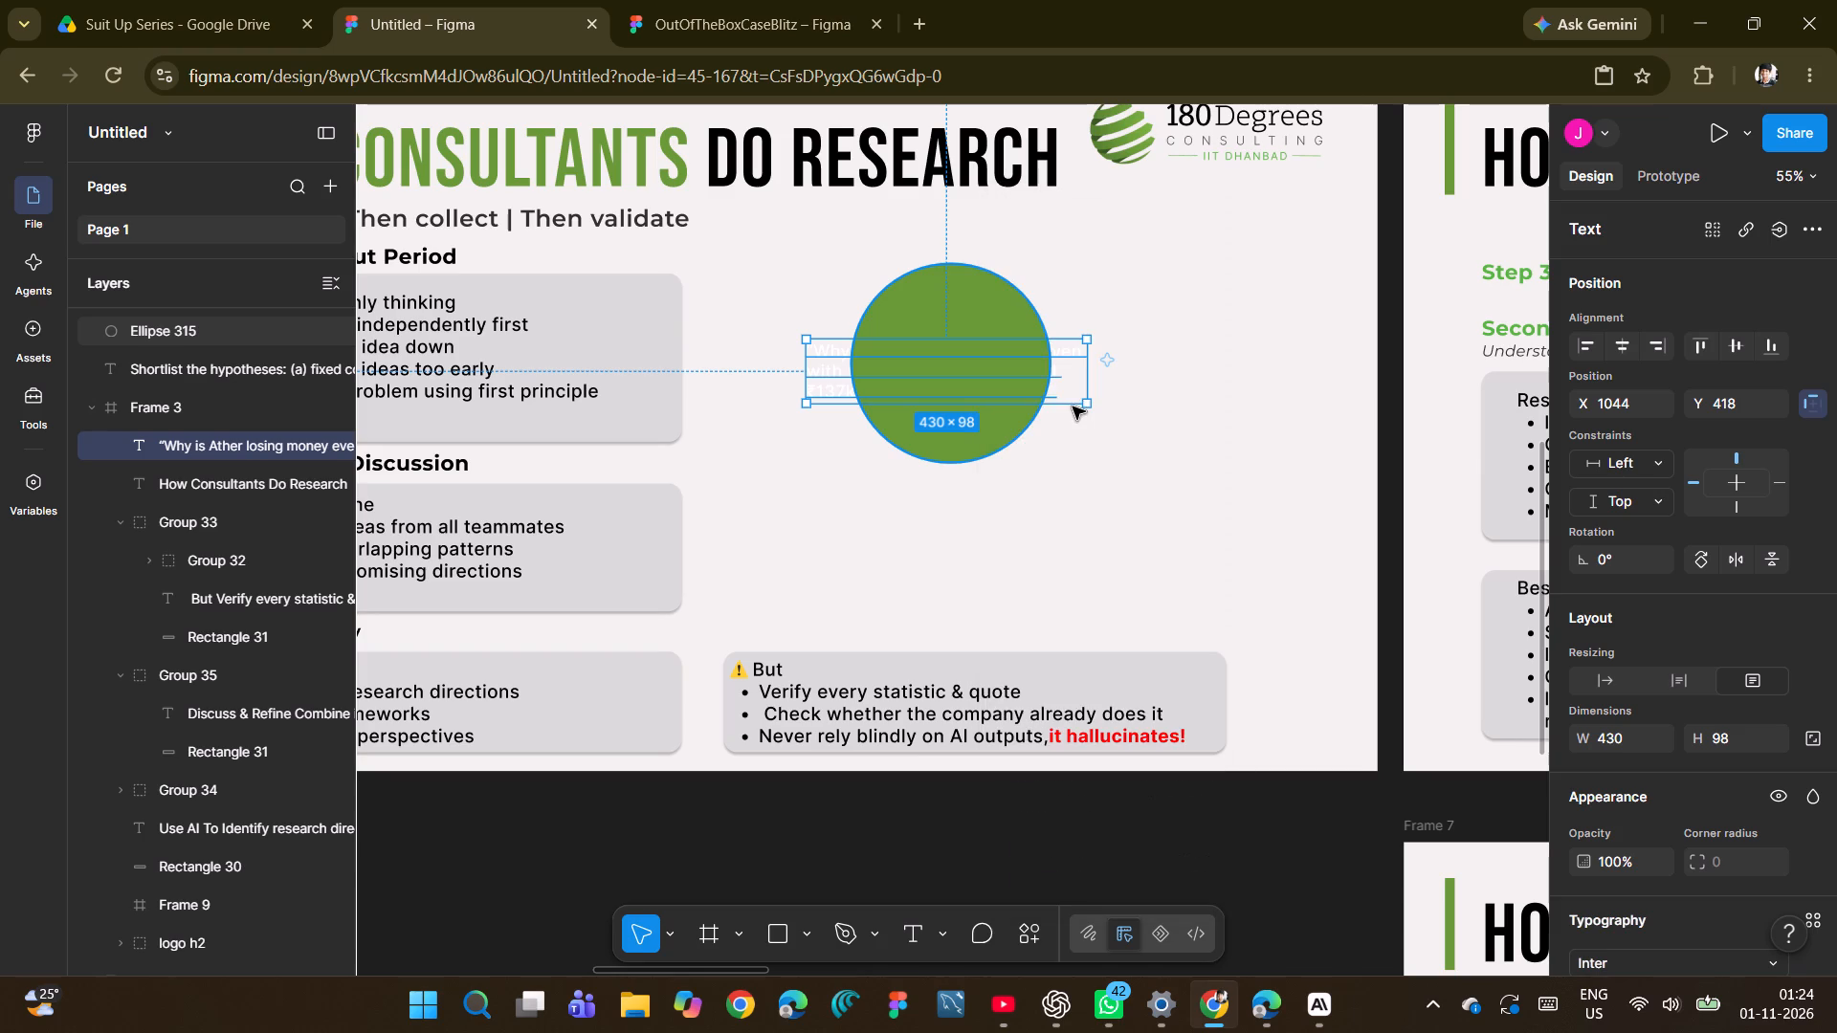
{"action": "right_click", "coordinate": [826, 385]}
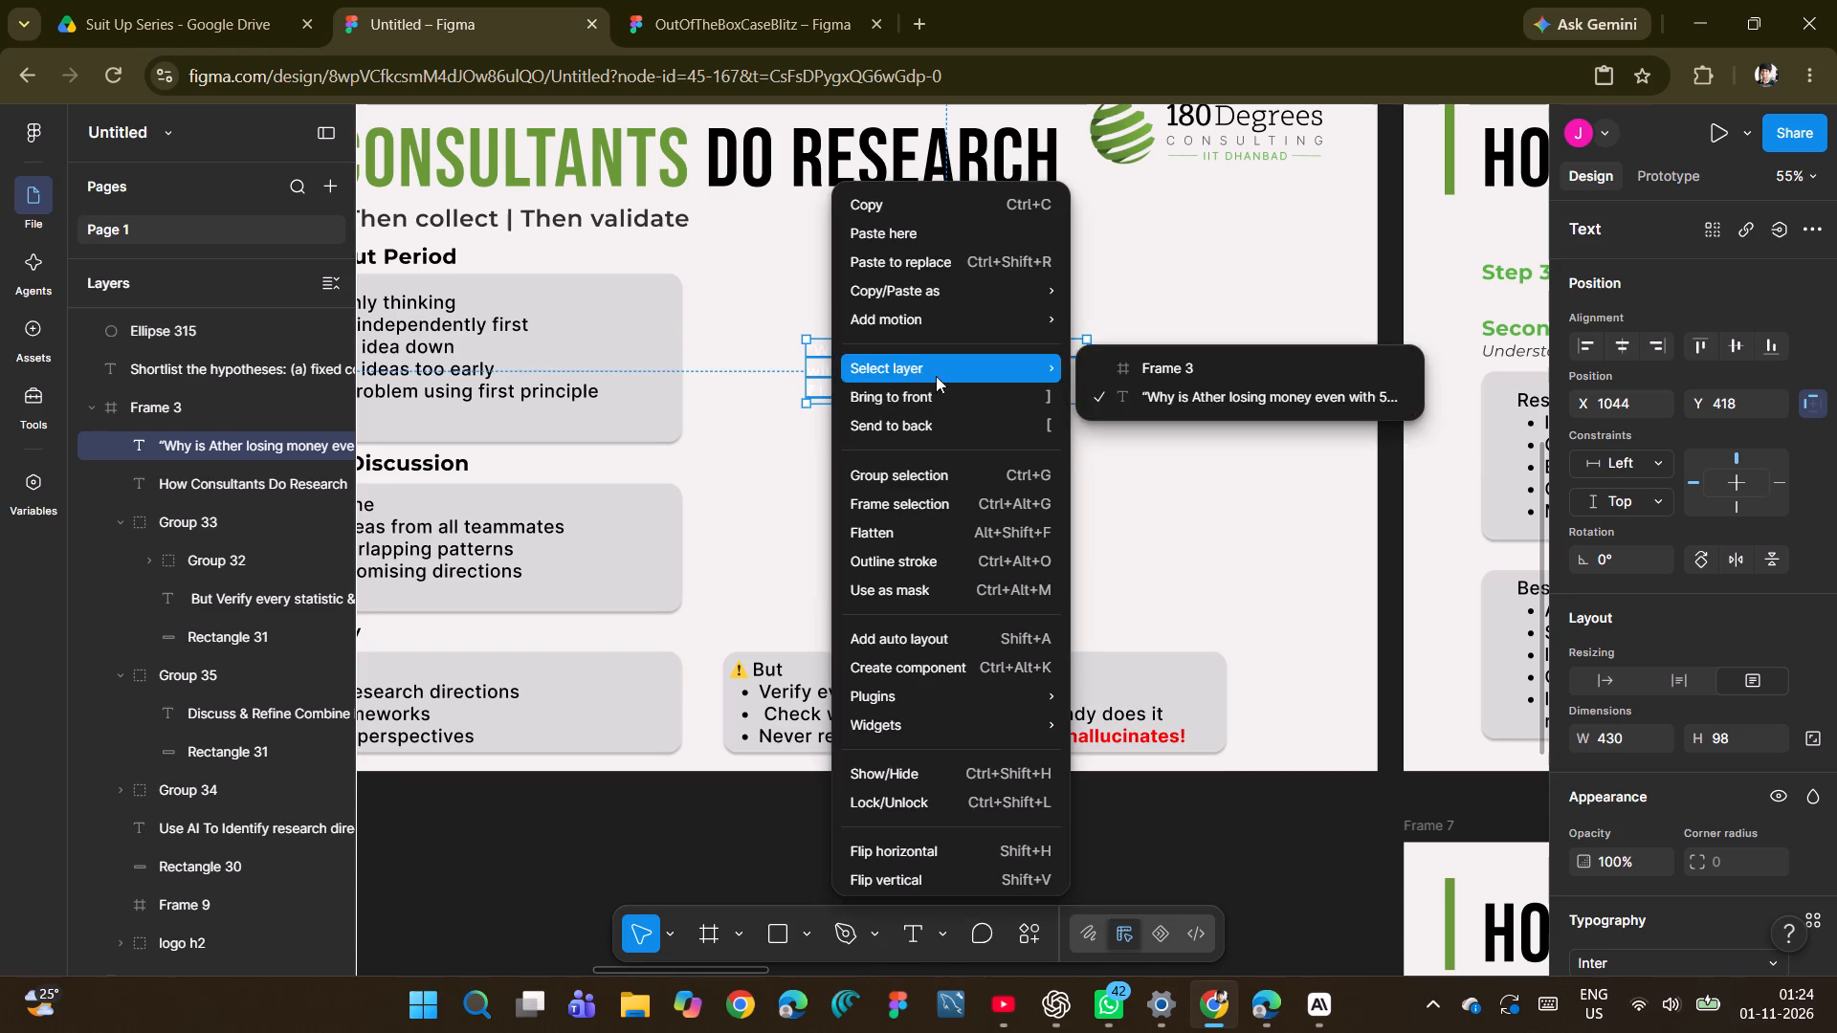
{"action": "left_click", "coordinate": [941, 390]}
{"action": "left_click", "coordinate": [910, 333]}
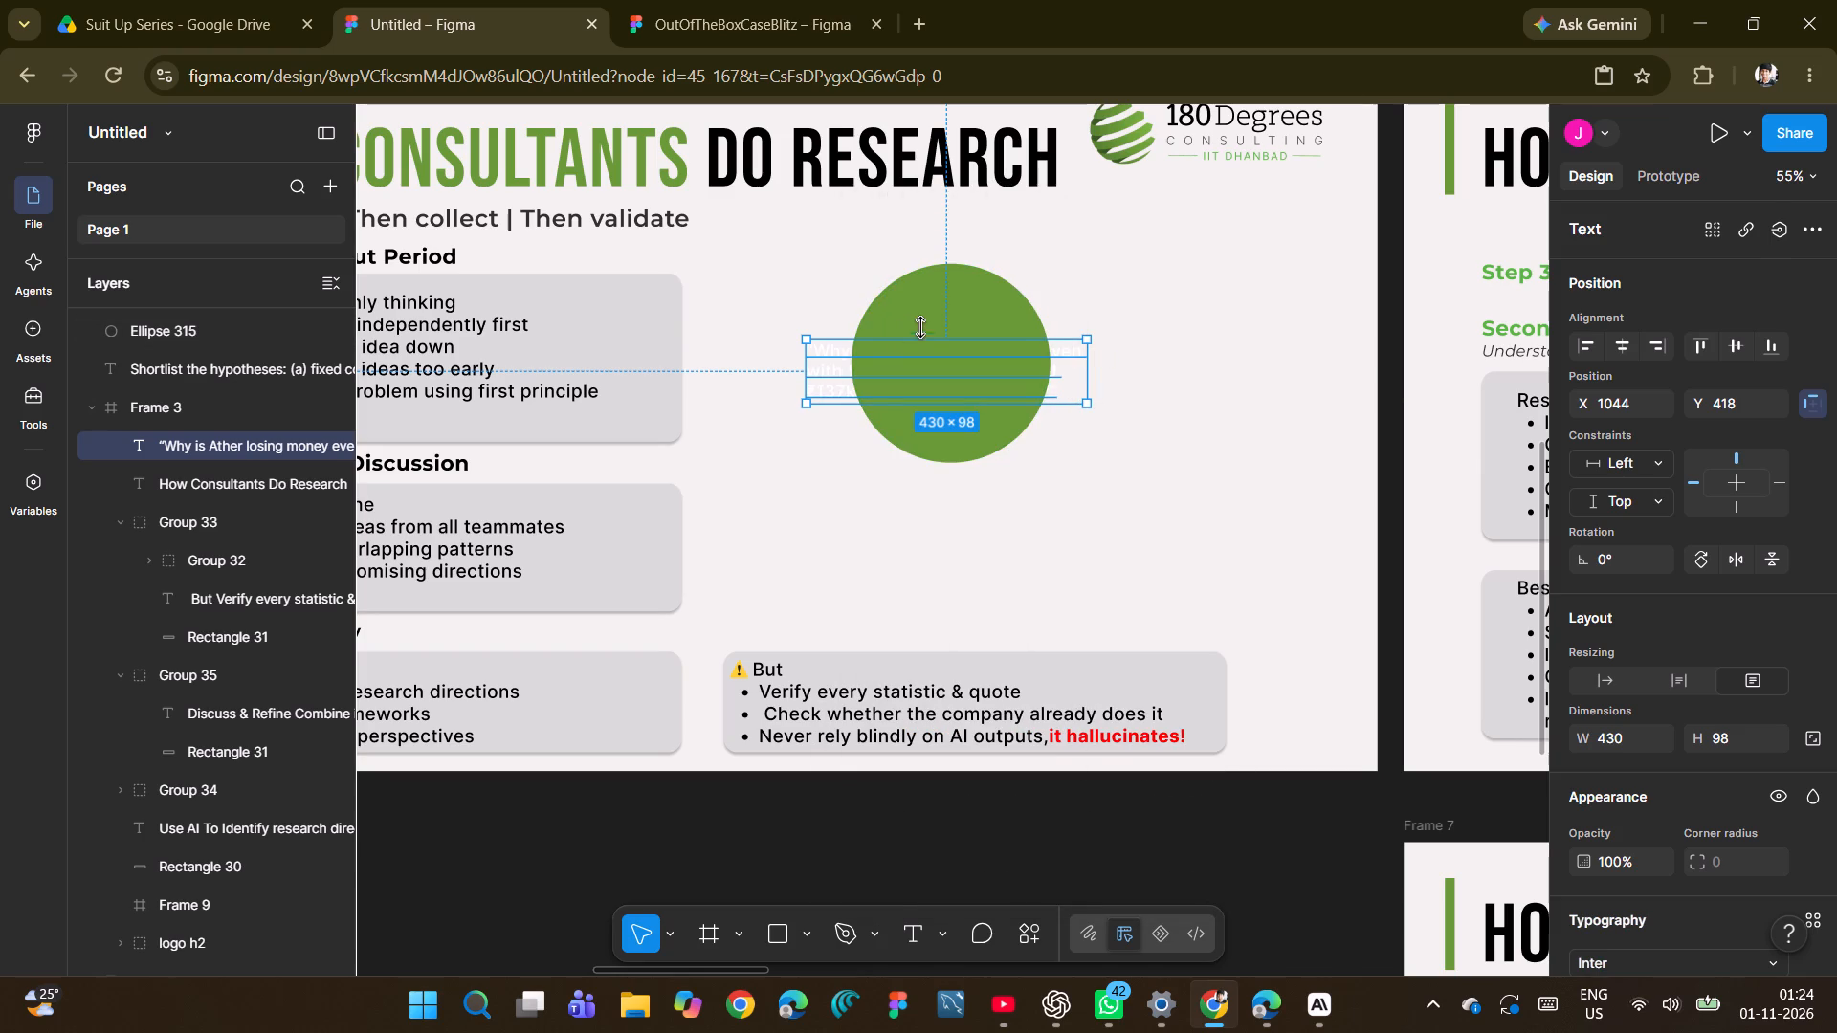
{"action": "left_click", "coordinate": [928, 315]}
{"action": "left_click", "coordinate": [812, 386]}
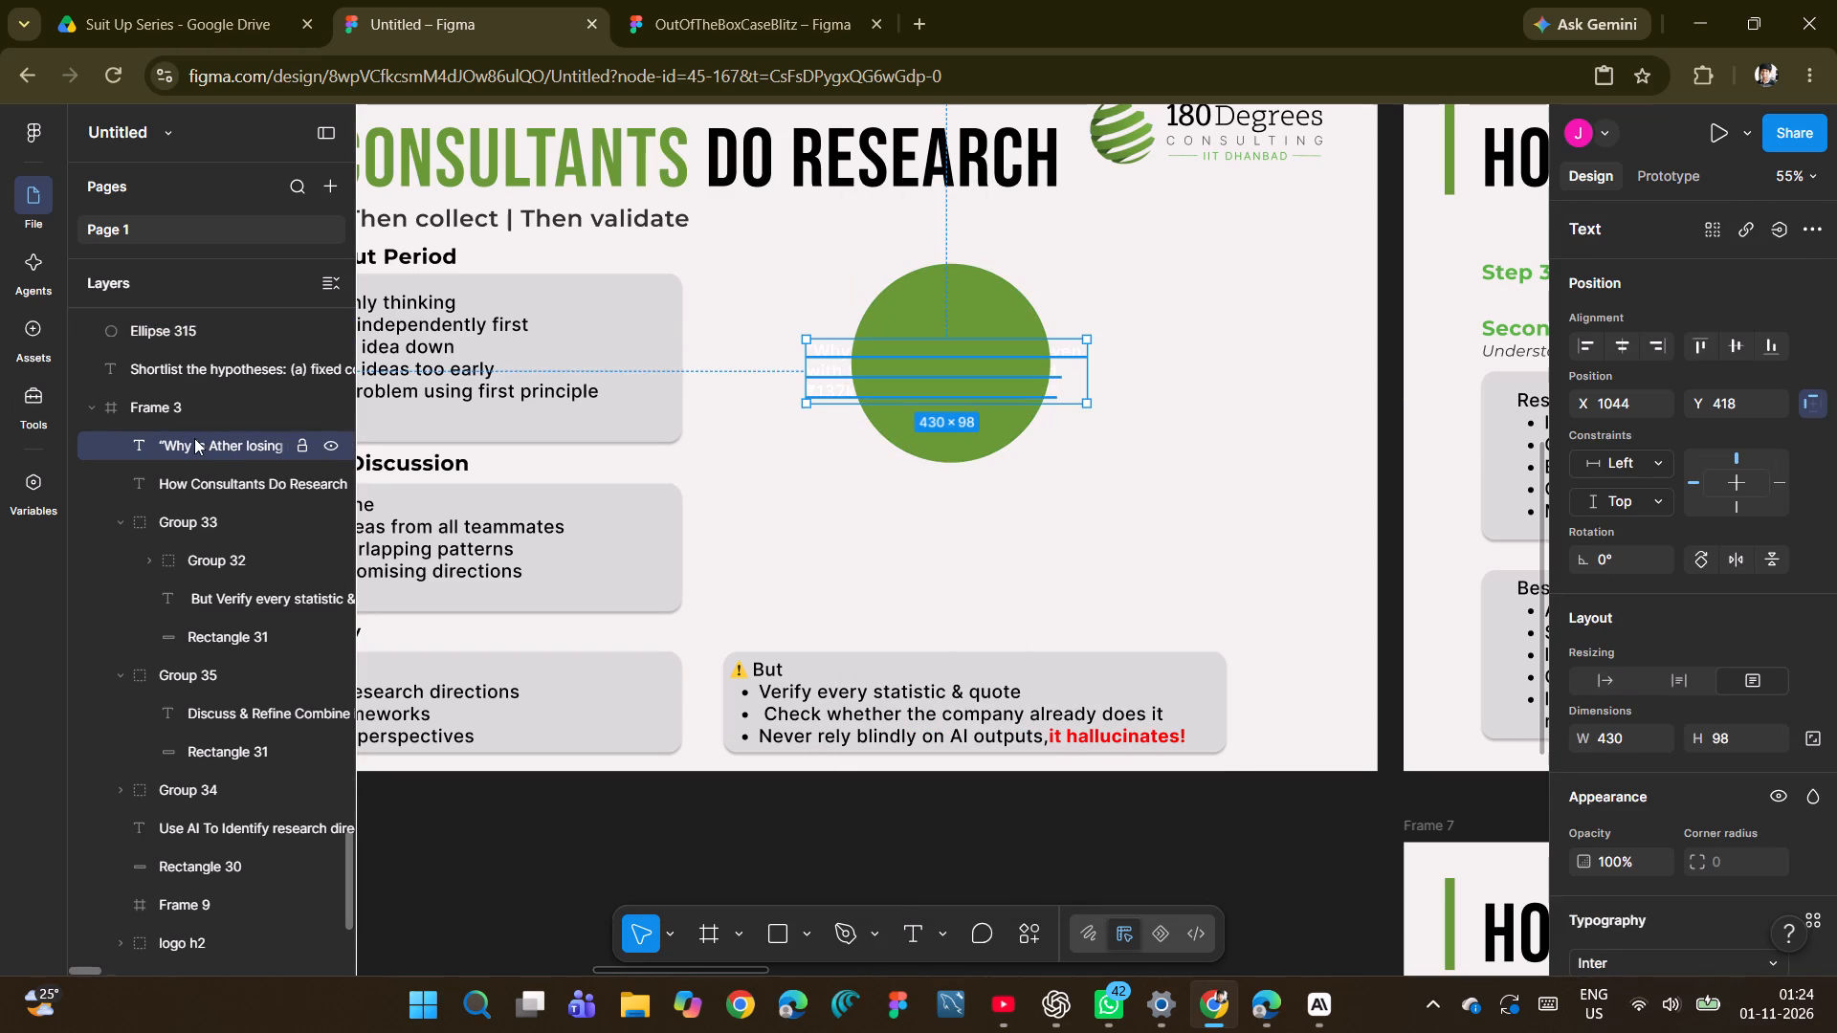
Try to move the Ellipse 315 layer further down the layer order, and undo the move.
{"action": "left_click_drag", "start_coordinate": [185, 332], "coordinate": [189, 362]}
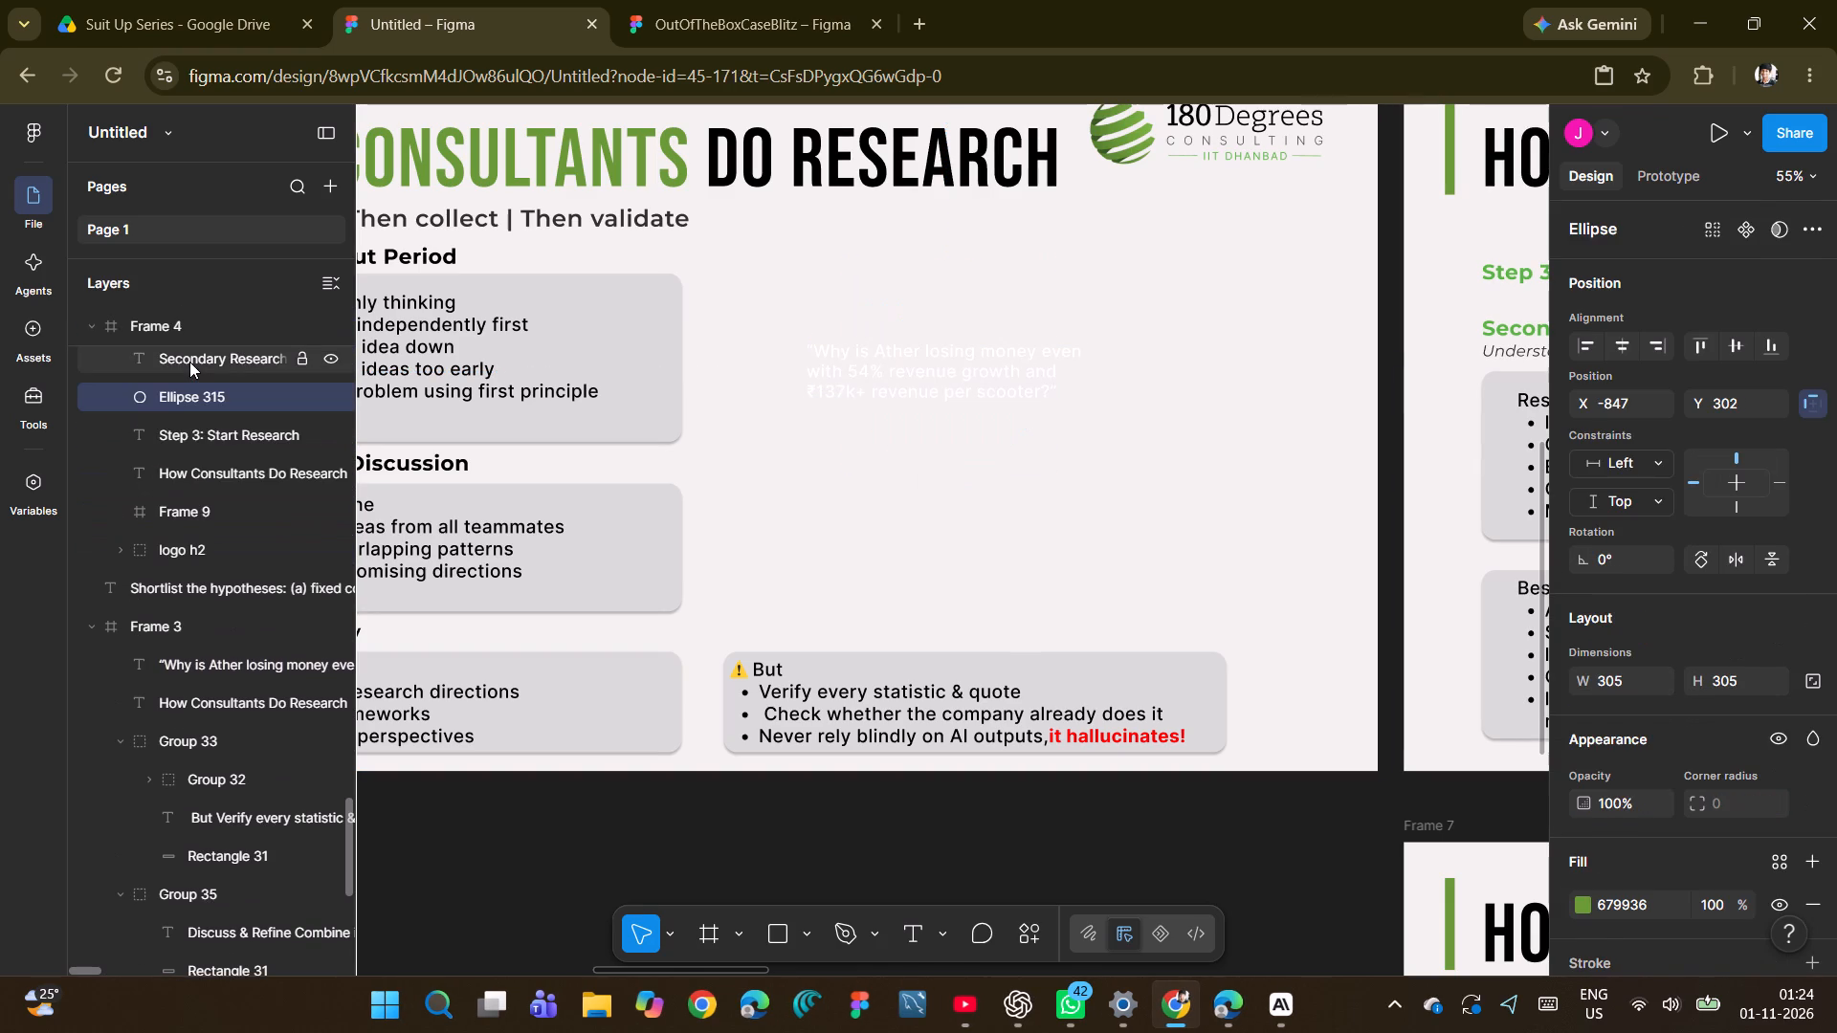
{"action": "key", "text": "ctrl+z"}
Place the Ellipse 315 layer inside Frame 3 and reorder the "Why is Ather losing money" text layer directly above it.
{"action": "scroll", "coordinate": [218, 618], "scroll_direction": "down", "scroll_amount": 1}
{"action": "left_click", "coordinate": [205, 588]}
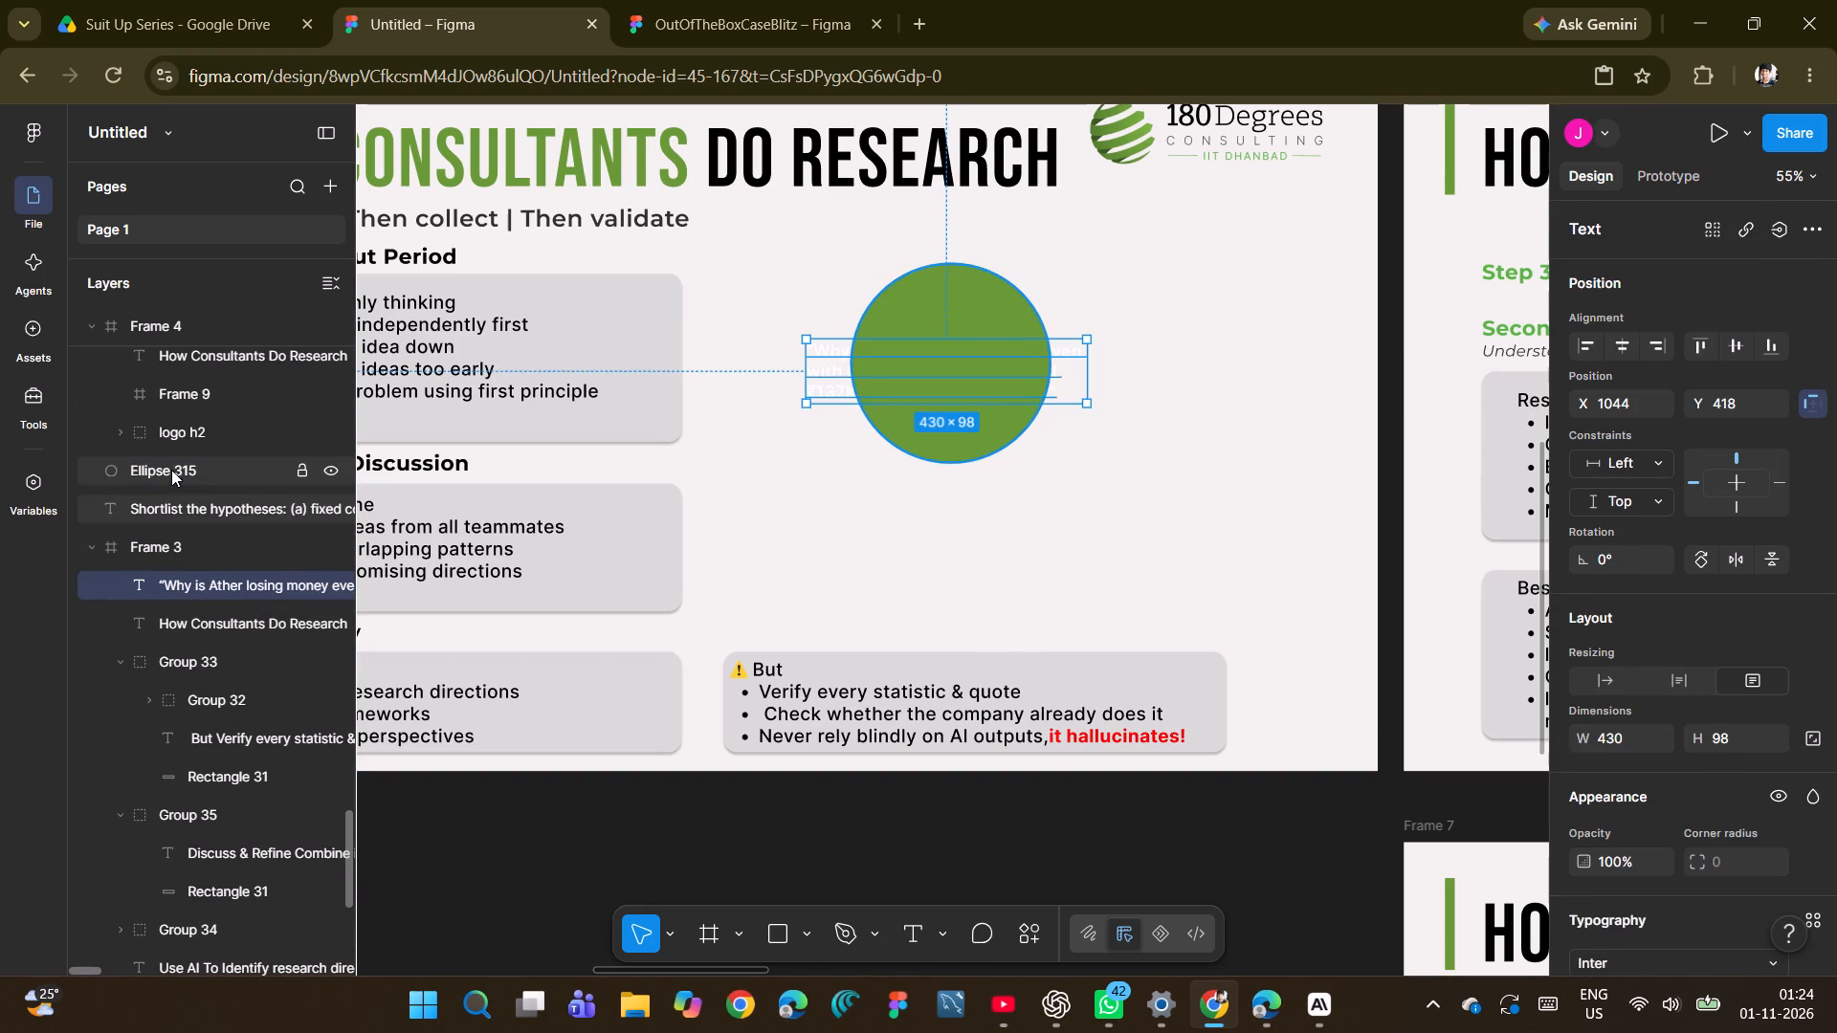
{"action": "left_click_drag", "start_coordinate": [171, 470], "coordinate": [217, 562]}
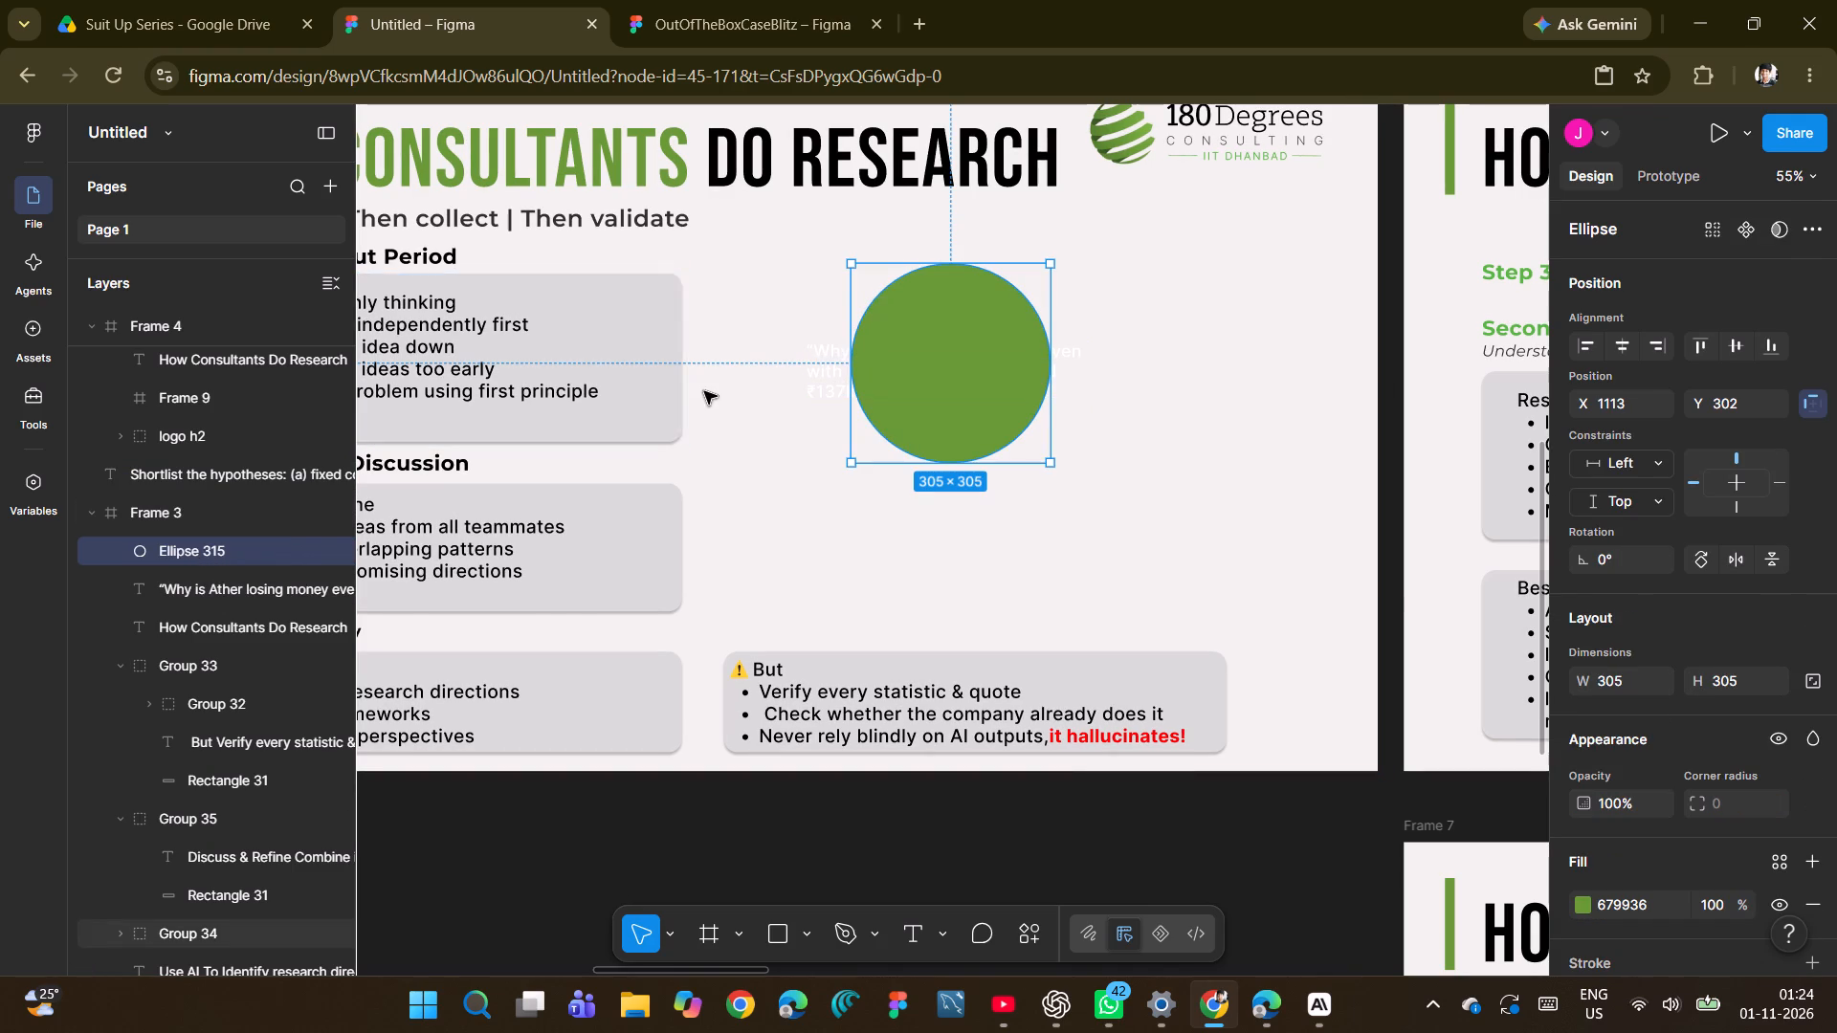
{"action": "left_click_drag", "start_coordinate": [211, 585], "coordinate": [211, 564]}
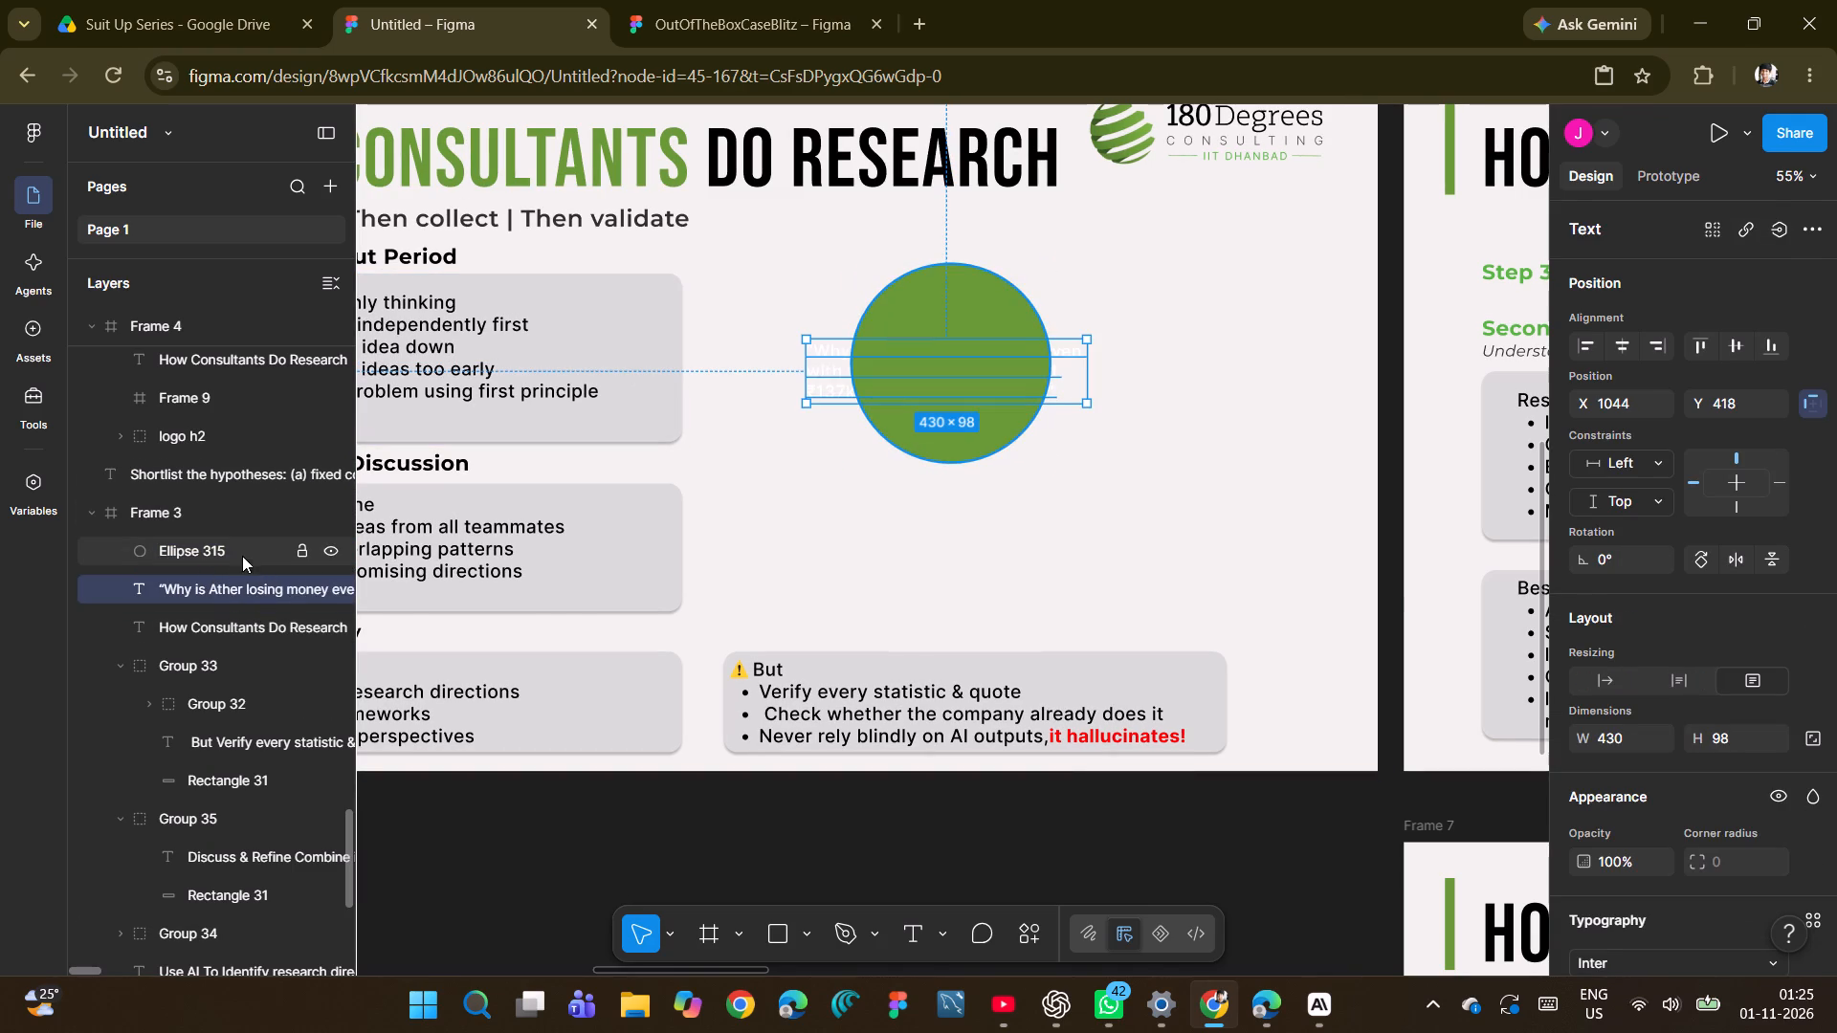
{"action": "left_click_drag", "start_coordinate": [205, 587], "coordinate": [208, 545]}
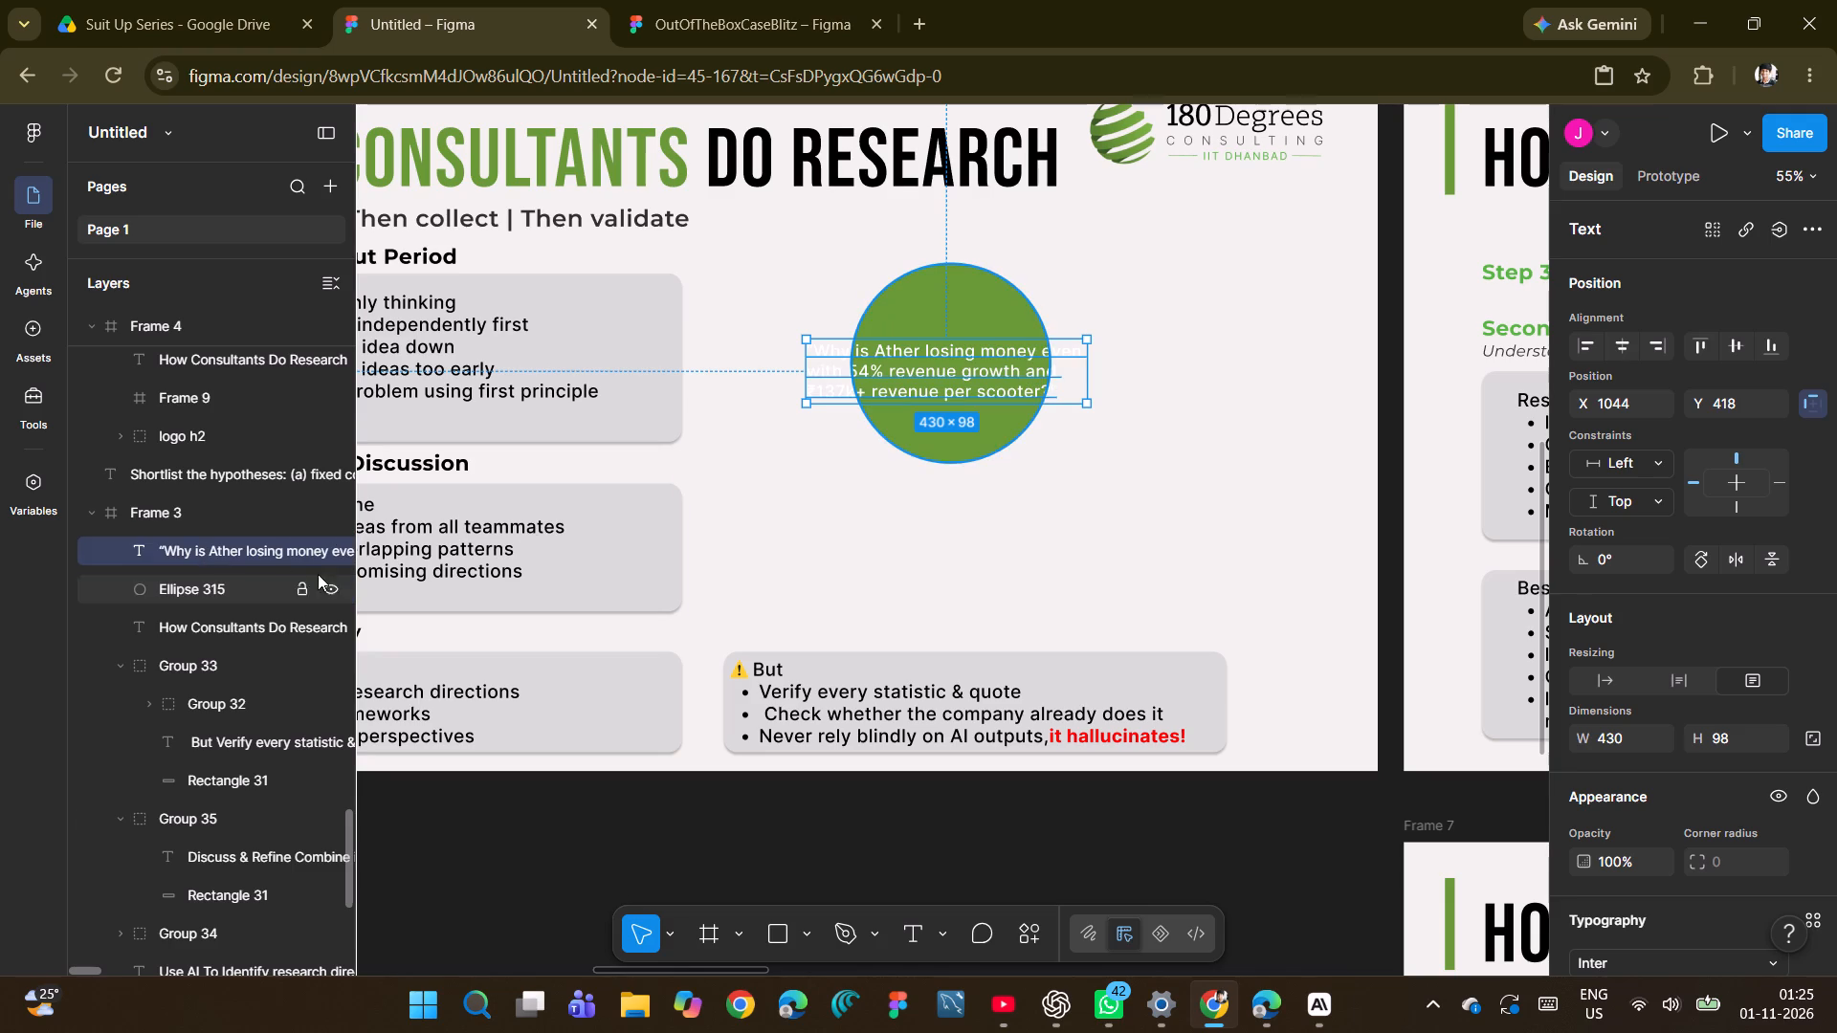
Move the "Why is Ather losing money" text to X 1138, Y 396 and narrow its text box to a width of 351.
{"action": "left_click_drag", "start_coordinate": [835, 373], "coordinate": [904, 359]}
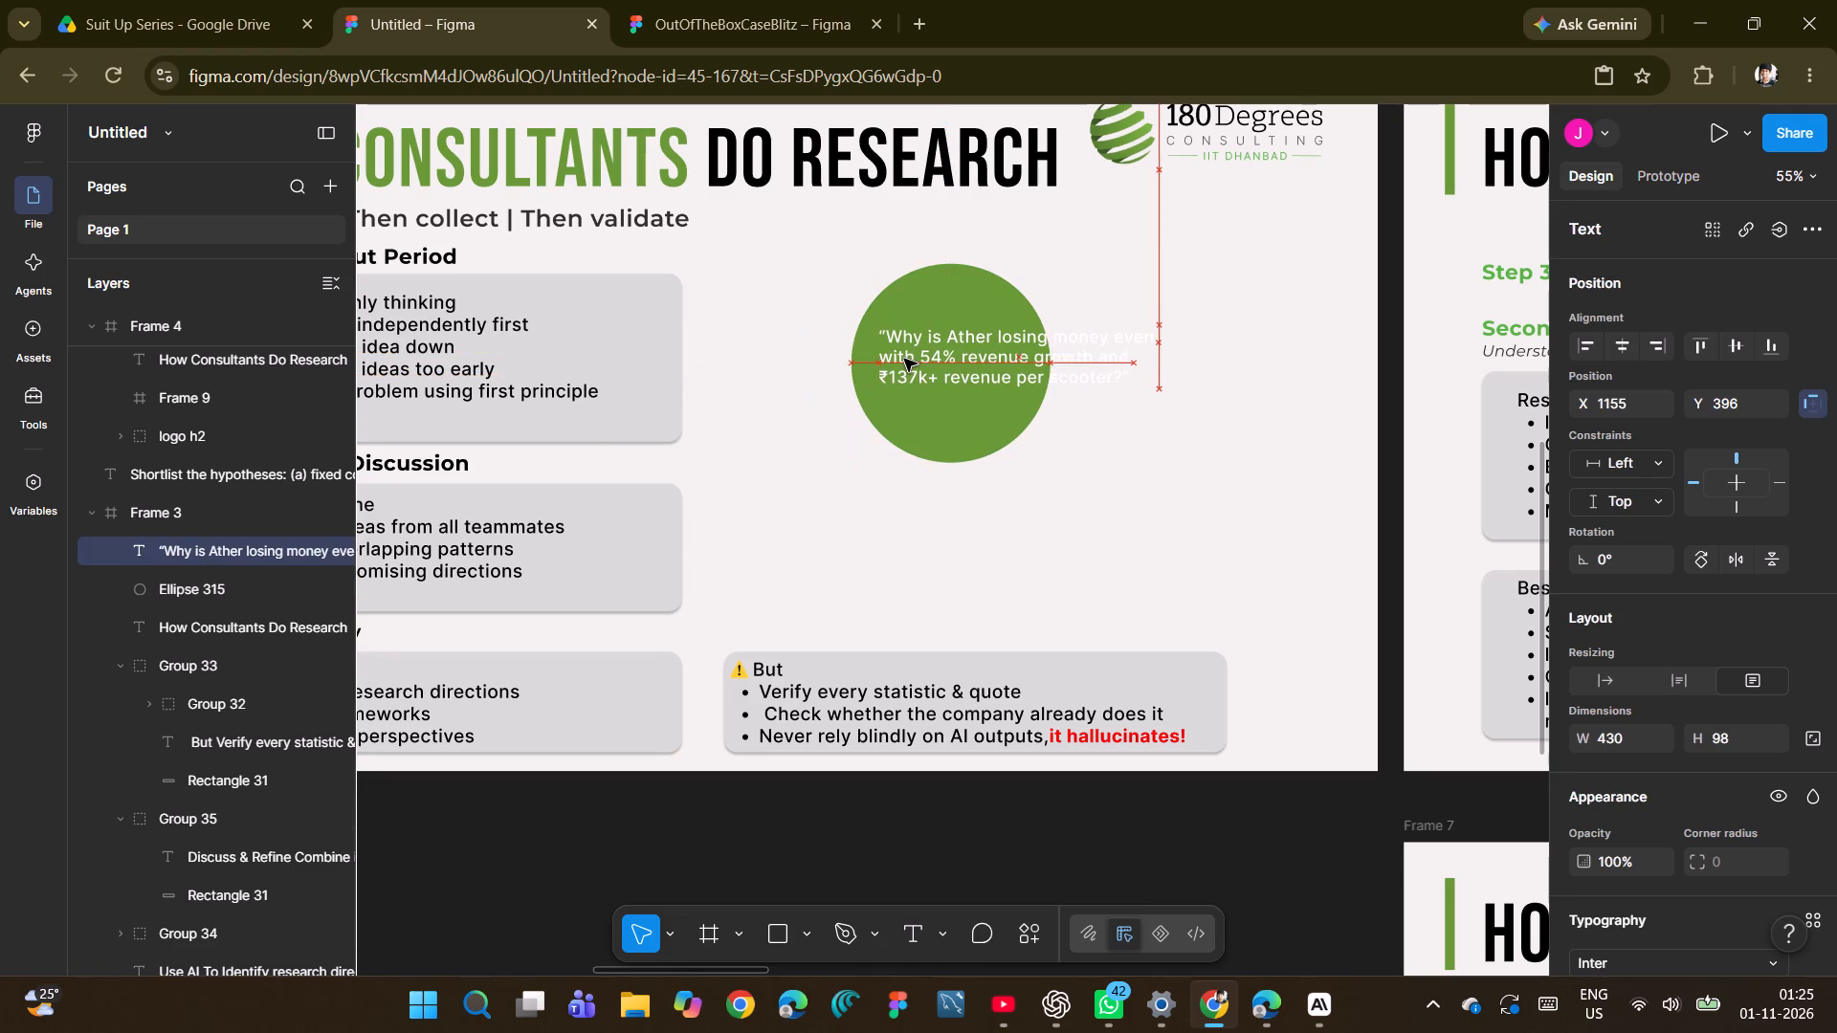
{"action": "left_click_drag", "start_coordinate": [904, 359], "coordinate": [898, 359]}
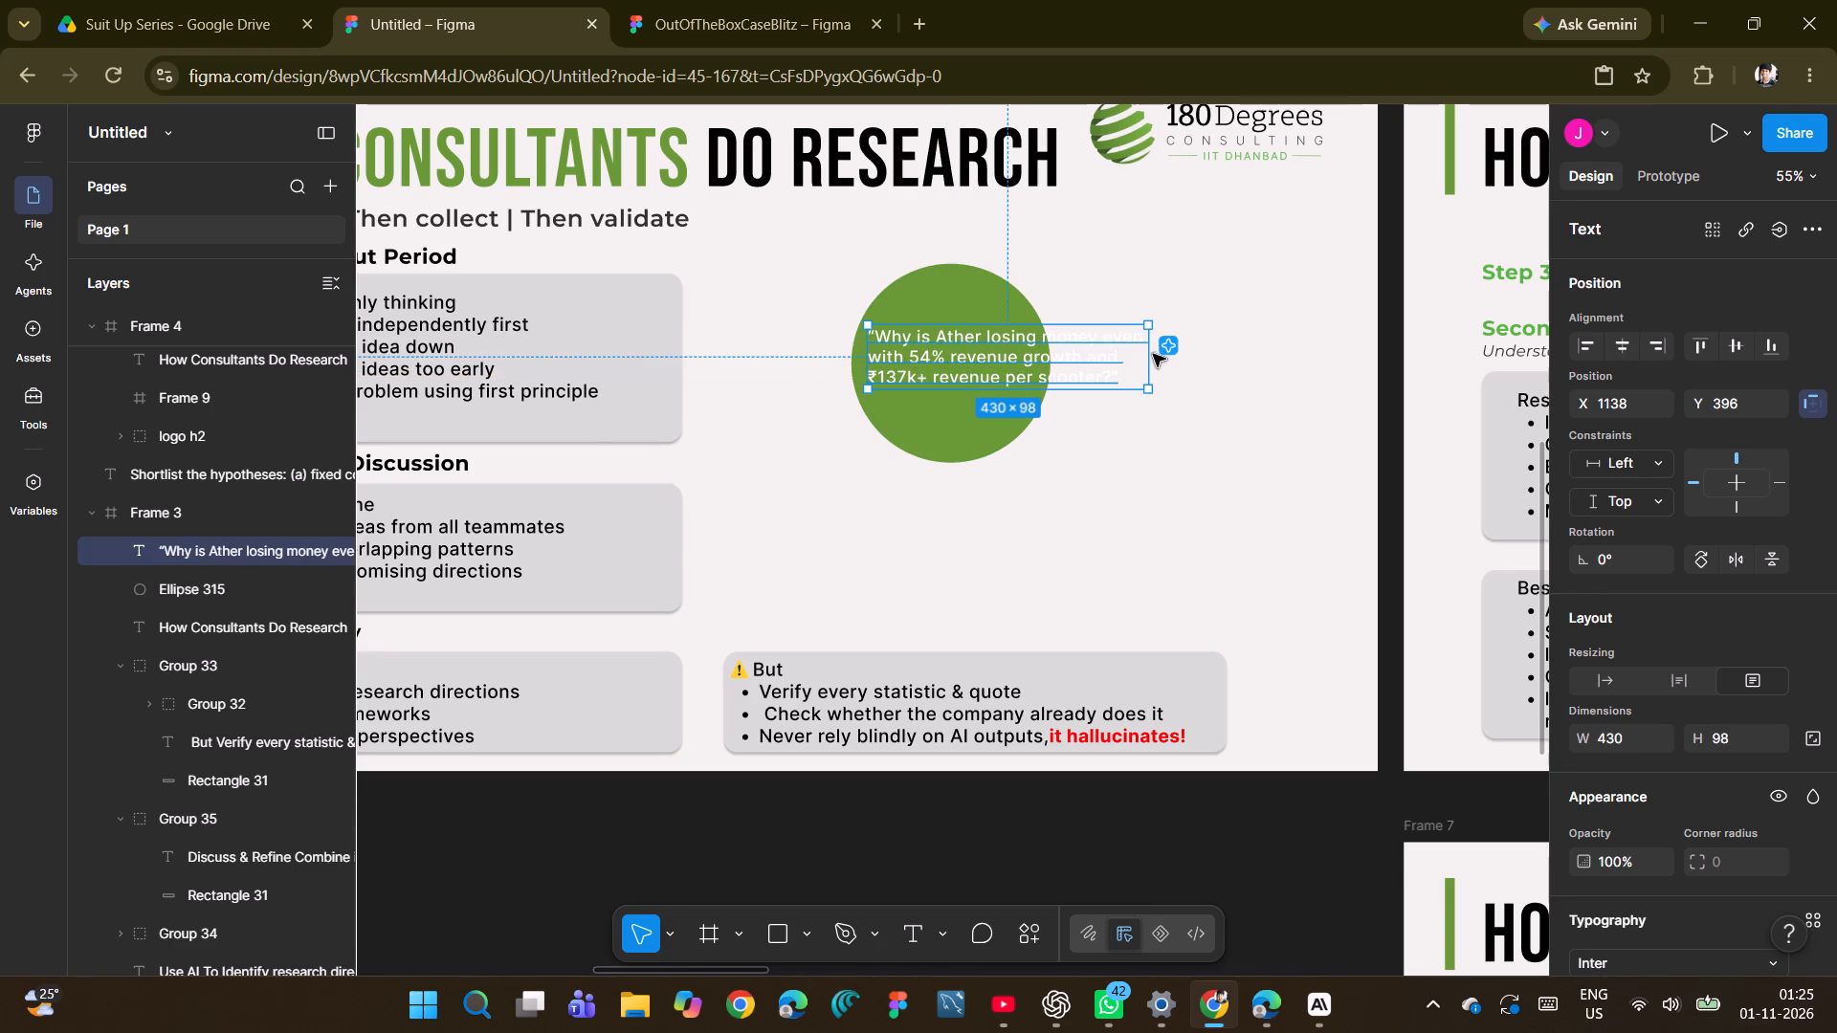
{"action": "left_click_drag", "start_coordinate": [1145, 362], "coordinate": [1060, 376]}
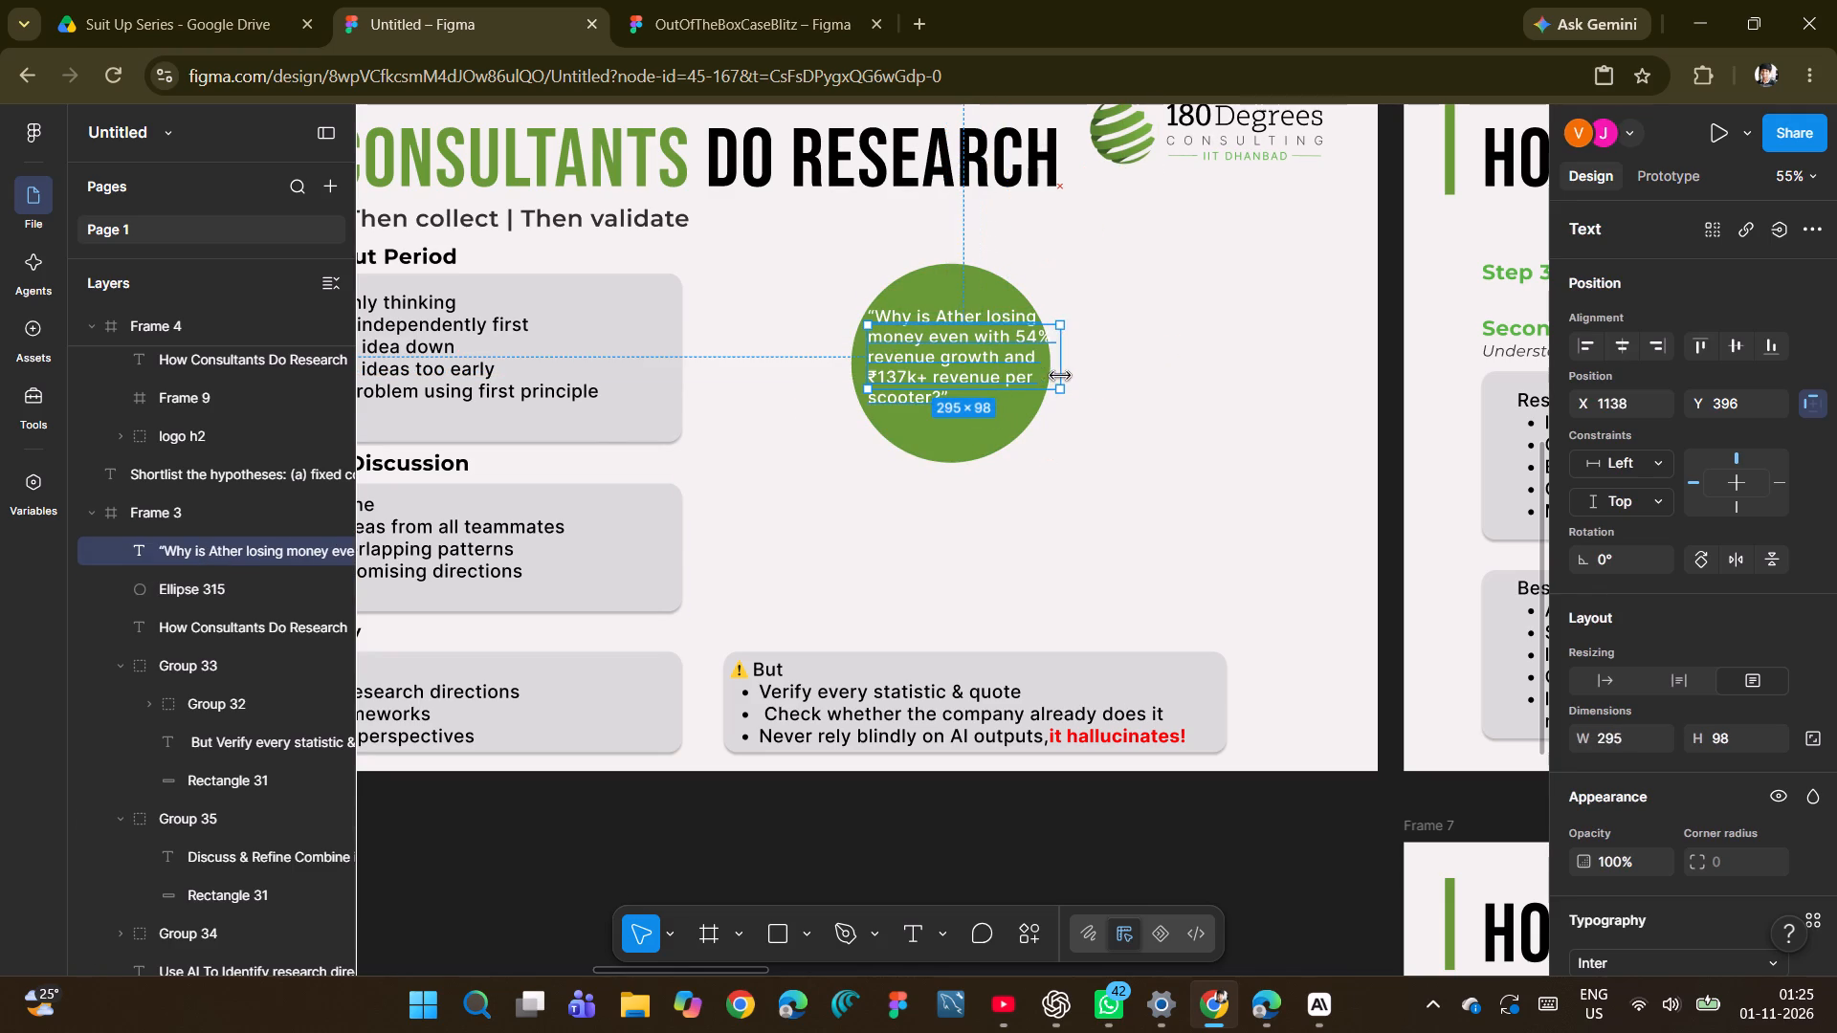
{"action": "left_click_drag", "start_coordinate": [1060, 376], "coordinate": [1101, 375]}
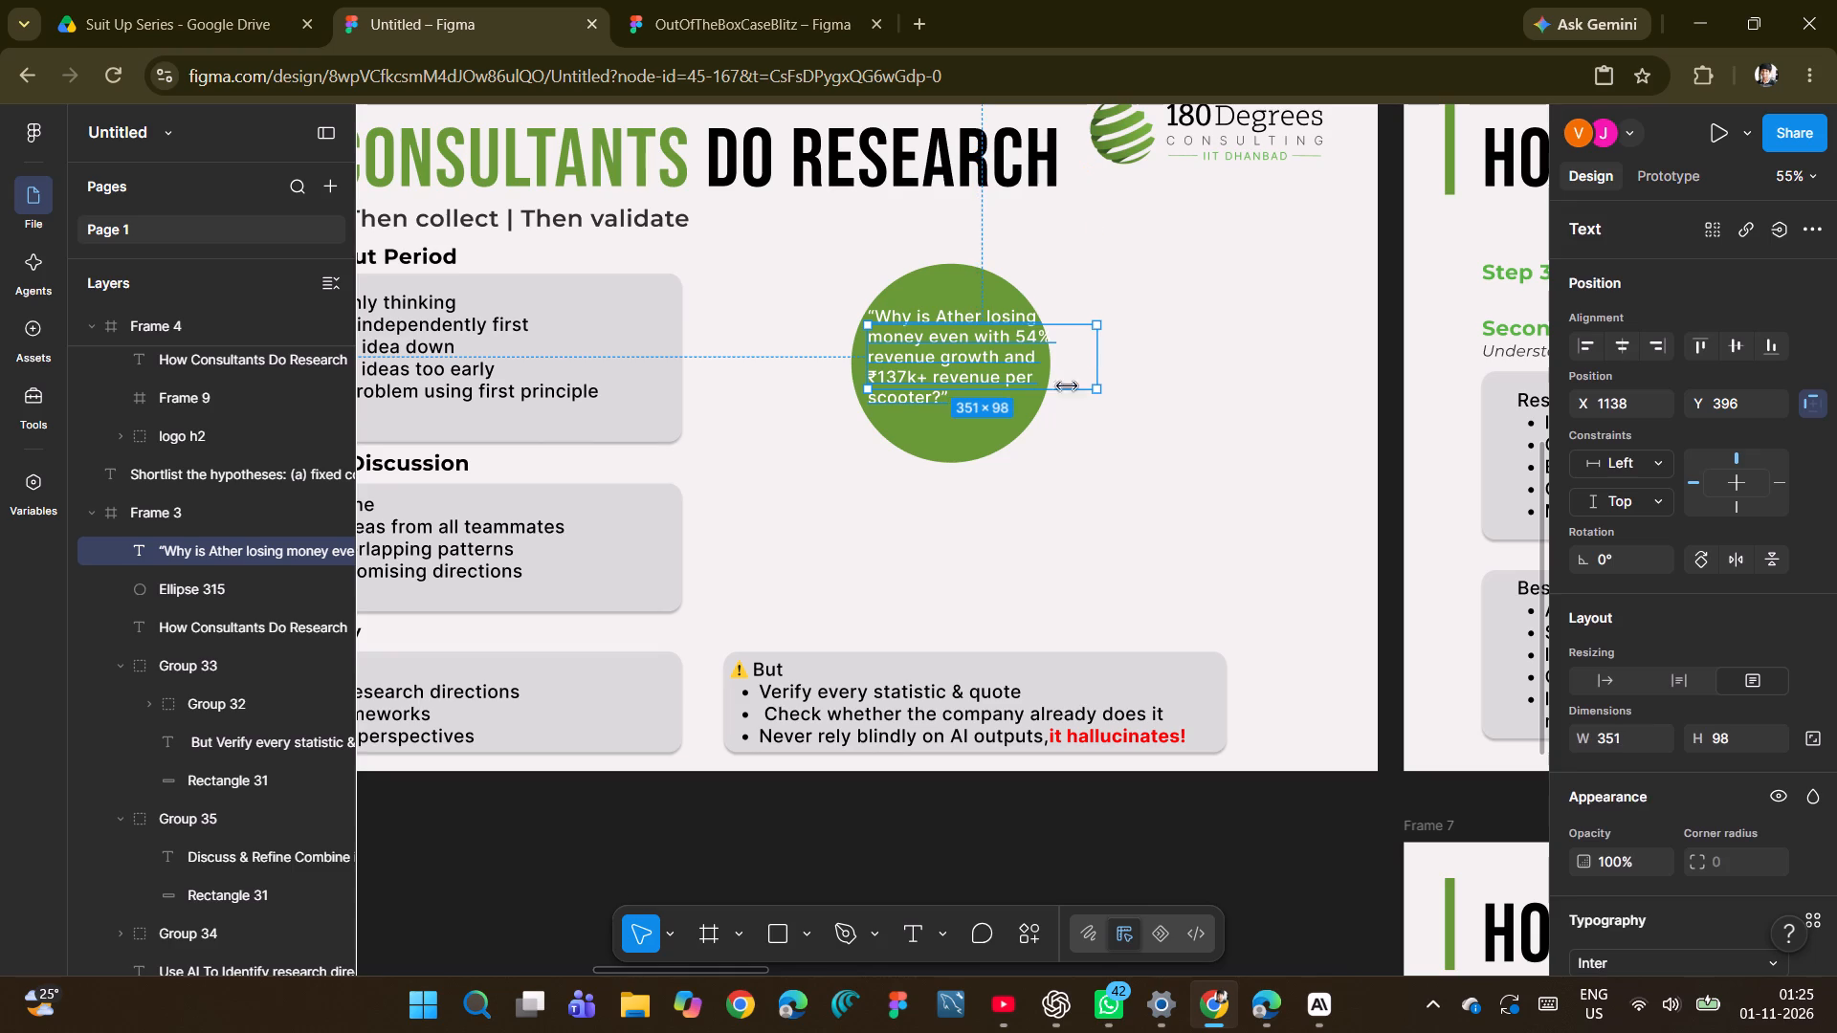
Enlarge the green circle behind the "Why is Ather losing money" text to about 340 × 318.
{"action": "left_click", "coordinate": [966, 425]}
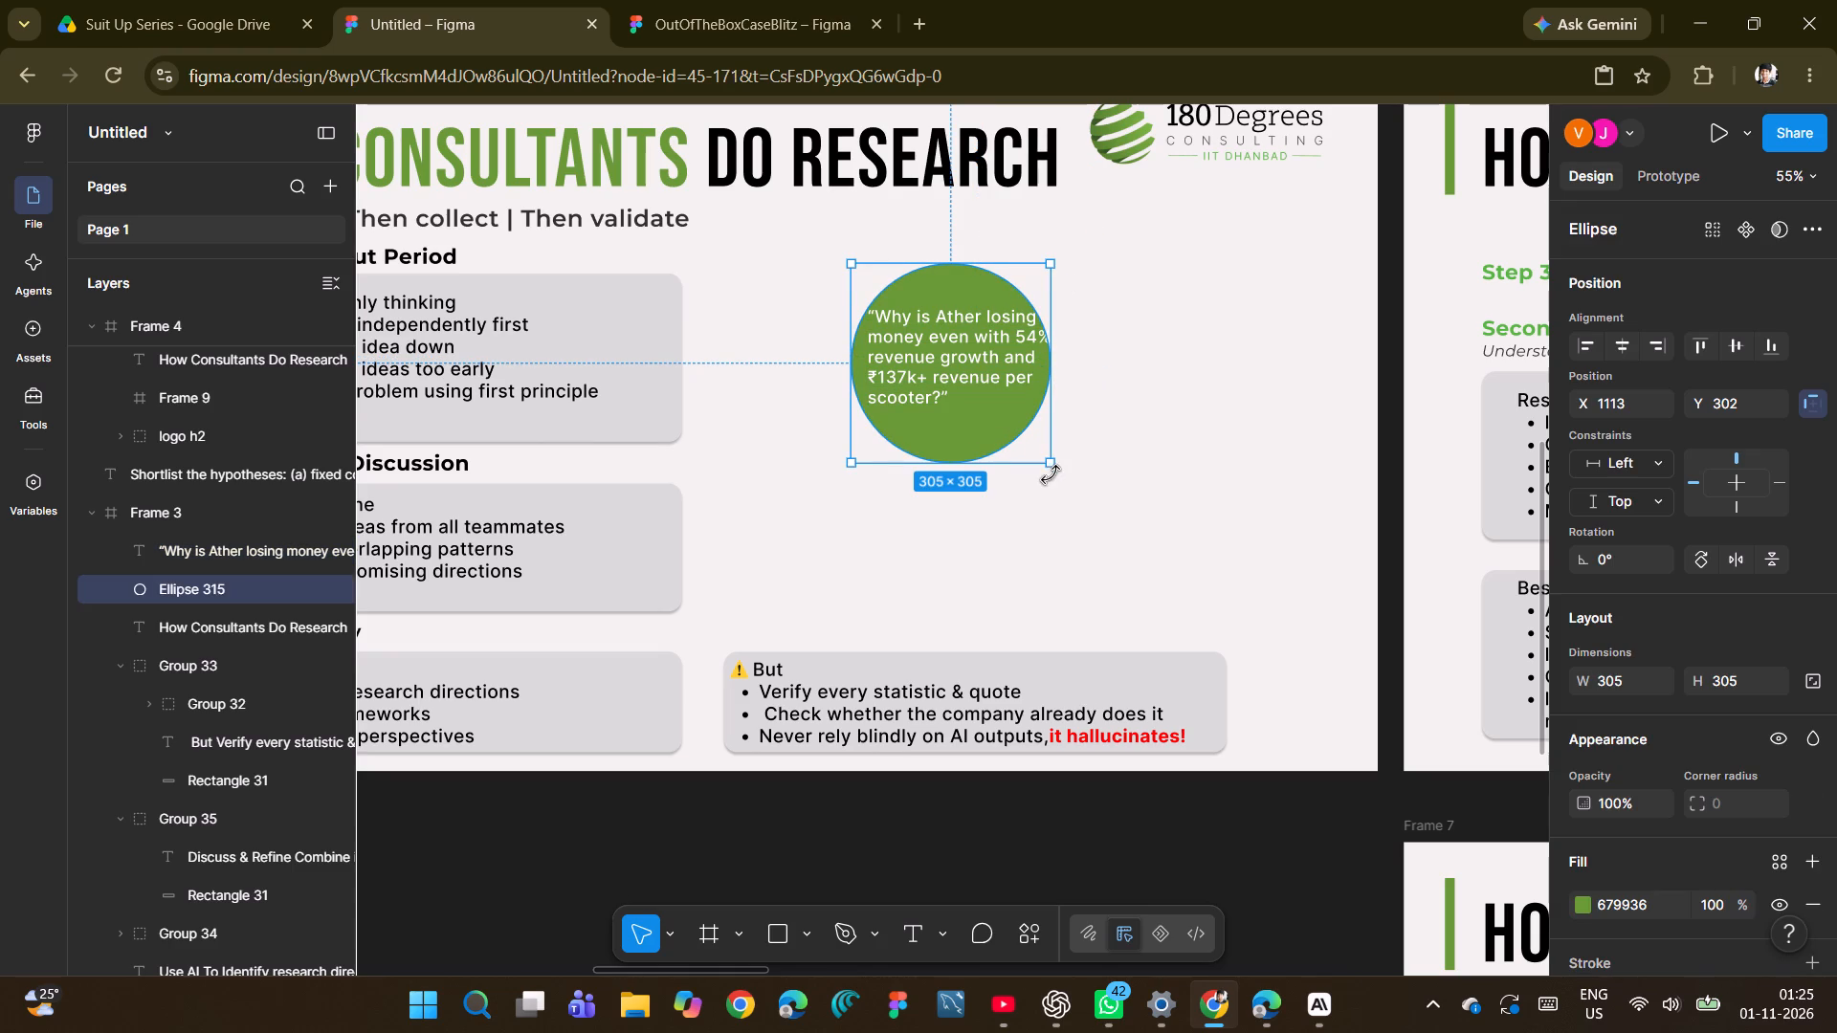
{"action": "left_click_drag", "start_coordinate": [1047, 459], "coordinate": [1075, 474]}
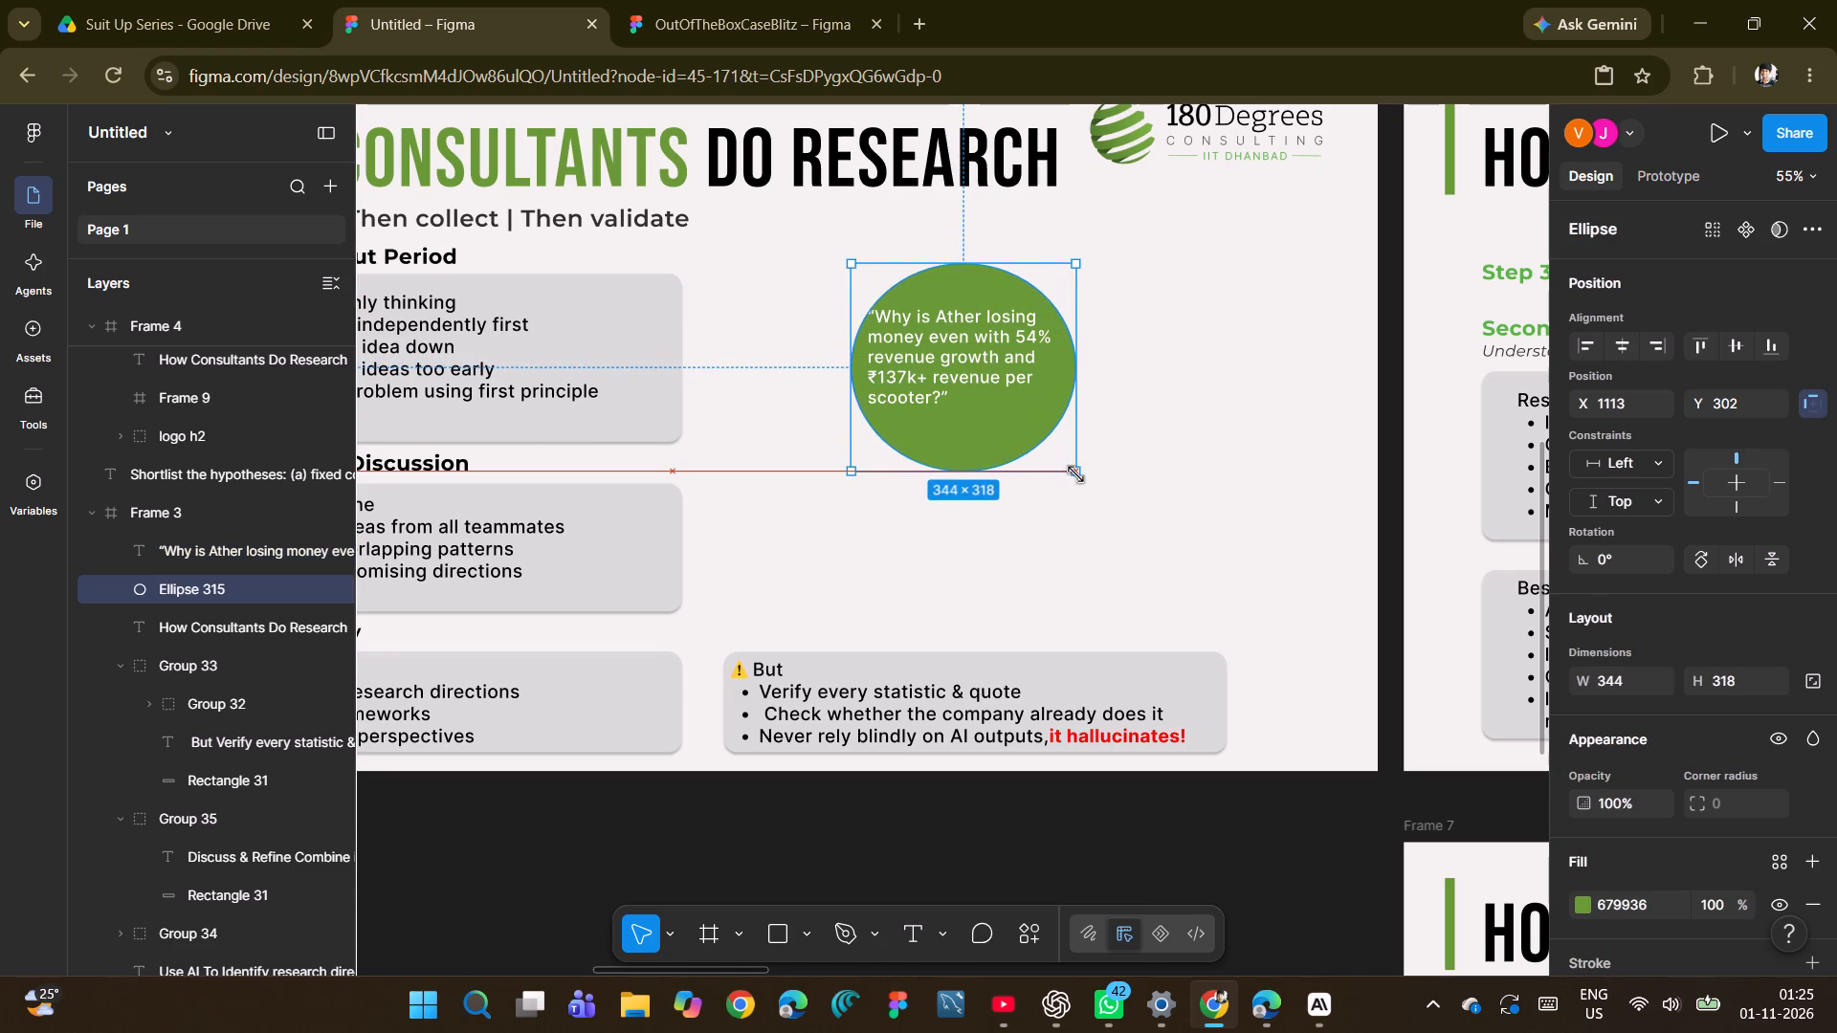
{"action": "left_click_drag", "start_coordinate": [1075, 474], "coordinate": [1073, 471]}
Increase the "Why is Ather losing money" text box height to 177 and move it to X 1161, Y 369 over the circle.
{"action": "left_click", "coordinate": [940, 339]}
{"action": "left_click_drag", "start_coordinate": [940, 339], "coordinate": [959, 358]}
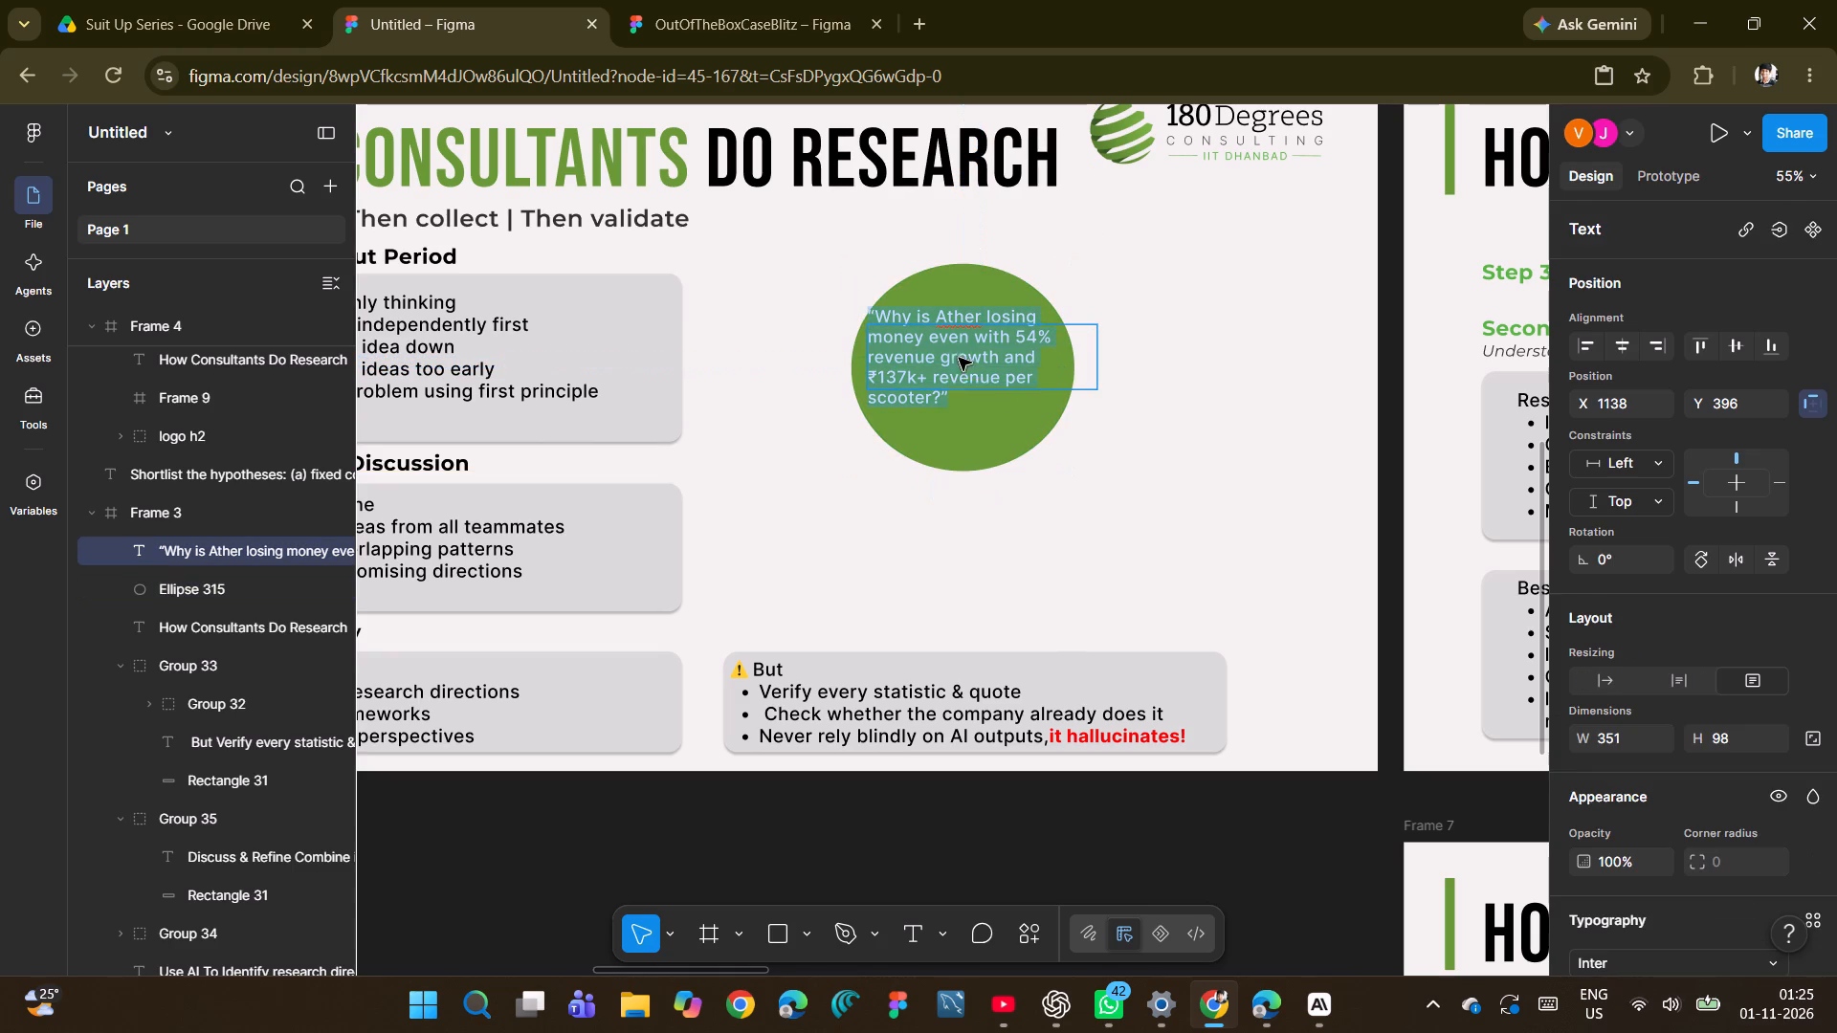
{"action": "left_click_drag", "start_coordinate": [959, 358], "coordinate": [979, 377]}
{"action": "left_click", "coordinate": [997, 395]}
{"action": "left_click_drag", "start_coordinate": [1006, 318], "coordinate": [1006, 277]}
{"action": "left_click_drag", "start_coordinate": [953, 327], "coordinate": [965, 363]}
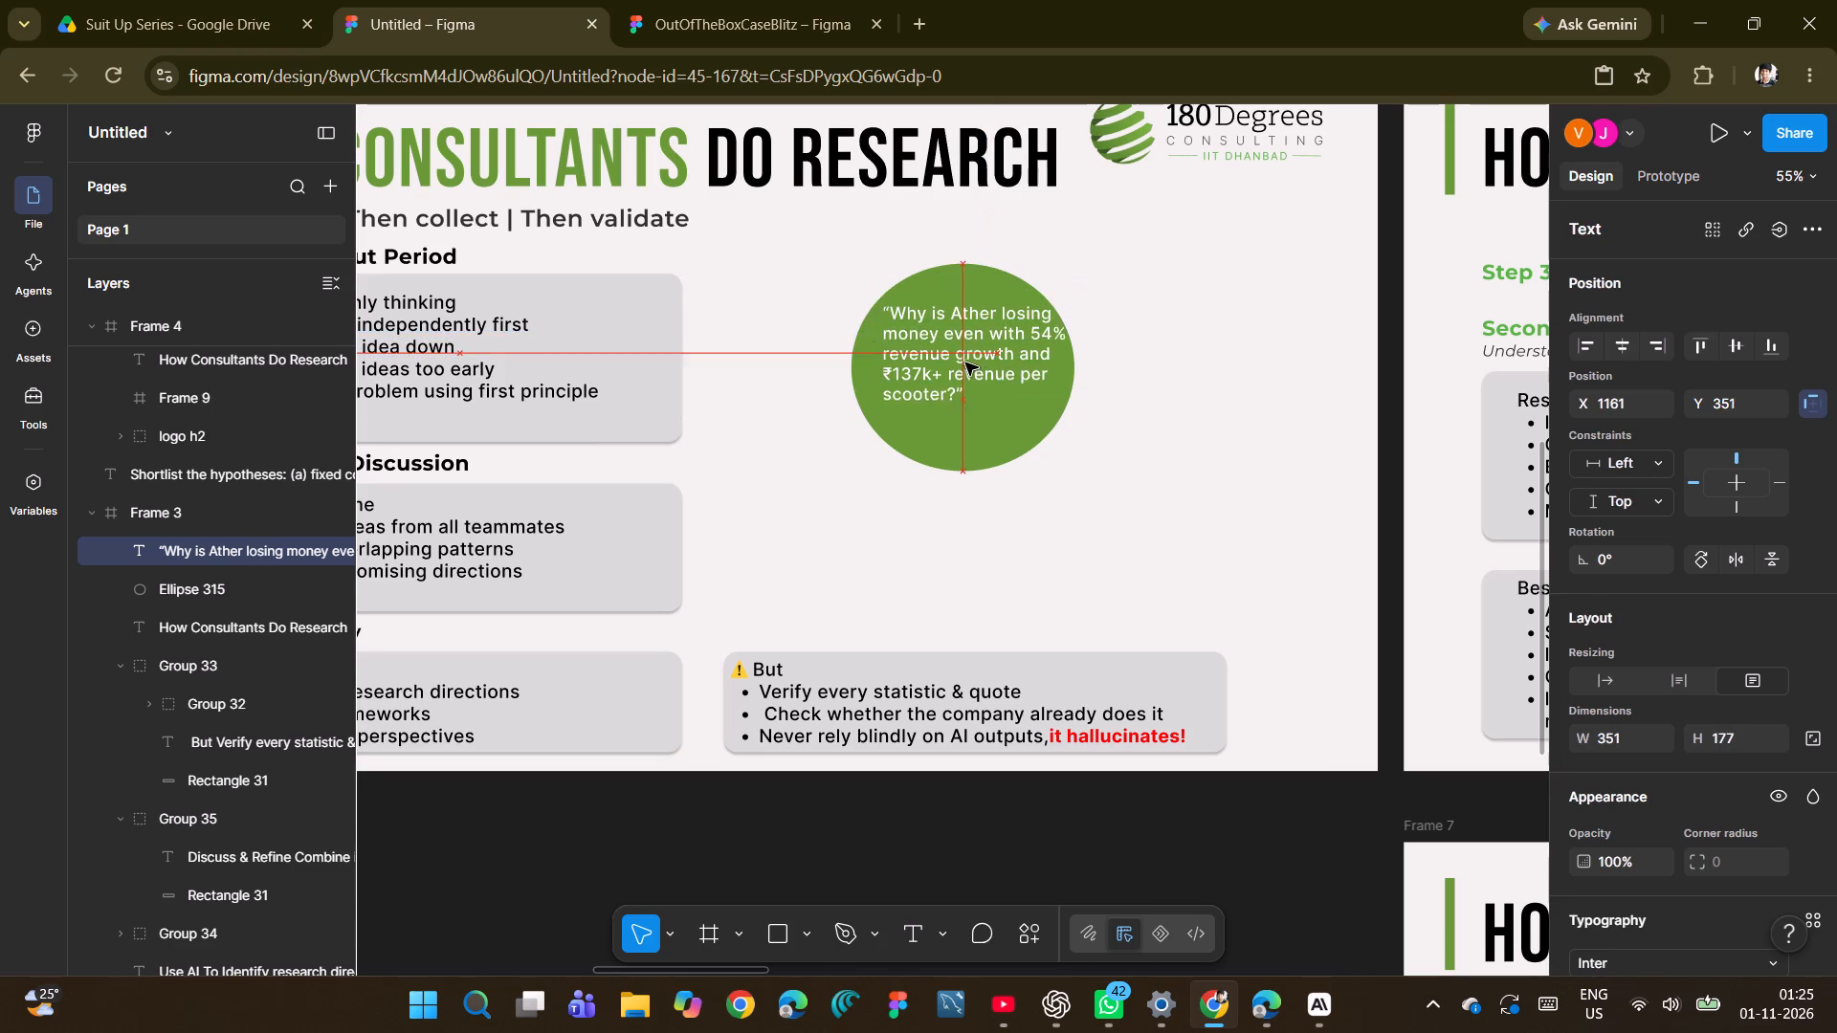
{"action": "left_click_drag", "start_coordinate": [965, 363], "coordinate": [966, 374]}
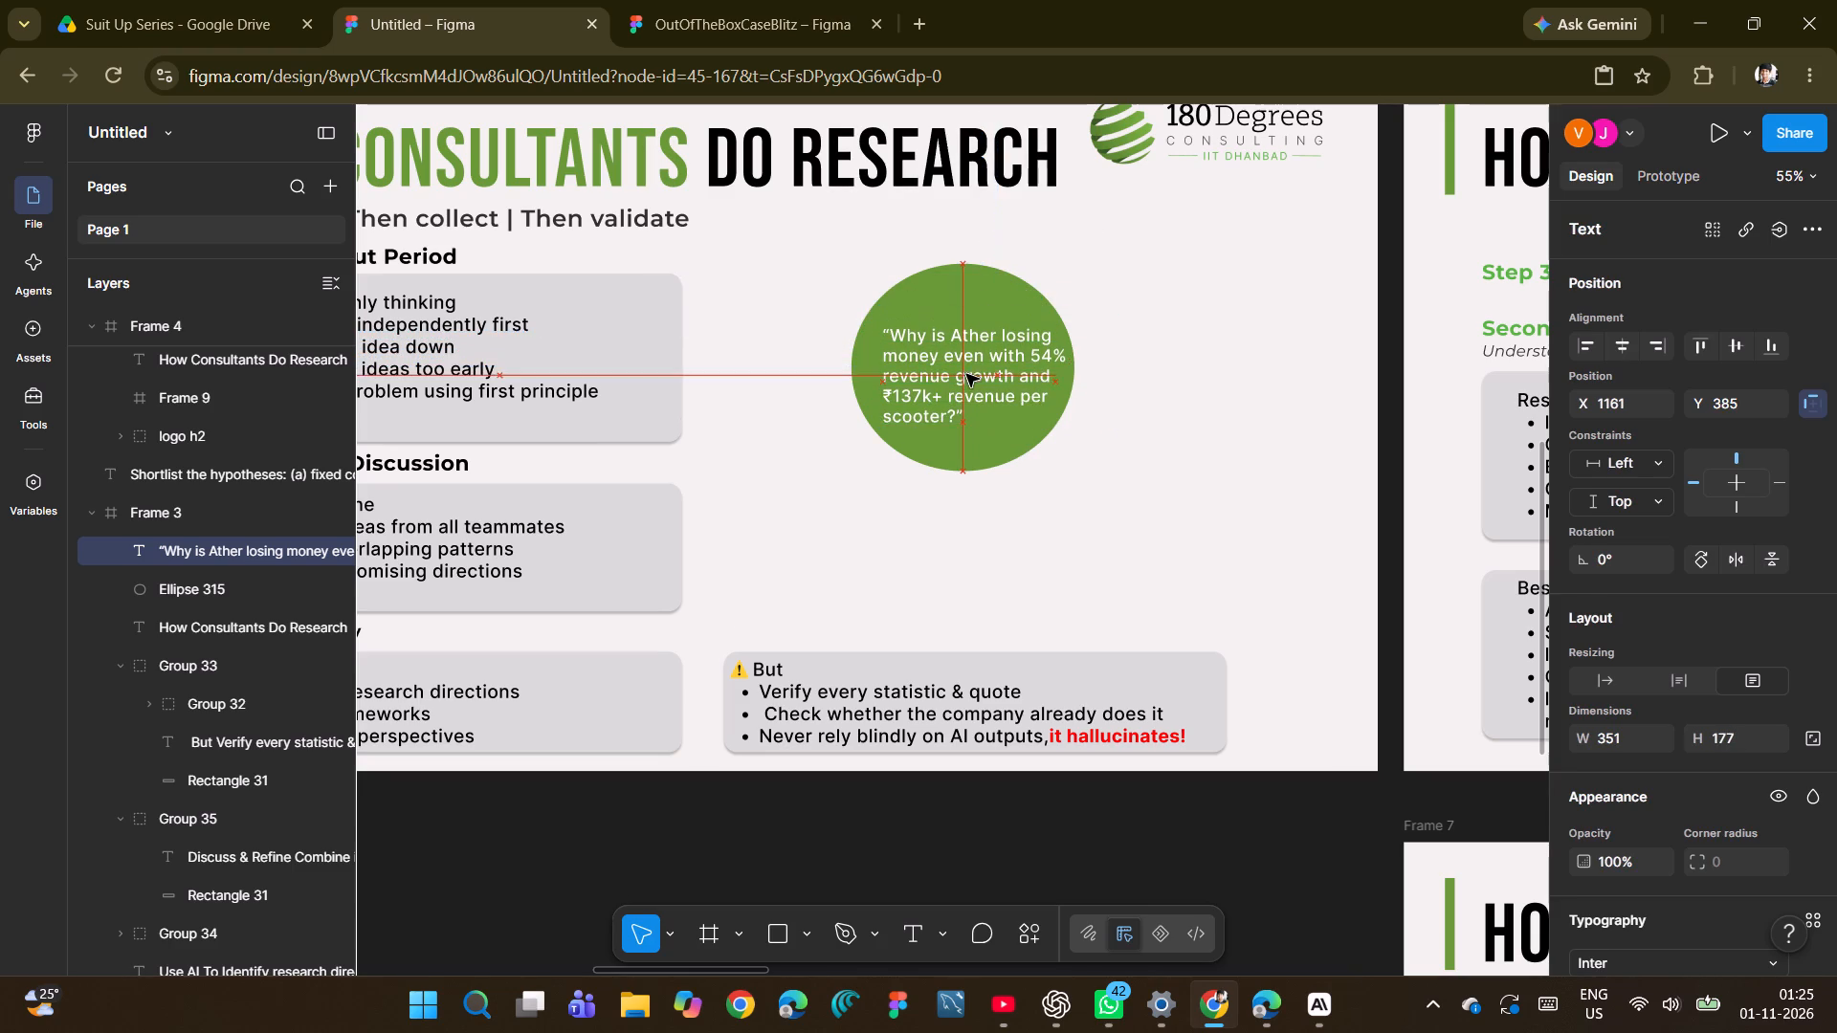
{"action": "left_click_drag", "start_coordinate": [966, 374], "coordinate": [964, 362]}
Make the whole "Why is Ather losing money" text bold.
{"action": "double_click", "coordinate": [964, 363]}
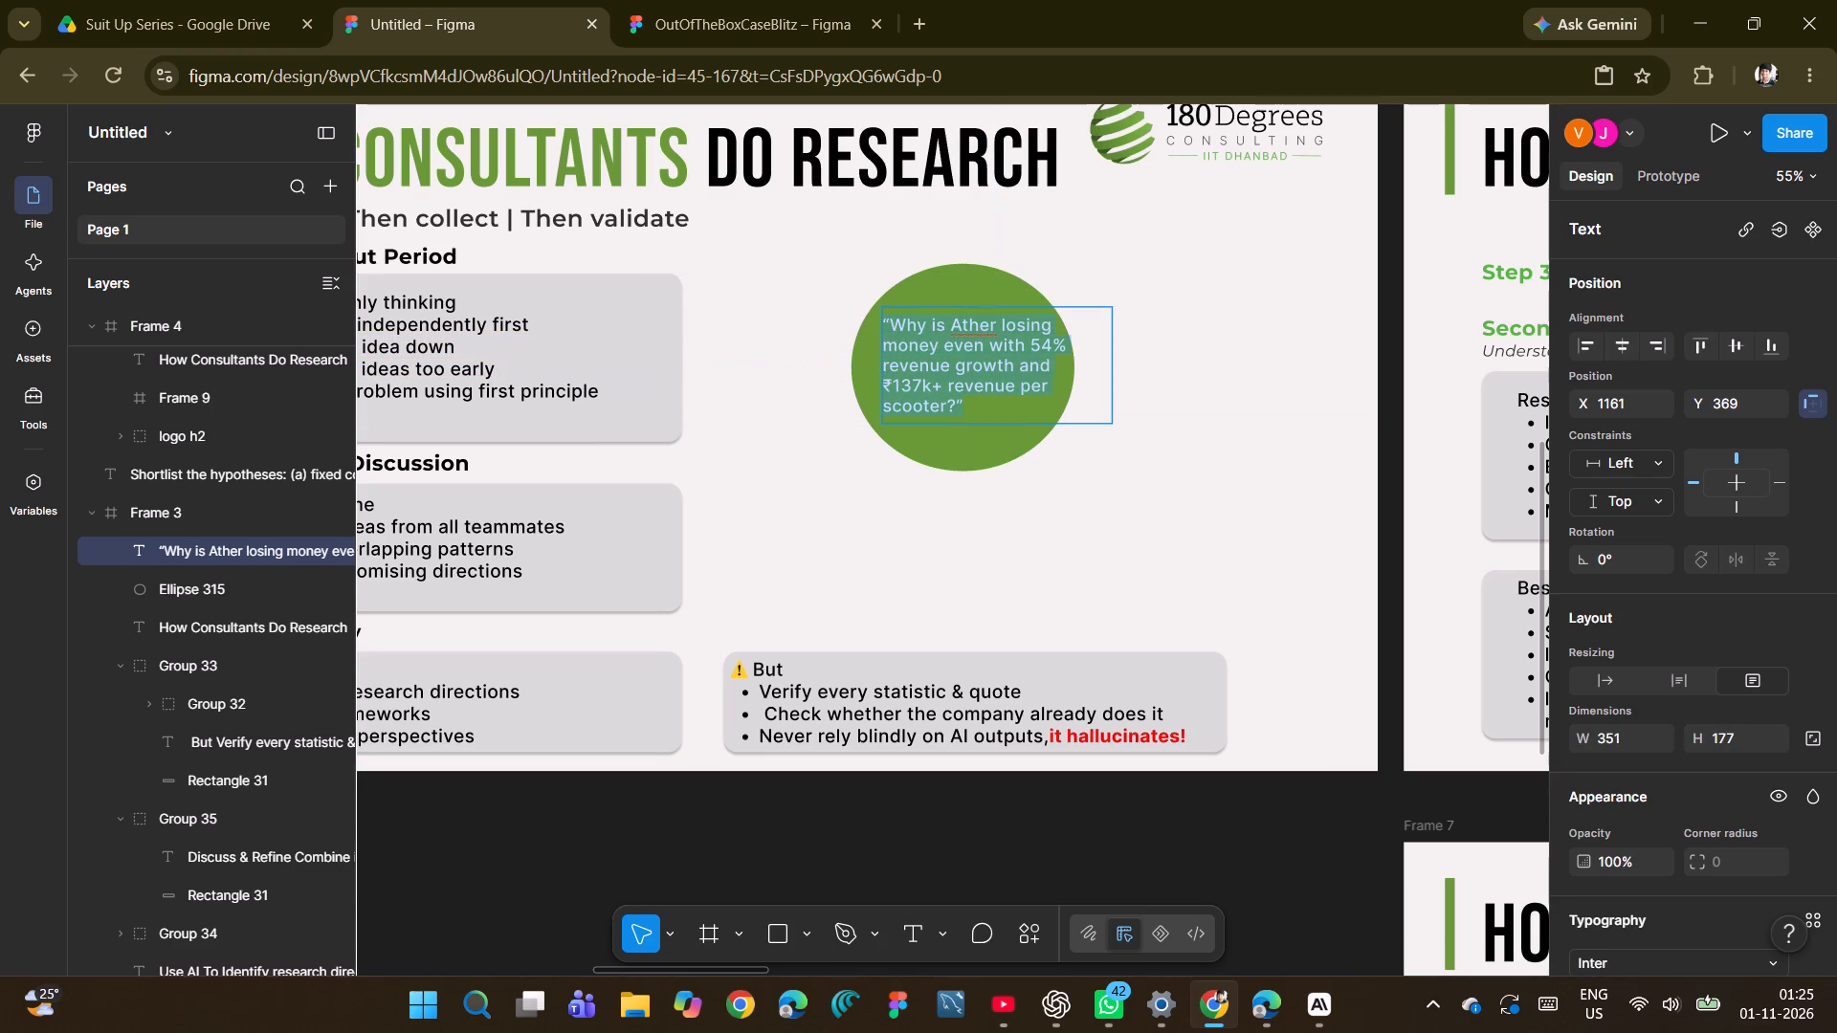
{"action": "scroll", "coordinate": [1596, 692], "scroll_direction": "down", "scroll_amount": 4}
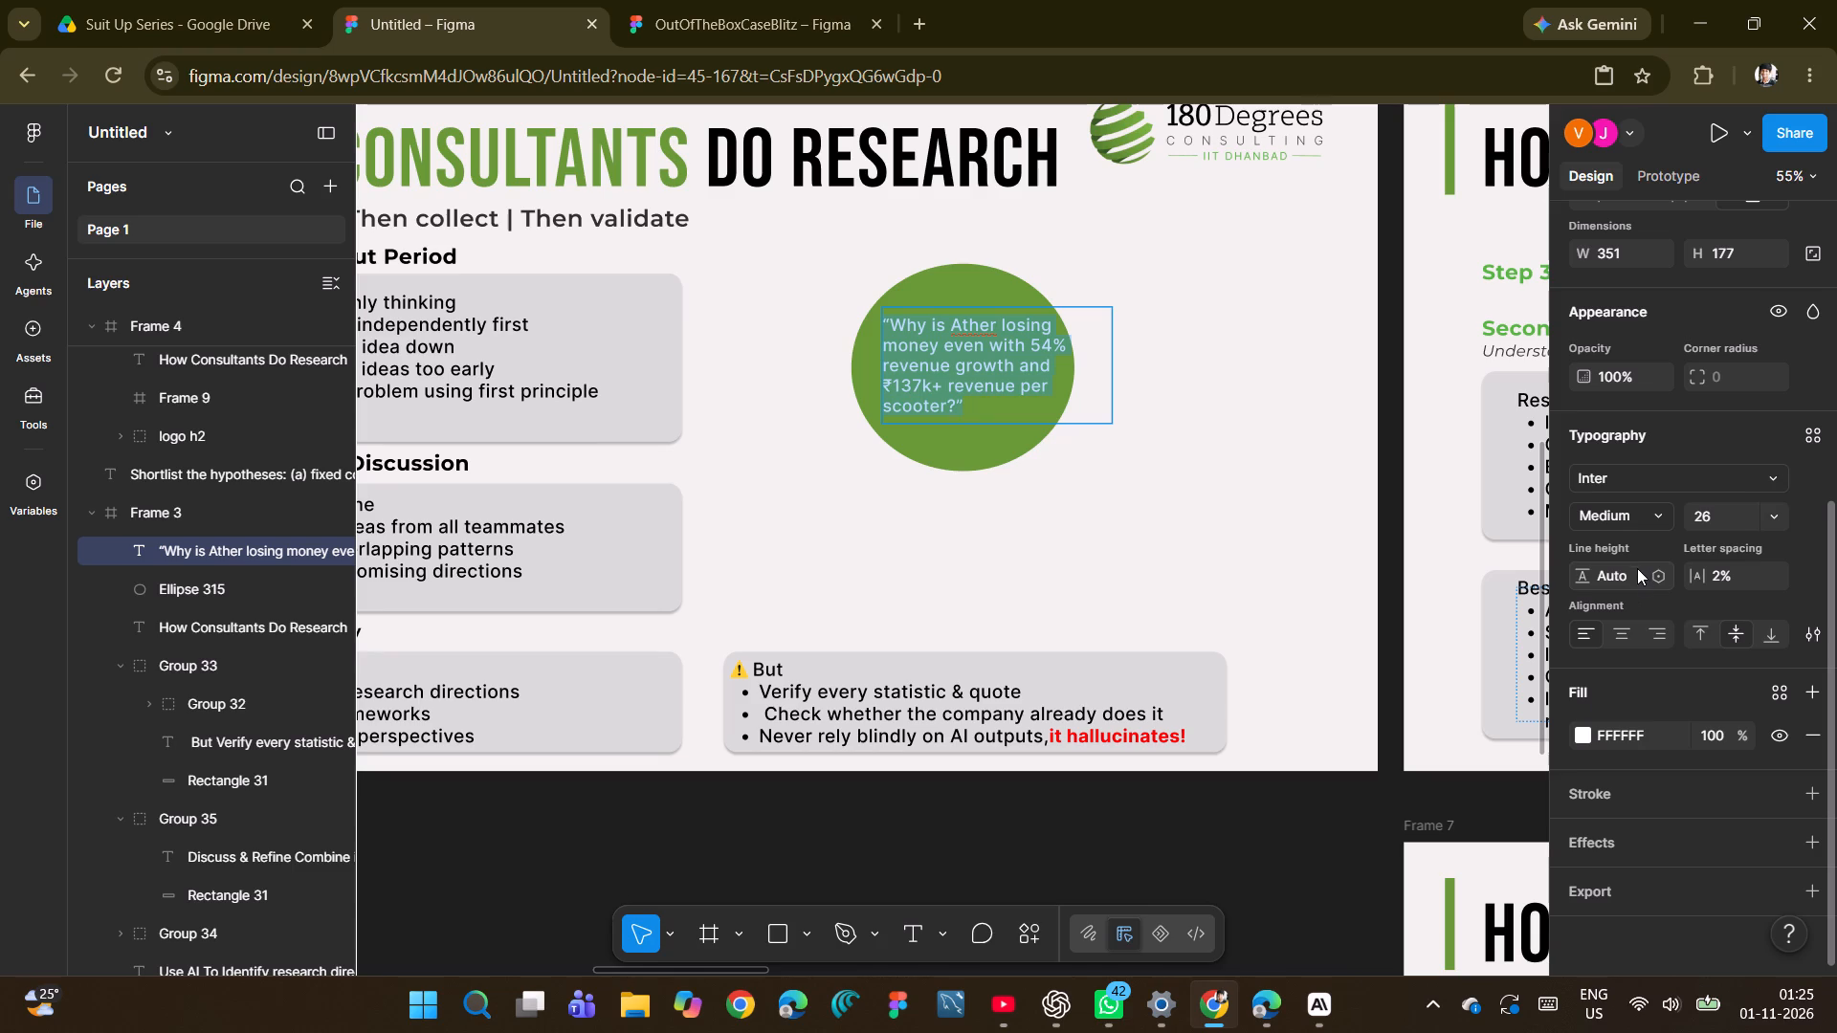
{"action": "key", "text": "ctrl+b"}
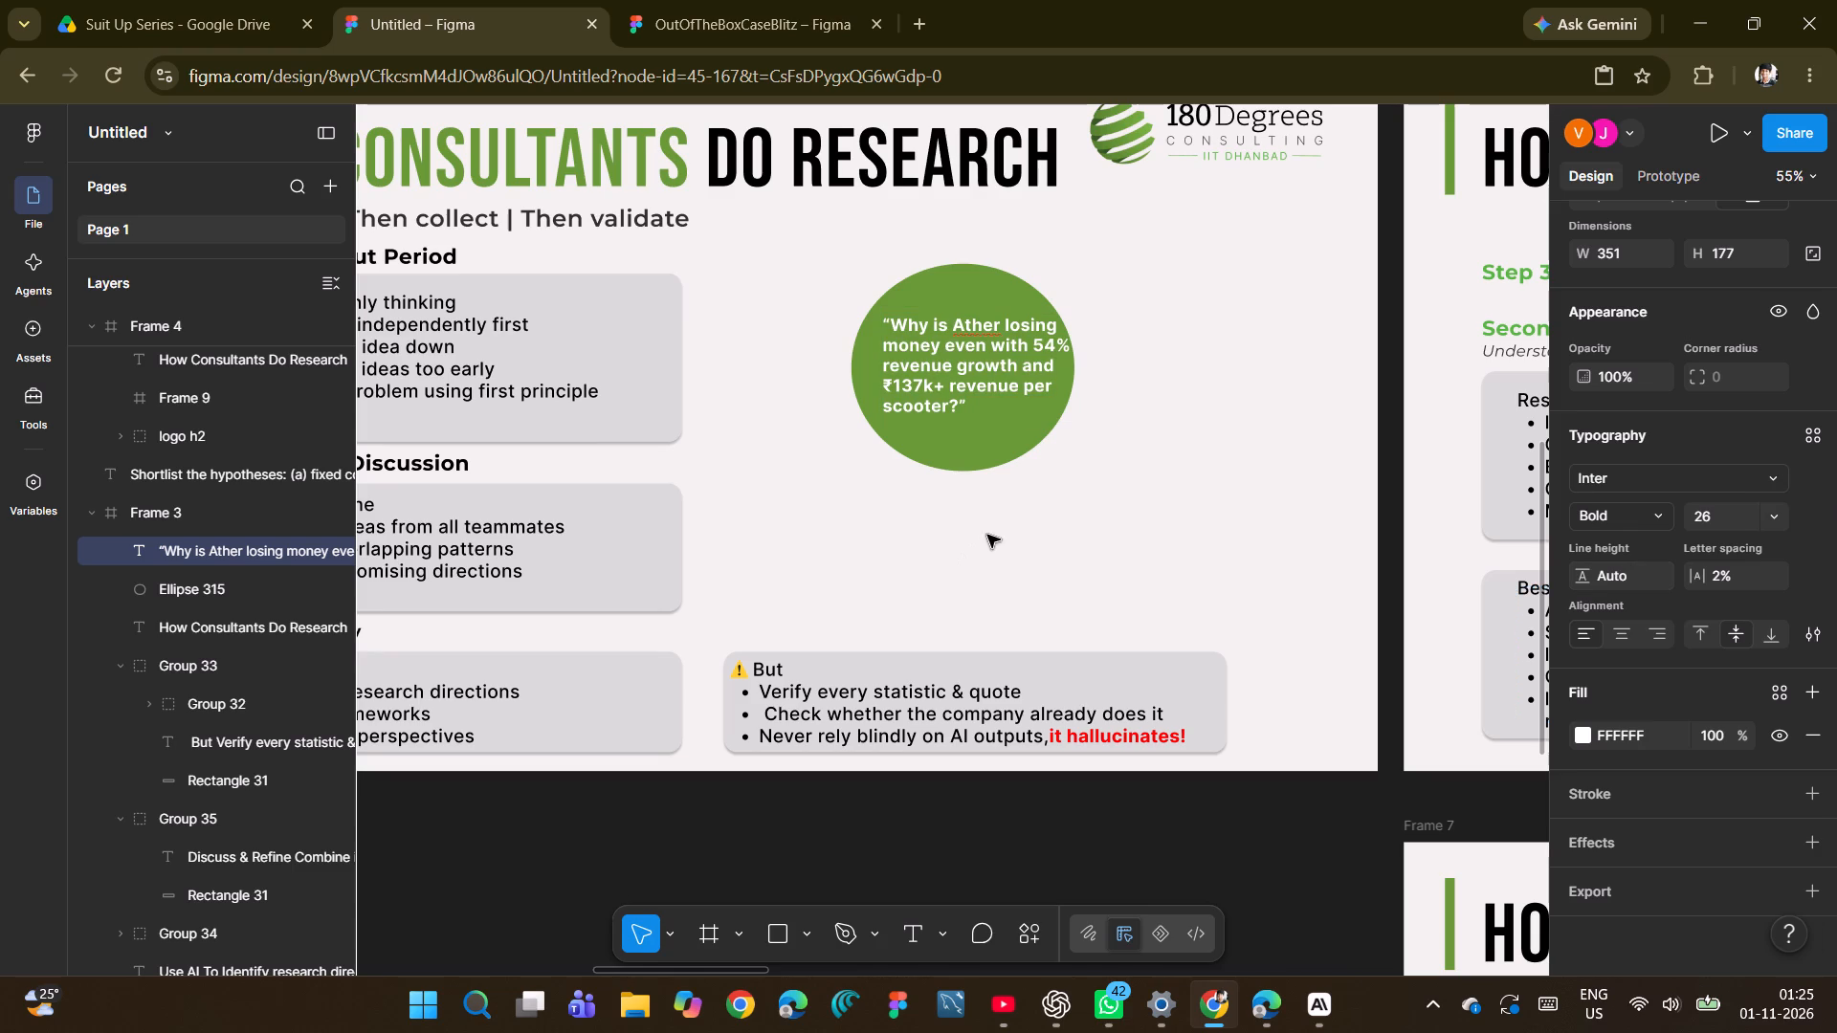
{"action": "left_click", "coordinate": [987, 535]}
Fine-tune the bold text's placement inside the green circle to X 1153, Y 377.
{"action": "left_click", "coordinate": [973, 373]}
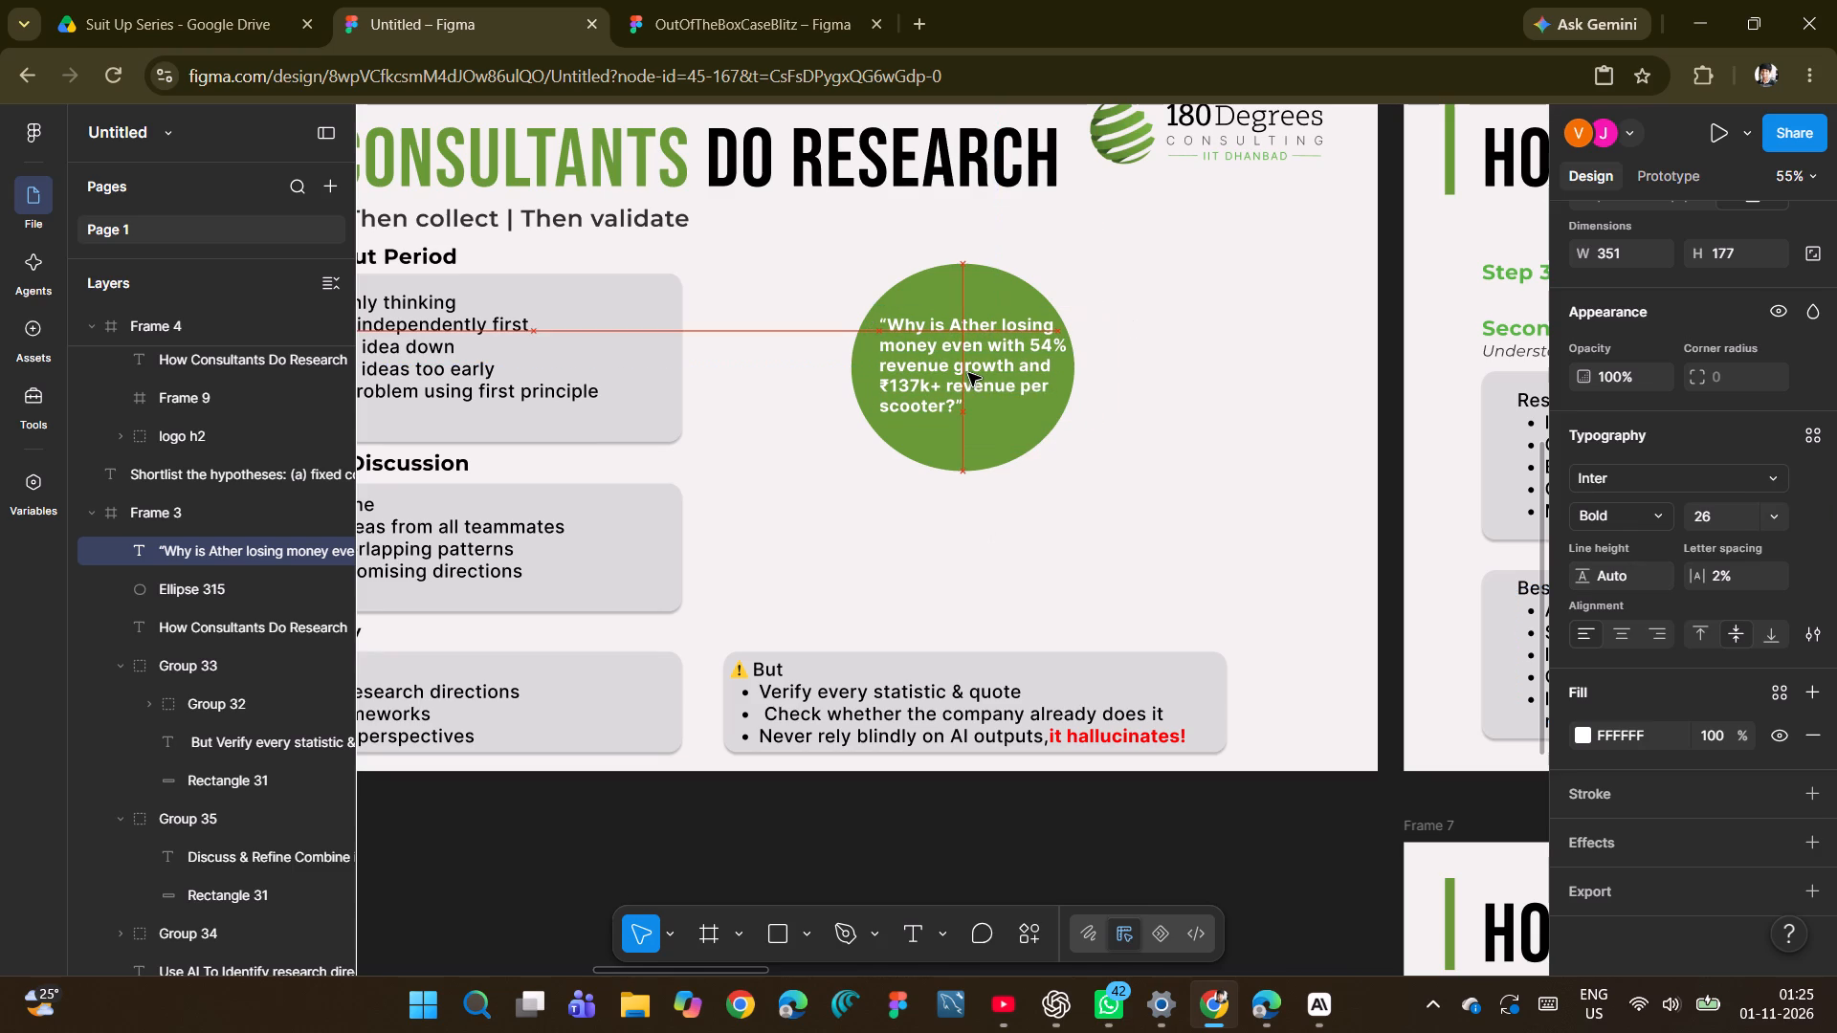
{"action": "key", "text": "Down"}
{"action": "key", "text": "Down"}
{"action": "key", "text": "Down"}
{"action": "key", "text": "Down"}
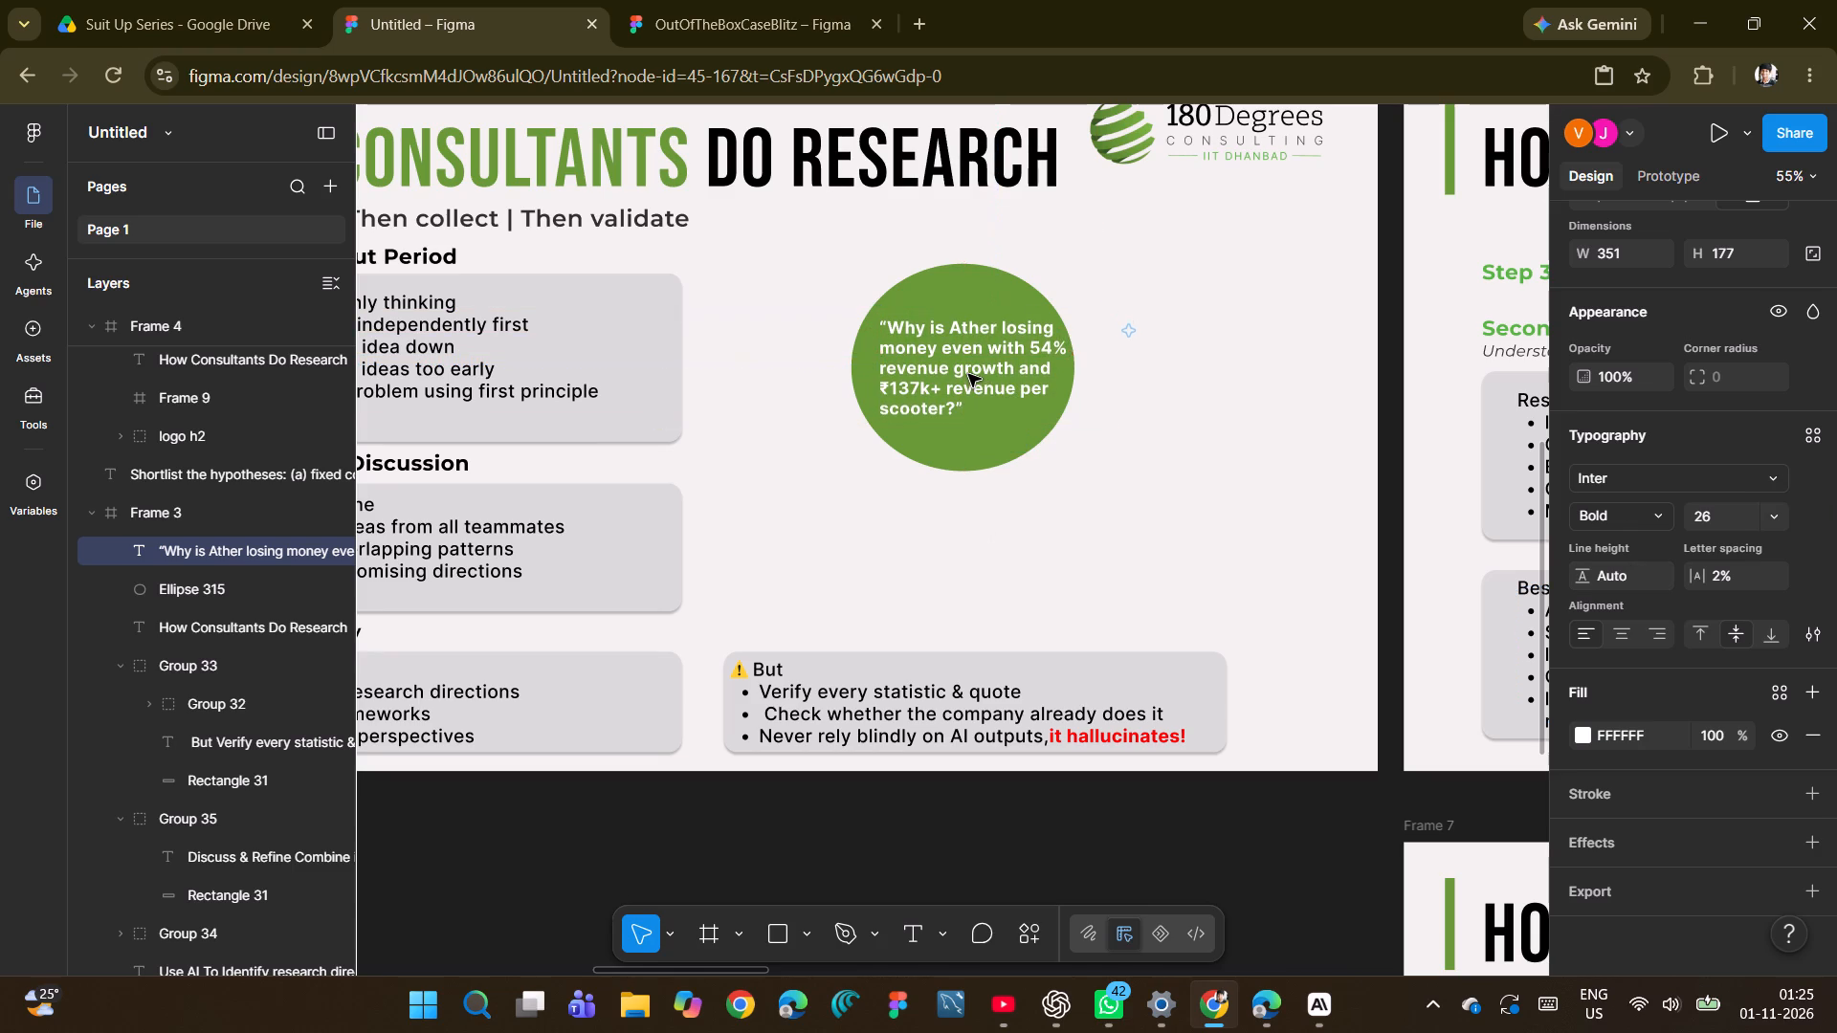
{"action": "key", "text": "Down"}
{"action": "key", "text": "Down"}
{"action": "key", "text": "Left"}
{"action": "key", "text": "Left"}
{"action": "key", "text": "Left"}
{"action": "key", "text": "Left"}
{"action": "key", "text": "Left"}
{"action": "key", "text": "Down"}
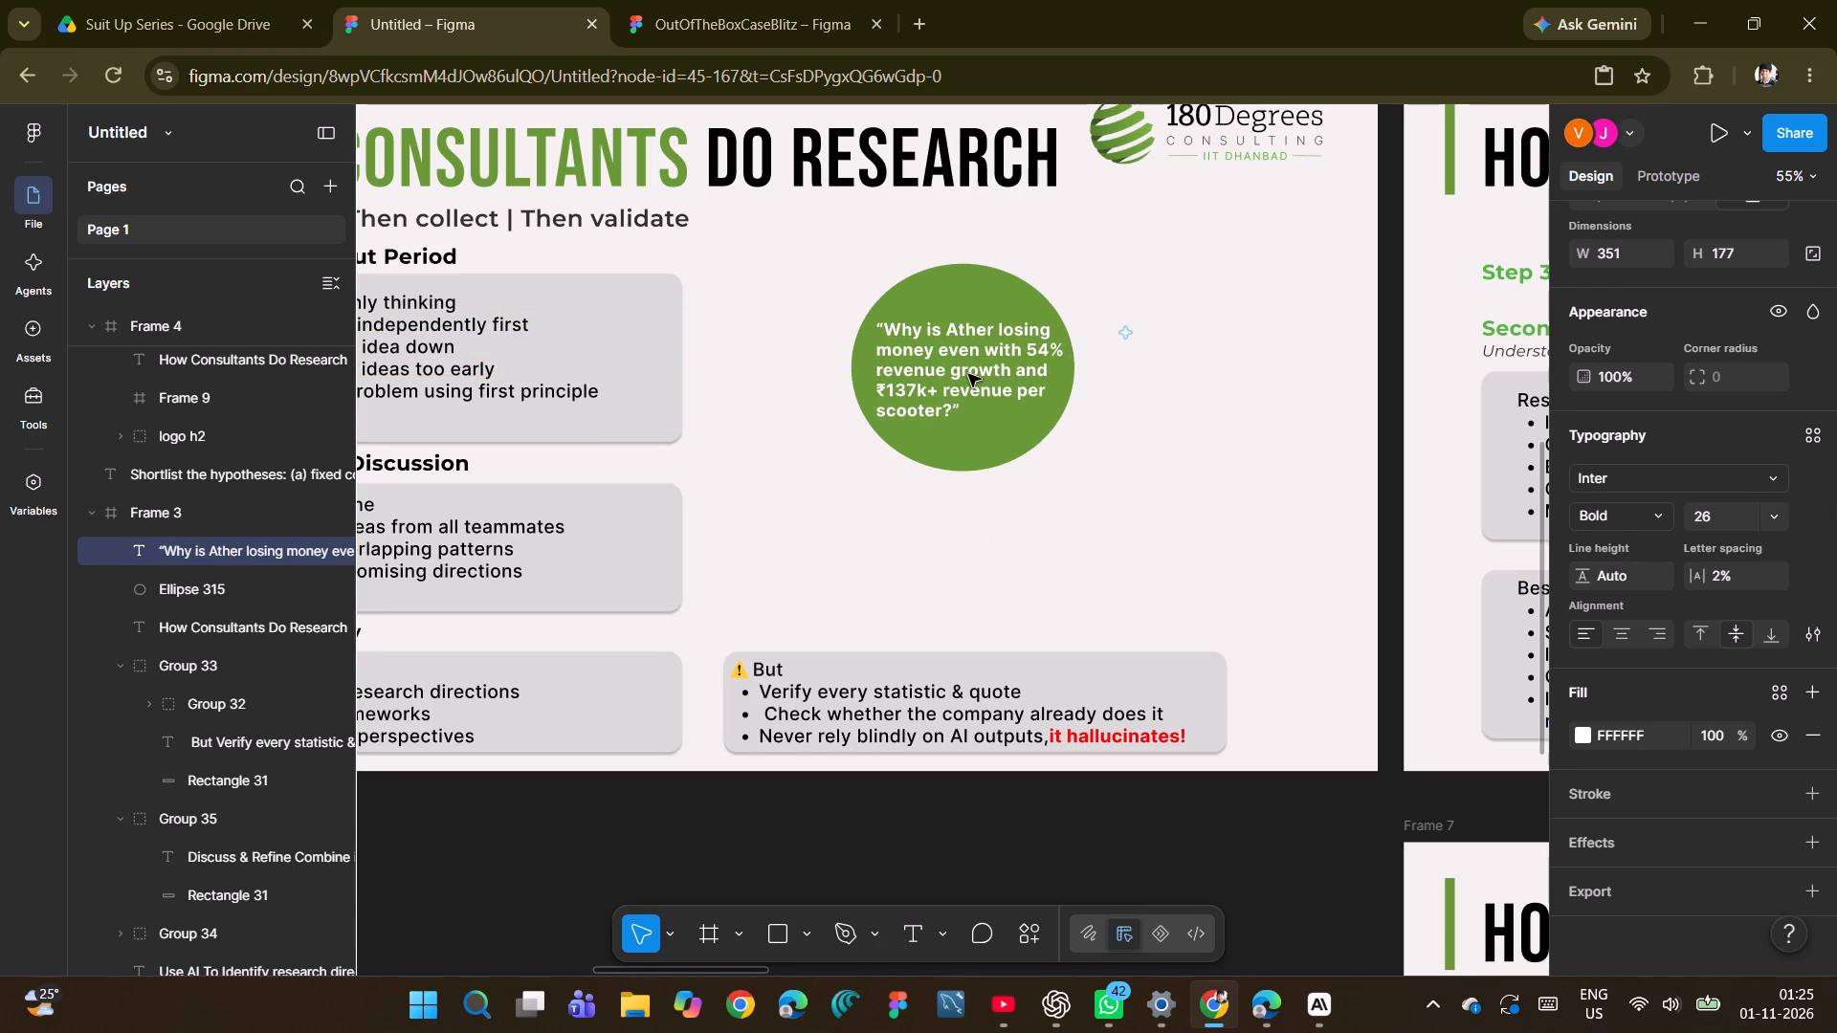
{"action": "key", "text": "Right"}
{"action": "key", "text": "Right"}
{"action": "key", "text": "Right"}
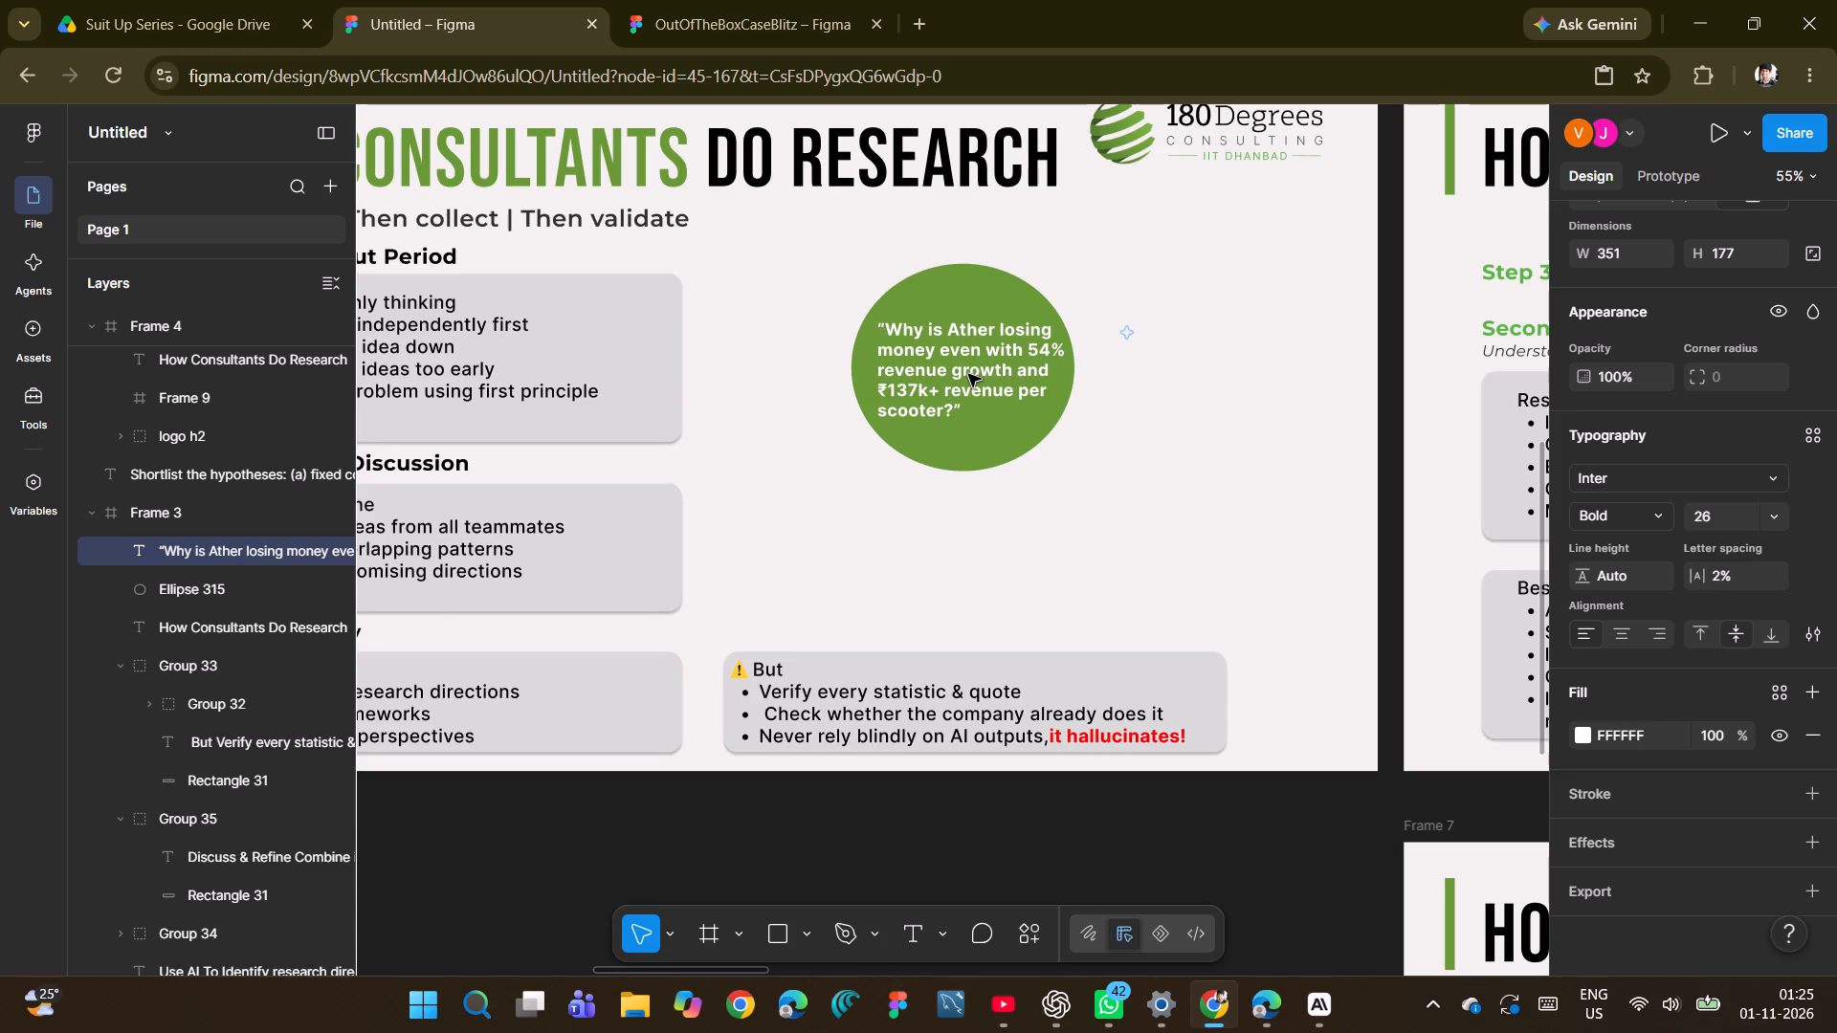
{"action": "key", "text": "Down"}
{"action": "key", "text": "Left"}
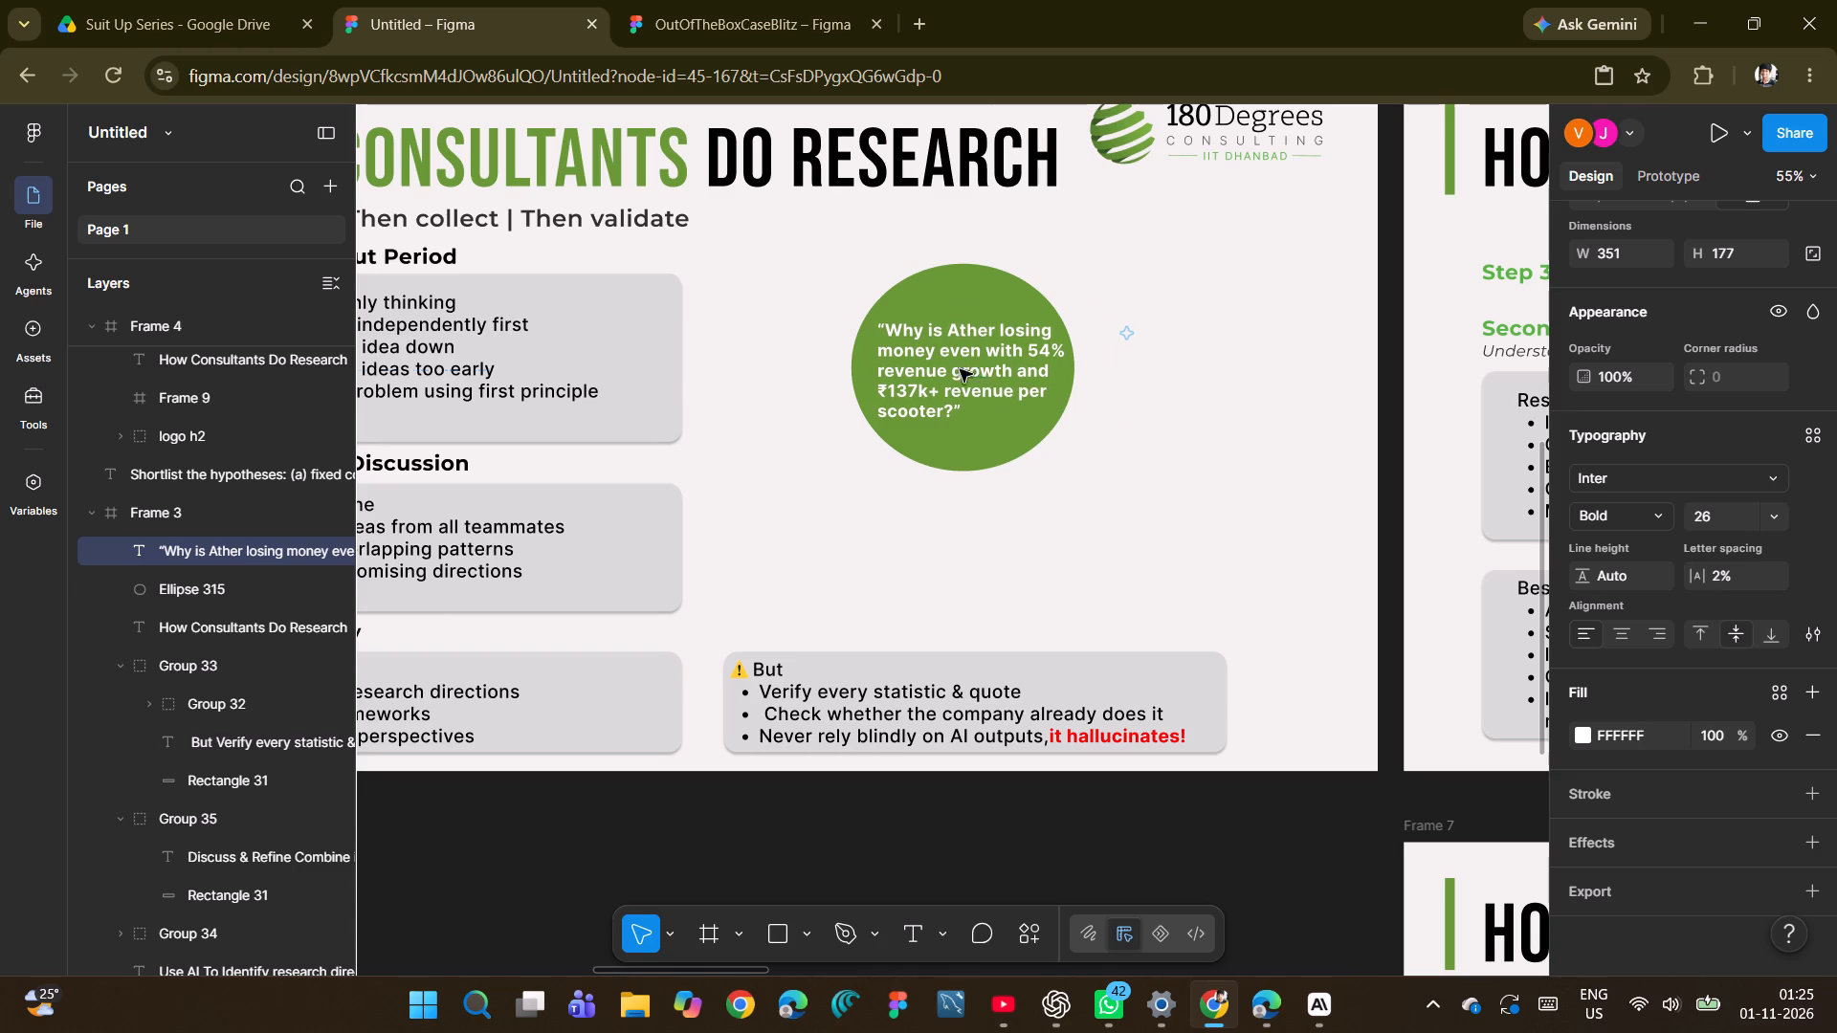
{"action": "left_click", "coordinate": [1143, 357]}
Group the "Why is Ather losing money" text with its green circle.
{"action": "left_click", "coordinate": [970, 341]}
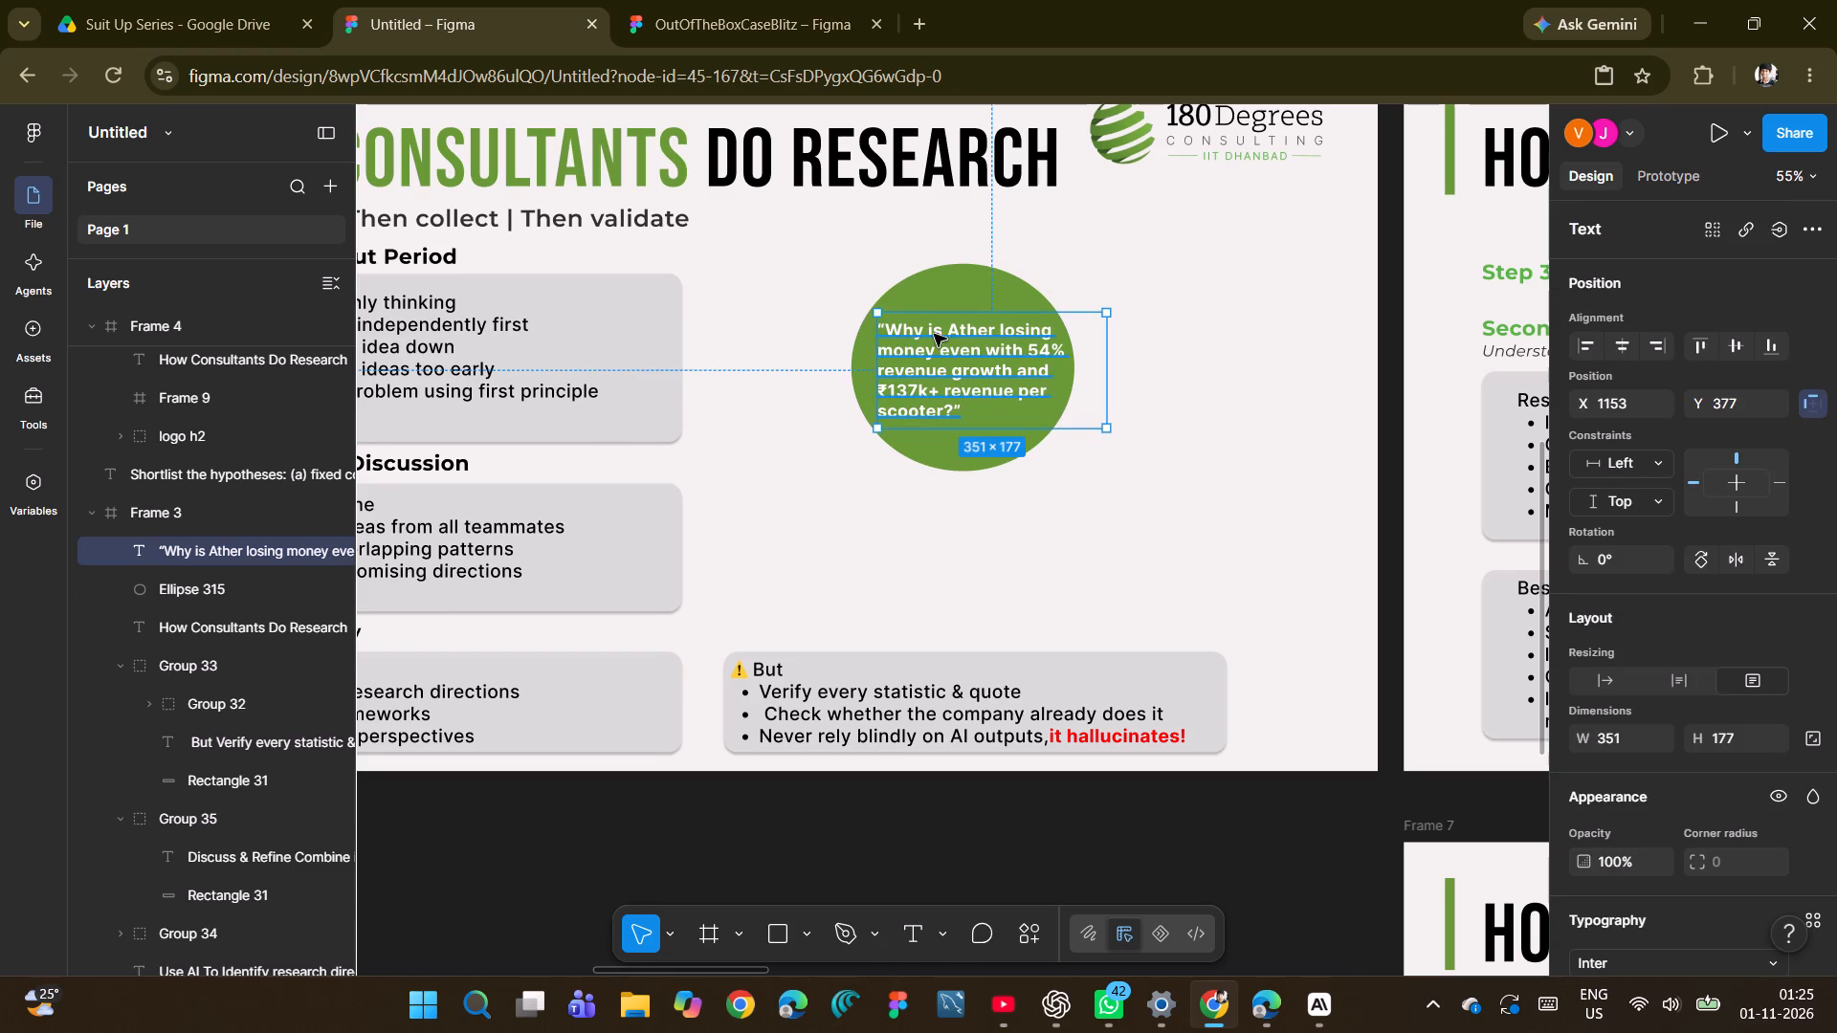
{"action": "left_click", "coordinate": [948, 294], "text": "shift"}
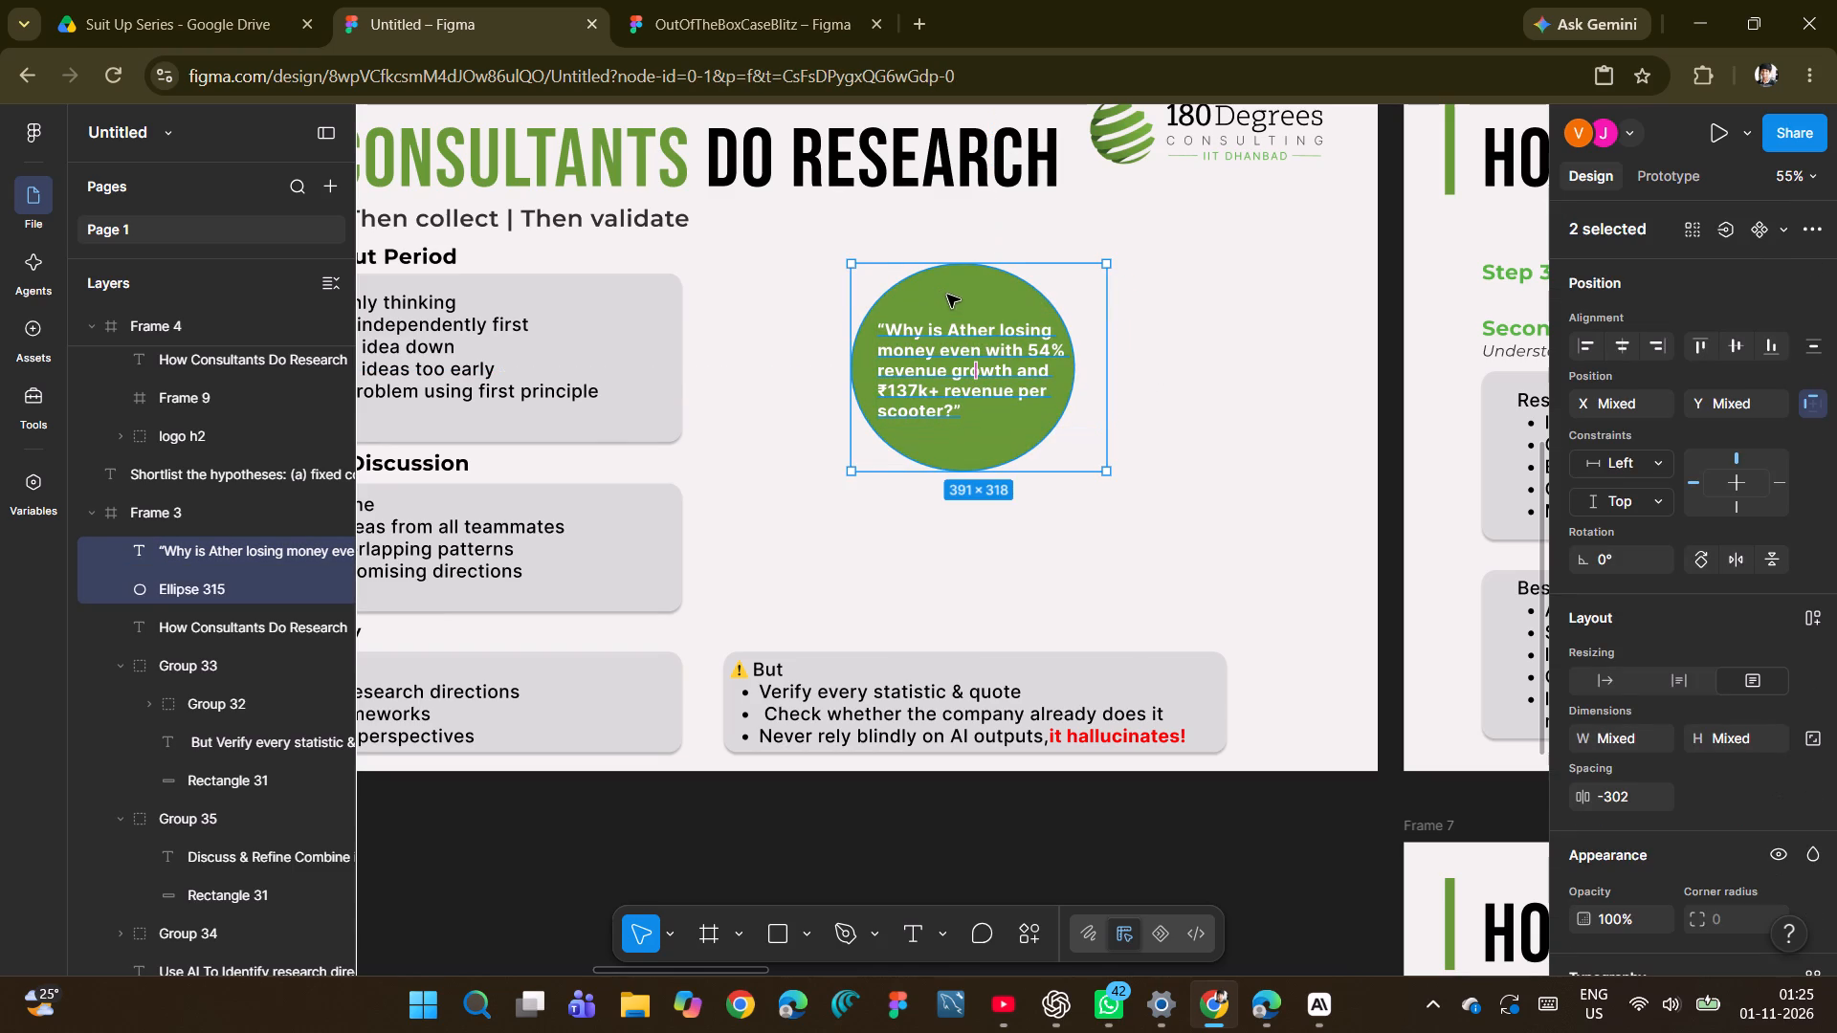
{"action": "key", "text": "ctrl+g"}
Duplicate the circle-and-text group and place the copy diagonally below the original.
{"action": "left_click", "coordinate": [982, 300]}
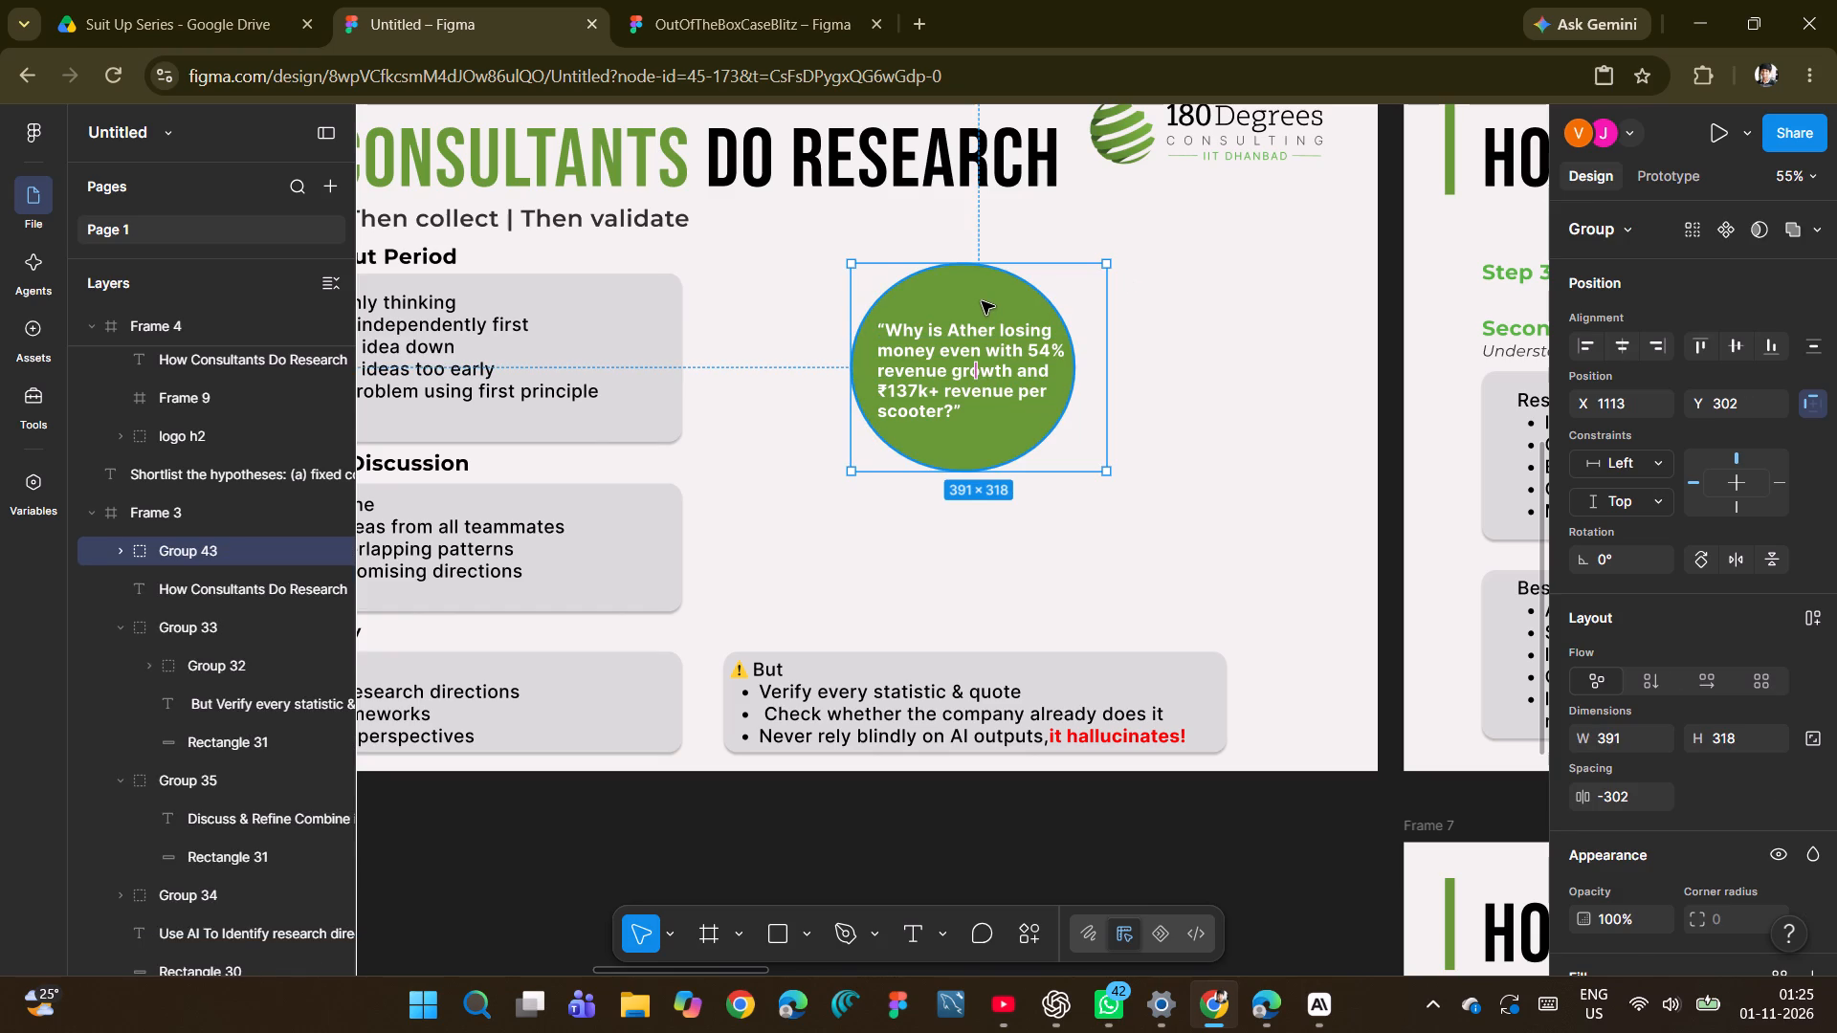
{"action": "key", "text": "ctrl+d"}
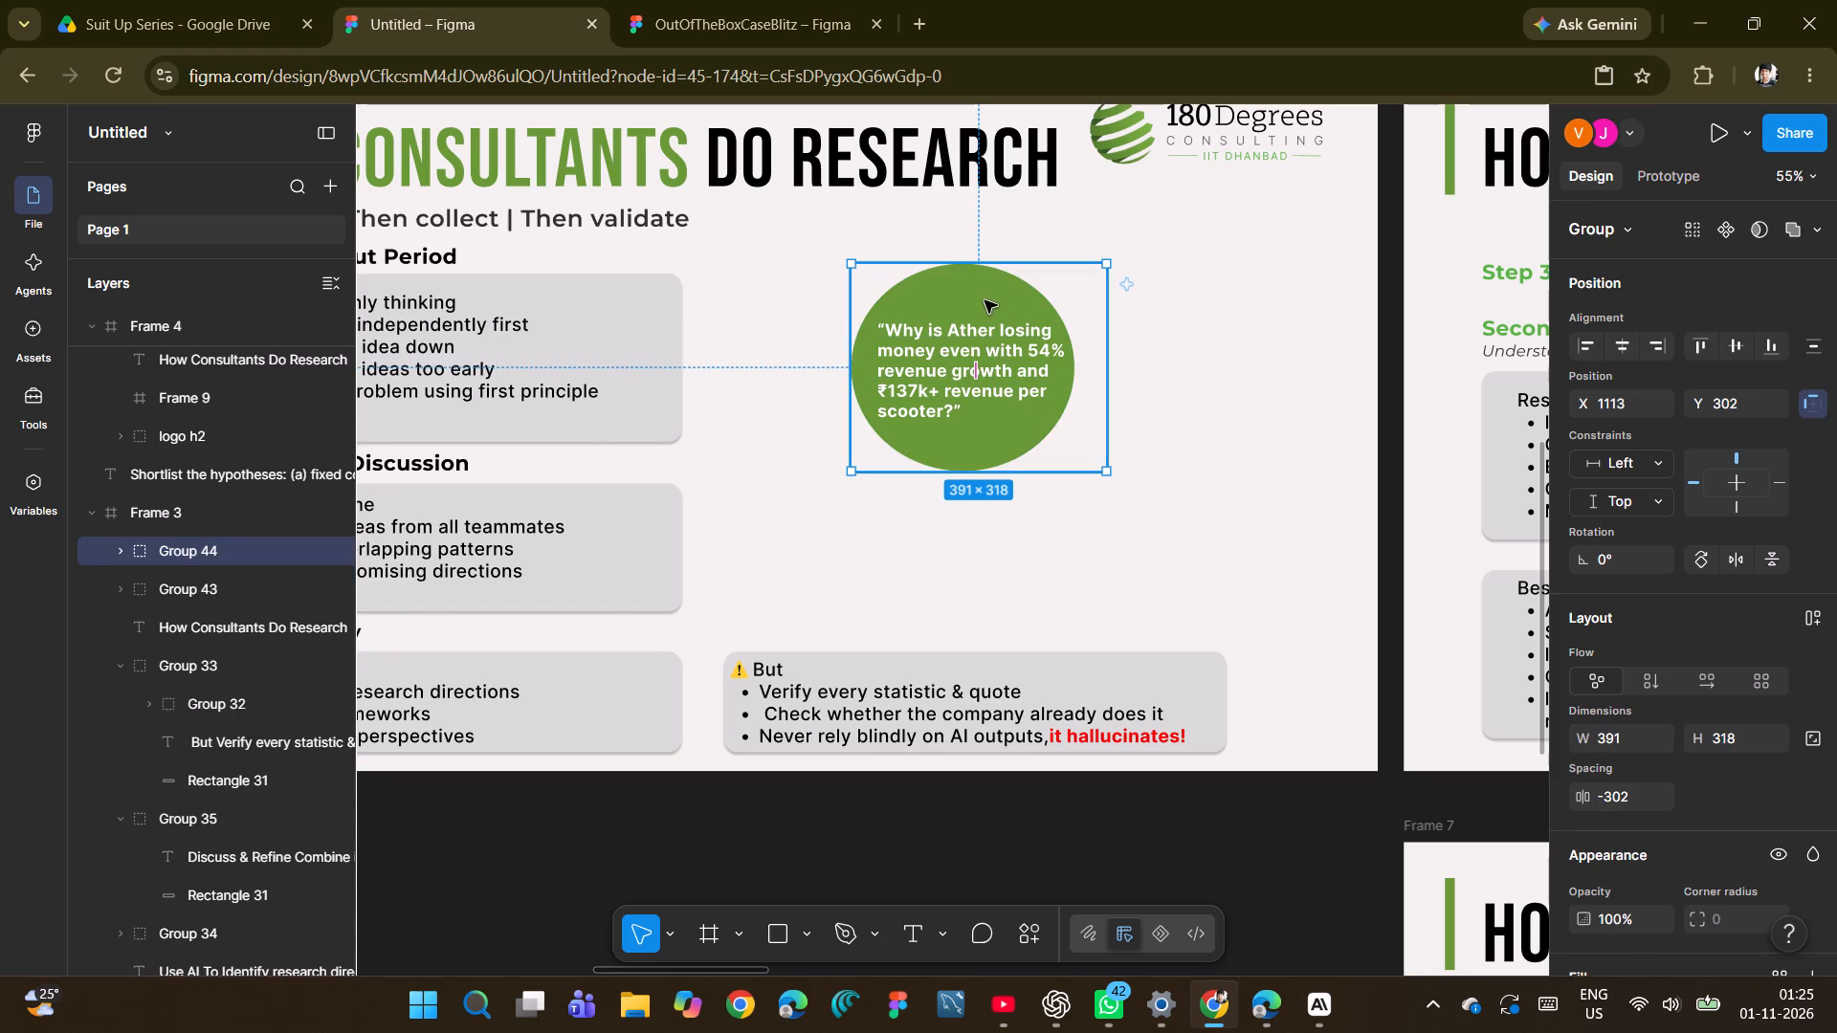
{"action": "left_click_drag", "start_coordinate": [985, 299], "coordinate": [975, 491]}
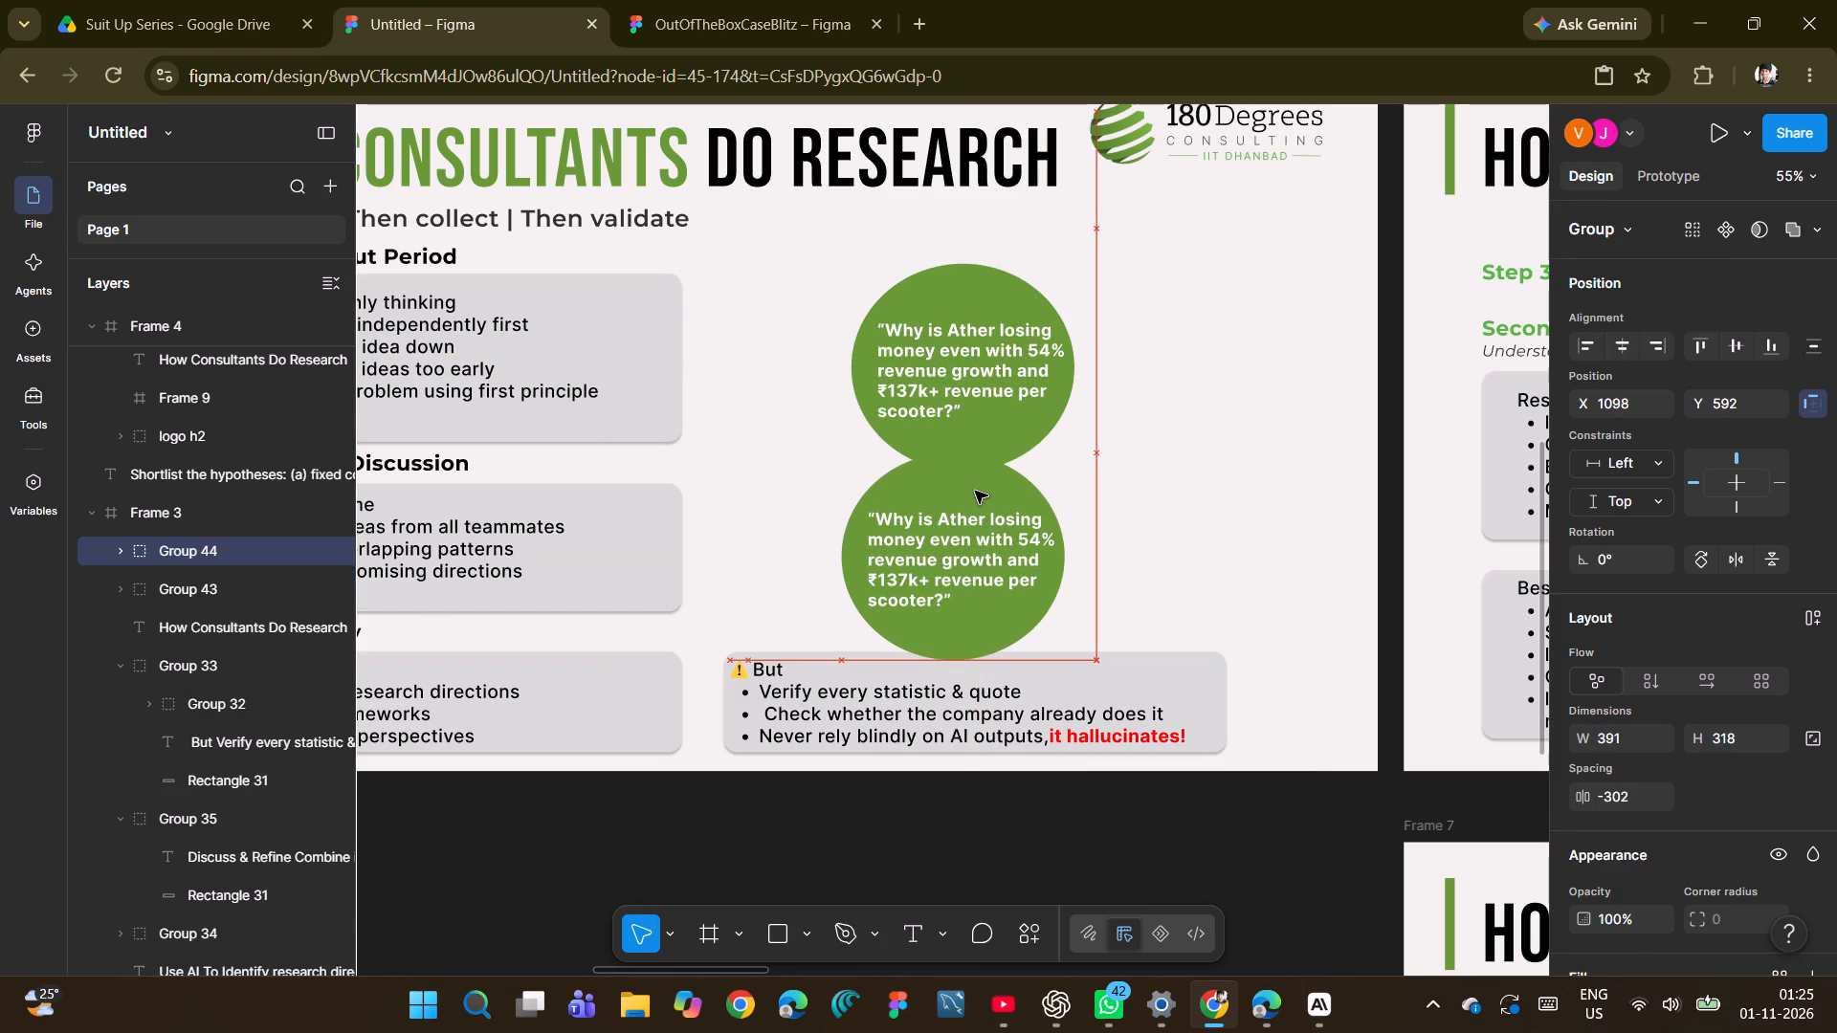
{"action": "left_click_drag", "start_coordinate": [975, 491], "coordinate": [975, 477]}
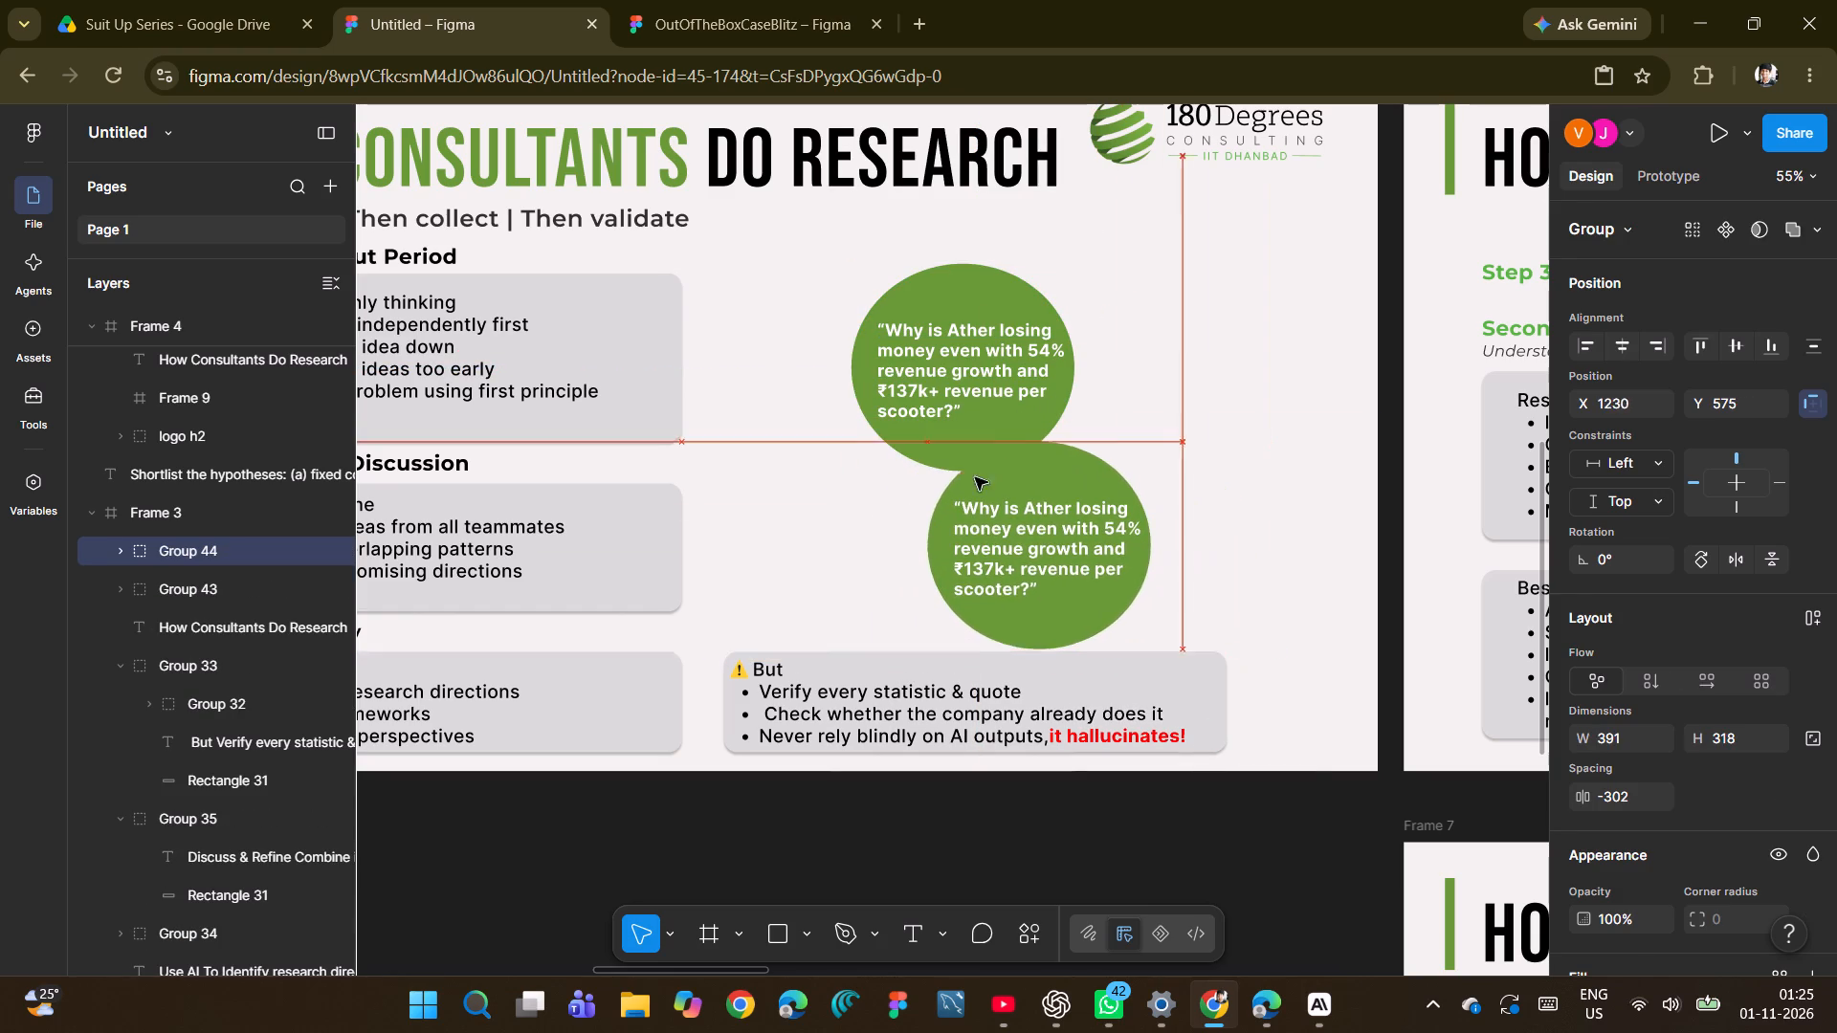
{"action": "left_click_drag", "start_coordinate": [975, 477], "coordinate": [1133, 489]}
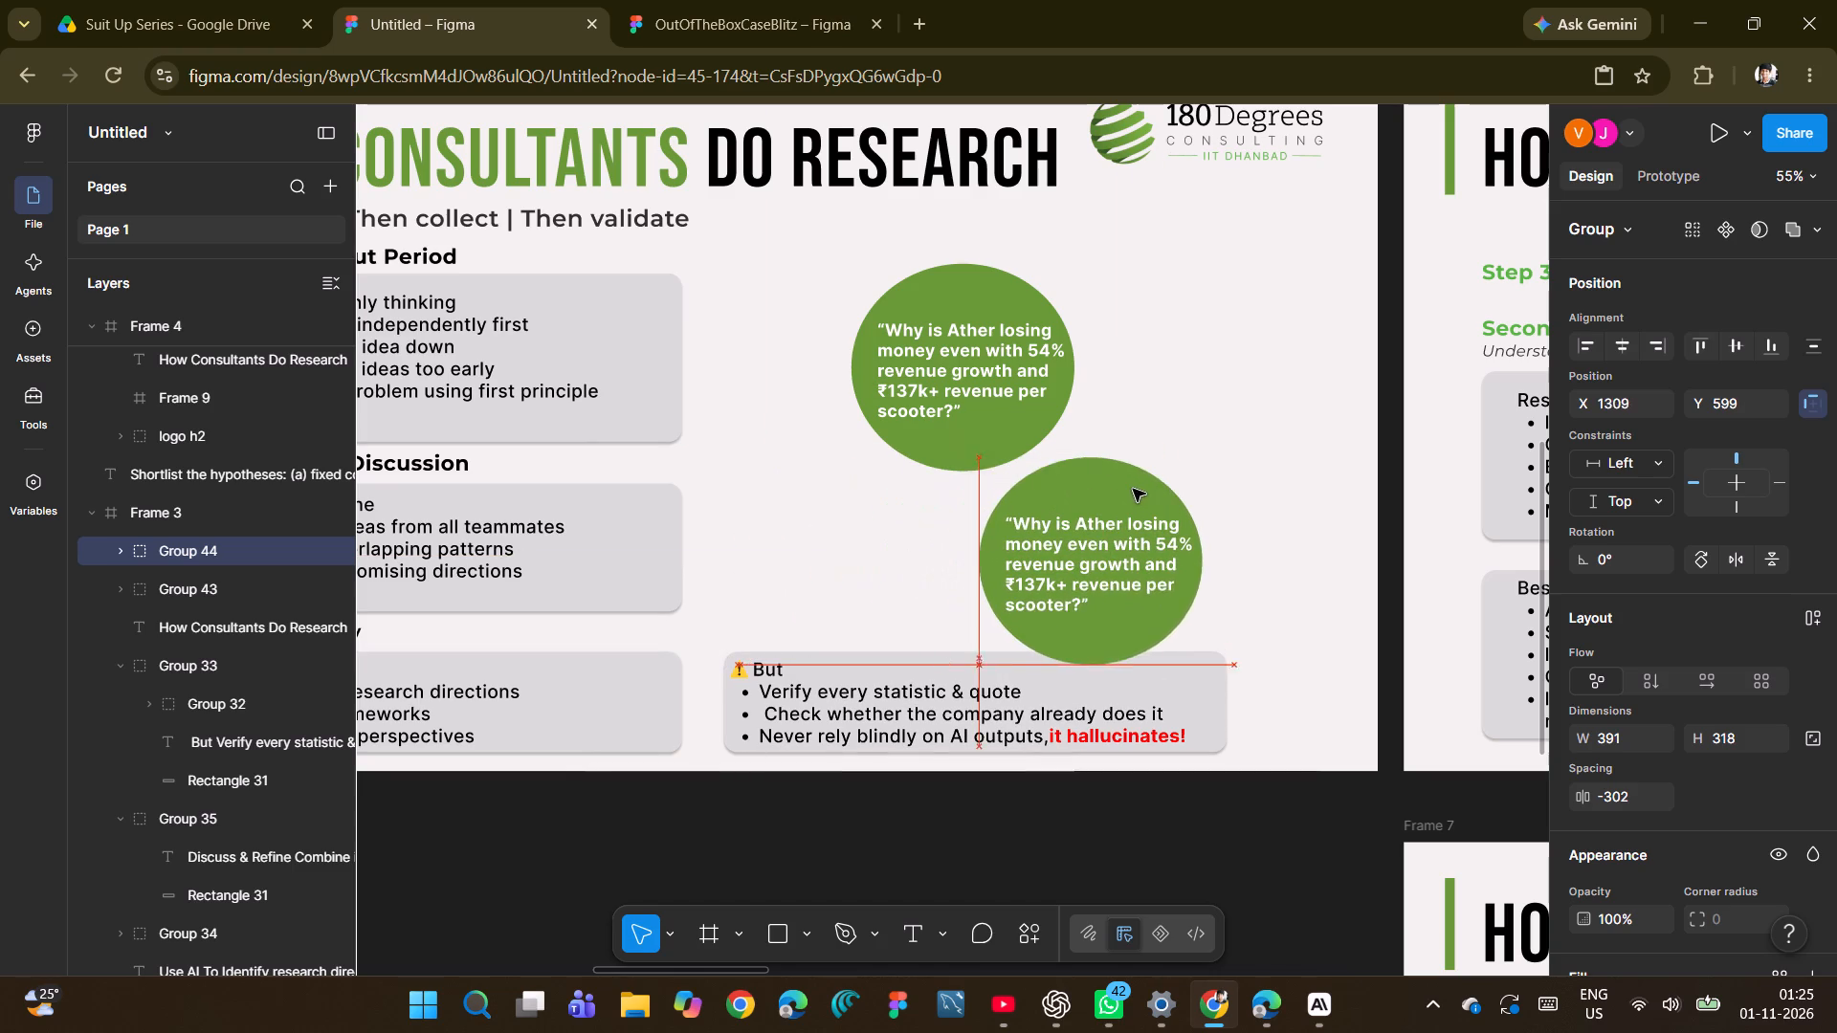
{"action": "left_click_drag", "start_coordinate": [1133, 489], "coordinate": [1155, 489]}
Move the original circle group to X 1062, Y 287 and align the copy directly beneath it.
{"action": "left_click", "coordinate": [963, 293]}
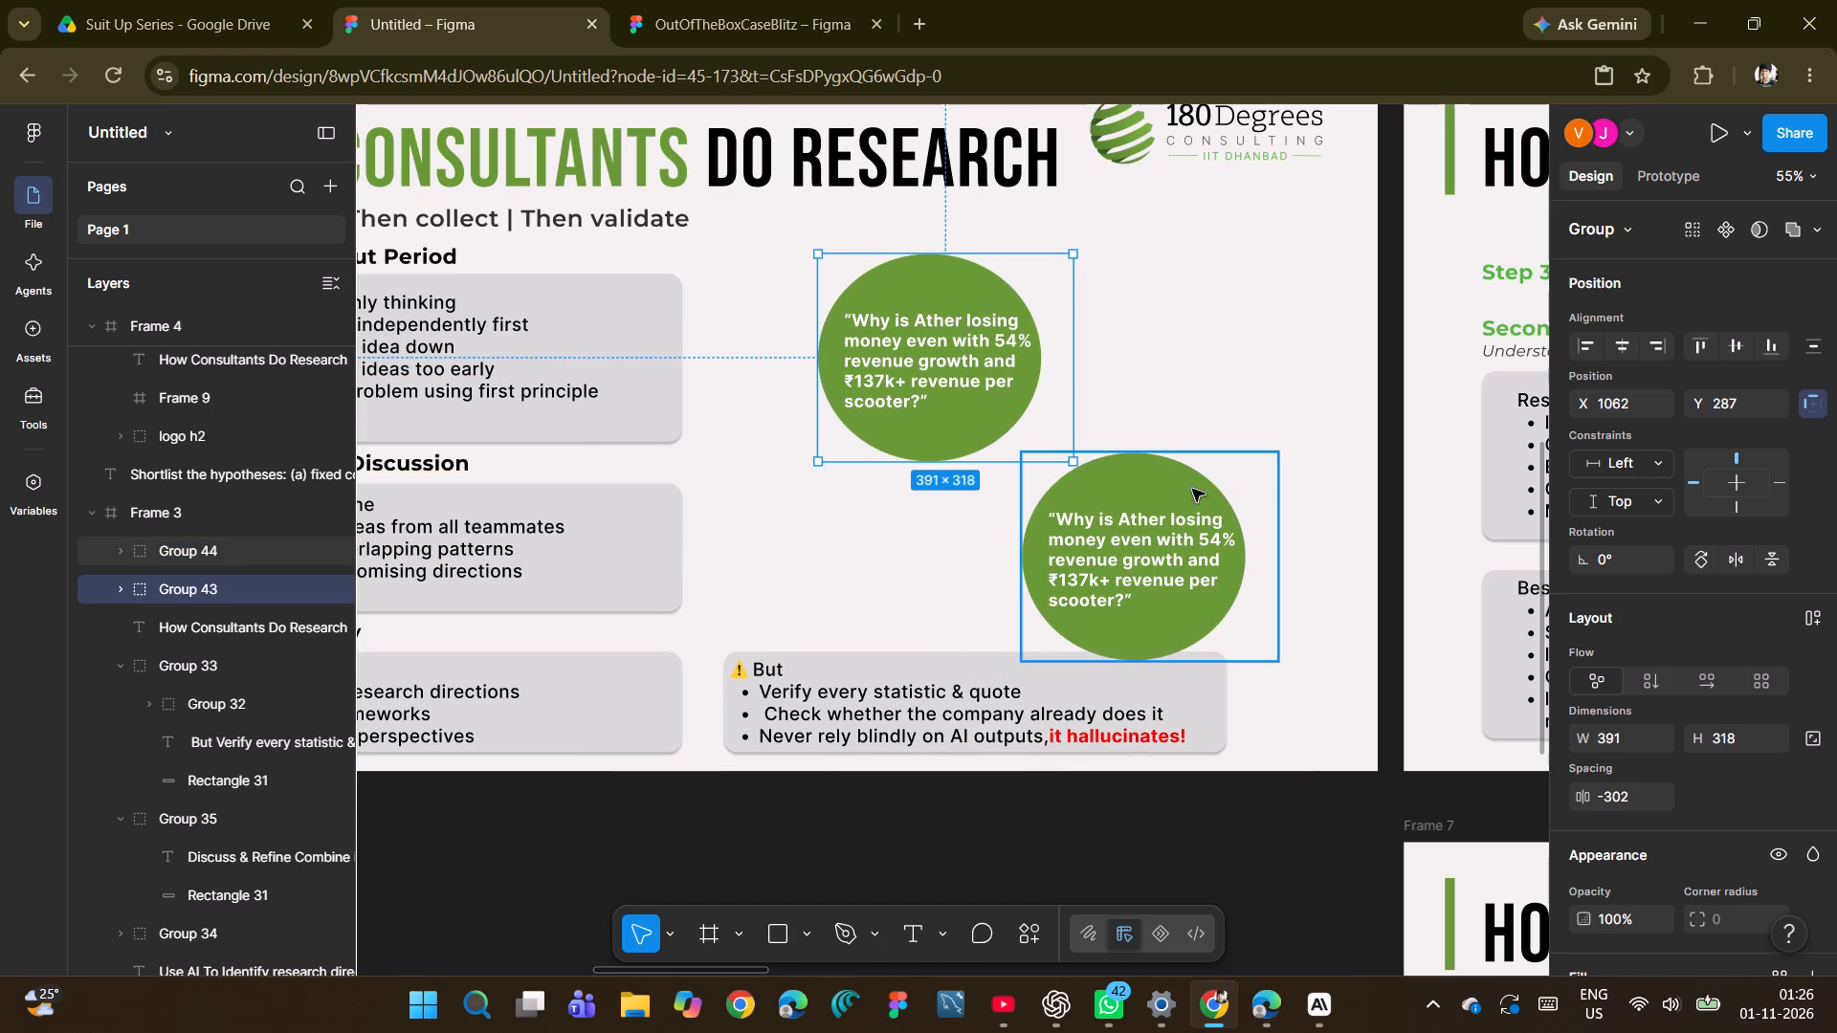
{"action": "left_click_drag", "start_coordinate": [1152, 476], "coordinate": [935, 488]}
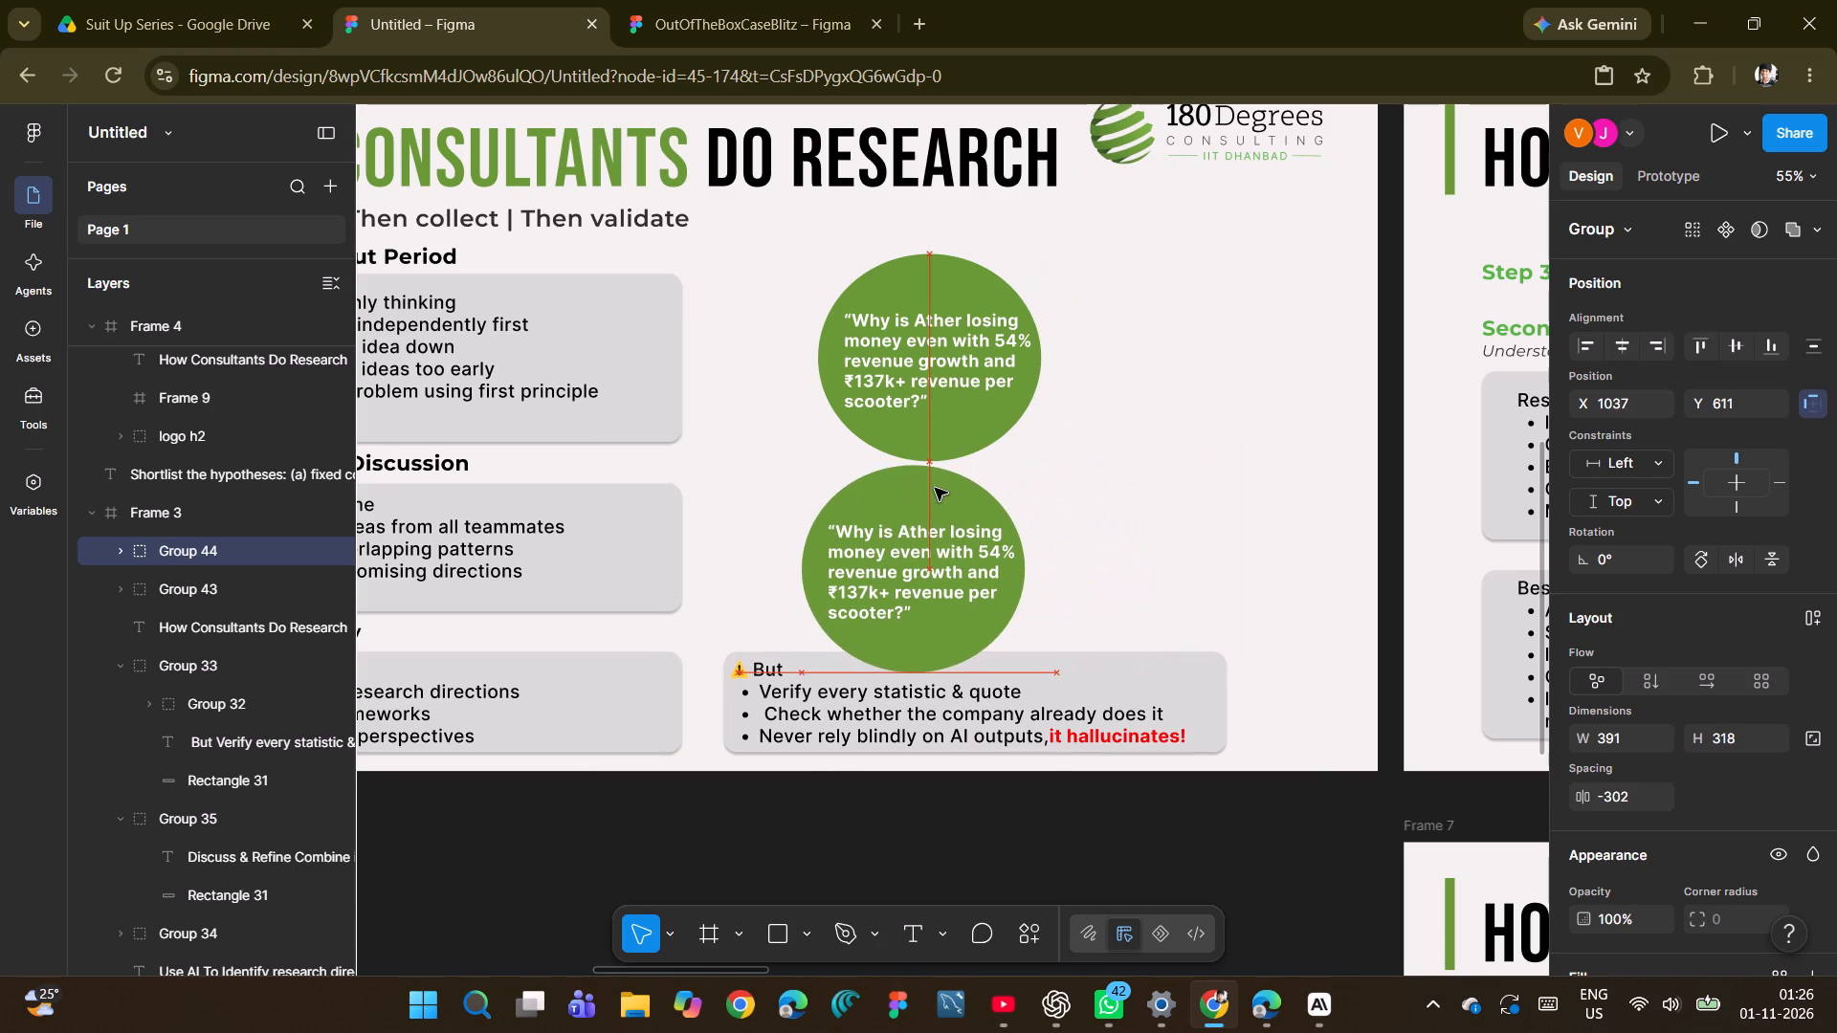
{"action": "left_click_drag", "start_coordinate": [935, 488], "coordinate": [942, 501]}
{"action": "left_click", "coordinate": [1106, 433]}
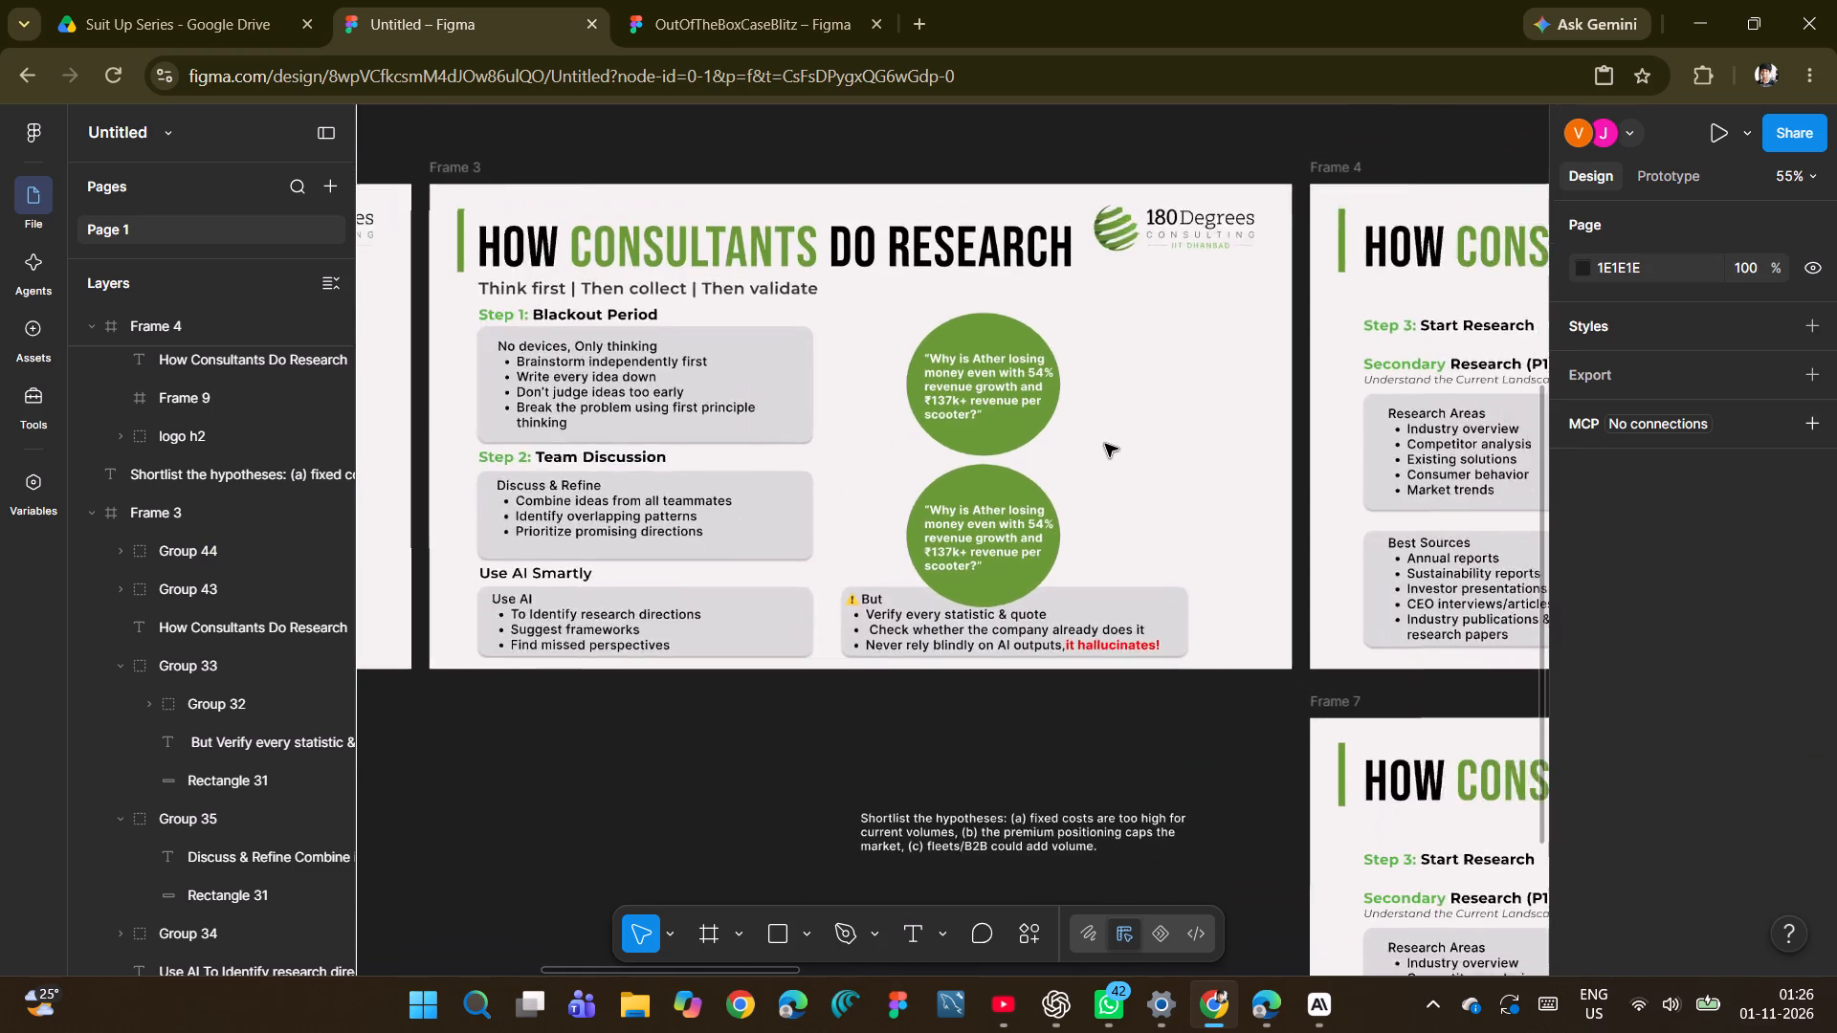
Nudge the "Use AI Smartly" heading down by 4 units, closer to the box below it.
{"action": "left_click", "coordinate": [609, 569]}
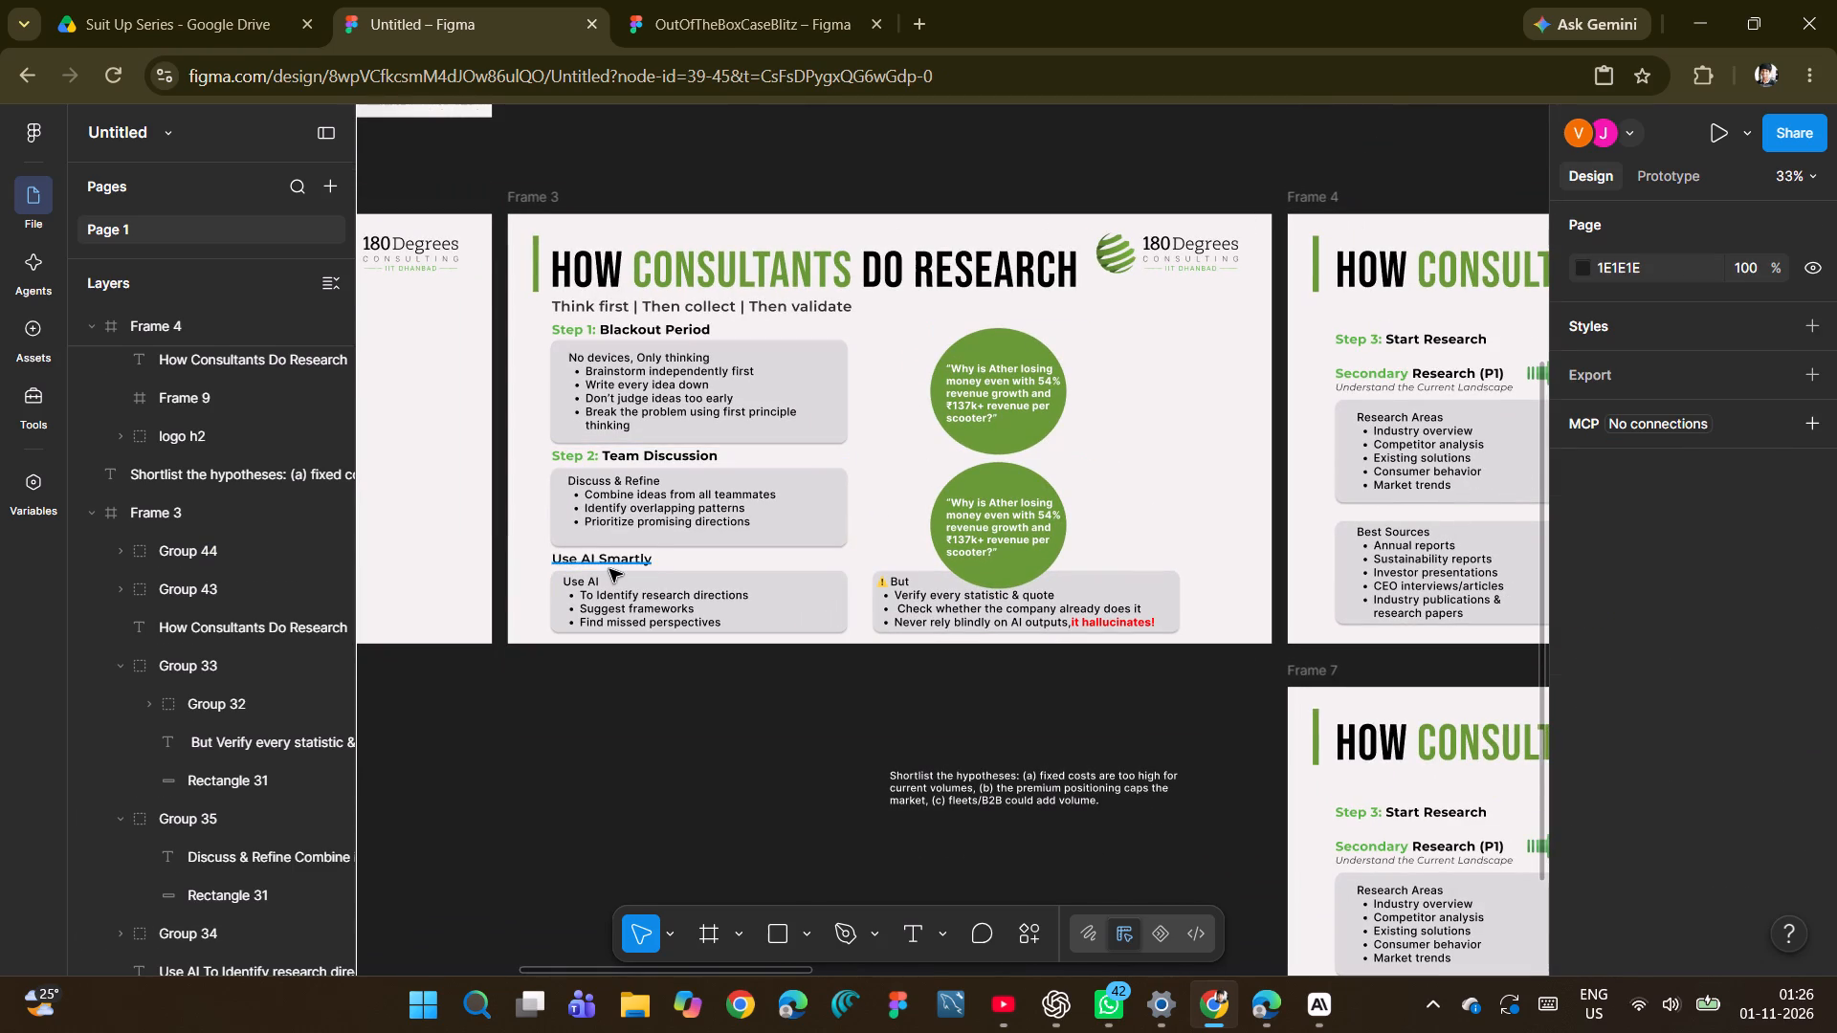
{"action": "key", "text": "Down"}
{"action": "key", "text": "Down"}
{"action": "key", "text": "Down"}
{"action": "key", "text": "Down"}
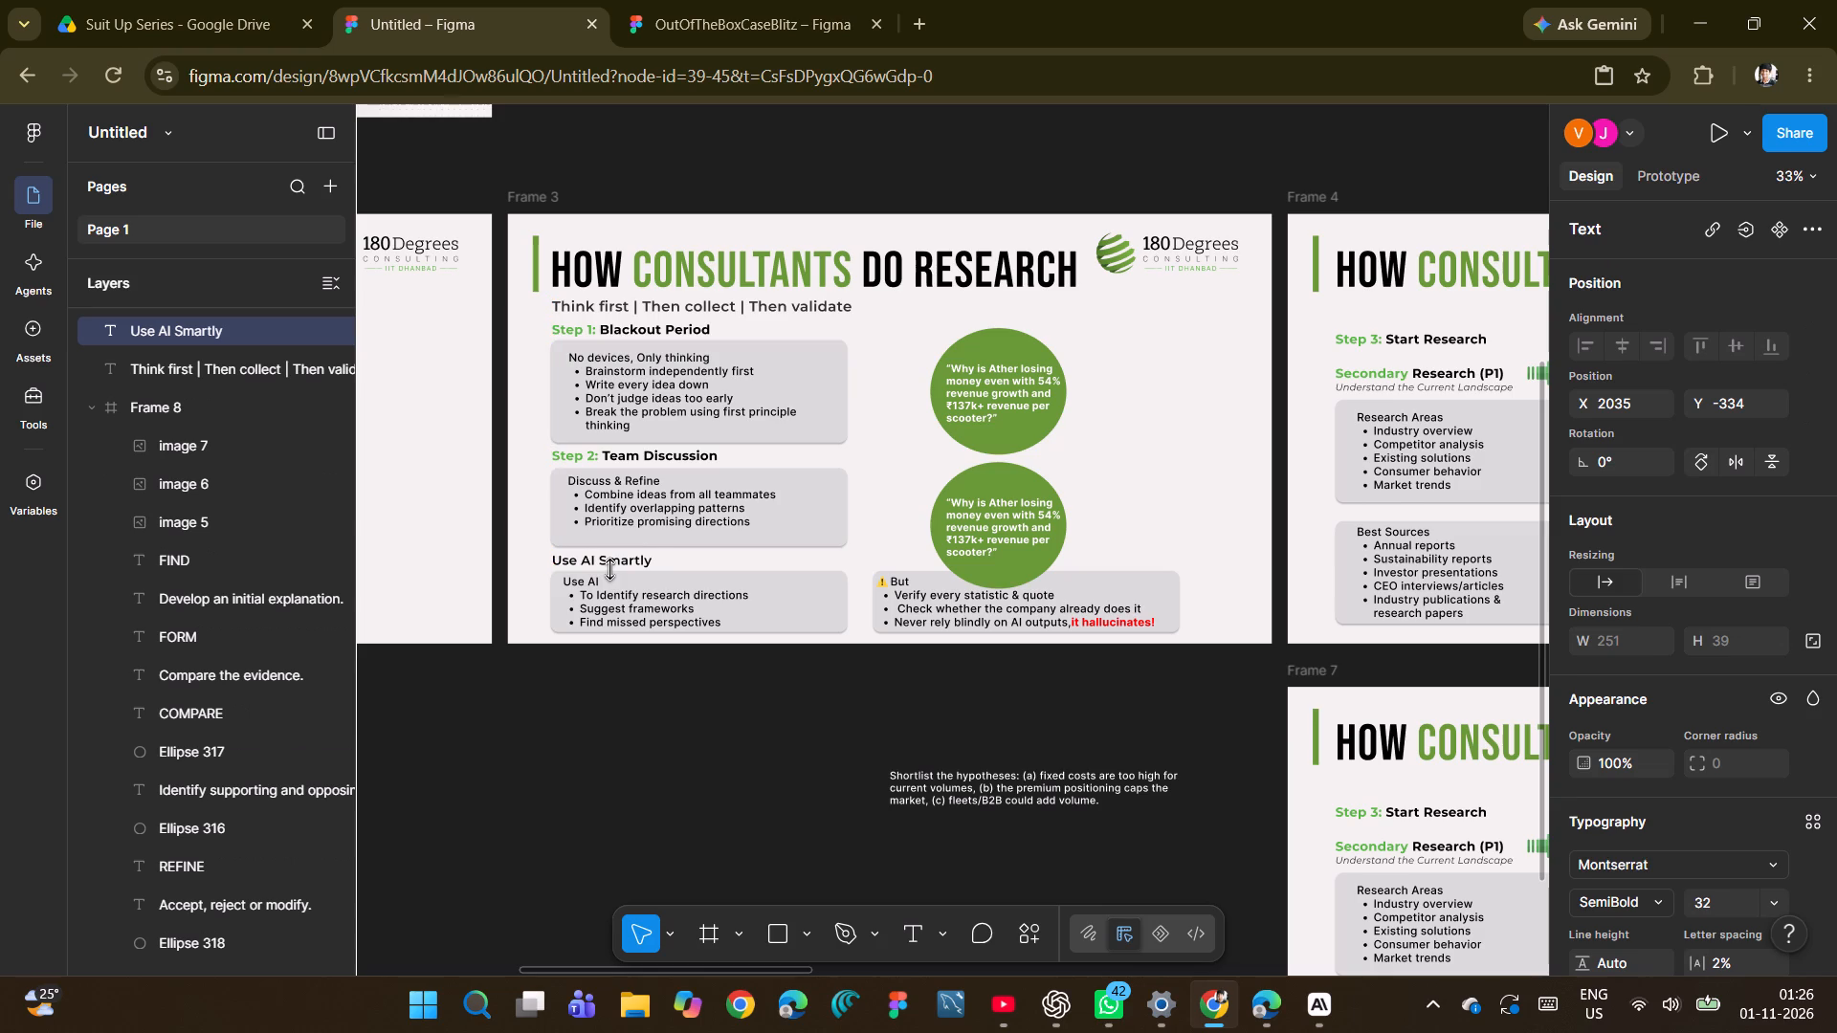
{"action": "left_click", "coordinate": [658, 704]}
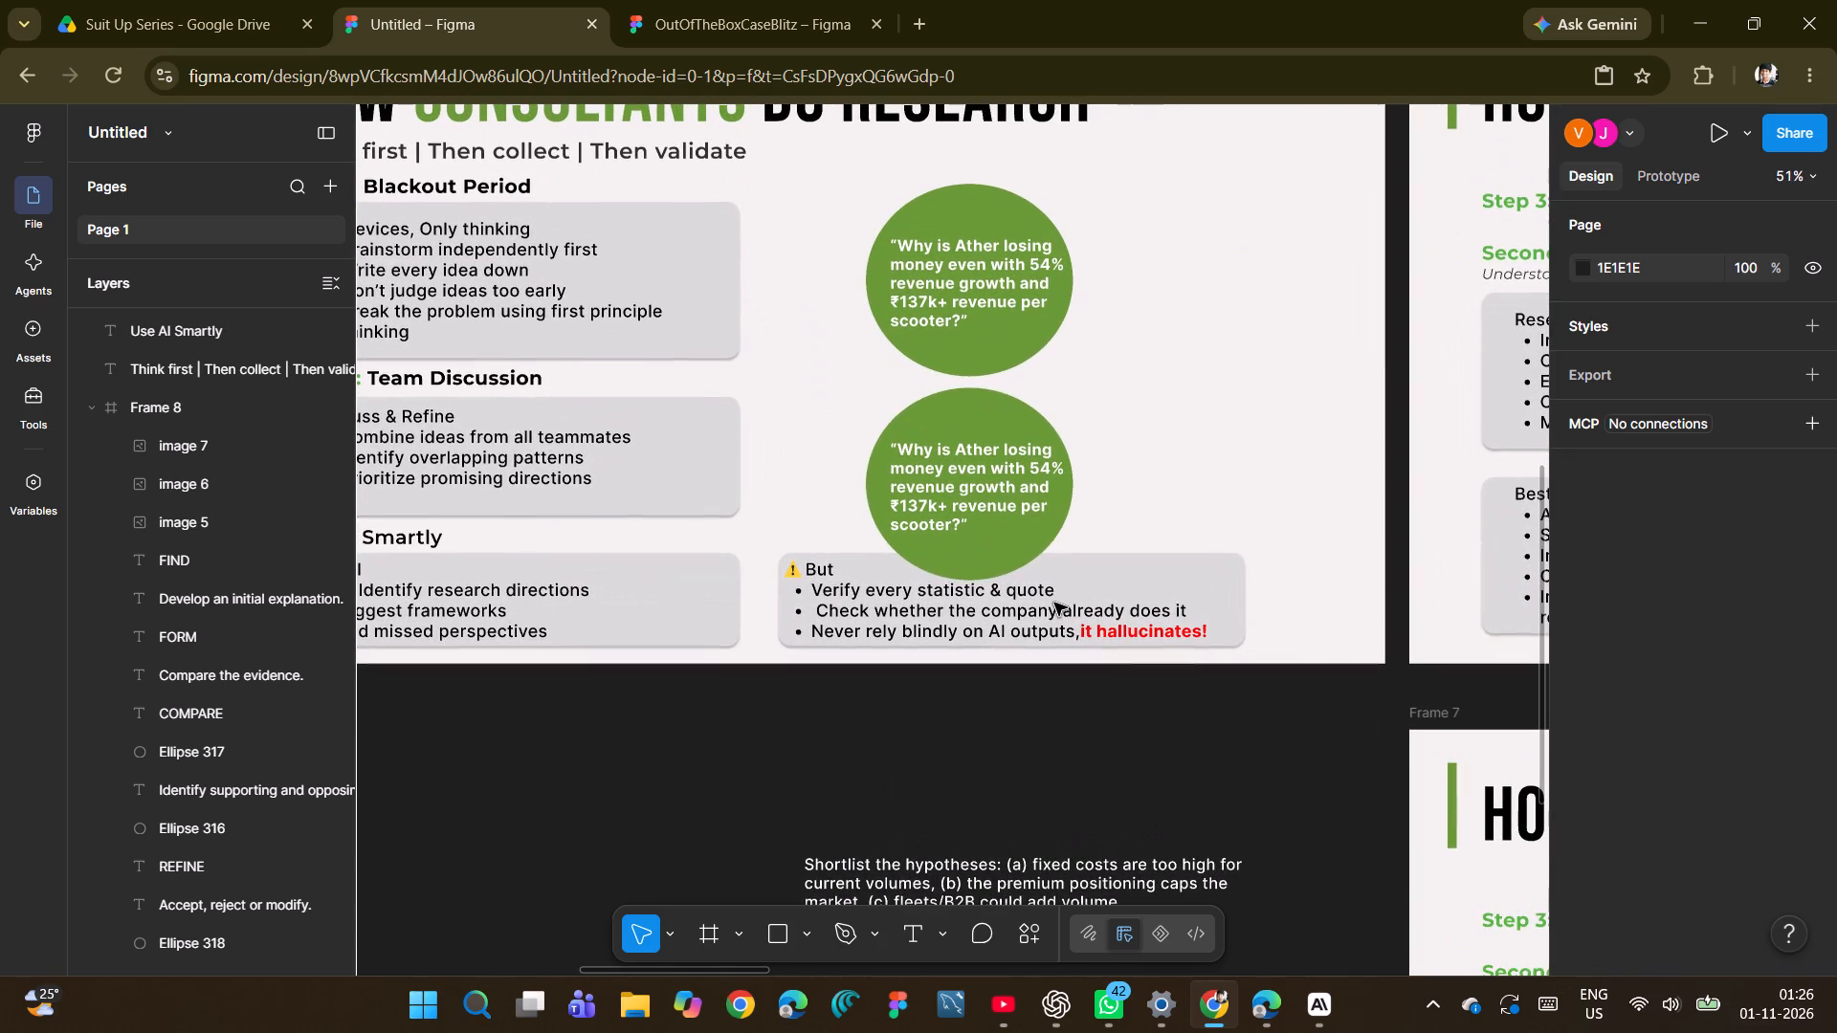
Delete the duplicated "Why is Ather losing money" text from the lower green circle.
{"action": "double_click", "coordinate": [984, 505]}
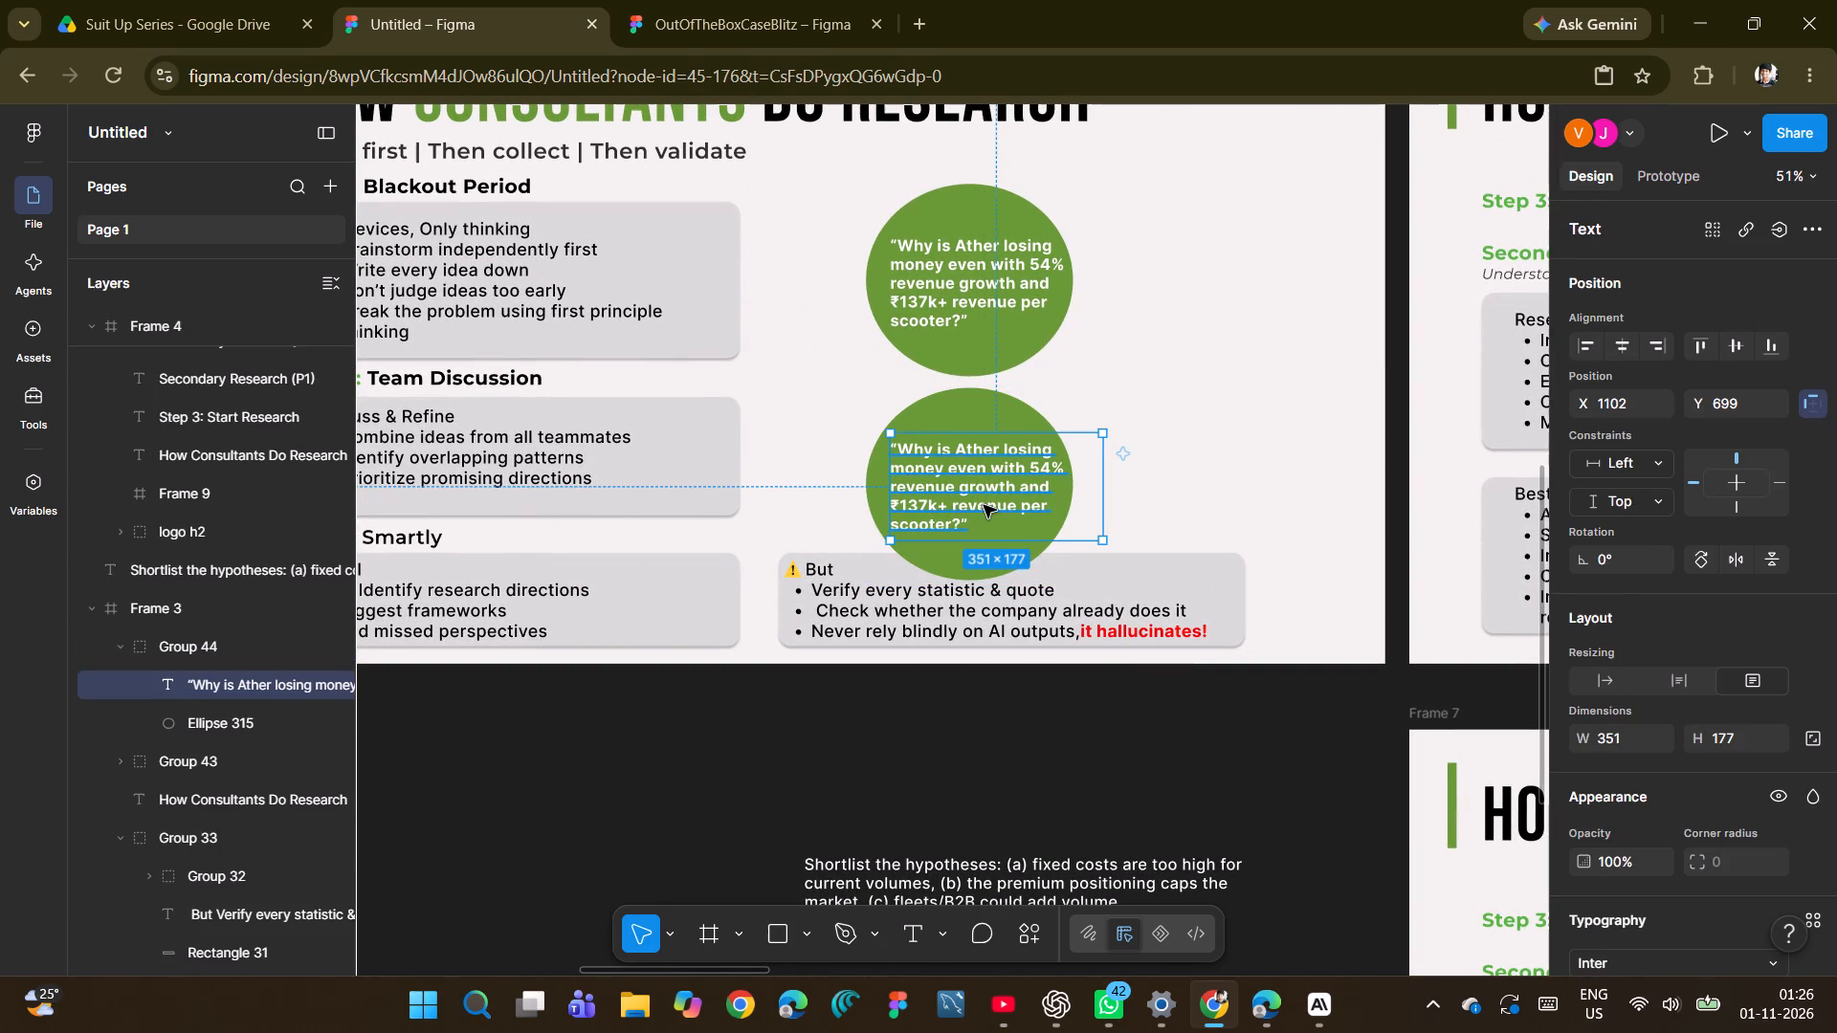
{"action": "double_click", "coordinate": [984, 505]}
{"action": "key", "text": "BackSpace"}
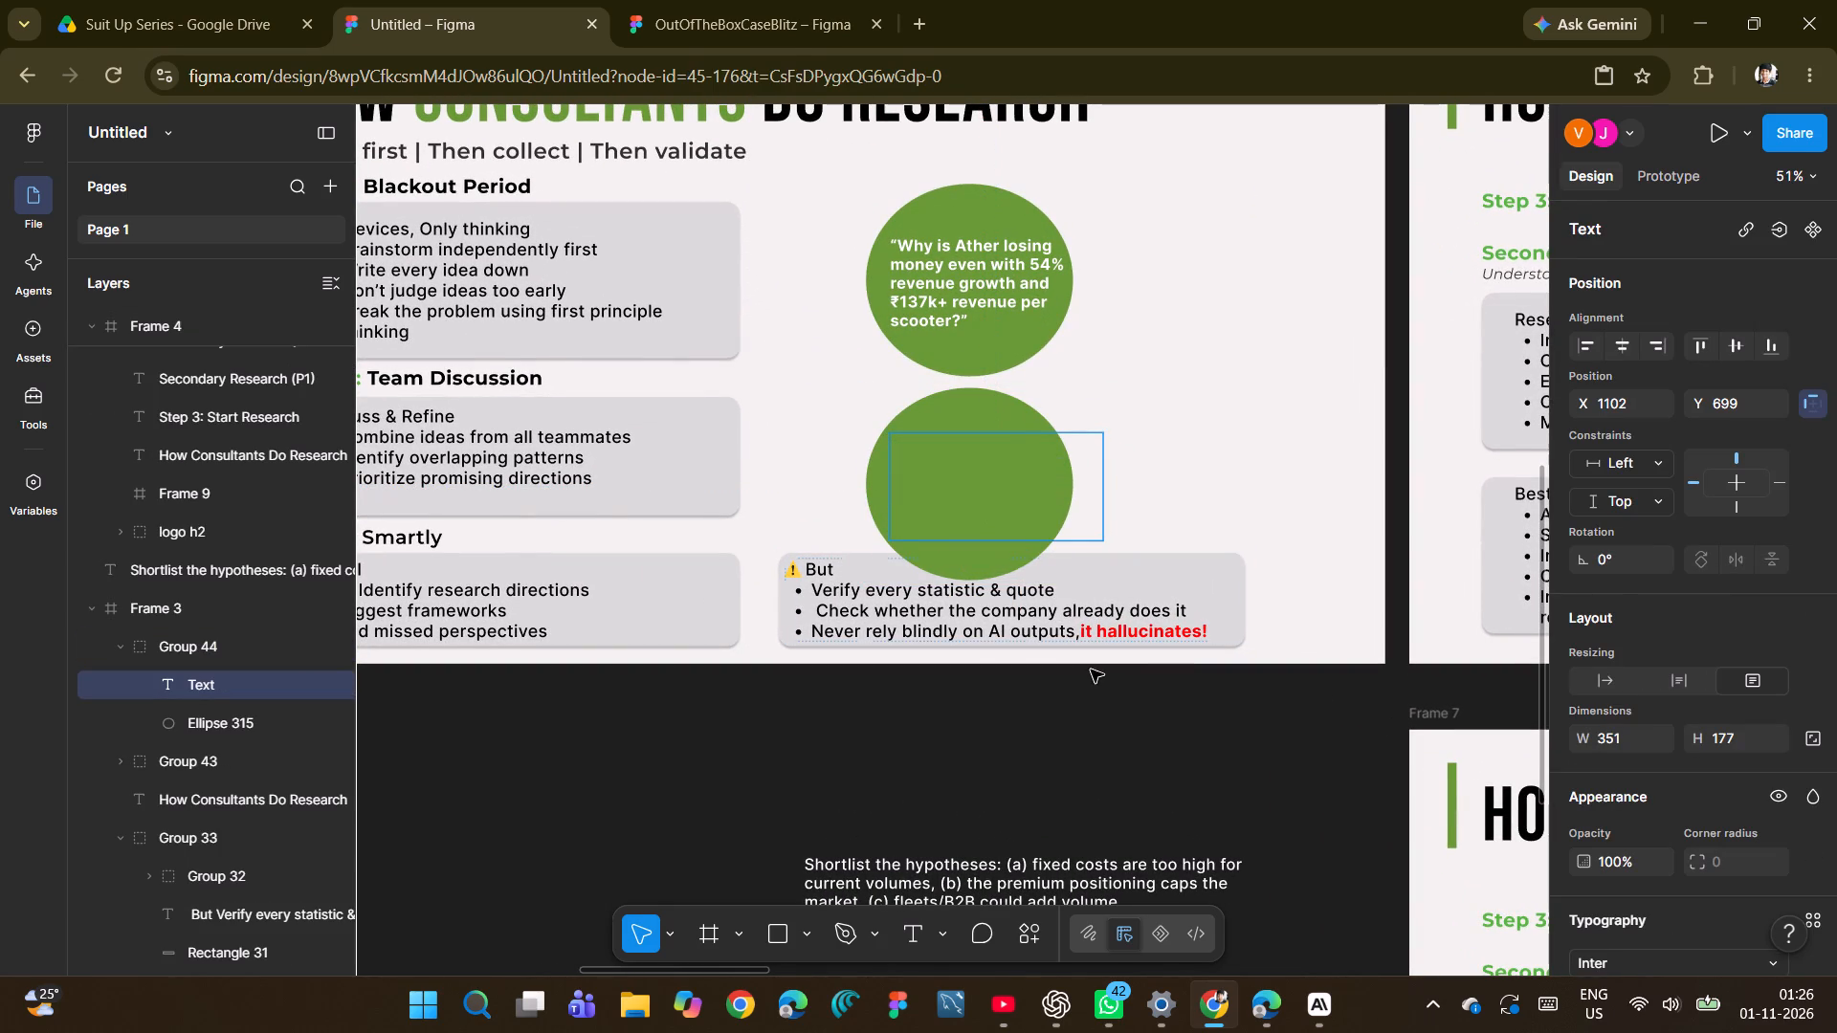
{"action": "left_click", "coordinate": [1063, 707]}
{"action": "scroll", "coordinate": [1063, 707], "scroll_direction": "down", "scroll_amount": 1}
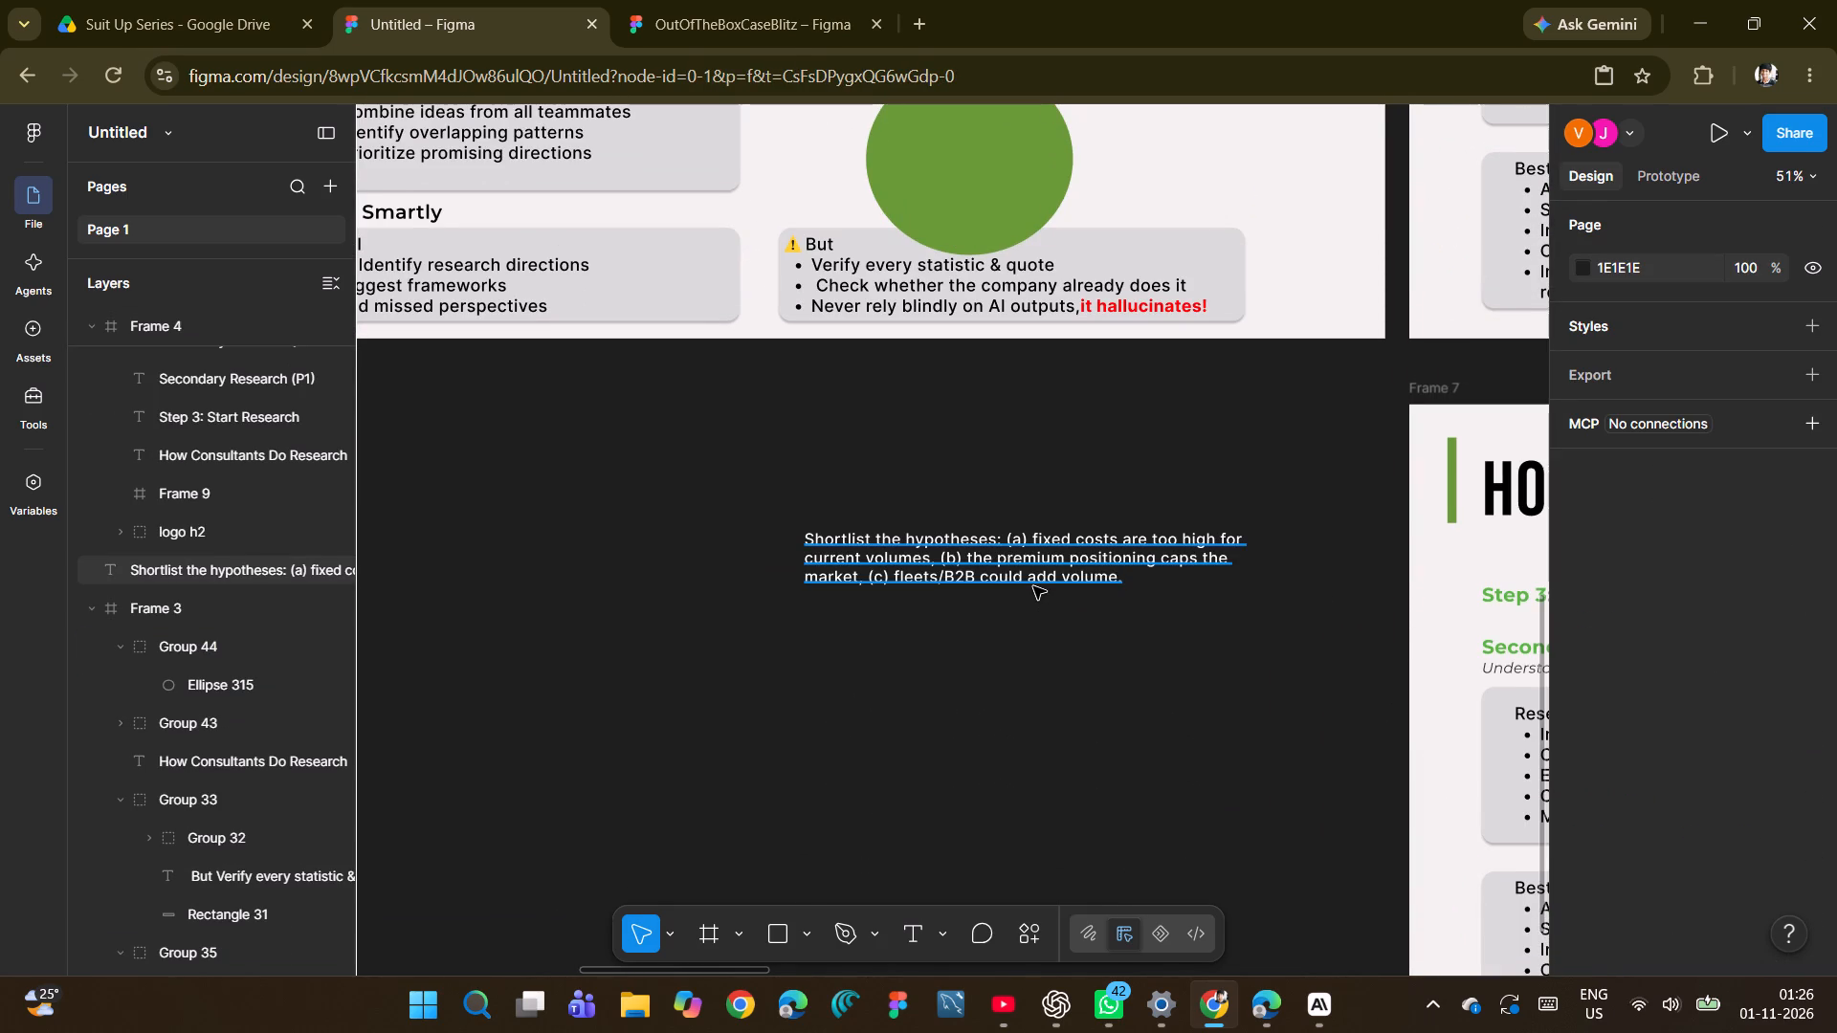
{"action": "double_click", "coordinate": [1031, 586]}
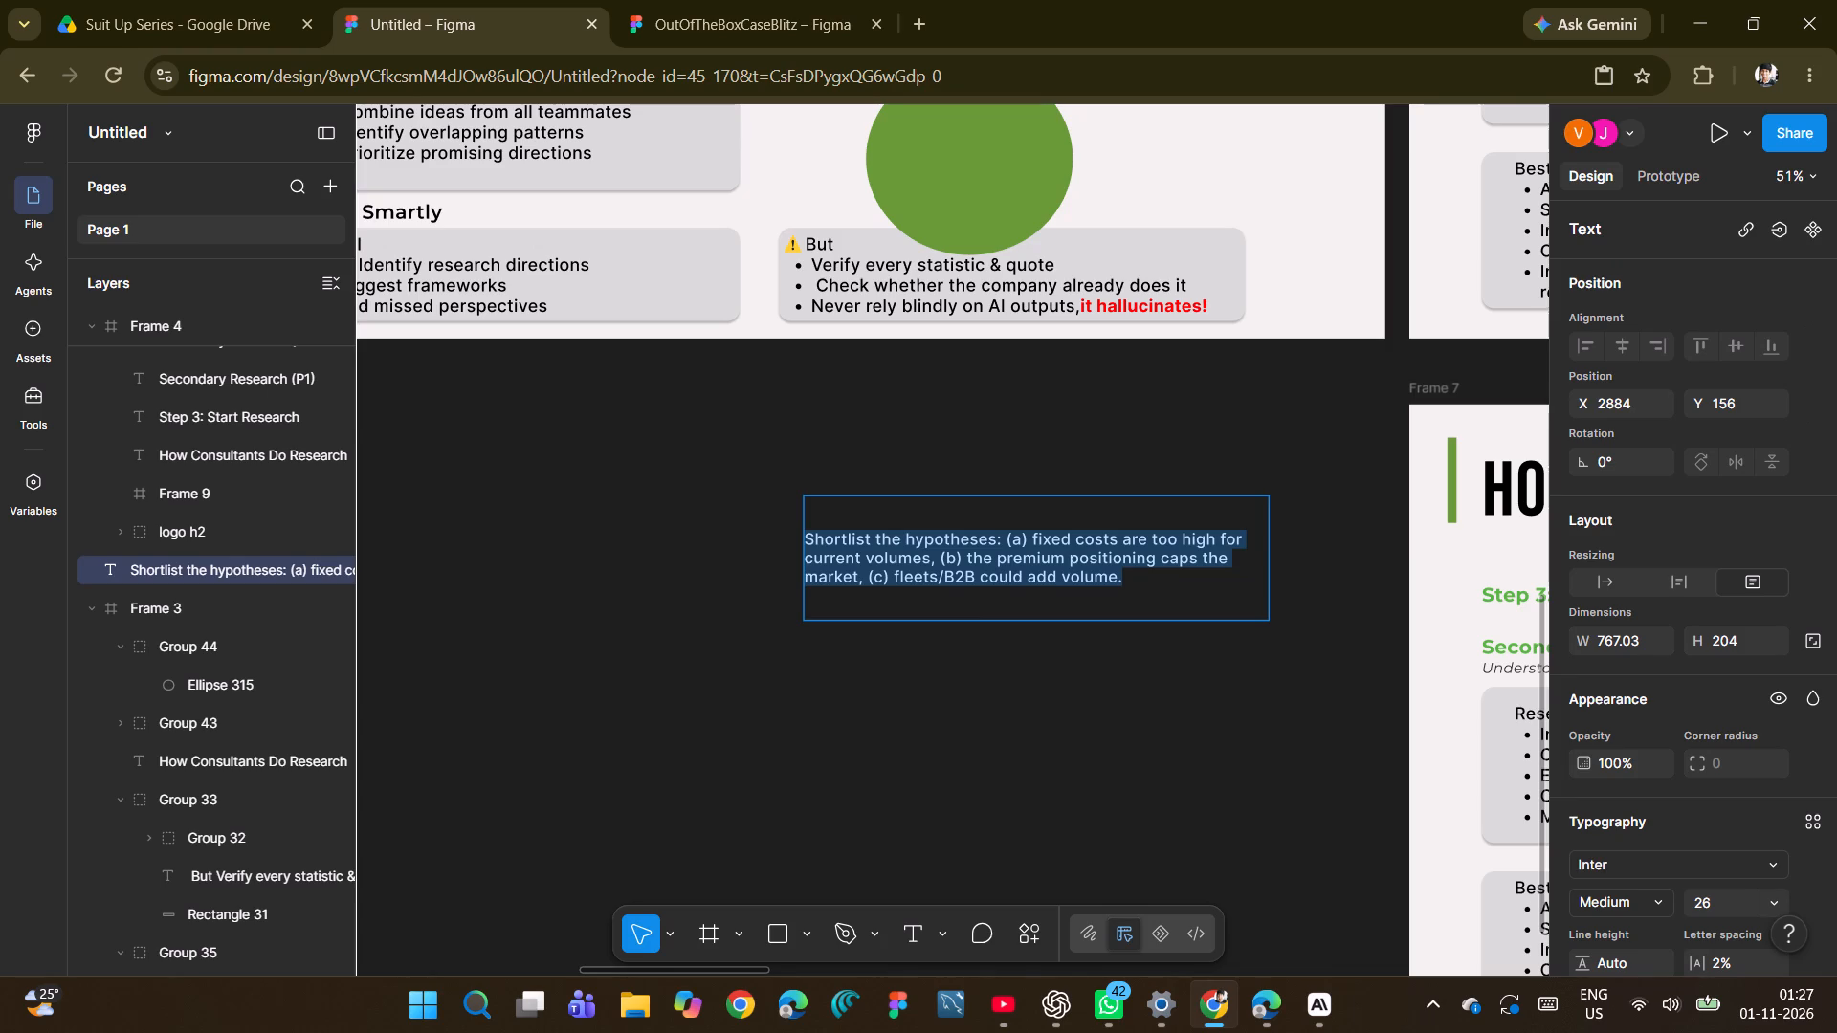
{"action": "left_click", "coordinate": [1088, 590]}
{"action": "scroll", "coordinate": [1088, 590], "scroll_direction": "up", "scroll_amount": 1}
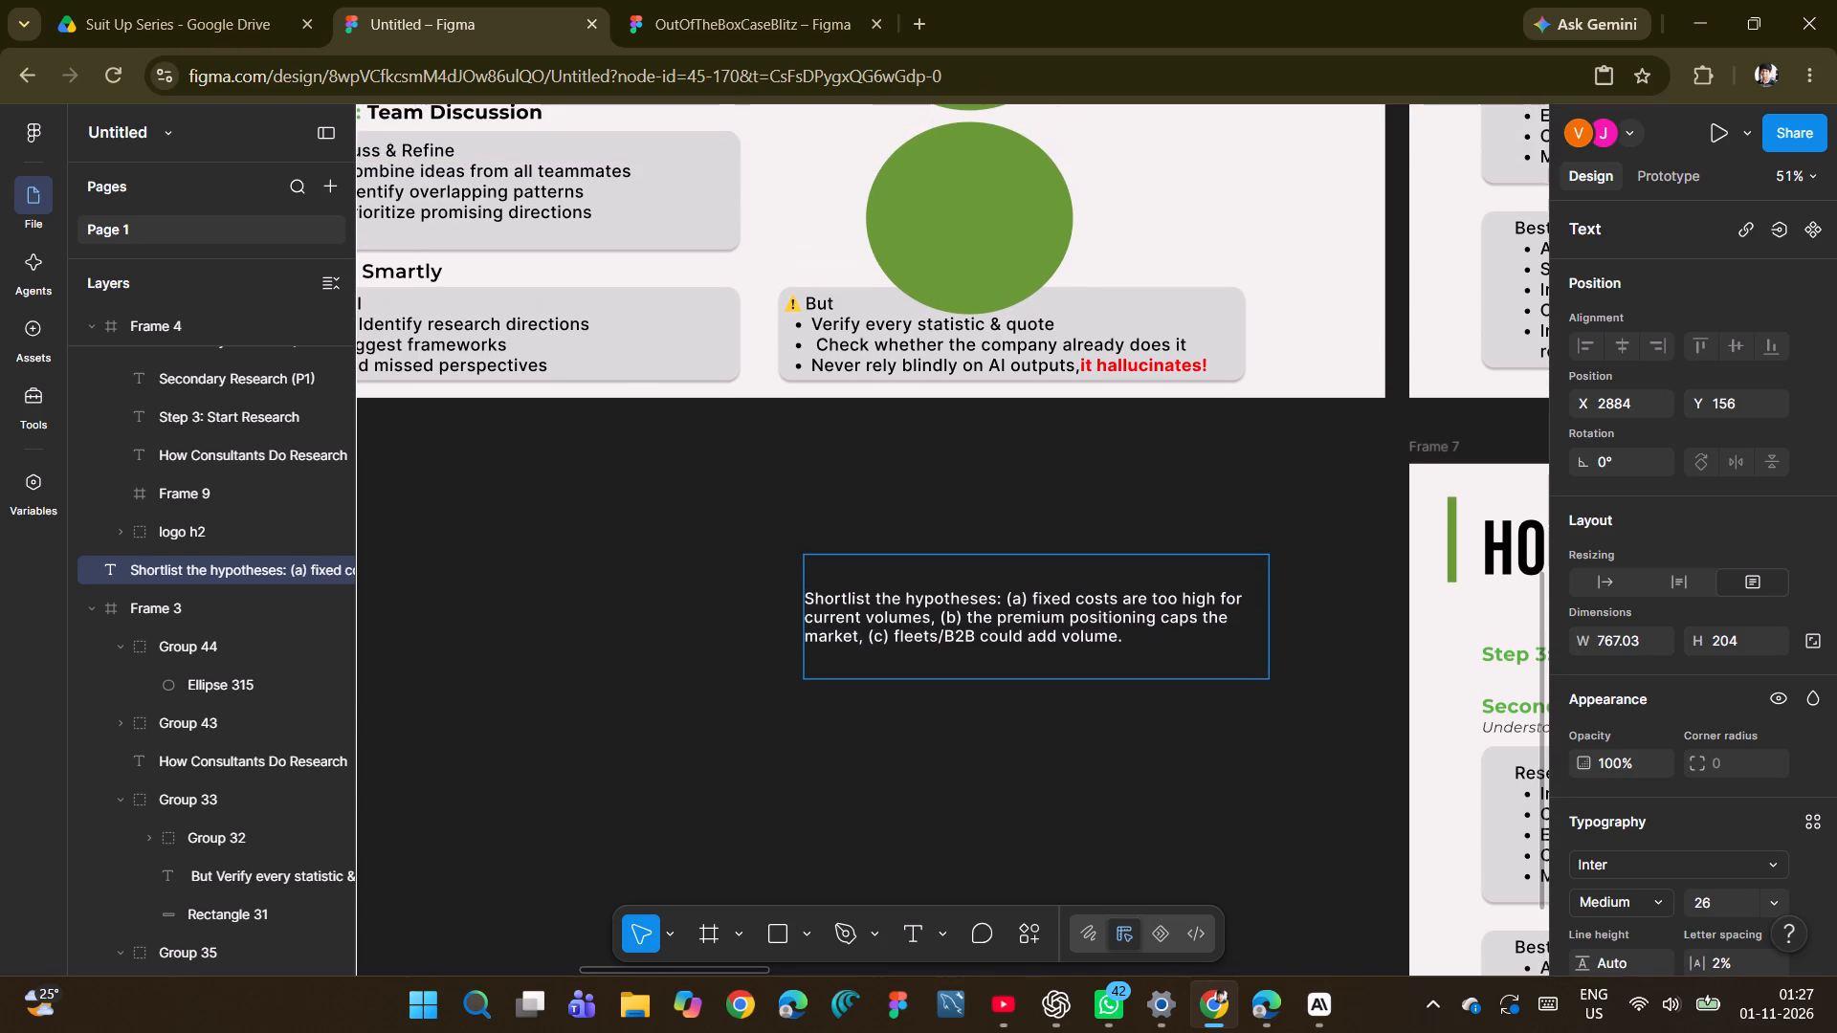
{"action": "scroll", "coordinate": [1123, 570], "scroll_direction": "down", "scroll_amount": 1}
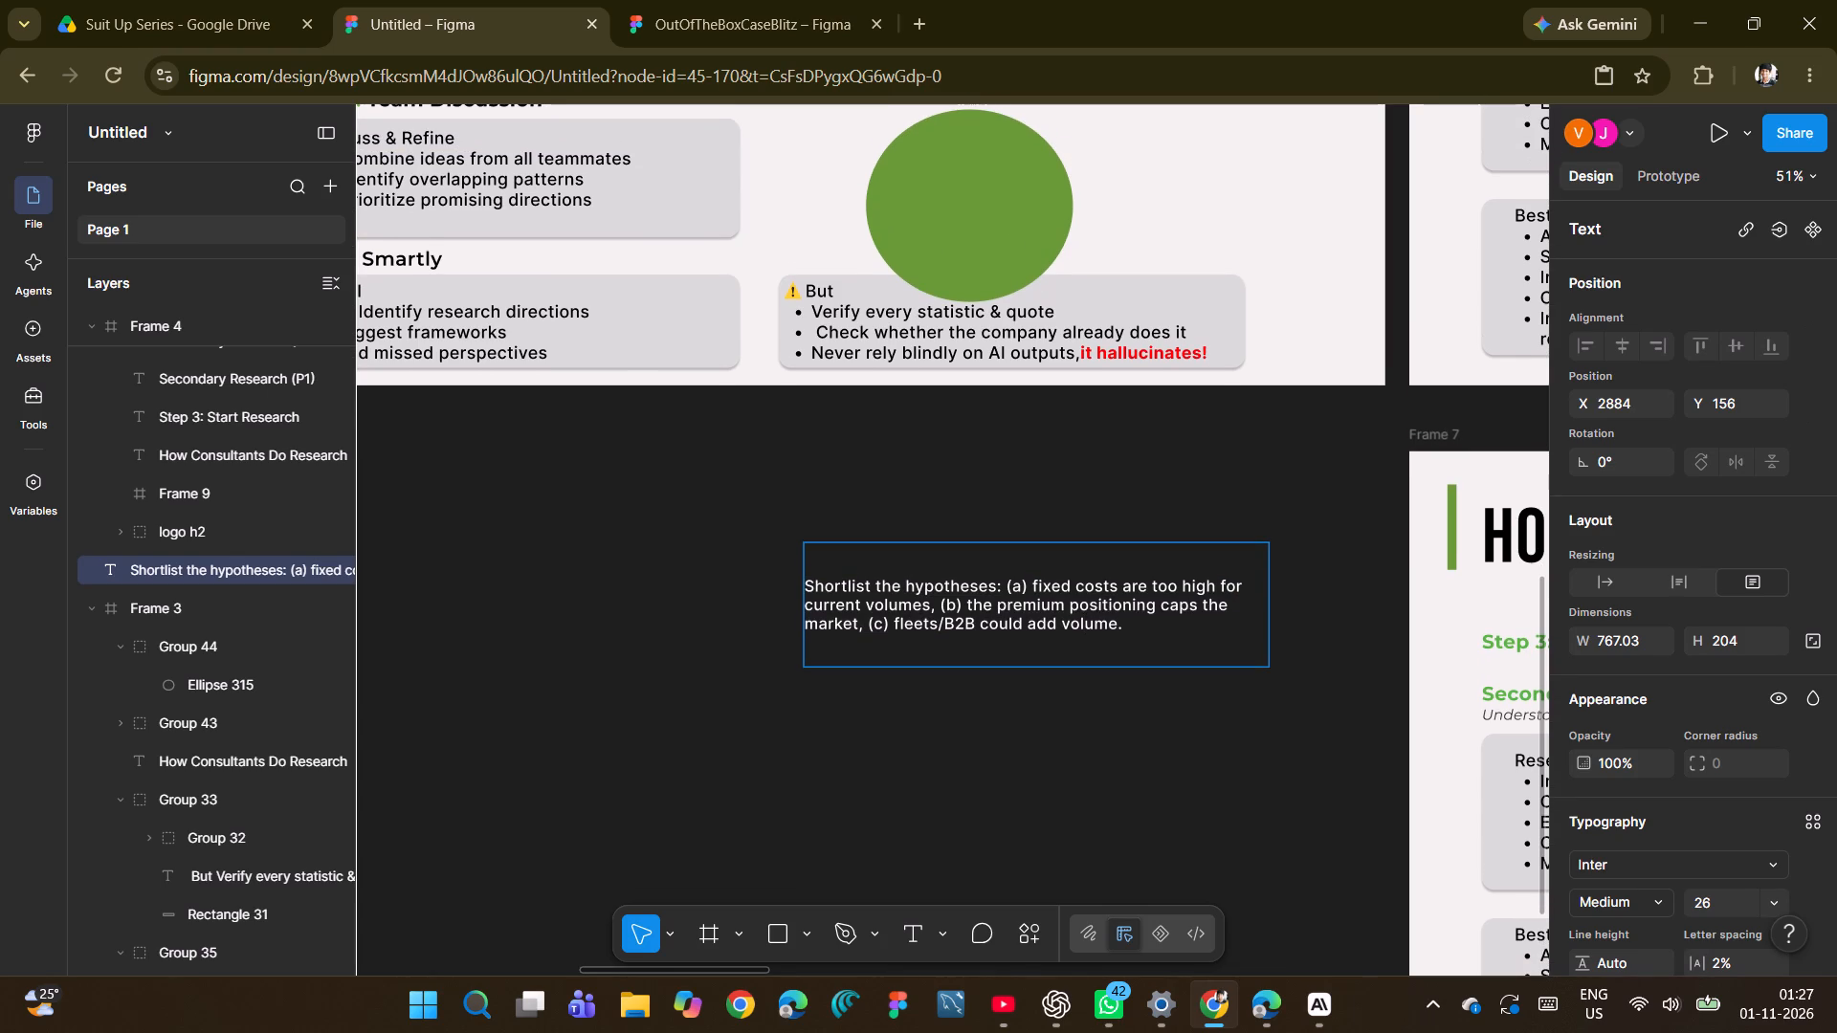
{"action": "left_click_drag", "start_coordinate": [1143, 628], "coordinate": [1006, 577]}
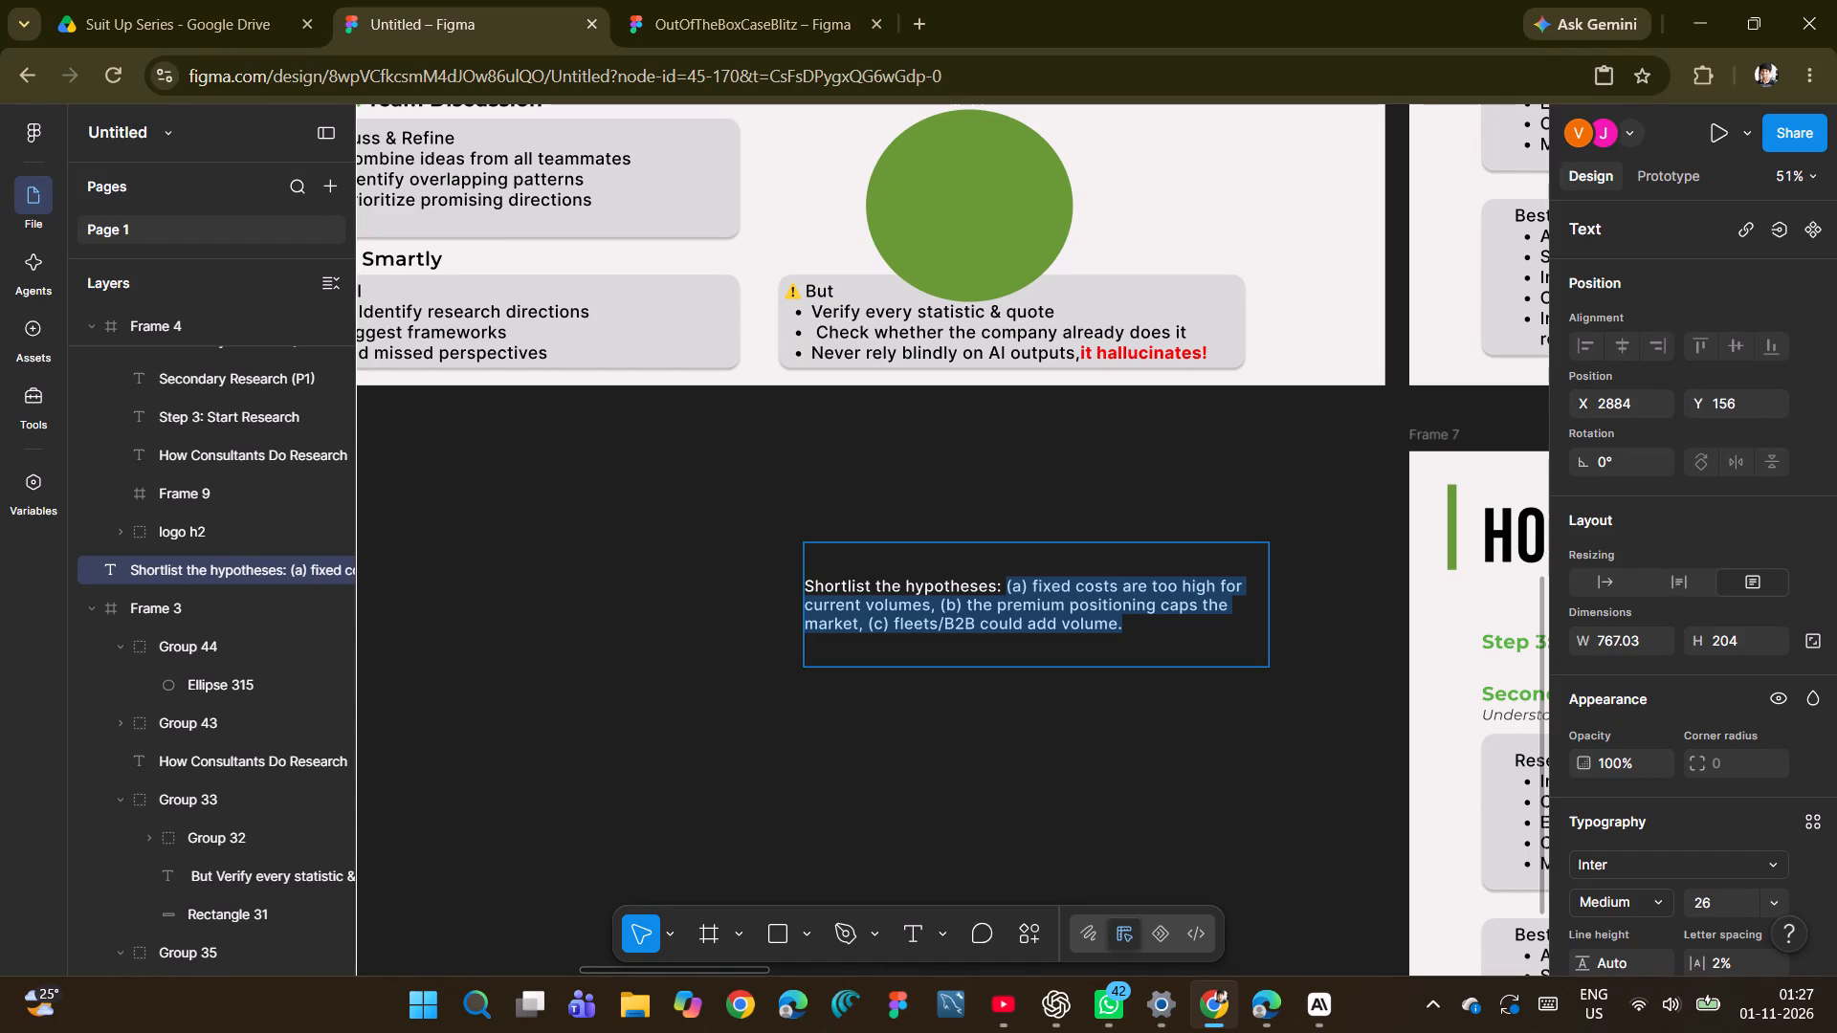
{"action": "left_click", "coordinate": [1029, 604]}
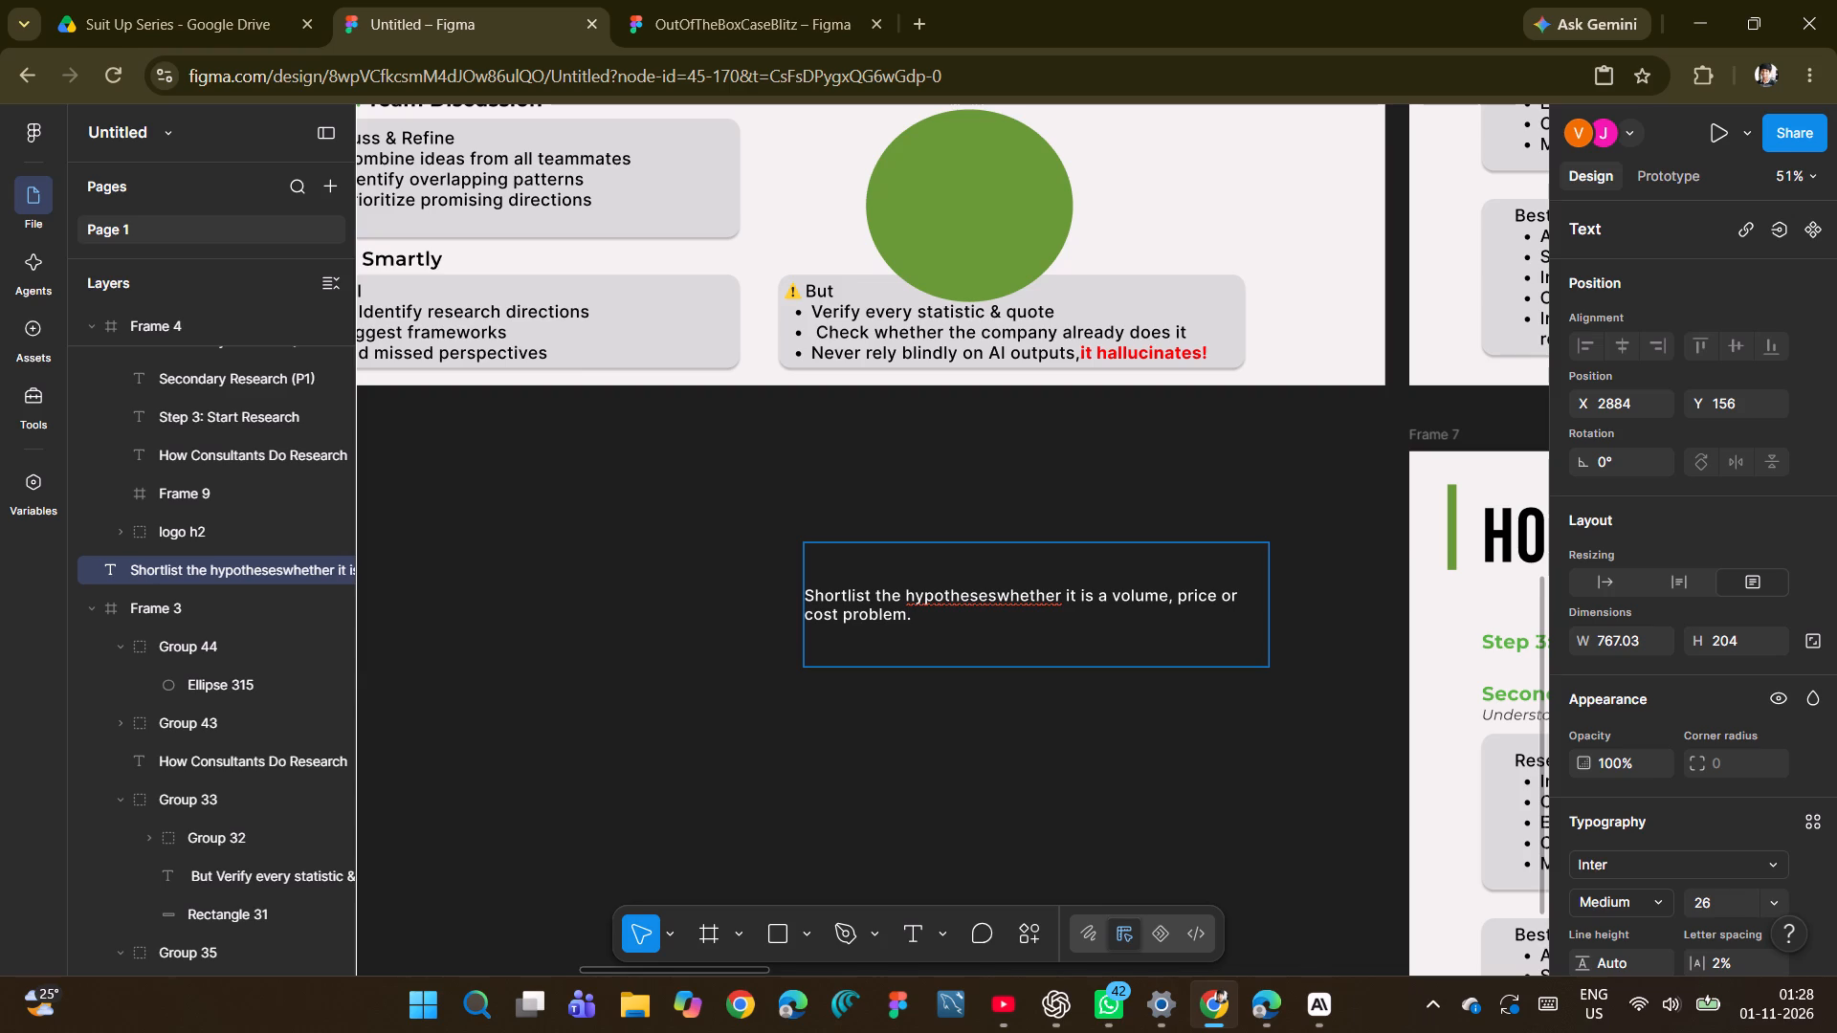
Add a colon after "hypotheses" and enclose the whole sentence in double quotation marks.
{"action": "left_click", "coordinate": [1000, 595]}
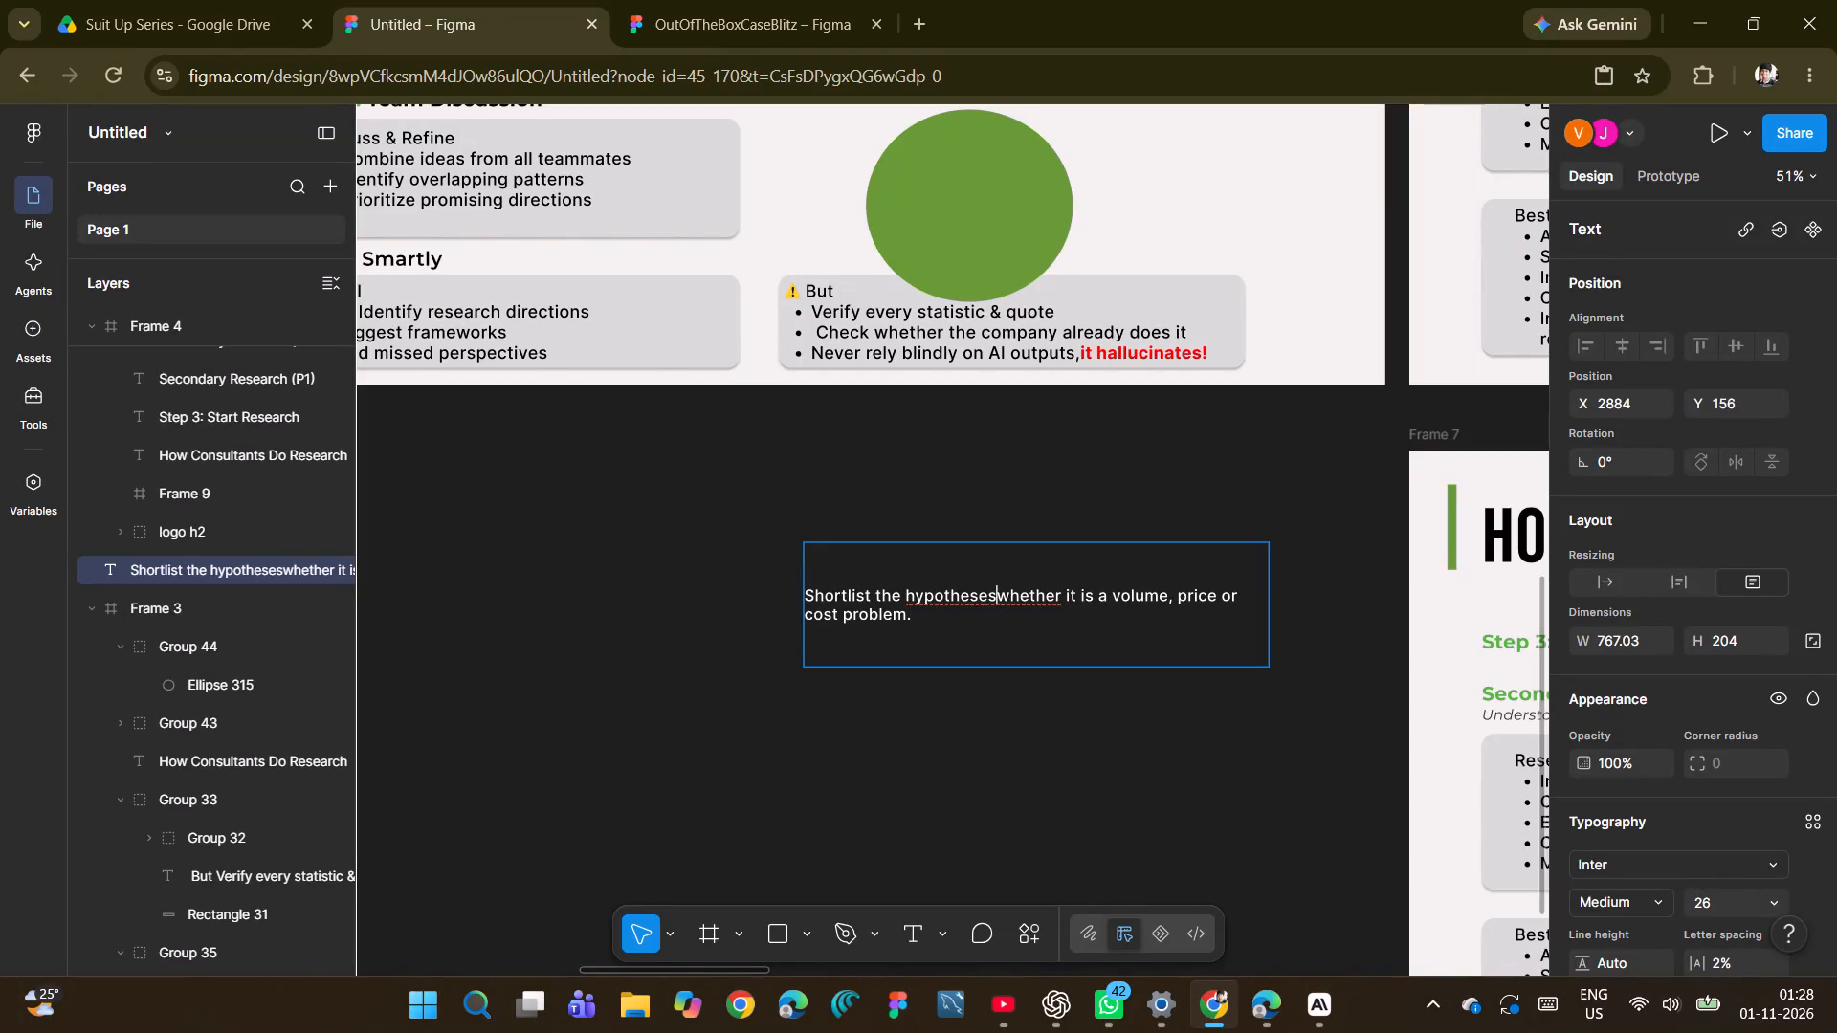
{"action": "key", "text": "shift+colon"}
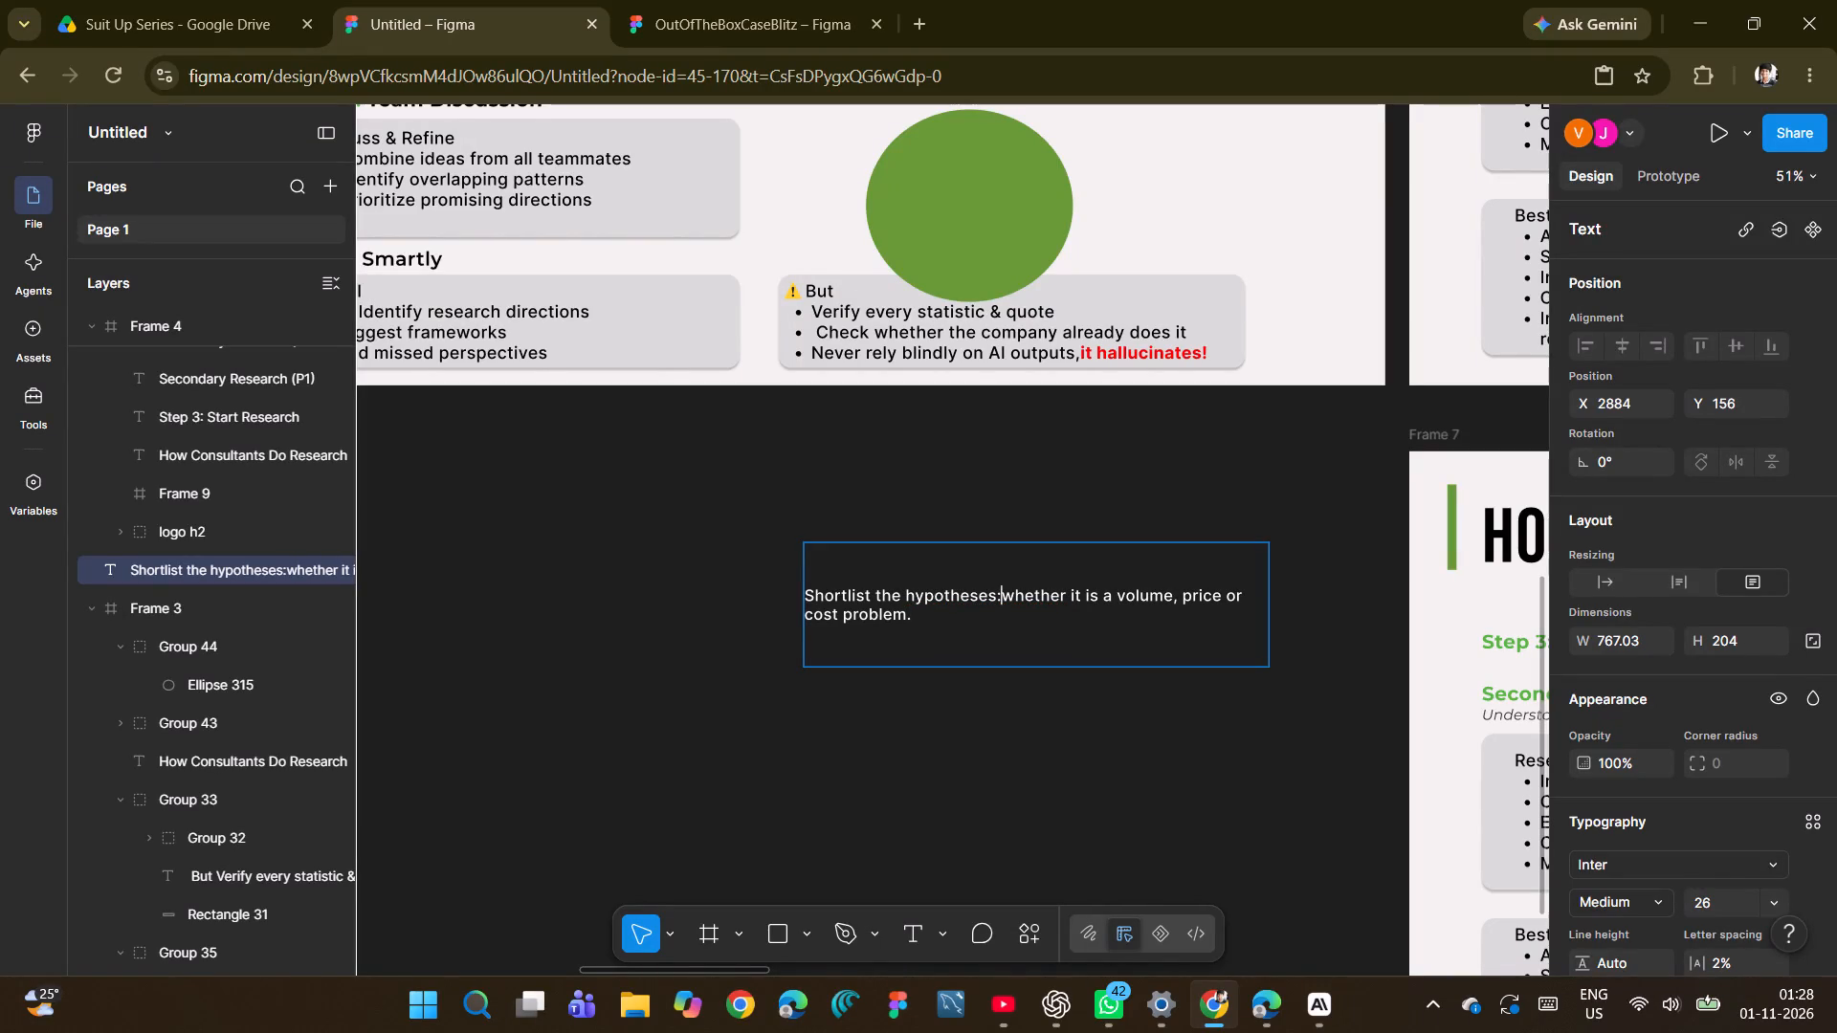
{"action": "left_click", "coordinate": [913, 613]}
{"action": "key", "text": "shift+quotedbl"}
{"action": "left_click", "coordinate": [808, 601]}
{"action": "key", "text": "shift+quotedbl"}
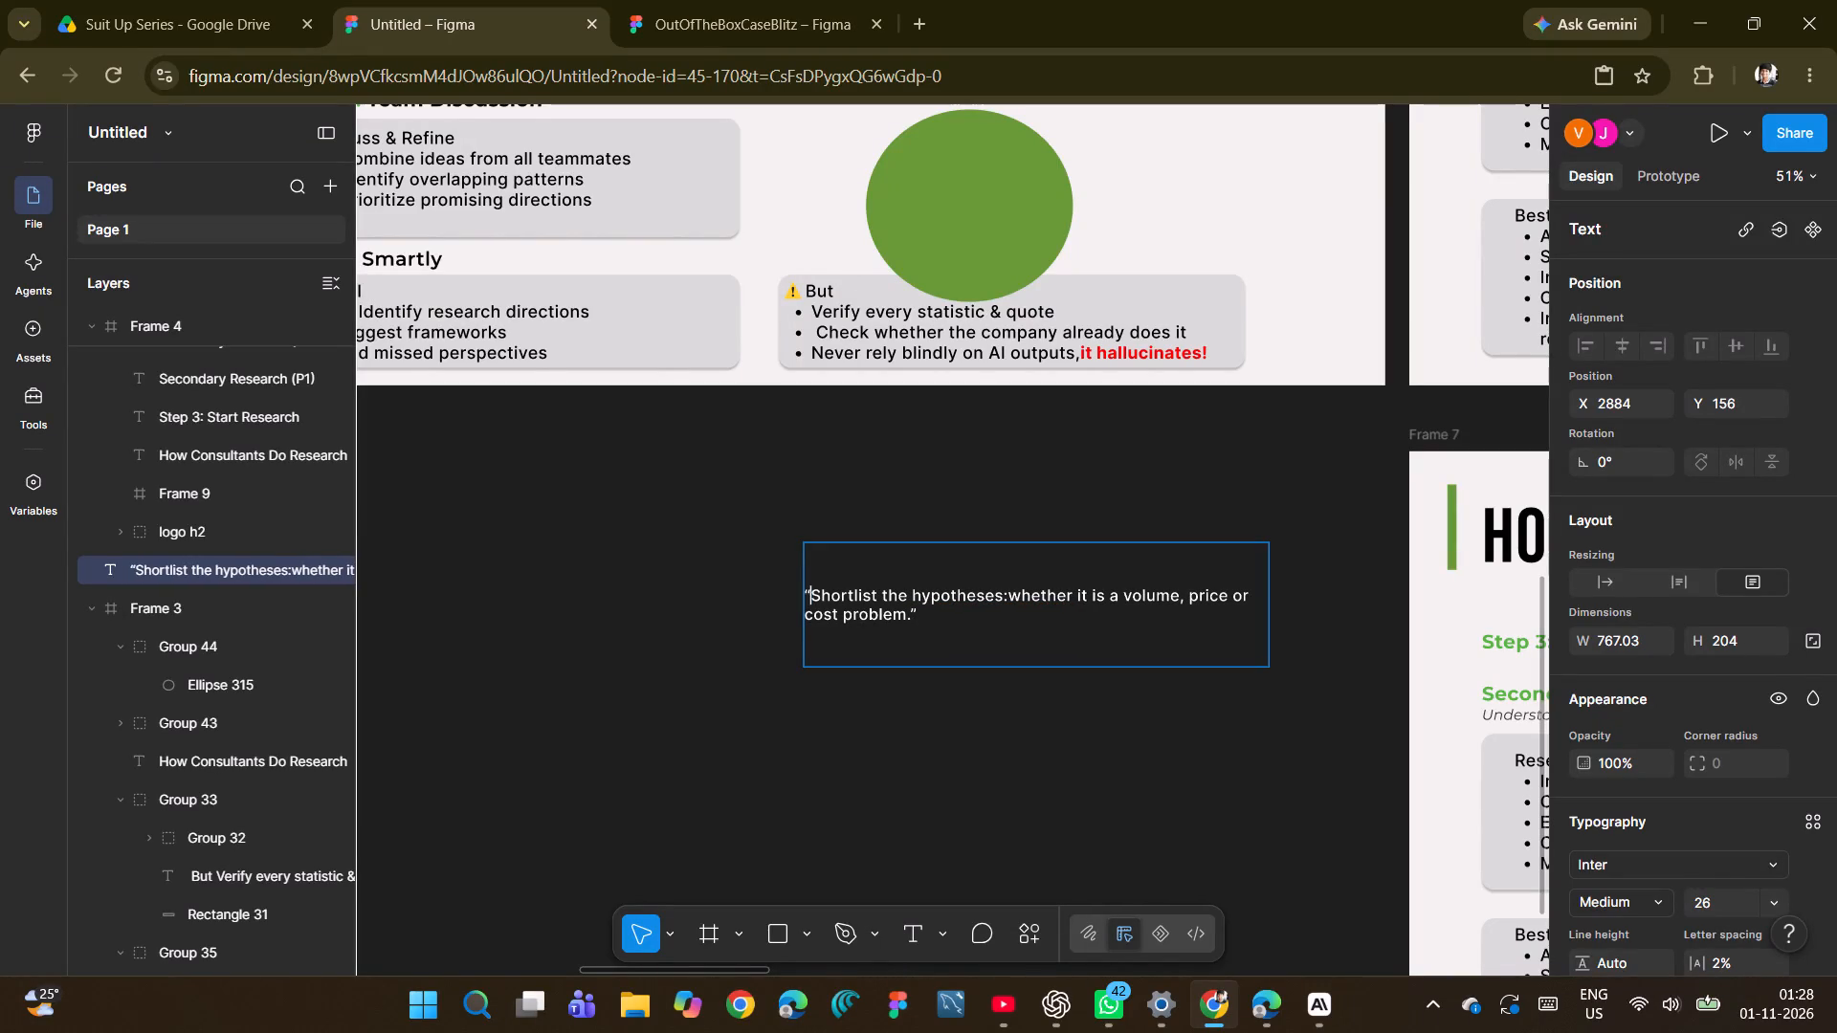
{"action": "left_click", "coordinate": [639, 598]}
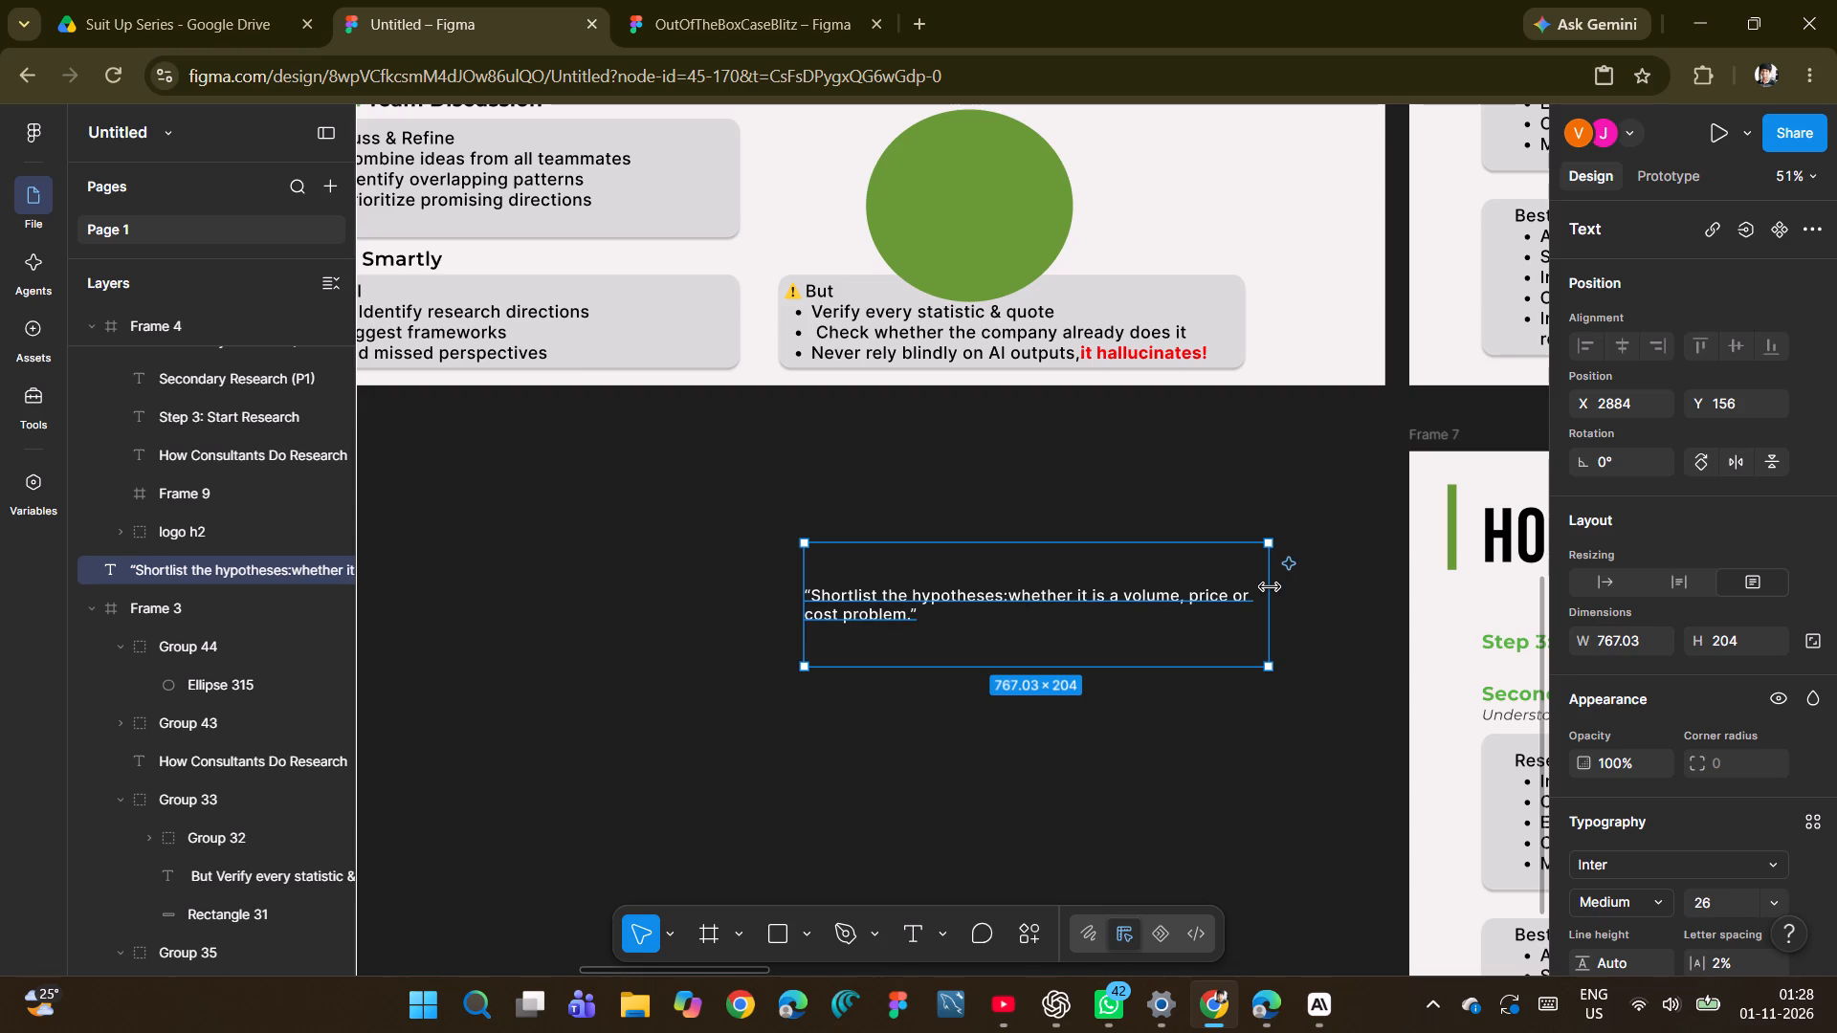
Place the hypotheses text on the lower green circle at X 1087, Y 681 and narrow its box to about 309 wide.
{"action": "left_click_drag", "start_coordinate": [1270, 587], "coordinate": [1073, 587]}
{"action": "left_click_drag", "start_coordinate": [932, 601], "coordinate": [1008, 215]}
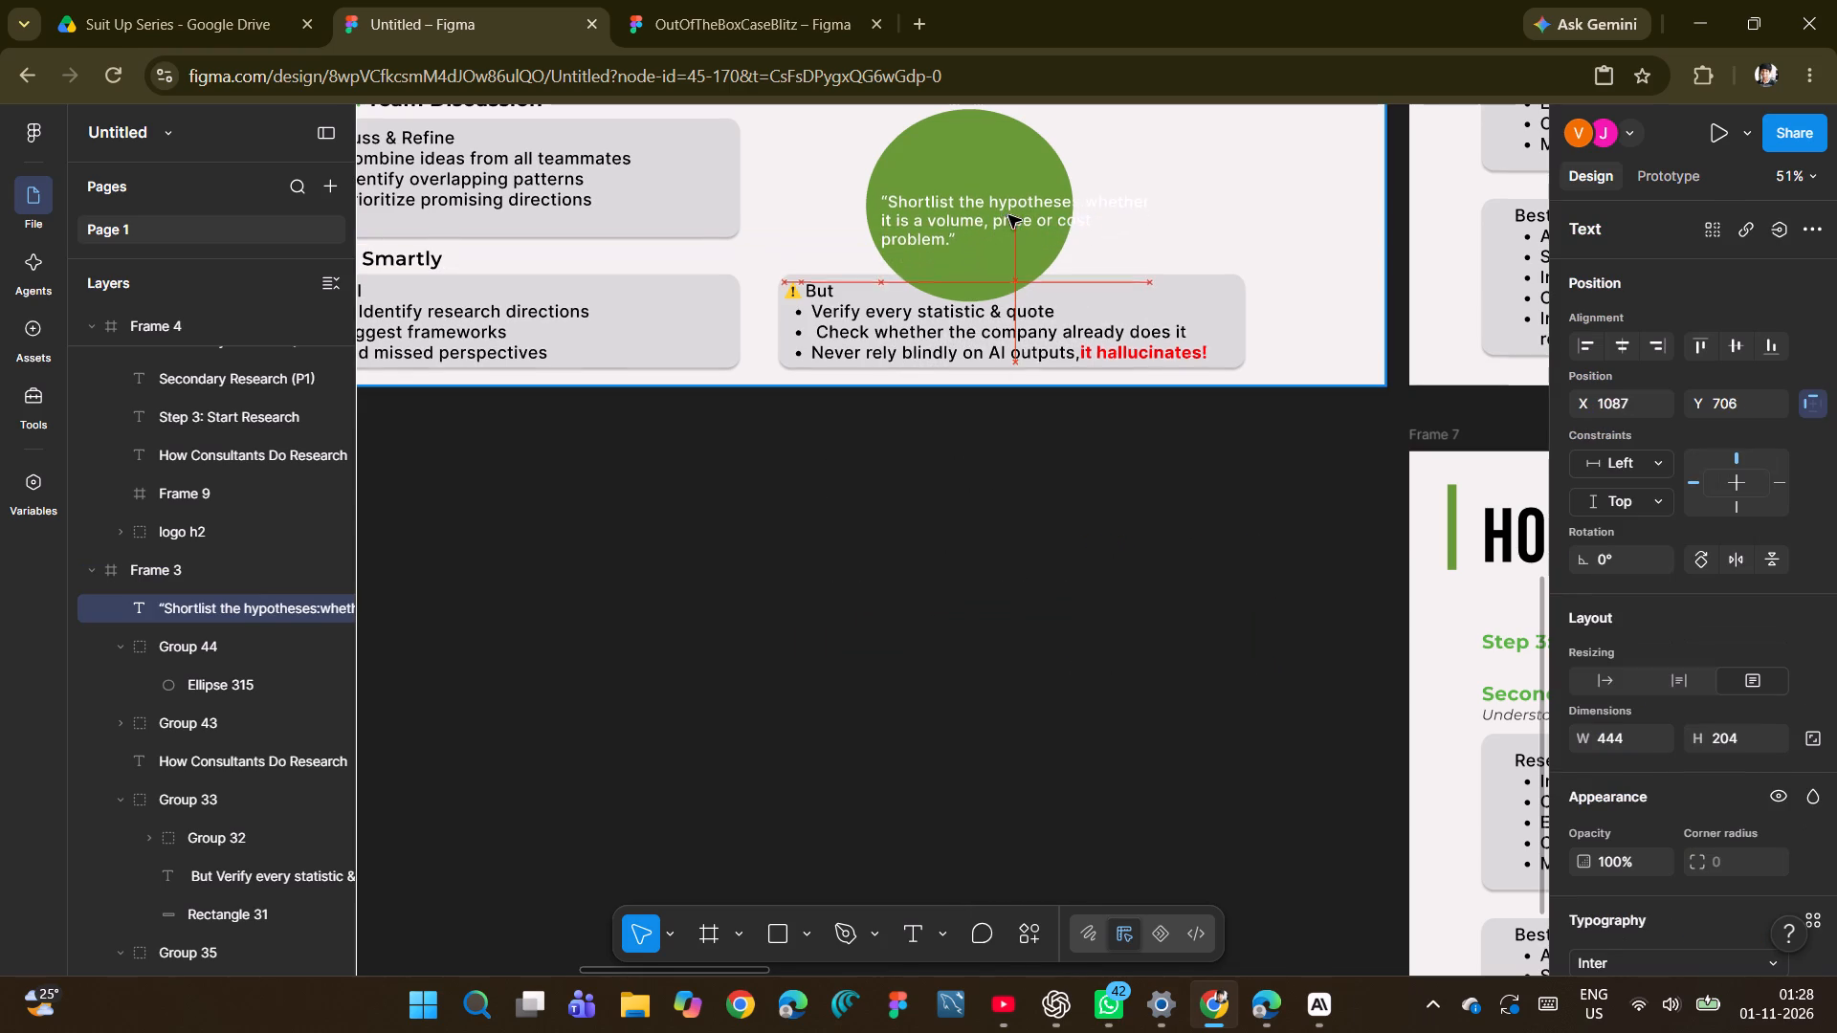
{"action": "left_click_drag", "start_coordinate": [1008, 215], "coordinate": [1014, 199]}
{"action": "scroll", "coordinate": [1008, 277], "scroll_direction": "up", "scroll_amount": 1}
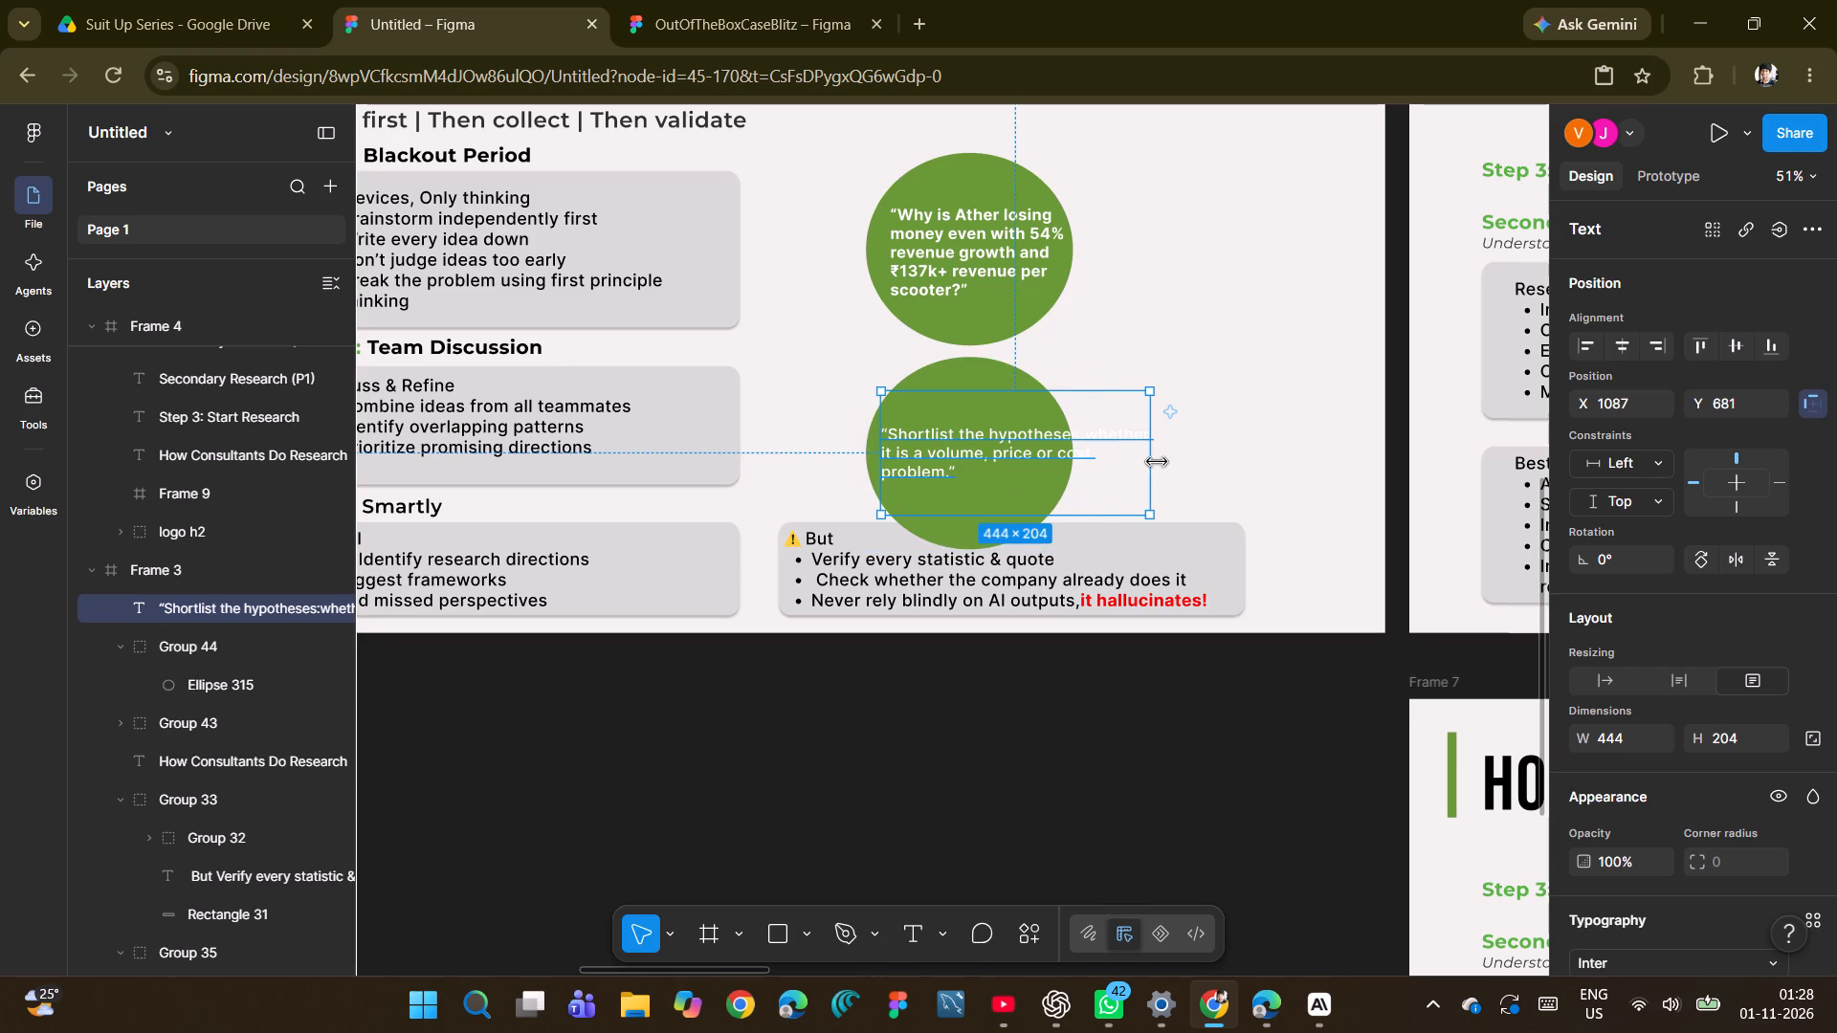
{"action": "left_click_drag", "start_coordinate": [1151, 462], "coordinate": [1075, 463]}
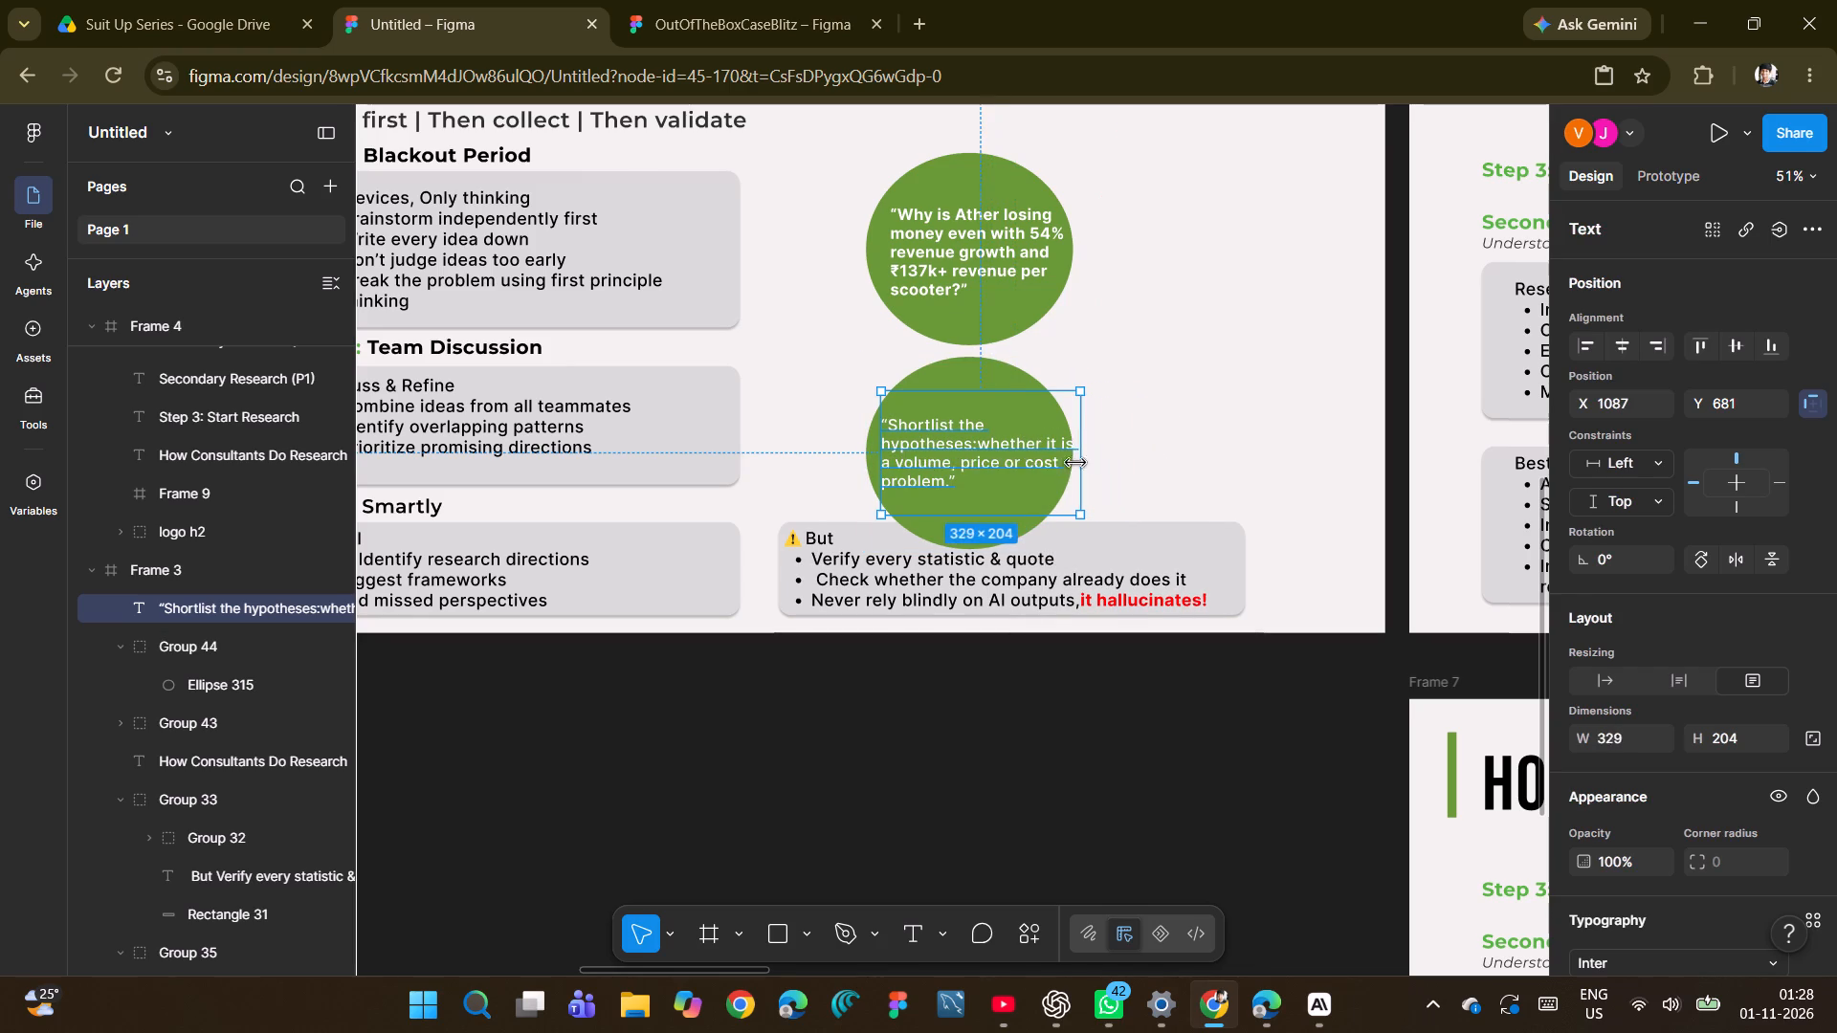
{"action": "left_click_drag", "start_coordinate": [1075, 463], "coordinate": [1066, 463]}
Make the hypotheses text on the lower green circle bold.
{"action": "double_click", "coordinate": [934, 451]}
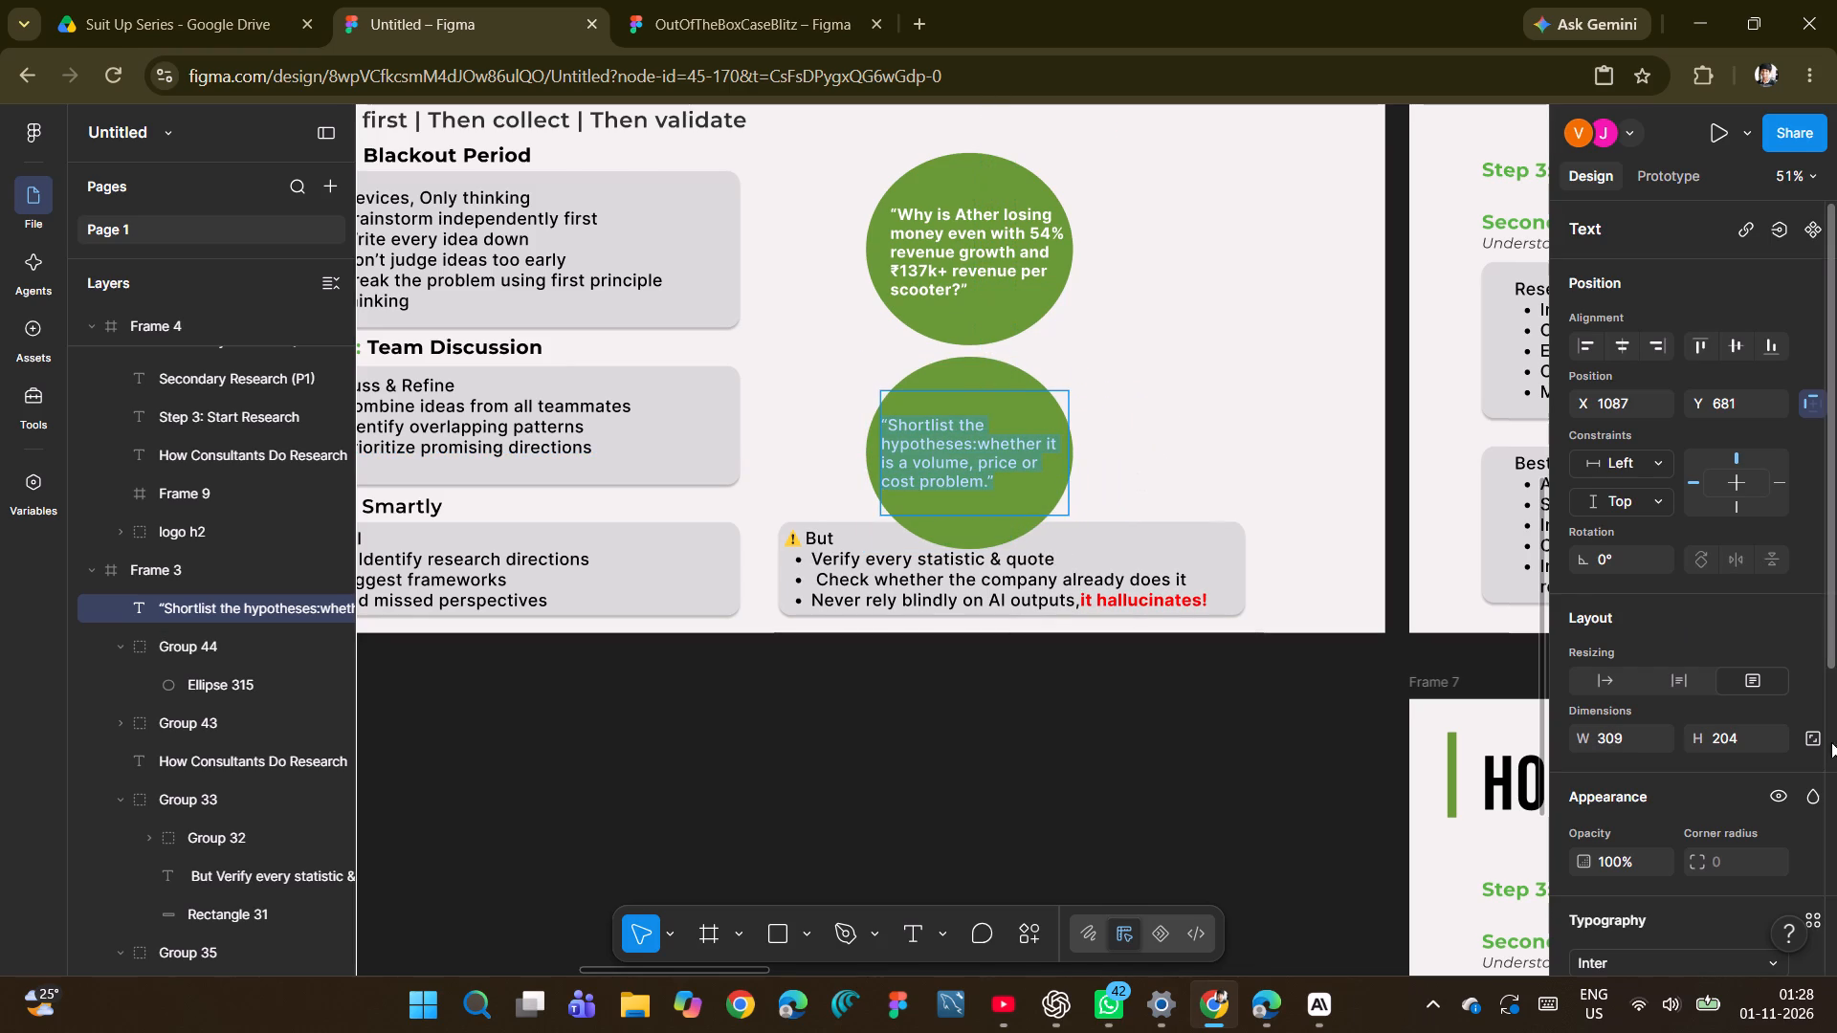
{"action": "key", "text": "ctrl+b"}
{"action": "scroll", "coordinate": [1836, 713], "scroll_direction": "down", "scroll_amount": 1}
{"action": "left_click", "coordinate": [1072, 796]}
{"action": "left_click", "coordinate": [955, 698]}
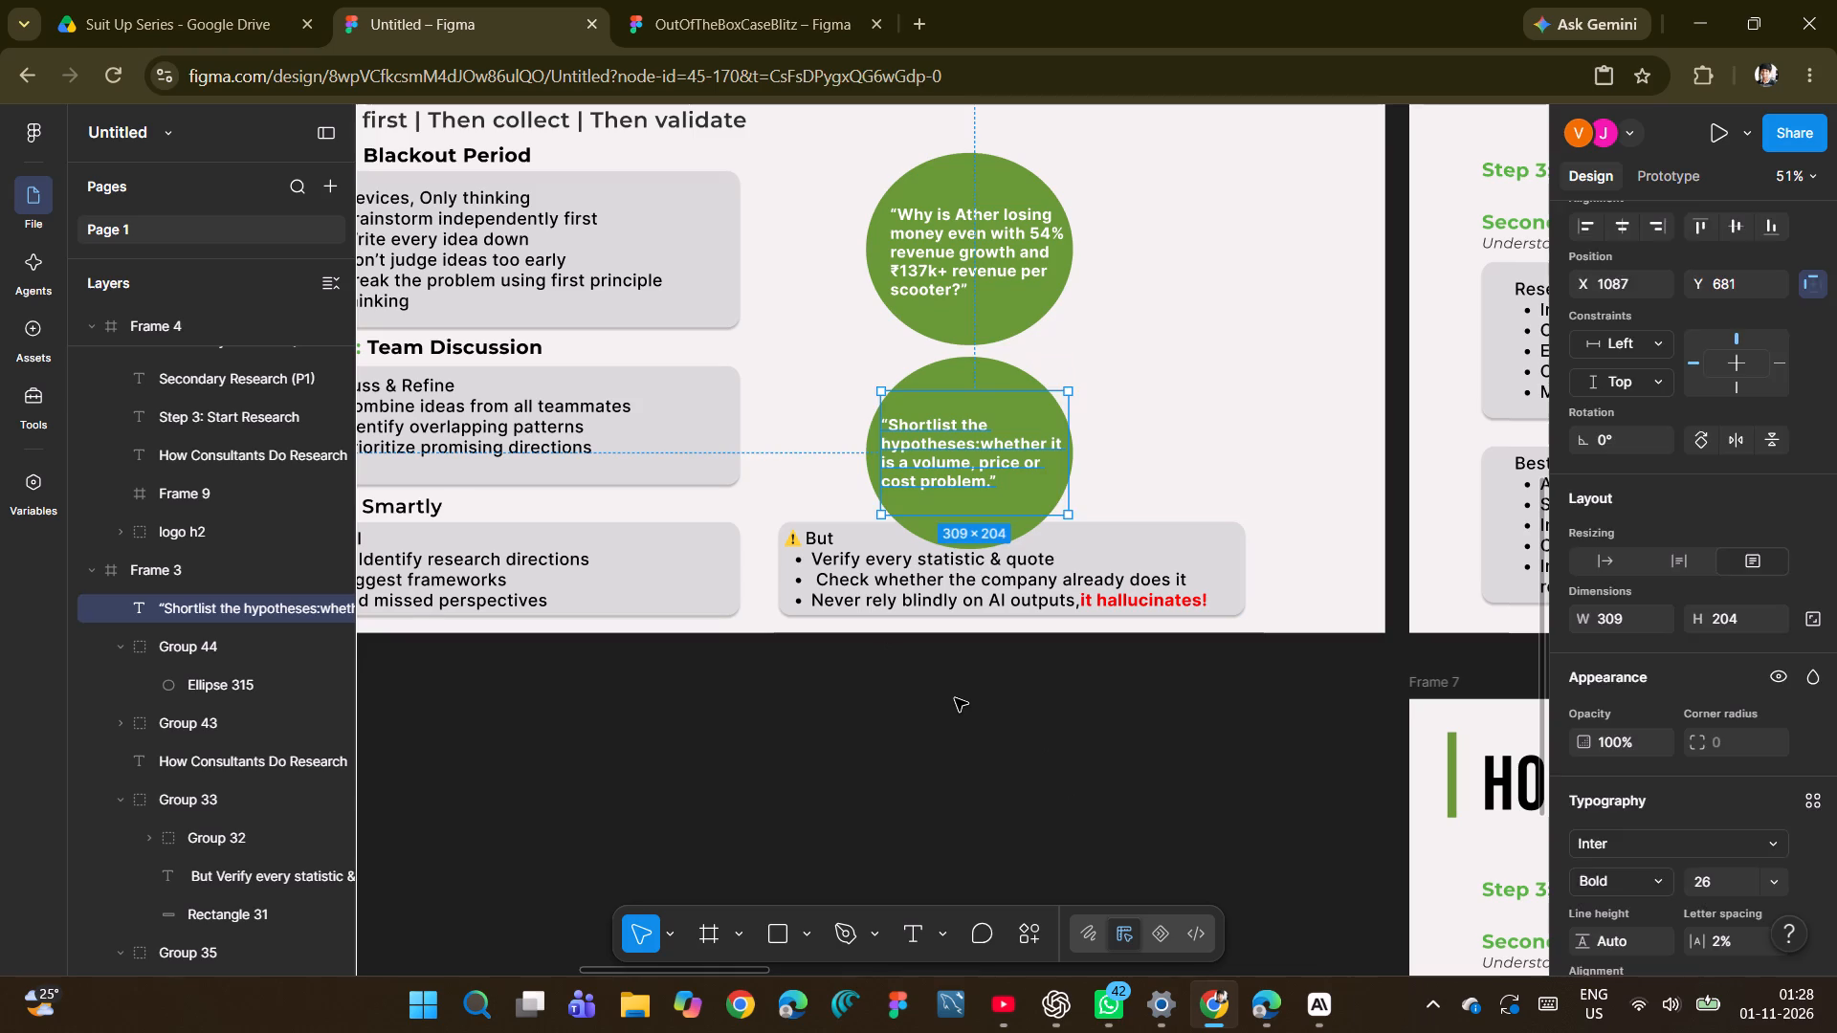
Move the upper circle group diagonally away from the lower circle to X 1337, Y 277.
{"action": "left_click_drag", "start_coordinate": [946, 185], "coordinate": [901, 178]}
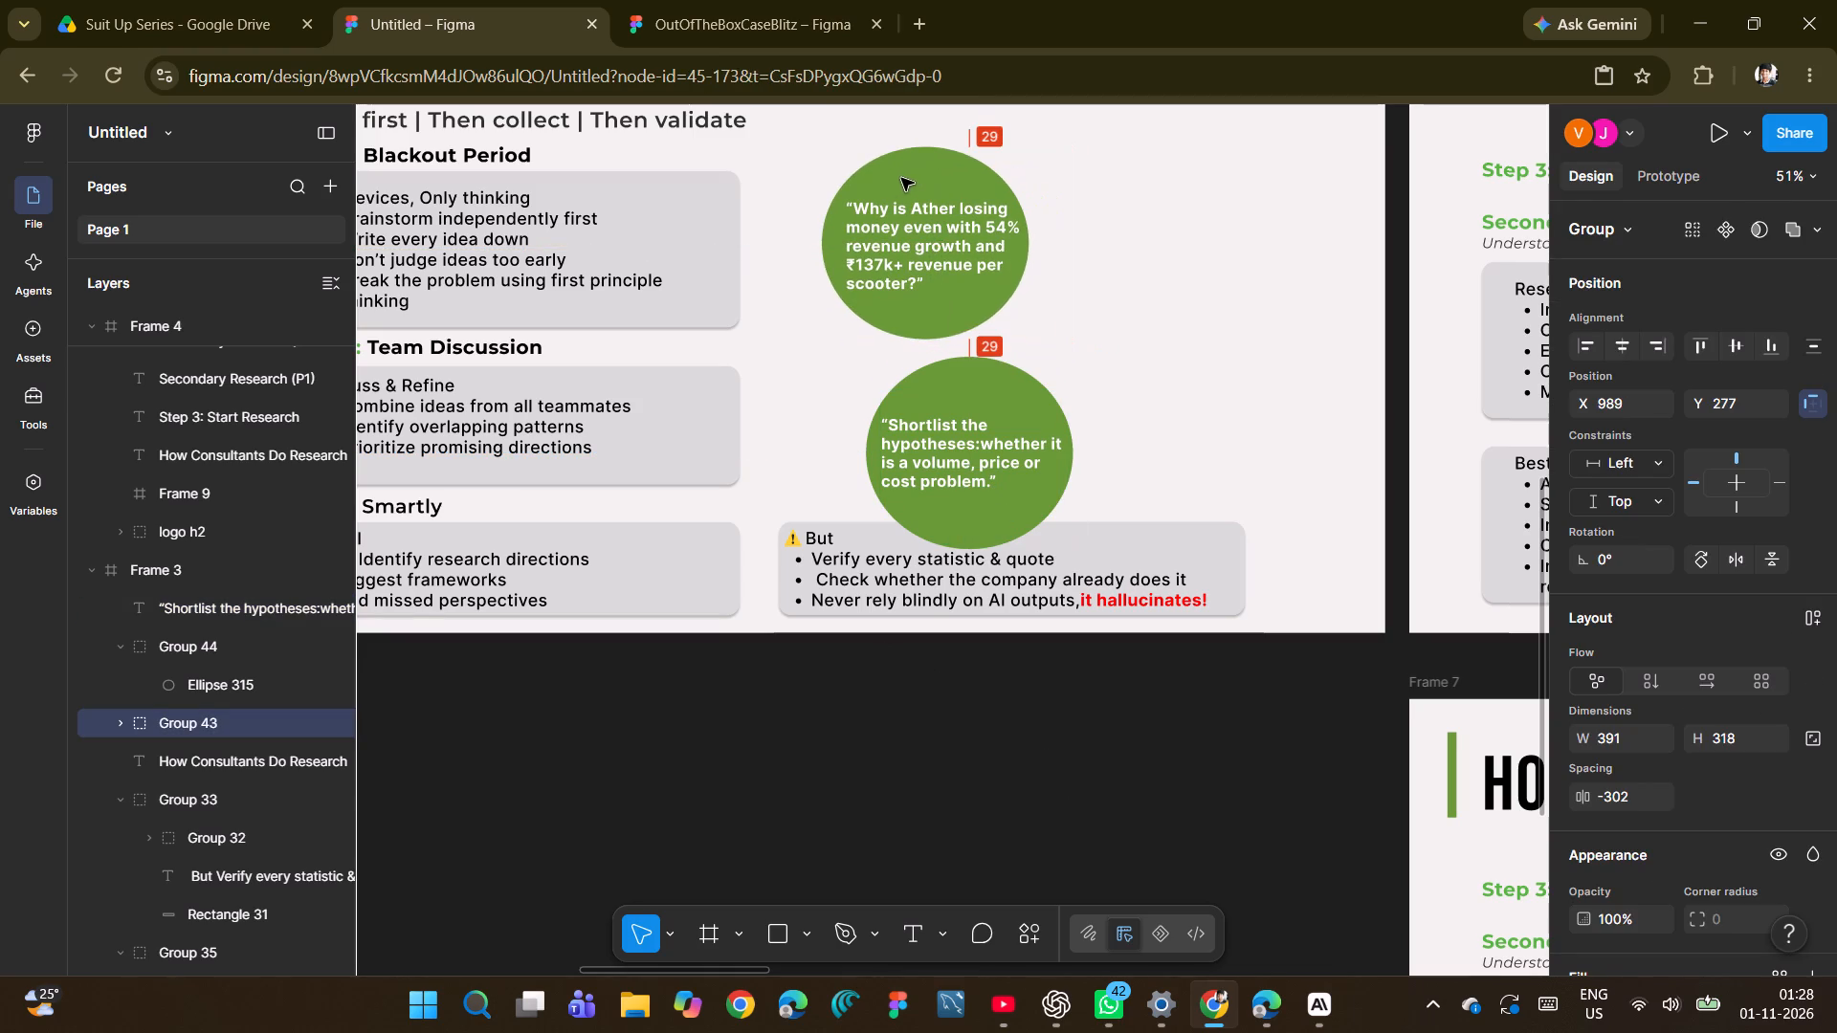
{"action": "left_click_drag", "start_coordinate": [901, 178], "coordinate": [1024, 176]}
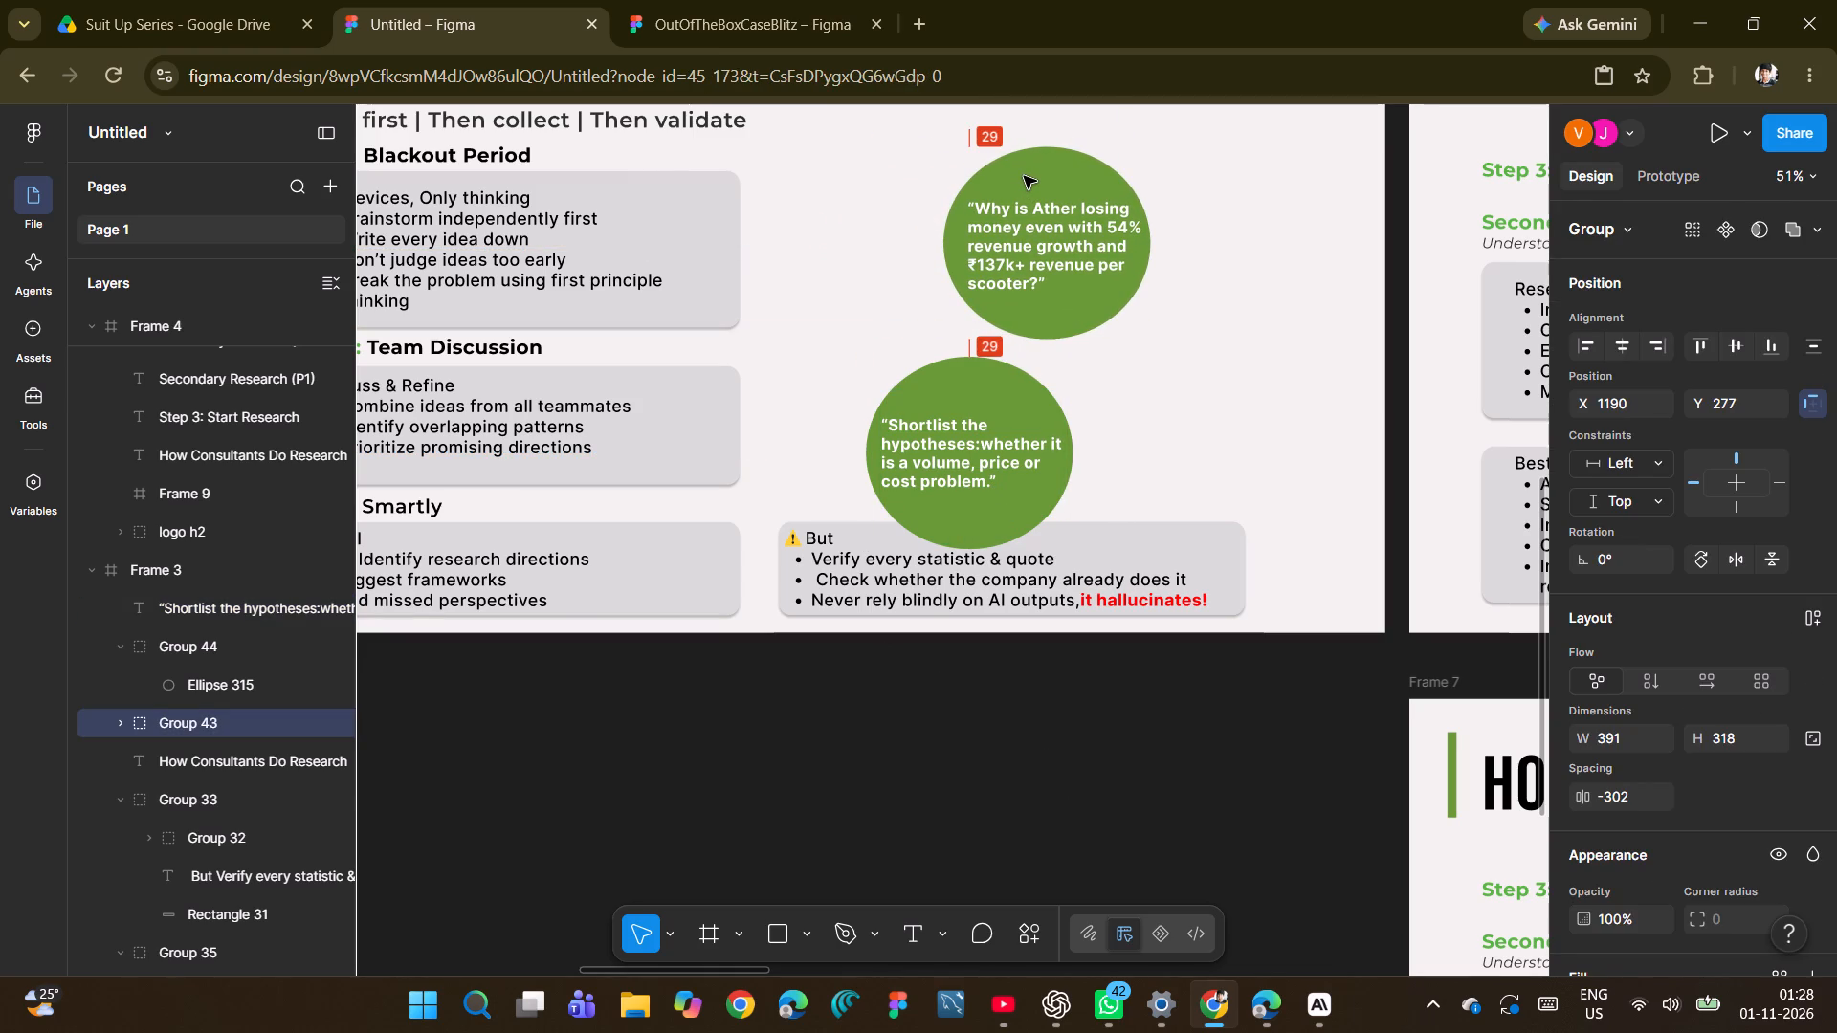
{"action": "left_click_drag", "start_coordinate": [1024, 176], "coordinate": [1074, 179]}
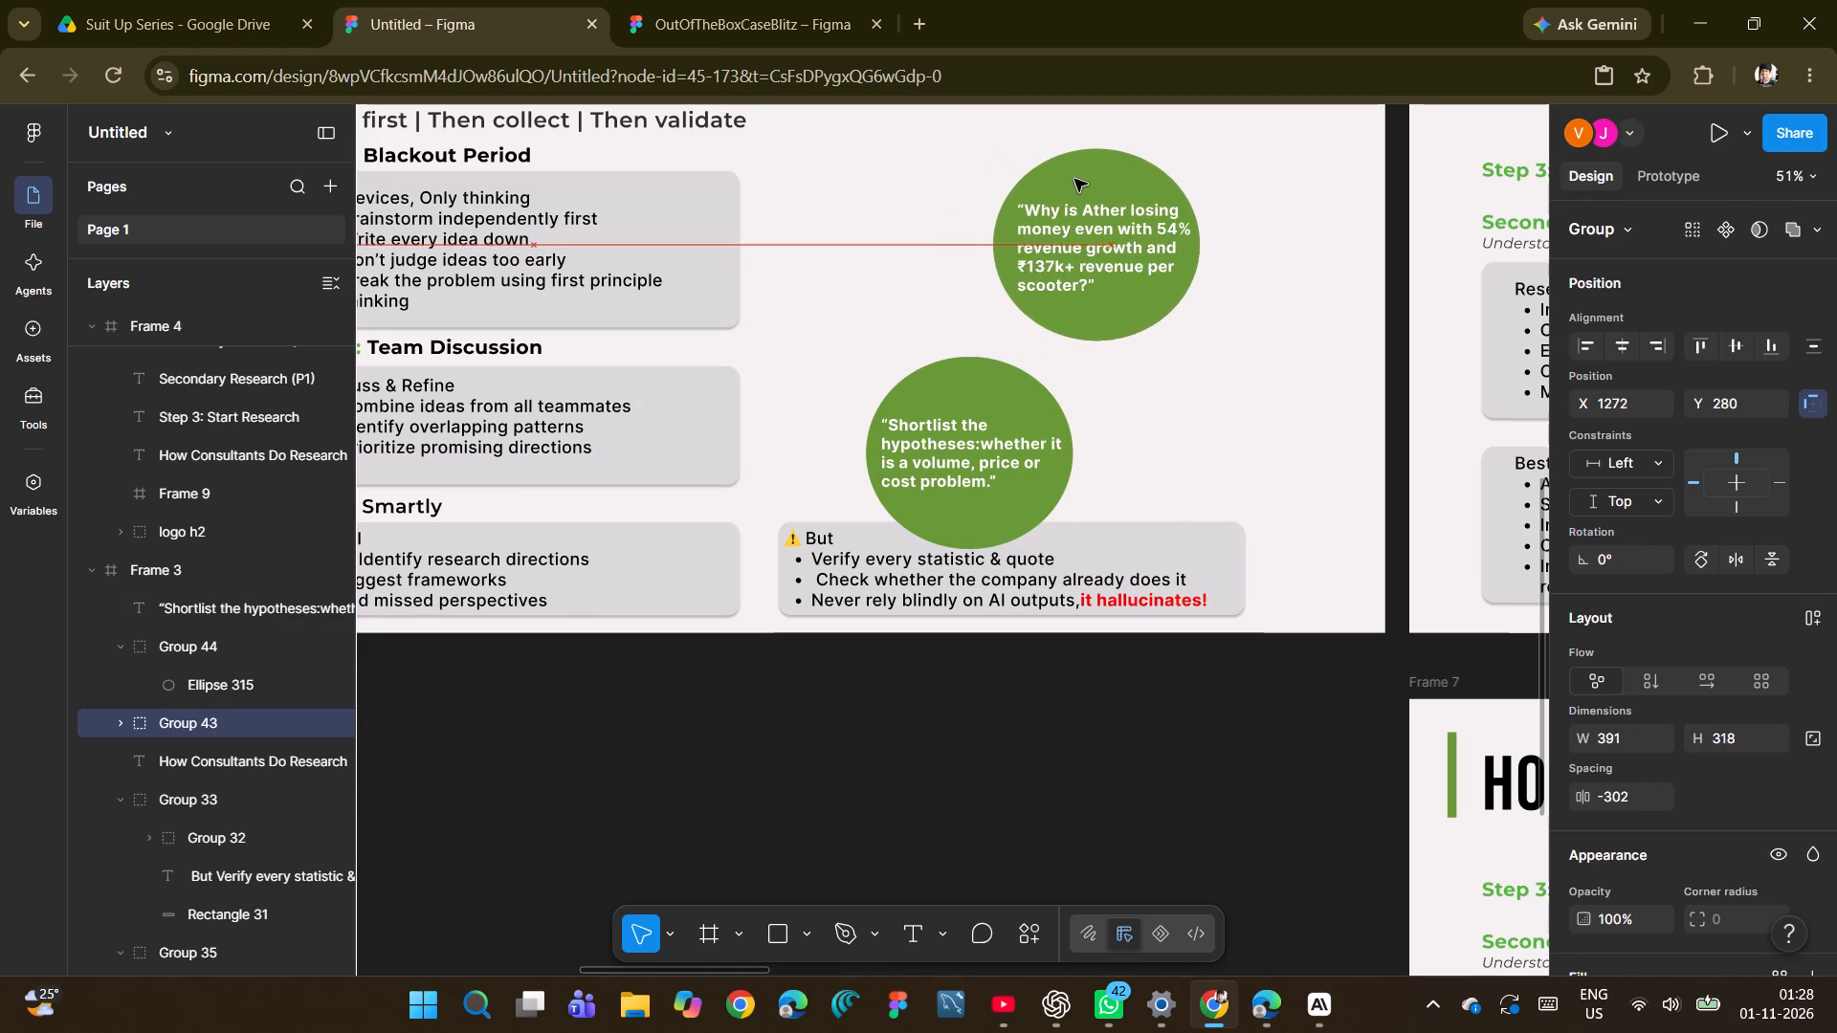
{"action": "left_click_drag", "start_coordinate": [1074, 179], "coordinate": [1112, 178]}
{"action": "scroll", "coordinate": [1106, 175], "scroll_direction": "right", "scroll_amount": 3}
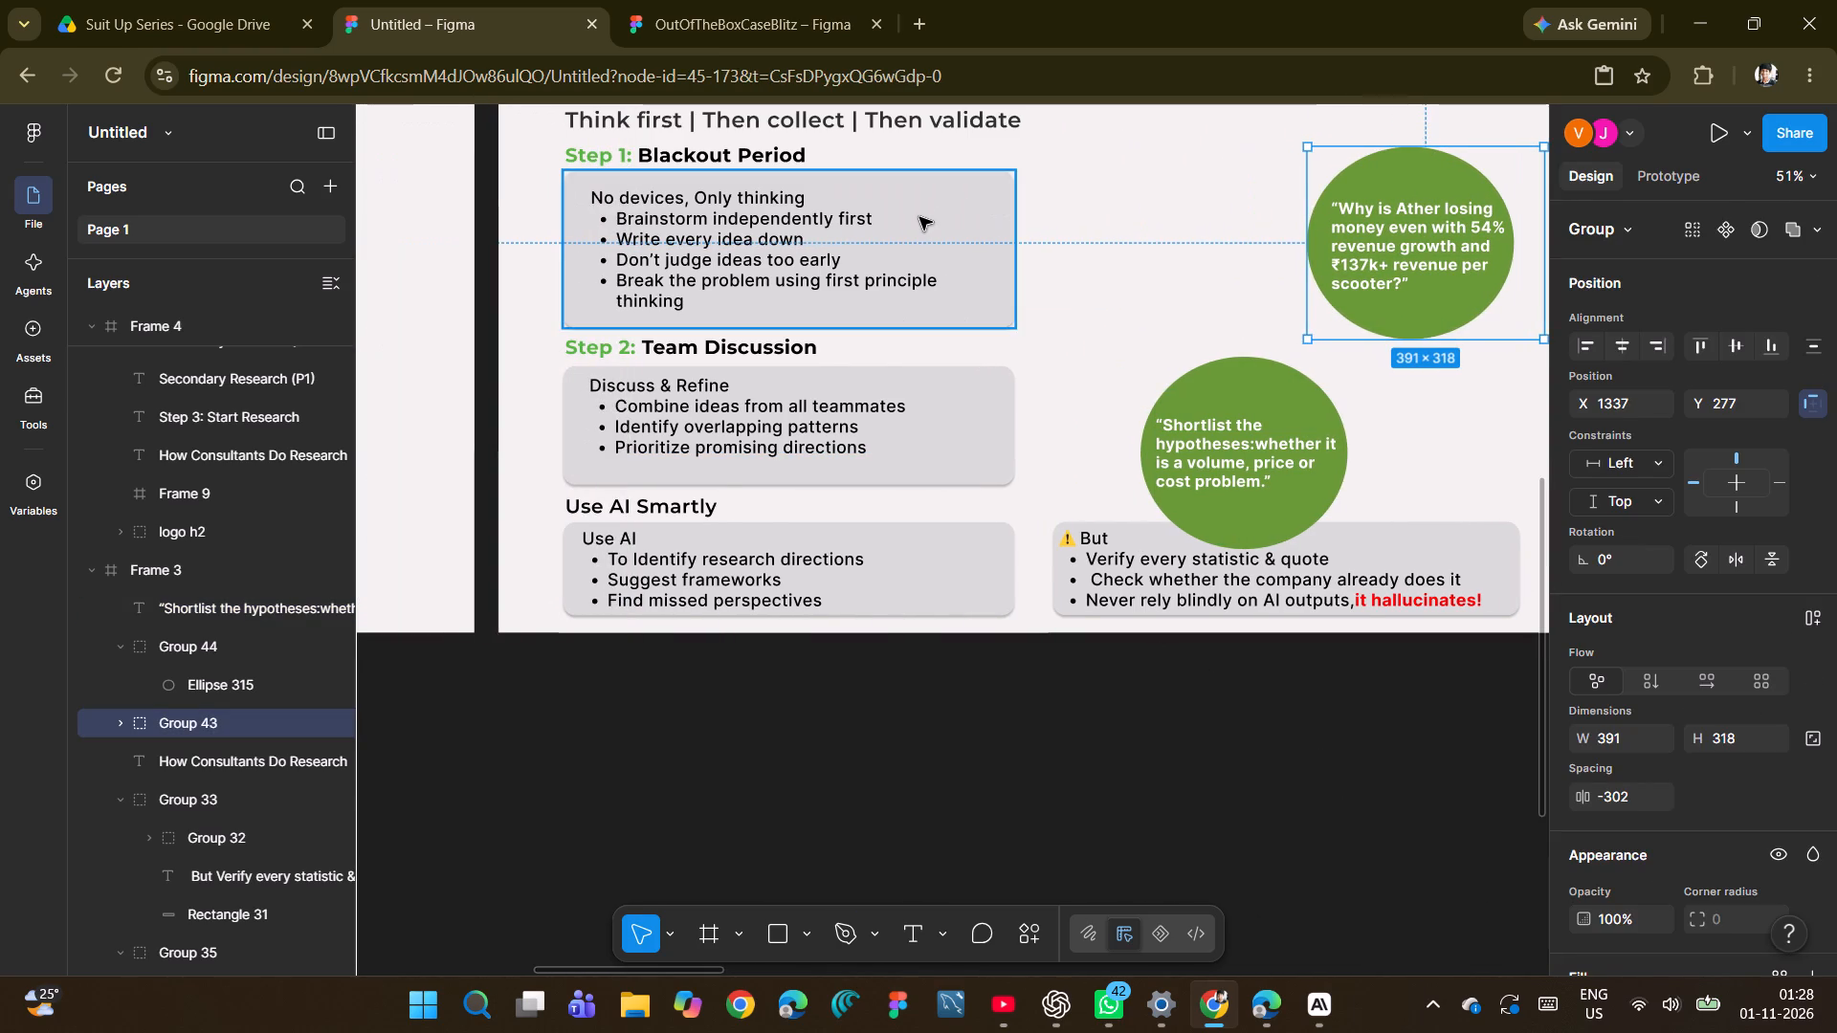
{"action": "scroll", "coordinate": [1426, 193], "scroll_direction": "left", "scroll_amount": 1}
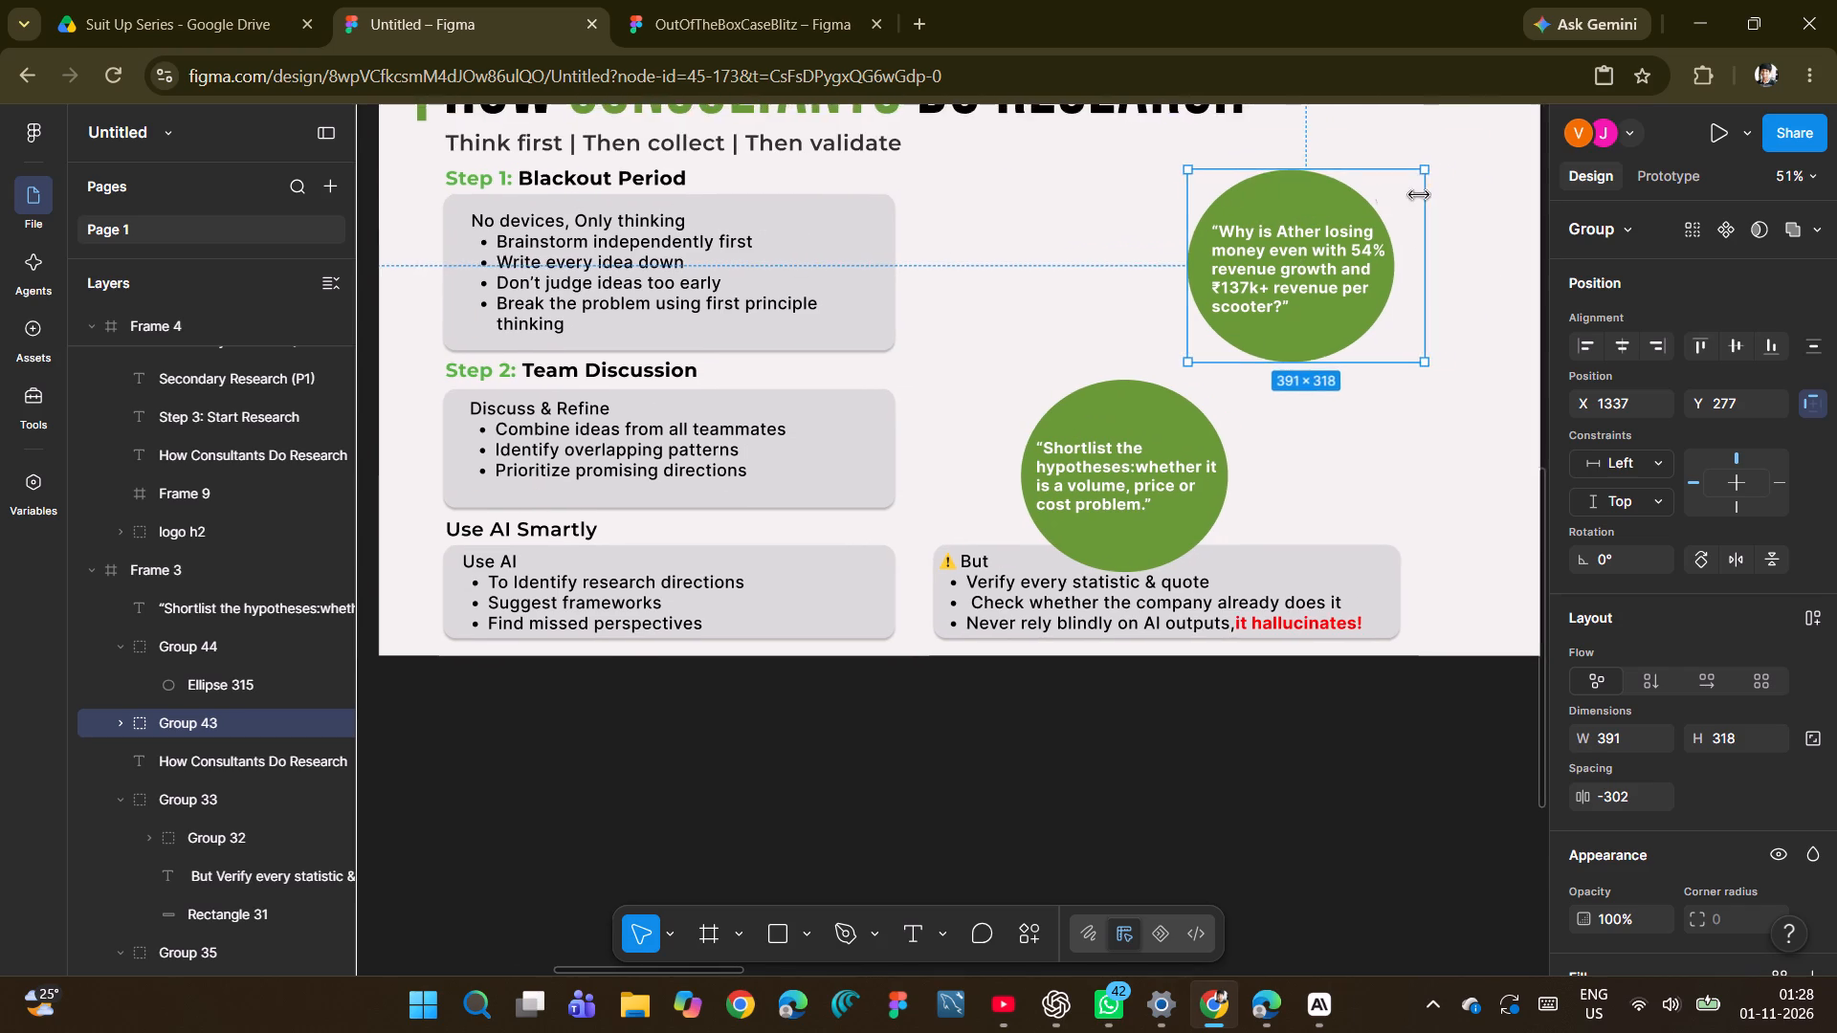
{"action": "scroll", "coordinate": [1419, 195], "scroll_direction": "left", "scroll_amount": 2}
Shrink the upper circle group to about 351 × 299.
{"action": "left_click", "coordinate": [771, 171]}
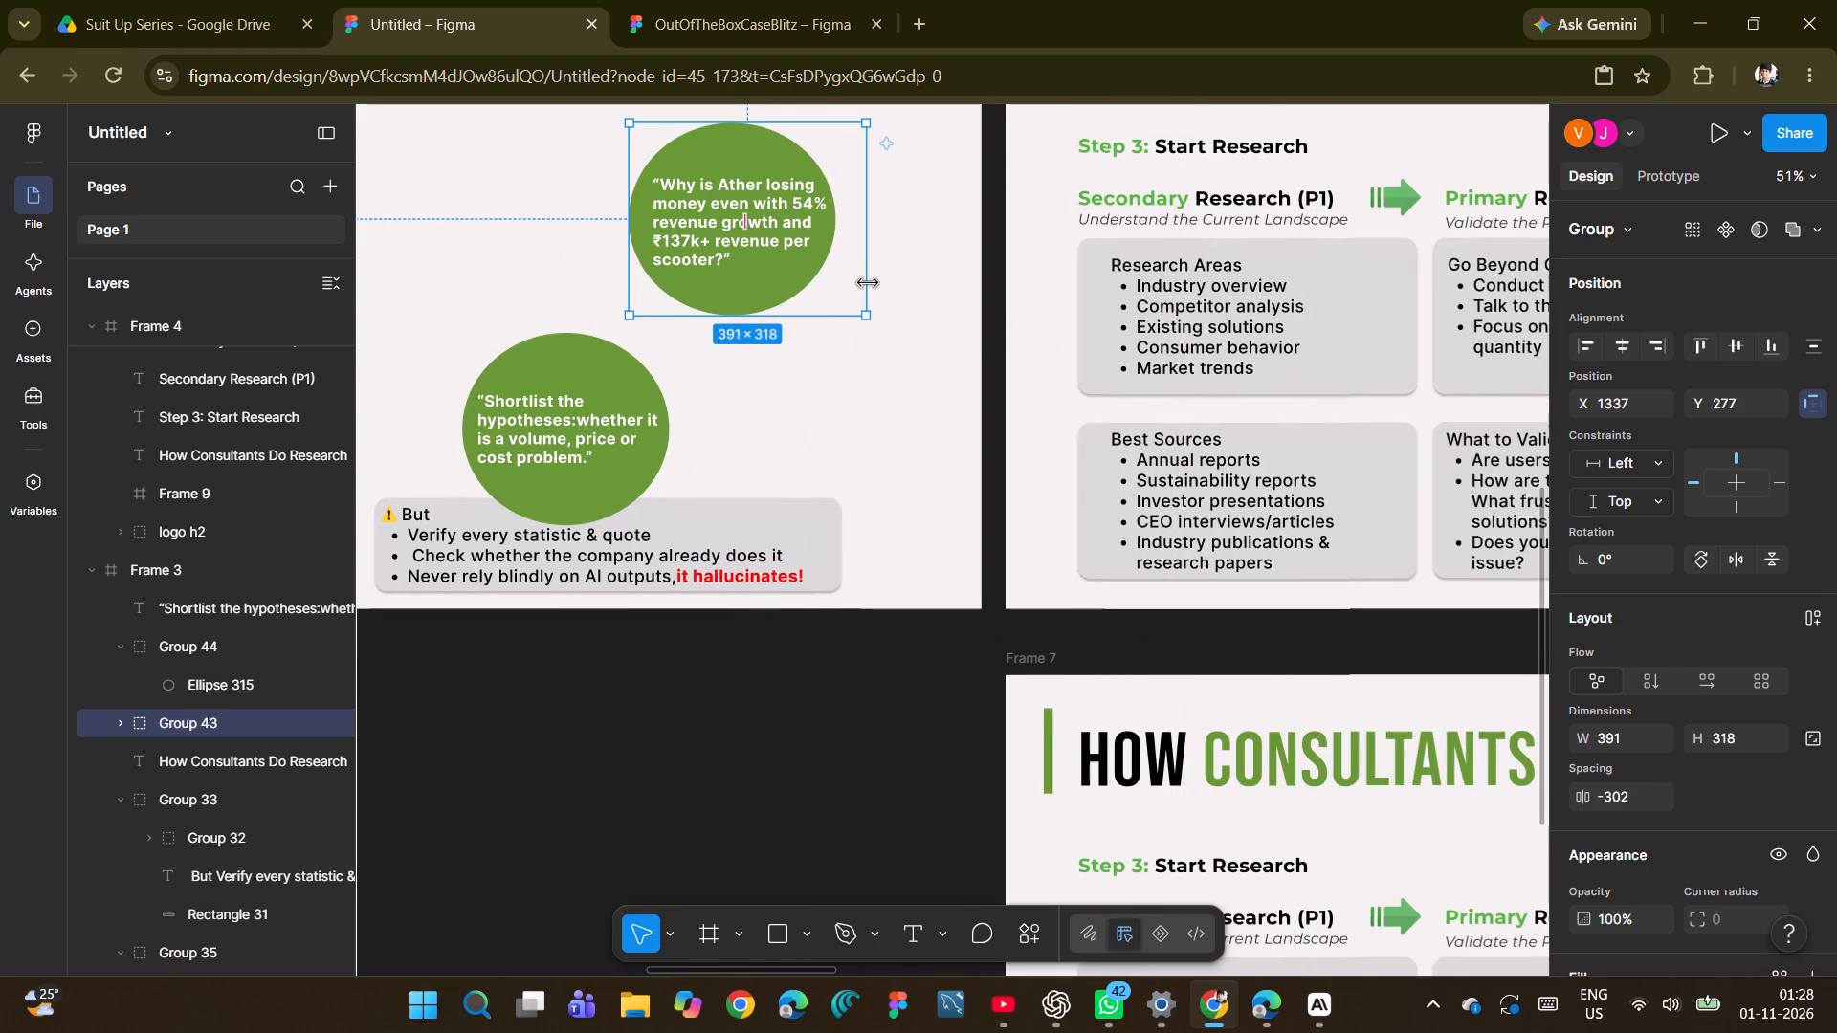
{"action": "left_click_drag", "start_coordinate": [866, 317], "coordinate": [838, 303]}
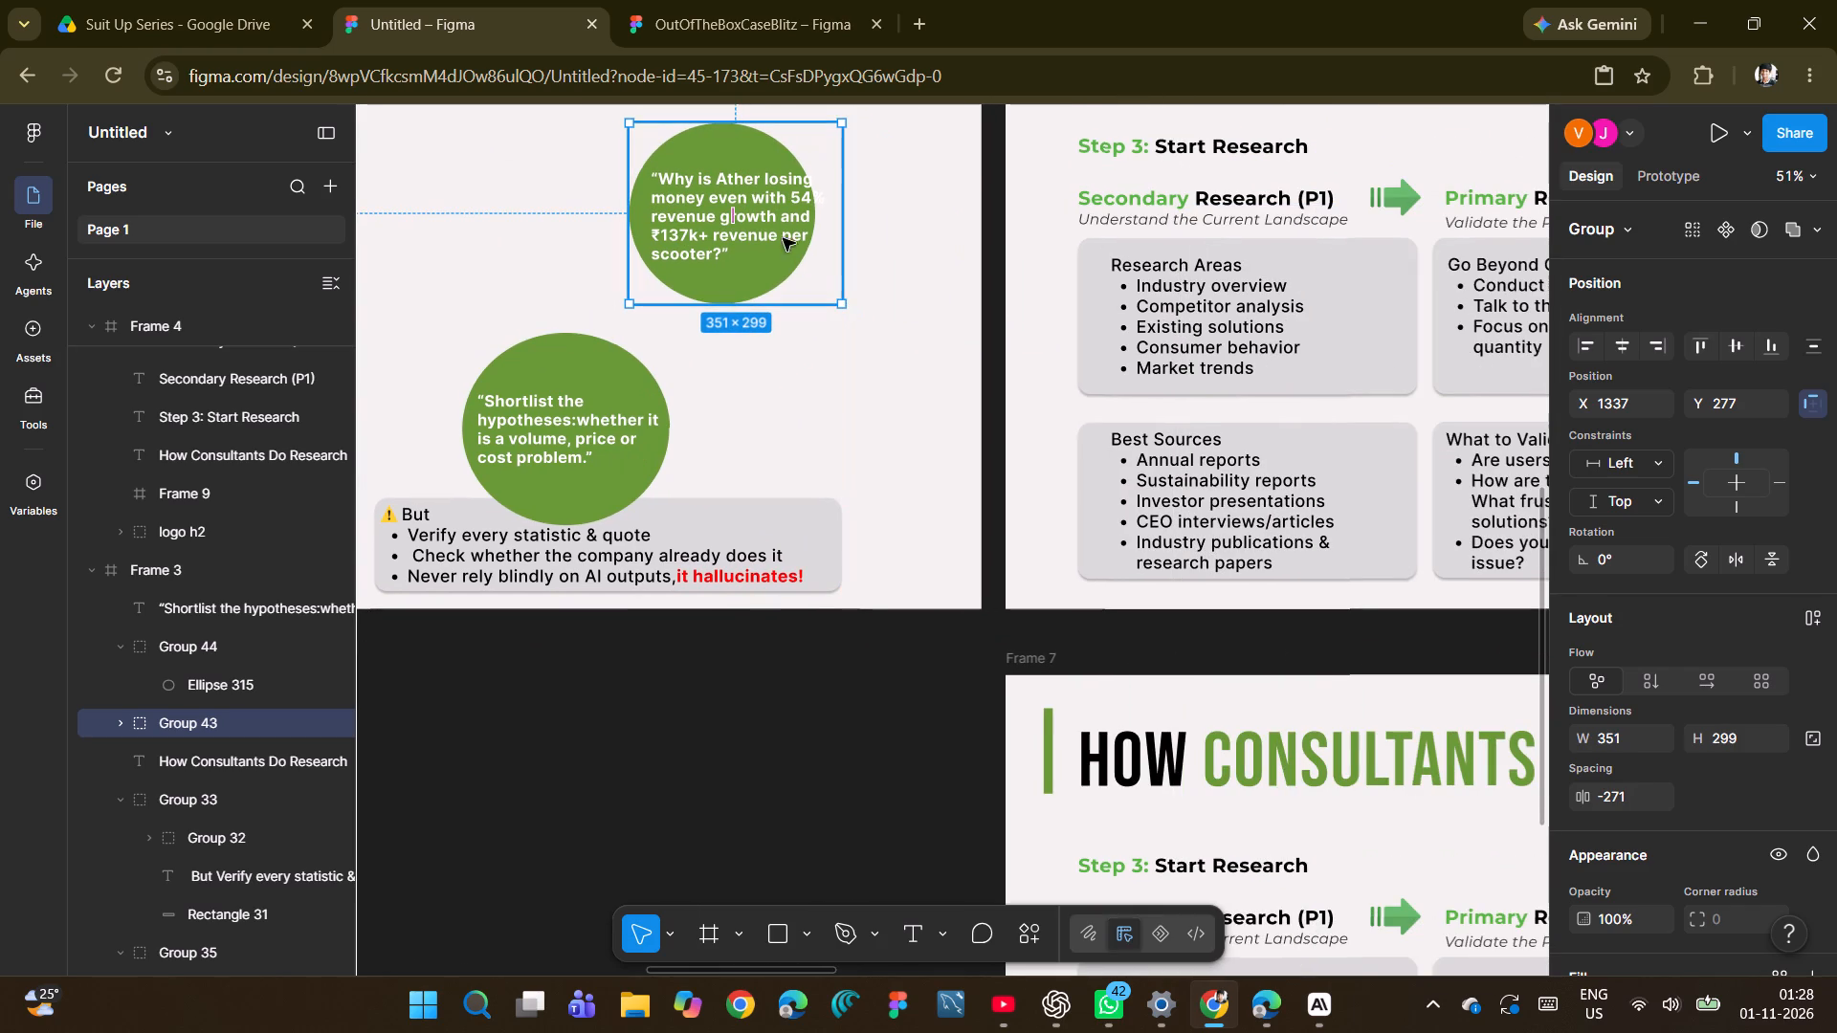
Set the "Why is Ather losing money" text to font size 22 and narrow its box to about 296 wide.
{"action": "double_click", "coordinate": [742, 211]}
{"action": "double_click", "coordinate": [742, 211]}
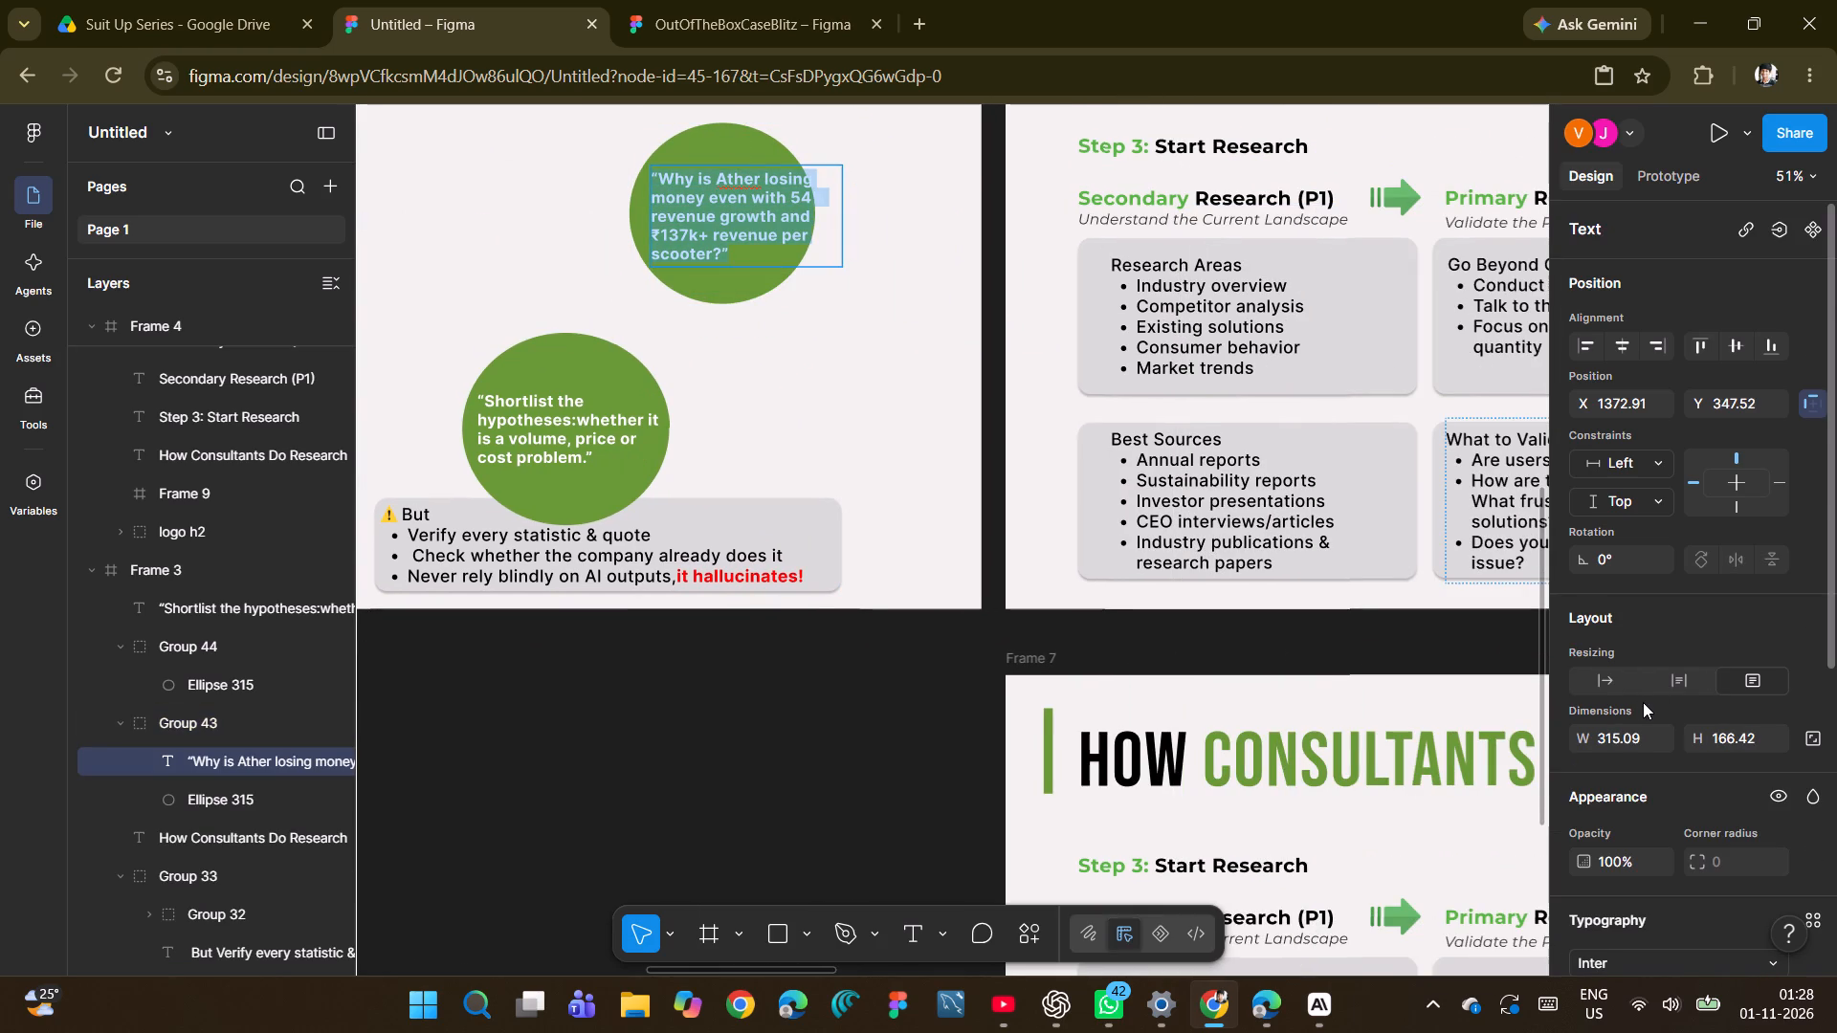
{"action": "scroll", "coordinate": [1643, 701], "scroll_direction": "down", "scroll_amount": 2}
{"action": "left_click", "coordinate": [1724, 523]}
{"action": "type", "text": "22"}
{"action": "key", "text": "Return"}
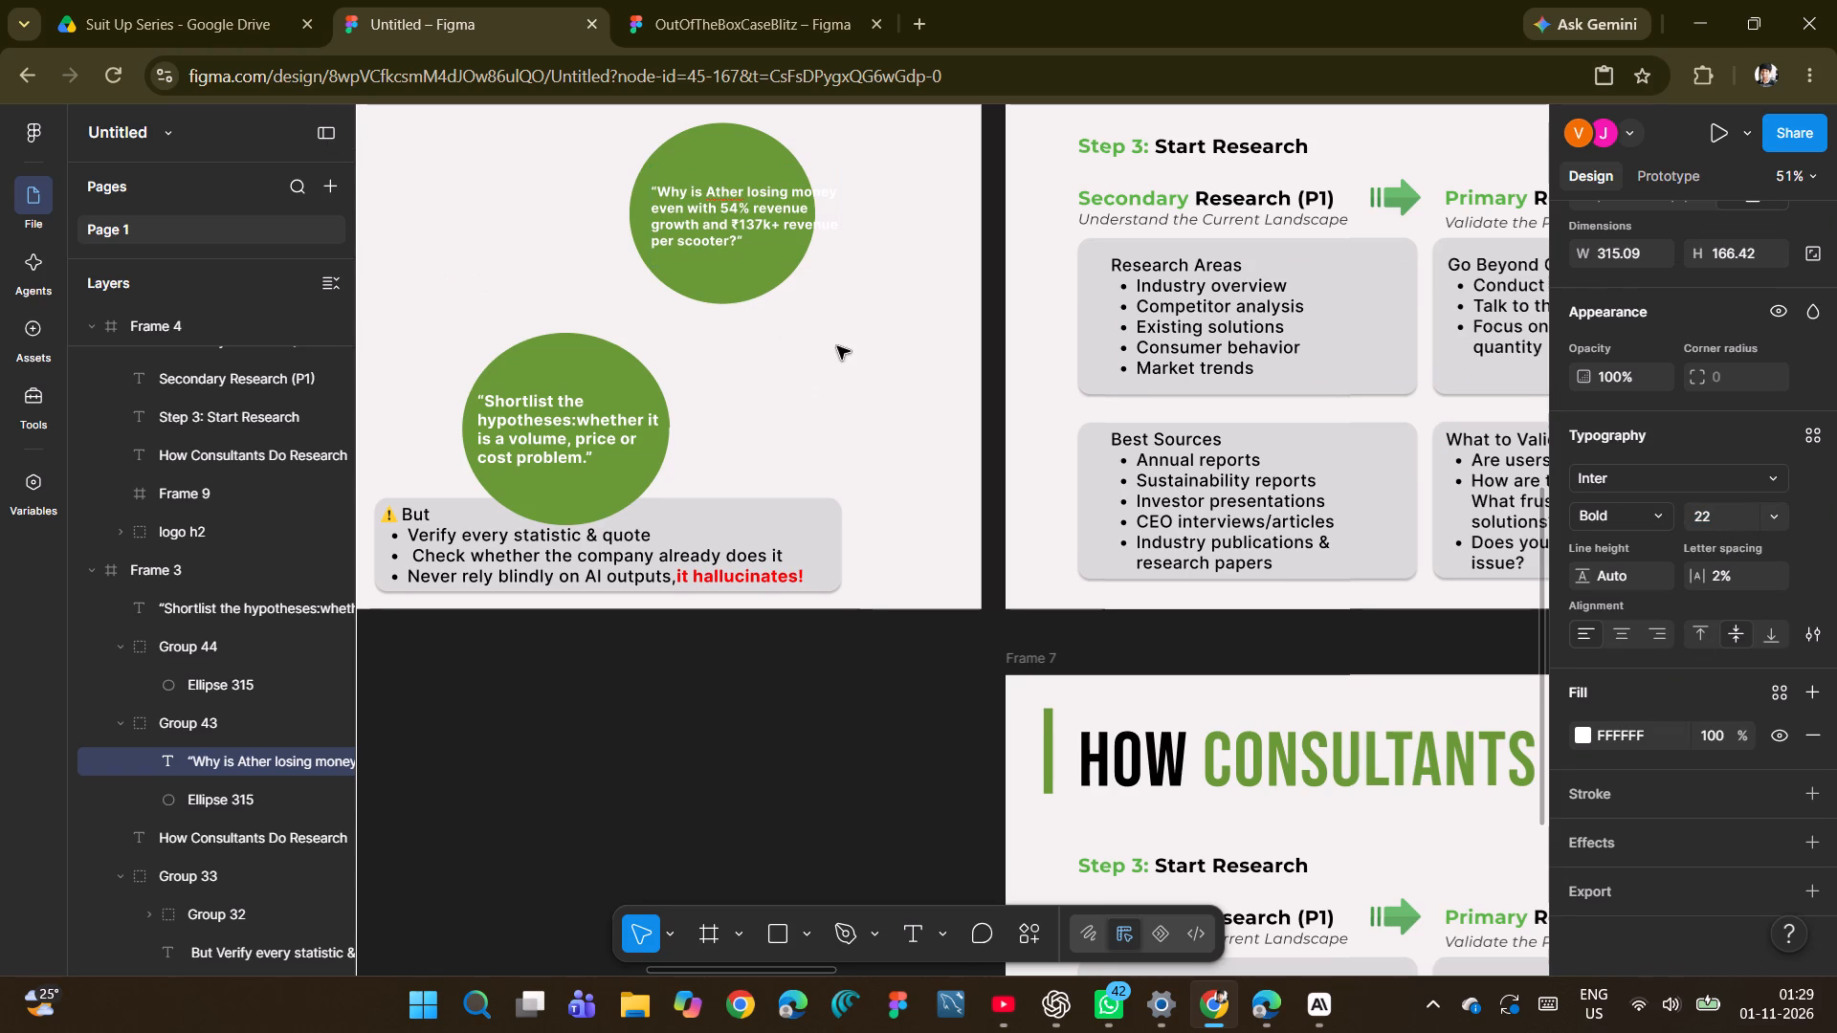
{"action": "left_click", "coordinate": [837, 343]}
{"action": "left_click_drag", "start_coordinate": [848, 212], "coordinate": [827, 212]}
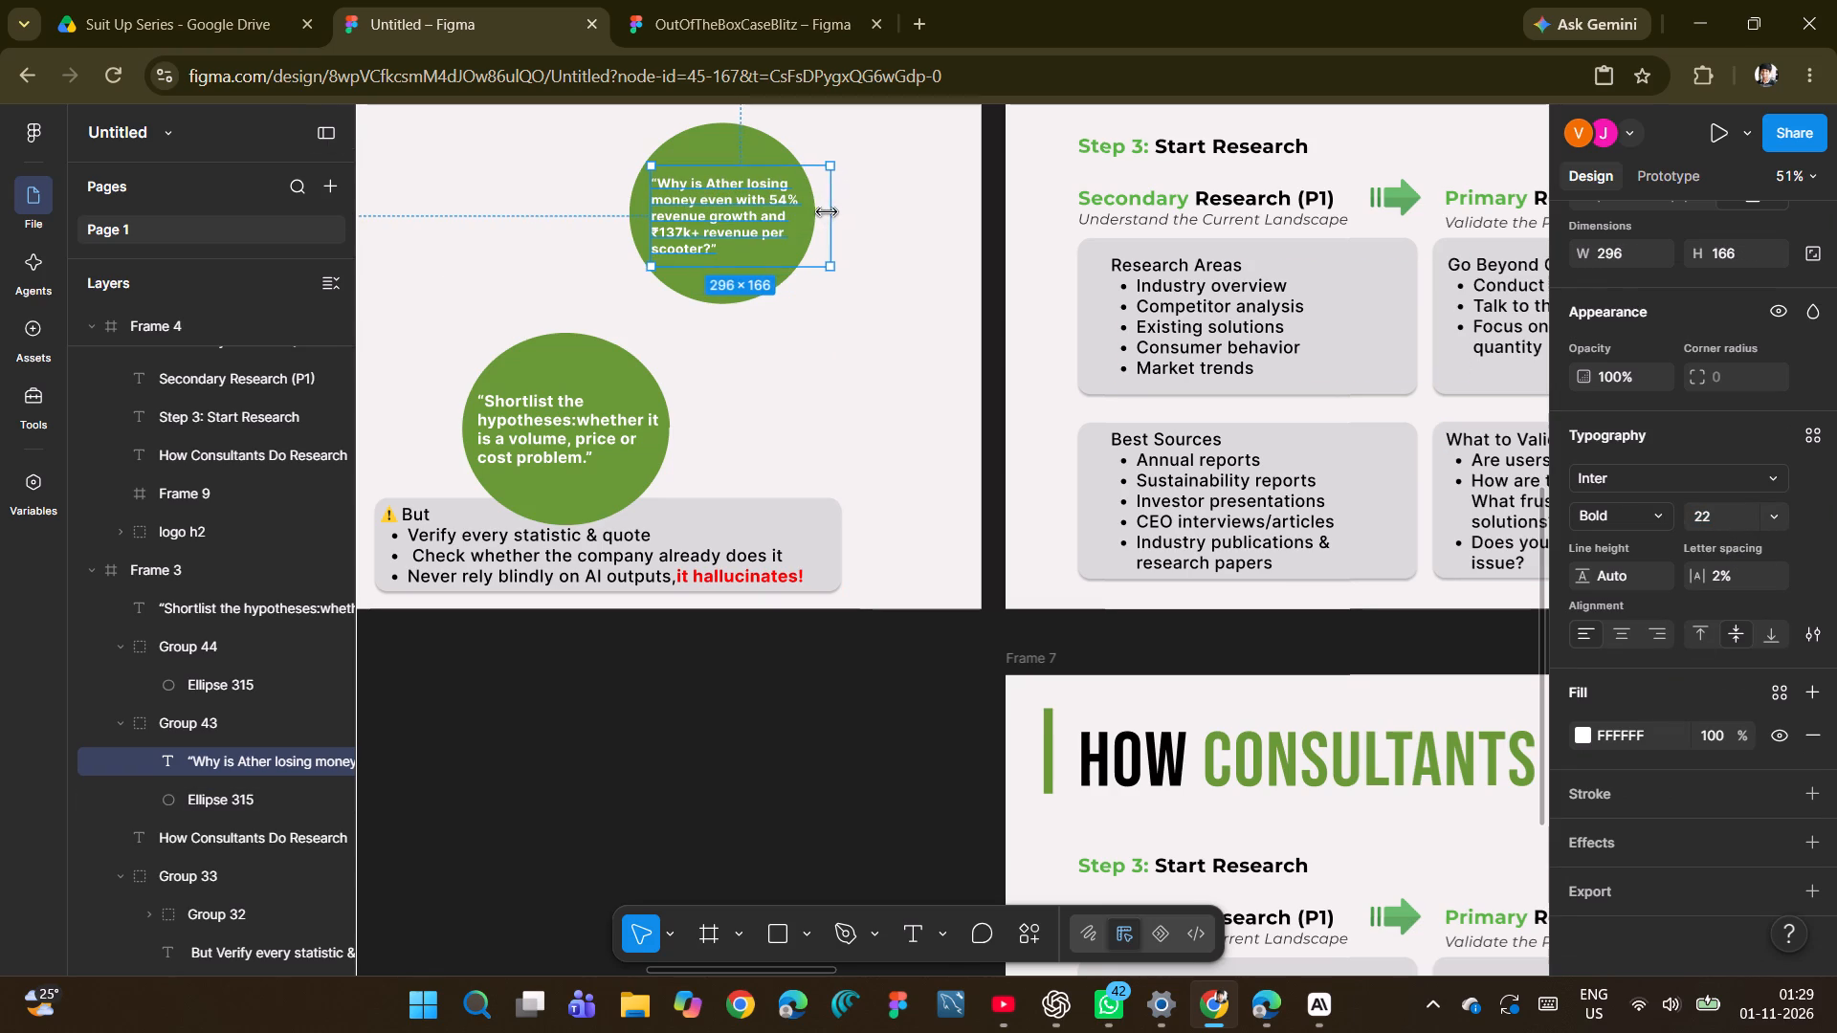
Narrow the "Why is Ather losing money" text box on the upper green circle to about 288 wide.
{"action": "left_click_drag", "start_coordinate": [827, 212], "coordinate": [825, 212]}
{"action": "left_click", "coordinate": [733, 204]}
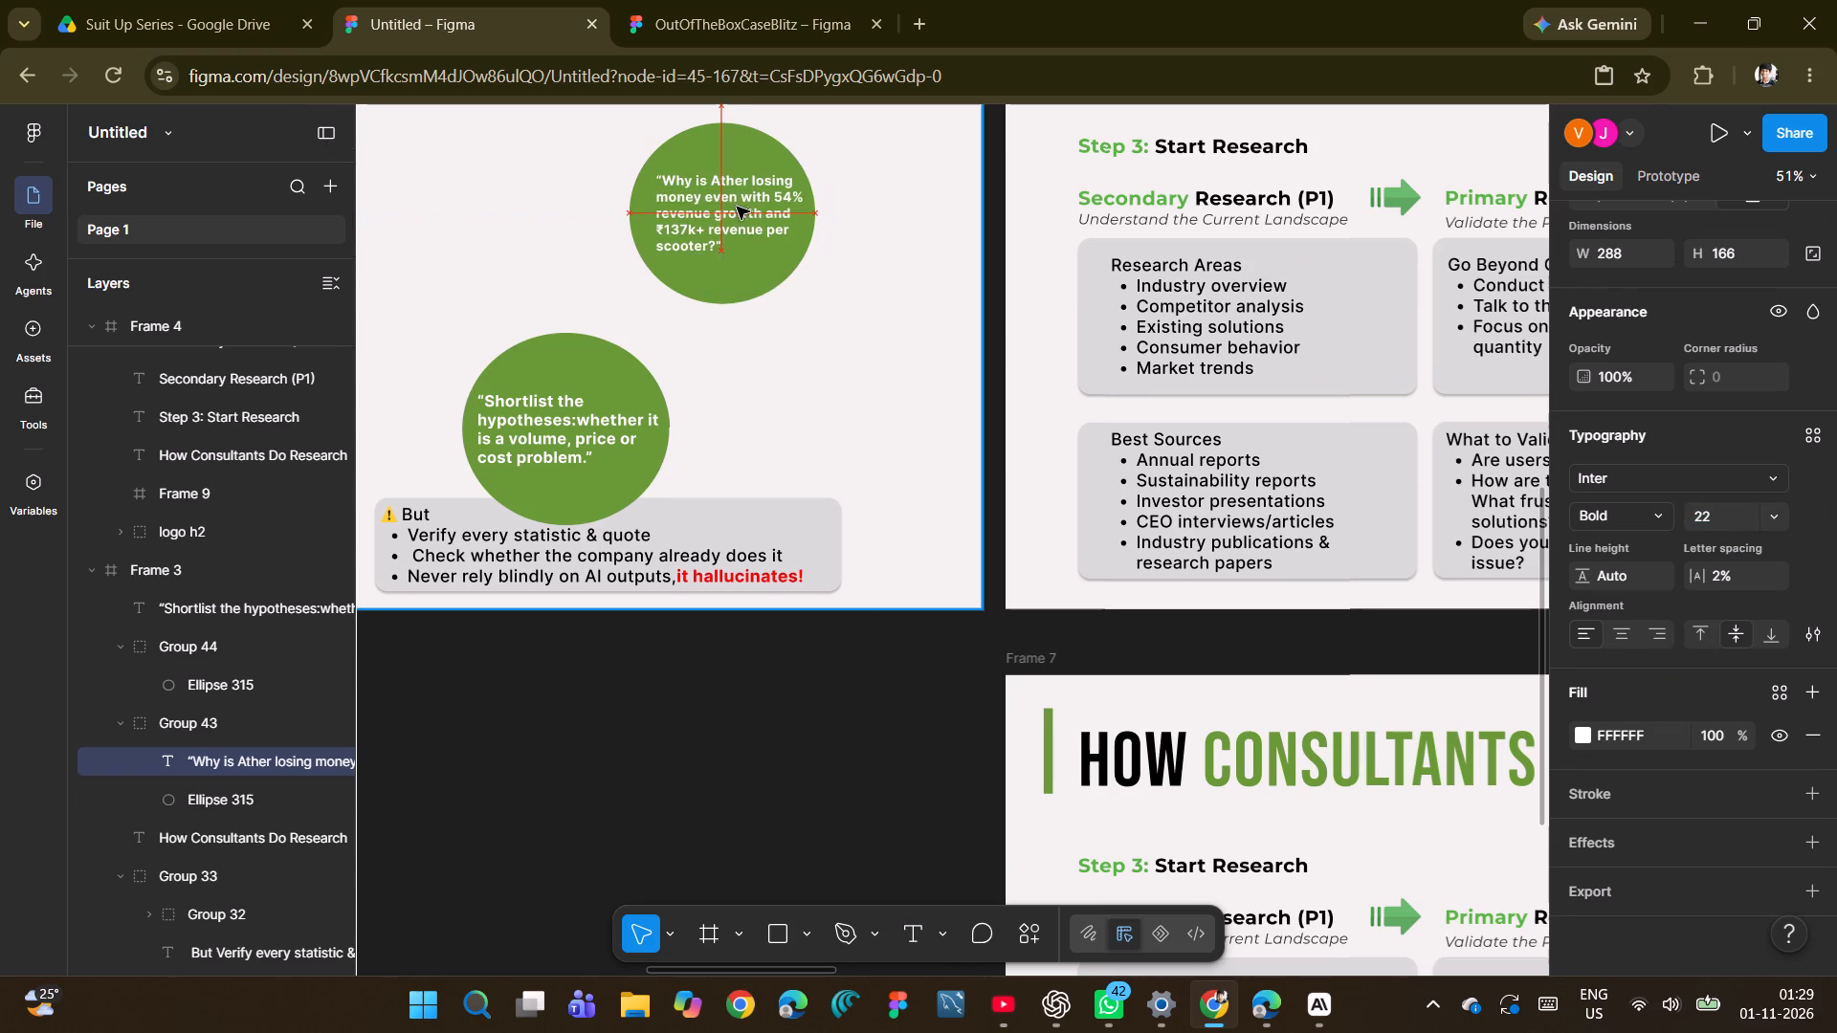
{"action": "left_click", "coordinate": [847, 301]}
Move the upper circle group above the lower circle, to about X 1106, Y 287.
{"action": "scroll", "coordinate": [801, 334], "scroll_direction": "right", "scroll_amount": 1}
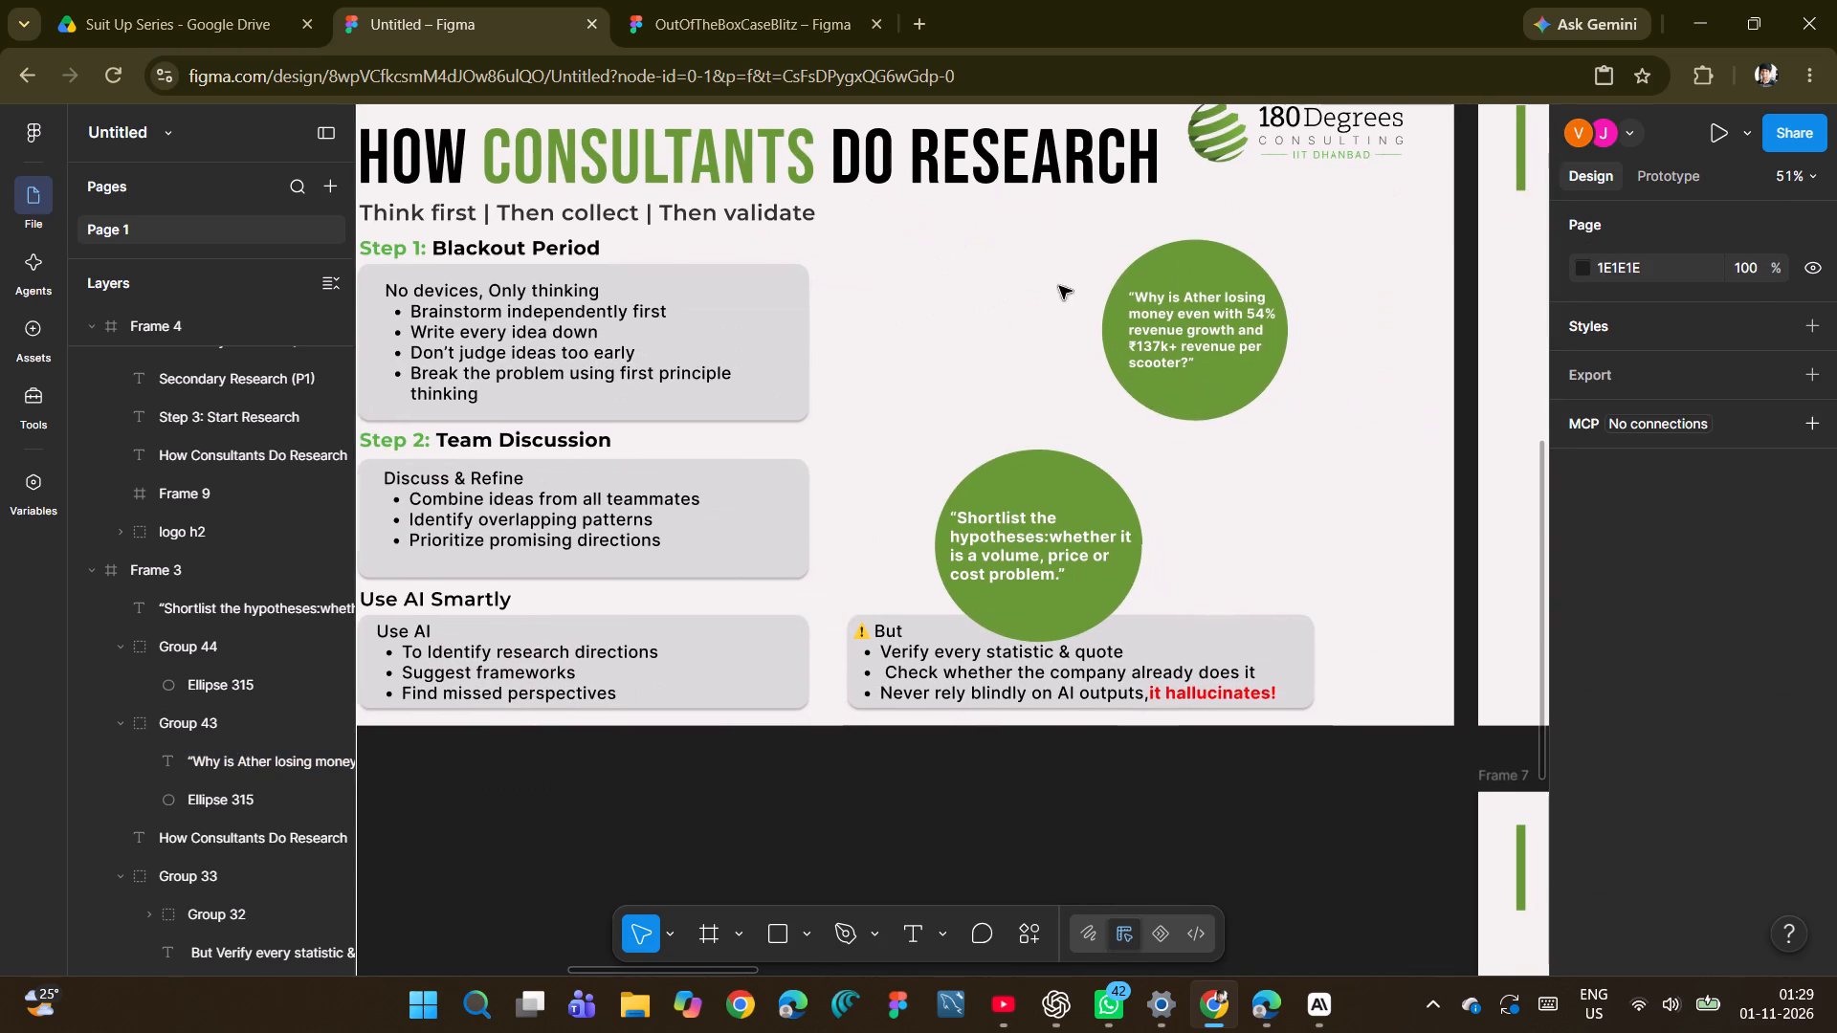
{"action": "left_click_drag", "start_coordinate": [1223, 272], "coordinate": [1080, 276]}
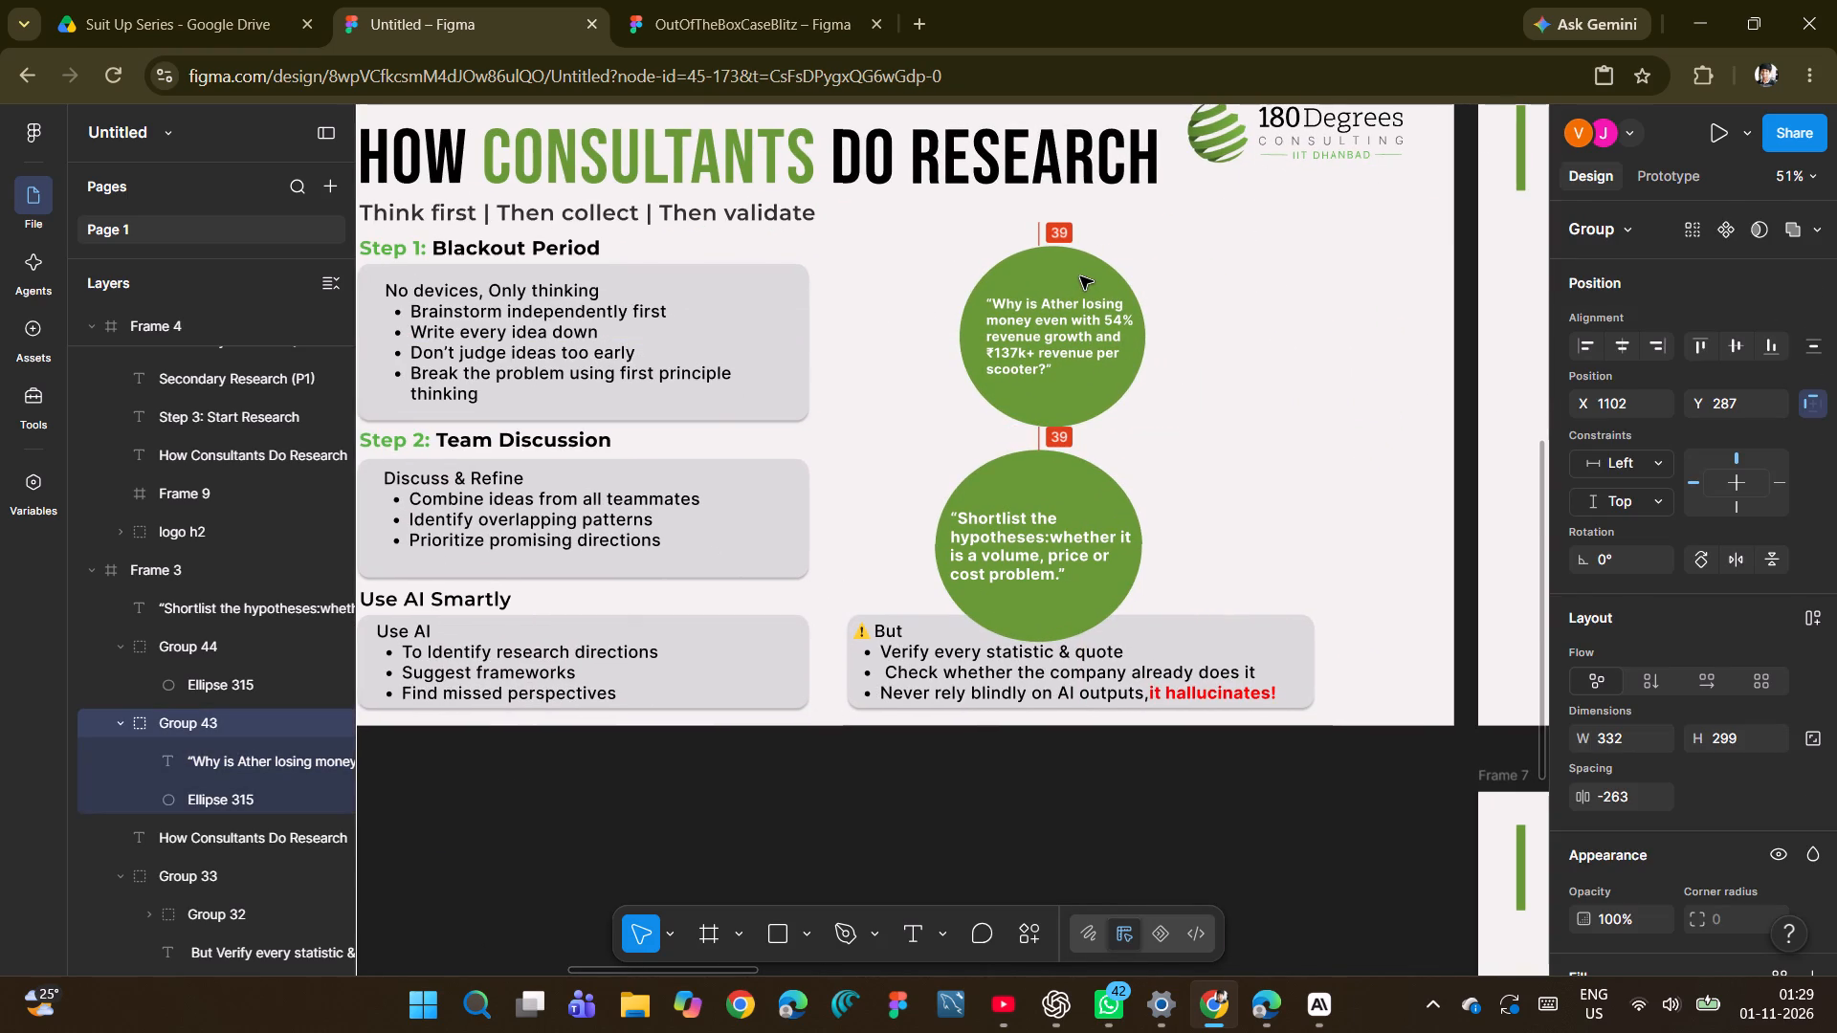
{"action": "left_click_drag", "start_coordinate": [1080, 276], "coordinate": [1082, 275]}
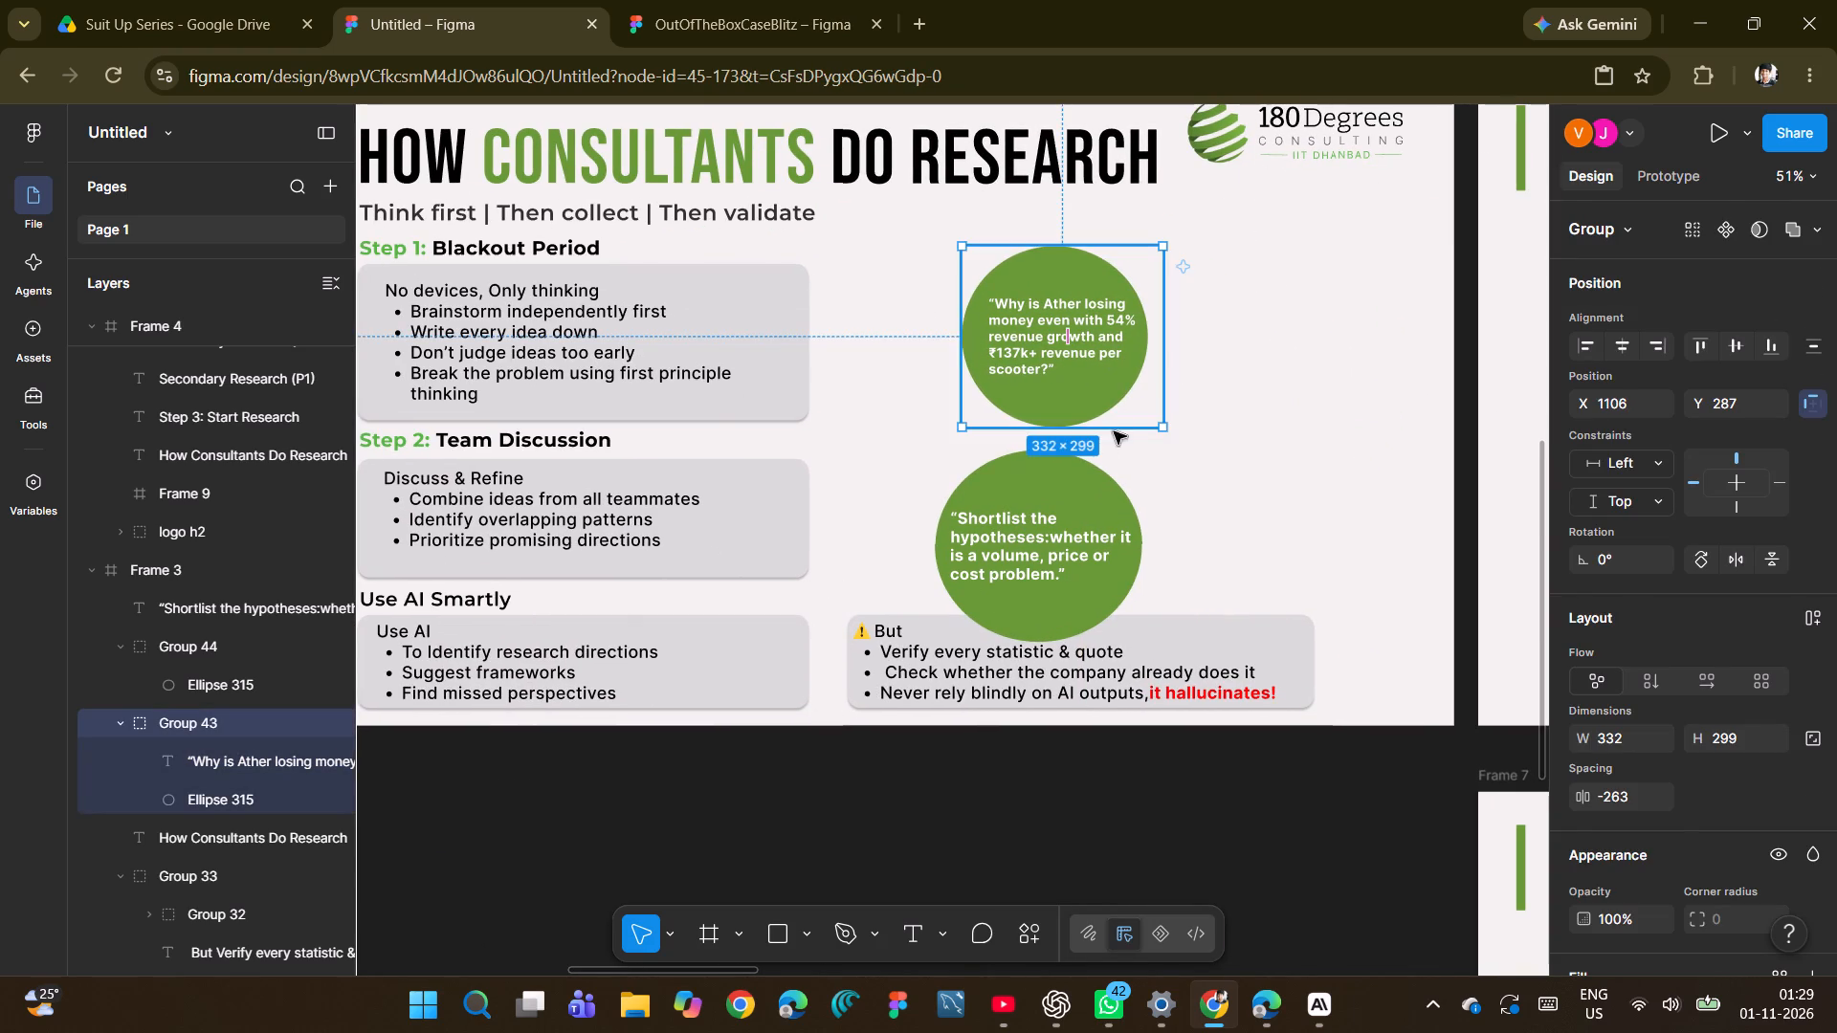
Set the "Shortlist the hypotheses" text to font size 22 and shift it slightly right on the lower circle.
{"action": "left_click", "coordinate": [1077, 498]}
{"action": "left_click", "coordinate": [1074, 497]}
{"action": "double_click", "coordinate": [1019, 539]}
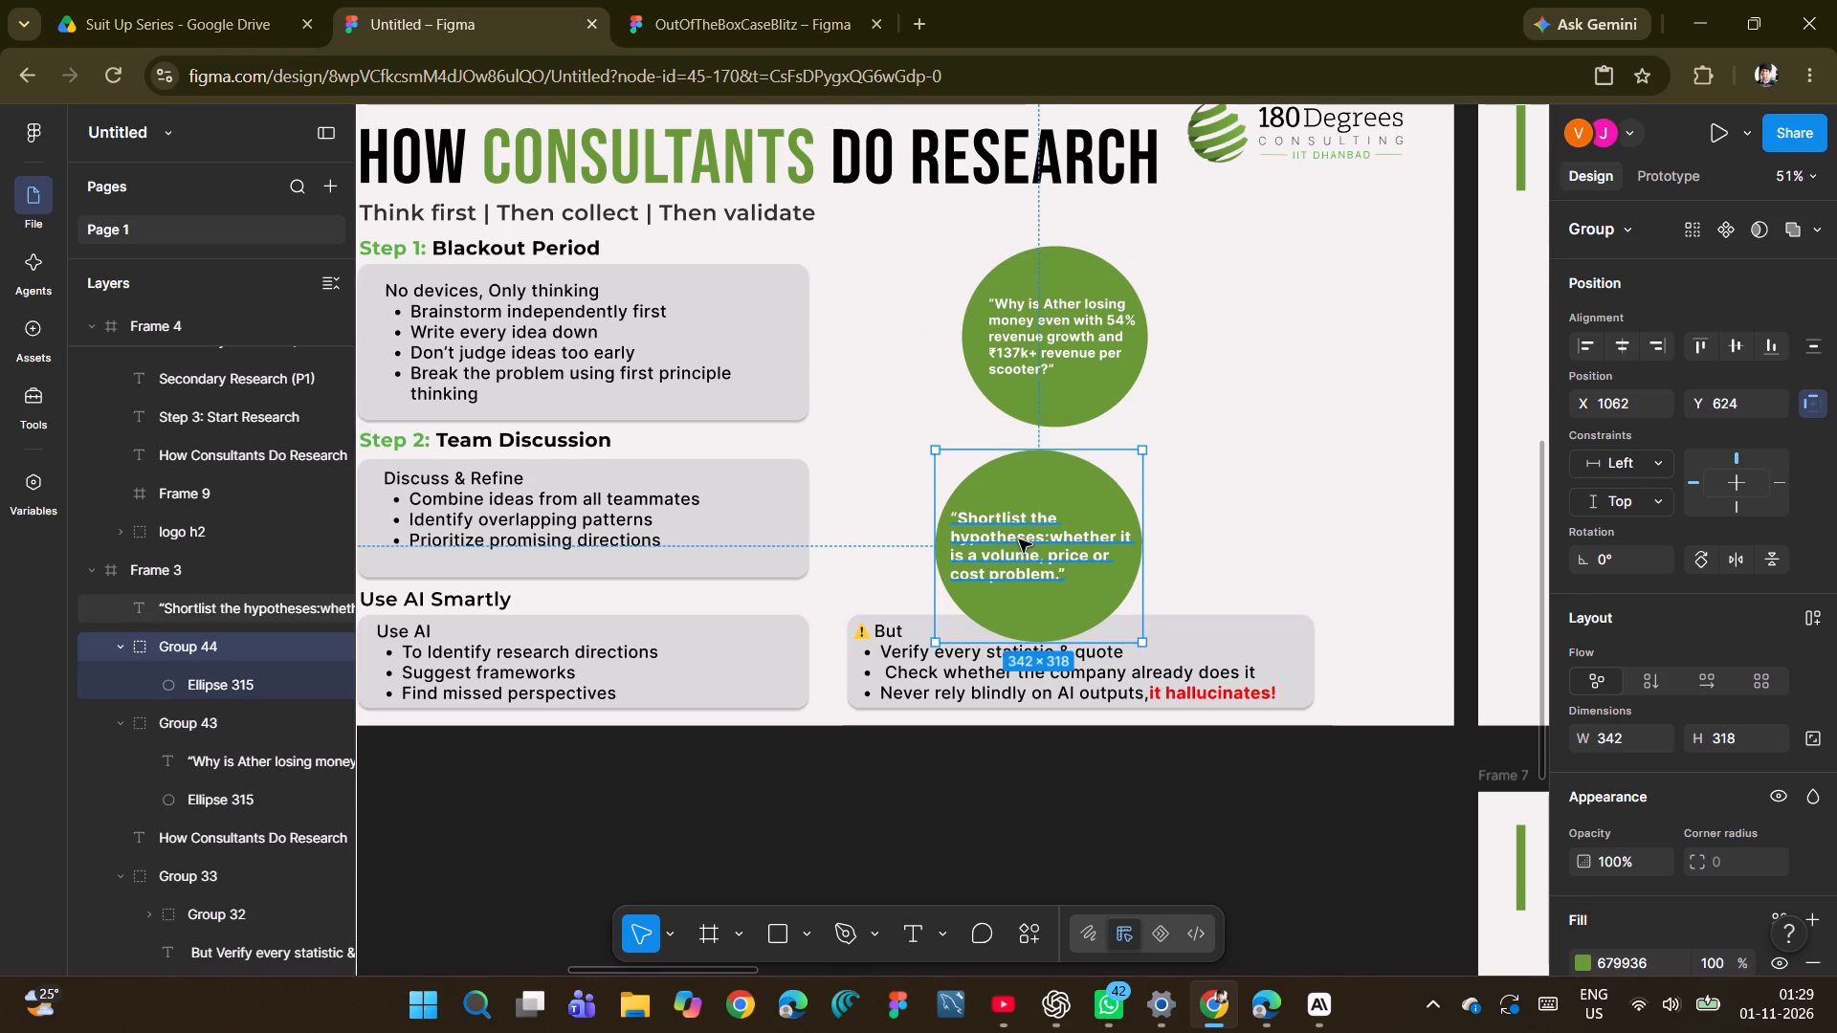
{"action": "scroll", "coordinate": [1669, 748], "scroll_direction": "down", "scroll_amount": 4}
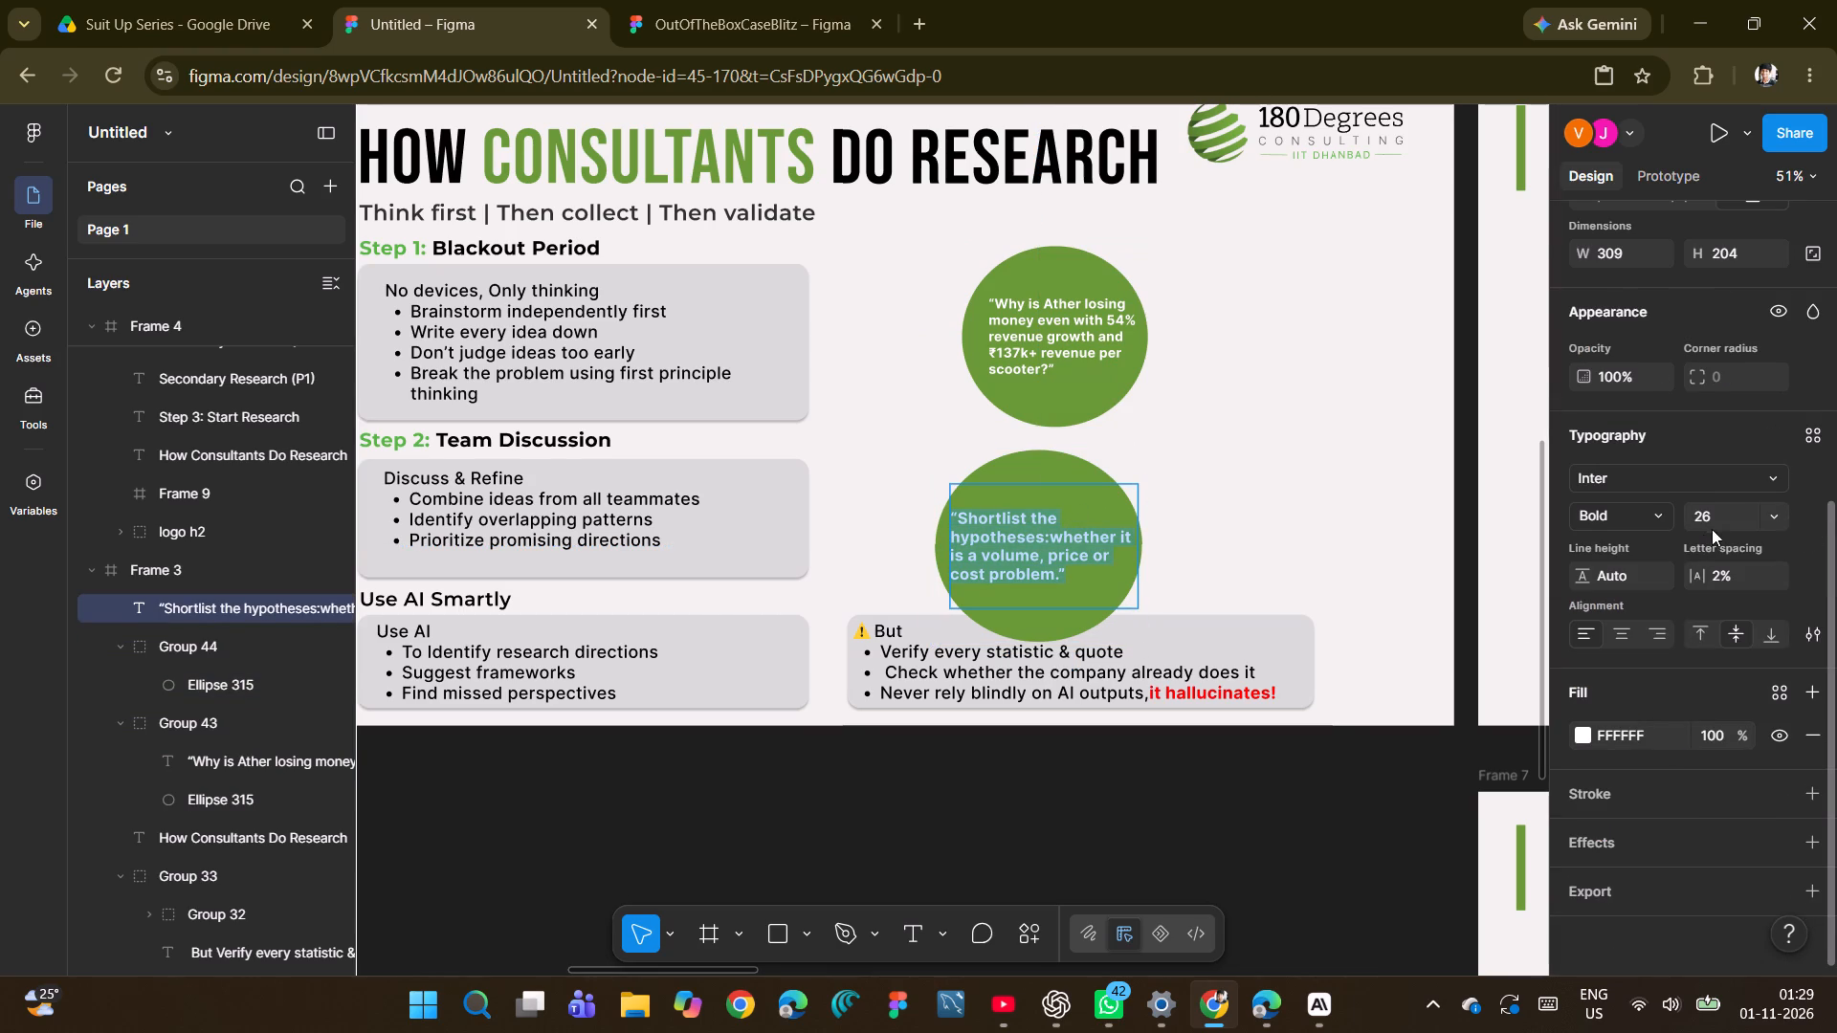
{"action": "double_click", "coordinate": [1715, 514]}
{"action": "type", "text": "22"}
{"action": "key", "text": "Return"}
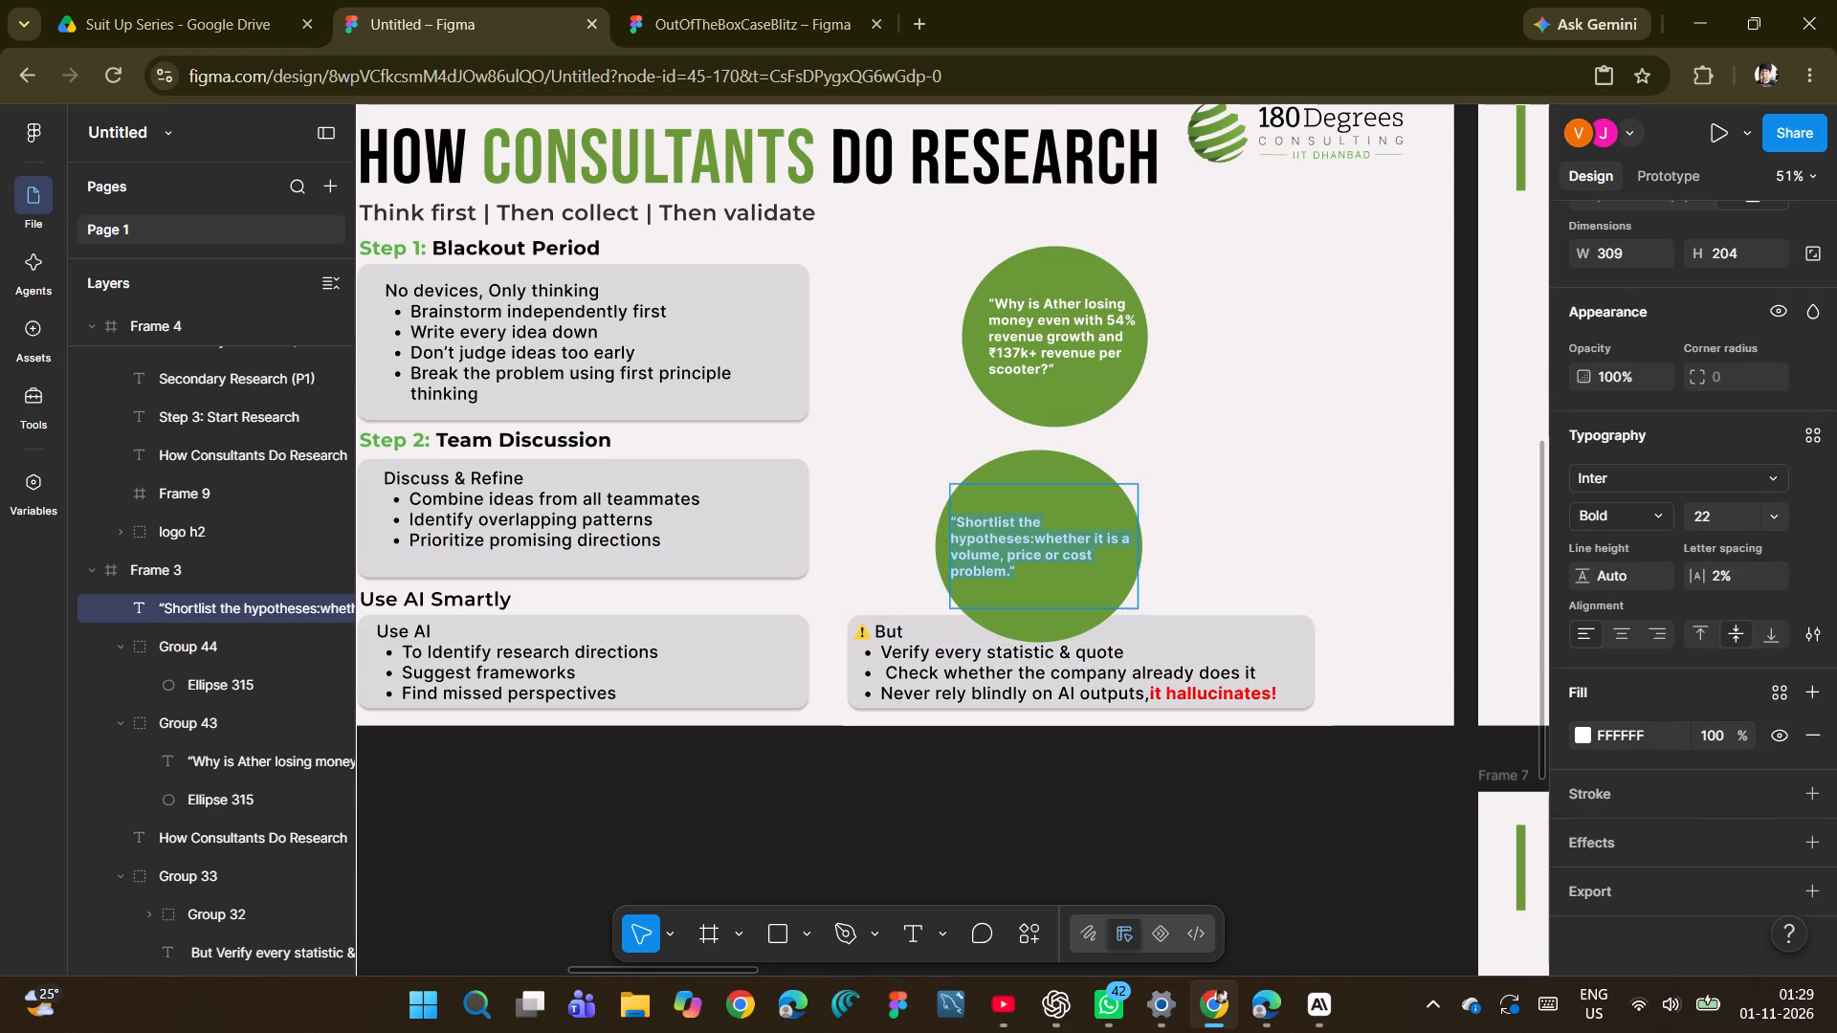
{"action": "left_click", "coordinate": [960, 524]}
{"action": "left_click", "coordinate": [1224, 510]}
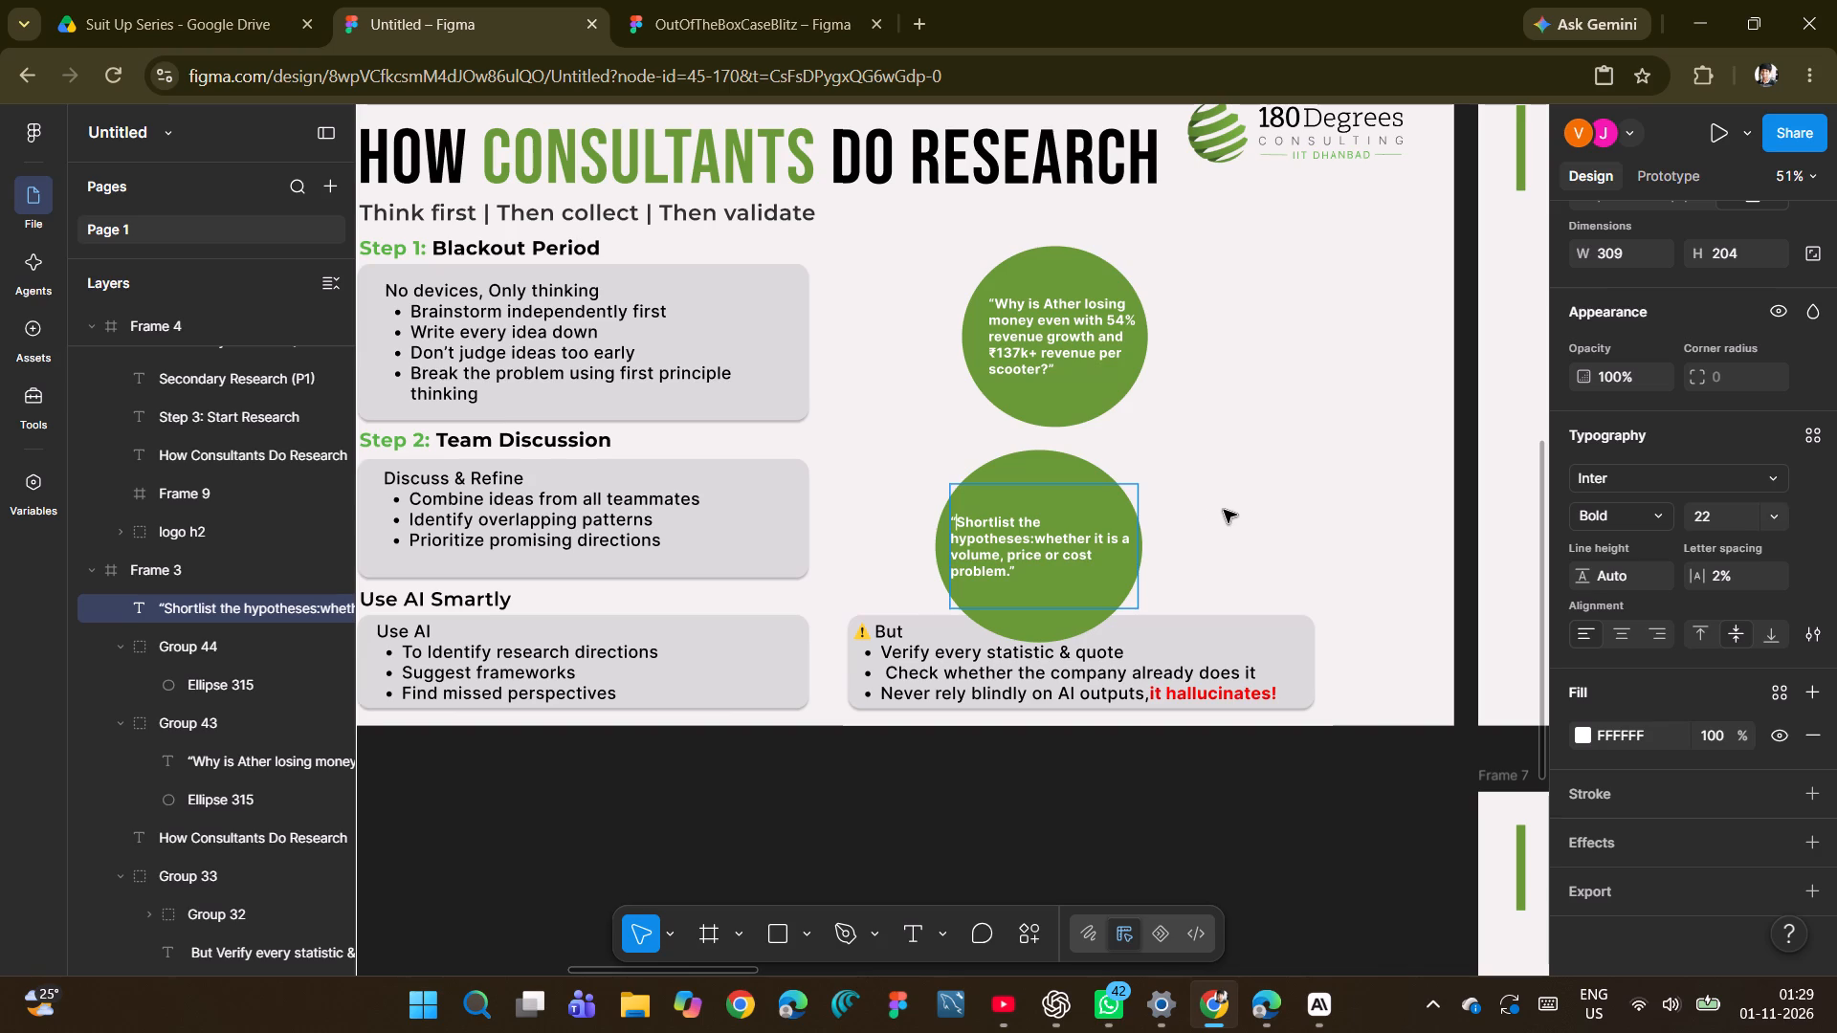
{"action": "left_click_drag", "start_coordinate": [984, 549], "coordinate": [998, 550]}
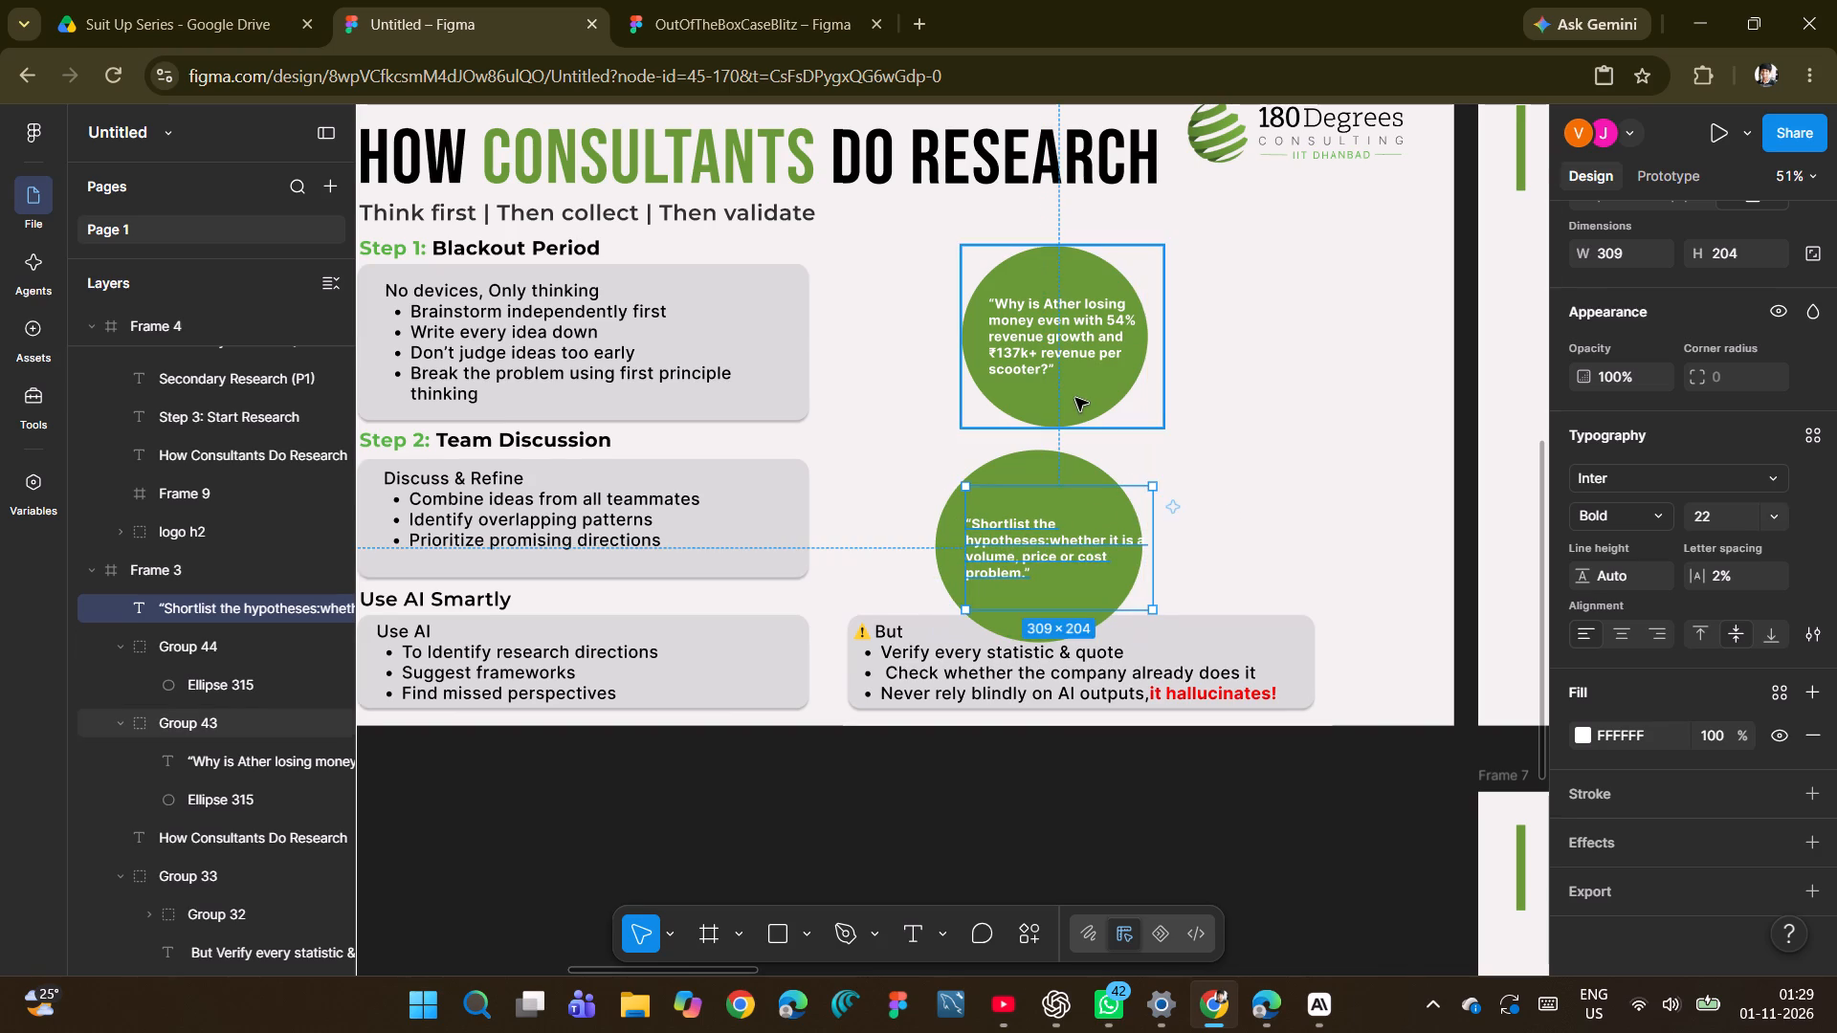
Duplicate the upper circle's green ellipse and place the copy at about X 1475, Y 509.
{"action": "left_click", "coordinate": [1075, 395]}
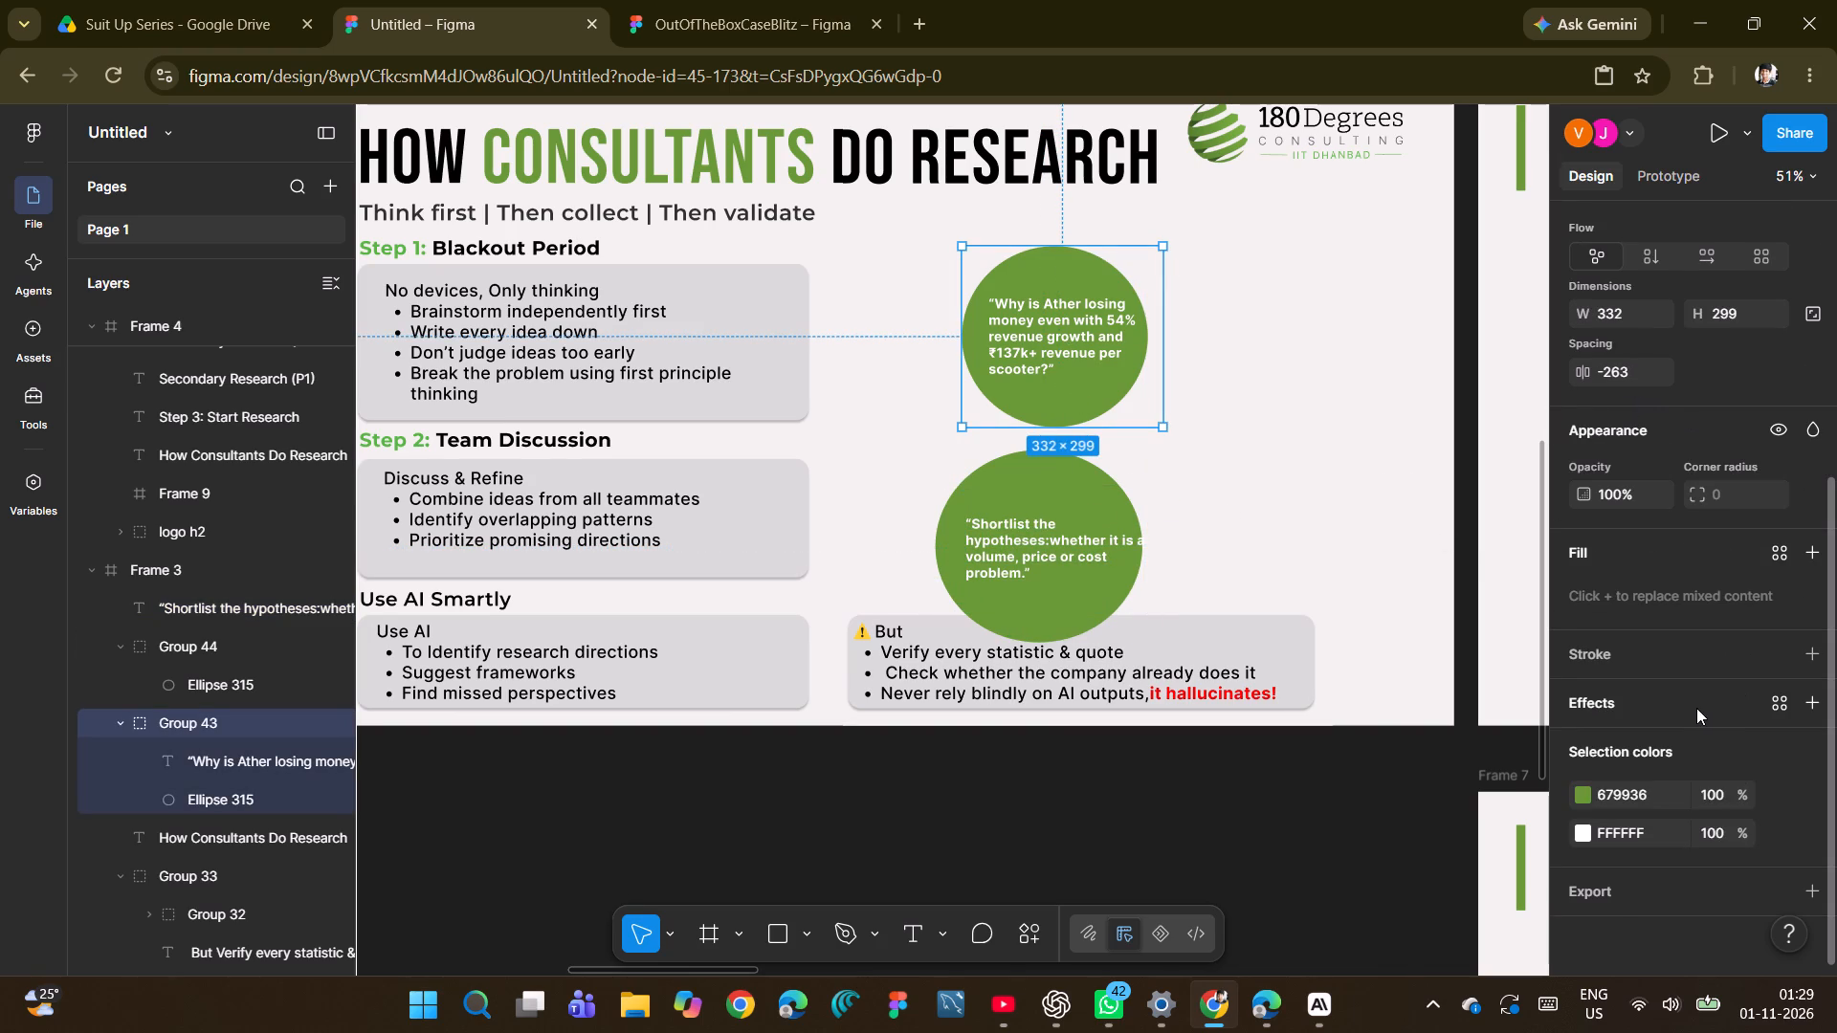
{"action": "scroll", "coordinate": [1696, 708], "scroll_direction": "down", "scroll_amount": 2}
{"action": "double_click", "coordinate": [1045, 395]}
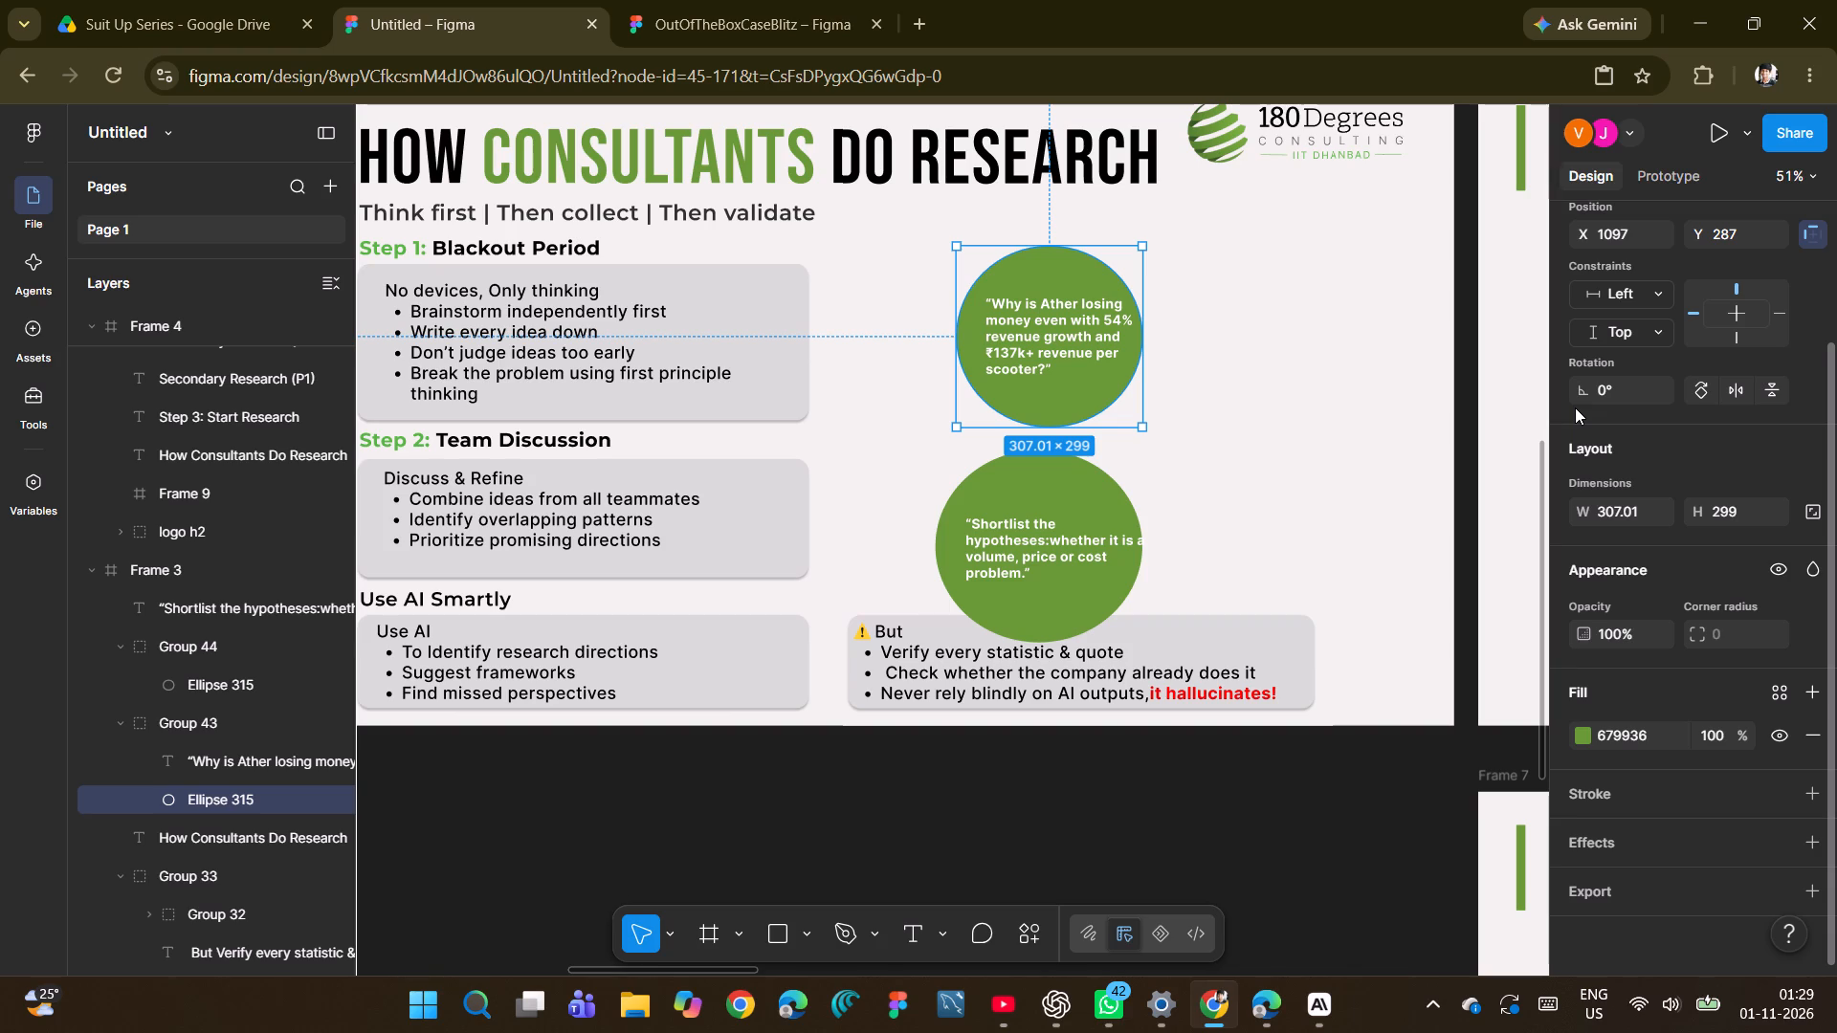
{"action": "left_click", "coordinate": [1627, 509]}
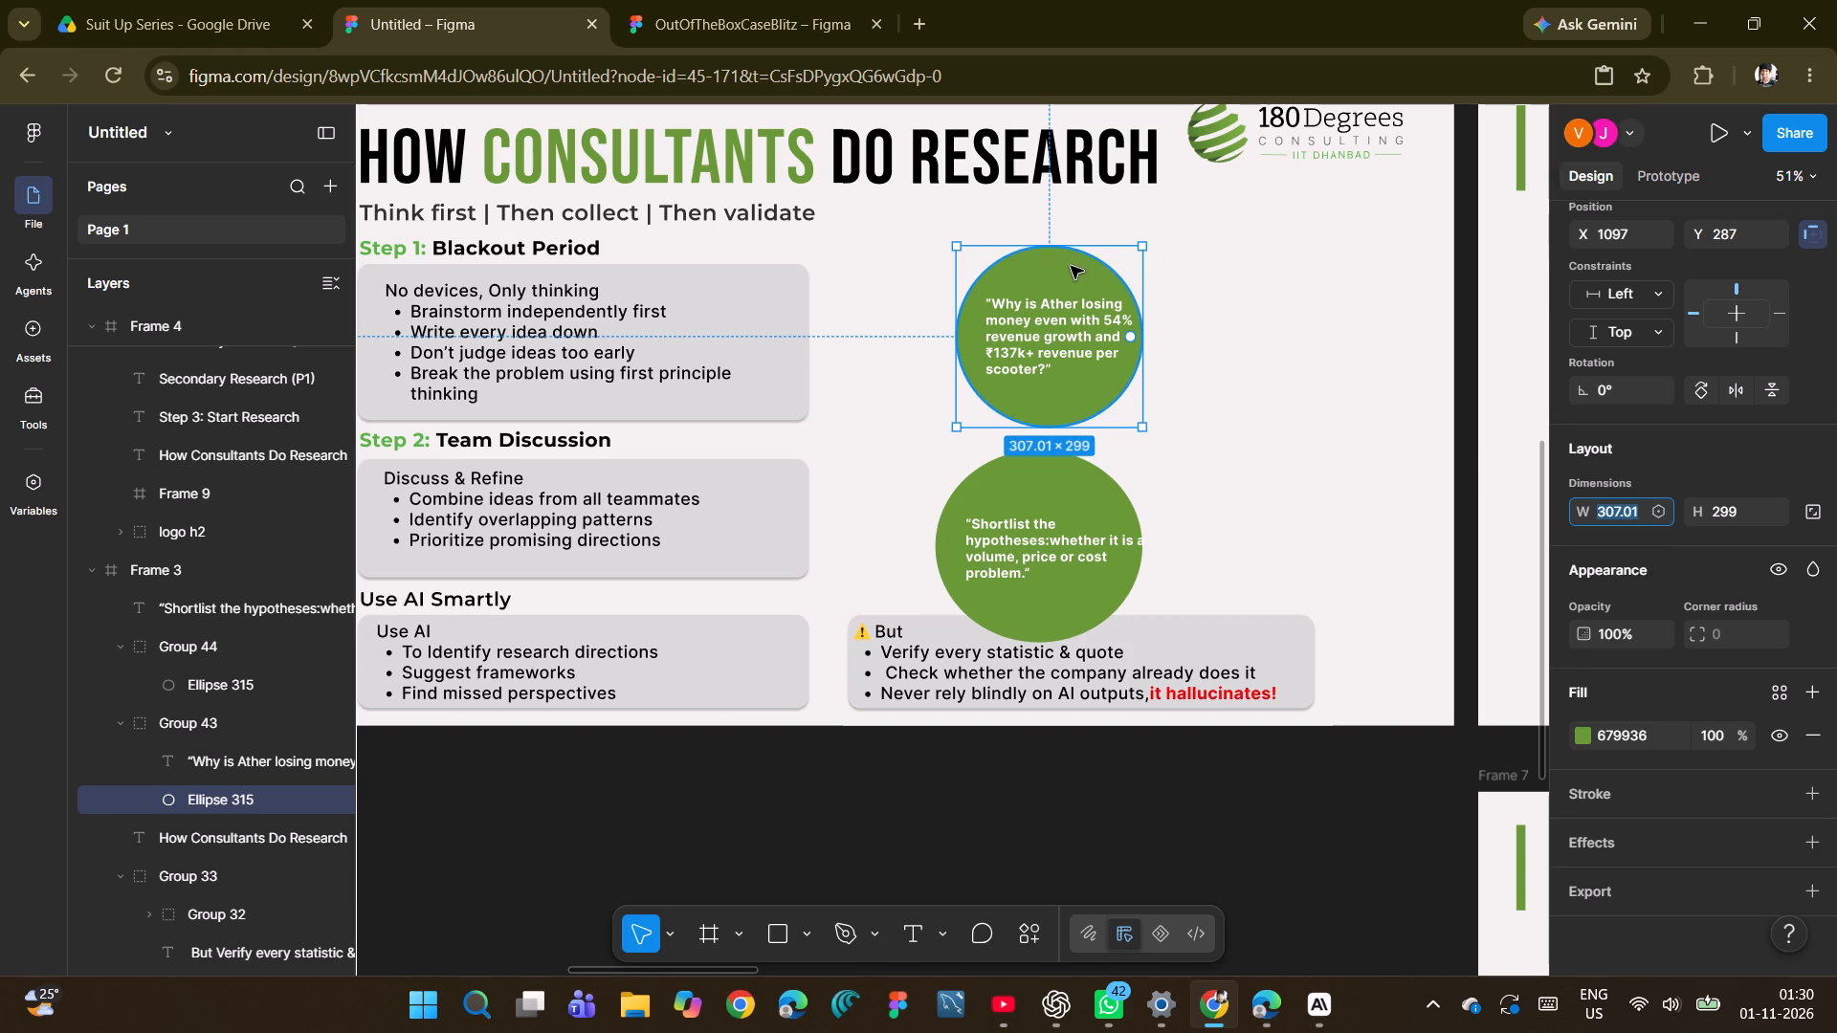
{"action": "key", "text": "ctrl+d"}
{"action": "left_click_drag", "start_coordinate": [1063, 266], "coordinate": [1293, 402]}
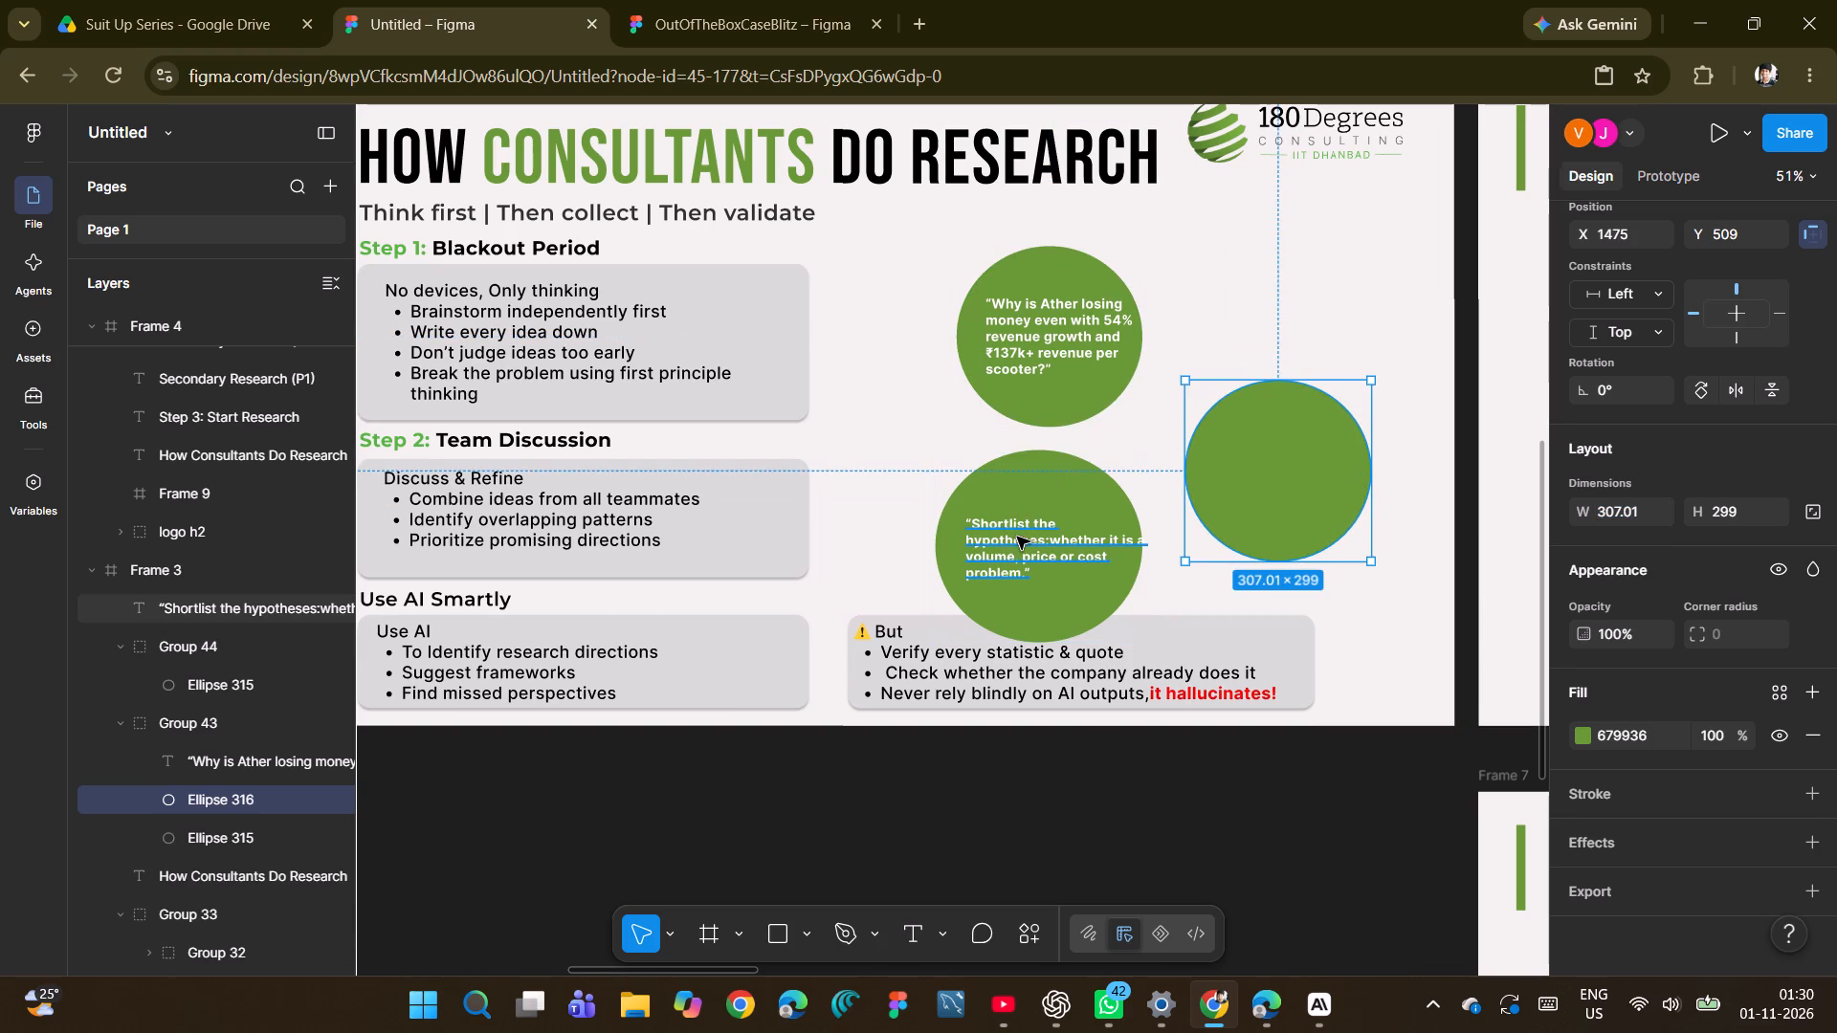
Move the "Shortlist the hypotheses" text onto the duplicated circle and narrow its box to about 241 wide.
{"action": "left_click", "coordinate": [1018, 538]}
{"action": "left_click_drag", "start_coordinate": [1012, 538], "coordinate": [1254, 472]}
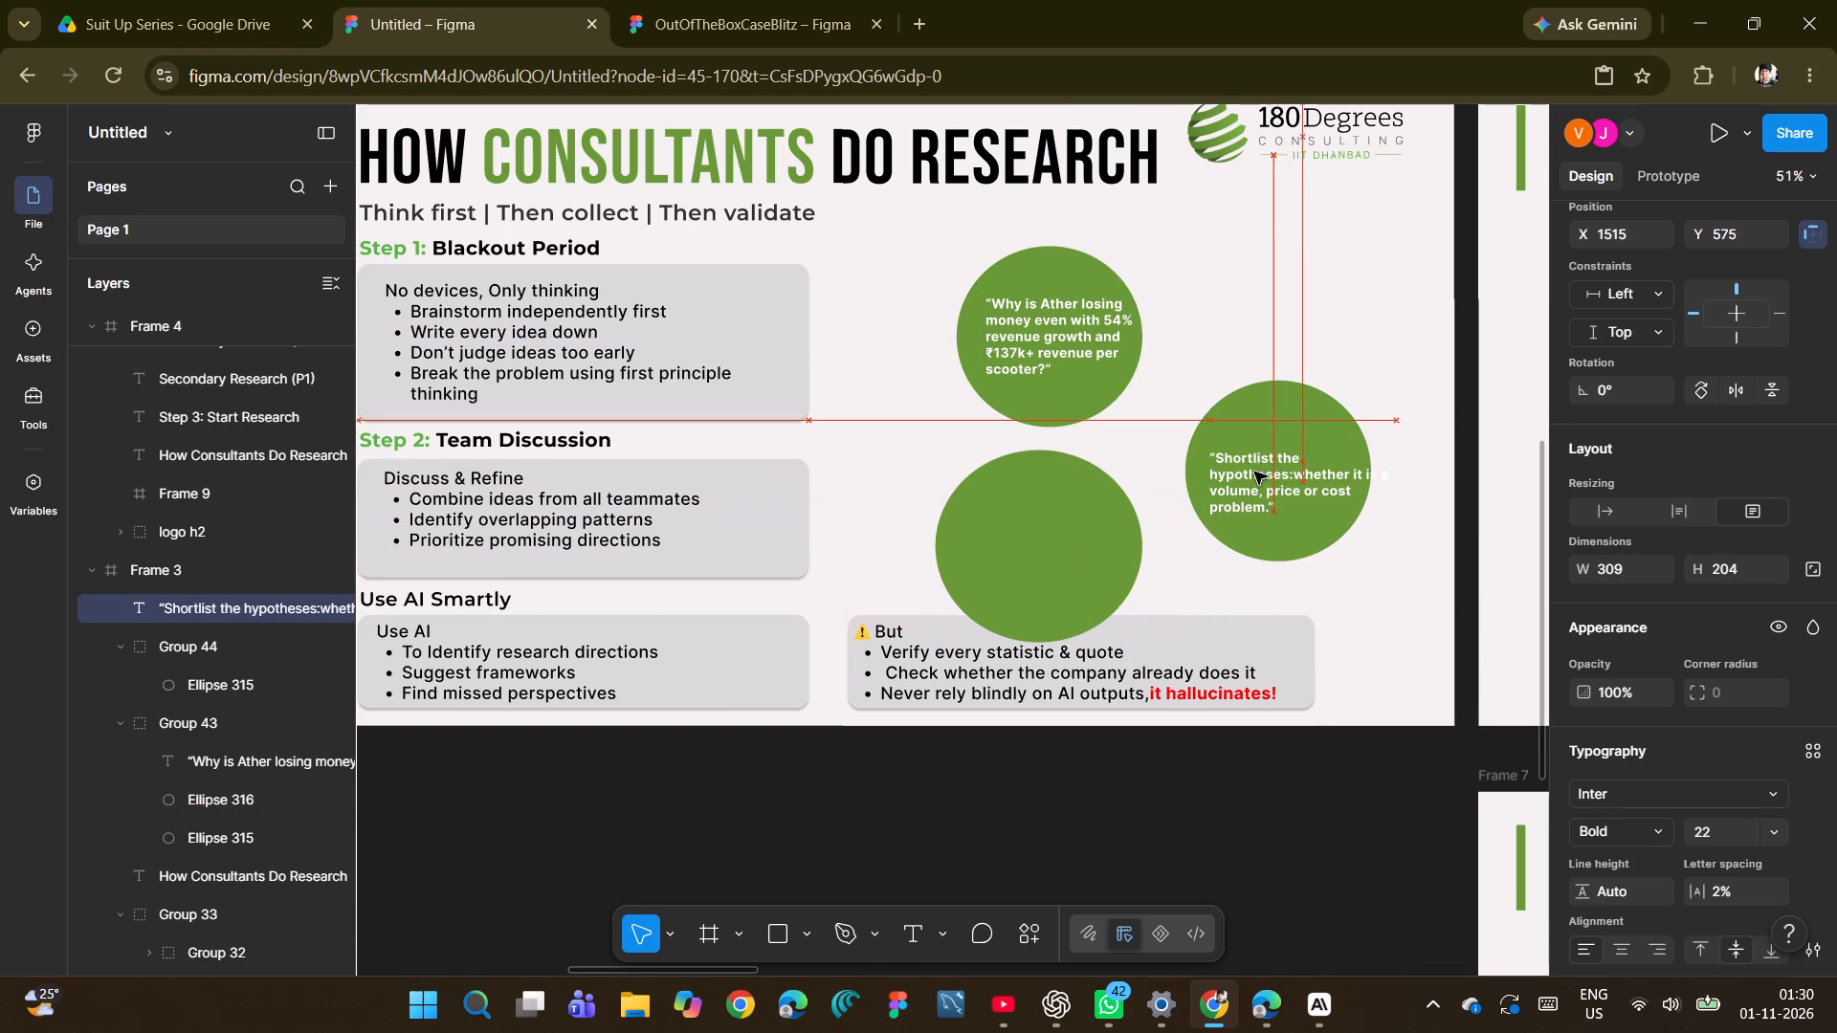
{"action": "left_click_drag", "start_coordinate": [1254, 472], "coordinate": [1261, 464]}
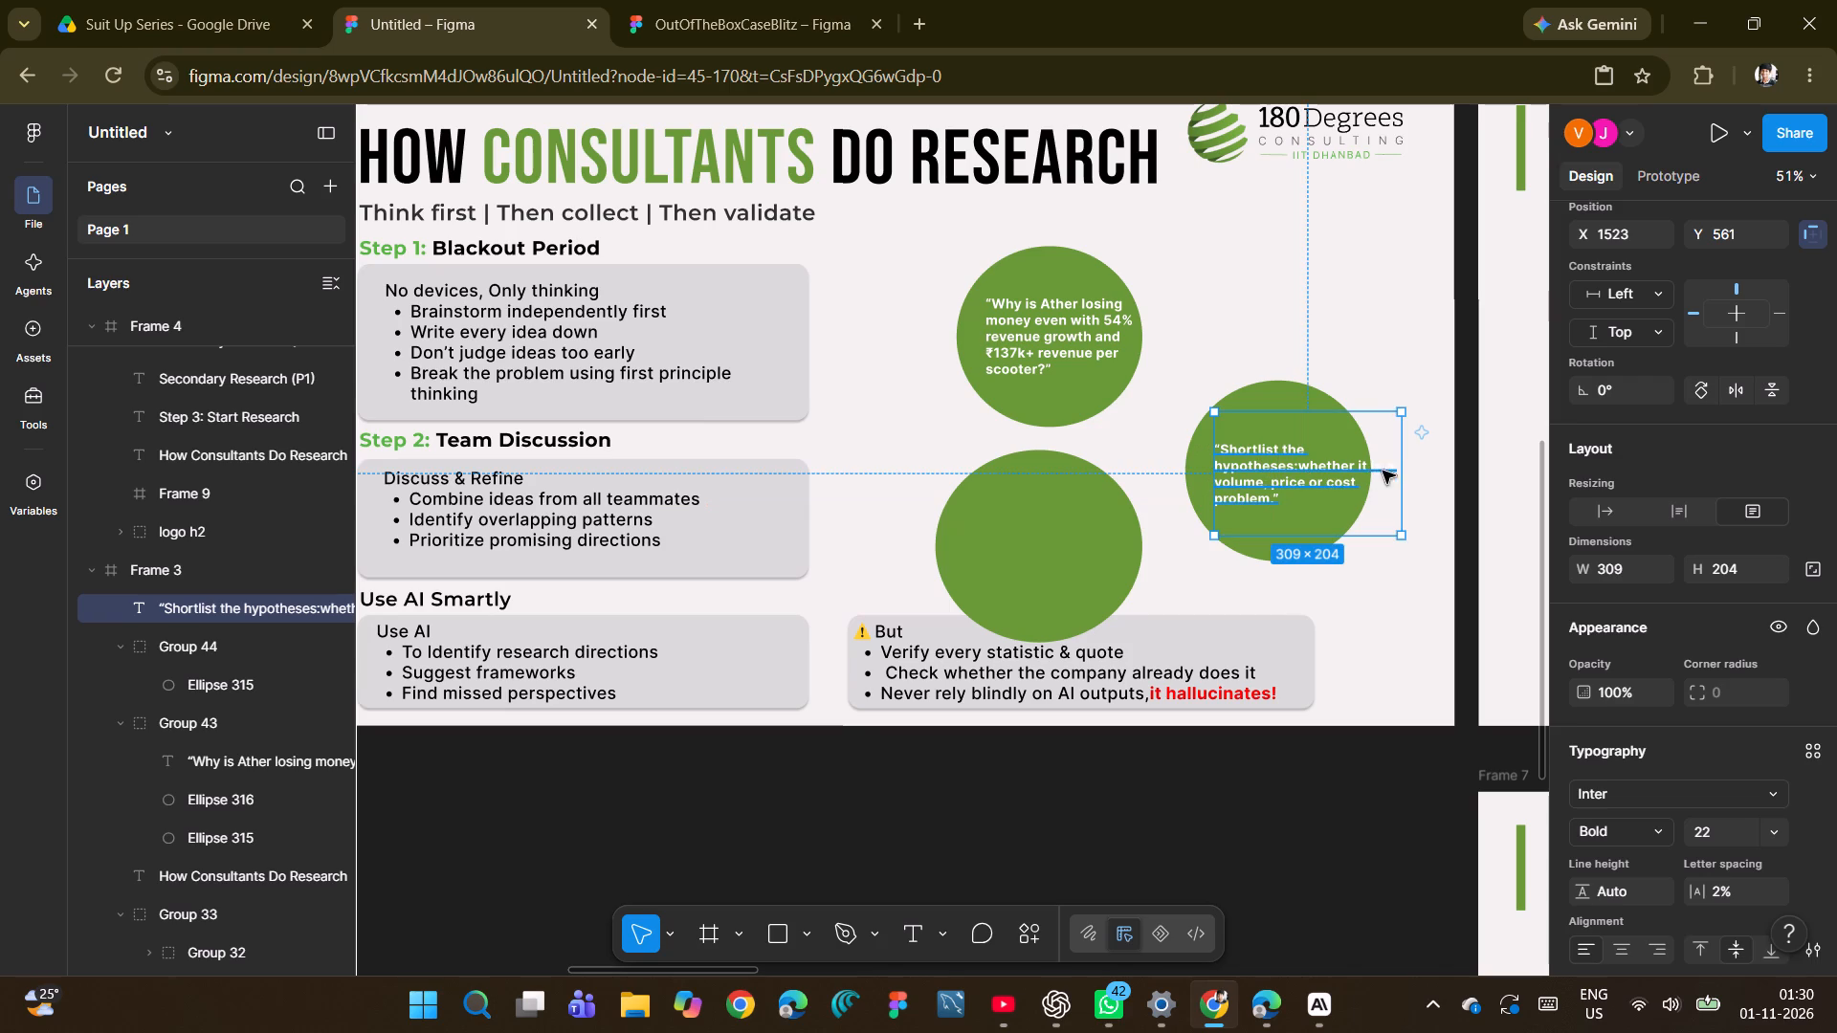
{"action": "left_click_drag", "start_coordinate": [1401, 471], "coordinate": [1360, 471]}
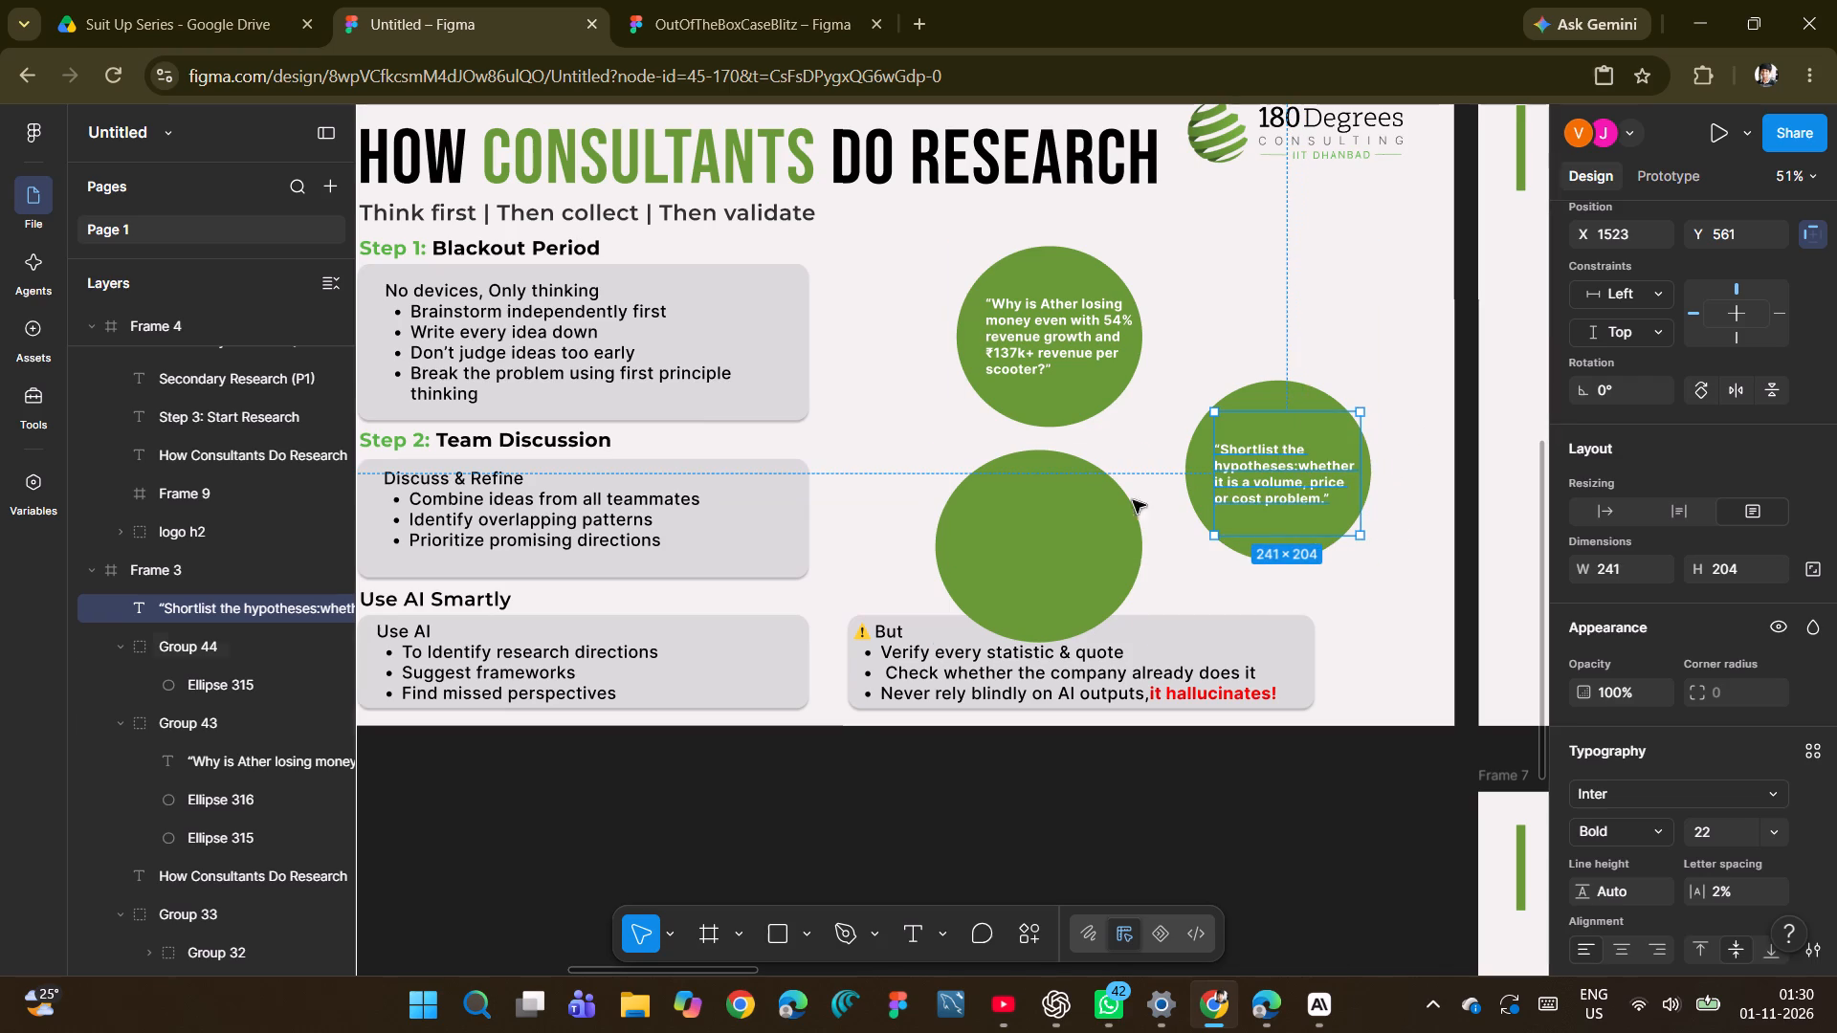
Delete the old, now empty lower green circle.
{"action": "left_click", "coordinate": [1085, 516]}
{"action": "key", "text": "BackSpace"}
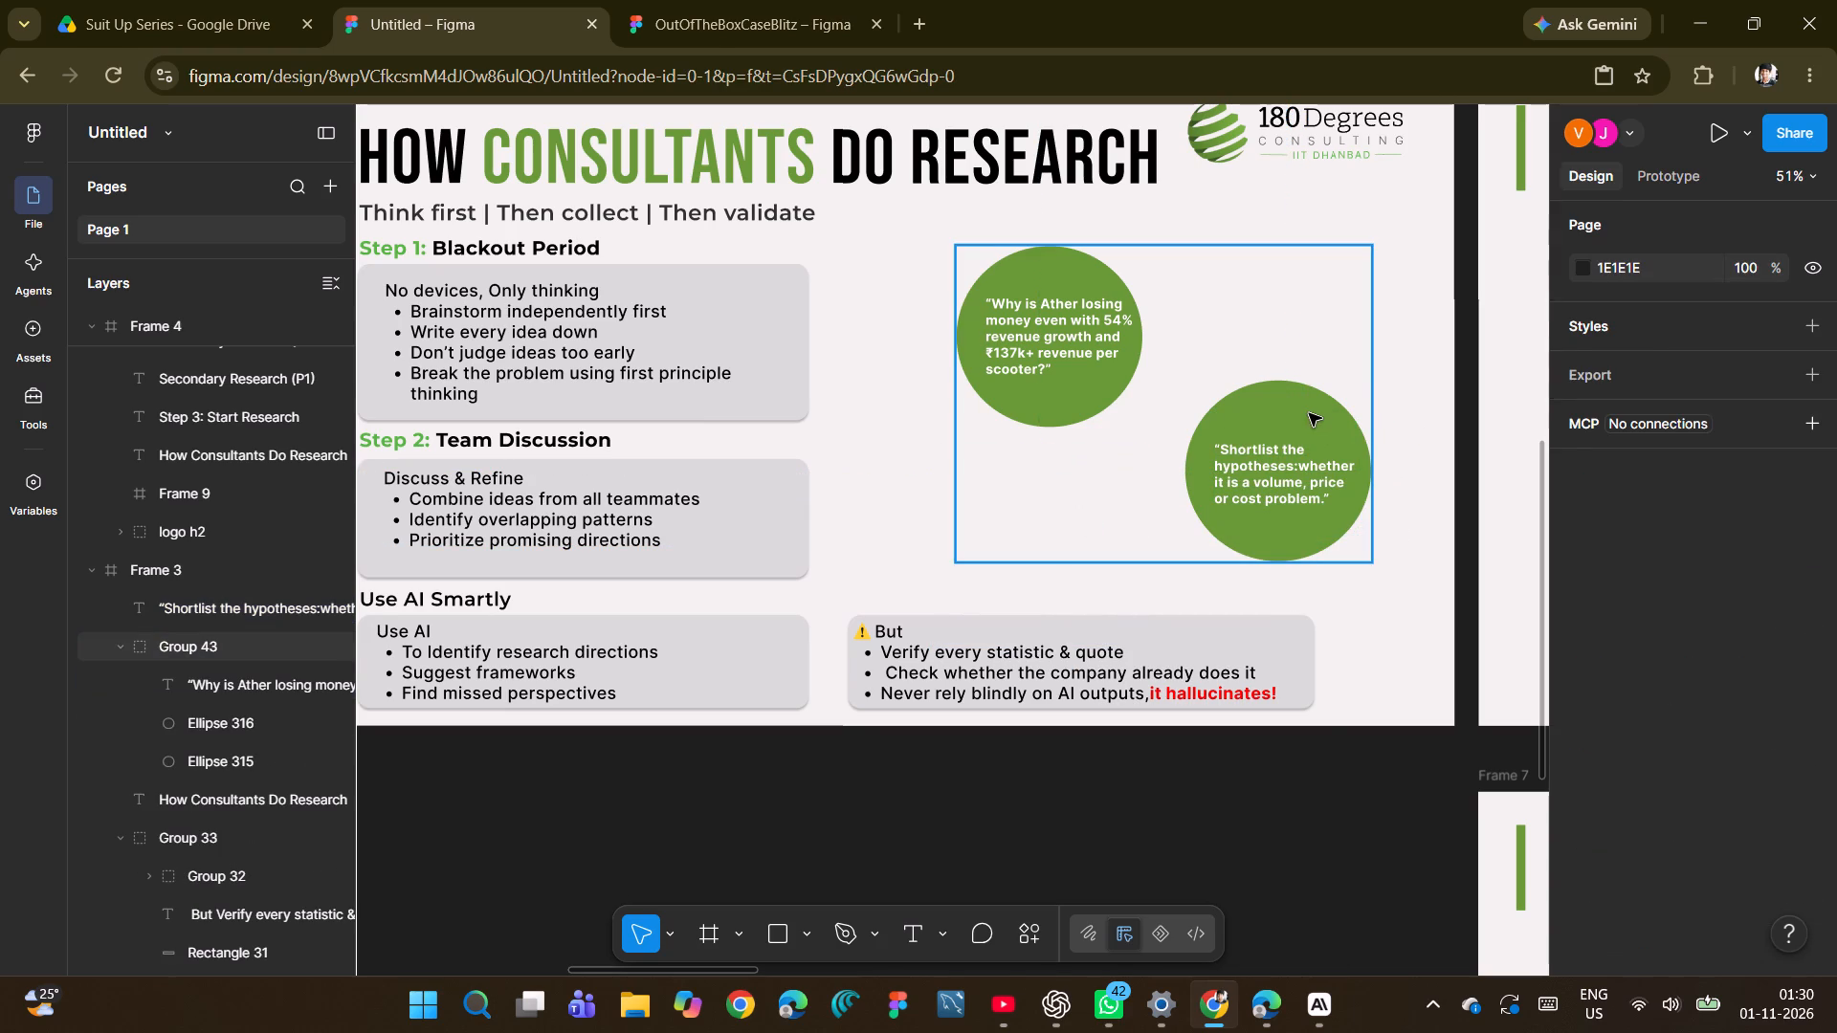
Move the duplicated ellipse directly beneath the upper circle, aligned with it at about X 1097, Y 586.
{"action": "double_click", "coordinate": [1309, 413]}
{"action": "left_click_drag", "start_coordinate": [1309, 413], "coordinate": [1070, 469]}
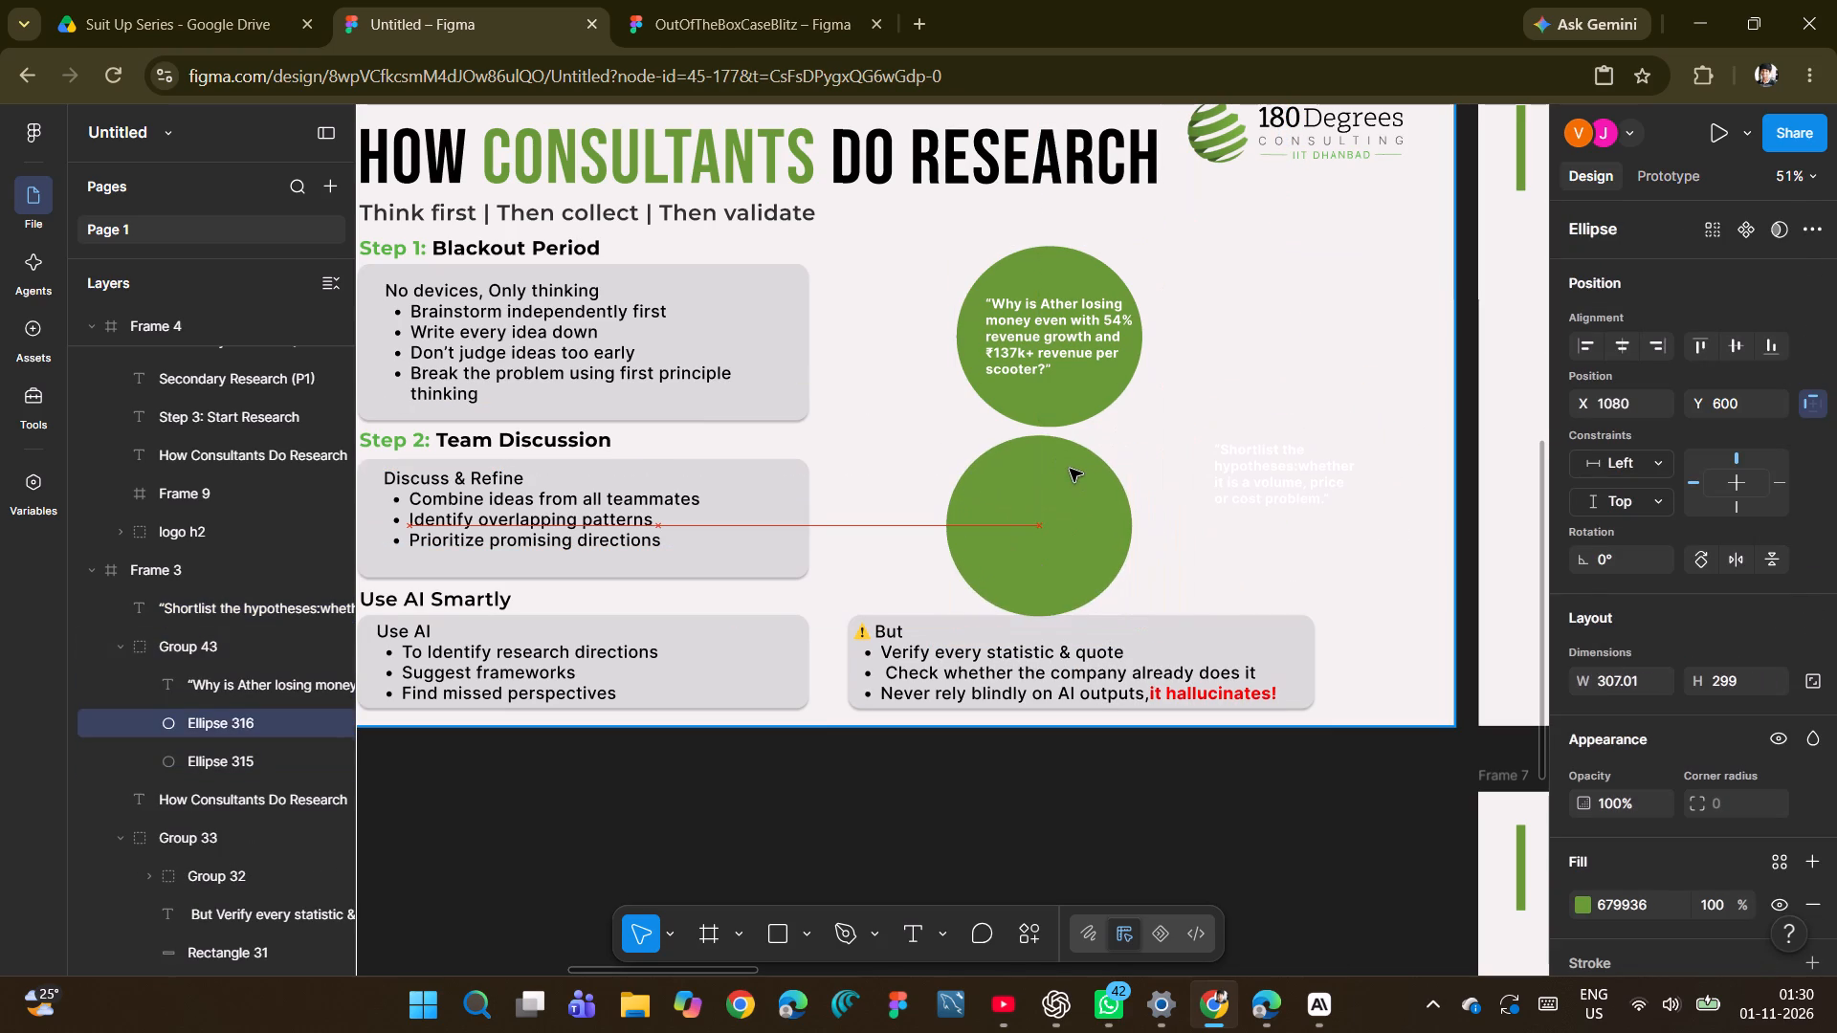
{"action": "left_click_drag", "start_coordinate": [1070, 469], "coordinate": [1076, 459]}
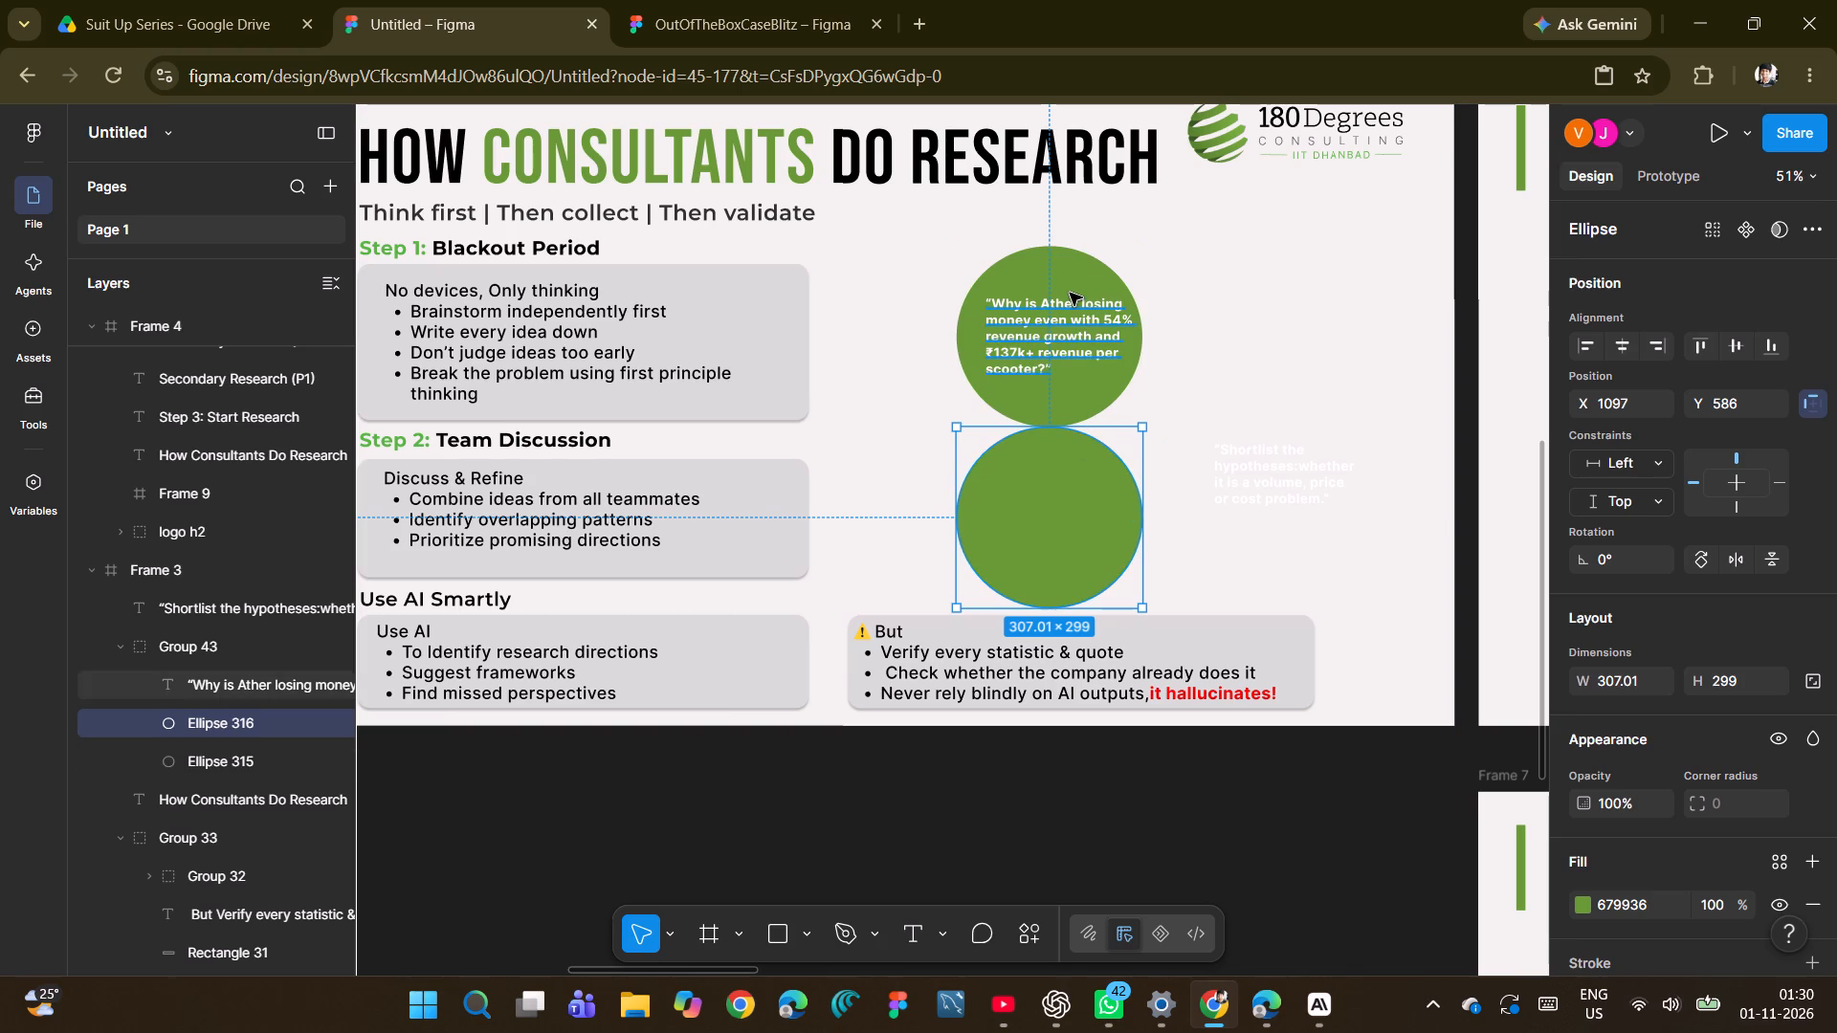
Raise the upper ellipse to leave a small gap above the lower one, and move the "Why is Ather losing money" text up with it.
{"action": "left_click", "coordinate": [1061, 277]}
{"action": "left_click_drag", "start_coordinate": [1061, 277], "coordinate": [1057, 265]}
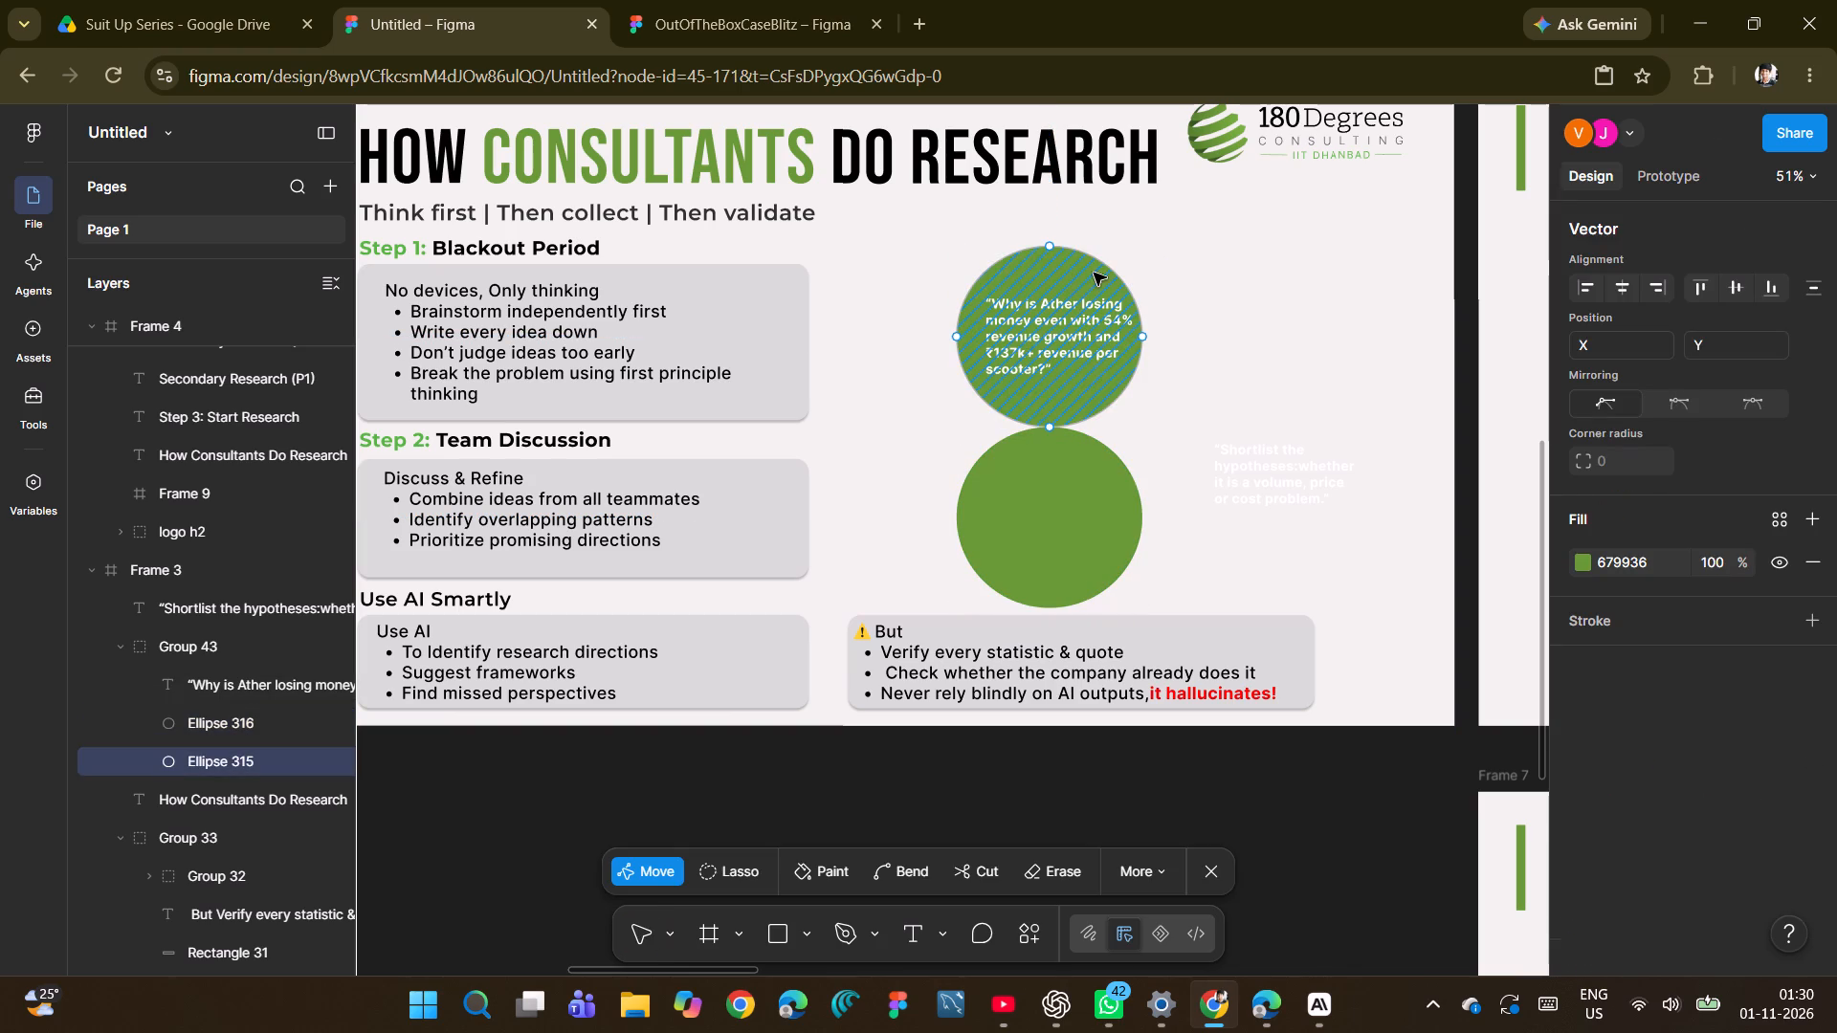
{"action": "key", "text": "Escape"}
{"action": "left_click_drag", "start_coordinate": [1067, 280], "coordinate": [1068, 267]}
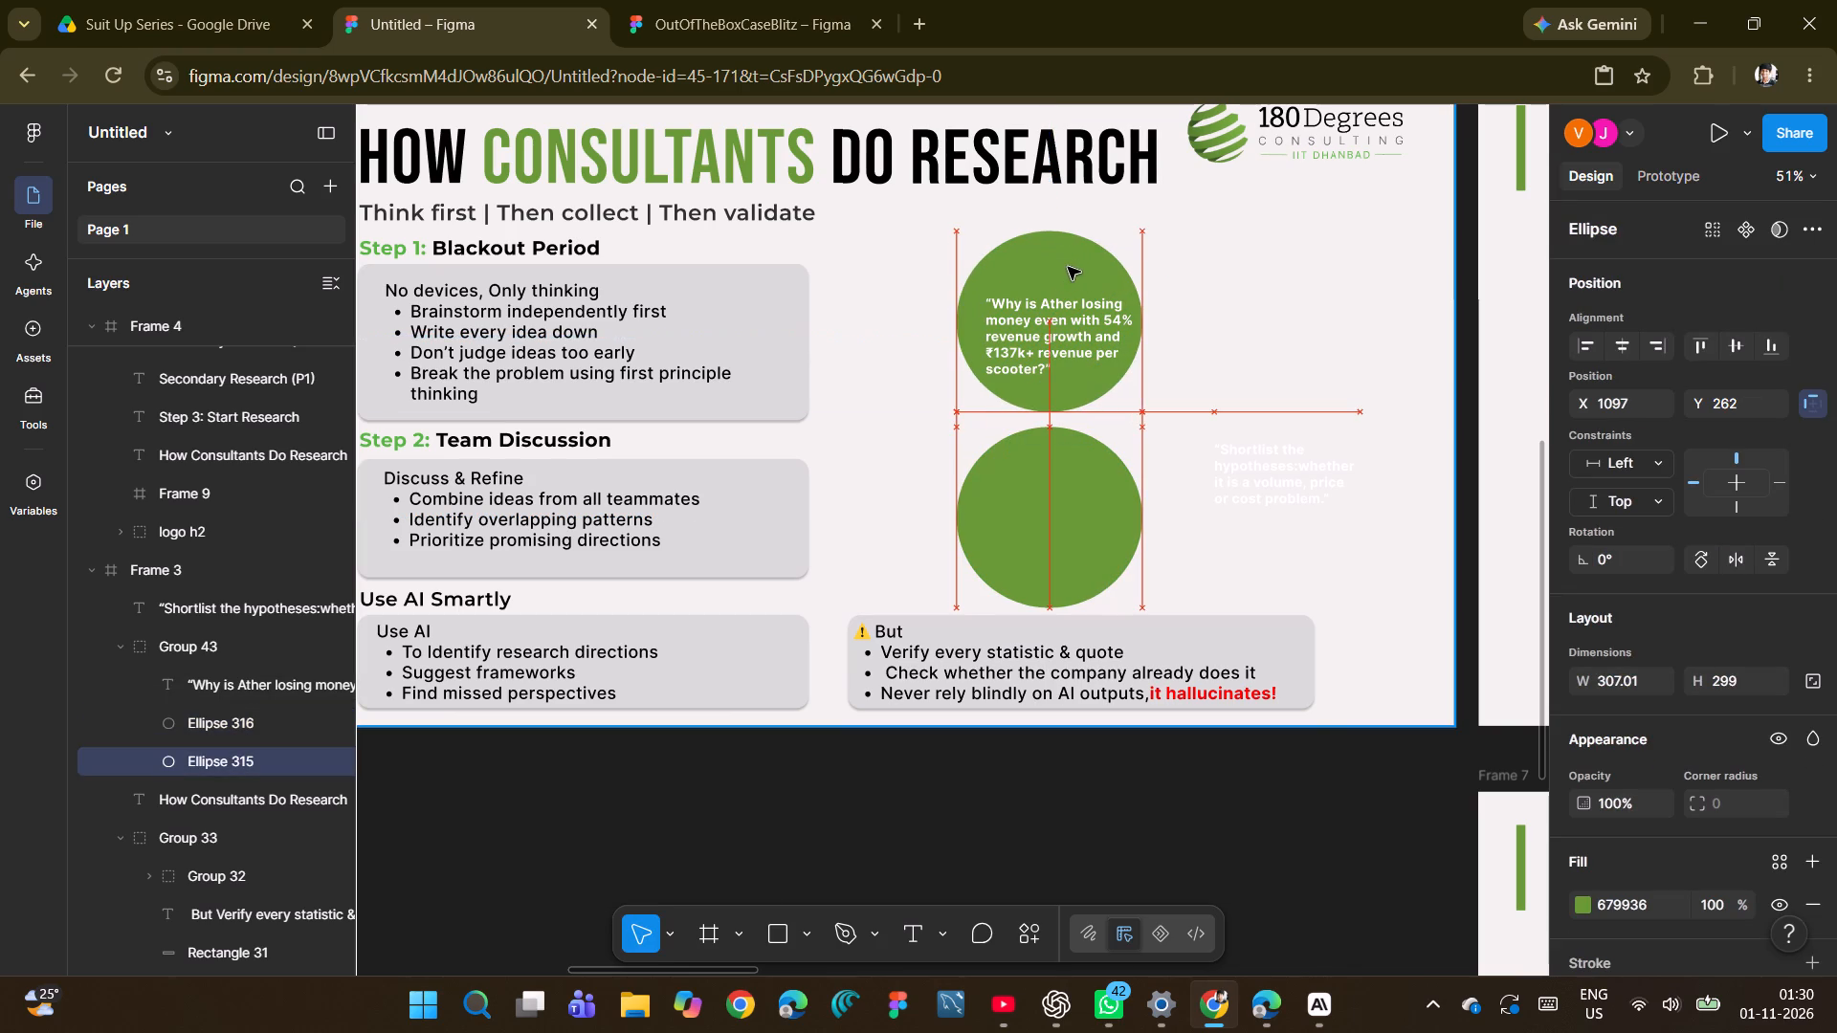
{"action": "left_click_drag", "start_coordinate": [1068, 267], "coordinate": [1069, 270]}
{"action": "left_click", "coordinate": [1058, 340]}
{"action": "left_click_drag", "start_coordinate": [1053, 330], "coordinate": [1053, 315]}
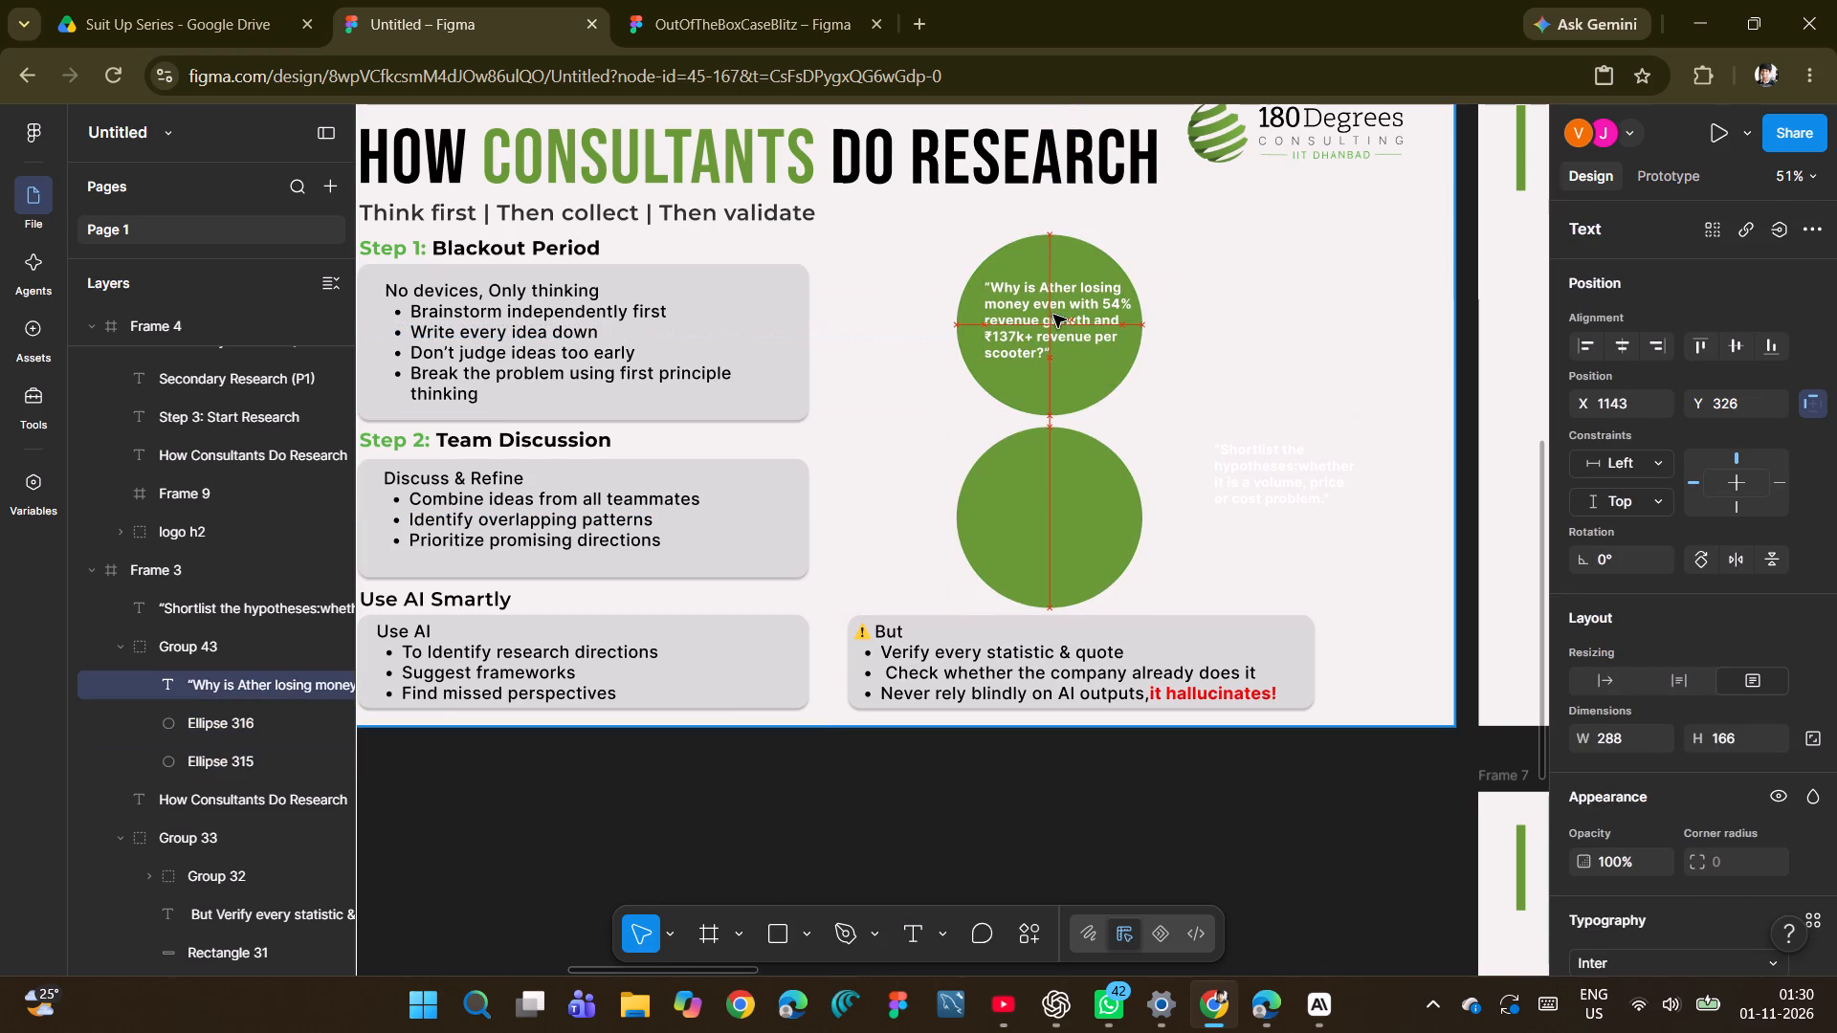
{"action": "left_click_drag", "start_coordinate": [1053, 315], "coordinate": [1053, 319]}
Move the "Shortlist the hypotheses" text onto the lower circle, centering its box at about X 1130, Y 633.
{"action": "left_click", "coordinate": [1302, 478]}
{"action": "left_click_drag", "start_coordinate": [1280, 480], "coordinate": [1056, 529]}
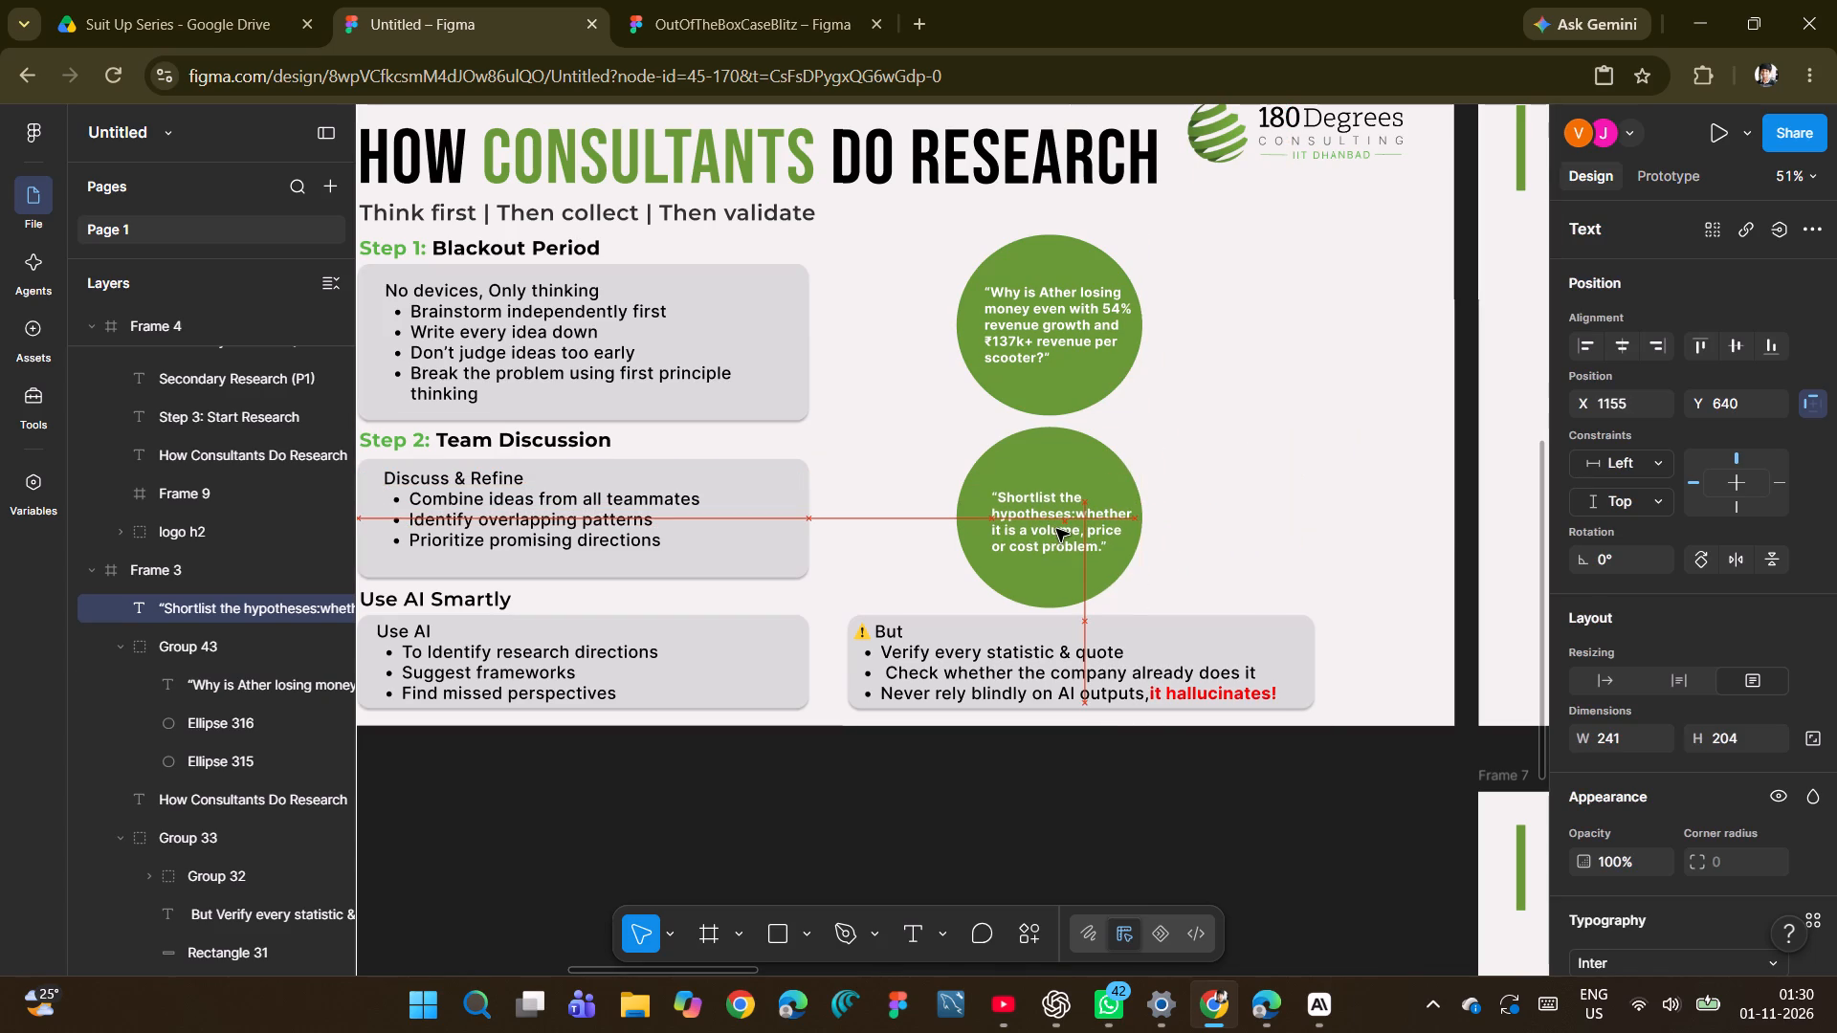
{"action": "left_click_drag", "start_coordinate": [1056, 529], "coordinate": [1052, 526]}
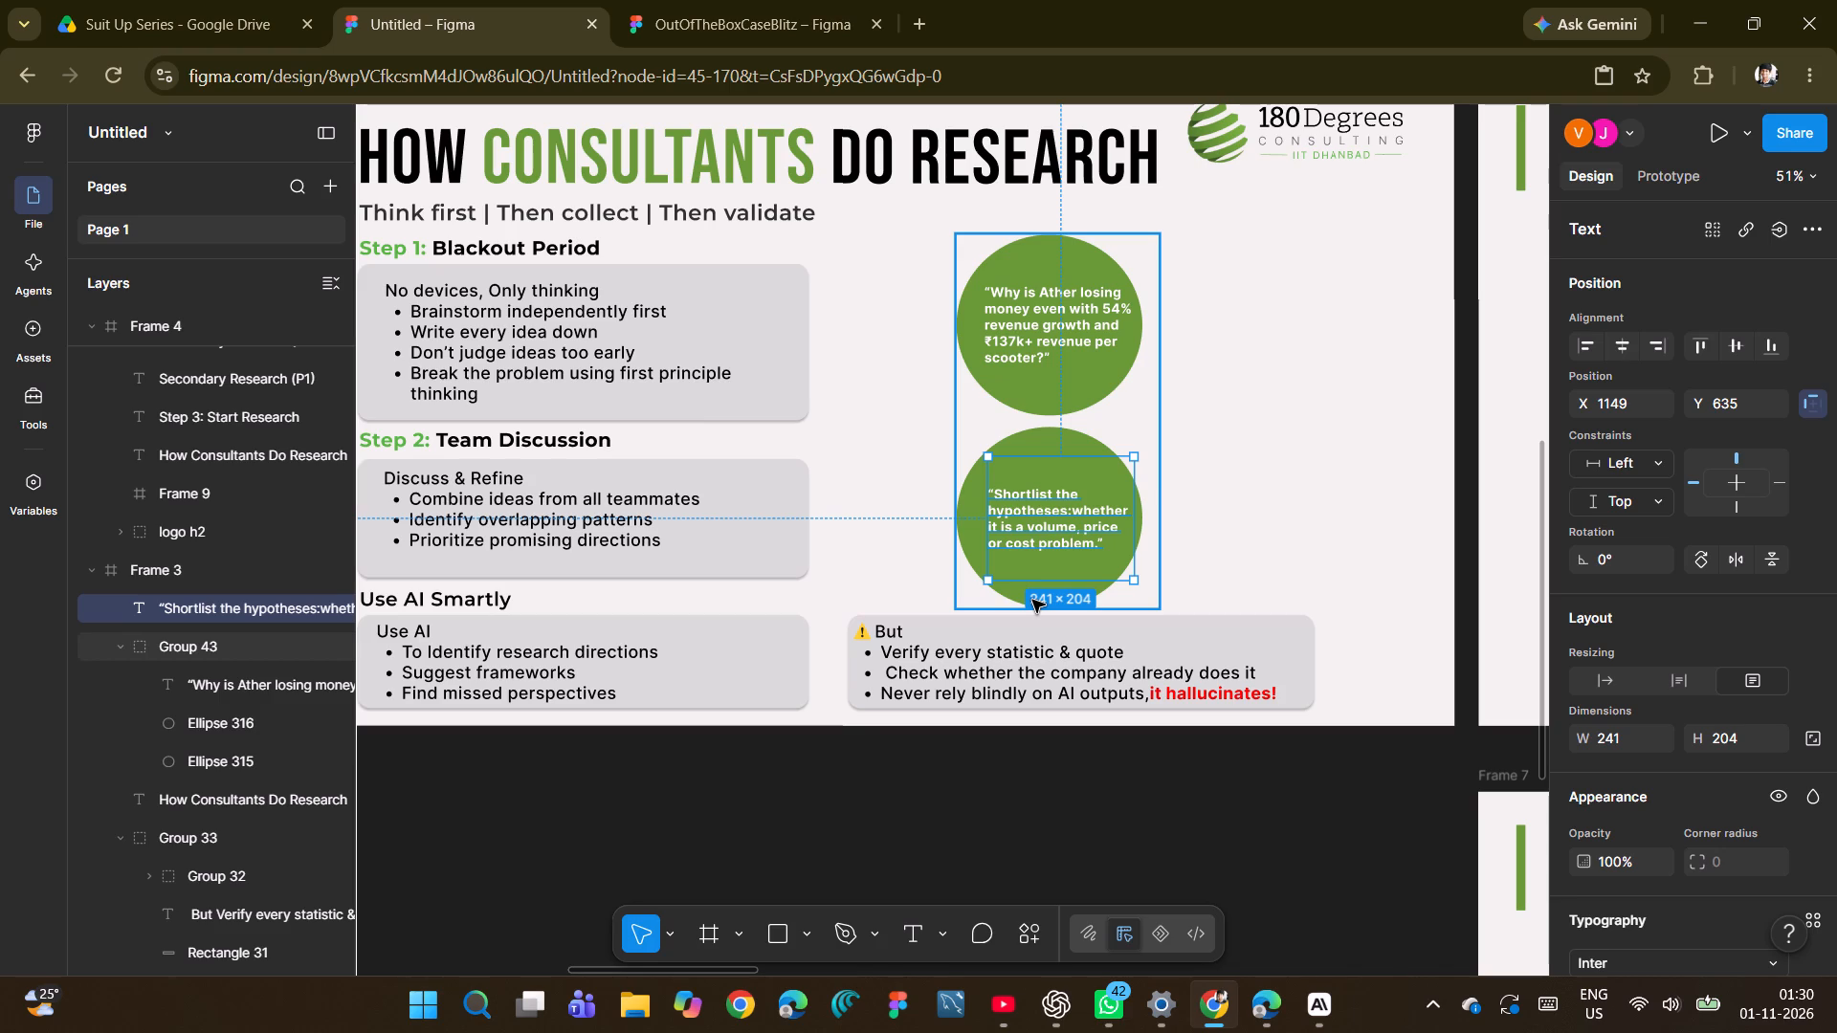
{"action": "left_click_drag", "start_coordinate": [1066, 513], "coordinate": [1051, 513]}
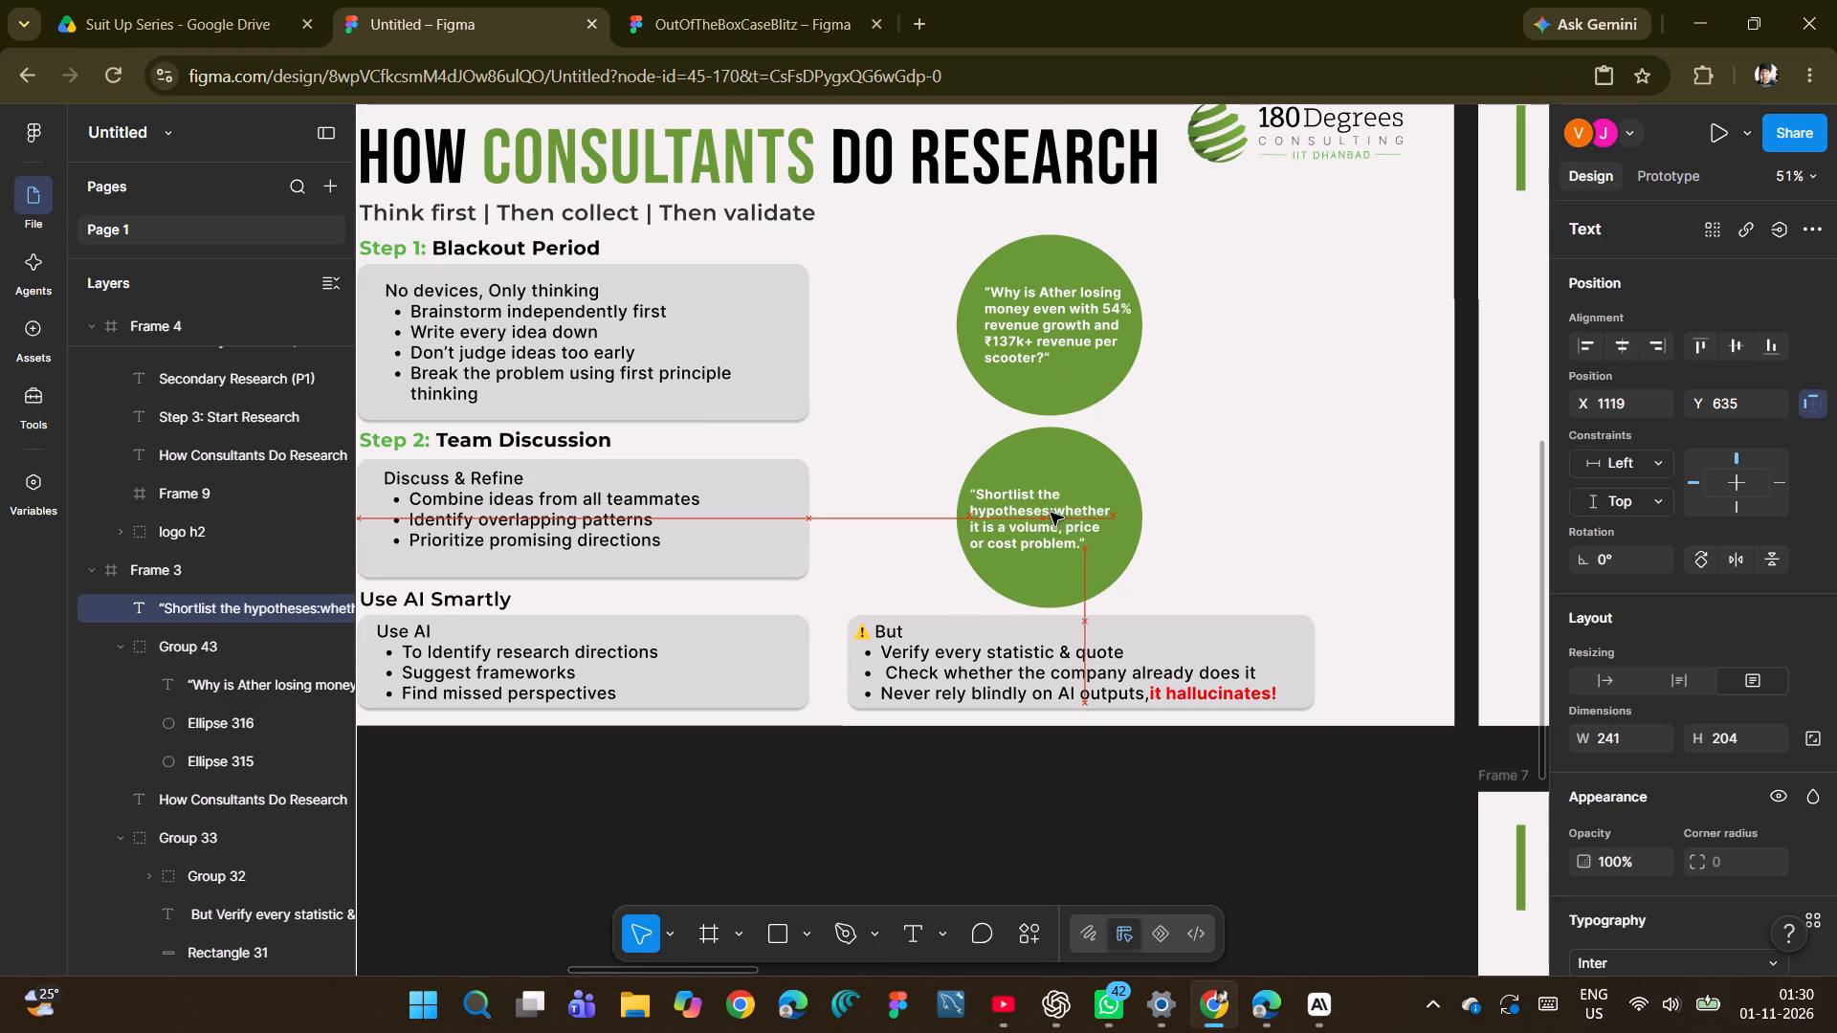
{"action": "left_click_drag", "start_coordinate": [1051, 513], "coordinate": [1055, 512]}
{"action": "left_click", "coordinate": [1188, 504]}
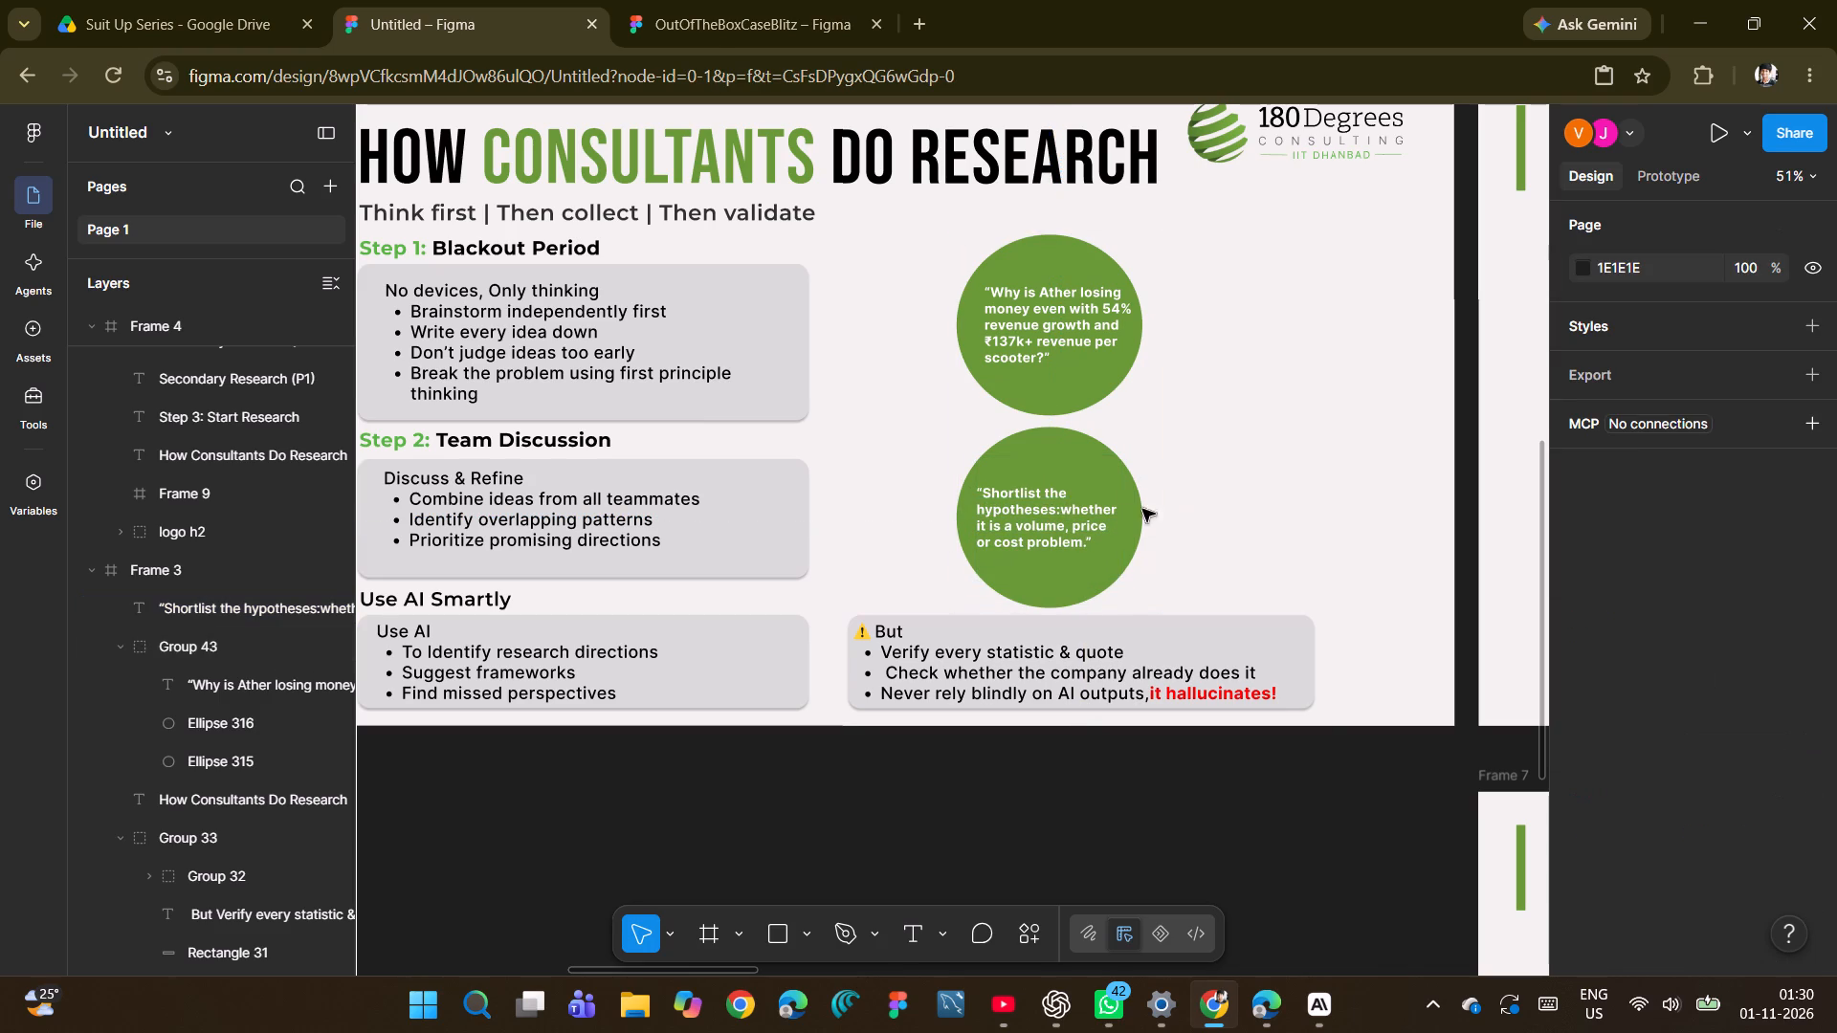
Nudge the "Shortlist the hypotheses" text nine pixels to the right within the lower circle and deselect it.
{"action": "left_click", "coordinate": [1030, 516]}
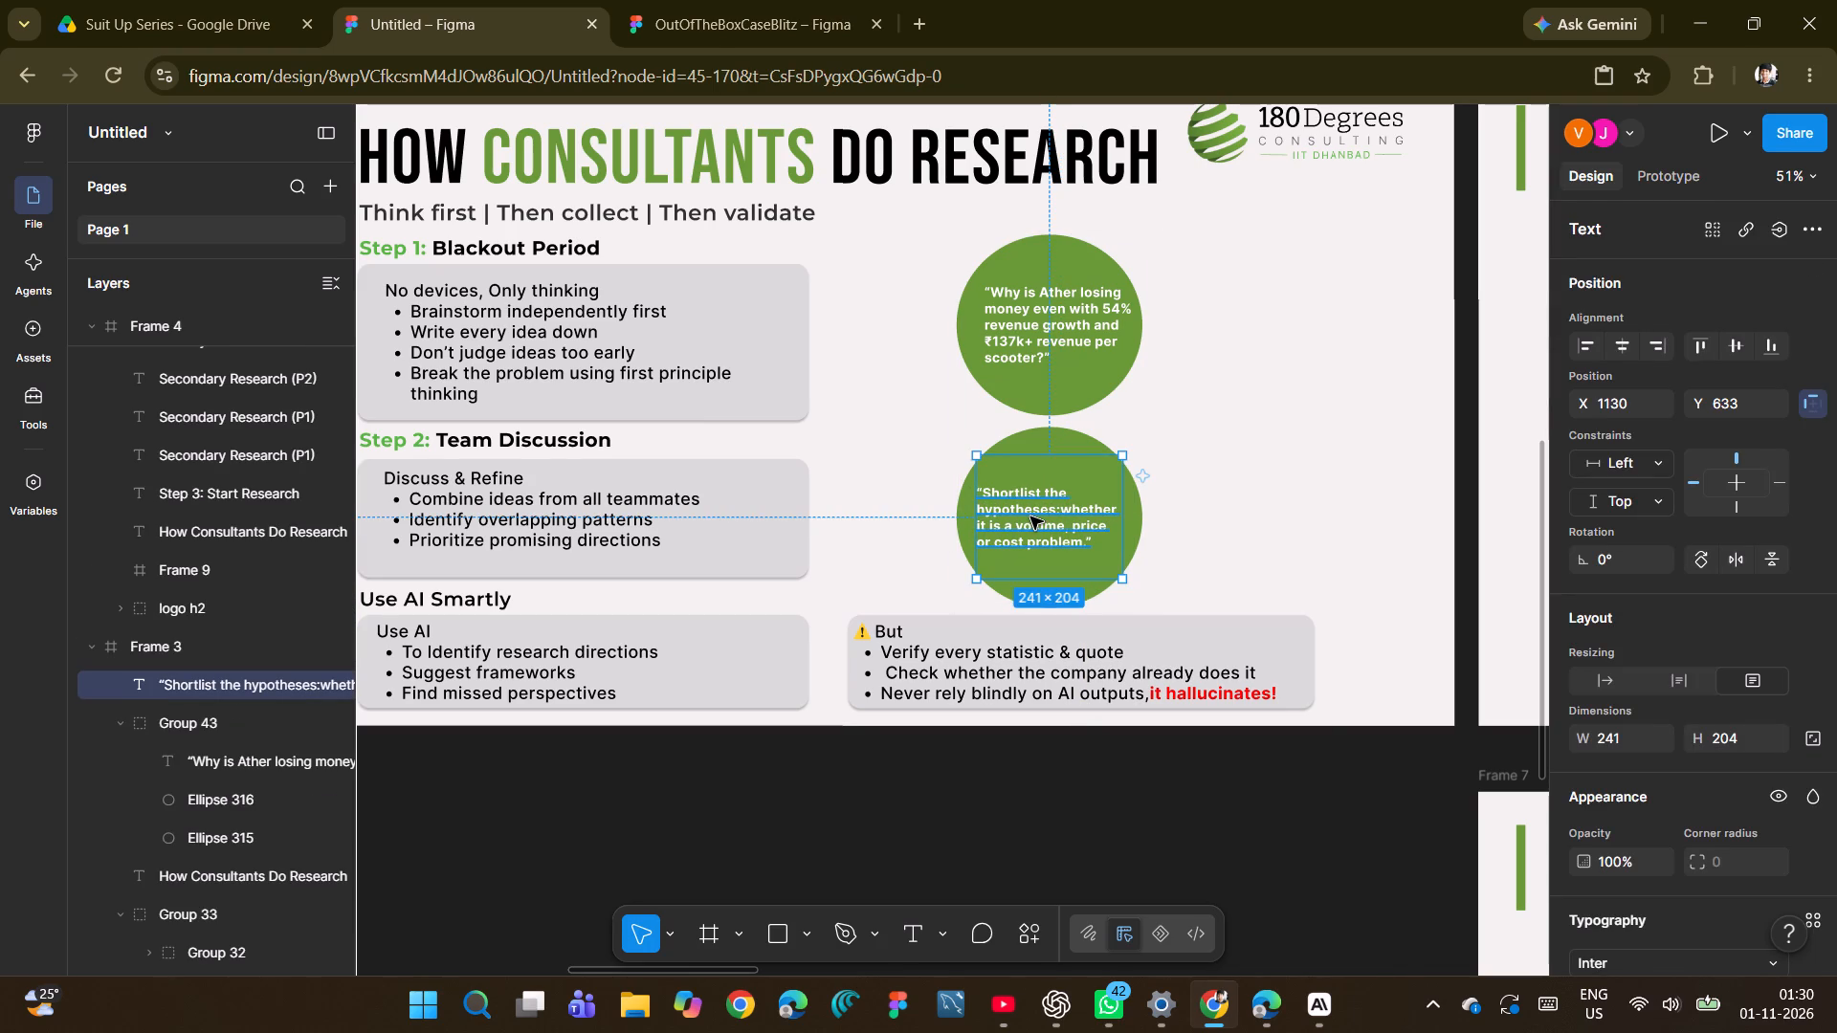
{"action": "key", "text": "Right"}
{"action": "key", "text": "Right"}
{"action": "key", "text": "Right"}
{"action": "key", "text": "Right"}
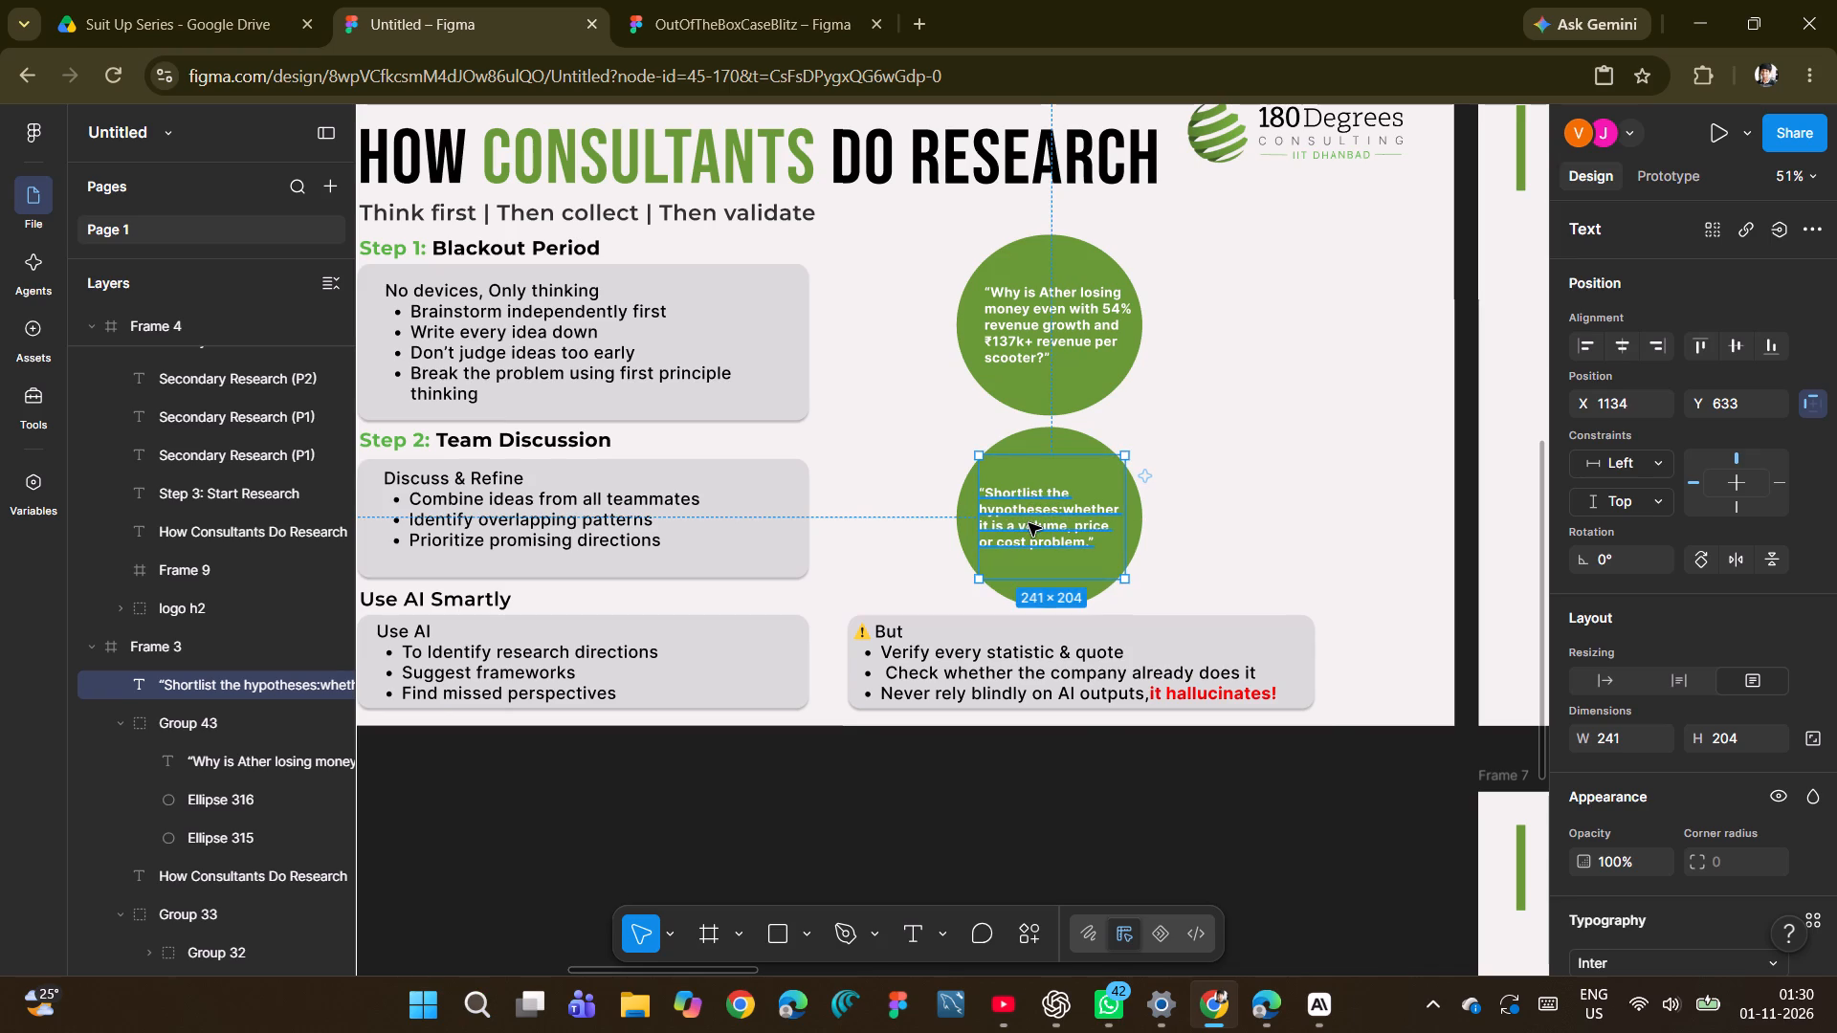
{"action": "key", "text": "Right"}
{"action": "key", "text": "Right"}
{"action": "key", "text": "Right"}
{"action": "key", "text": "Right"}
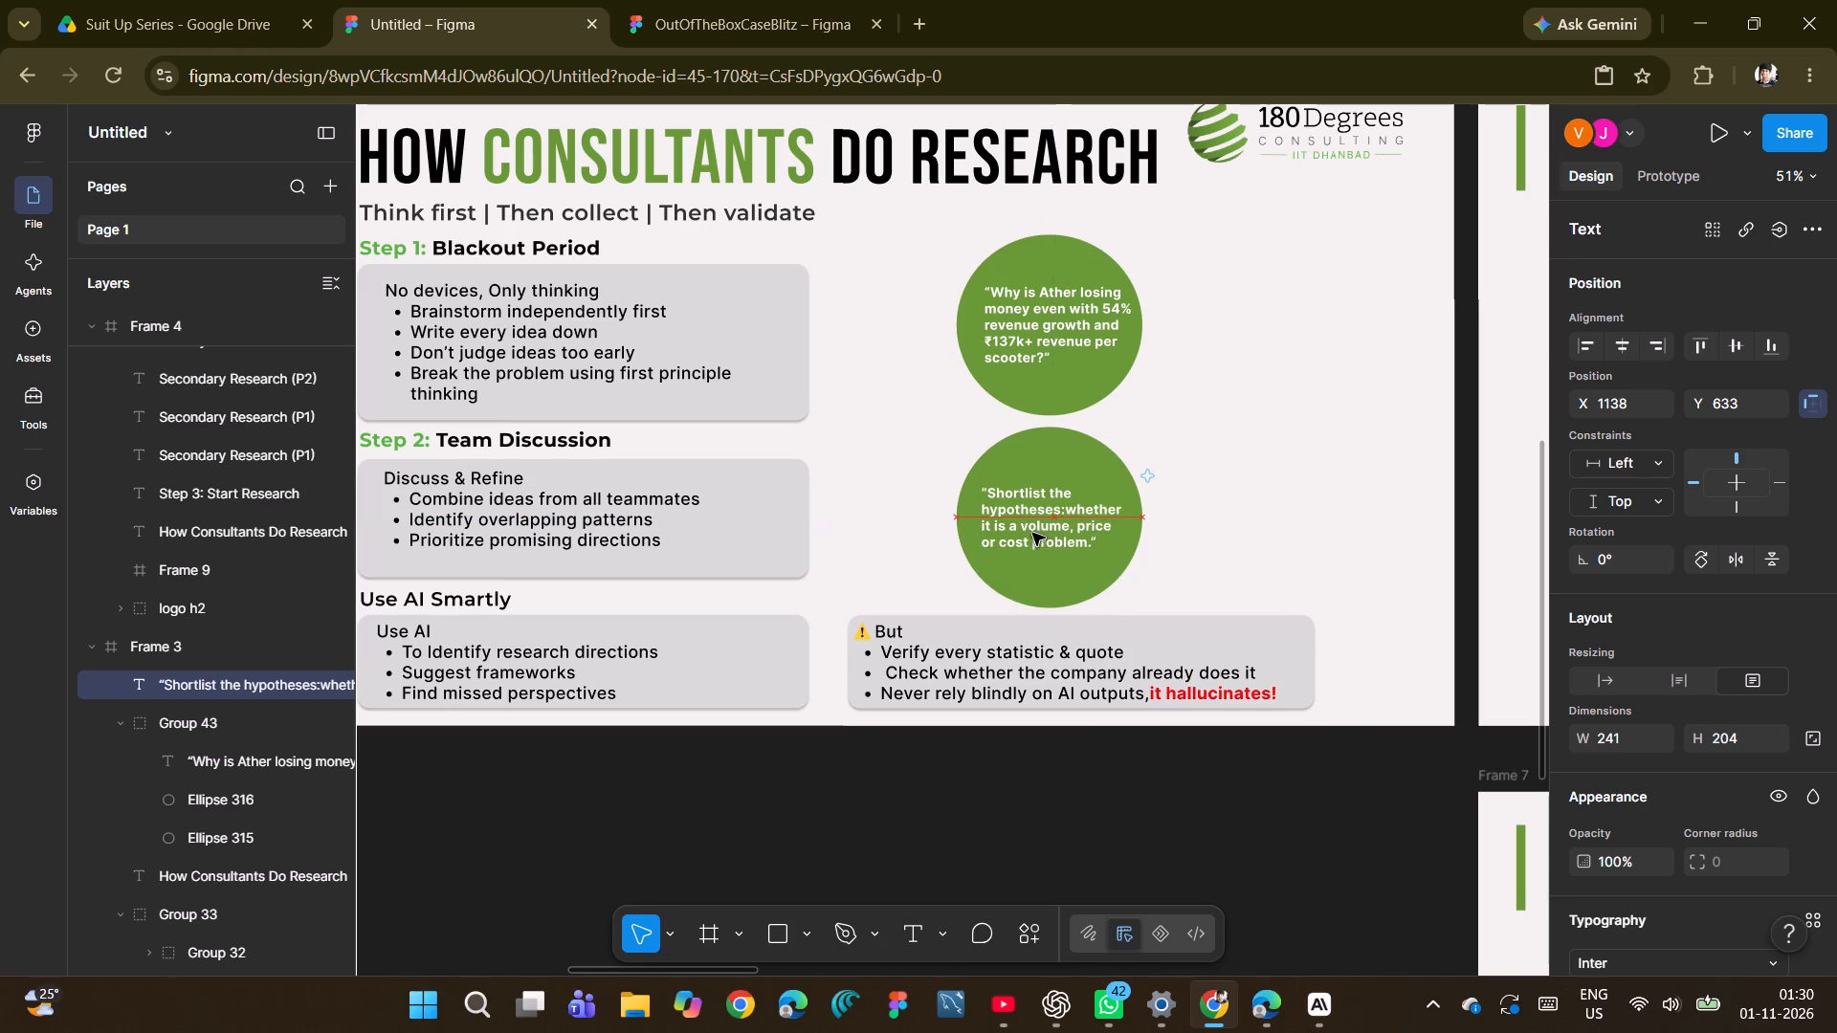
{"action": "key", "text": "Right"}
{"action": "left_click", "coordinate": [1234, 525]}
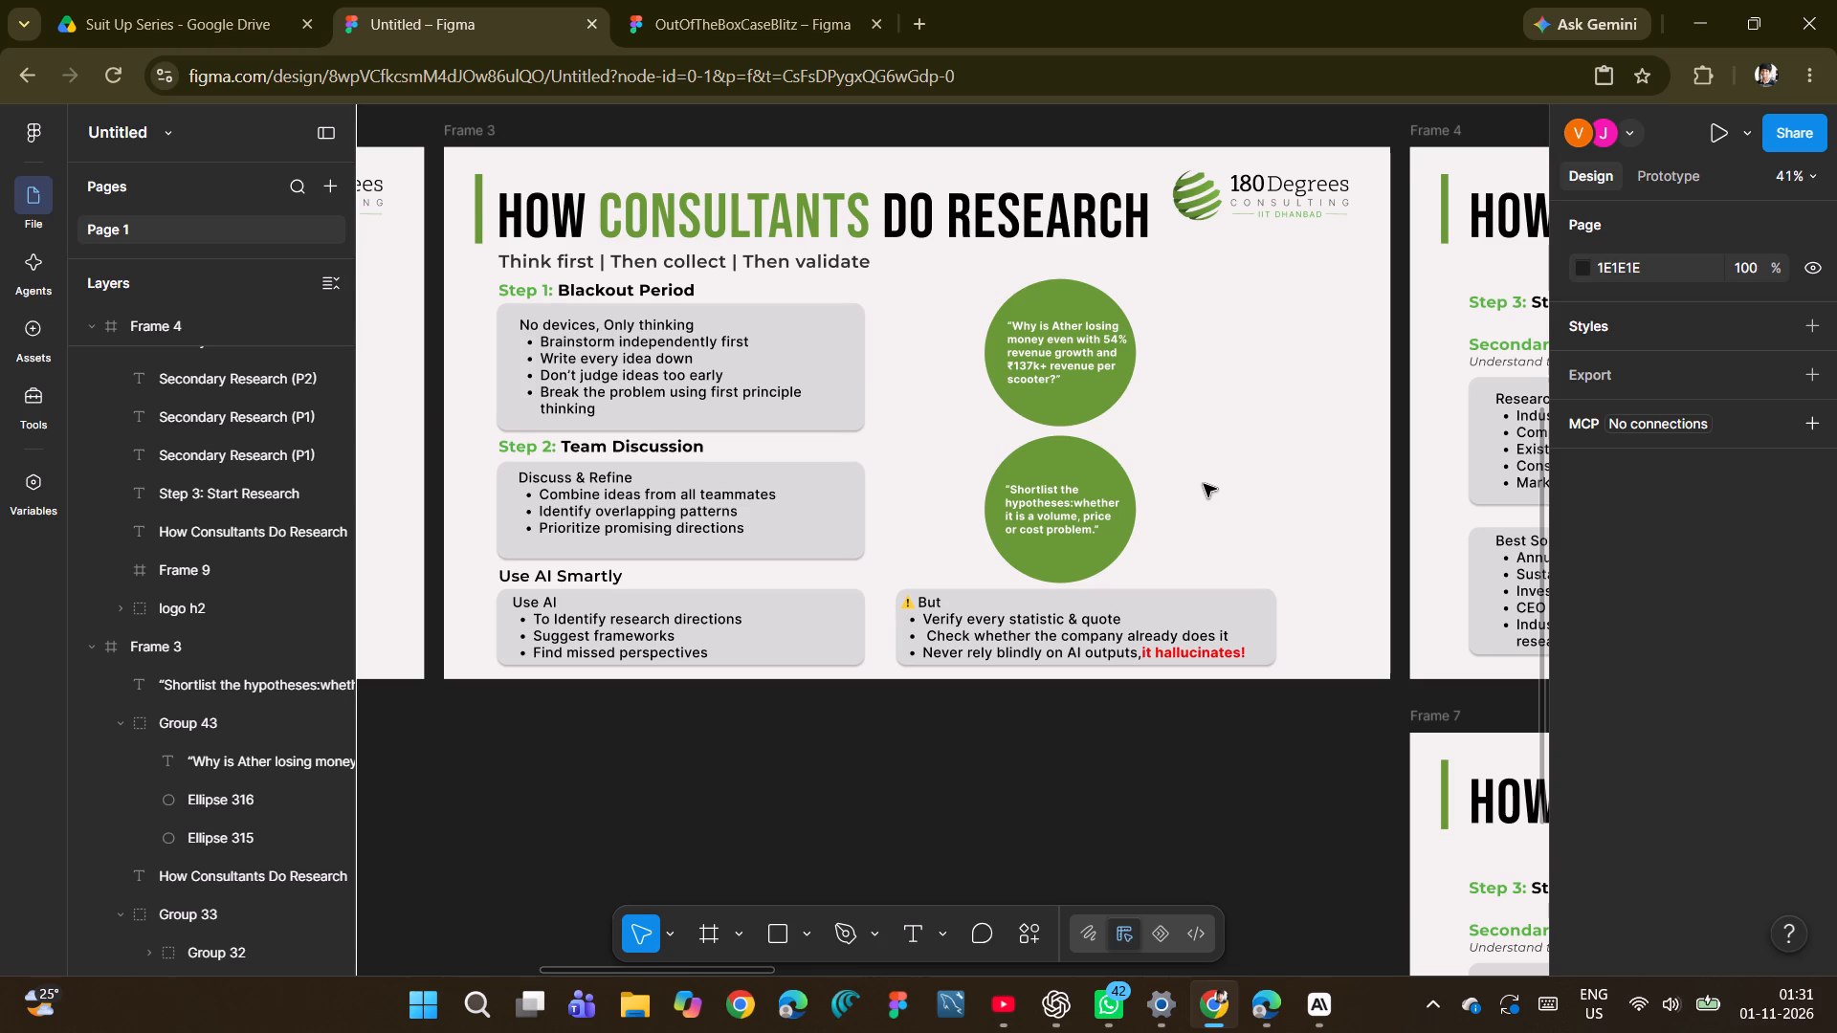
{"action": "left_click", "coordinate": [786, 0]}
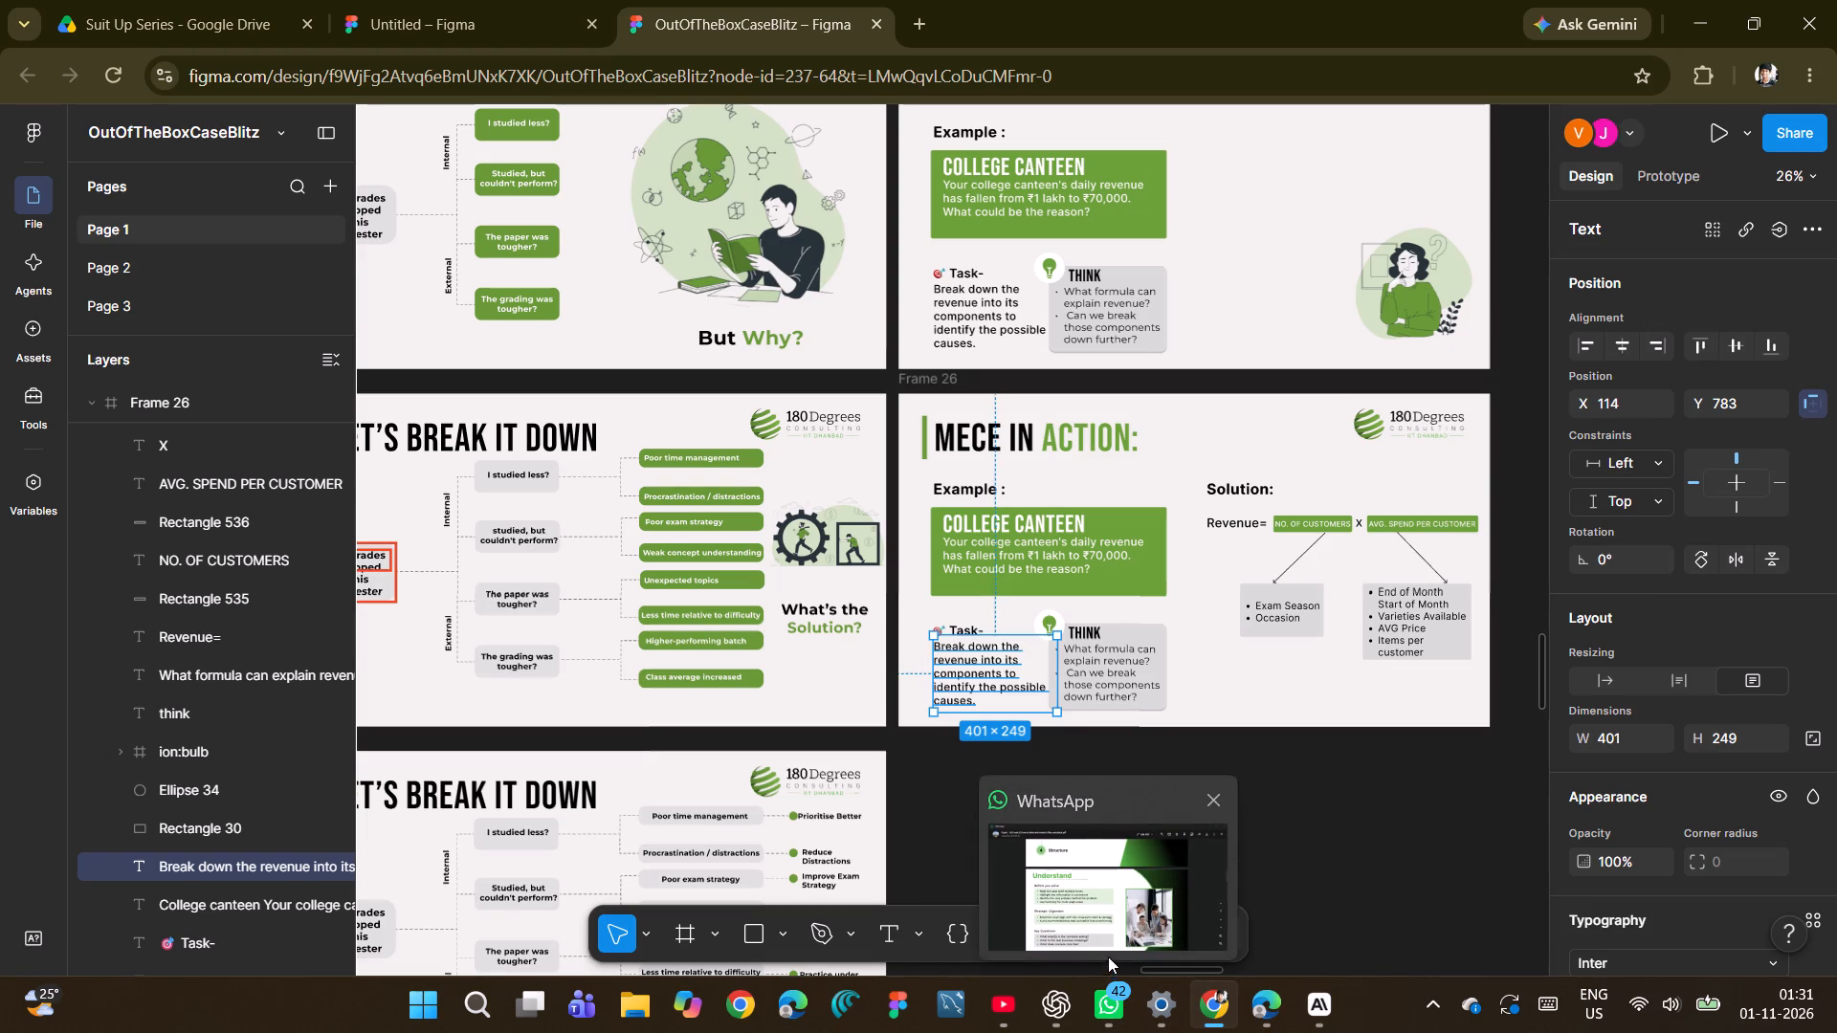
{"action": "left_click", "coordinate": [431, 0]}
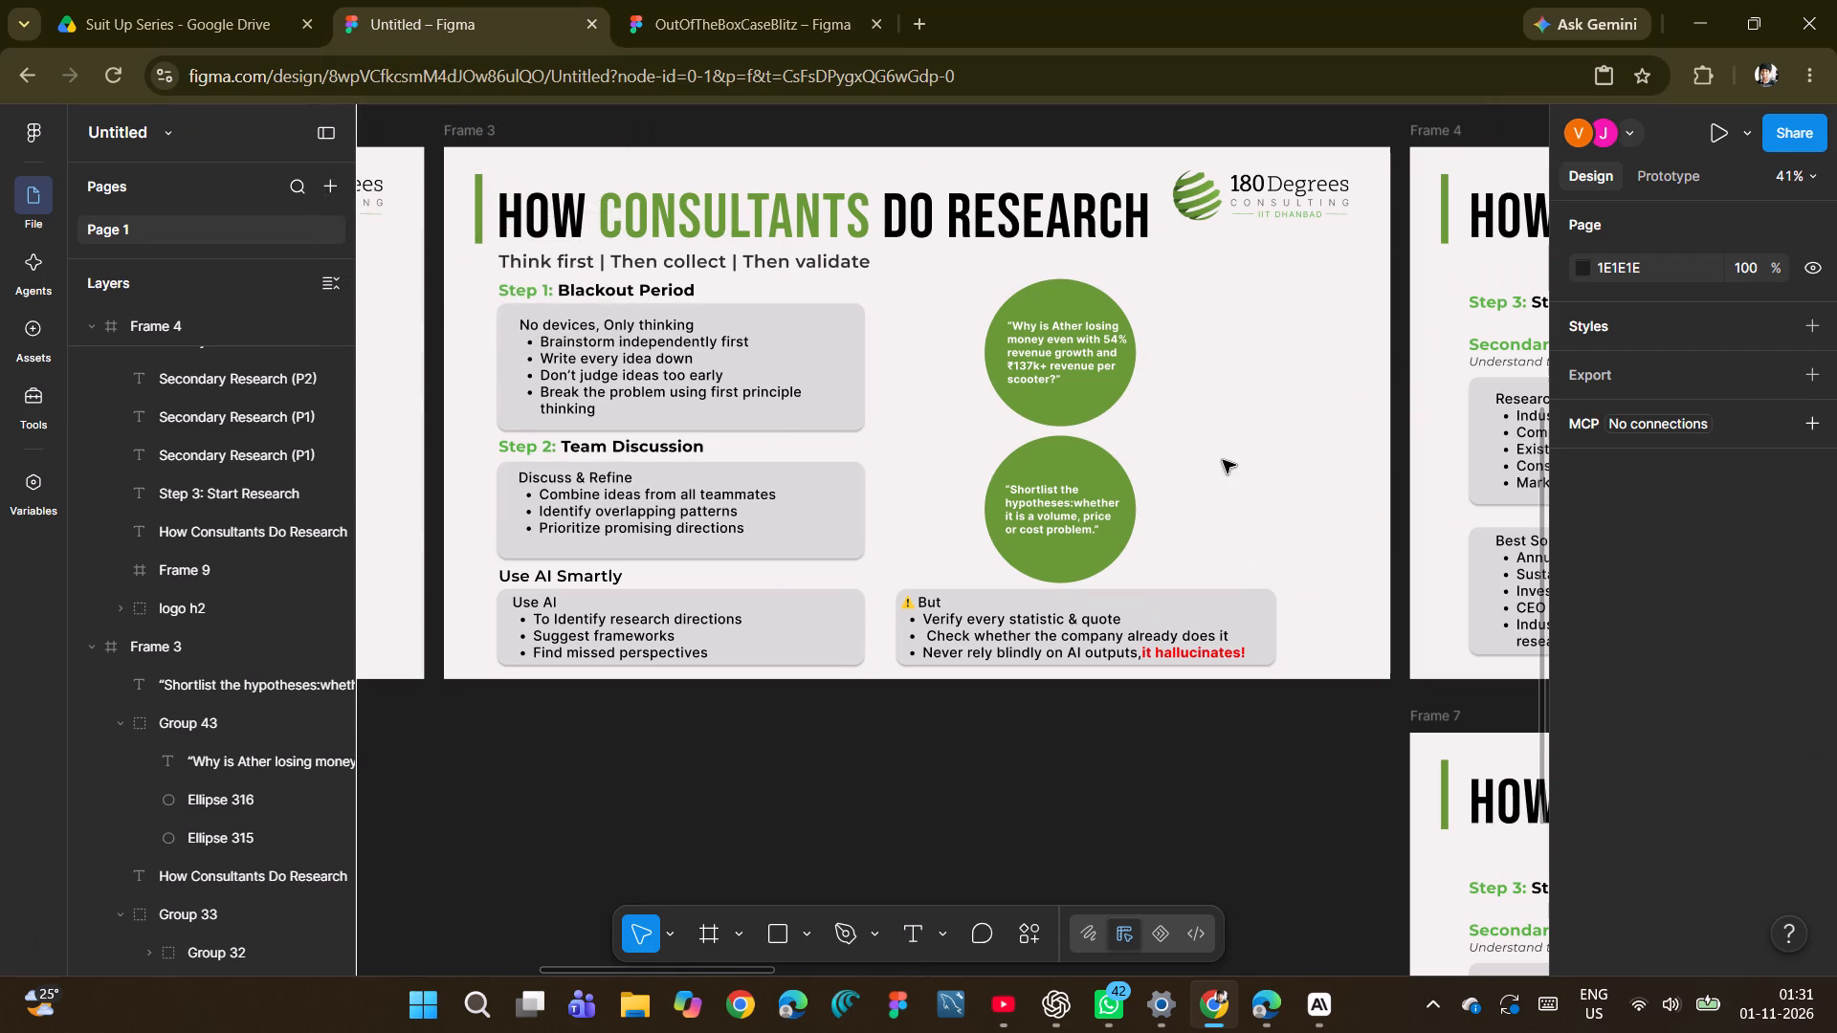
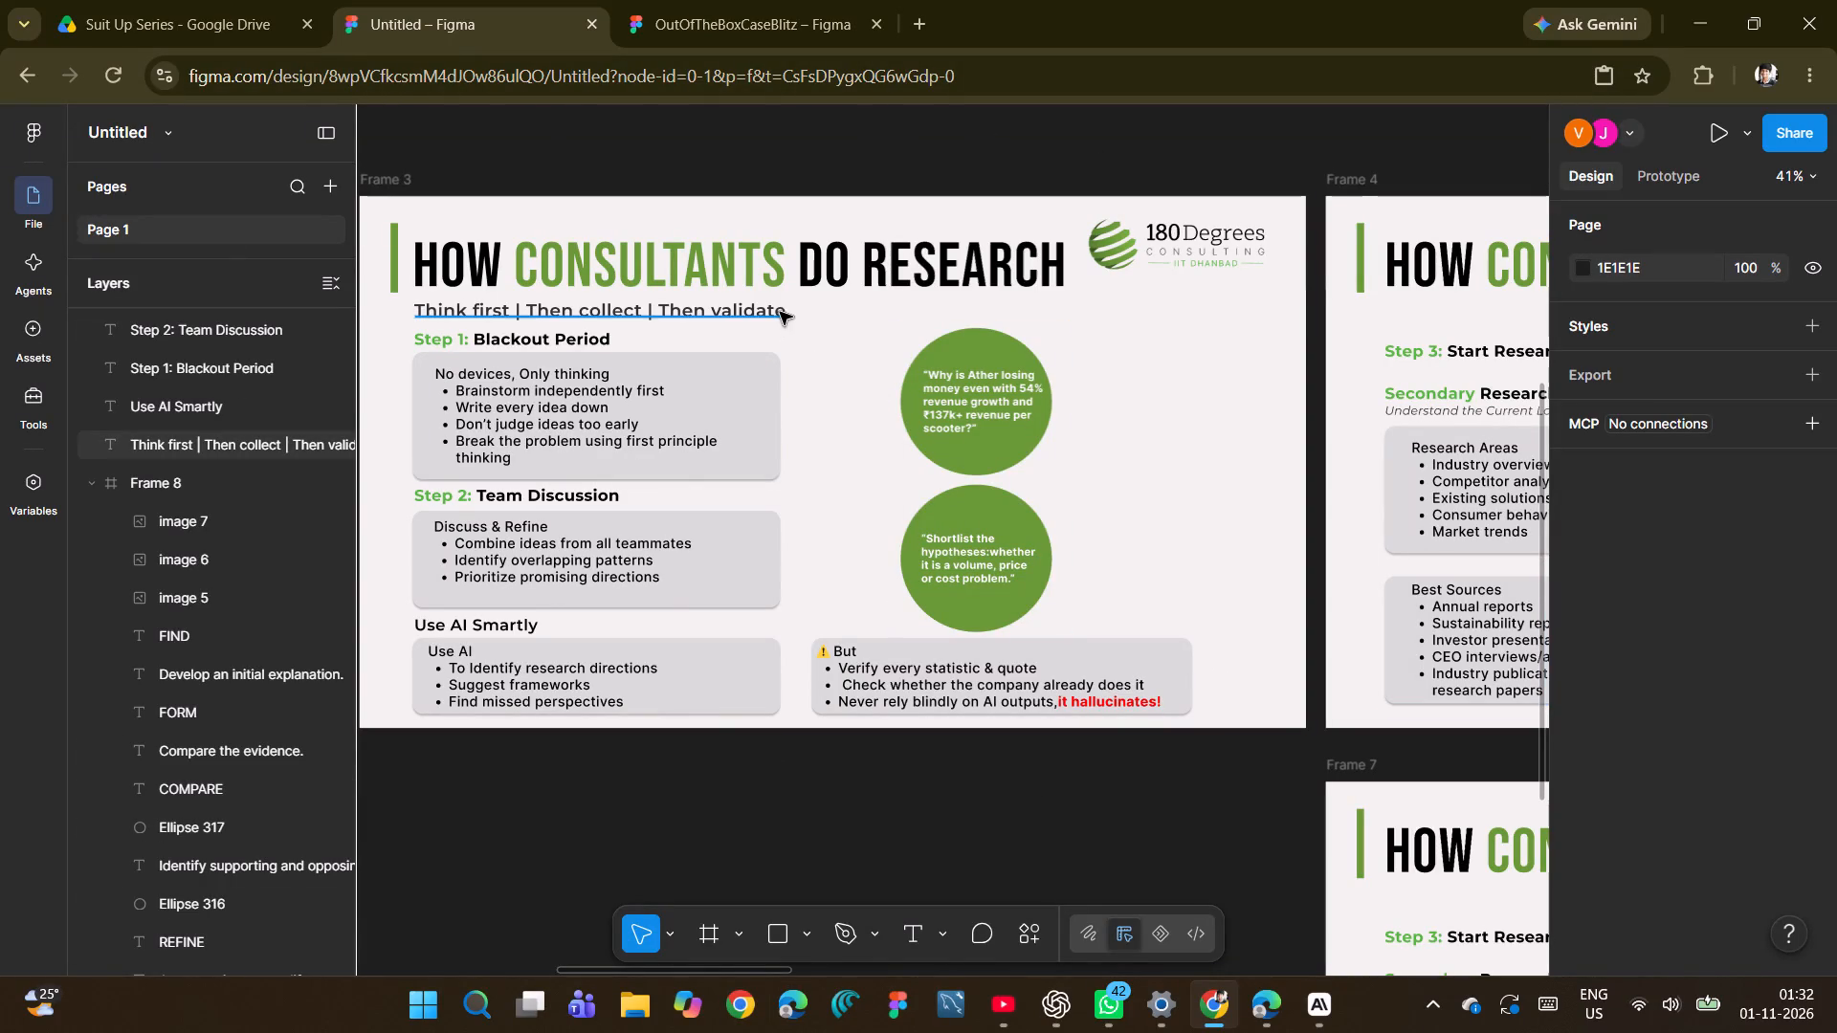
Nudge the "How Consultants Do Research" title in Frame 3 slightly upward to Y 63.
{"action": "left_click", "coordinate": [781, 287], "text": "alt"}
{"action": "key", "text": "Up"}
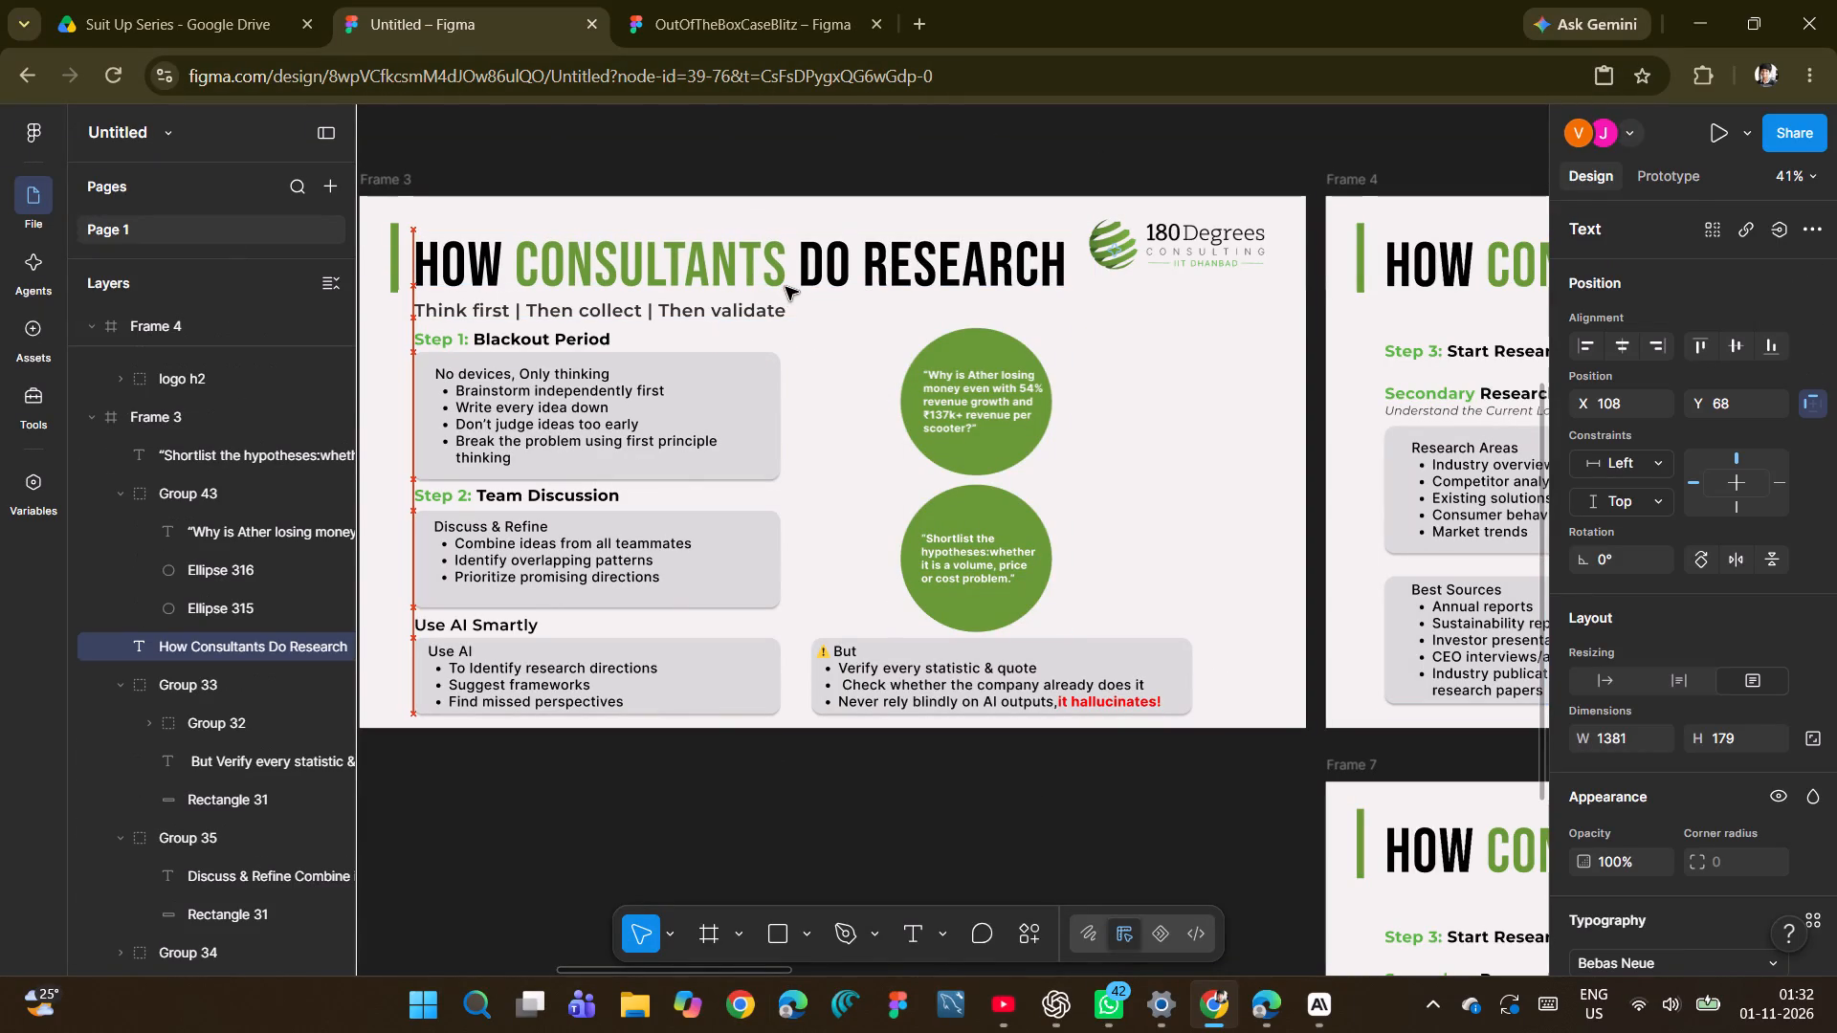
{"action": "key", "text": "Up"}
{"action": "key", "text": "Up"}
{"action": "key", "text": "Up"}
{"action": "key", "text": "Up"}
{"action": "key", "text": "Up"}
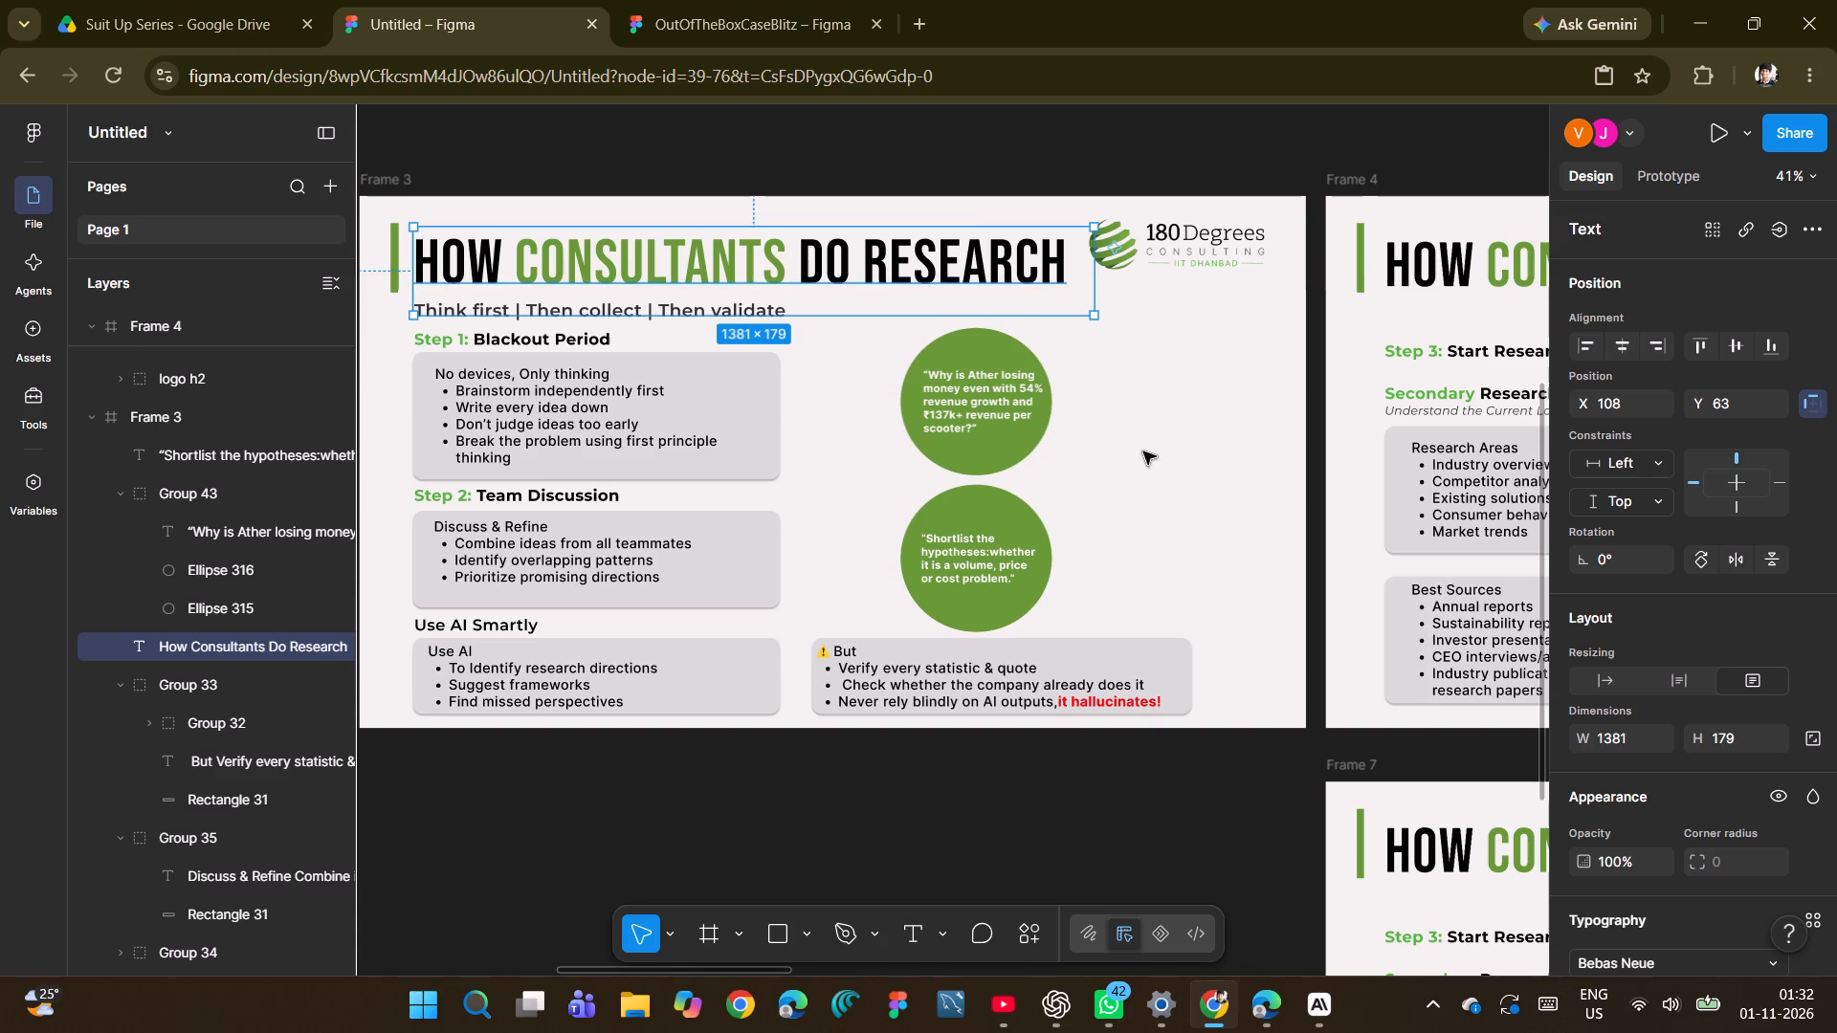
{"action": "left_click", "coordinate": [1143, 451], "text": "alt"}
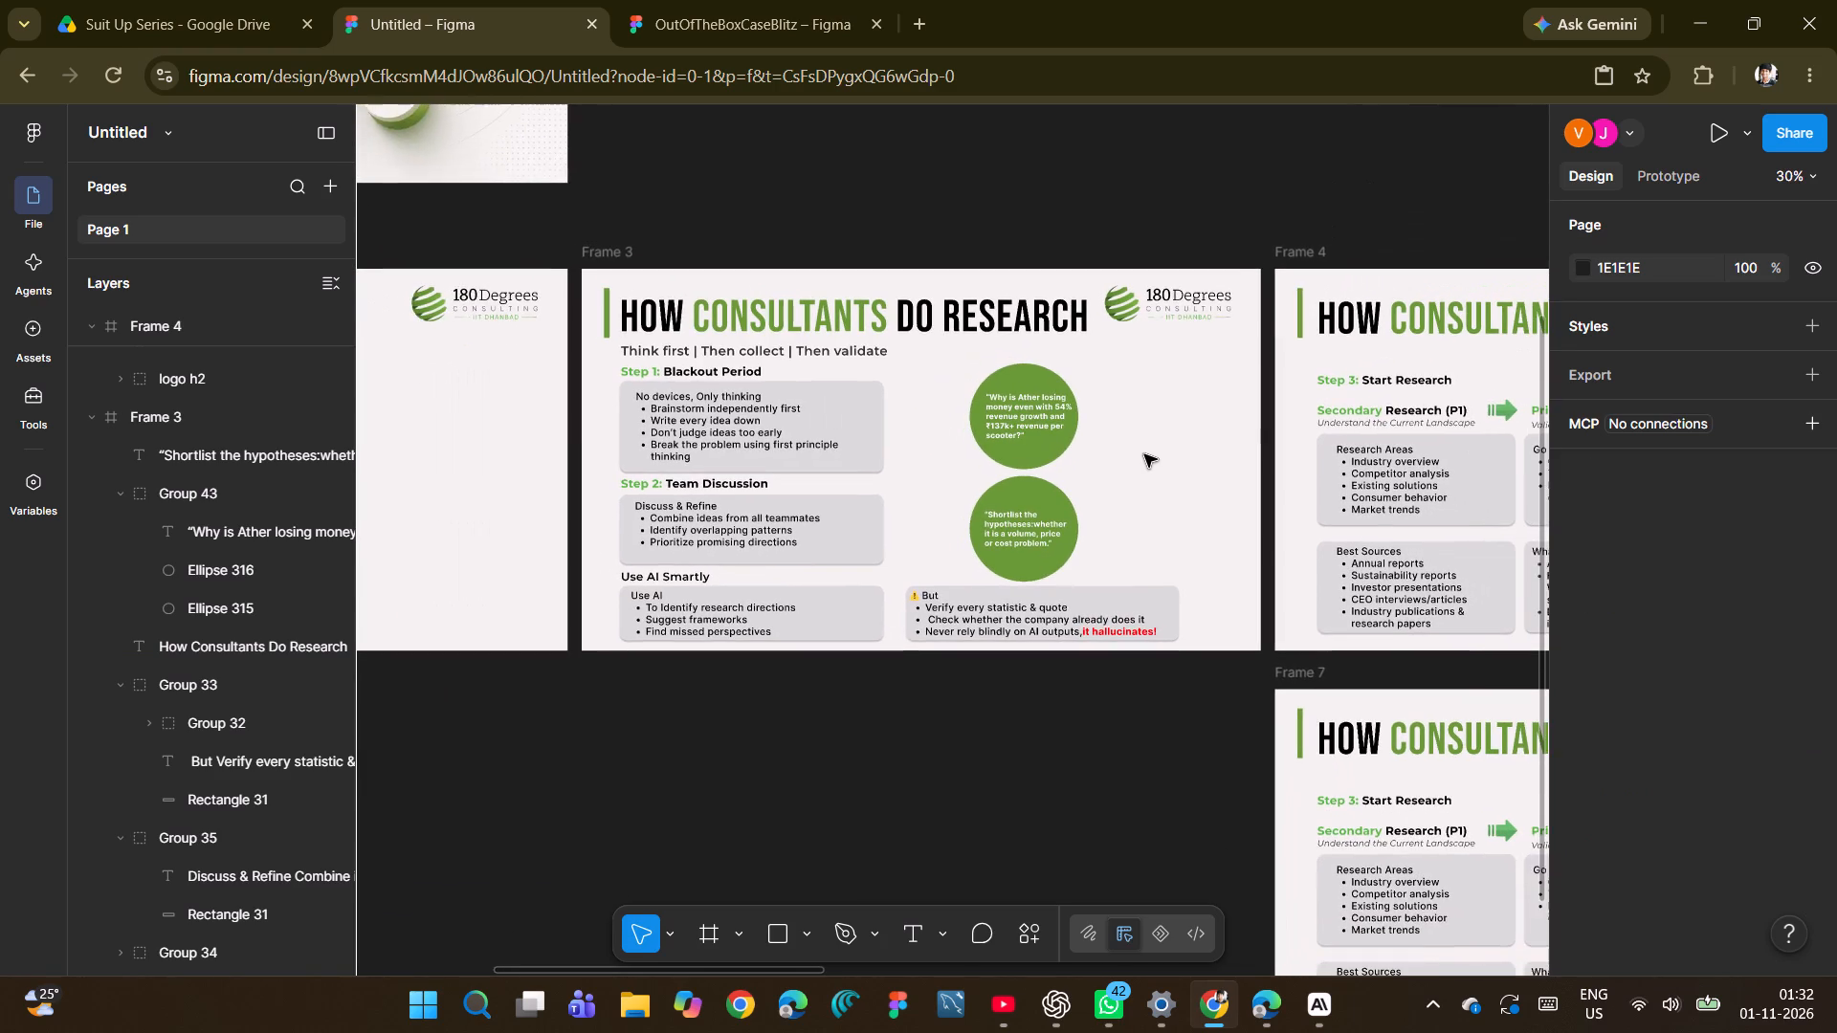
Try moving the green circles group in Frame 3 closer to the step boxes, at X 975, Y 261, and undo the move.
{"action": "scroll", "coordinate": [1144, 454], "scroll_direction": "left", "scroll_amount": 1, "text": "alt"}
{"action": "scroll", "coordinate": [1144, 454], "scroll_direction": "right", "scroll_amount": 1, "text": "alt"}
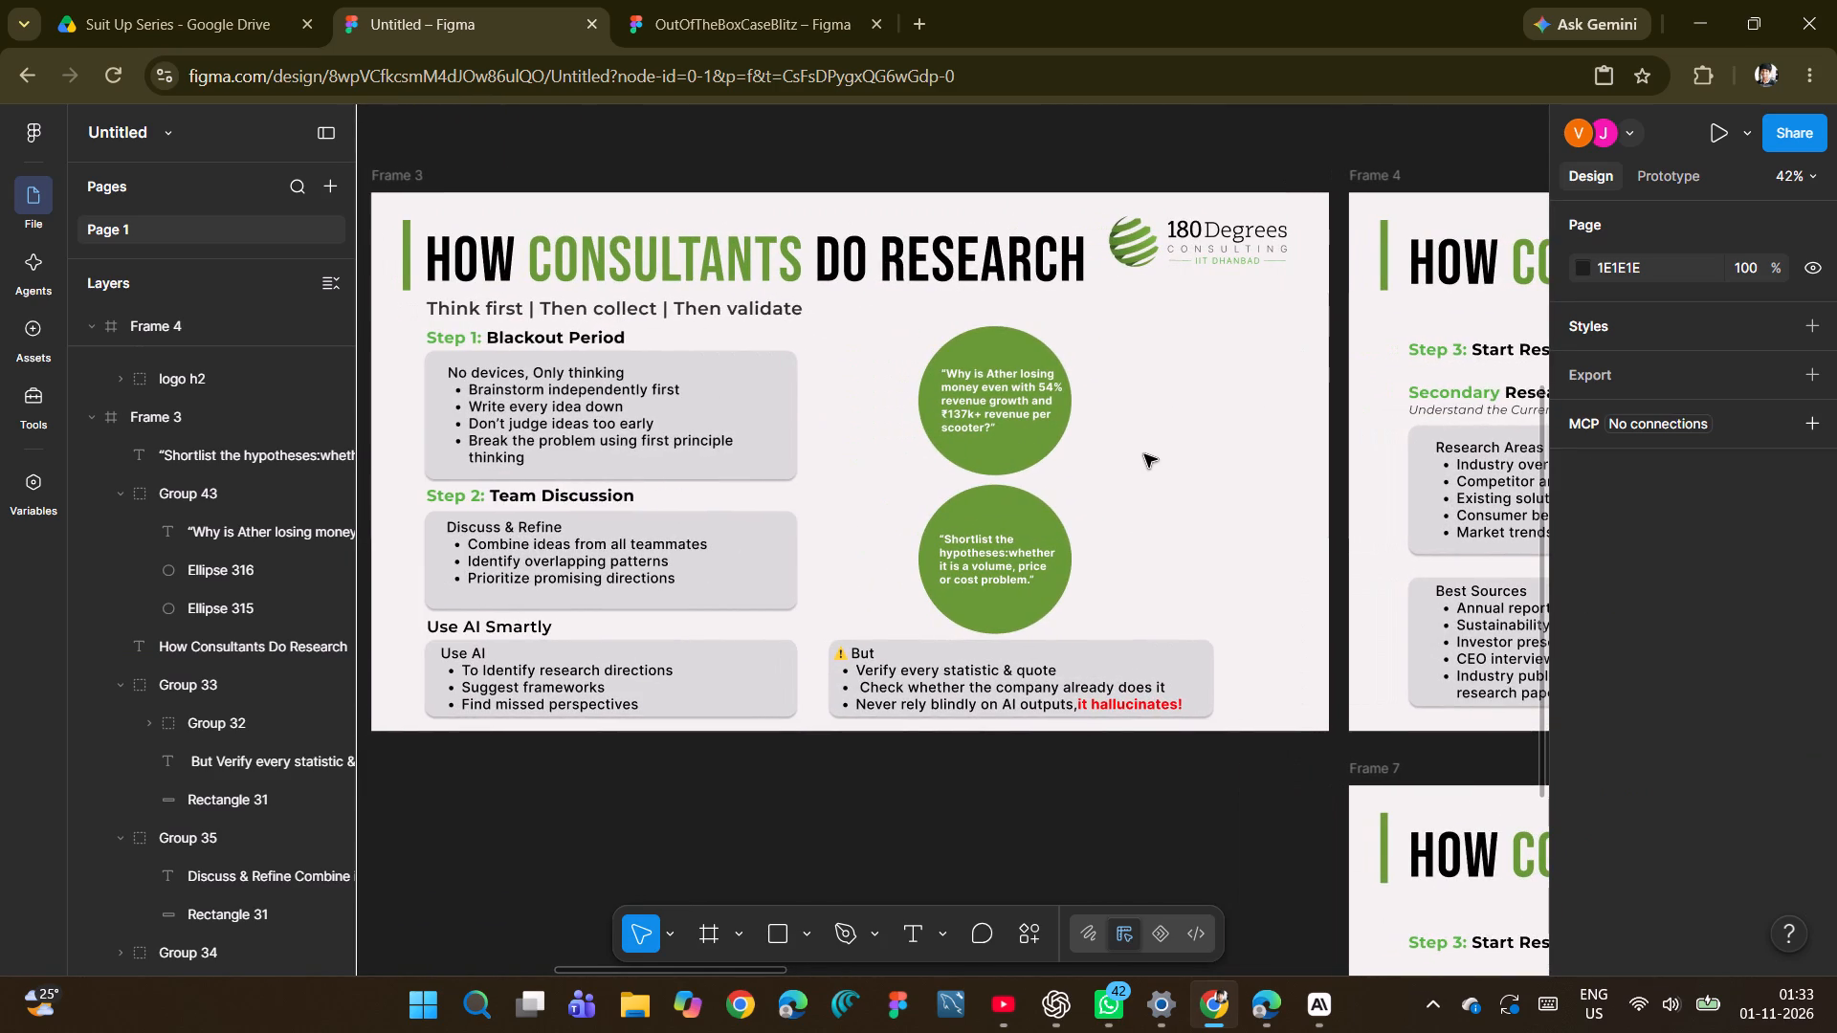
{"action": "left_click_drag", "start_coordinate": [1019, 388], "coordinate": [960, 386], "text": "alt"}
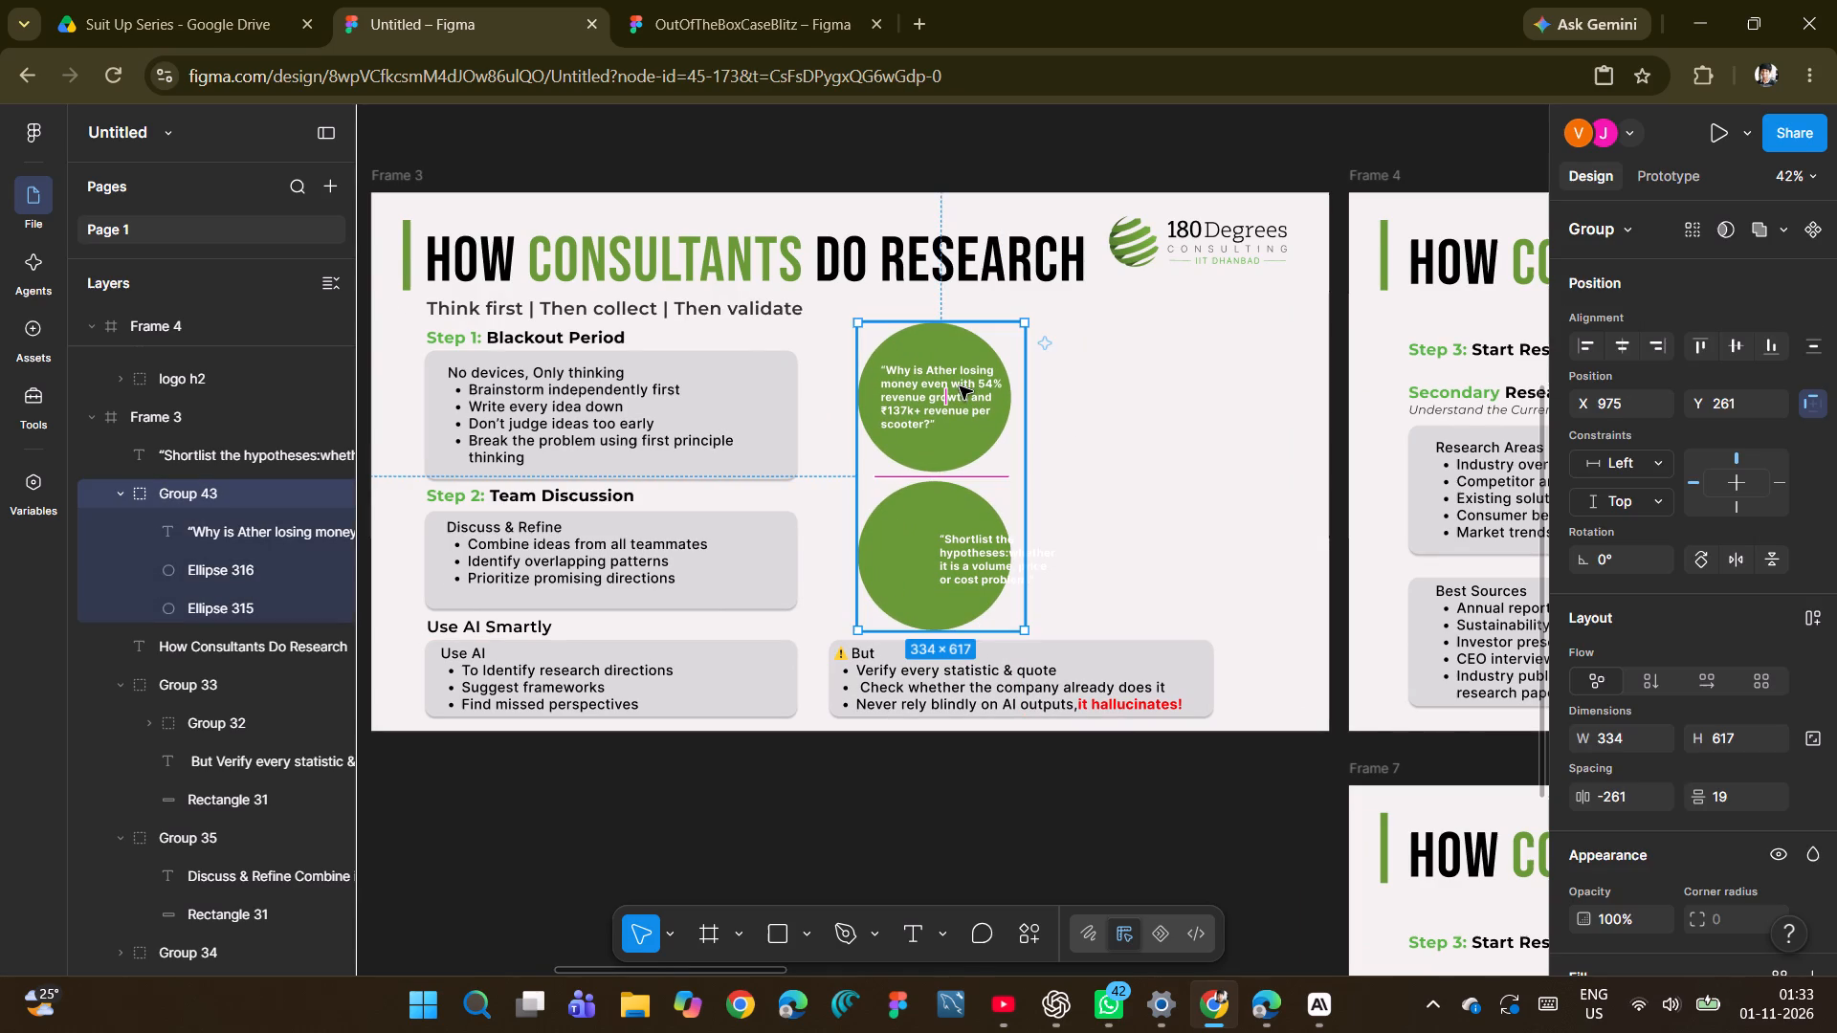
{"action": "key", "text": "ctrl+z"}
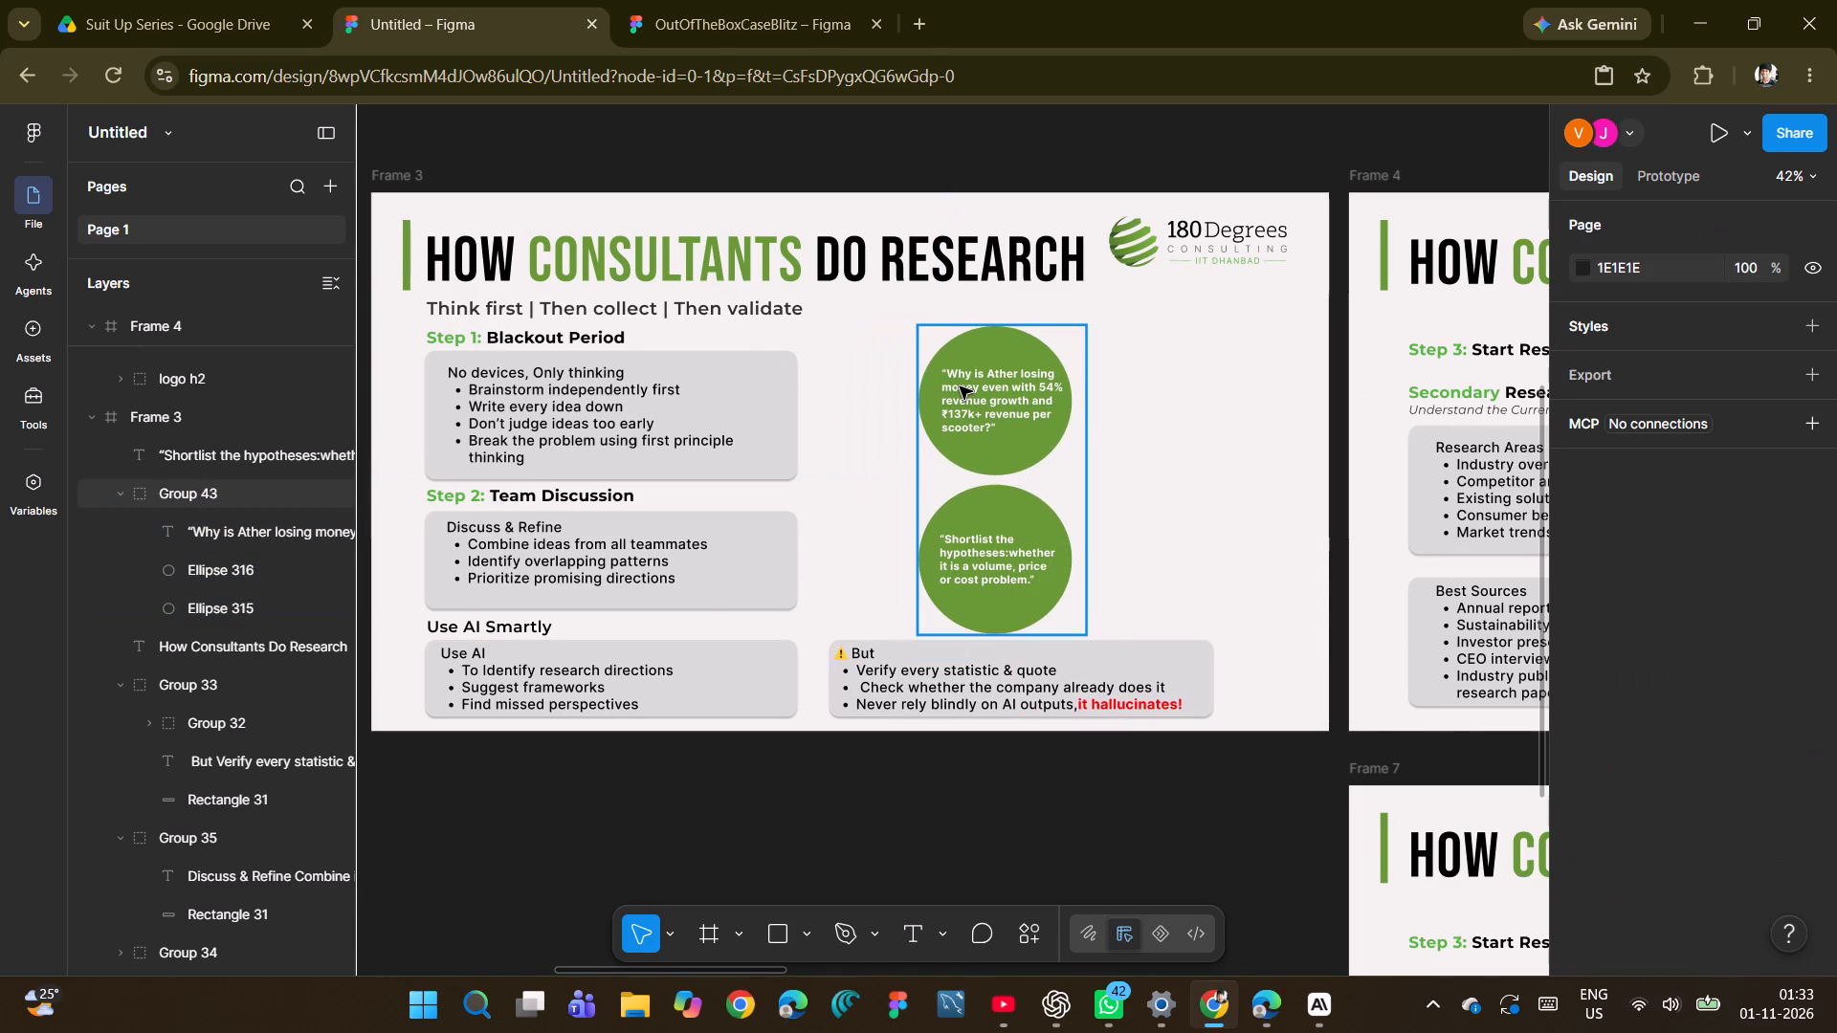
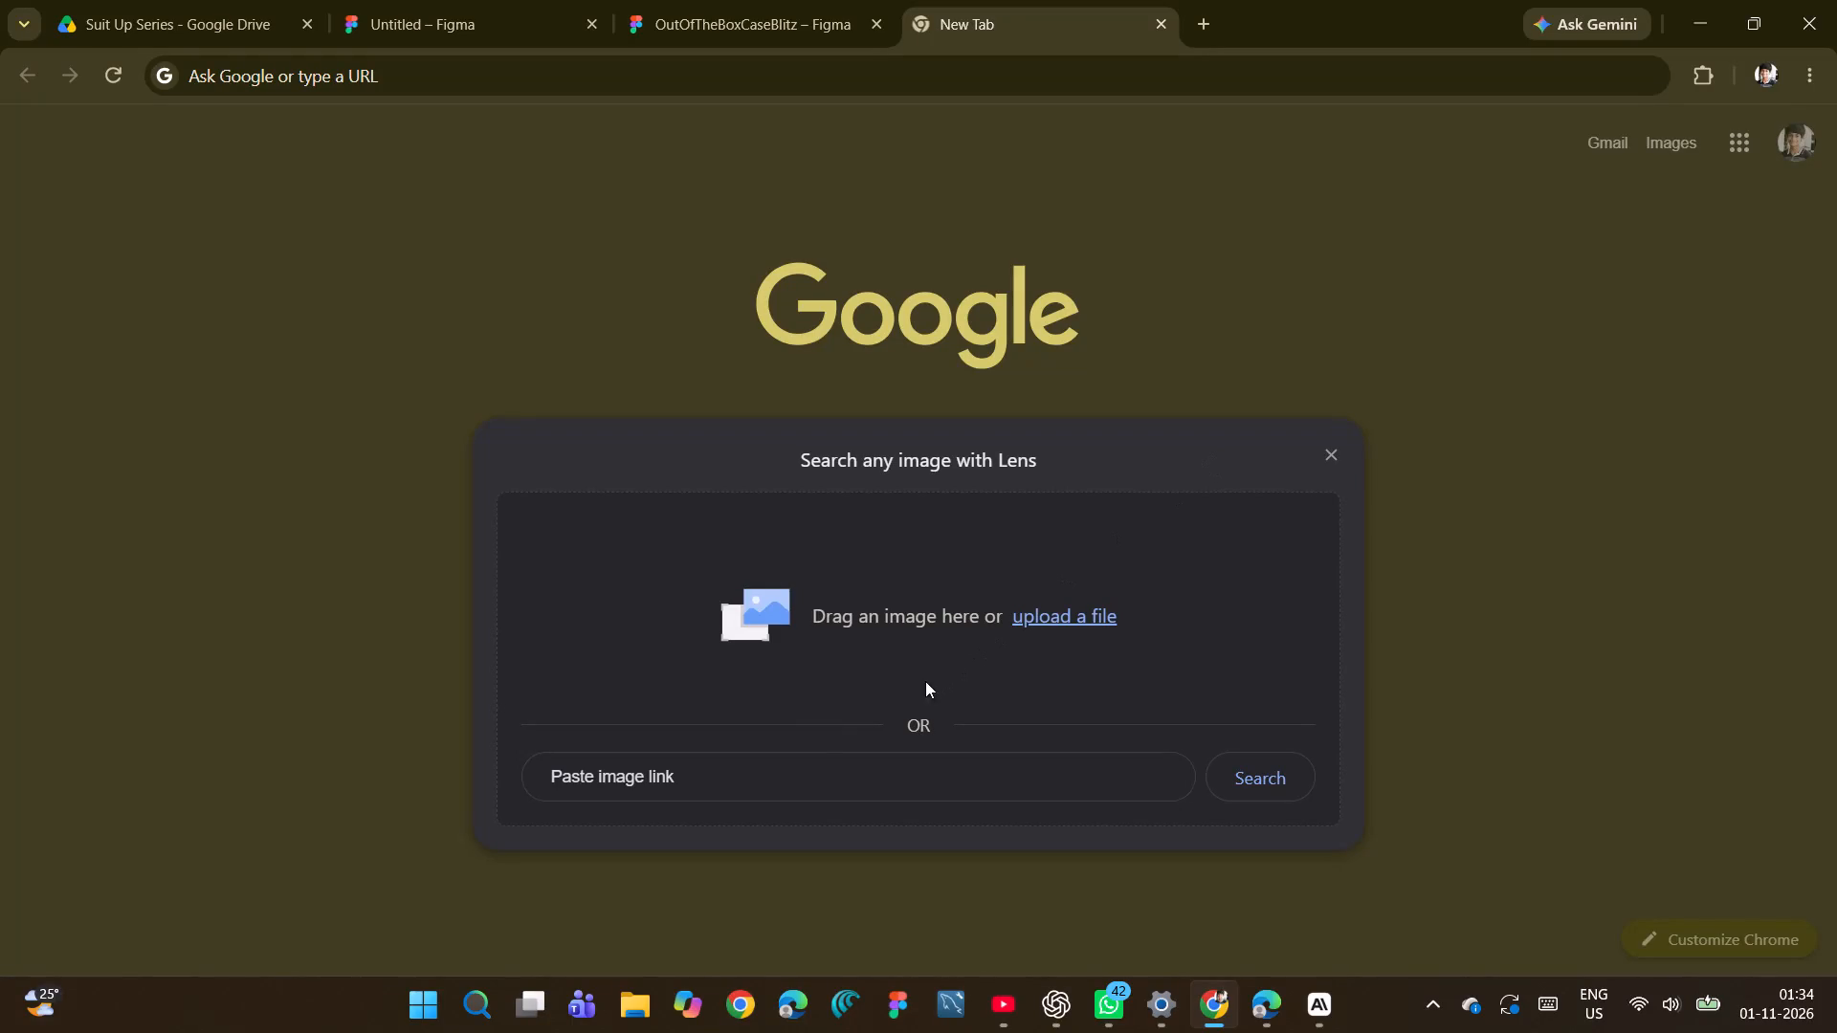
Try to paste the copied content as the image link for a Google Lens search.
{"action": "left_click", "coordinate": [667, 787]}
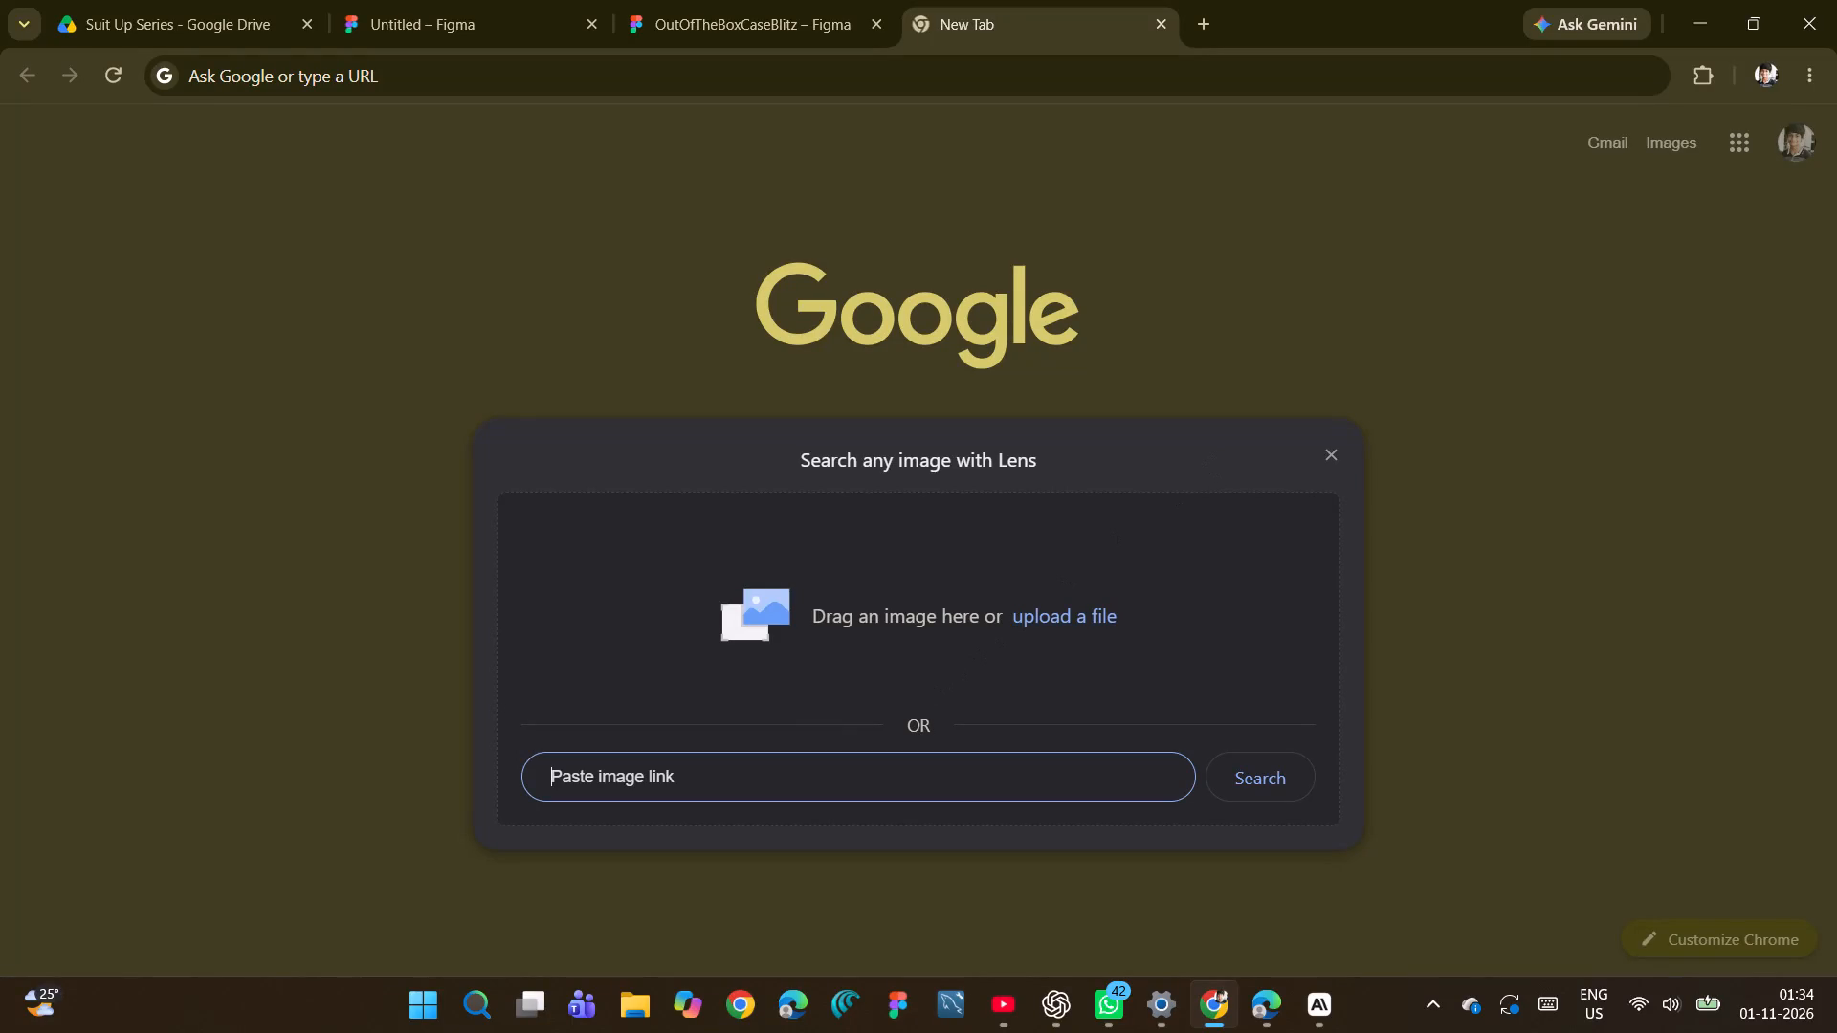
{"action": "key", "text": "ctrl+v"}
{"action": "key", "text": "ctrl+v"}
Switch to WhatsApp, where the reference slides are open.
{"action": "key", "text": "alt+Tab"}
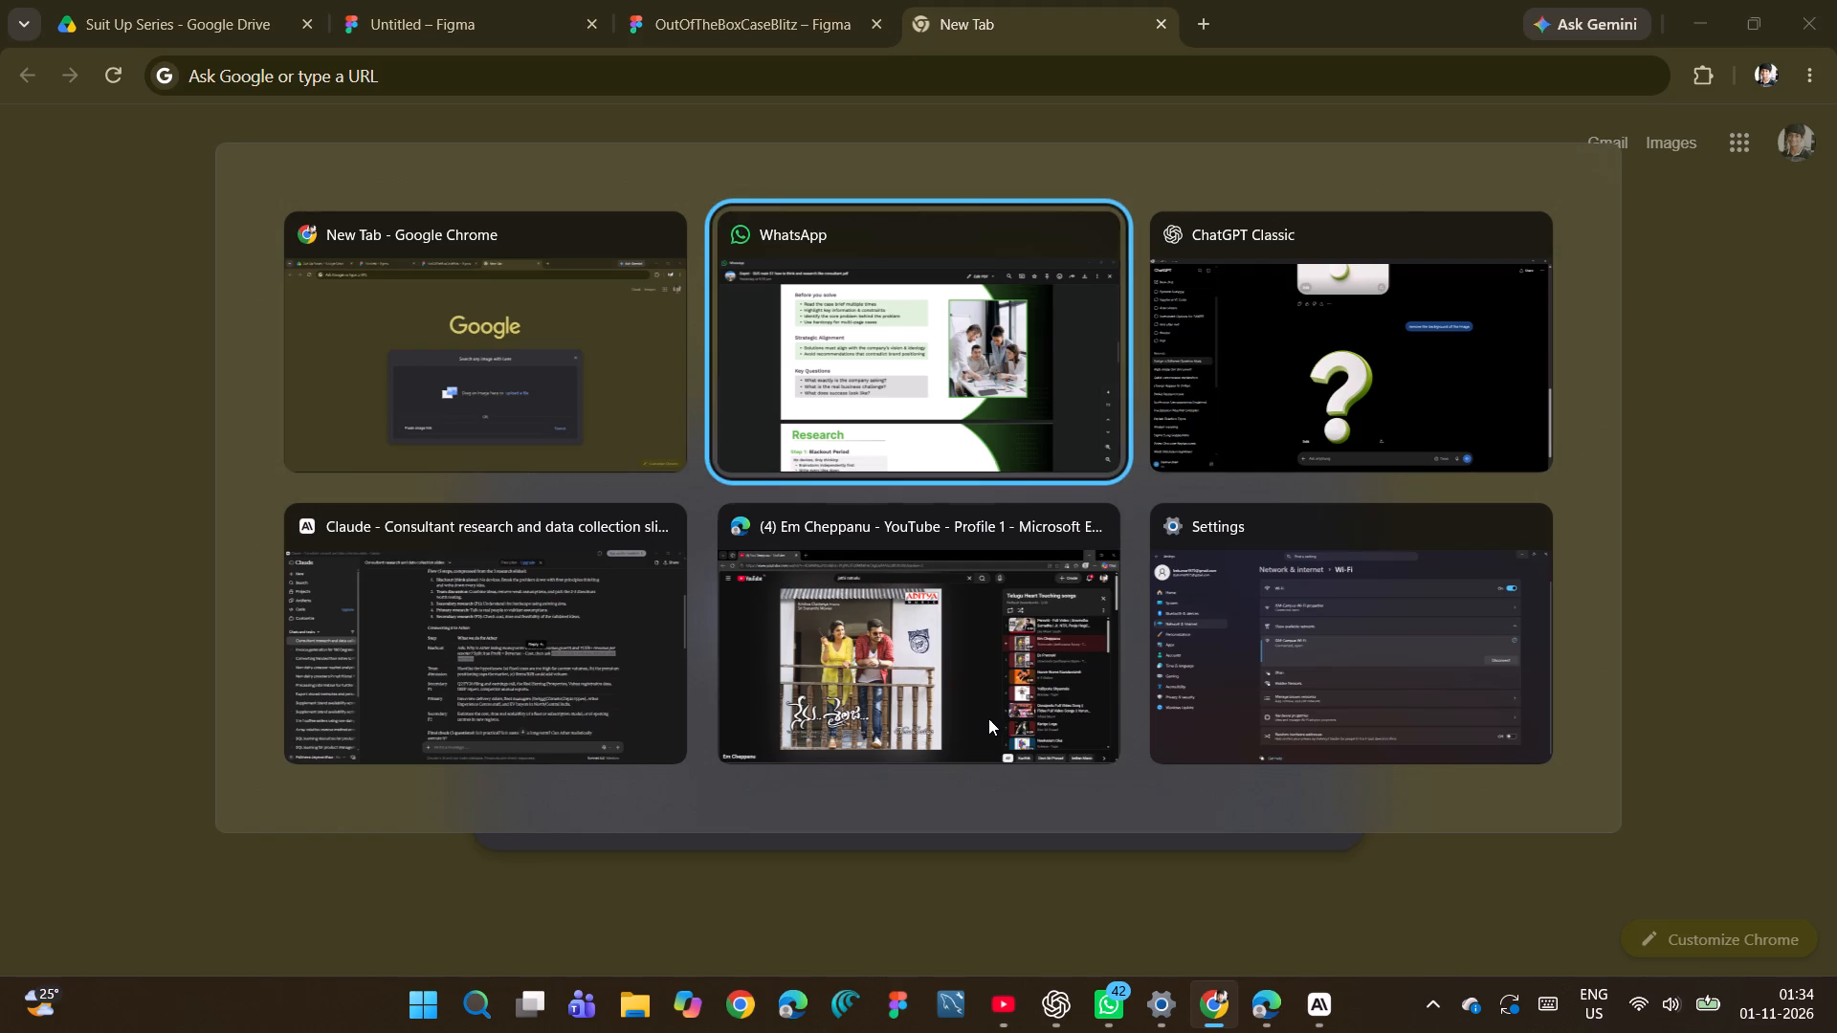
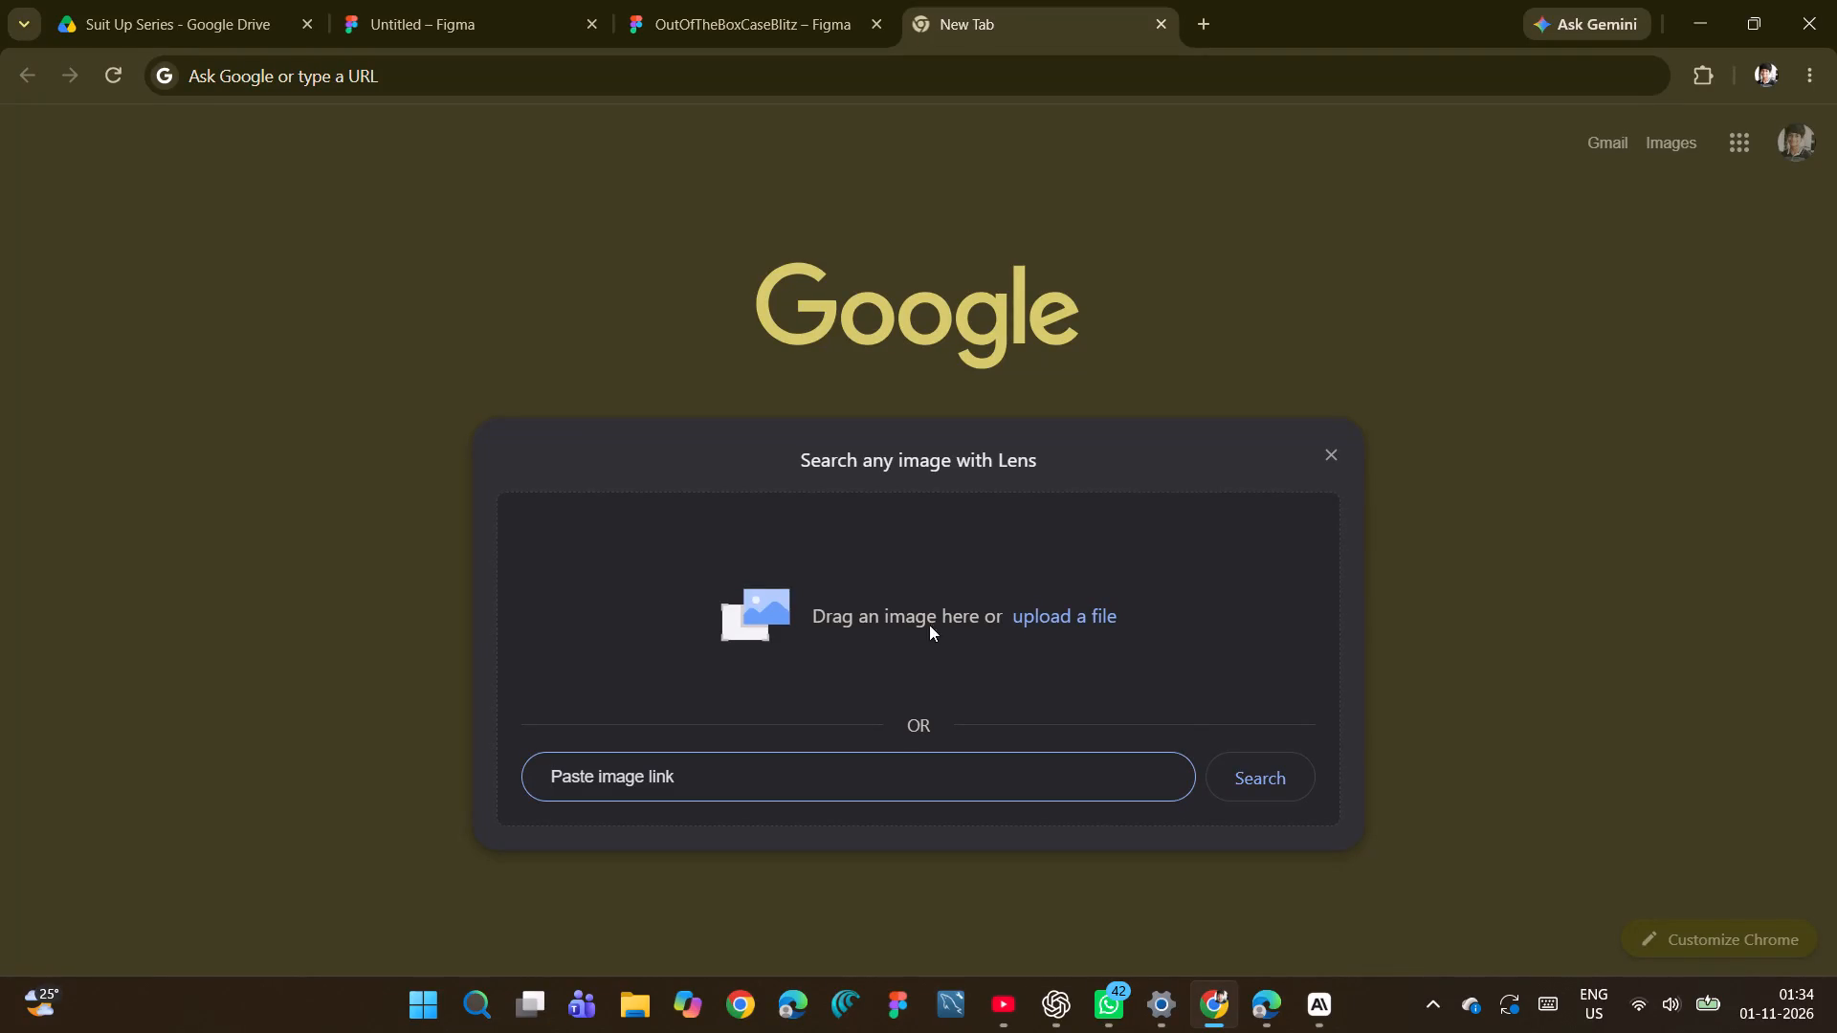
Browse the recent files and quick-access folders in Home for an image to upload to the Lens search.
{"action": "left_click", "coordinate": [1043, 613]}
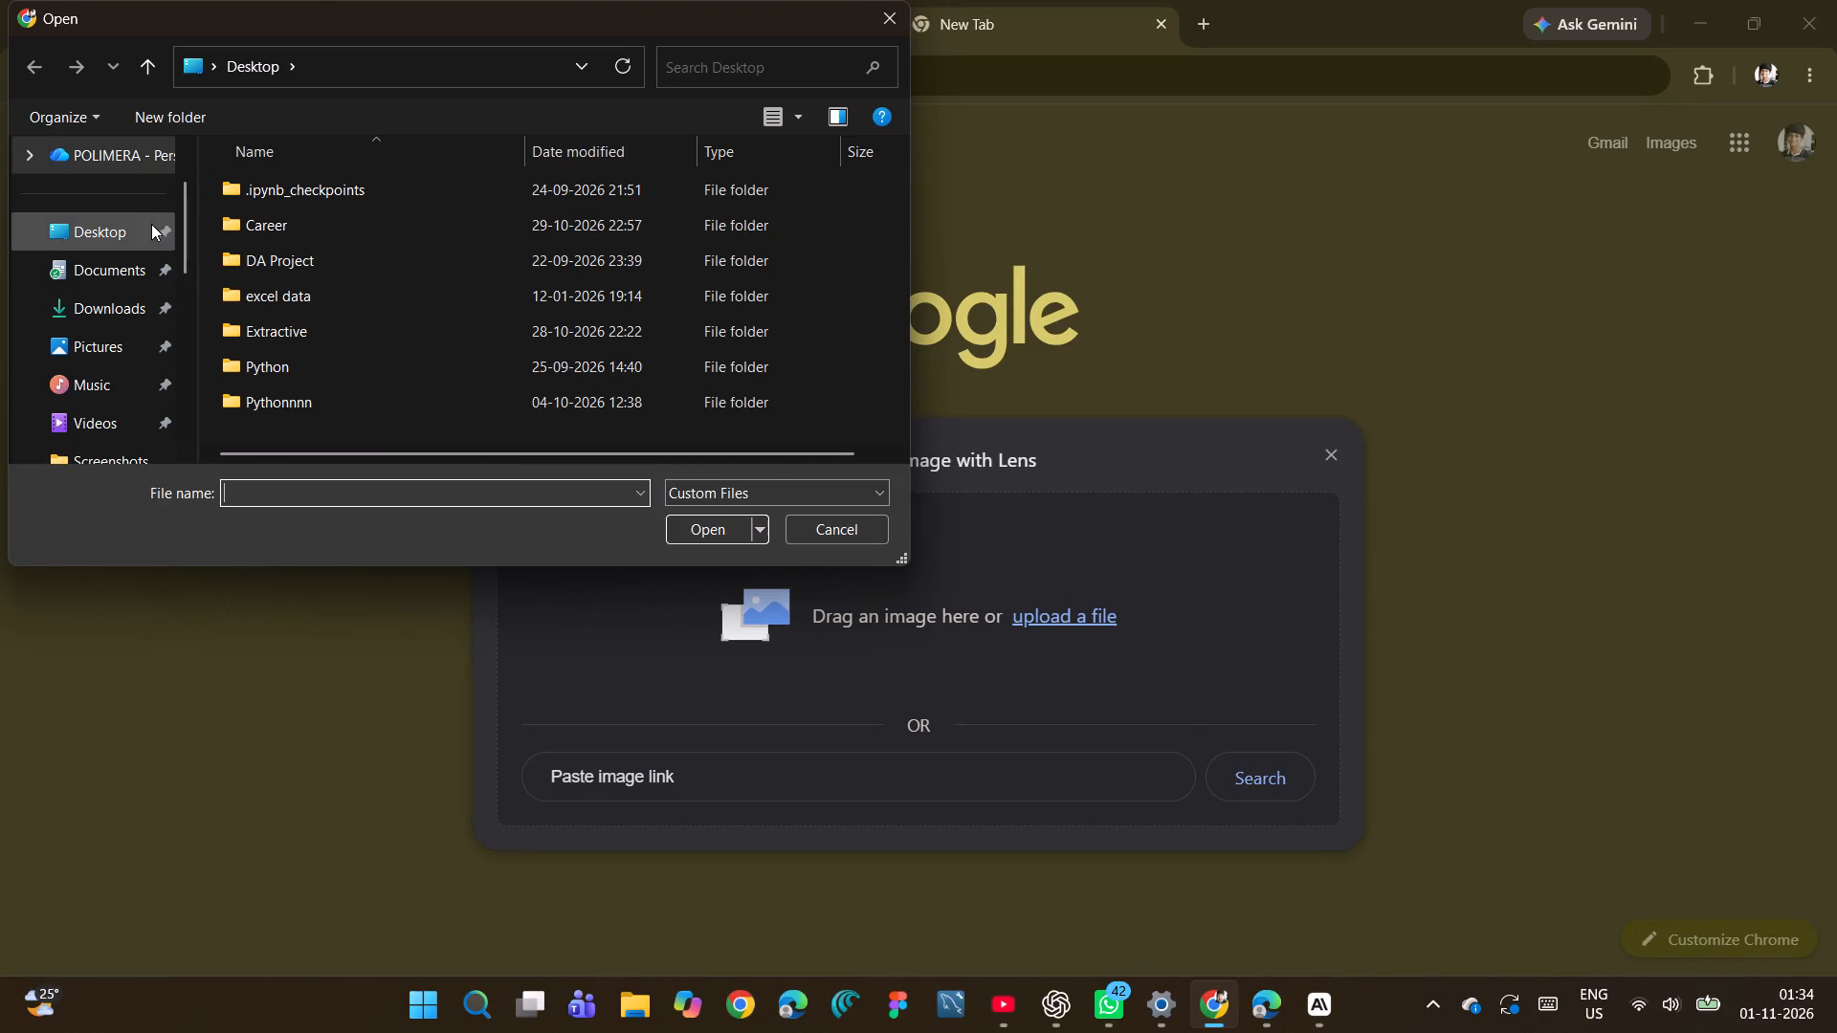
{"action": "scroll", "coordinate": [134, 226], "scroll_direction": "up", "scroll_amount": 2}
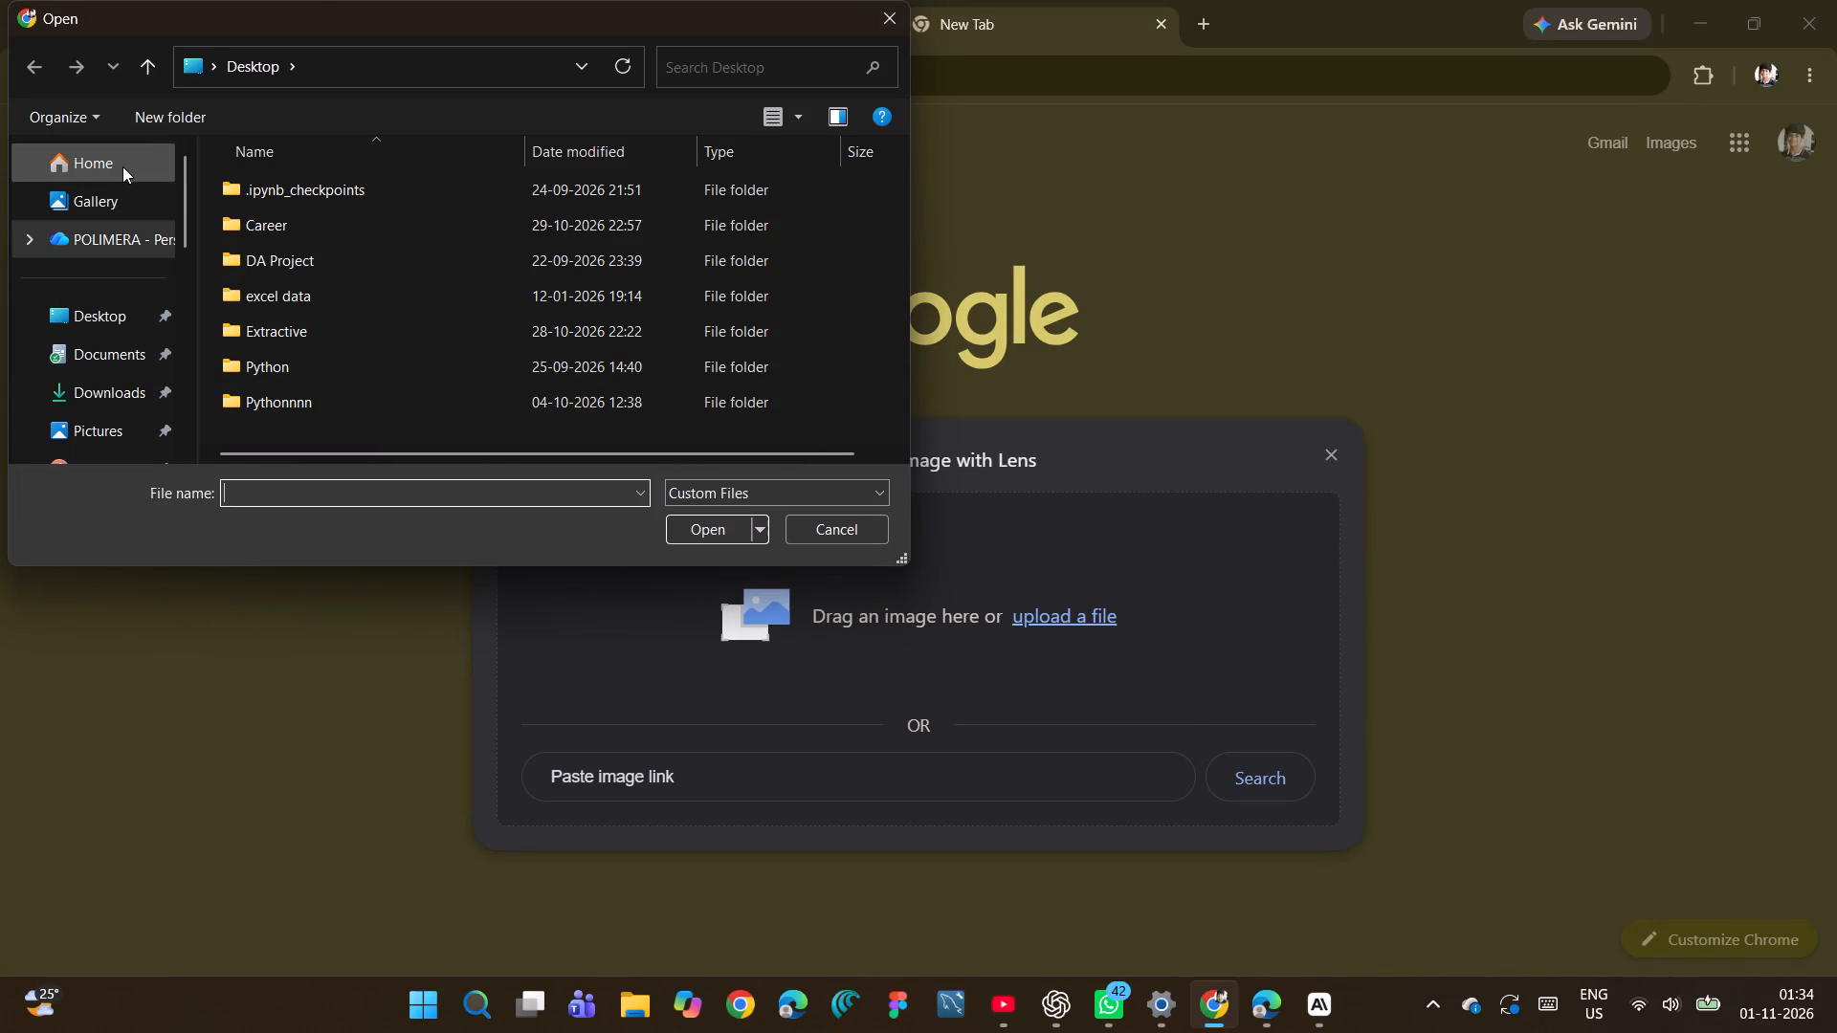
{"action": "left_click", "coordinate": [122, 166]}
{"action": "scroll", "coordinate": [342, 300], "scroll_direction": "down", "scroll_amount": 1}
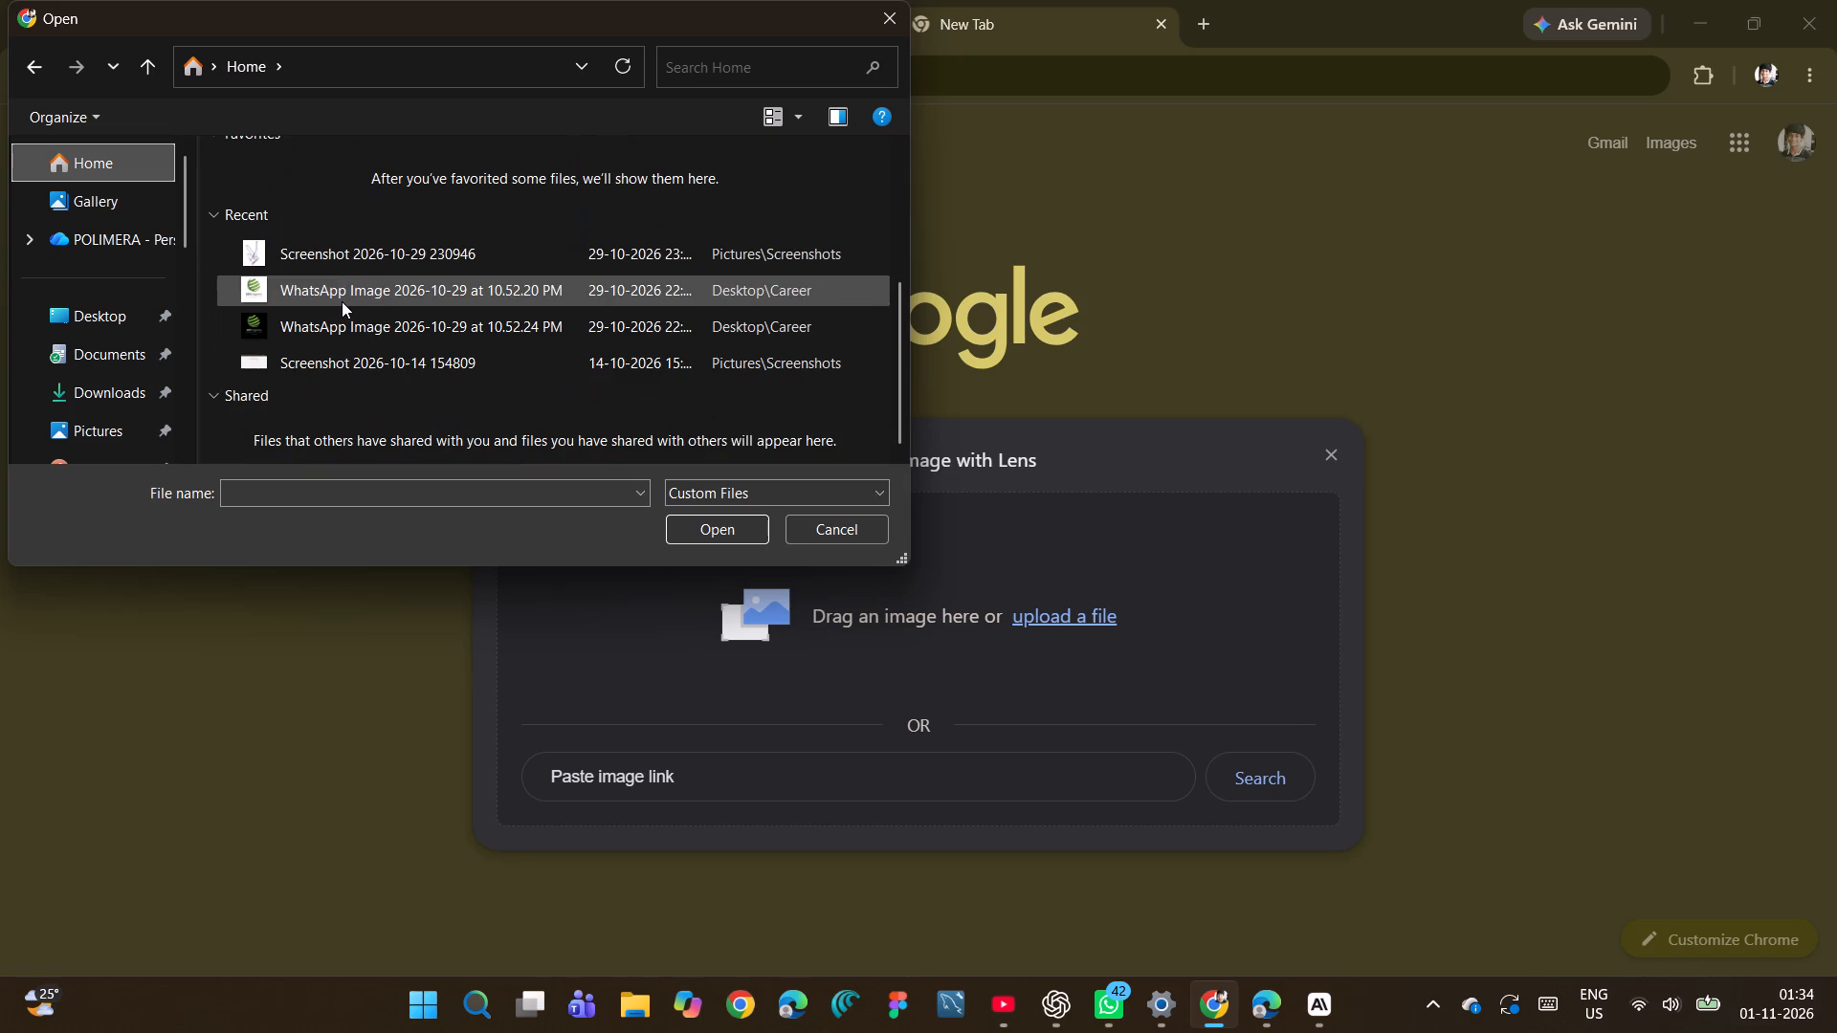
{"action": "scroll", "coordinate": [342, 301], "scroll_direction": "down", "scroll_amount": 1}
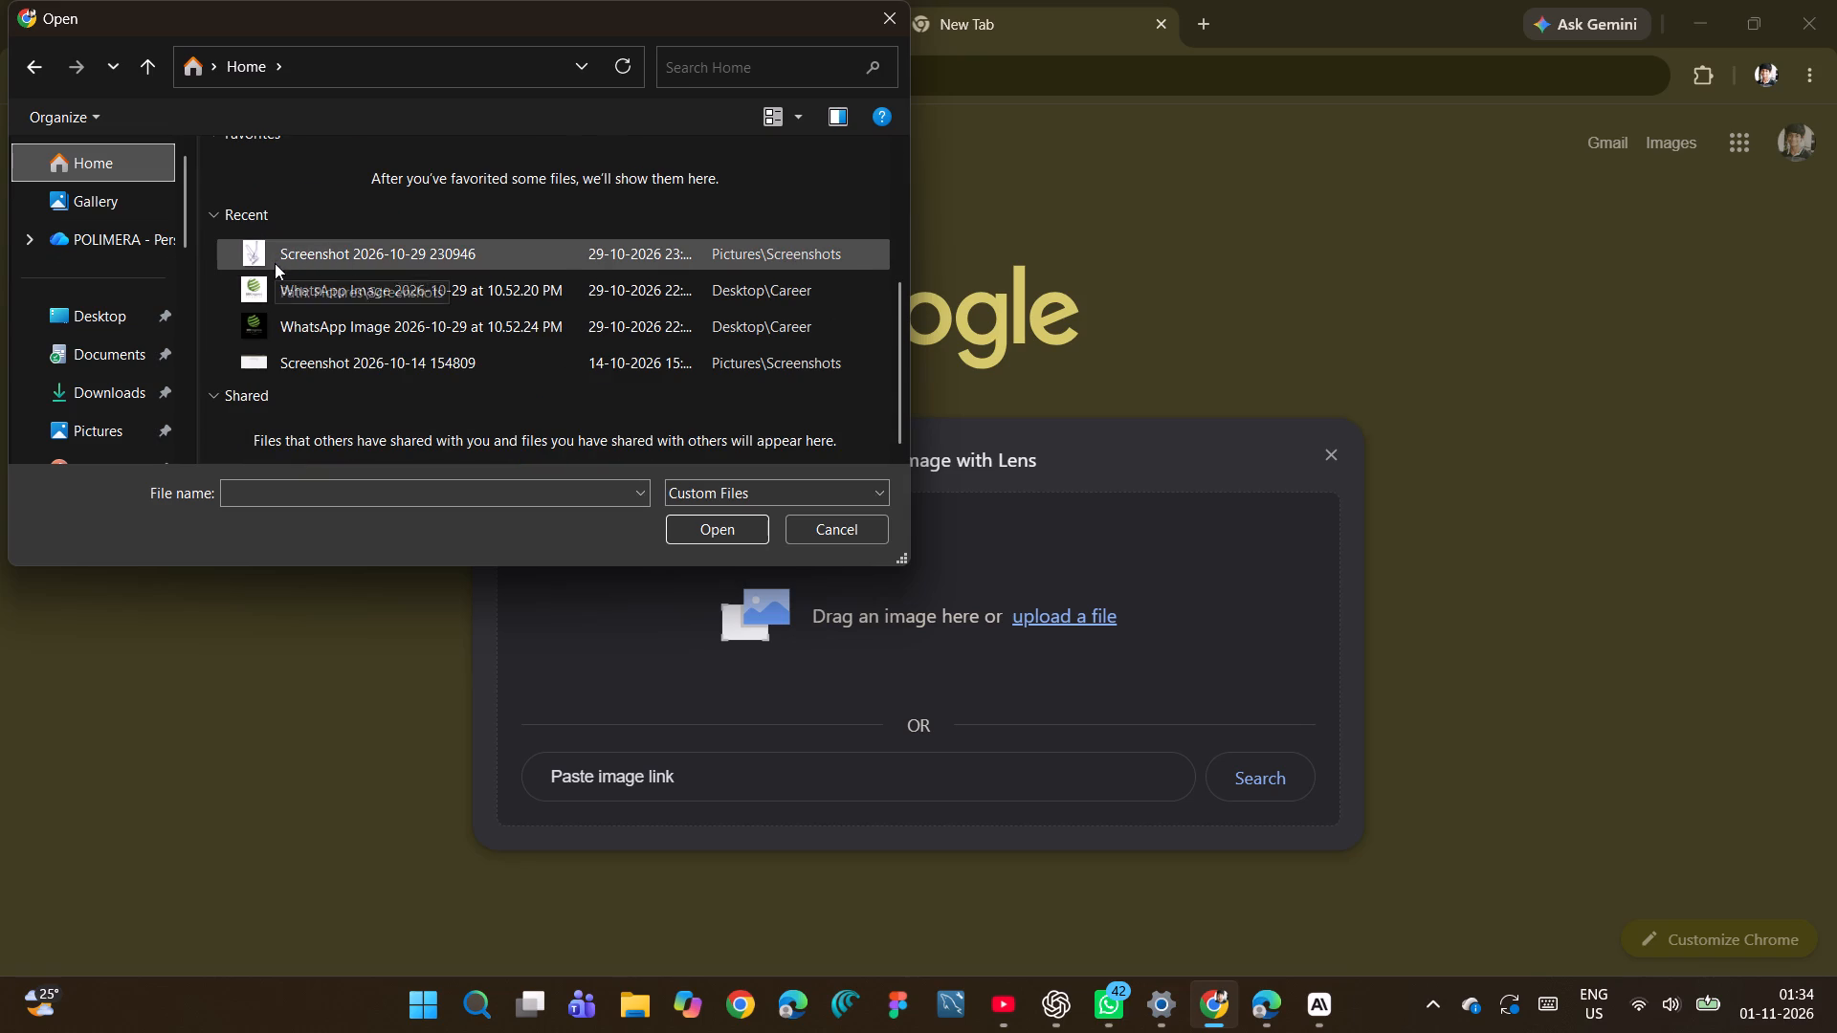
{"action": "scroll", "coordinate": [279, 272], "scroll_direction": "down", "scroll_amount": 2}
{"action": "scroll", "coordinate": [295, 275], "scroll_direction": "left", "scroll_amount": 1}
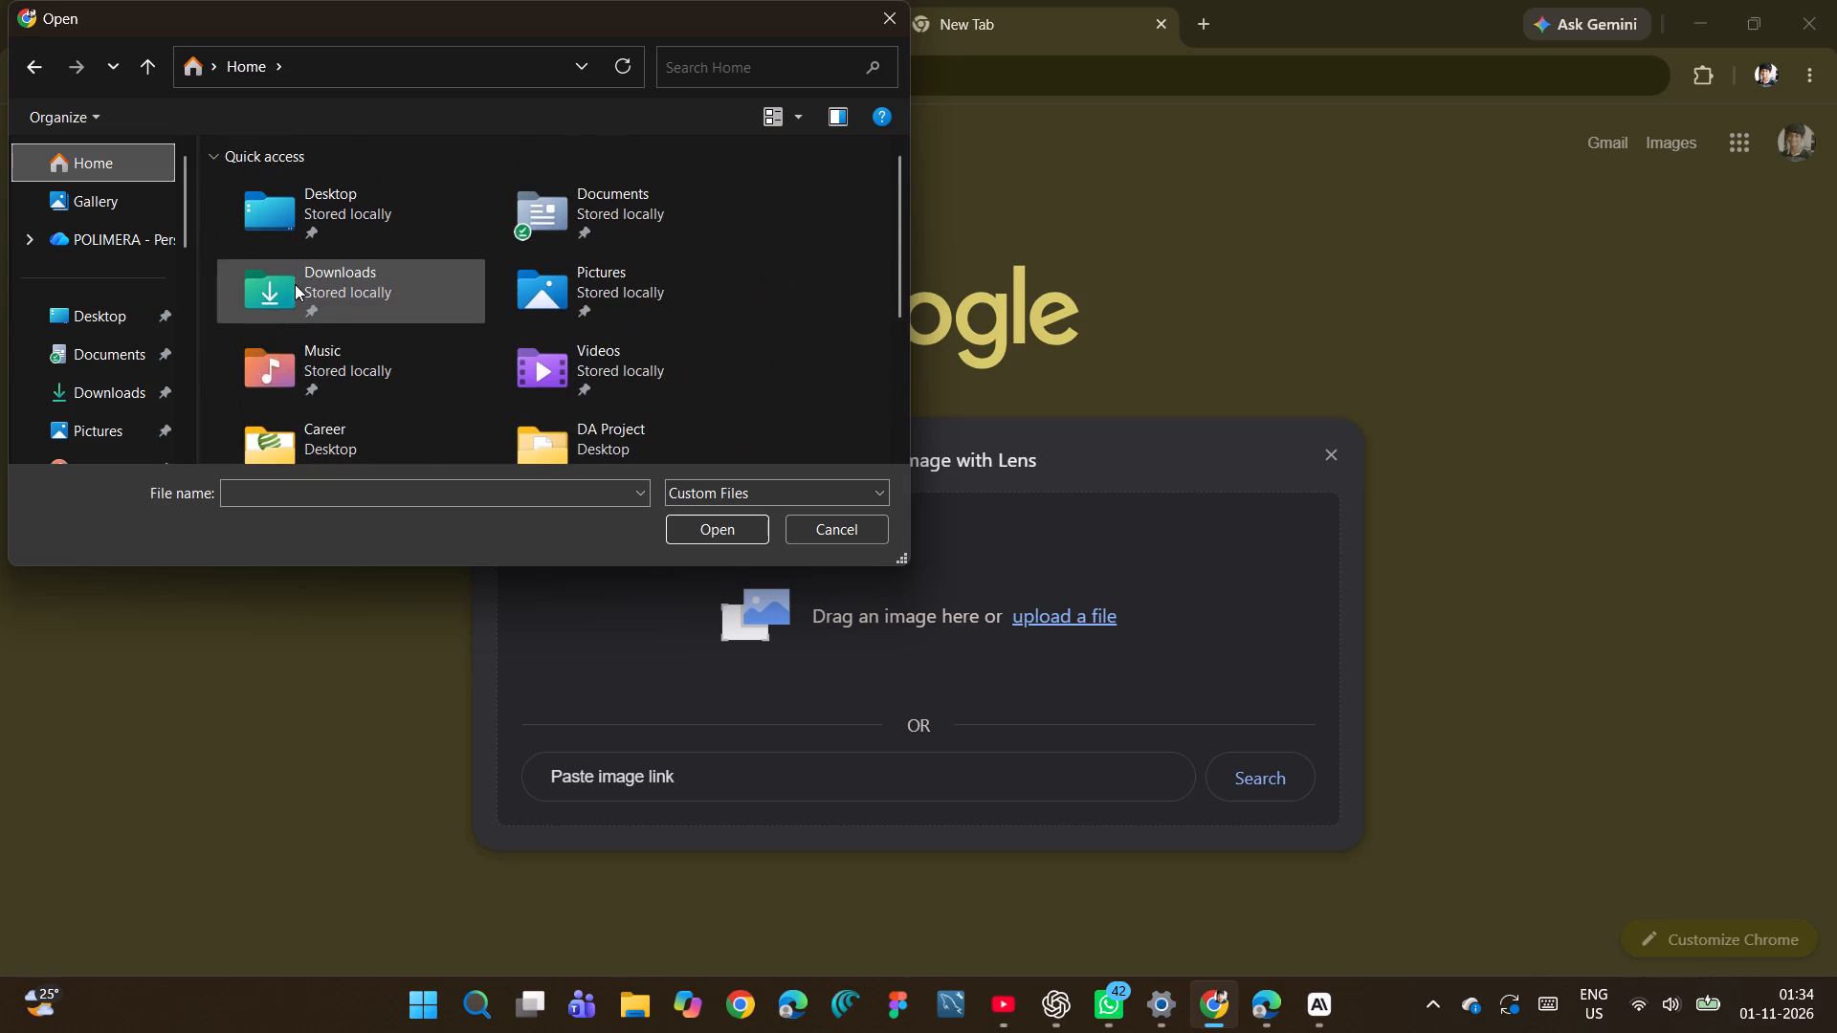
{"action": "scroll", "coordinate": [295, 284], "scroll_direction": "left", "scroll_amount": 2}
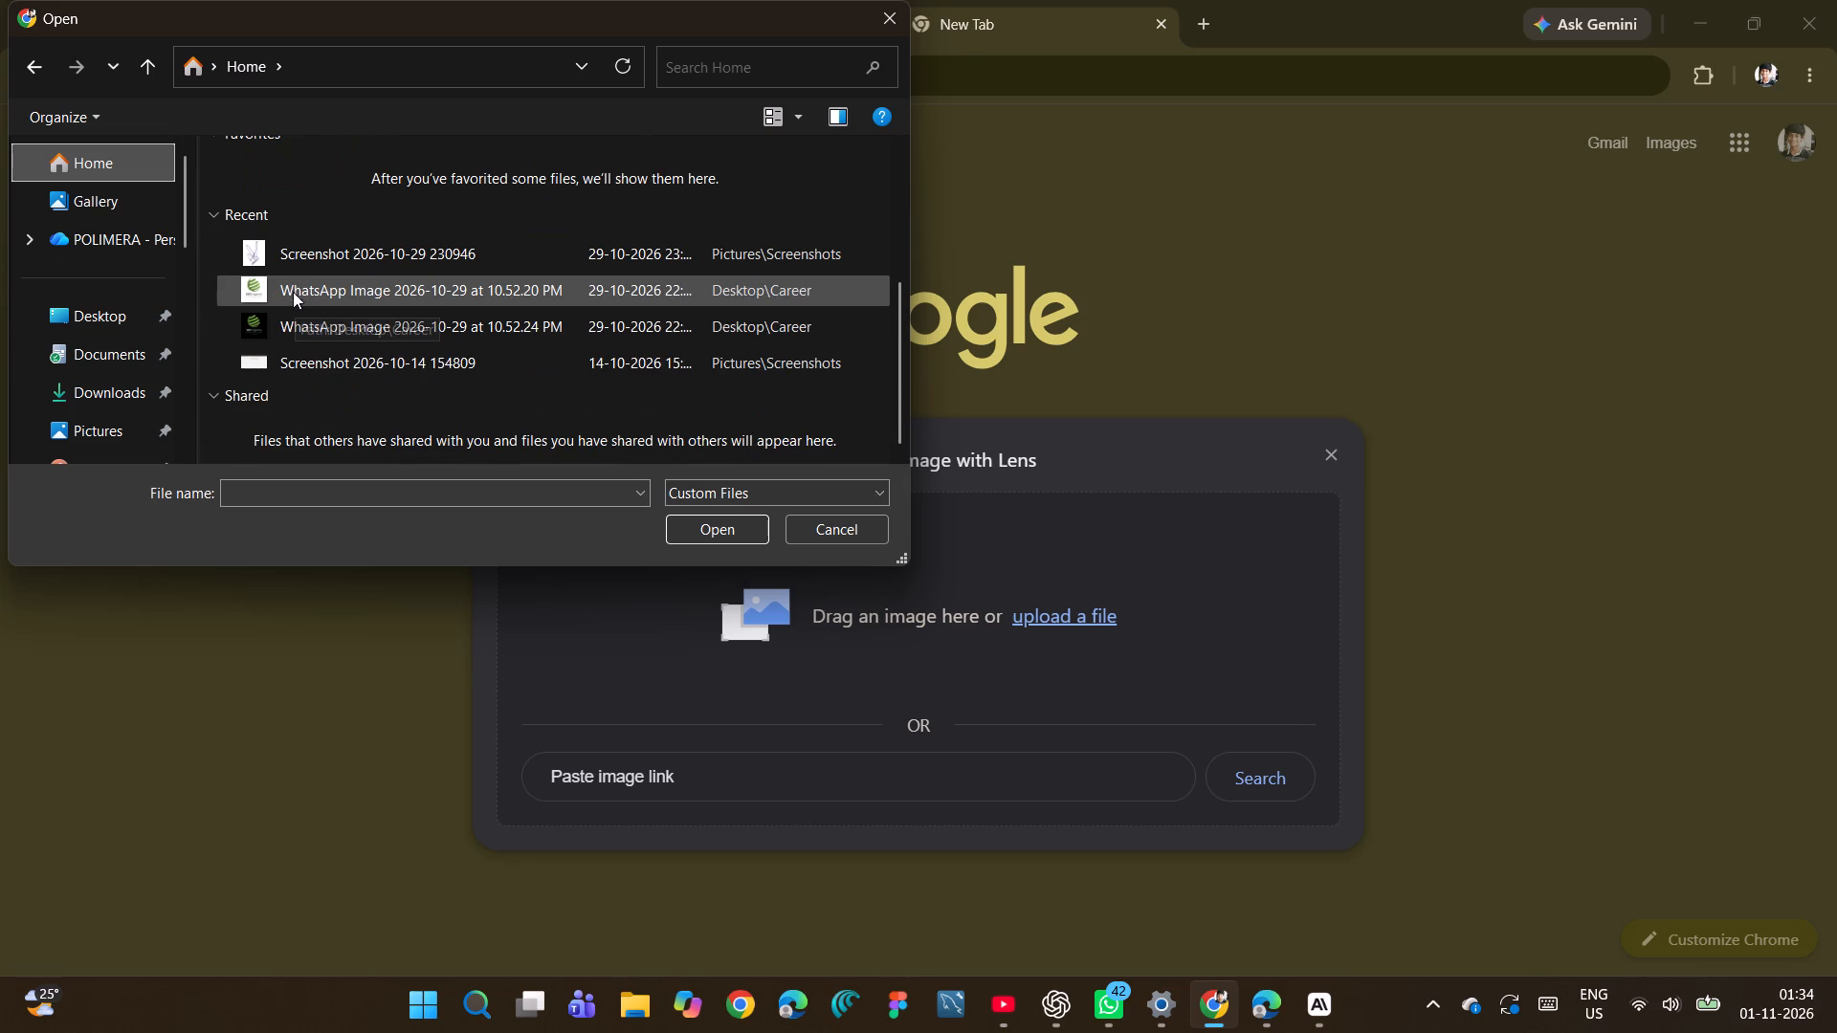
{"action": "scroll", "coordinate": [293, 292], "scroll_direction": "left", "scroll_amount": 1}
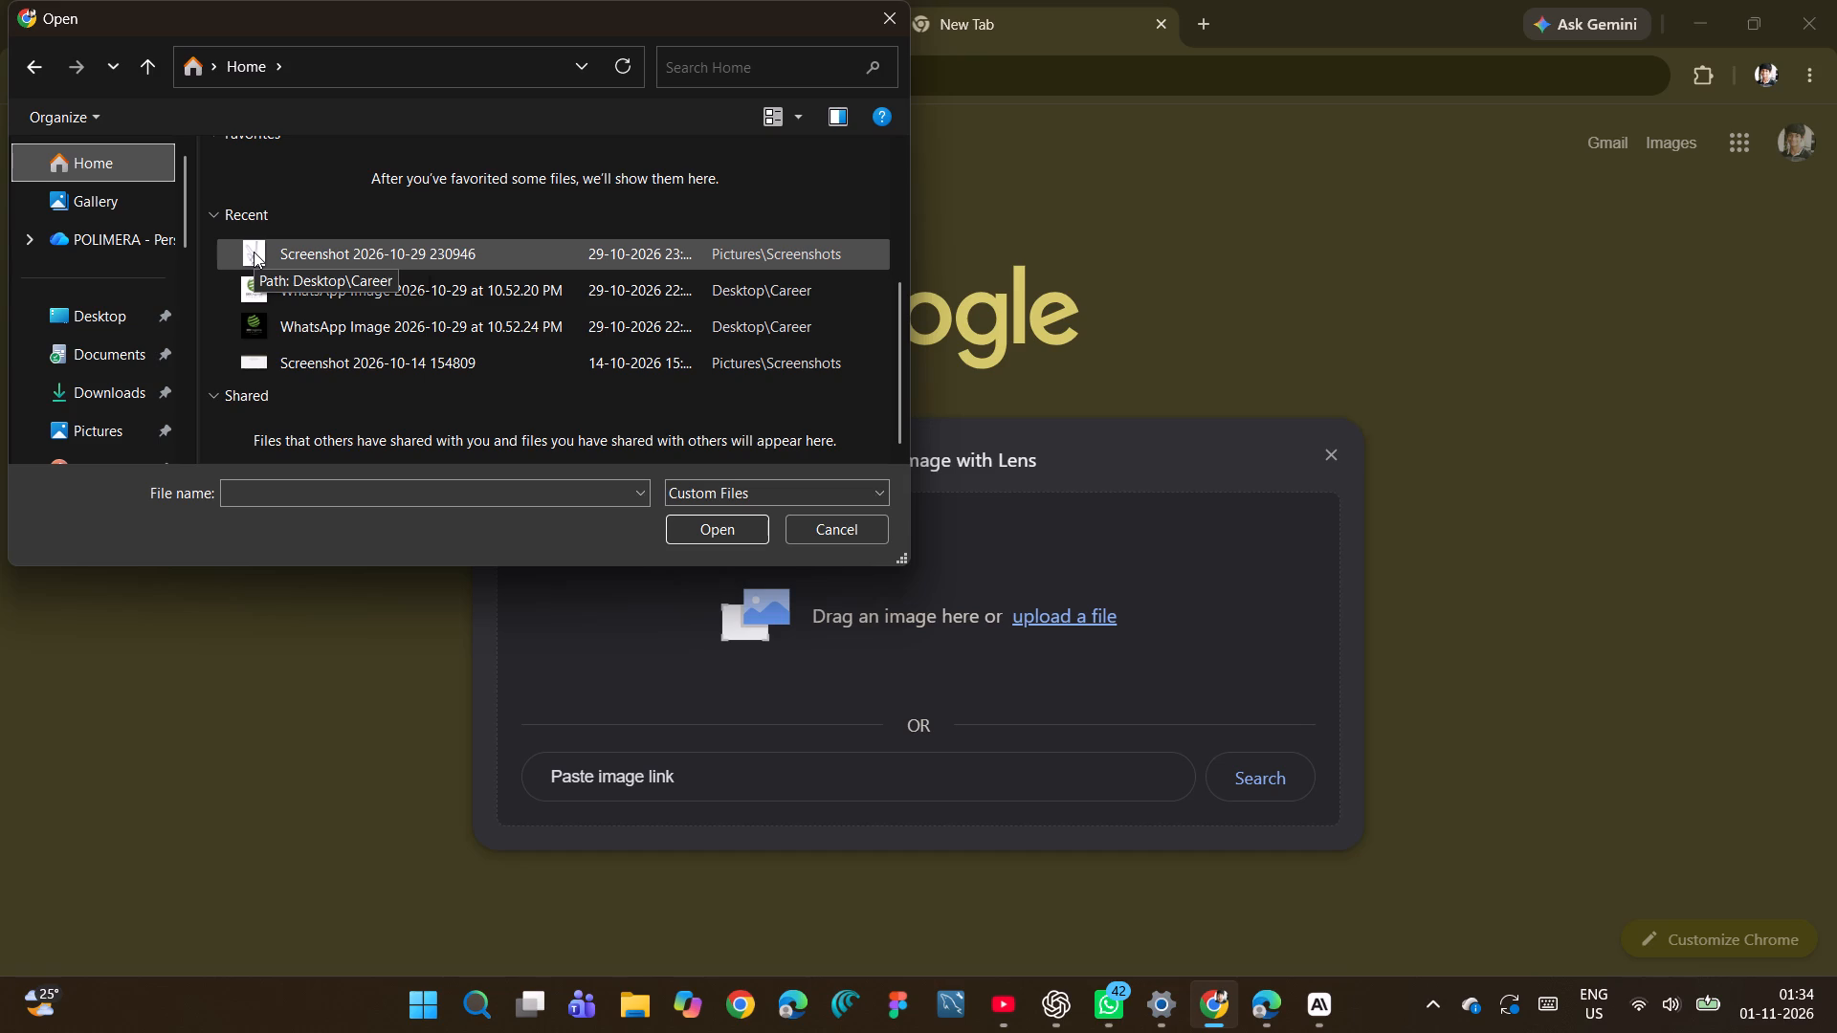
{"action": "left_click_drag", "start_coordinate": [254, 252], "coordinate": [391, 312]}
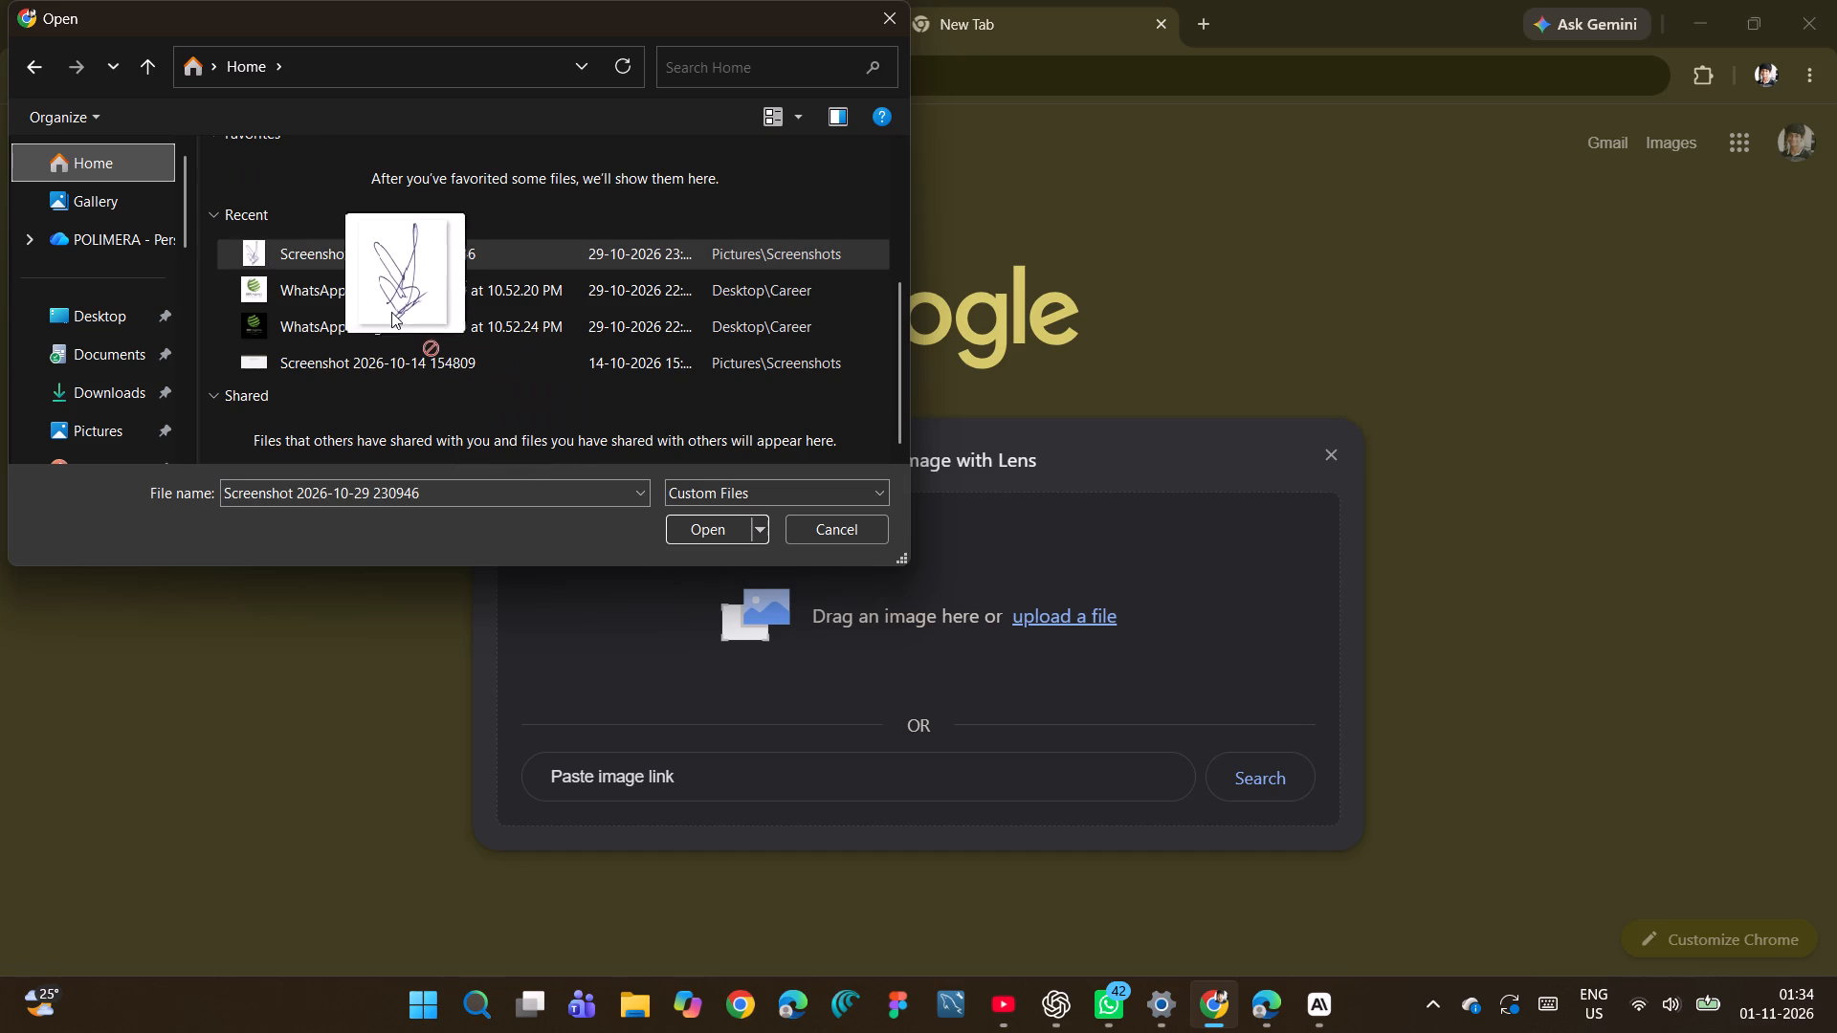
{"action": "left_click_drag", "start_coordinate": [391, 312], "coordinate": [337, 294]}
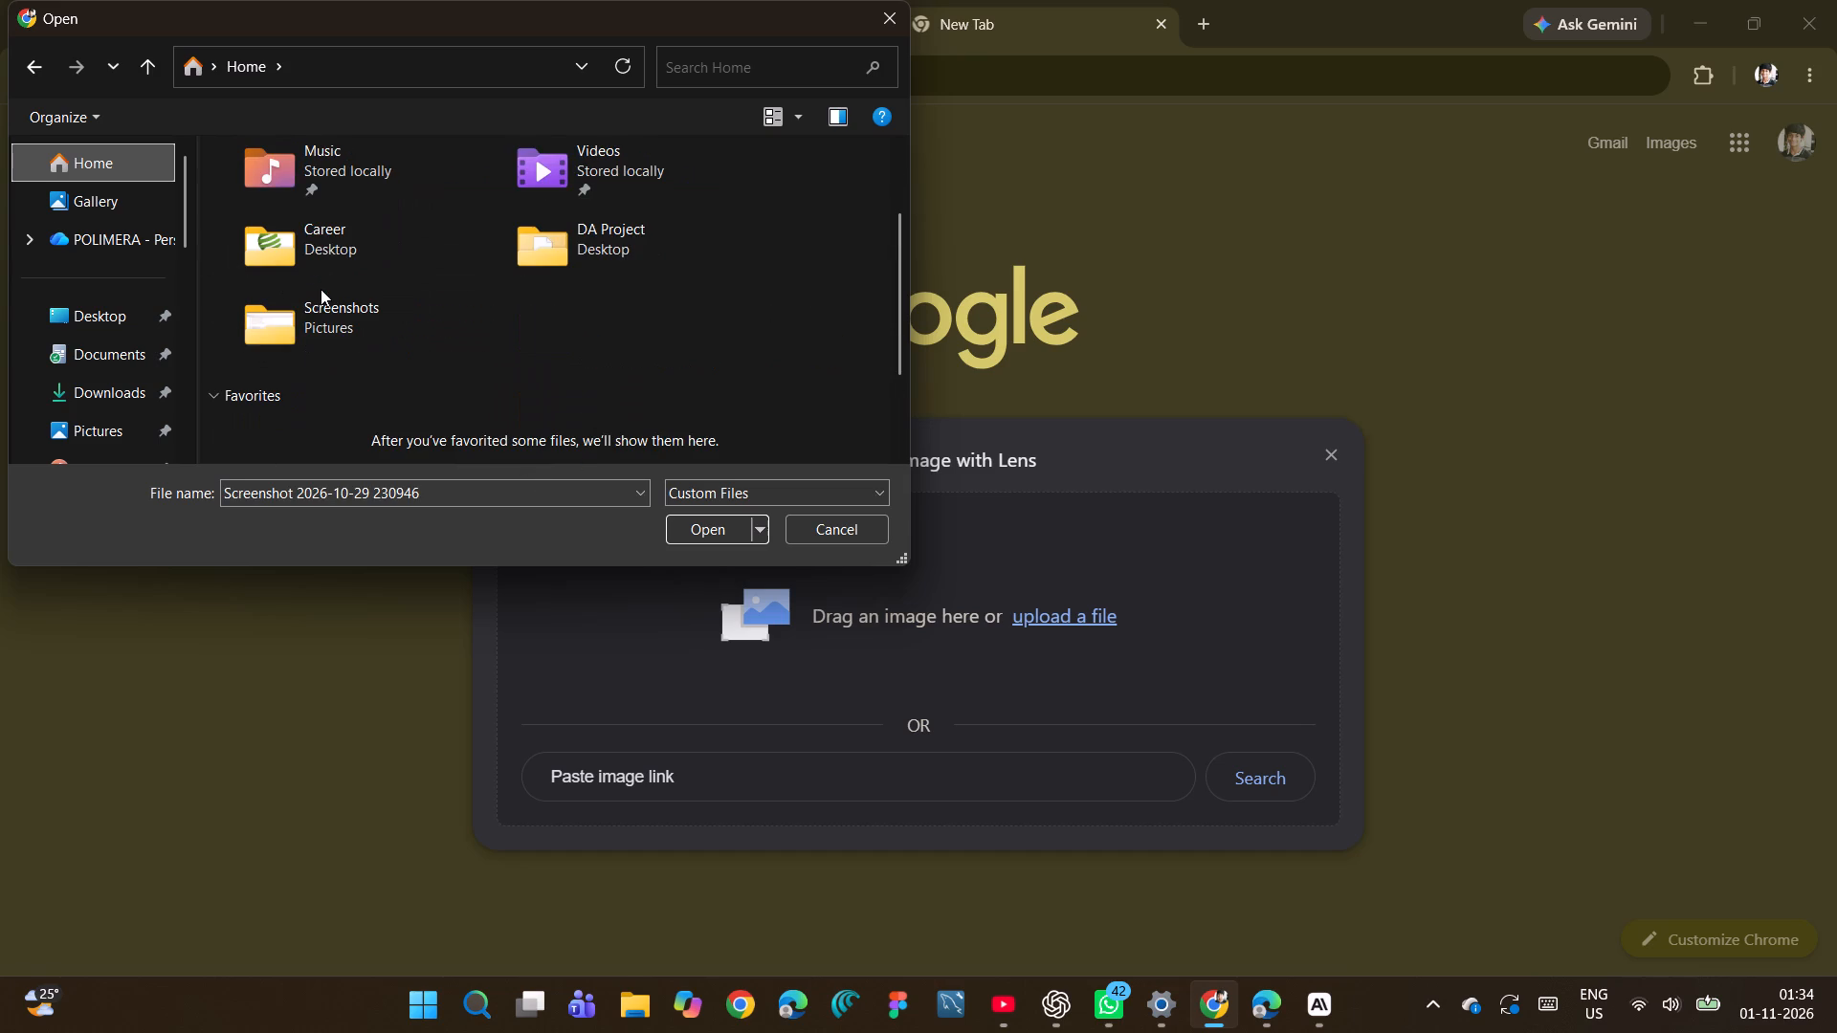
{"action": "scroll", "coordinate": [293, 242], "scroll_direction": "up", "scroll_amount": 1}
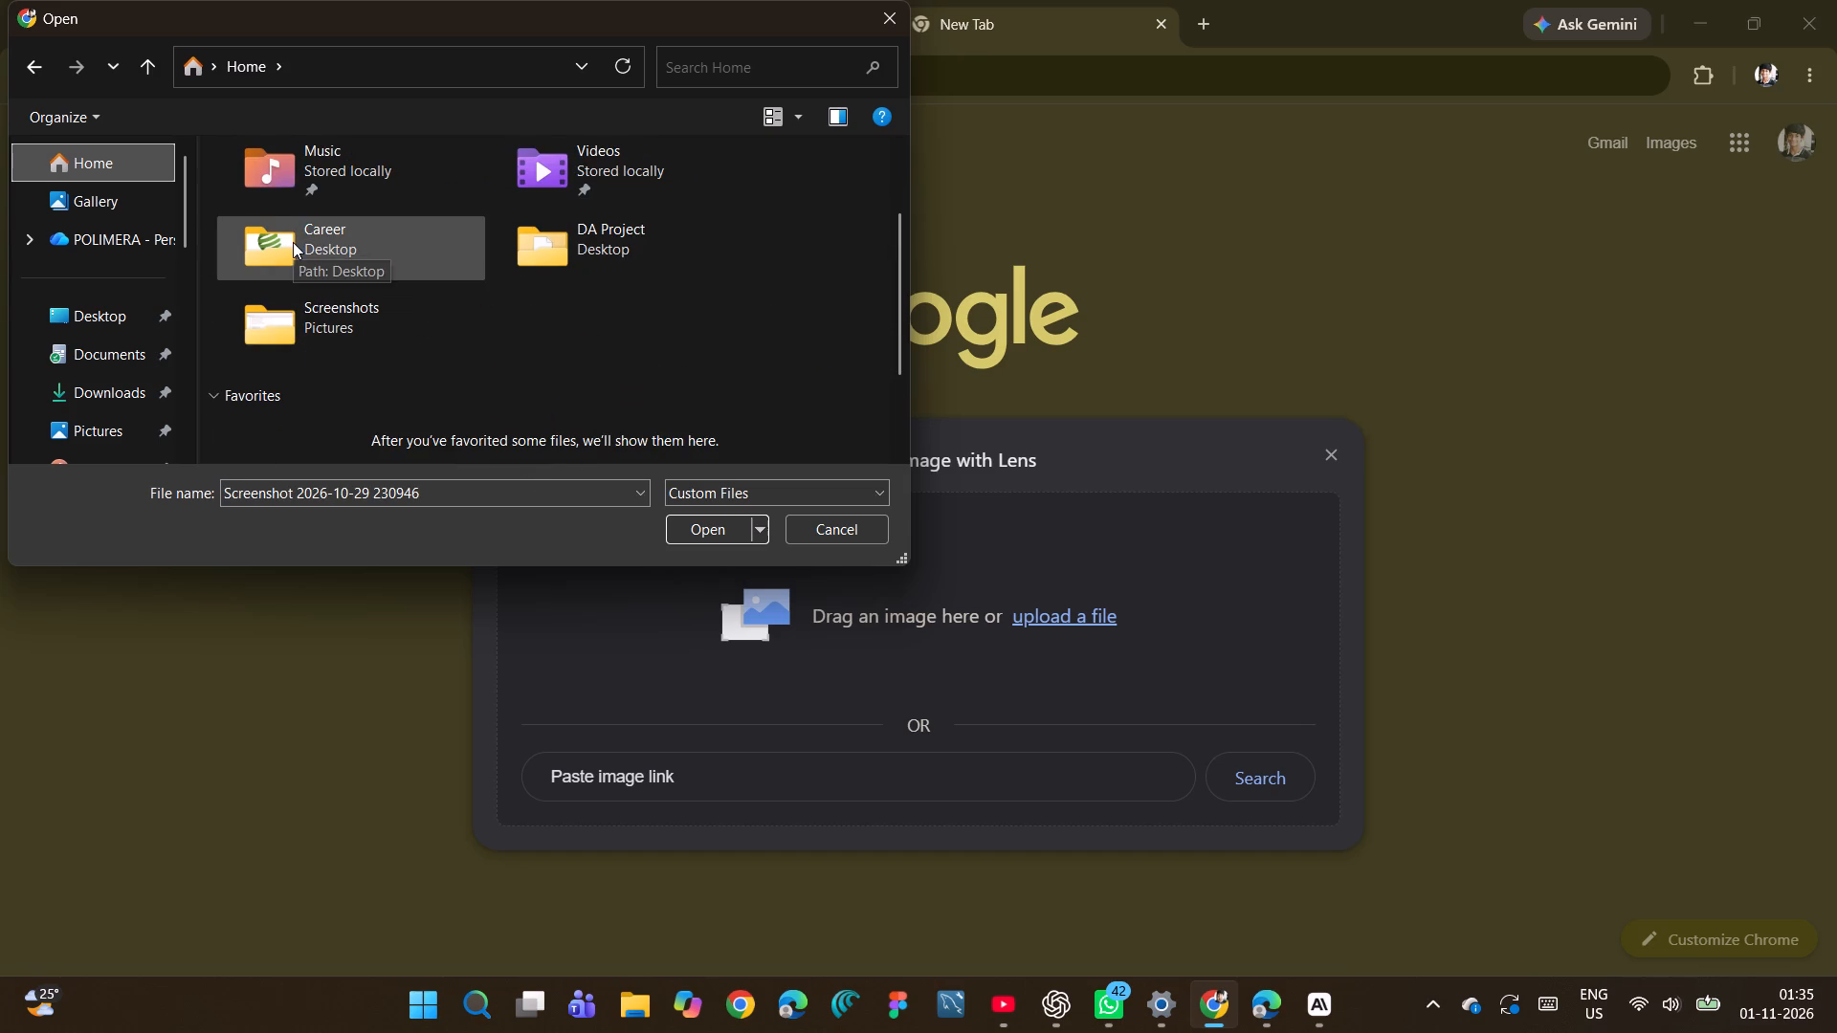
{"action": "scroll", "coordinate": [293, 242], "scroll_direction": "up", "scroll_amount": 1}
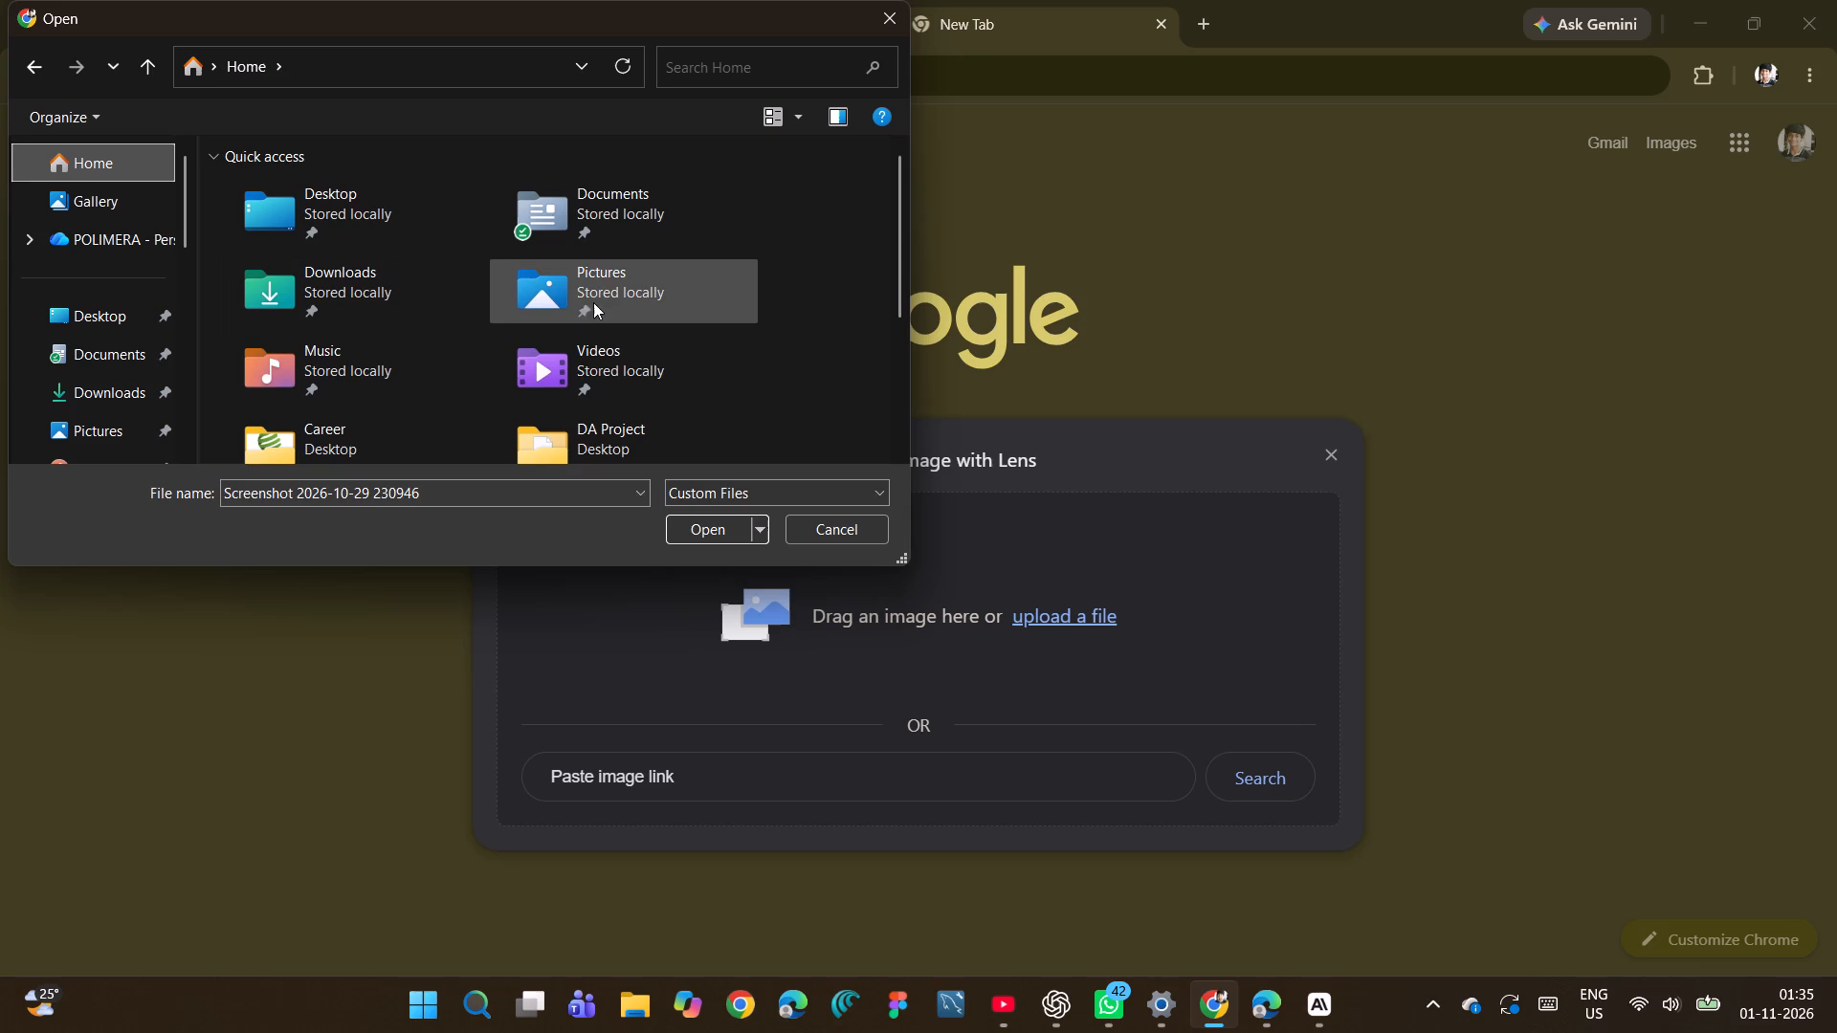
{"action": "double_click", "coordinate": [562, 289]}
{"action": "double_click", "coordinate": [255, 219]}
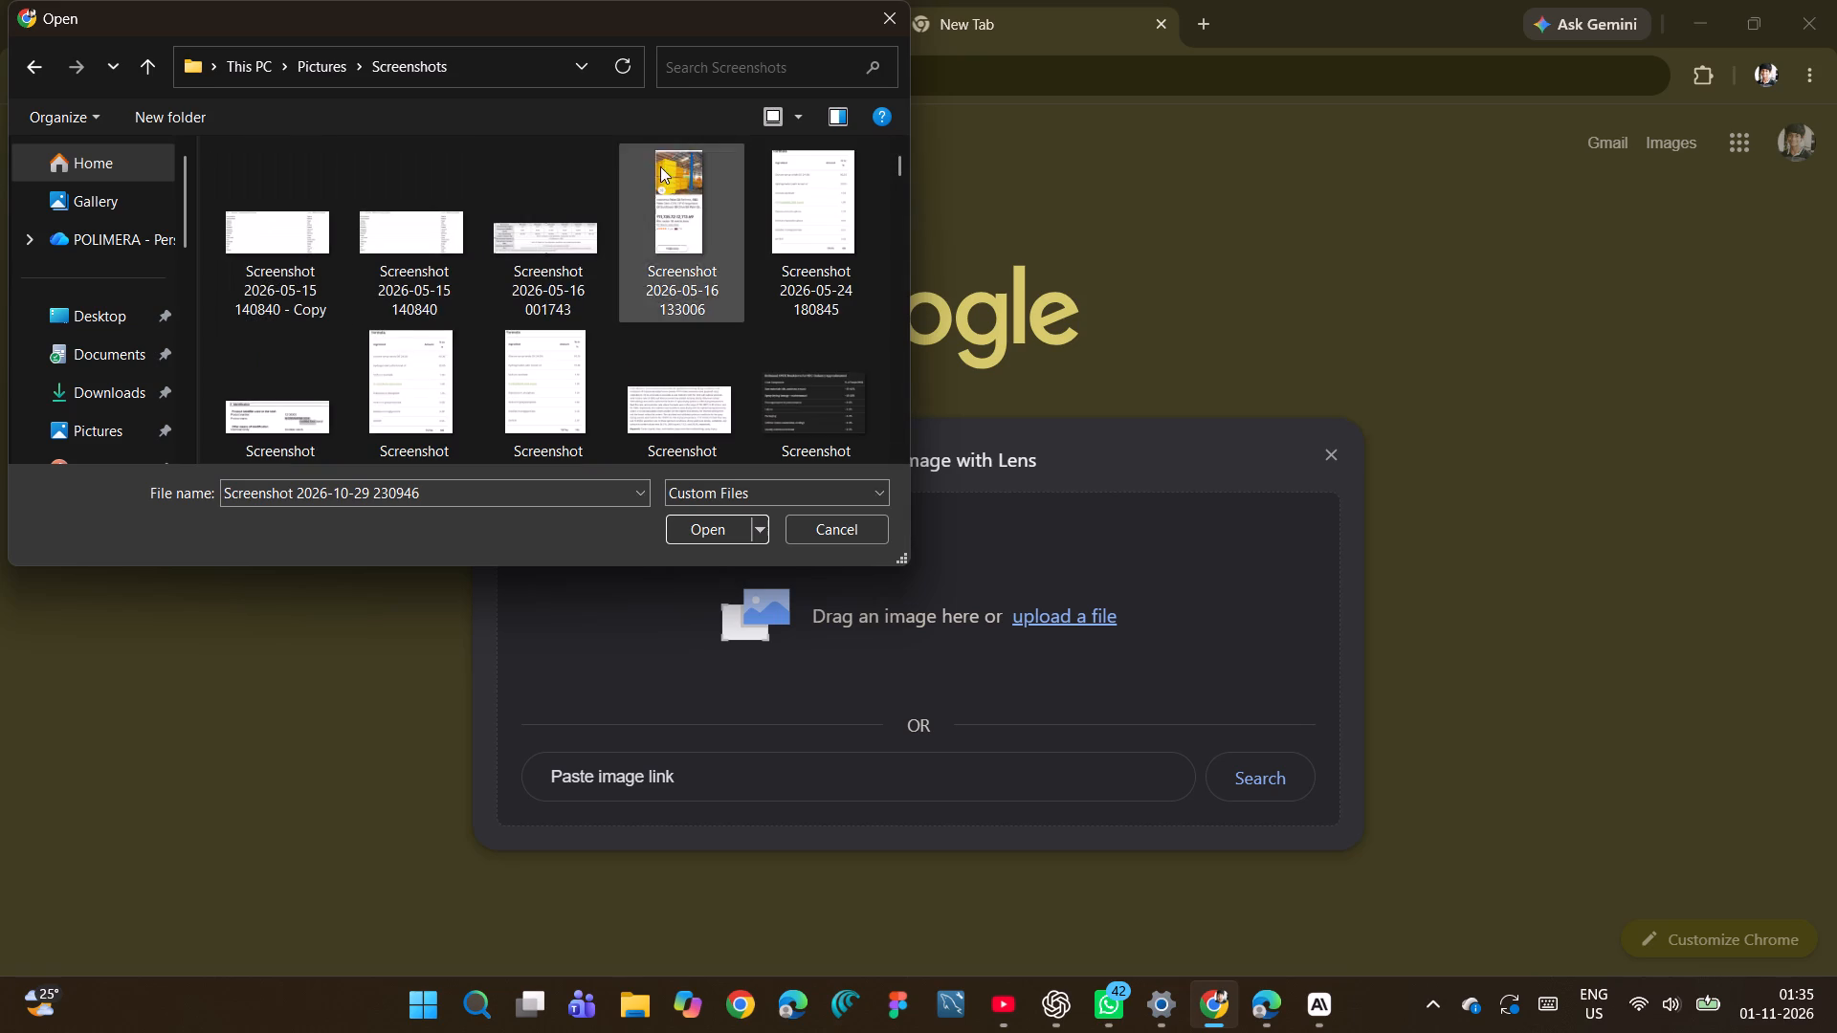
{"action": "left_click_drag", "start_coordinate": [899, 160], "coordinate": [895, 522]}
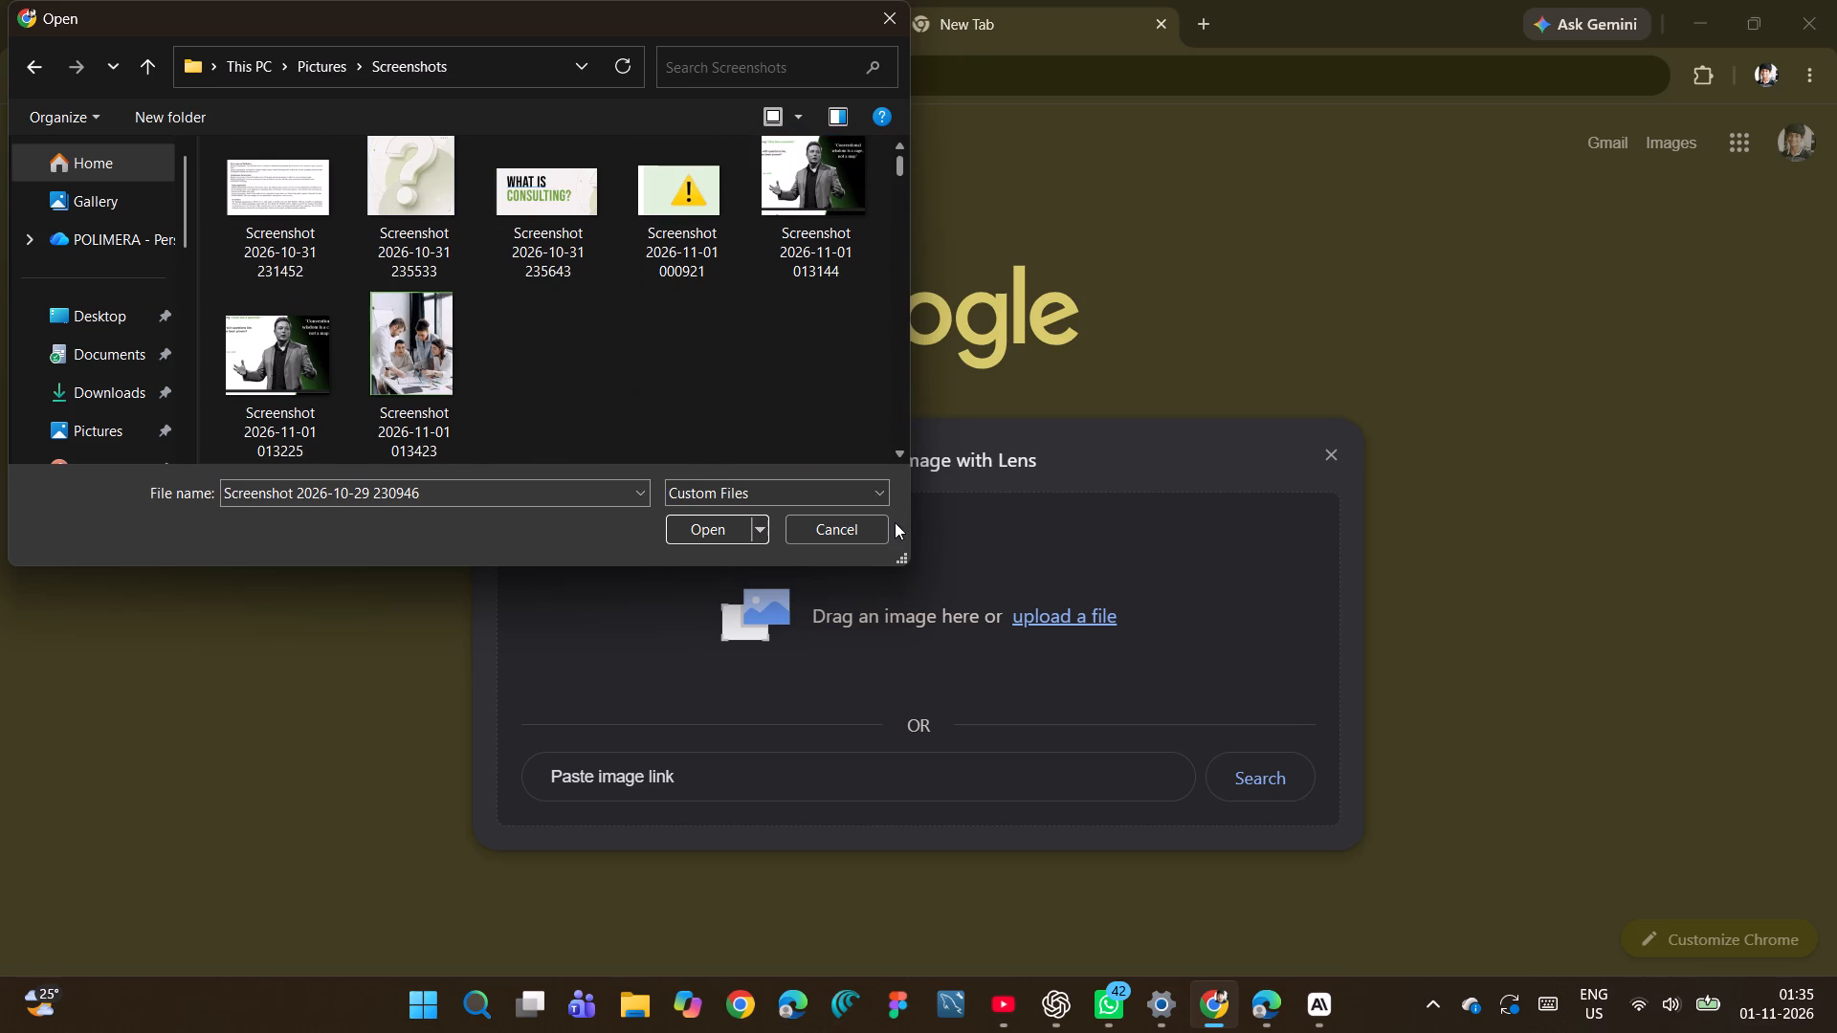
{"action": "left_click_drag", "start_coordinate": [895, 522], "coordinate": [885, 561]}
{"action": "left_click_drag", "start_coordinate": [894, 165], "coordinate": [893, 458]}
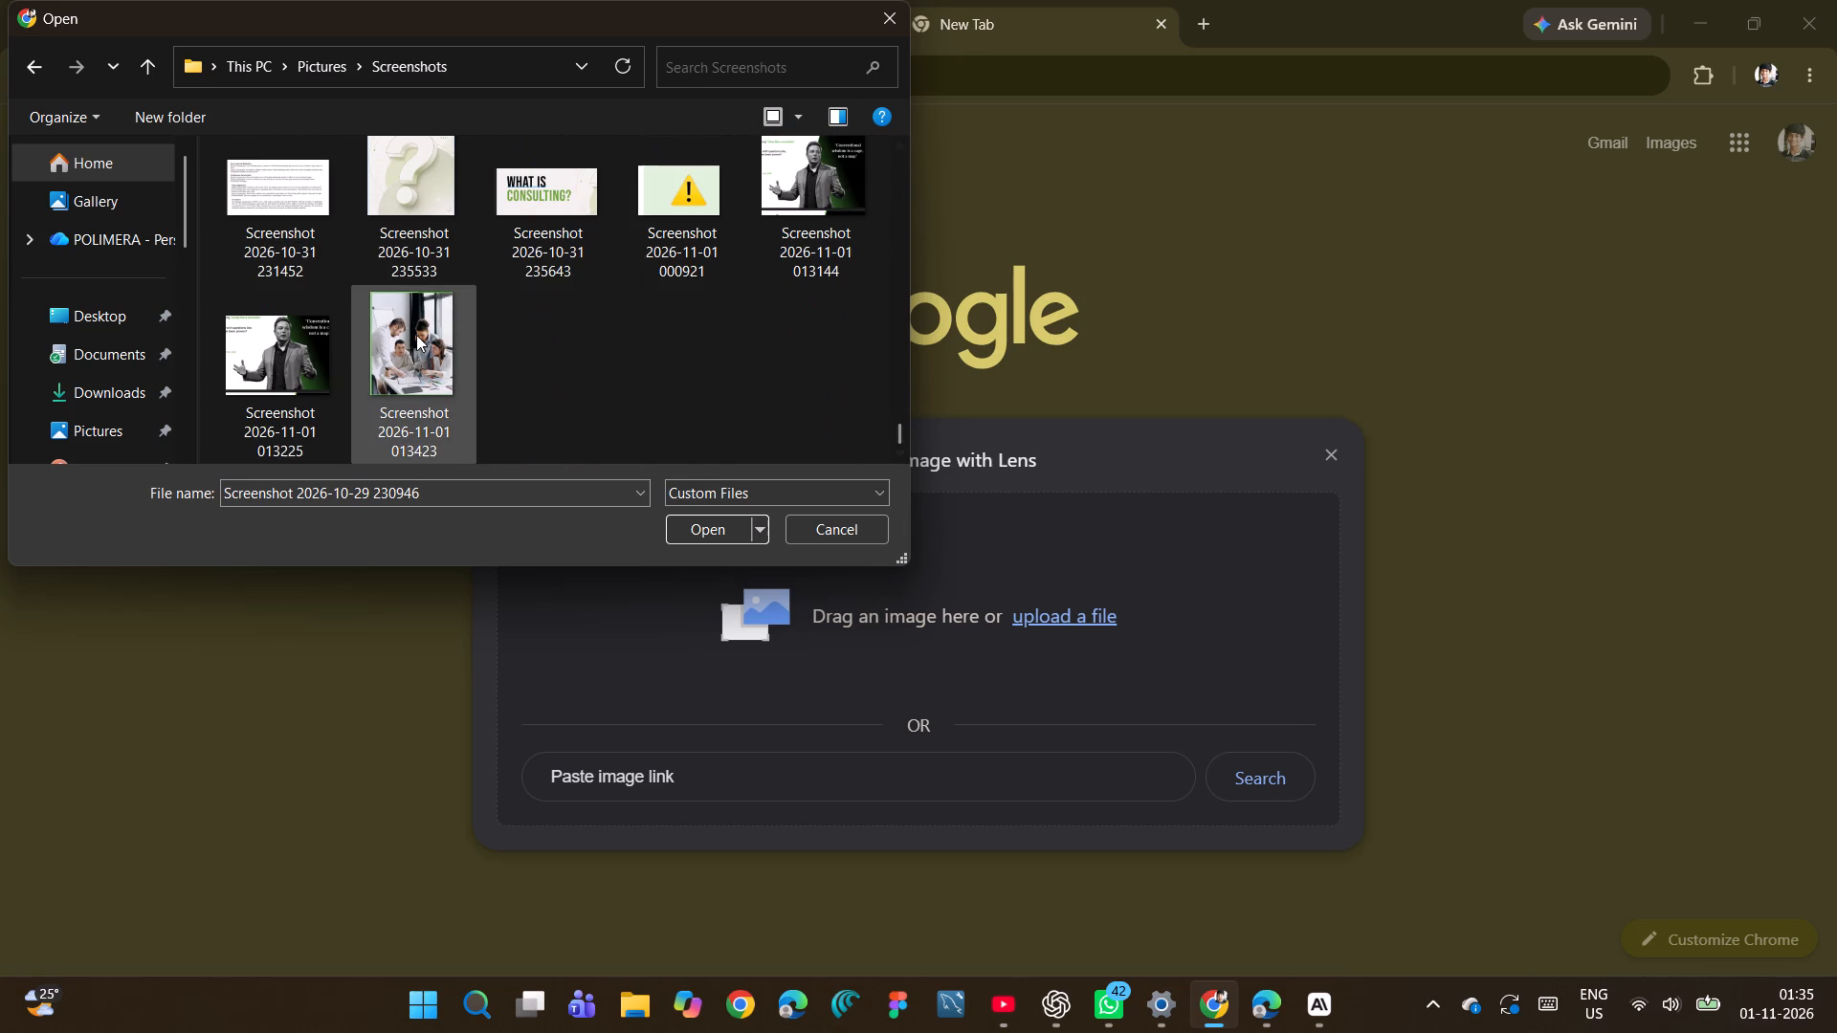
{"action": "left_click_drag", "start_coordinate": [405, 339], "coordinate": [839, 635]}
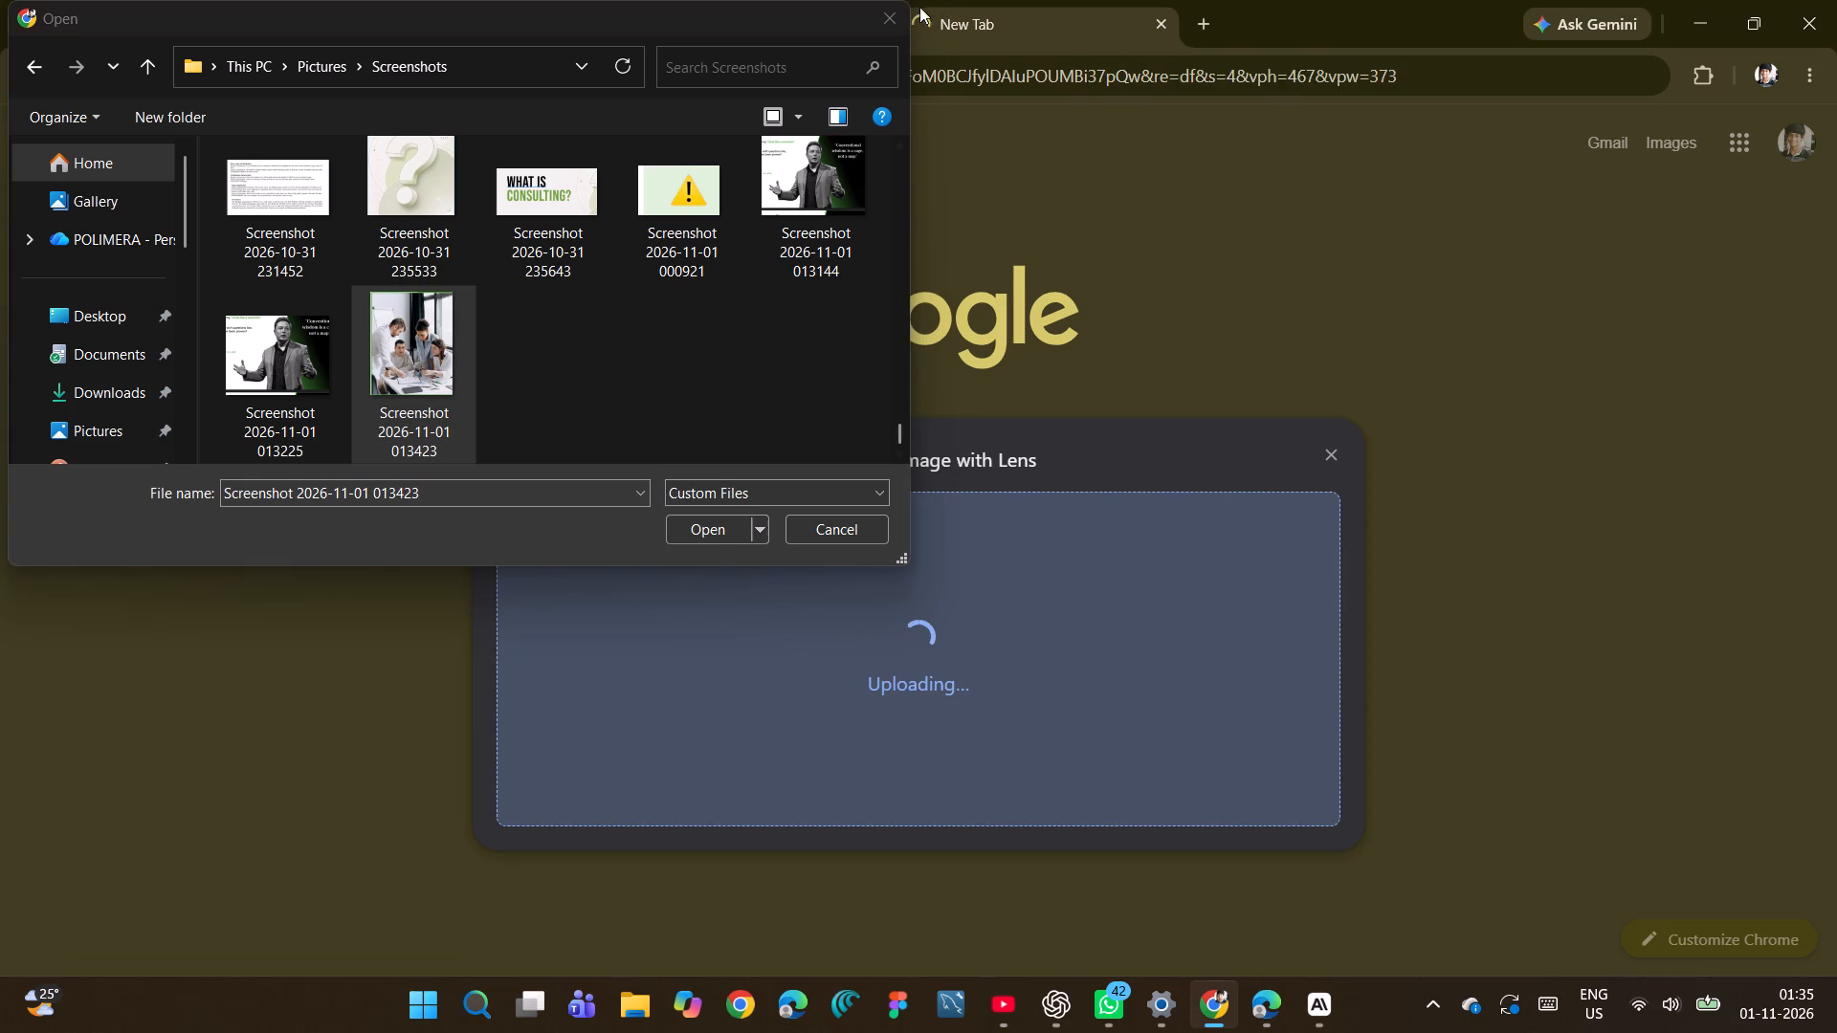
{"action": "left_click", "coordinate": [892, 14]}
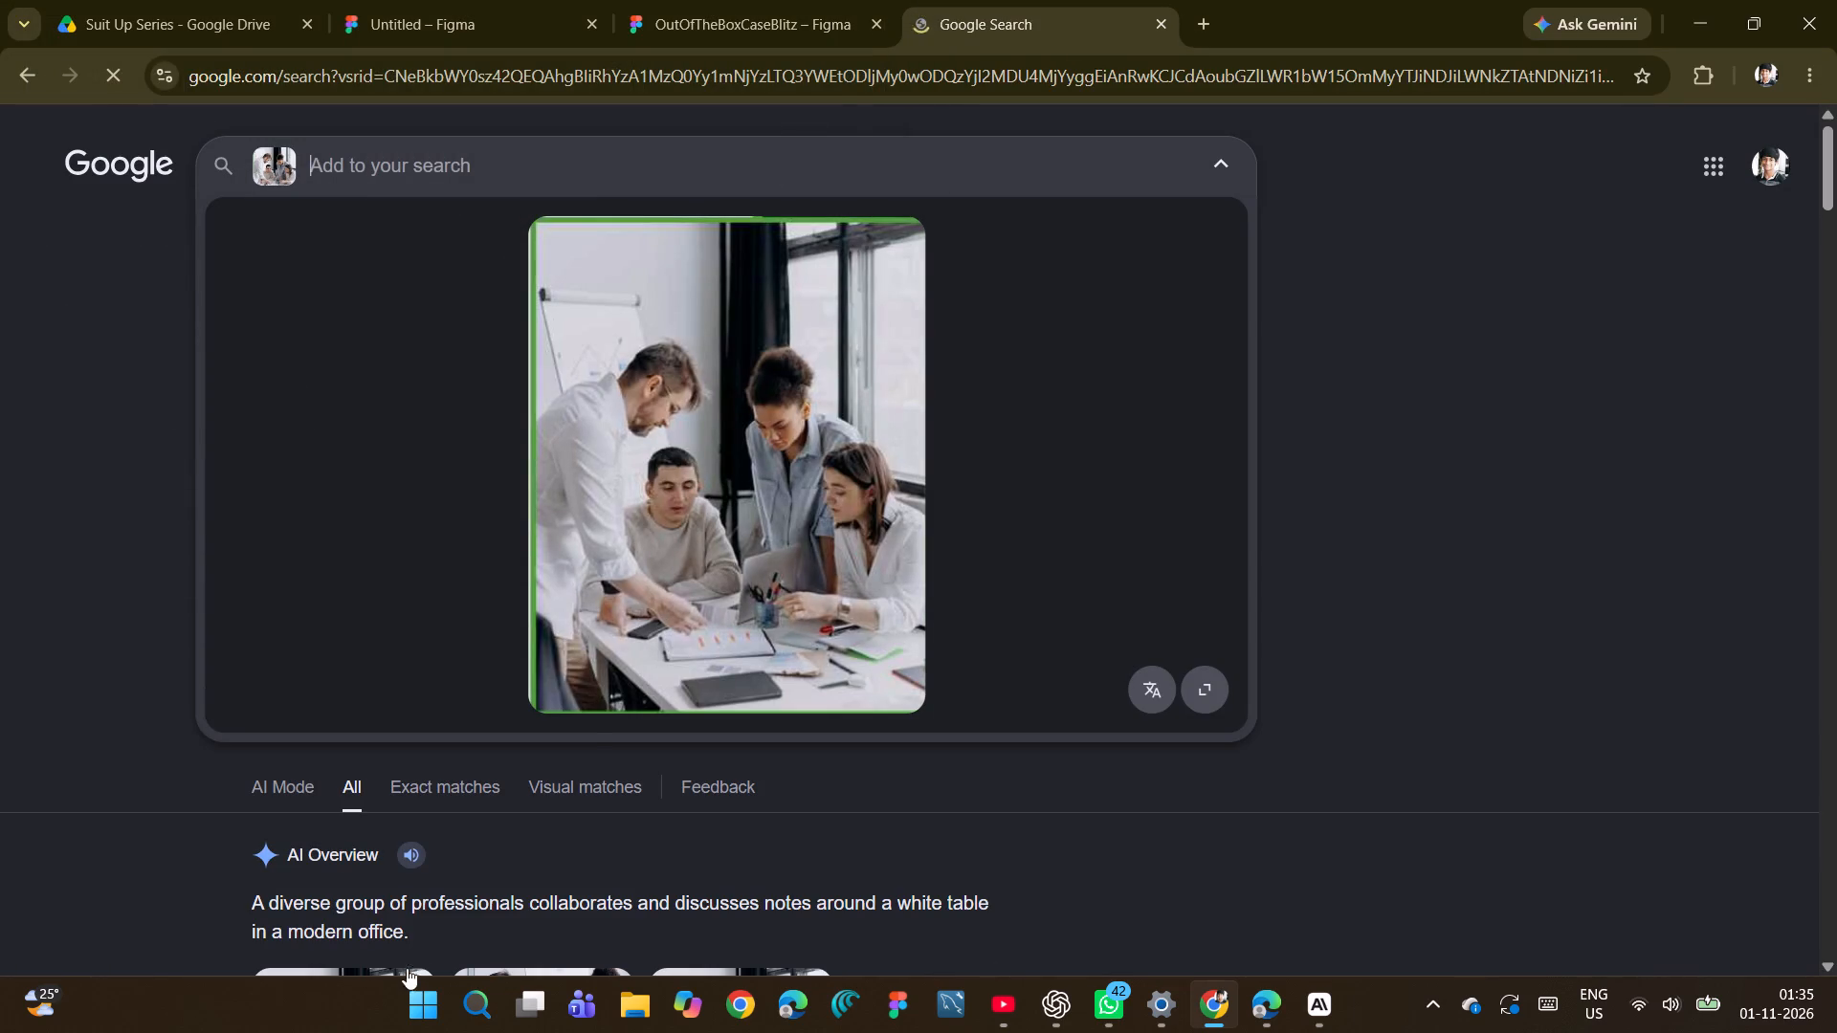
Copy the first Pexels image of the office team discussion from the image search results.
{"action": "scroll", "coordinate": [457, 791], "scroll_direction": "down", "scroll_amount": 1}
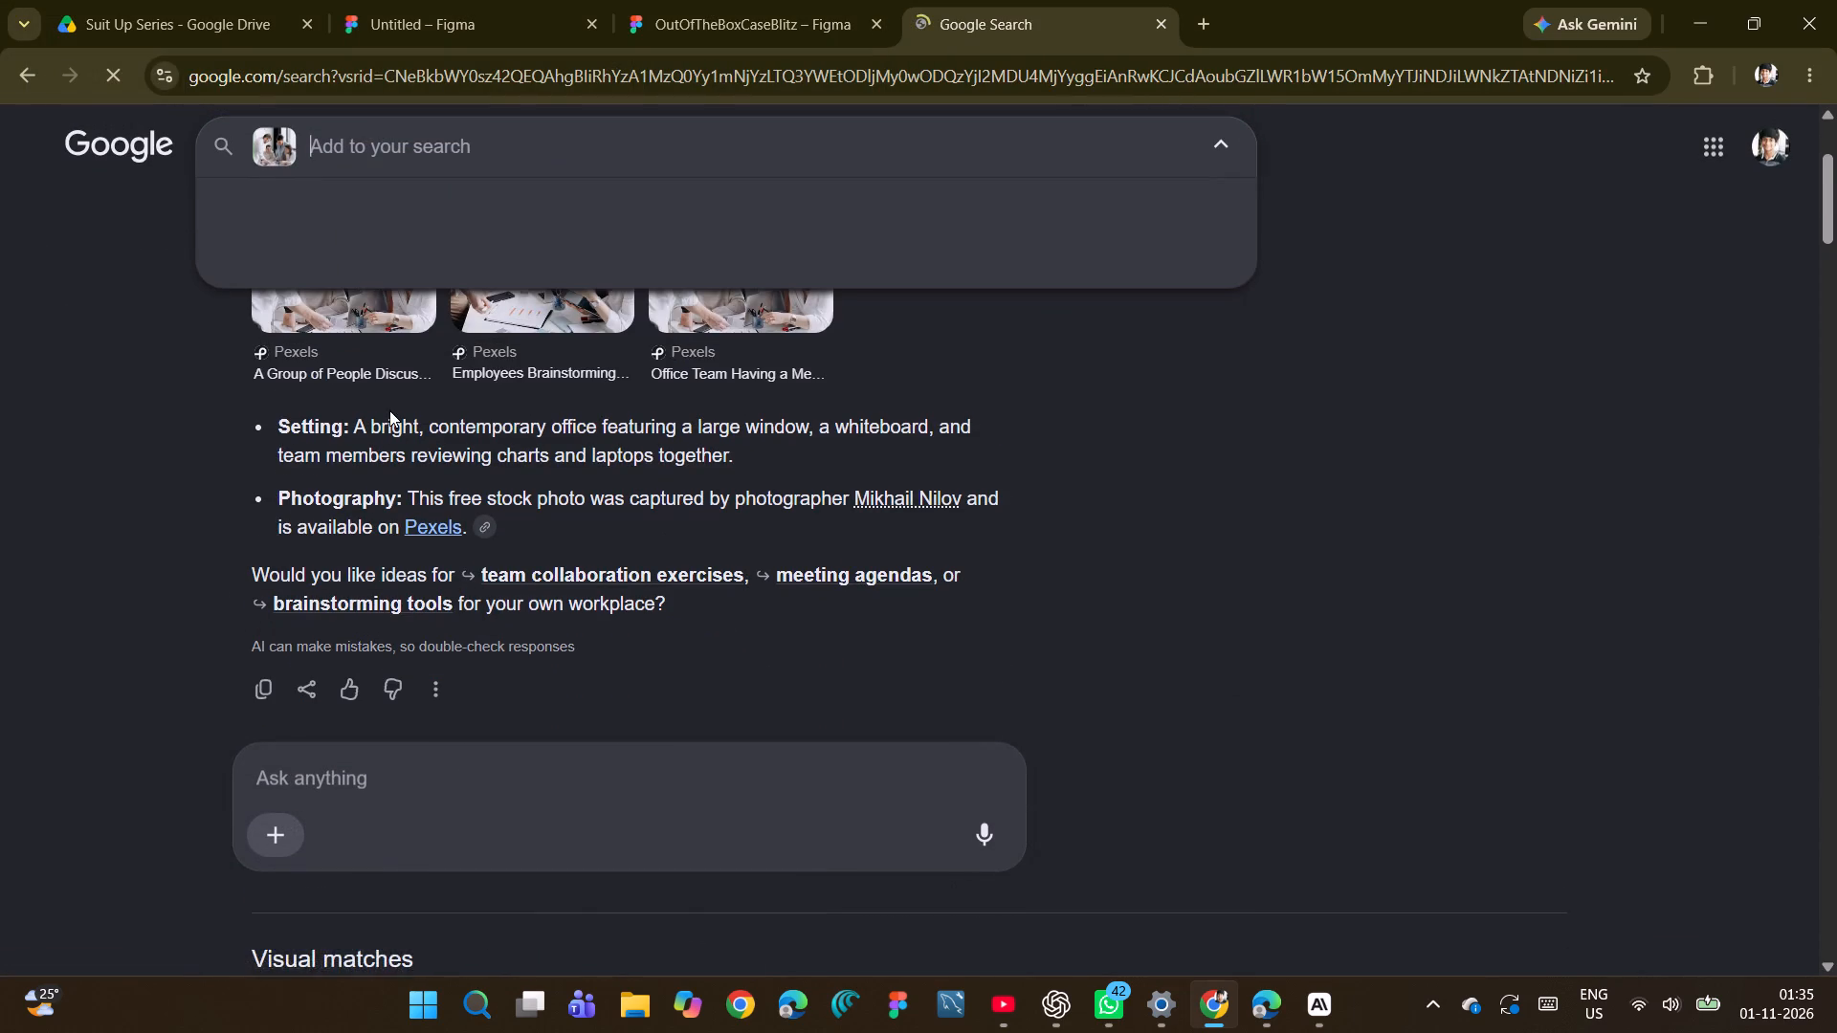
{"action": "scroll", "coordinate": [389, 410], "scroll_direction": "down", "scroll_amount": 1}
{"action": "scroll", "coordinate": [381, 413], "scroll_direction": "up", "scroll_amount": 1}
{"action": "right_click", "coordinate": [325, 261]}
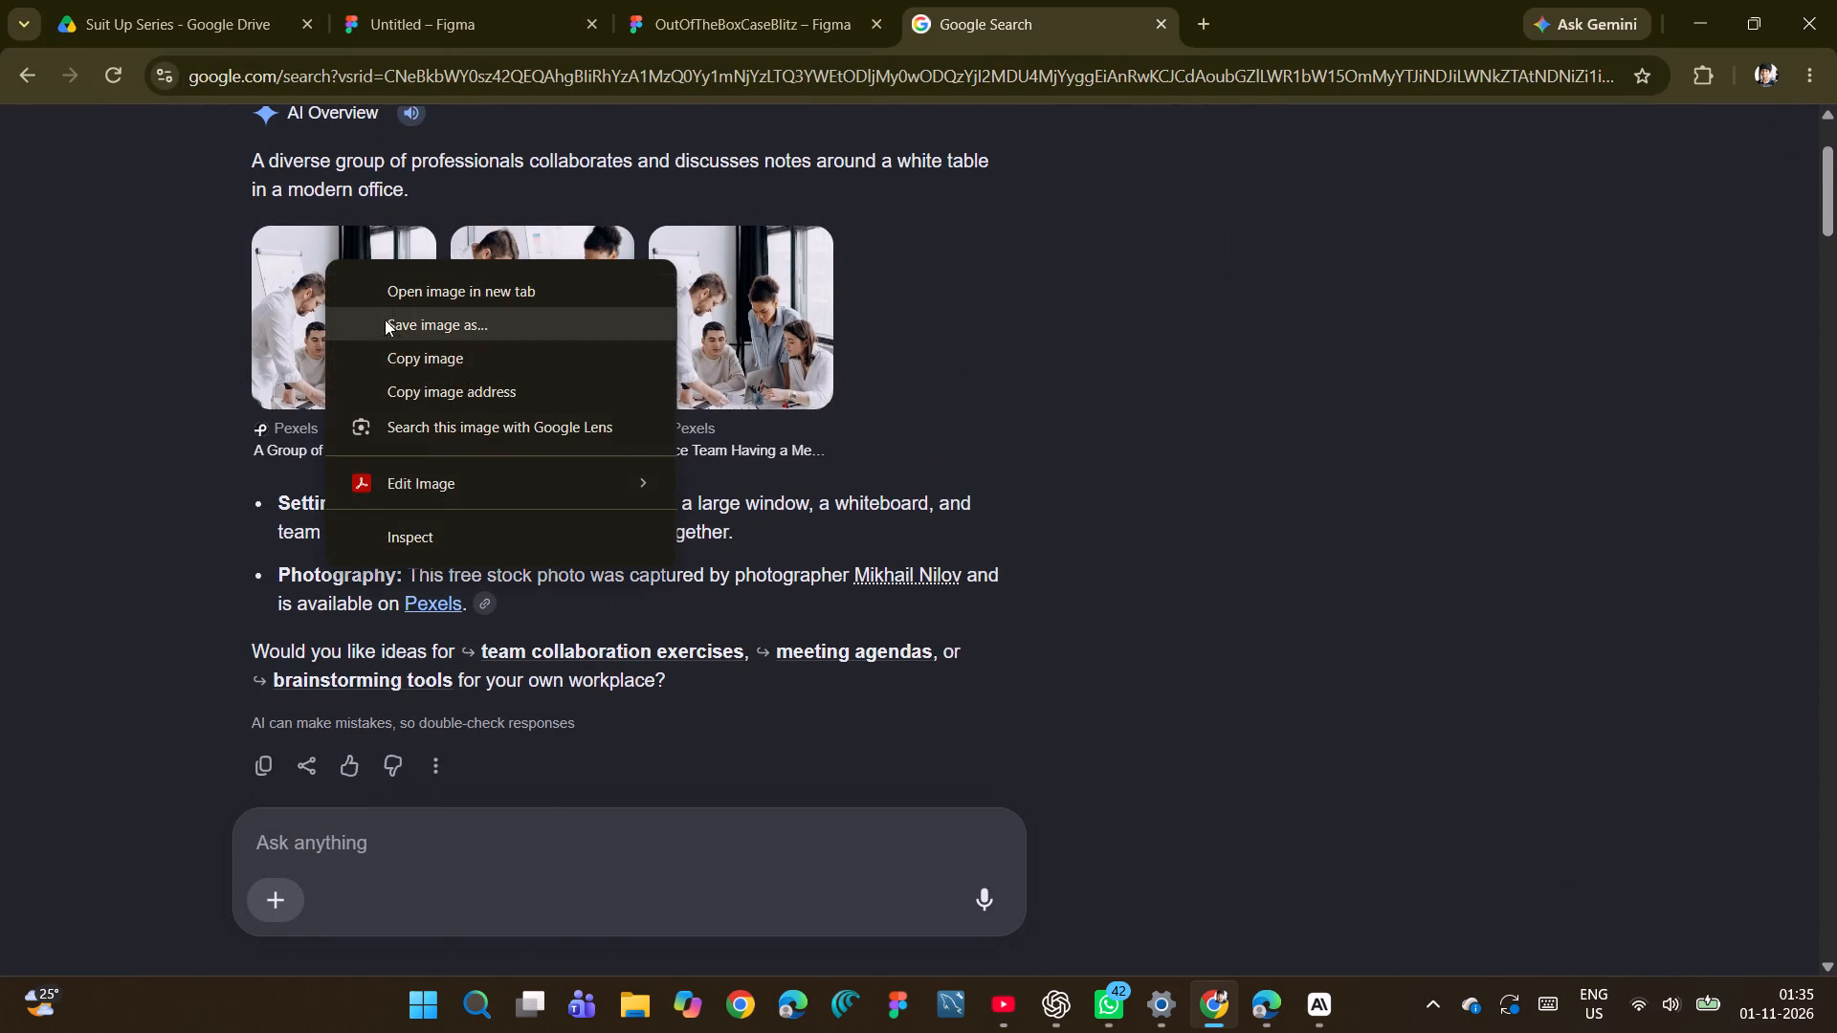
{"action": "left_click", "coordinate": [421, 362]}
In the Untitled Figma file, move Frame 3's green circles group to X 939, Y 267 and recentre the "Shortlist the hypotheses" text in the lower circle.
{"action": "key", "text": "alt+Tab"}
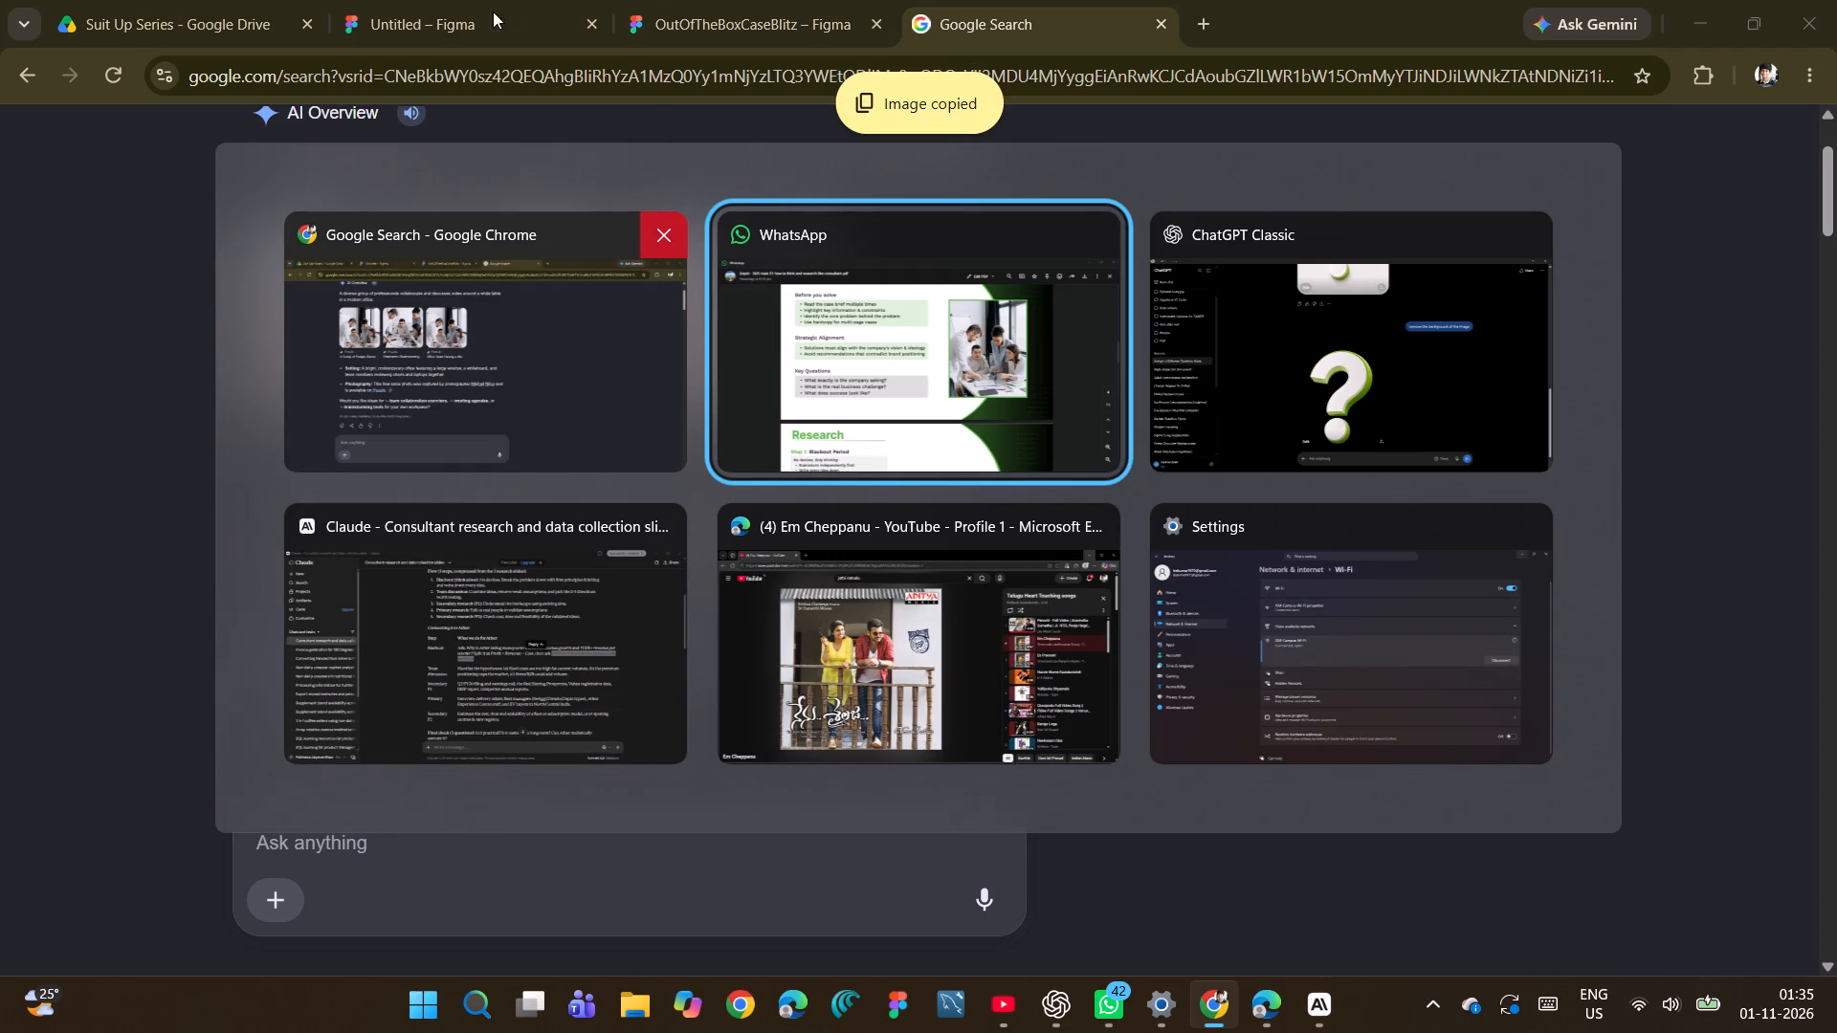
{"action": "left_click", "coordinate": [448, 26], "text": "alt"}
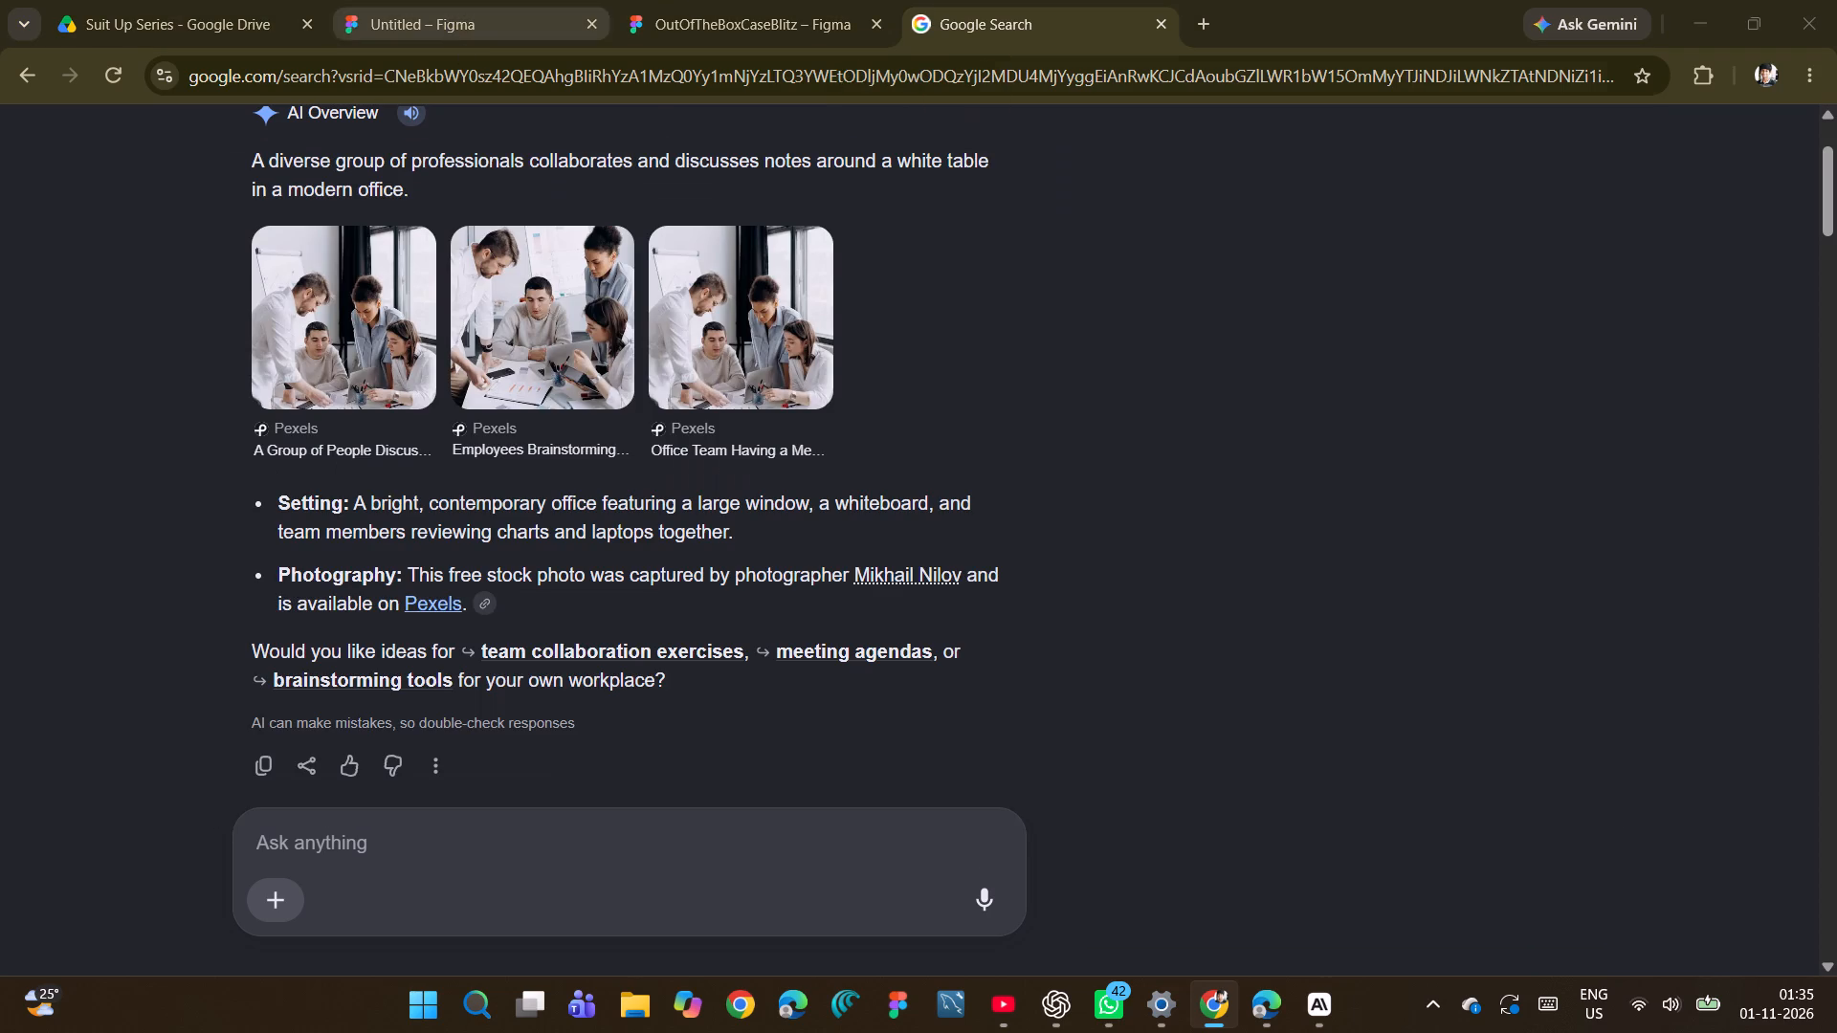
{"action": "left_click", "coordinate": [457, 35]}
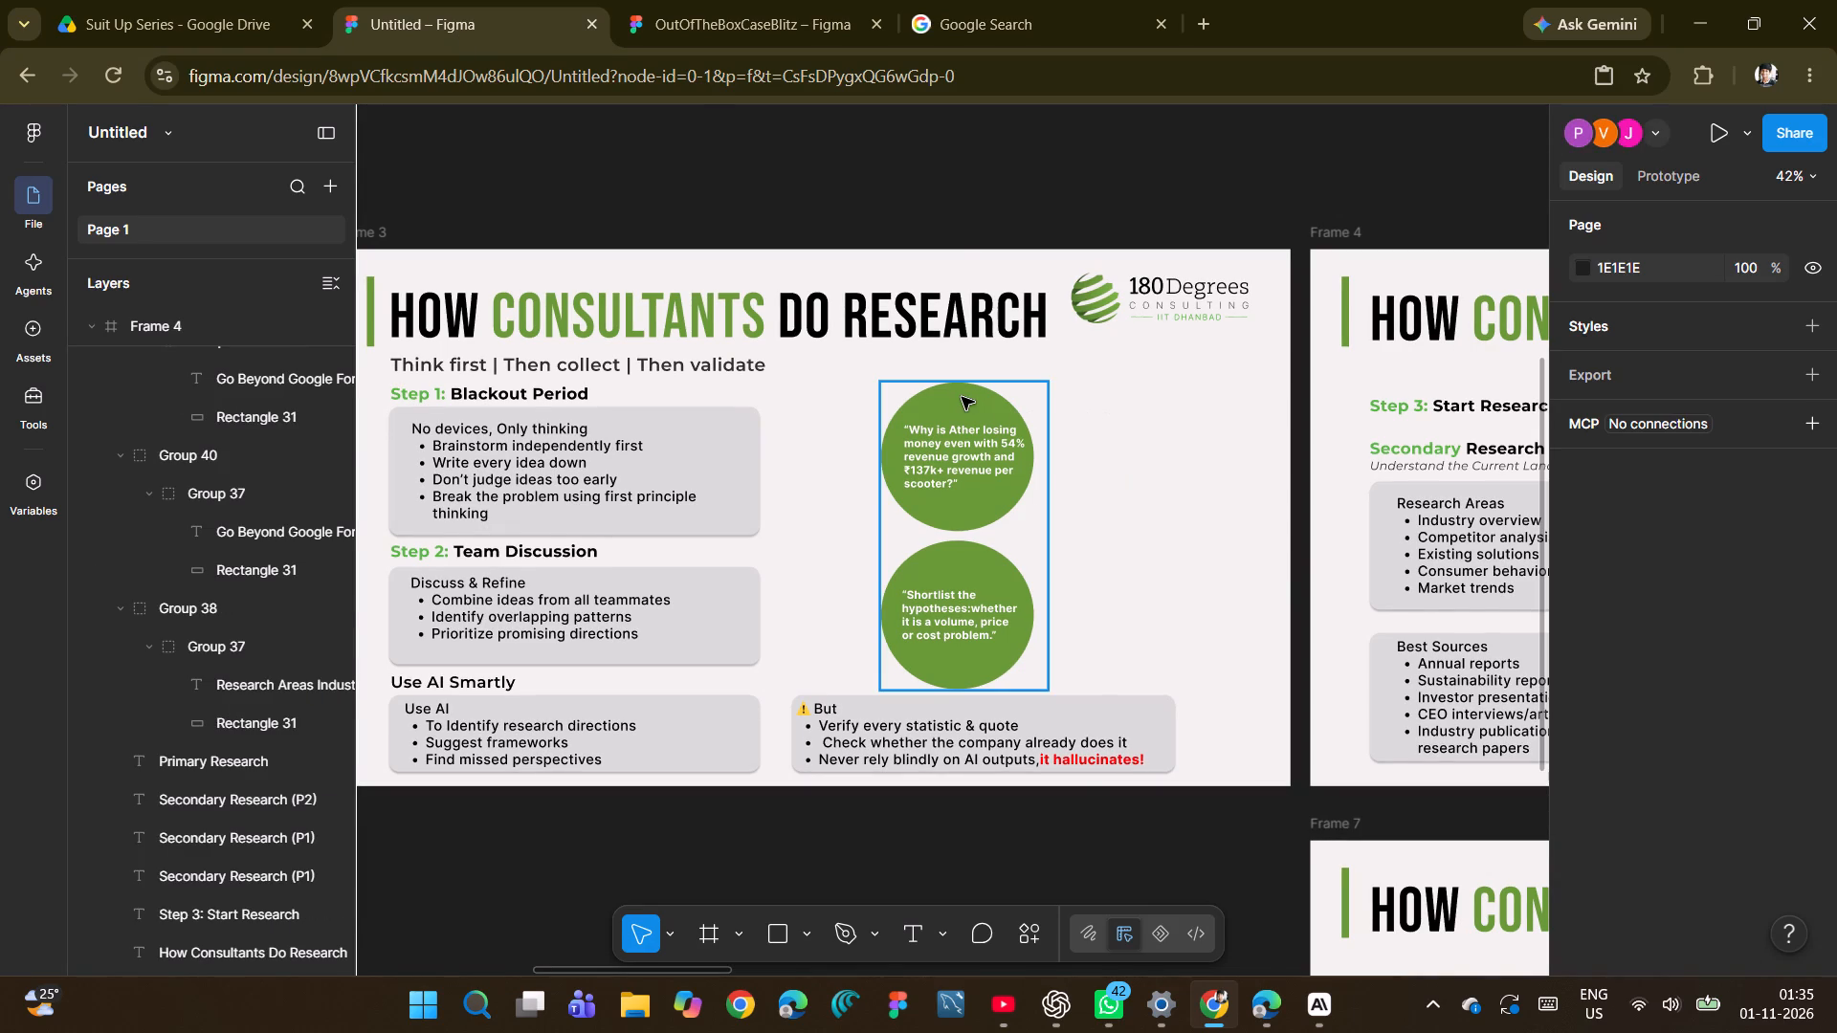
{"action": "left_click_drag", "start_coordinate": [962, 397], "coordinate": [882, 396]}
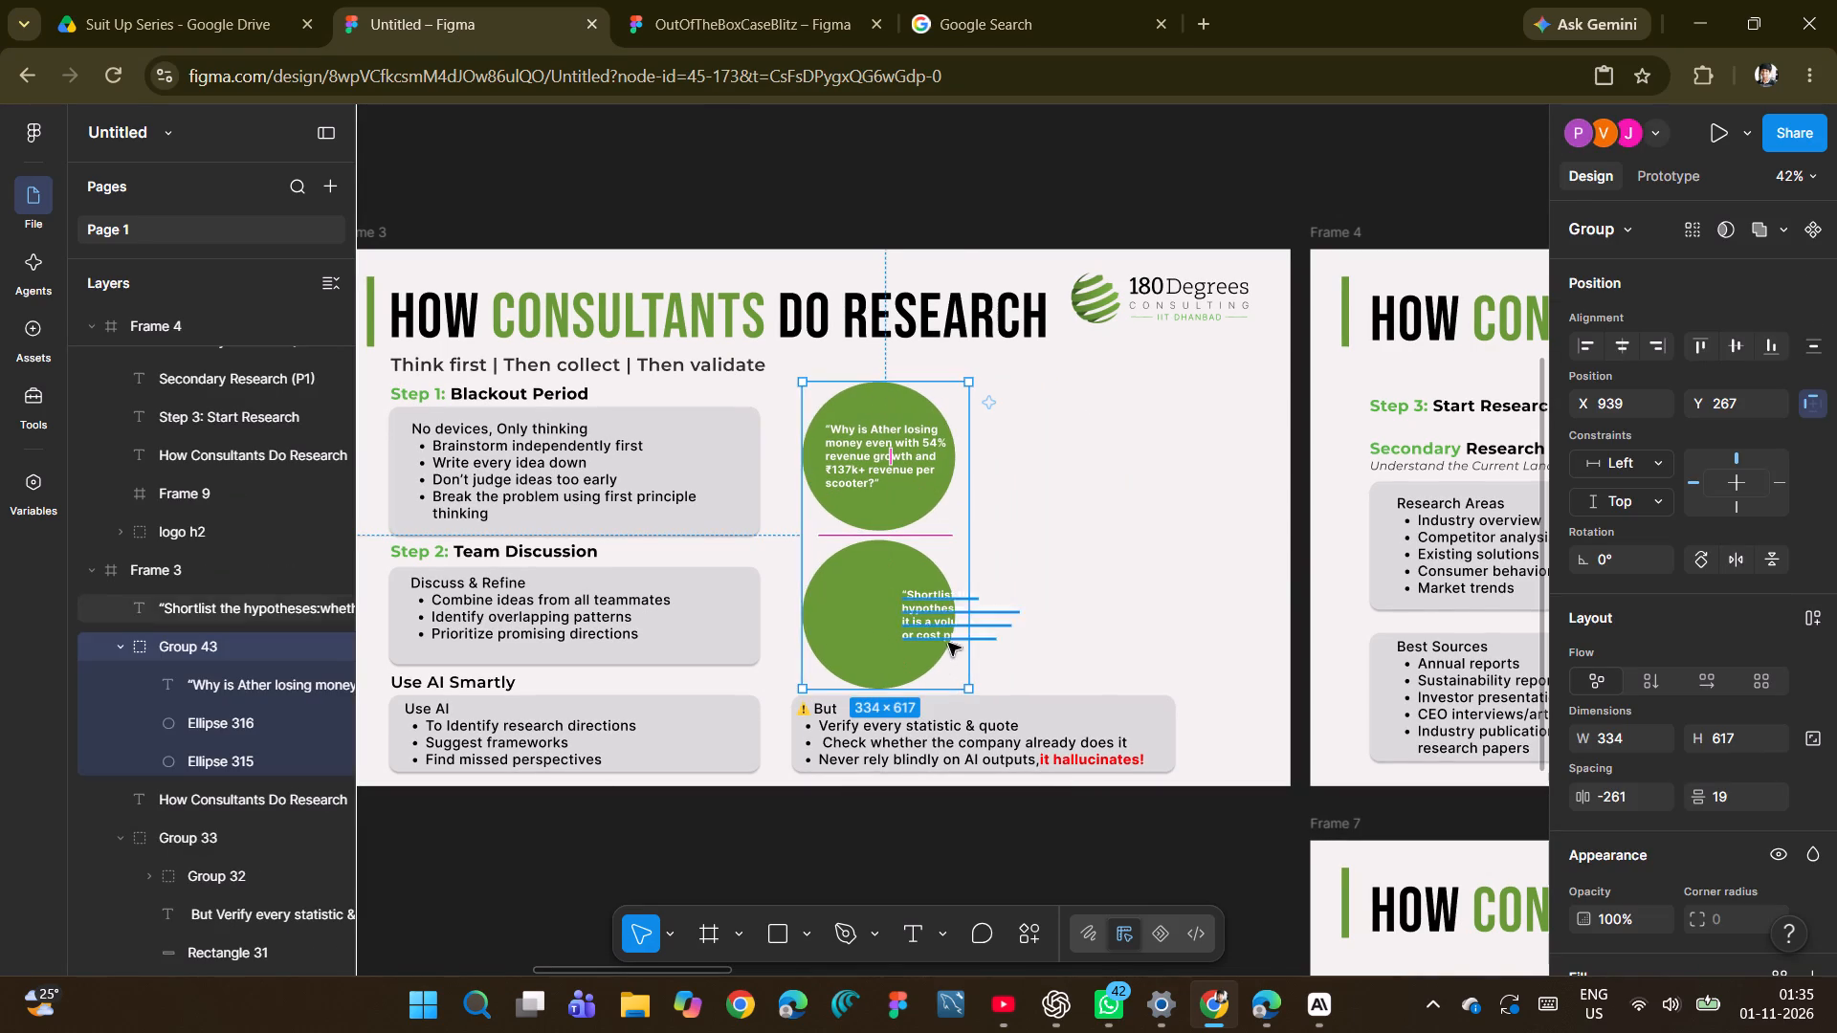
{"action": "left_click", "coordinate": [899, 616]}
{"action": "left_click_drag", "start_coordinate": [934, 609], "coordinate": [875, 609]}
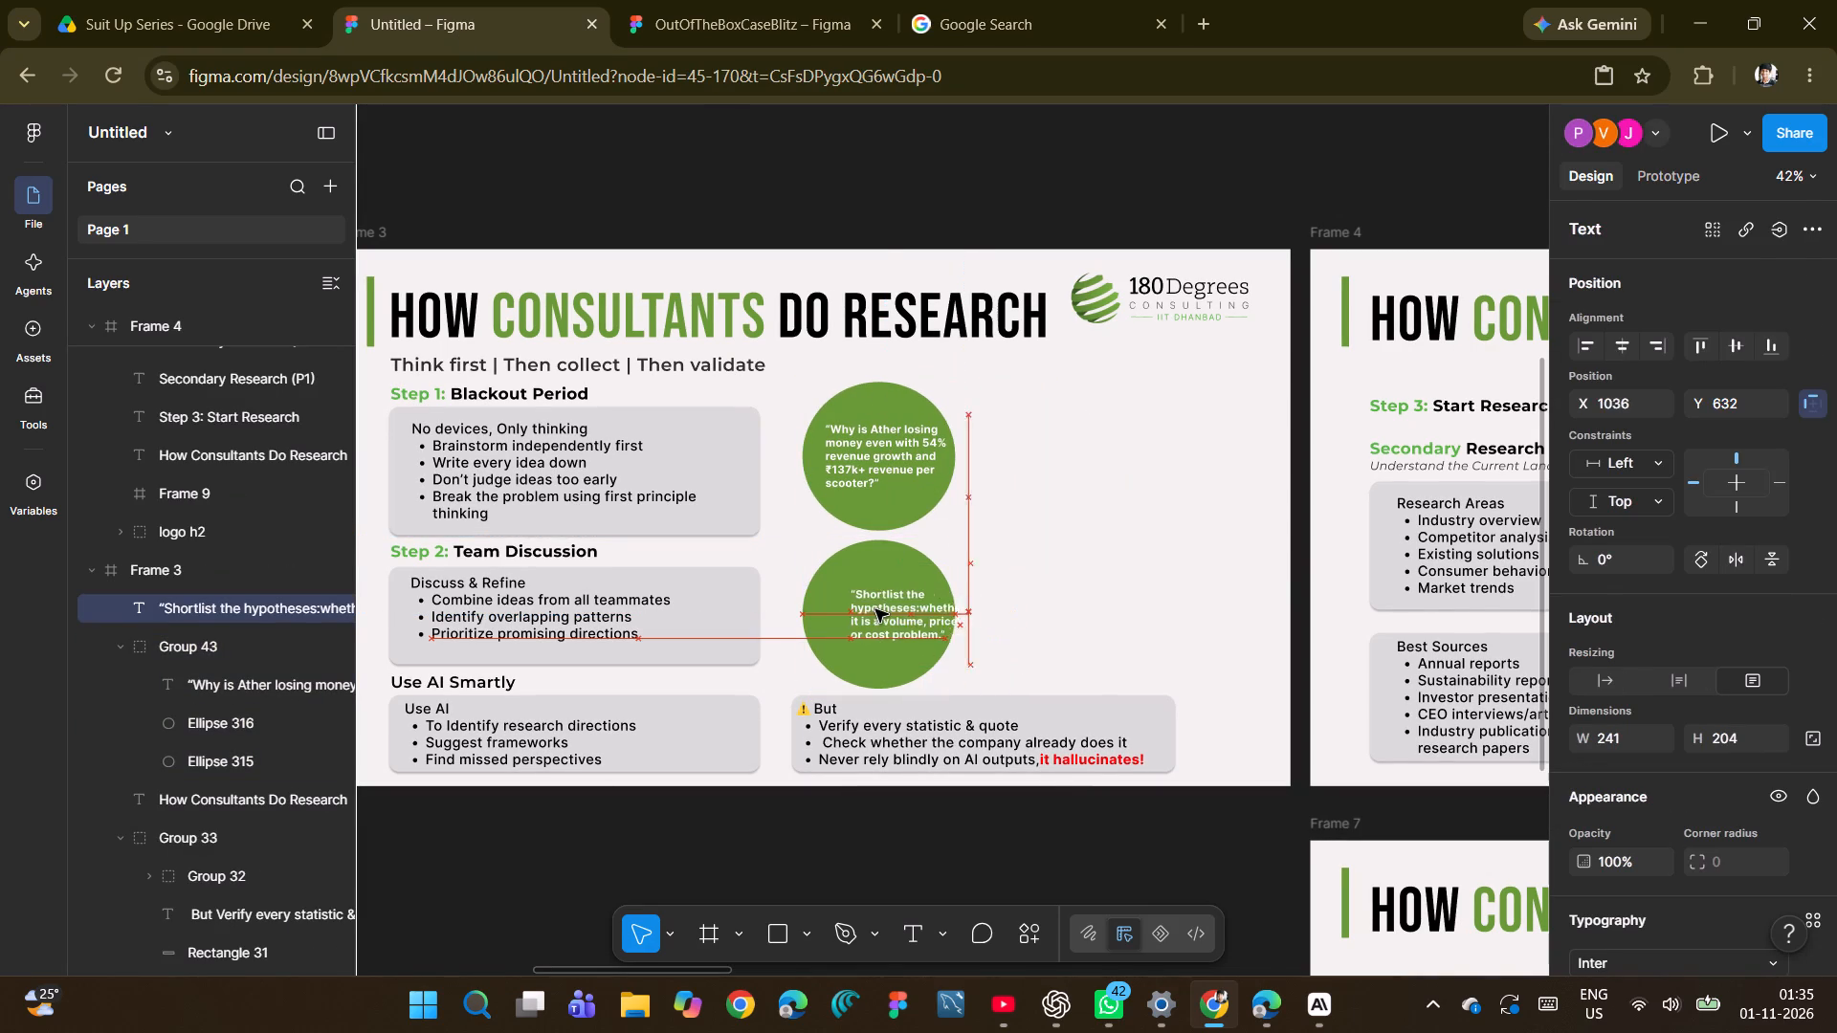
{"action": "left_click_drag", "start_coordinate": [875, 609], "coordinate": [859, 609]}
Paste the copied team photo into Frame 3 and place it beside the green circles at X 1359, Y 343.
{"action": "left_click", "coordinate": [1128, 558]}
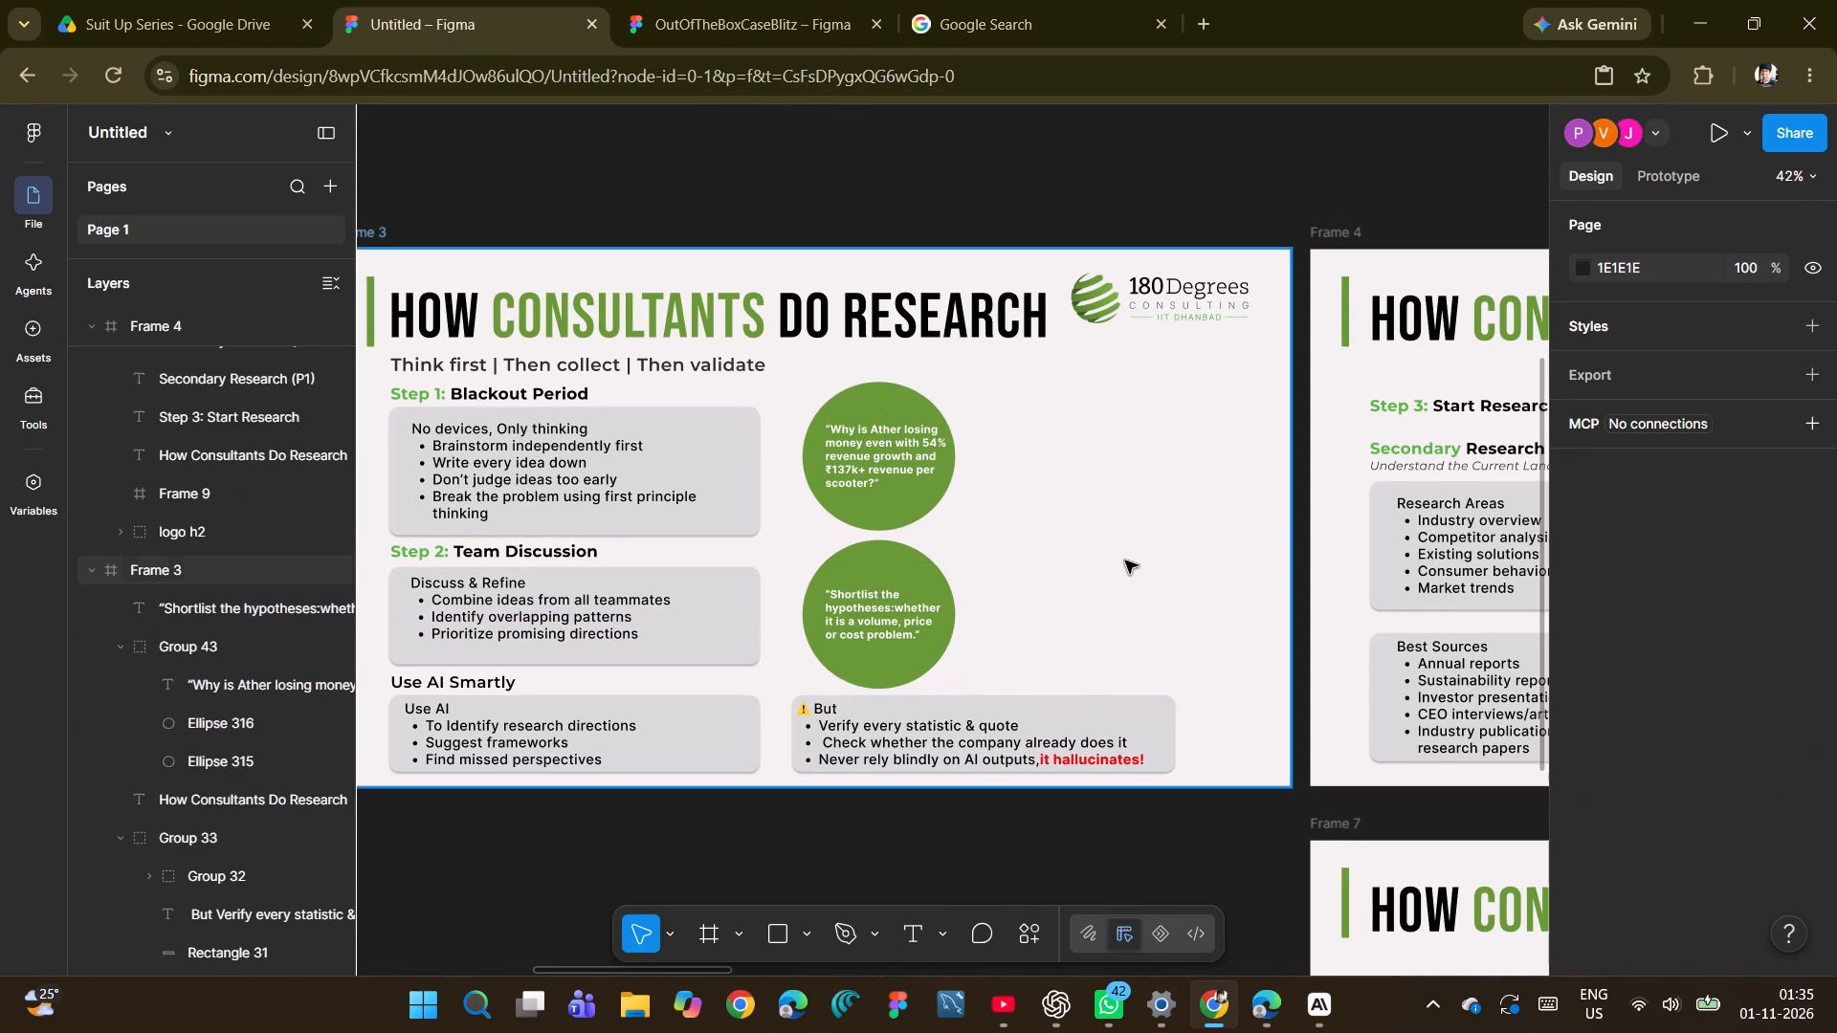
{"action": "key", "text": "ctrl+v"}
{"action": "left_click_drag", "start_coordinate": [960, 532], "coordinate": [1083, 530]}
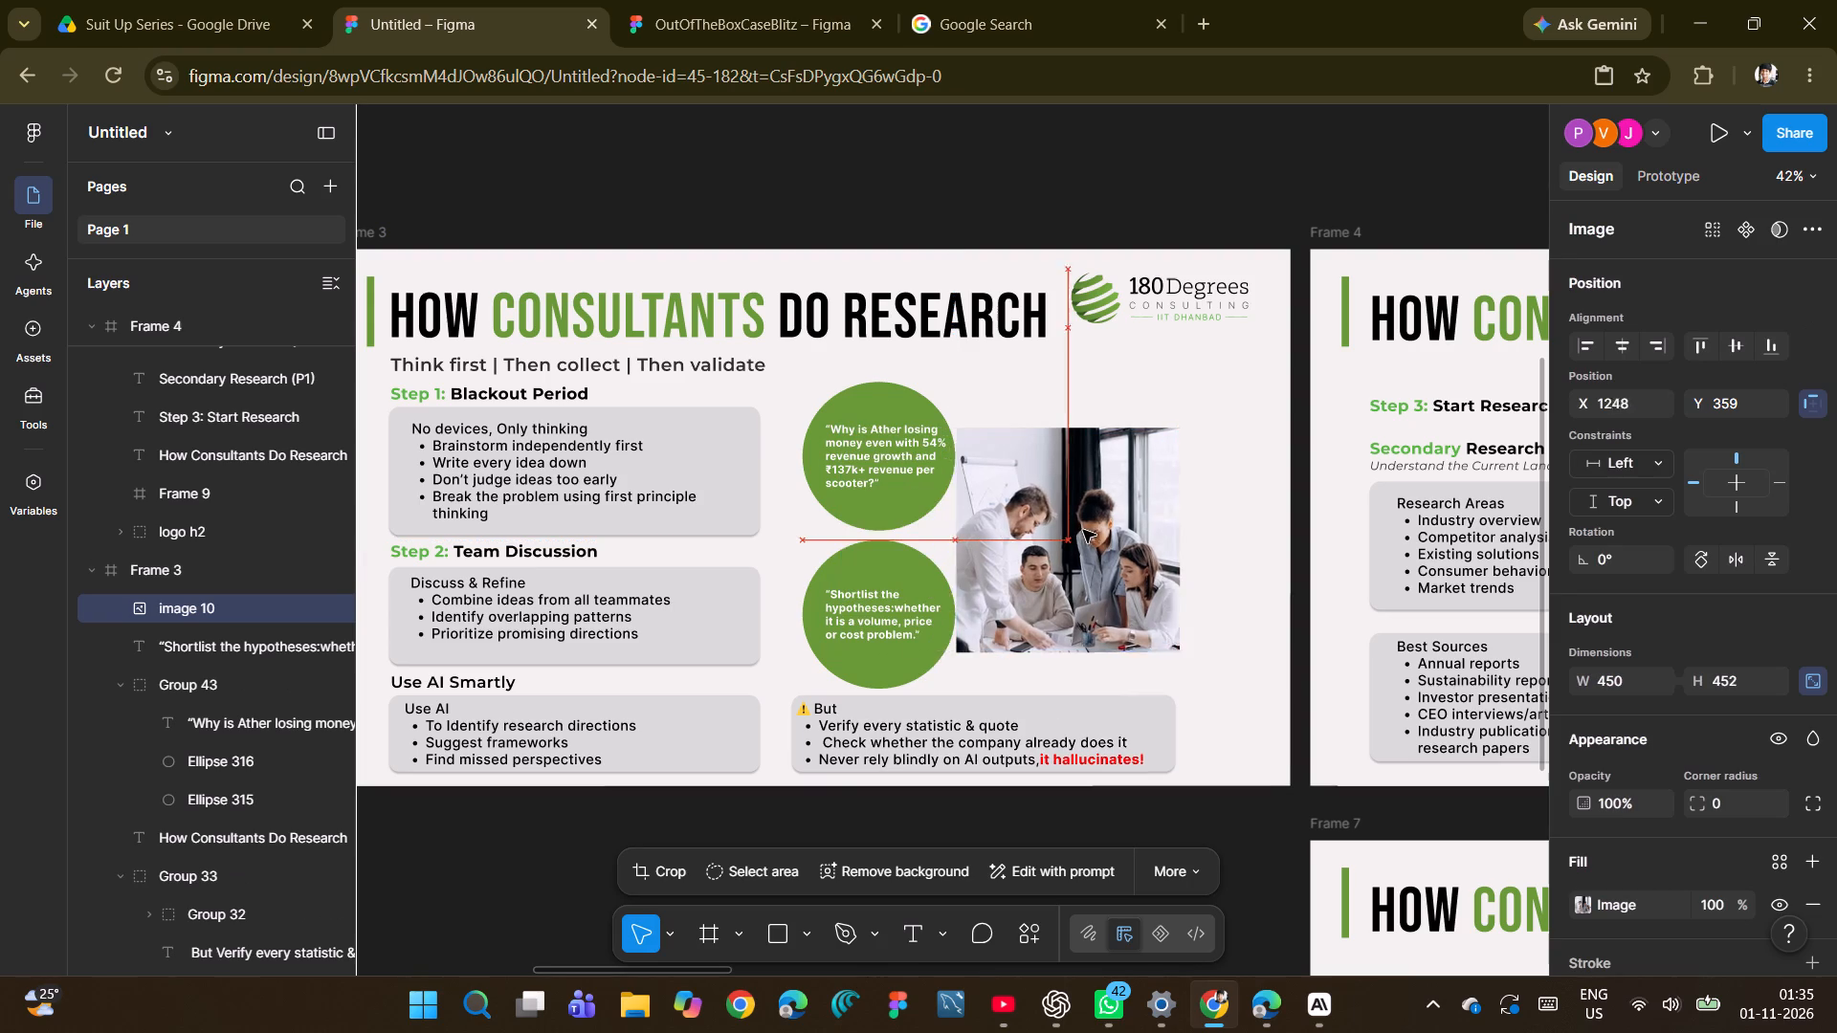
{"action": "left_click_drag", "start_coordinate": [1083, 530], "coordinate": [1091, 524]}
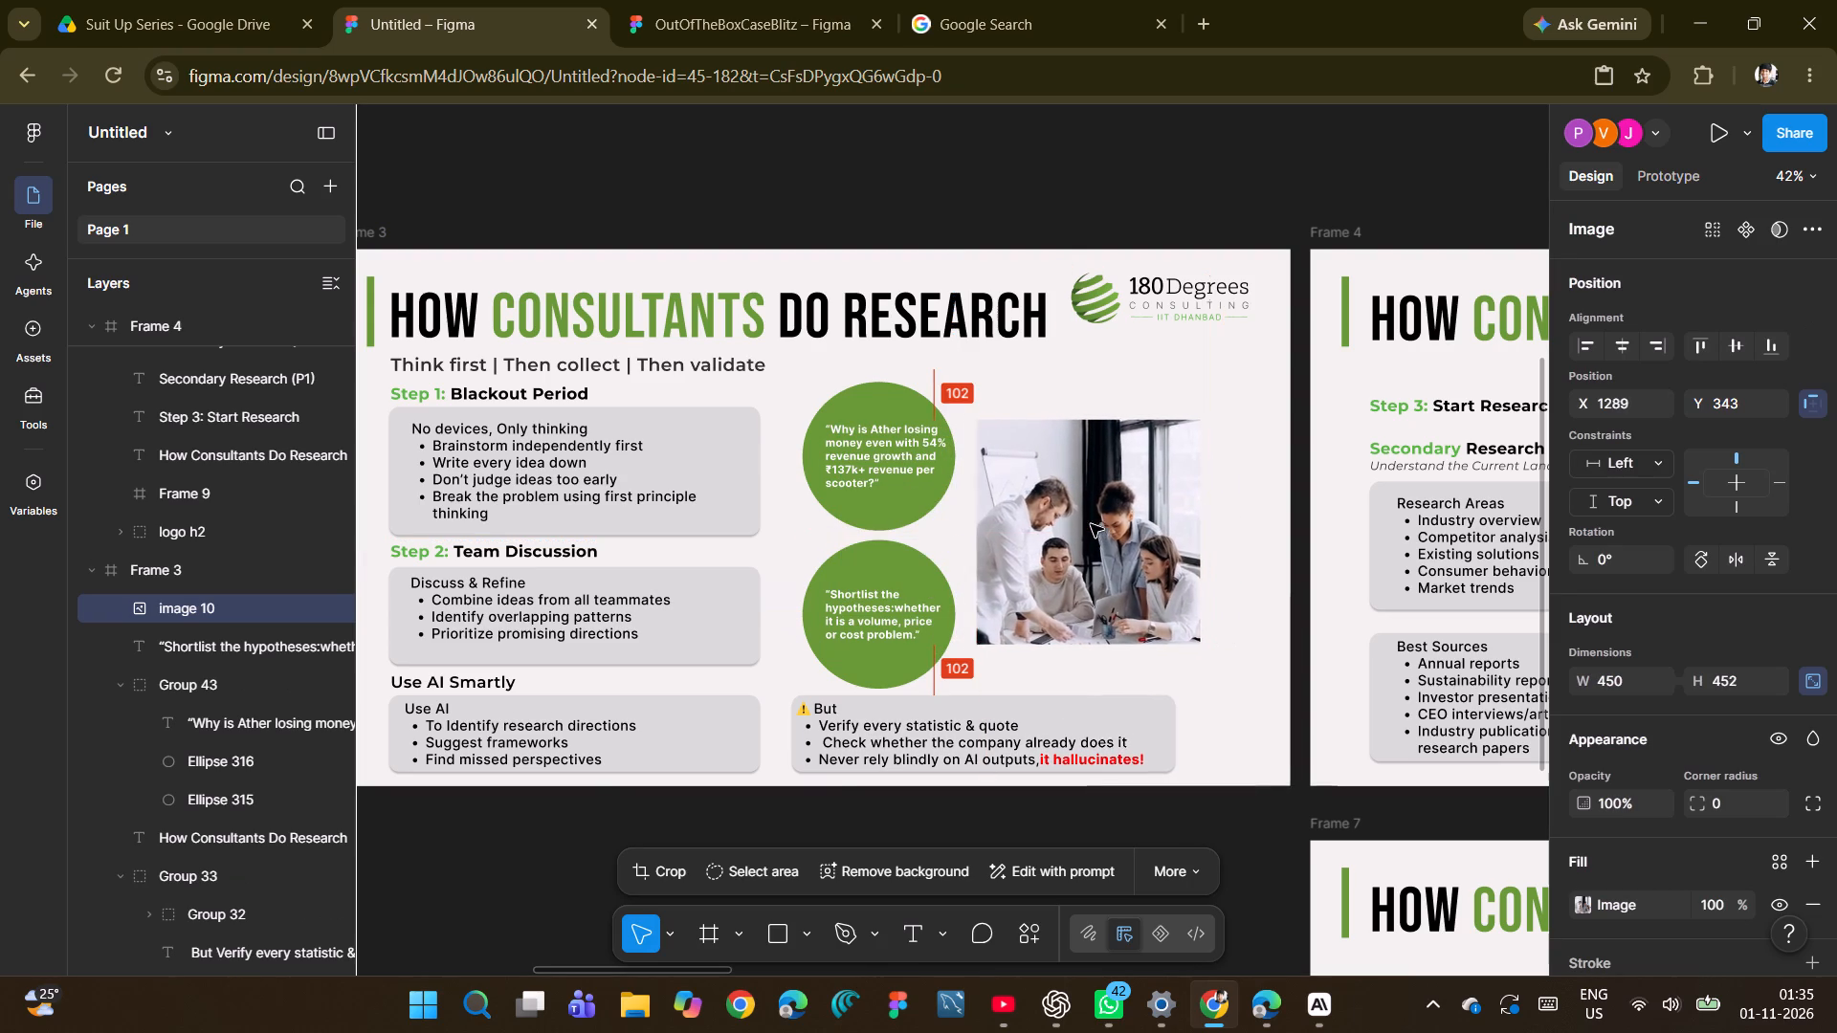
{"action": "left_click_drag", "start_coordinate": [1091, 524], "coordinate": [1112, 523]}
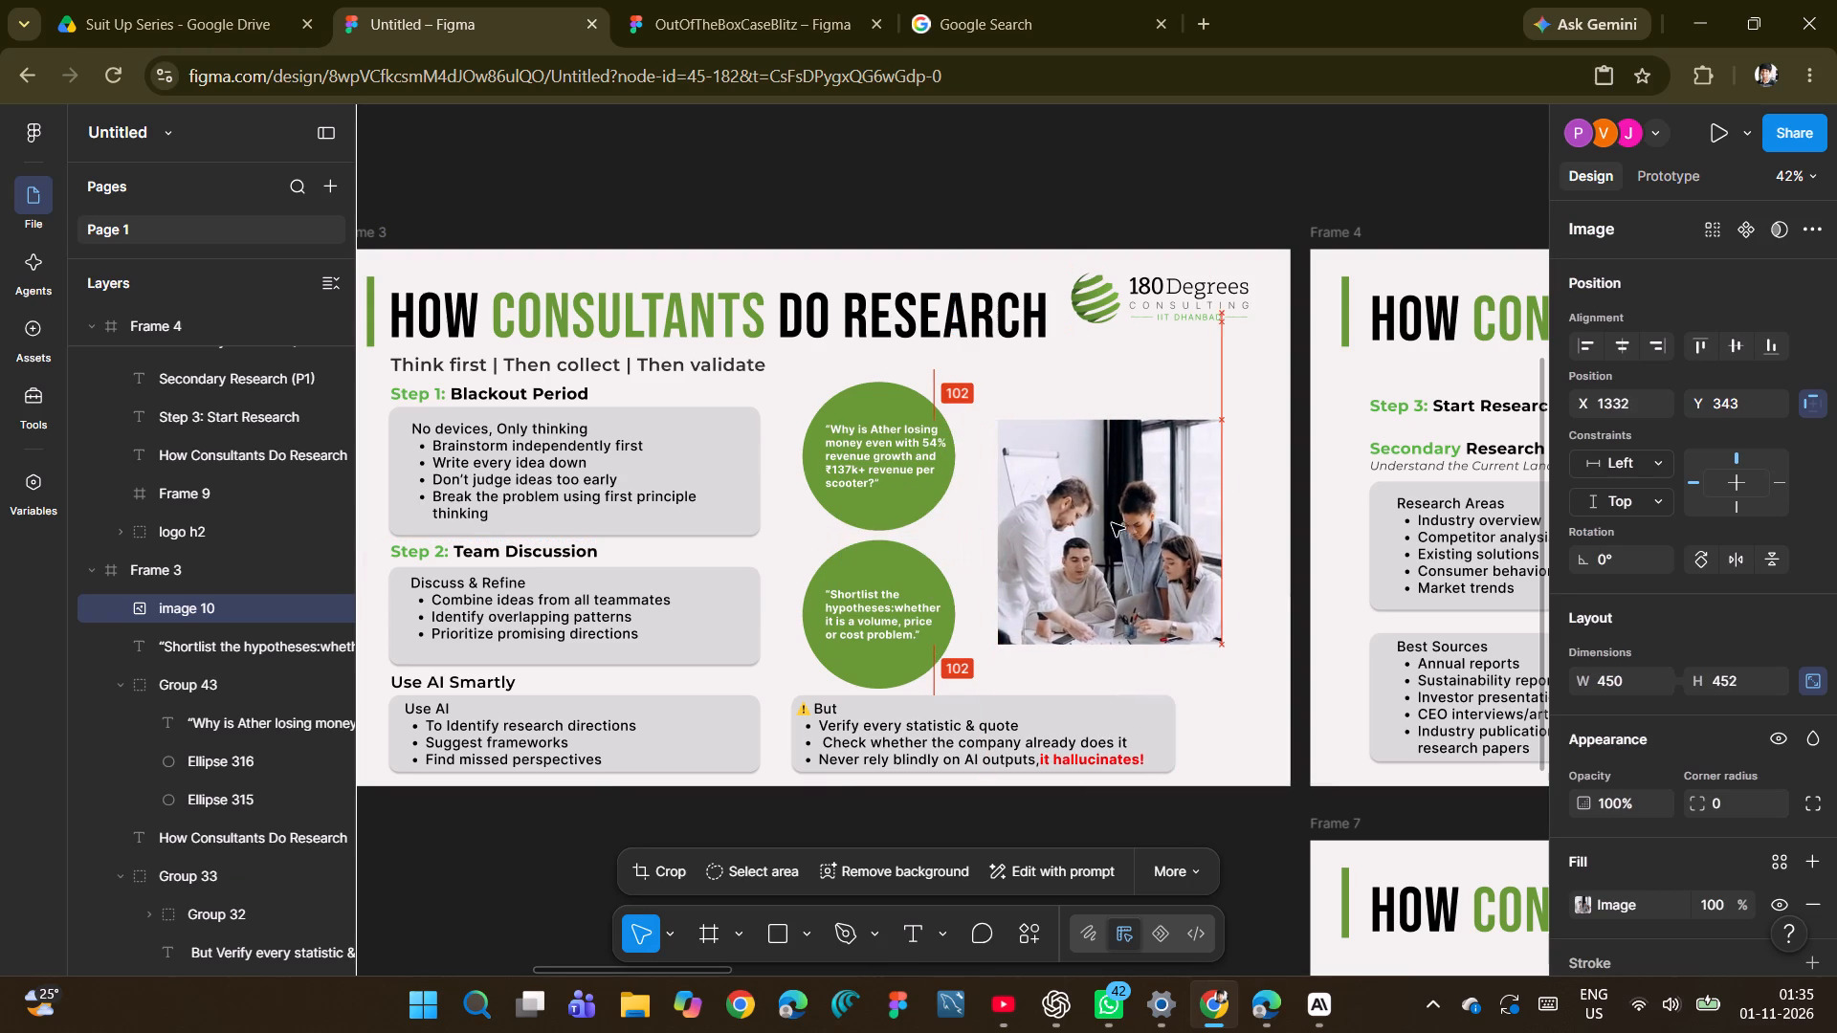
{"action": "left_click_drag", "start_coordinate": [1112, 523], "coordinate": [1128, 523]}
Add a stroke to the pasted team photo in Frame 3.
{"action": "scroll", "coordinate": [1590, 499], "scroll_direction": "down", "scroll_amount": 3}
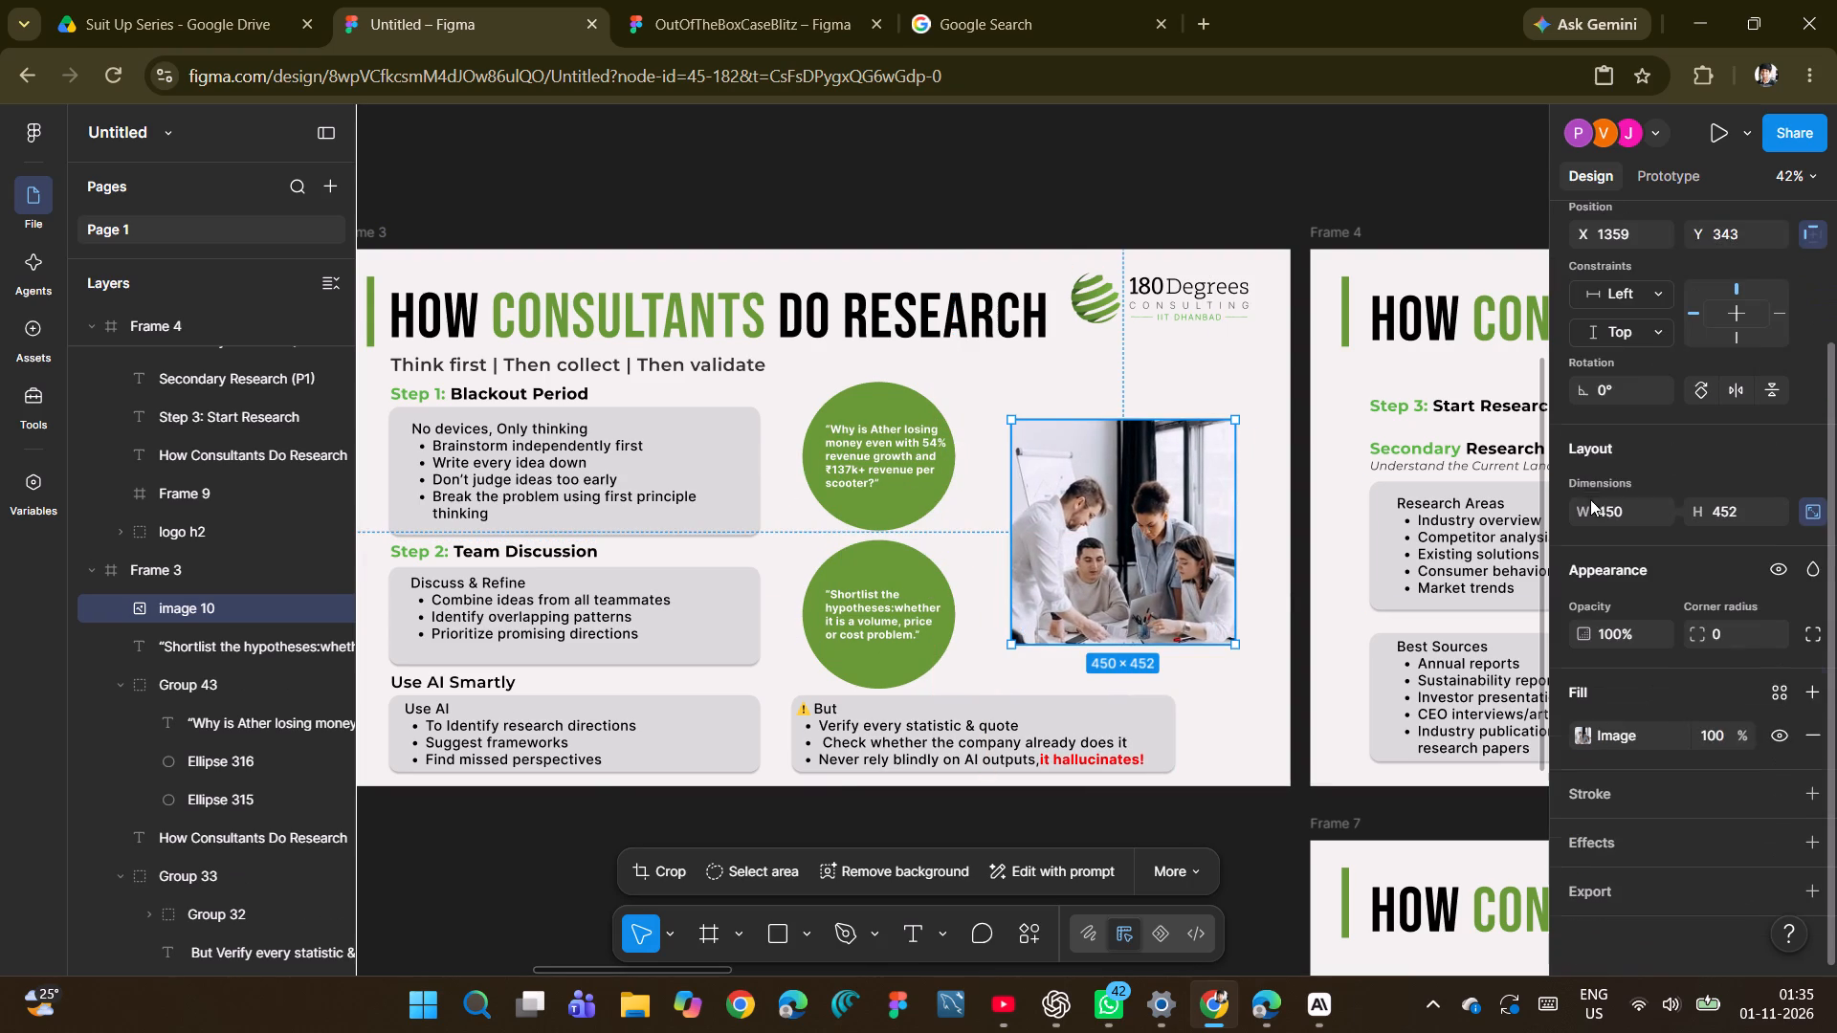
{"action": "left_click", "coordinate": [1590, 779]}
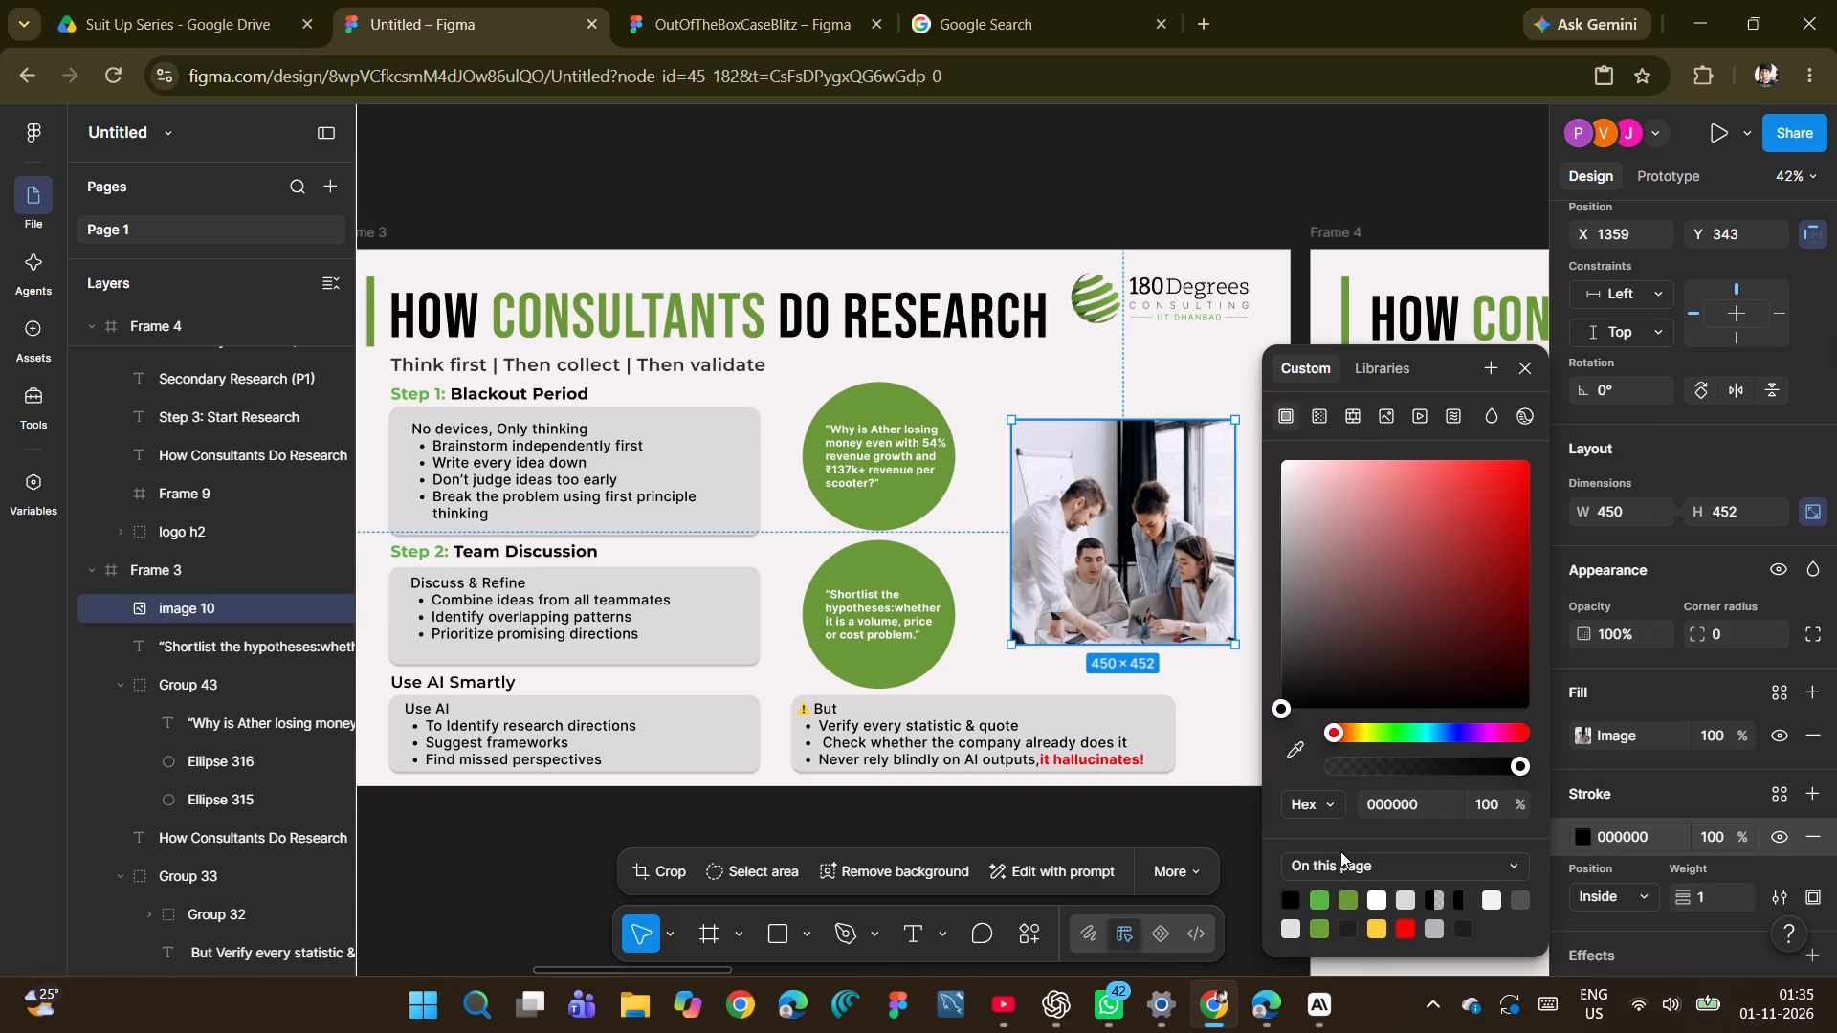
Switch to the WhatsApp preview of the reference slides to view the bordered team photo.
{"action": "left_click", "coordinate": [797, 3]}
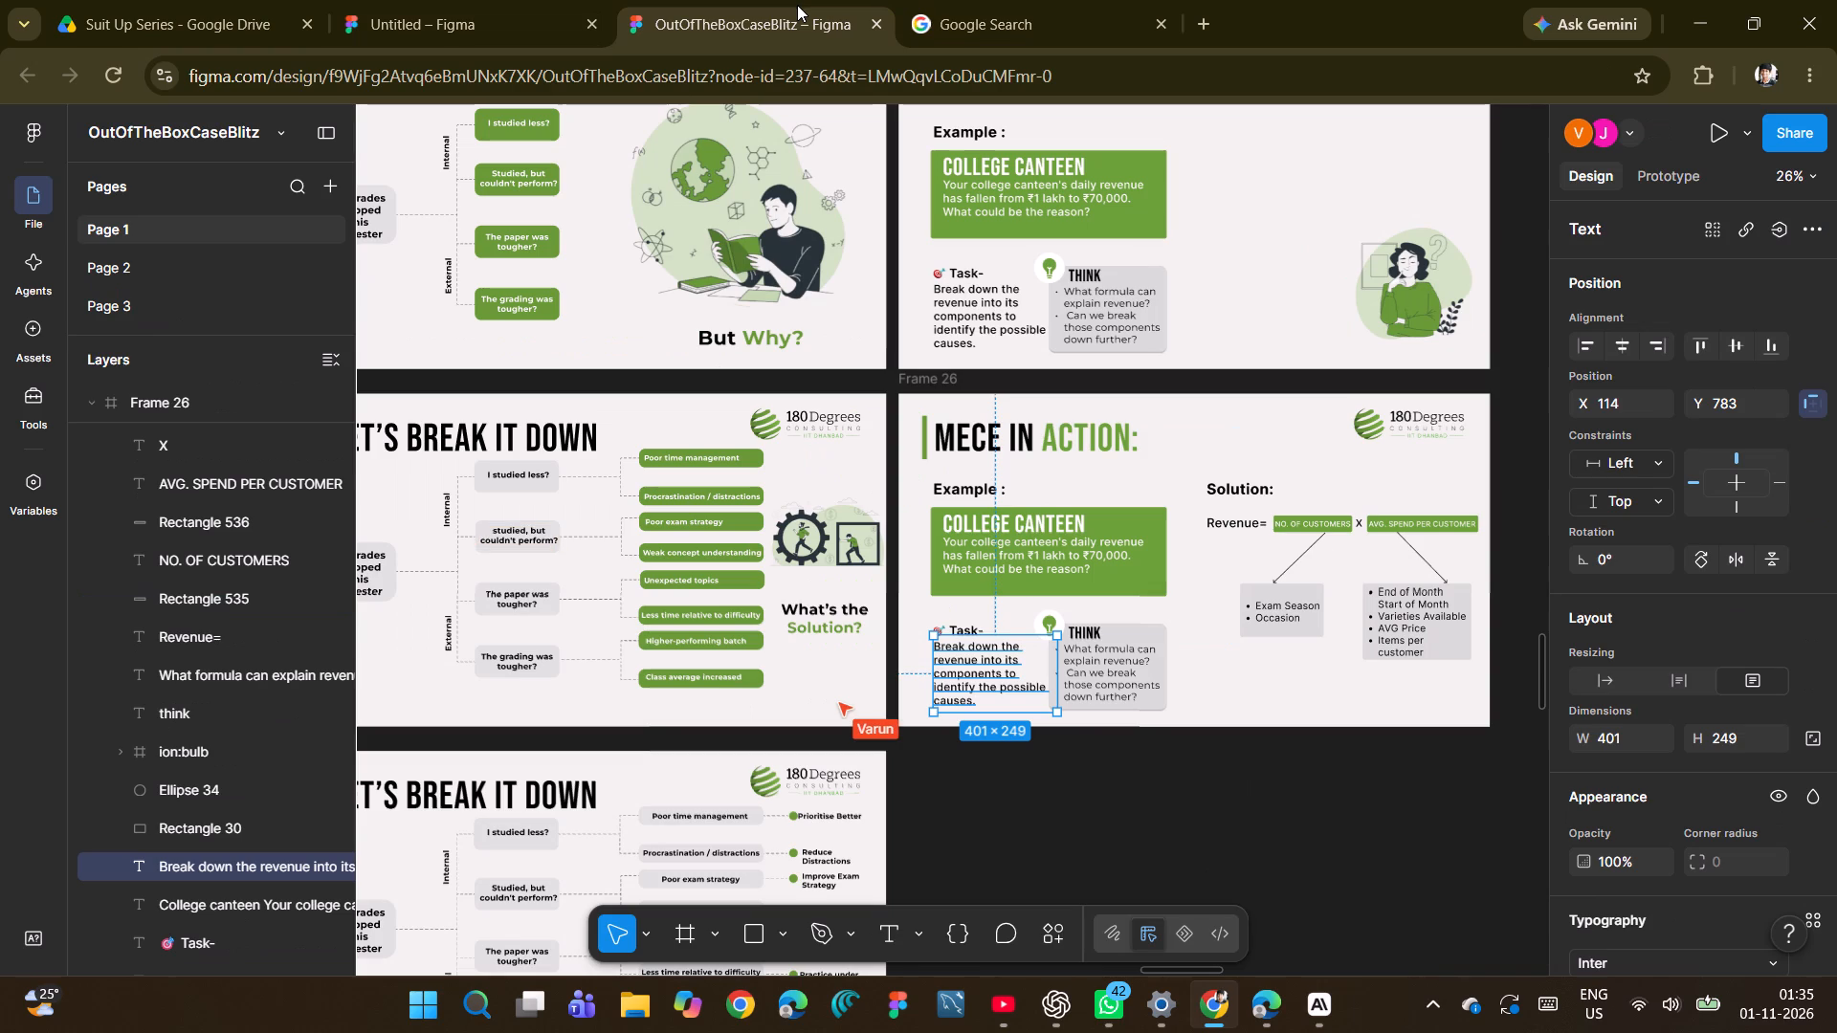
{"action": "key", "text": "alt+Tab"}
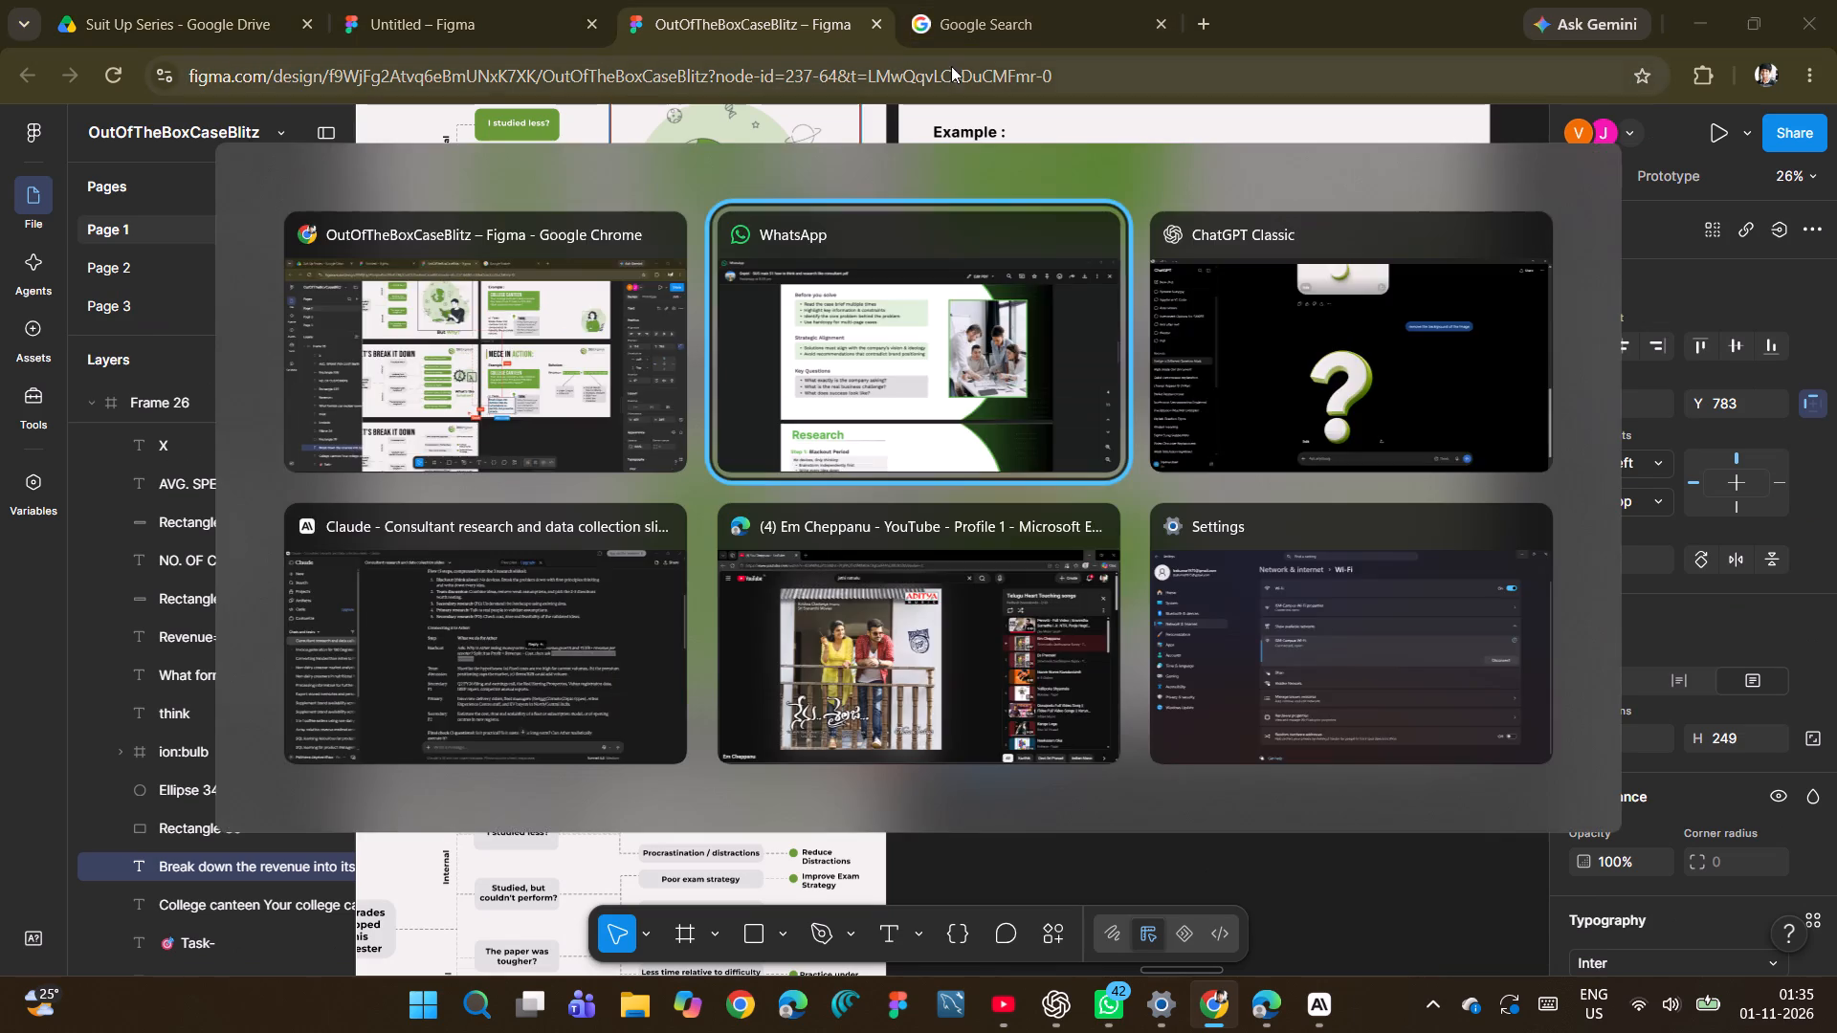
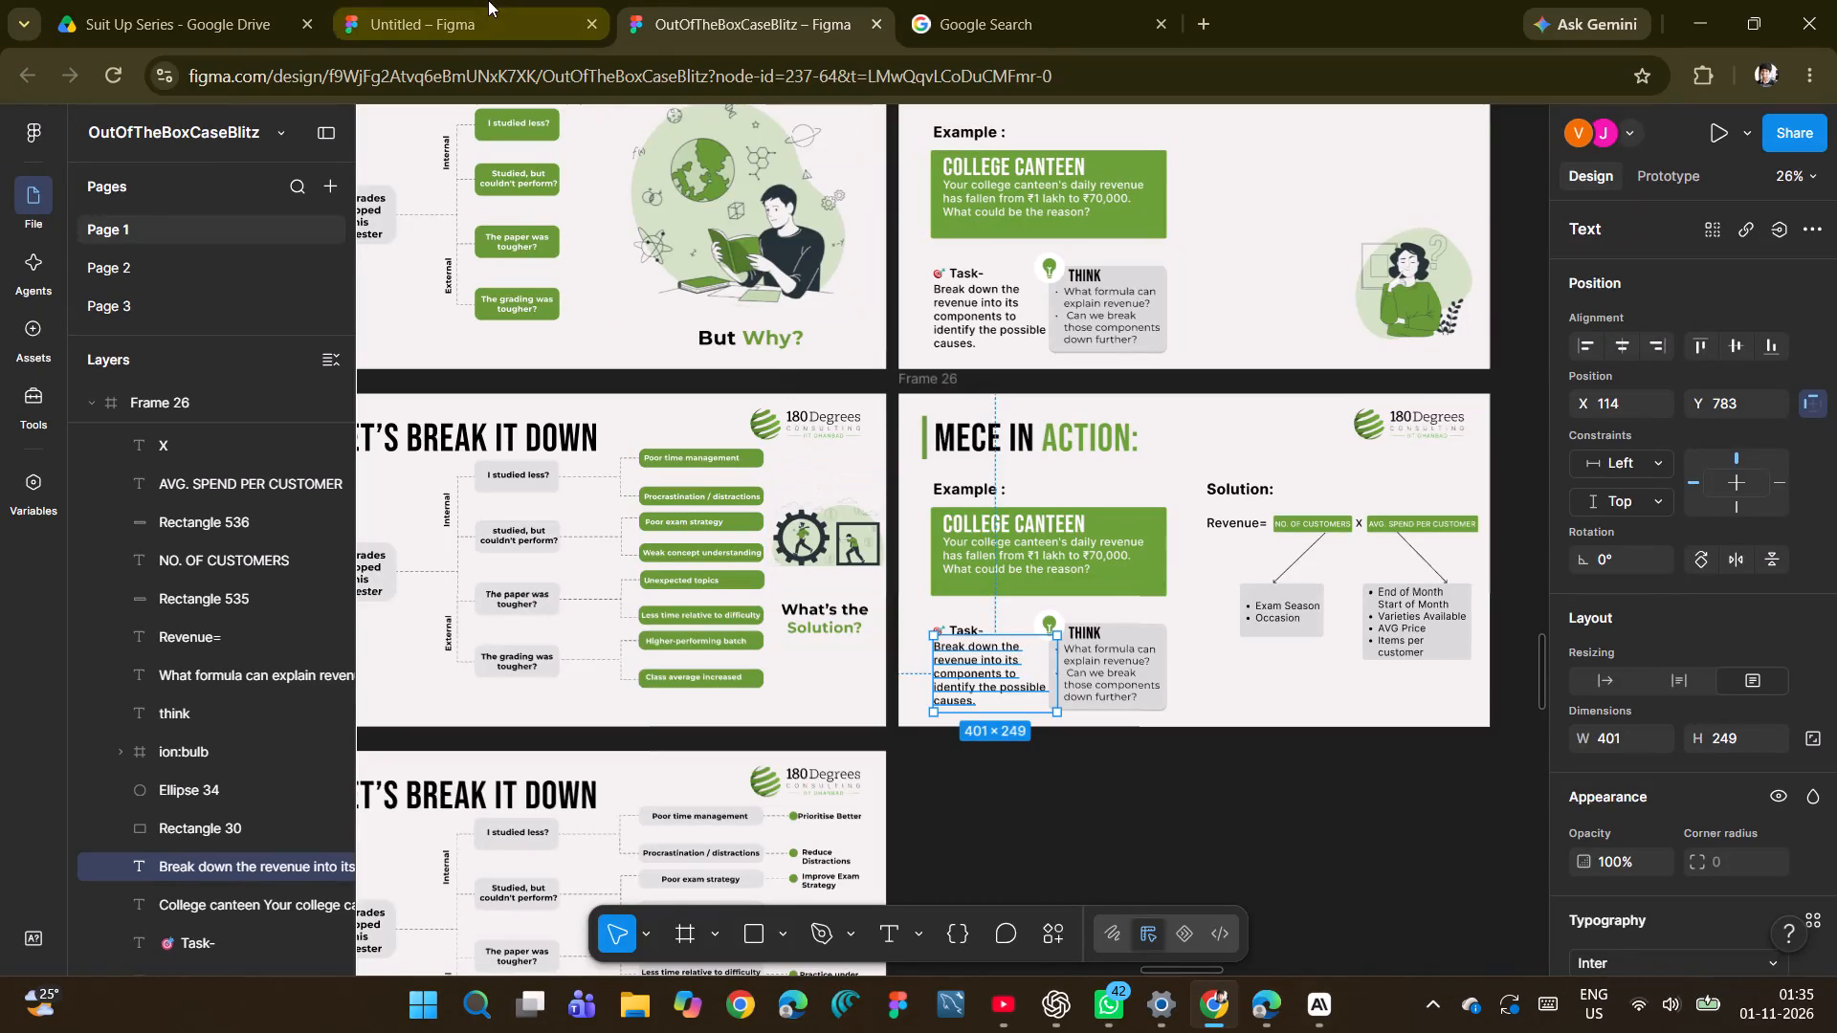
Return to the Untitled file and set the Frame 3 team photo's stroke to green 679936 with a weight of 6.
{"action": "left_click", "coordinate": [432, 0]}
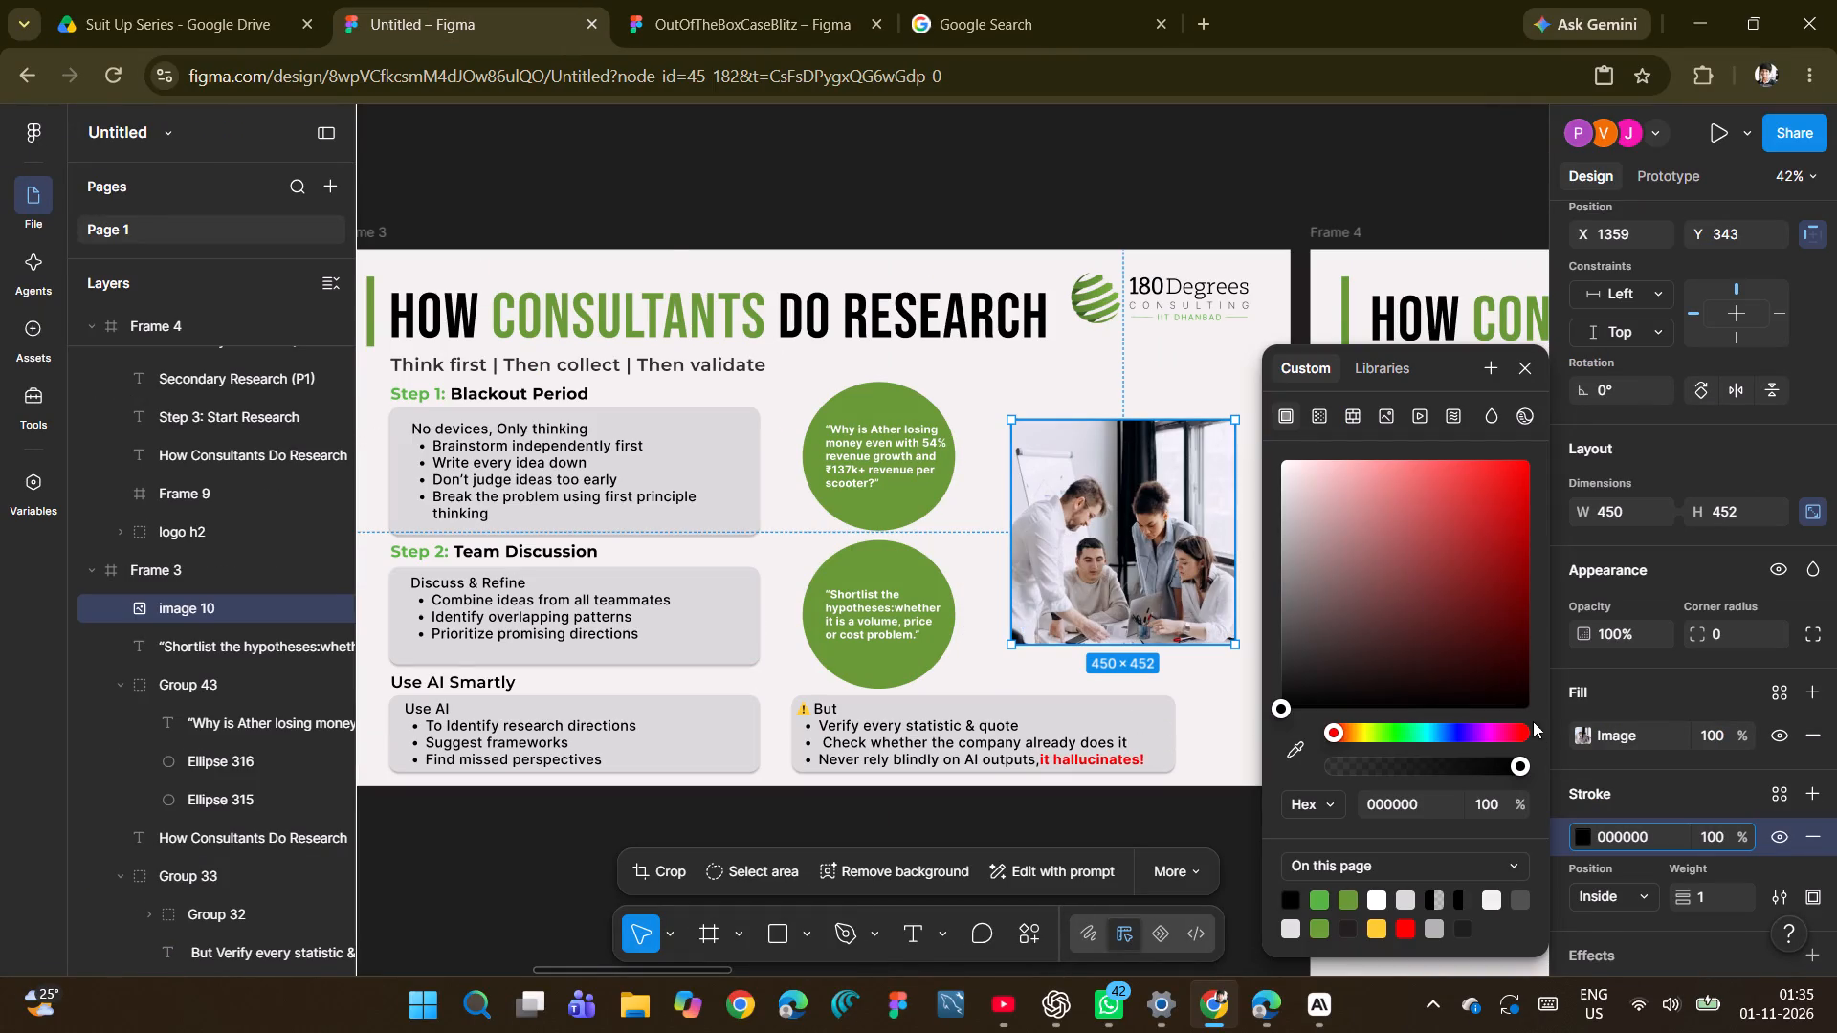
{"action": "left_click", "coordinate": [1349, 896]}
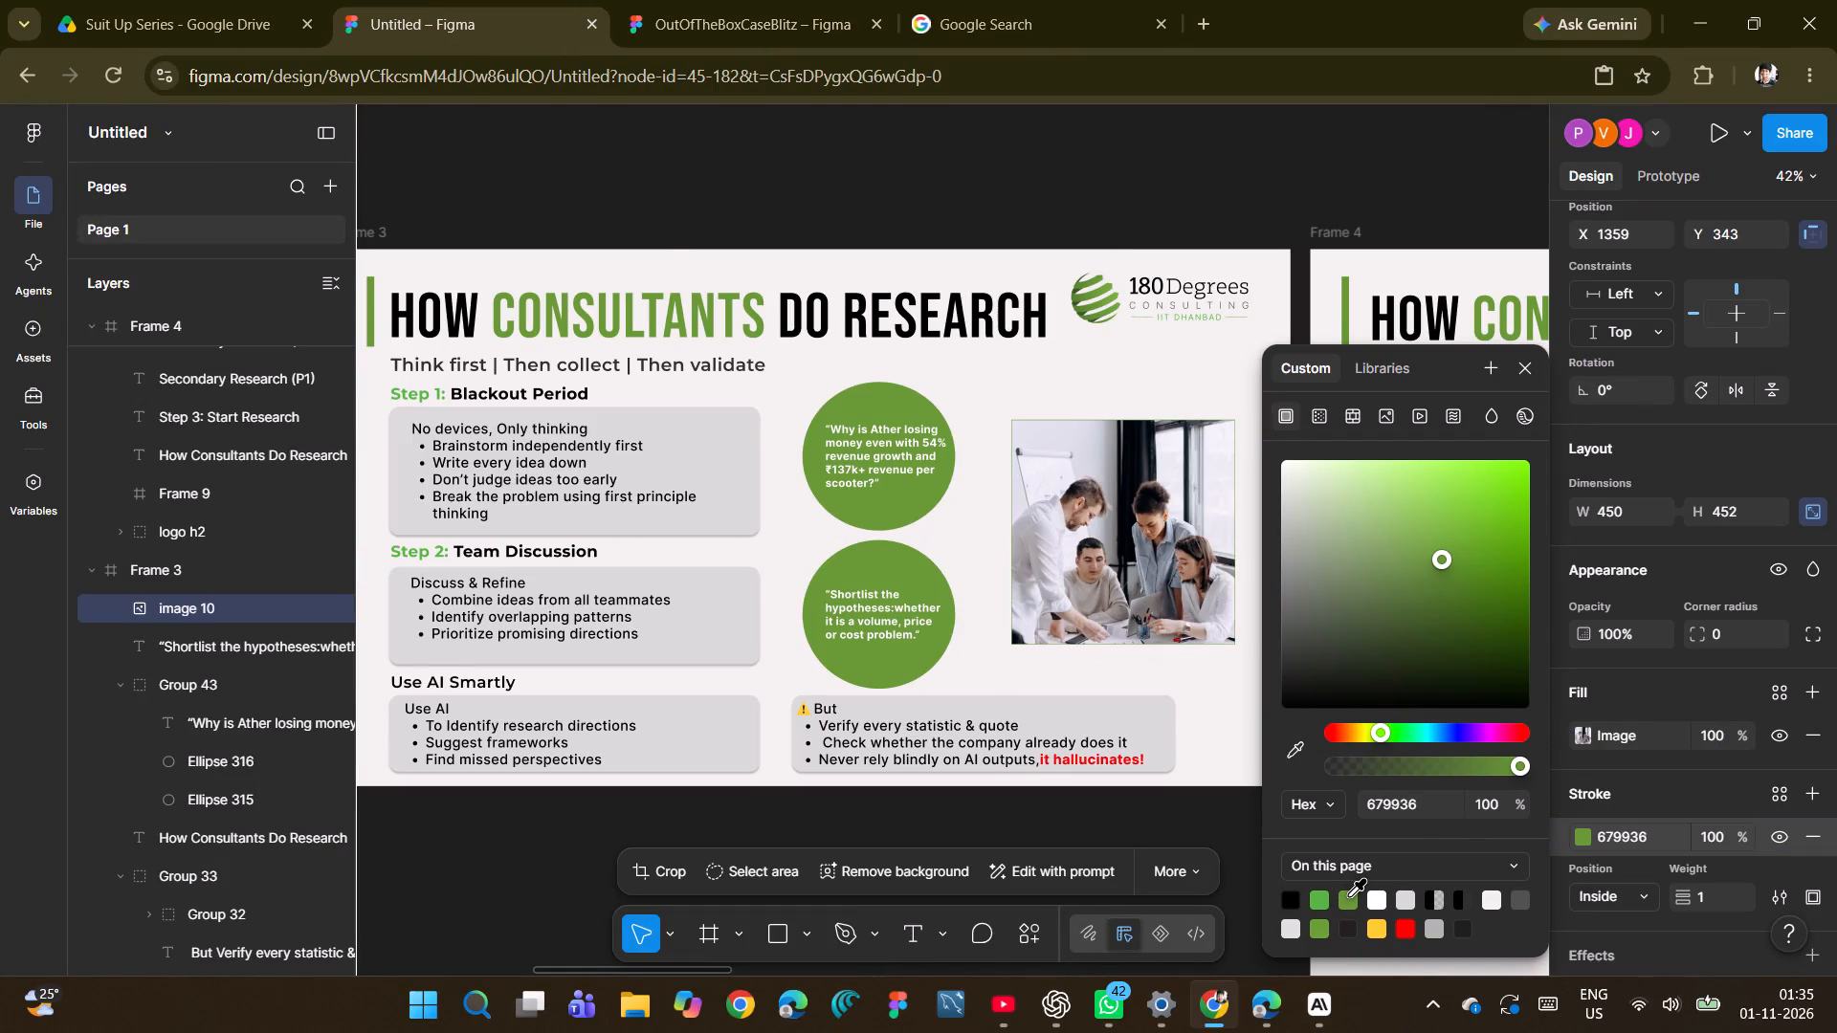
{"action": "left_click", "coordinate": [1721, 898]}
{"action": "key", "text": "4"}
{"action": "key", "text": "Return"}
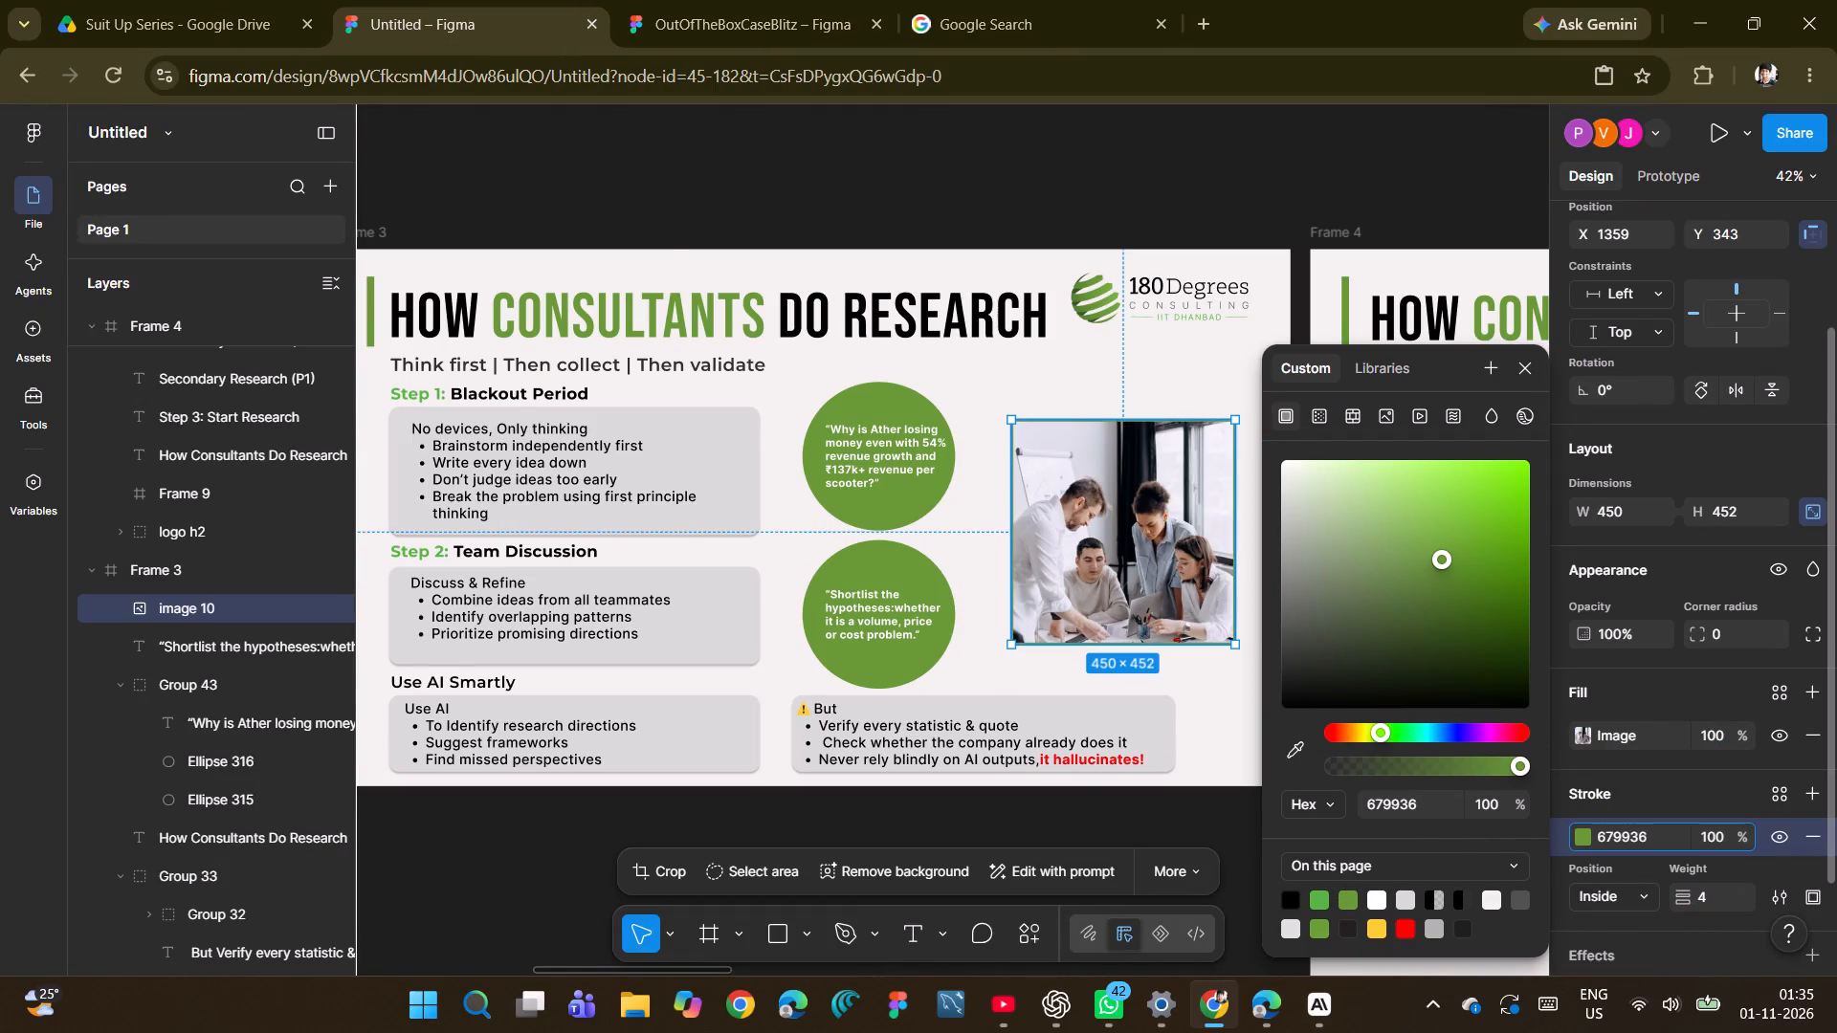
{"action": "left_click", "coordinate": [1717, 884]}
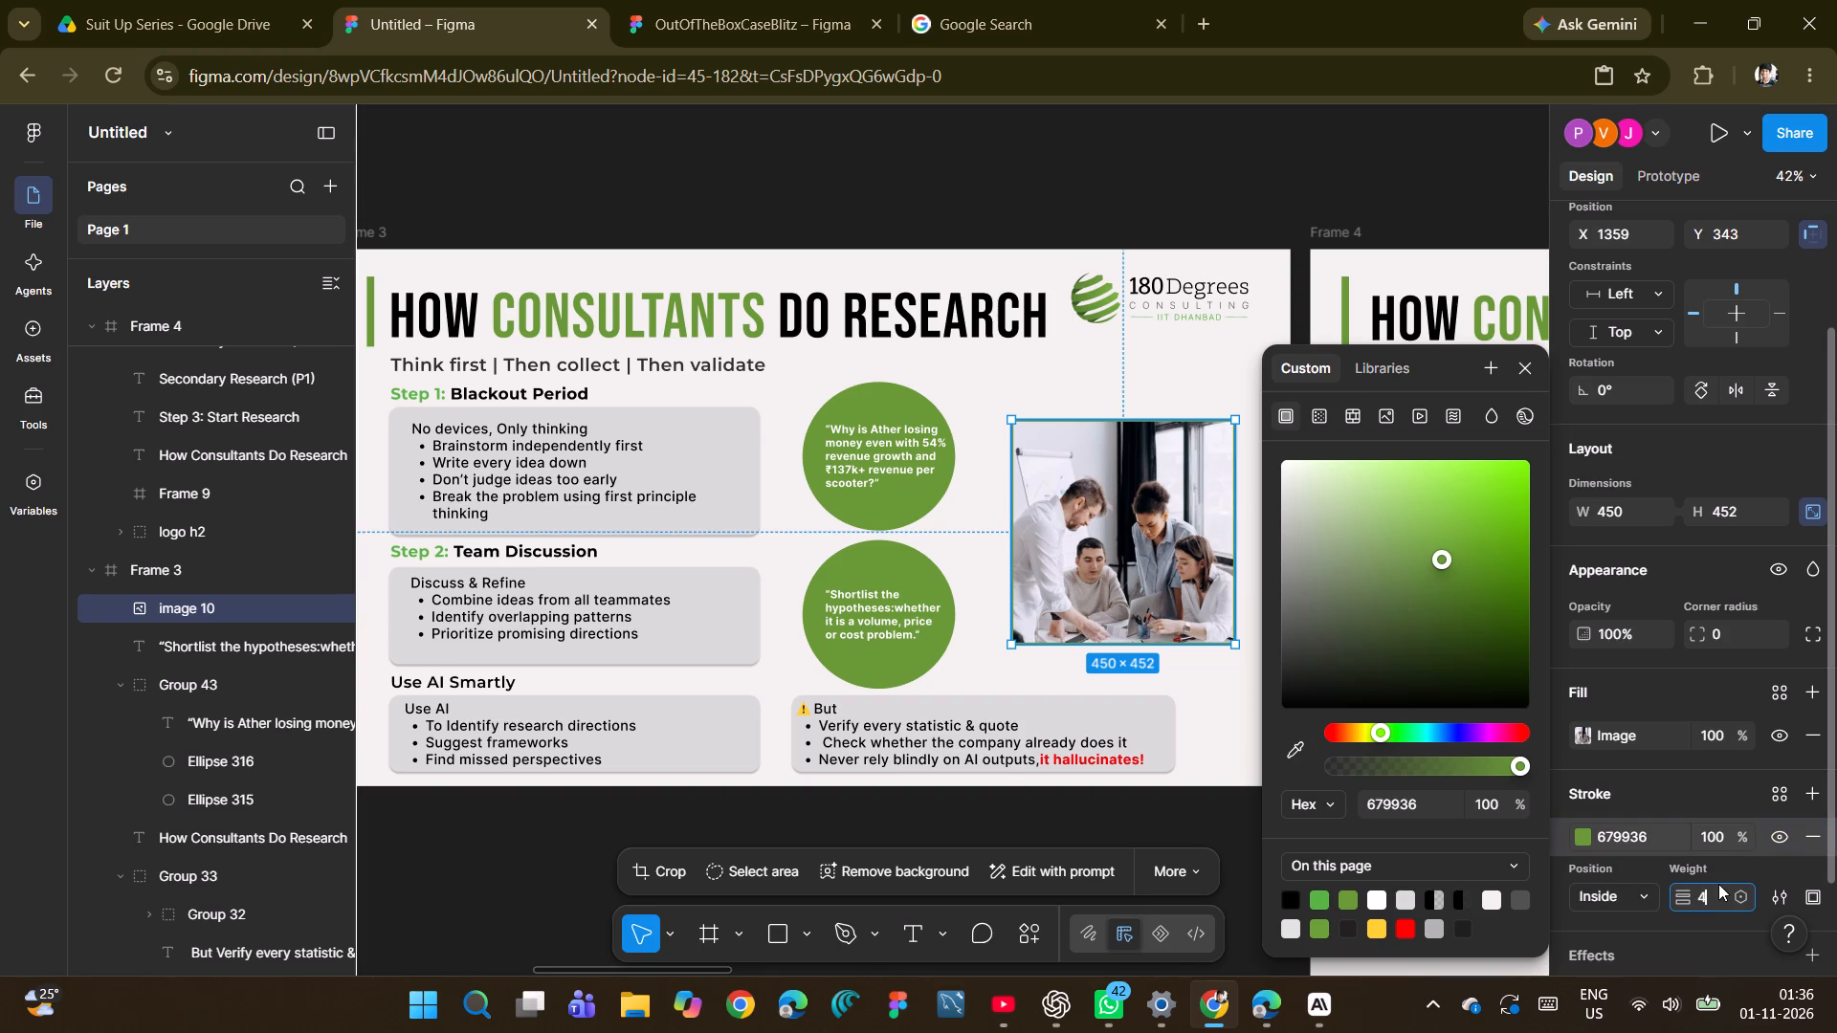
{"action": "key", "text": "6"}
{"action": "key", "text": "Return"}
{"action": "left_click", "coordinate": [1178, 824]}
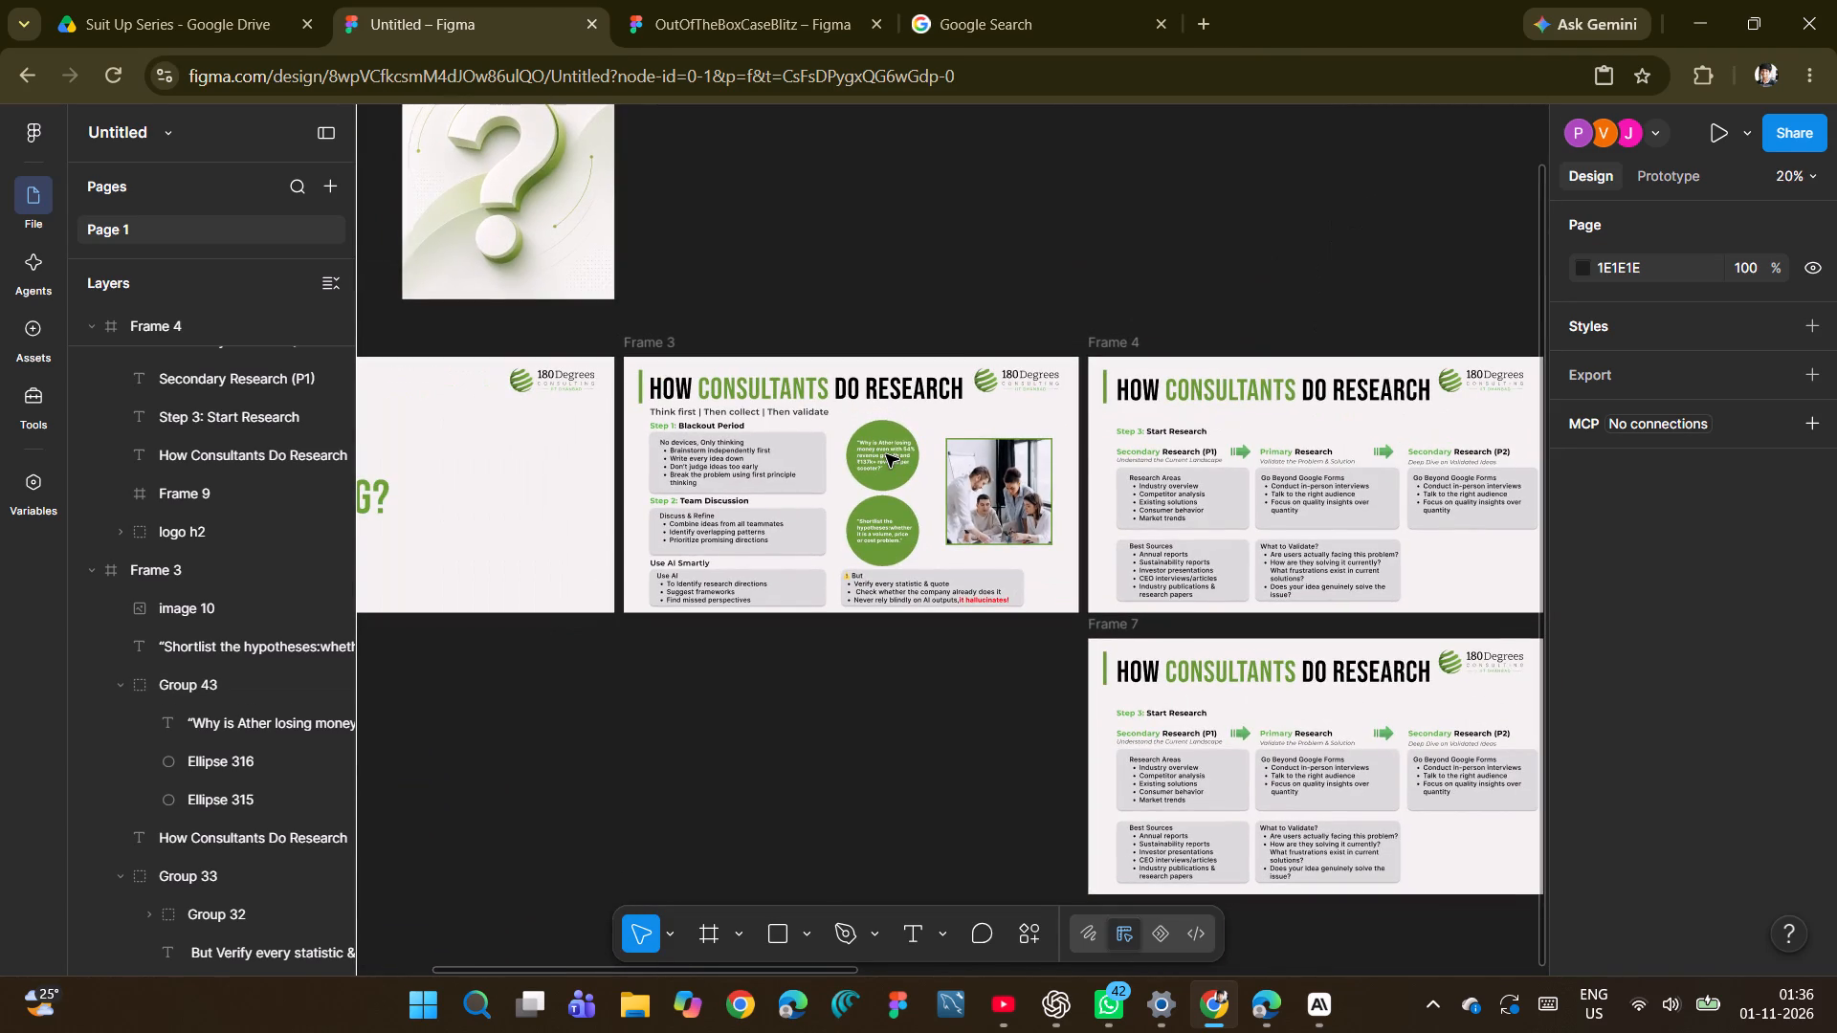
Delete Frame 7, the duplicate slide below Frame 4.
{"action": "left_click", "coordinate": [1127, 622]}
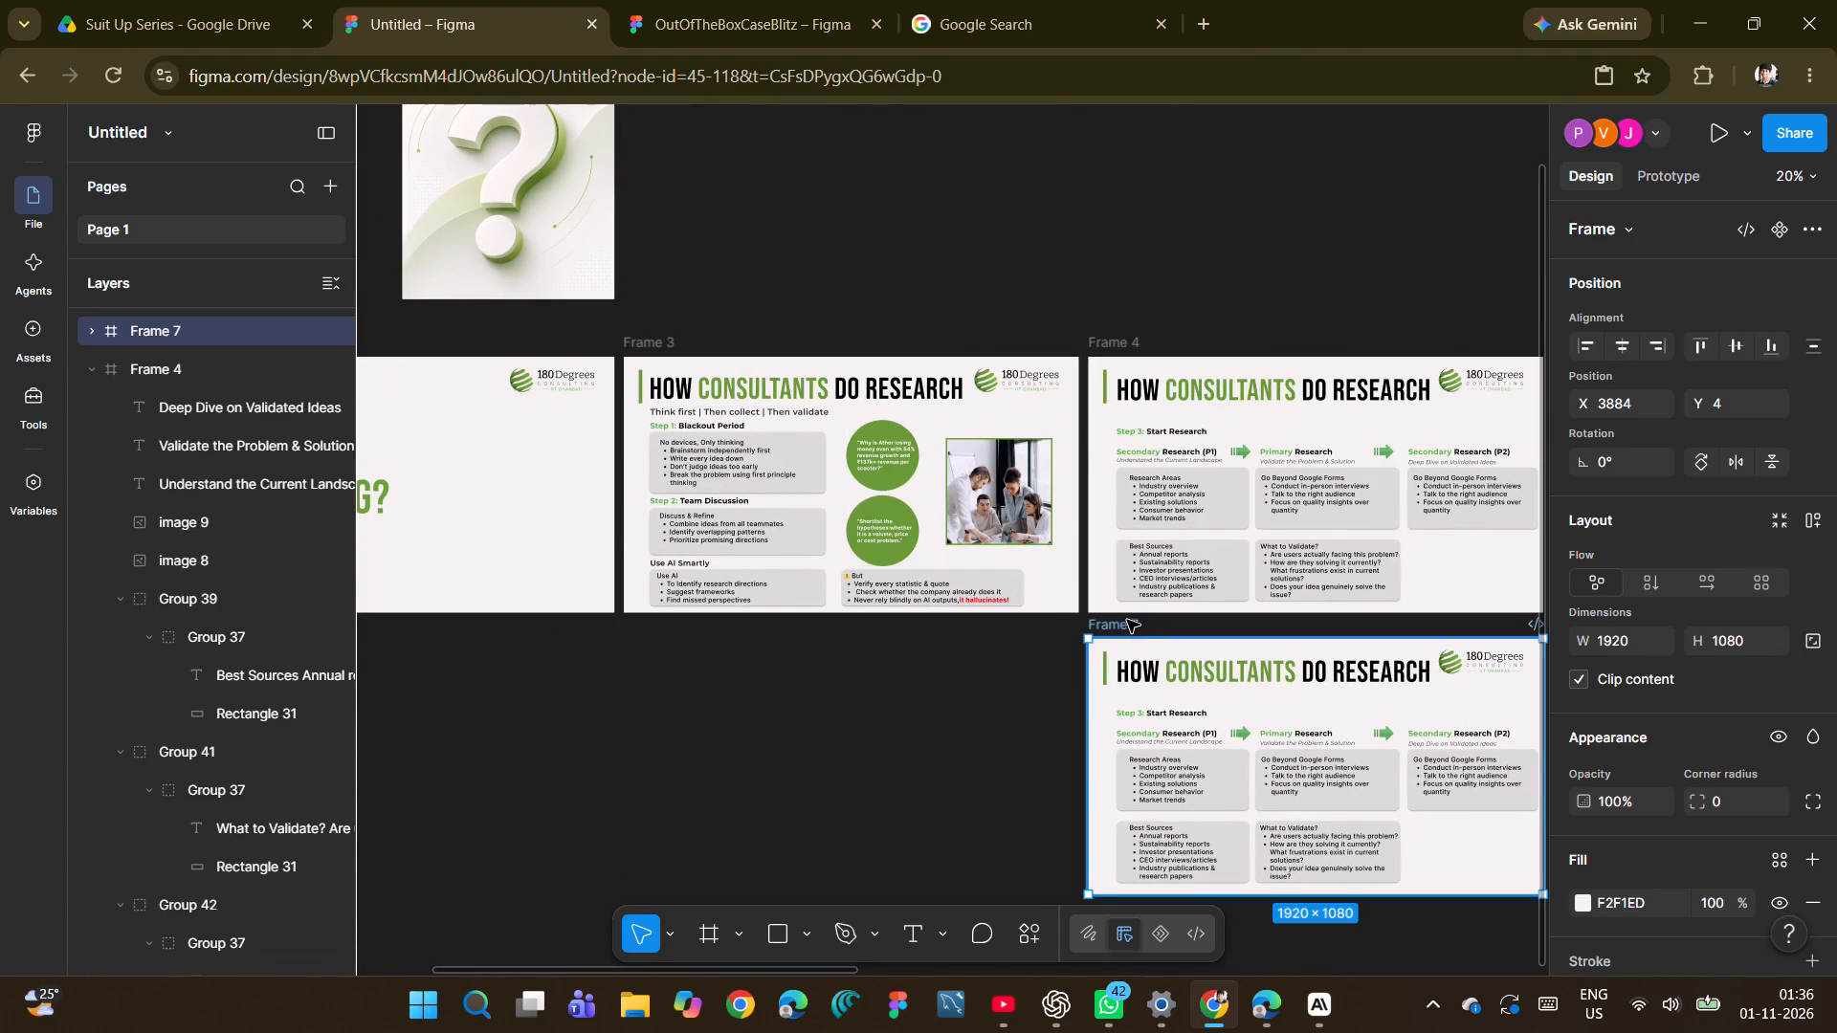
{"action": "key", "text": "BackSpace"}
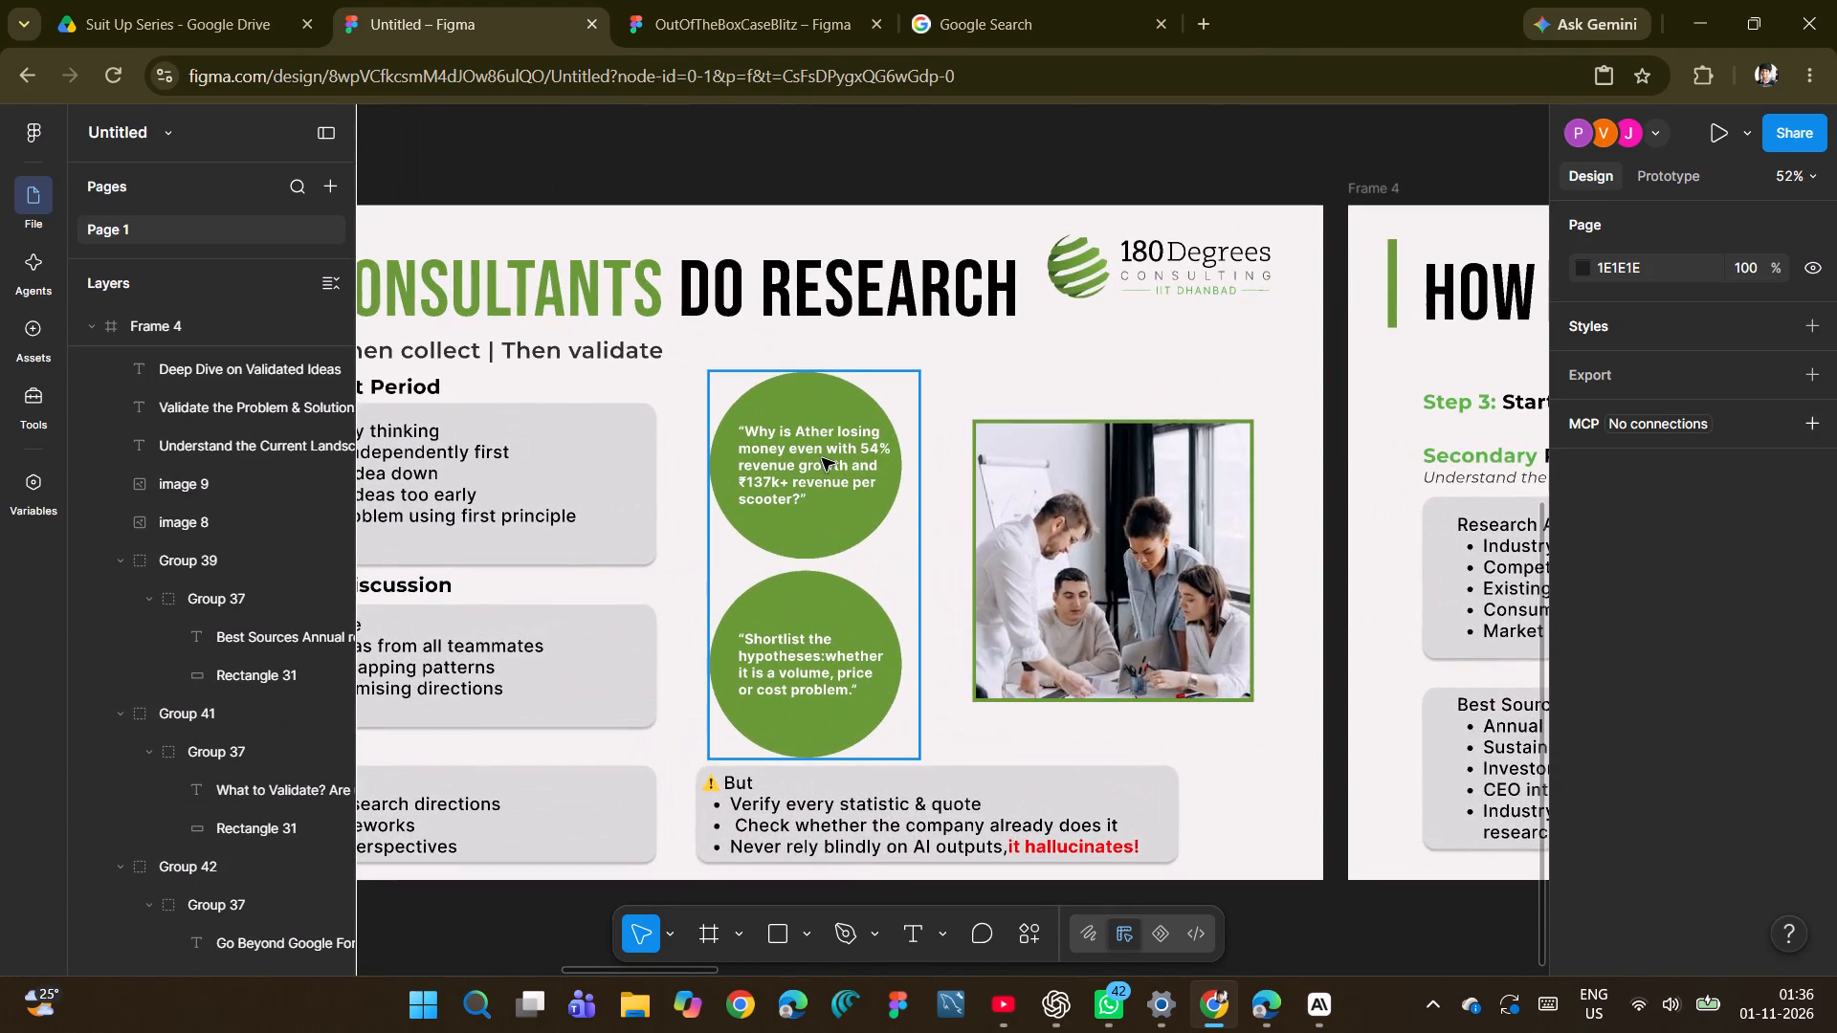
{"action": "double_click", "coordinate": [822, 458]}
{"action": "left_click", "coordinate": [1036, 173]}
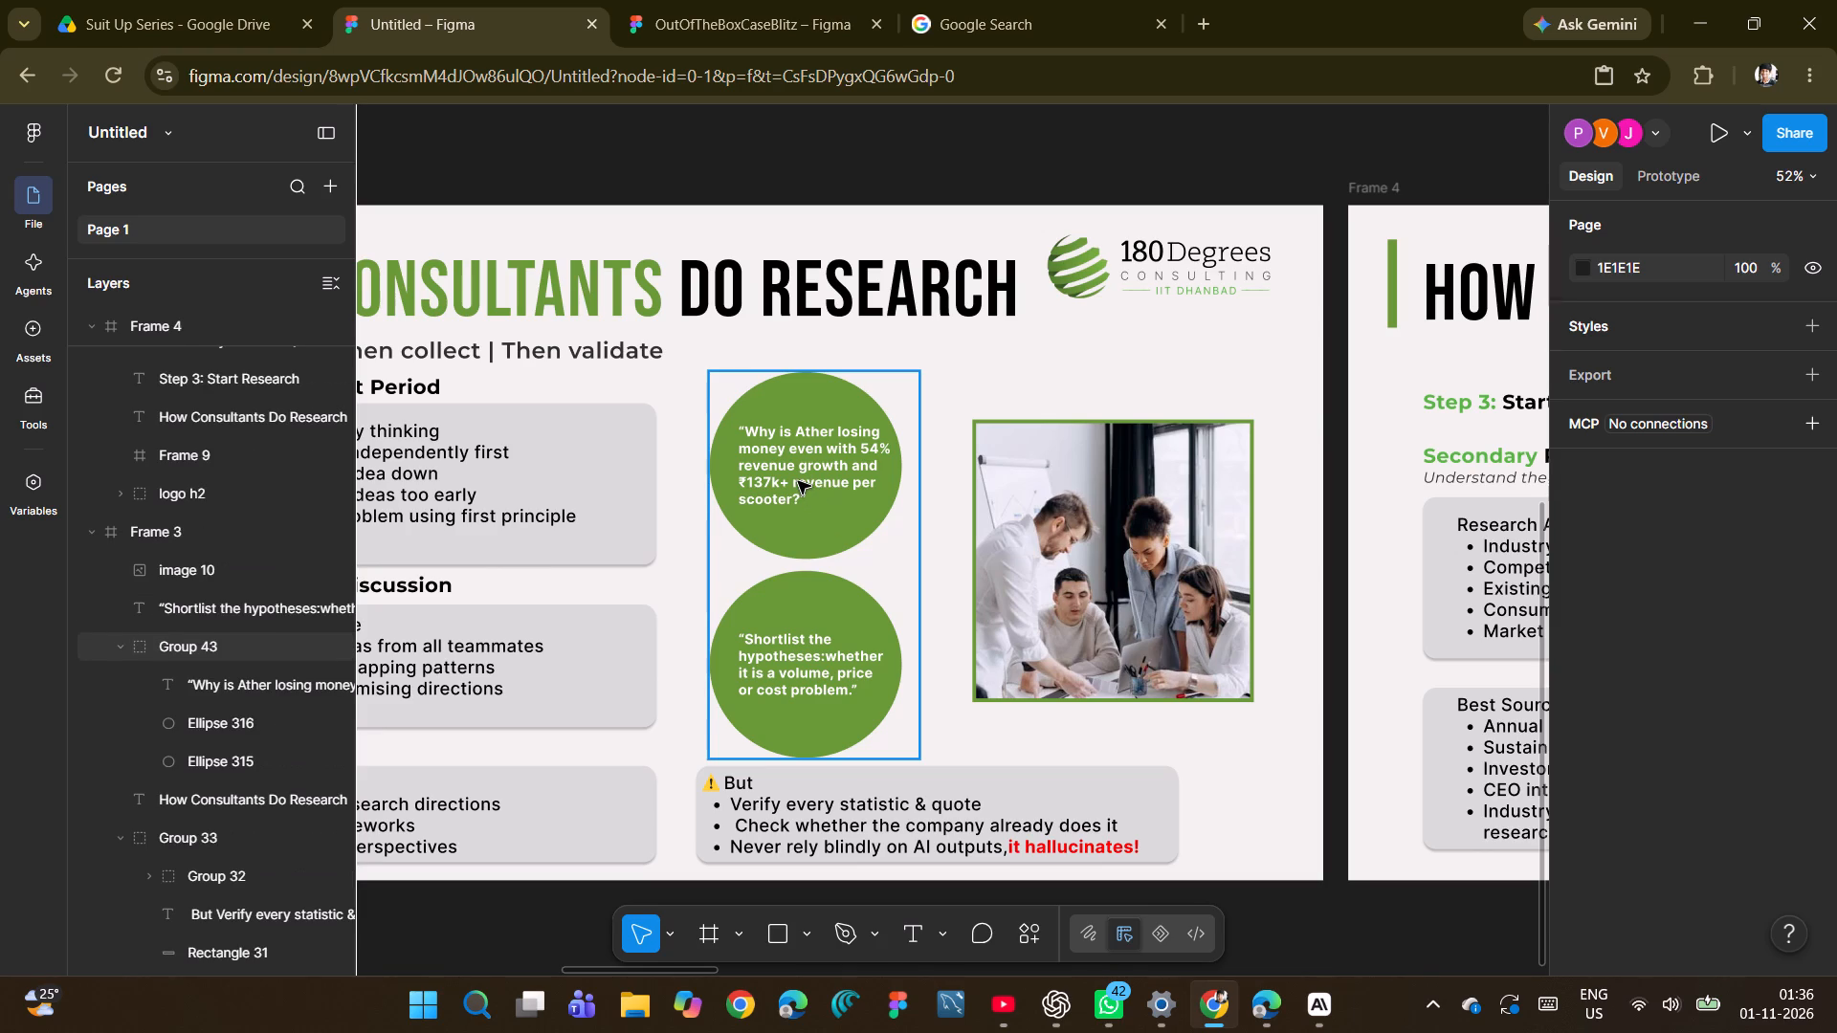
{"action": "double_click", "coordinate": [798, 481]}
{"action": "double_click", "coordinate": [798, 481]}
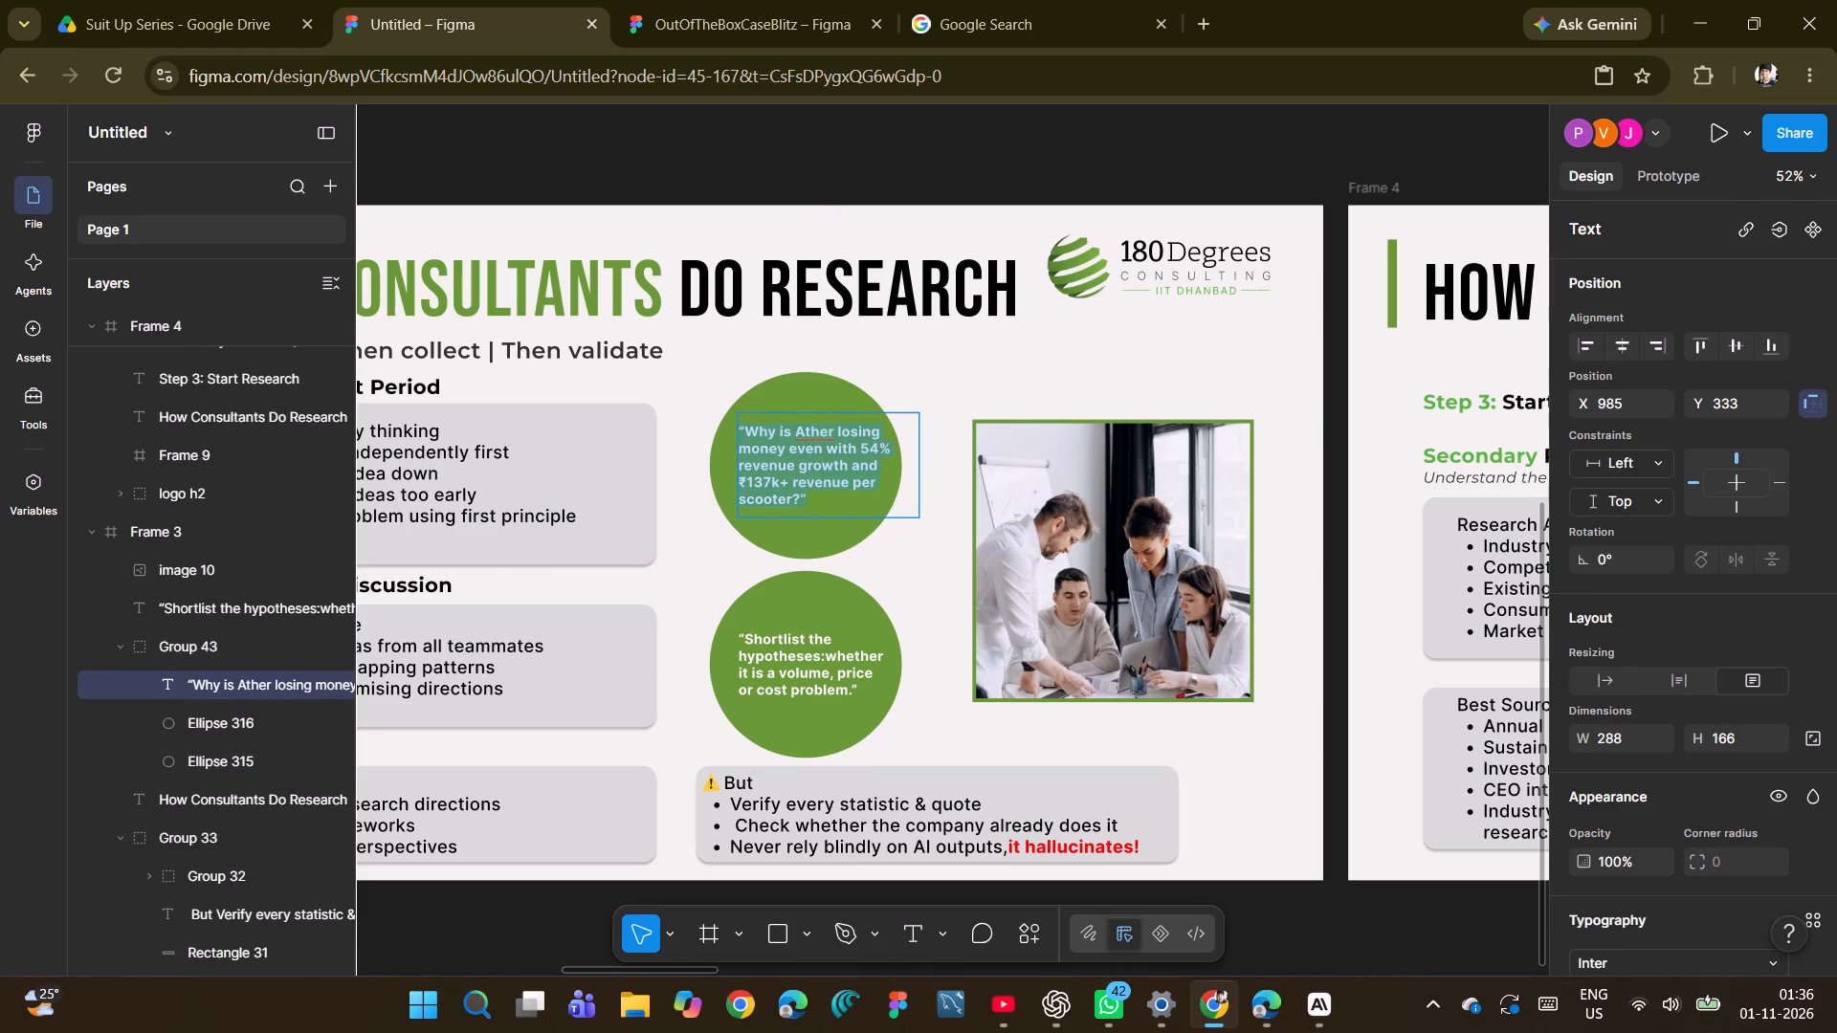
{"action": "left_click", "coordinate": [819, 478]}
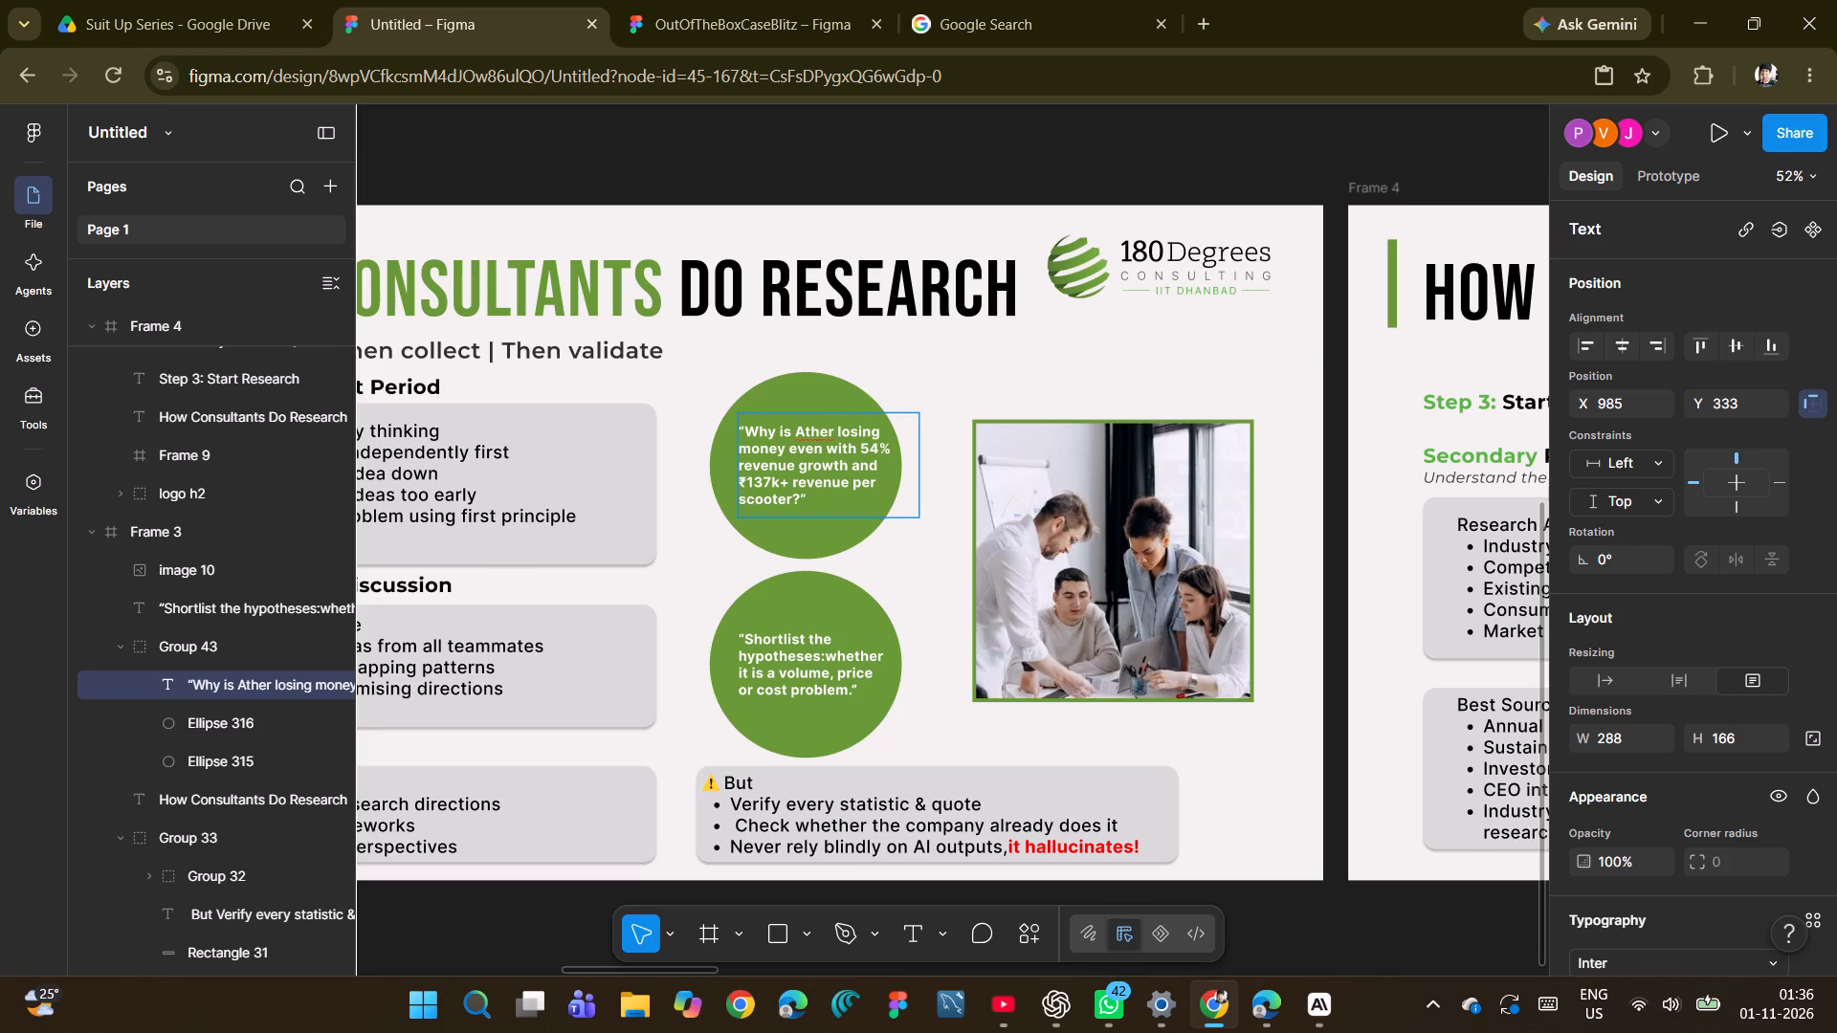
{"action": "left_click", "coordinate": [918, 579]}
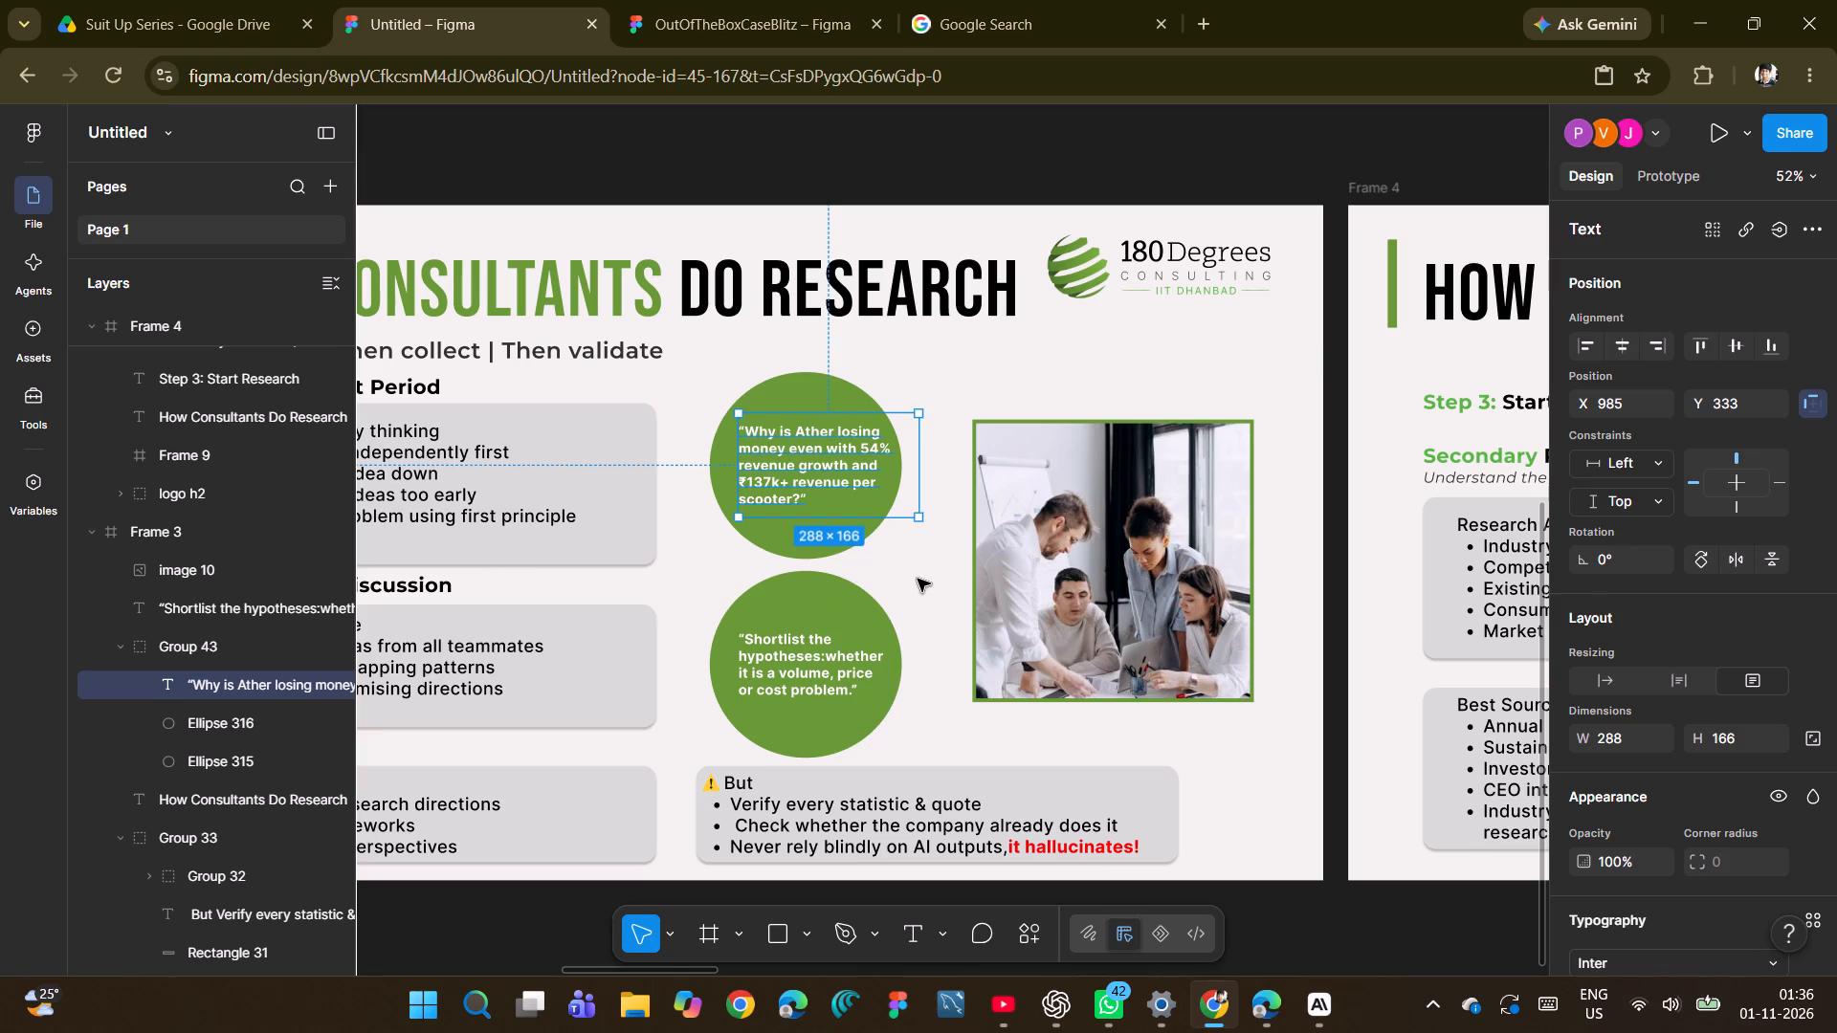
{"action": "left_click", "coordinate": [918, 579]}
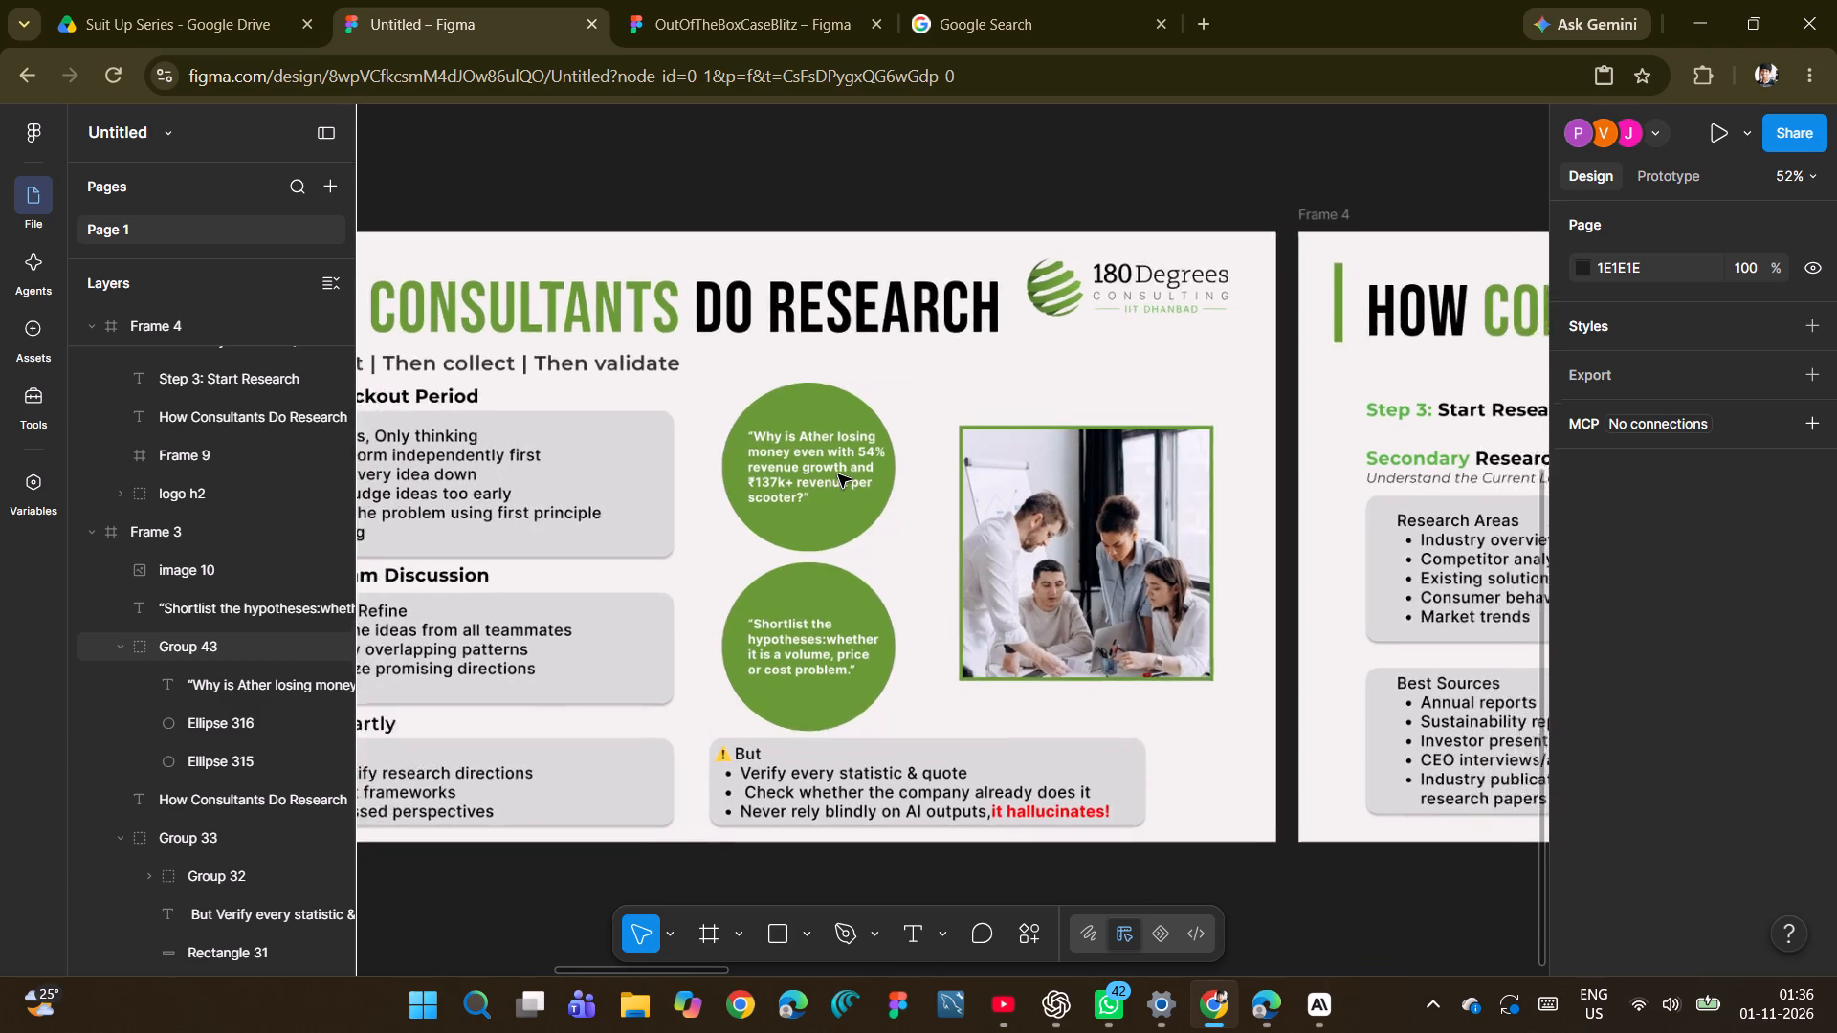
Move Frame 3's upper green circle slightly down, keeping it aligned with the lower circle, and shift its Ather text to X 985, Y 356.
{"action": "left_click", "coordinate": [828, 475]}
{"action": "double_click", "coordinate": [828, 475]}
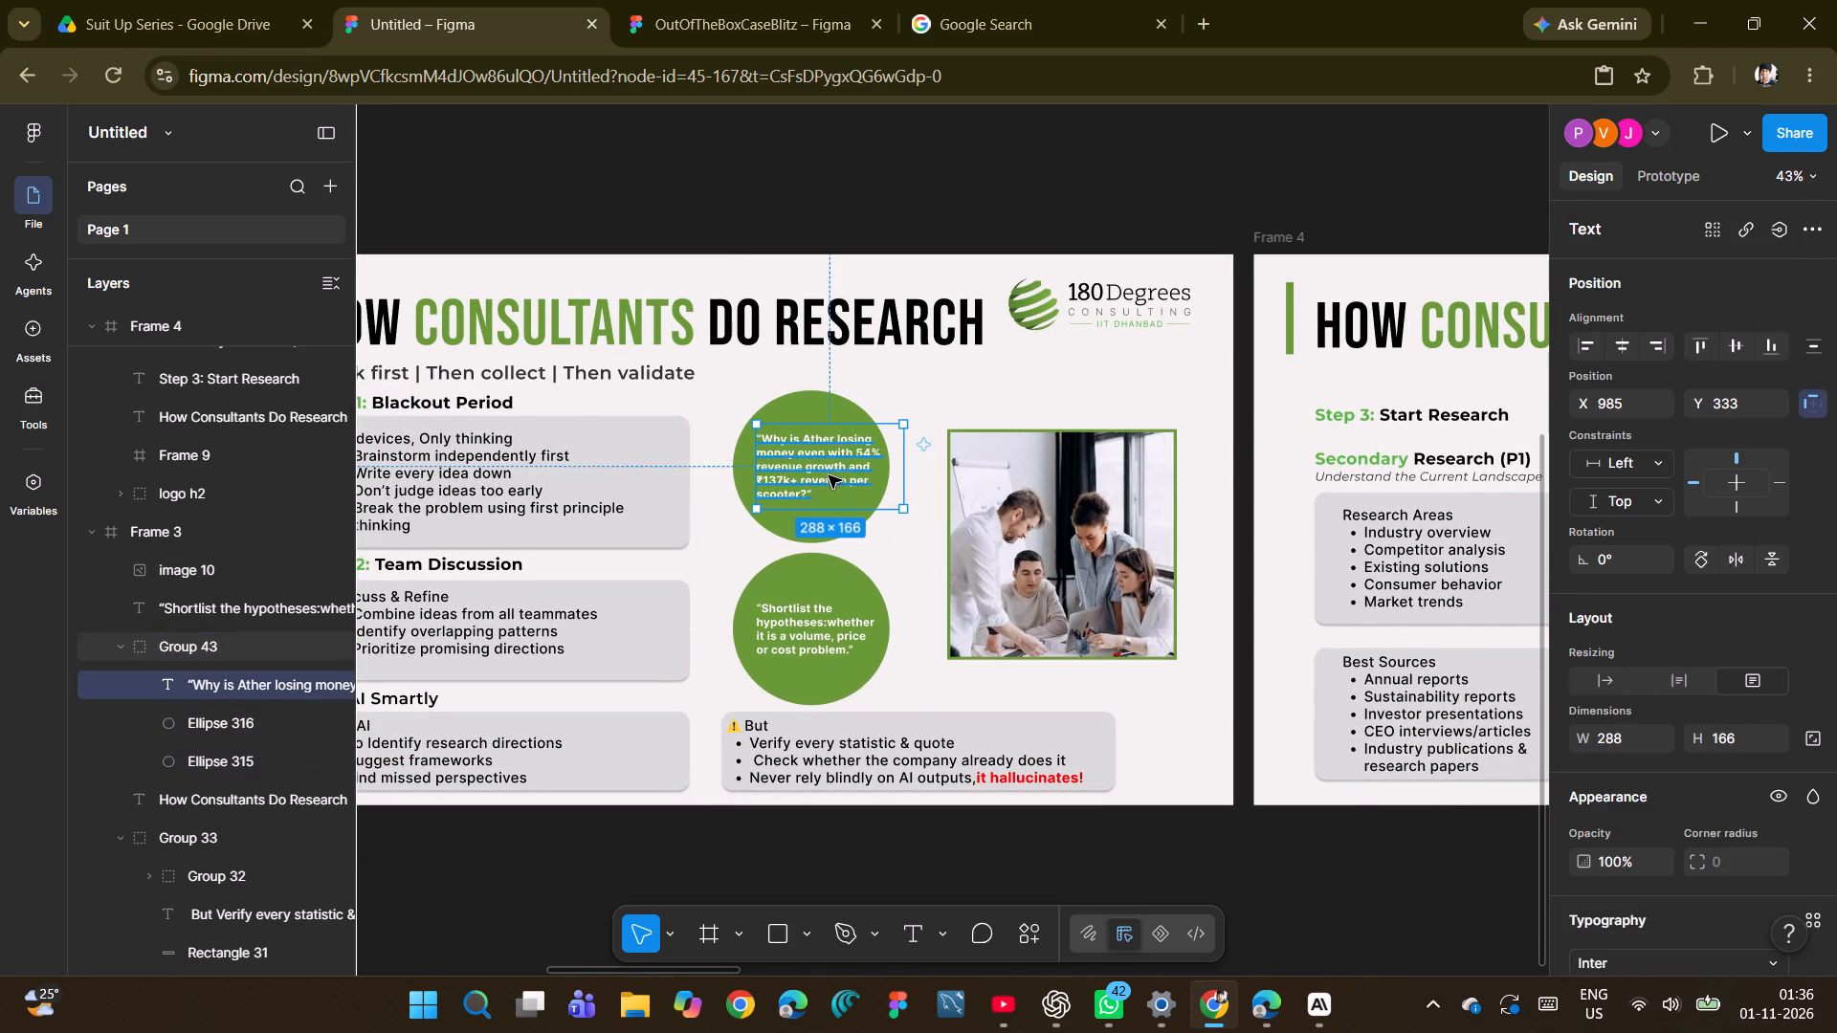
{"action": "left_click", "coordinate": [830, 409]}
{"action": "left_click_drag", "start_coordinate": [829, 407], "coordinate": [823, 427]}
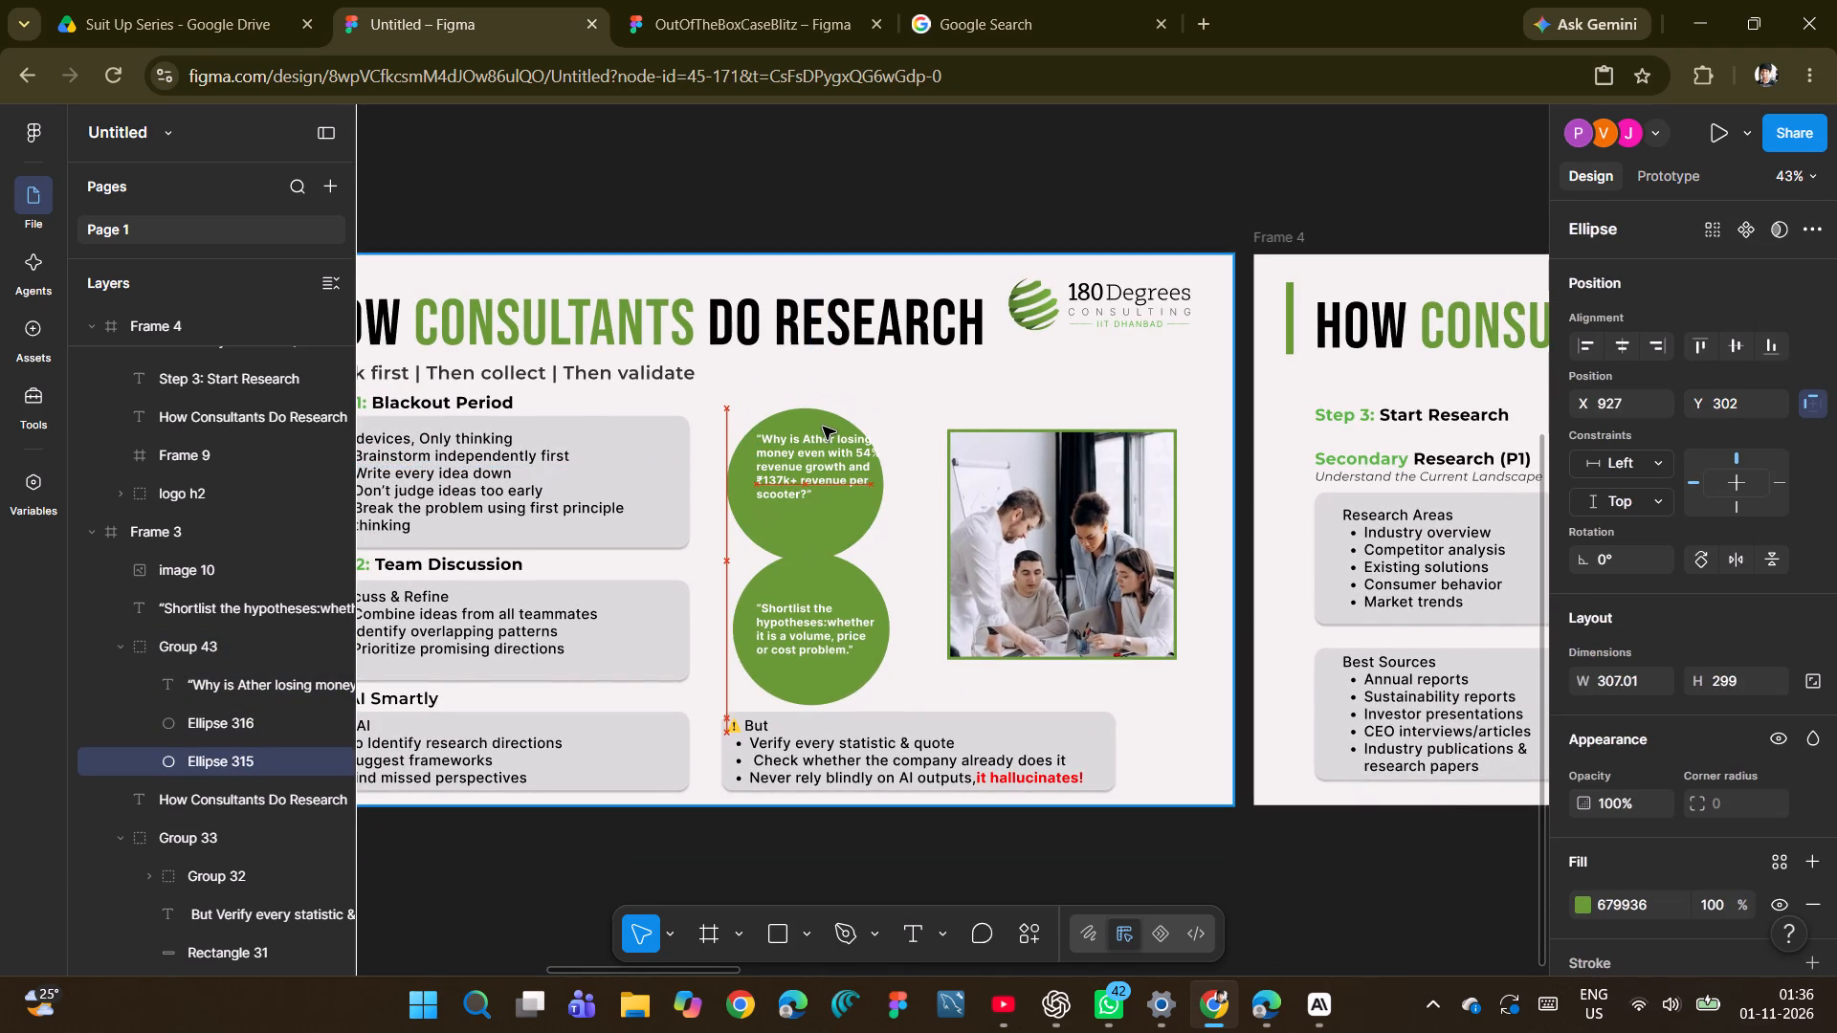
{"action": "left_click_drag", "start_coordinate": [823, 427], "coordinate": [829, 421]}
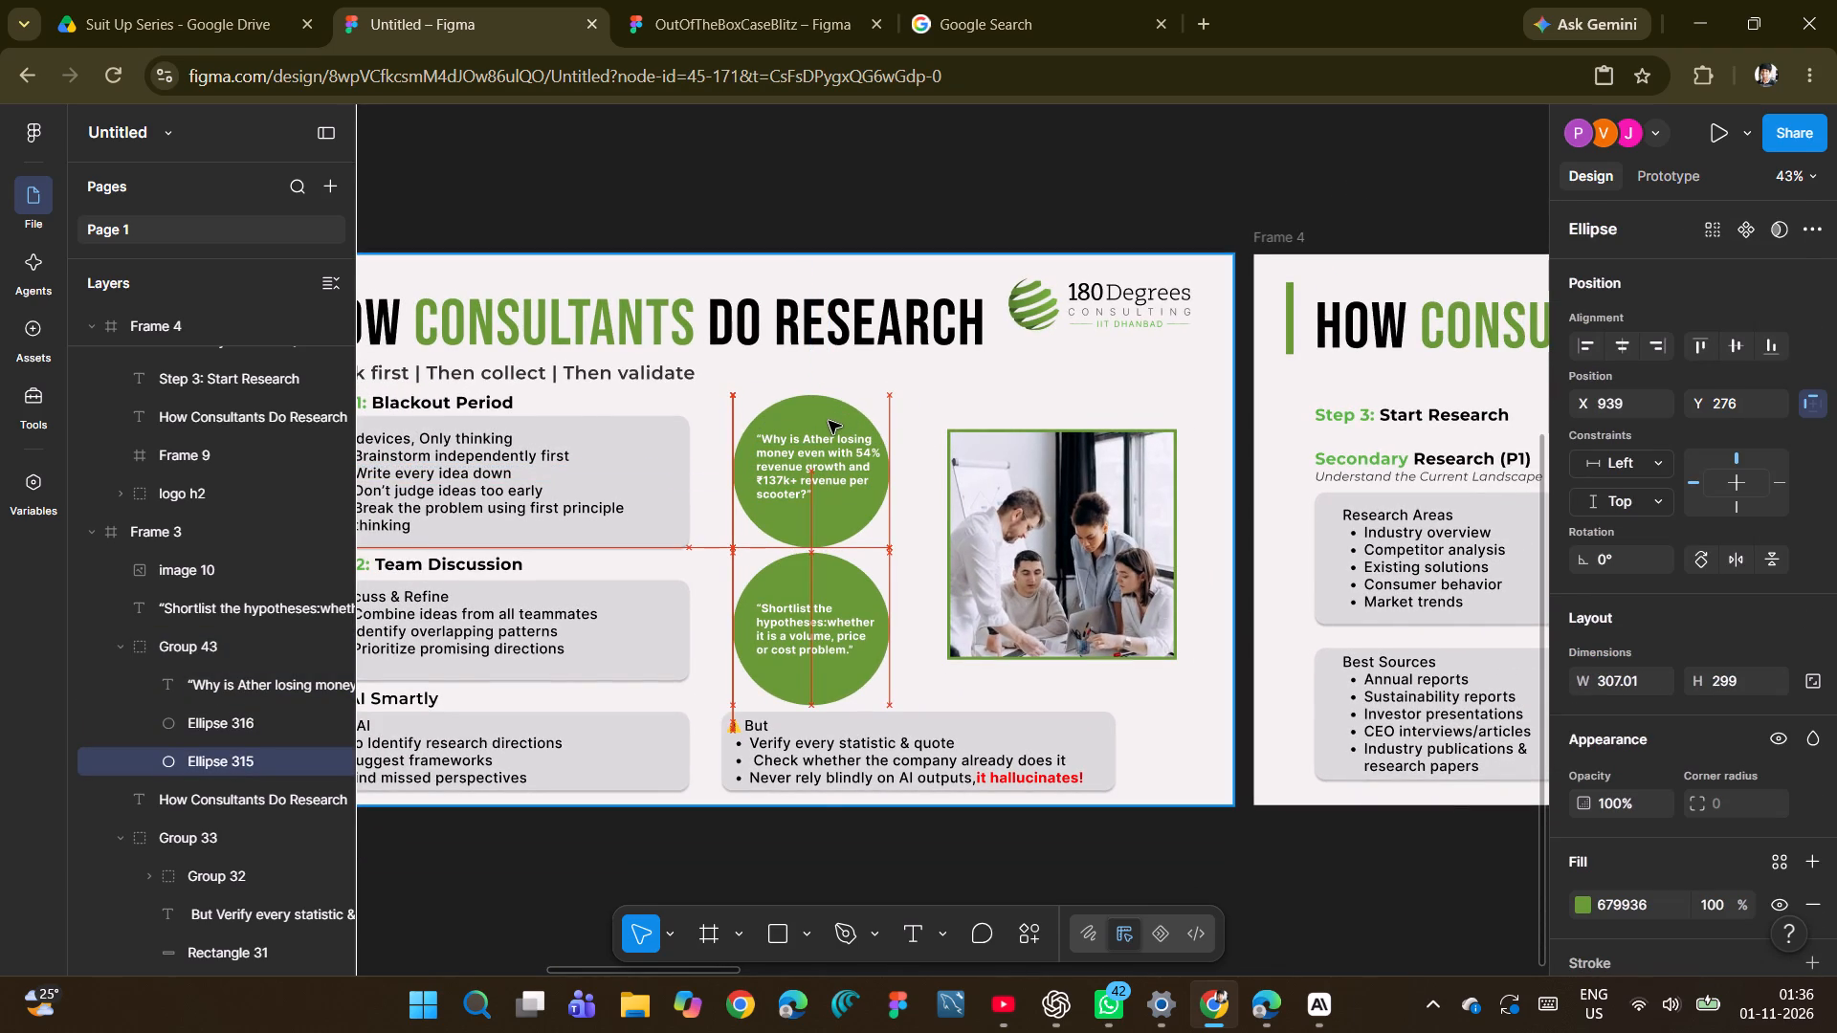
{"action": "left_click_drag", "start_coordinate": [829, 421], "coordinate": [829, 419]}
{"action": "left_click", "coordinate": [816, 464]}
{"action": "left_click_drag", "start_coordinate": [811, 456], "coordinate": [809, 470]}
Move Frame 3's lower green circle slightly down, leaving a gap below the upper circle and keeping the two aligned.
{"action": "left_click", "coordinate": [835, 571]}
{"action": "left_click_drag", "start_coordinate": [835, 571], "coordinate": [843, 578]}
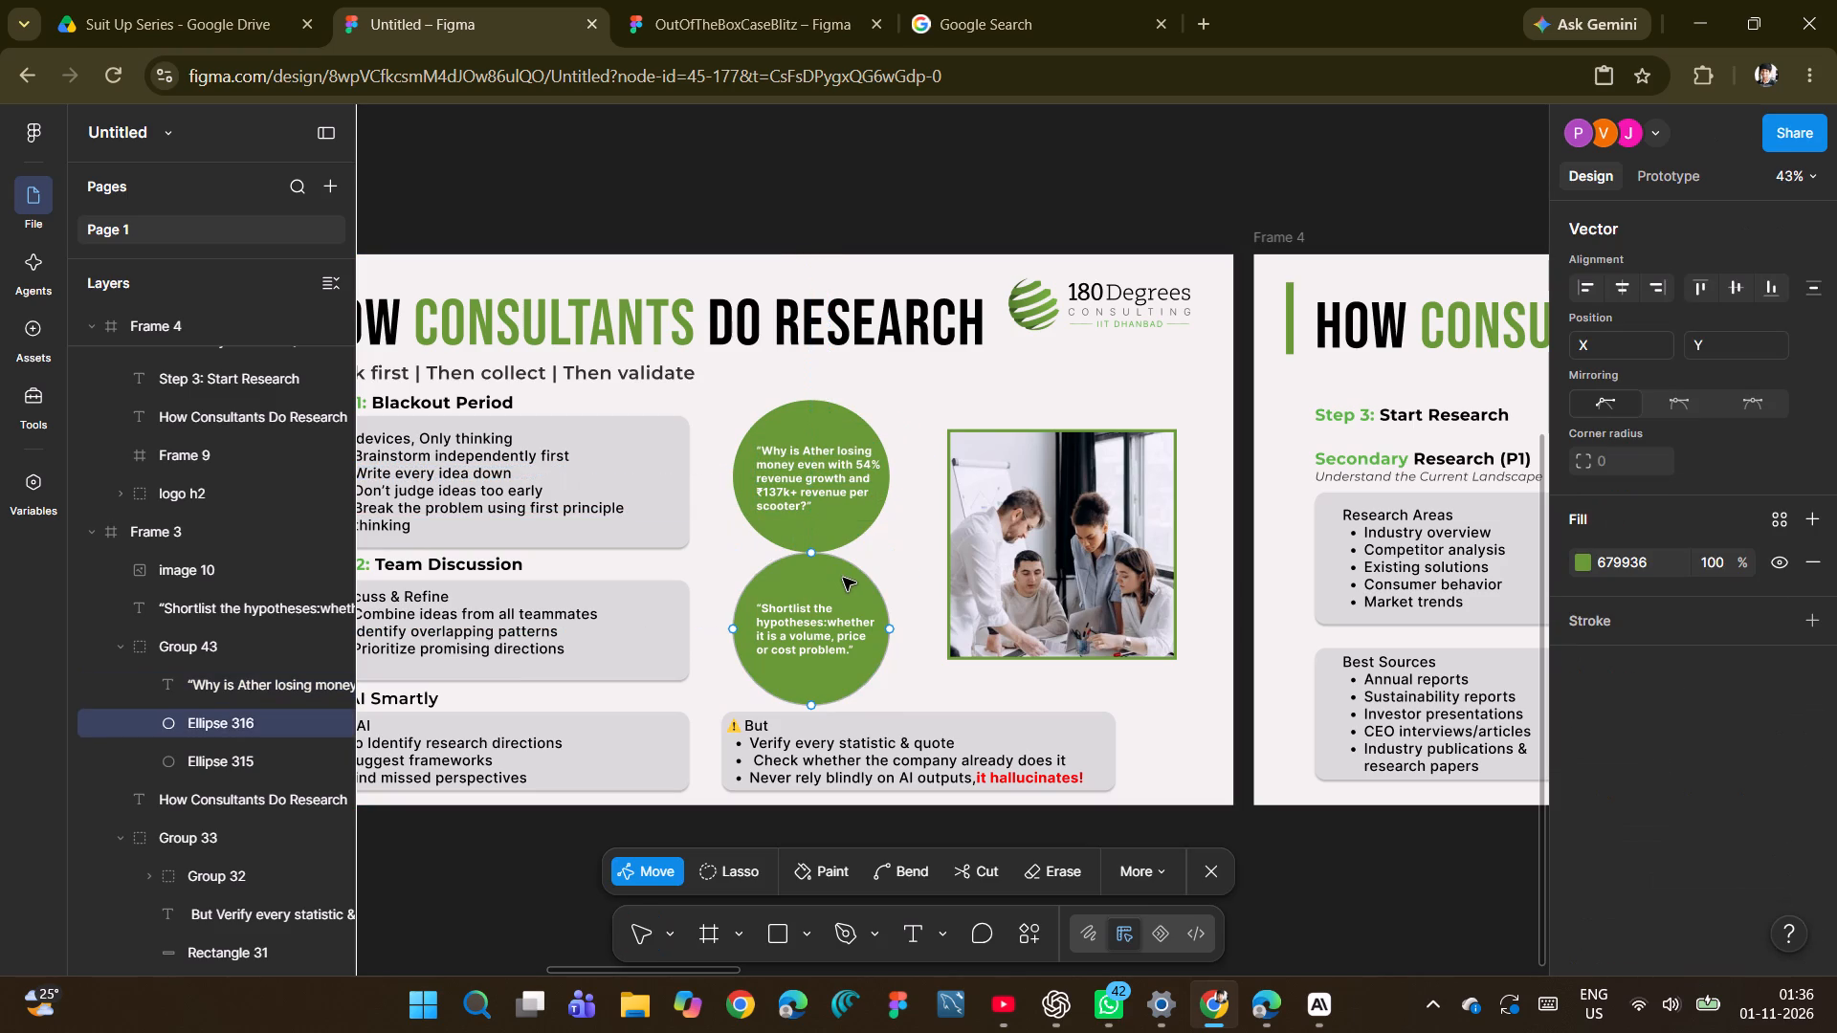
{"action": "left_click_drag", "start_coordinate": [843, 578], "coordinate": [843, 583]}
{"action": "key", "text": "Escape"}
{"action": "left_click_drag", "start_coordinate": [830, 578], "coordinate": [839, 589]}
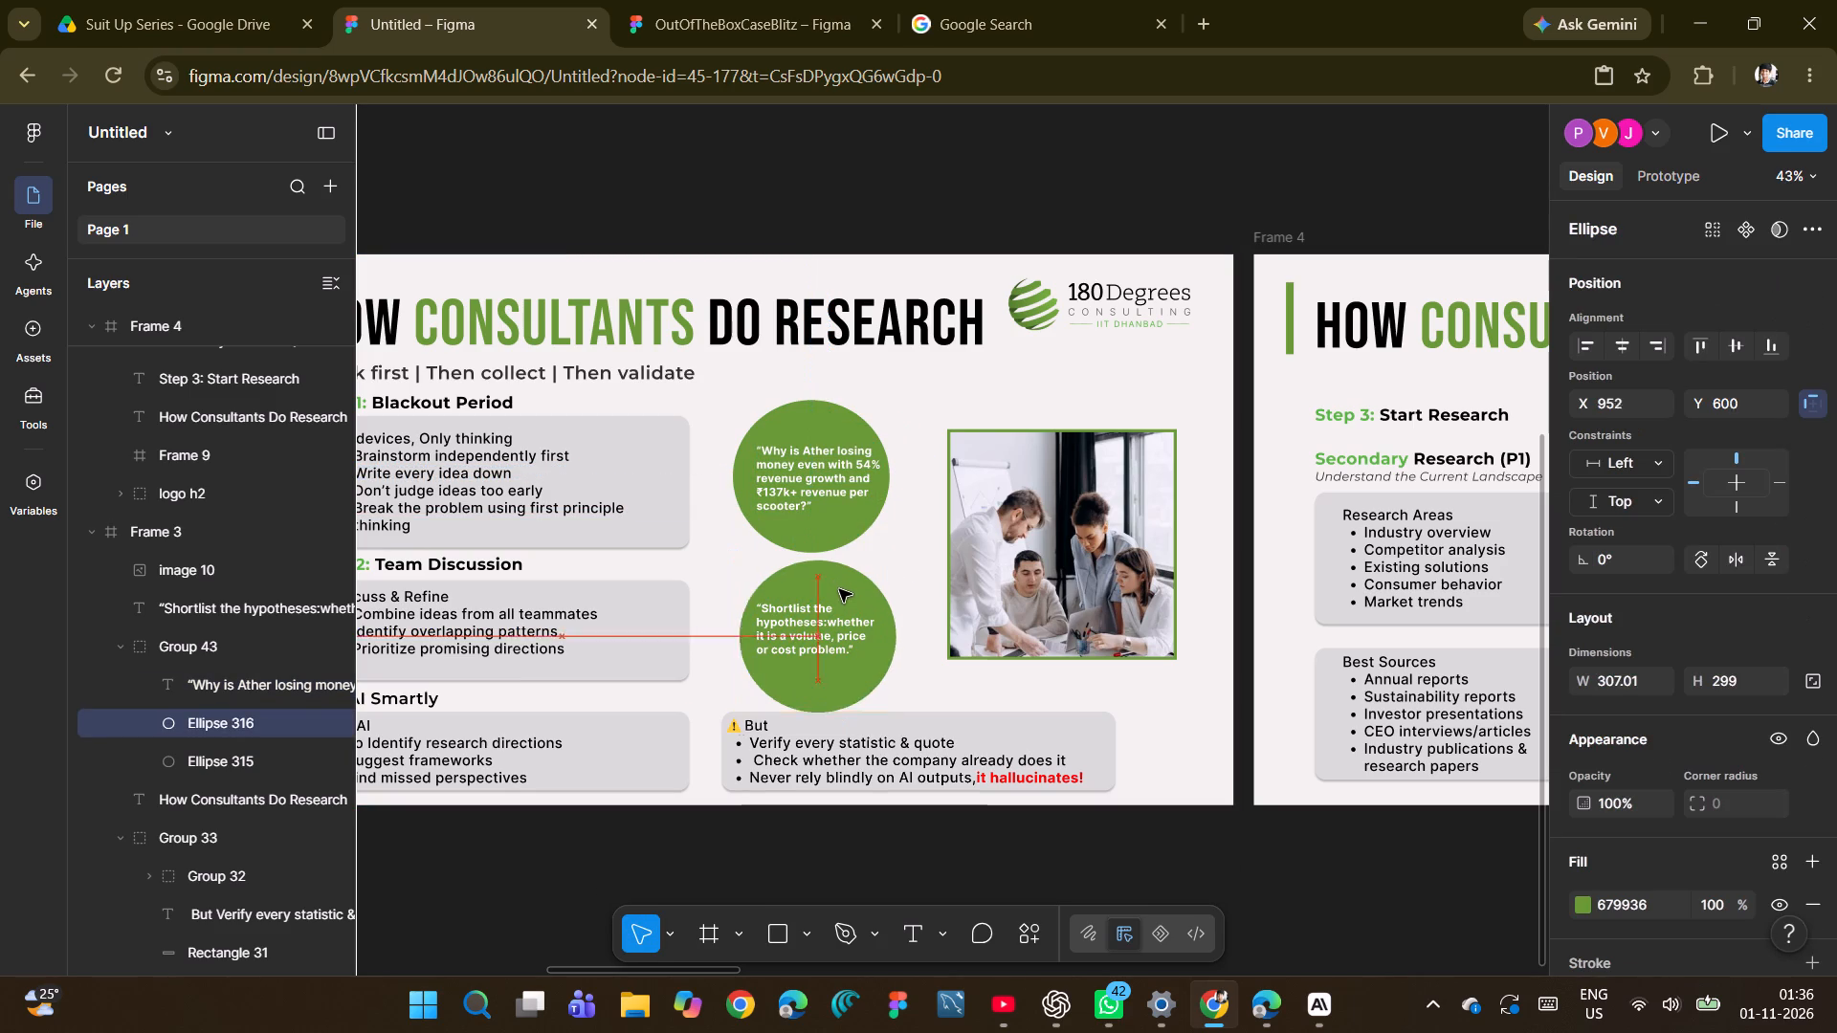
{"action": "left_click_drag", "start_coordinate": [839, 589], "coordinate": [830, 586]}
{"action": "left_click", "coordinate": [981, 146]}
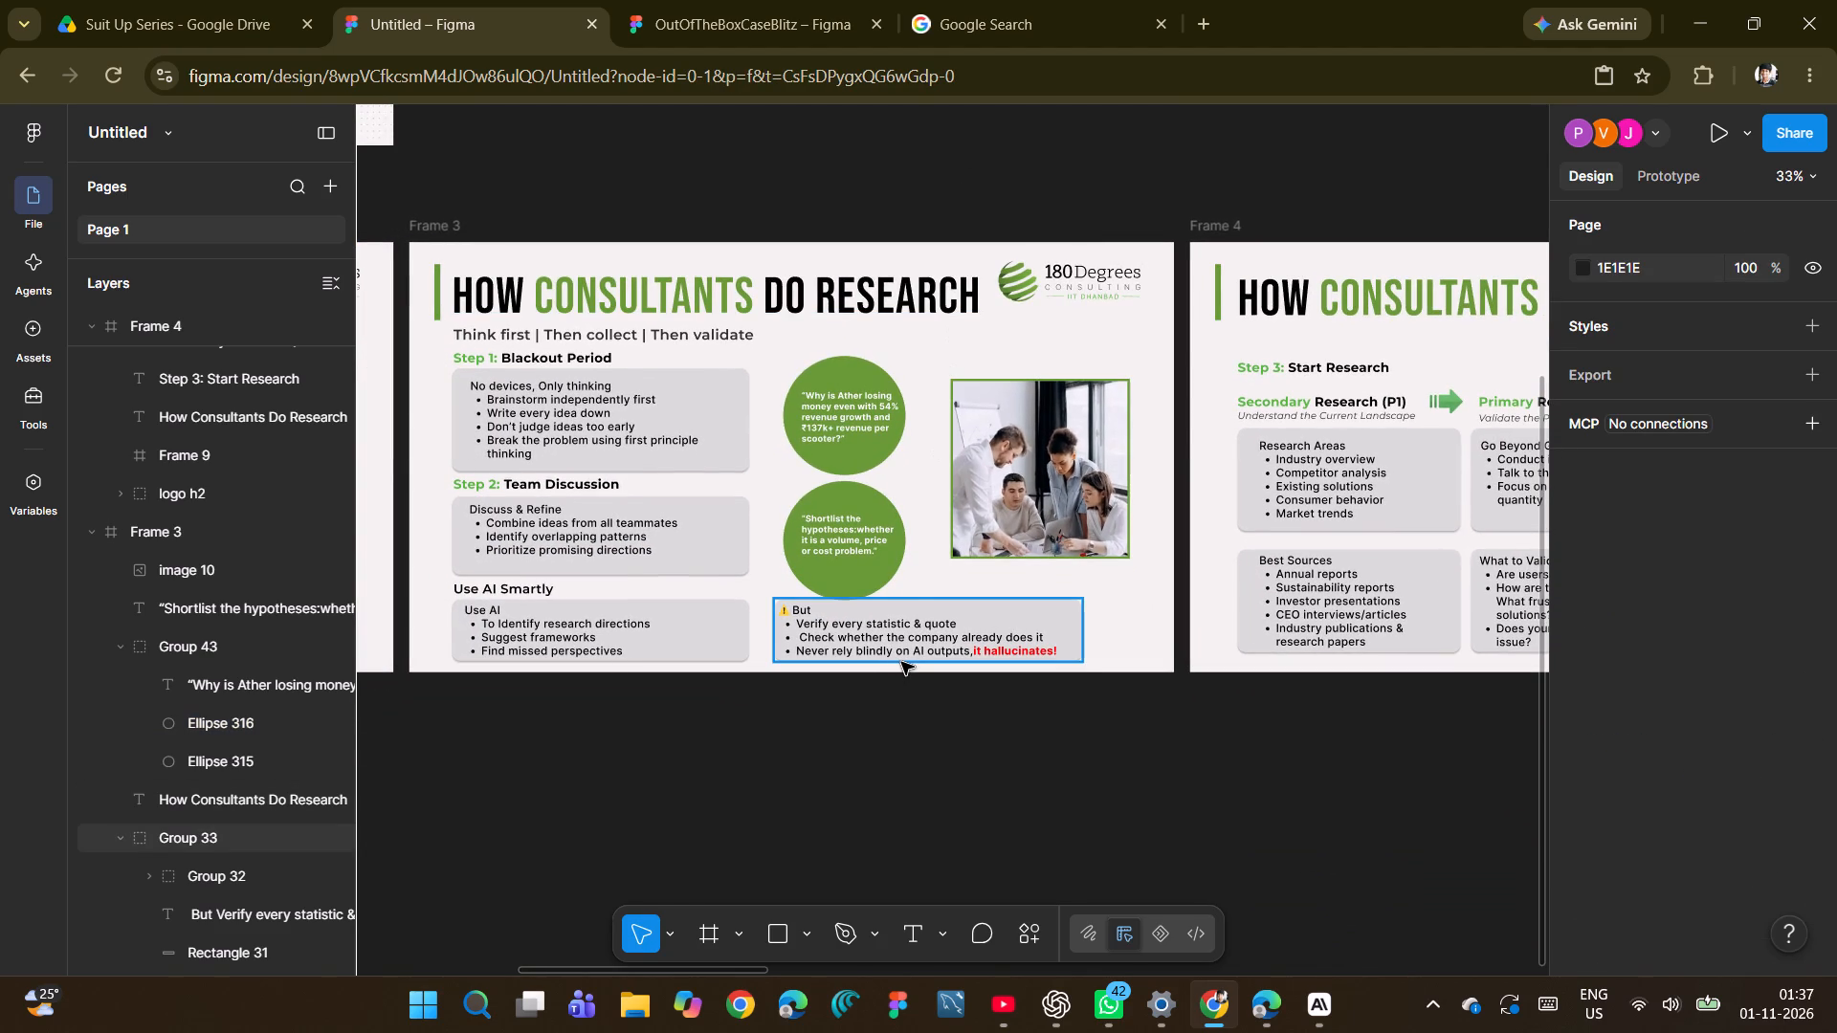
Examine the Frame 3 and Frame 4 layouts alongside each other.
{"action": "scroll", "coordinate": [901, 662], "scroll_direction": "left", "scroll_amount": 1}
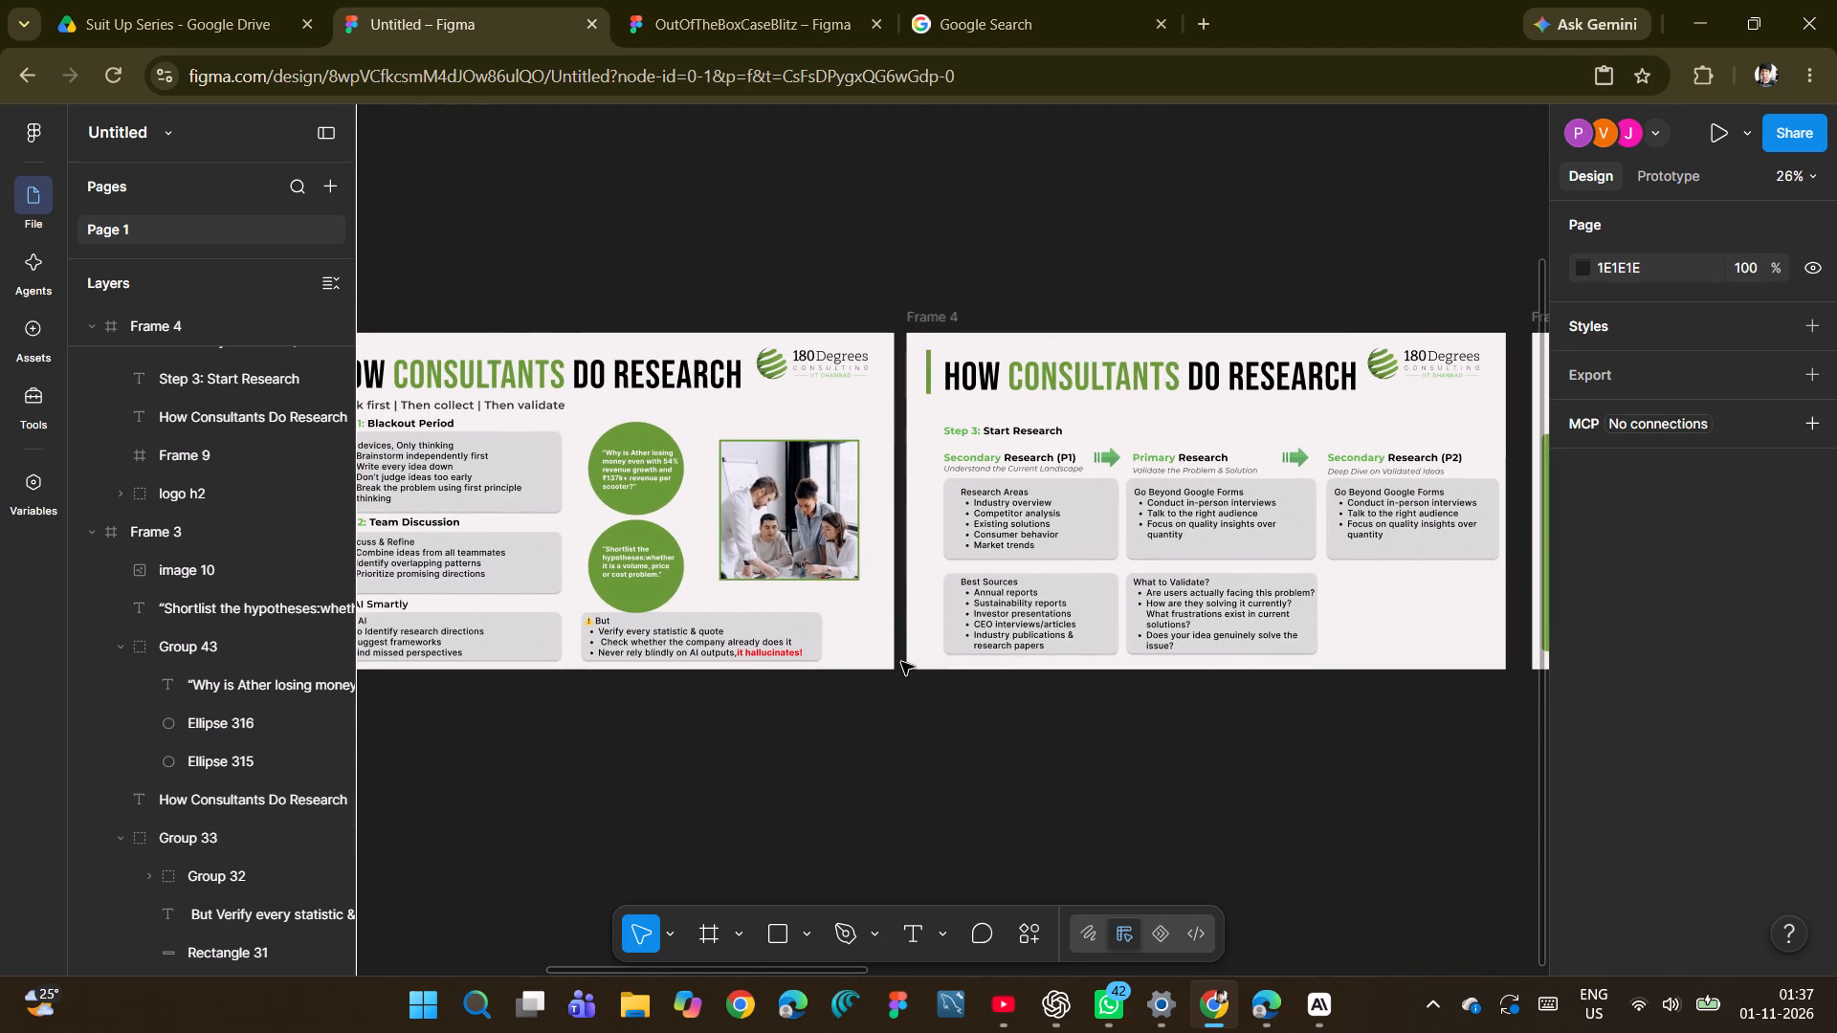
{"action": "scroll", "coordinate": [901, 662], "scroll_direction": "left", "scroll_amount": 1}
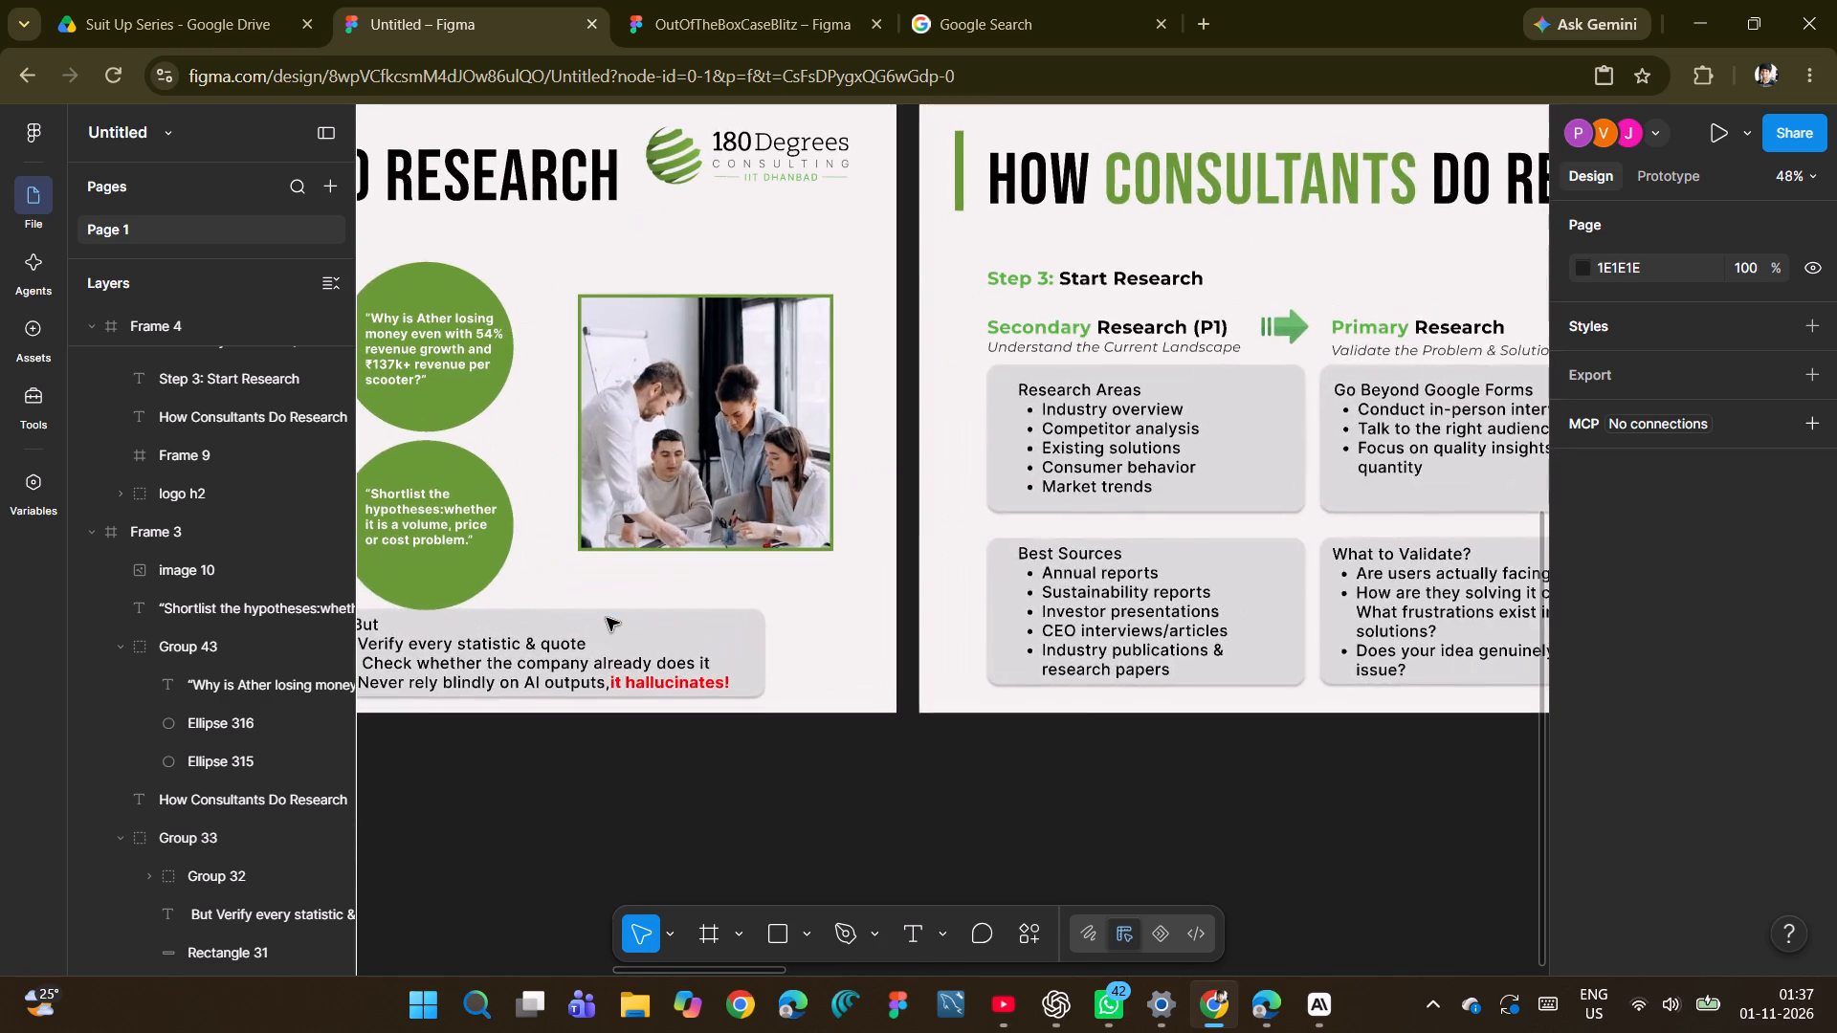
{"action": "scroll", "coordinate": [607, 618], "scroll_direction": "right", "scroll_amount": 2}
{"action": "scroll", "coordinate": [607, 618], "scroll_direction": "left", "scroll_amount": 1}
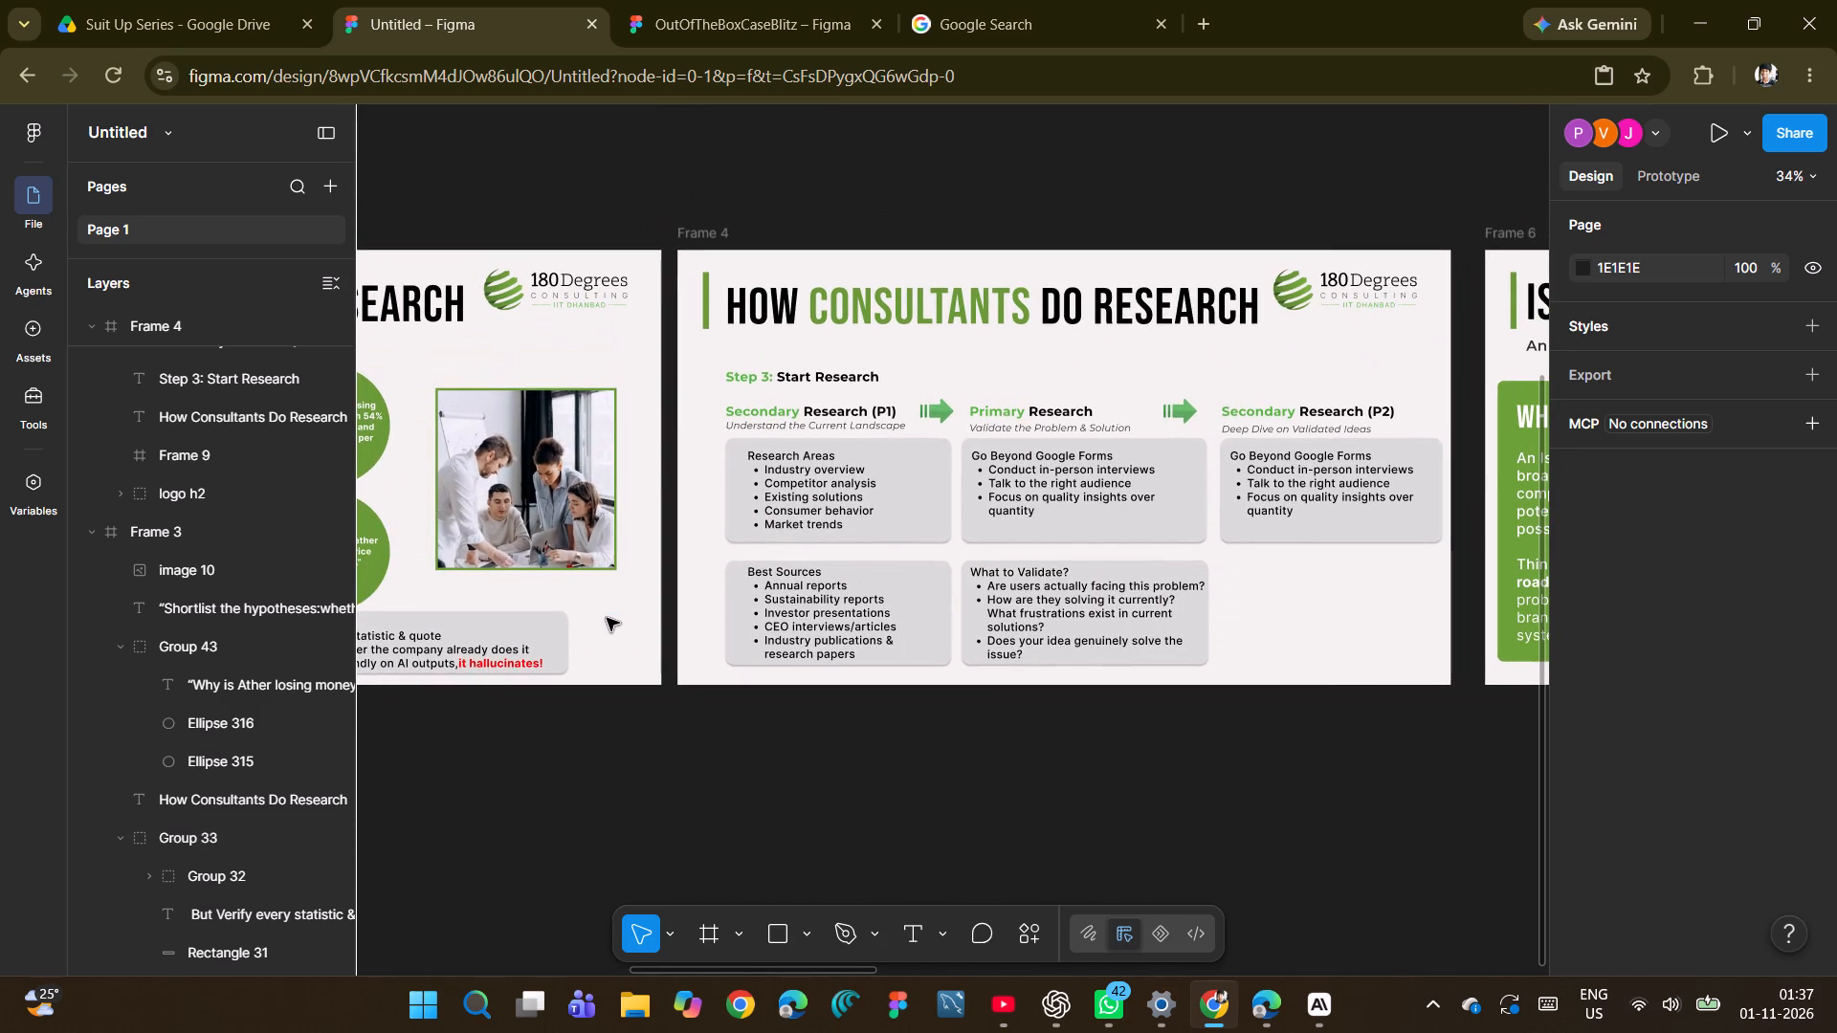
{"action": "scroll", "coordinate": [607, 618], "scroll_direction": "left", "scroll_amount": 1}
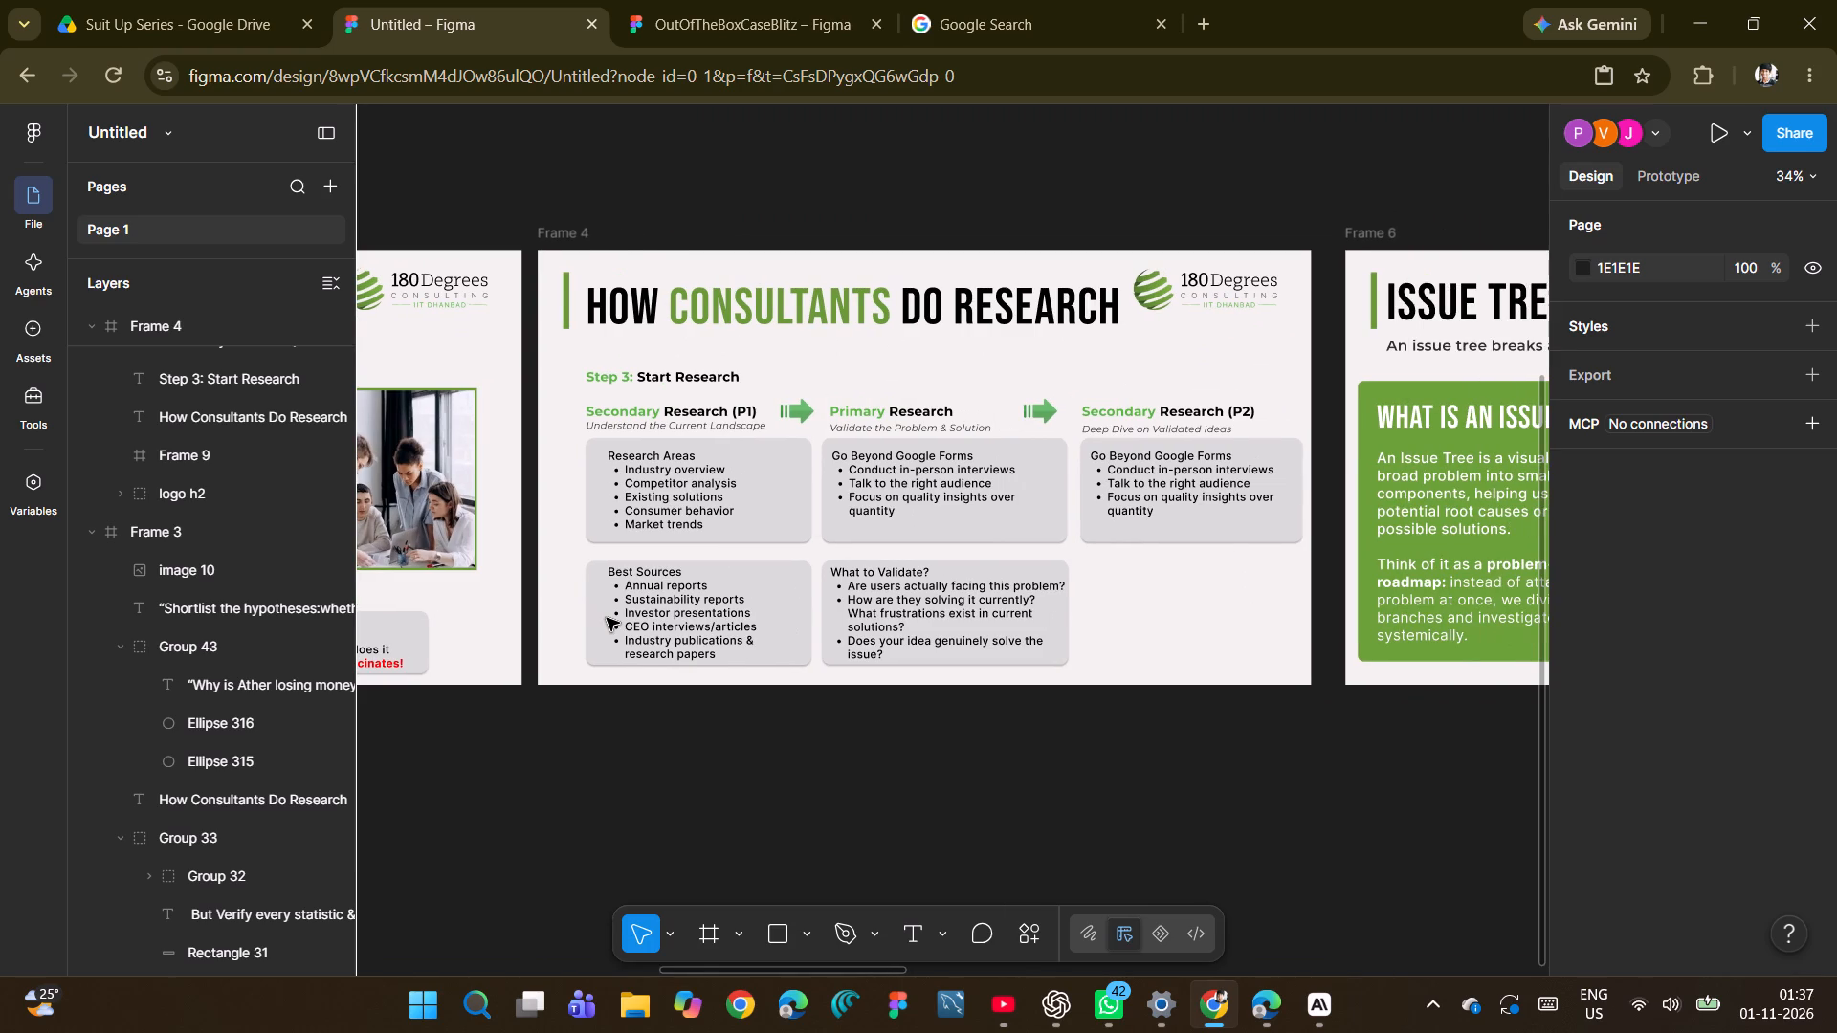
{"action": "scroll", "coordinate": [607, 618], "scroll_direction": "down", "scroll_amount": 1}
{"action": "scroll", "coordinate": [607, 618], "scroll_direction": "right", "scroll_amount": 2}
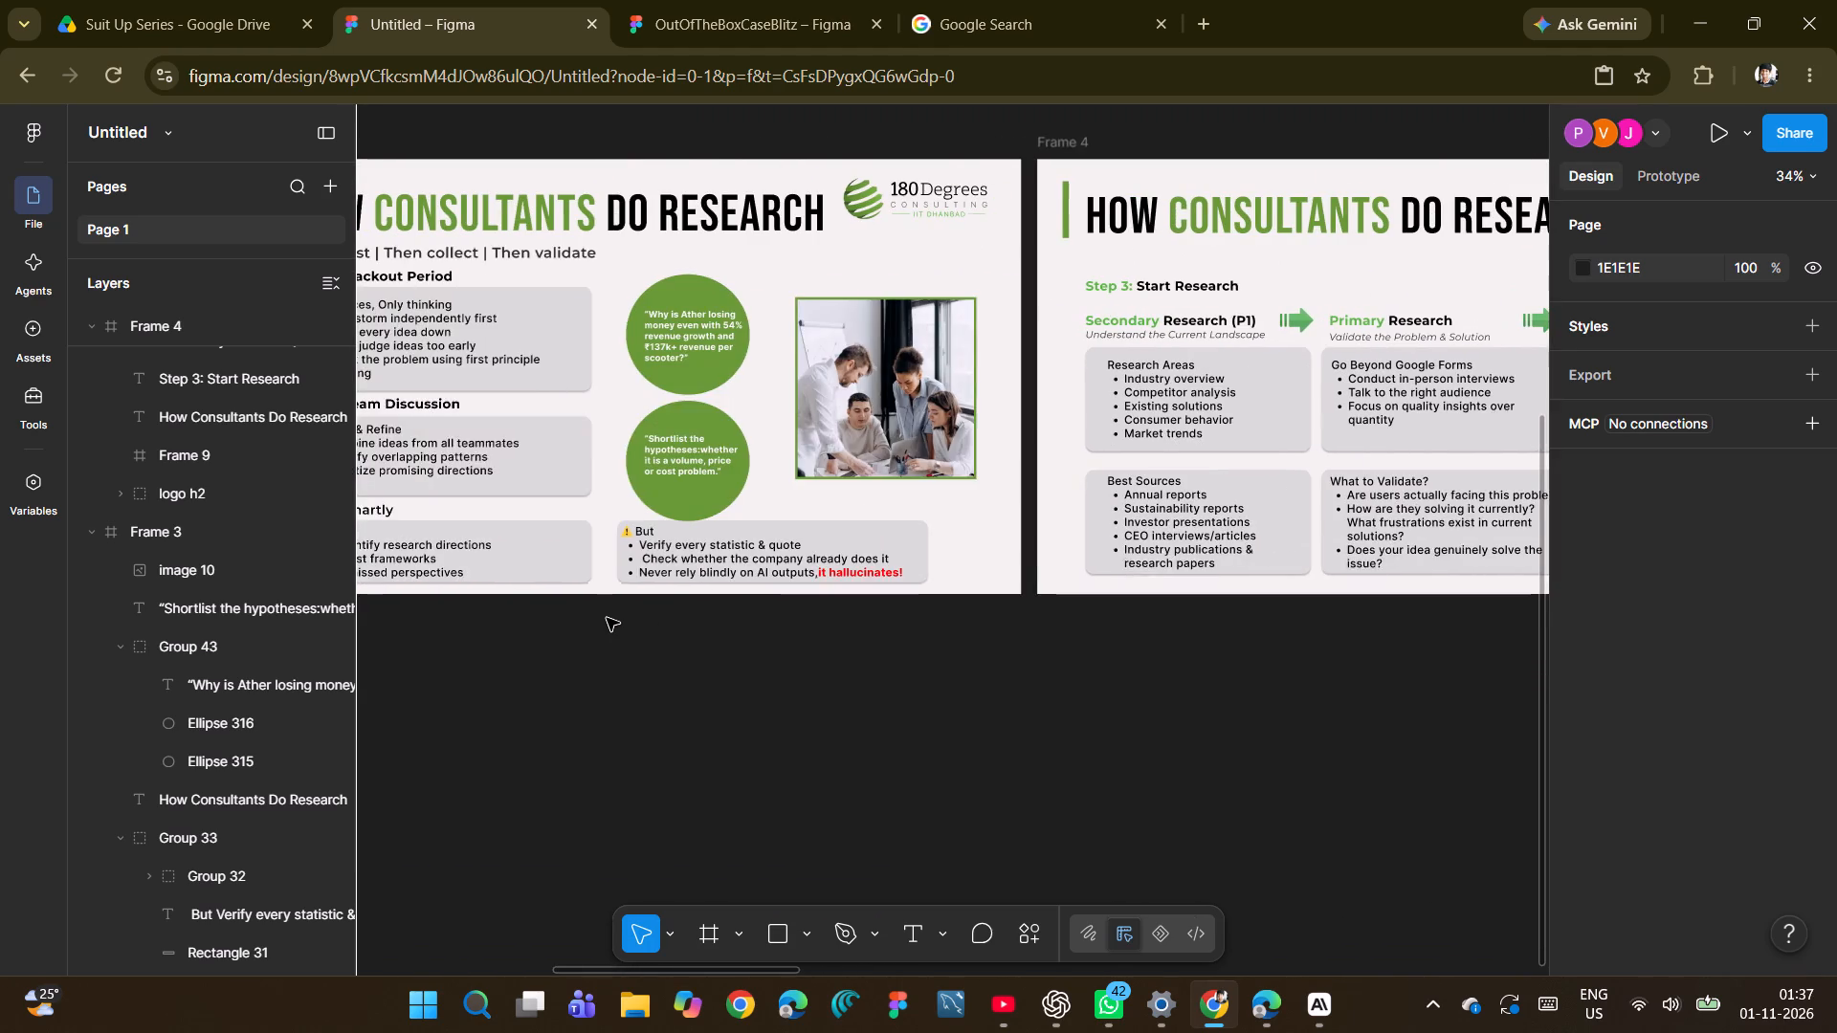
Move the "Shortlist the hypotheses" text down to X 985, Y 652 inside Frame 3's lower green circle.
{"action": "scroll", "coordinate": [607, 618], "scroll_direction": "up", "scroll_amount": 1}
{"action": "left_click", "coordinate": [802, 486]}
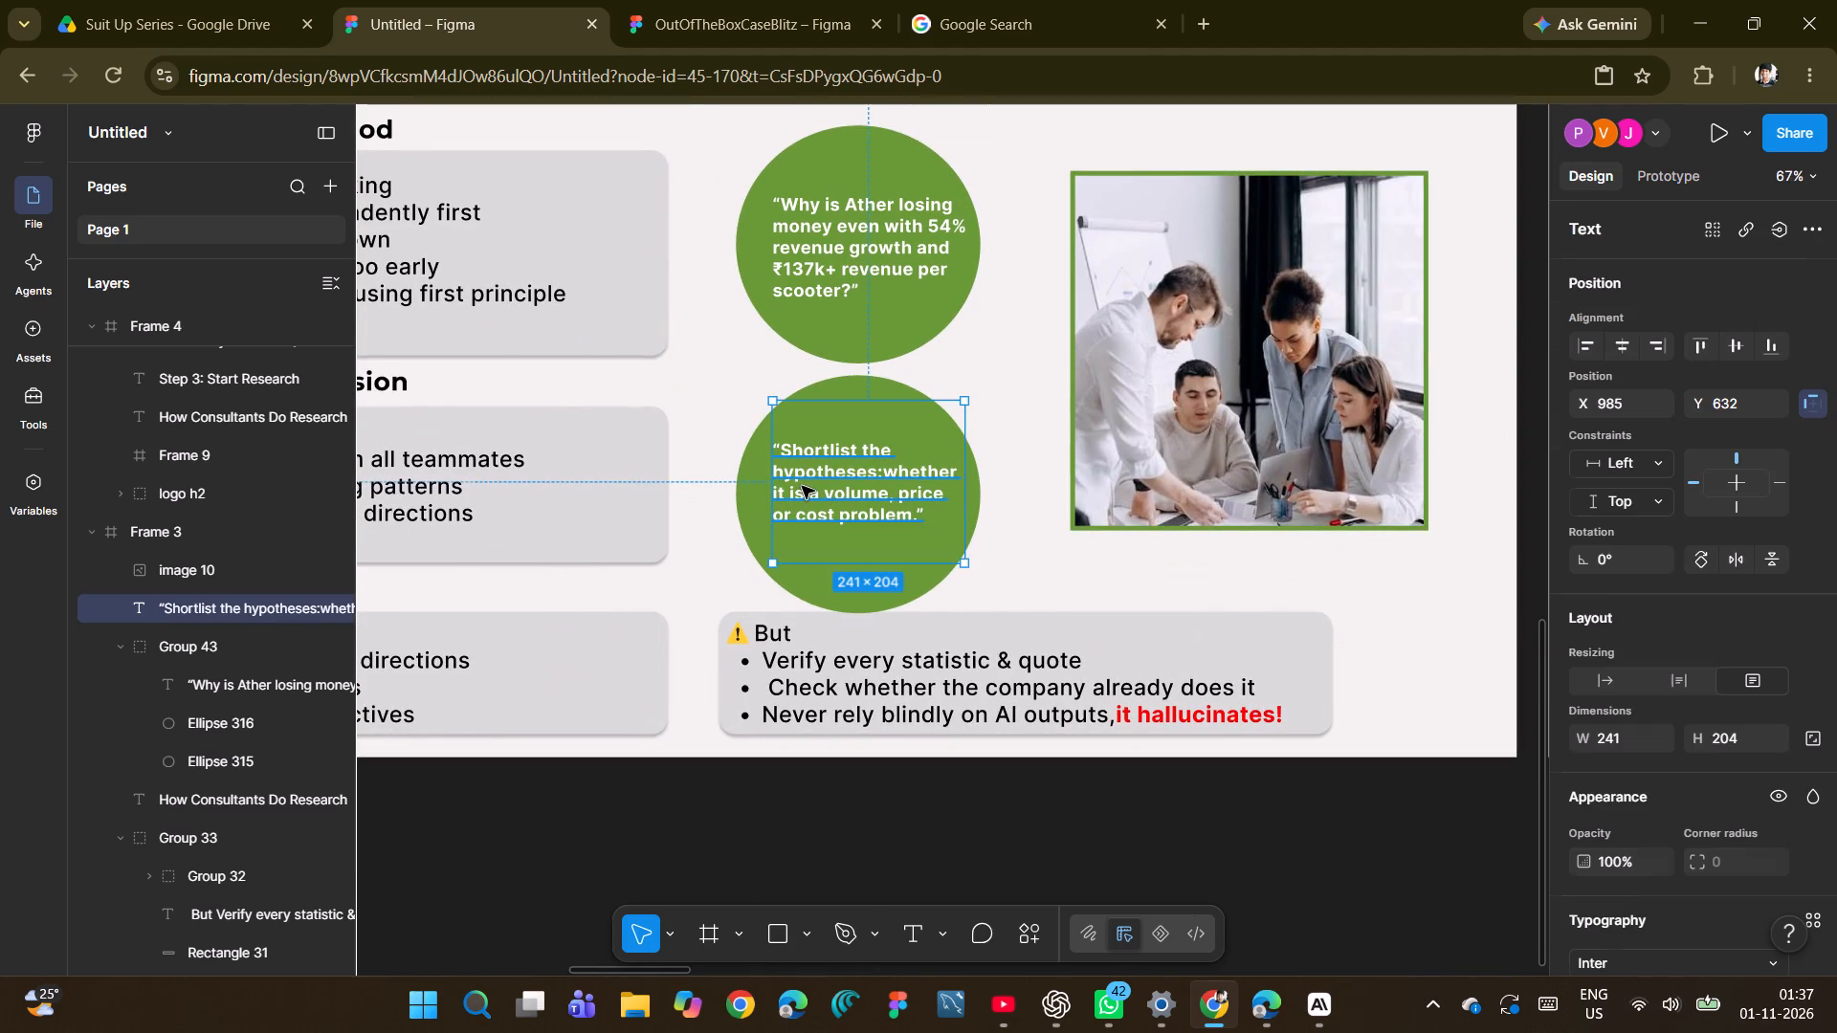
{"action": "left_click_drag", "start_coordinate": [802, 486], "coordinate": [805, 497]}
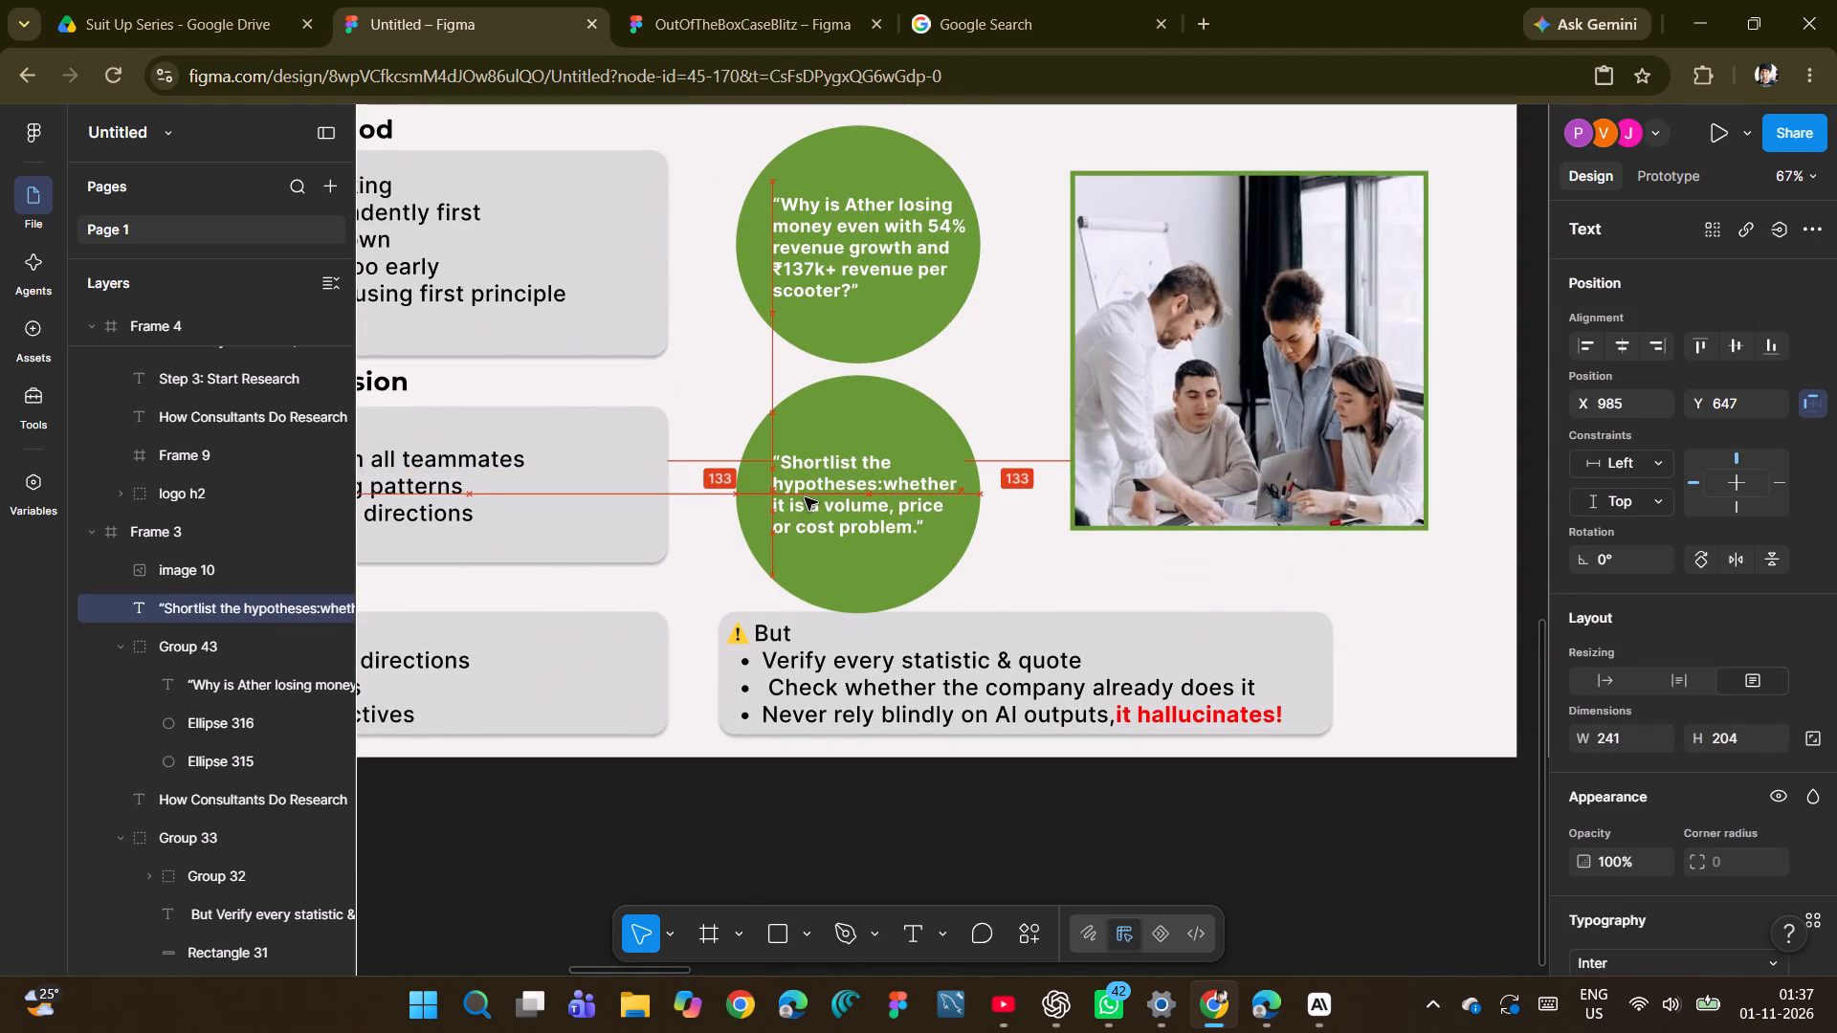
{"action": "left_click_drag", "start_coordinate": [805, 497], "coordinate": [805, 501]}
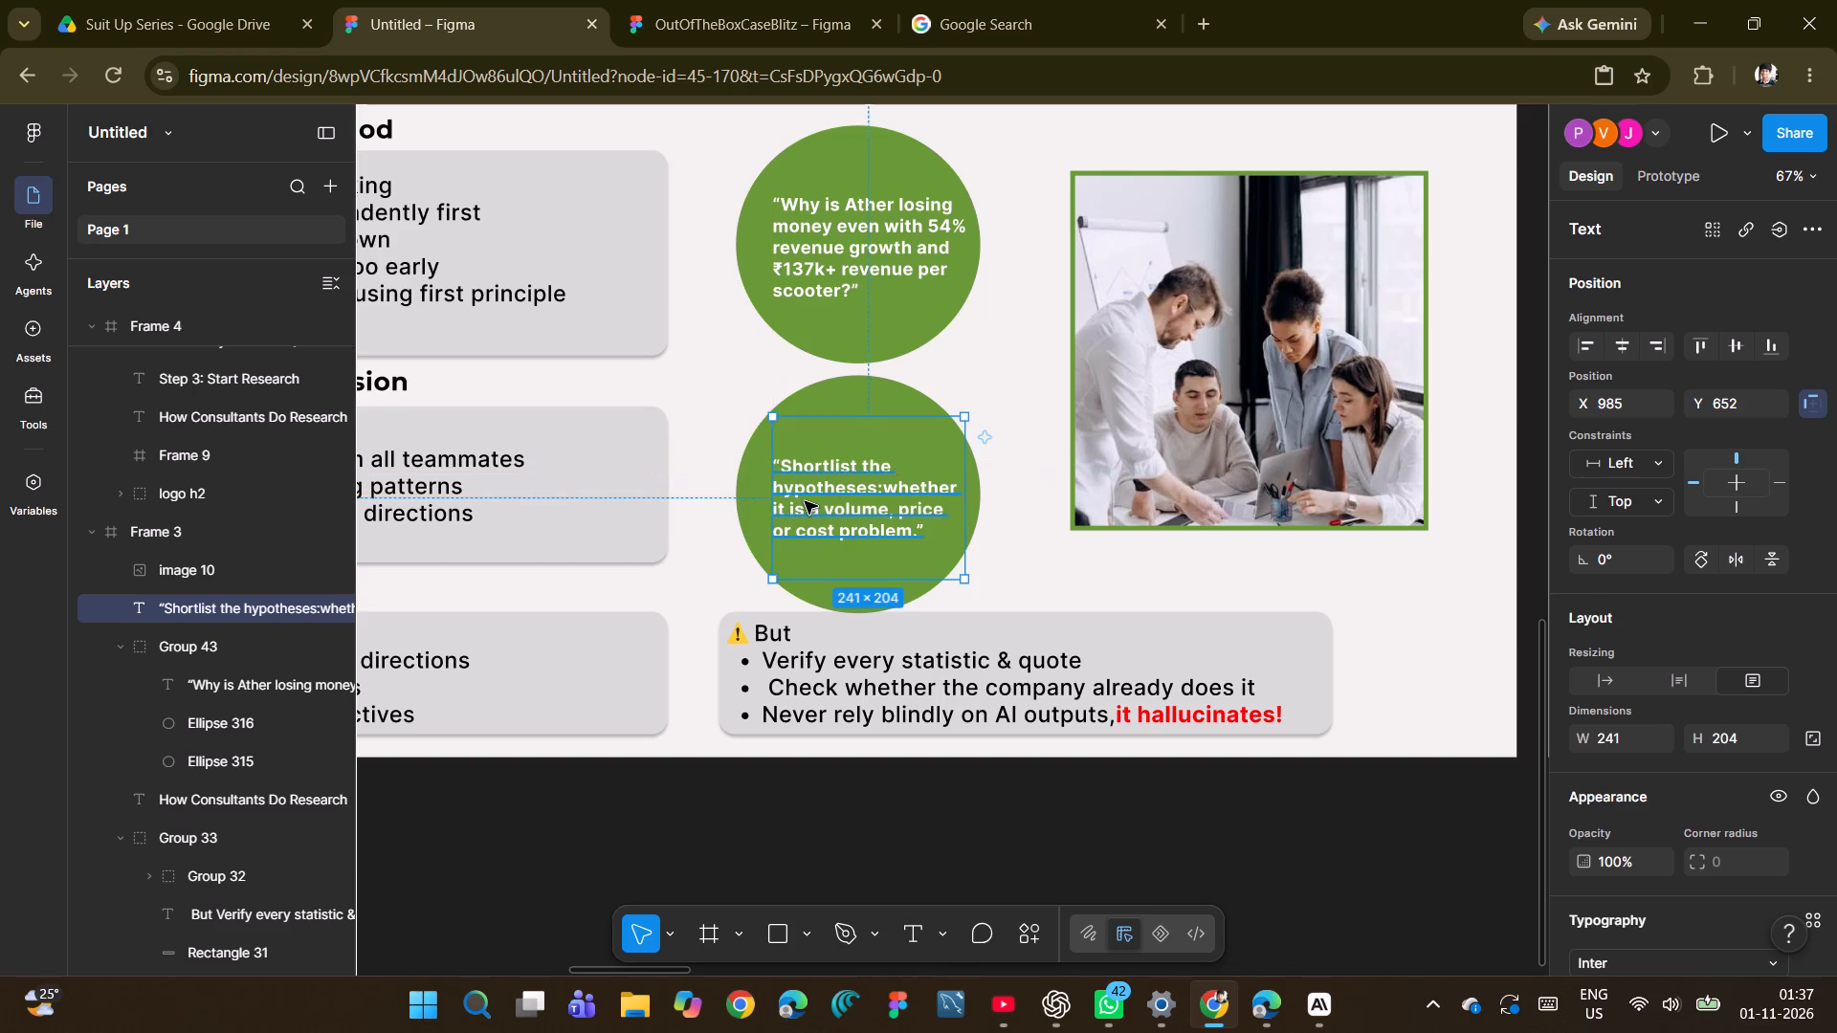
{"action": "left_click", "coordinate": [1014, 574]}
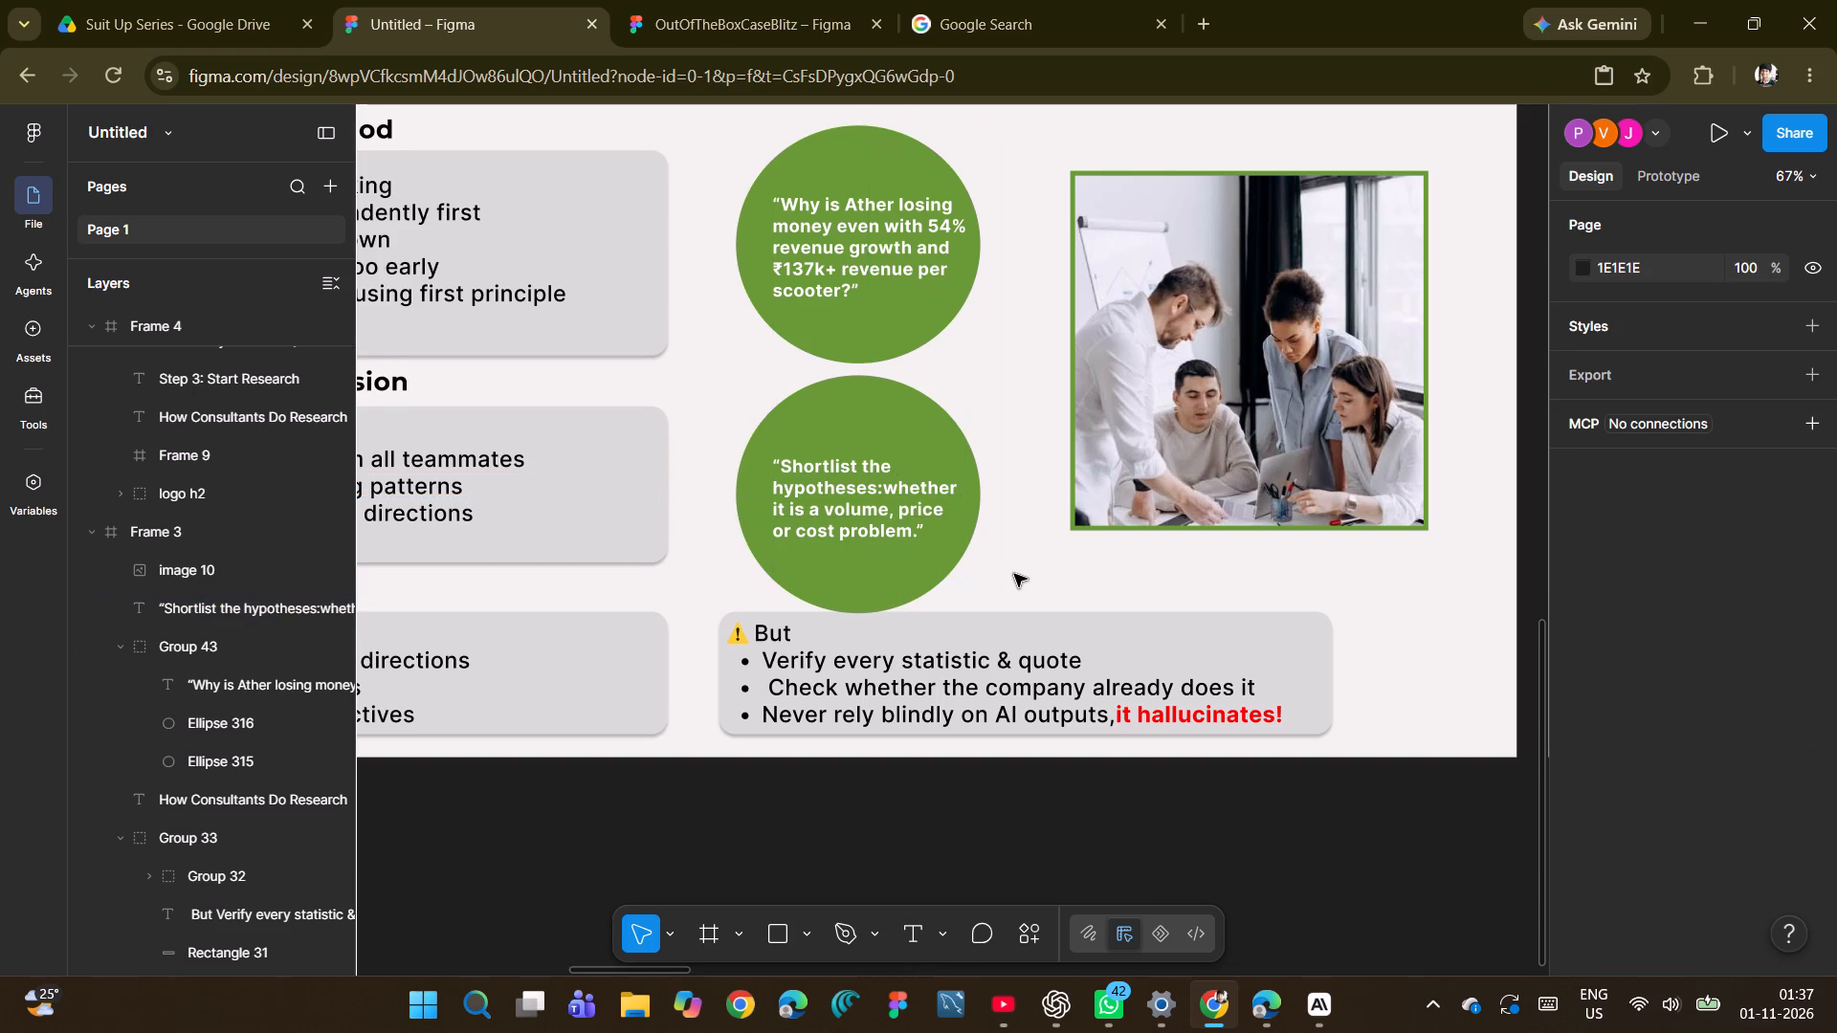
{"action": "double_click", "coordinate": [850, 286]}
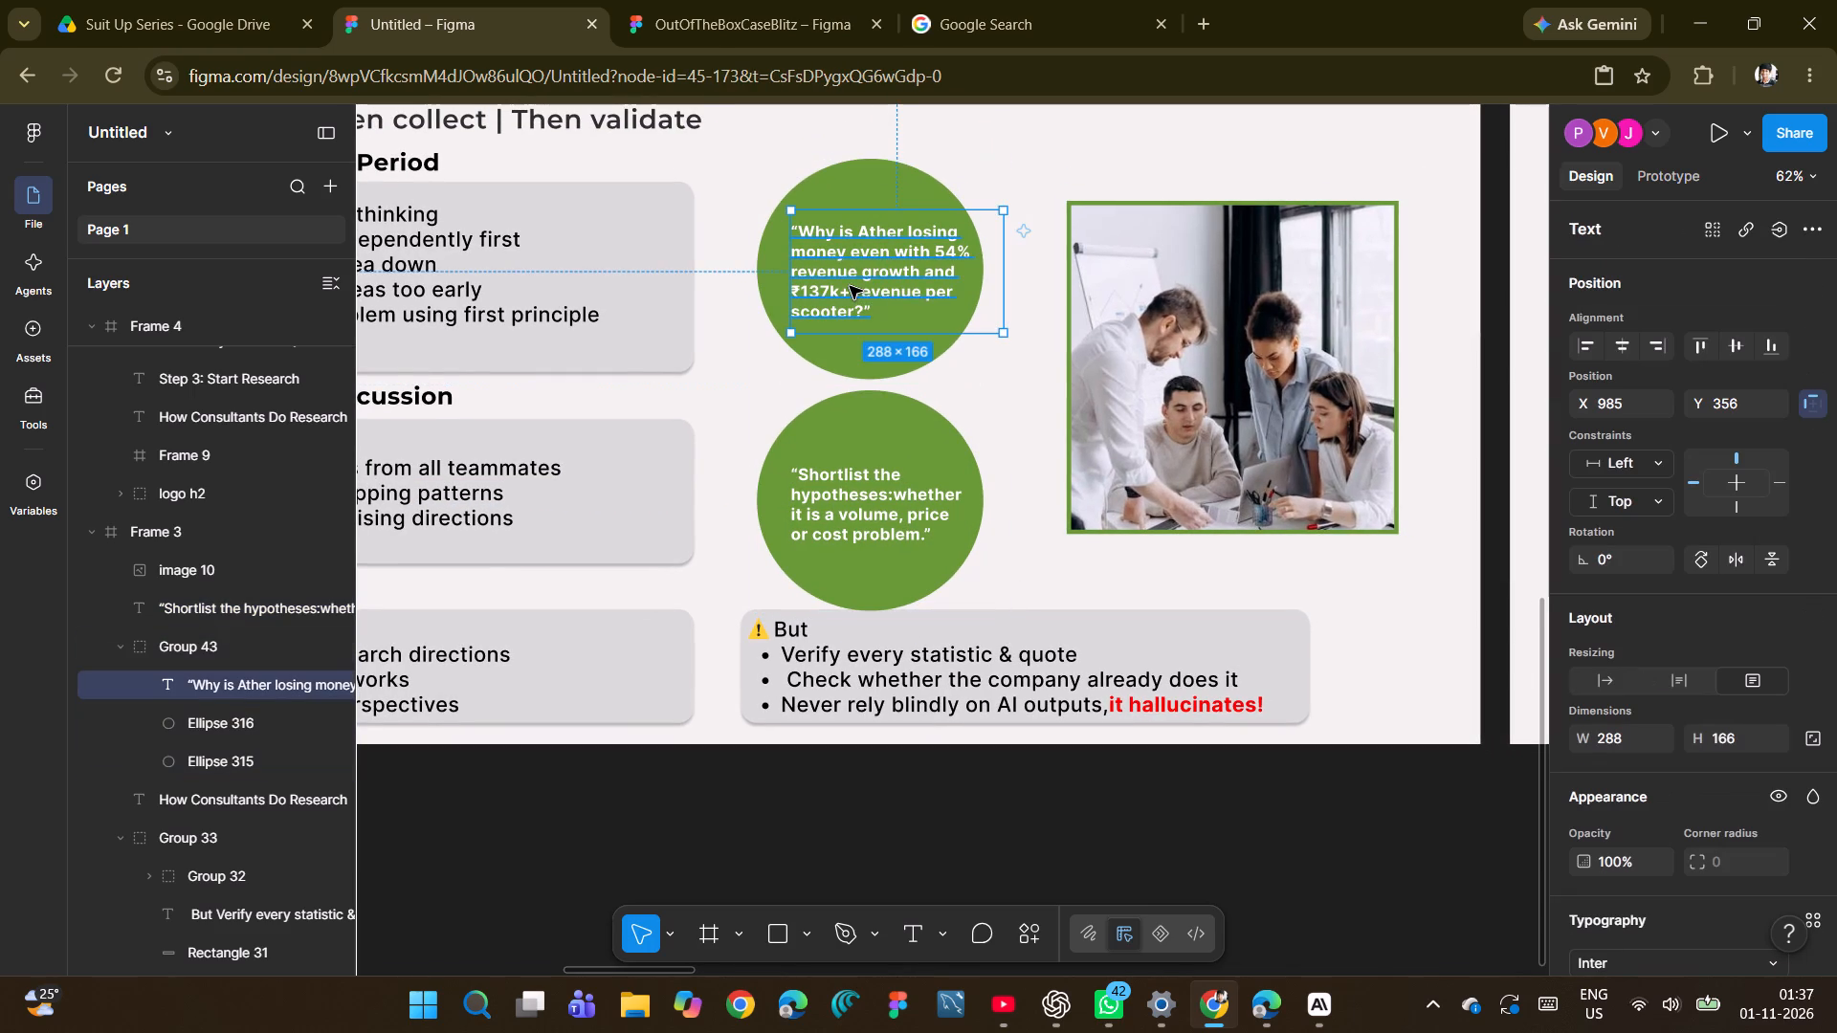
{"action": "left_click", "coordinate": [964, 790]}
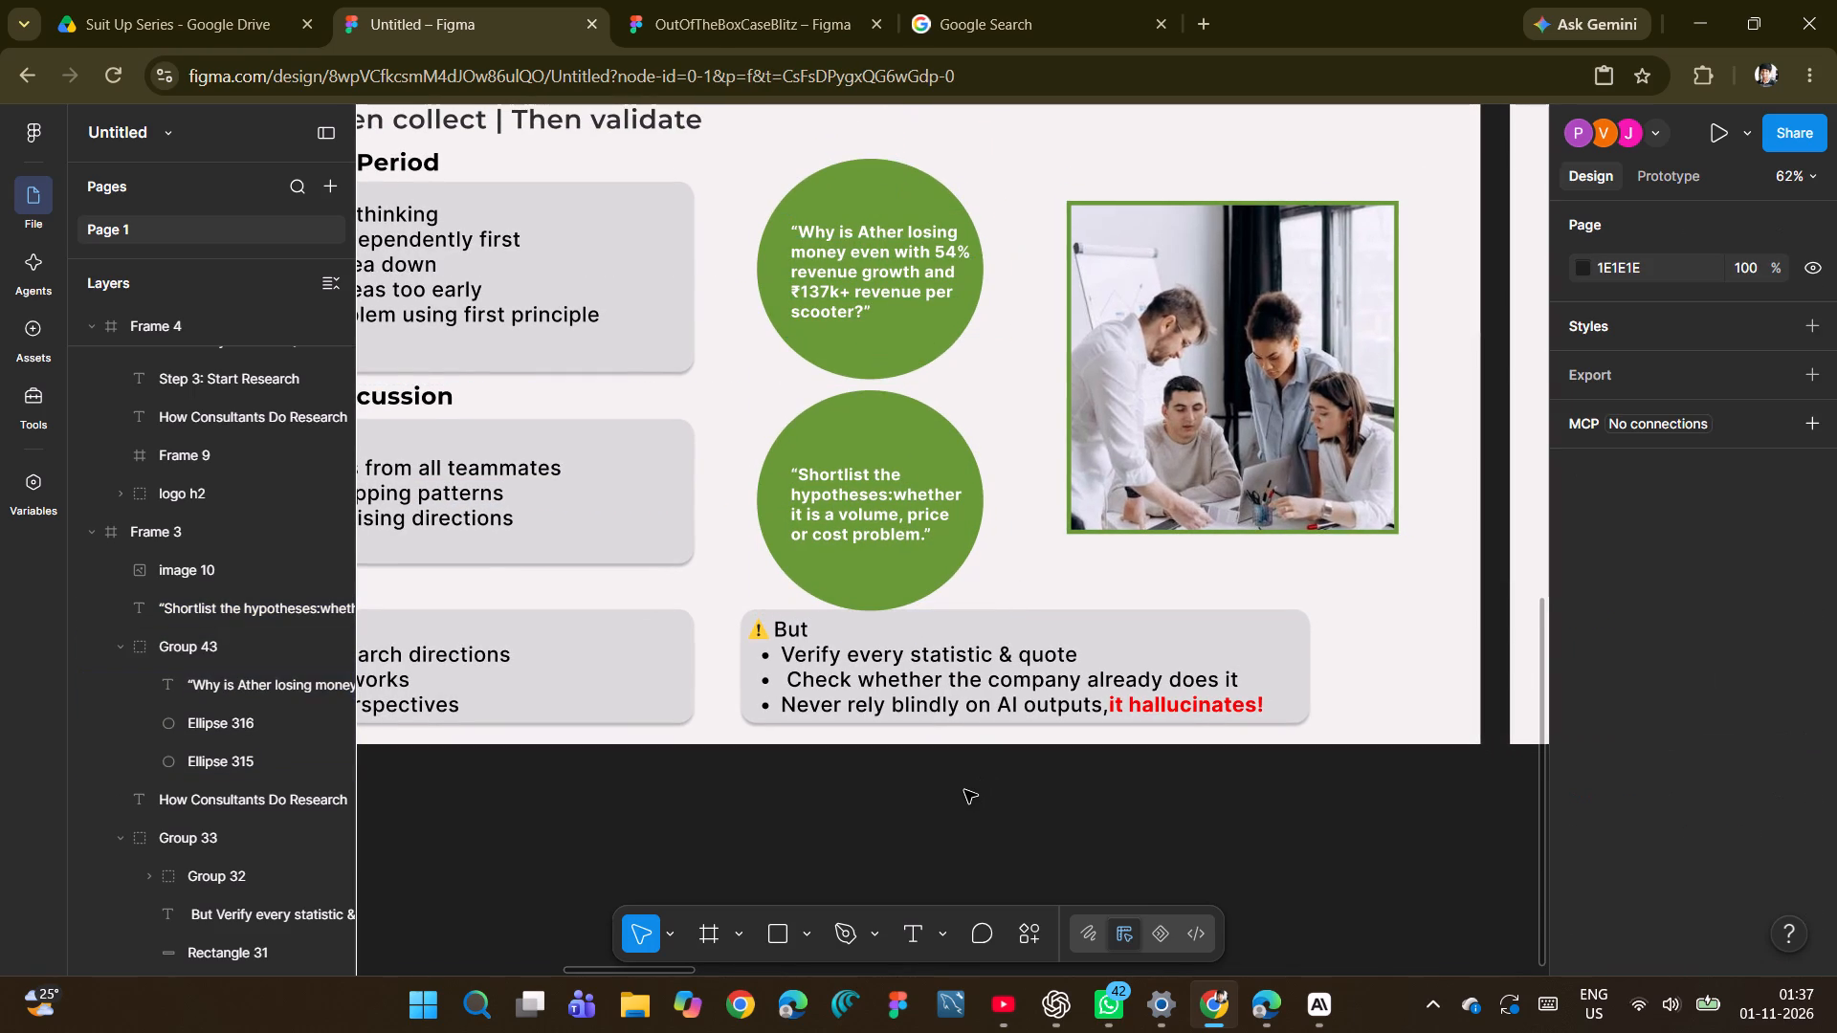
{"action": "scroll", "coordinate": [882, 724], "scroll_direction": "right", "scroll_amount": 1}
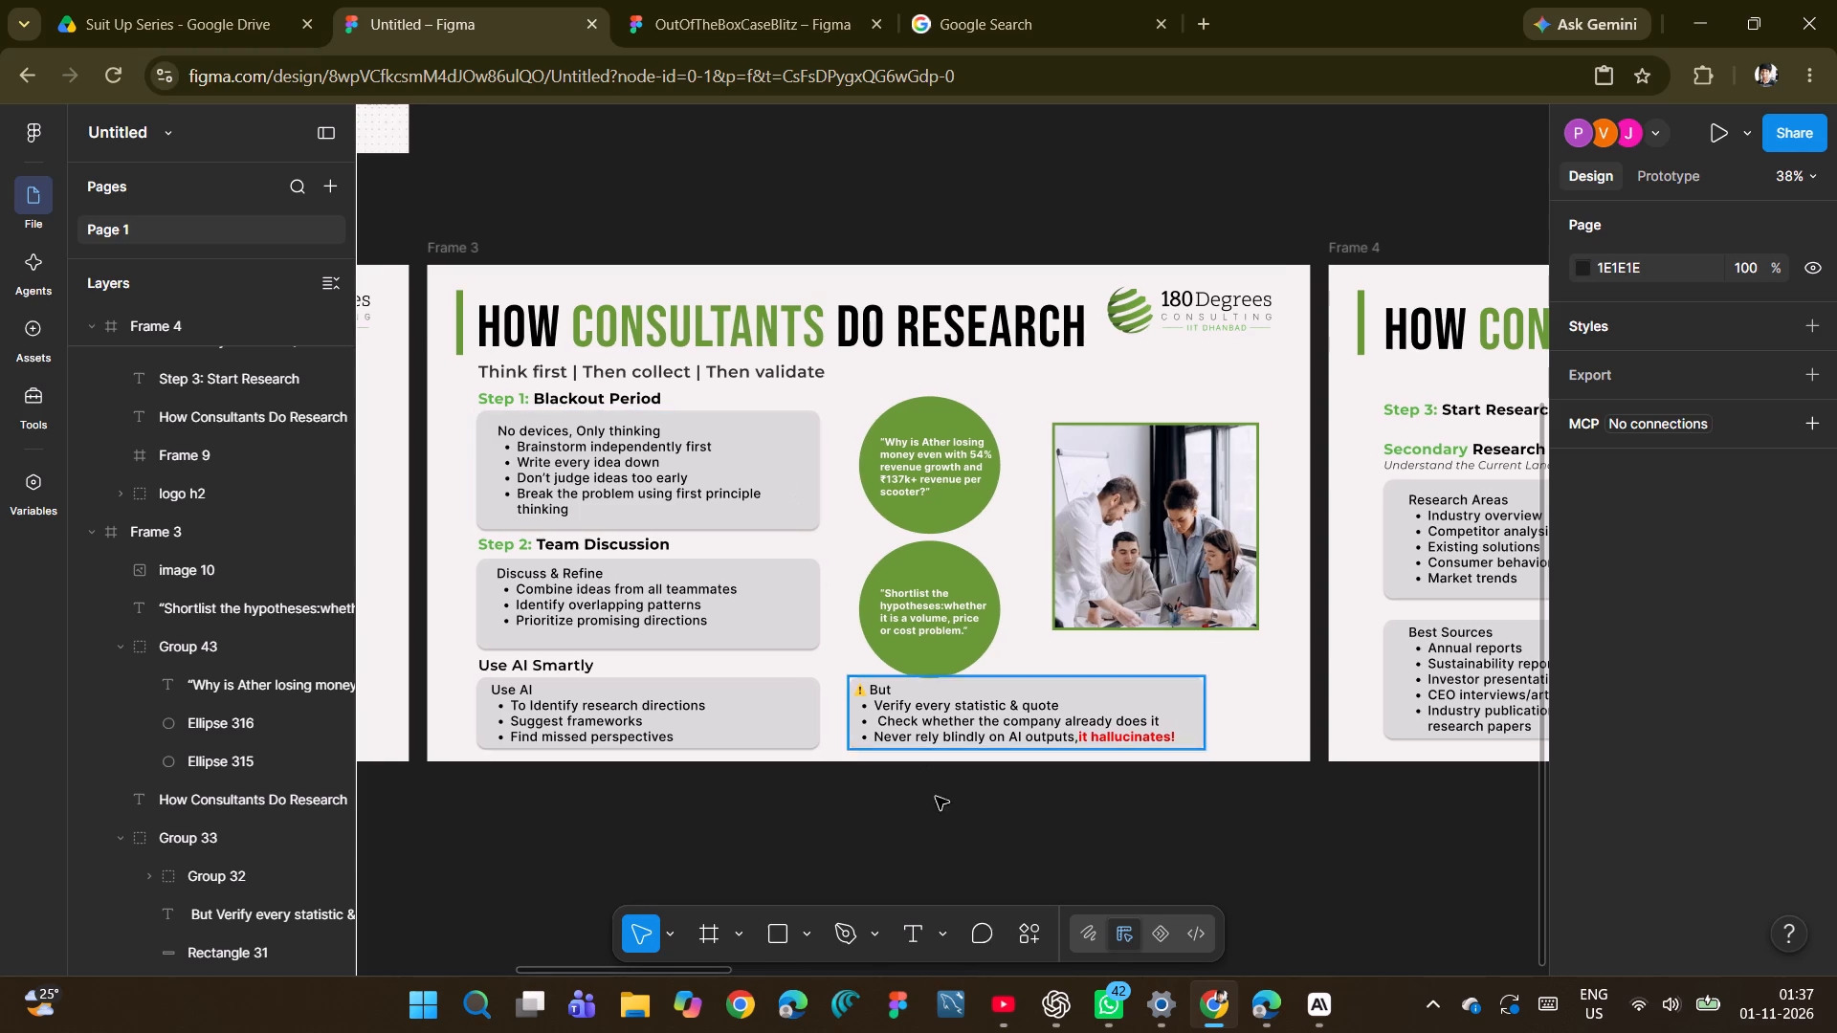
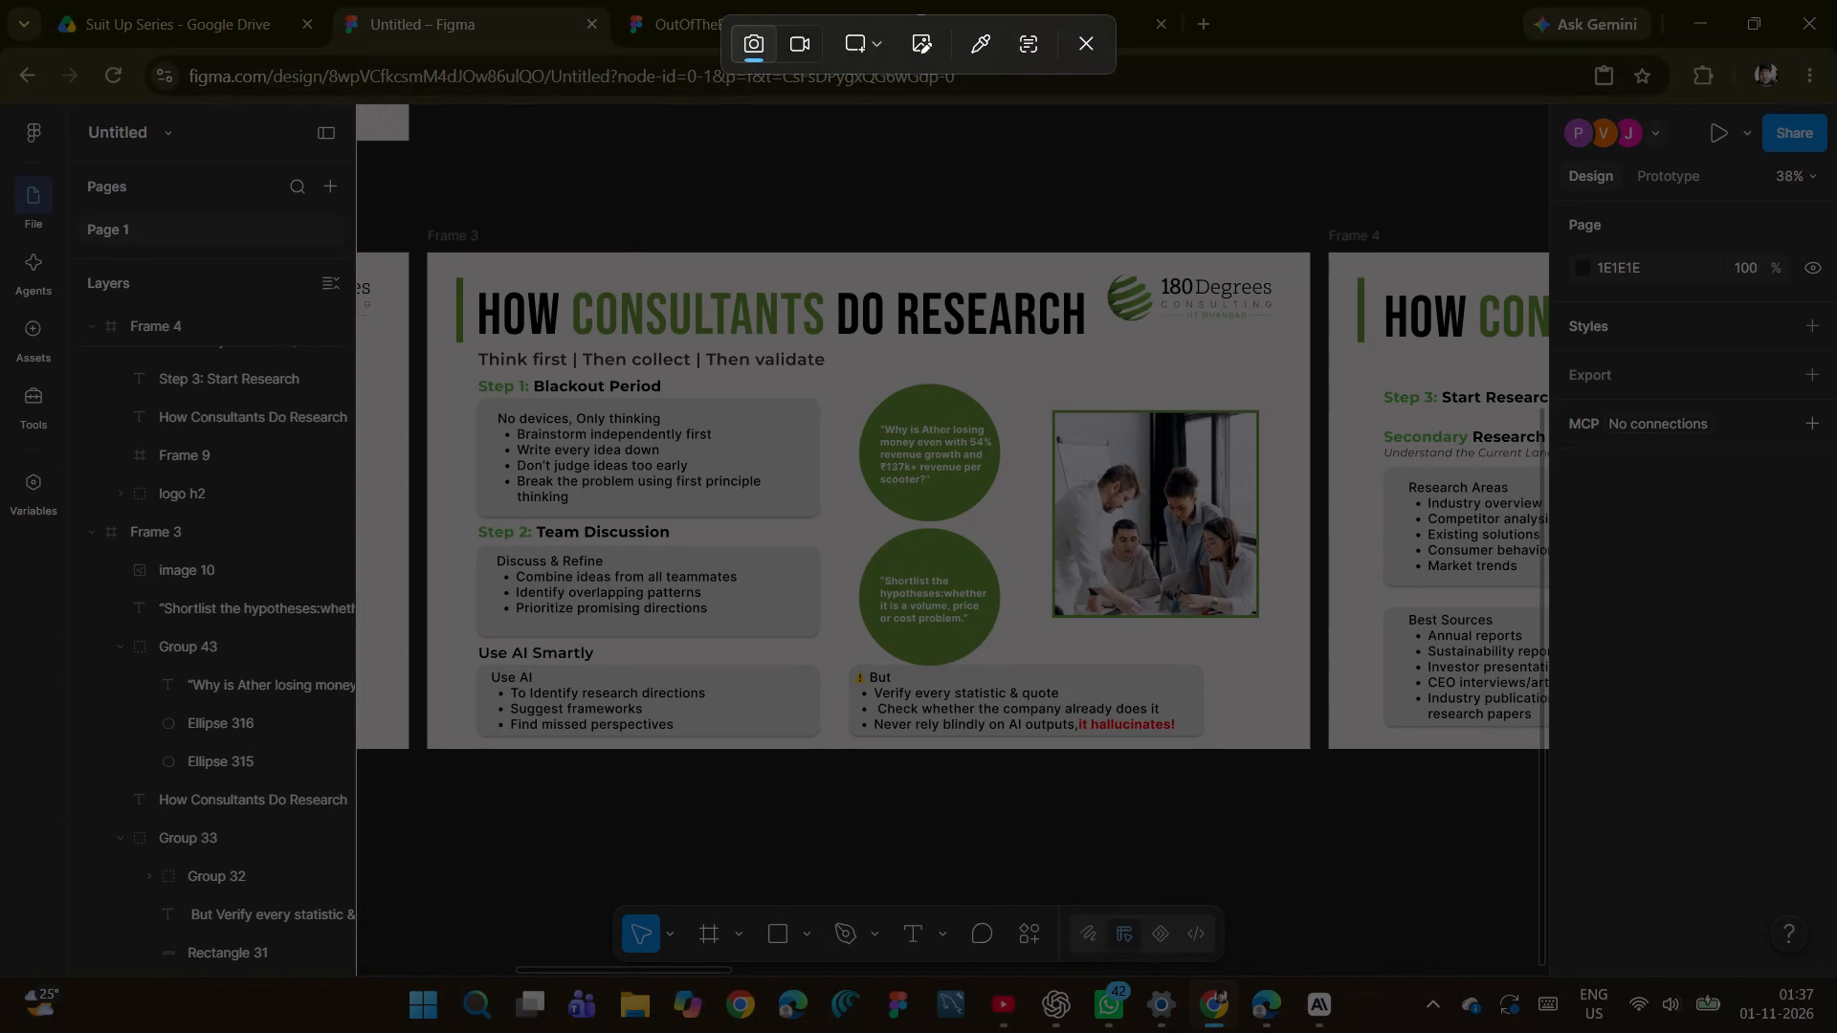
Capture a screen snip of the Frame 3 "How Consultants Do Research" slide, starting from its upper-left corner.
{"action": "left_click_drag", "start_coordinate": [426, 243], "coordinate": [752, 529]}
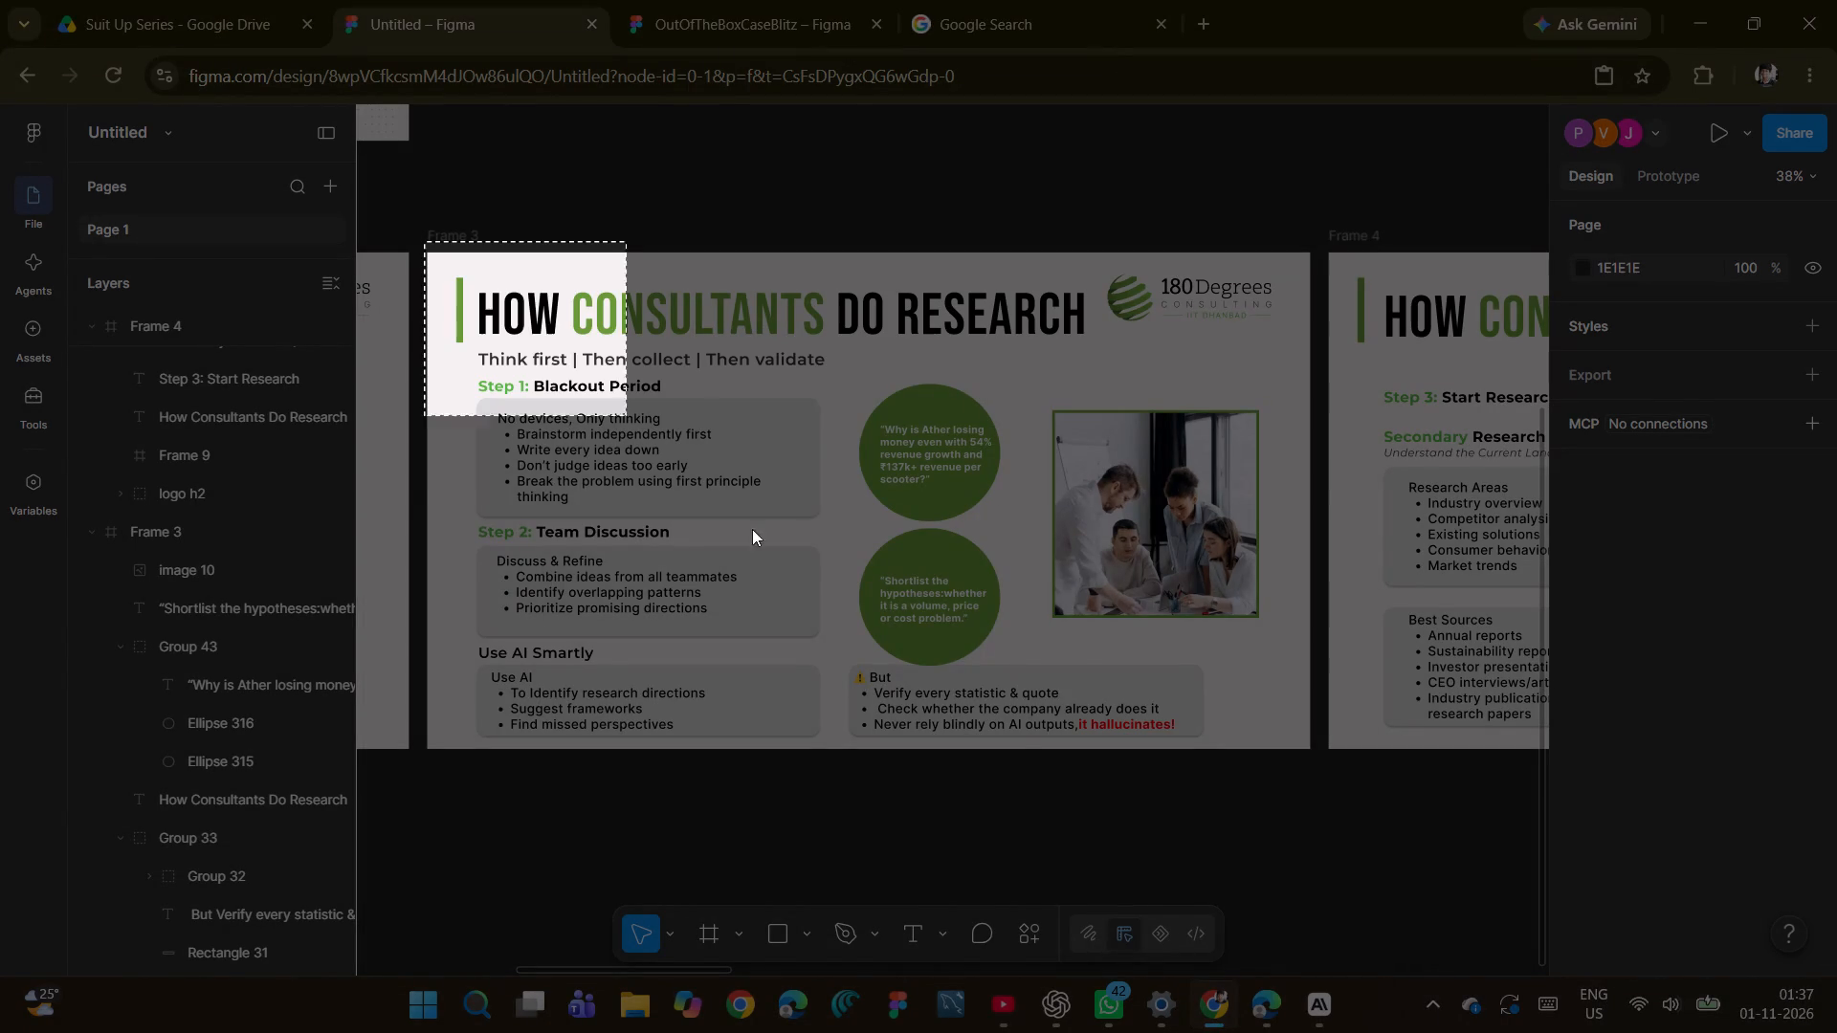
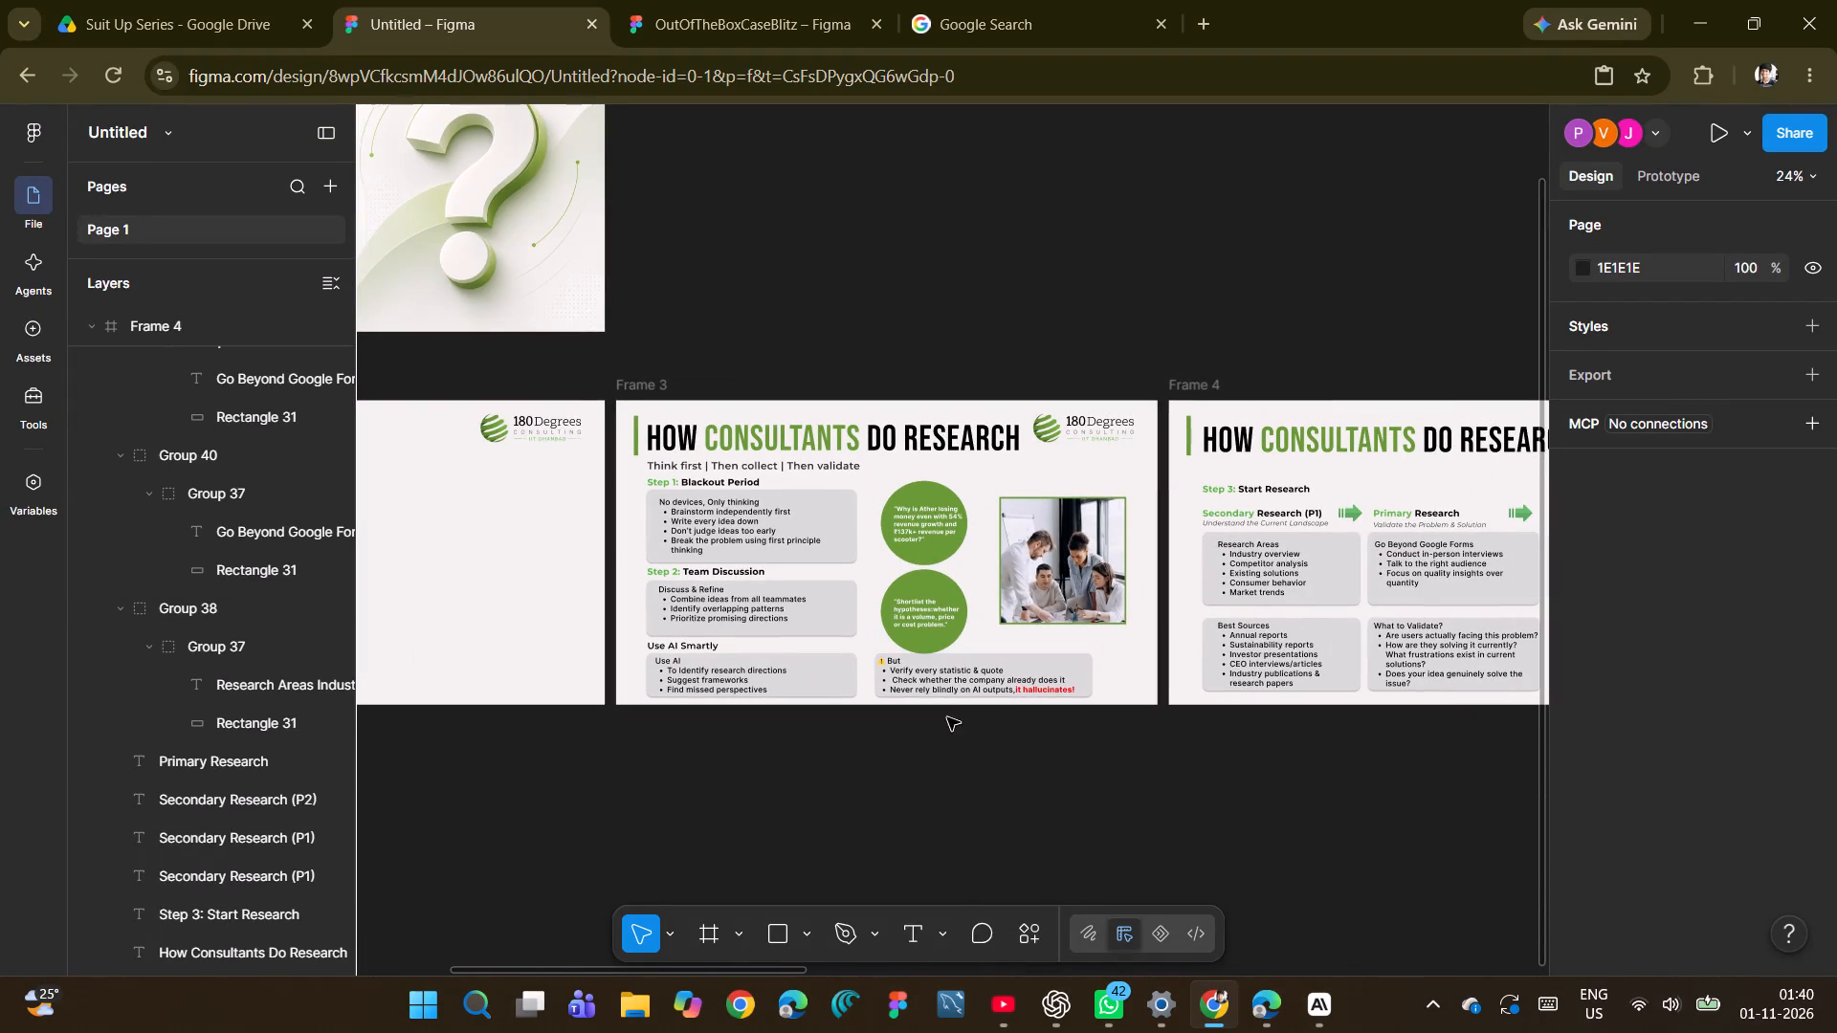
Move the "Step 3: Start Research" heading on Frame 4 up to Y 271, keeping it at X 120.
{"action": "left_click", "coordinate": [947, 736]}
{"action": "scroll", "coordinate": [947, 738], "scroll_direction": "left", "scroll_amount": 2}
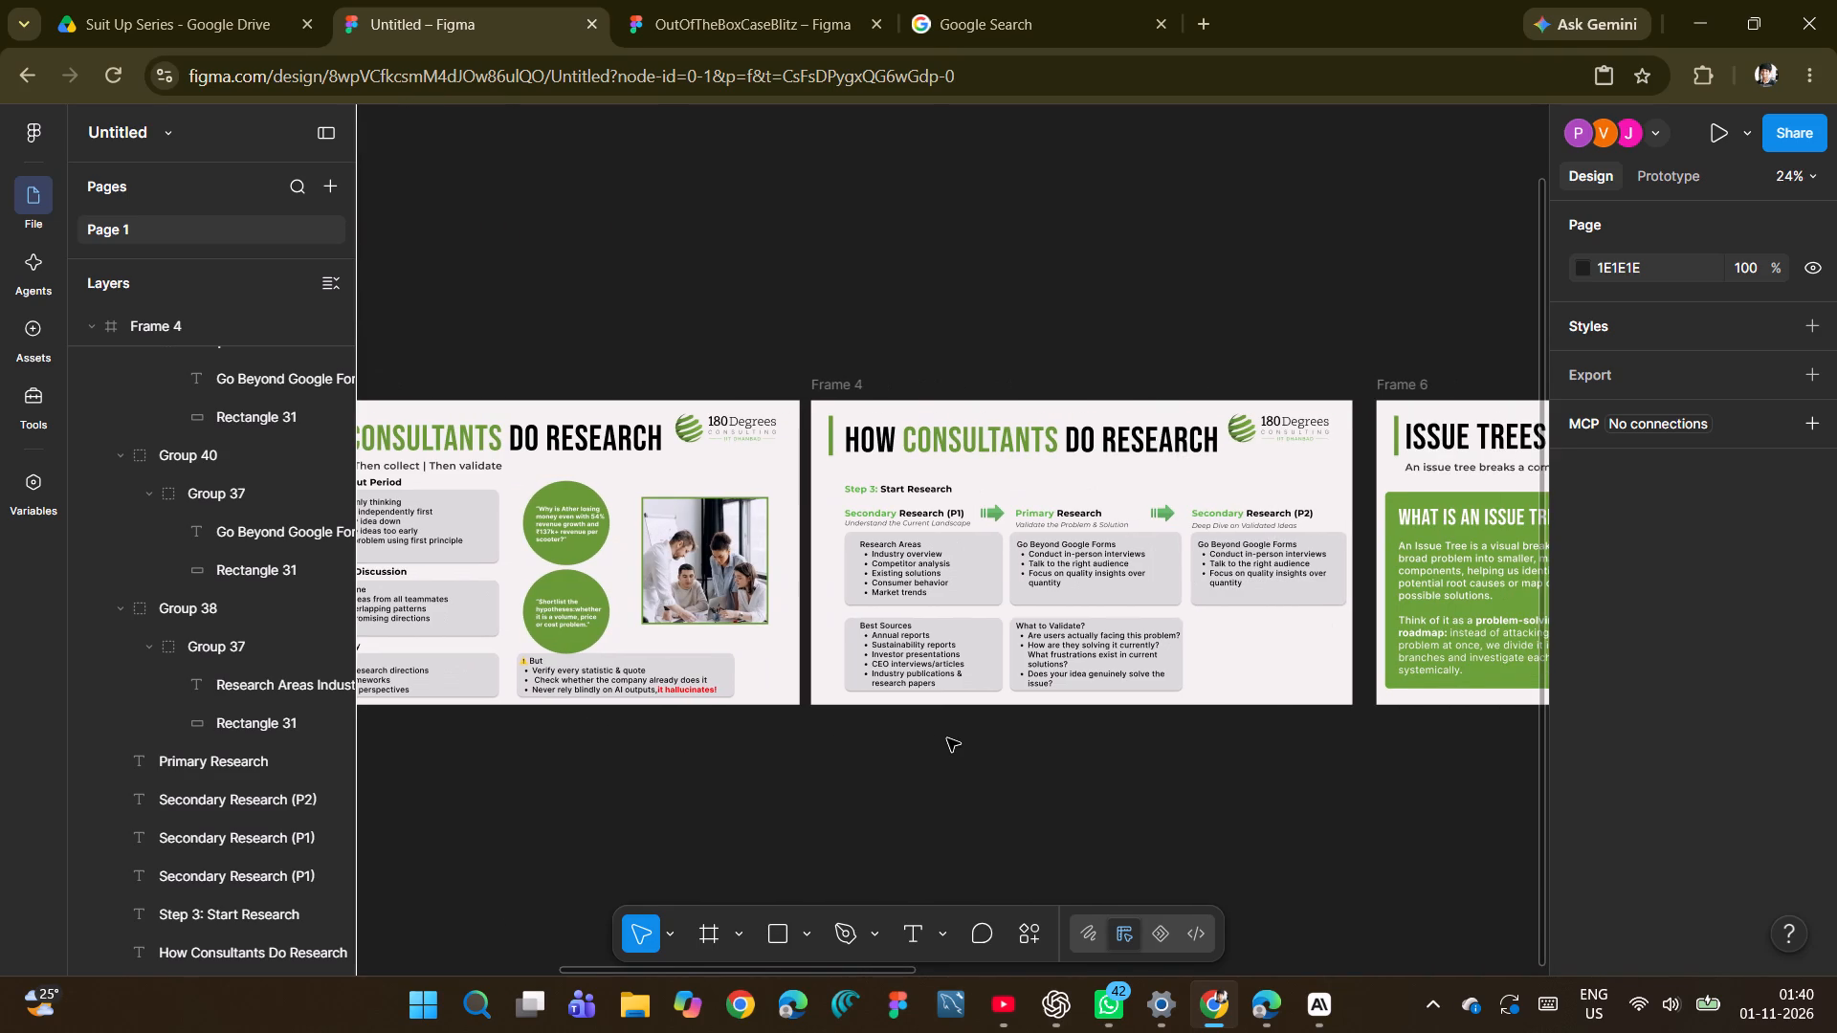
{"action": "scroll", "coordinate": [947, 738], "scroll_direction": "left", "scroll_amount": 1}
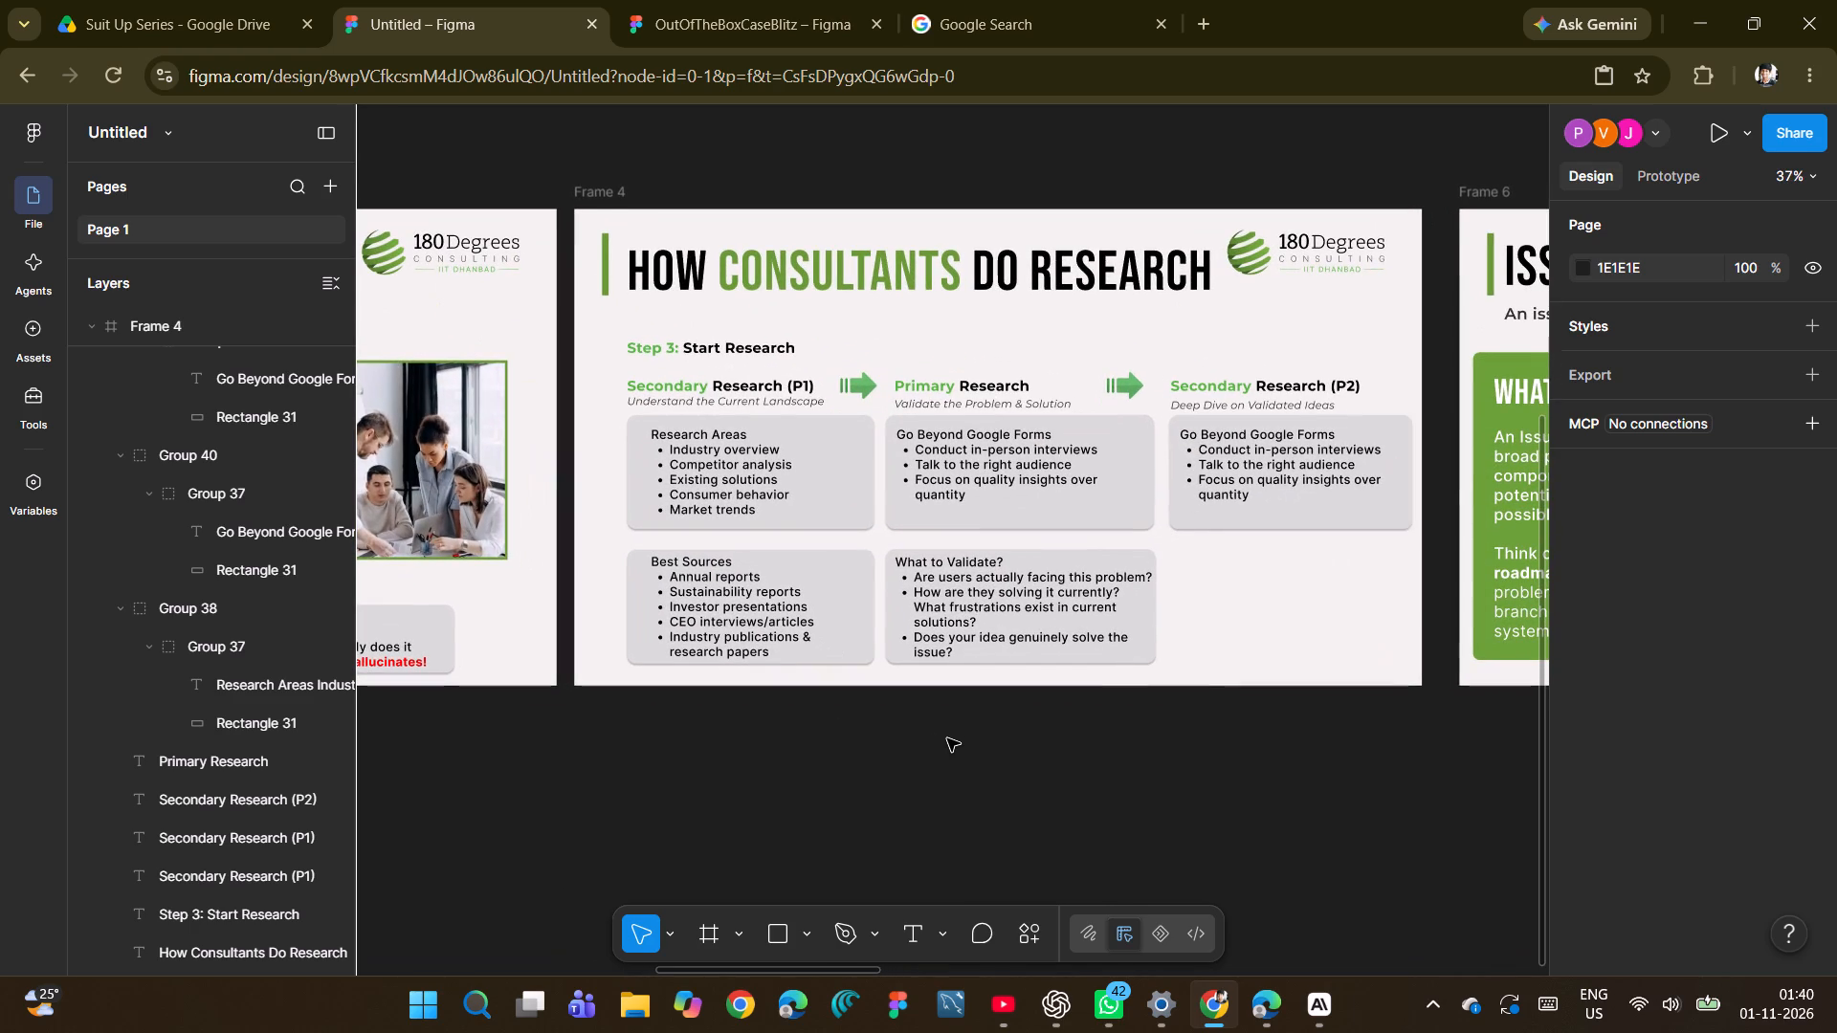
{"action": "left_click_drag", "start_coordinate": [707, 347], "coordinate": [708, 338]}
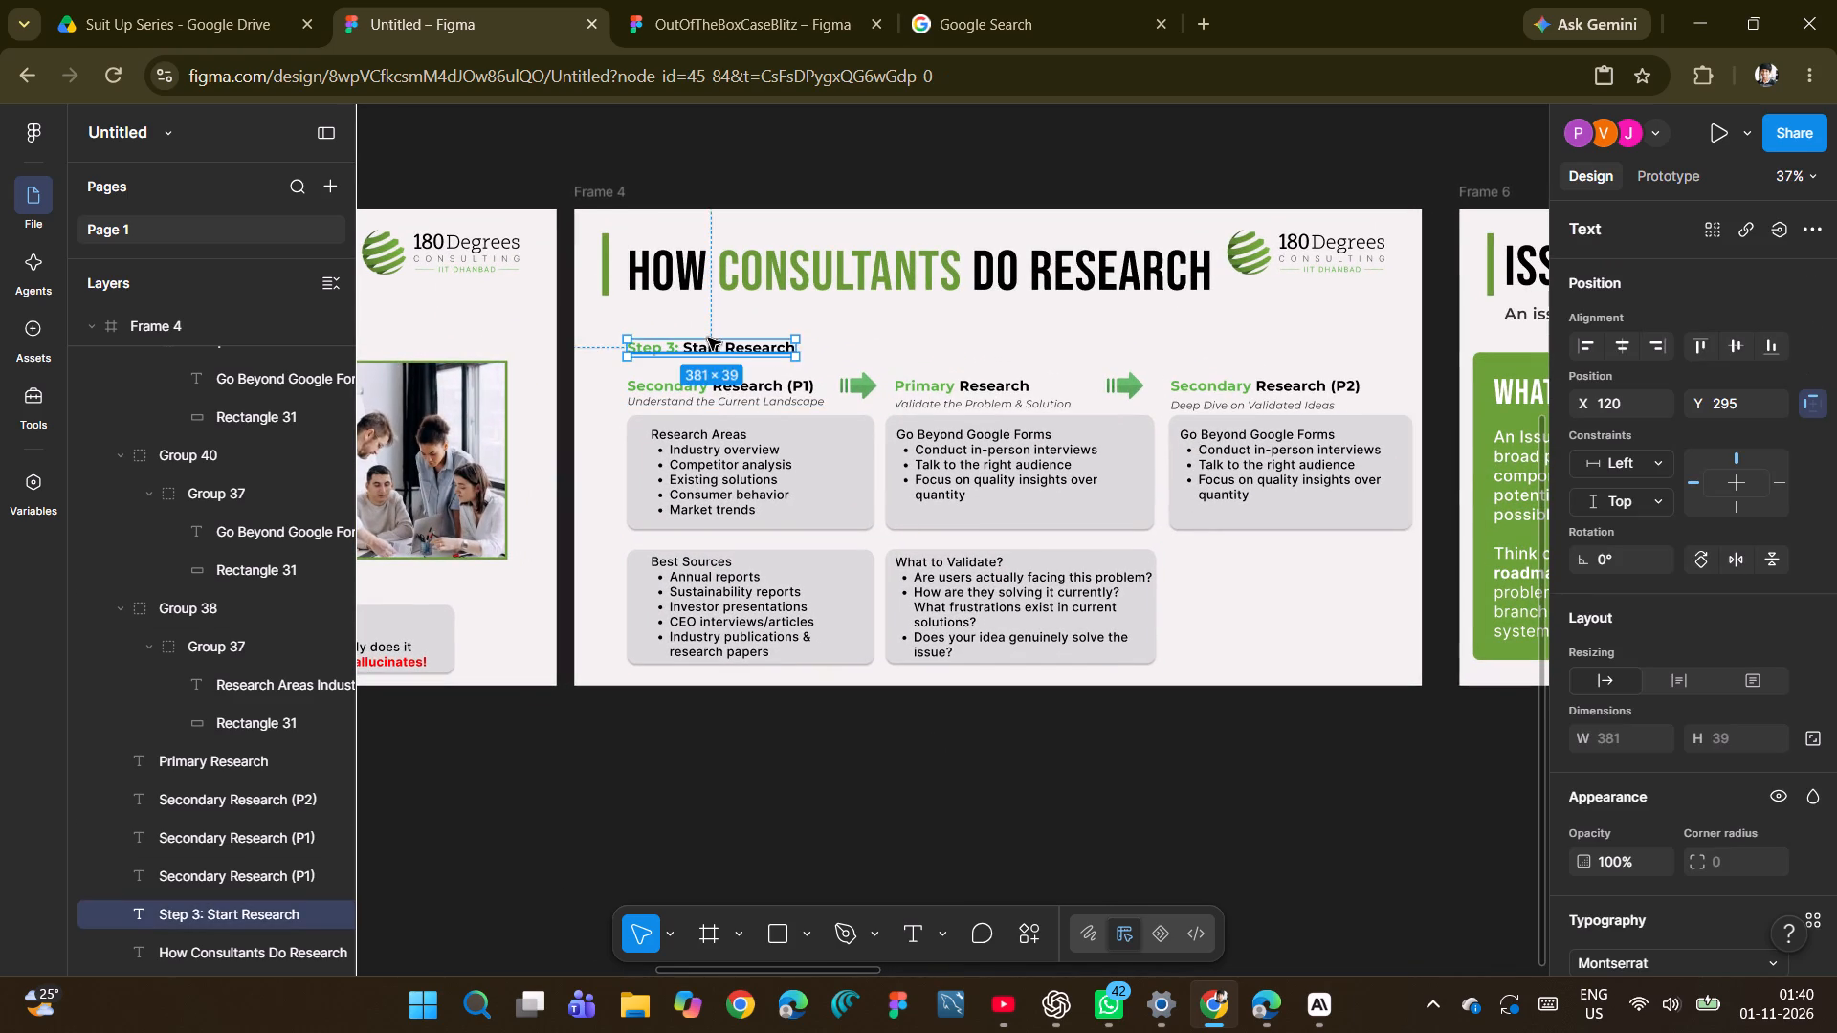
{"action": "left_click_drag", "start_coordinate": [708, 338], "coordinate": [708, 336]}
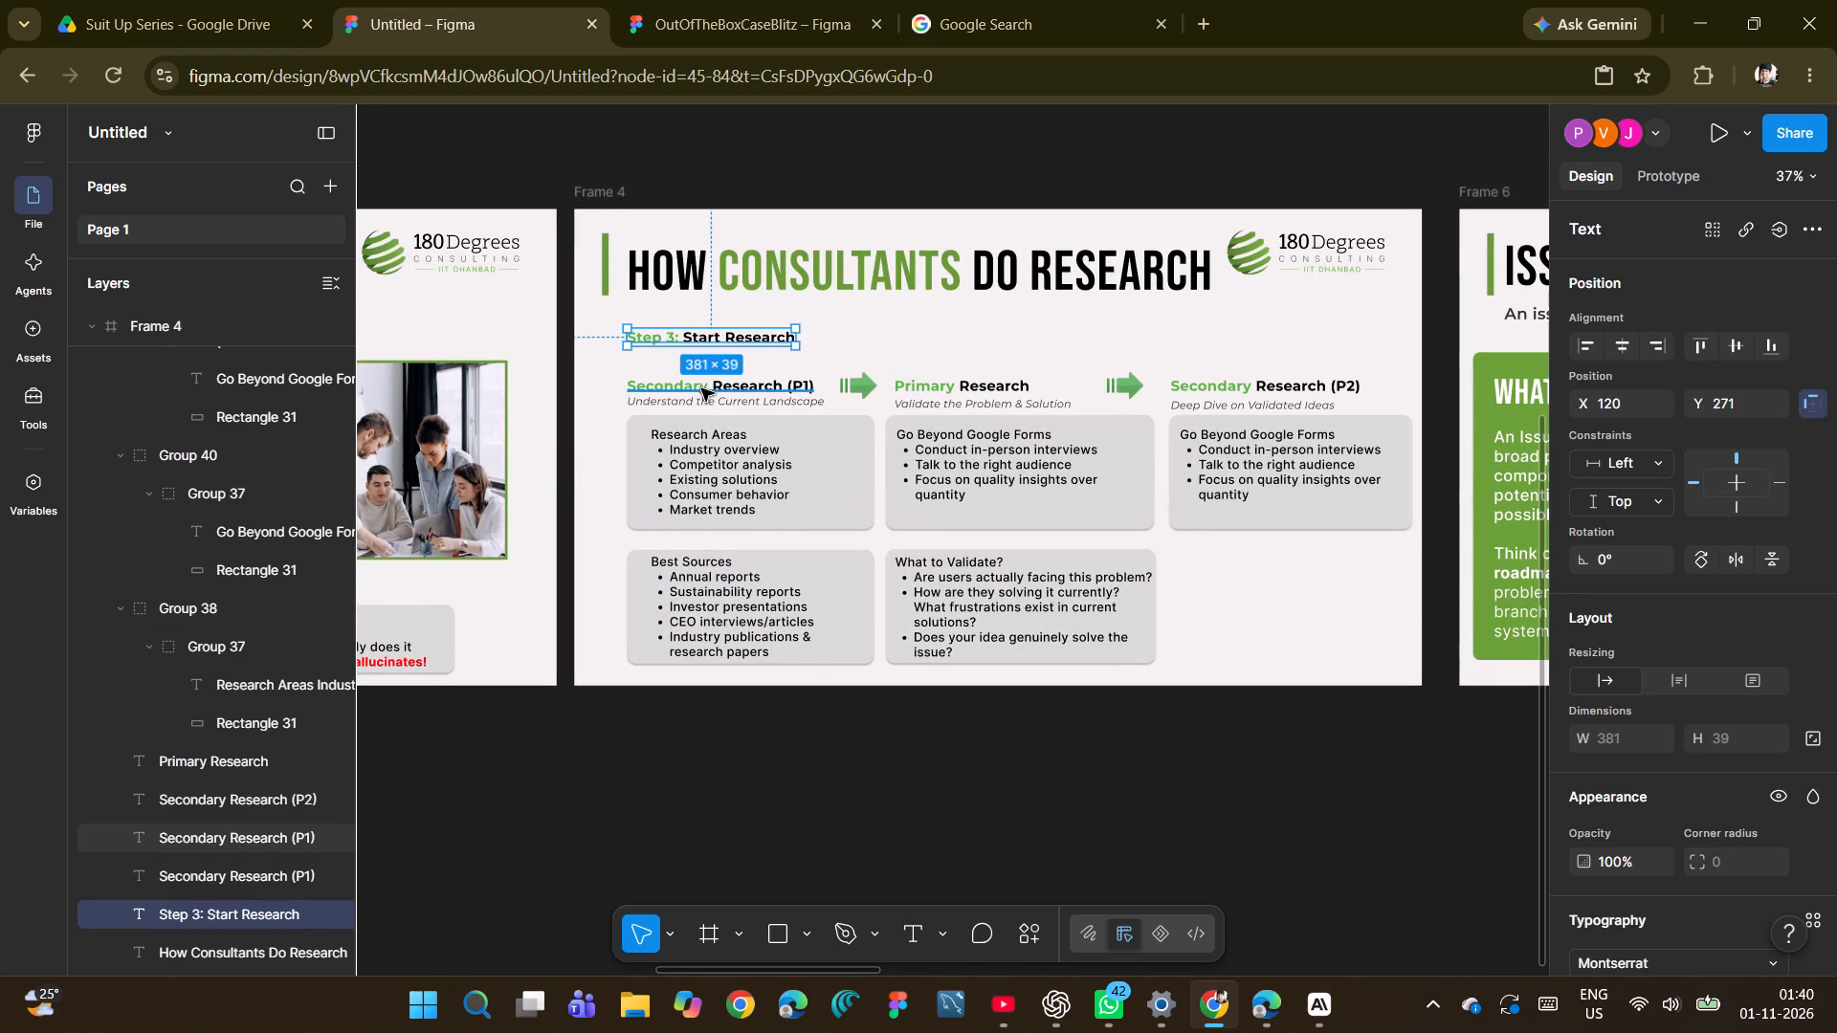
Move the duplicate "Secondary Research (P1)" heading away from the first column to X -149, Y 94, near Frame 4's upper-left corner.
{"action": "left_click", "coordinate": [701, 388]}
{"action": "left_click_drag", "start_coordinate": [701, 388], "coordinate": [584, 262]}
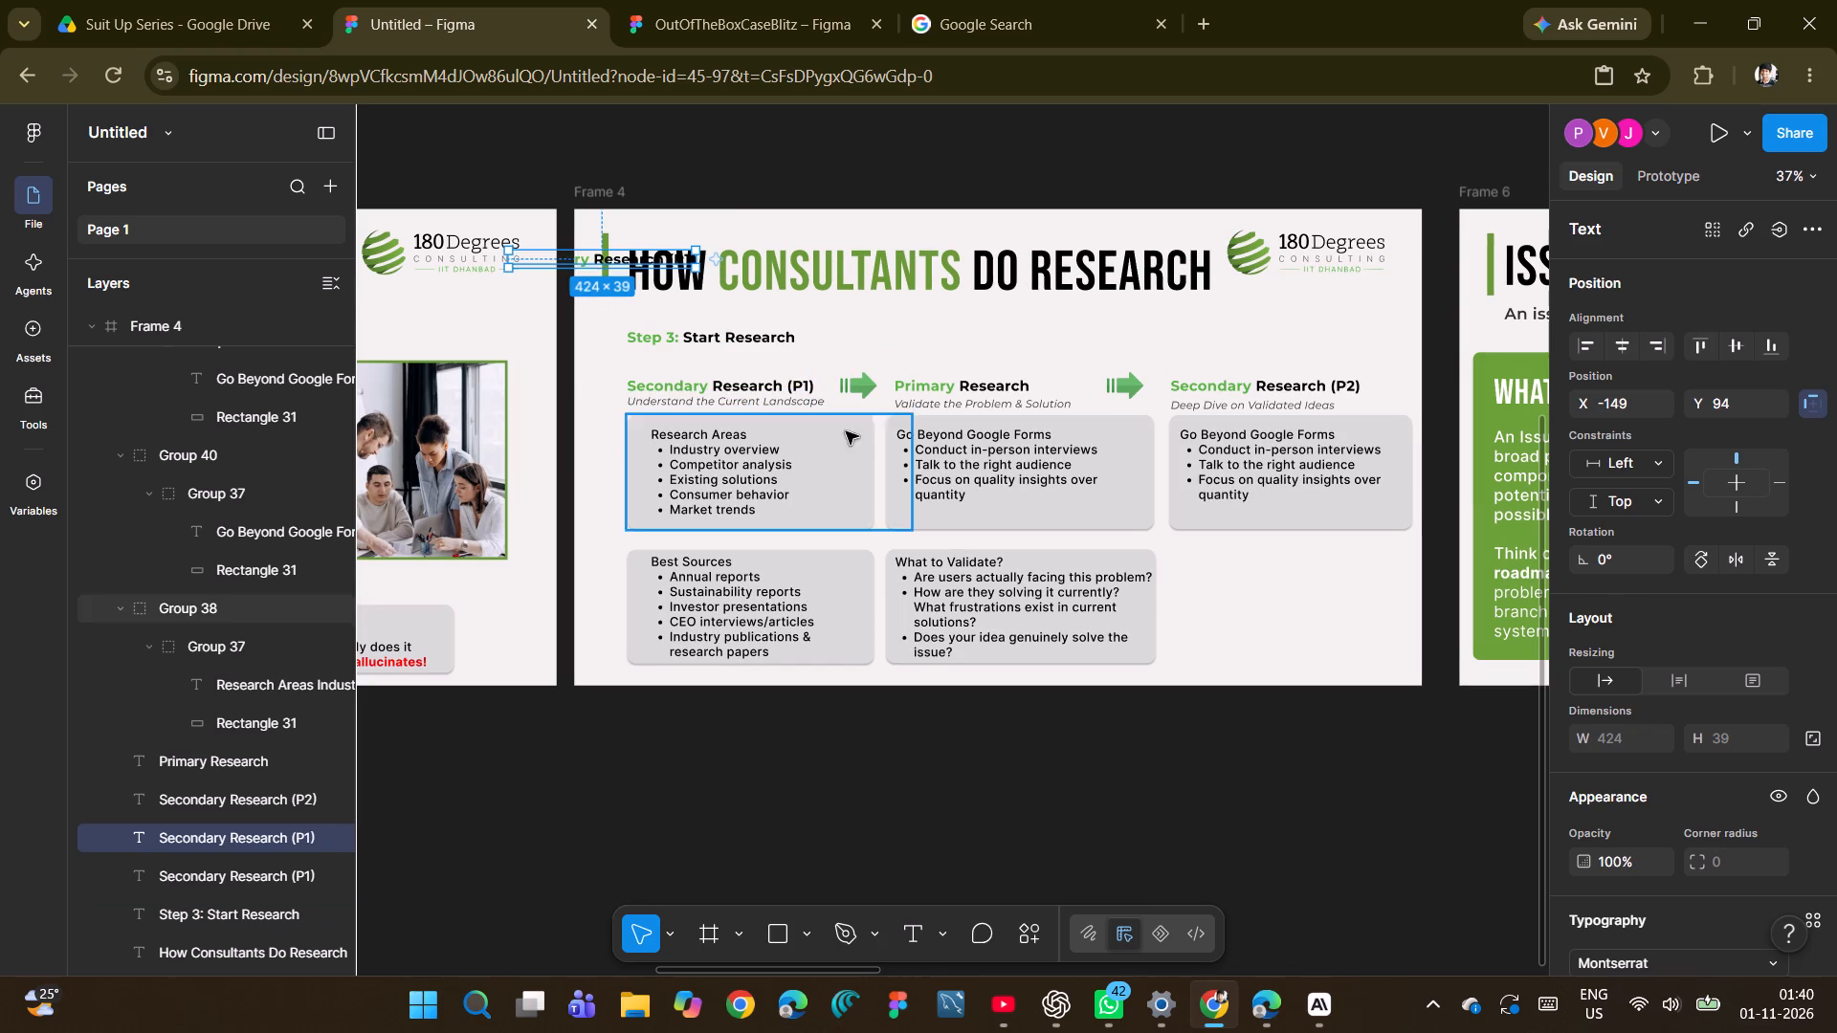
Group Frame 4's three research column headings, their italic subtitles and the two green arrows into one object.
{"action": "left_click", "coordinate": [732, 366]}
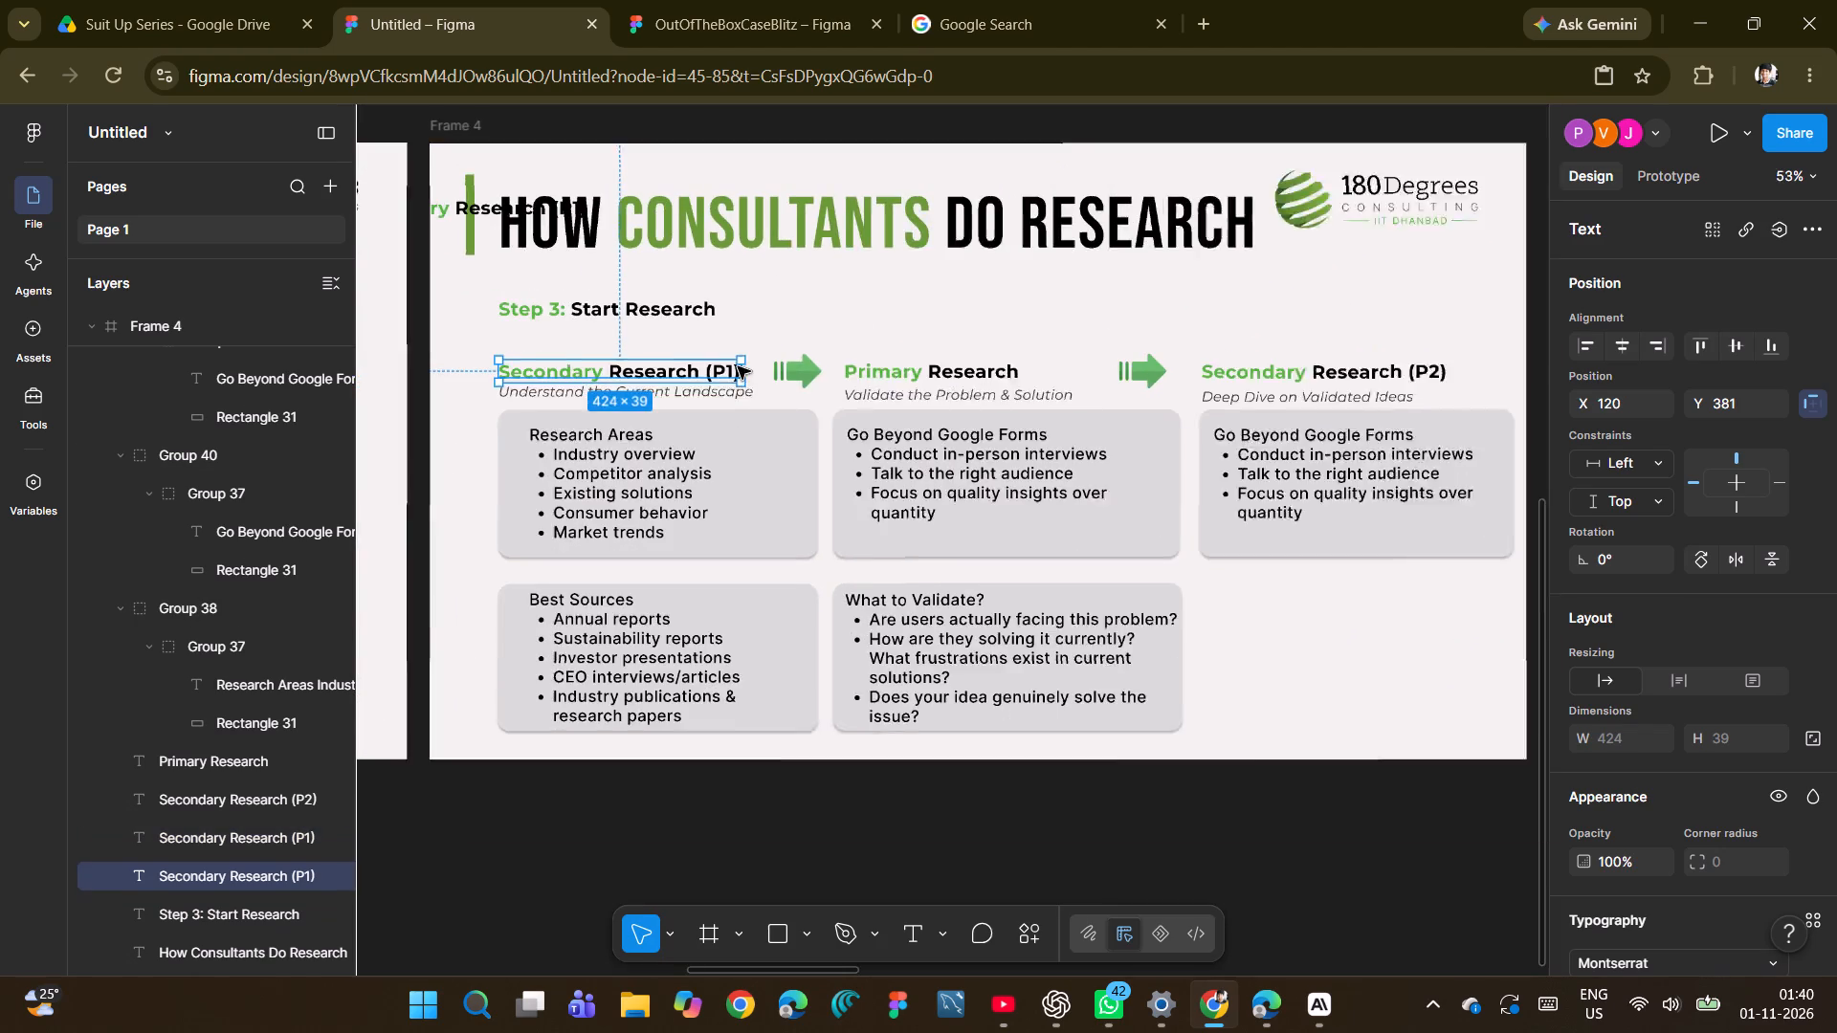
{"action": "left_click", "coordinate": [871, 361], "text": "shift"}
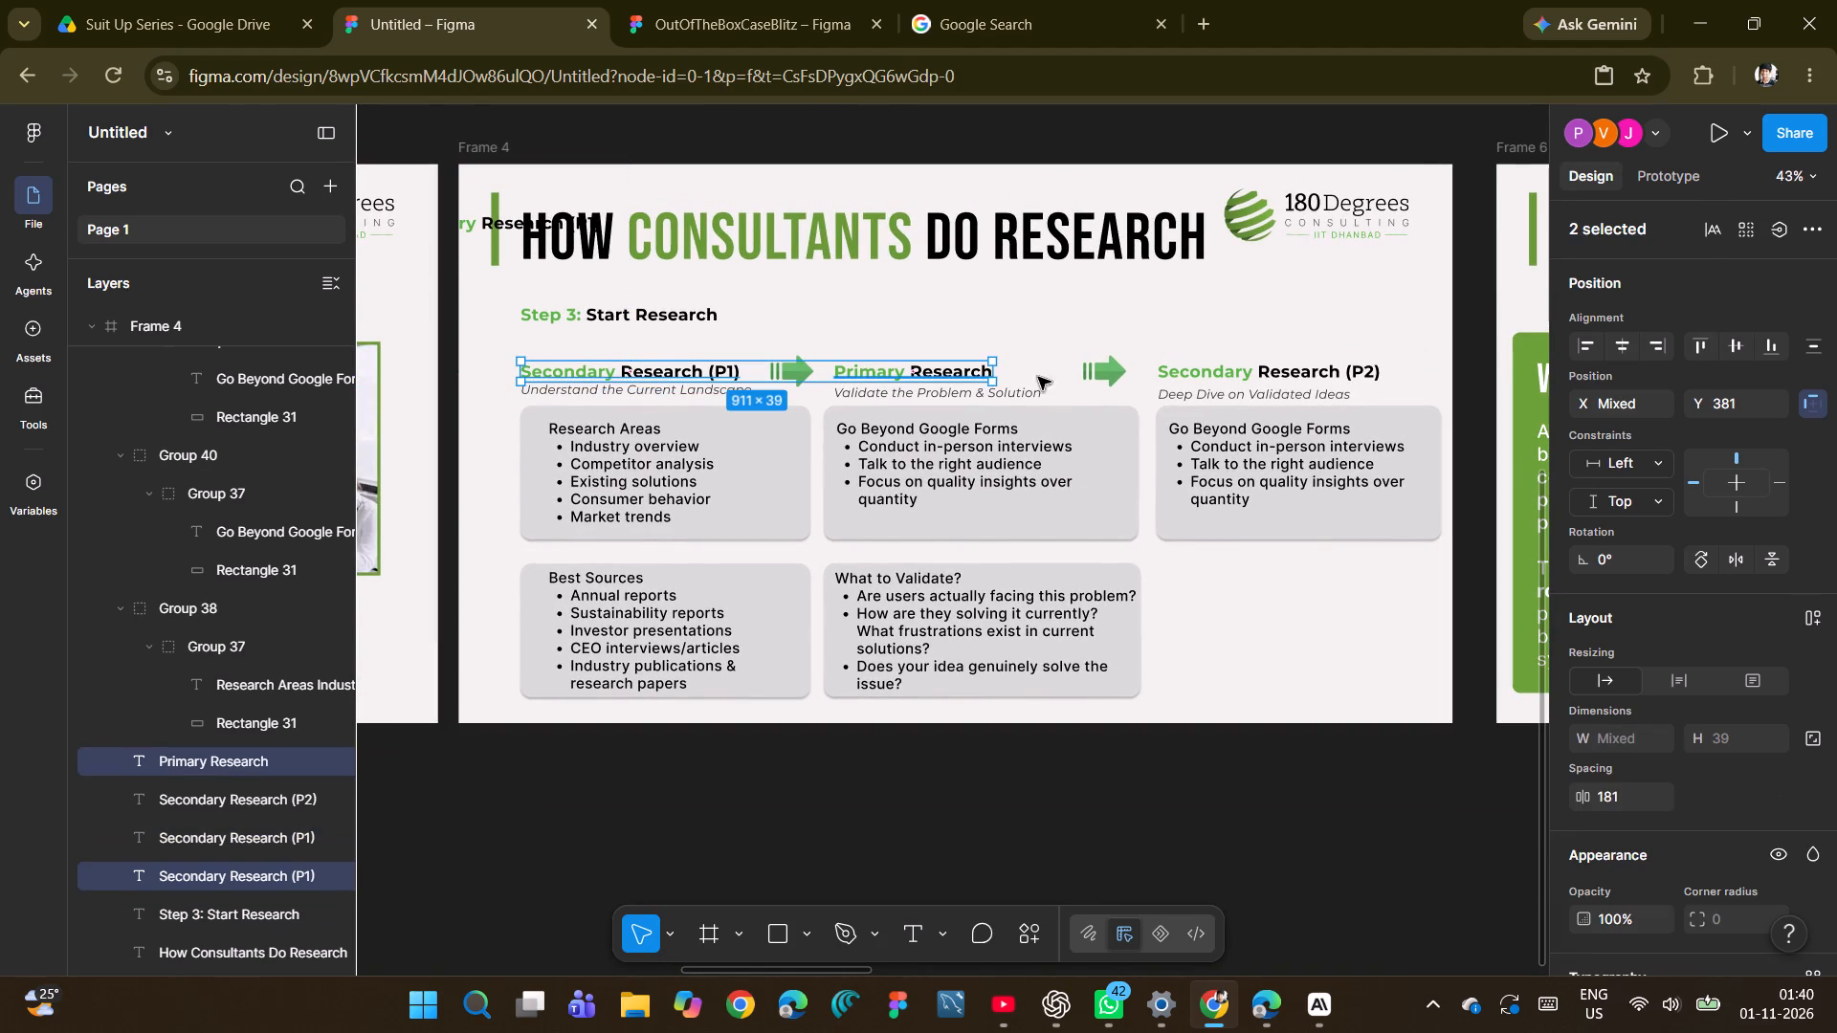
{"action": "left_click", "coordinate": [1117, 366], "text": "shift"}
{"action": "left_click", "coordinate": [1185, 365], "text": "shift"}
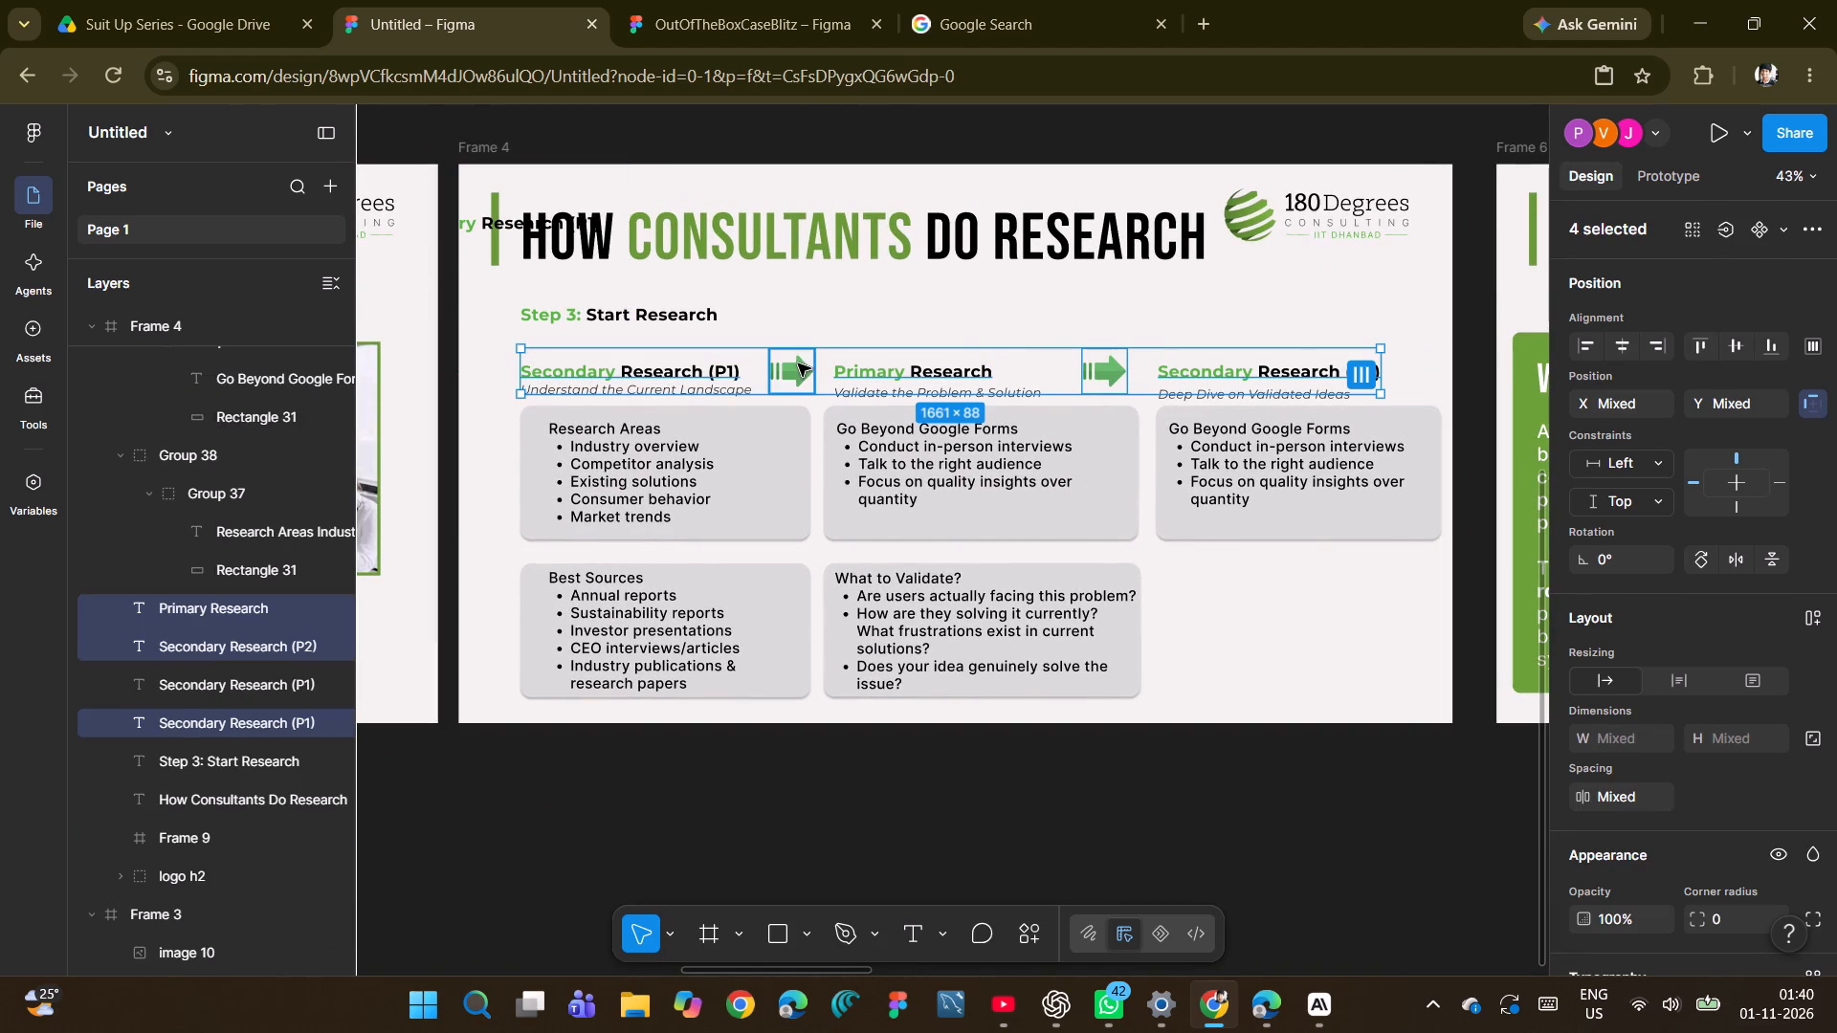
{"action": "left_click", "coordinate": [798, 363], "text": "shift"}
{"action": "left_click", "coordinate": [718, 386], "text": "shift"}
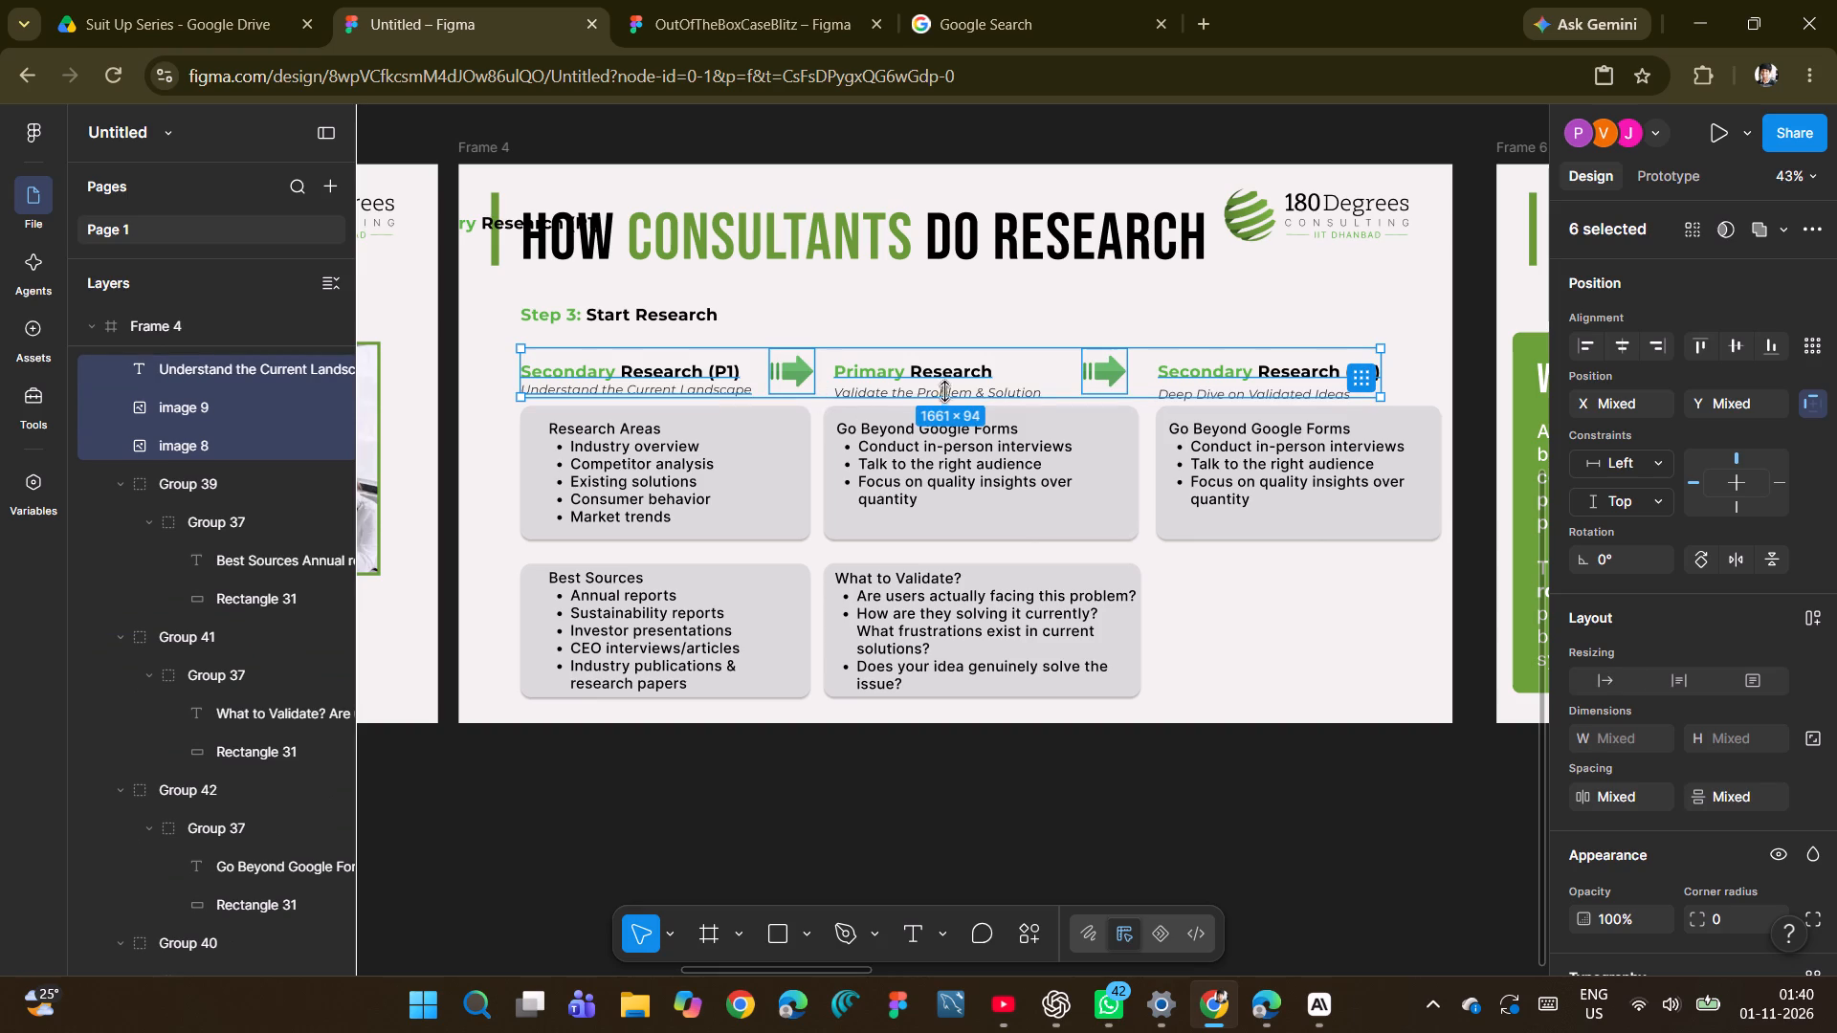
{"action": "left_click", "coordinate": [951, 387], "text": "shift"}
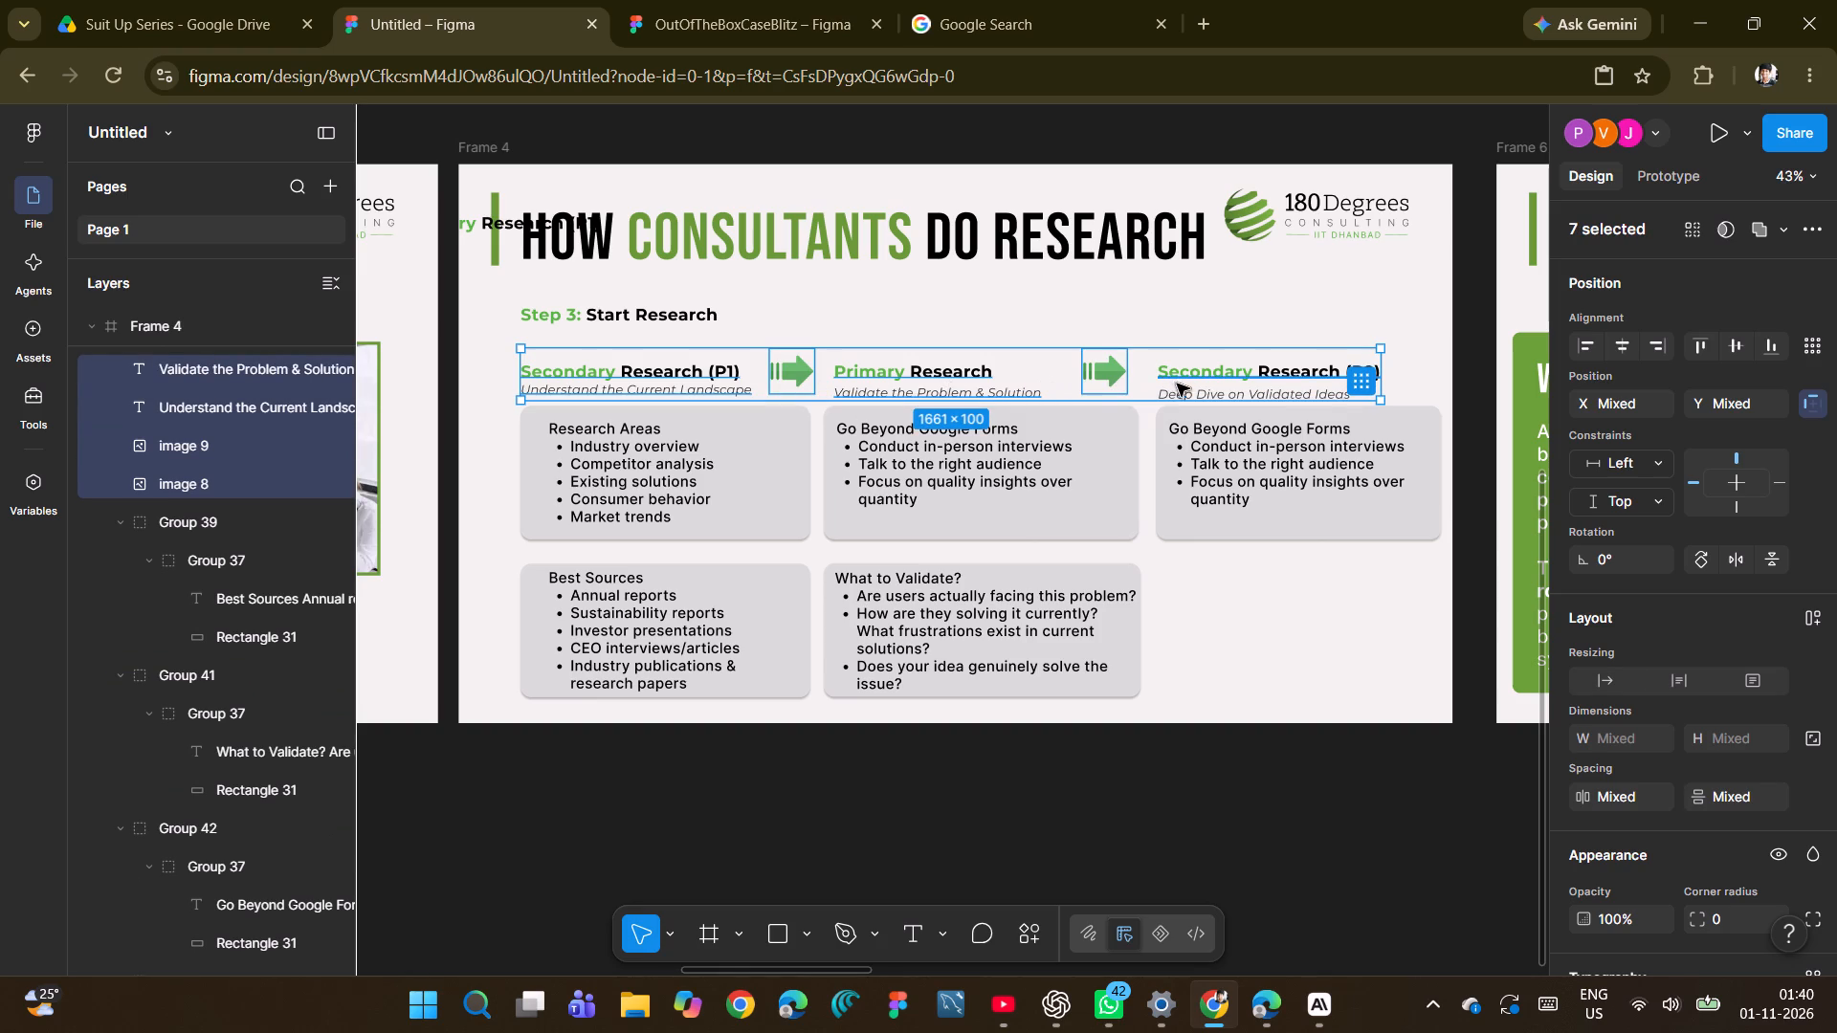
{"action": "left_click", "coordinate": [1181, 388], "text": "shift"}
{"action": "key", "text": "ctrl+g"}
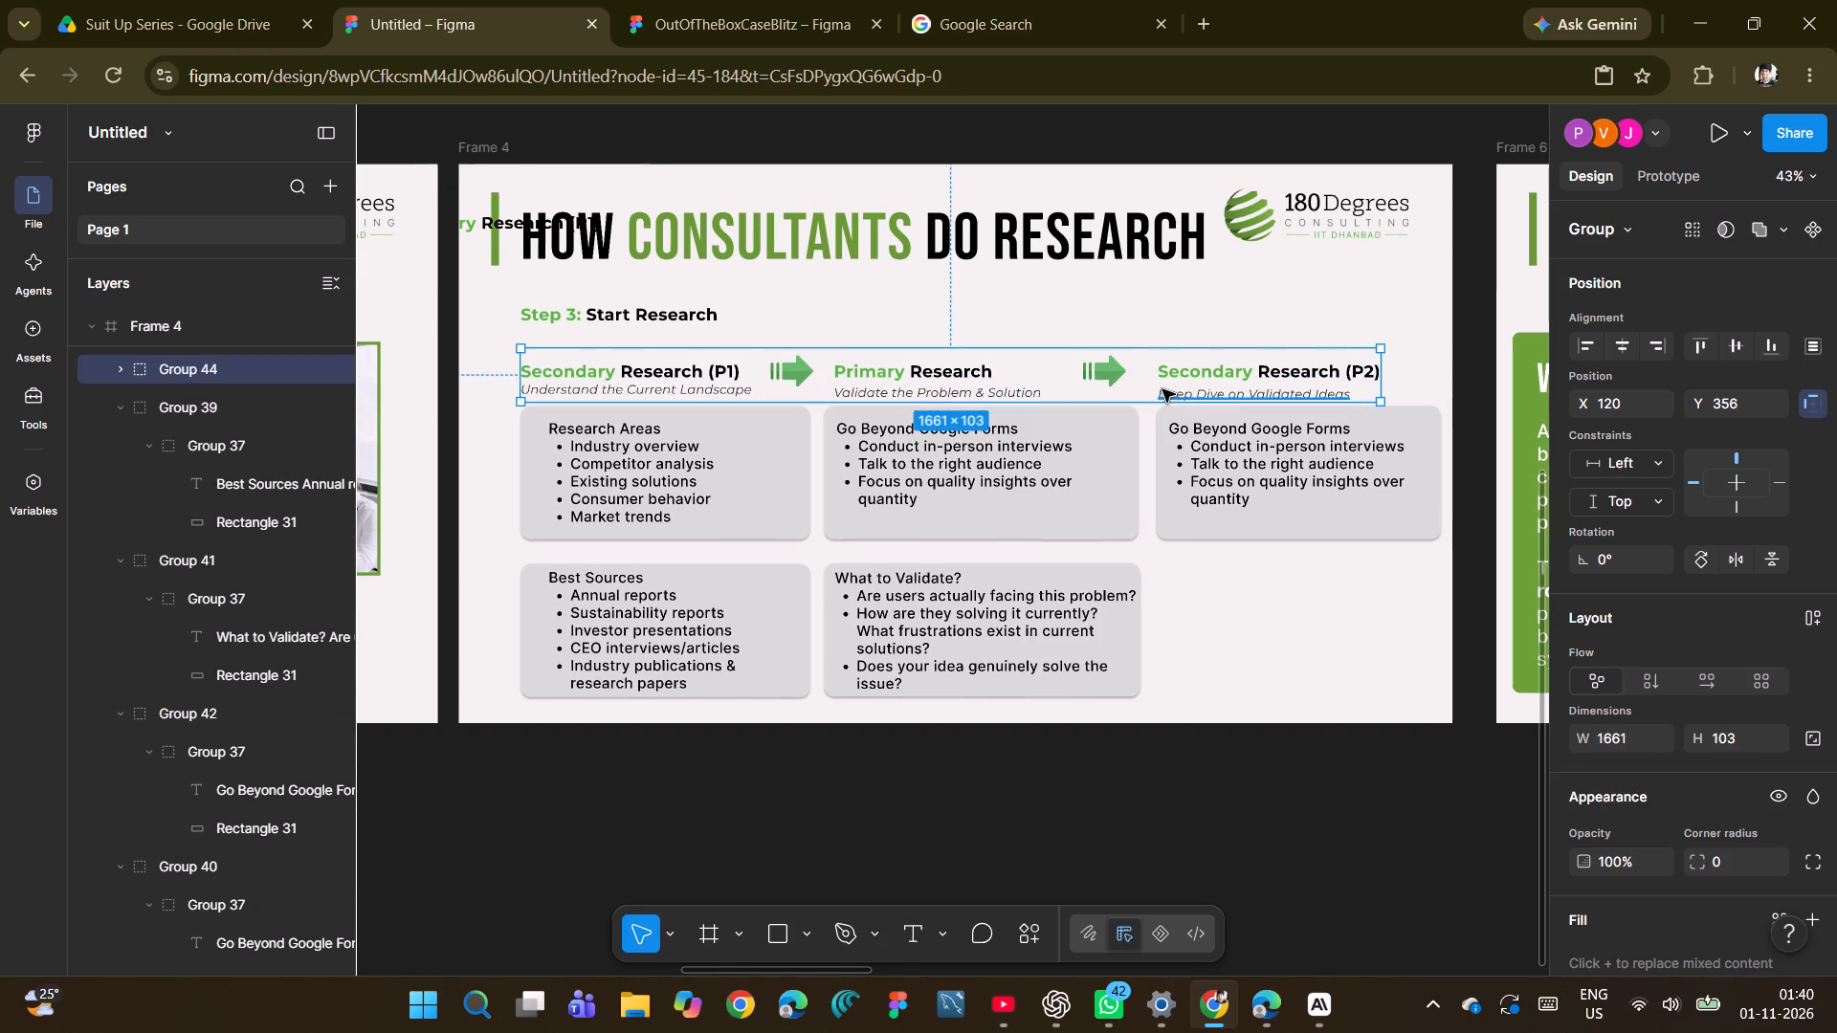
Move the grouped headings row up to Y 306 on Frame 4, keeping it at X 120.
{"action": "left_click_drag", "start_coordinate": [1044, 367], "coordinate": [1044, 341]}
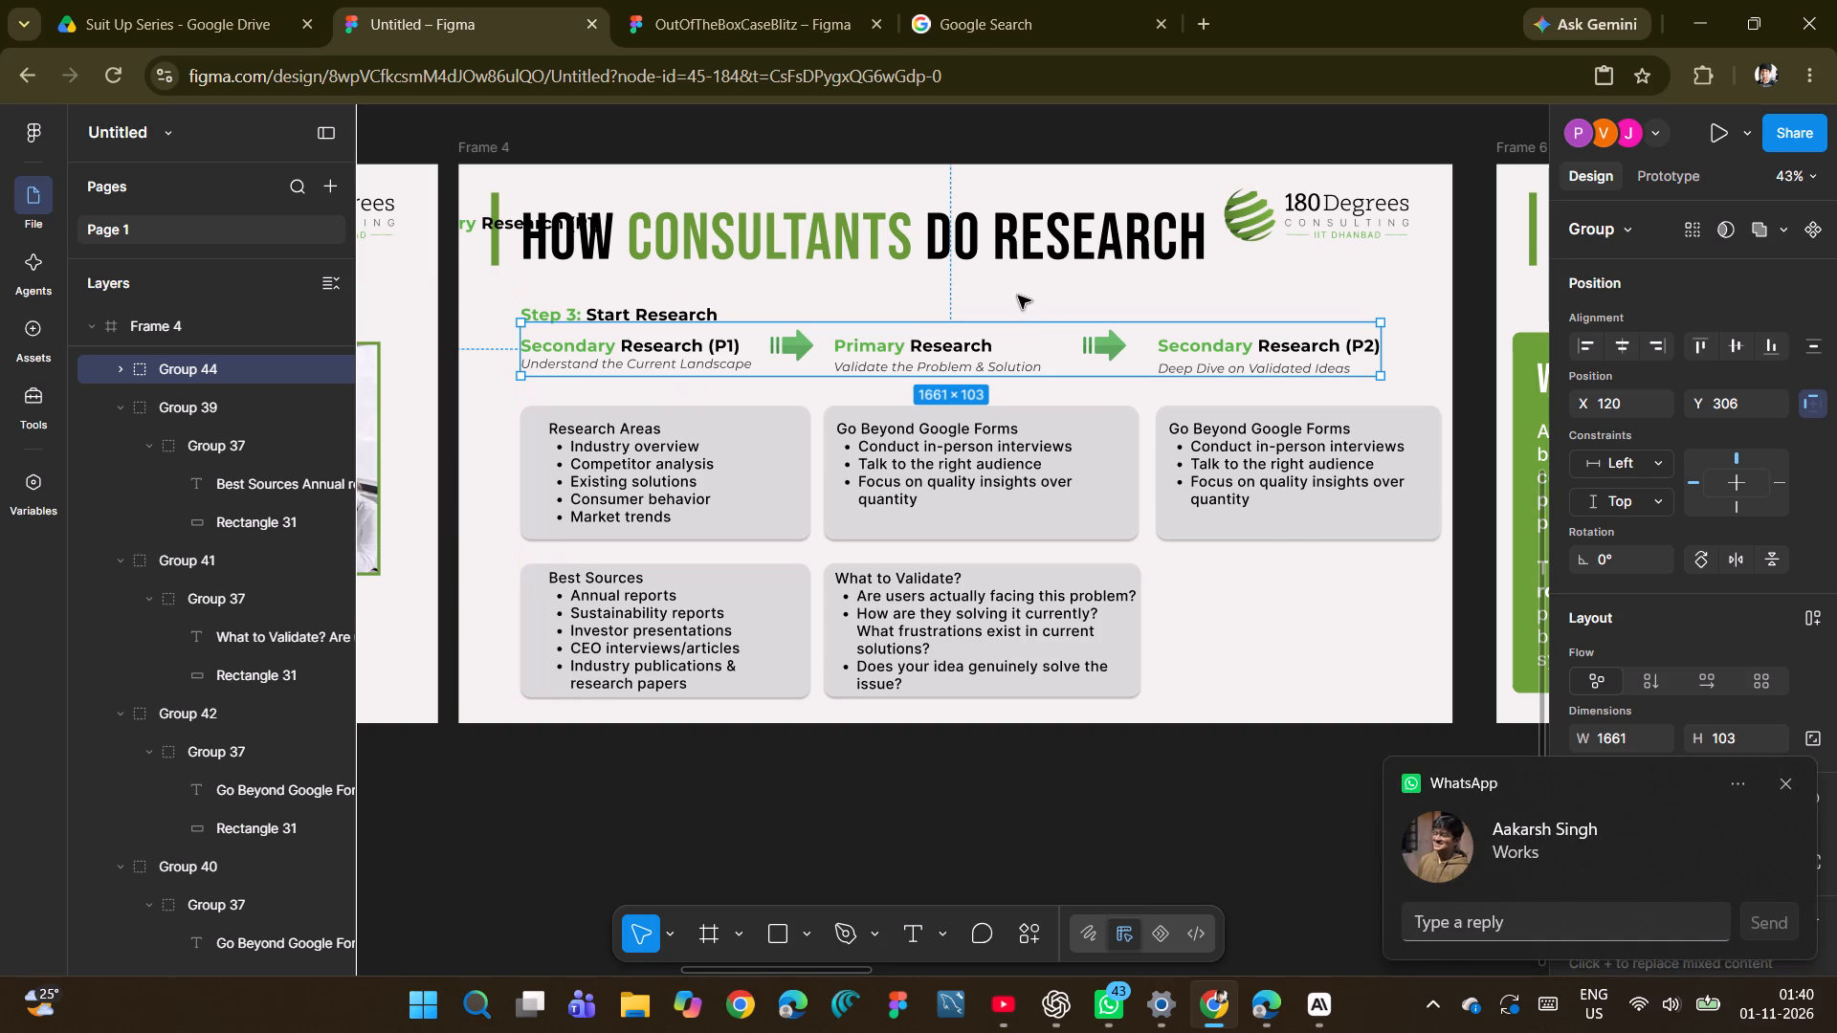
Nudge Frame 4's "Step 3: Start Research" heading to Y 272, level with Frame 3's "Step 1" heading.
{"action": "scroll", "coordinate": [613, 355], "scroll_direction": "right", "scroll_amount": 2}
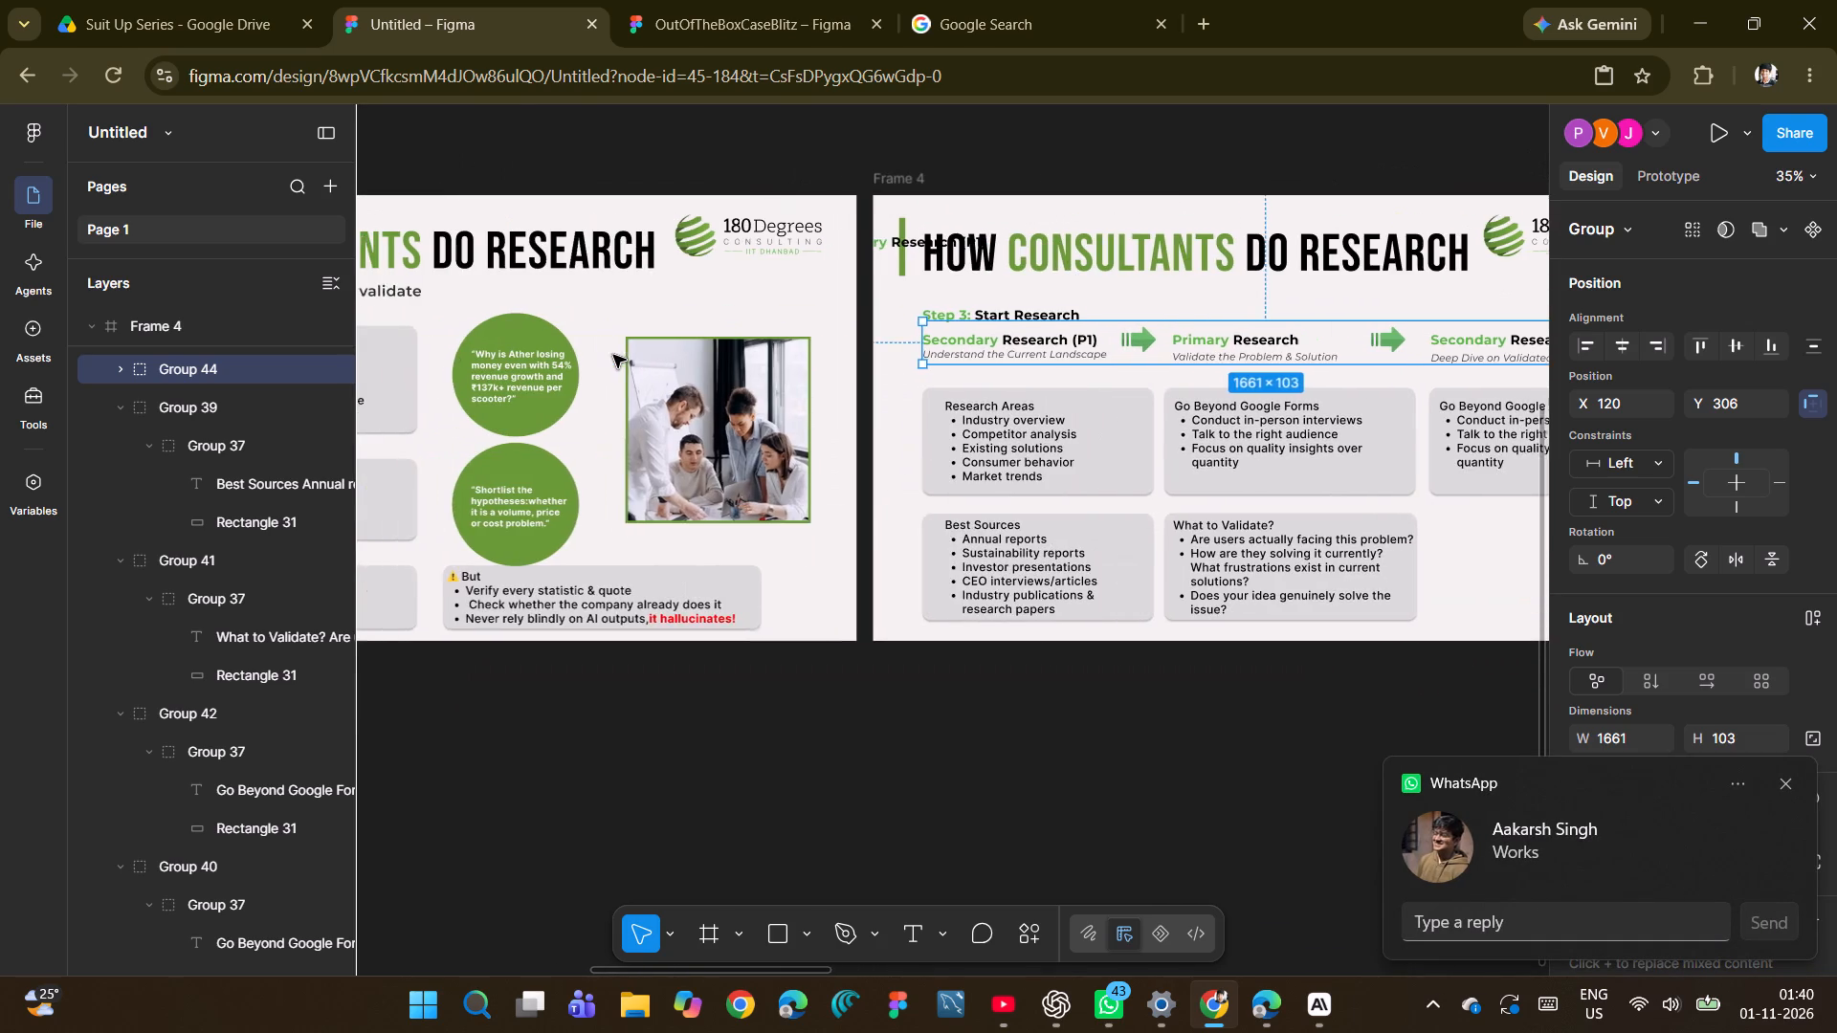
{"action": "scroll", "coordinate": [613, 355], "scroll_direction": "right", "scroll_amount": 2}
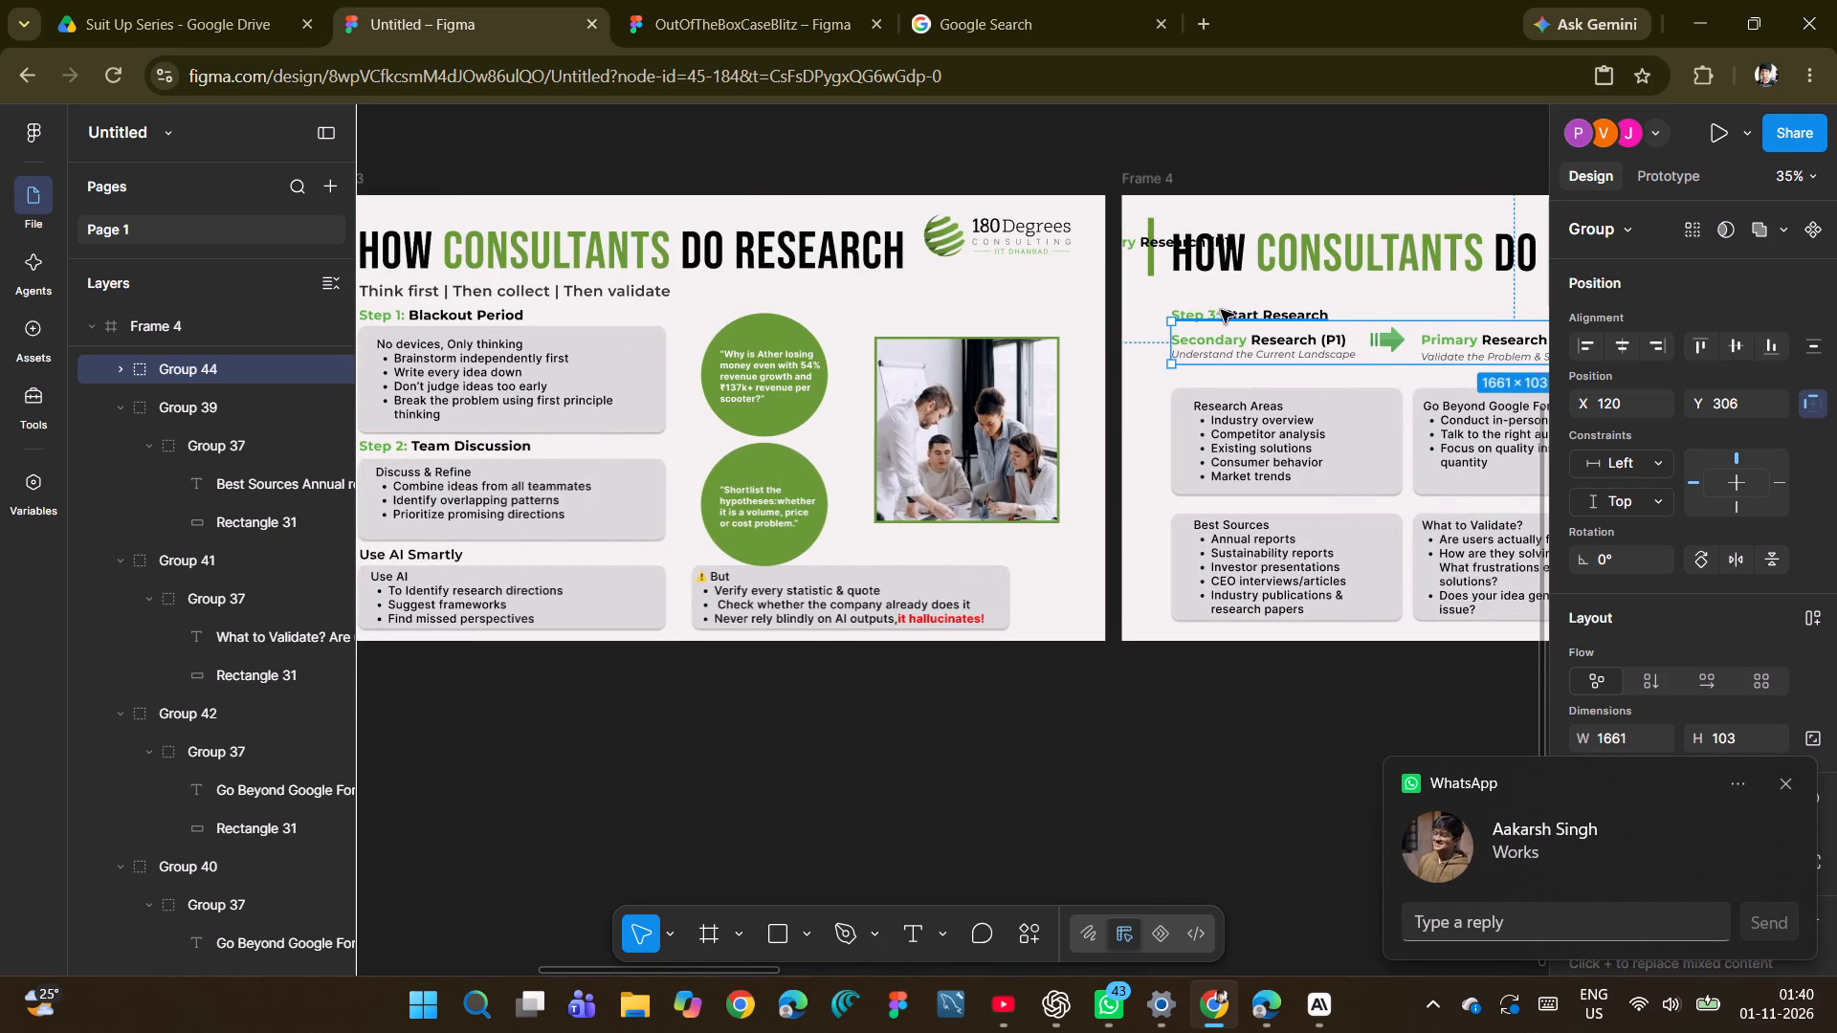
{"action": "left_click", "coordinate": [1221, 310]}
{"action": "key", "text": "Up"}
{"action": "key", "text": "Up"}
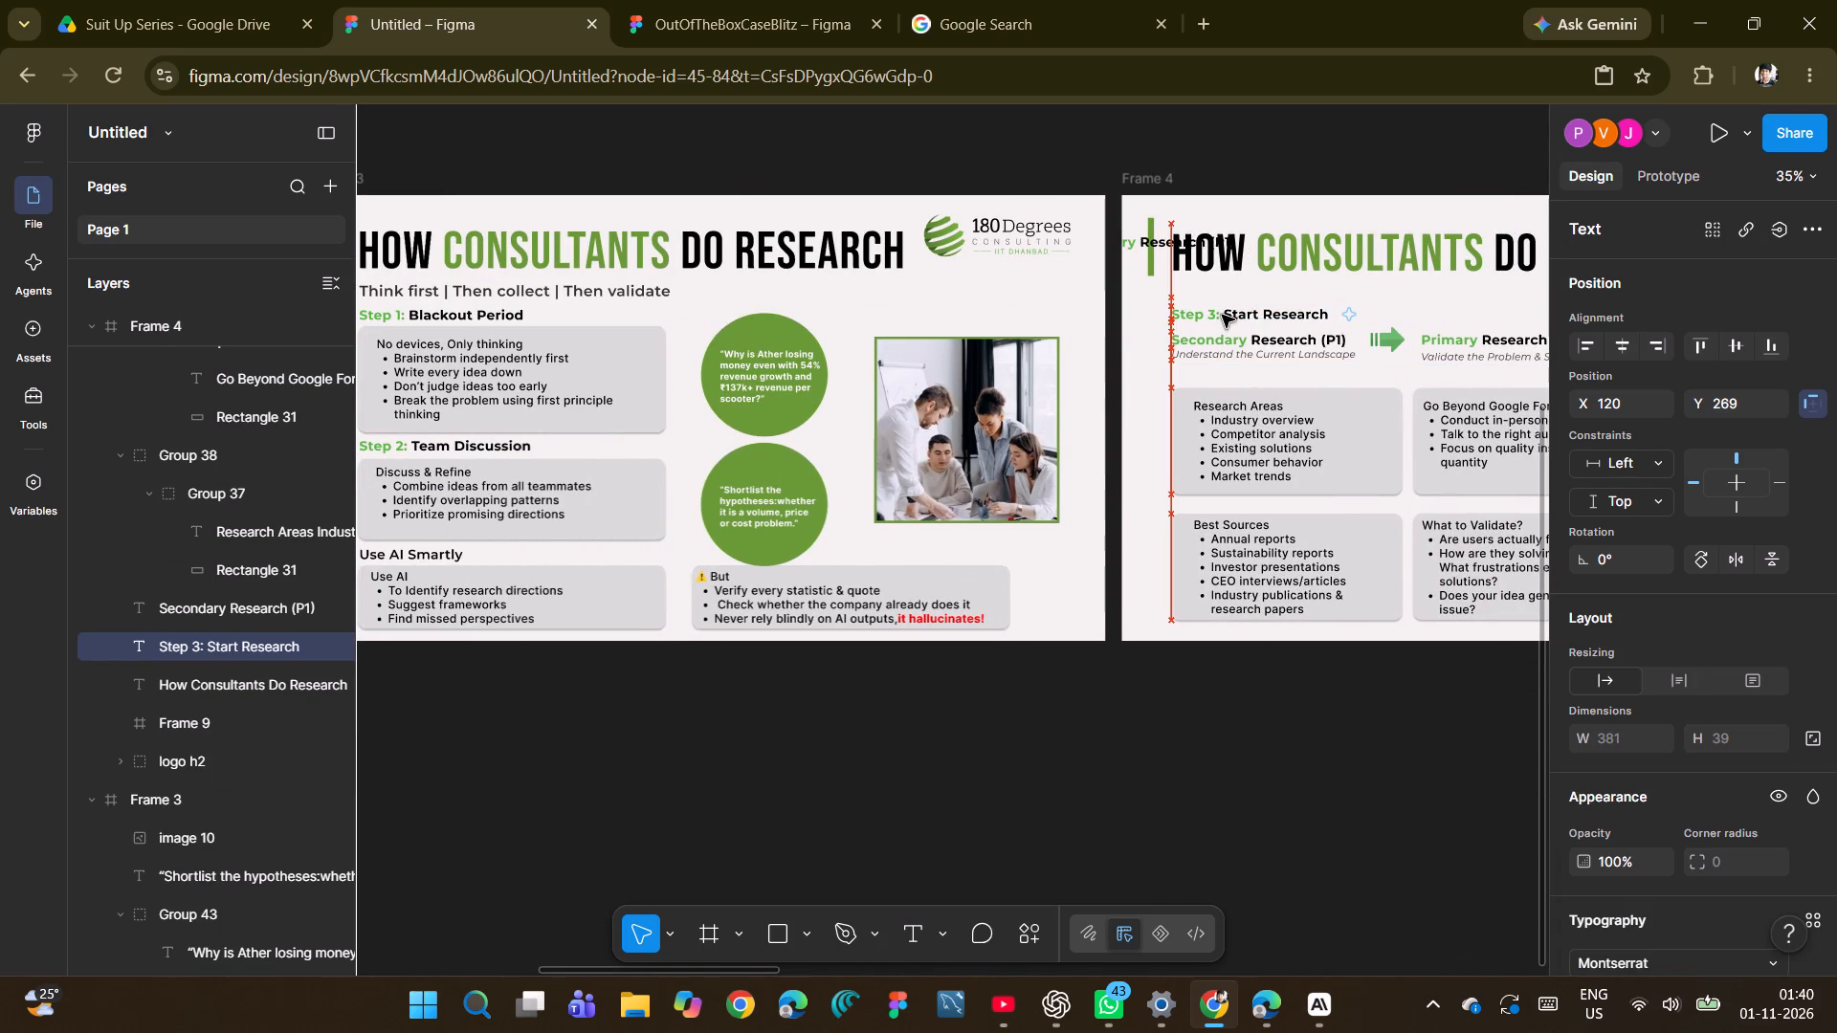
{"action": "key", "text": "Down"}
{"action": "key", "text": "Down"}
{"action": "key", "text": "Down"}
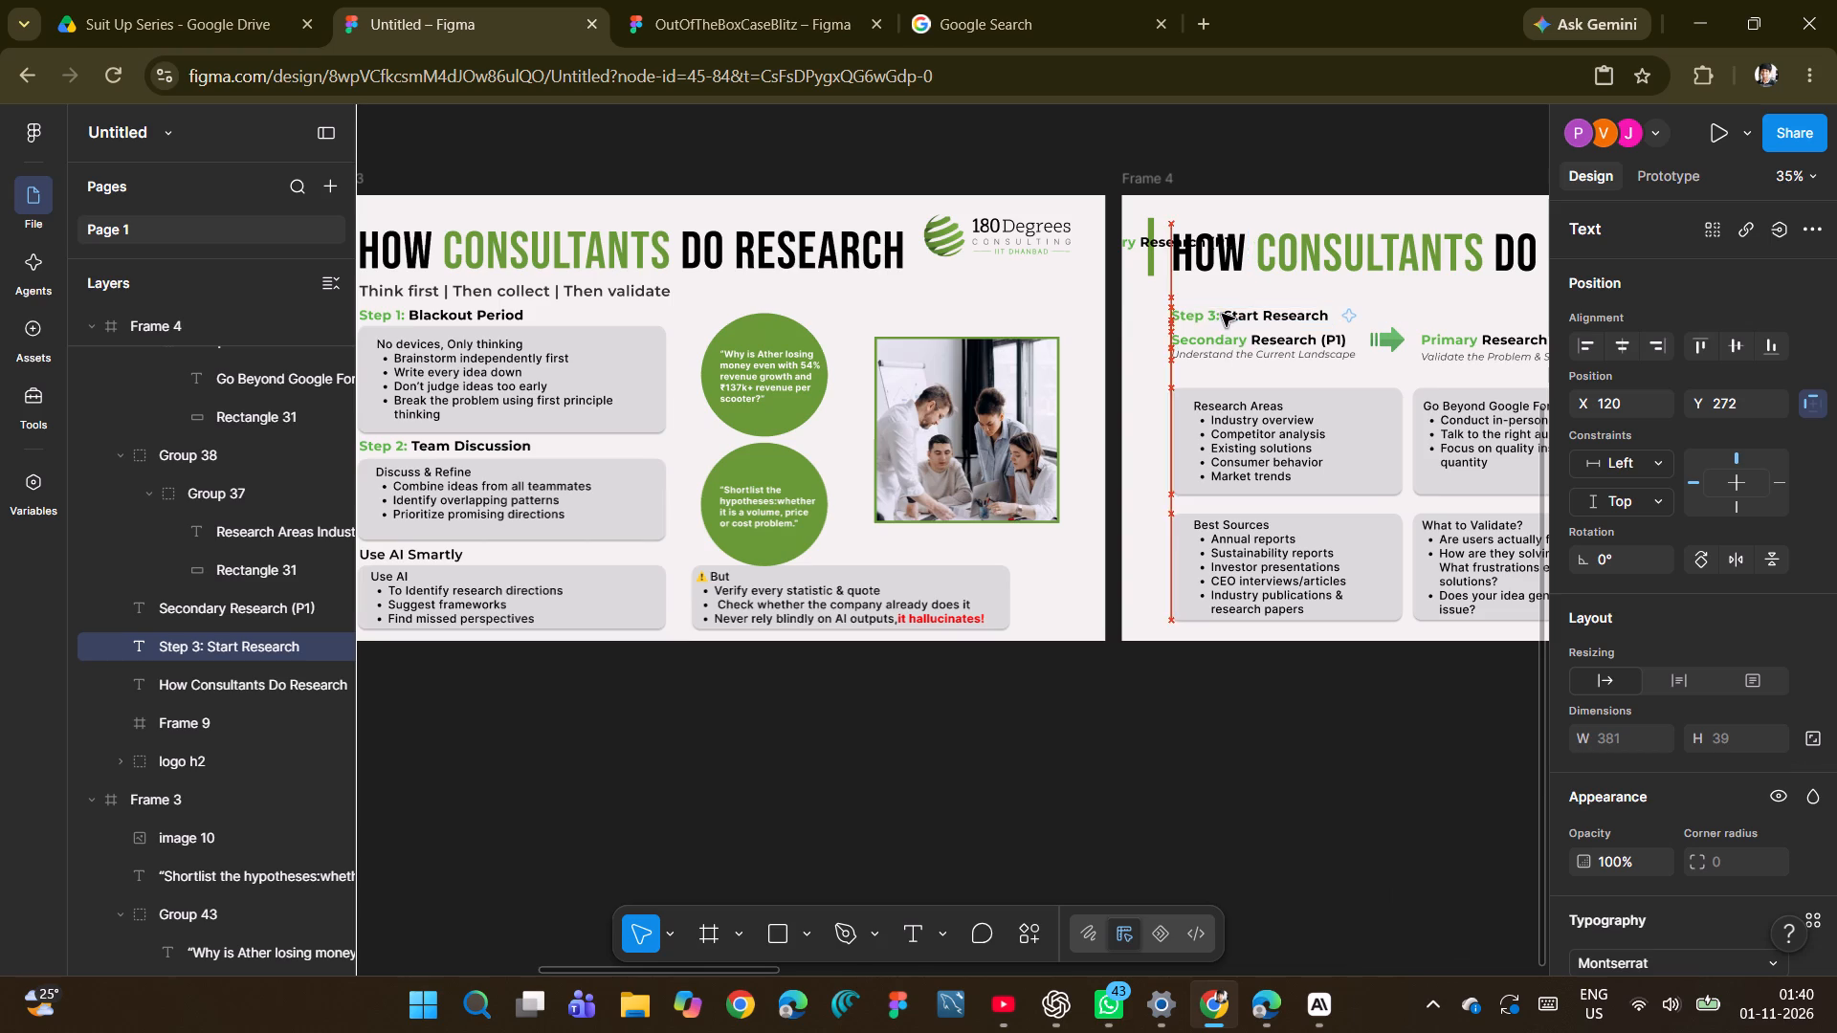
Group Frame 4's five grey content boxes, from "Research Areas" through "What to Validate?", into one object.
{"action": "left_click", "coordinate": [1329, 418]}
{"action": "scroll", "coordinate": [1329, 418], "scroll_direction": "left", "scroll_amount": 2}
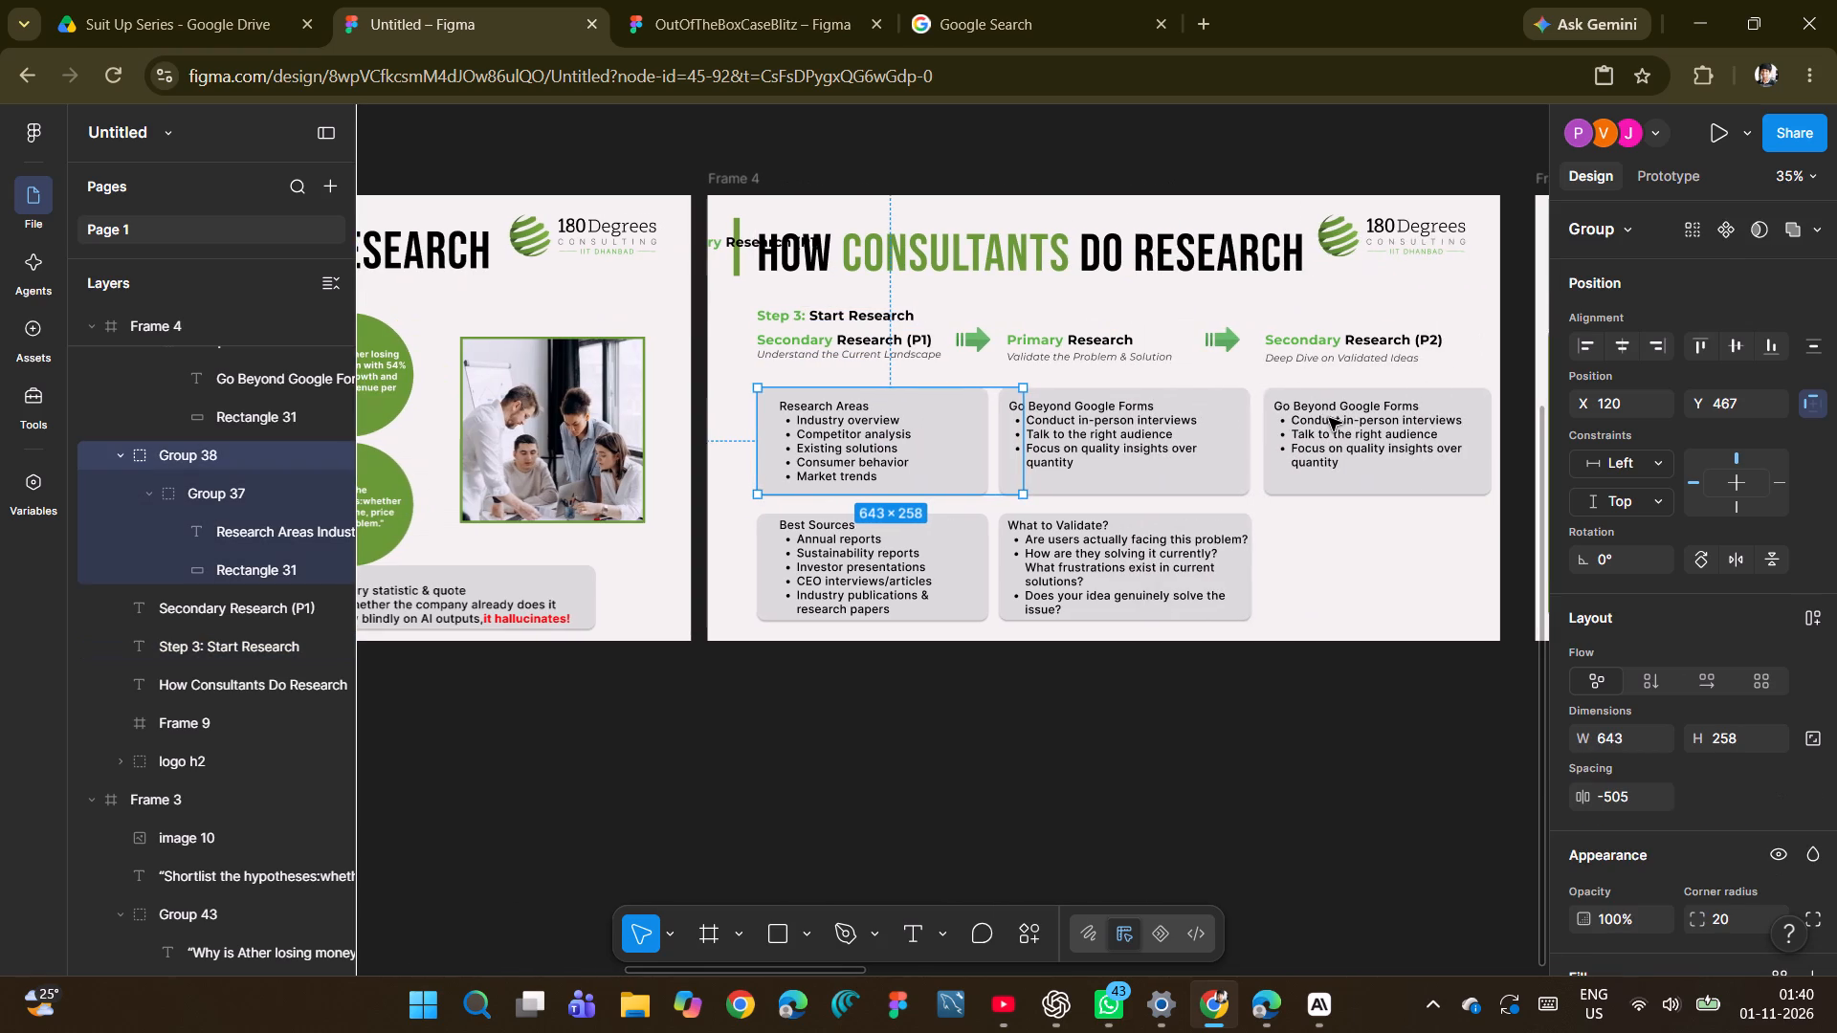
{"action": "left_click", "coordinate": [1228, 443], "text": "shift"}
{"action": "left_click", "coordinate": [1271, 443], "text": "shift"}
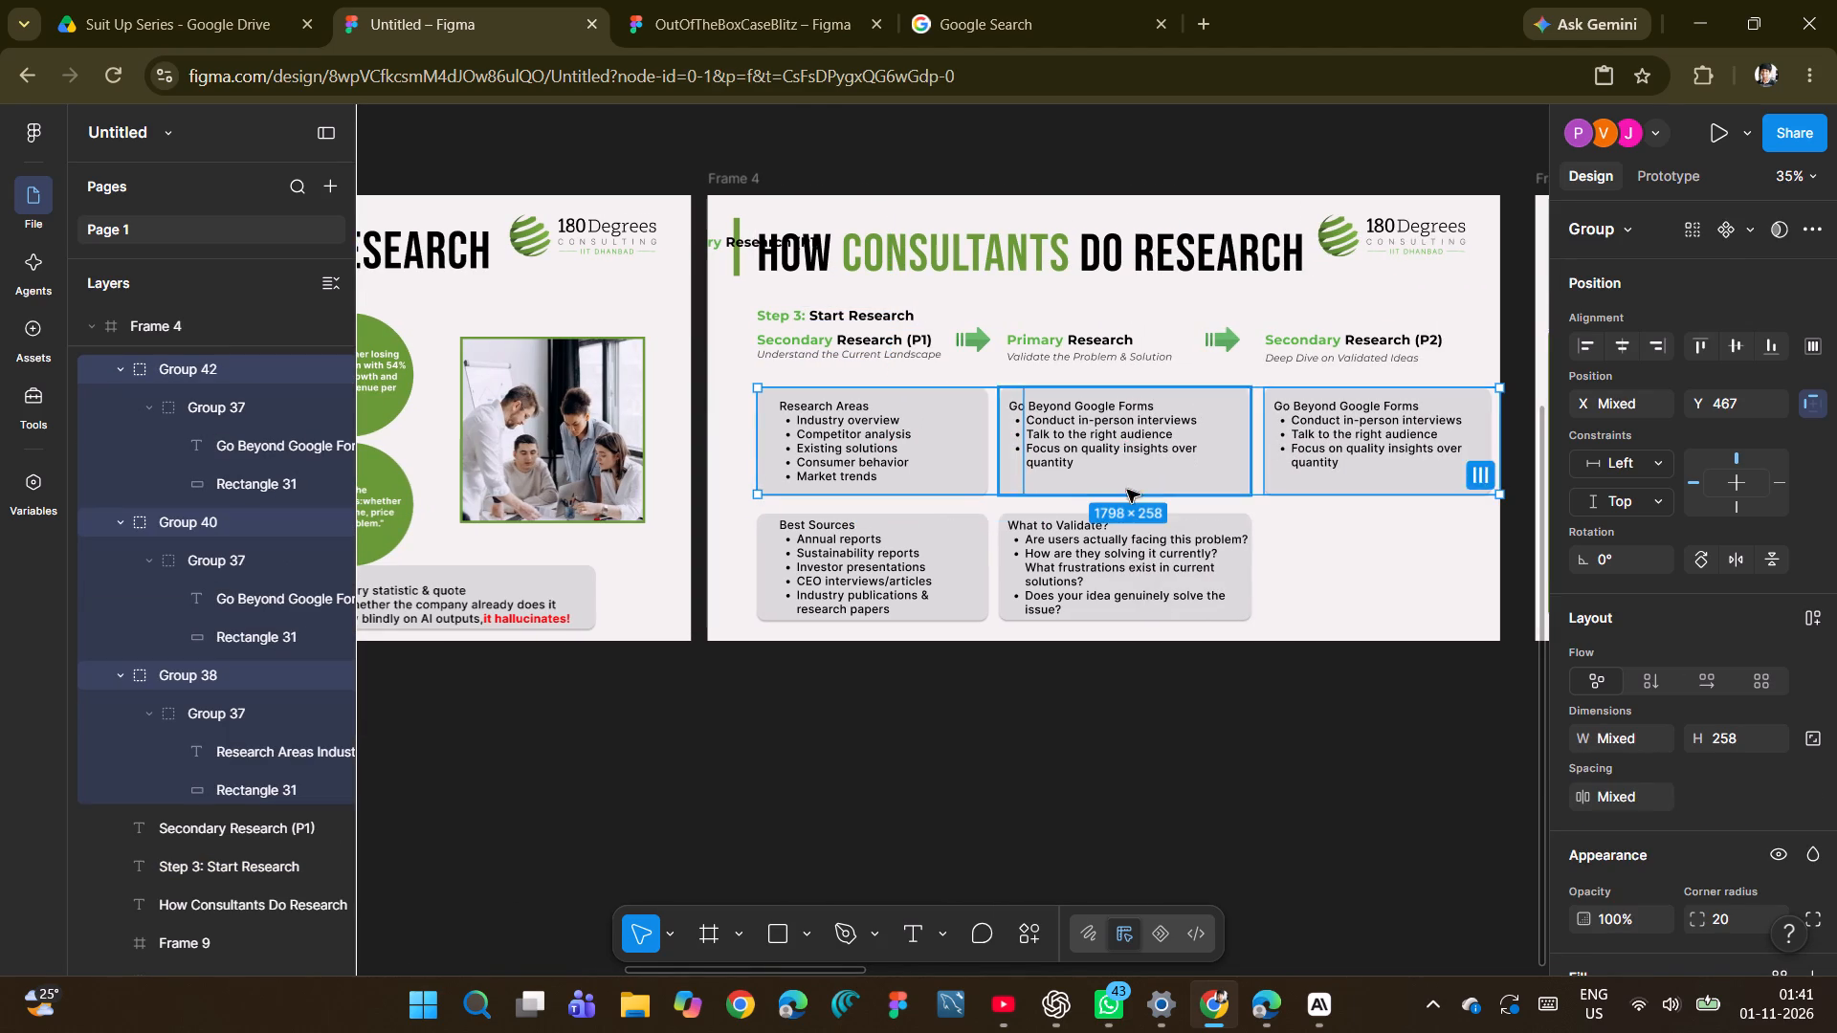
{"action": "left_click", "coordinate": [922, 562], "text": "shift"}
{"action": "left_click", "coordinate": [1110, 570], "text": "shift"}
{"action": "key", "text": "ctrl+g"}
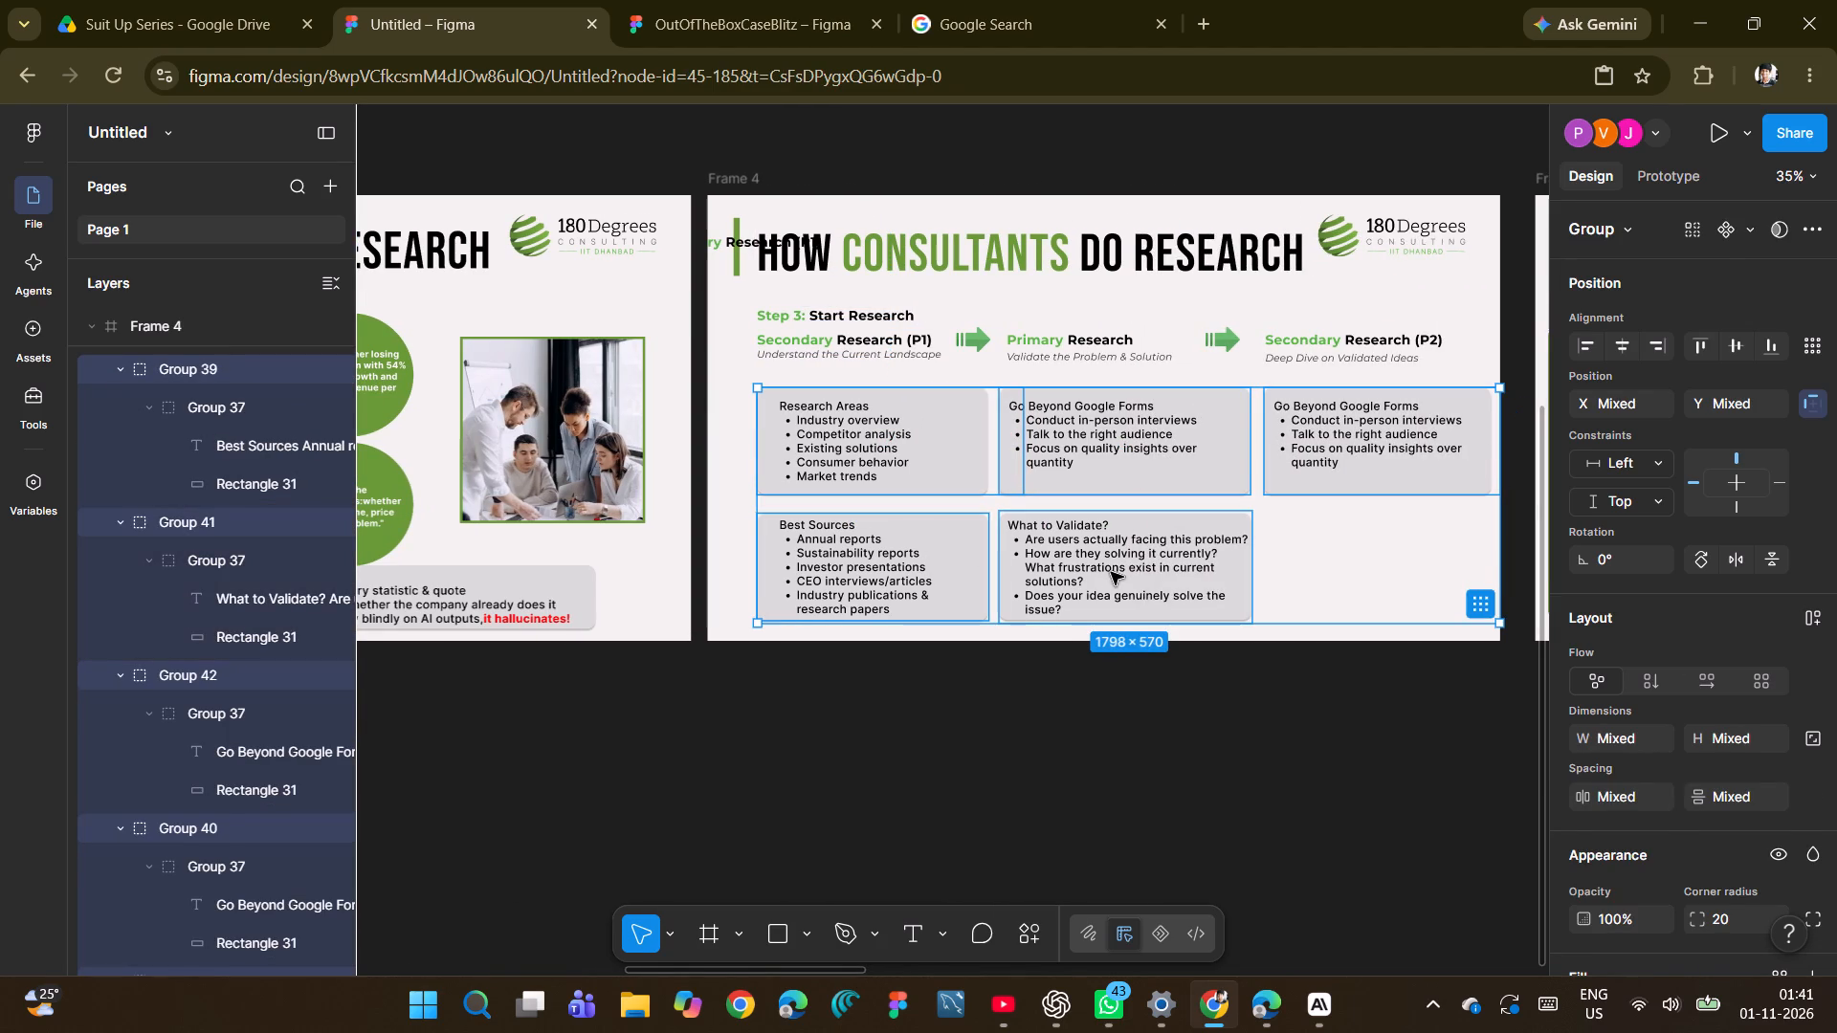
Nudge the group of grey content boxes up to Y 438 on Frame 4, closer to the column headings.
{"action": "left_click", "coordinate": [1105, 436]}
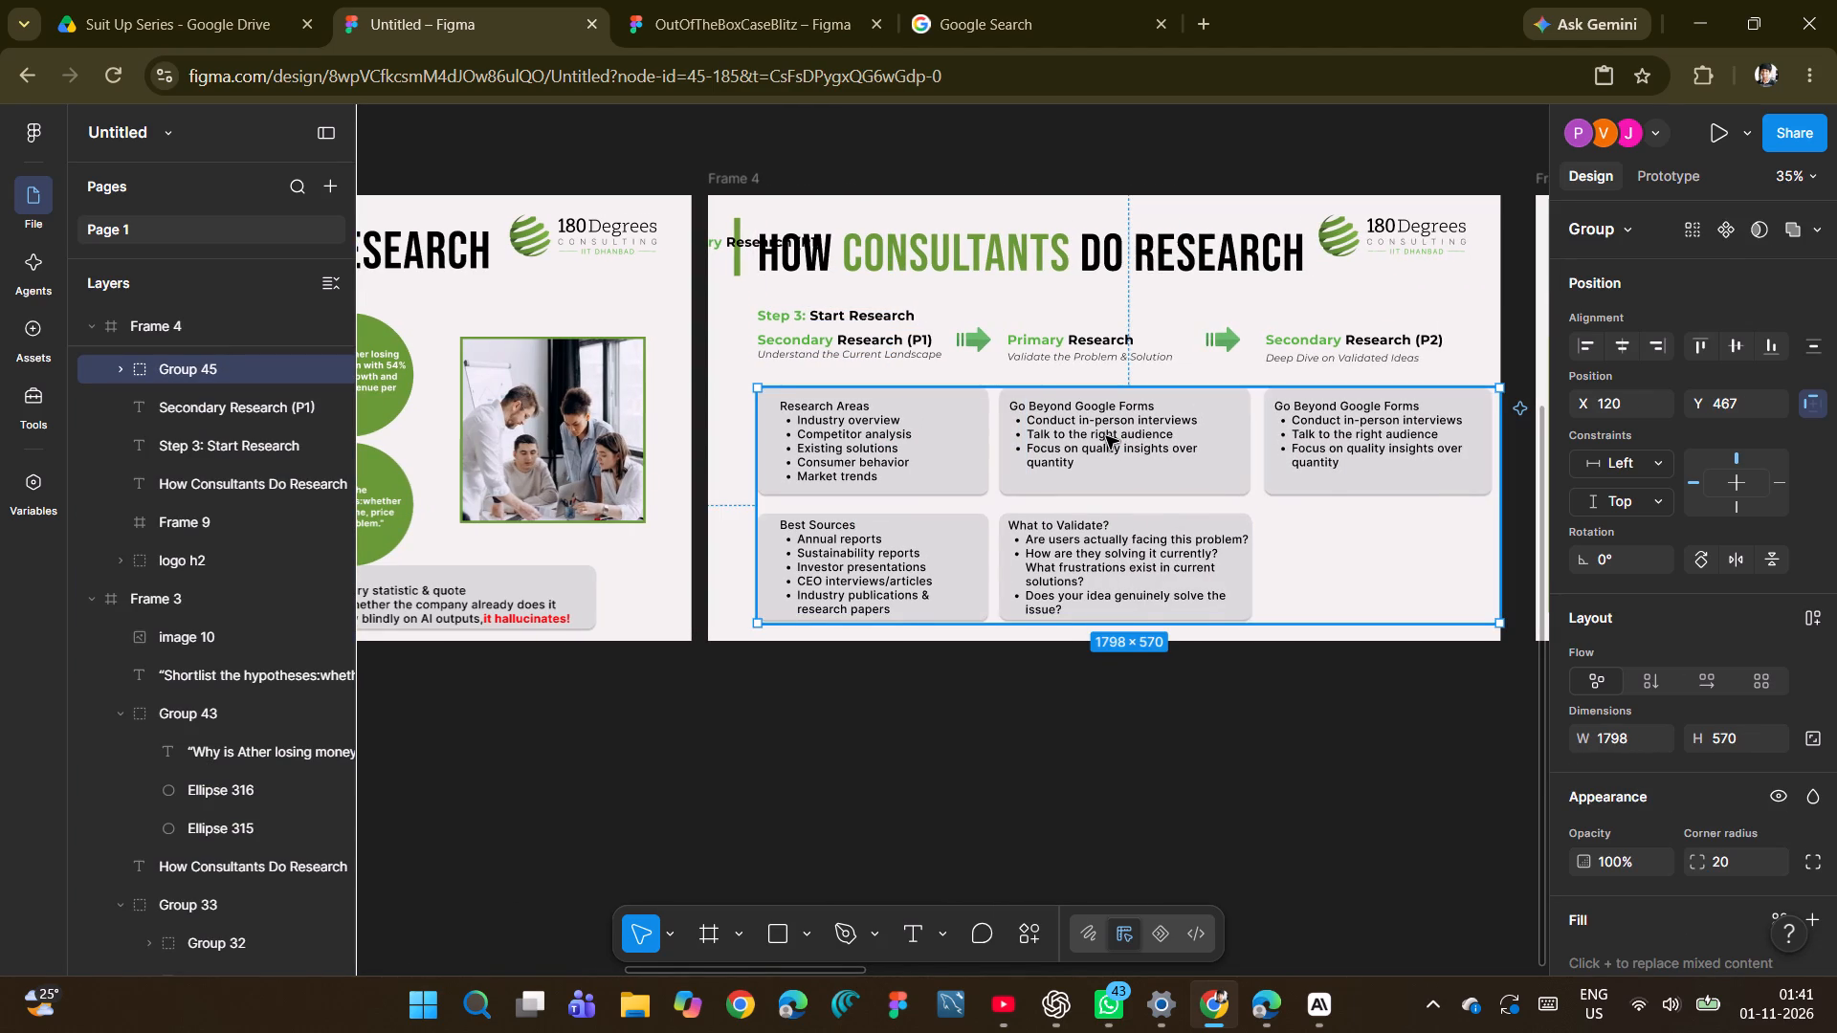
{"action": "key", "text": "Up"}
{"action": "key", "text": "Up"}
{"action": "key", "text": "Up"}
{"action": "key", "text": "Up"}
{"action": "key", "text": "Up"}
{"action": "key", "text": "Up"}
{"action": "key", "text": "Up"}
{"action": "key", "text": "Up"}
{"action": "key", "text": "Up"}
{"action": "key", "text": "Up"}
{"action": "key", "text": "Up"}
{"action": "key", "text": "Up"}
{"action": "key", "text": "Up"}
{"action": "key", "text": "Up"}
{"action": "key", "text": "Up"}
{"action": "key", "text": "Up"}
{"action": "key", "text": "Up"}
{"action": "key", "text": "Up"}
{"action": "key", "text": "Up"}
{"action": "key", "text": "Up"}
{"action": "key", "text": "Up"}
{"action": "key", "text": "Up"}
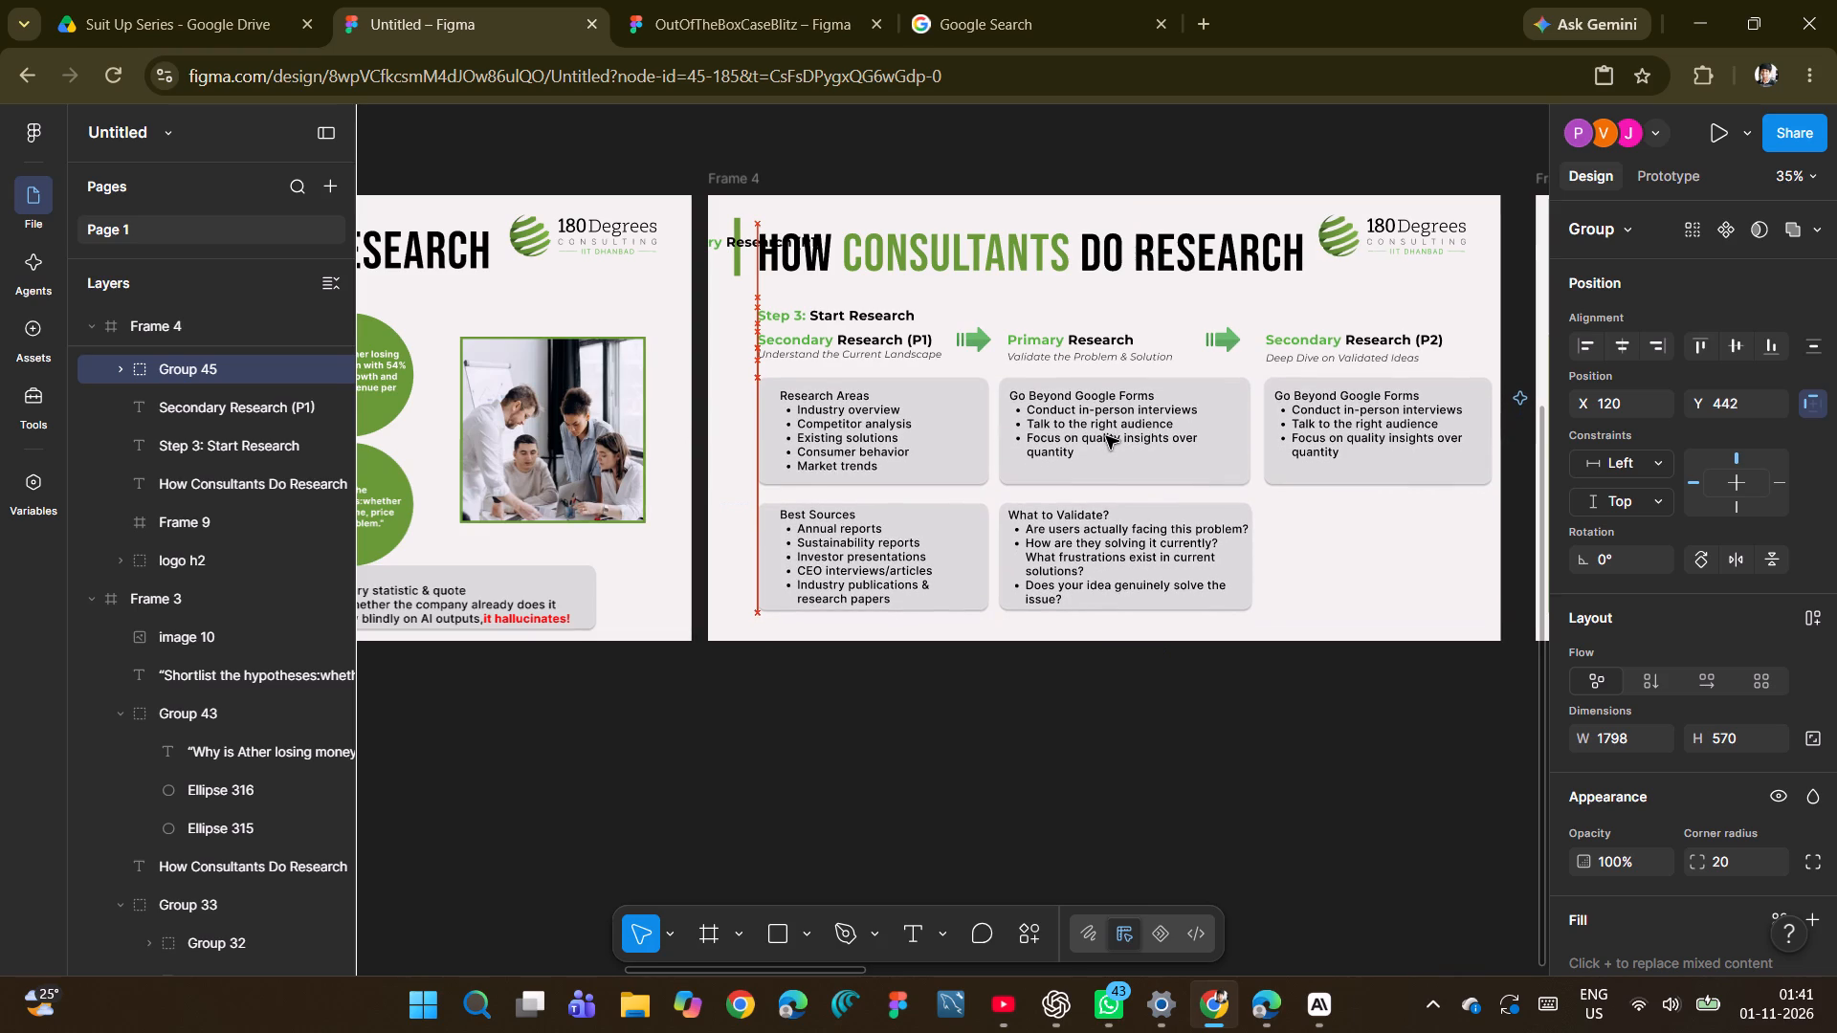
{"action": "key", "text": "Up"}
{"action": "key", "text": "Down"}
{"action": "key", "text": "Up"}
{"action": "key", "text": "Up"}
{"action": "key", "text": "Up"}
{"action": "key", "text": "Up"}
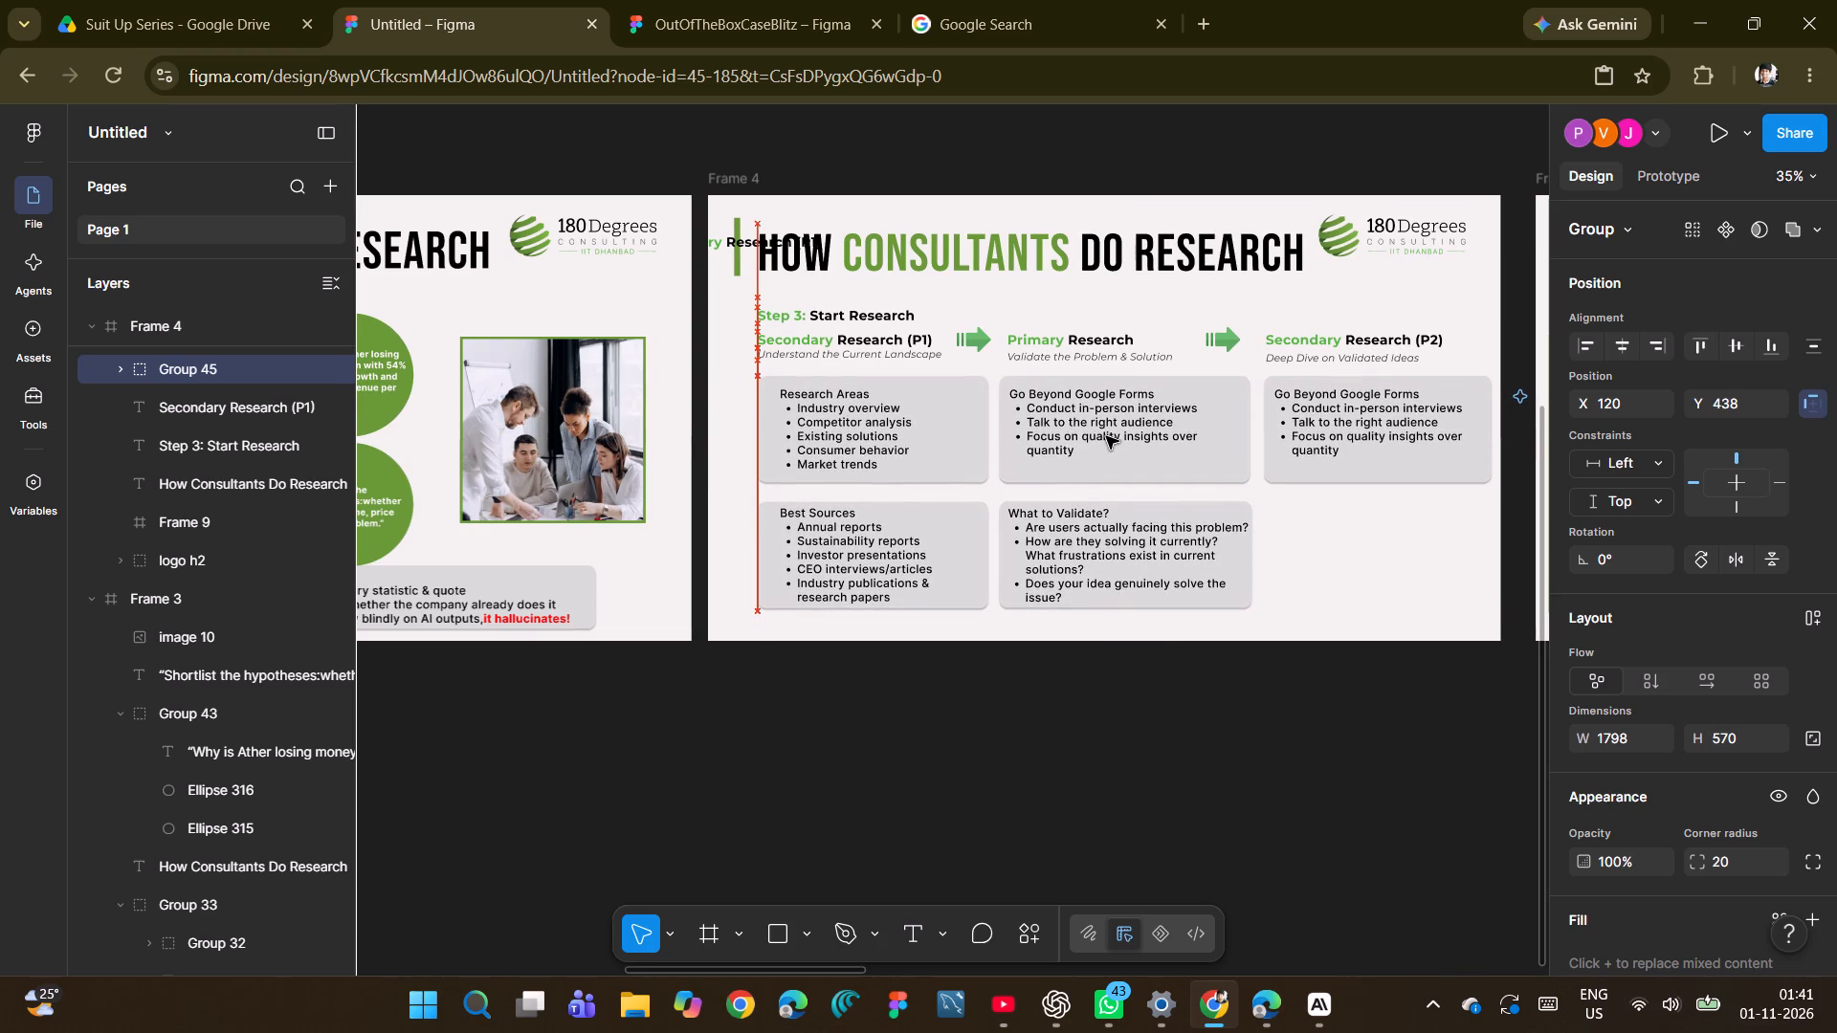
{"action": "left_click", "coordinate": [1199, 741]}
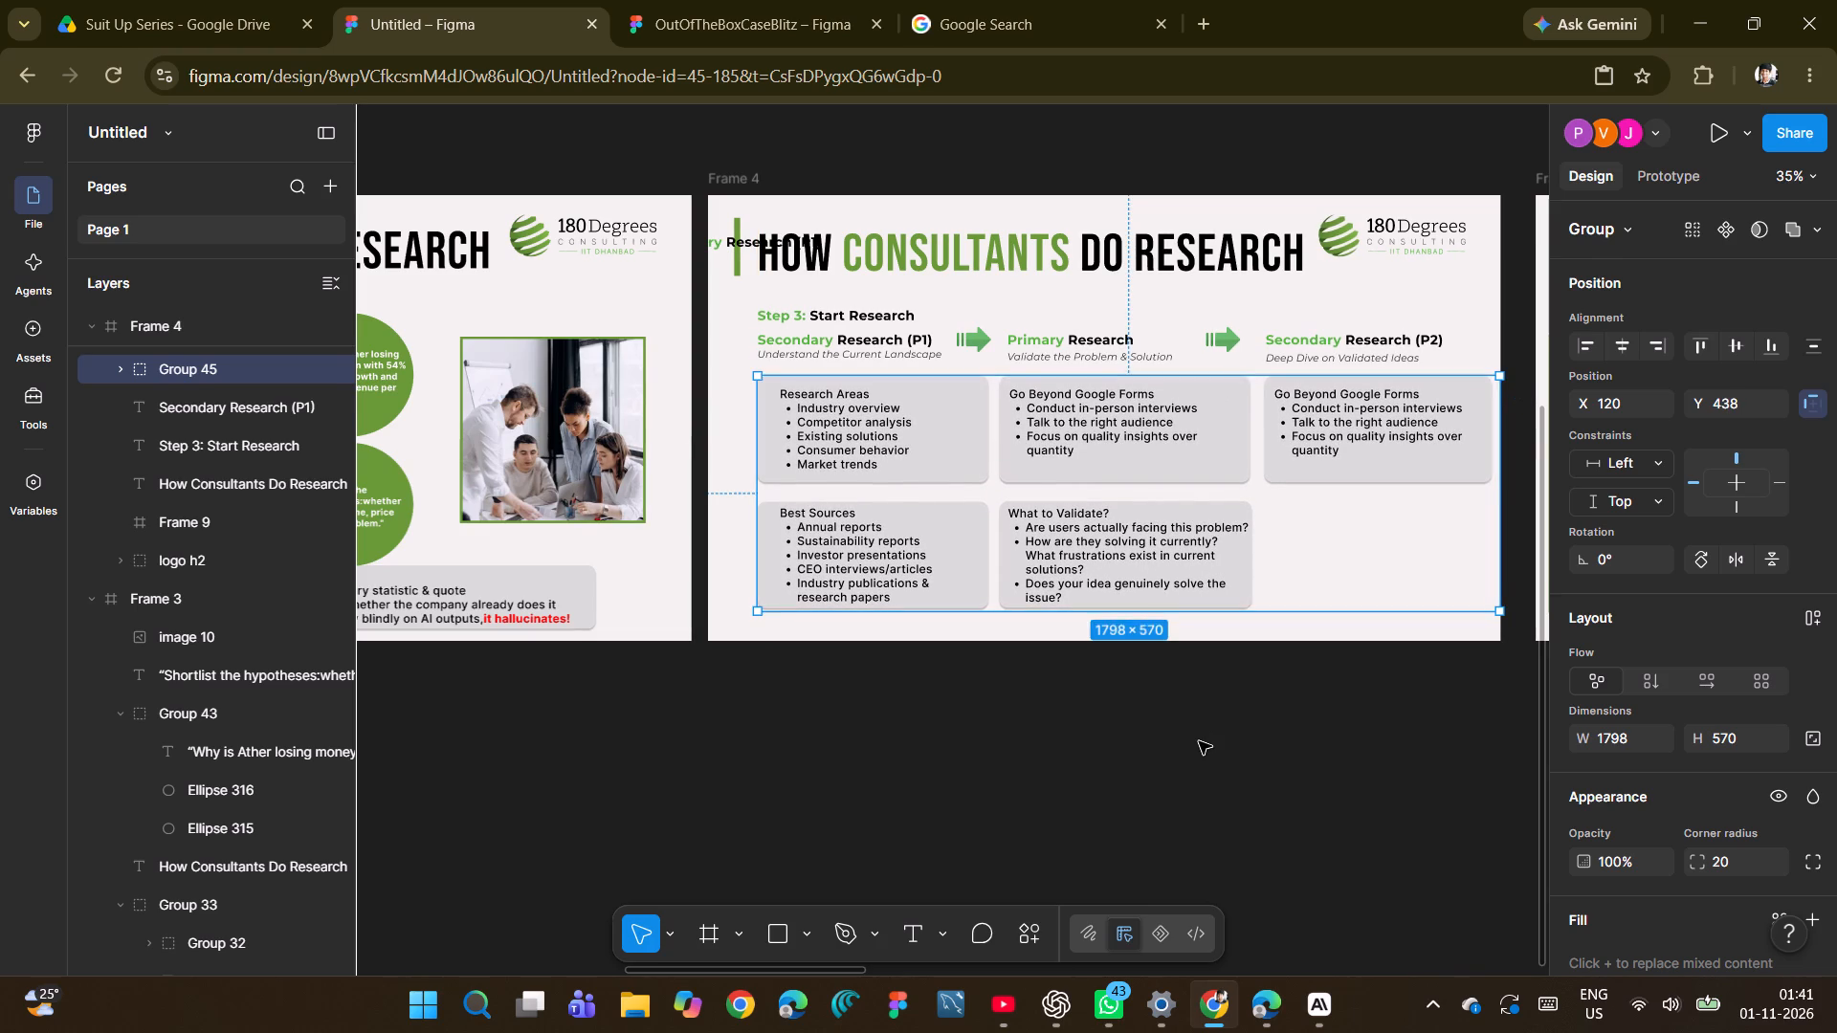
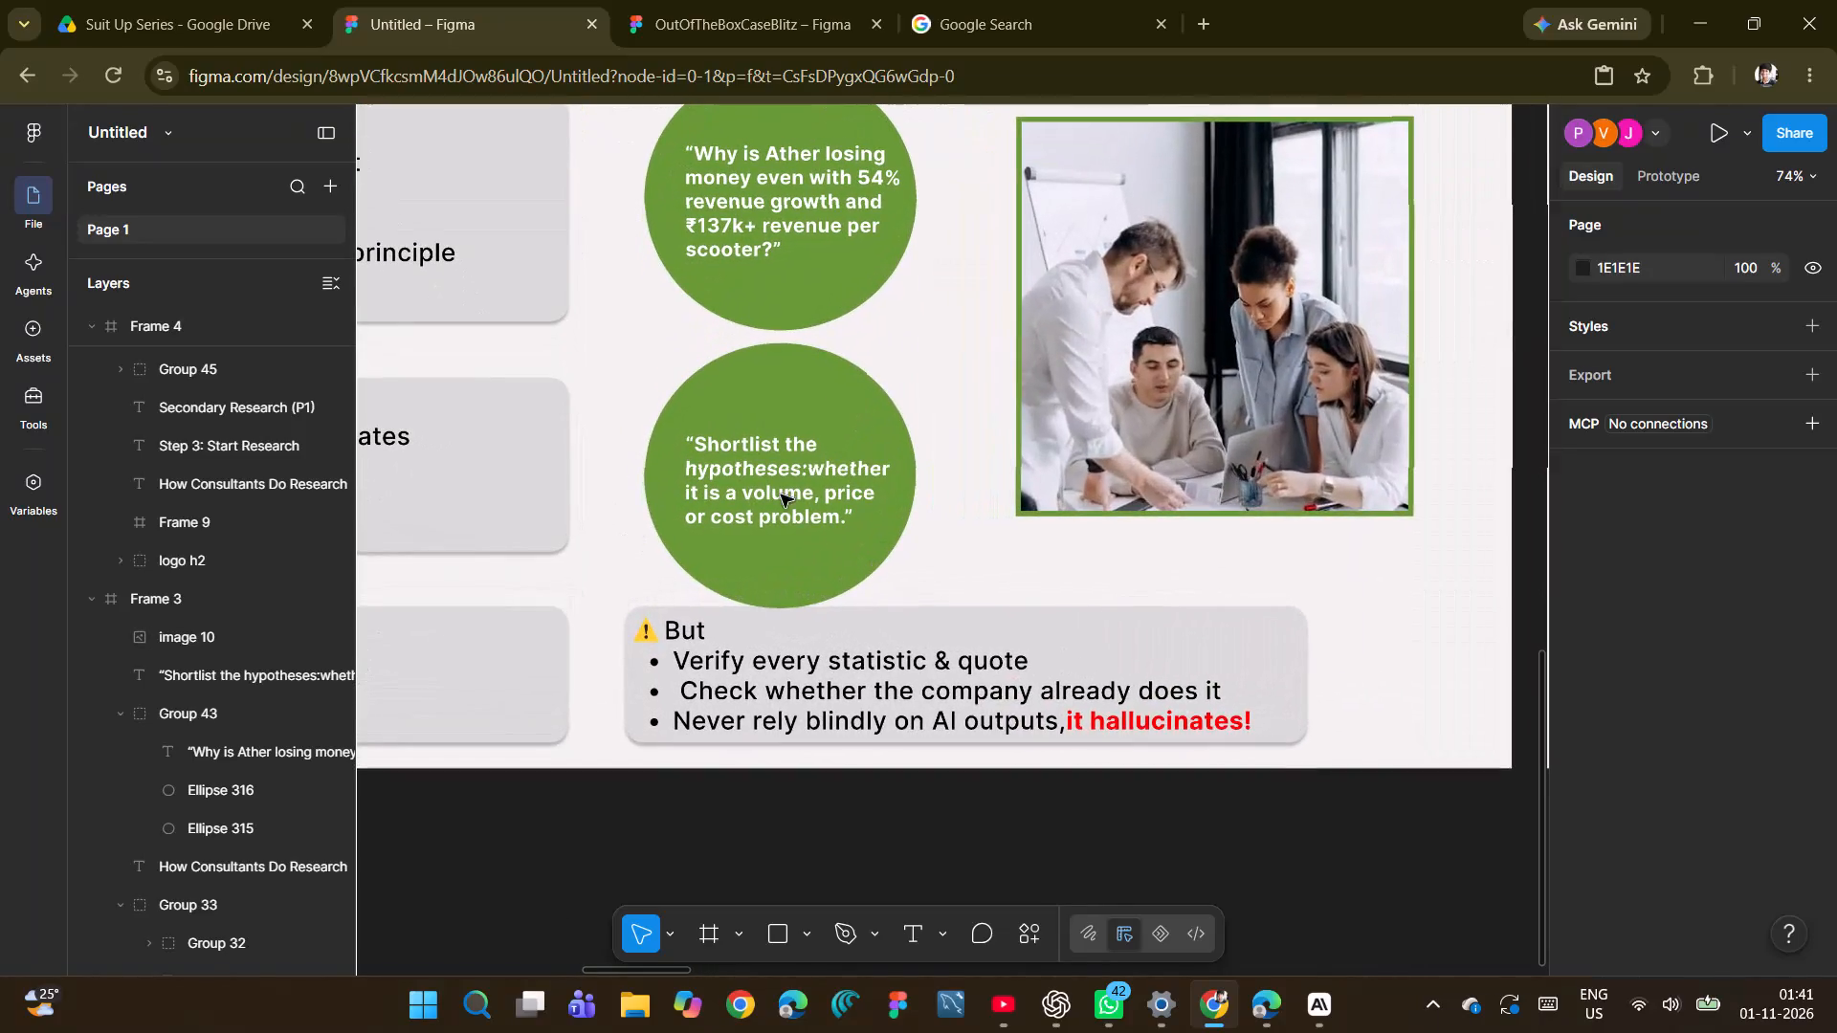
Change the "Why is Ather losing money…" quote in Frame 3's upper green circle to Bold Italic.
{"action": "scroll", "coordinate": [902, 374], "scroll_direction": "up", "scroll_amount": 1}
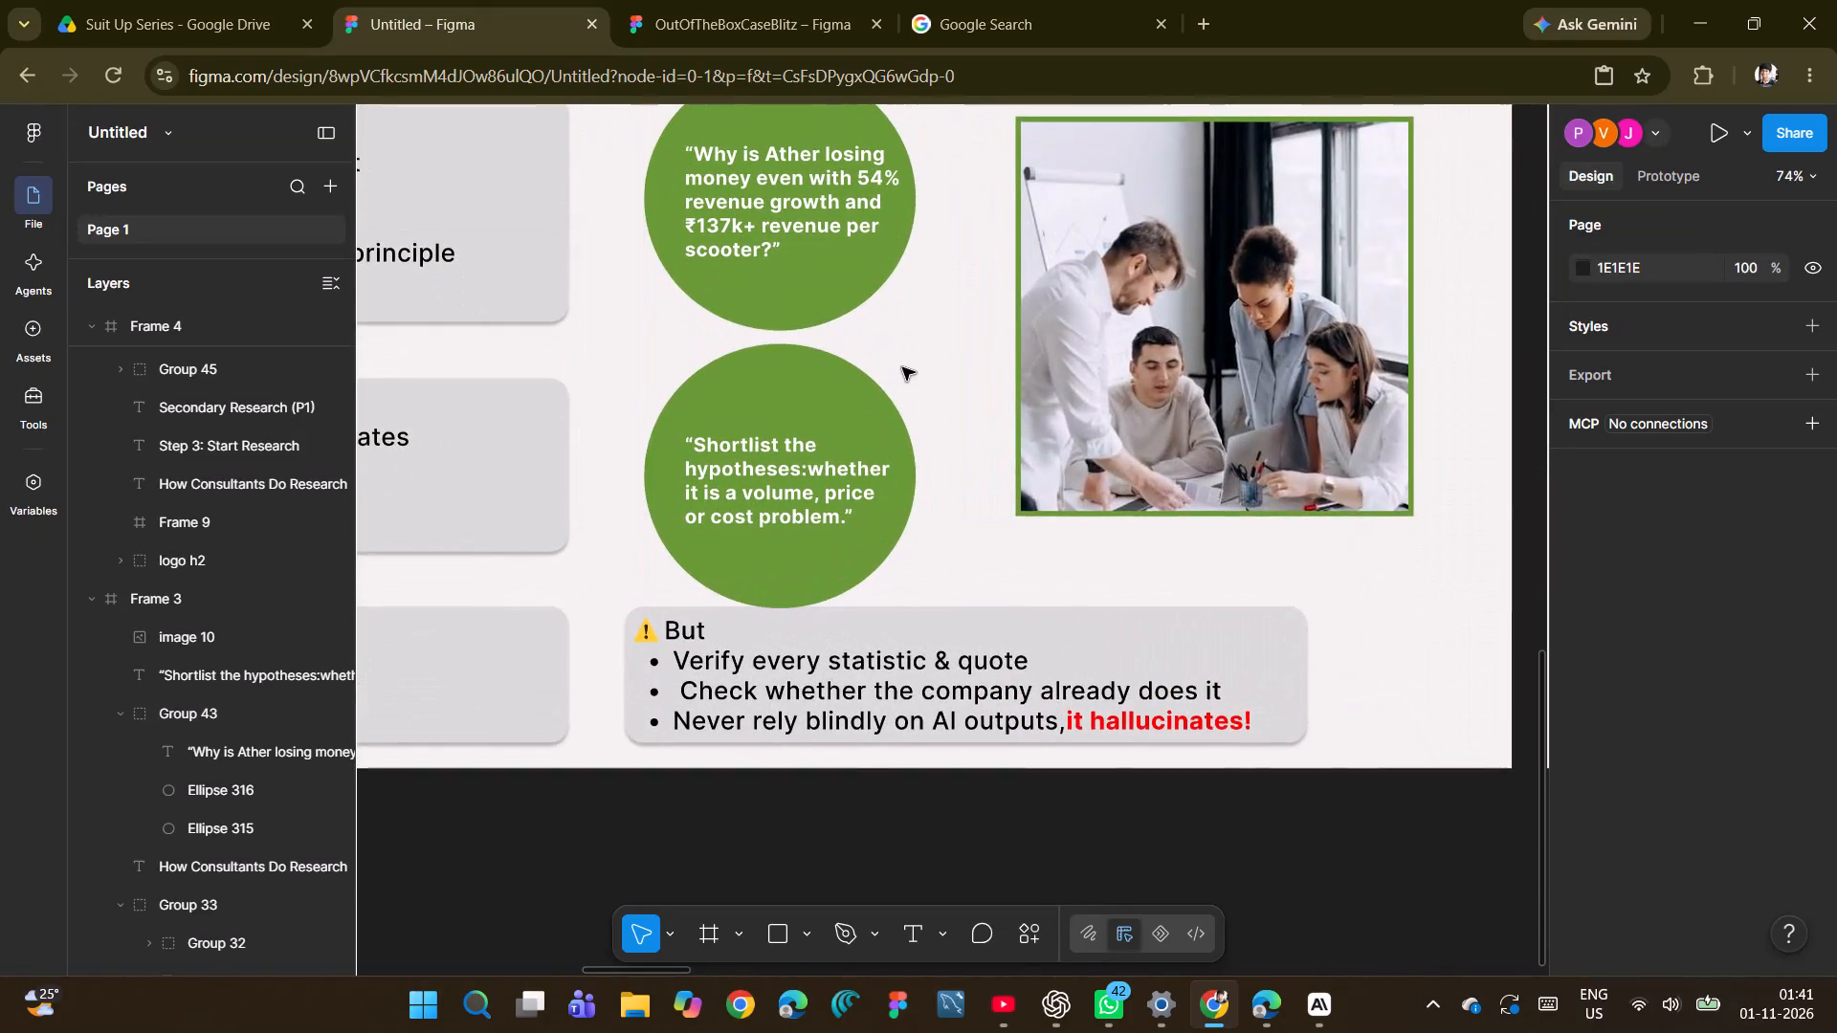
{"action": "scroll", "coordinate": [902, 367], "scroll_direction": "up", "scroll_amount": 1}
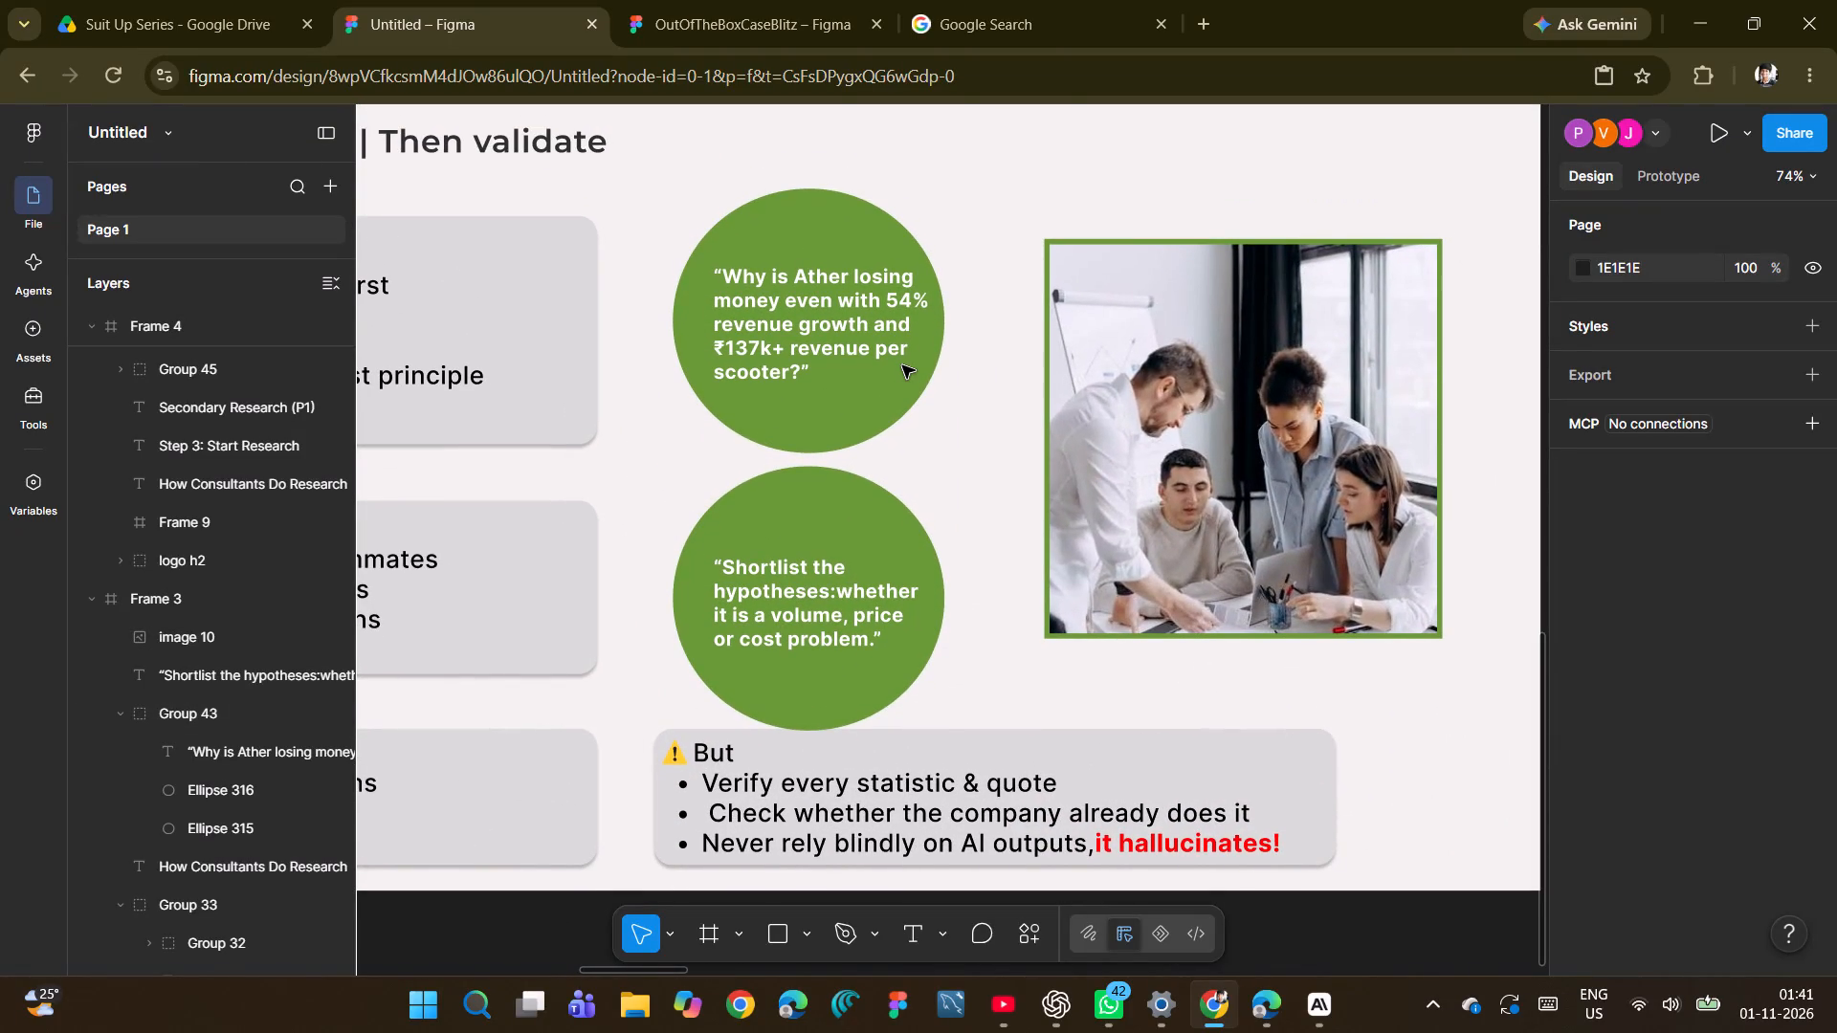
{"action": "double_click", "coordinate": [872, 325]}
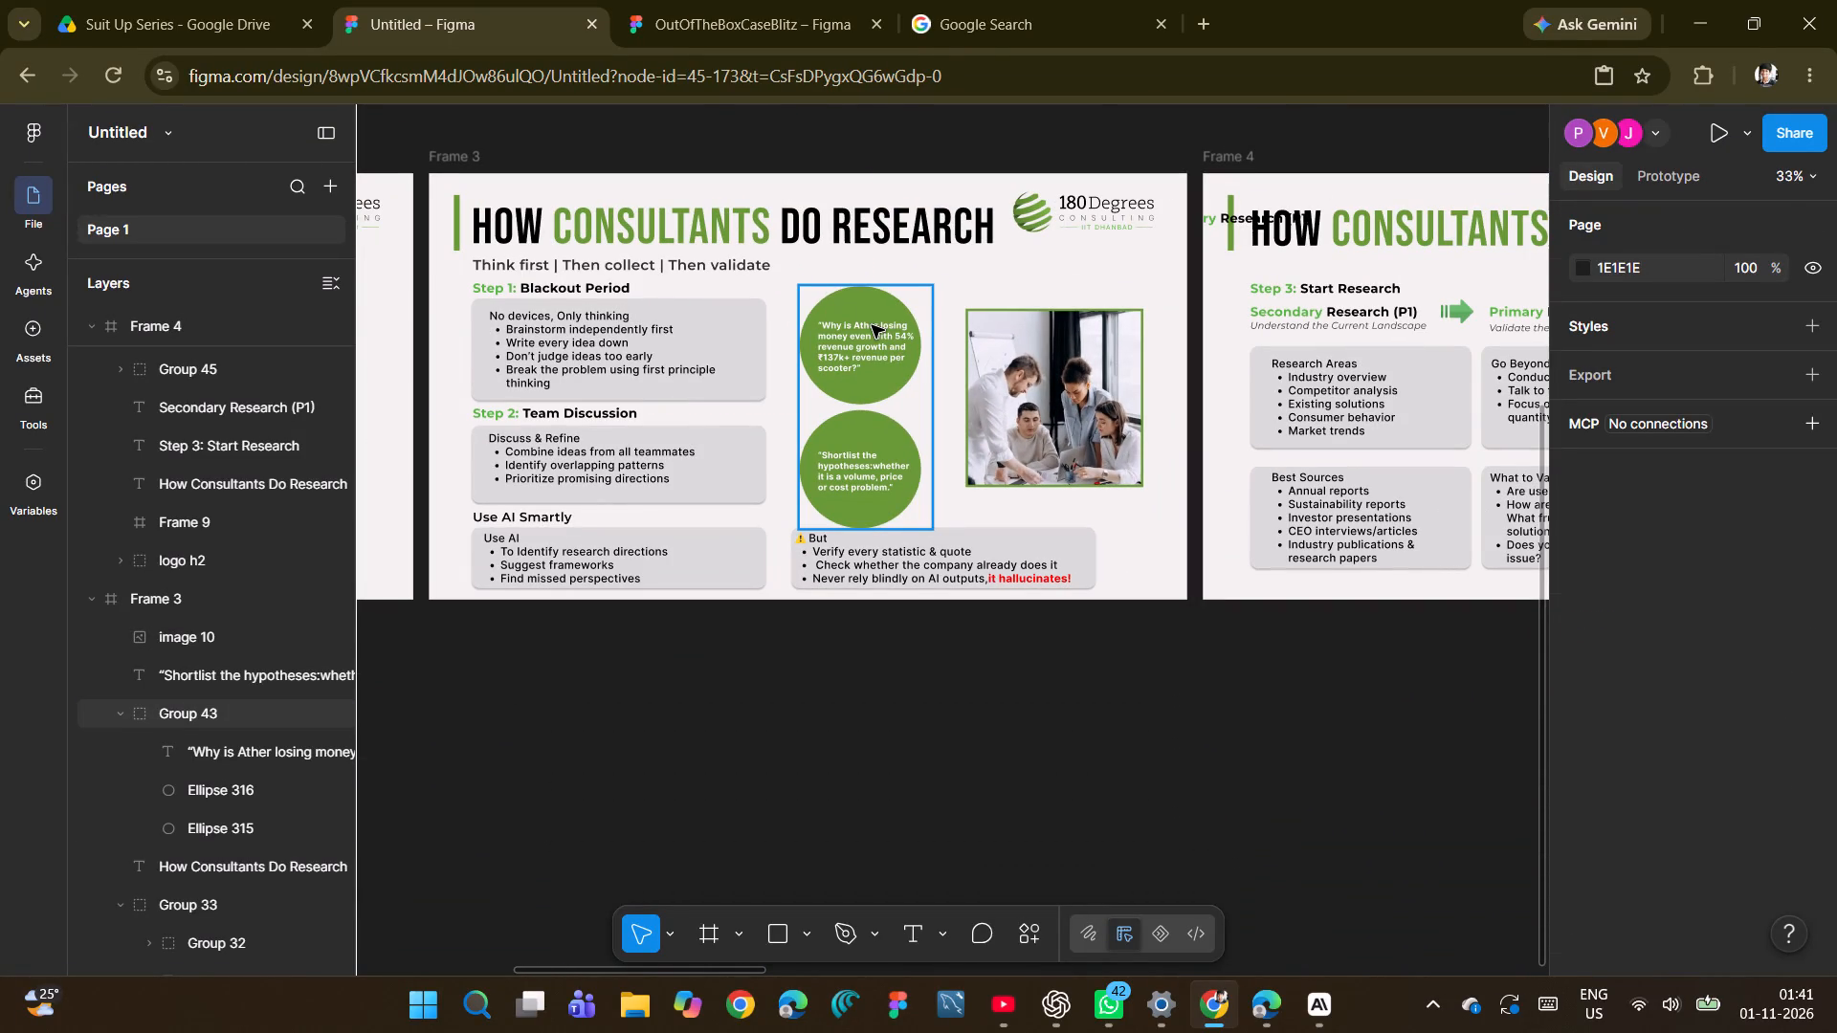
{"action": "scroll", "coordinate": [872, 325], "scroll_direction": "up", "scroll_amount": 1}
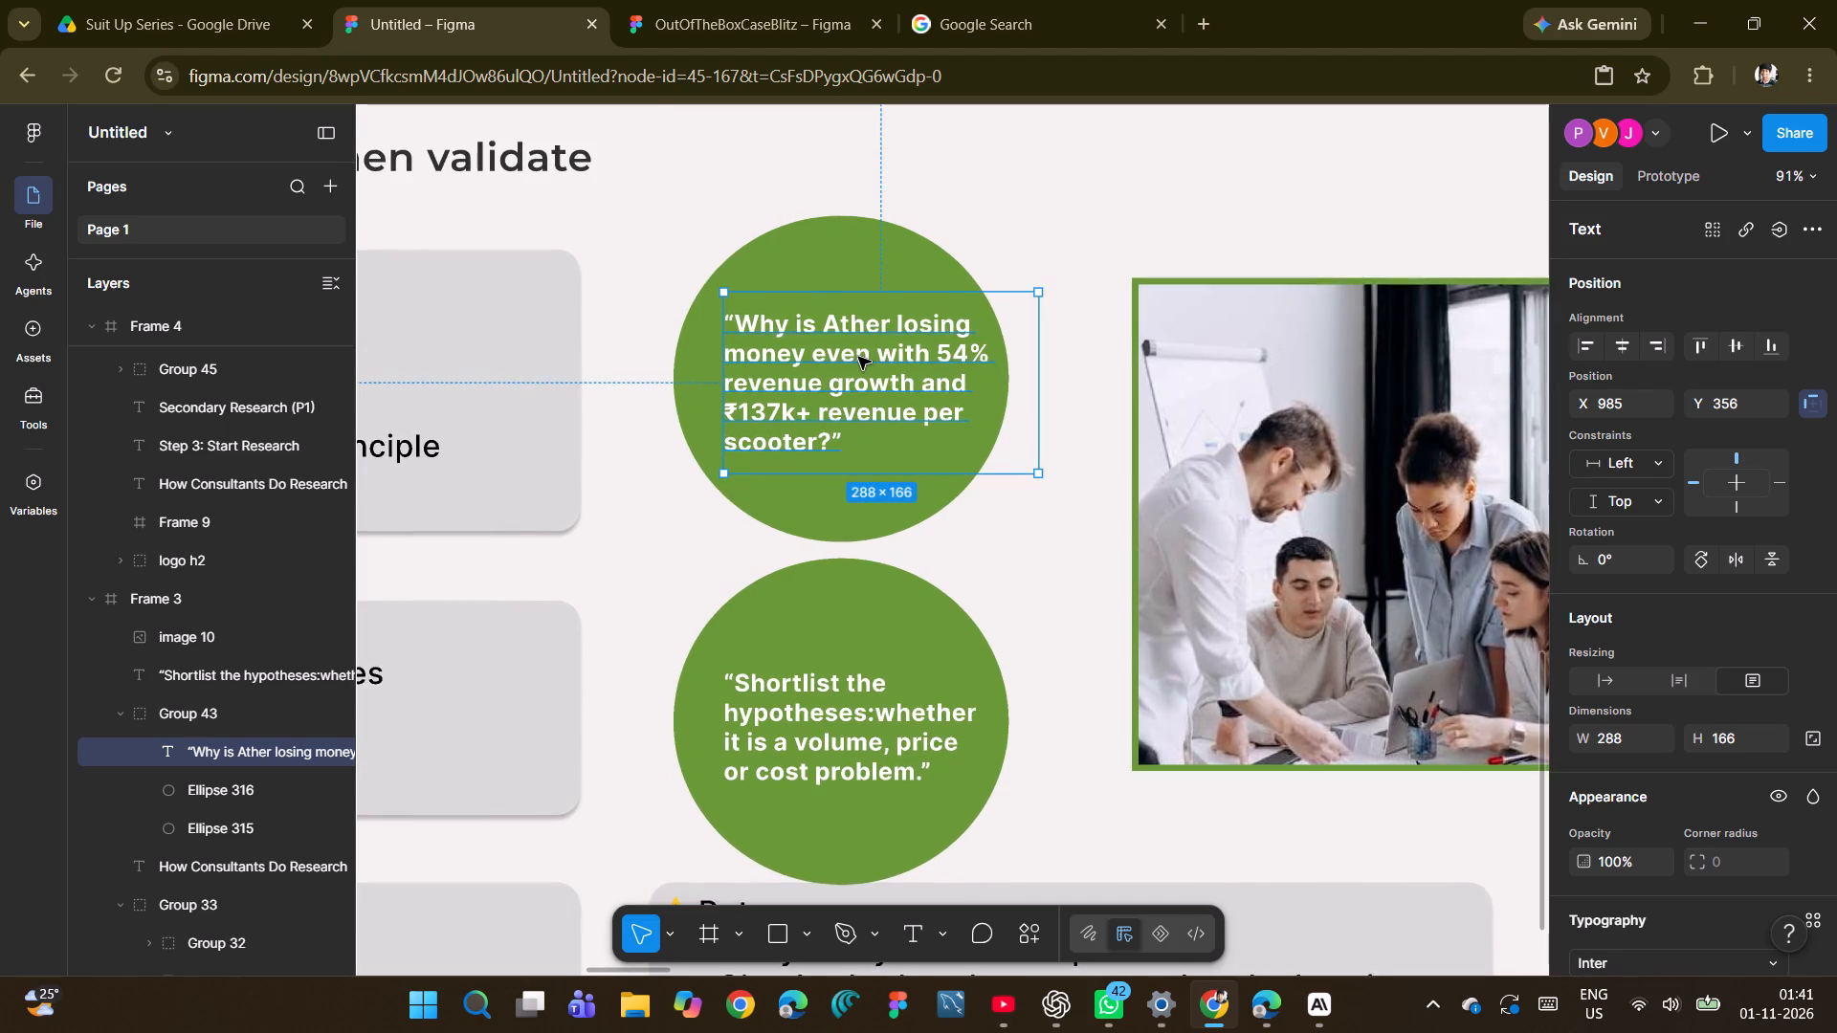
{"action": "double_click", "coordinate": [858, 357]}
{"action": "scroll", "coordinate": [1694, 667], "scroll_direction": "down", "scroll_amount": 3}
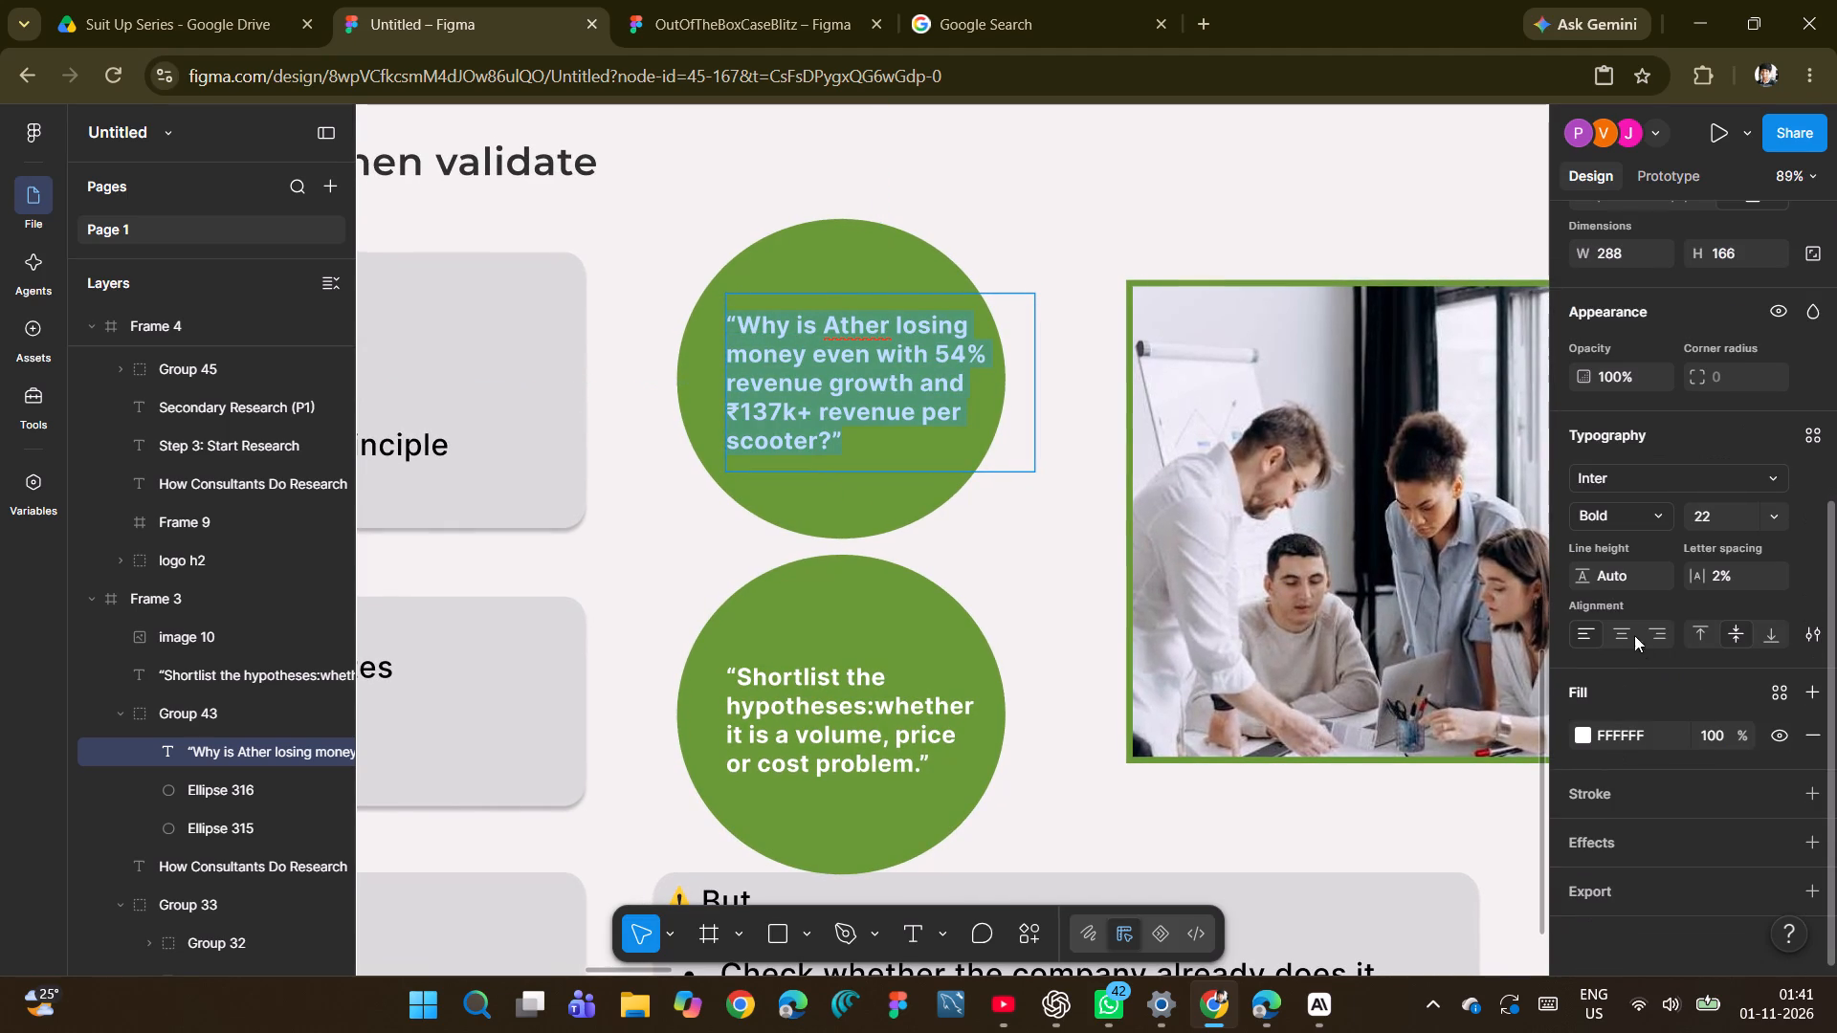
{"action": "left_click", "coordinate": [1654, 515]}
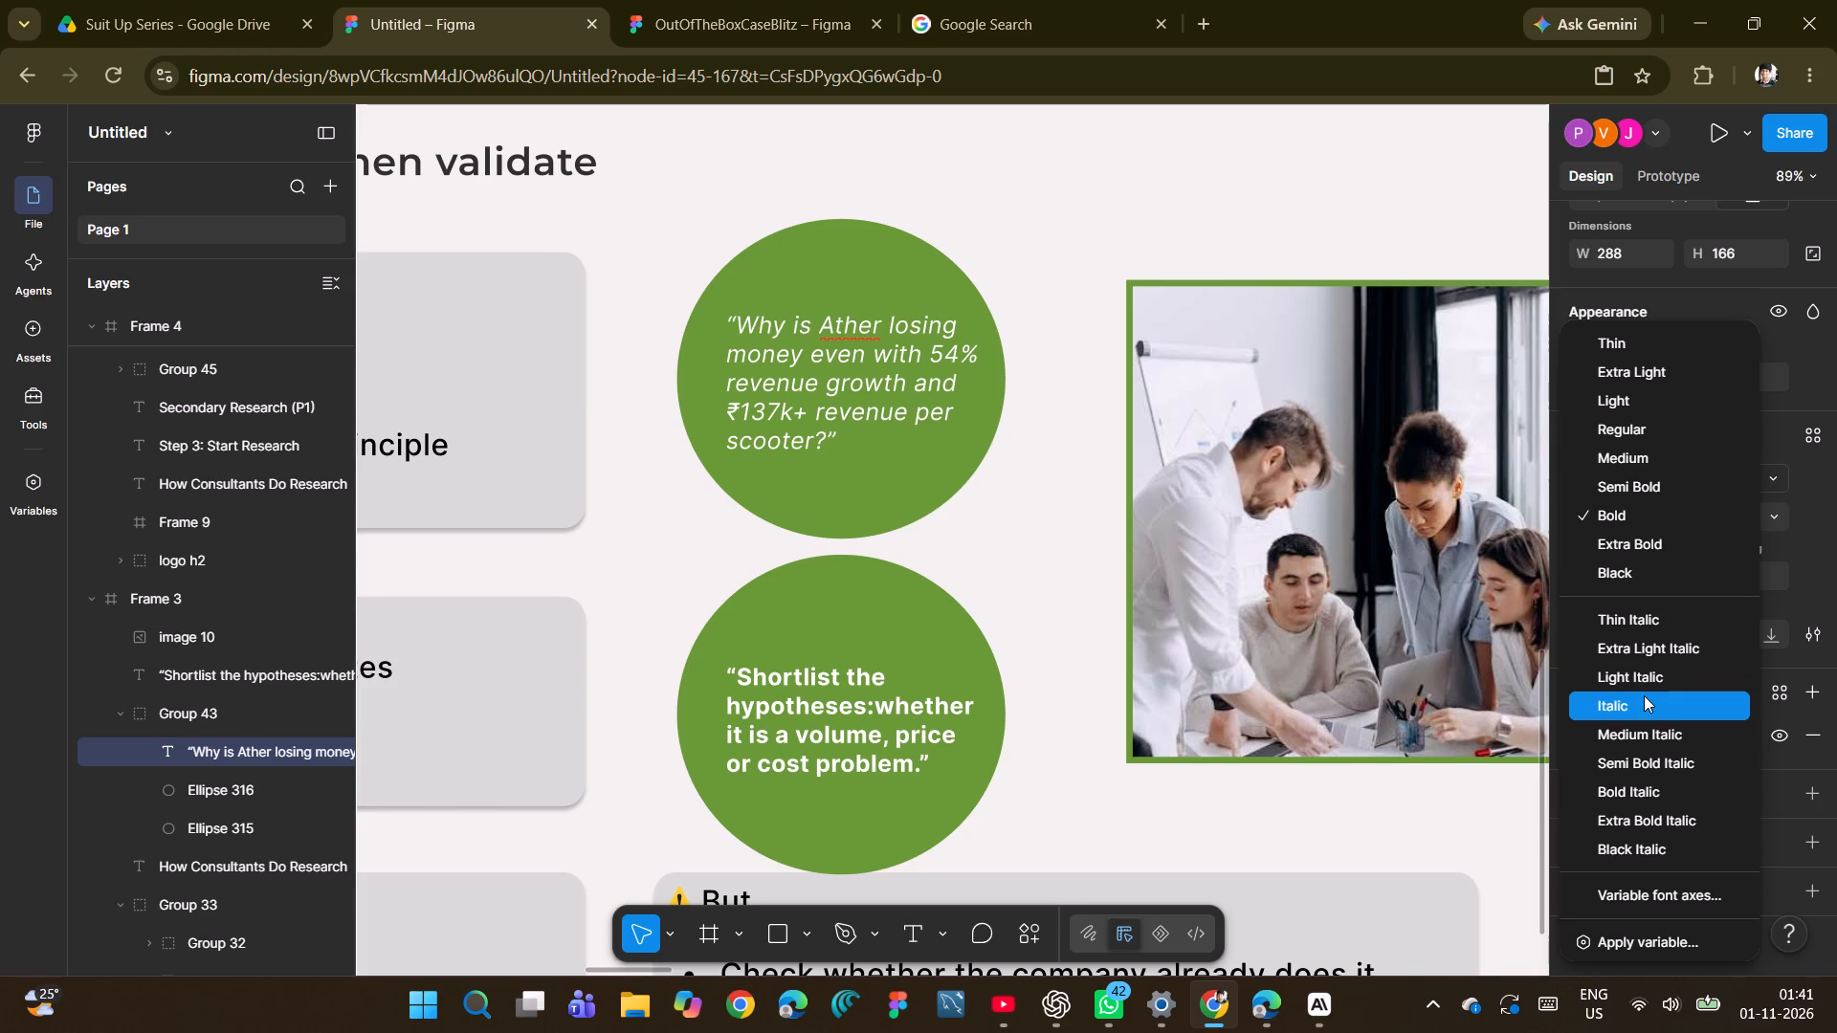
{"action": "left_click", "coordinate": [1638, 791]}
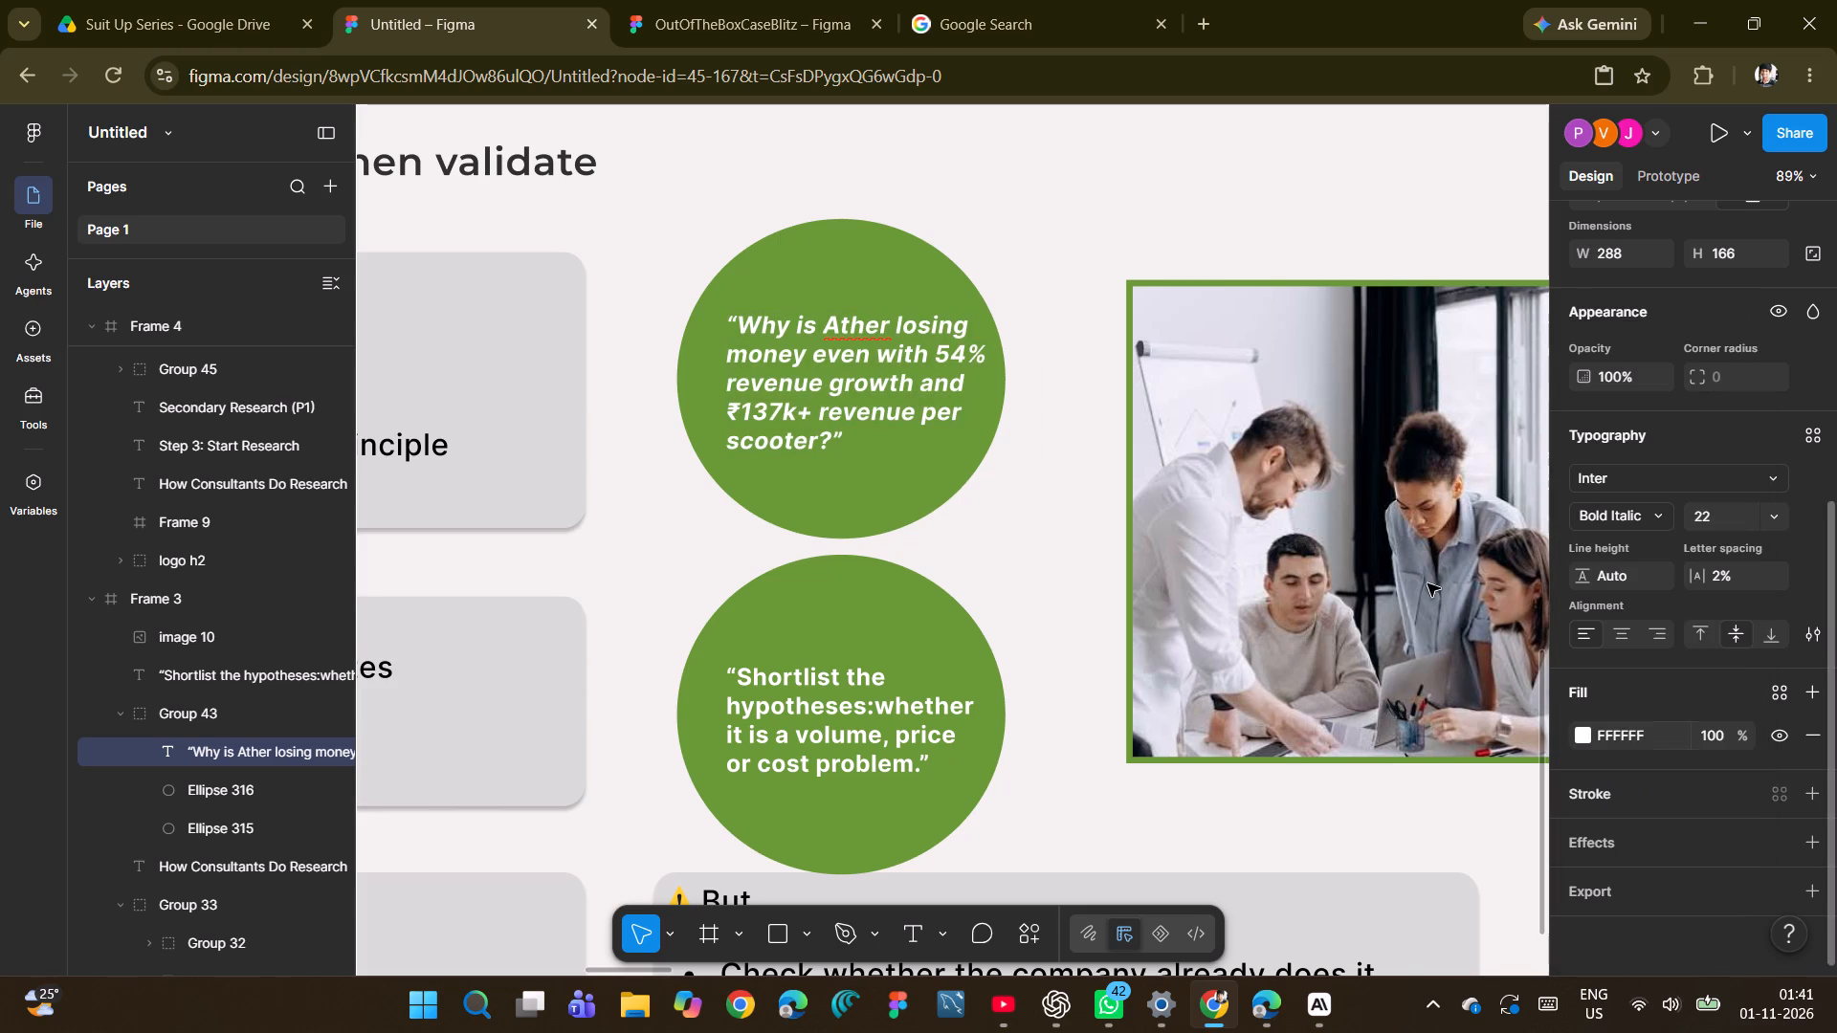
{"action": "left_click", "coordinate": [1061, 358]}
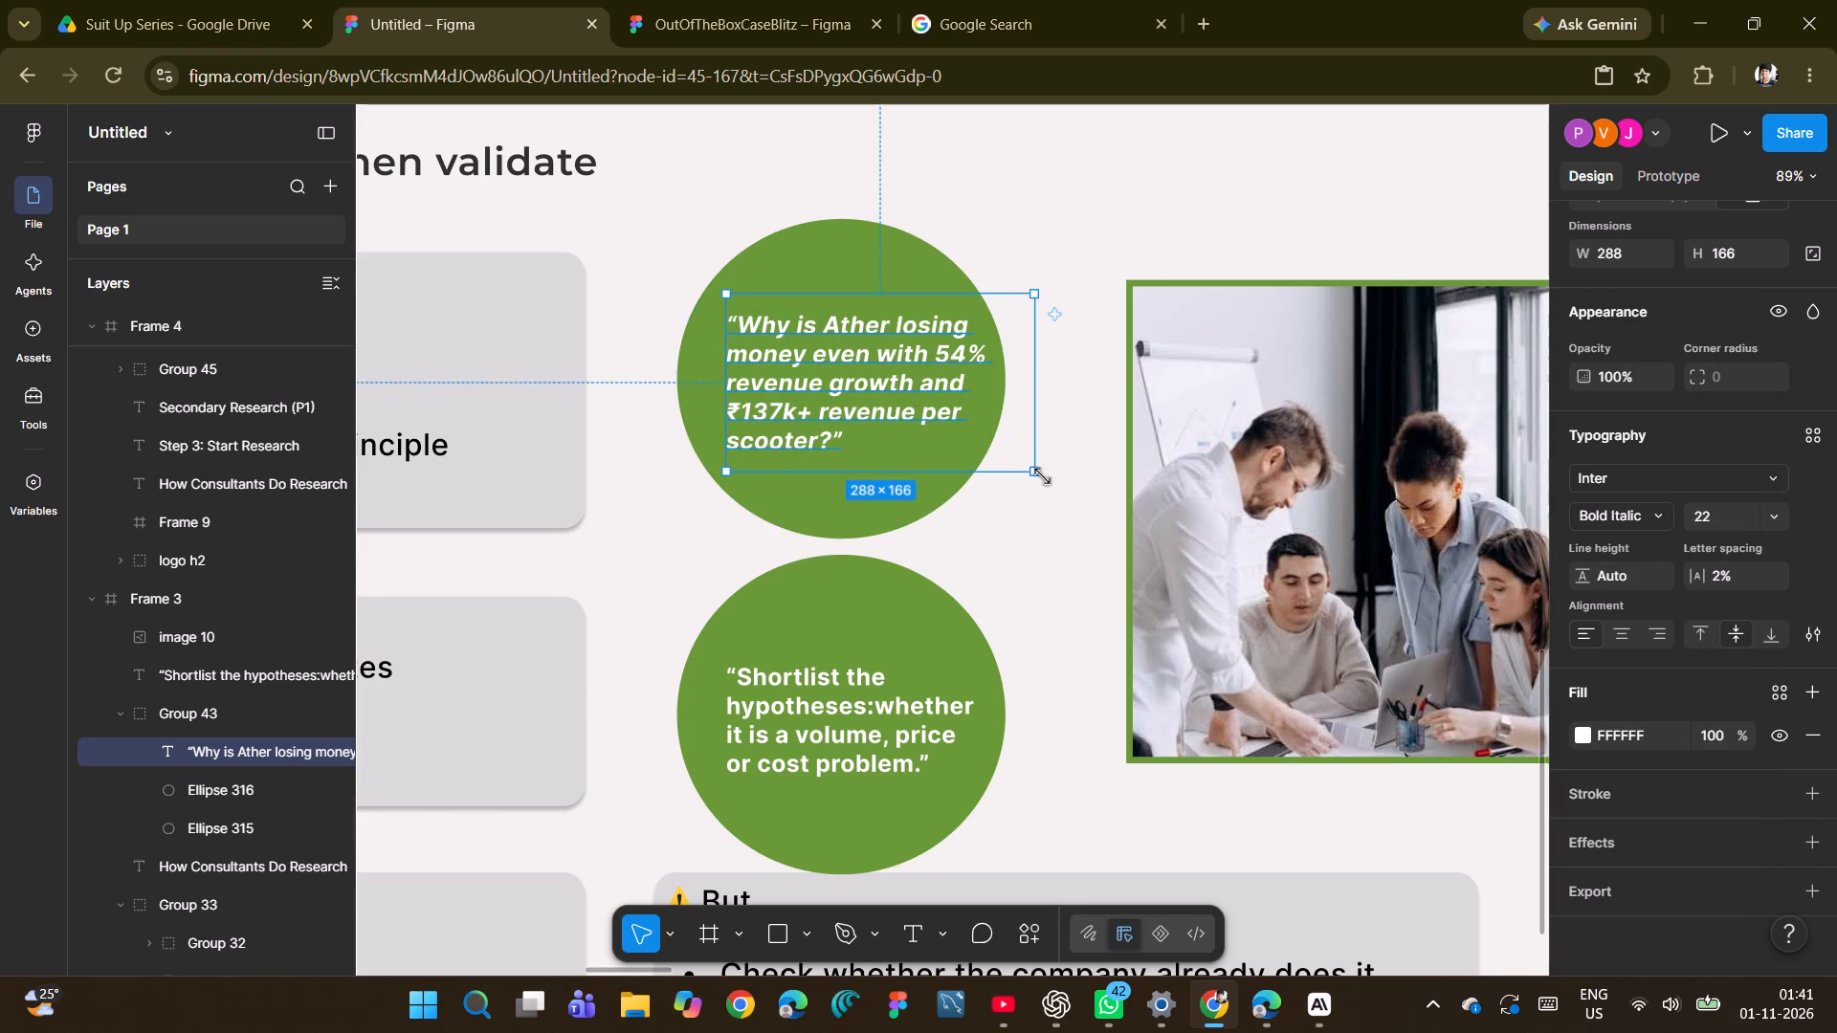
Shrink the text box of the "Why is Ather losing money…" quote to 272 × 158.
{"action": "left_click_drag", "start_coordinate": [1034, 477], "coordinate": [1017, 463]}
{"action": "left_click", "coordinate": [905, 361]}
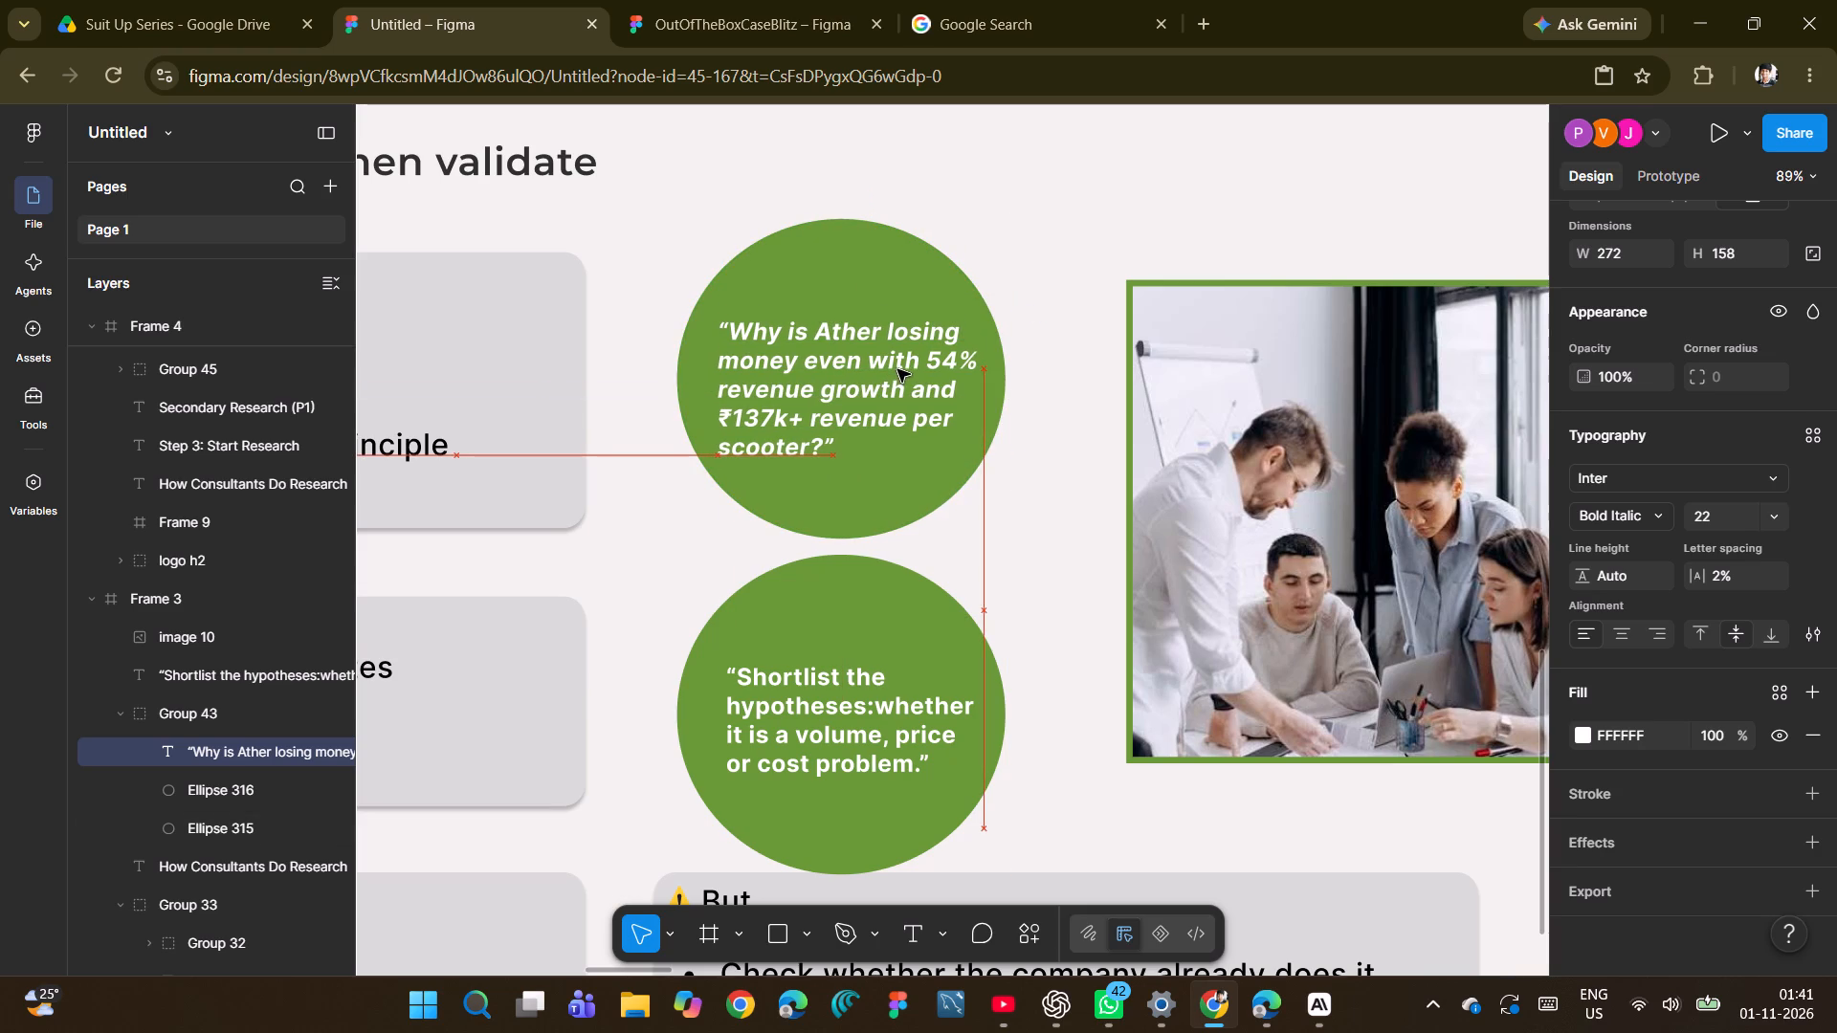
Copy the Ather quote's text properties onto the whole "Shortlist the hypotheses…" quote so it uses Bold Italic too.
{"action": "double_click", "coordinate": [877, 368]}
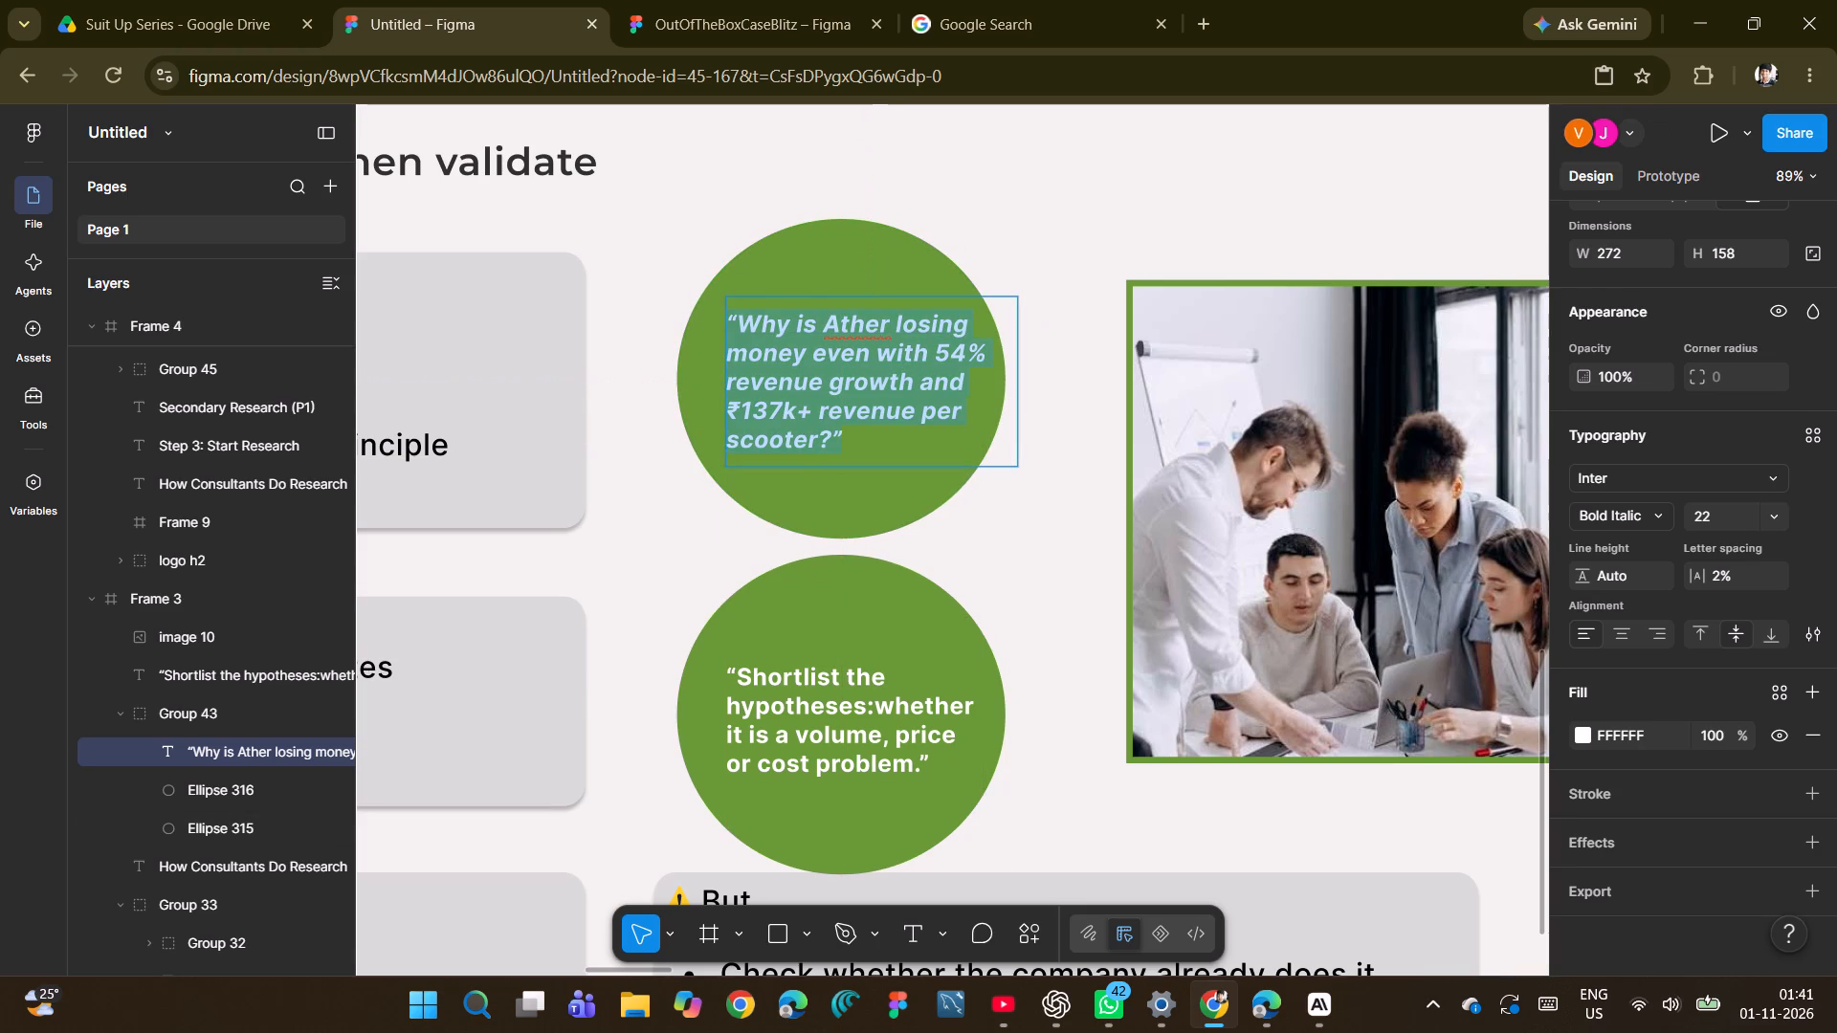
{"action": "key", "text": "ctrl+alt+c"}
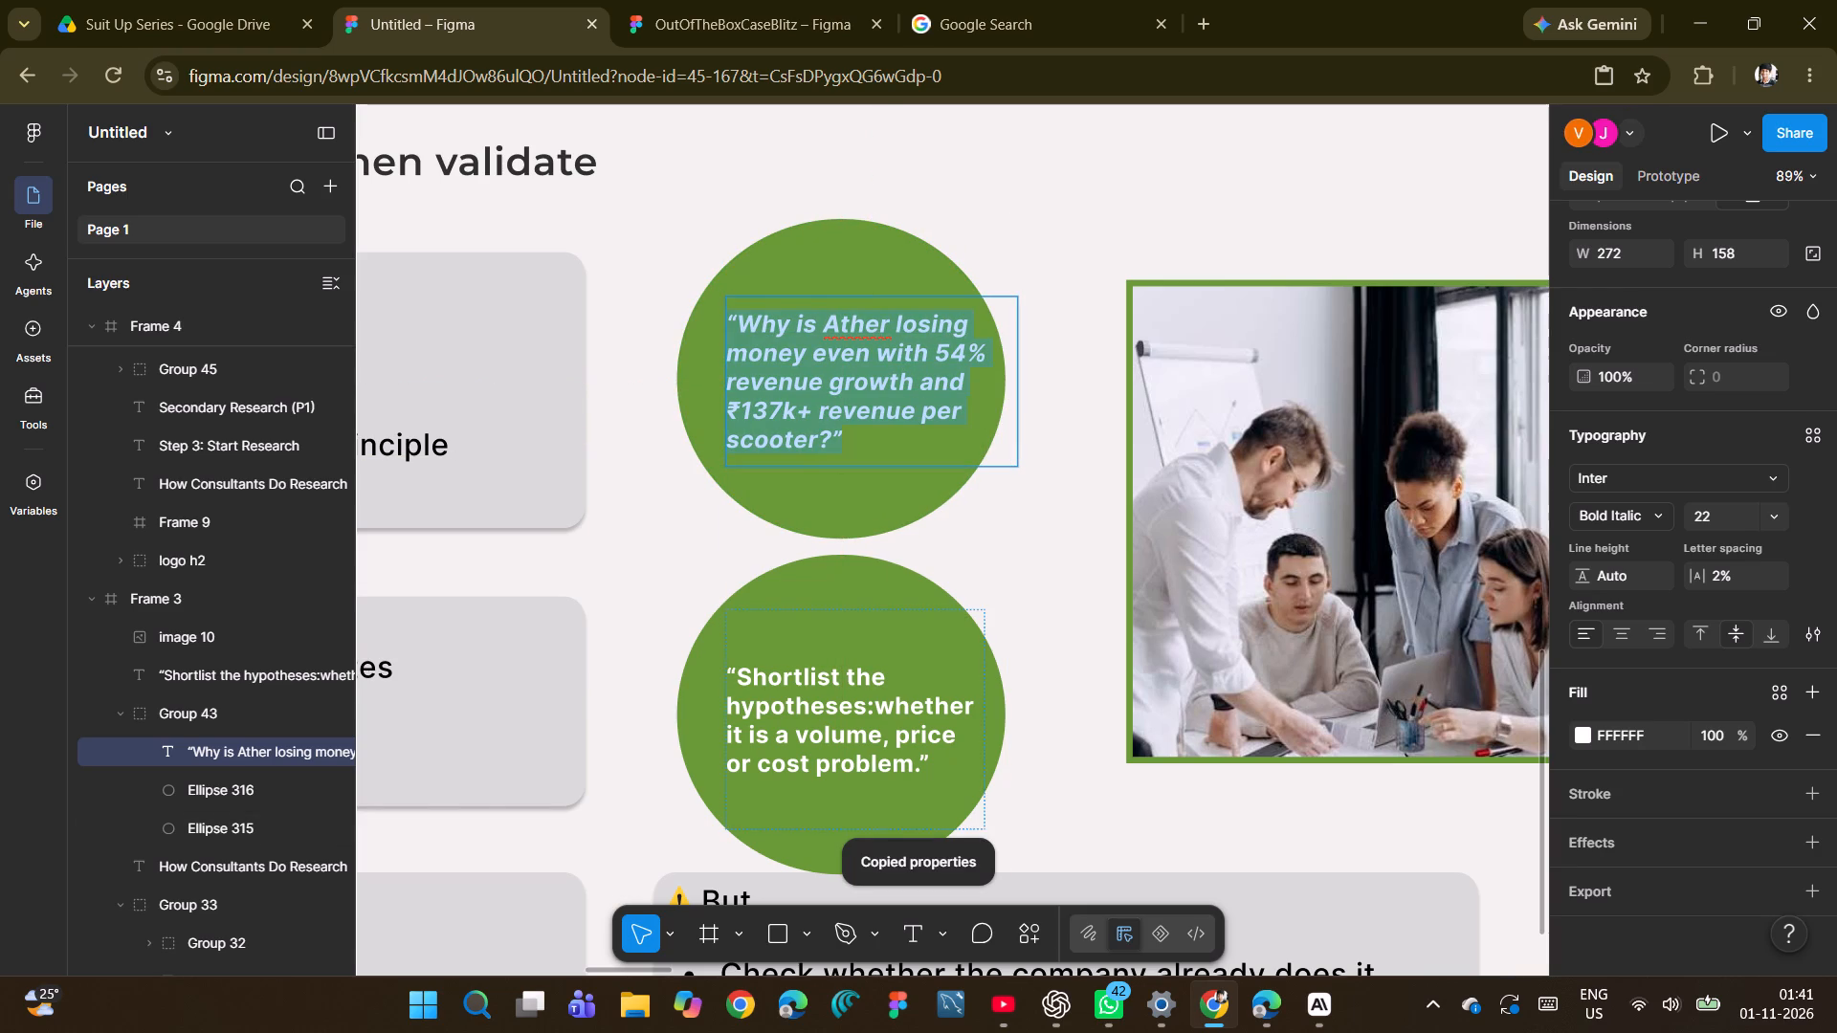
{"action": "left_click", "coordinate": [834, 784]}
{"action": "key", "text": "ctrl+a"}
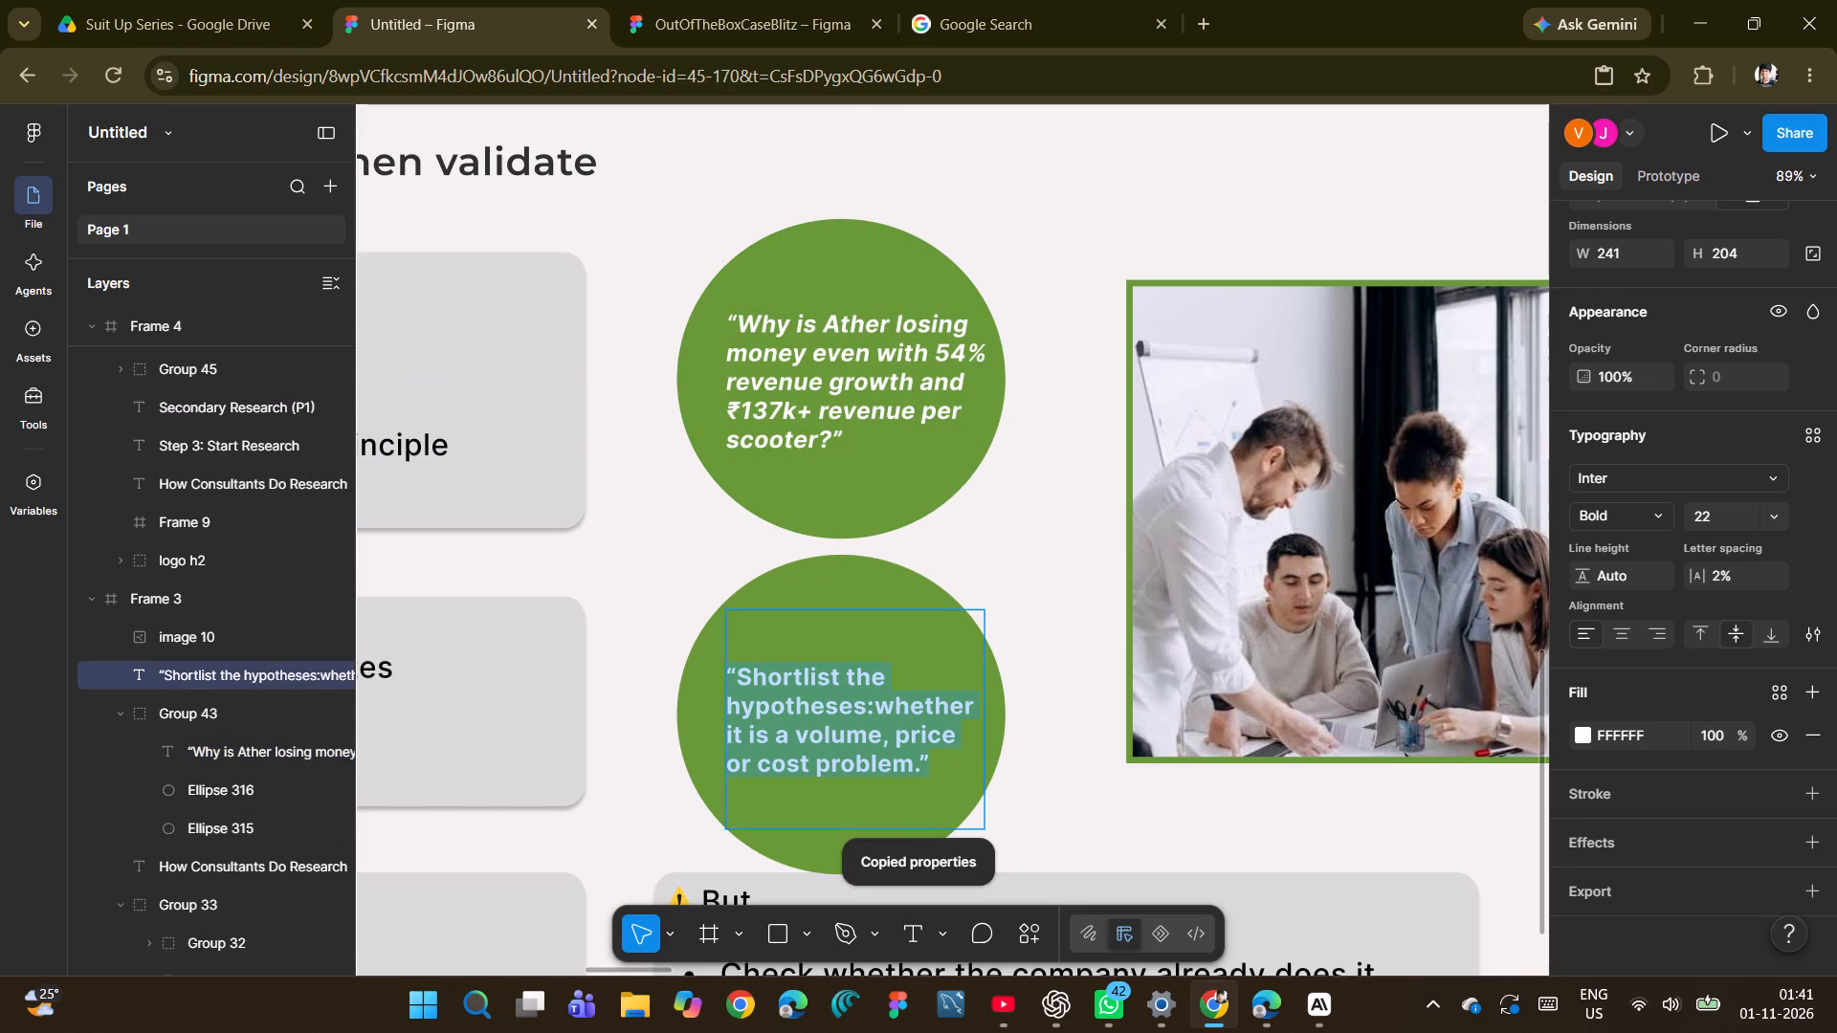
{"action": "key", "text": "ctrl+alt+v"}
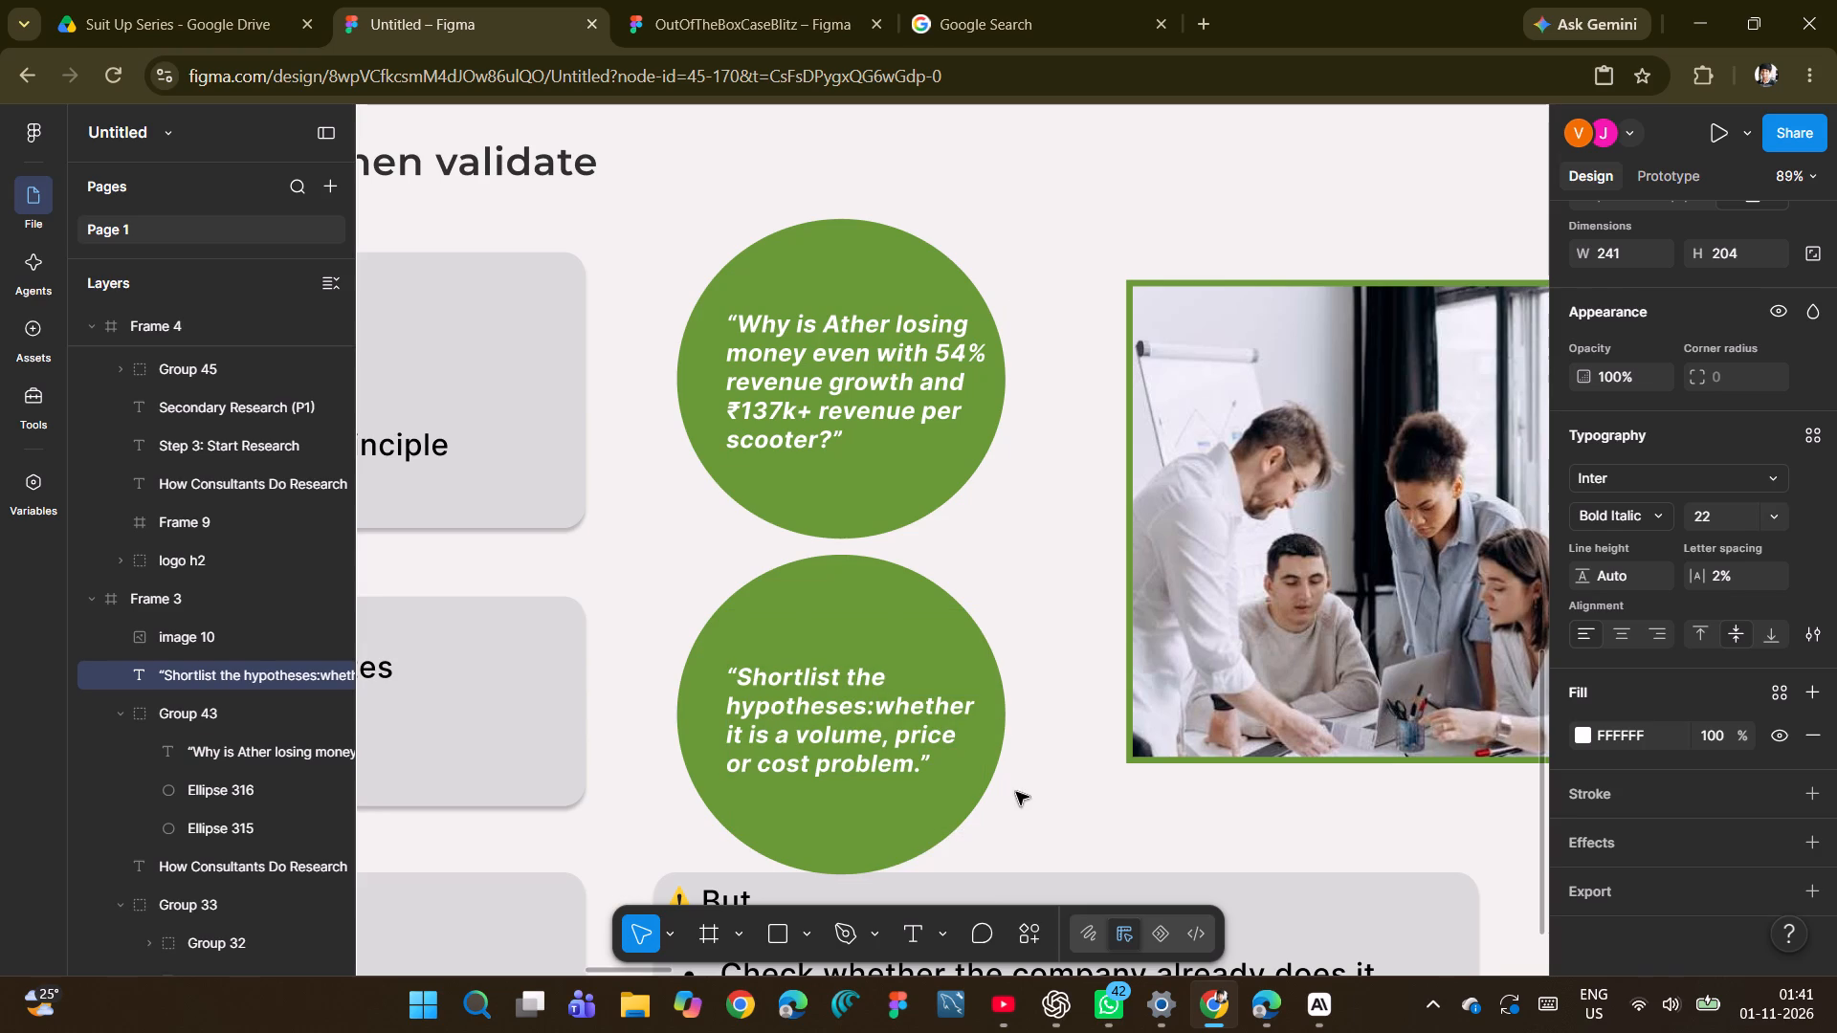
{"action": "left_click", "coordinate": [1016, 792]}
Shift the "Shortlist the hypotheses…" quote slightly right and up within the lower green circle.
{"action": "left_click_drag", "start_coordinate": [836, 697], "coordinate": [854, 693]}
Resize the lower green circle on Frame 3 to 307 × 272 and move it slightly right and down around its quote.
{"action": "left_click", "coordinate": [860, 843]}
{"action": "double_click", "coordinate": [860, 843]}
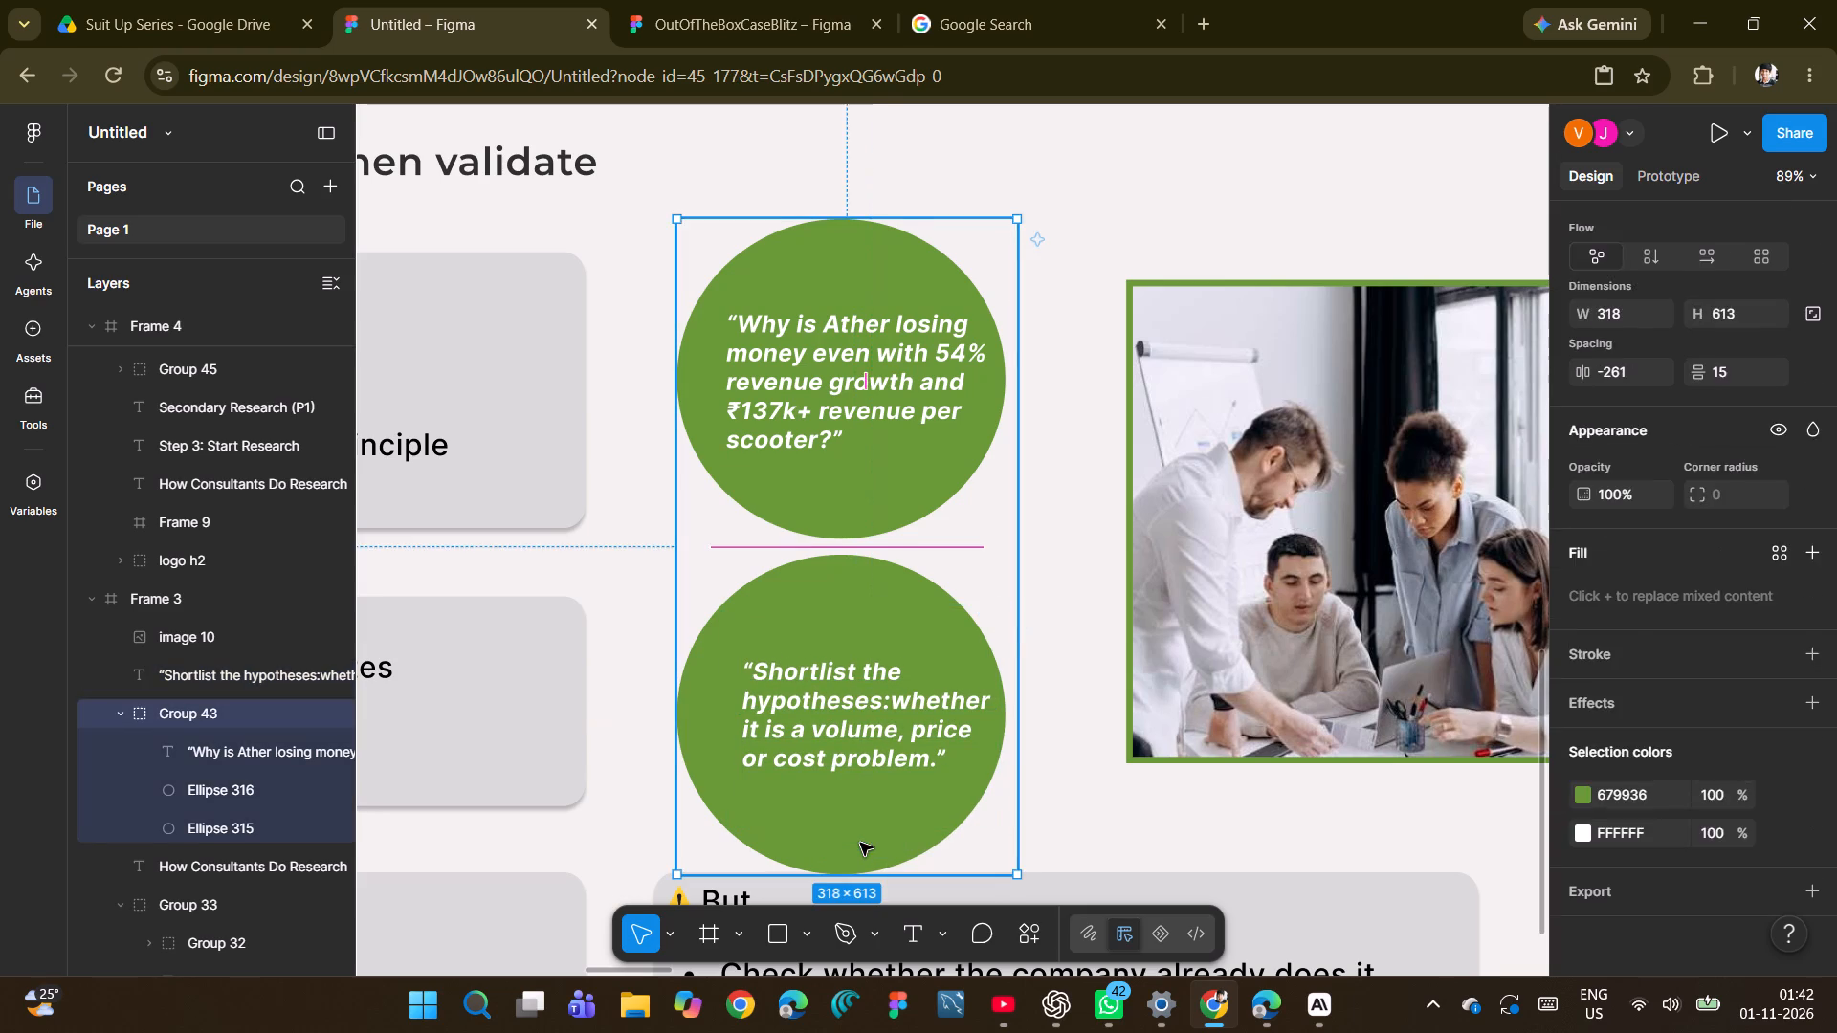
{"action": "left_click_drag", "start_coordinate": [1004, 880], "coordinate": [987, 861]}
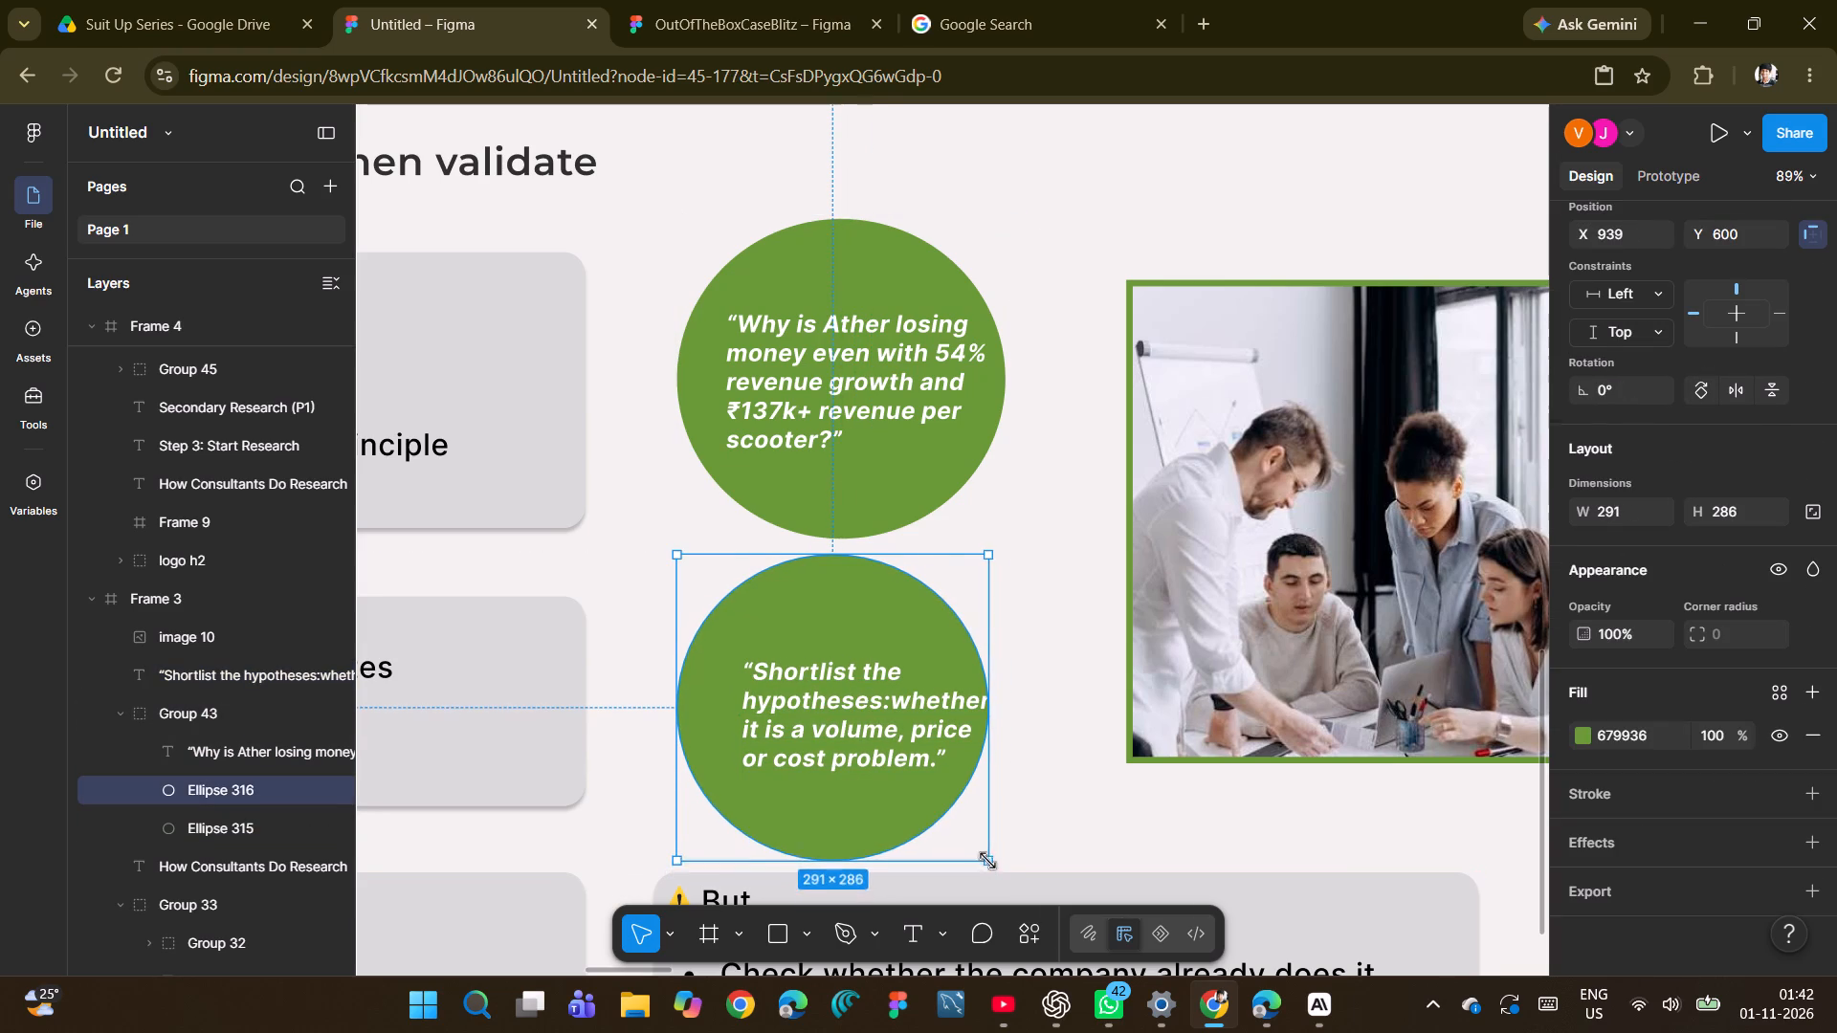
{"action": "left_click_drag", "start_coordinate": [987, 861], "coordinate": [1009, 846]}
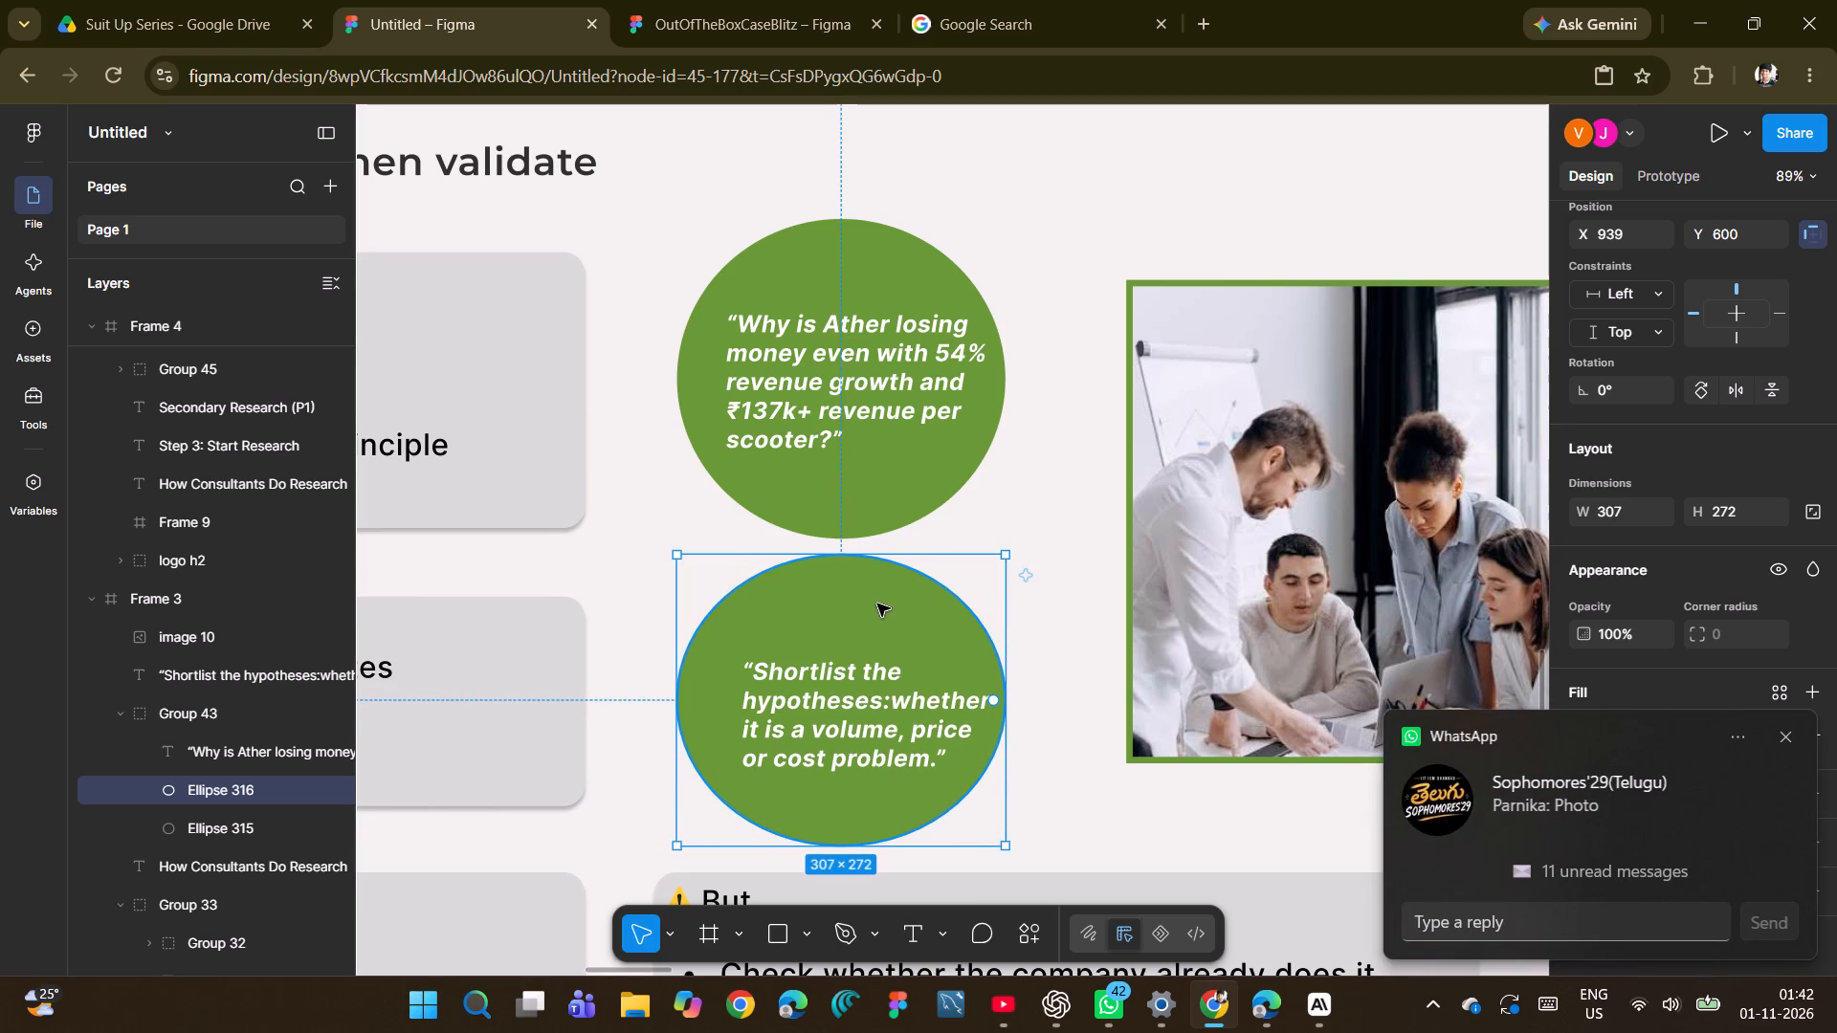
{"action": "left_click_drag", "start_coordinate": [870, 607], "coordinate": [882, 621]}
Select the upper green circle behind the "Why is Ather losing money…" quote.
{"action": "left_click", "coordinate": [906, 469]}
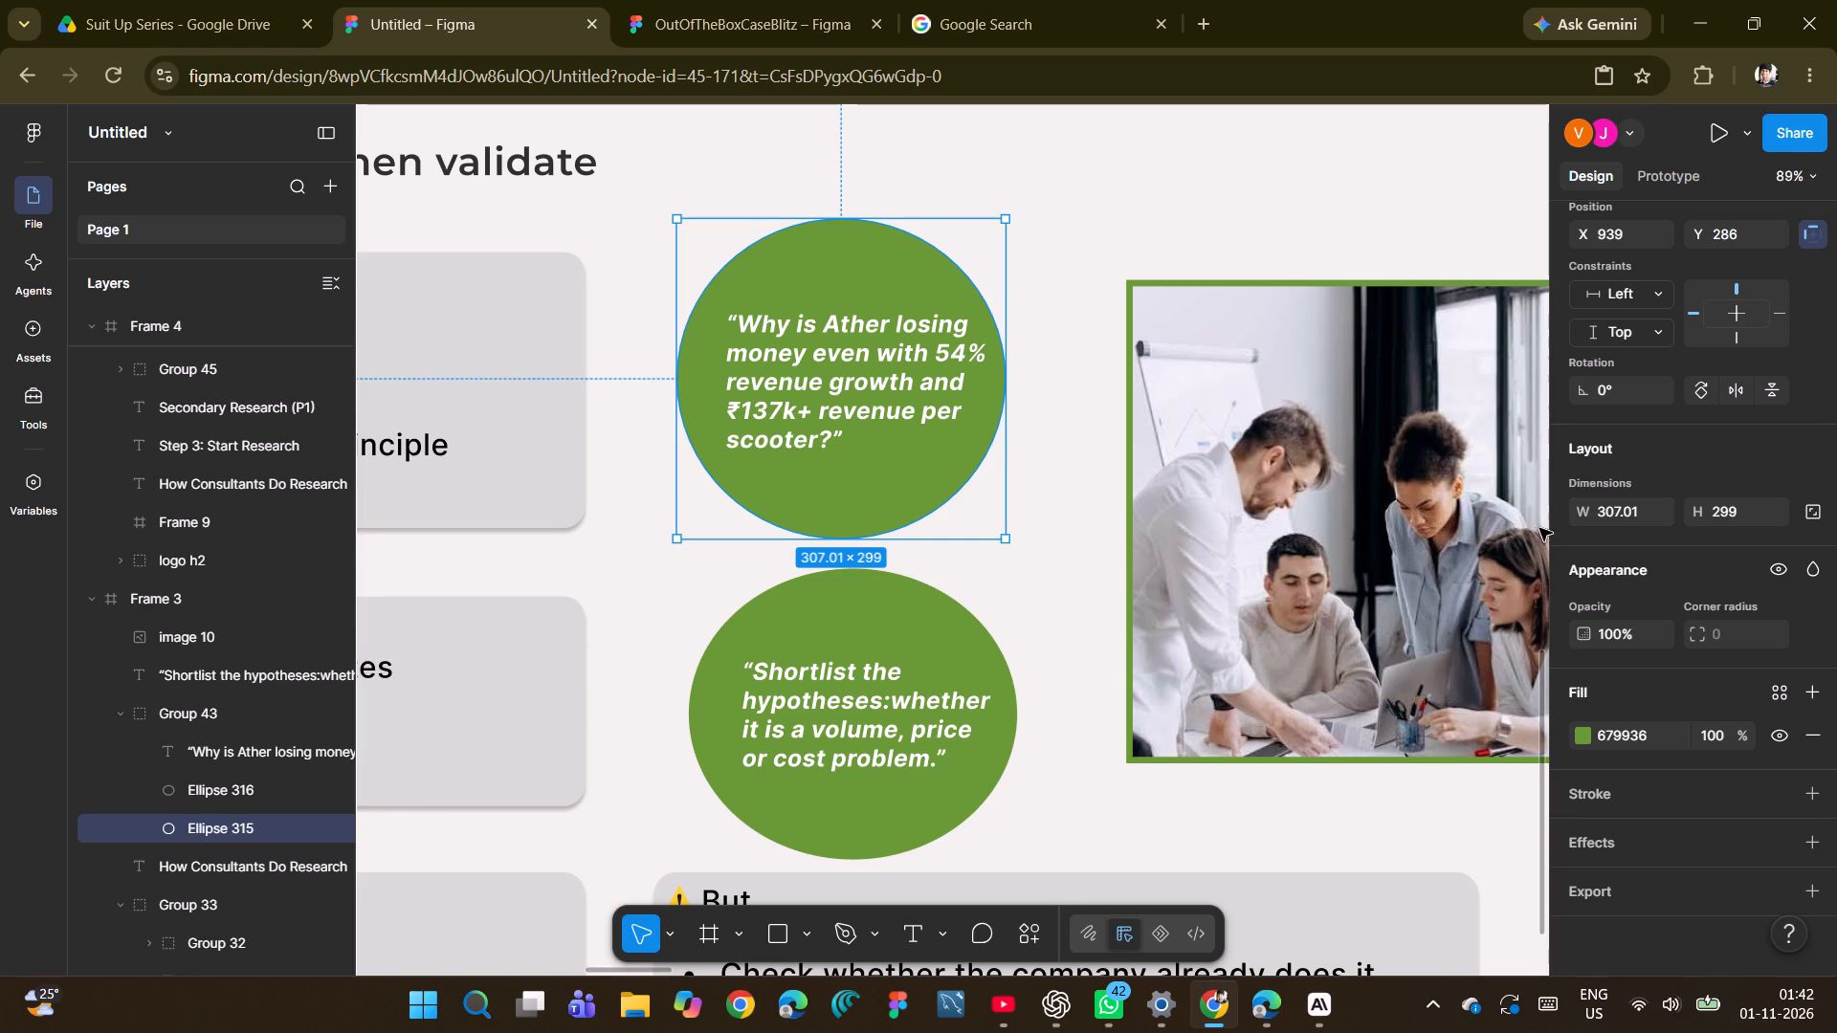
Copy the upper green circle's properties onto the lower green circle behind the "Shortlist the hypotheses…" quote.
{"action": "key", "text": "ctrl+alt+c"}
{"action": "left_click", "coordinate": [963, 658]}
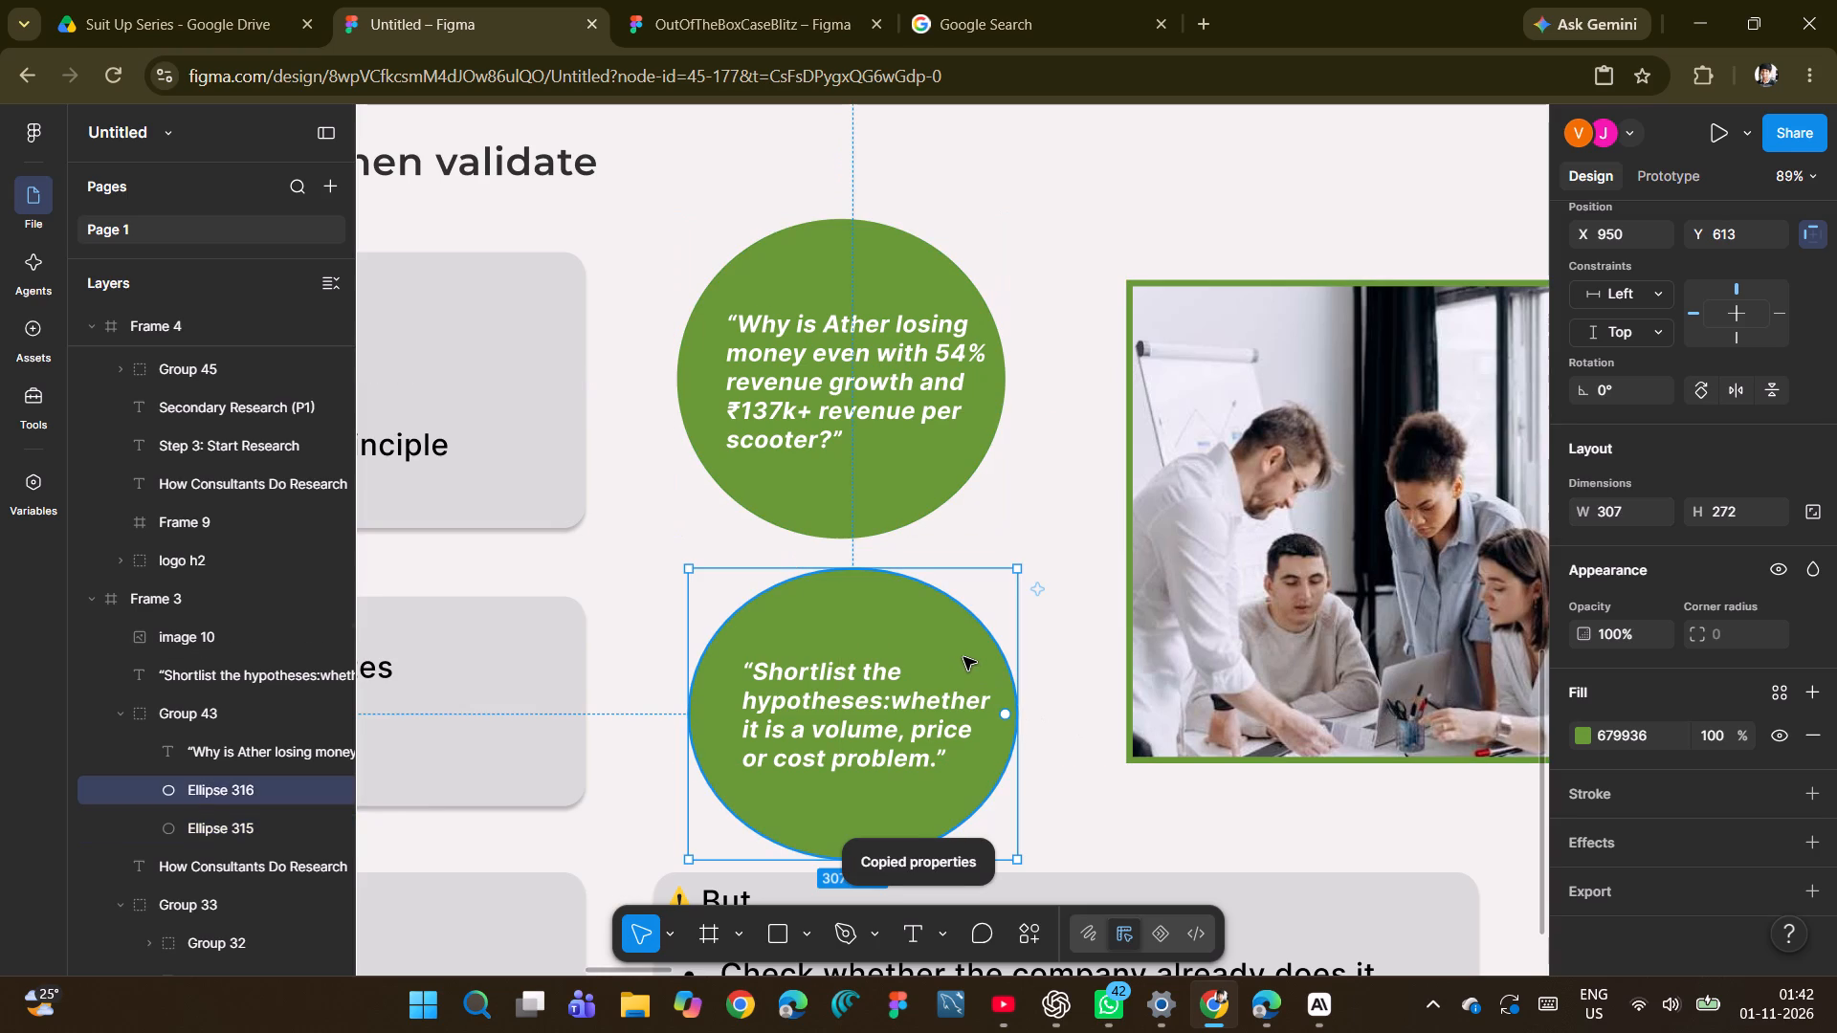
{"action": "key", "text": "ctrl+alt+v"}
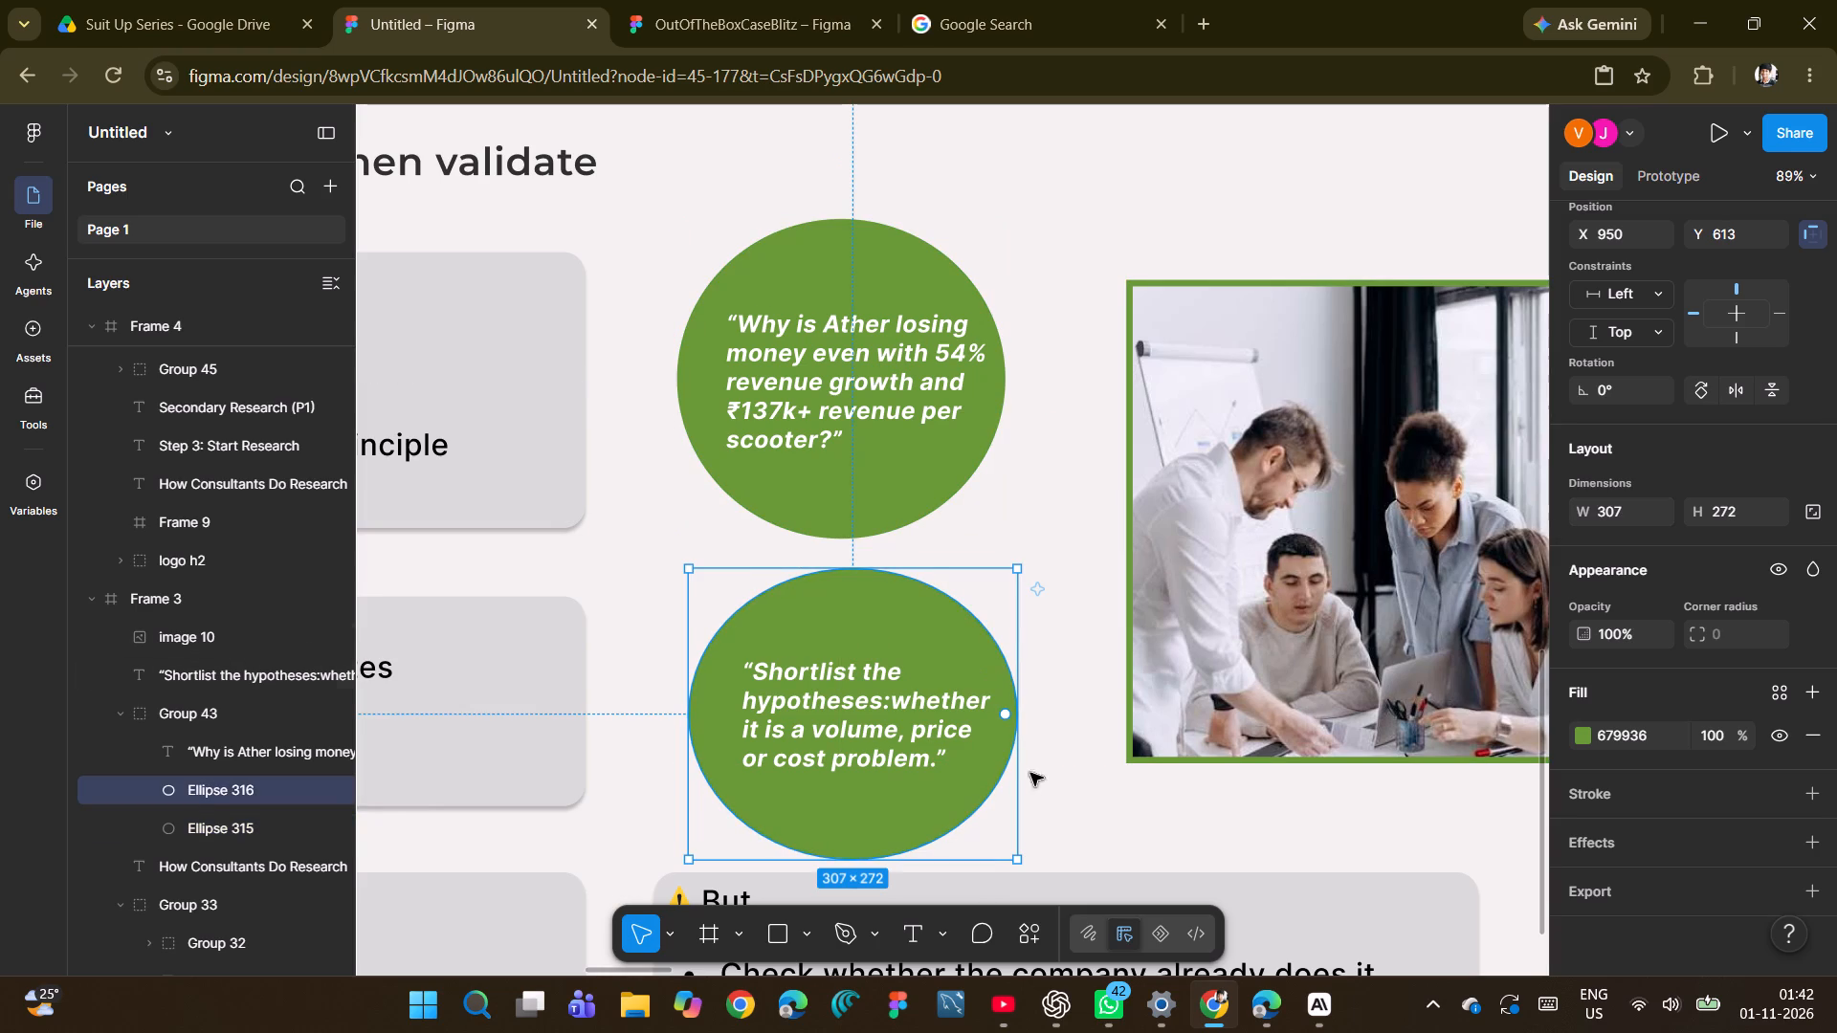
{"action": "left_click", "coordinate": [1048, 780]}
Shift the lower green circle on Frame 3 slightly left to about X 943, keeping it at the same height.
{"action": "left_click", "coordinate": [836, 703]}
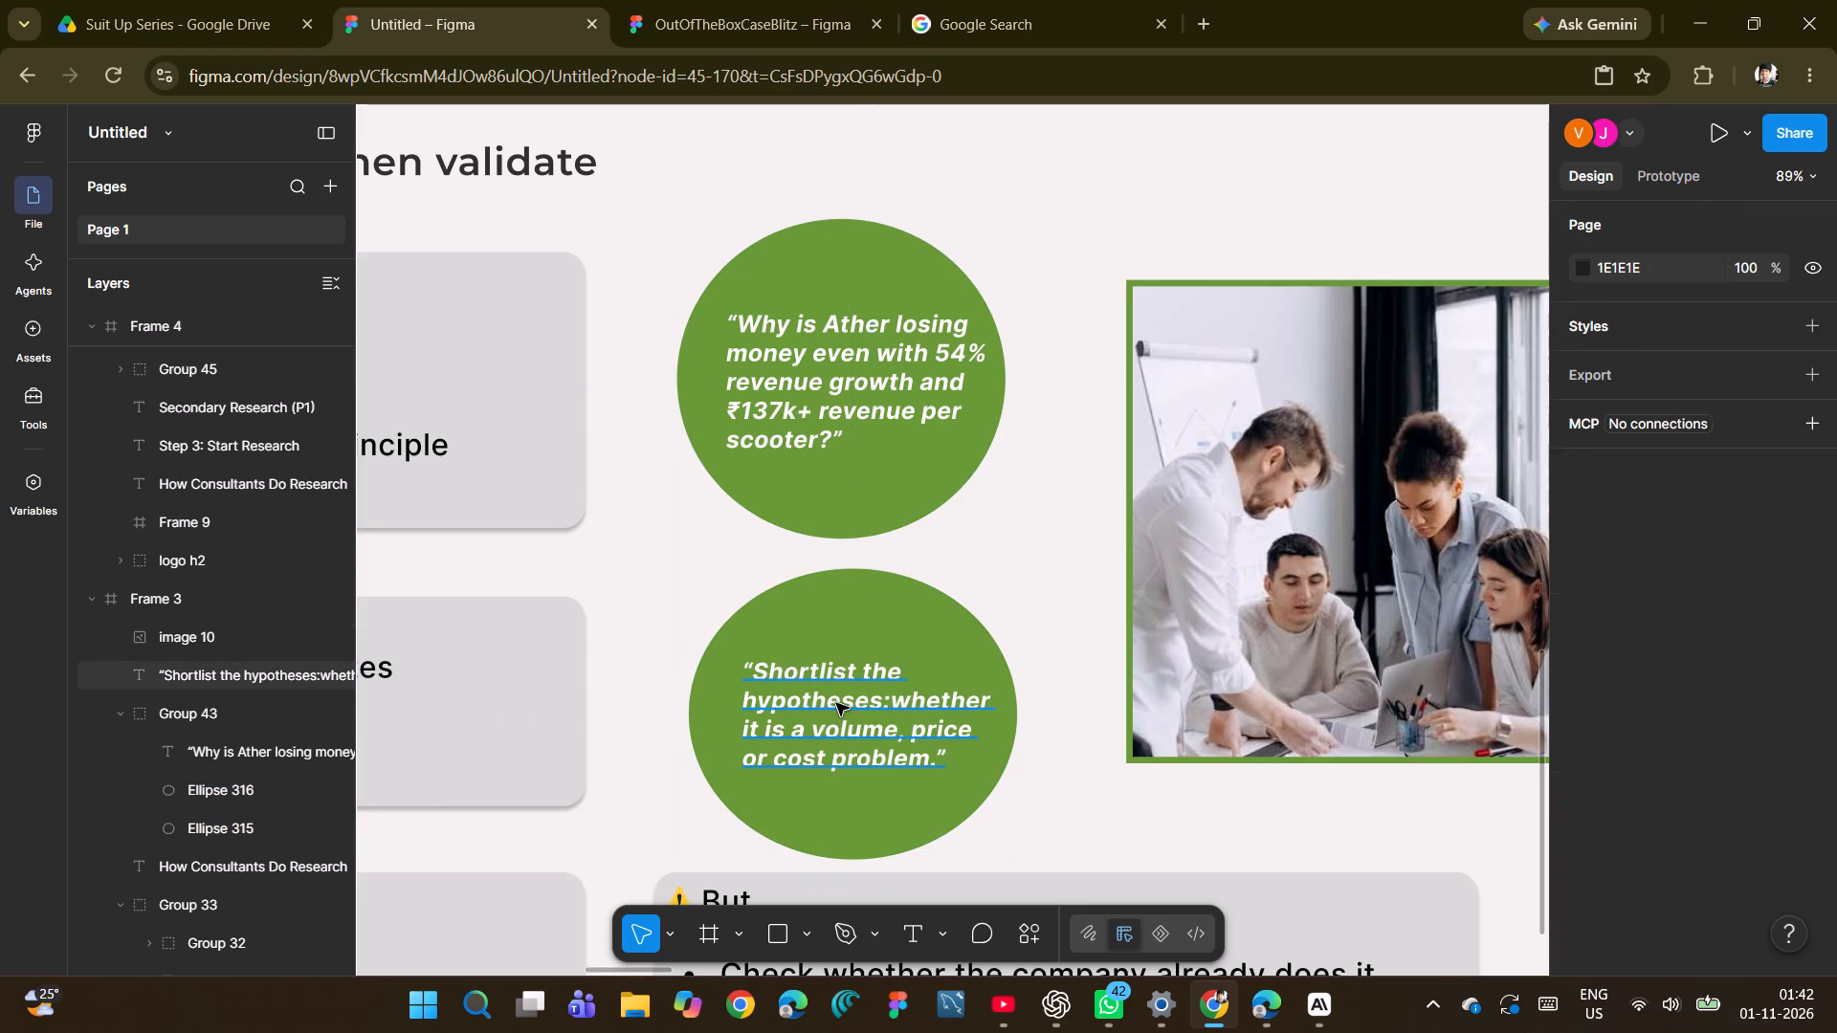
{"action": "double_click", "coordinate": [892, 582]}
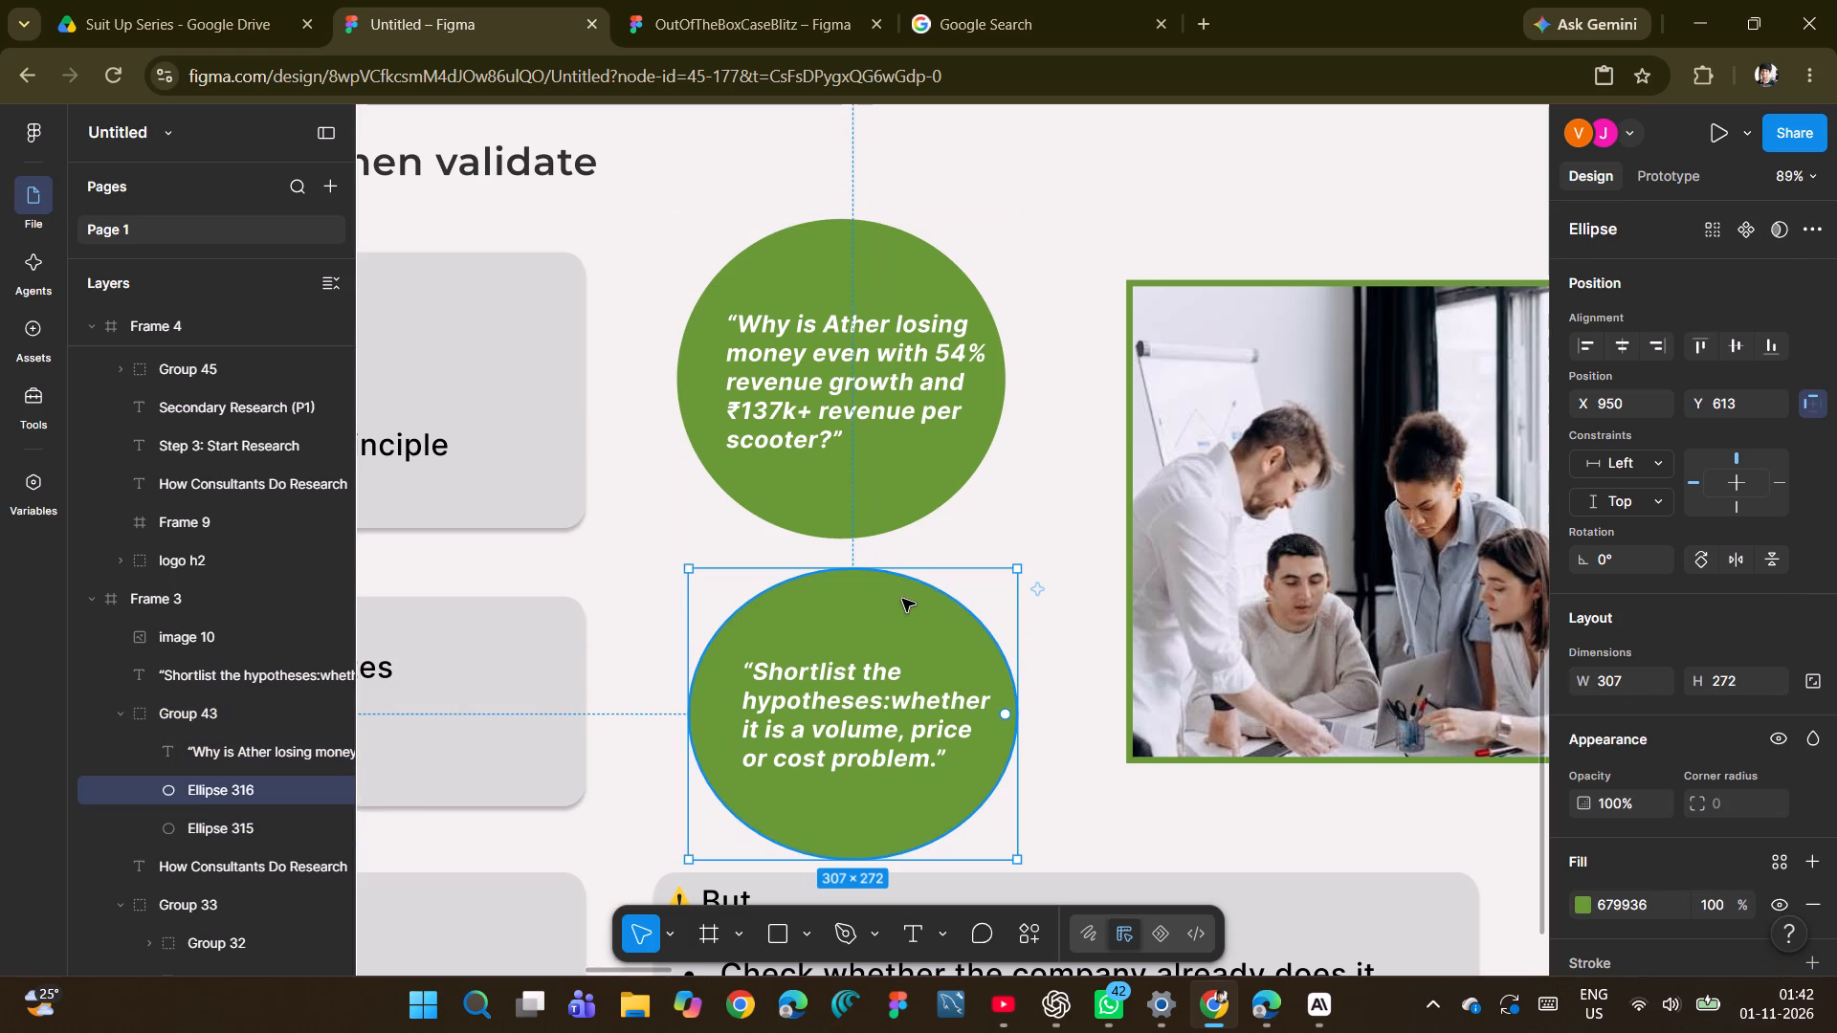
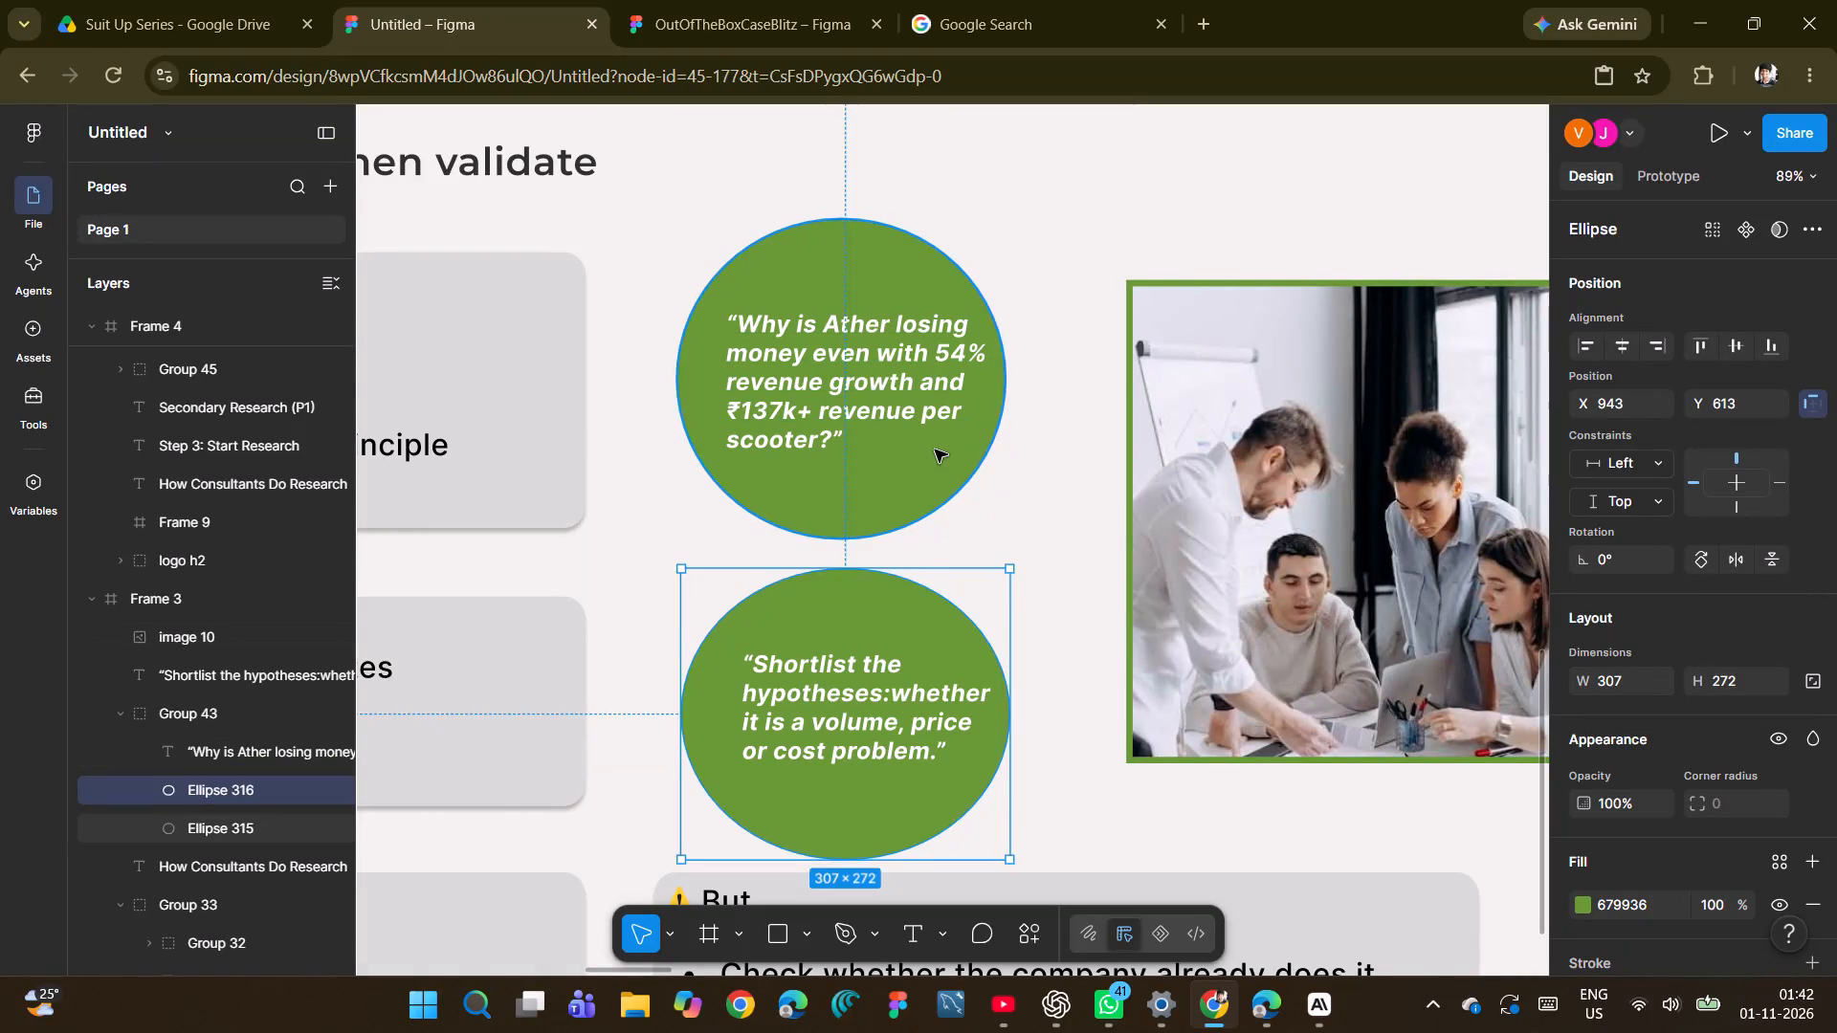
Copy the upper green circle's height of 299 onto the lower green circle behind the "Shortlist the hypotheses…" quote.
{"action": "left_click", "coordinate": [935, 450]}
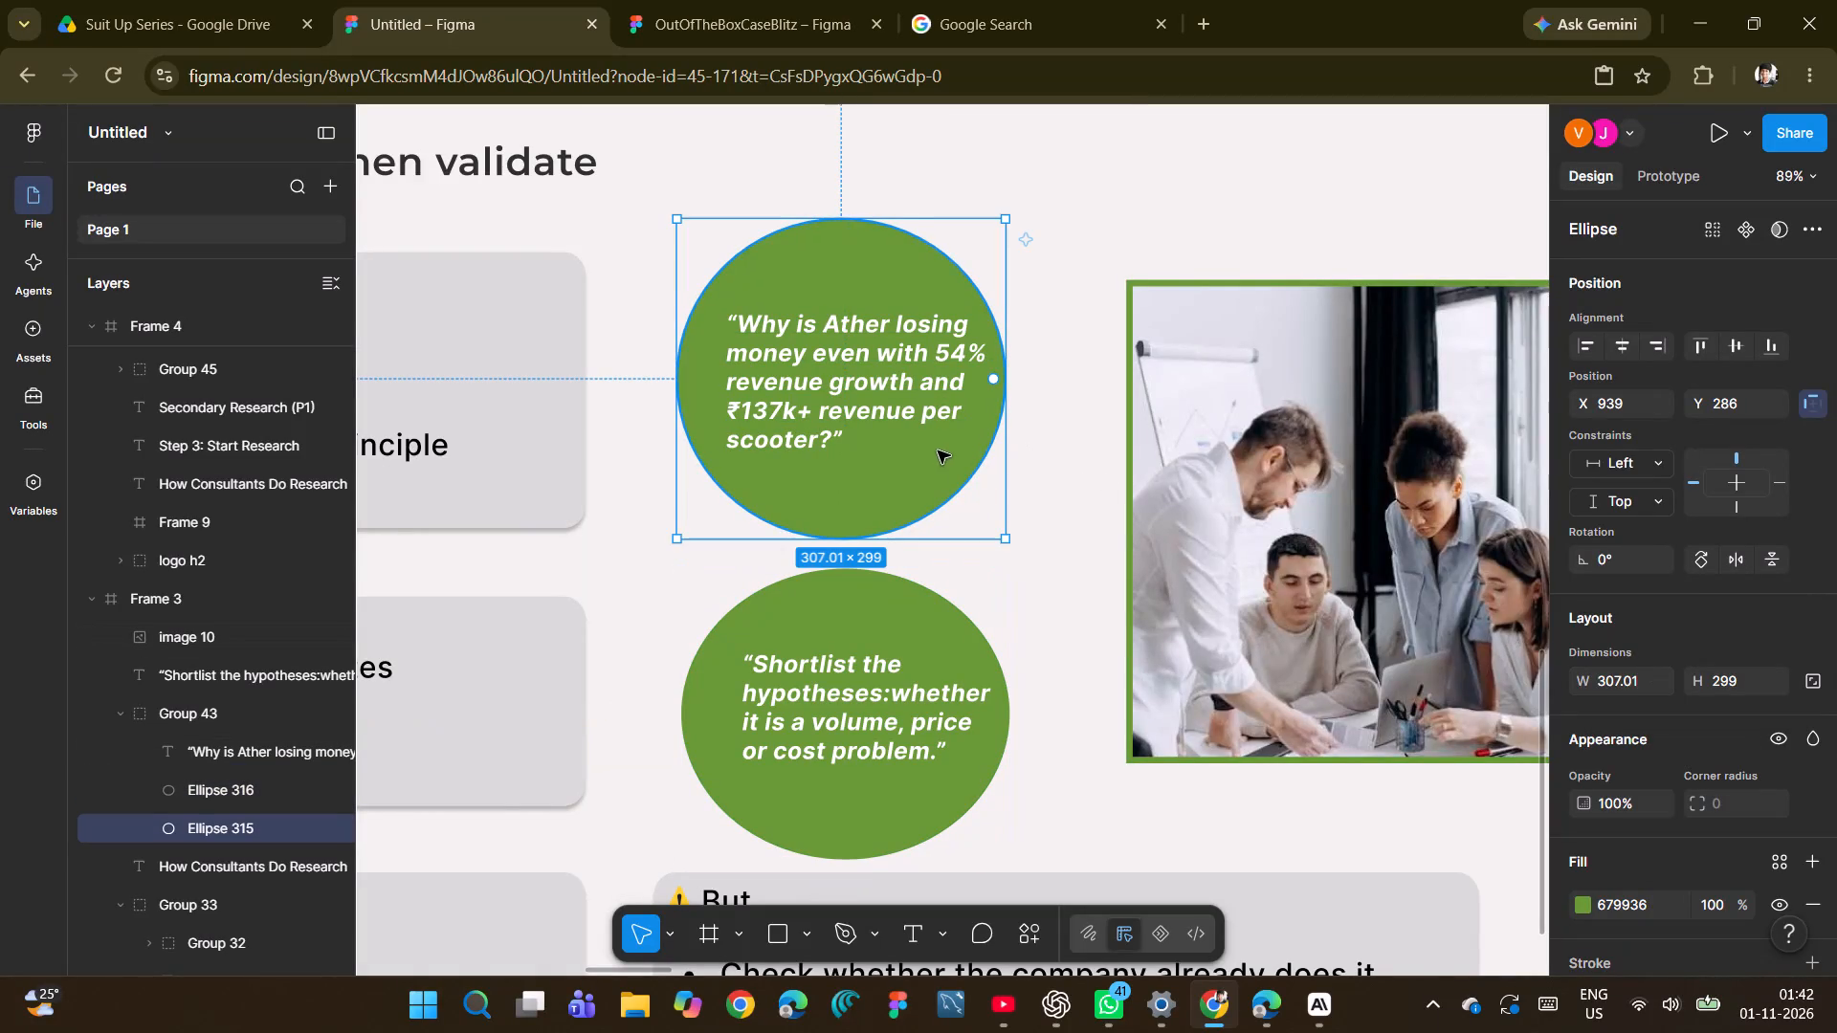
{"action": "left_click", "coordinate": [1617, 676]}
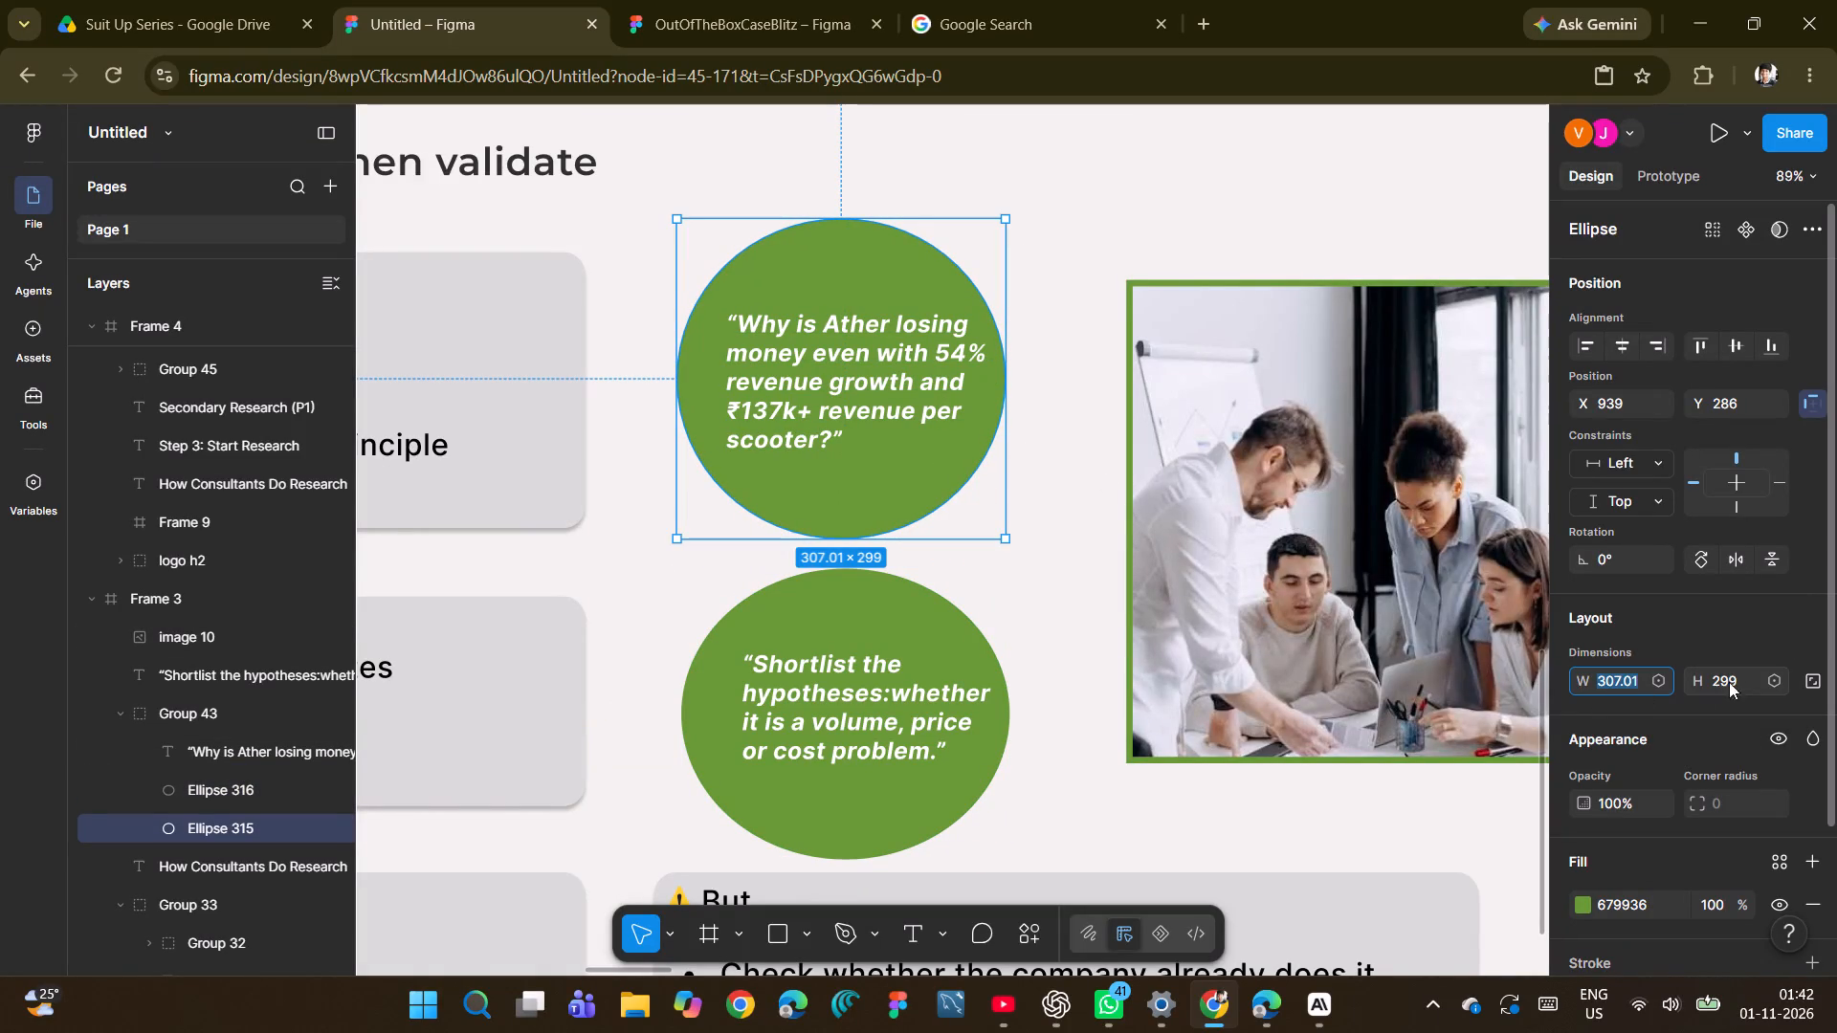
{"action": "left_click", "coordinate": [1746, 679]}
{"action": "key", "text": "ctrl+c"}
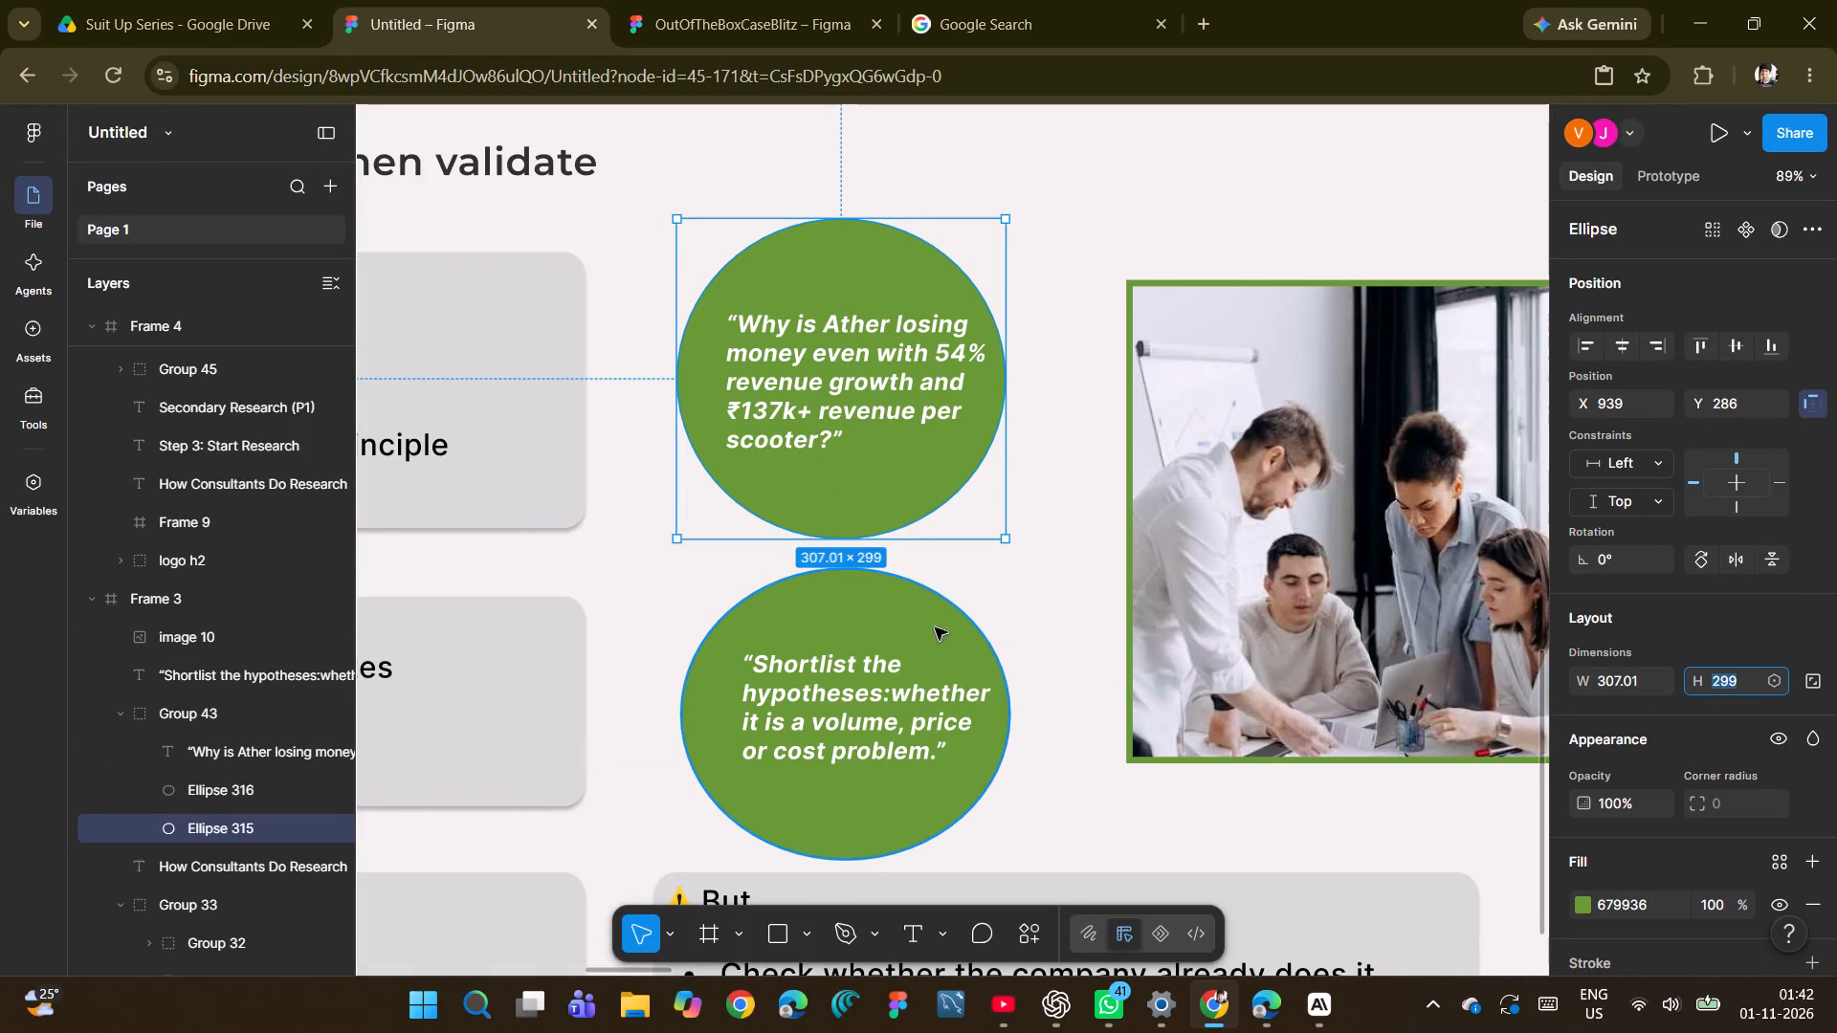
{"action": "left_click", "coordinate": [905, 627]}
{"action": "left_click", "coordinate": [1726, 669]}
{"action": "key", "text": "ctrl+v"}
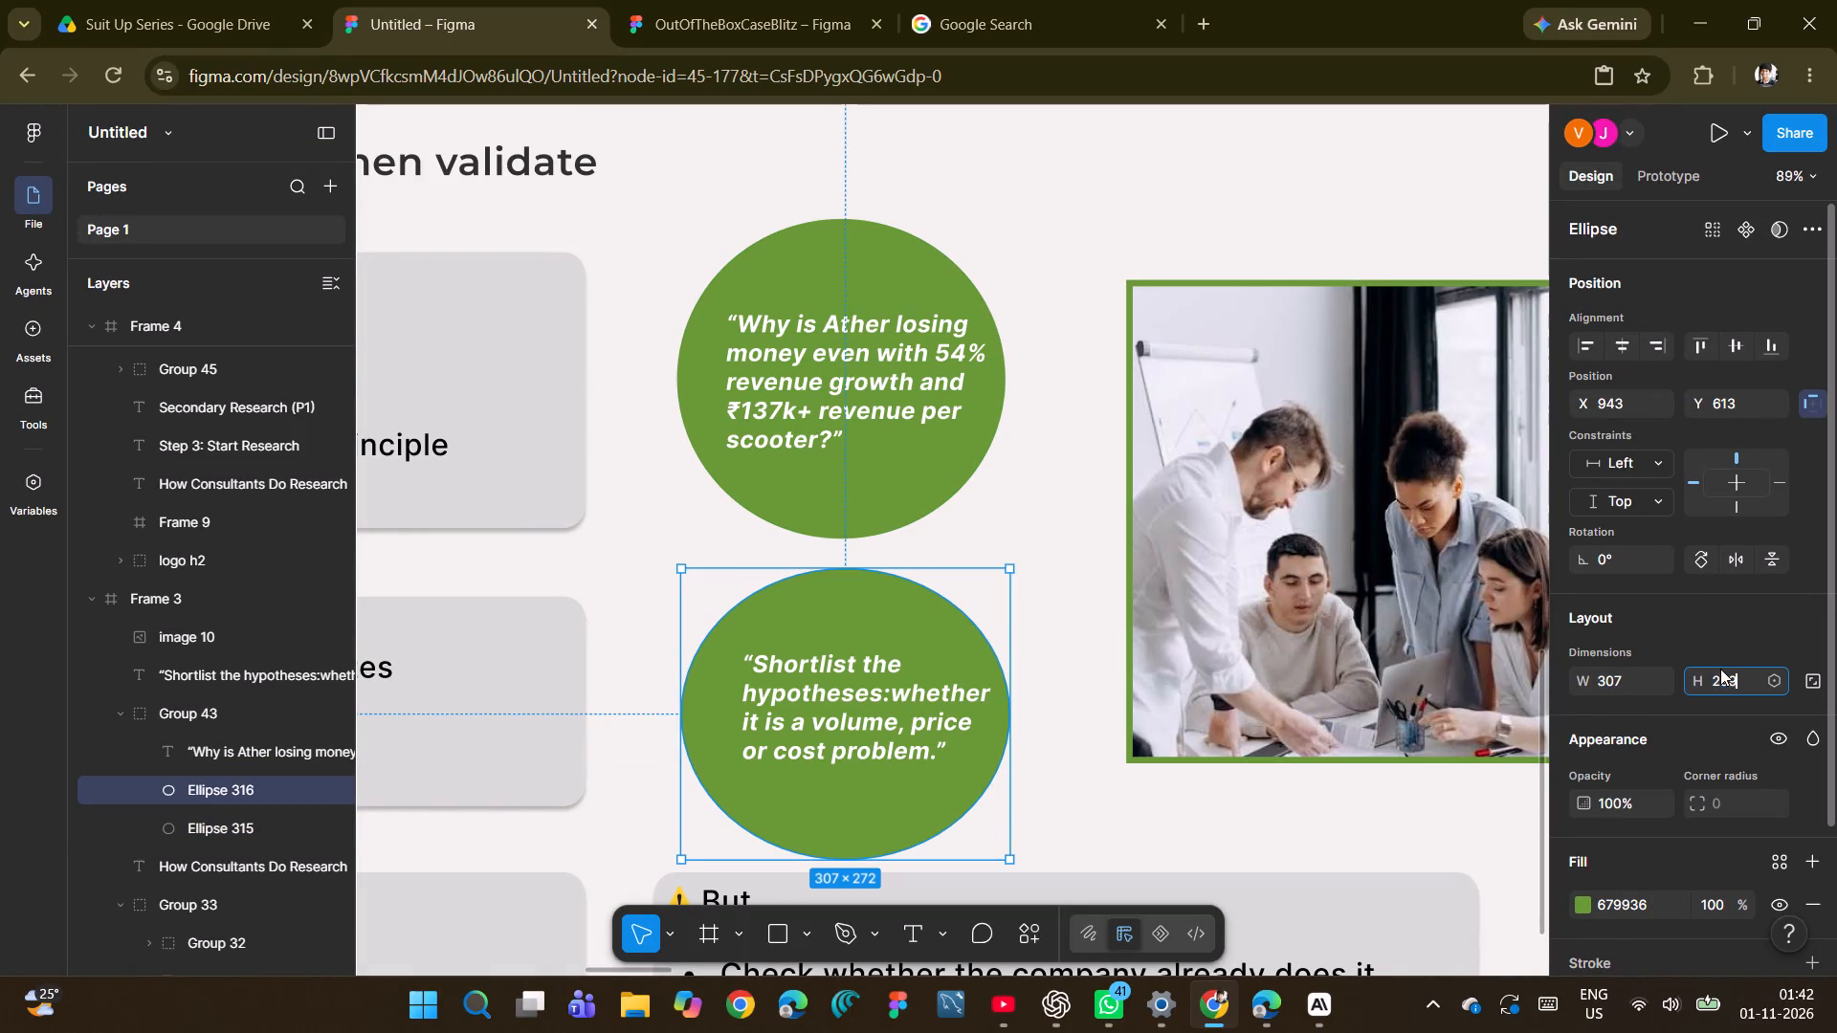
{"action": "key", "text": "Return"}
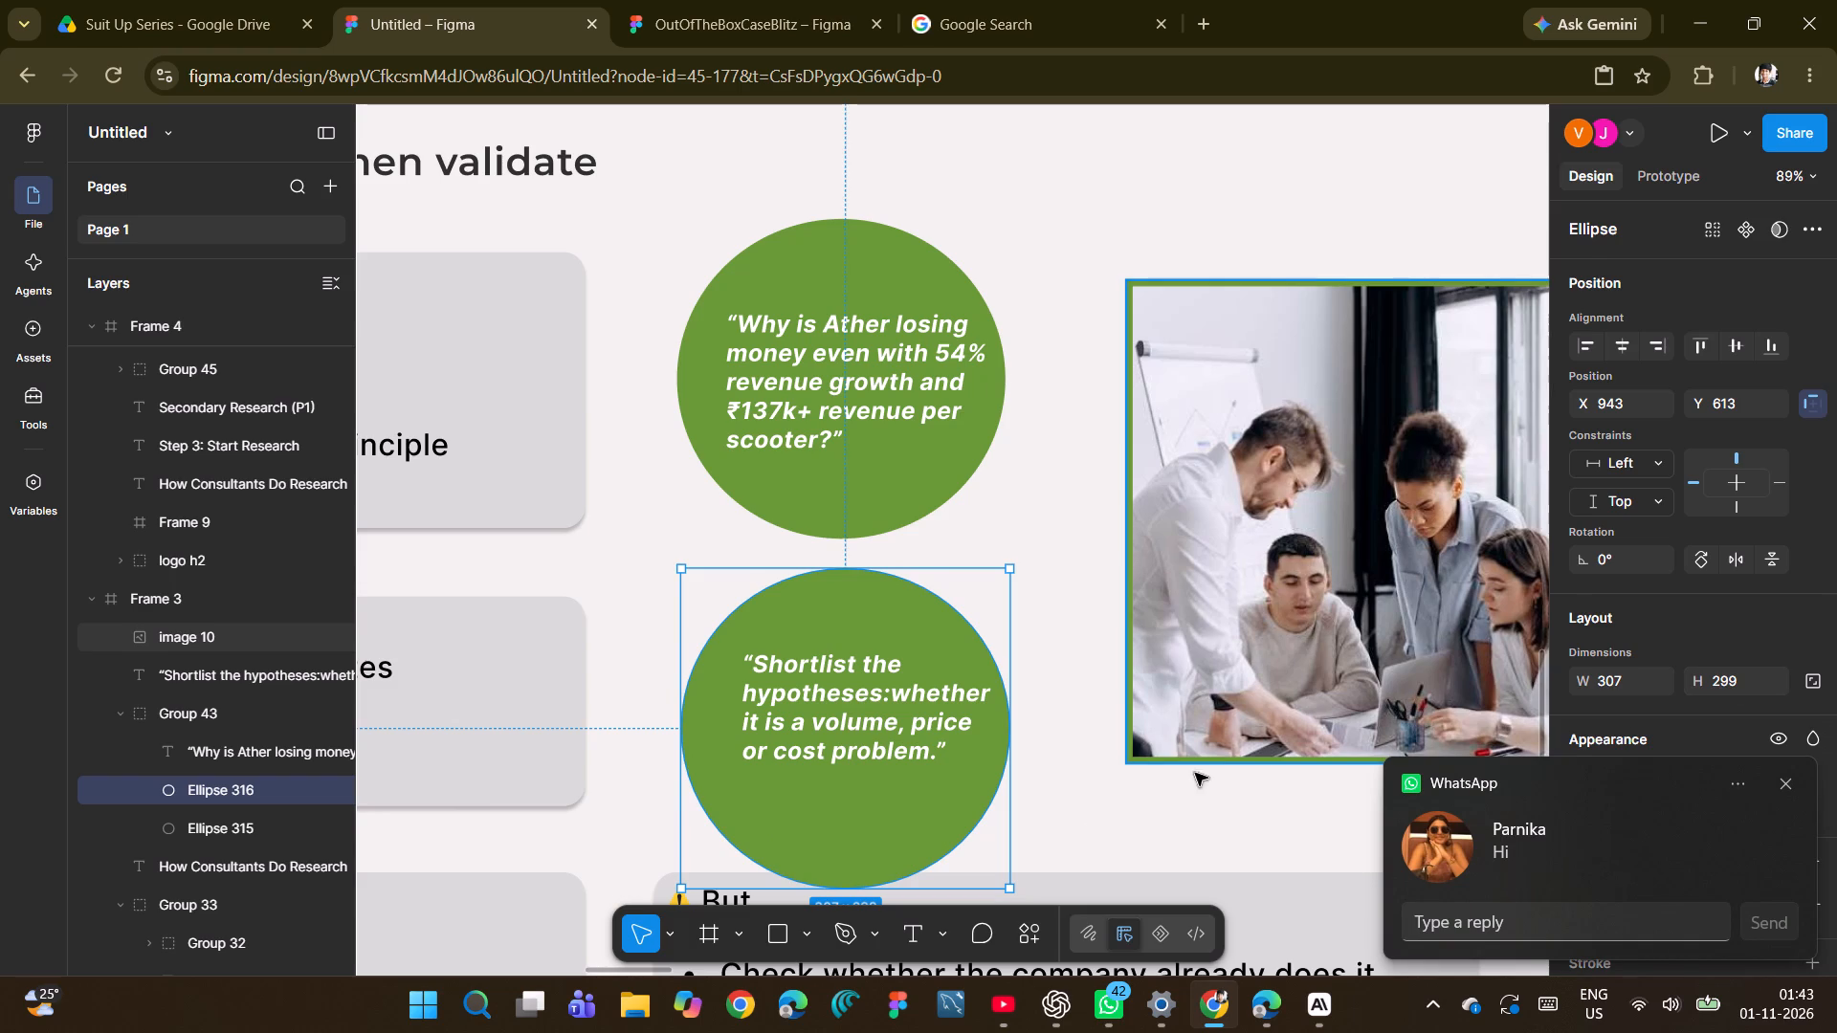
Reselect the lower green circle behind the "Shortlist the hypotheses…" quote on Frame 3.
{"action": "left_click", "coordinate": [1062, 823]}
{"action": "double_click", "coordinate": [914, 595]}
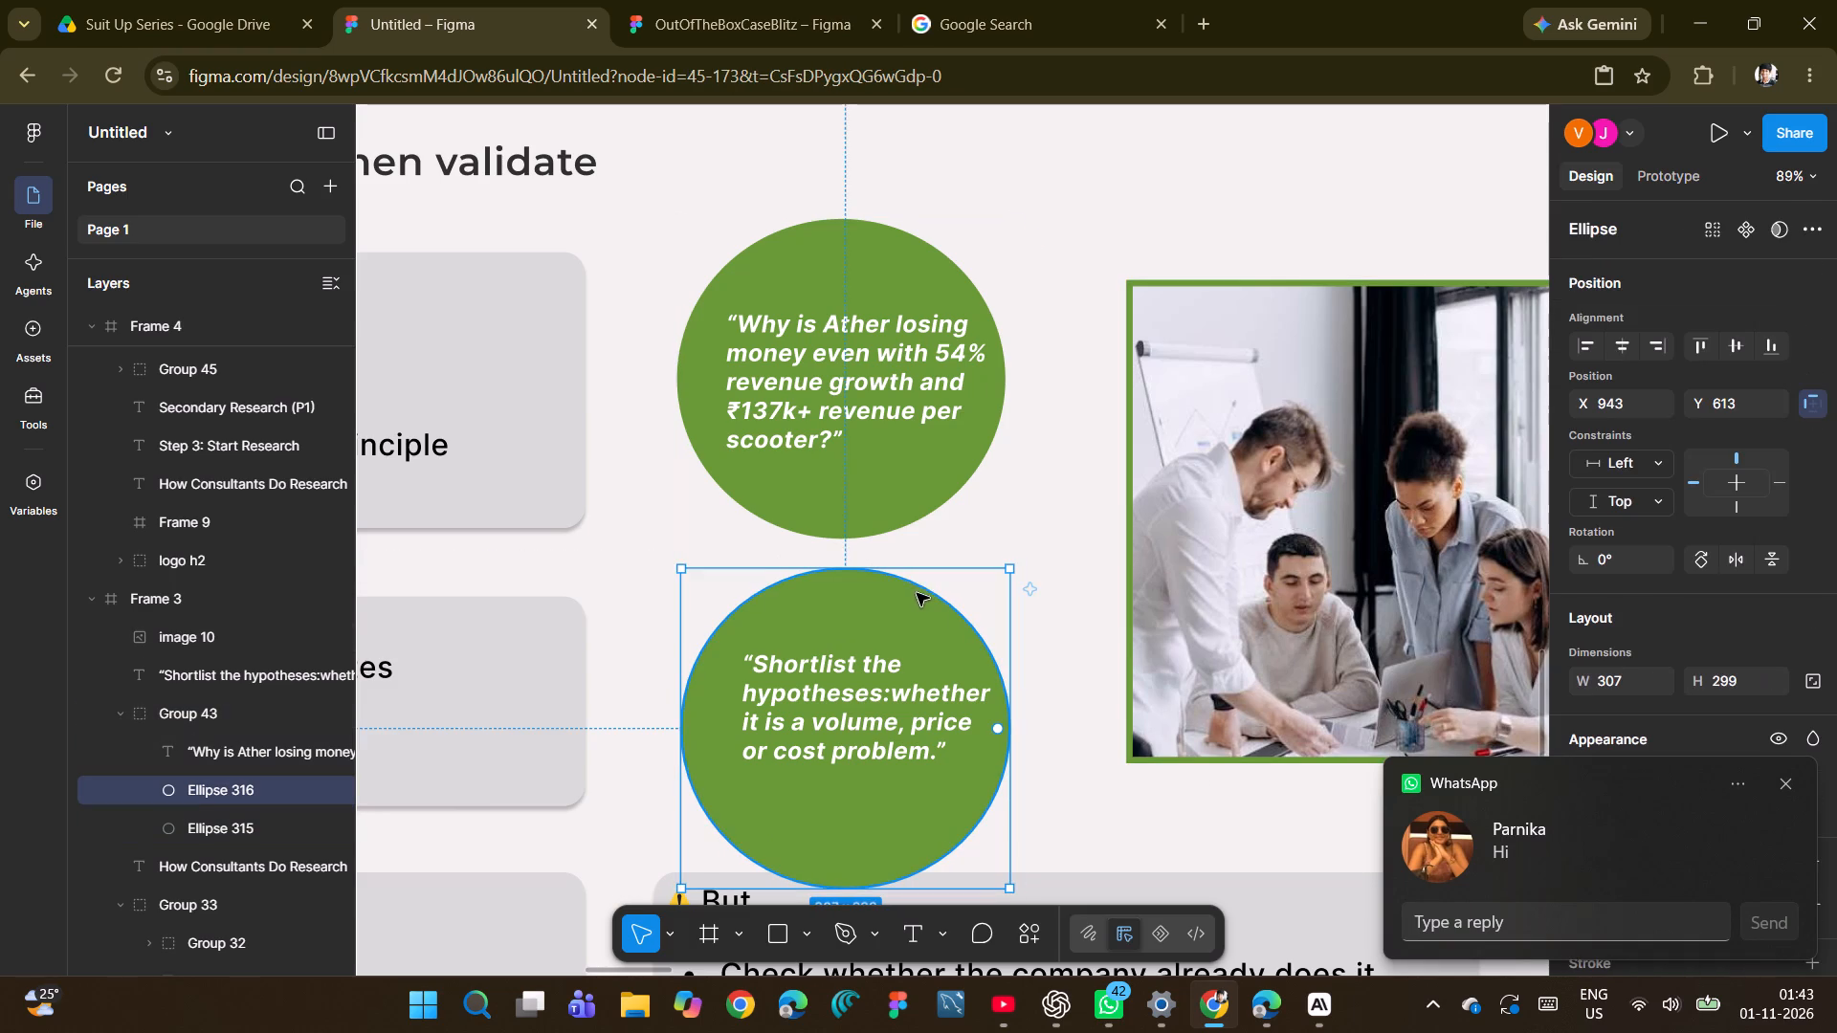
Close the gap between Frame 3's green circles by moving the lower one up to Y 593 and the upper one to Y 289.
{"action": "left_click_drag", "start_coordinate": [892, 600], "coordinate": [896, 590]}
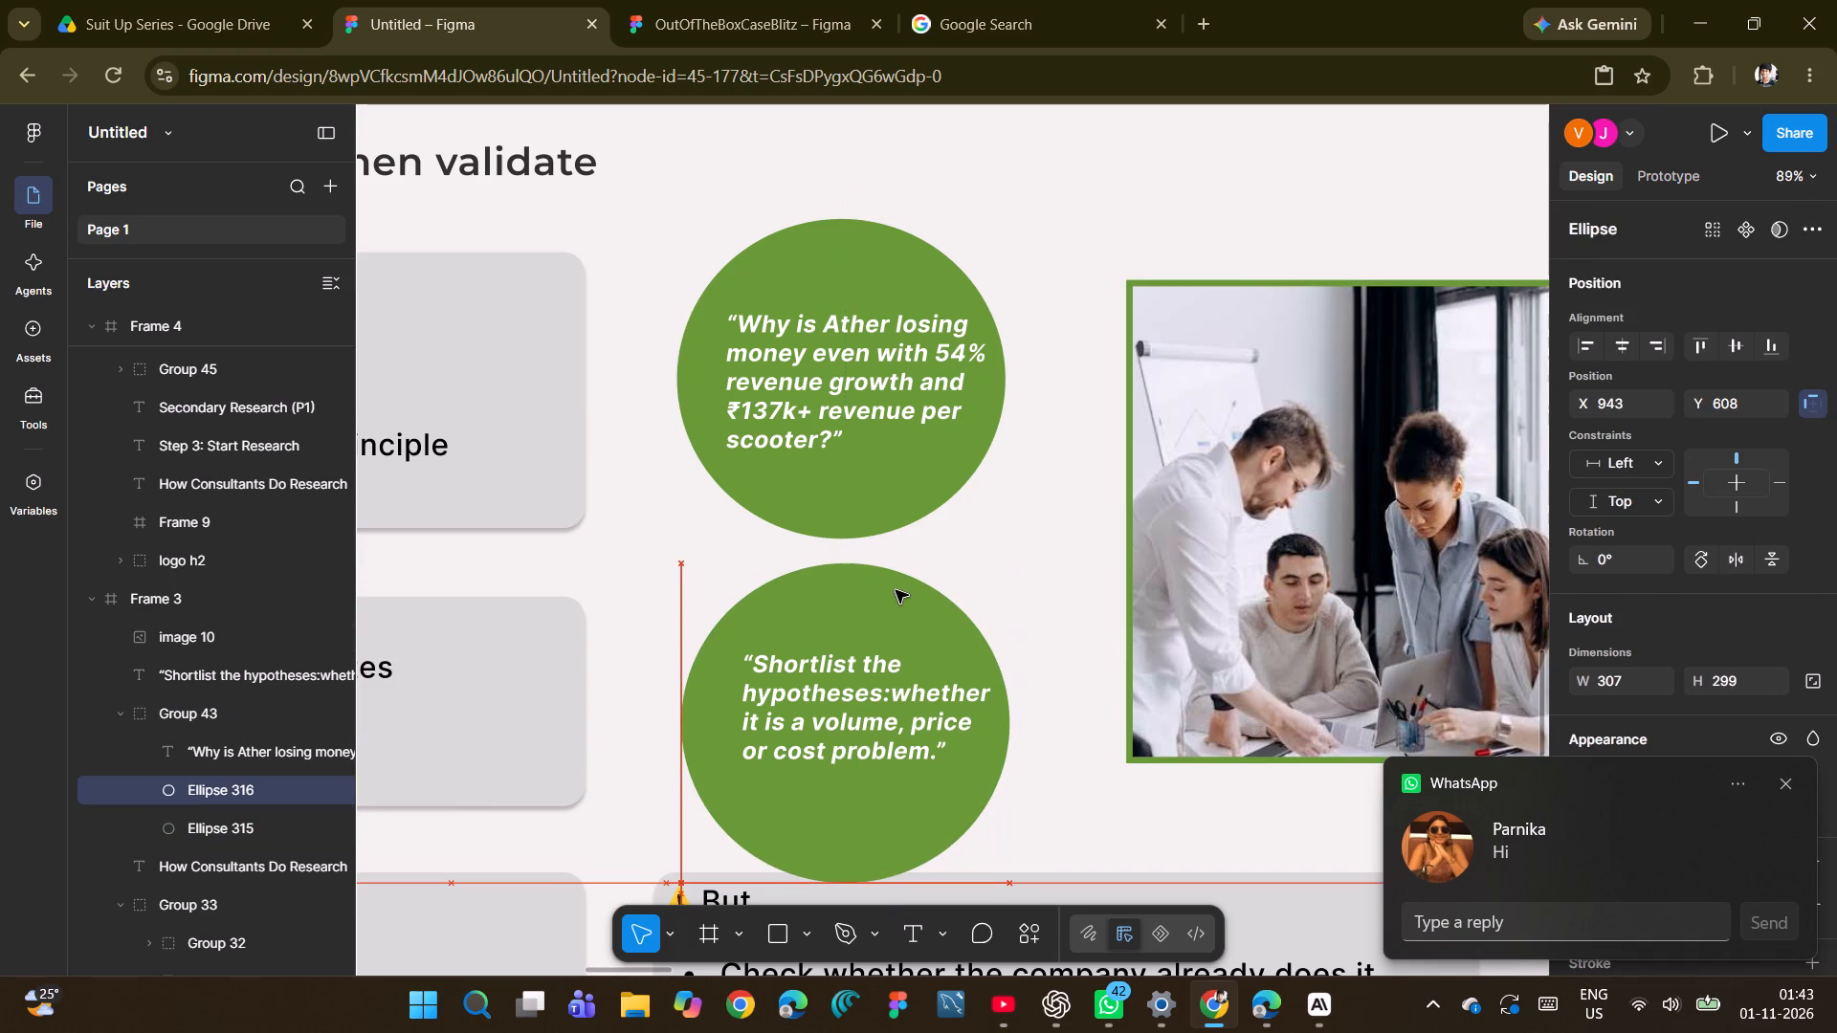
{"action": "left_click_drag", "start_coordinate": [896, 590], "coordinate": [896, 570]}
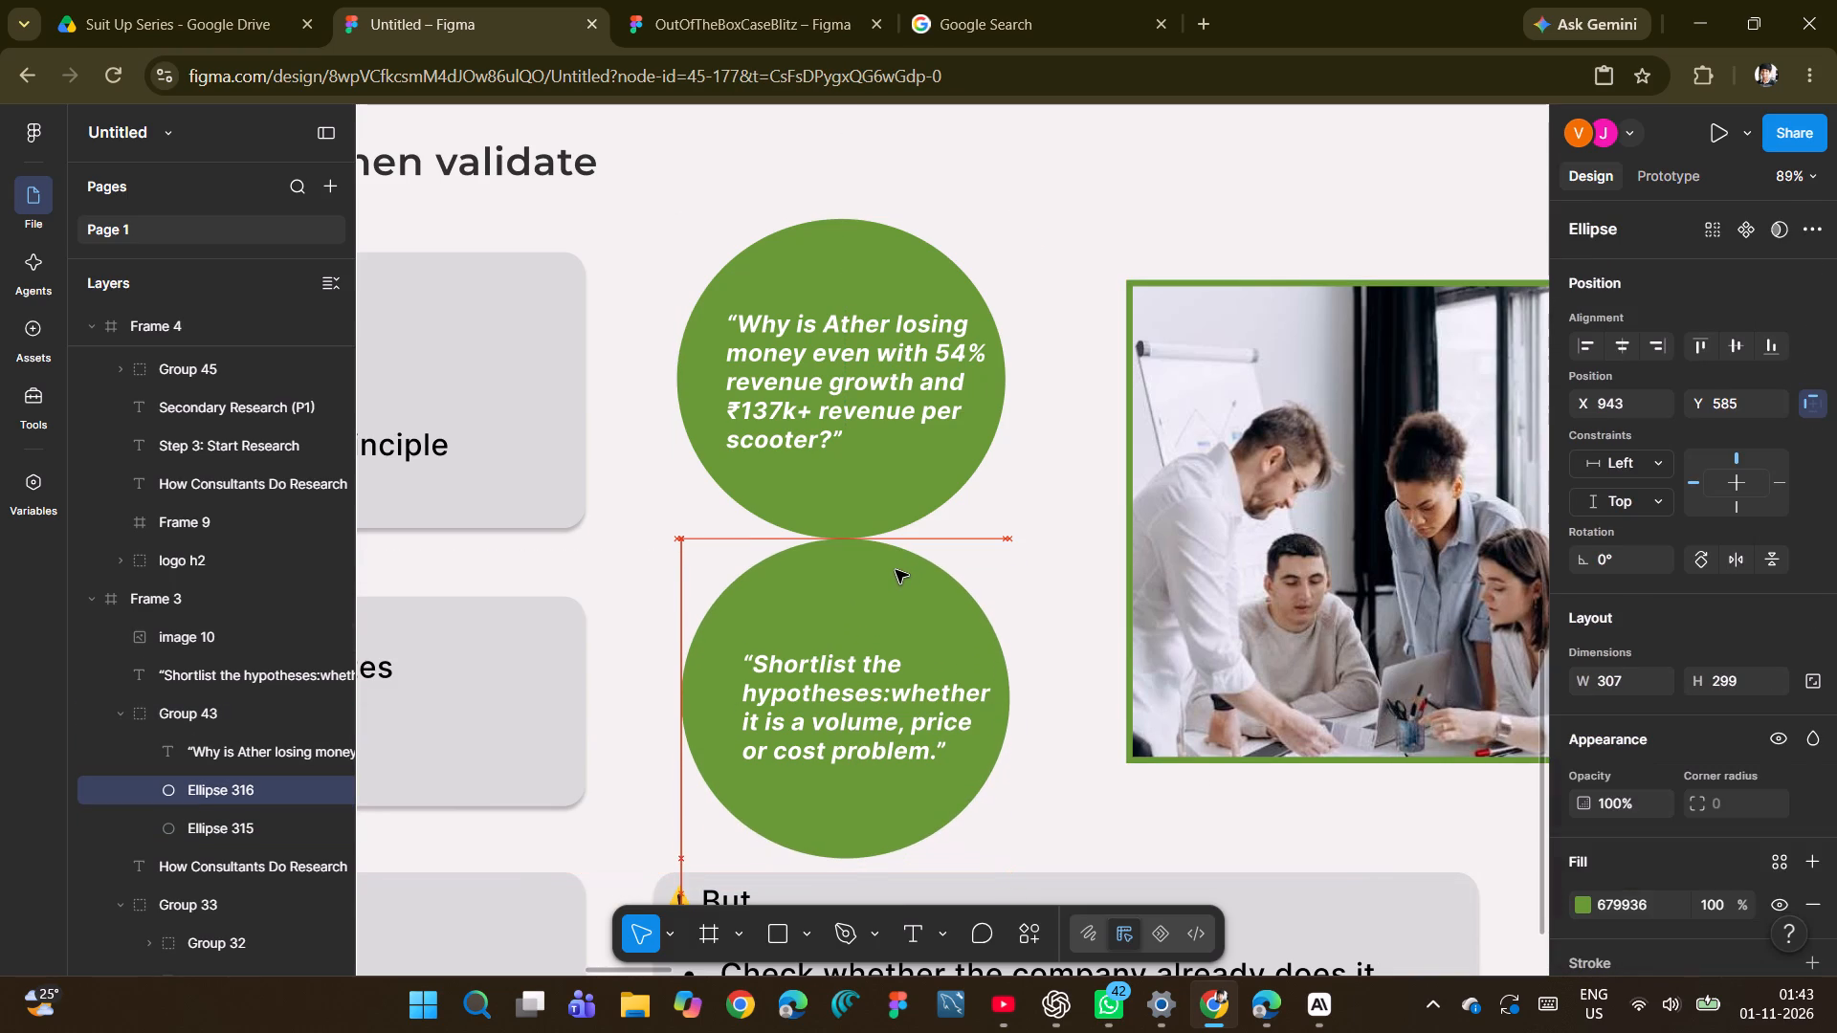
{"action": "left_click_drag", "start_coordinate": [896, 570], "coordinate": [896, 576]}
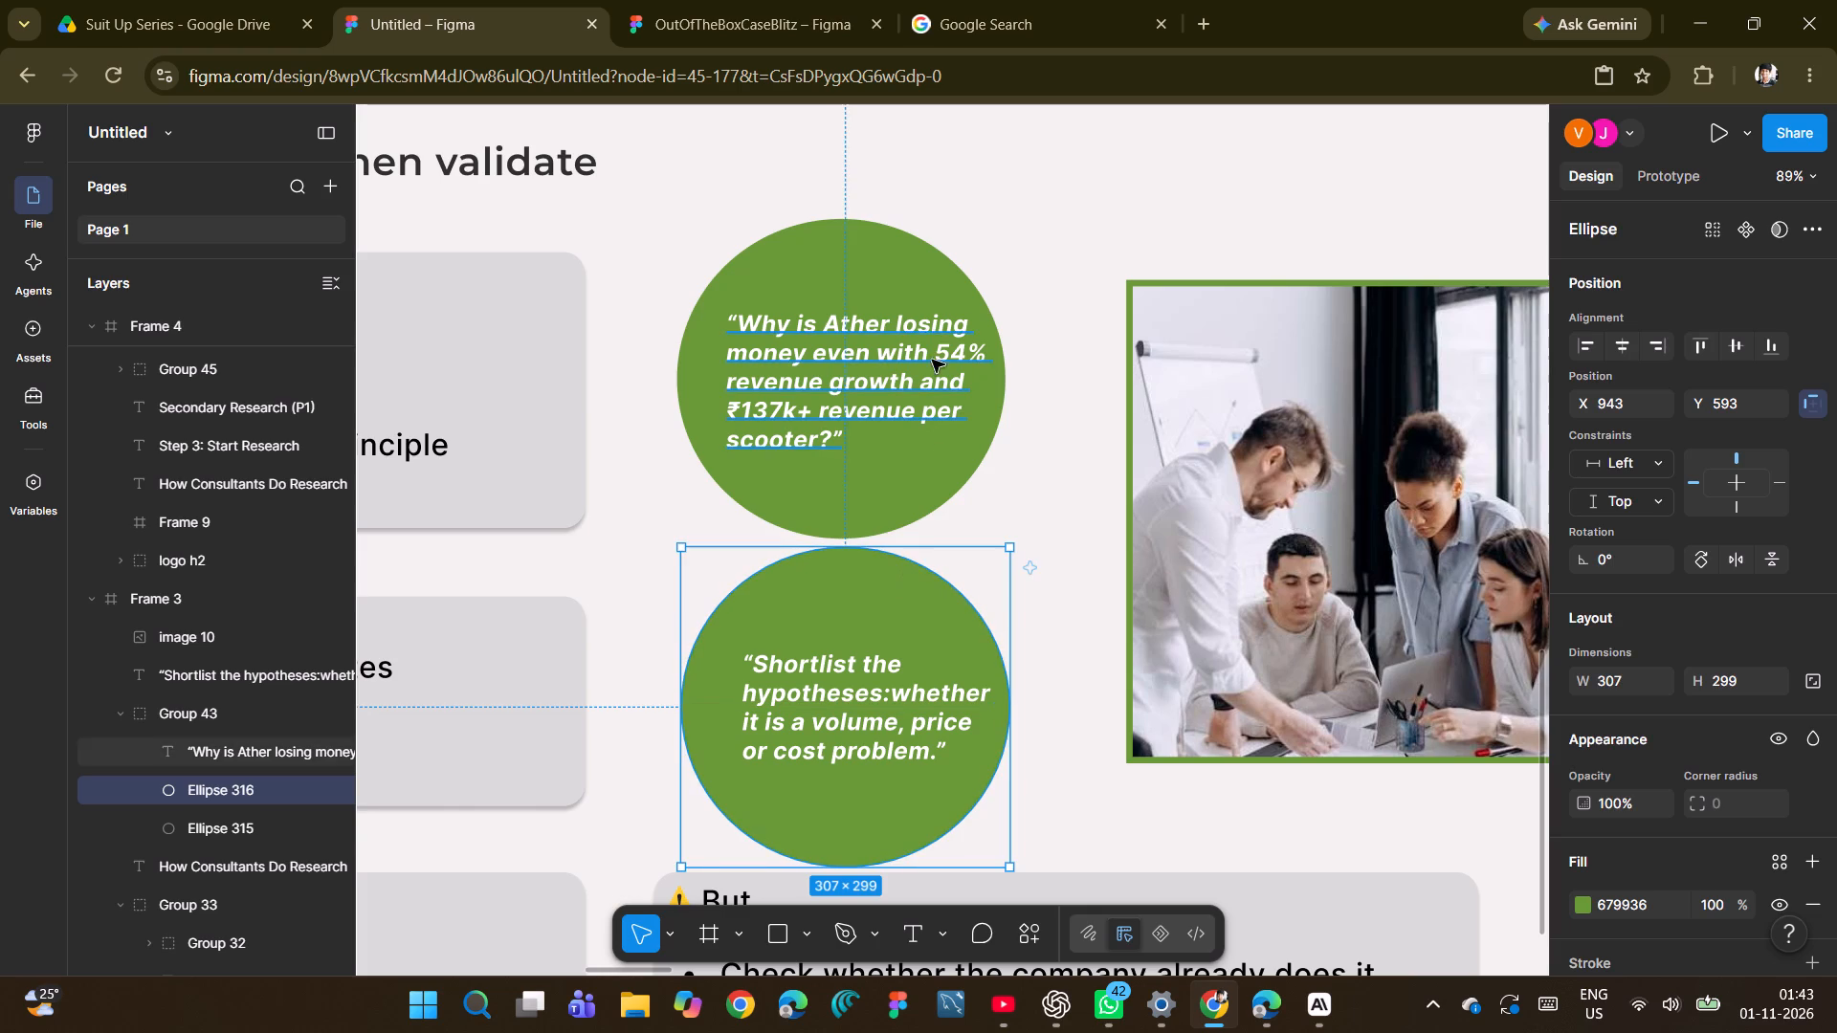
{"action": "left_click", "coordinate": [907, 268]}
{"action": "left_click", "coordinate": [896, 268]}
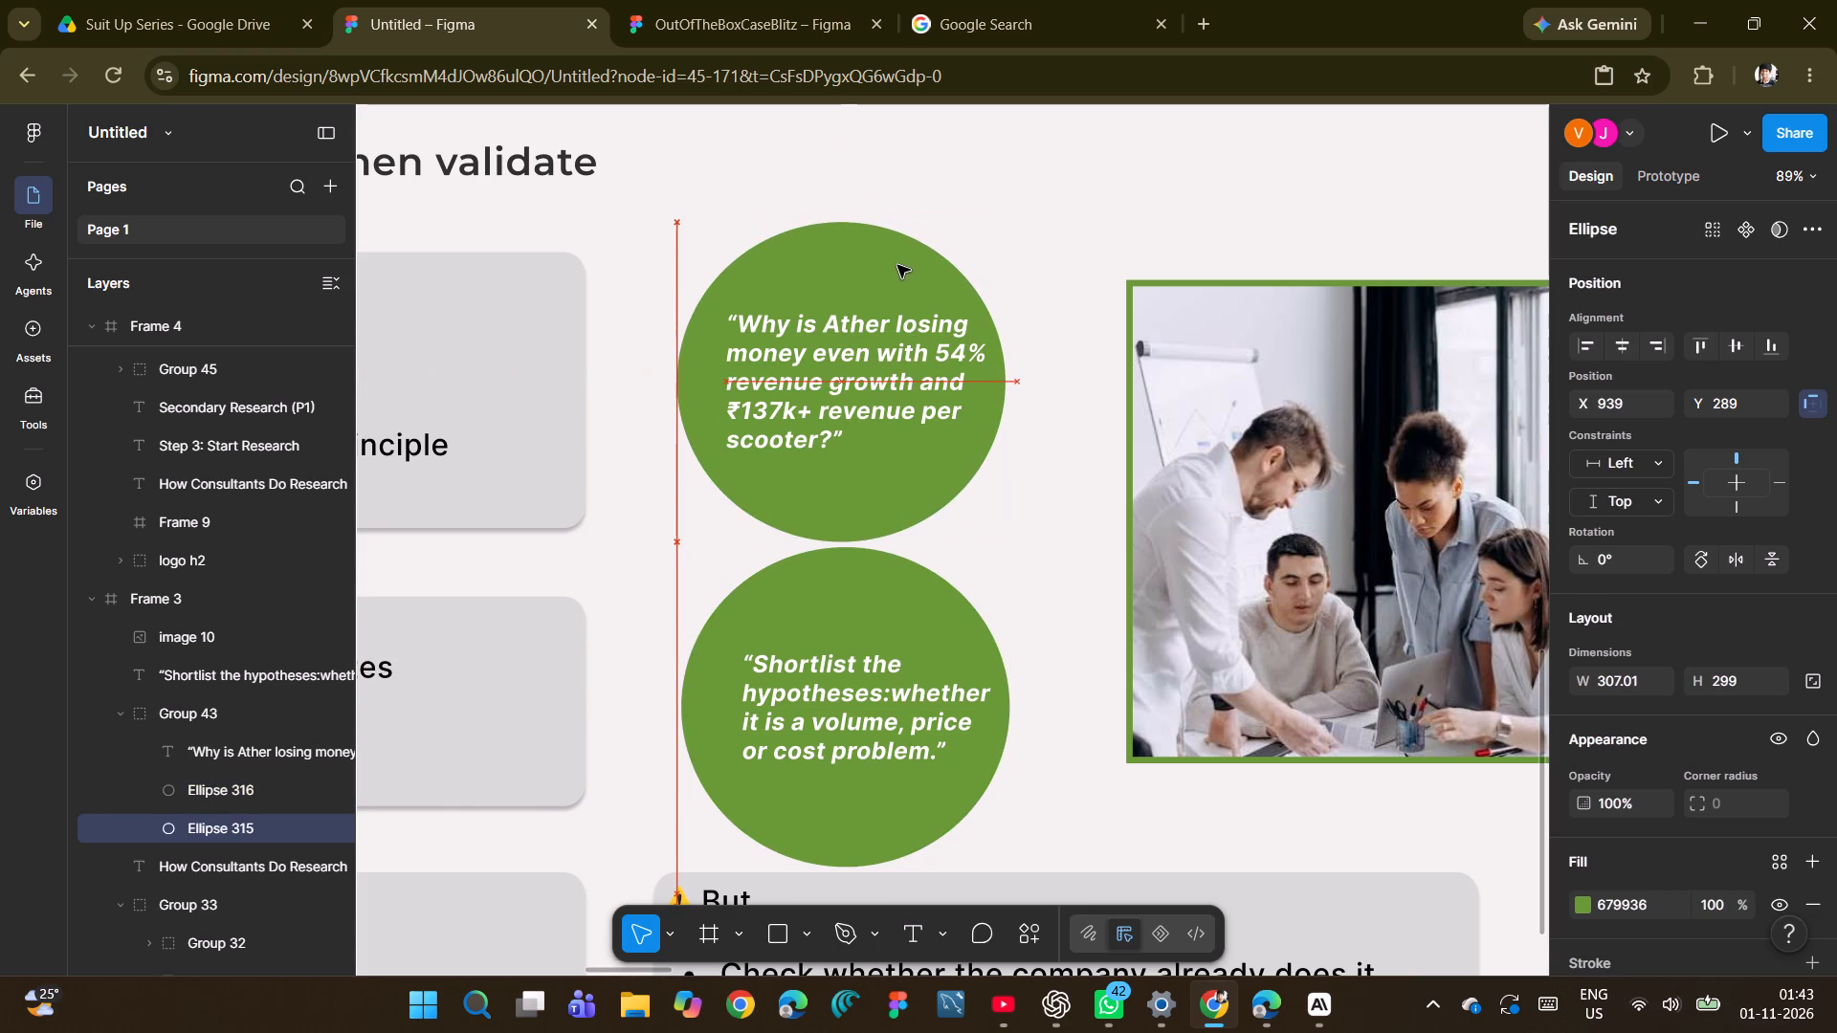
Flatten the lower green circle to 307 × 259 from its bottom and top edges, placing its top at Y 607.
{"action": "left_click", "coordinate": [913, 618]}
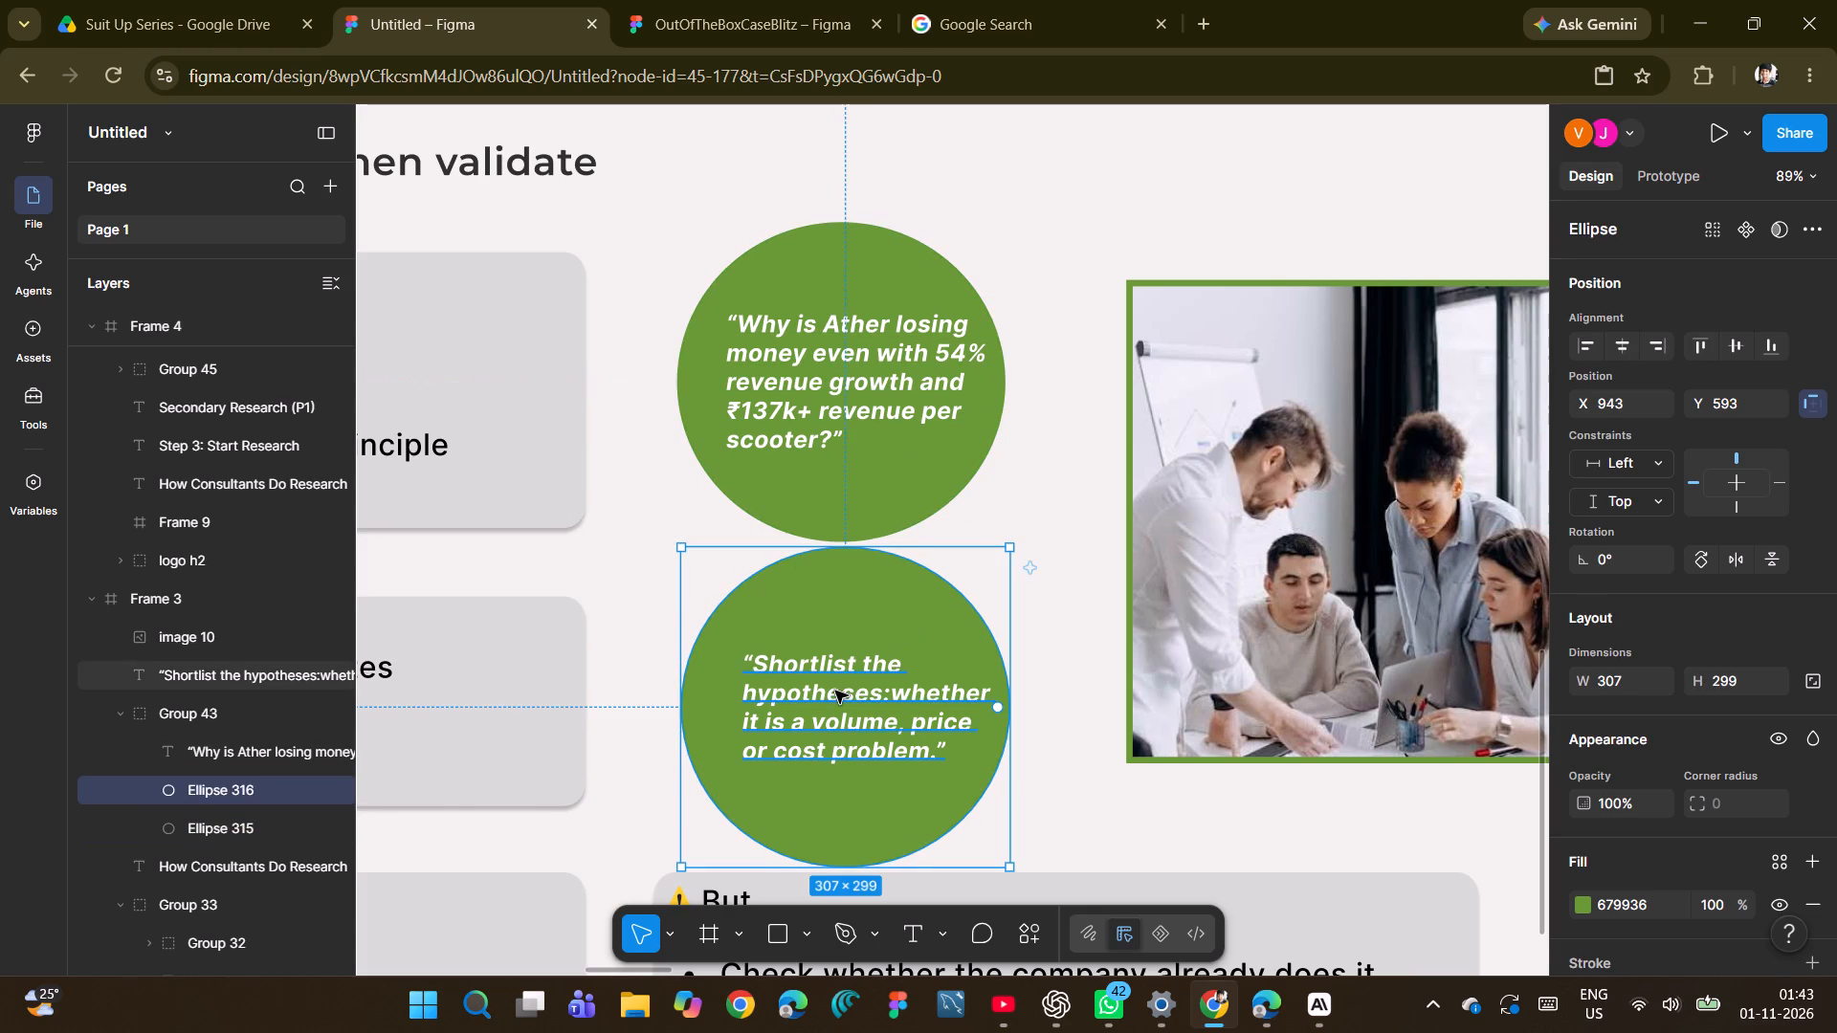
{"action": "left_click", "coordinate": [835, 691]}
{"action": "left_click", "coordinate": [869, 859]}
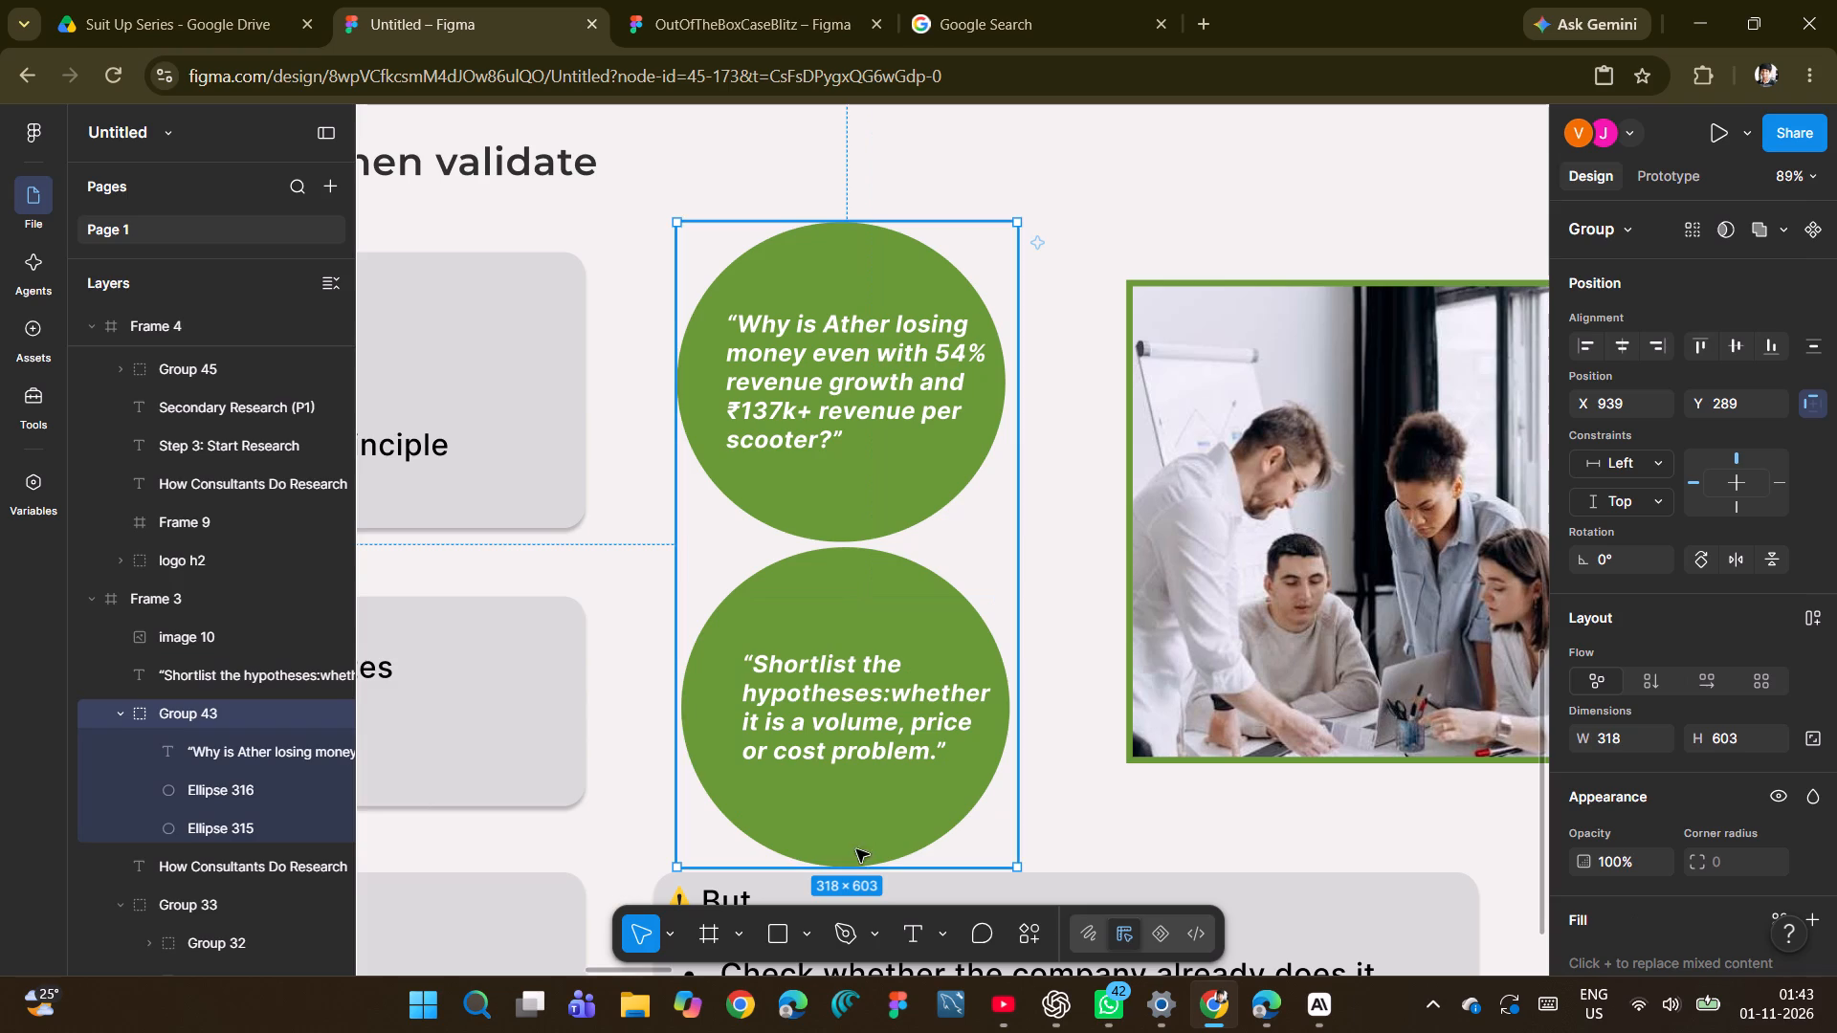
{"action": "double_click", "coordinate": [858, 838]}
{"action": "left_click_drag", "start_coordinate": [854, 858], "coordinate": [854, 848]}
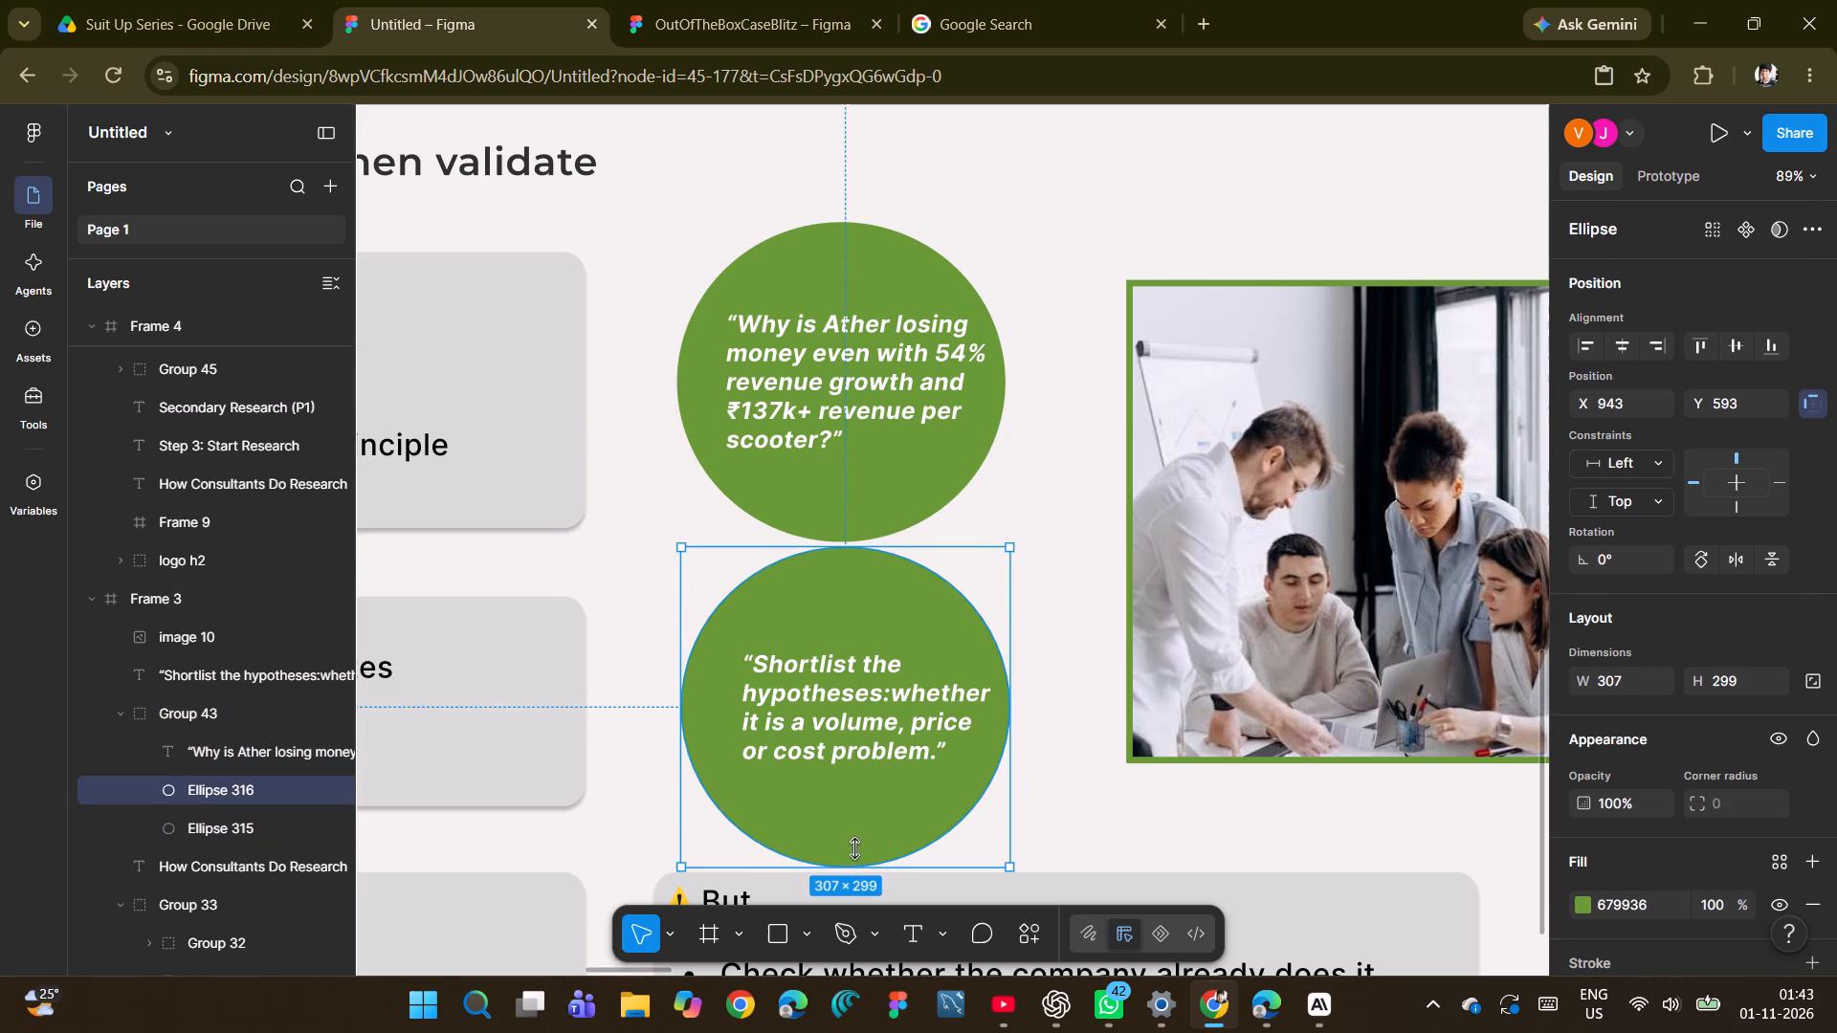
{"action": "left_click_drag", "start_coordinate": [854, 848], "coordinate": [856, 844]}
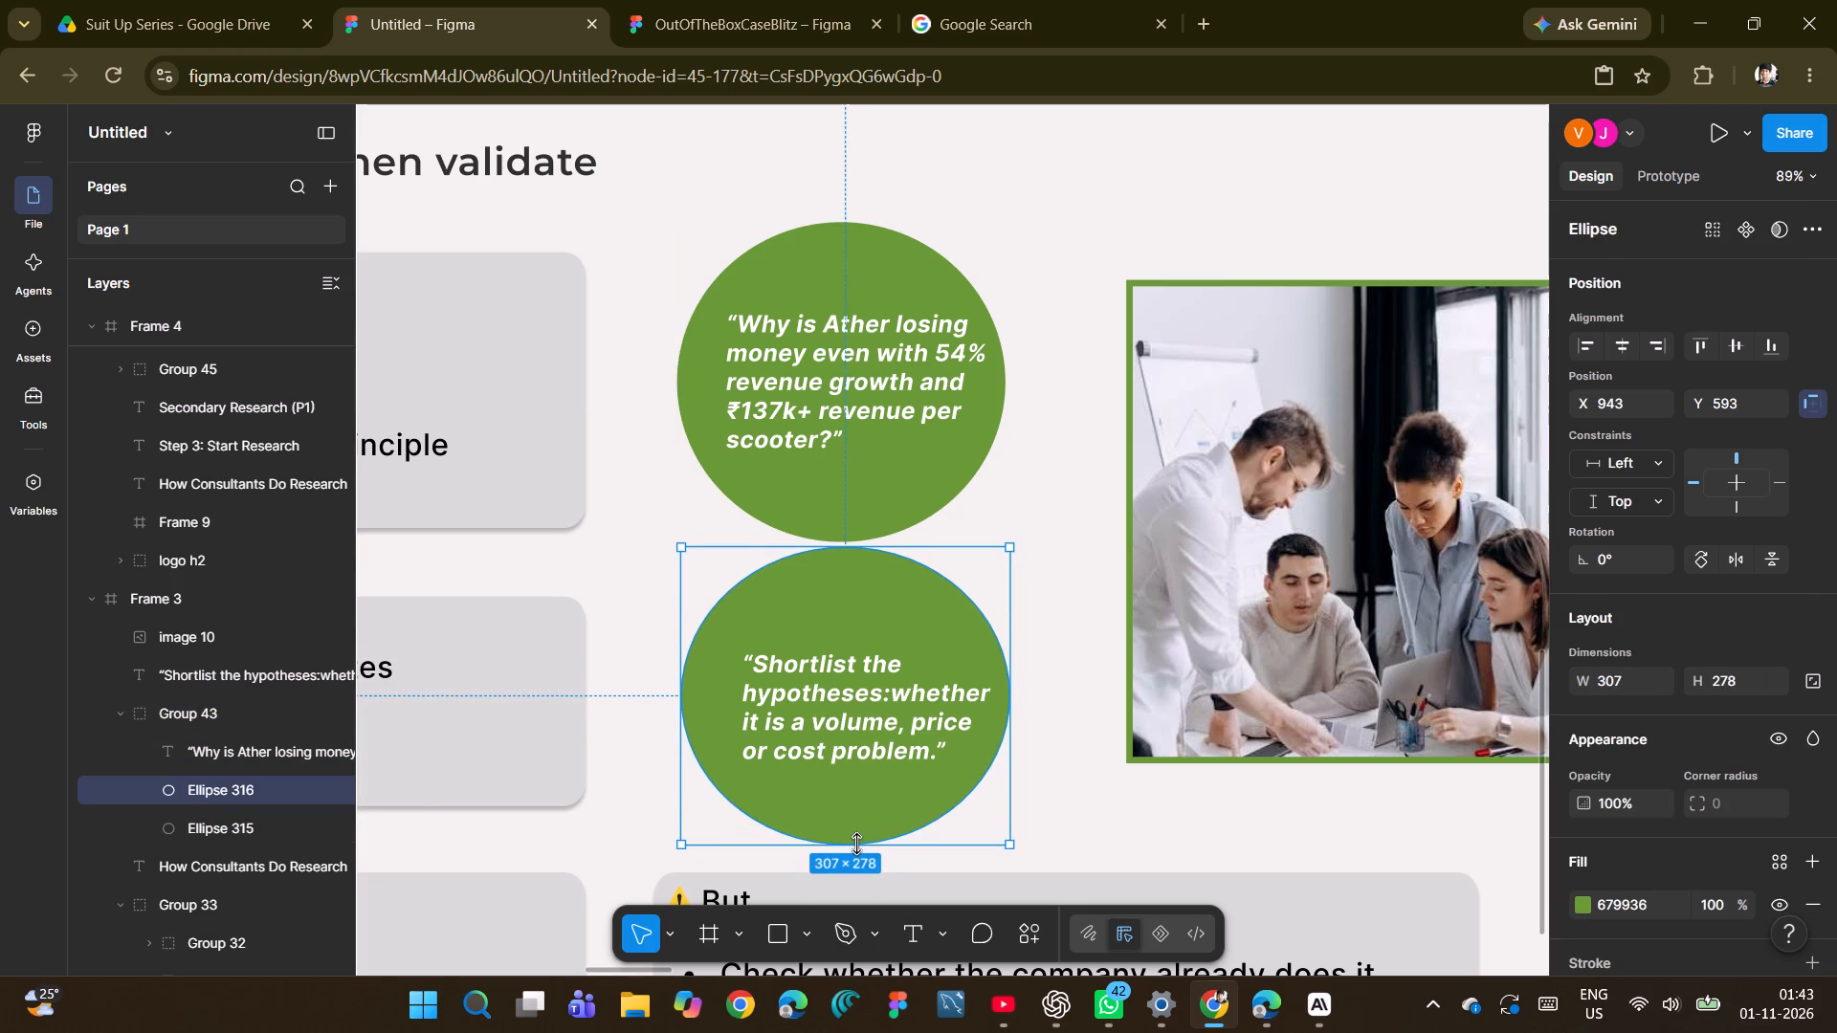
{"action": "left_click_drag", "start_coordinate": [856, 844], "coordinate": [856, 840]}
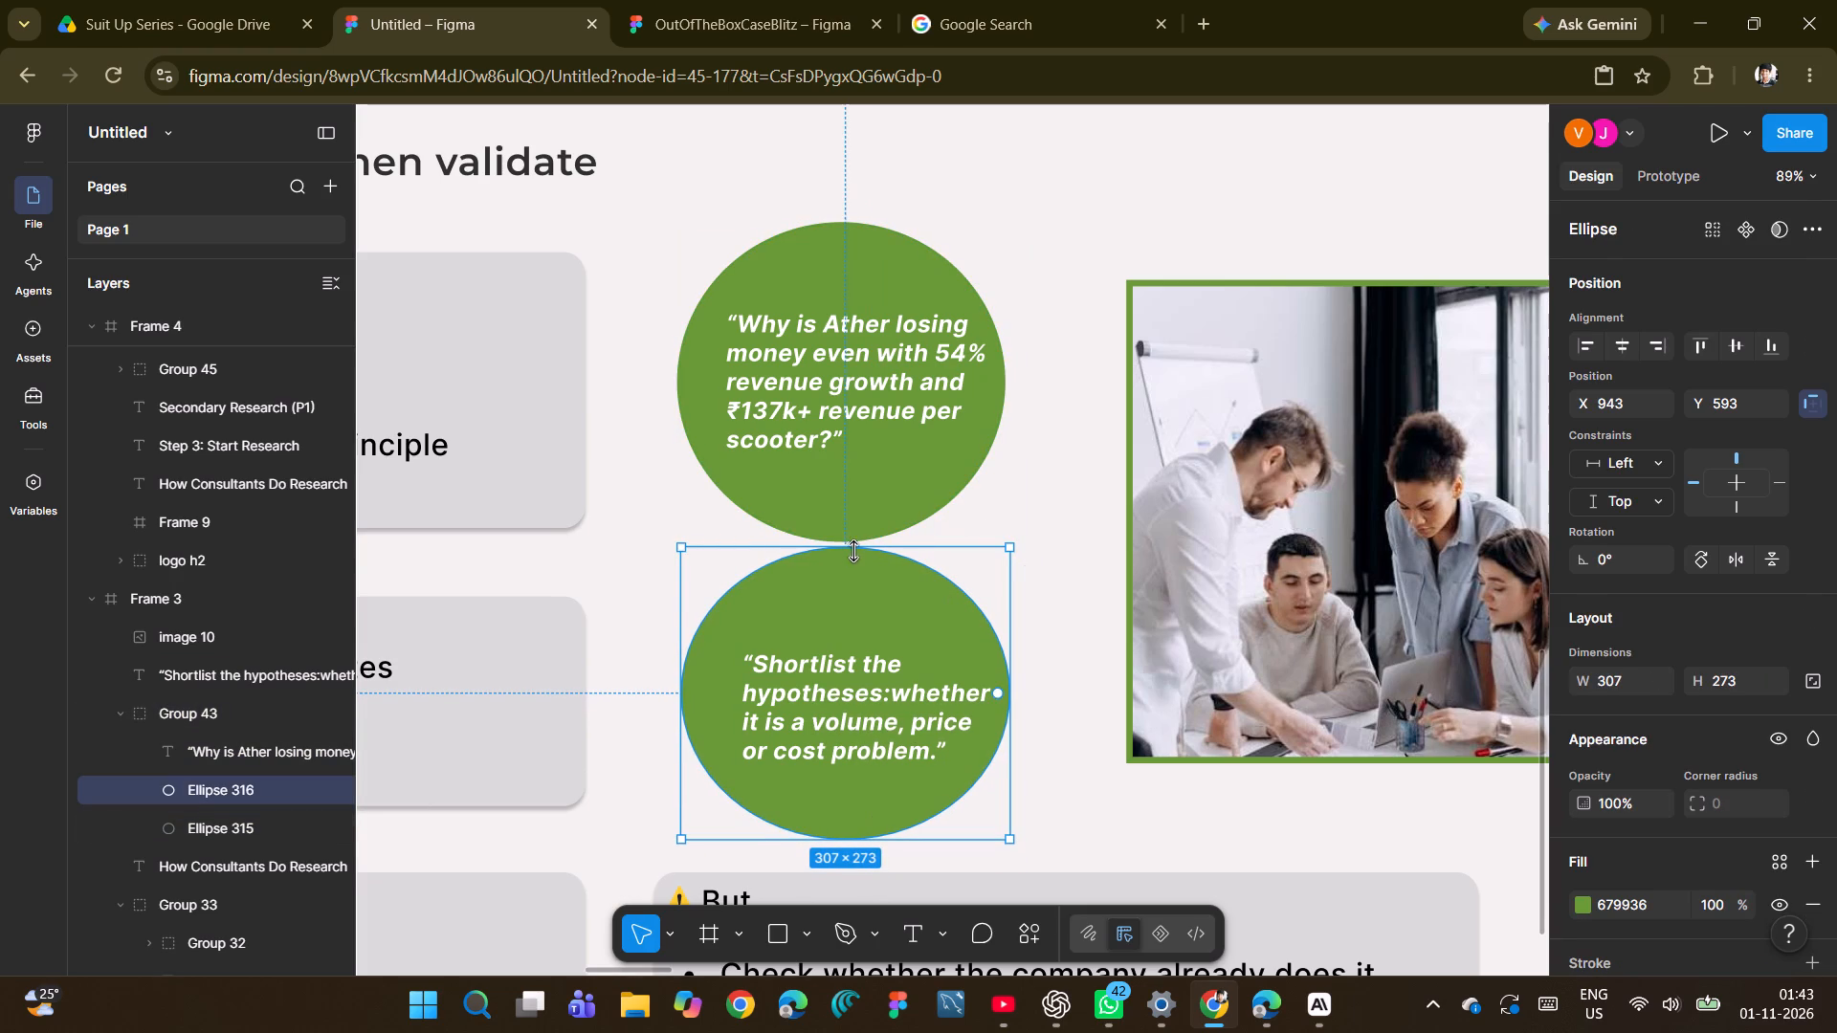
{"action": "left_click_drag", "start_coordinate": [846, 554], "coordinate": [855, 562]}
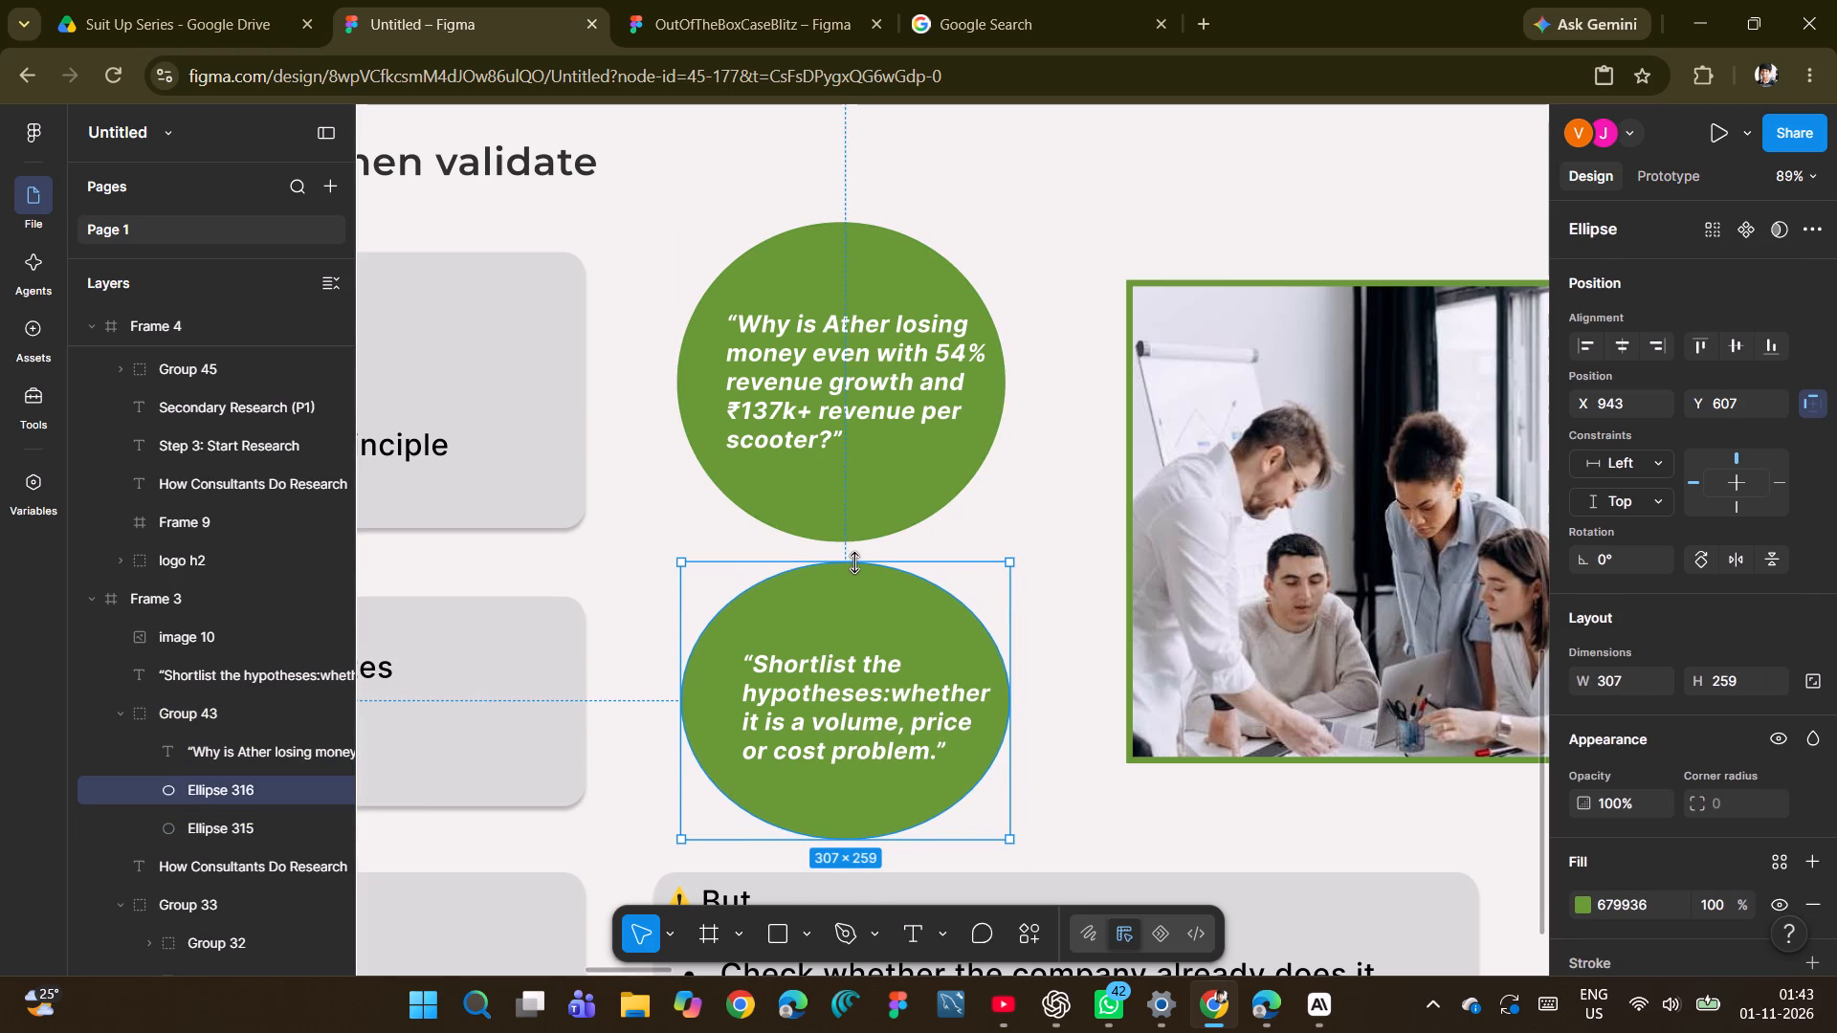
Shift the "Shortlist the hypotheses…" quote up to X 1000, Y 631 within the lower green circle.
{"action": "left_click", "coordinate": [876, 739]}
{"action": "left_click_drag", "start_coordinate": [868, 725], "coordinate": [856, 715]}
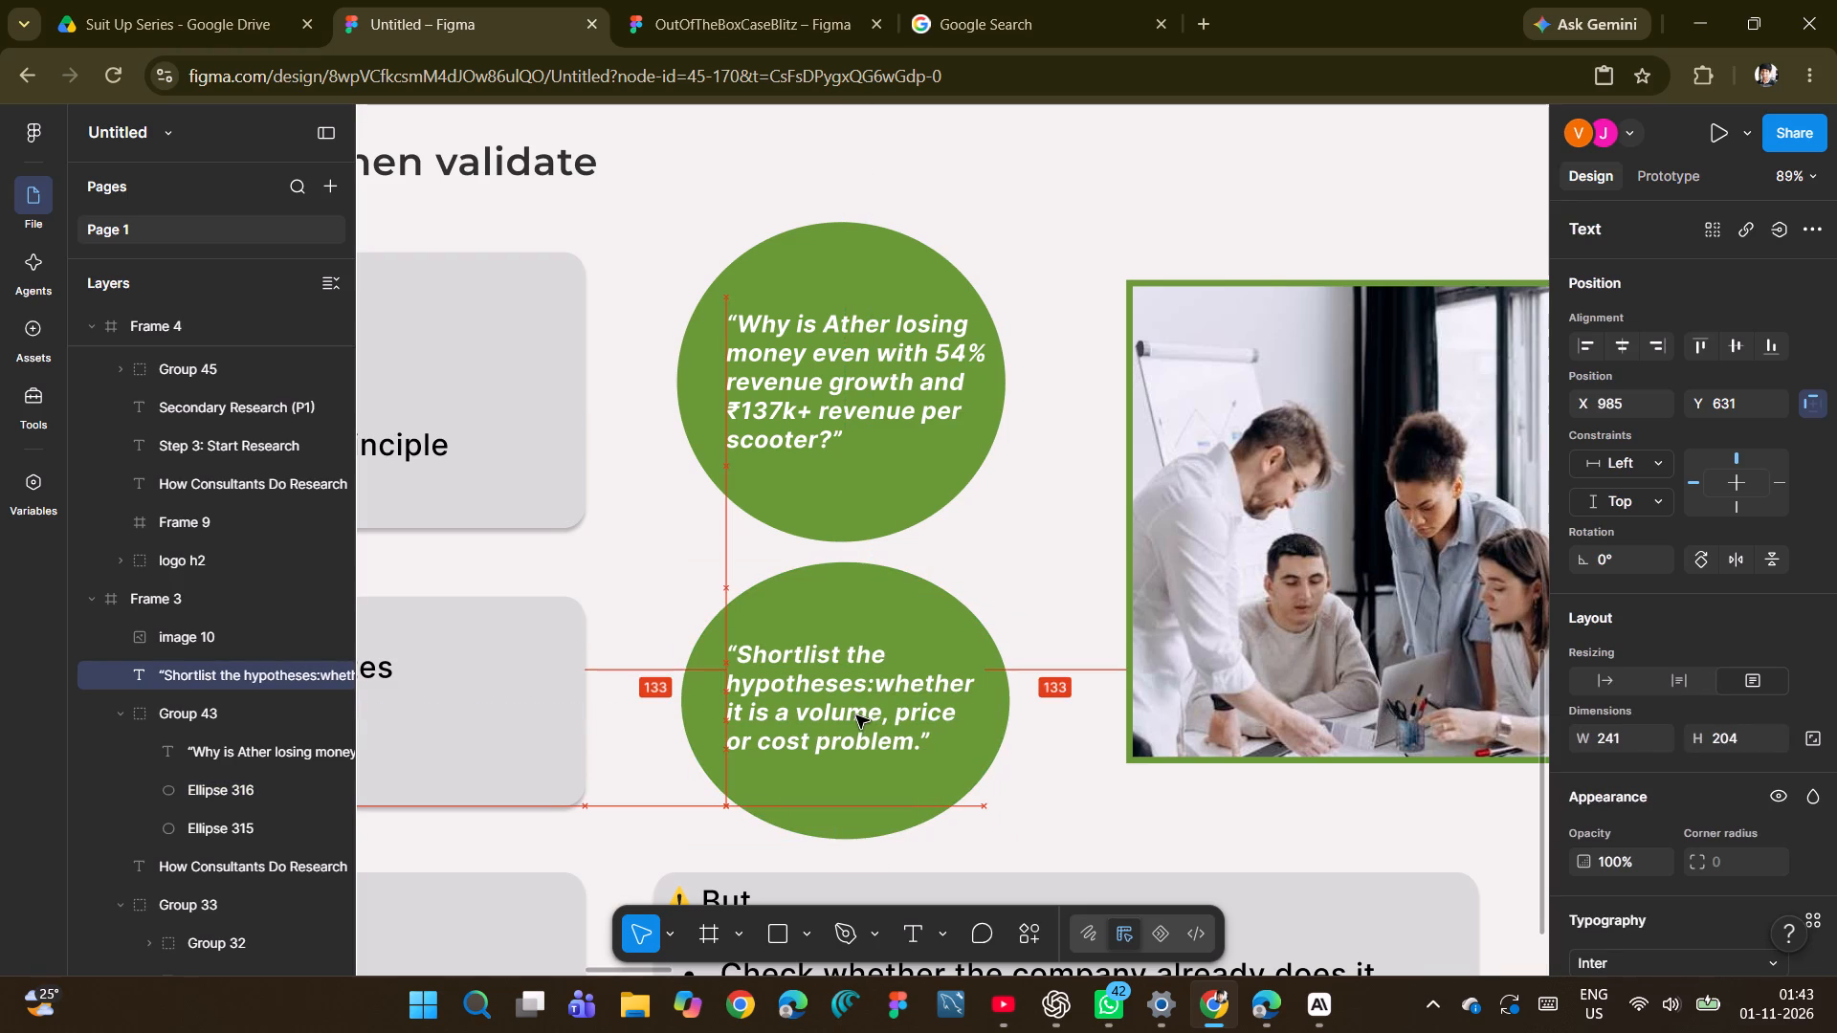
{"action": "left_click_drag", "start_coordinate": [856, 715], "coordinate": [865, 715]}
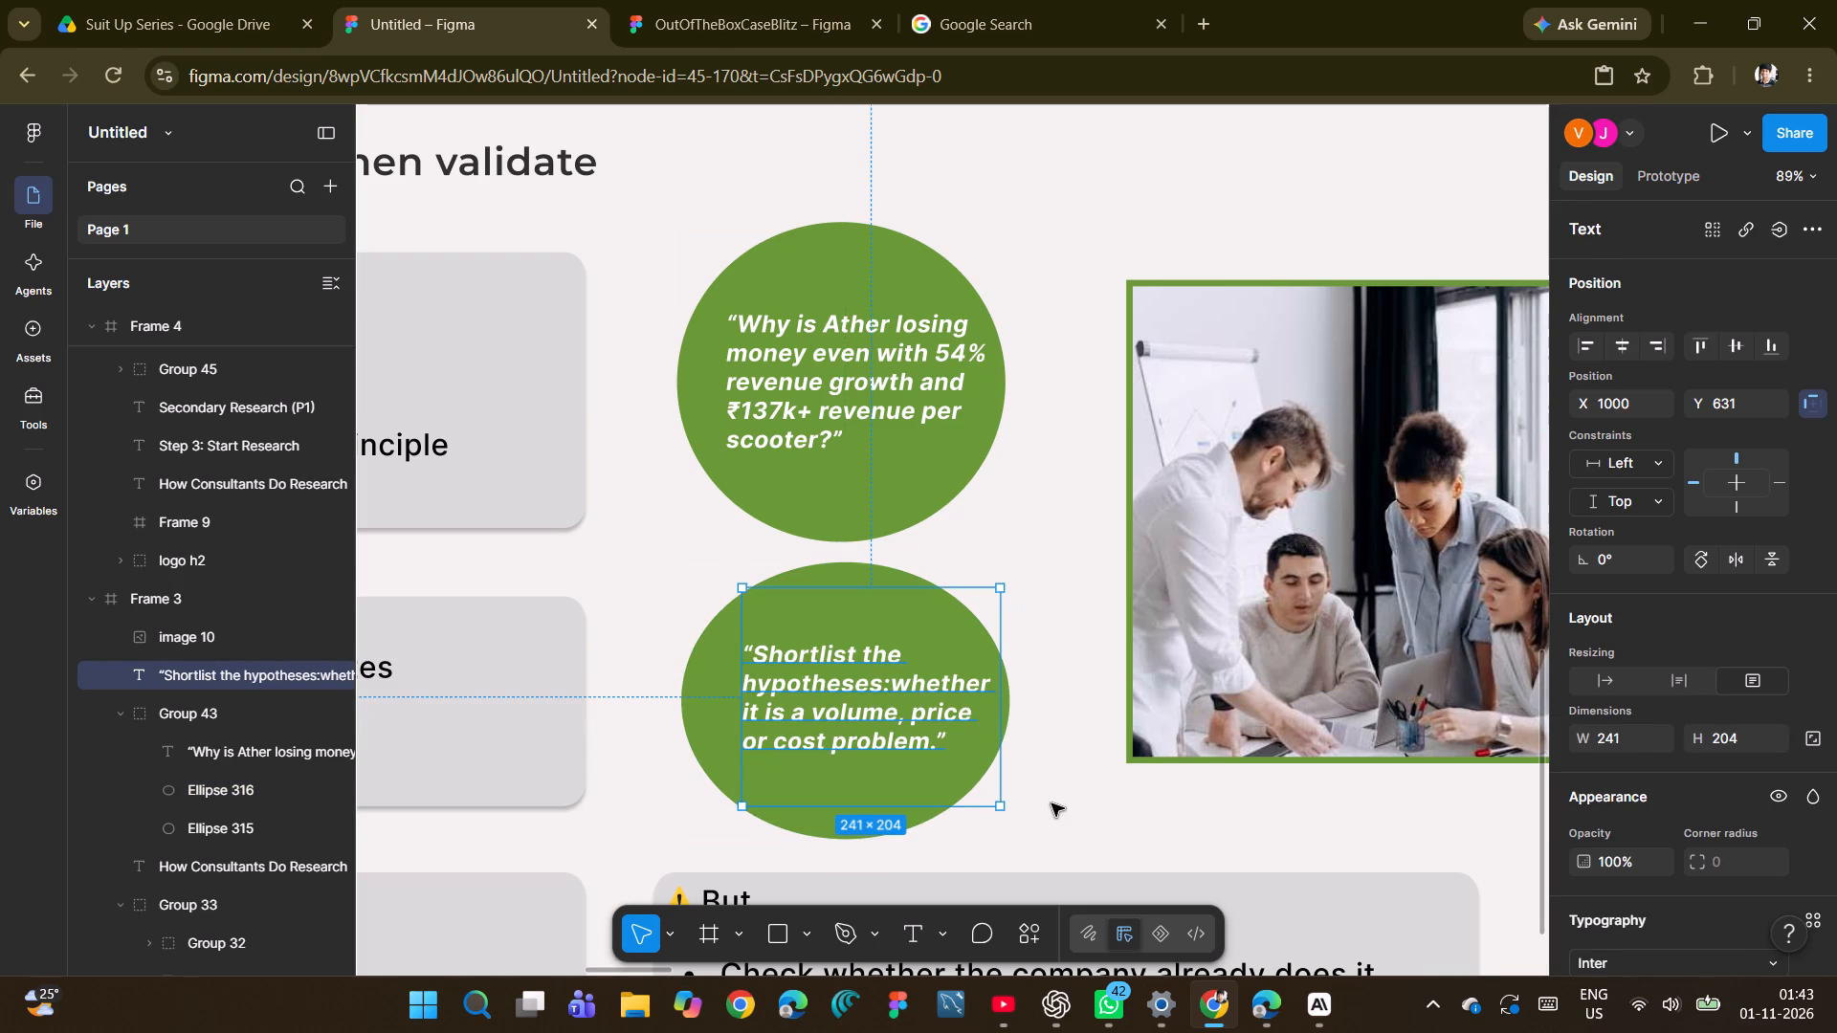
{"action": "left_click", "coordinate": [1051, 803]}
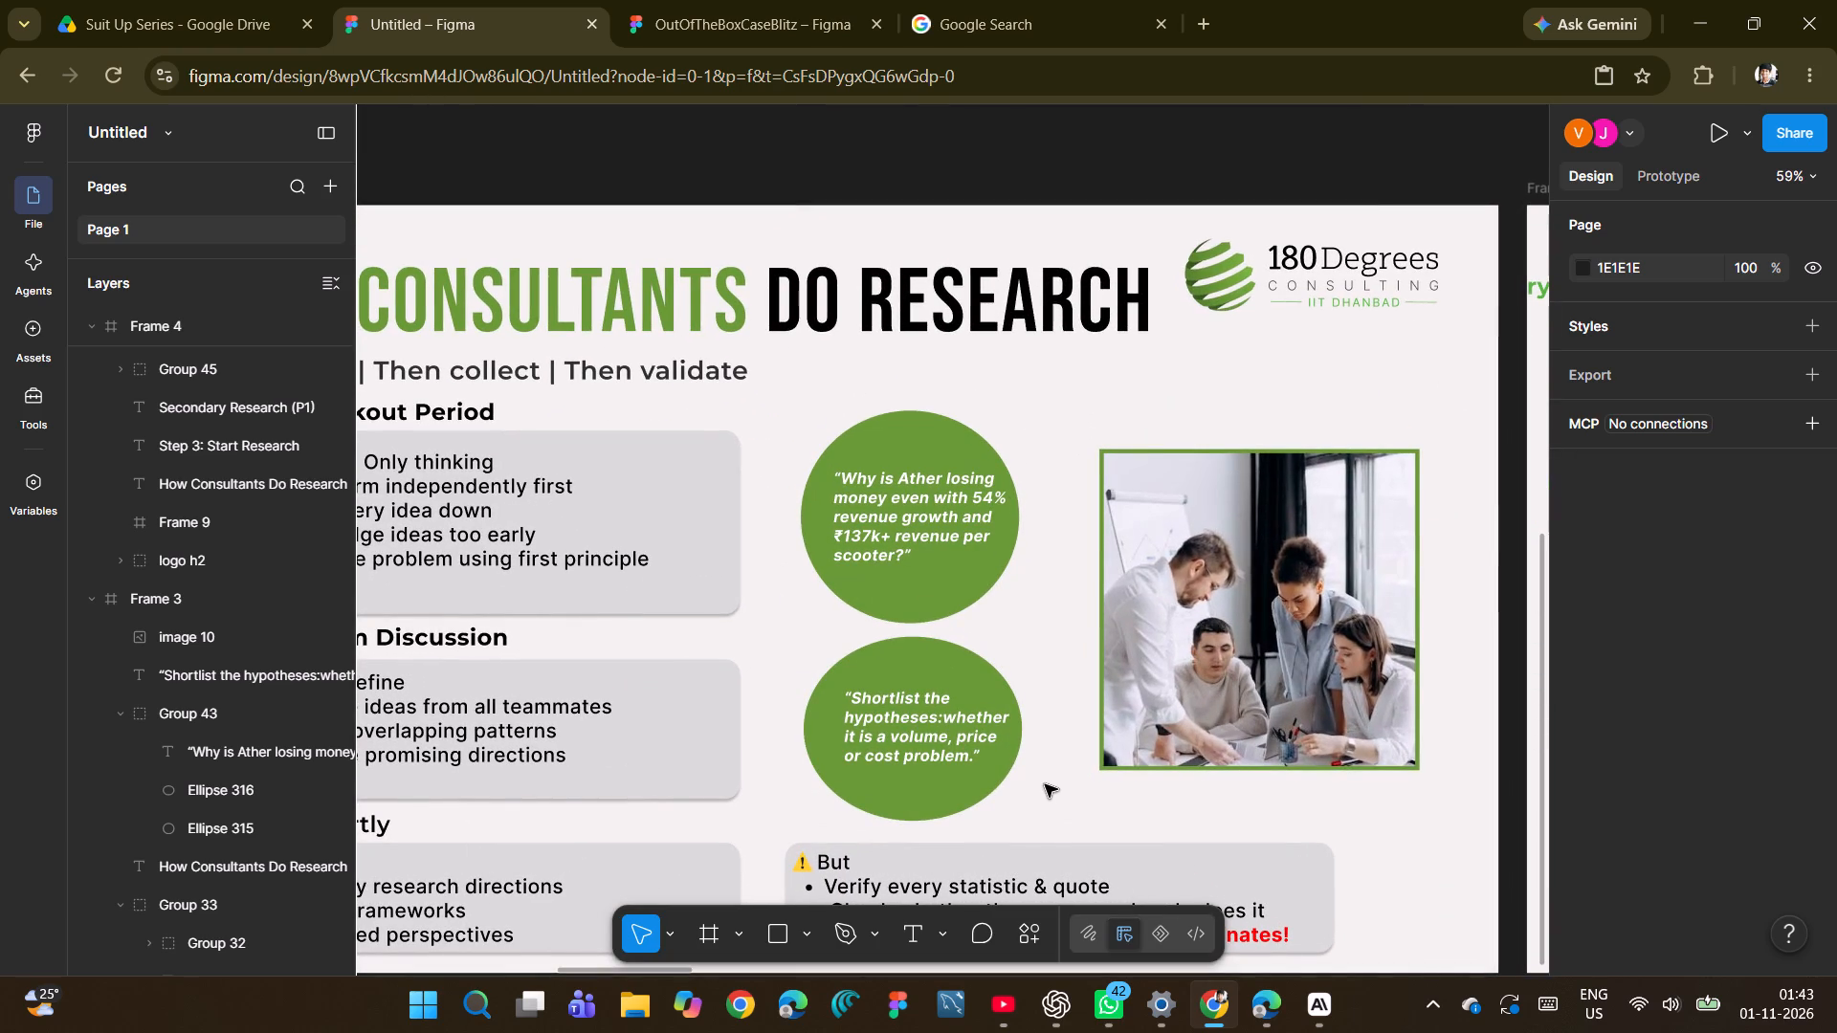
Copy the lower green circle's height of 259 onto the upper circle so both are the same size.
{"action": "double_click", "coordinate": [952, 598]}
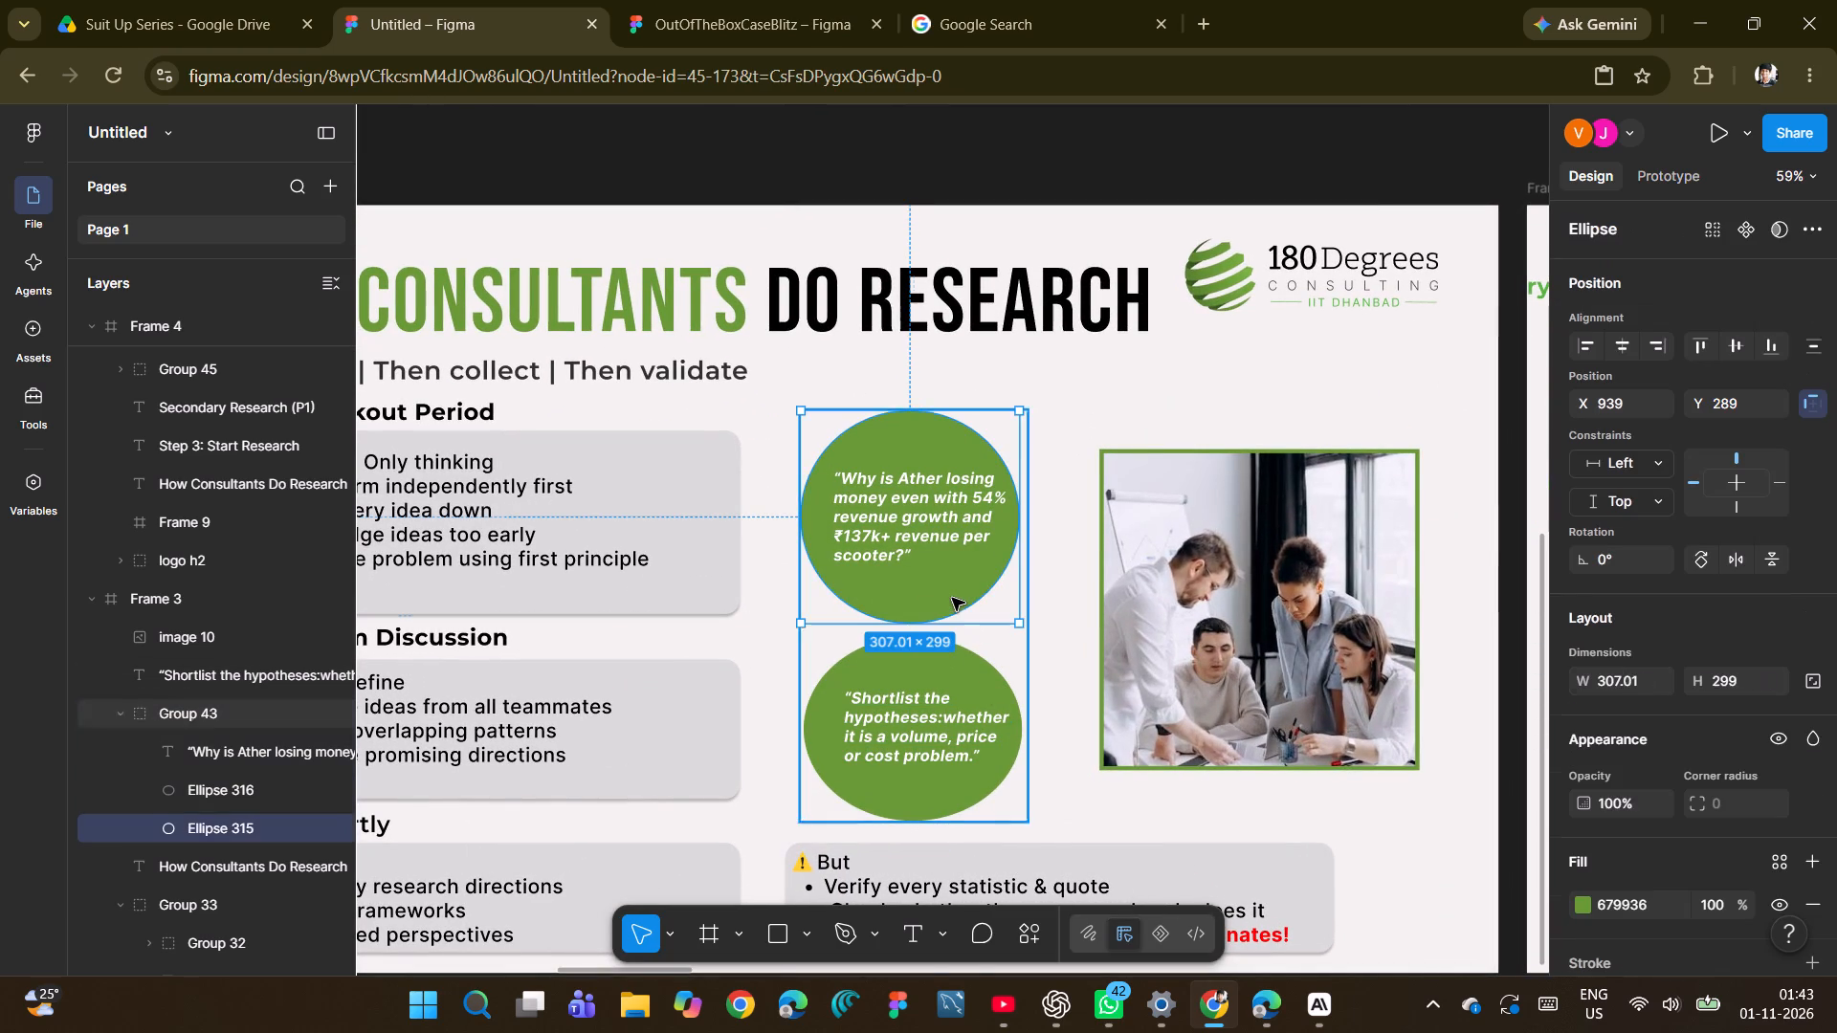
{"action": "left_click", "coordinate": [944, 664]}
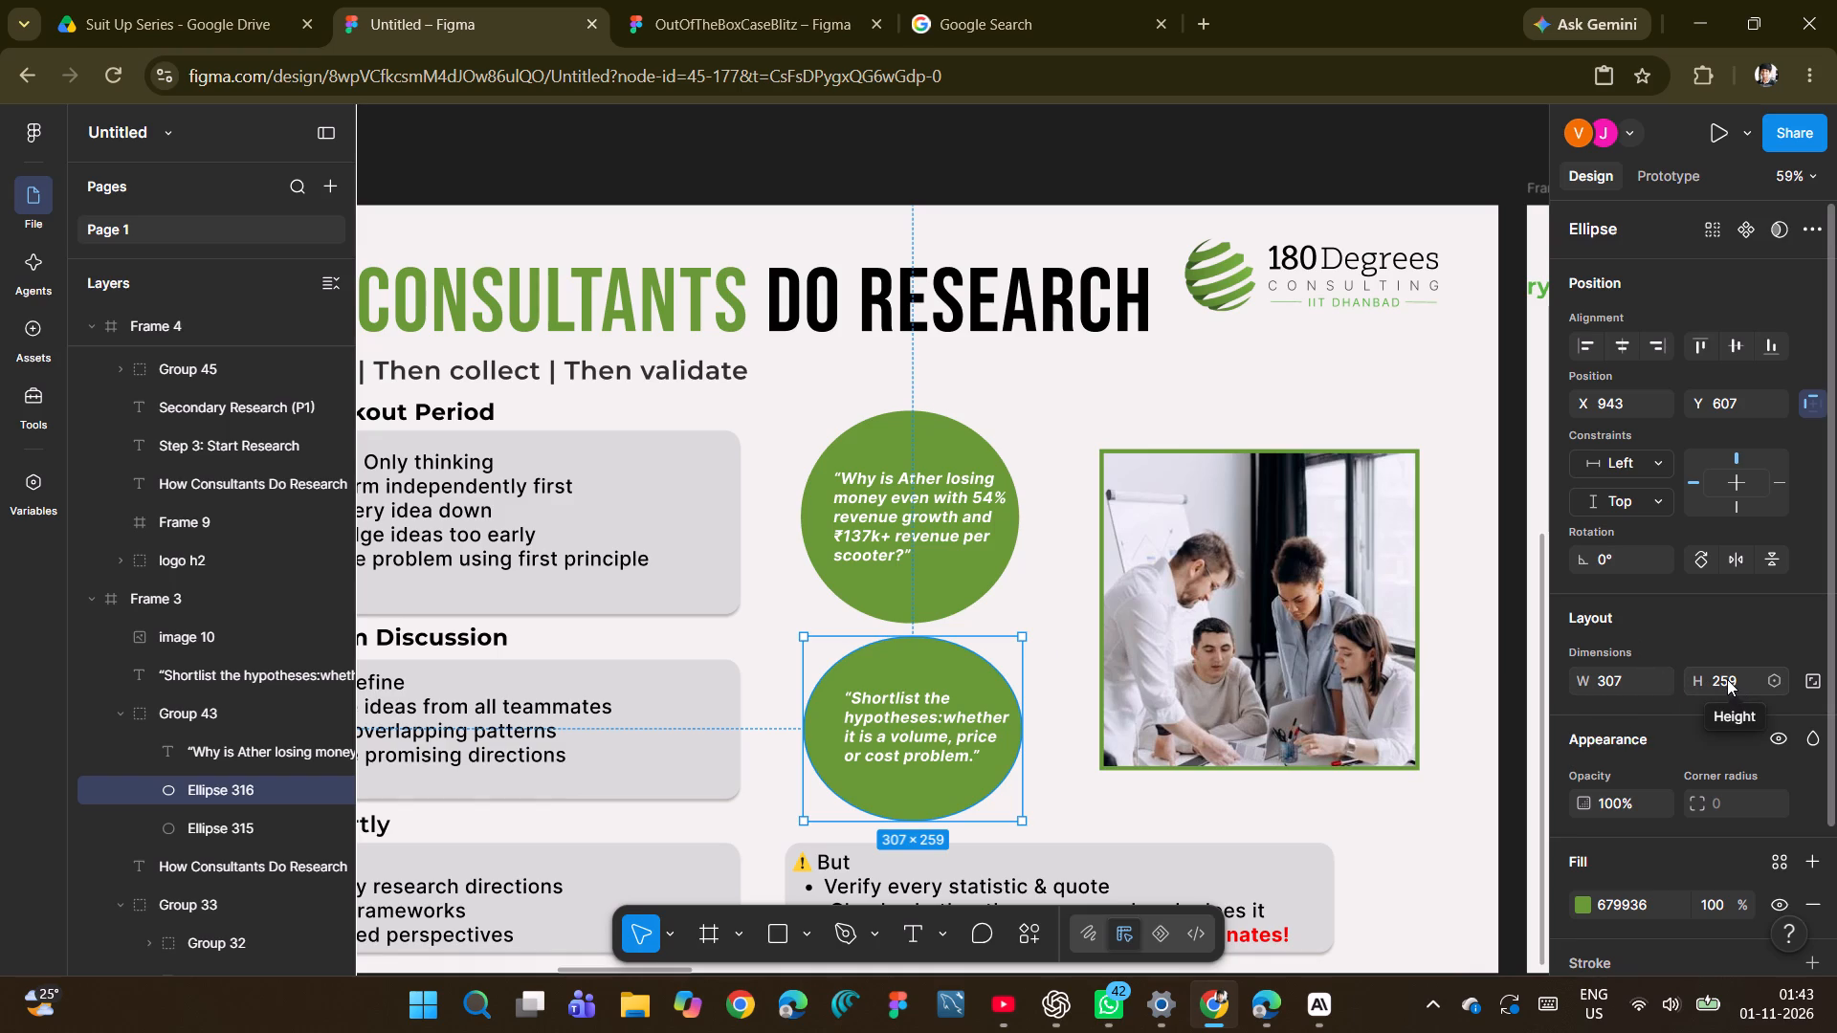
{"action": "left_click", "coordinate": [1727, 679]}
{"action": "key", "text": "ctrl+c"}
{"action": "left_click", "coordinate": [948, 459]}
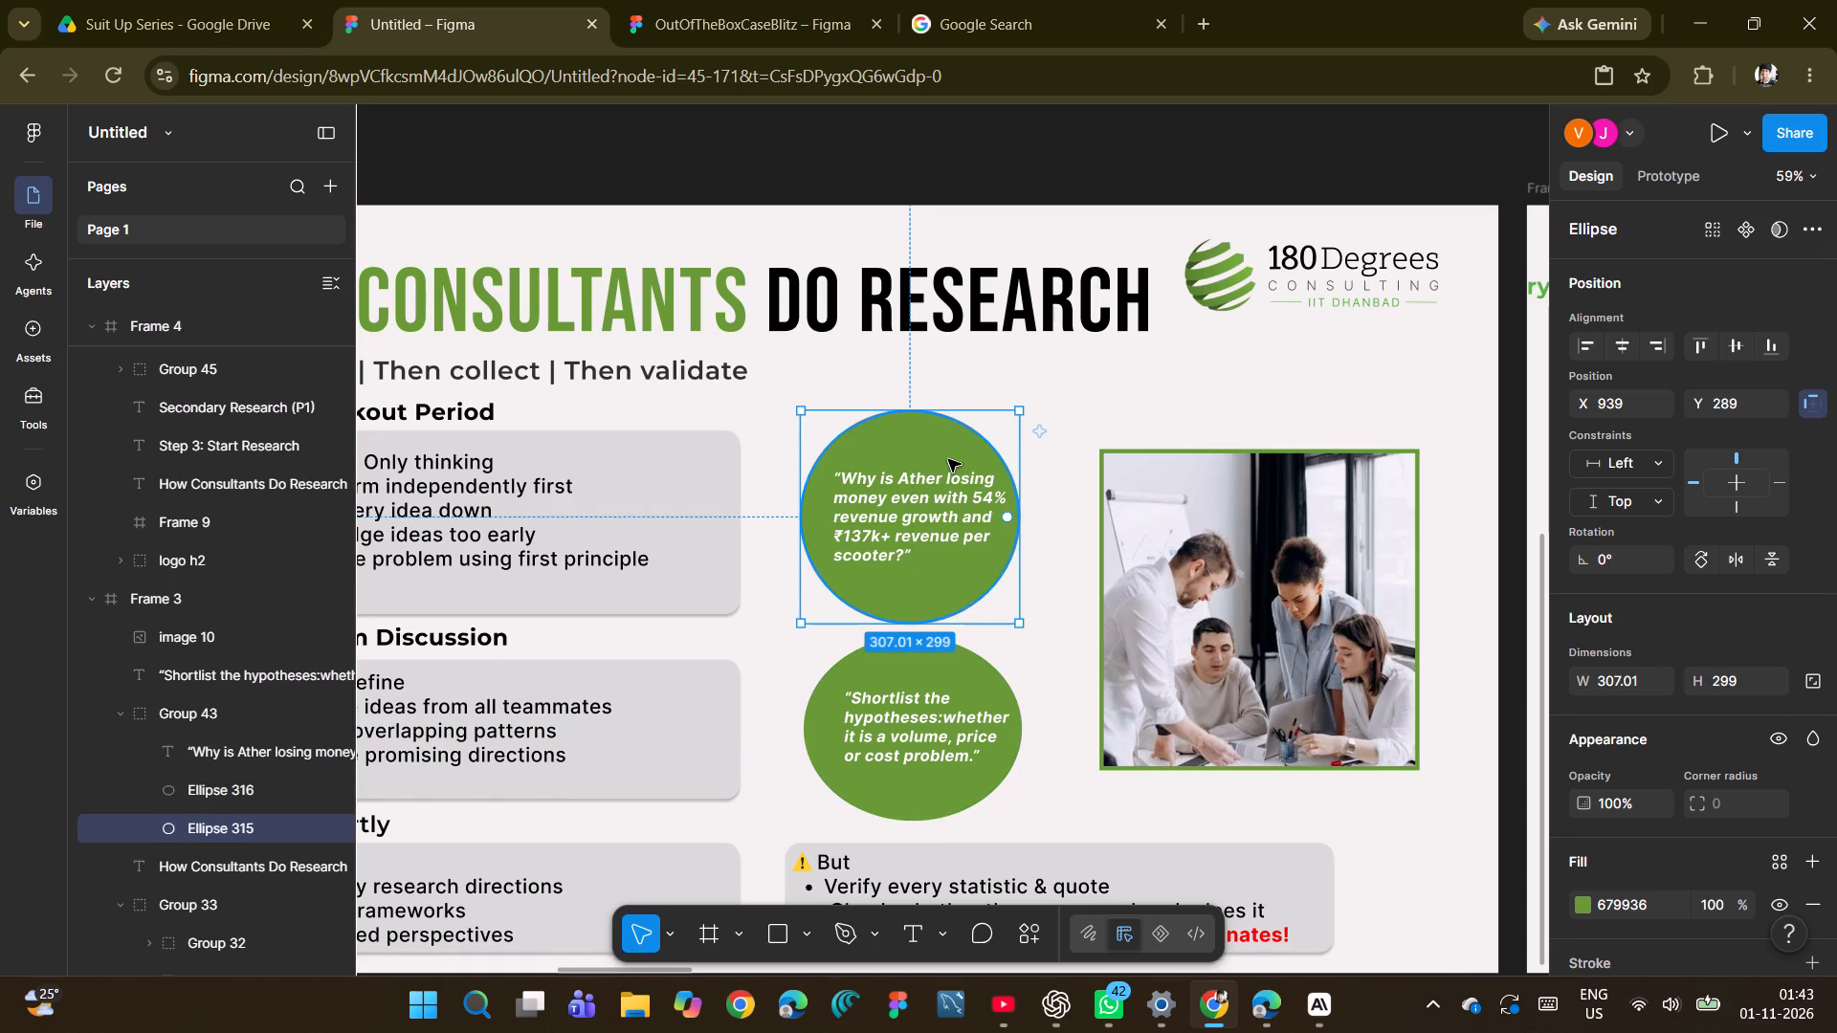
{"action": "left_click", "coordinate": [1728, 682]}
{"action": "key", "text": "ctrl+v"}
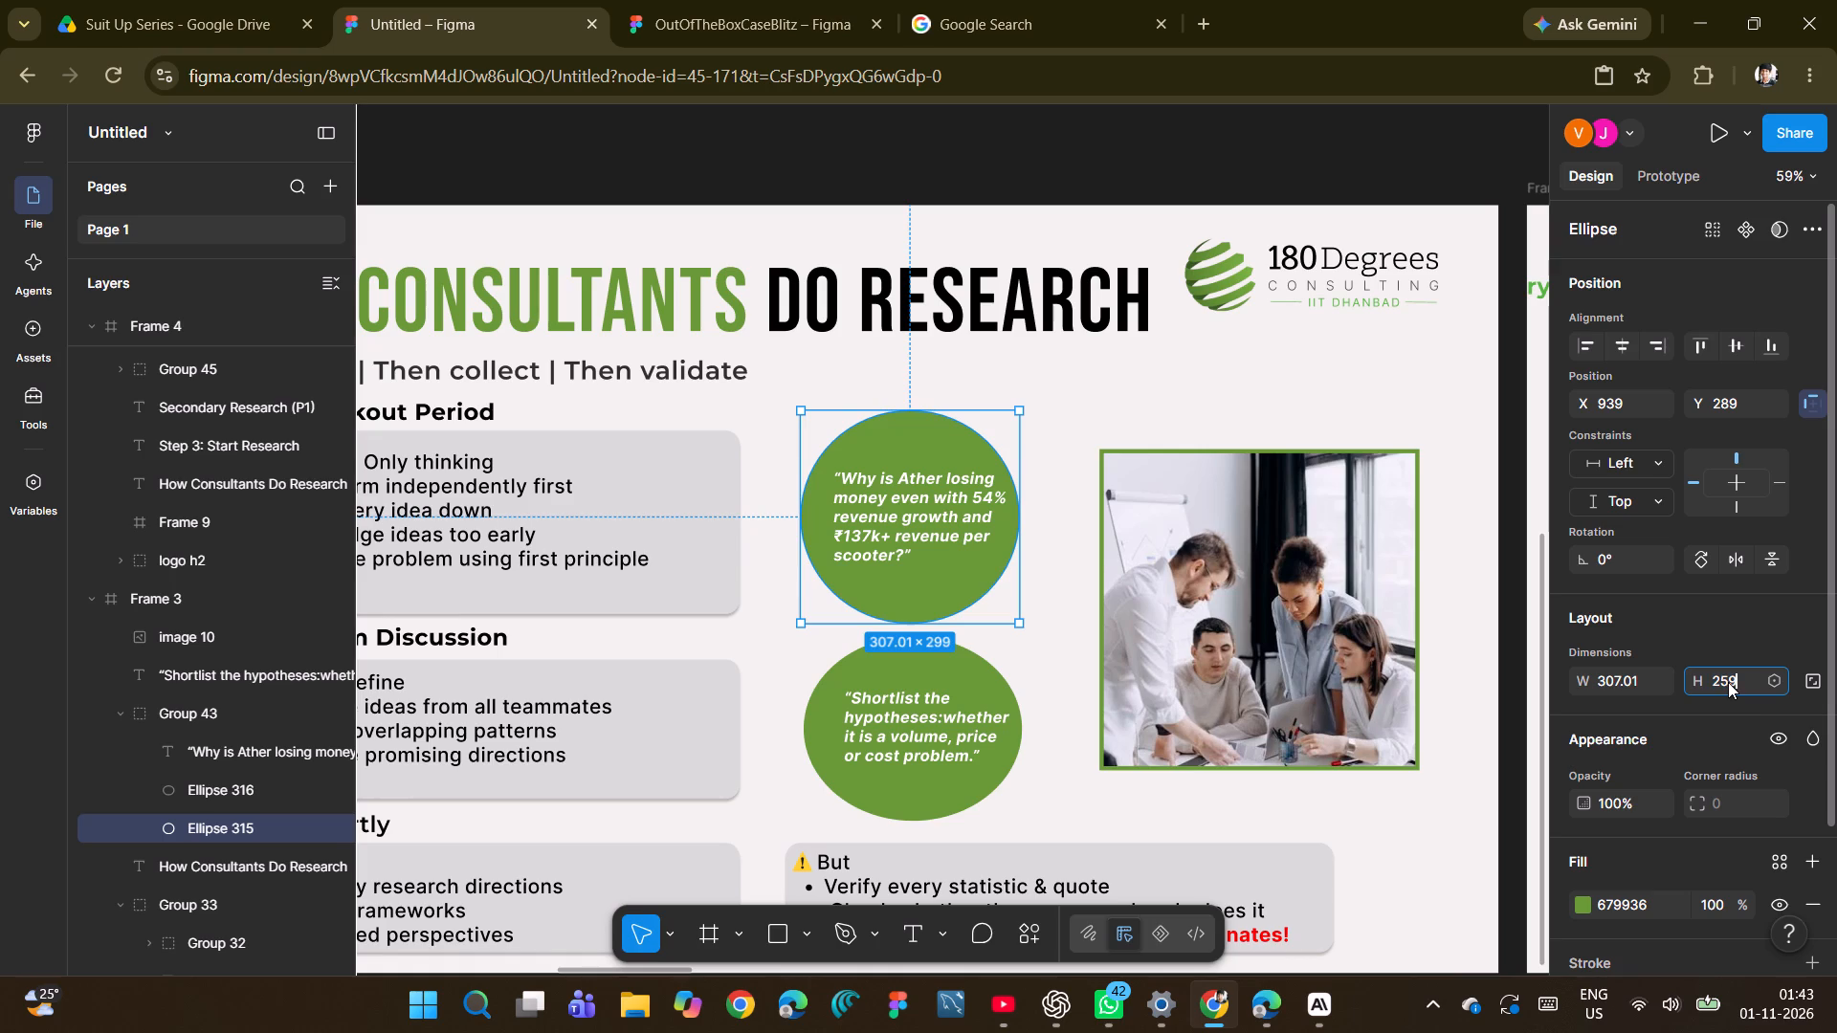
{"action": "key", "text": "Return"}
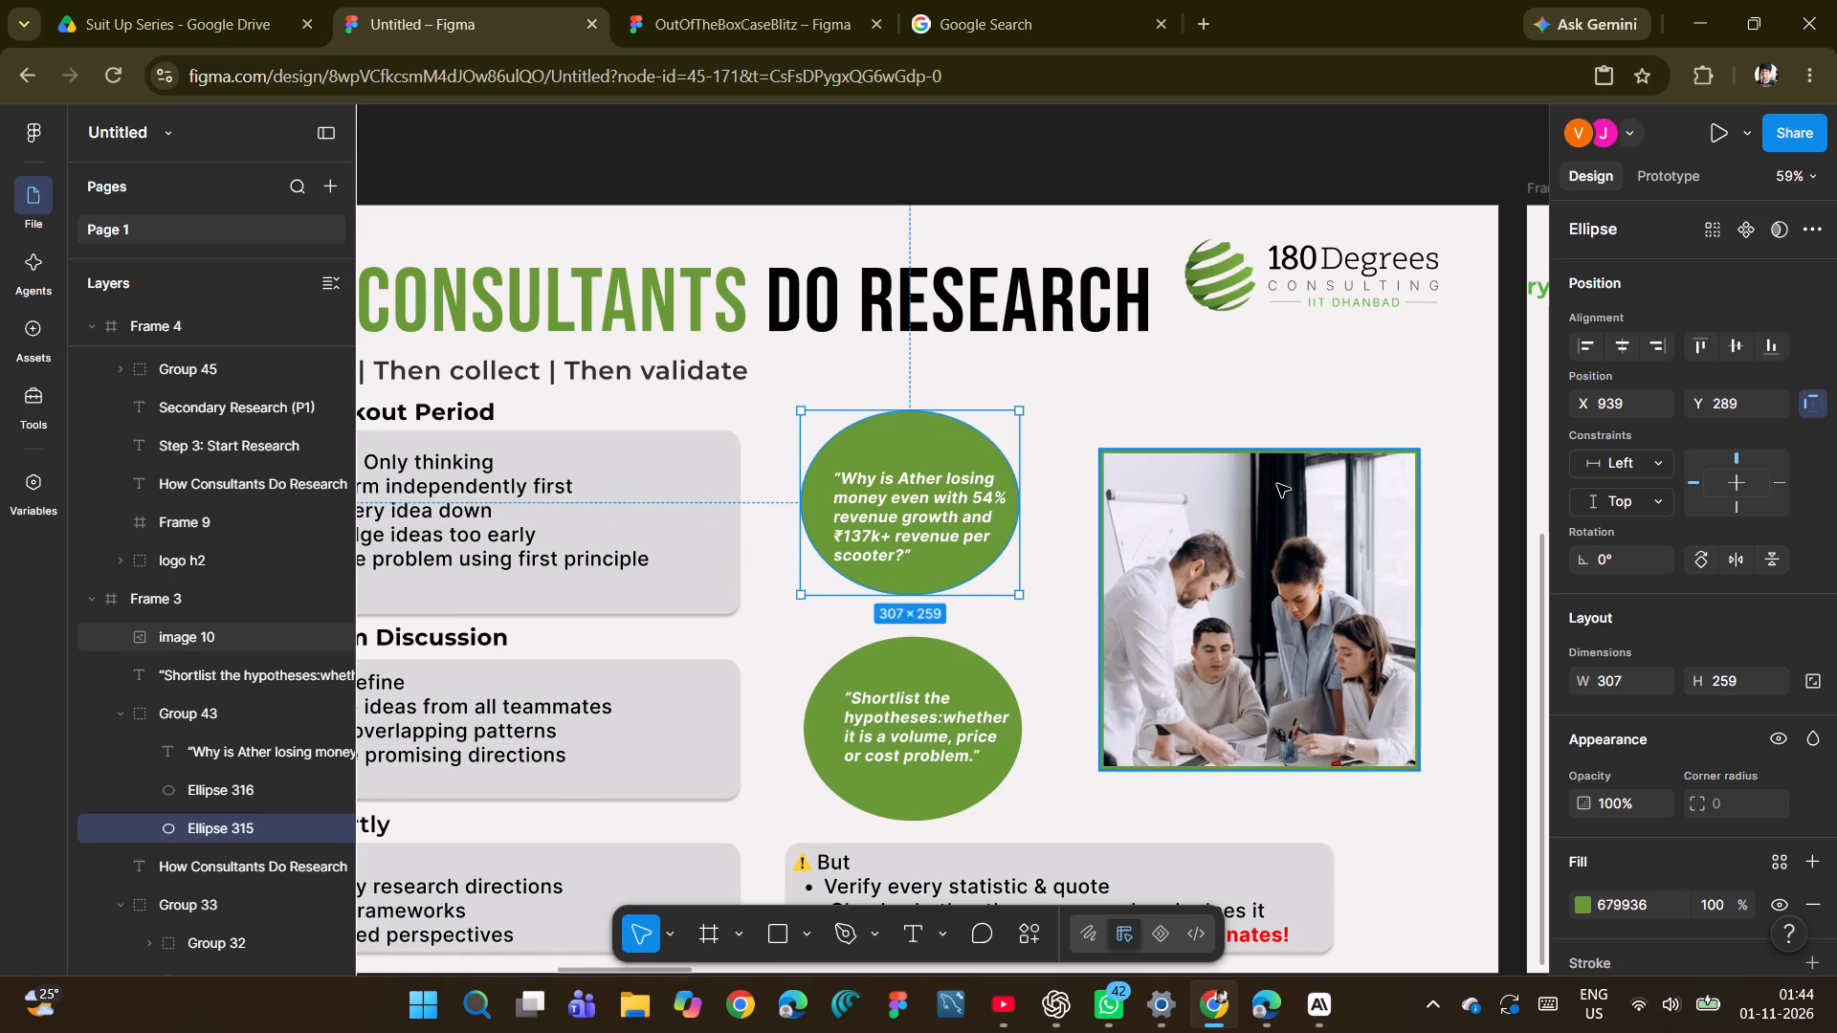
Nudge the upper green circle down to Y 300 around the Ather quote.
{"action": "key", "text": "Down"}
{"action": "key", "text": "Down"}
{"action": "key", "text": "Down"}
{"action": "key", "text": "Down"}
{"action": "key", "text": "Down"}
{"action": "key", "text": "Down"}
{"action": "key", "text": "Down"}
{"action": "key", "text": "Down"}
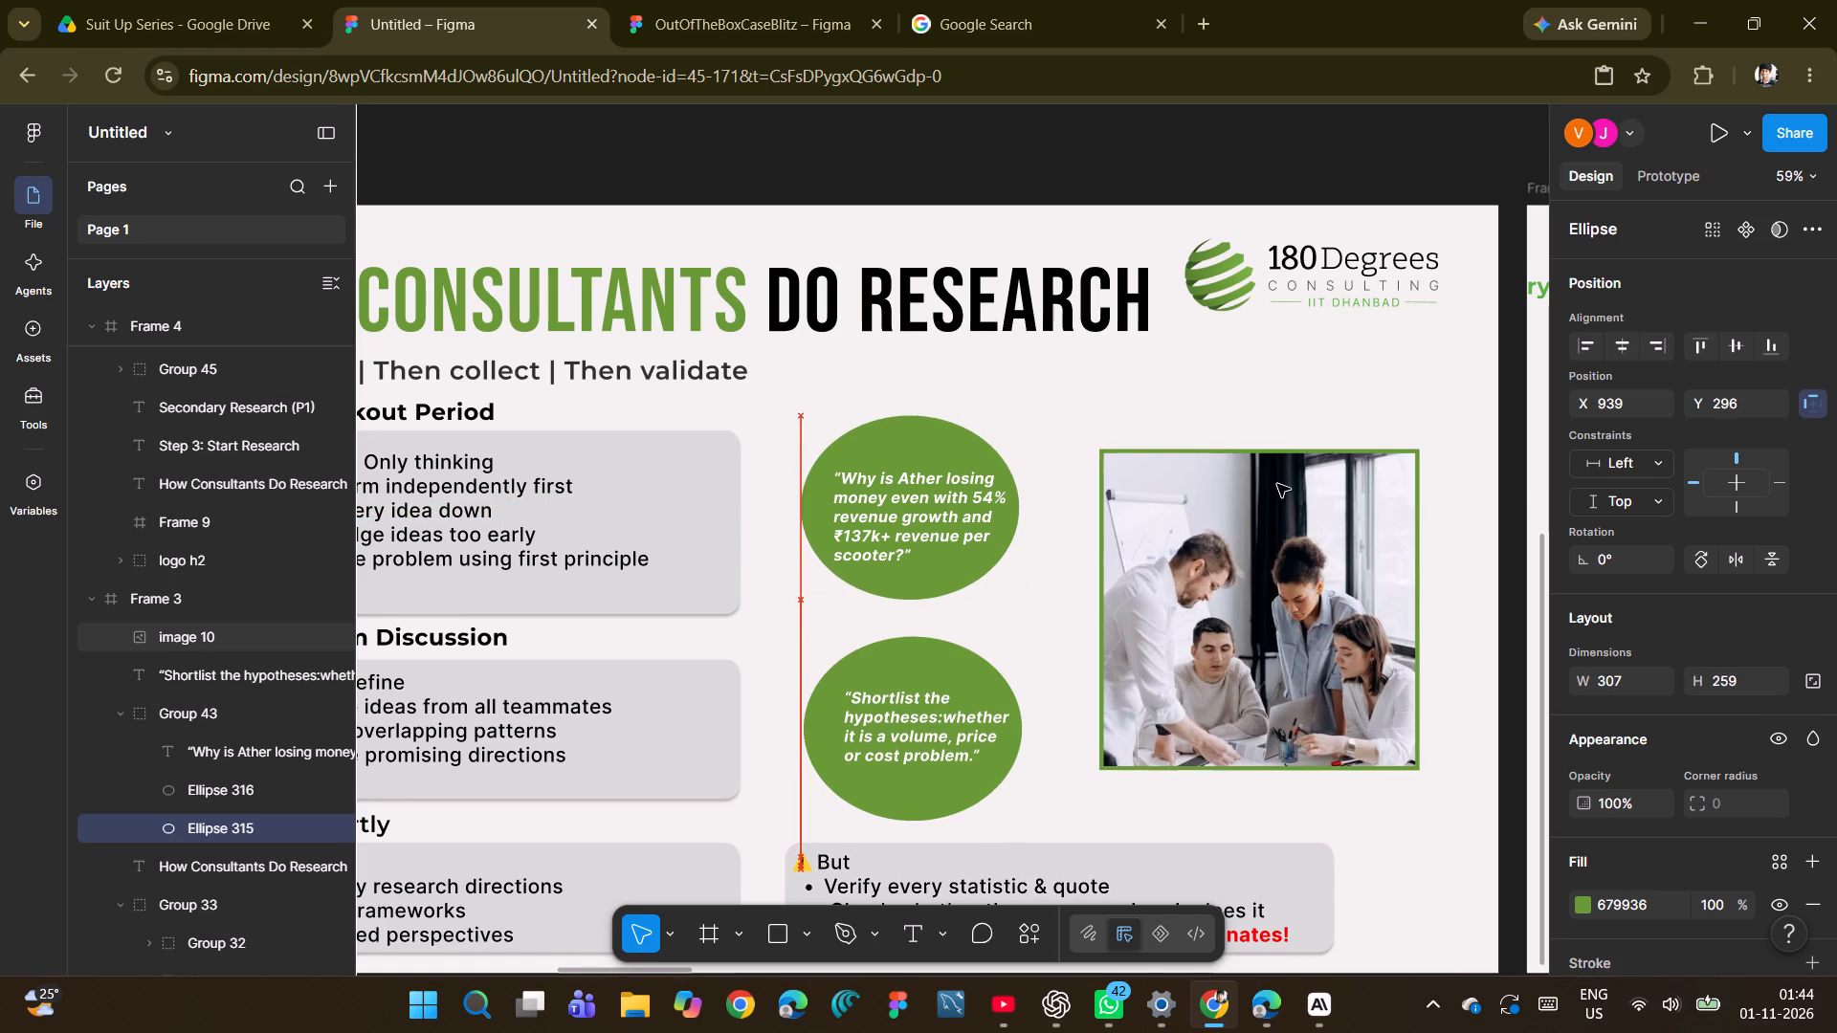
{"action": "key", "text": "Down"}
{"action": "key", "text": "Down"}
{"action": "key", "text": "Down"}
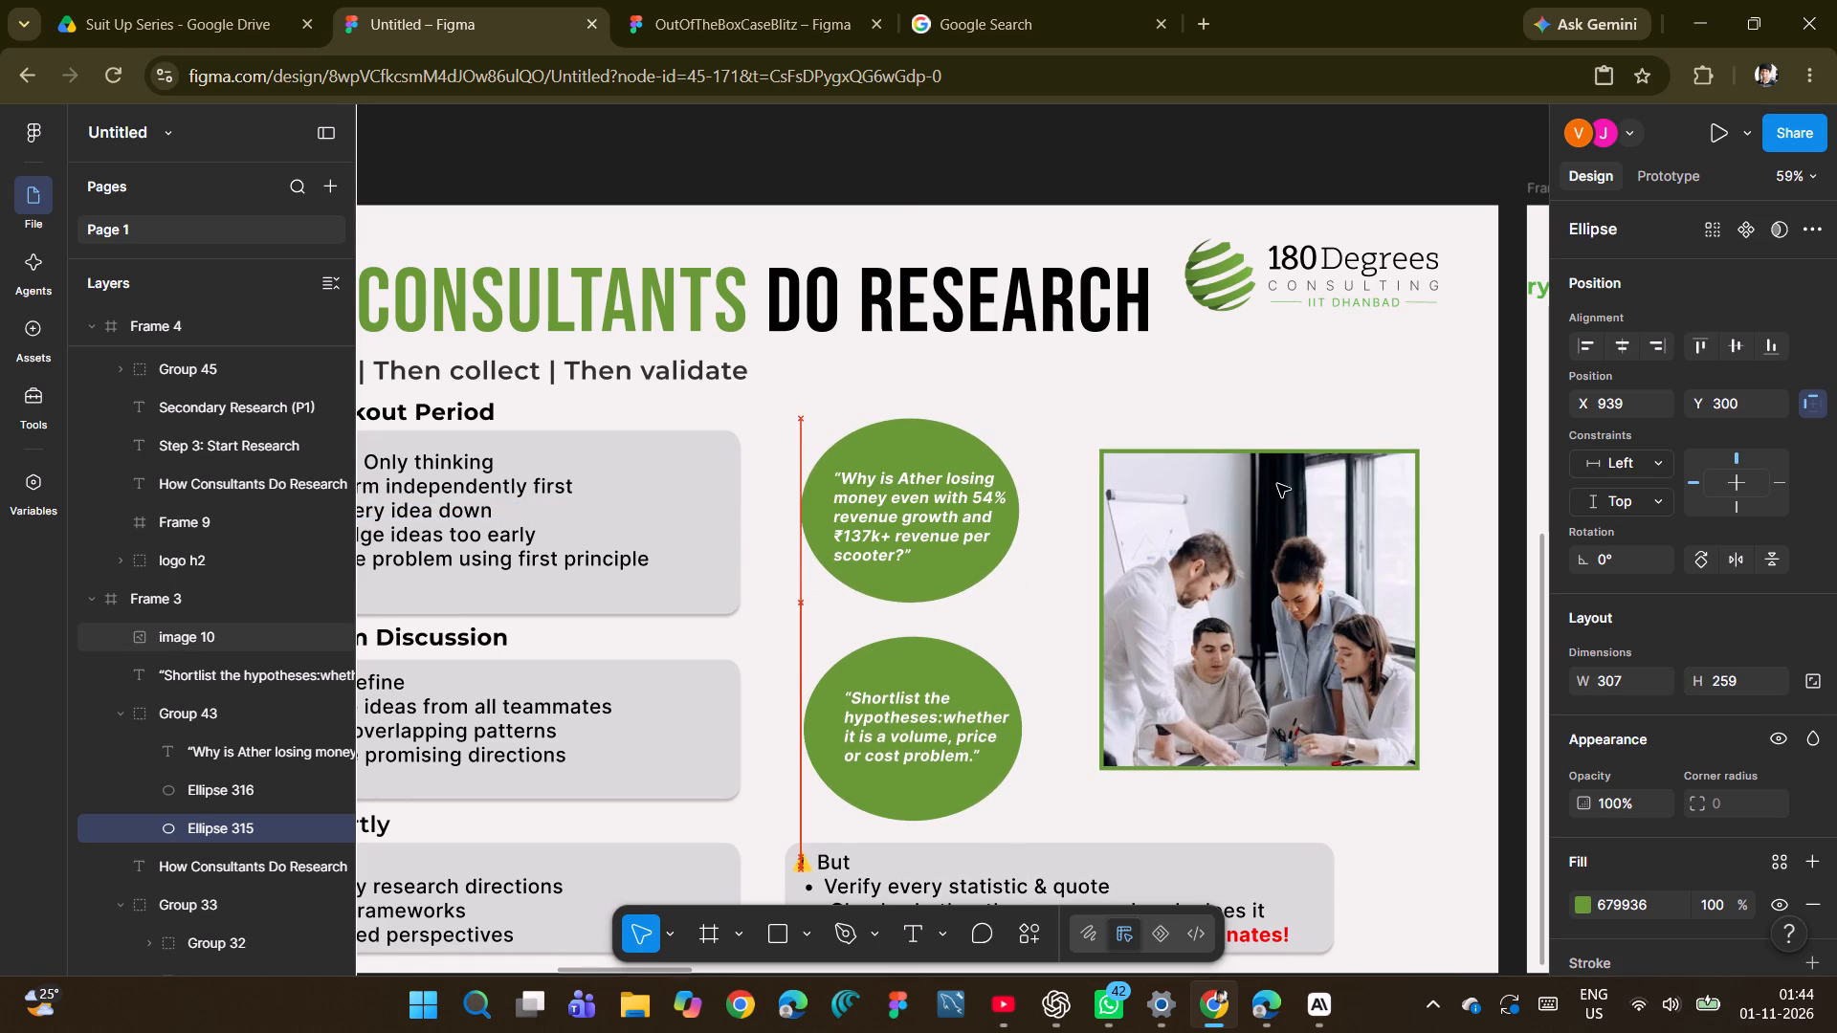
{"action": "left_click", "coordinate": [1103, 155]}
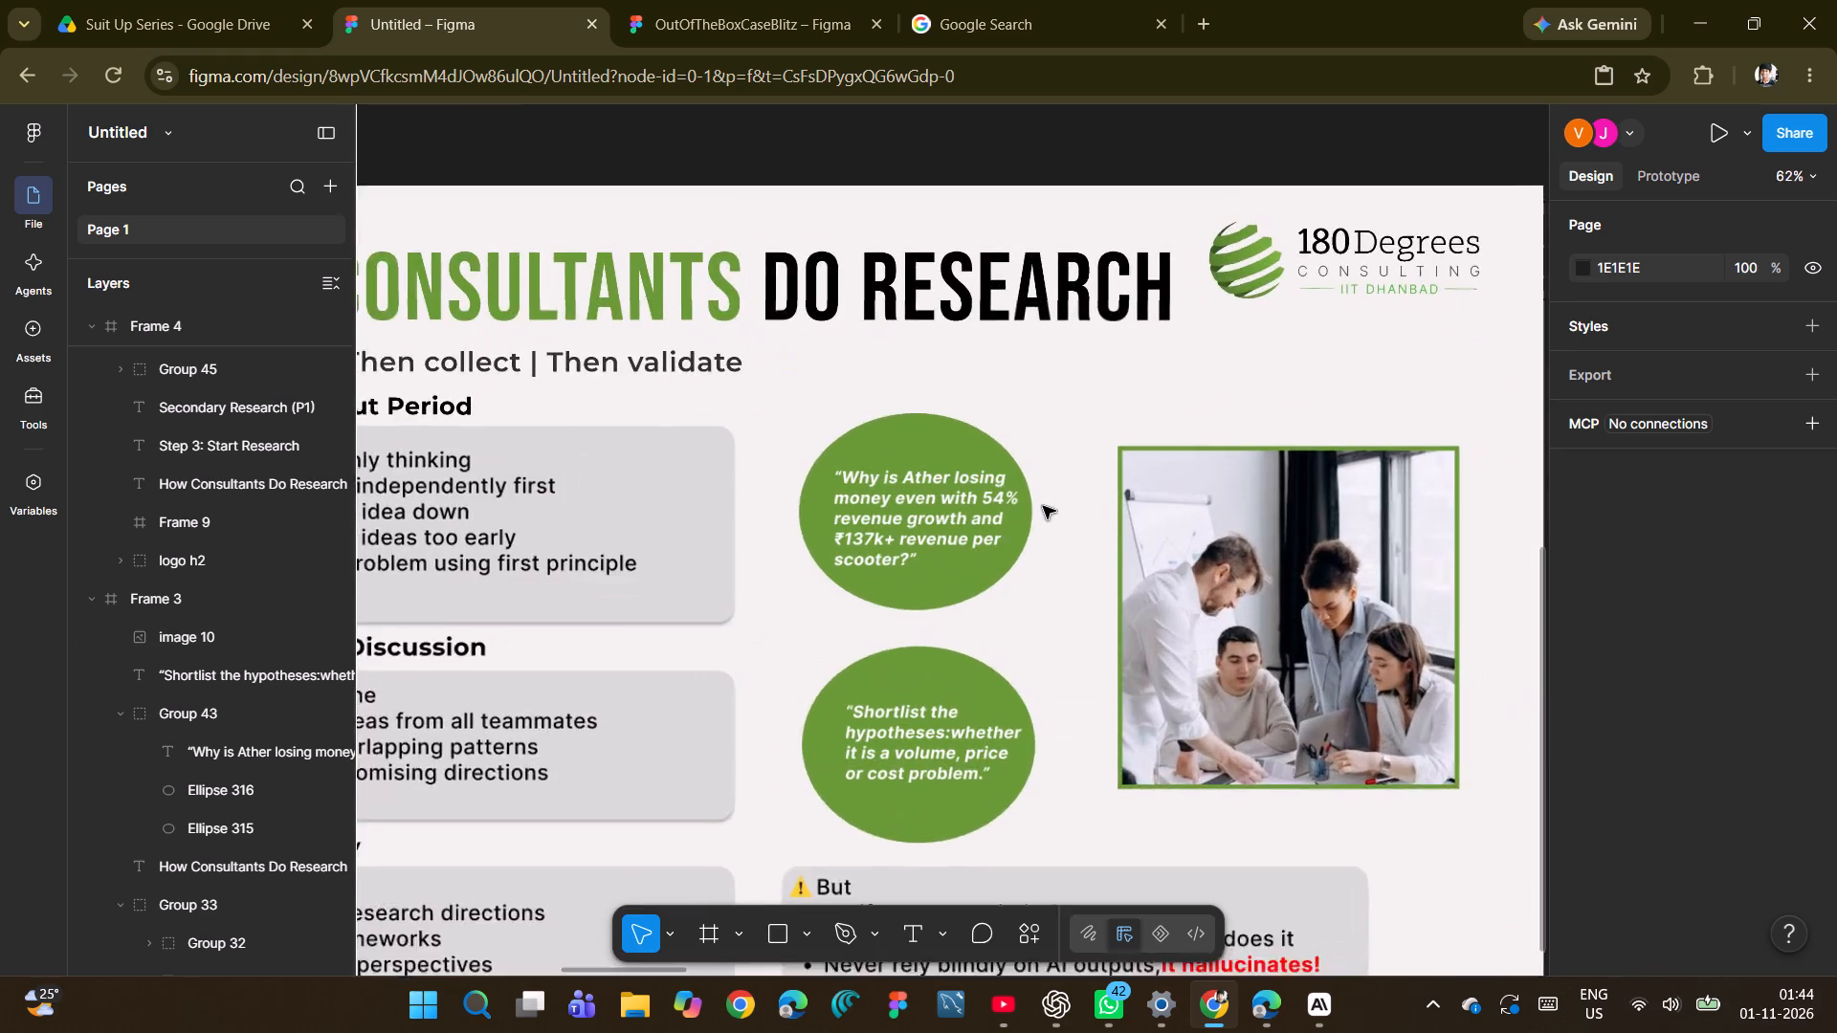
Trim the Ather quote to end at "54% revenue growth" with a closing quotation mark, and shift its text box up to Y 349.
{"action": "double_click", "coordinate": [907, 509]}
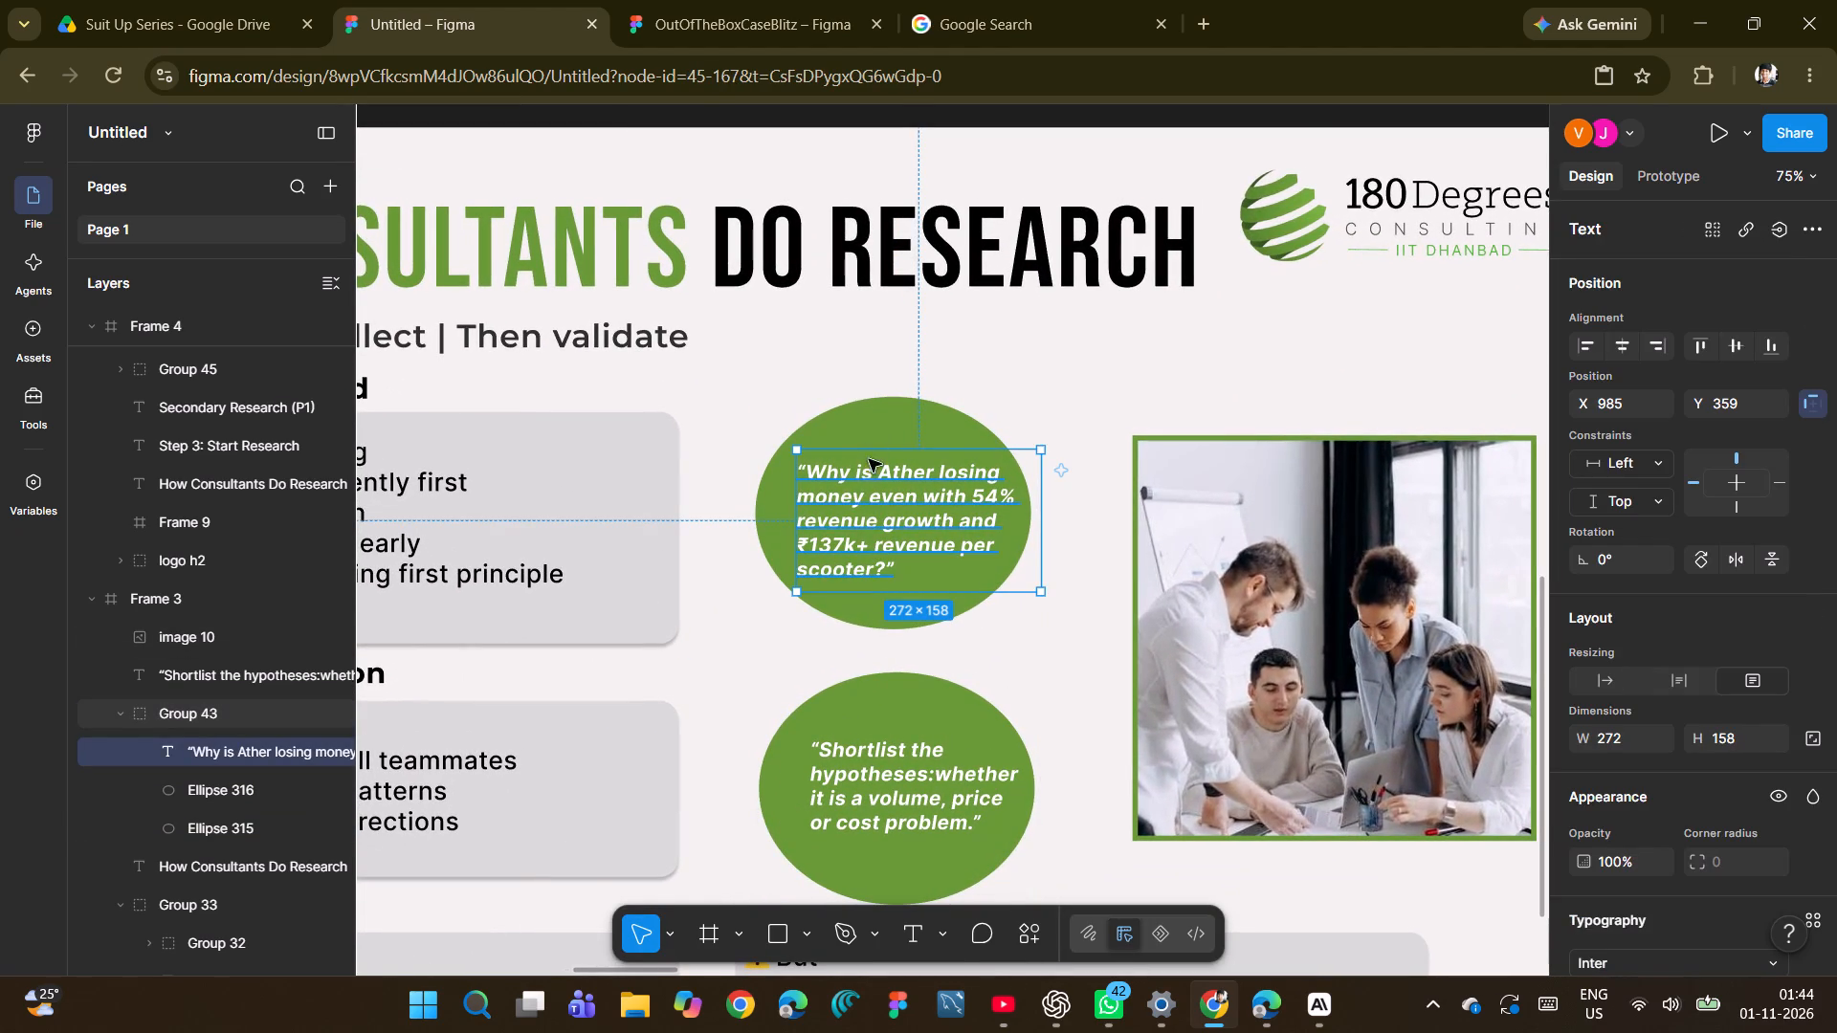
{"action": "double_click", "coordinate": [911, 524]}
{"action": "left_click", "coordinate": [894, 529]}
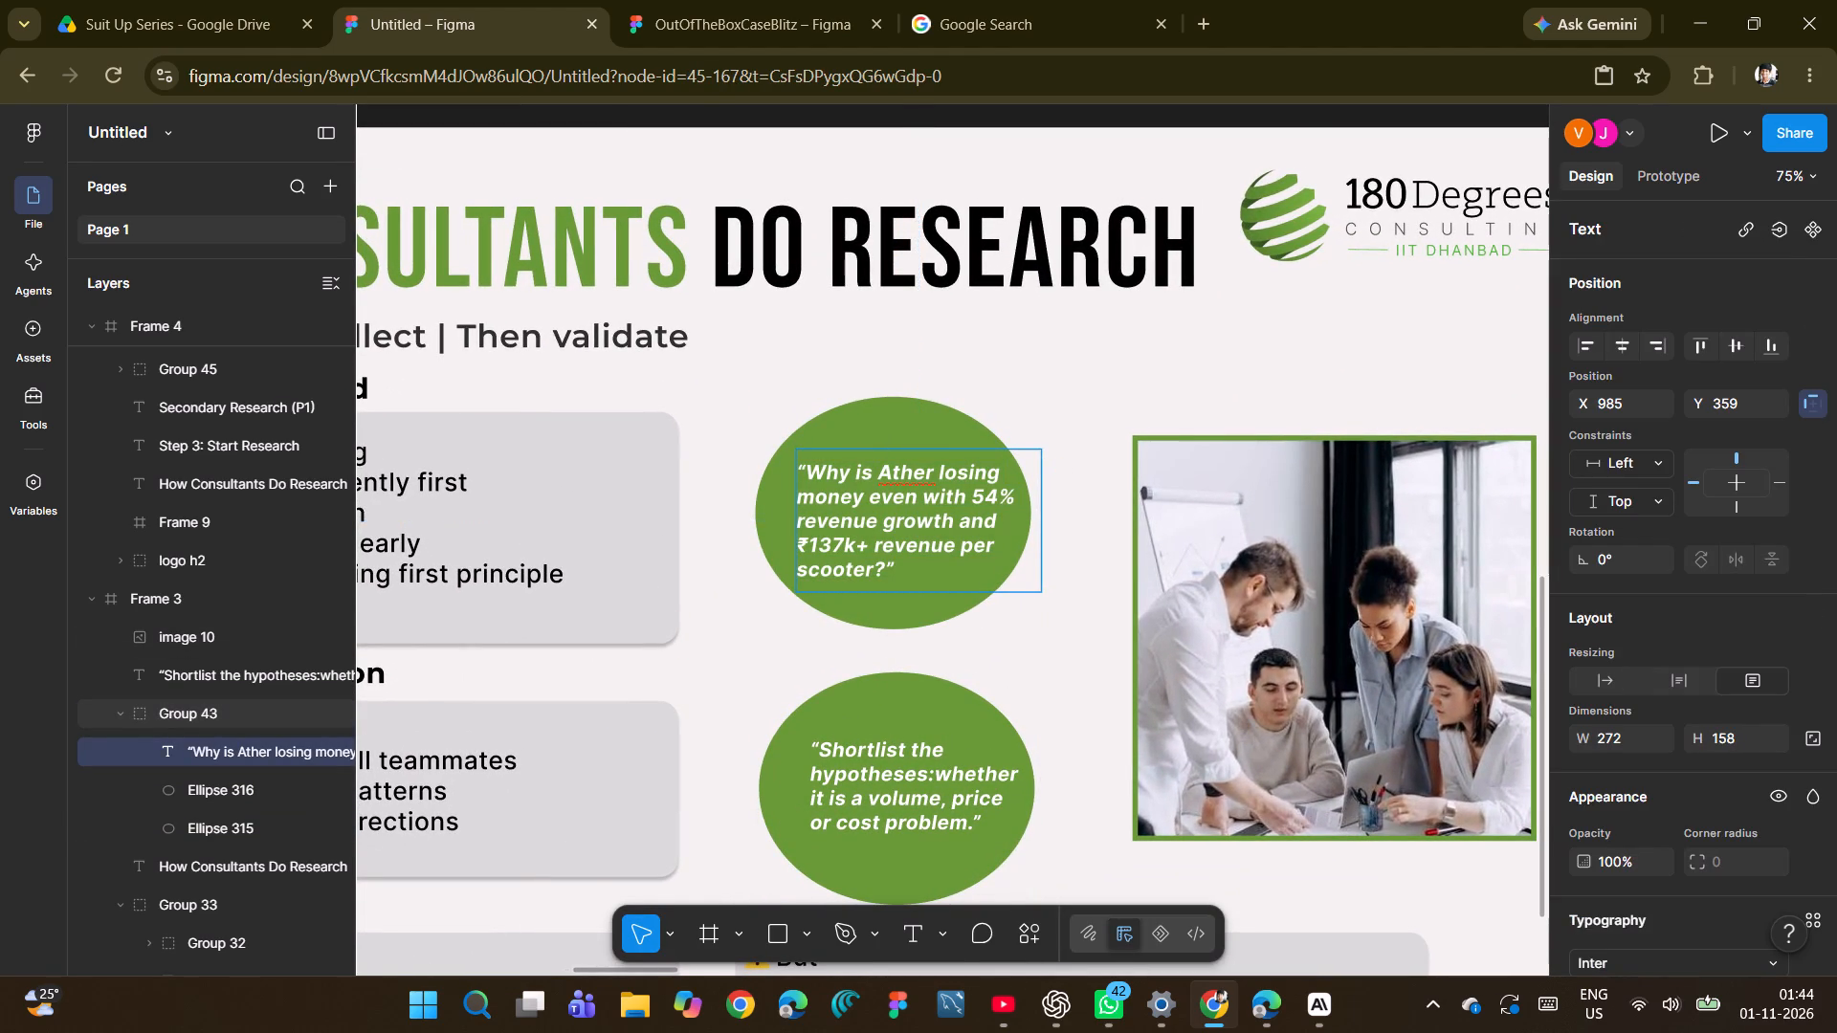
{"action": "left_click_drag", "start_coordinate": [955, 514], "coordinate": [986, 600]}
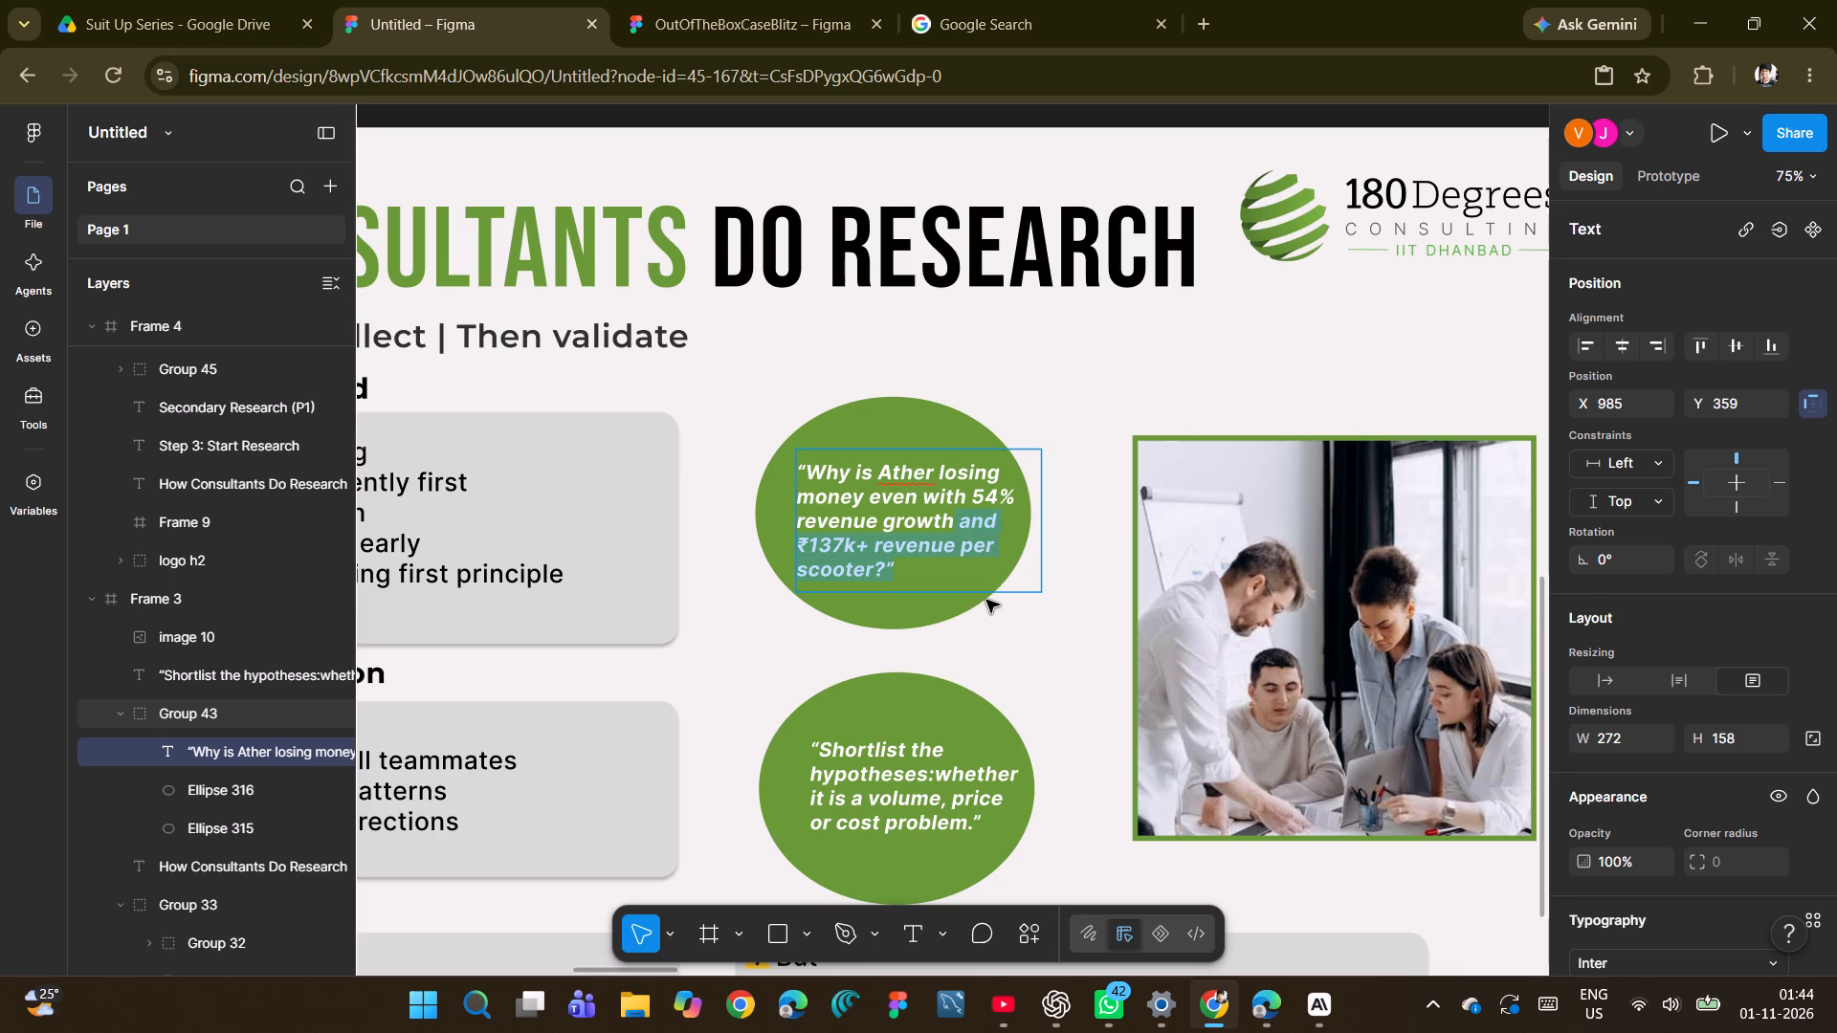
{"action": "key", "text": "BackSpace"}
{"action": "left_click", "coordinate": [1093, 371]}
{"action": "left_click_drag", "start_coordinate": [906, 533], "coordinate": [906, 522]}
{"action": "double_click", "coordinate": [945, 535]}
{"action": "left_click", "coordinate": [951, 535]}
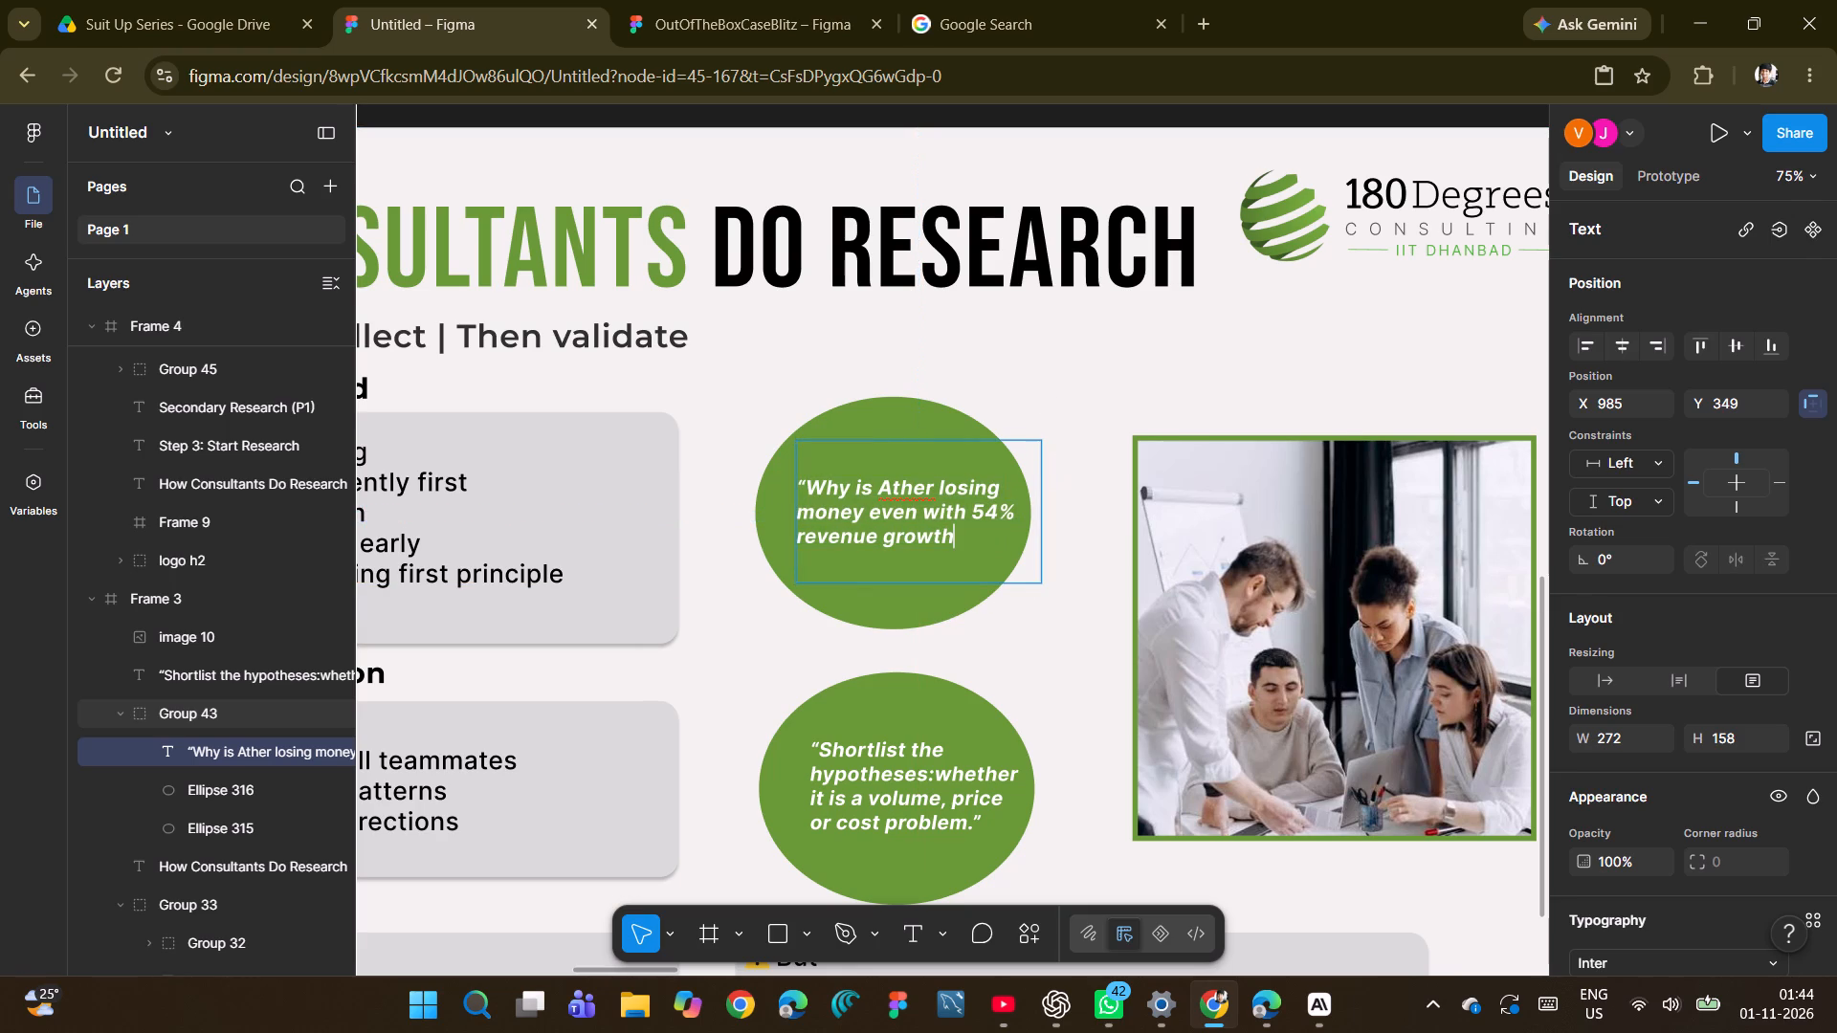
{"action": "type", "text": "{\""}
{"action": "key", "text": "BackSpace"}
{"action": "key", "text": "BackSpace"}
{"action": "key", "text": "shift+quotedbl"}
{"action": "left_click", "coordinate": [1025, 371]}
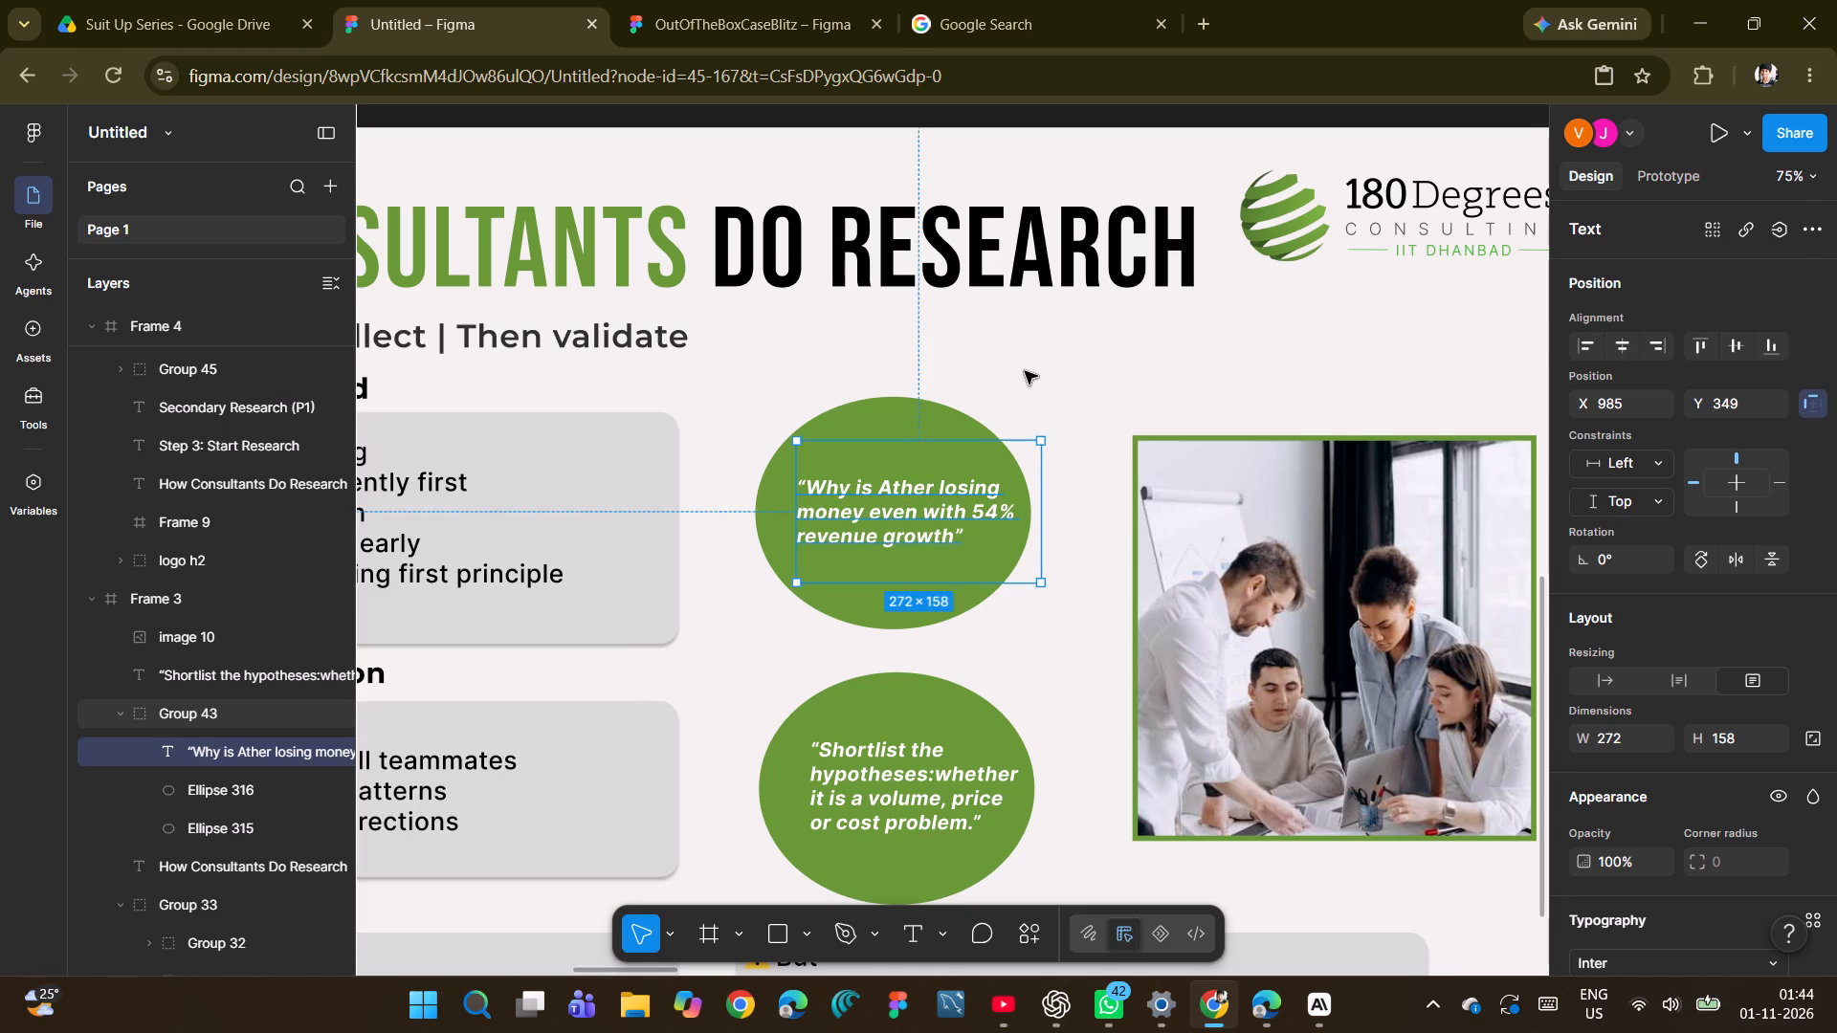
{"action": "left_click", "coordinate": [1025, 371]}
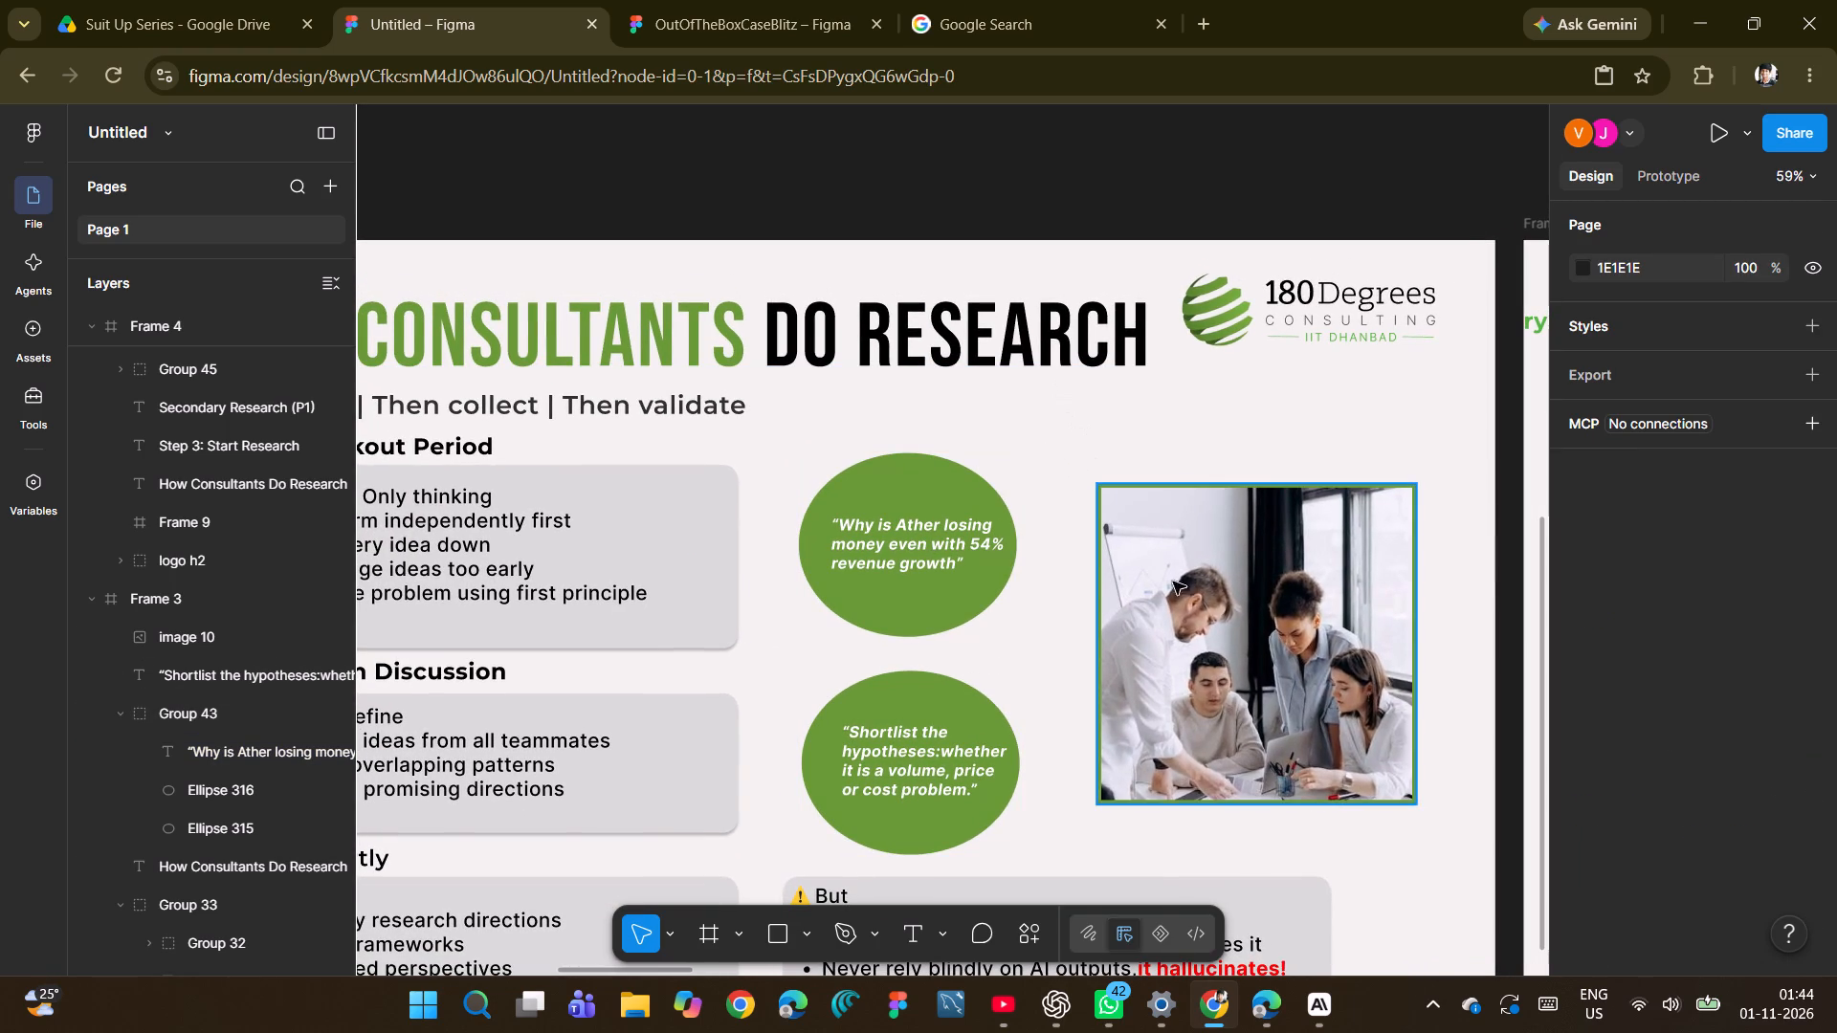
Thicken the green stroke around Frame 3's team photo, trying a weight of 10 and settling on 8.
{"action": "left_click", "coordinate": [1210, 596]}
{"action": "scroll", "coordinate": [1824, 823], "scroll_direction": "down", "scroll_amount": 4}
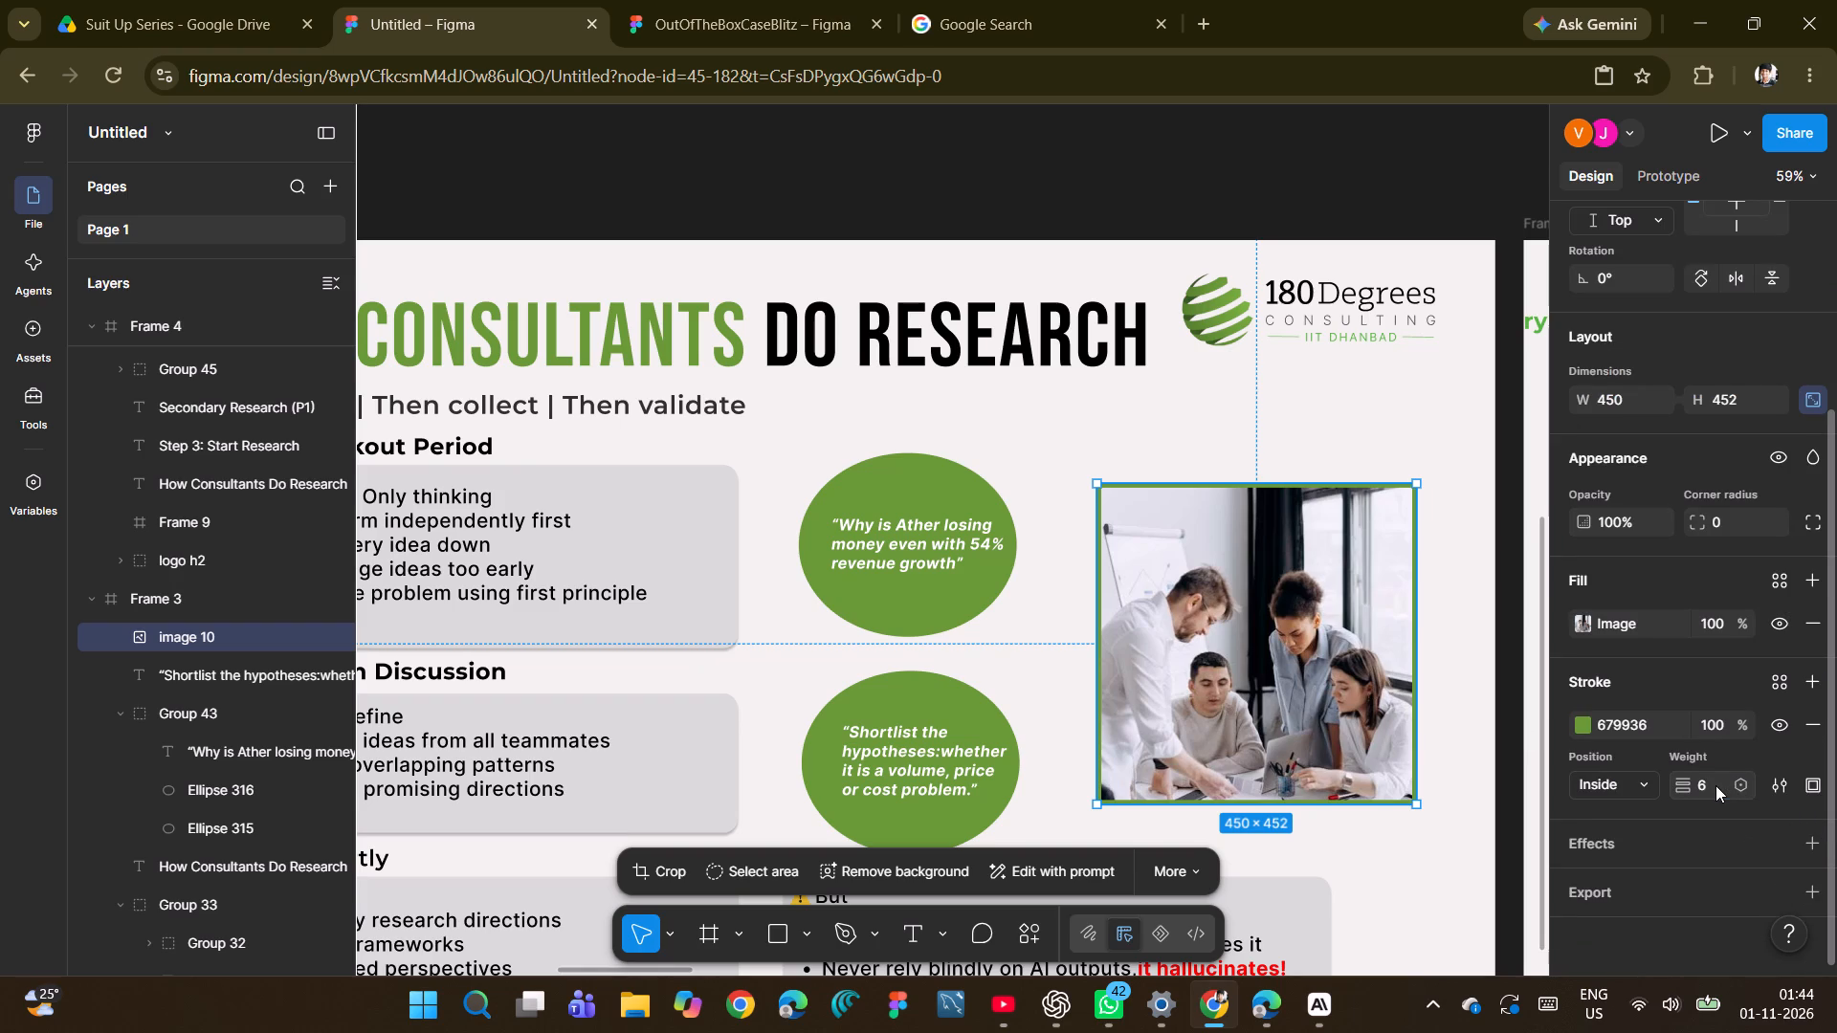
{"action": "left_click", "coordinate": [1715, 785]}
{"action": "type", "text": "10"}
{"action": "key", "text": "Return"}
{"action": "left_click", "coordinate": [1715, 782]}
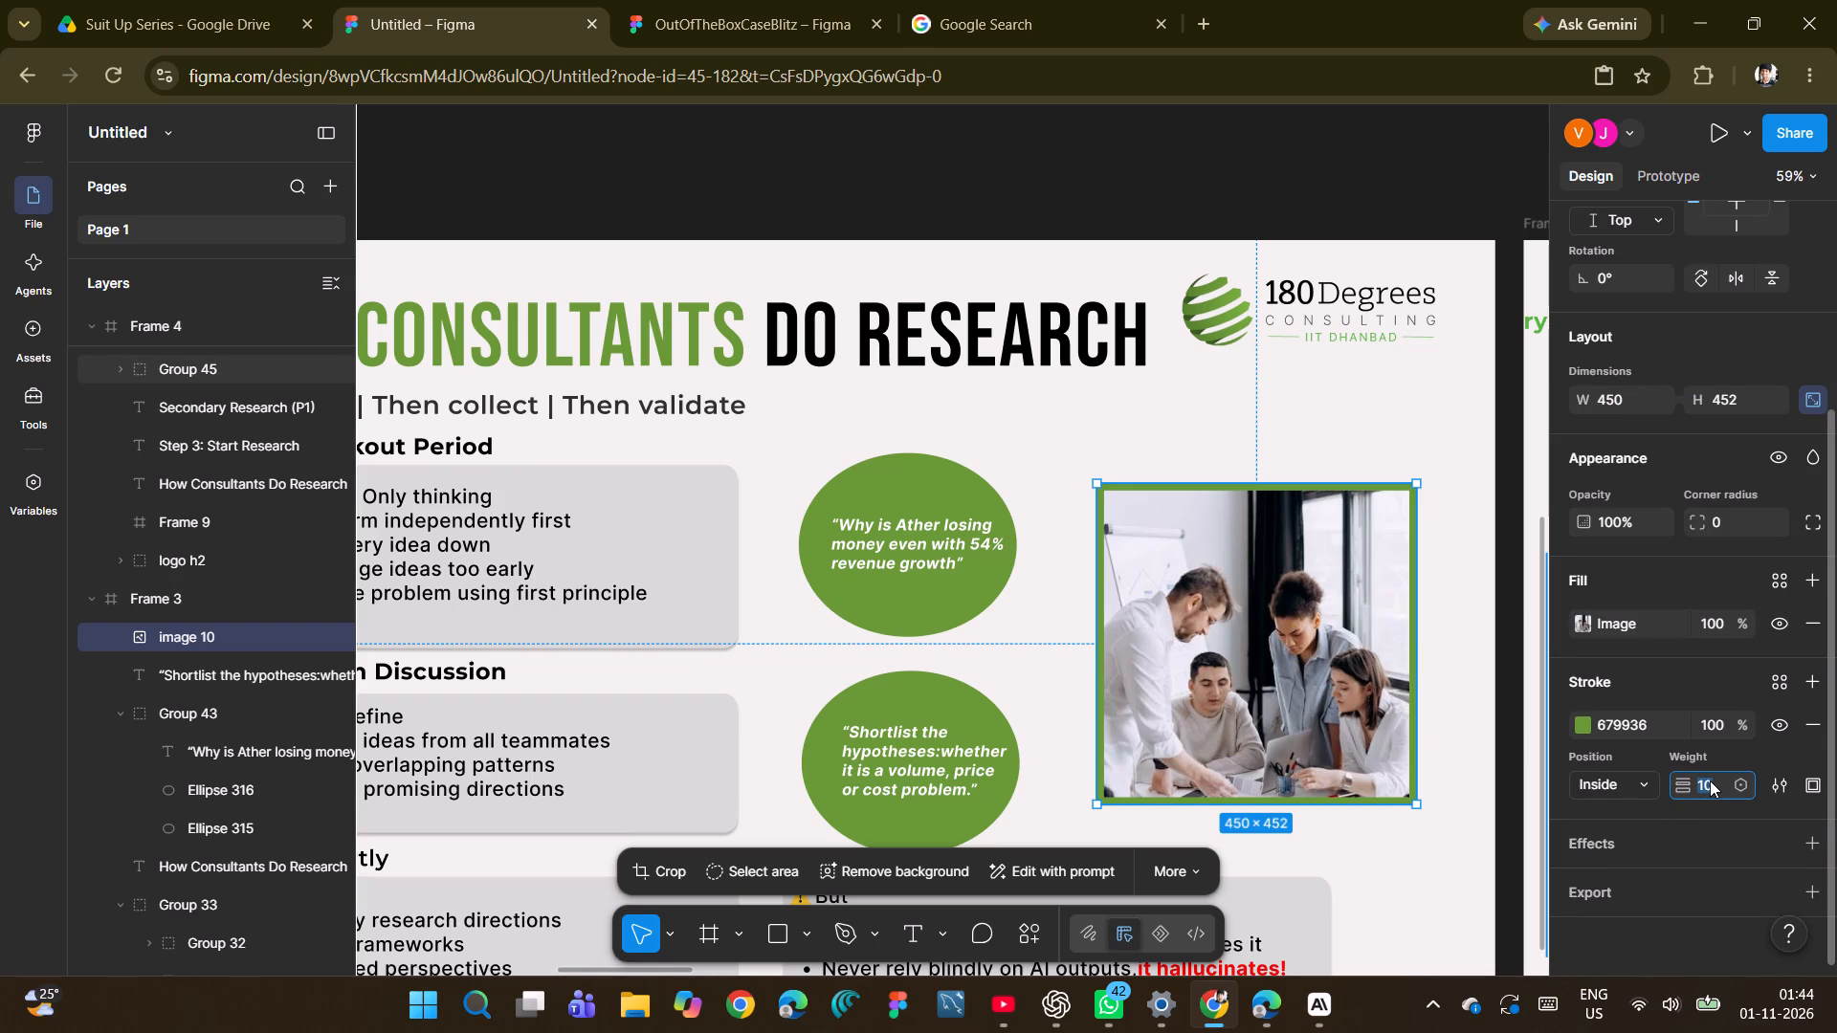
{"action": "key", "text": "8"}
{"action": "key", "text": "Return"}
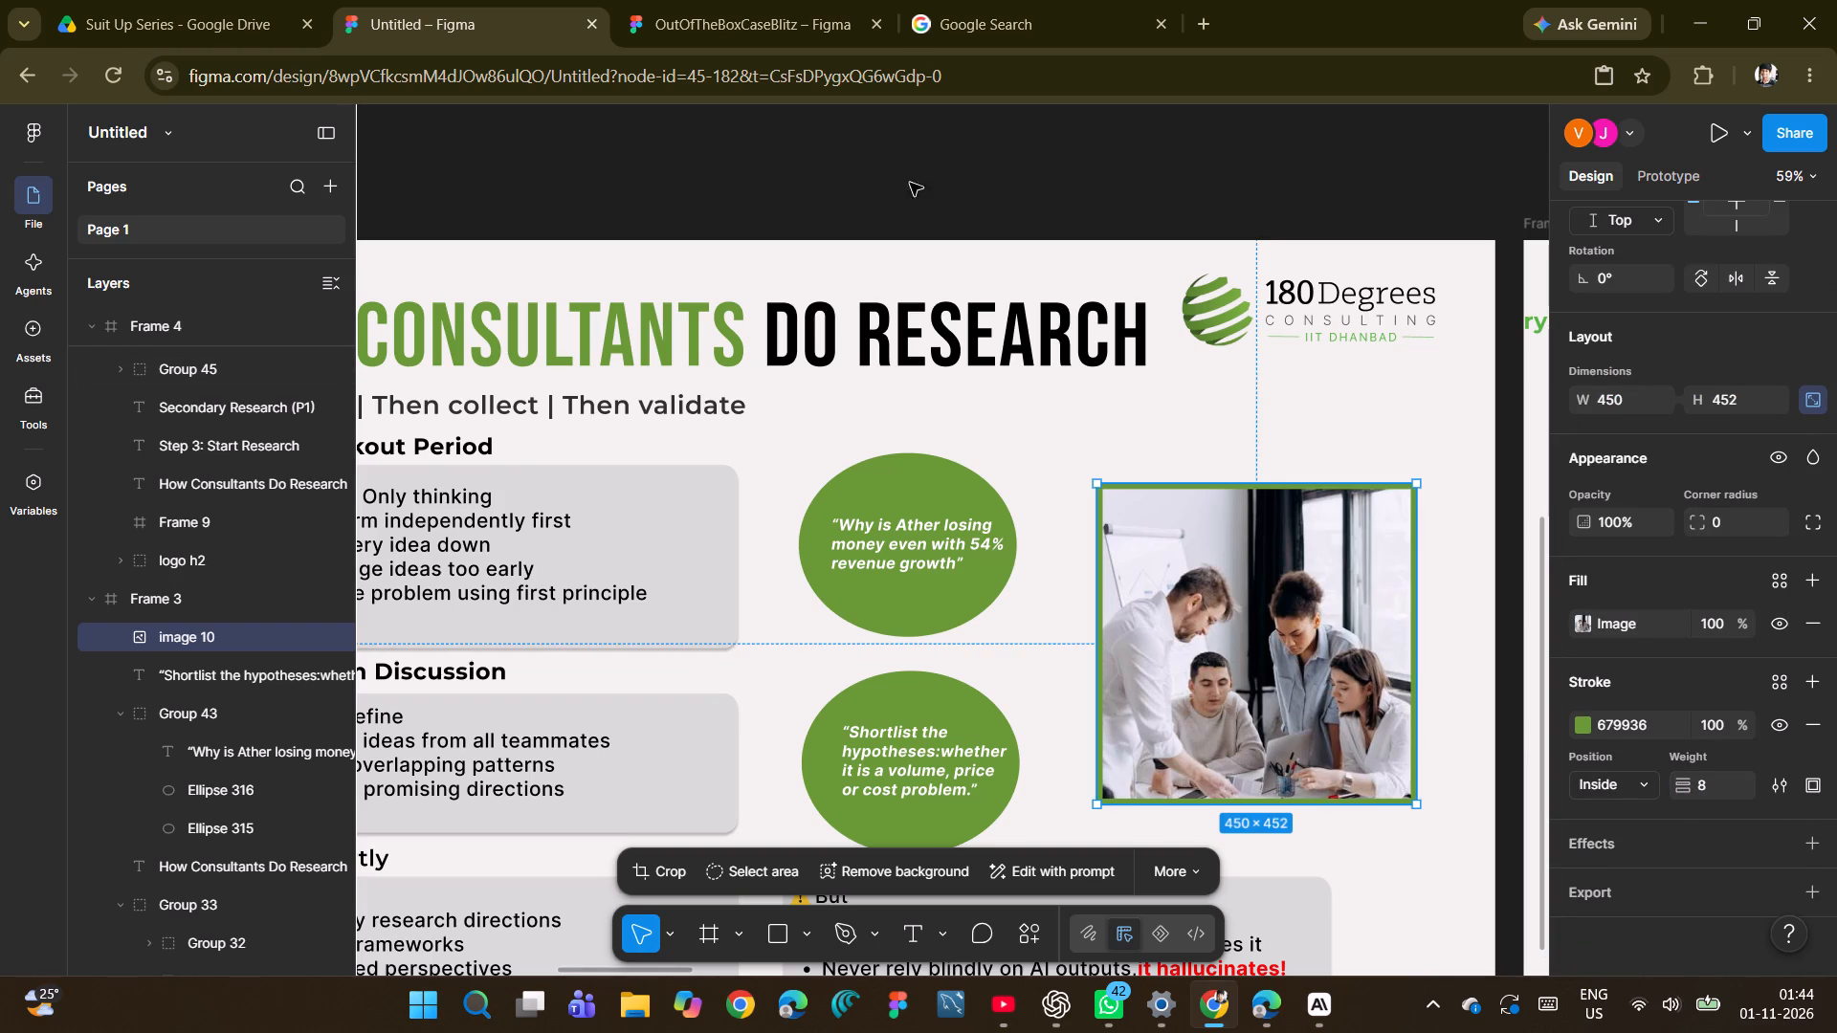
{"action": "left_click", "coordinate": [987, 202]}
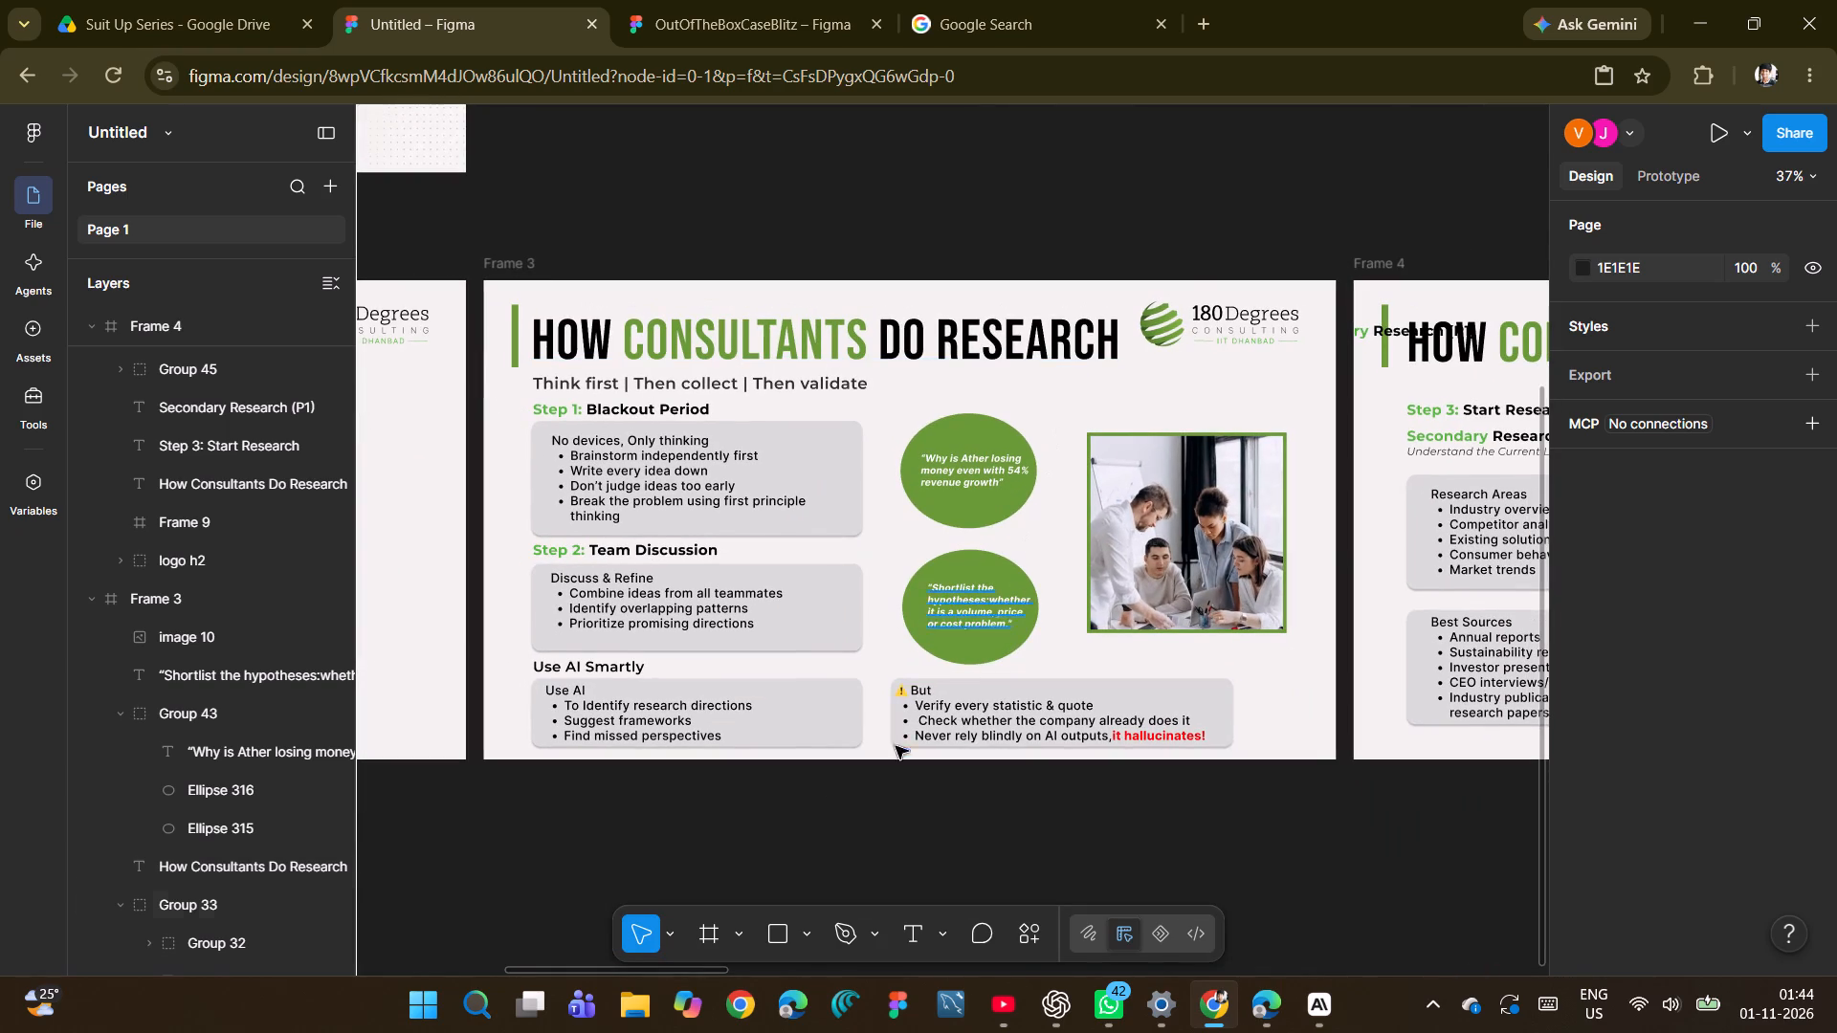